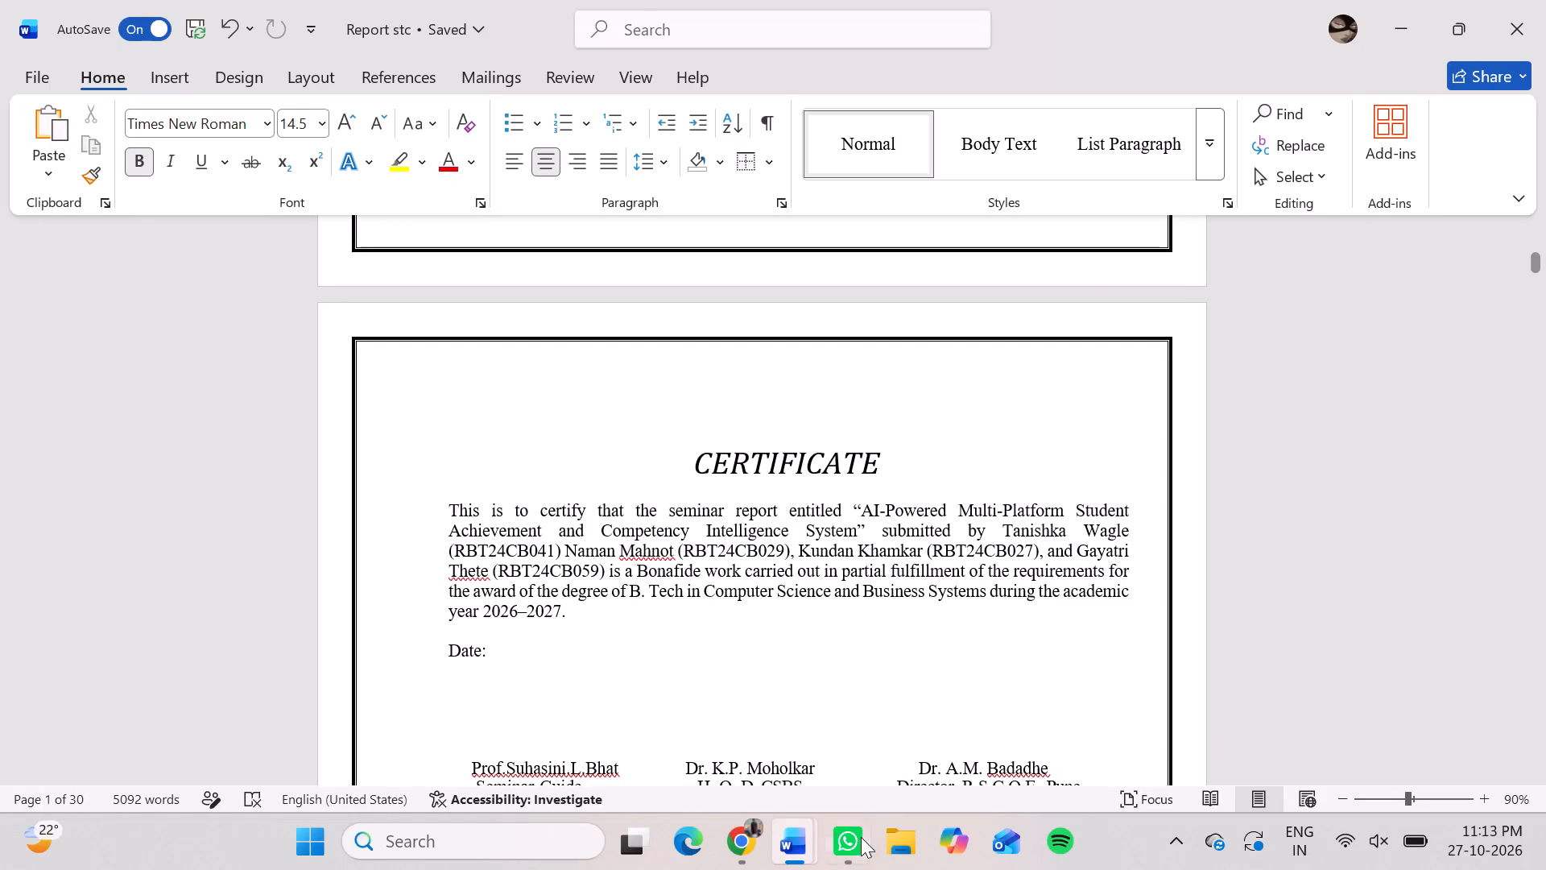
Switch to Spotify, skip to the next song, and return to the Word report.
left_click(1056, 845)
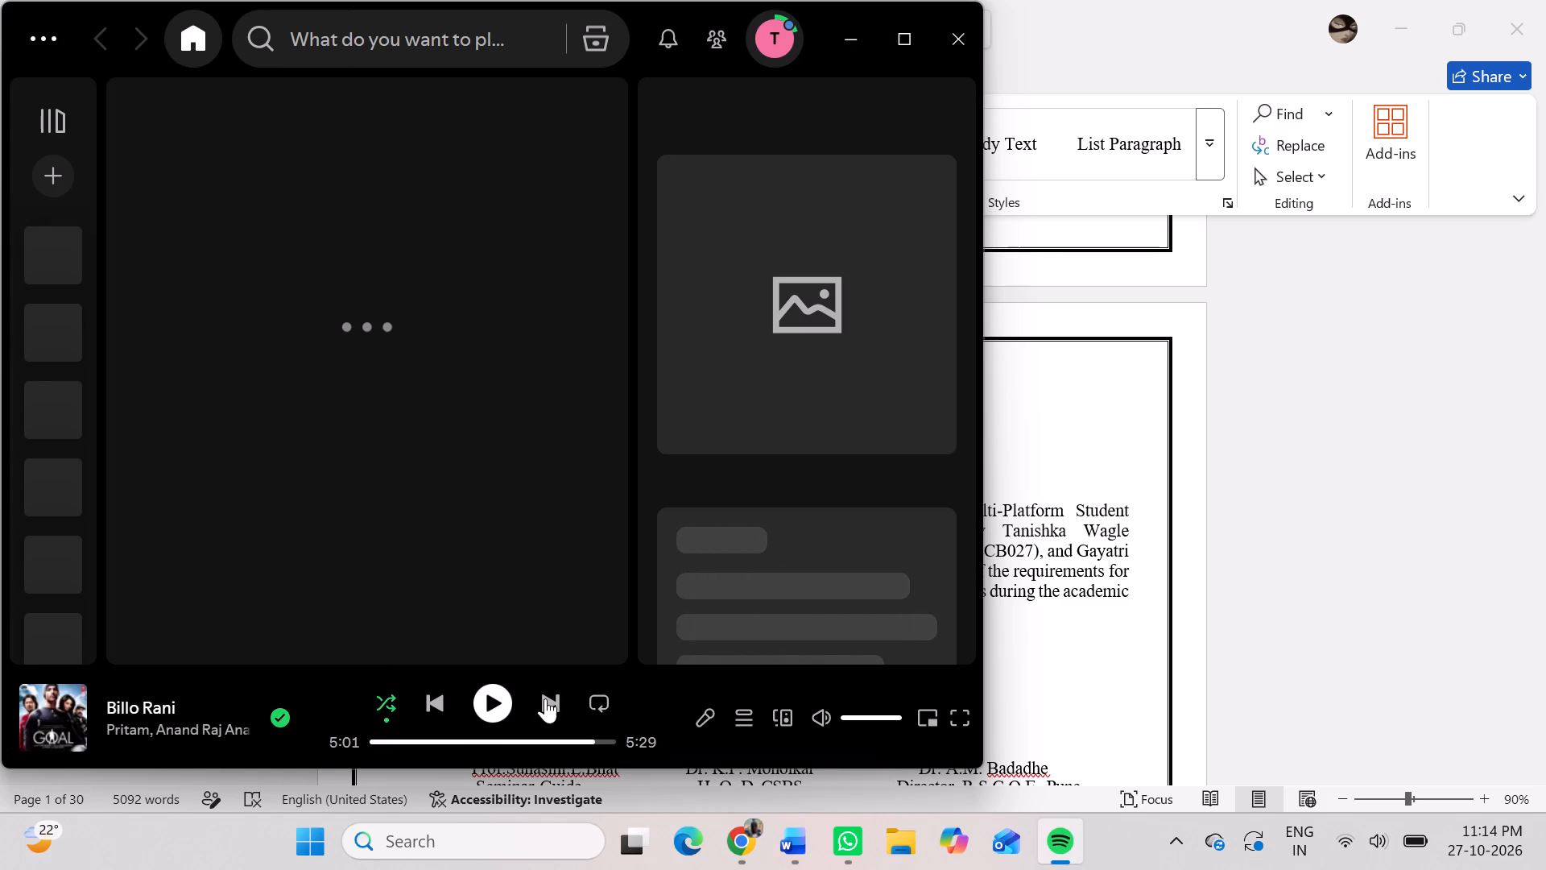
left_click(548, 702)
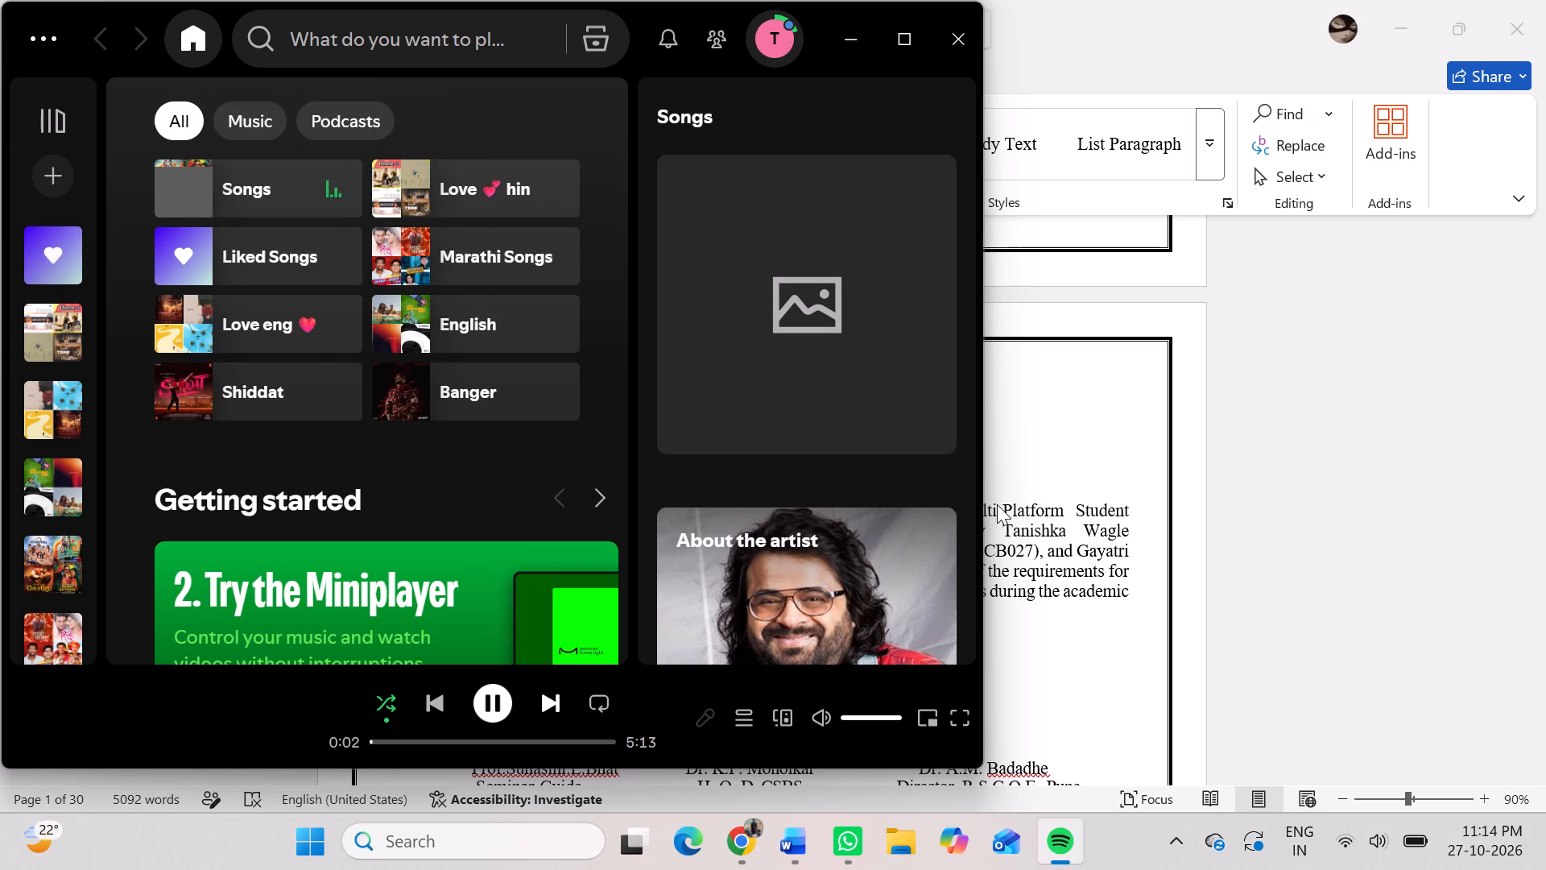
left_click(1265, 467)
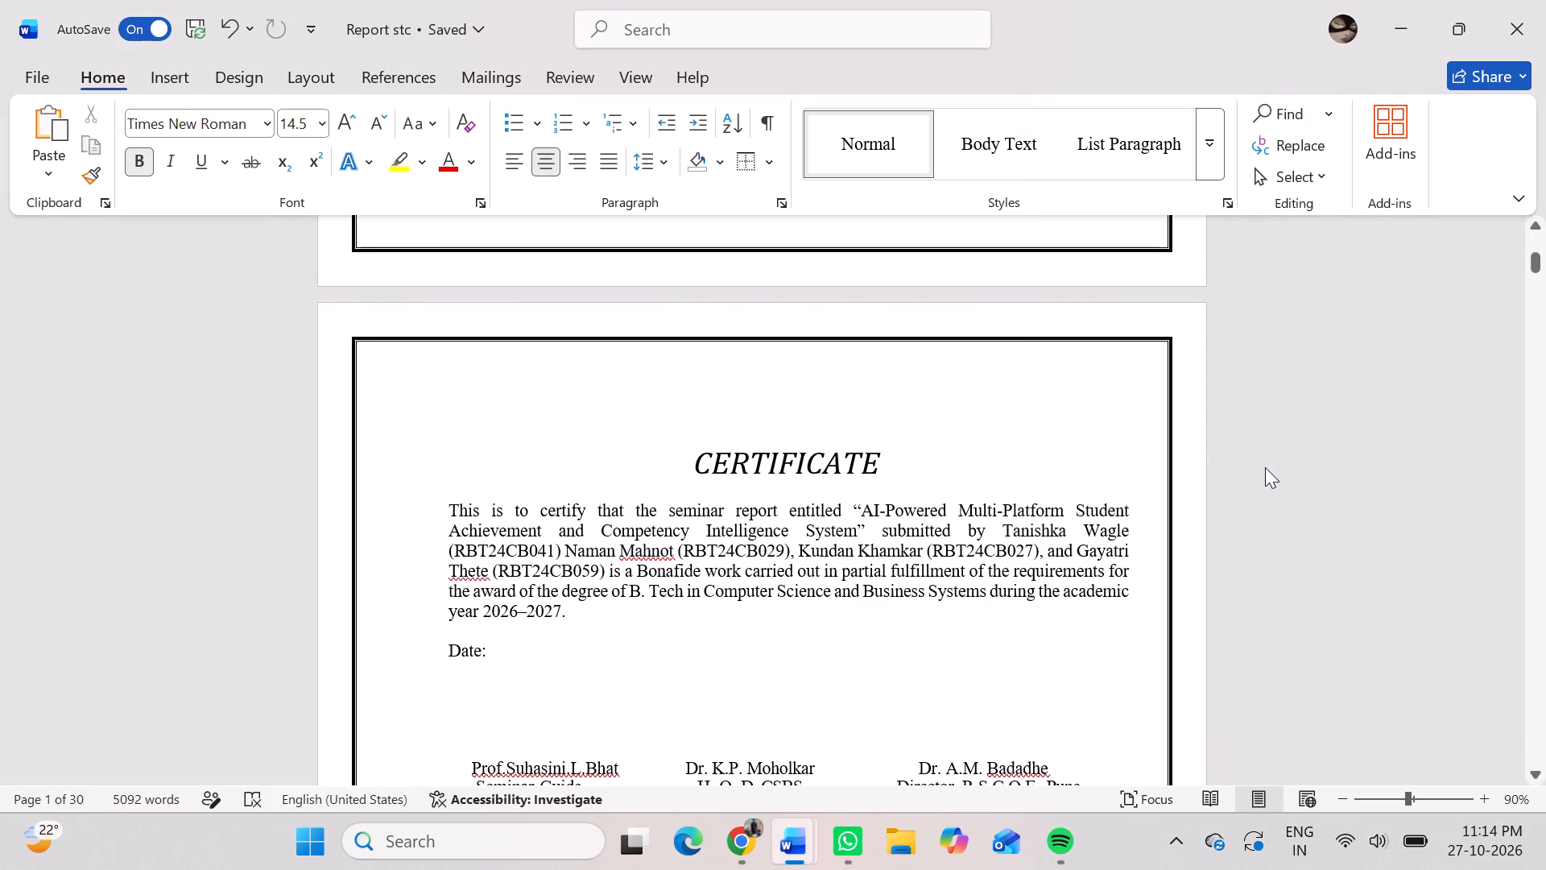
Look over the report's front pages, from the certificate and acknowledgement through the index to the lists of figures and tables.
scroll(1023, 734, "down", 5)
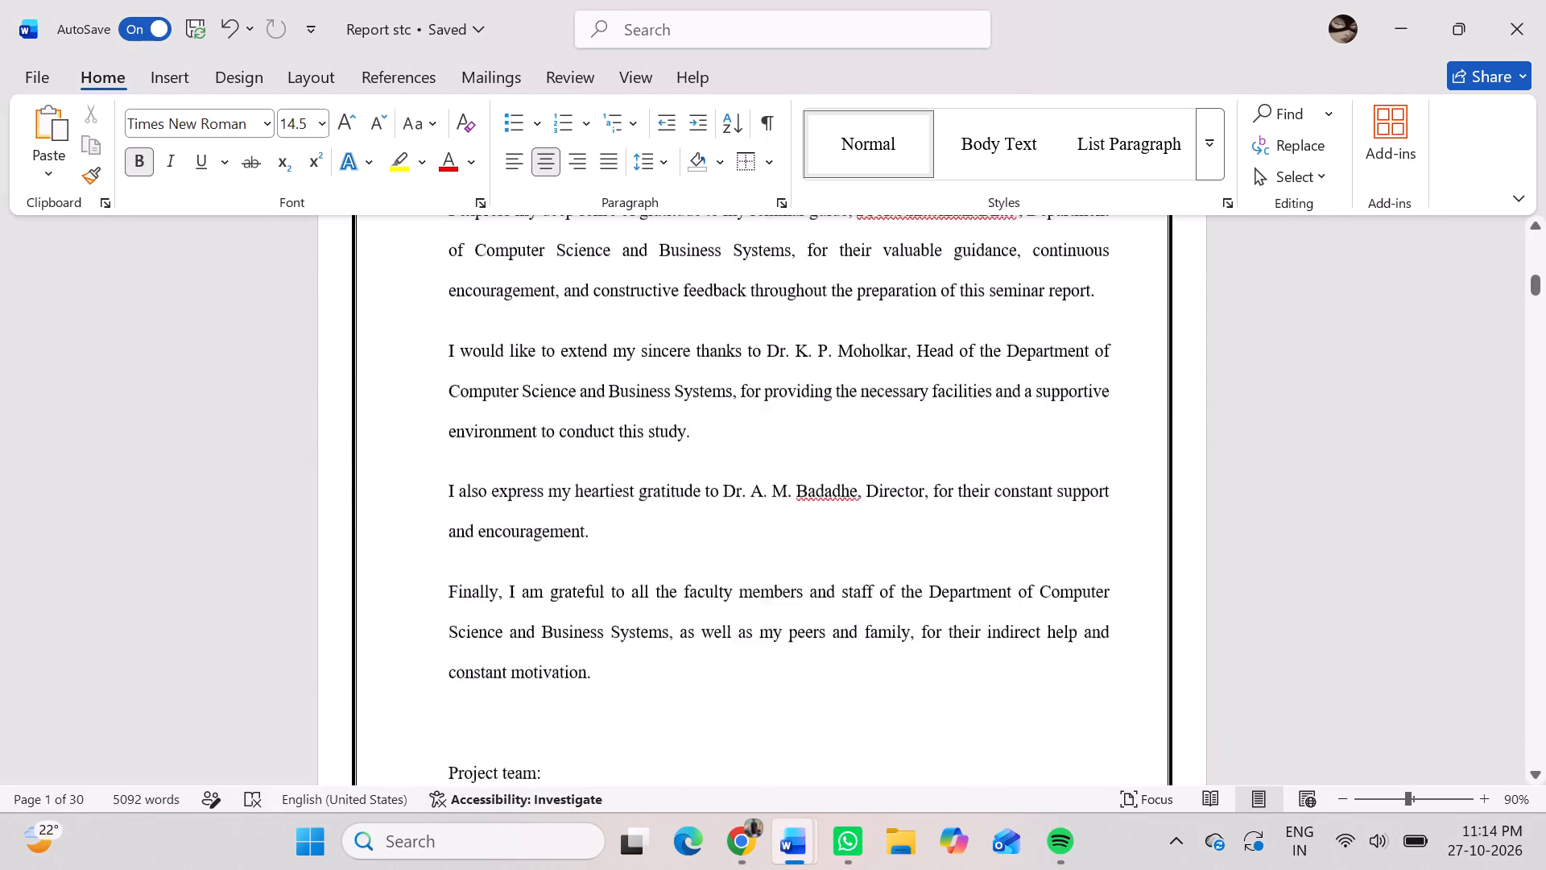
scroll(1023, 734, "down", 4)
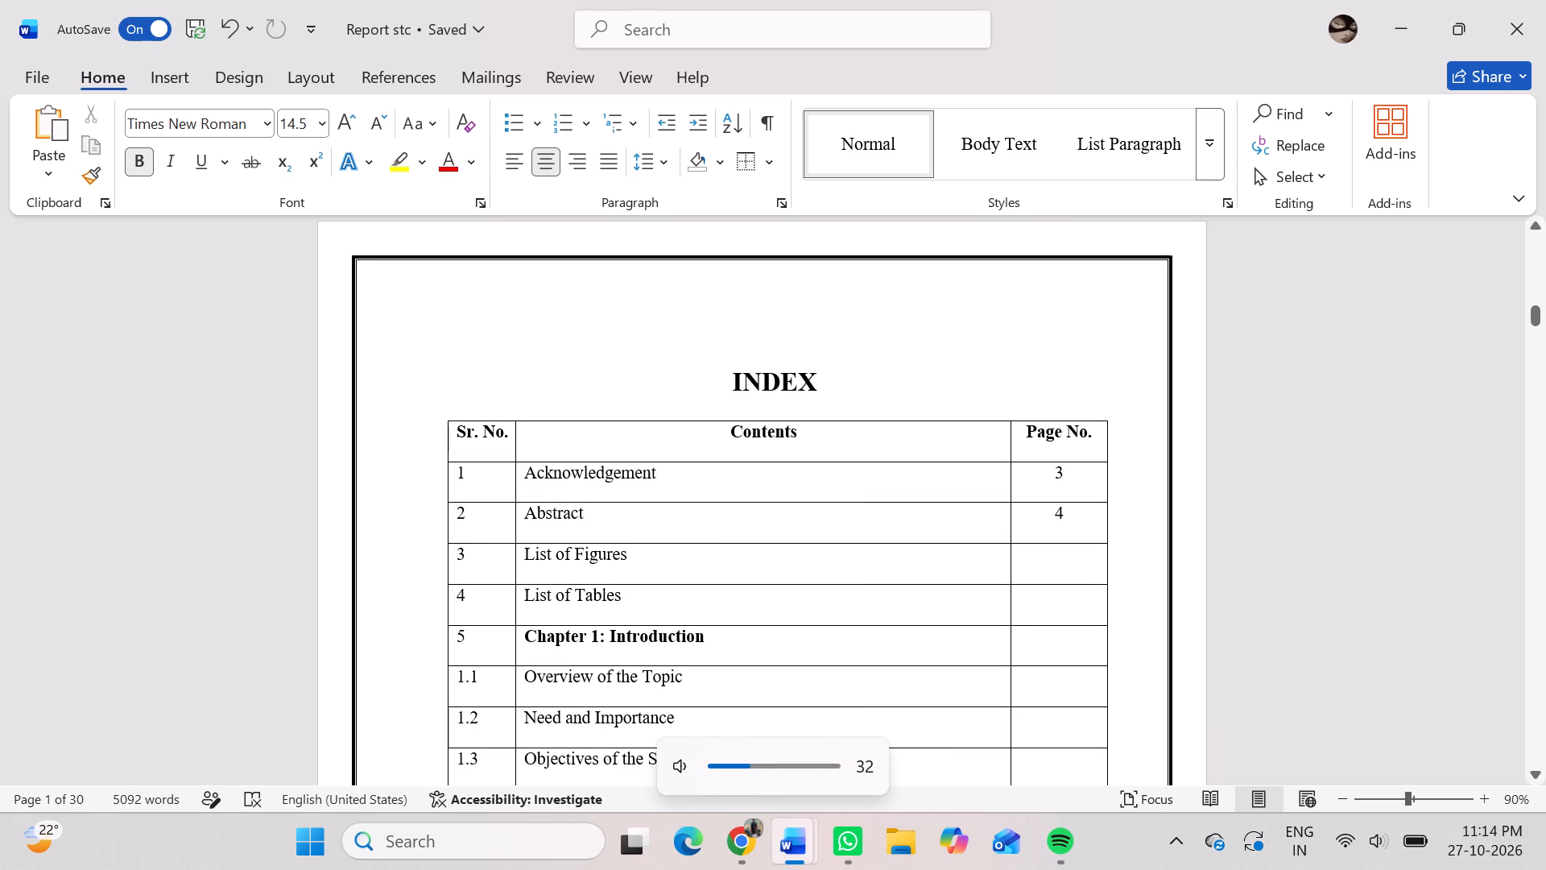
scroll(1023, 734, "down", 2)
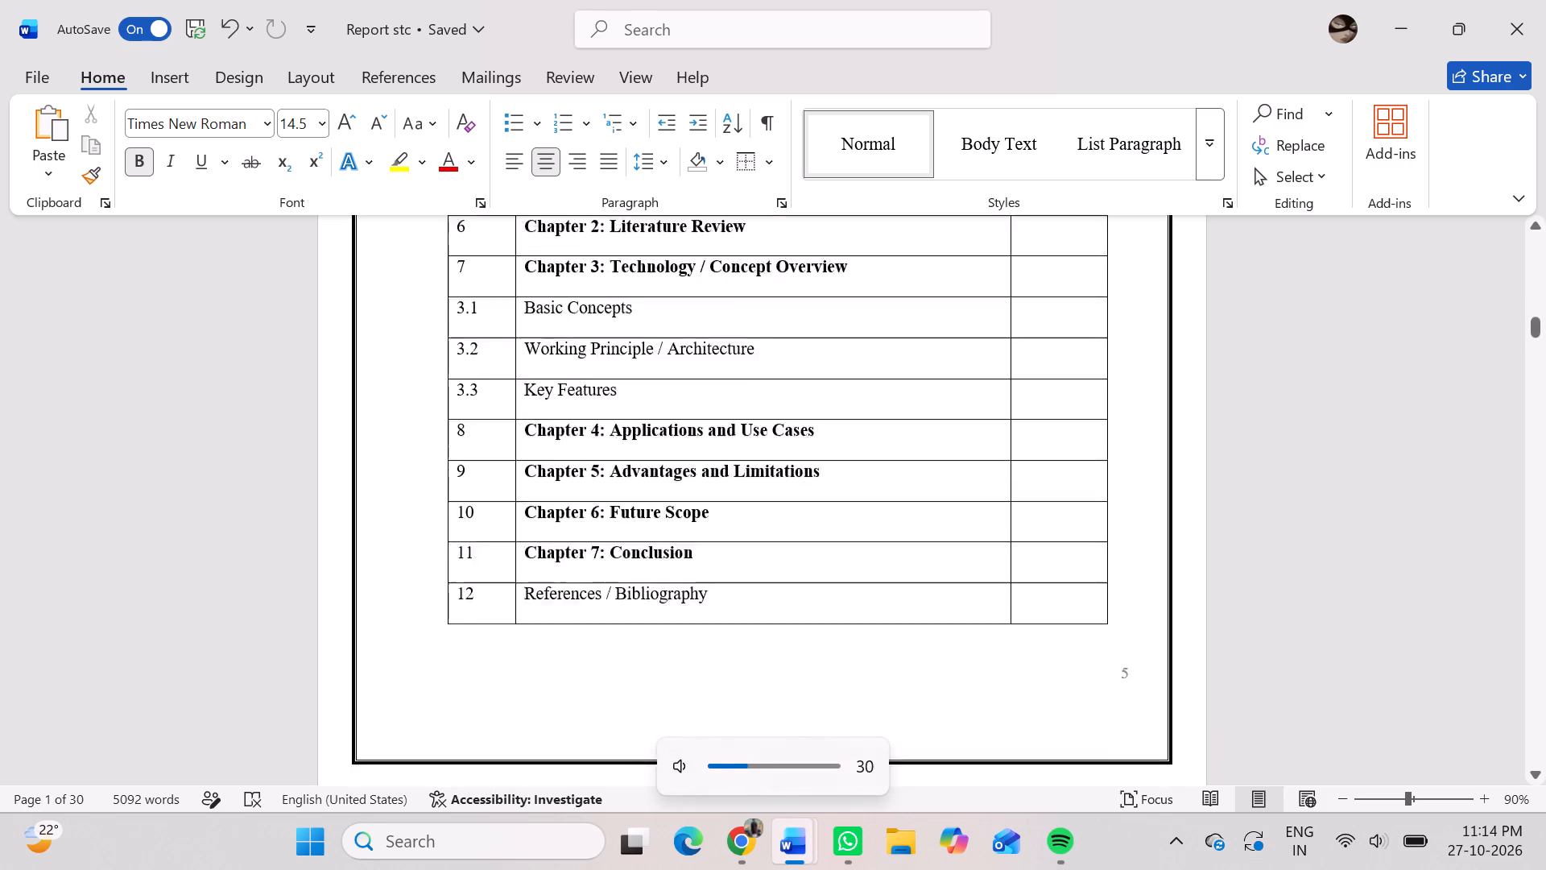
scroll(1023, 734, "down", 3)
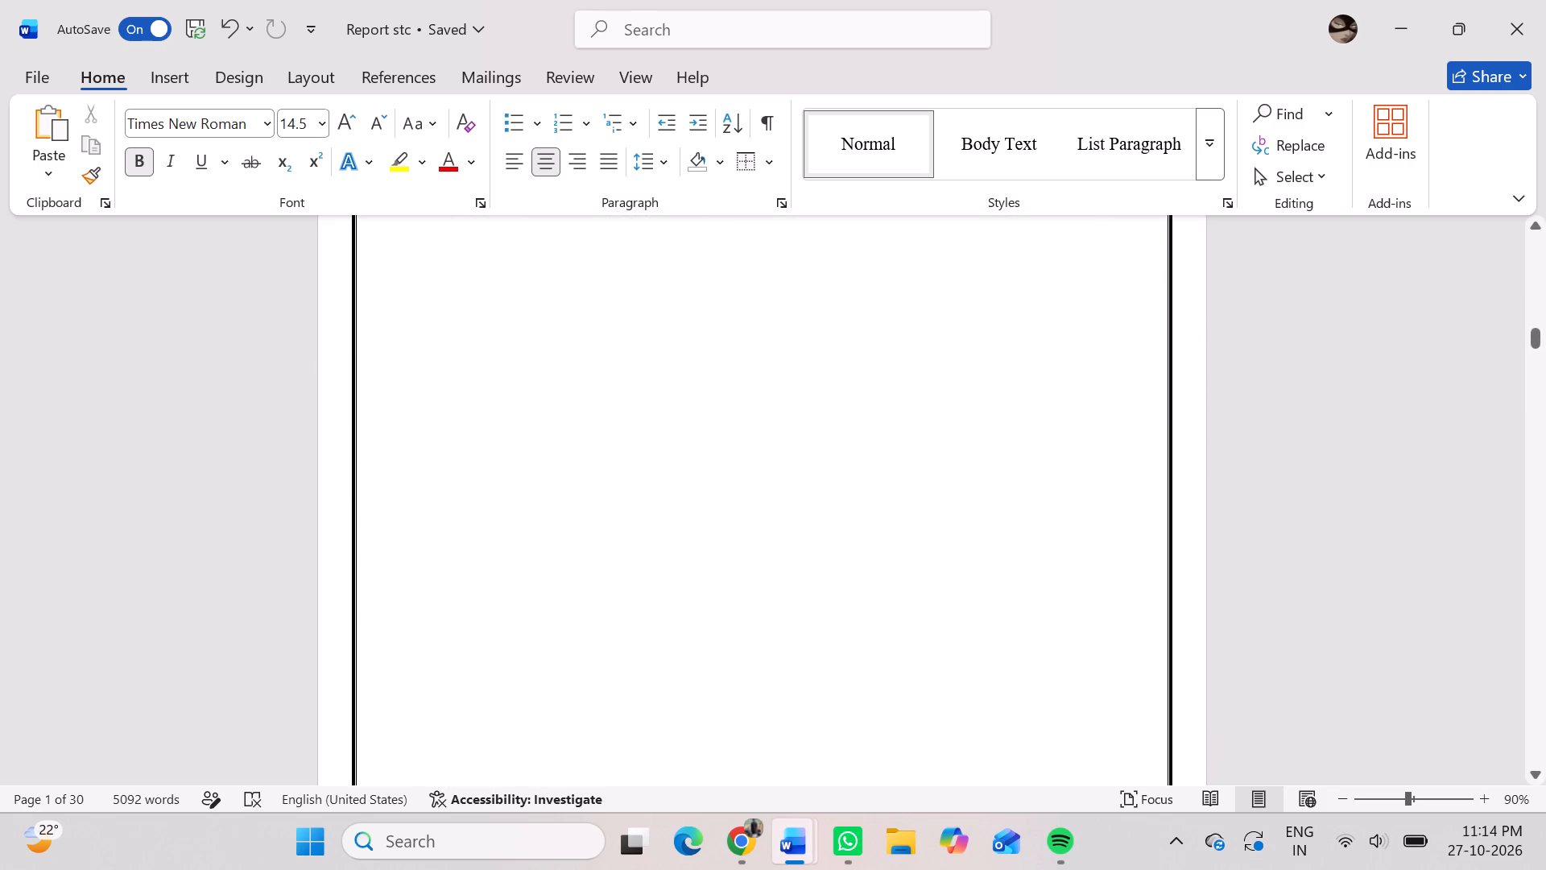
scroll(1023, 734, "down", 3)
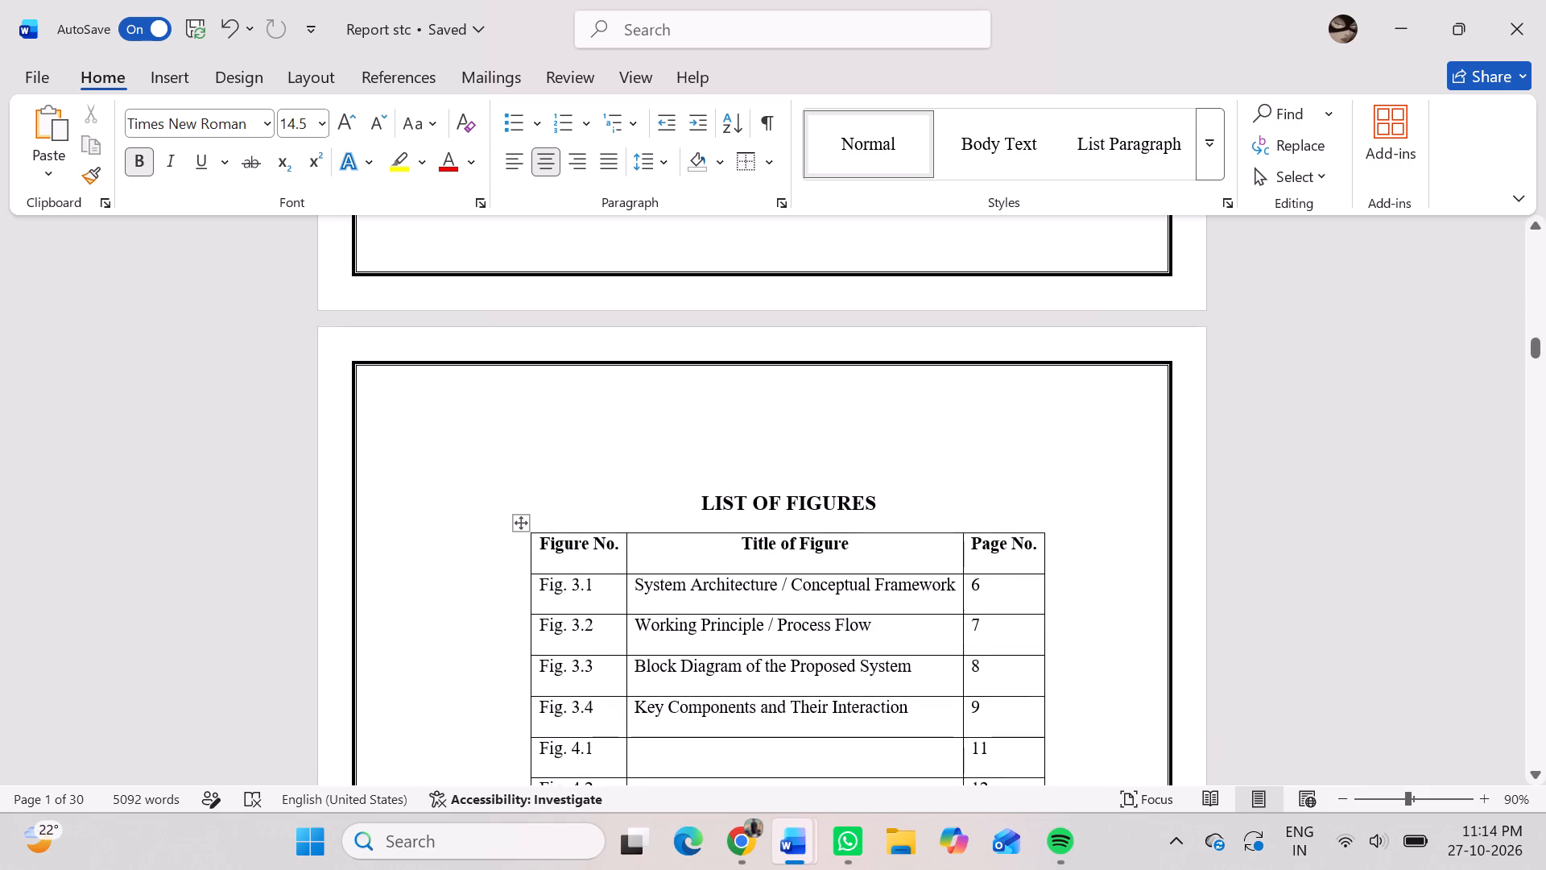
scroll(1023, 734, "down", 1)
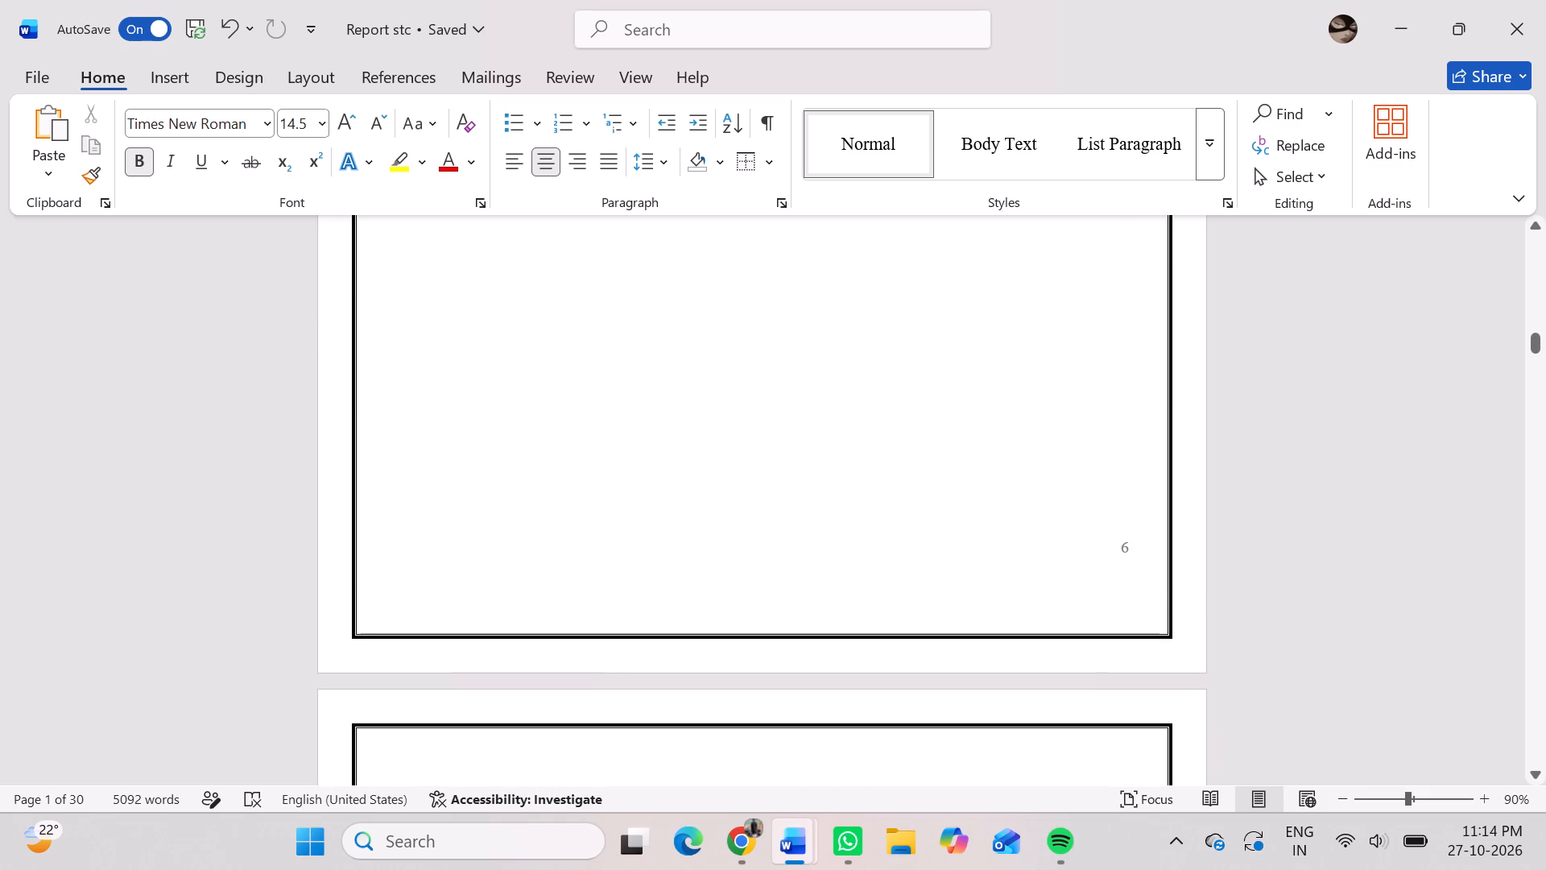
left_click(1023, 741)
scroll(1023, 741, "down", 1)
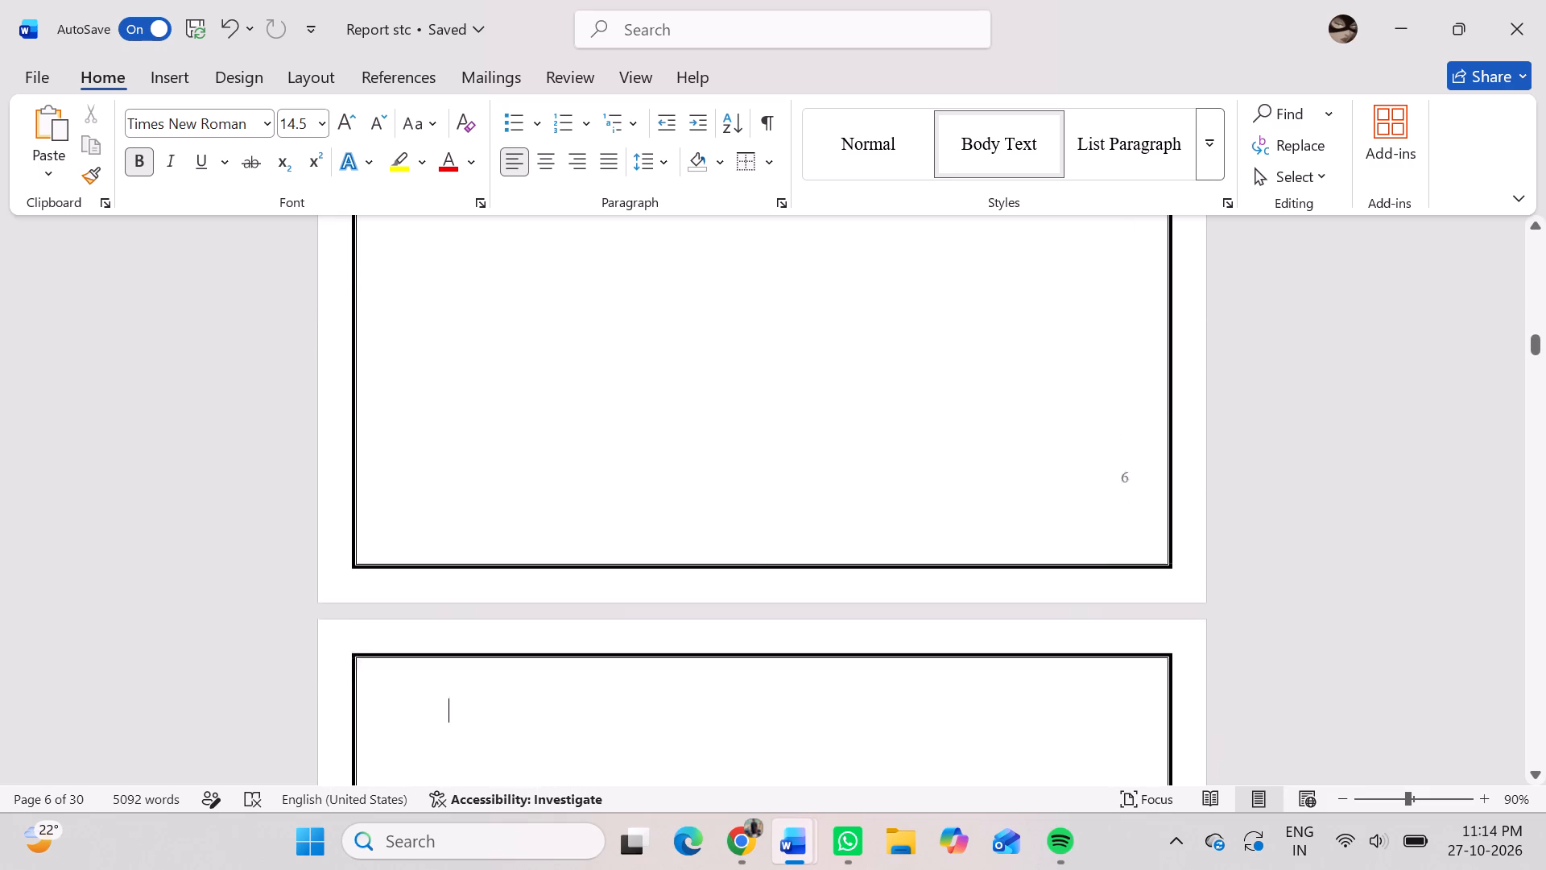
scroll(1023, 741, "down", 5)
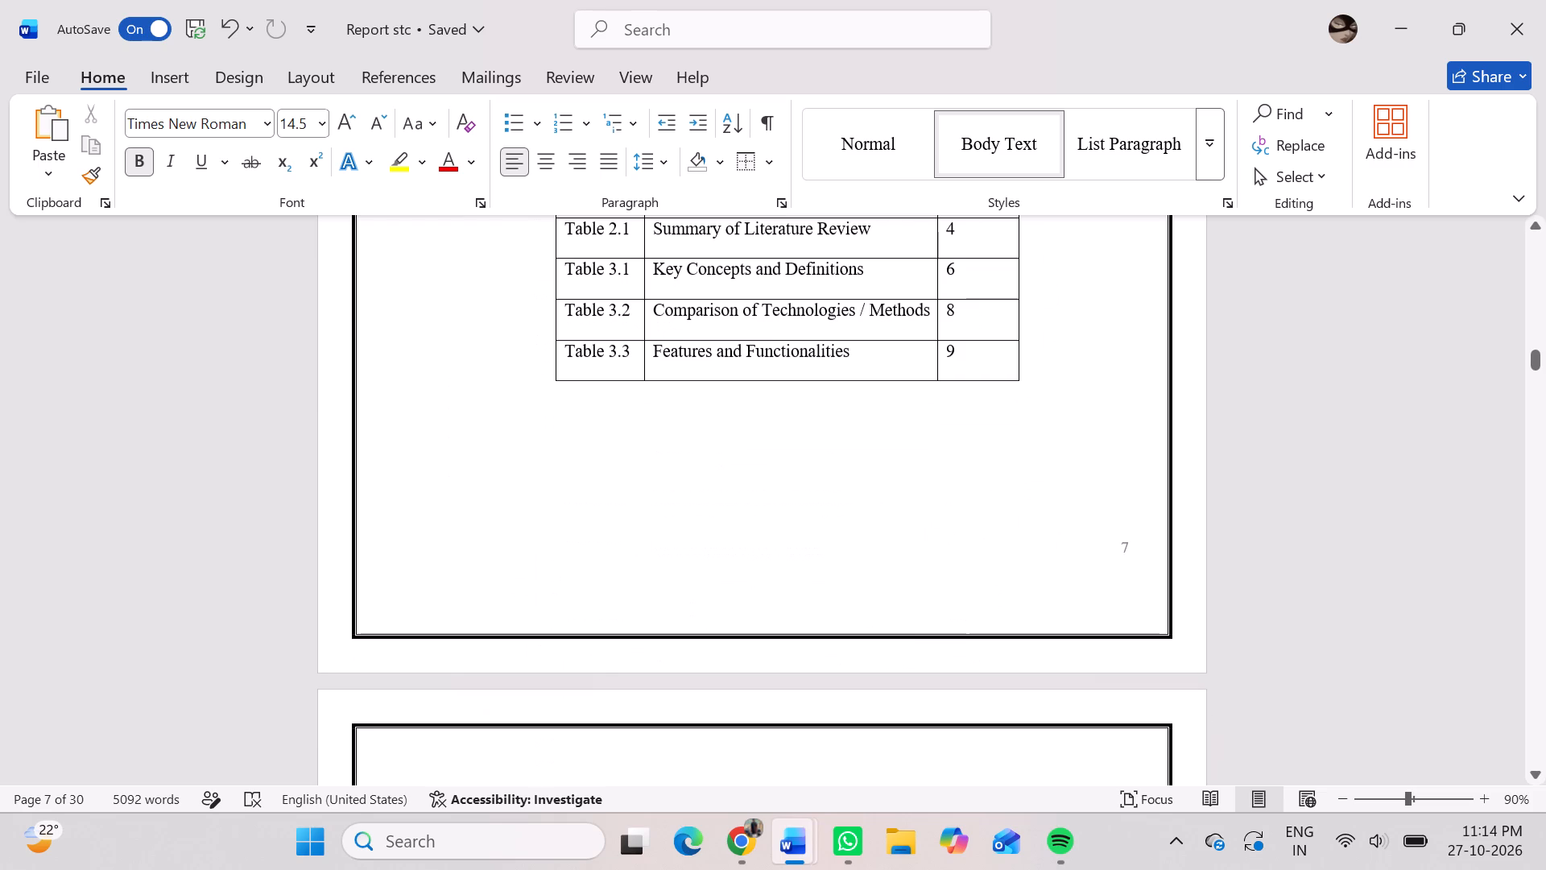
scroll(1023, 741, "up", 1)
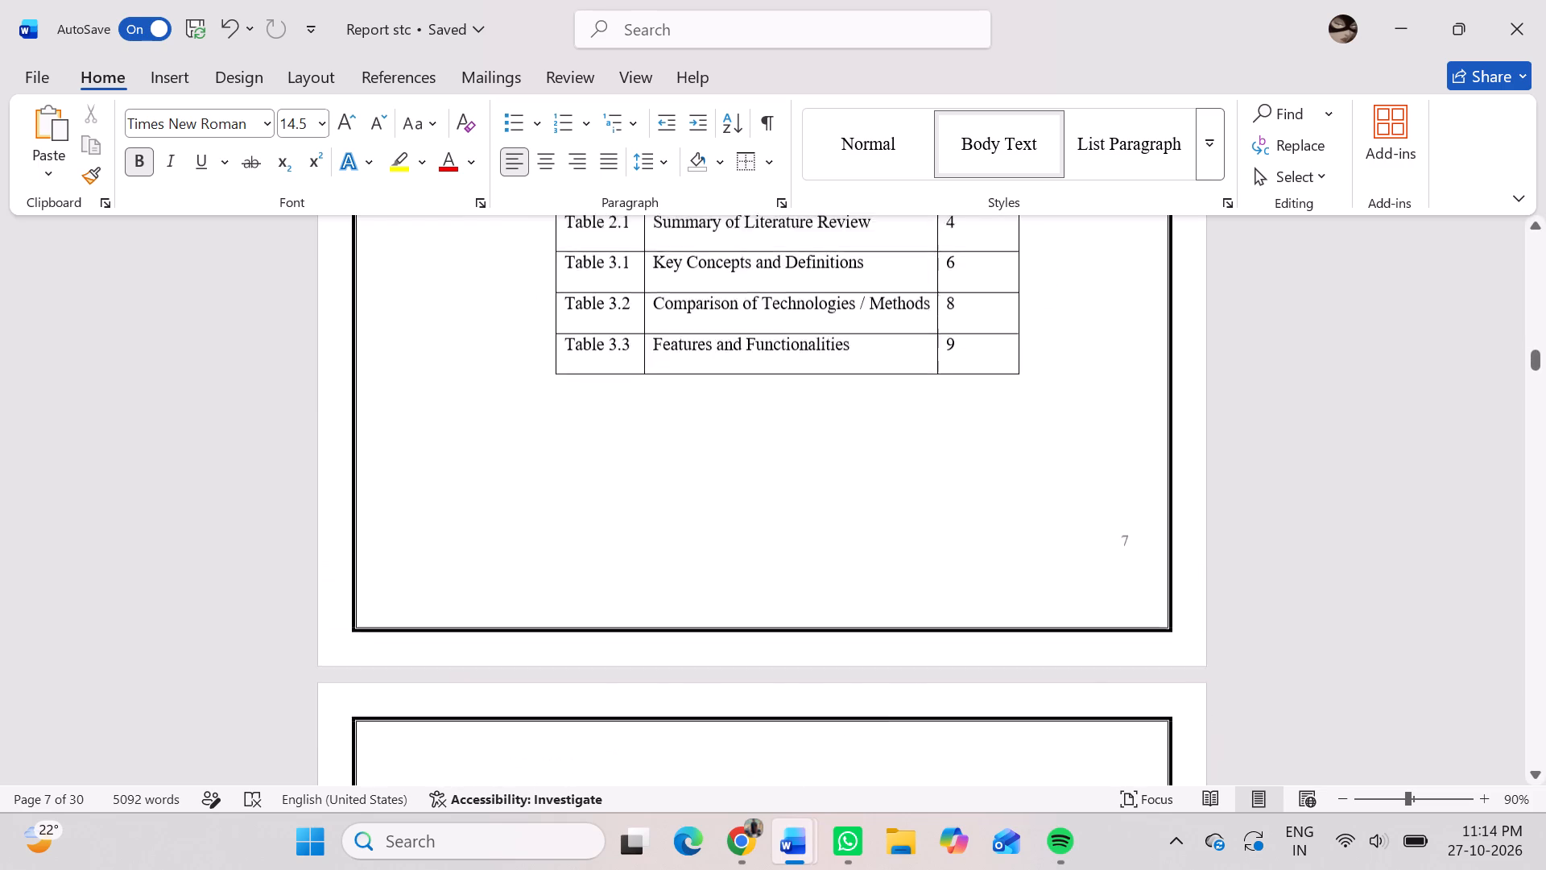
scroll(1023, 741, "up", 3)
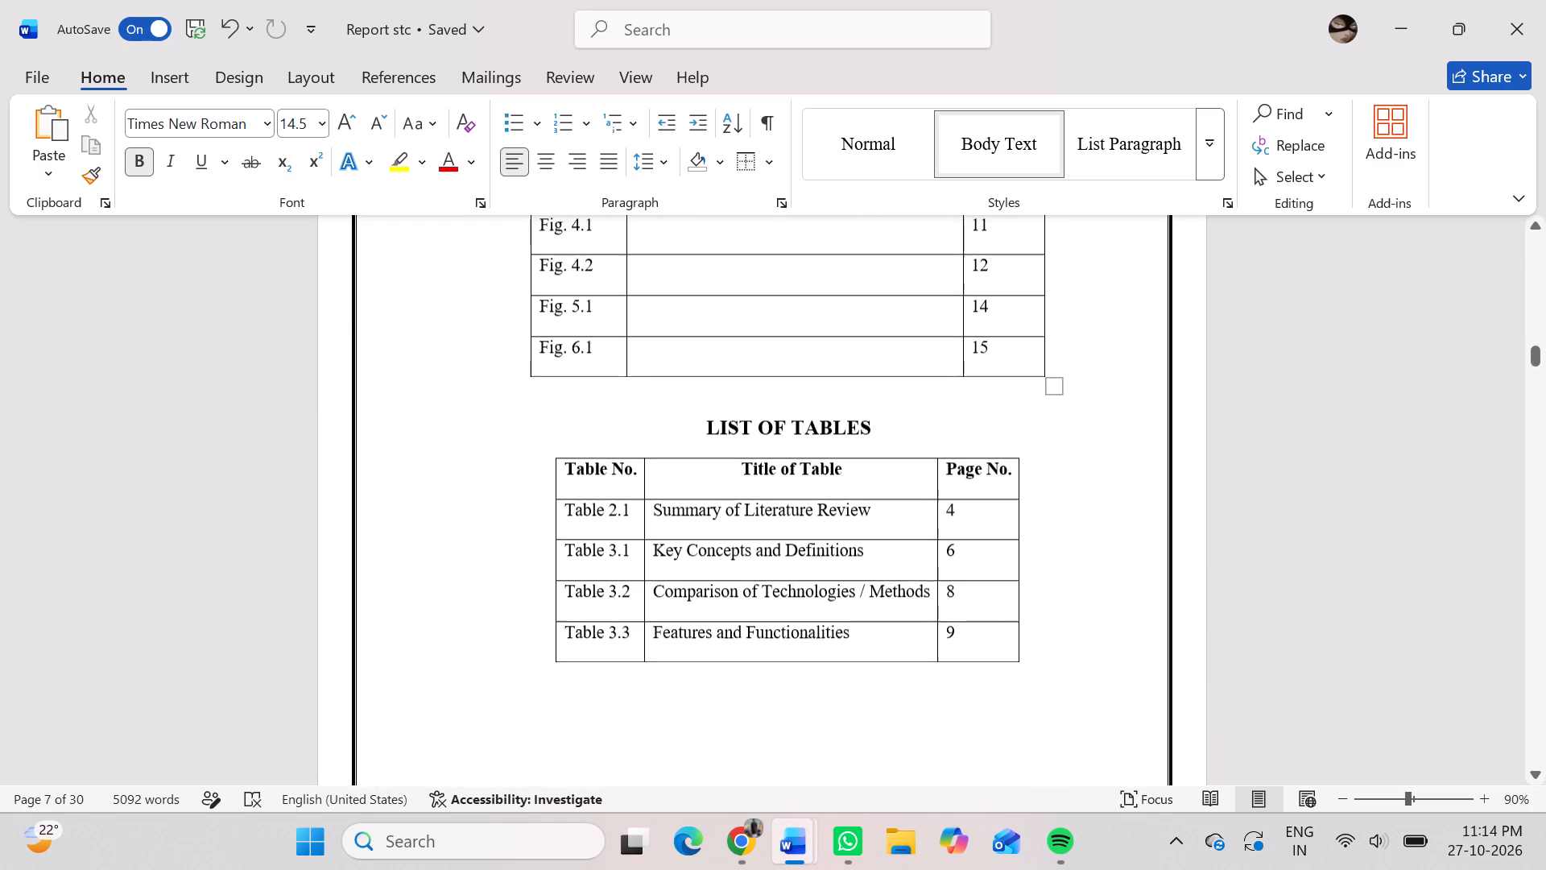
scroll(1023, 741, "up", 1)
Look through Chapter 1, from the topic overview to the seminar objectives, and return to the List of Figures.
scroll(1023, 741, "down", 3)
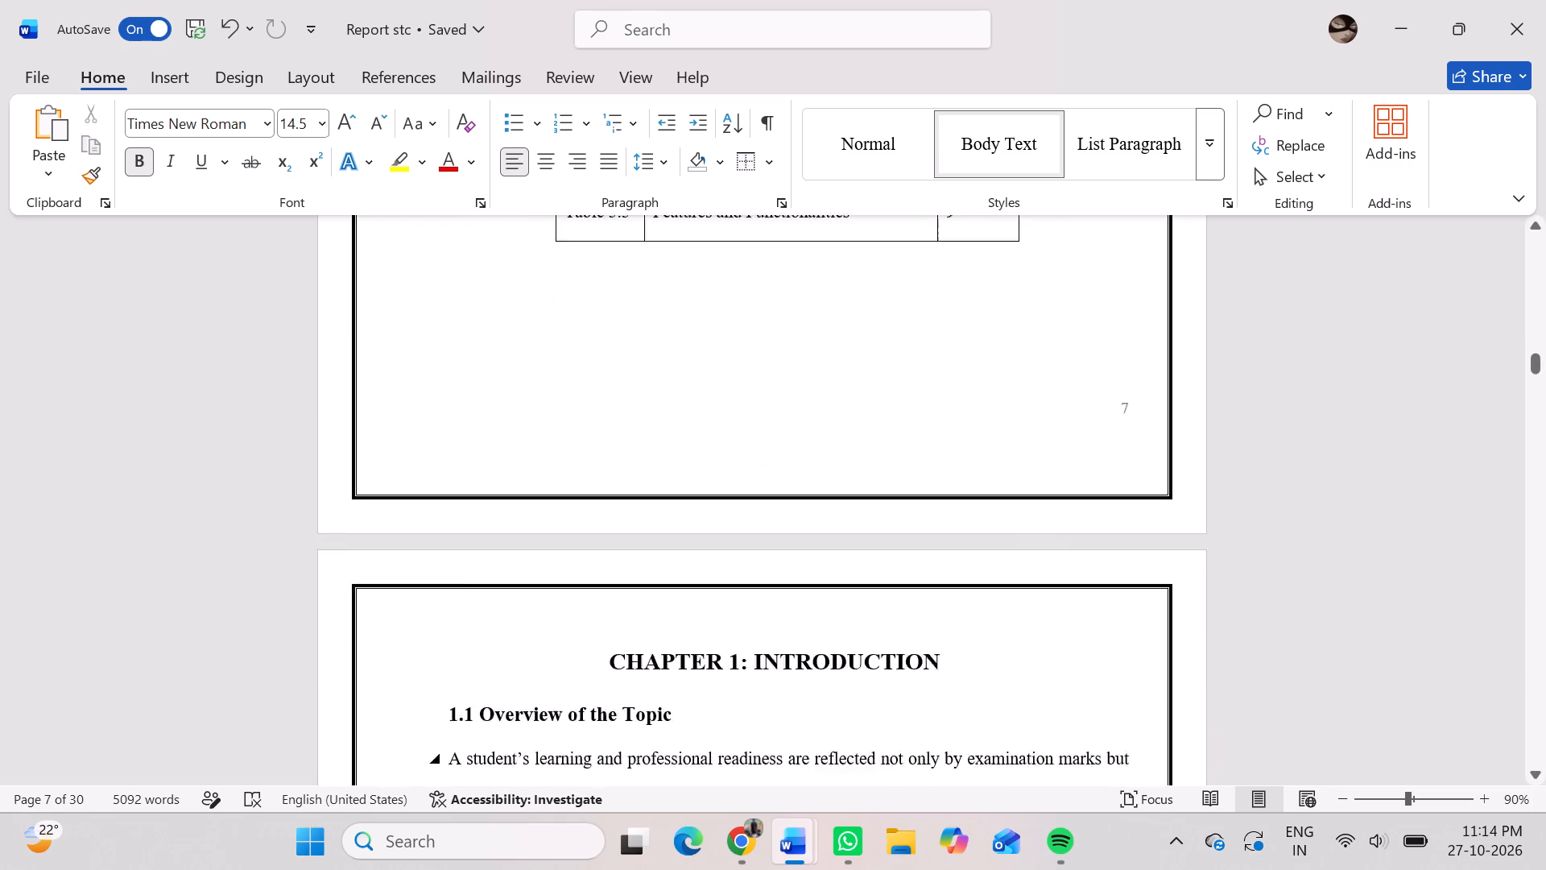
scroll(1023, 741, "down", 4)
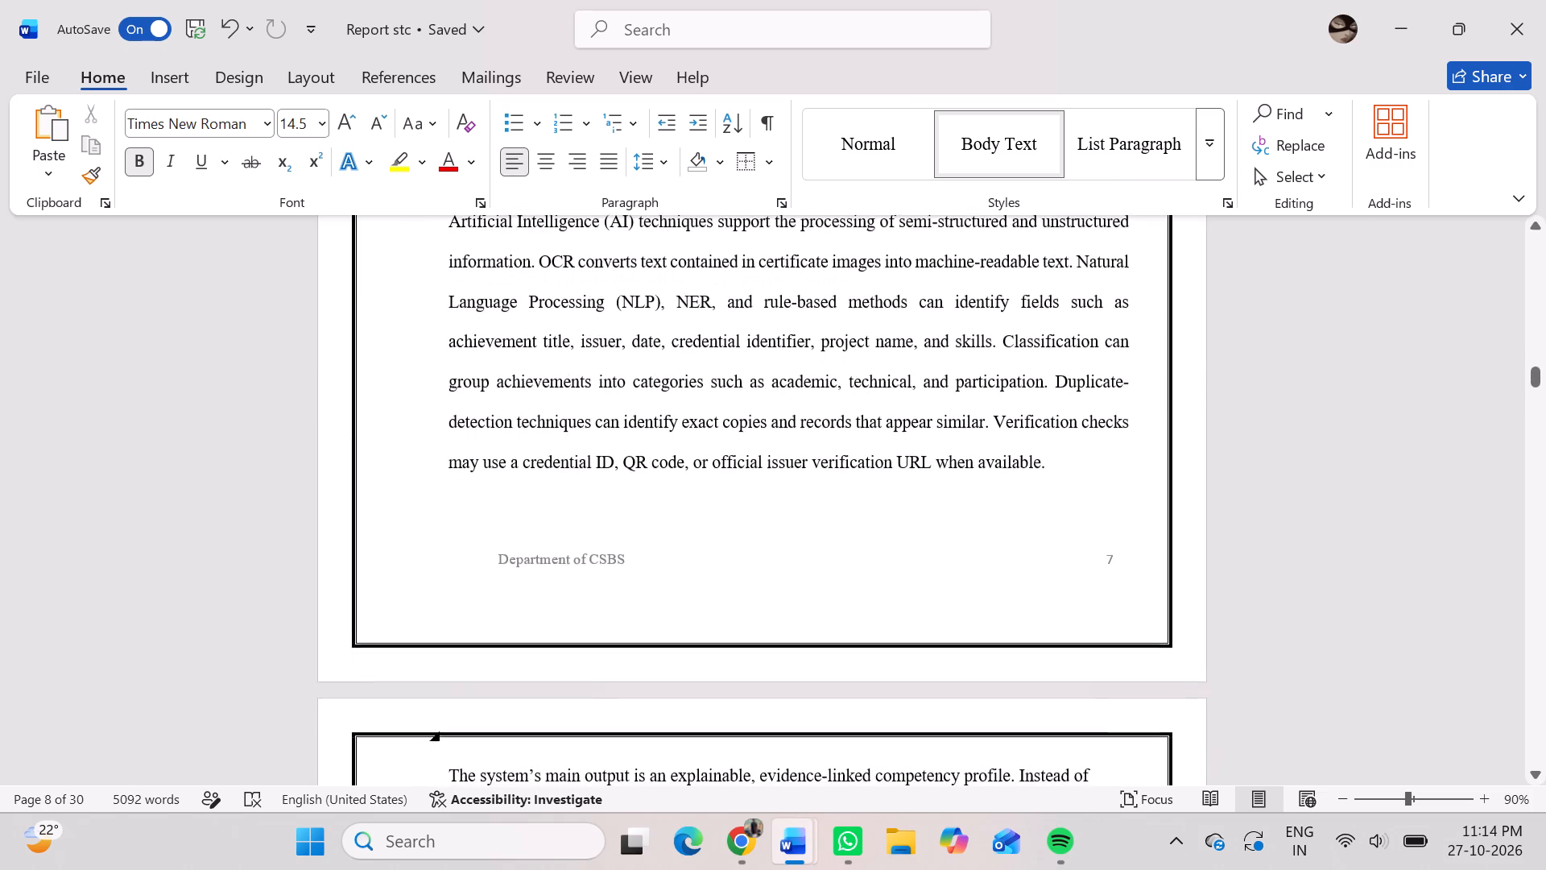
scroll(1023, 741, "down", 5)
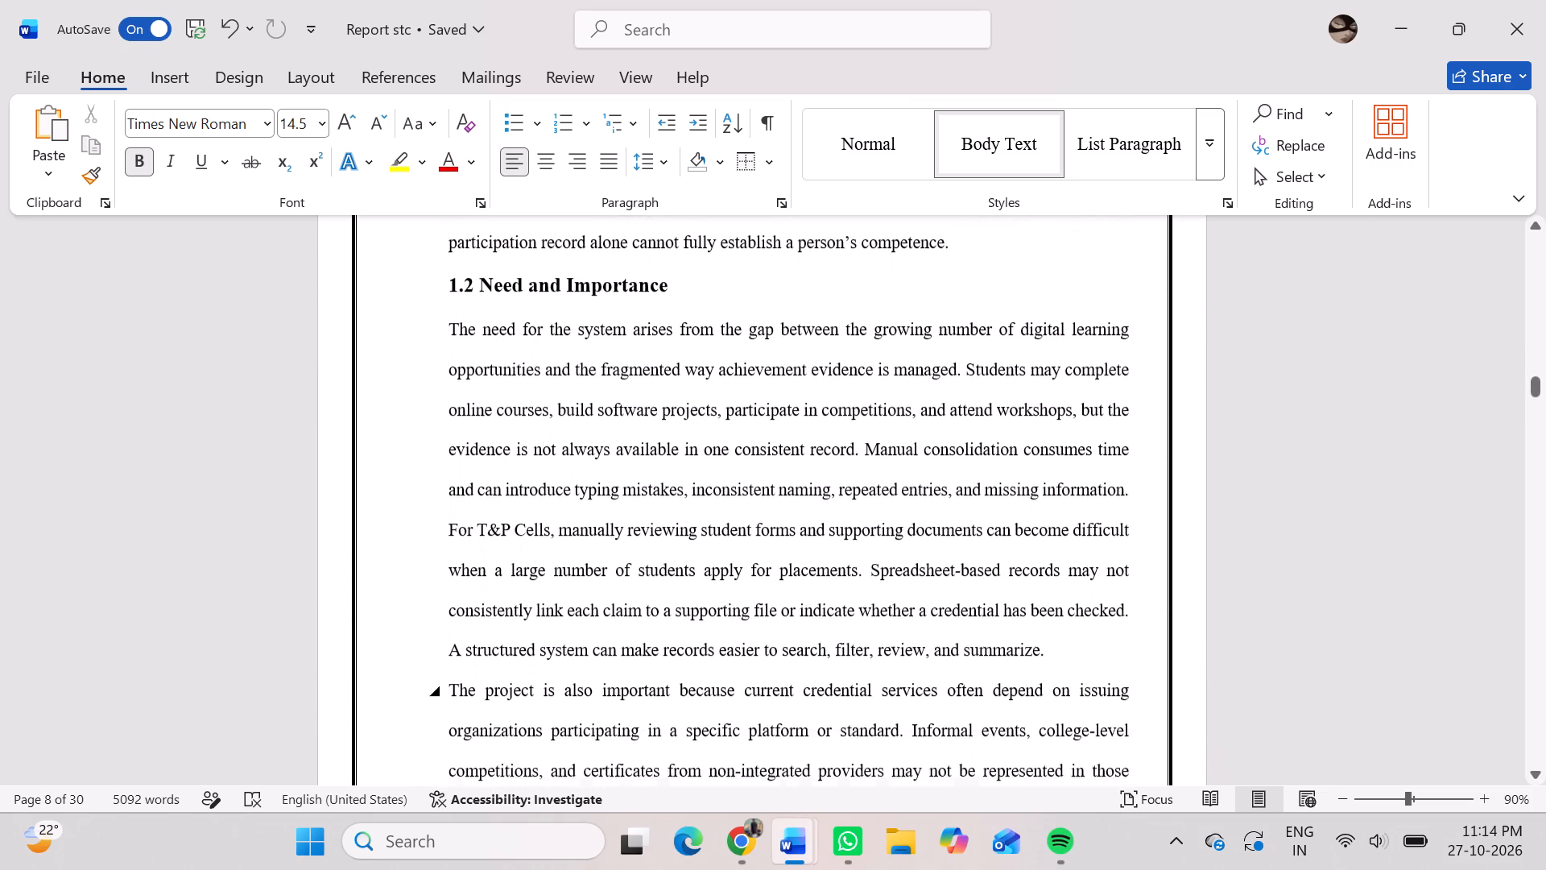
scroll(1023, 741, "down", 5)
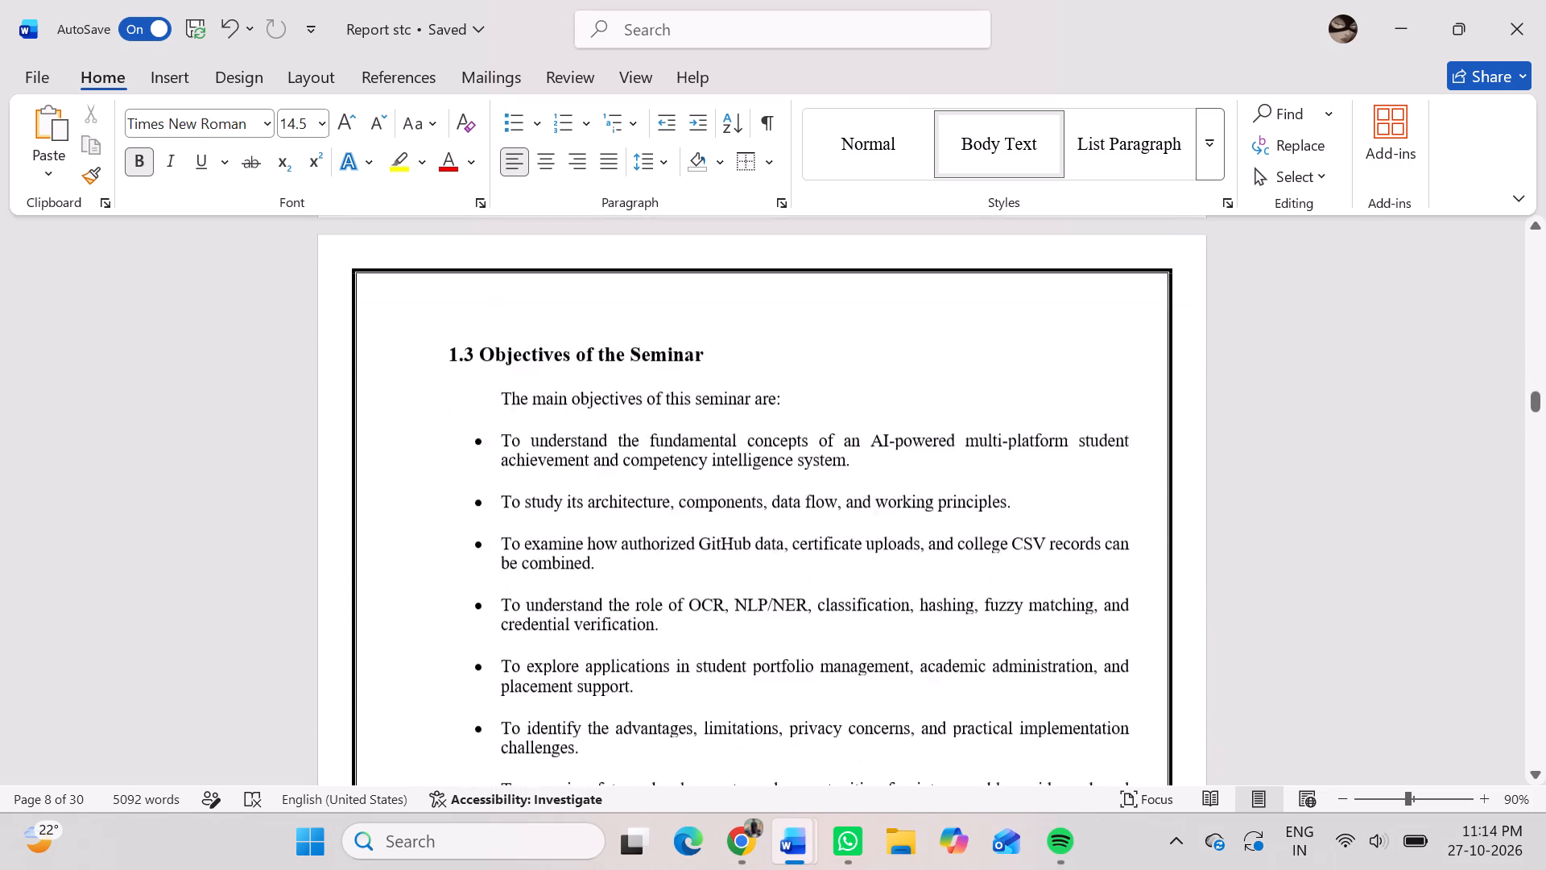
scroll(1023, 741, "down", 3)
scroll(1023, 741, "up", 1)
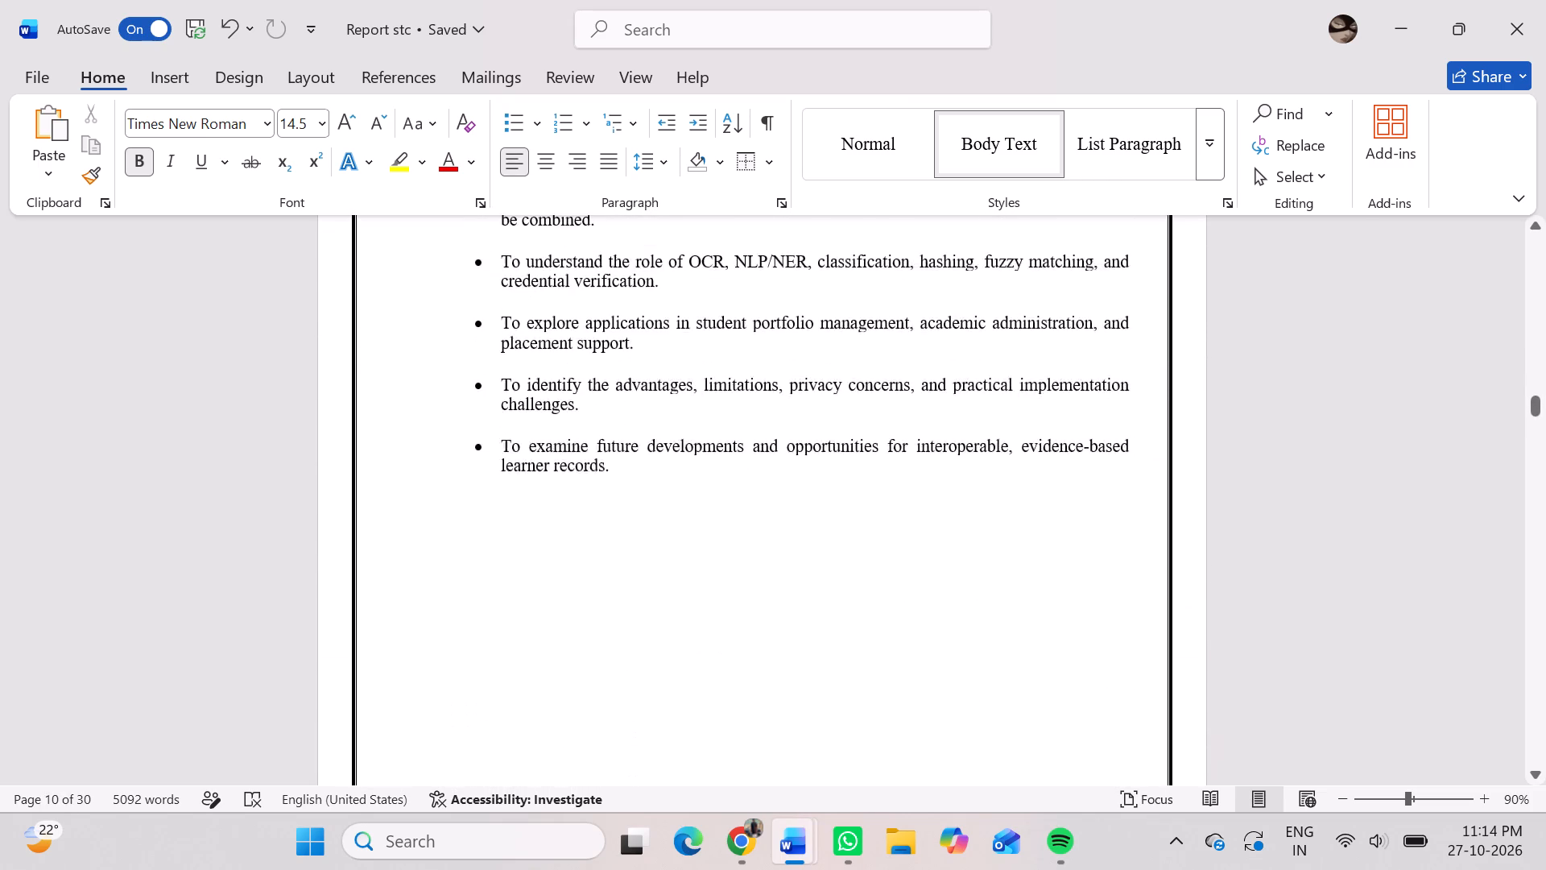
scroll(1023, 741, "up", 12)
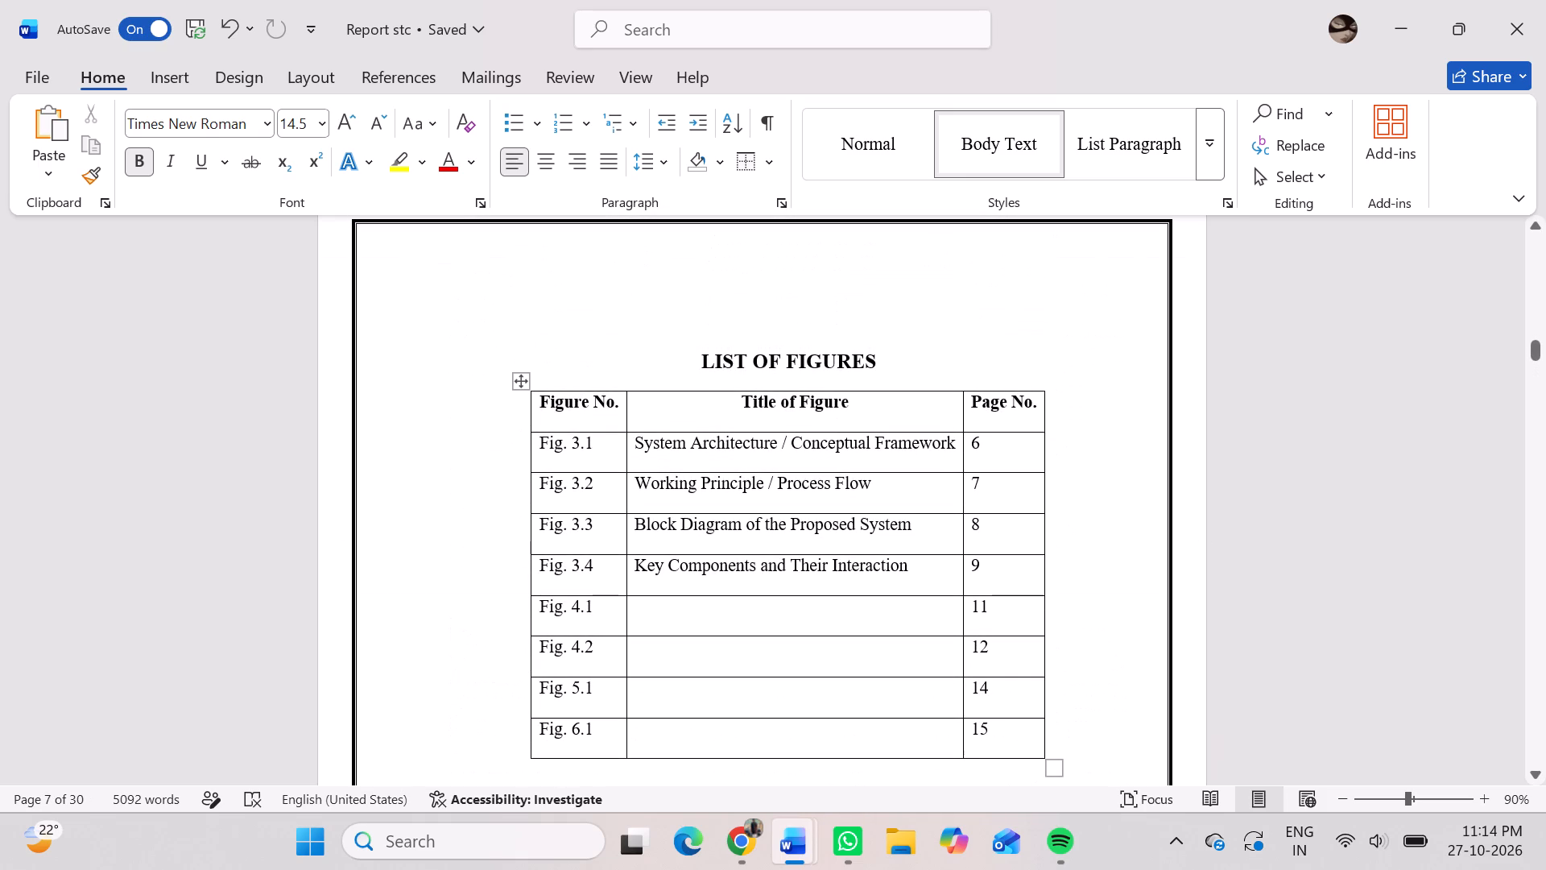
Examine Chapter 2's existing-approach comparison table and the research studies table in section 2.2.
scroll(1023, 741, "down", 4)
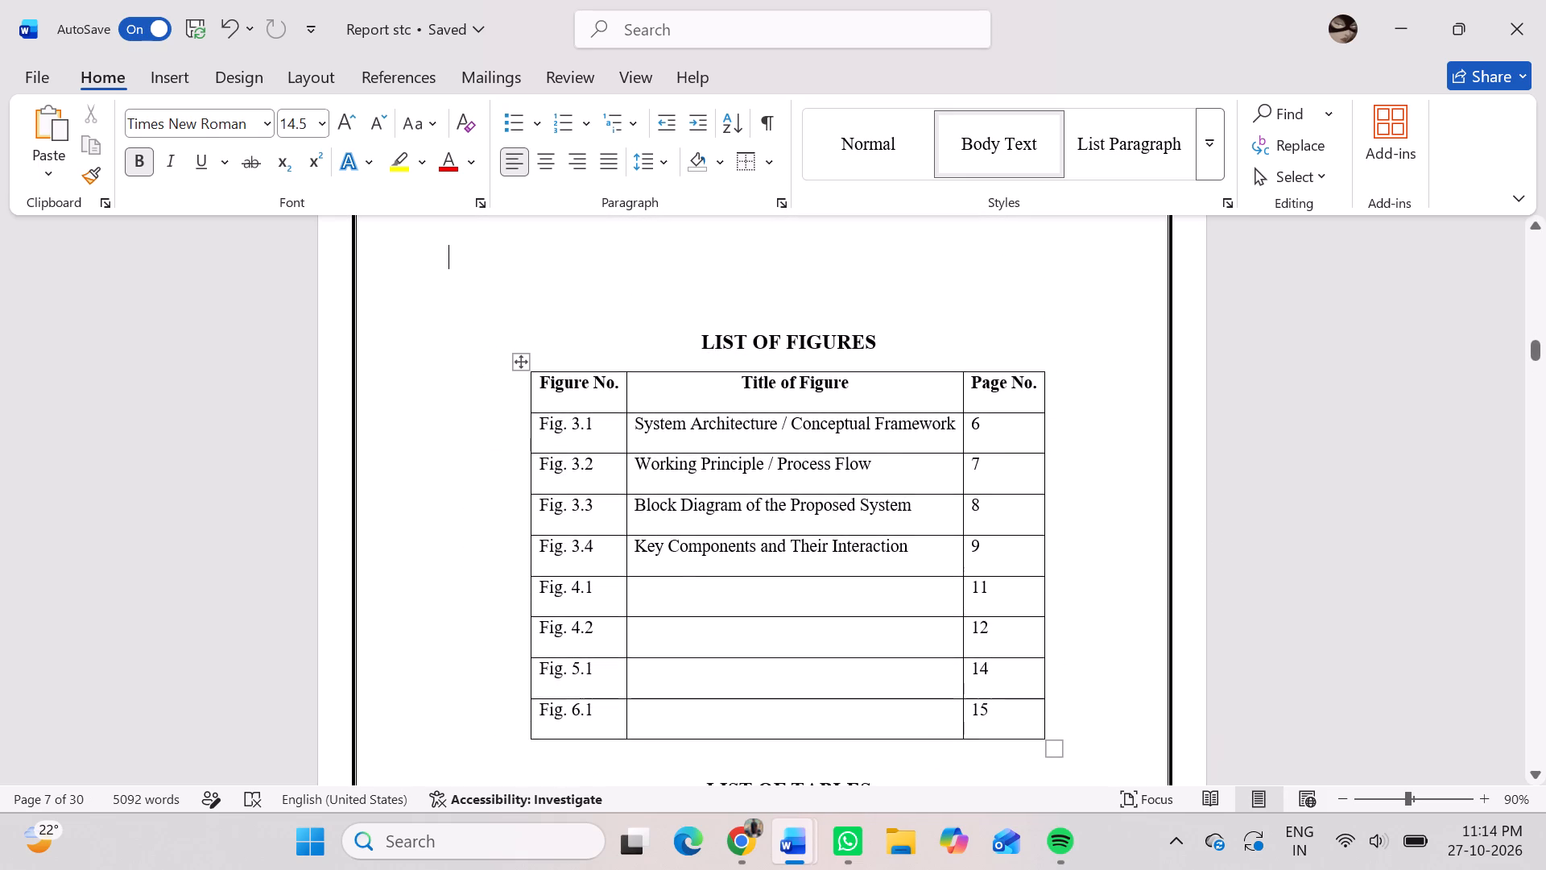
scroll(1023, 741, "down", 9)
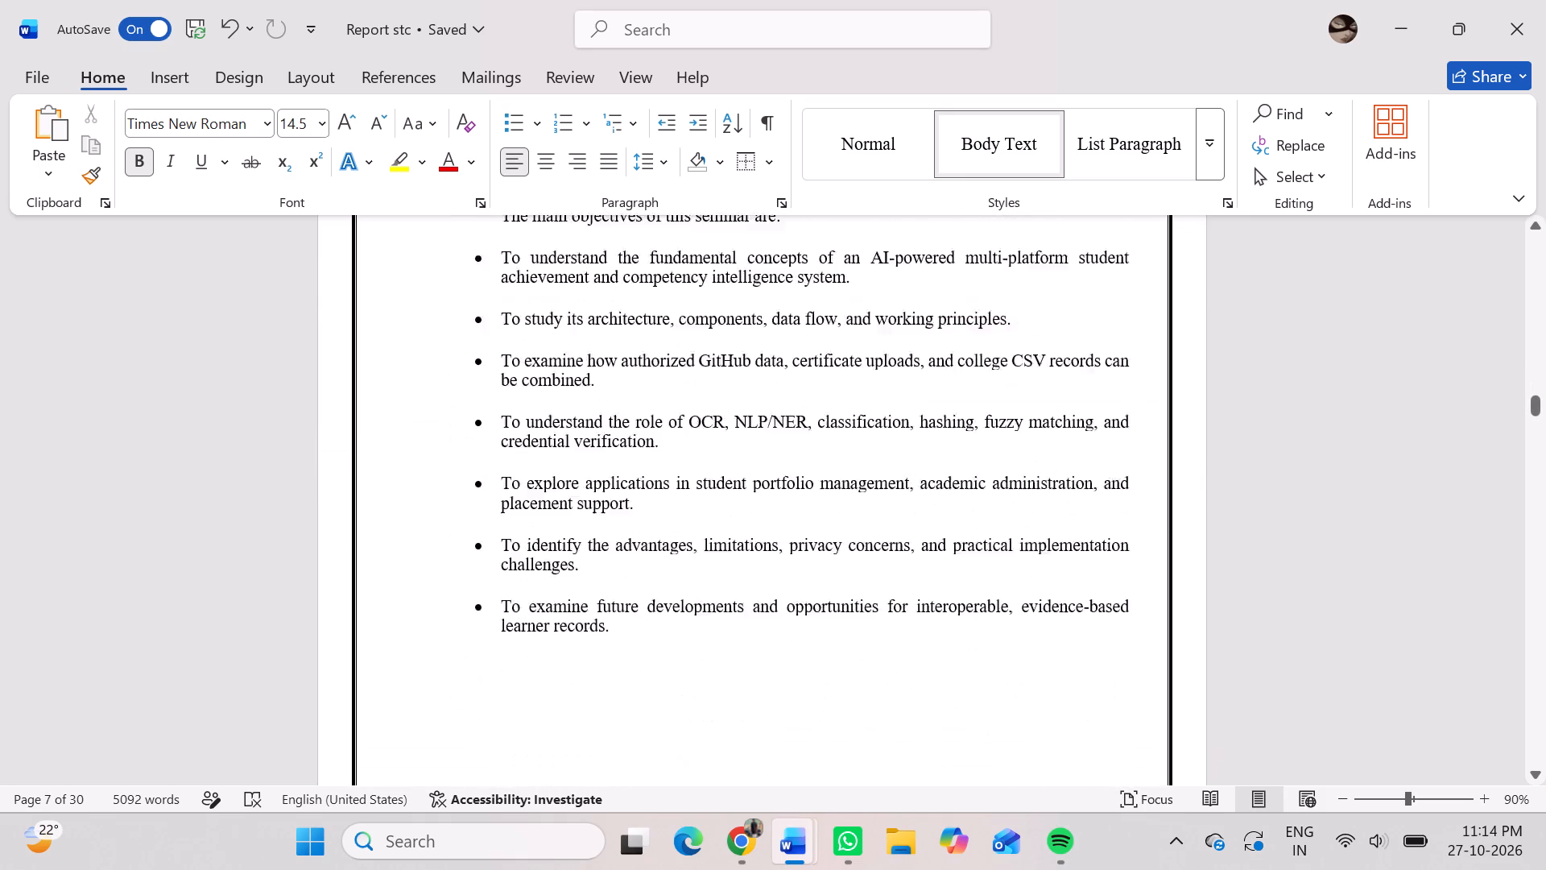
scroll(1023, 741, "down", 5)
scroll(1023, 741, "up", 1)
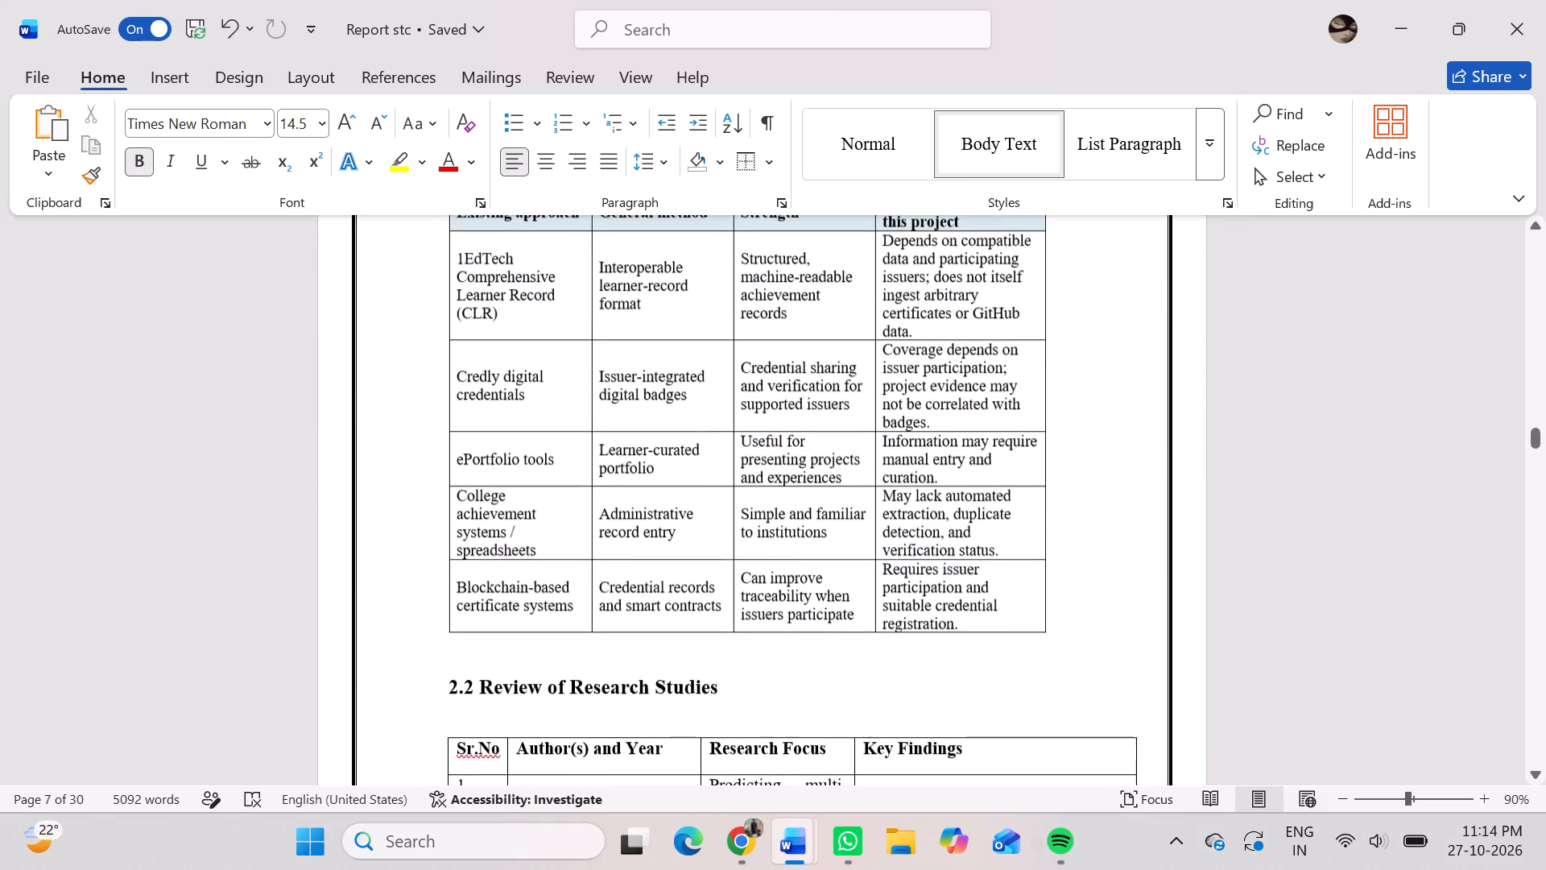
scroll(1023, 741, "up", 4)
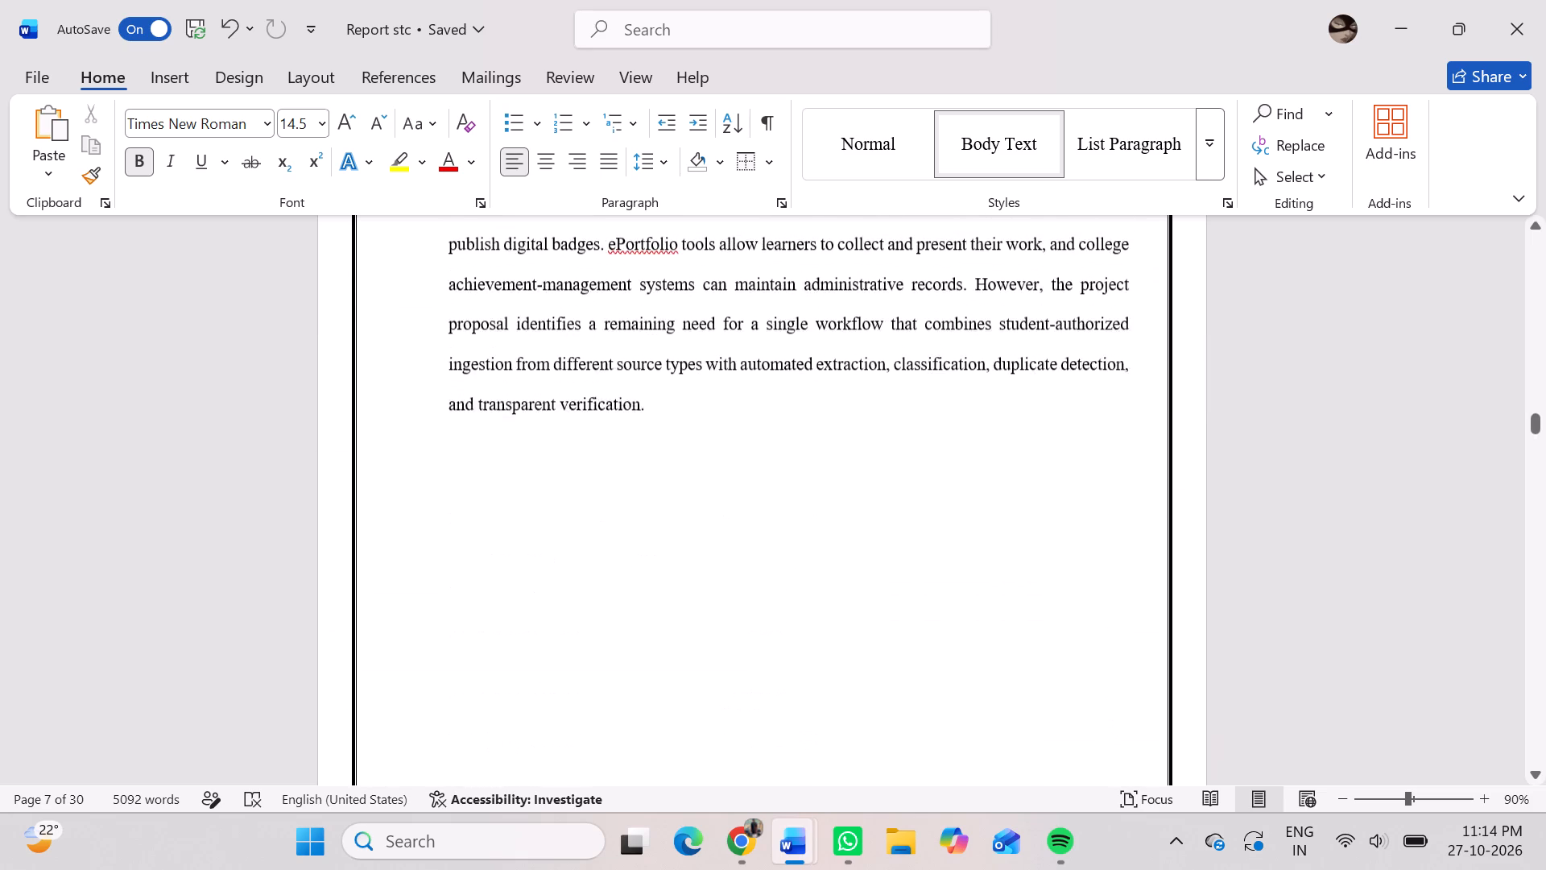
scroll(1023, 741, "down", 2)
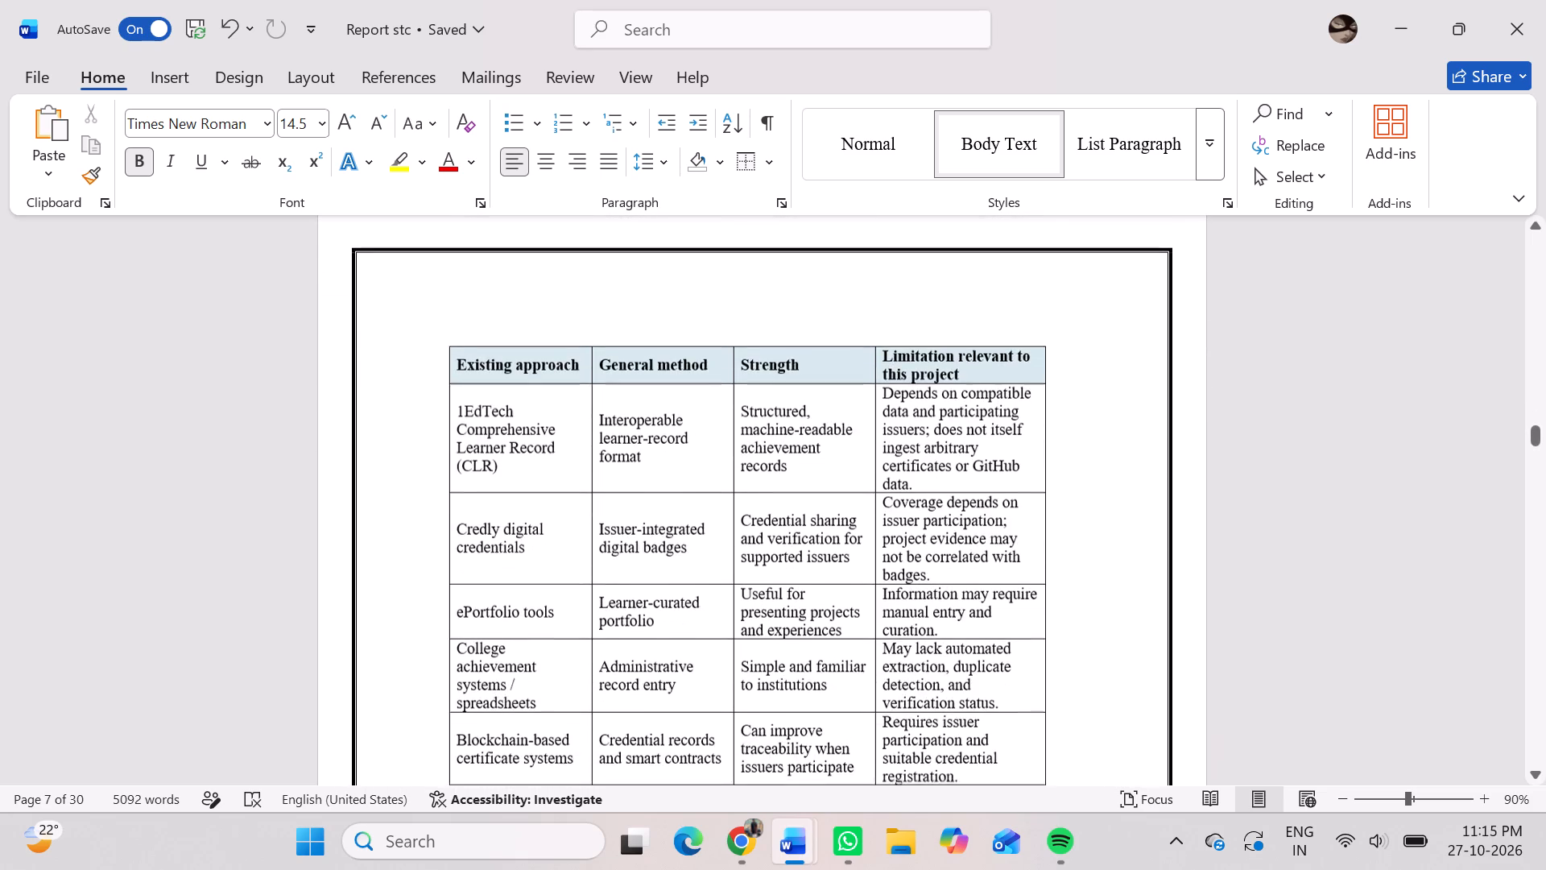
scroll(1023, 741, "down", 1)
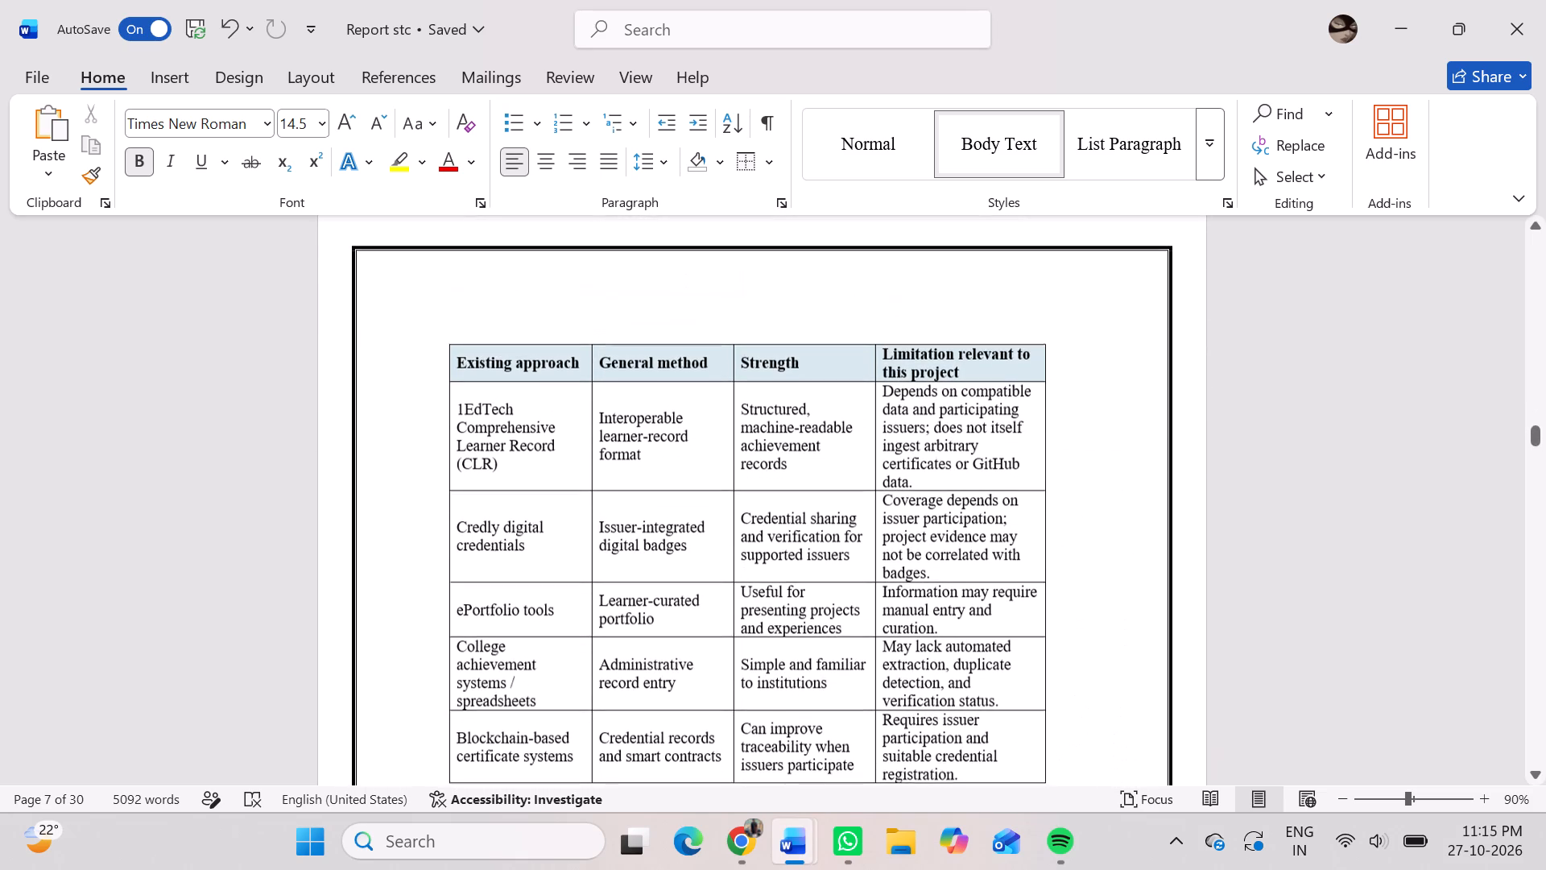
scroll(1023, 741, "down", 1)
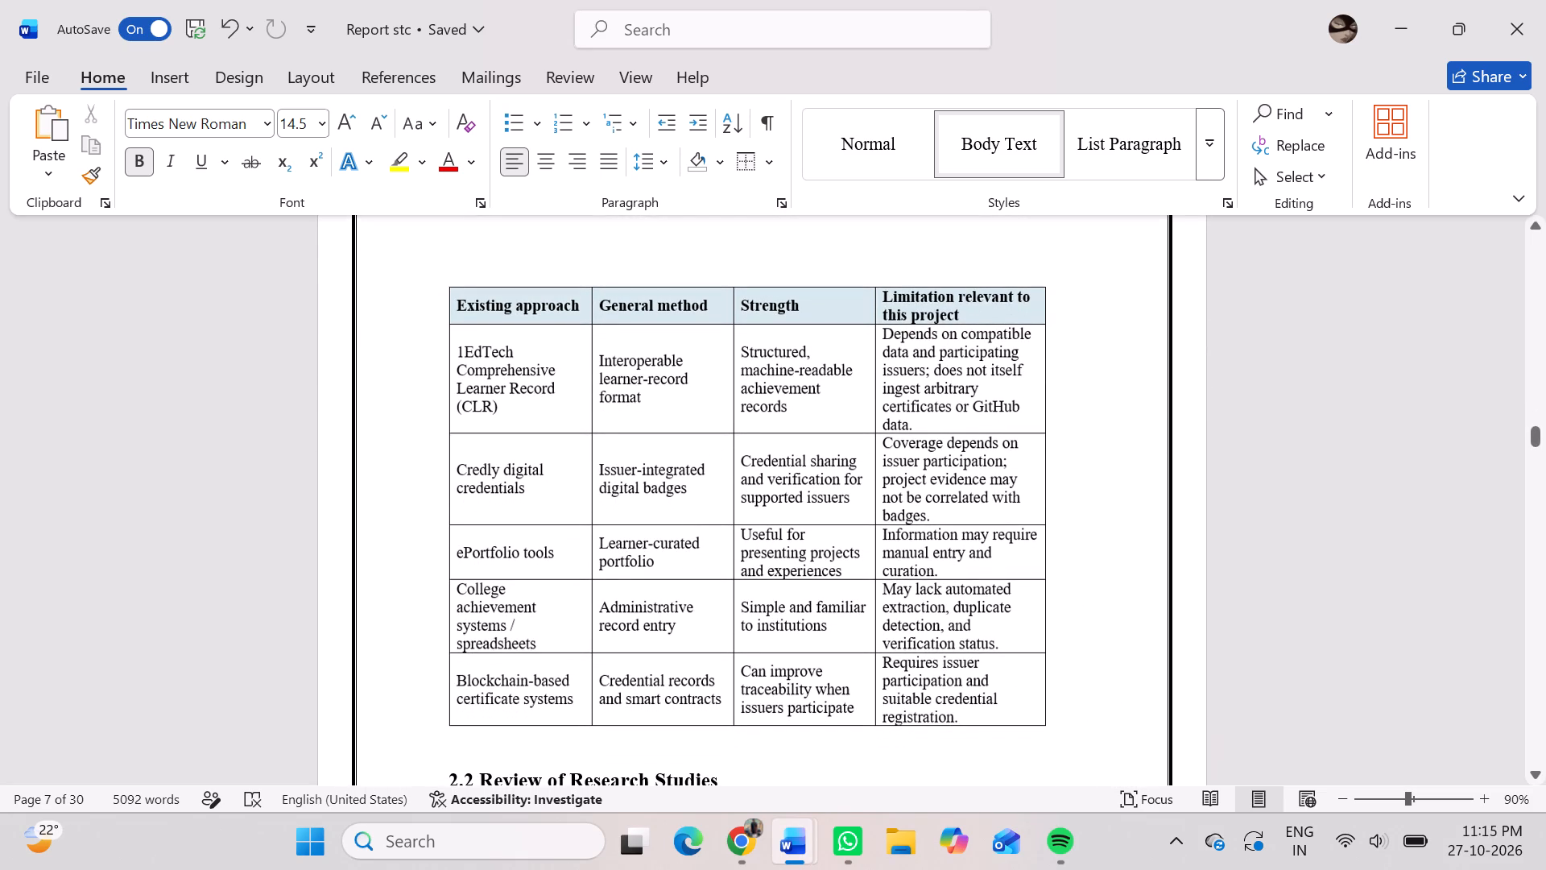
scroll(1023, 741, "down", 2)
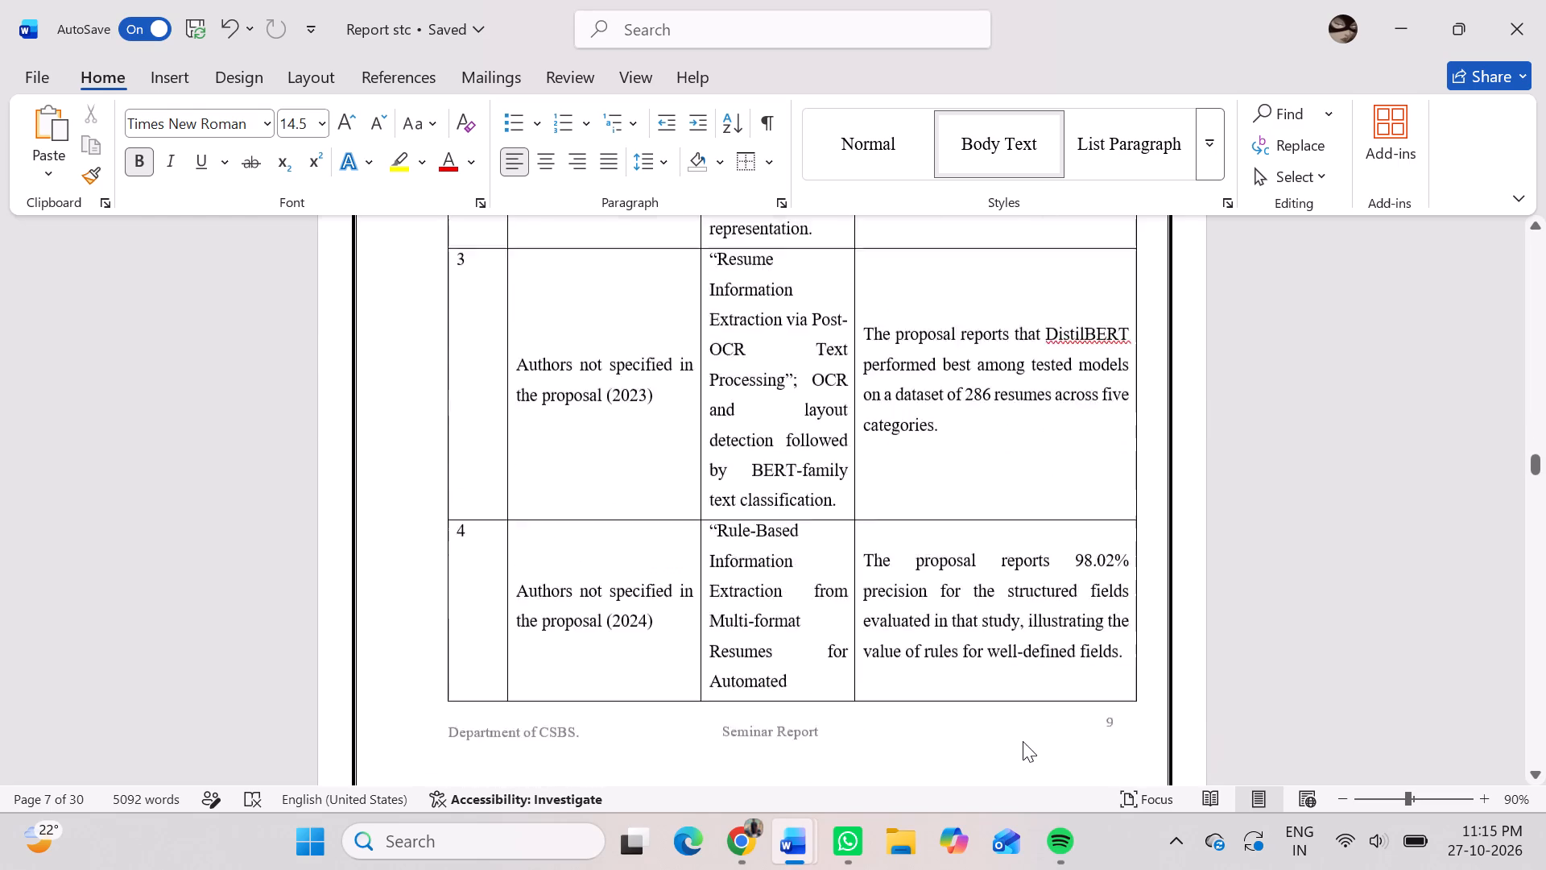
scroll(1023, 741, "down", 3)
Recheck the Chapter 2 tables and the section 1.3 objectives page, working back to the List of Figures.
scroll(1023, 741, "up", 2)
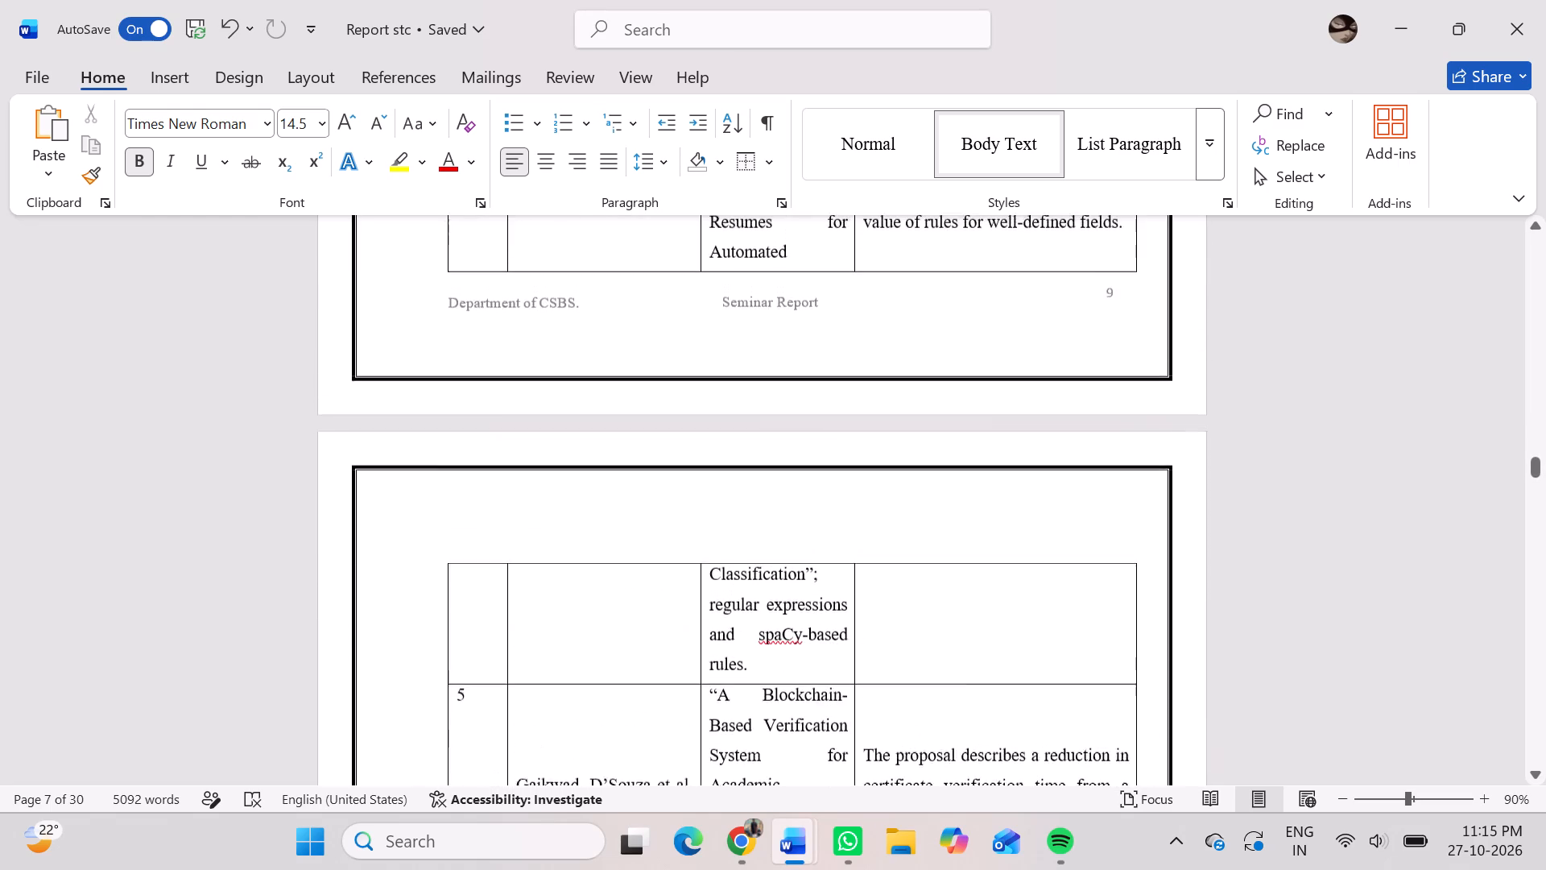
scroll(1023, 741, "up", 3)
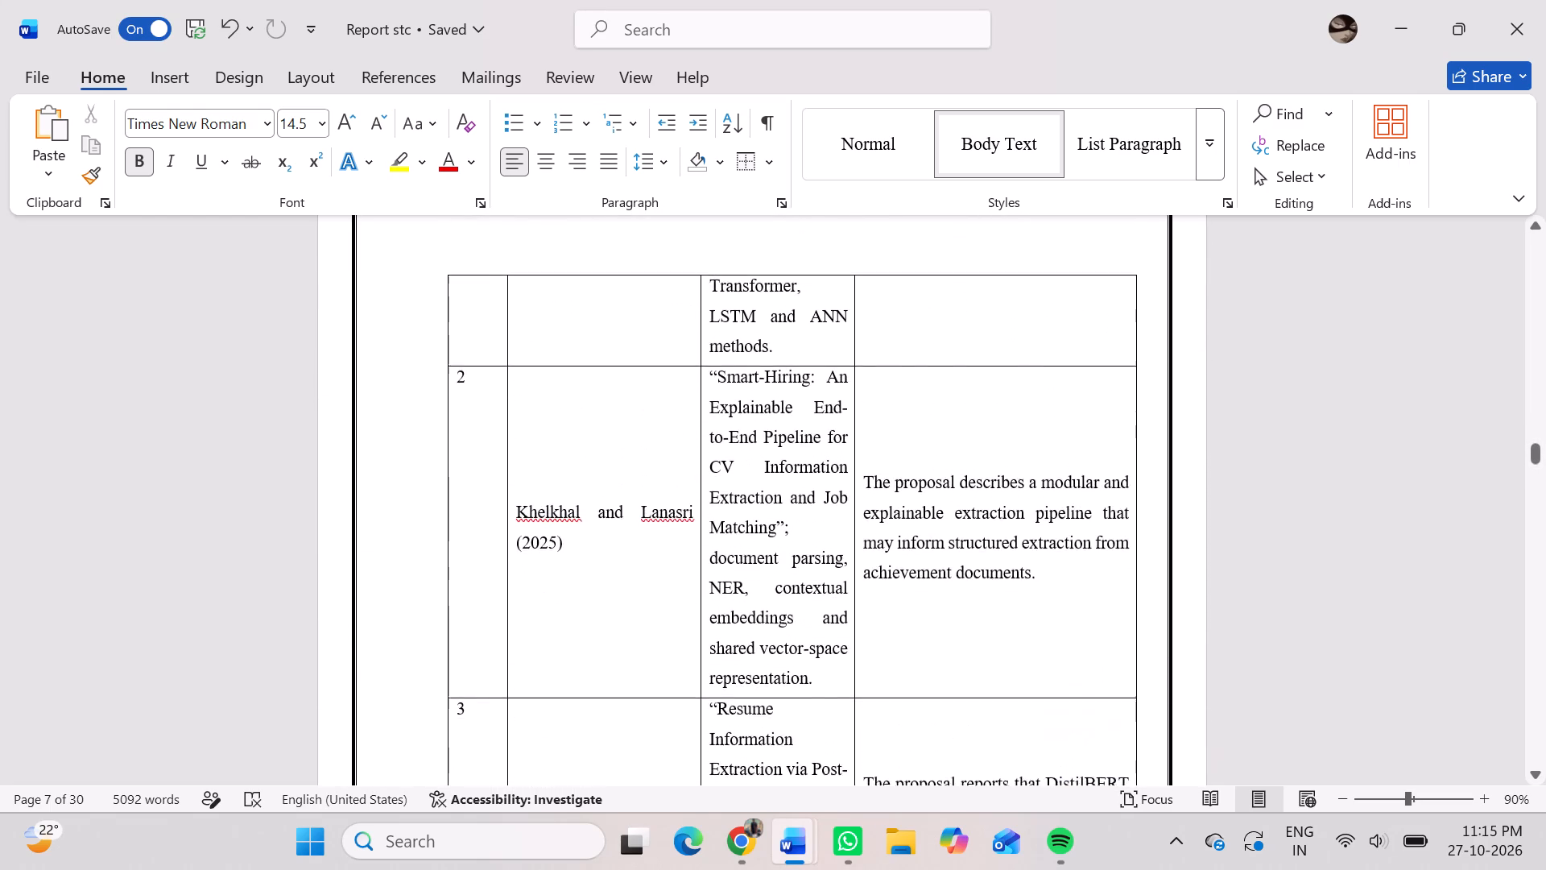
scroll(1023, 741, "up", 6)
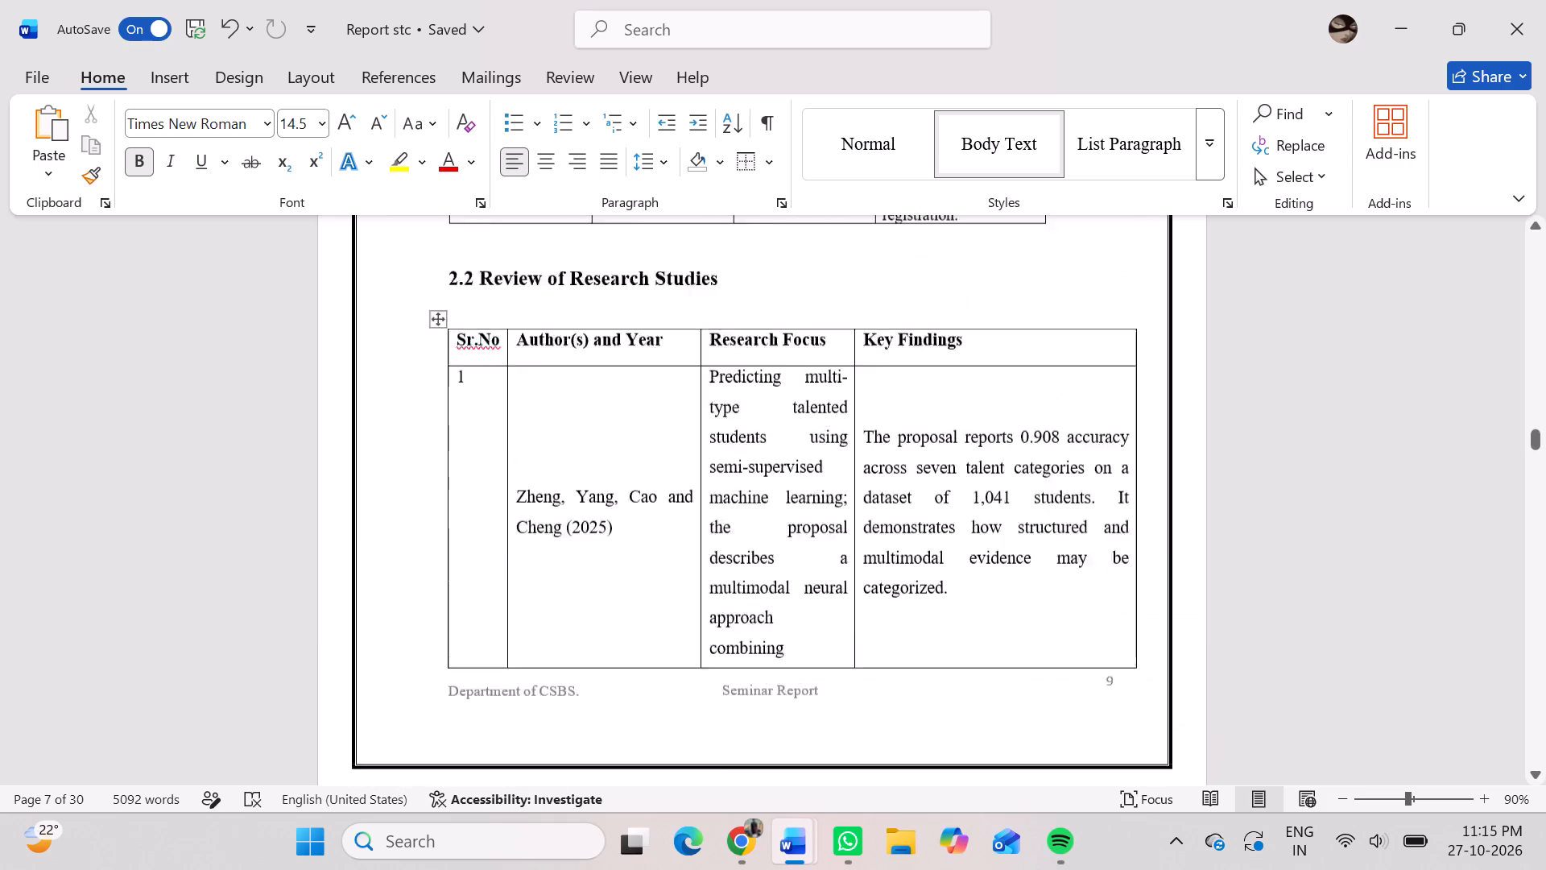
scroll(1023, 741, "up", 1)
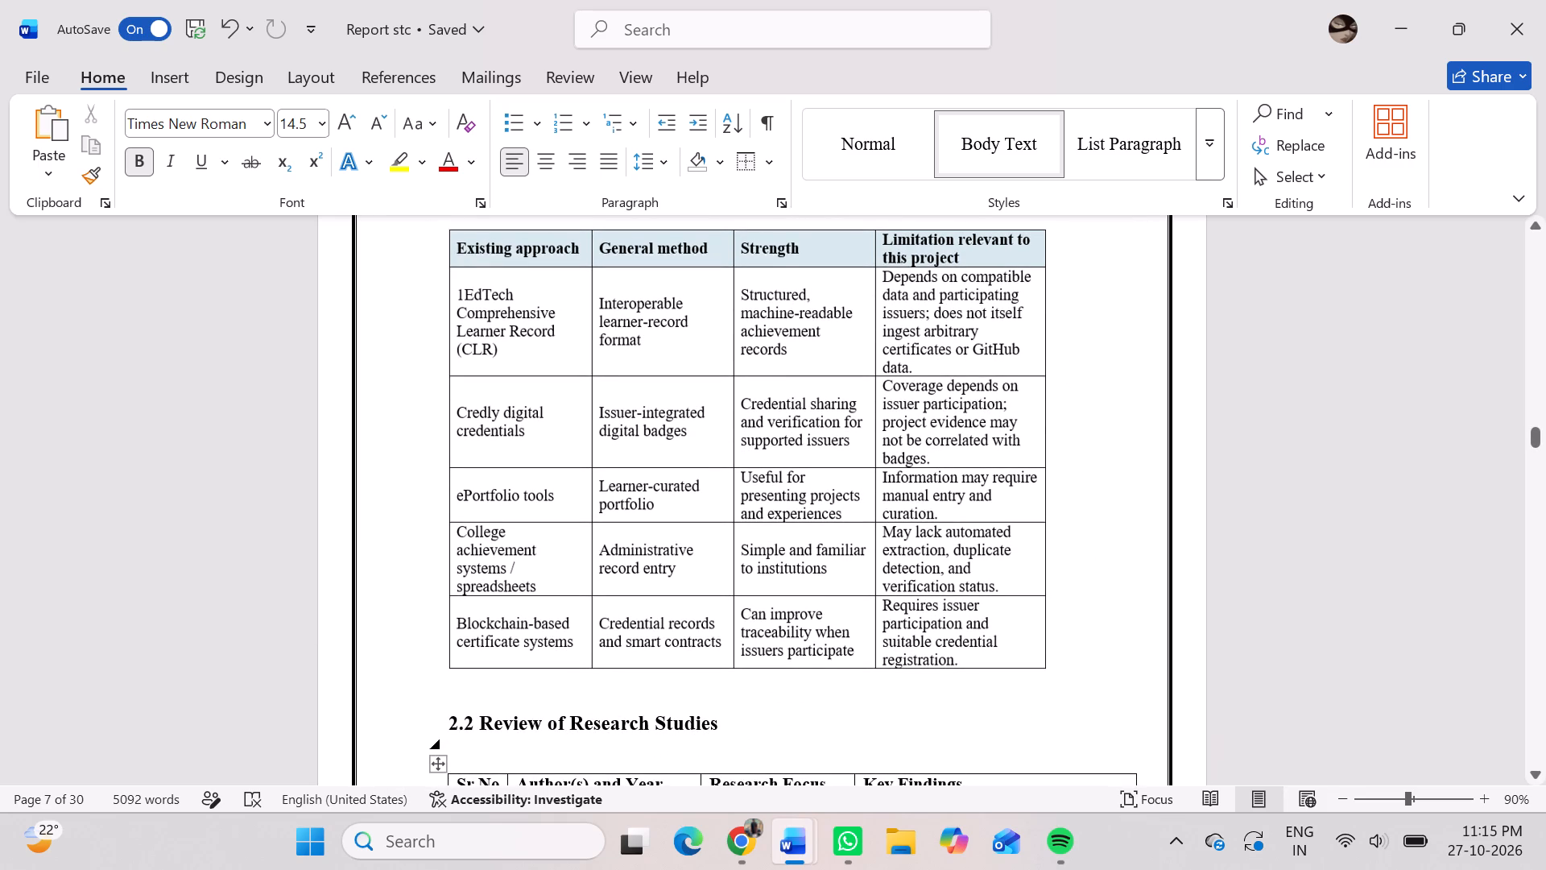
scroll(1023, 741, "up", 6)
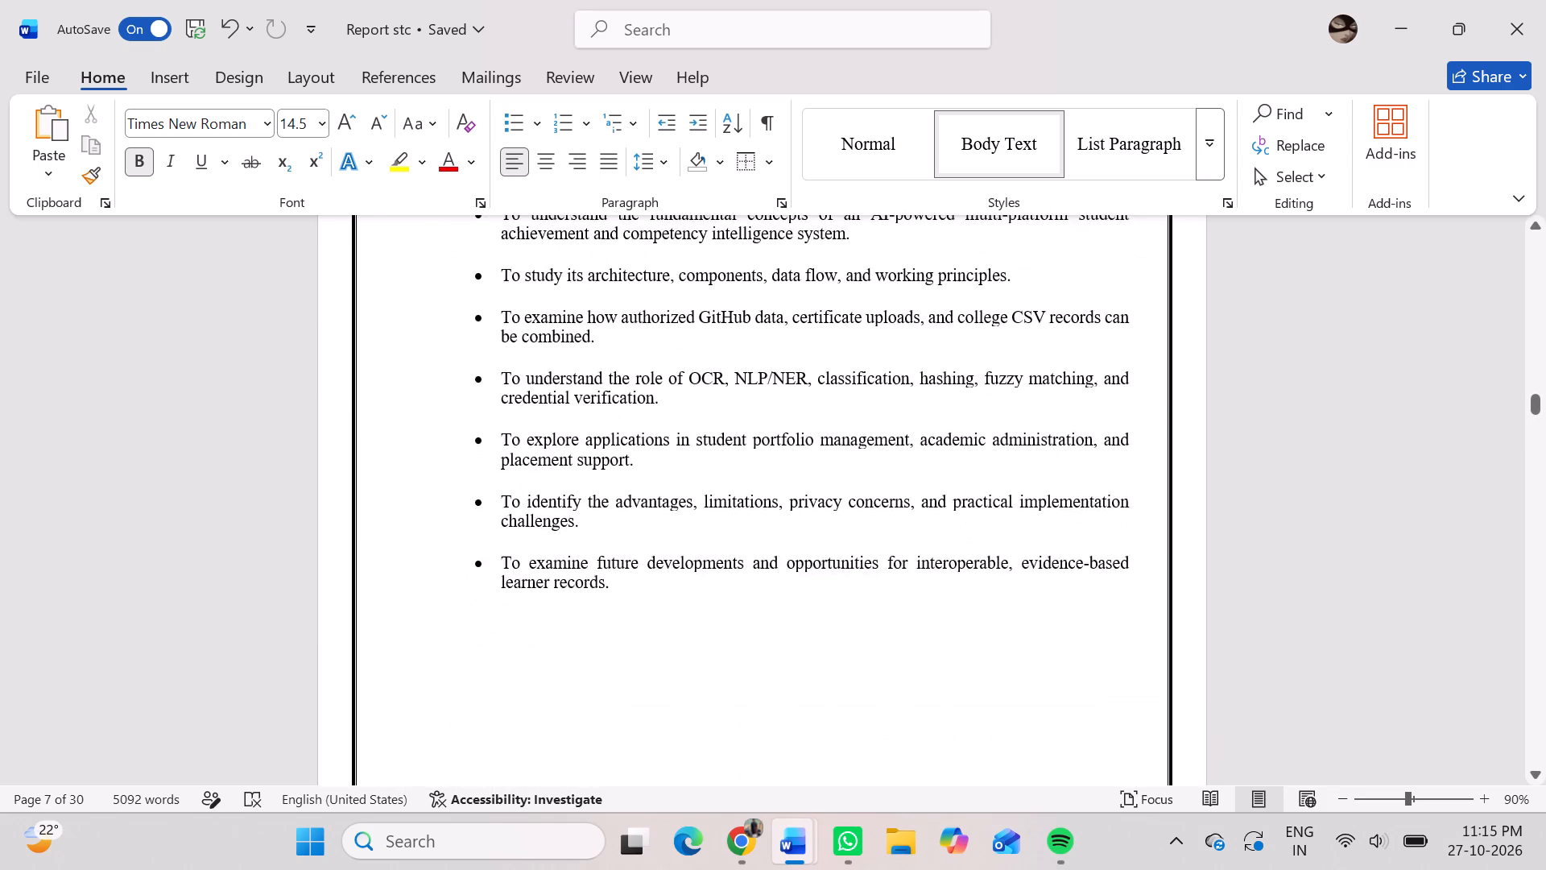
scroll(1023, 741, "down", 7)
scroll(1023, 741, "up", 1)
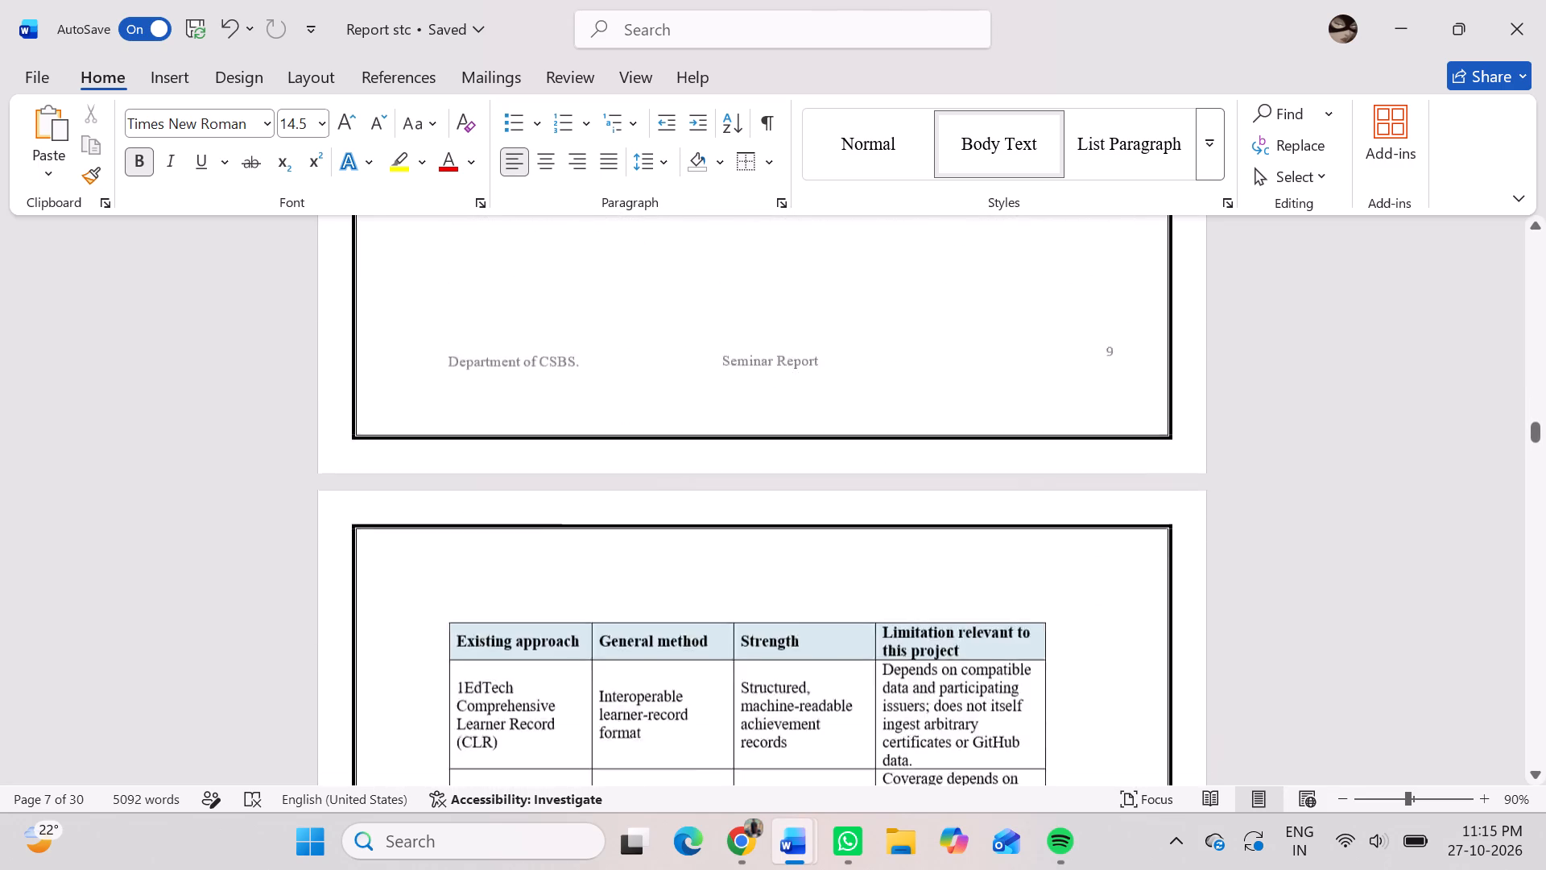
scroll(1023, 741, "up", 3)
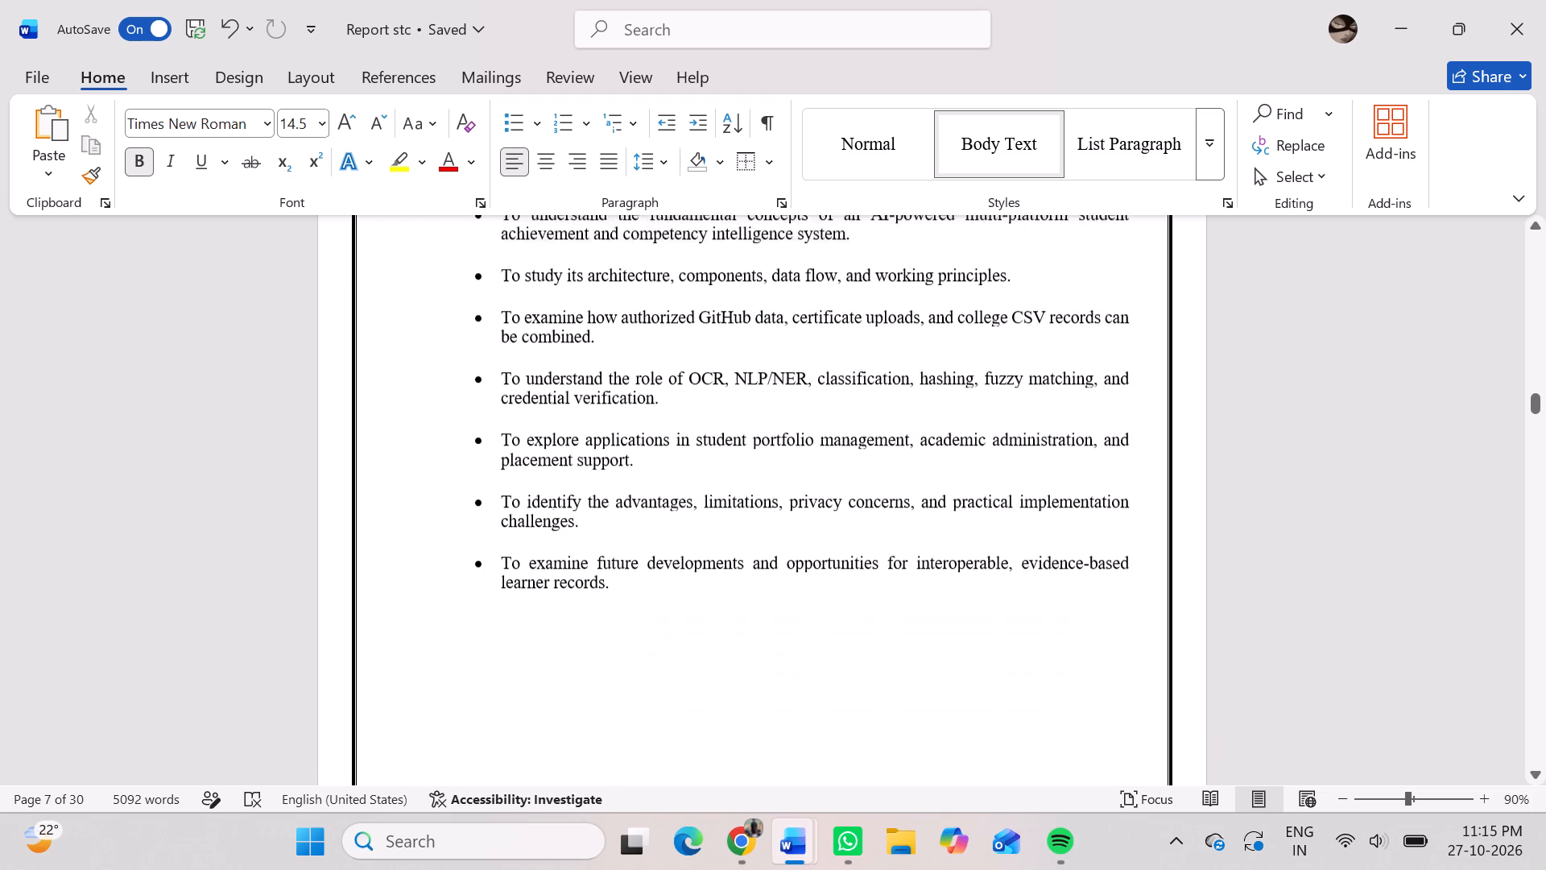
scroll(1023, 741, "up", 5)
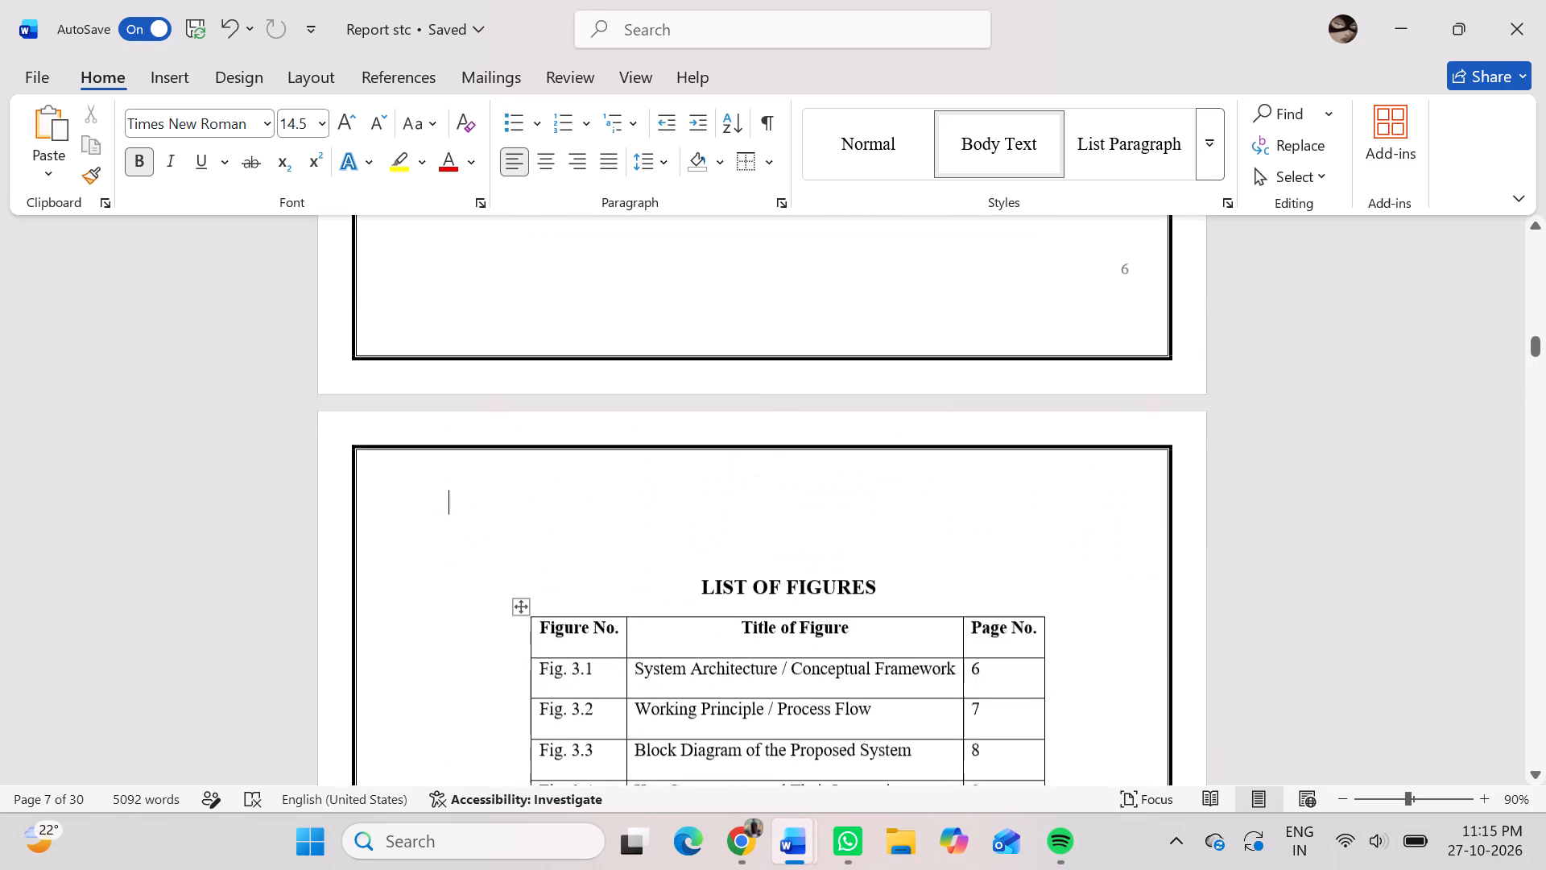
Review the List of Figures and List of Tables entries and their page numbers.
scroll(1023, 741, "down", 1)
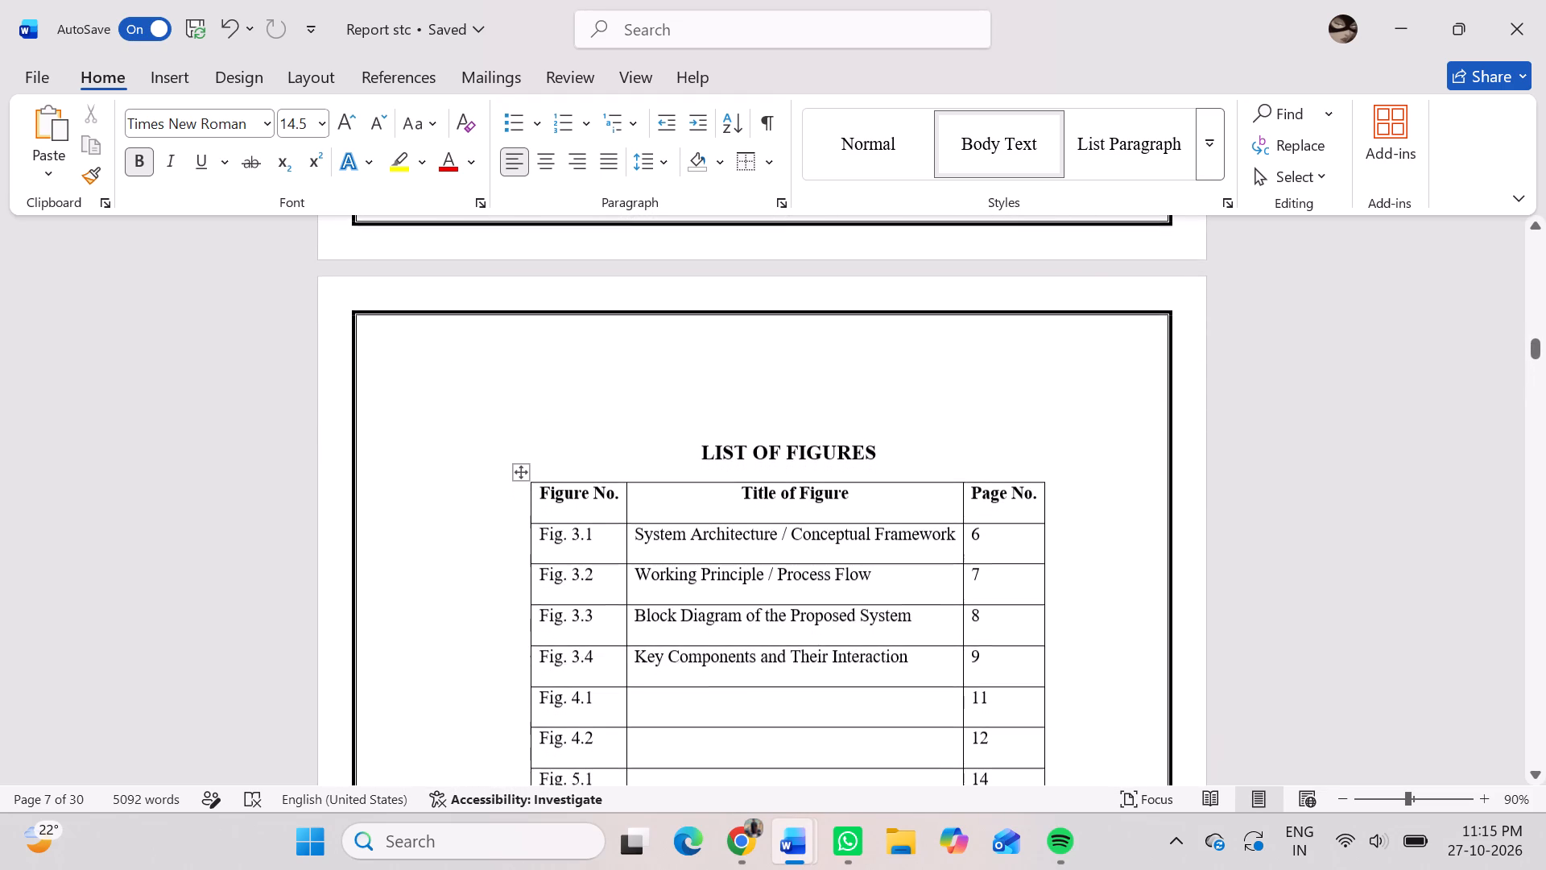
scroll(1023, 741, "down", 1)
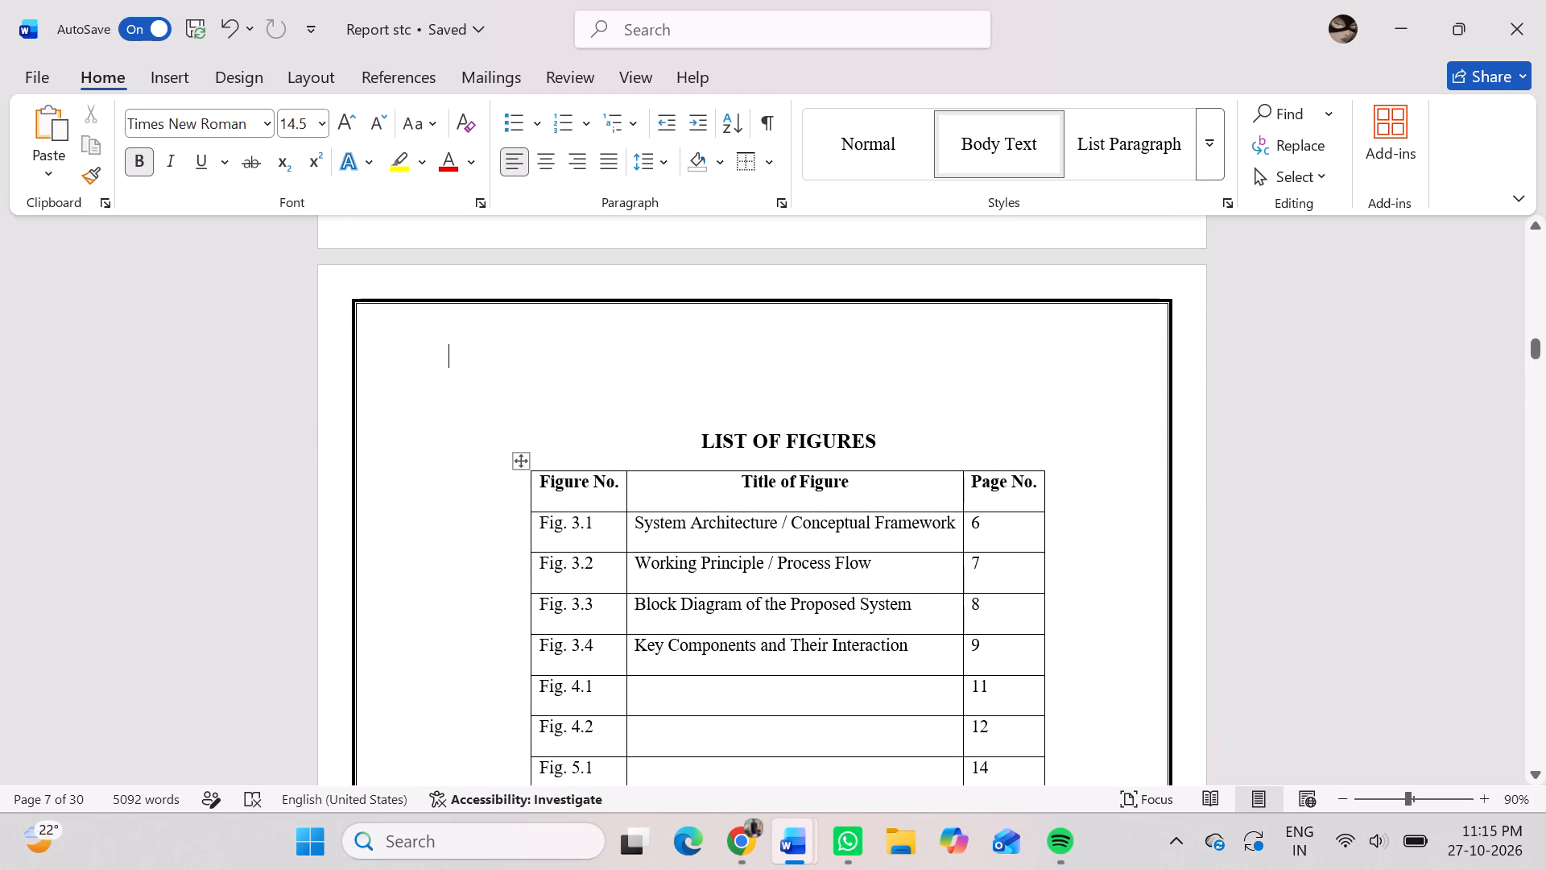
scroll(635, 522, "down", 2)
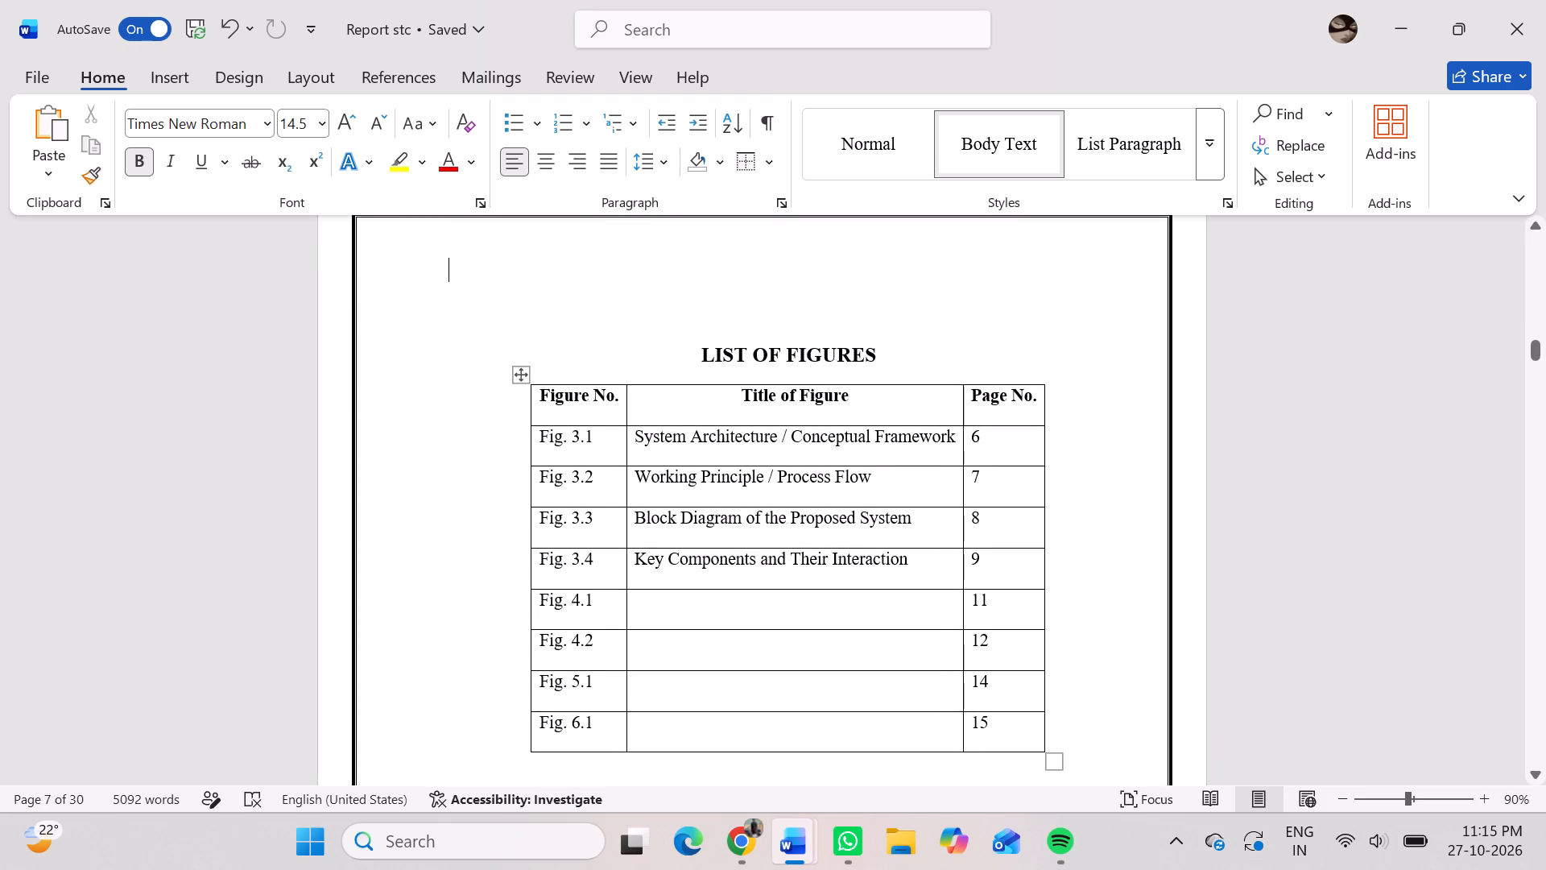
scroll(635, 433, "down", 4)
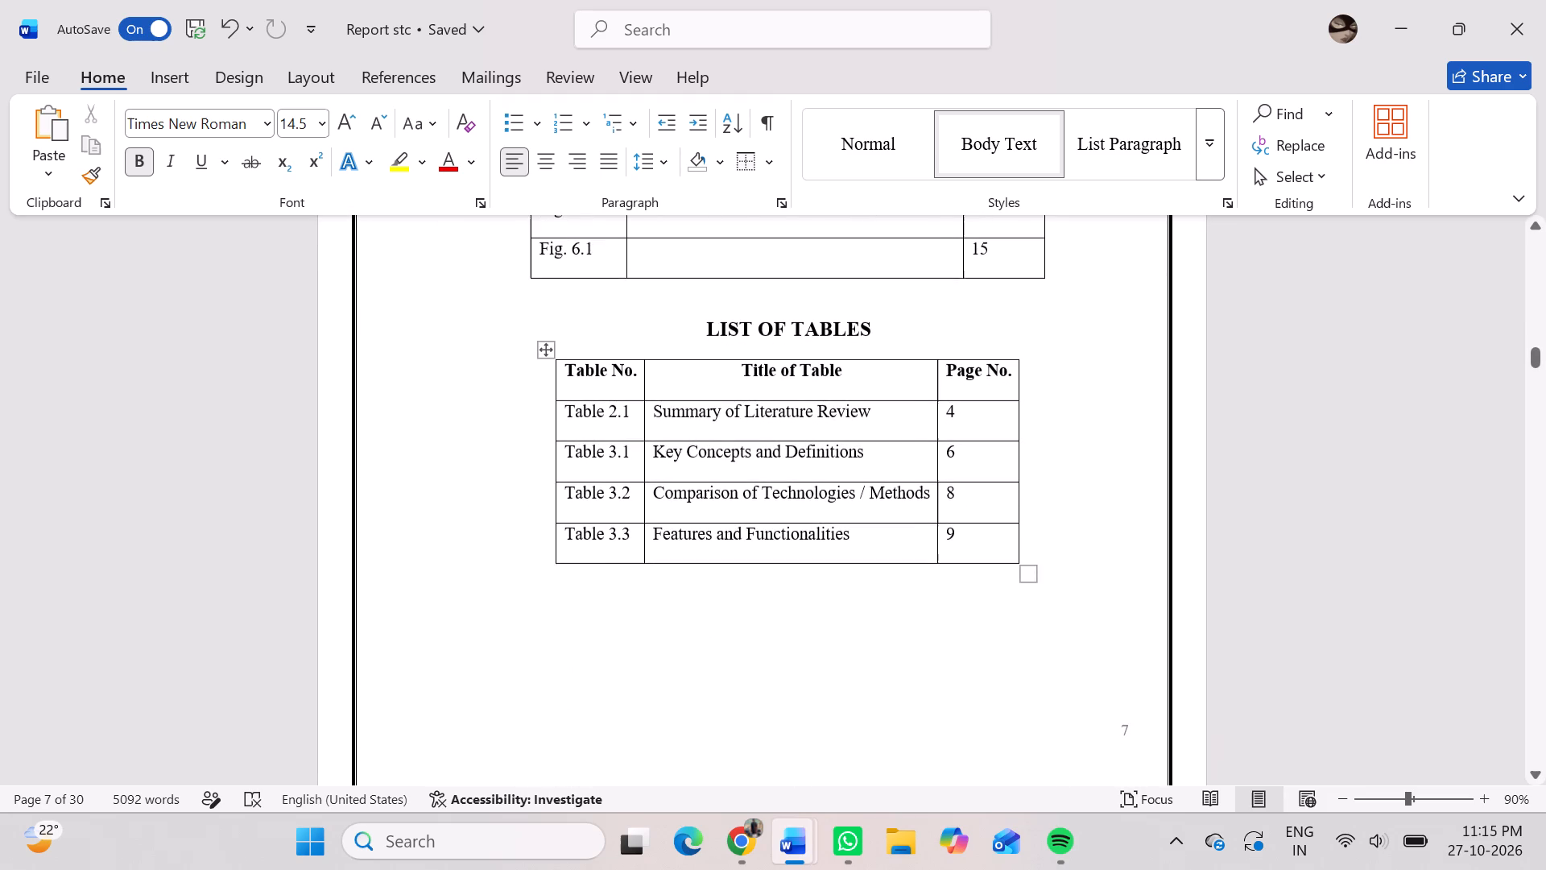
scroll(635, 433, "down", 2)
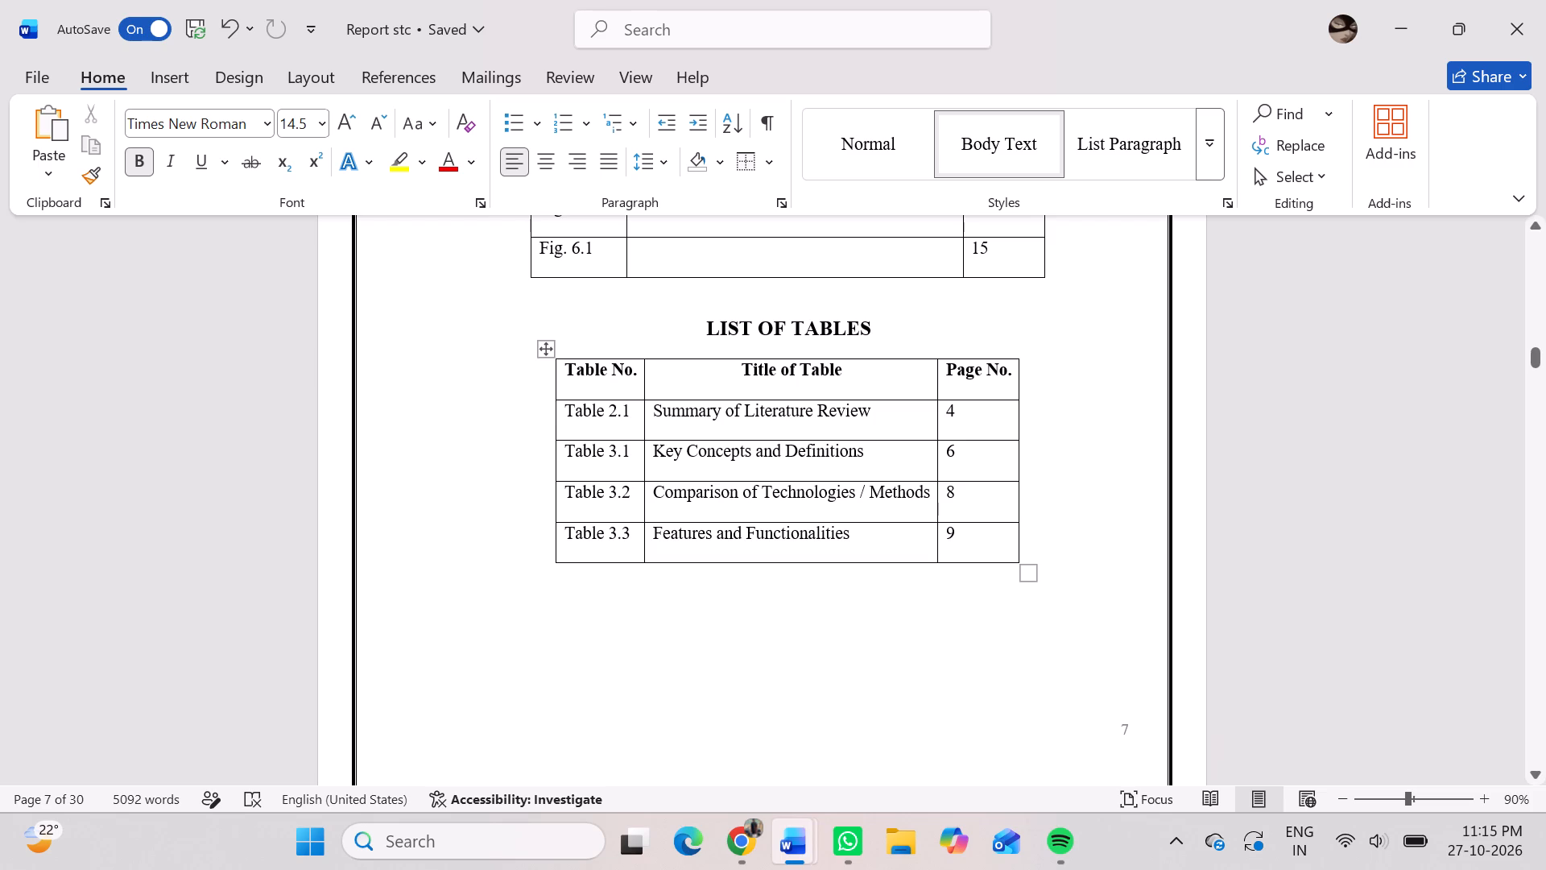
Widen the Page No. column of the List of Tables table slightly by moving its outer border outward.
left_click(891, 425)
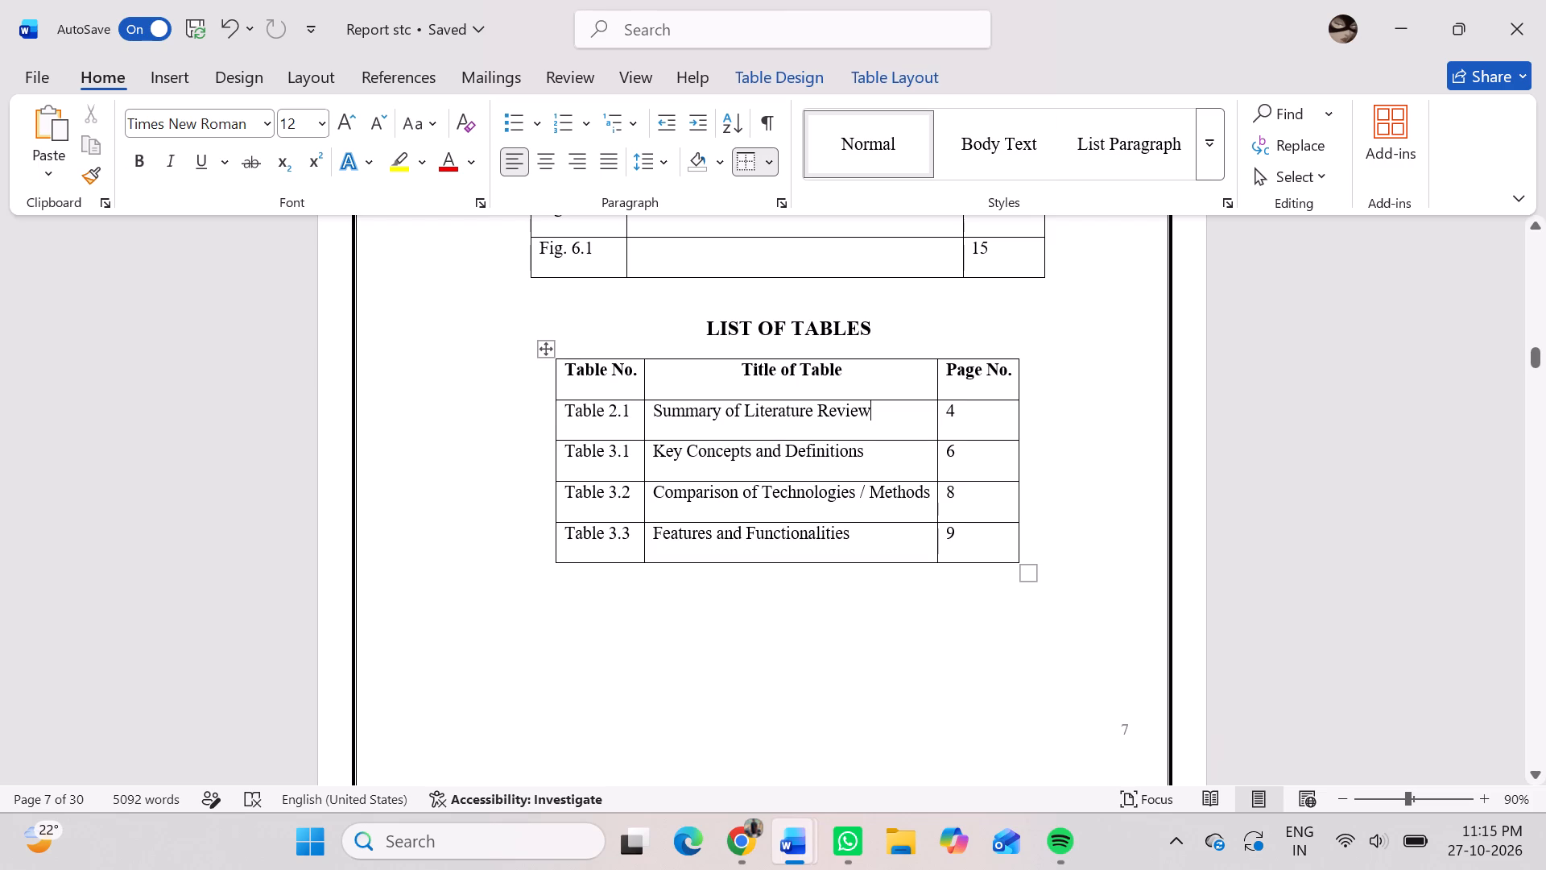
scroll(891, 425, "down", 1)
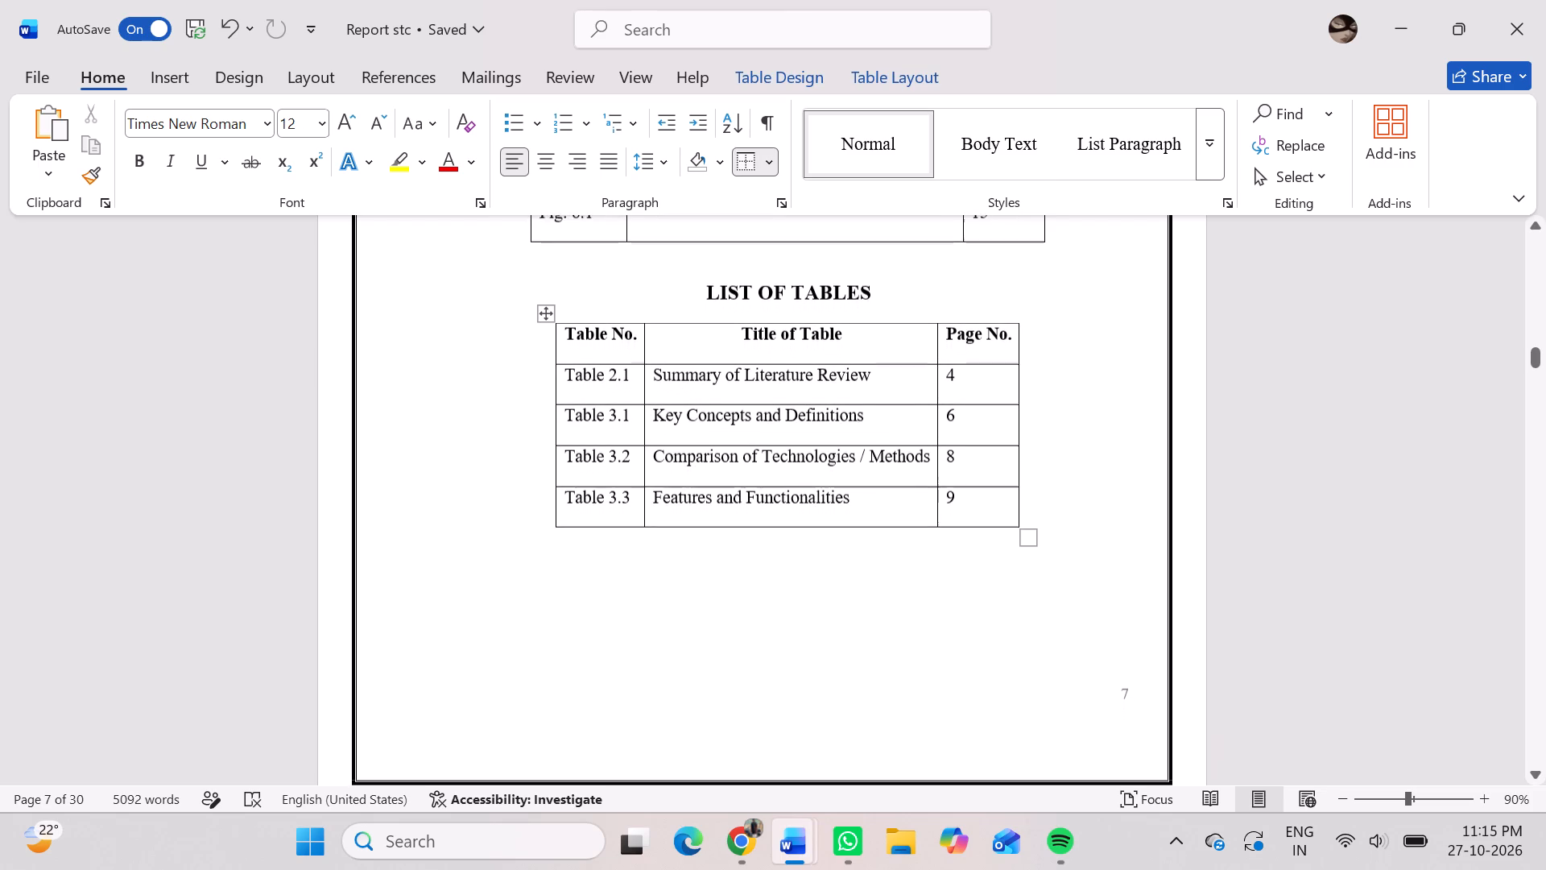
scroll(891, 425, "down", 3)
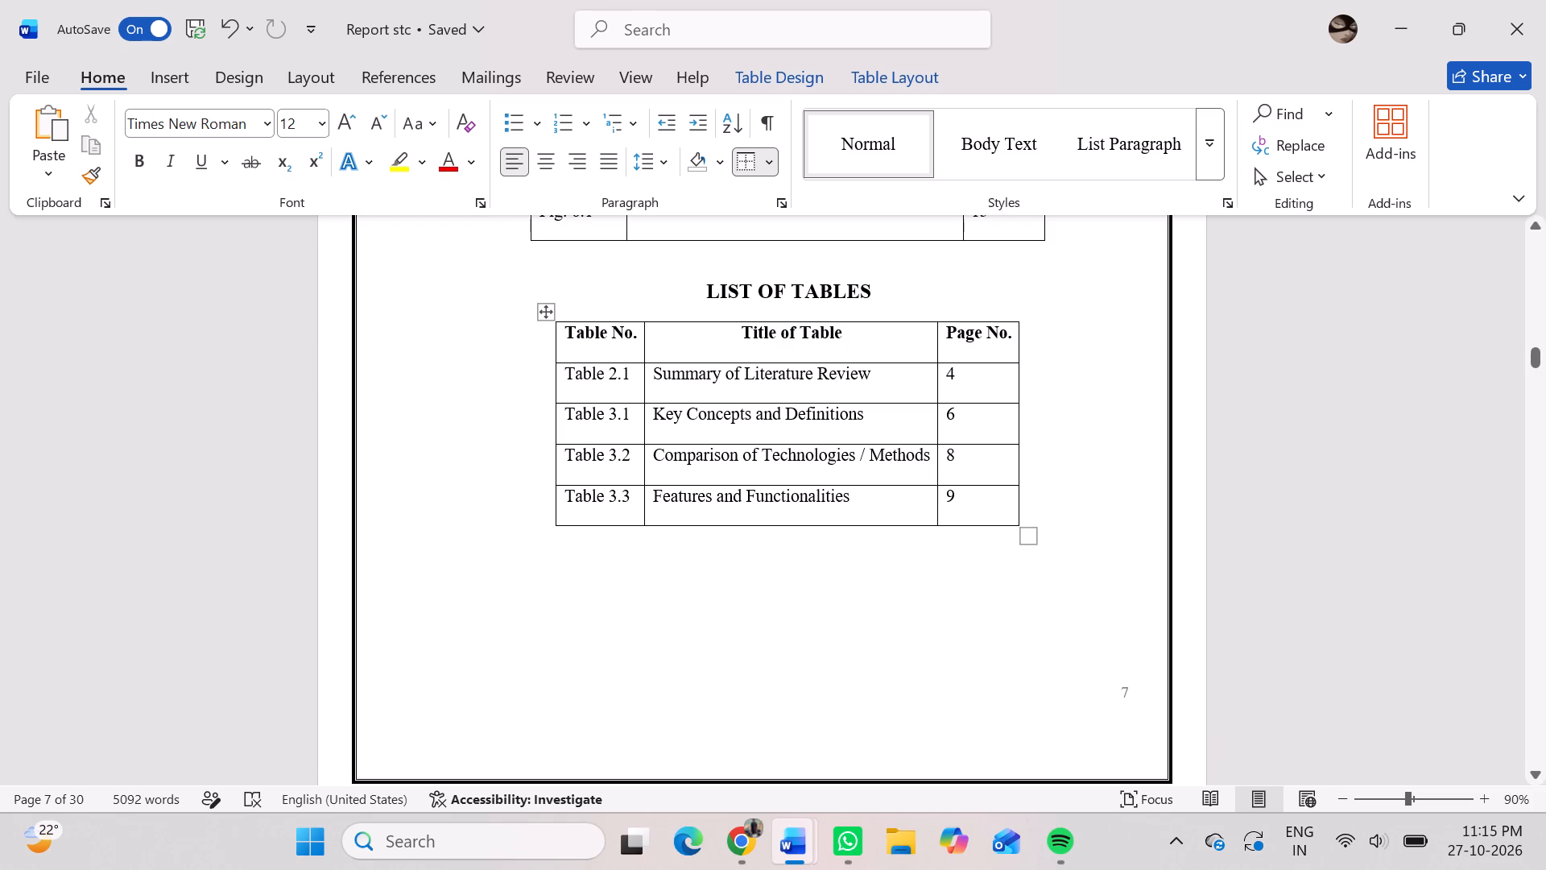
left_click_drag(1016, 521, 1043, 580)
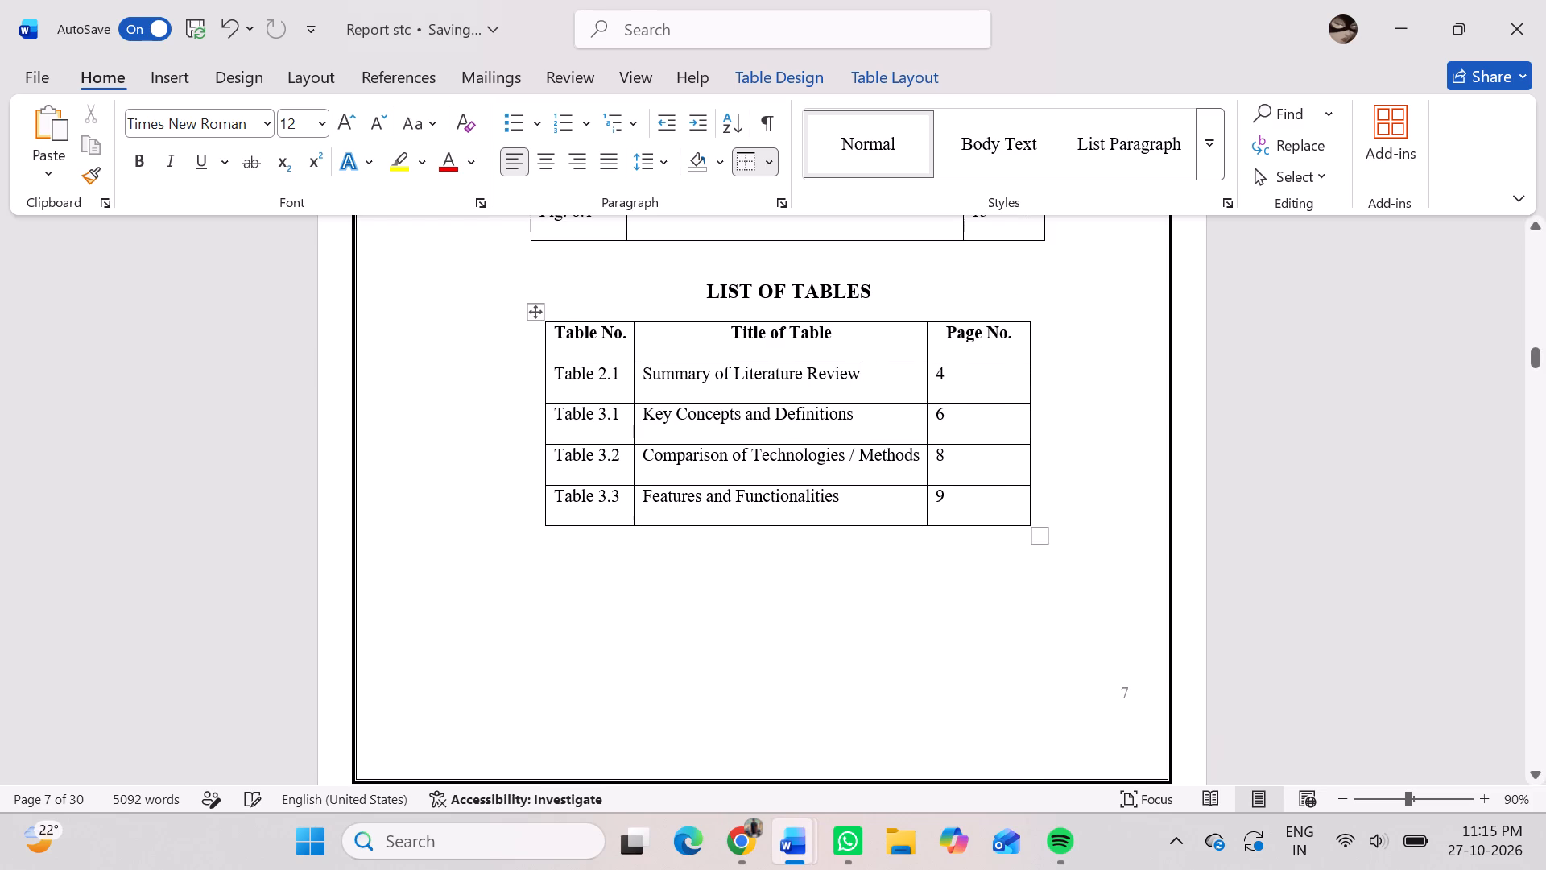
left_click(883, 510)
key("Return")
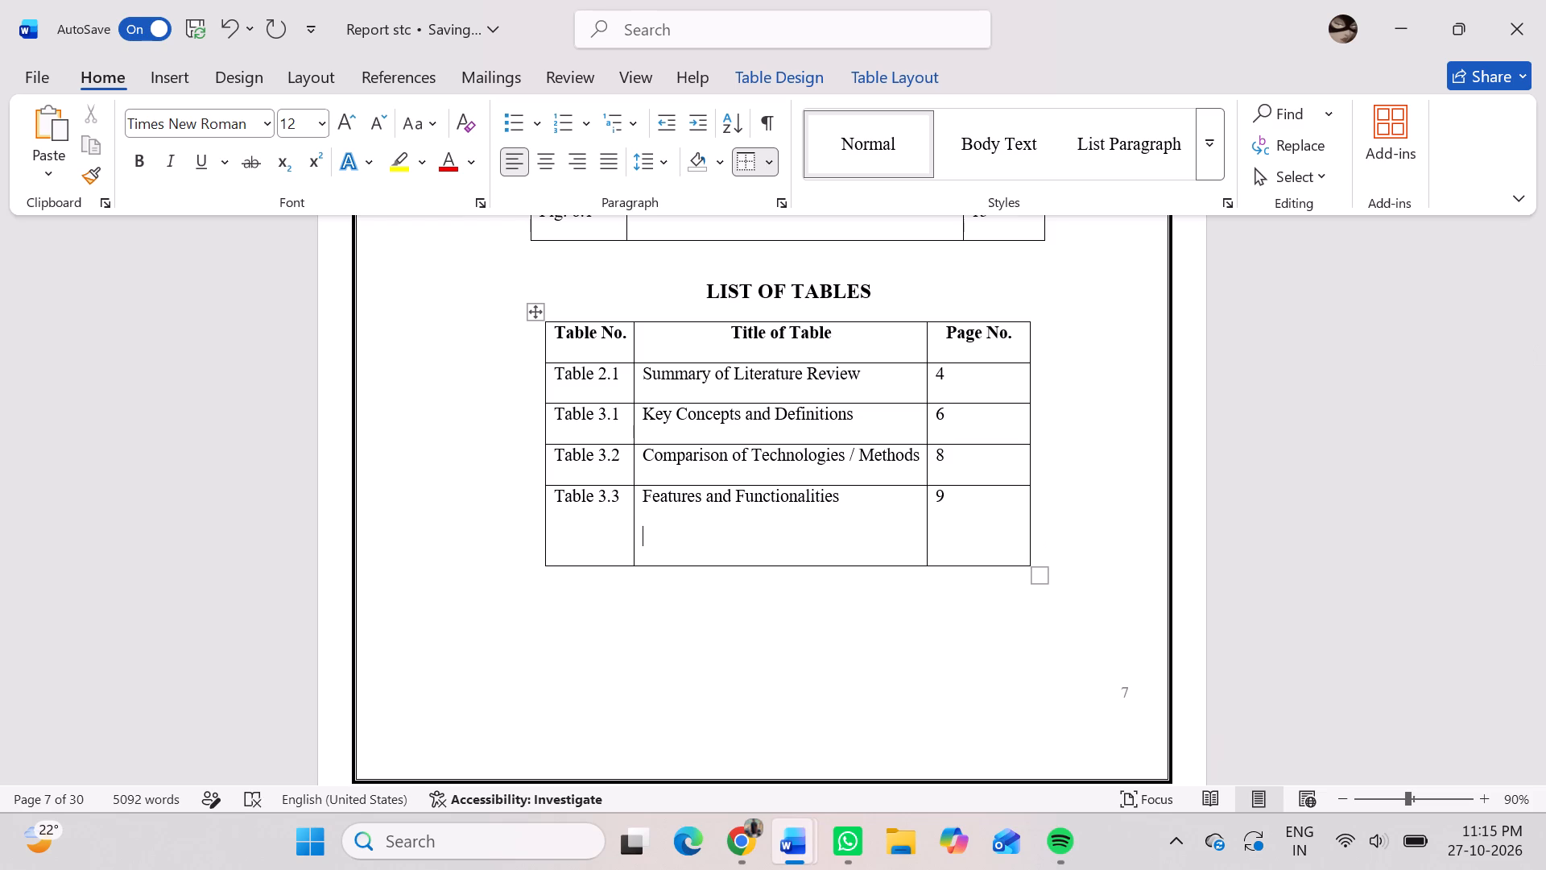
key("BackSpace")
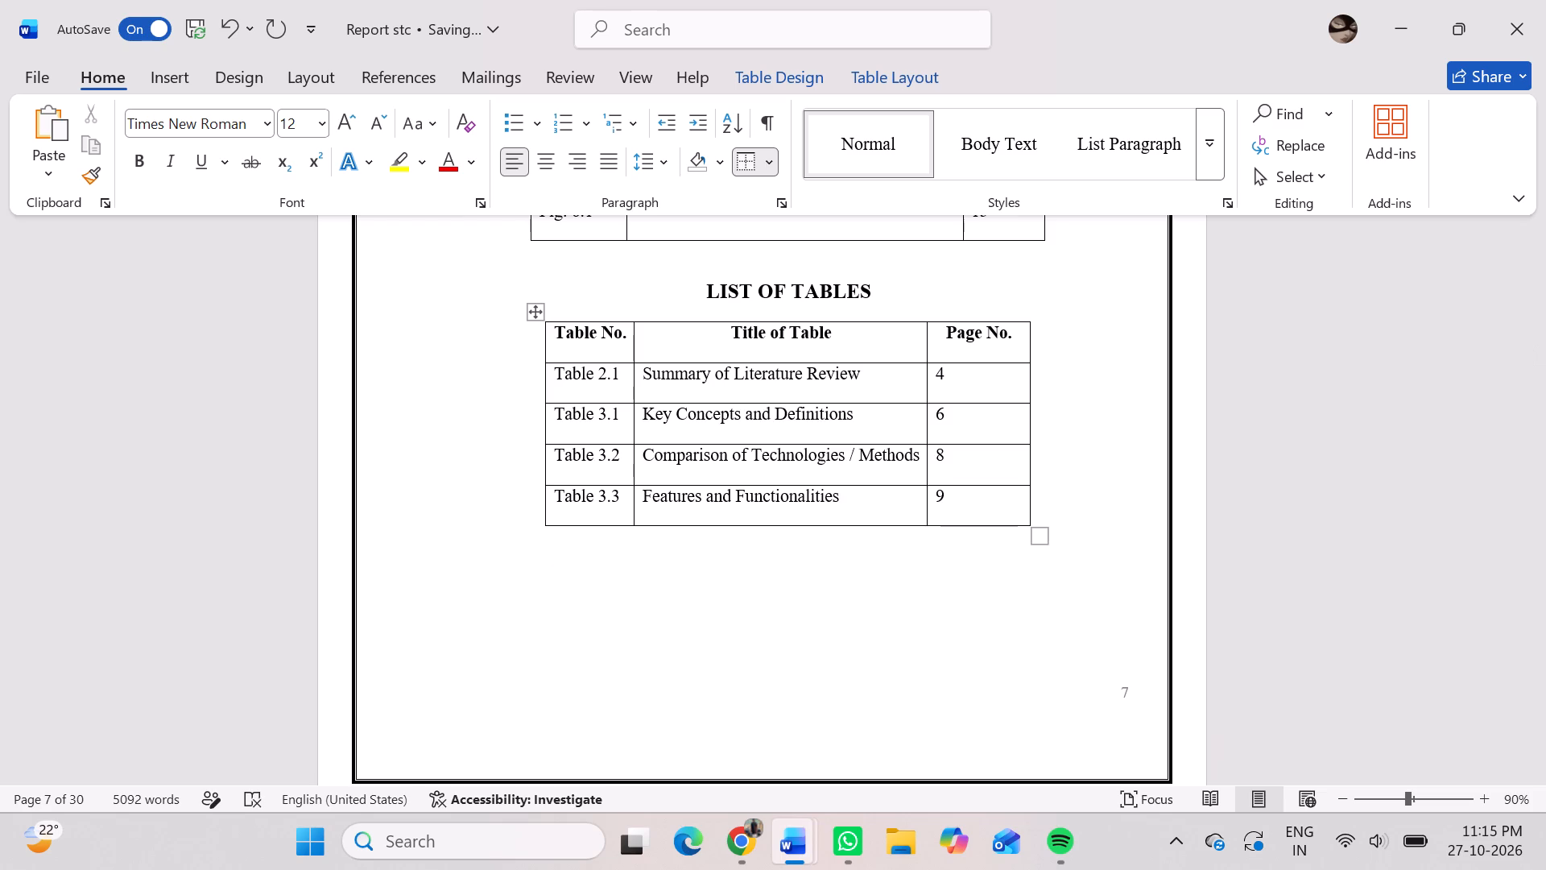
Apply All Borders to the Features and Functionalities cell in the List of Tables.
left_click(767, 162)
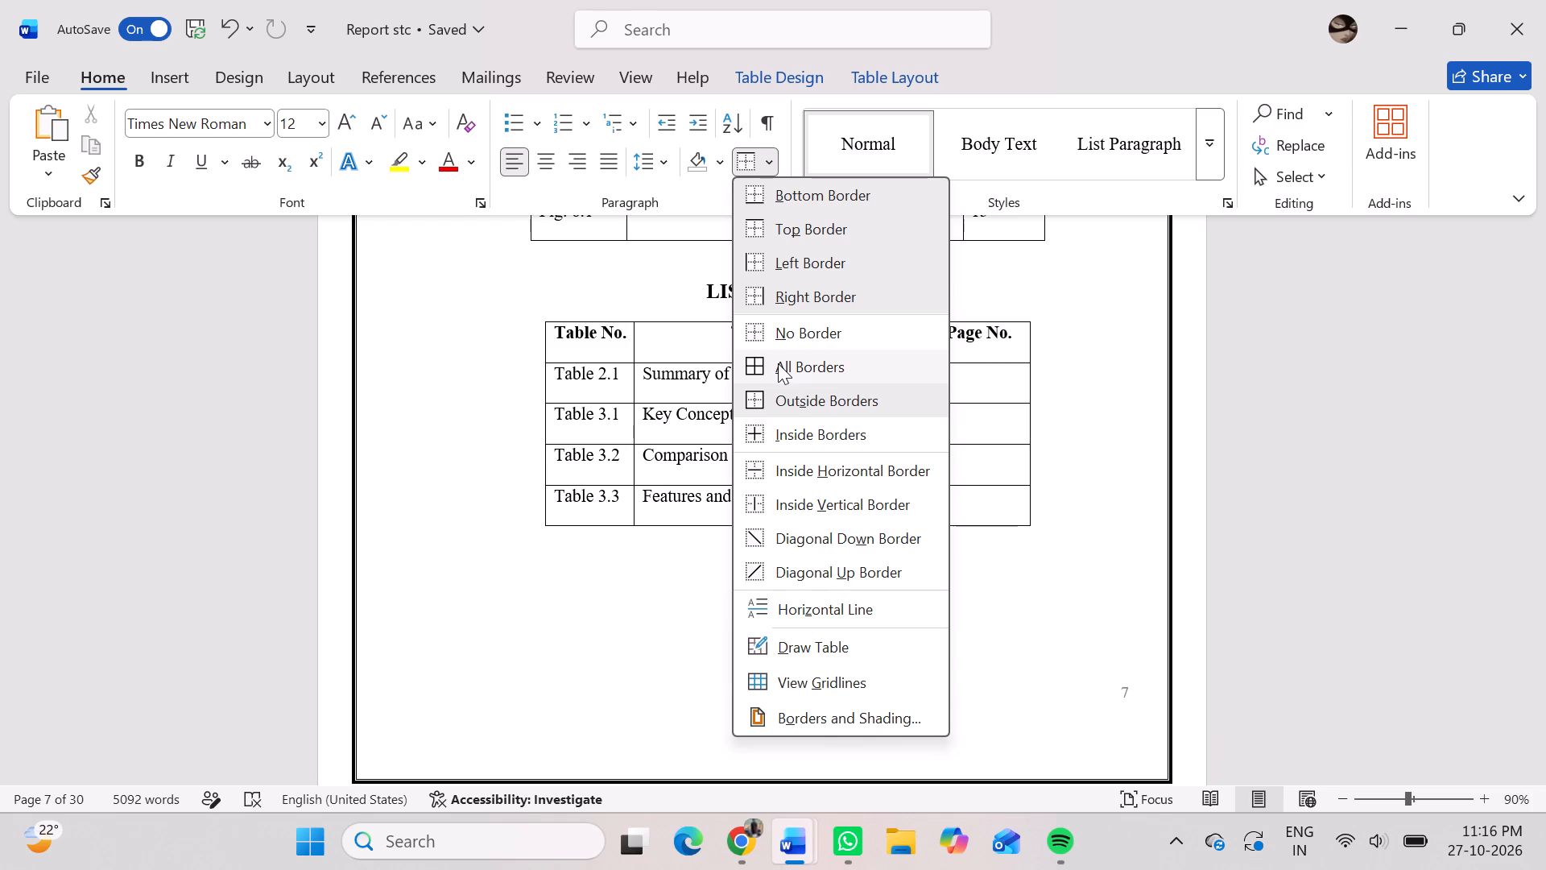
left_click(778, 363)
left_click(754, 569)
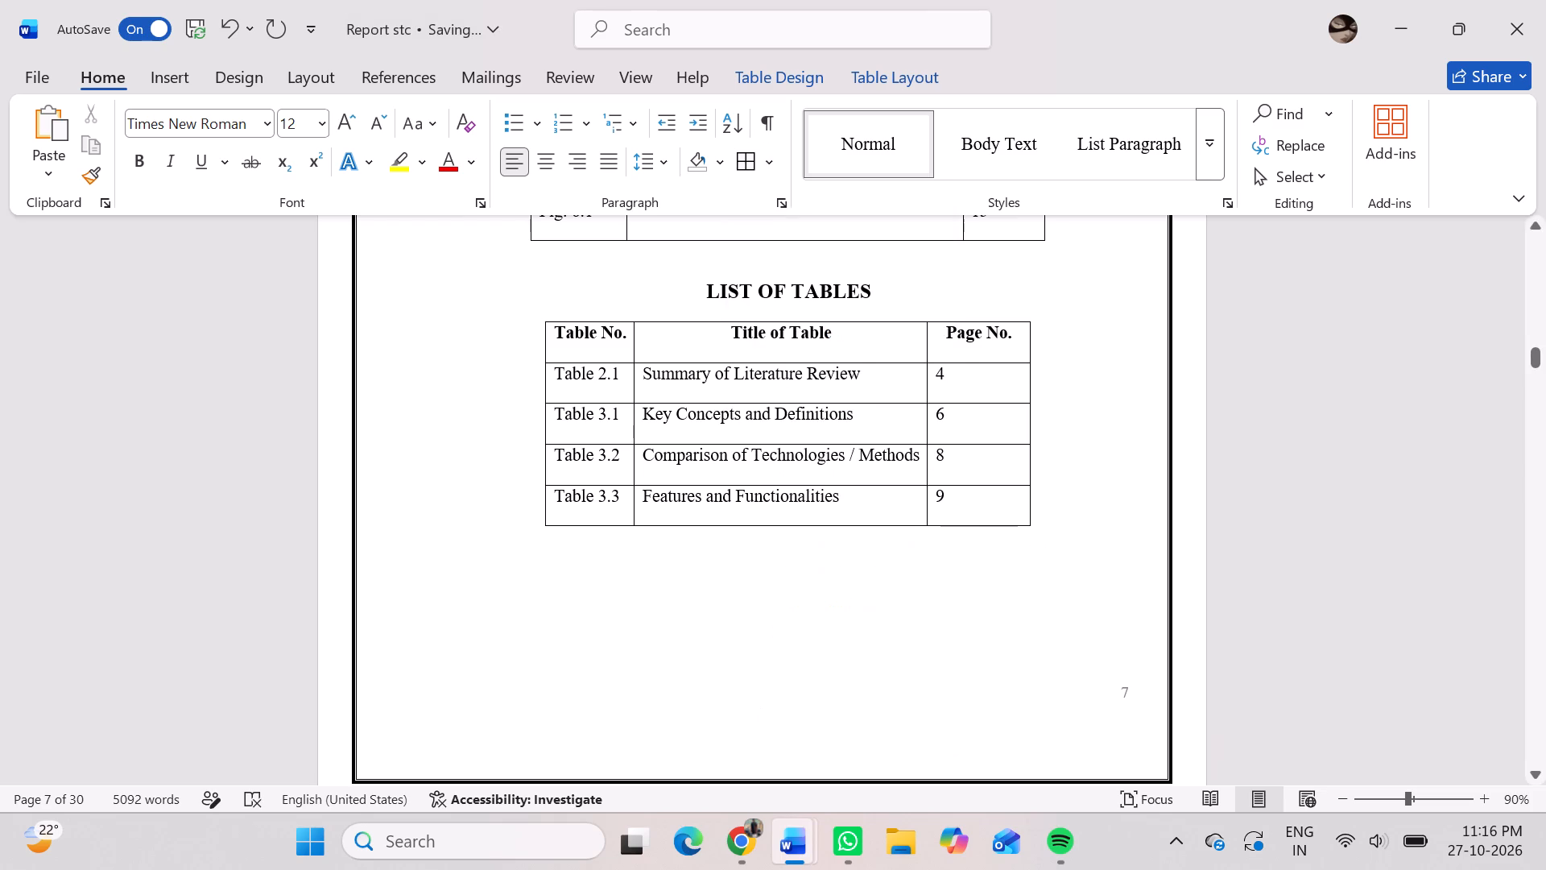
left_click(754, 569)
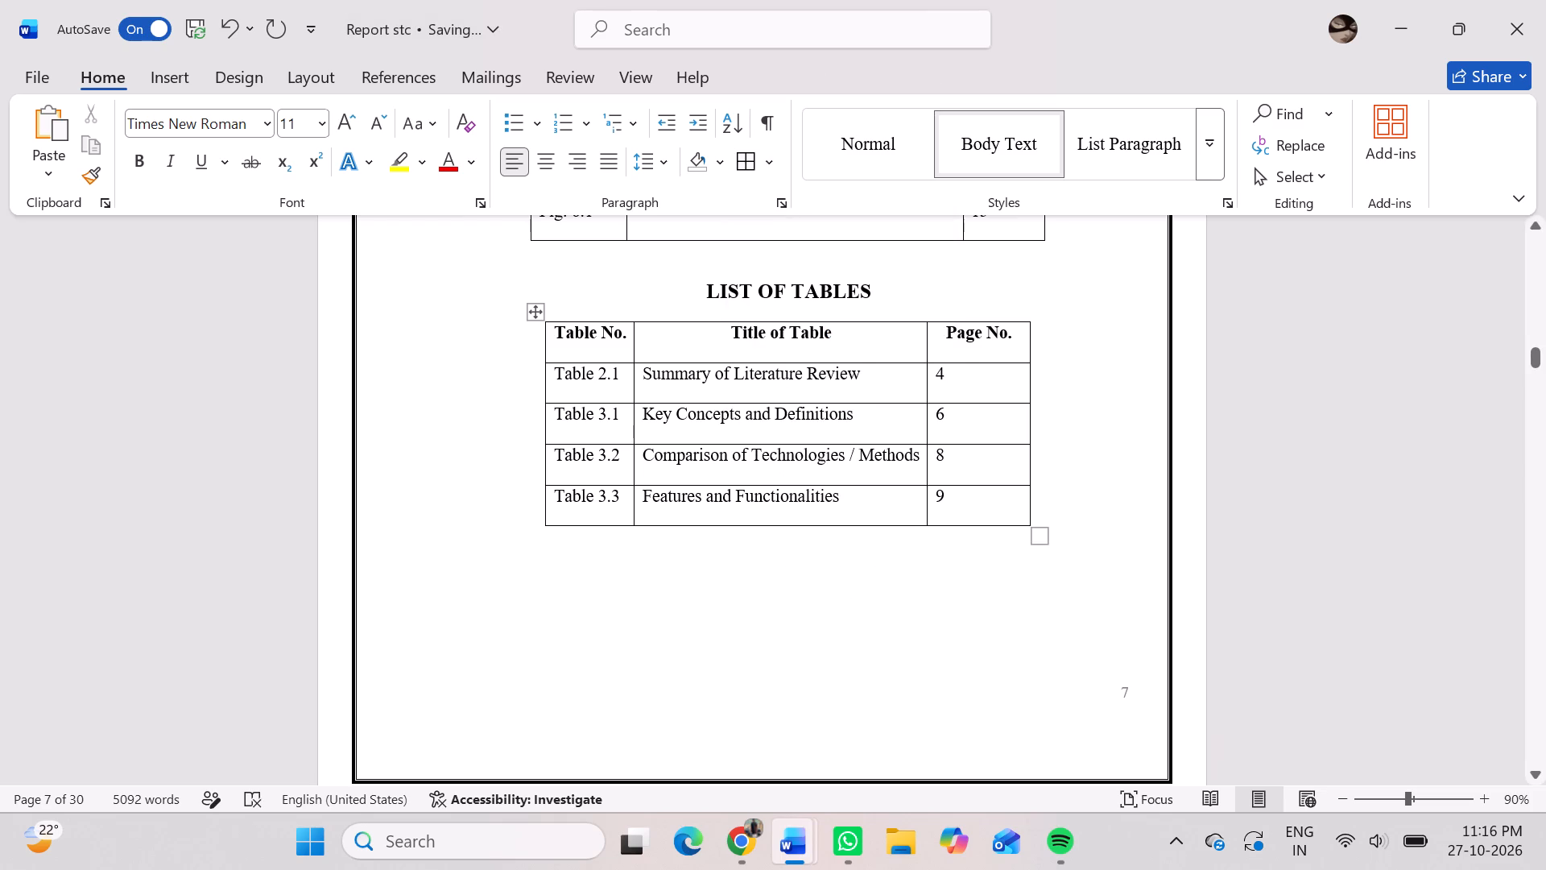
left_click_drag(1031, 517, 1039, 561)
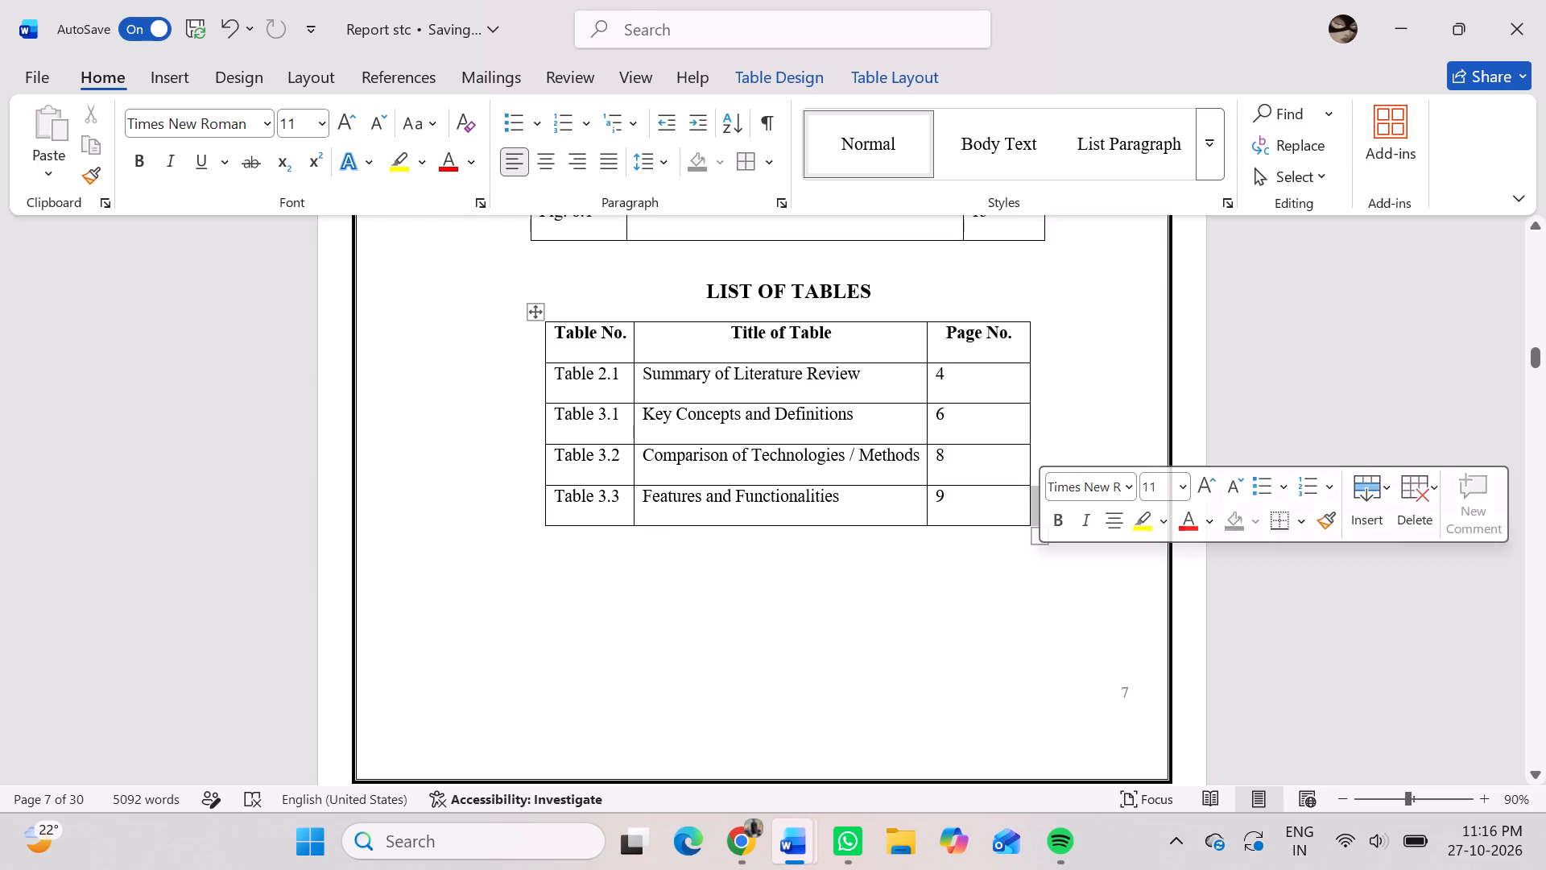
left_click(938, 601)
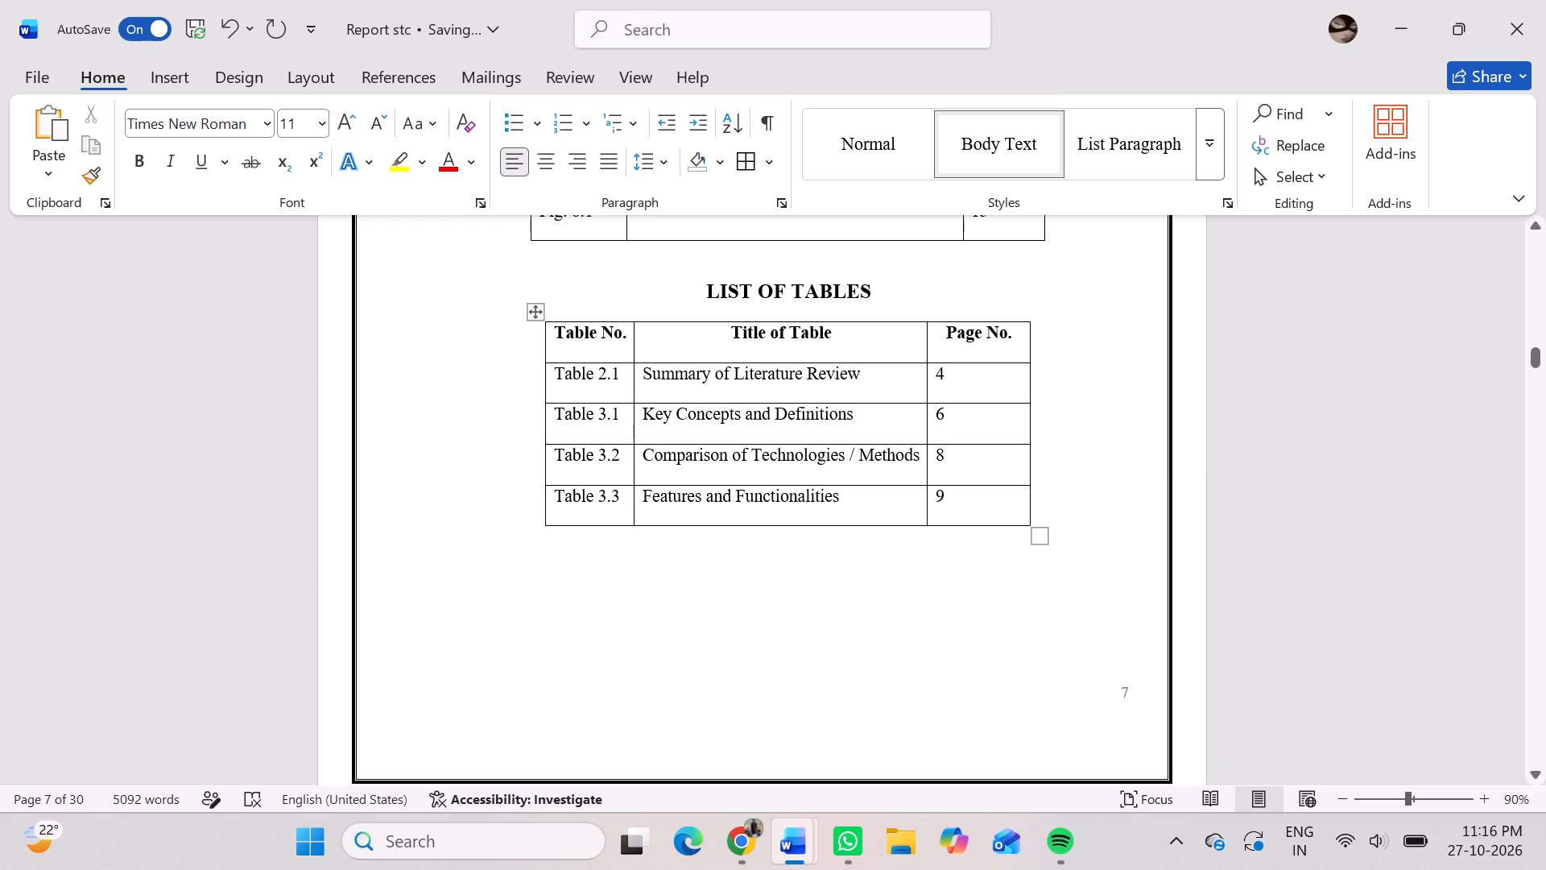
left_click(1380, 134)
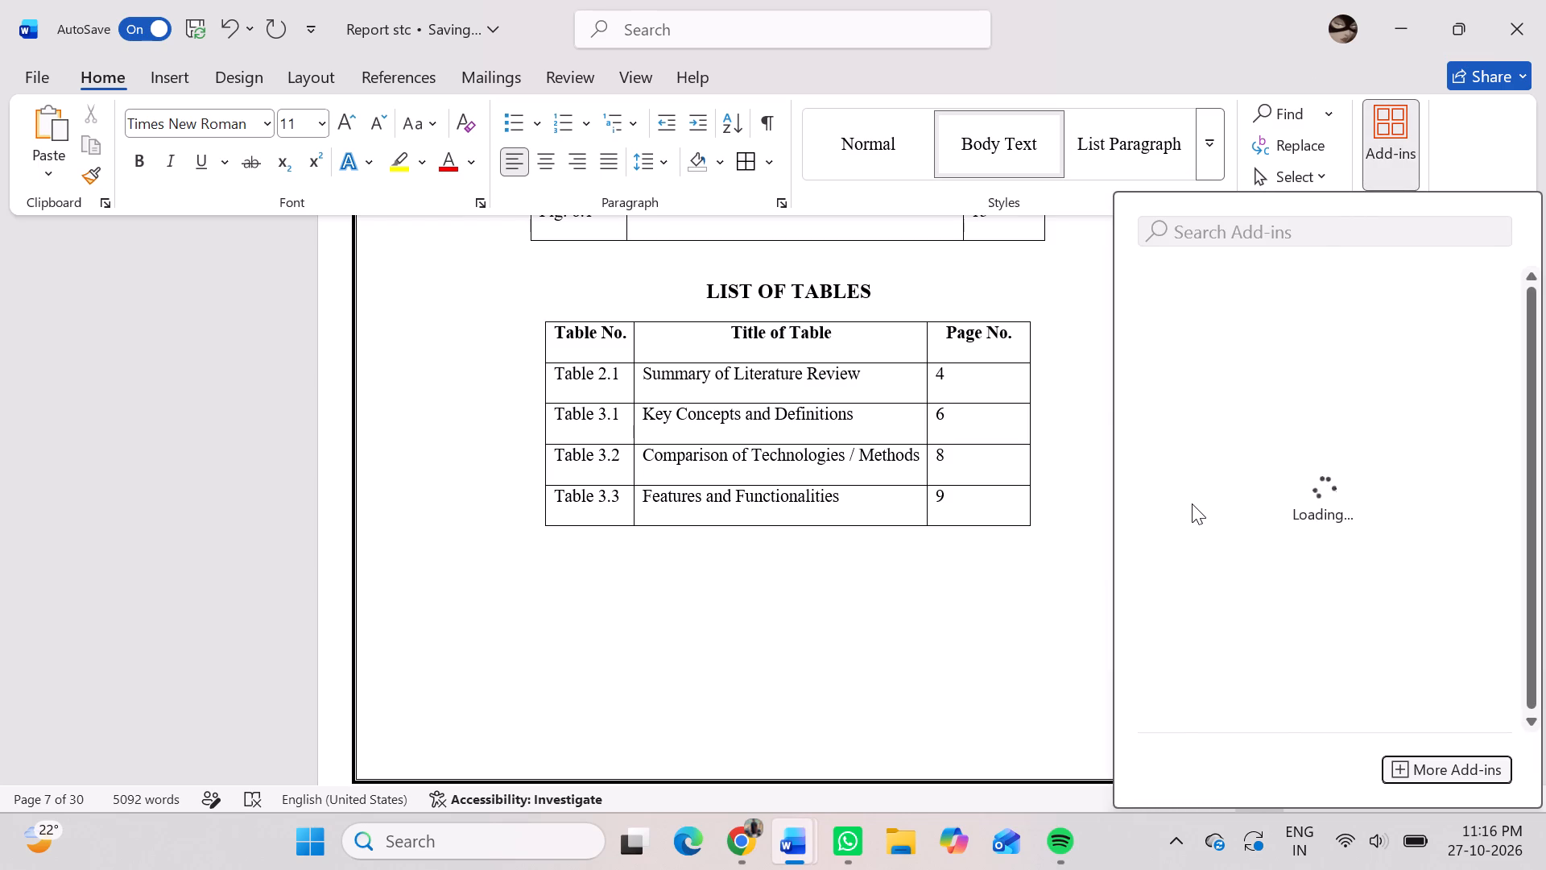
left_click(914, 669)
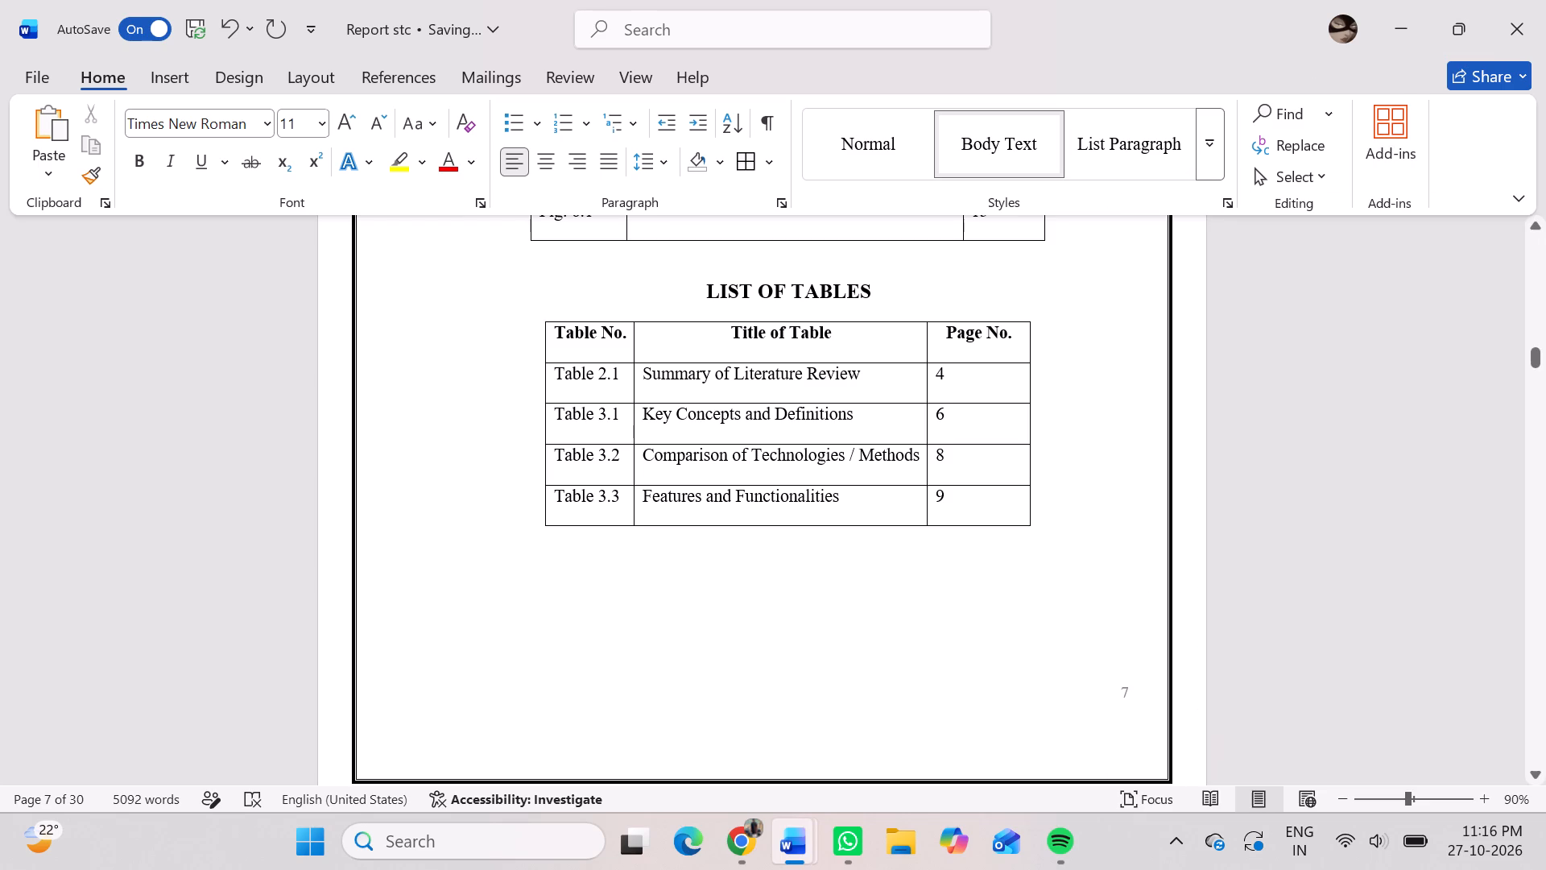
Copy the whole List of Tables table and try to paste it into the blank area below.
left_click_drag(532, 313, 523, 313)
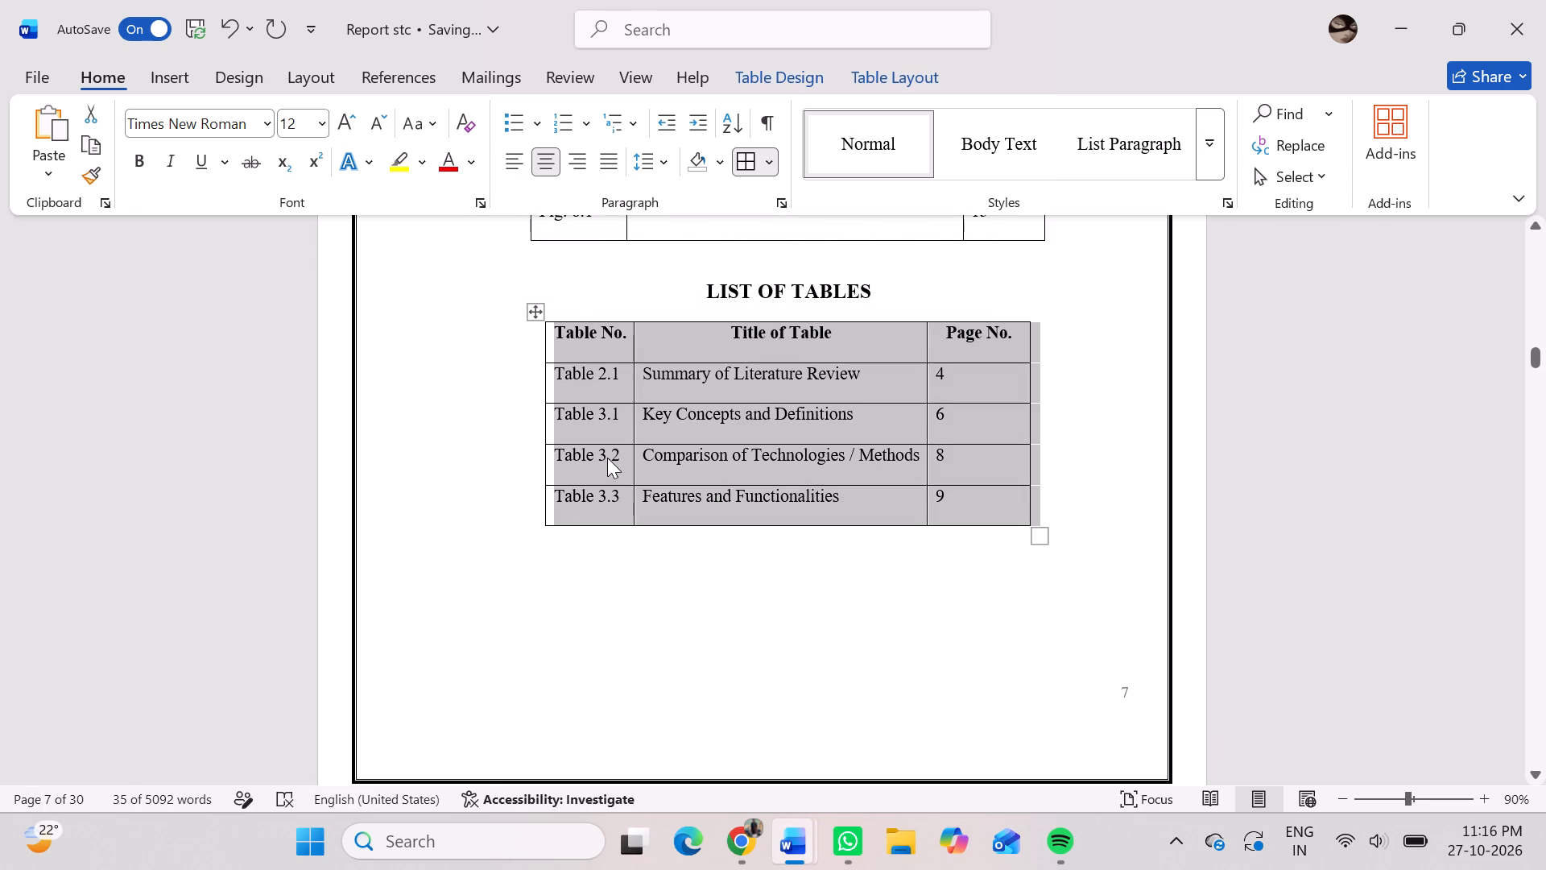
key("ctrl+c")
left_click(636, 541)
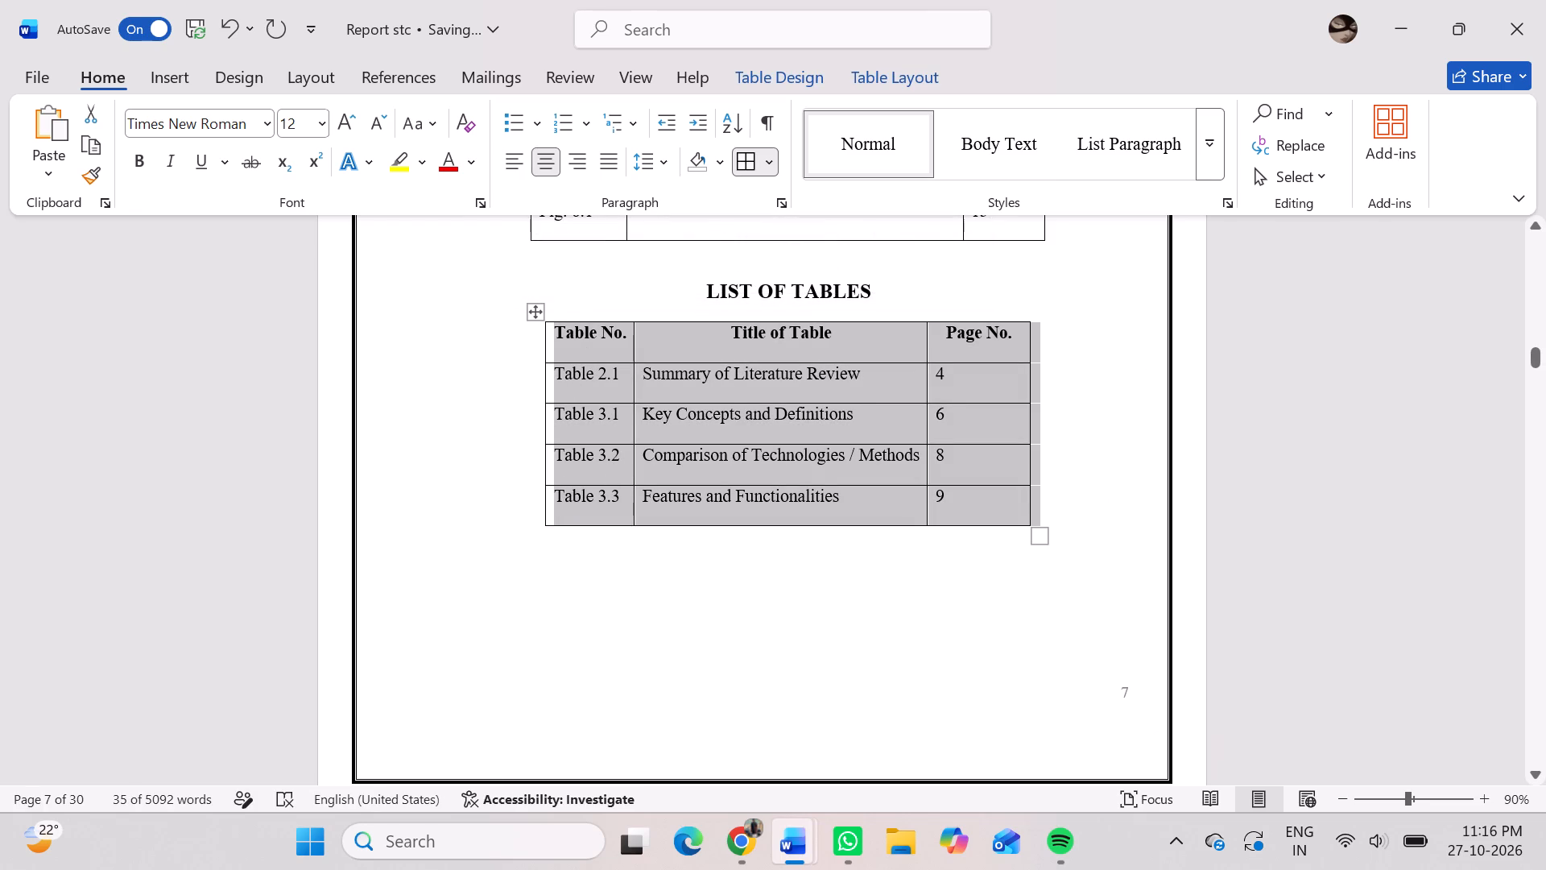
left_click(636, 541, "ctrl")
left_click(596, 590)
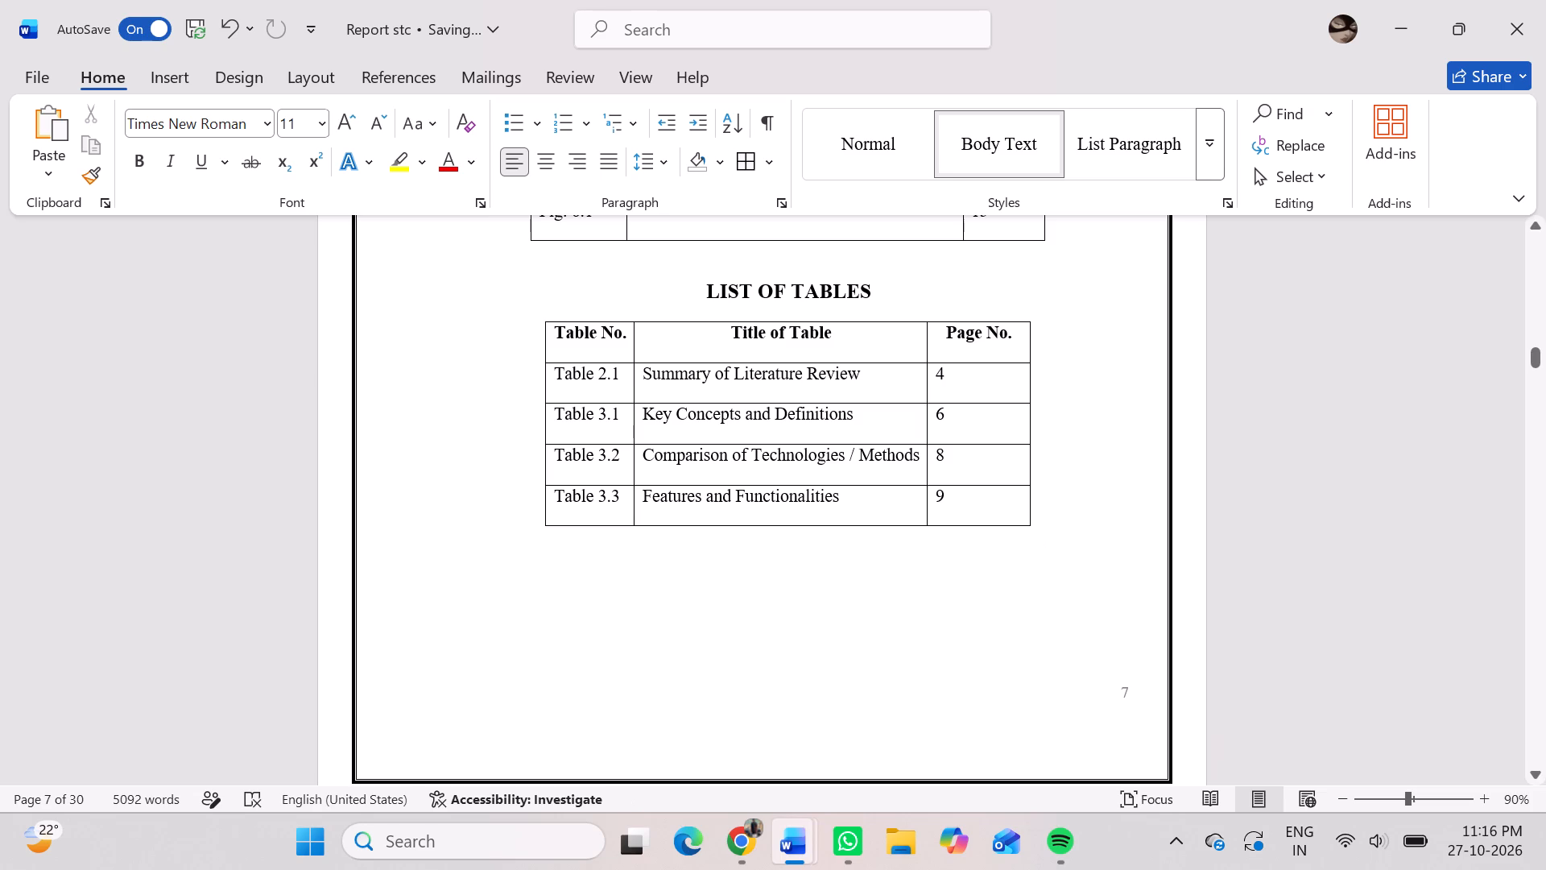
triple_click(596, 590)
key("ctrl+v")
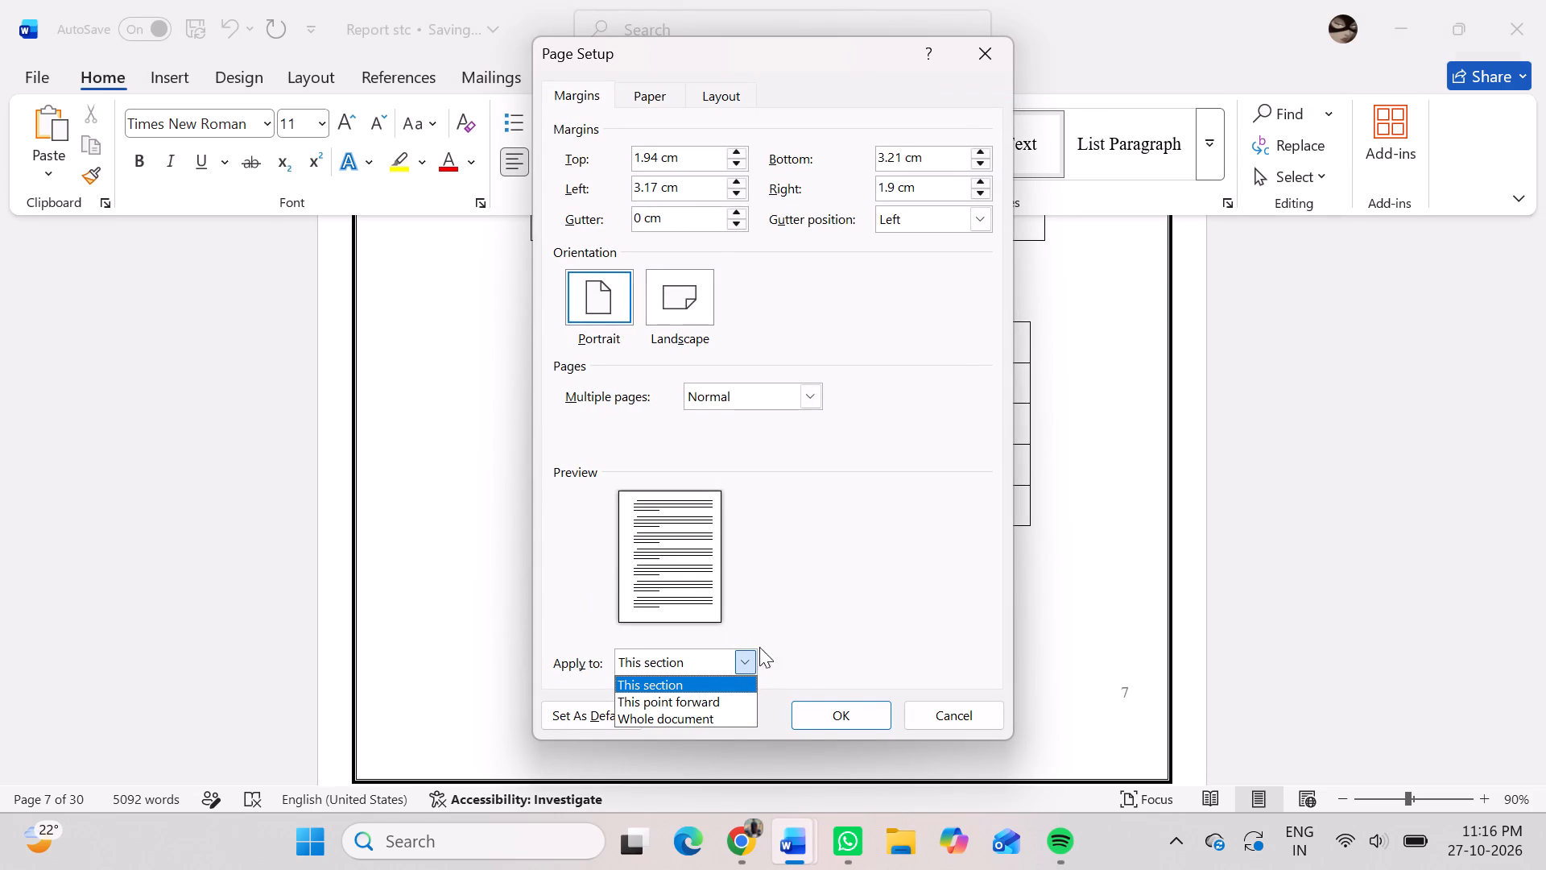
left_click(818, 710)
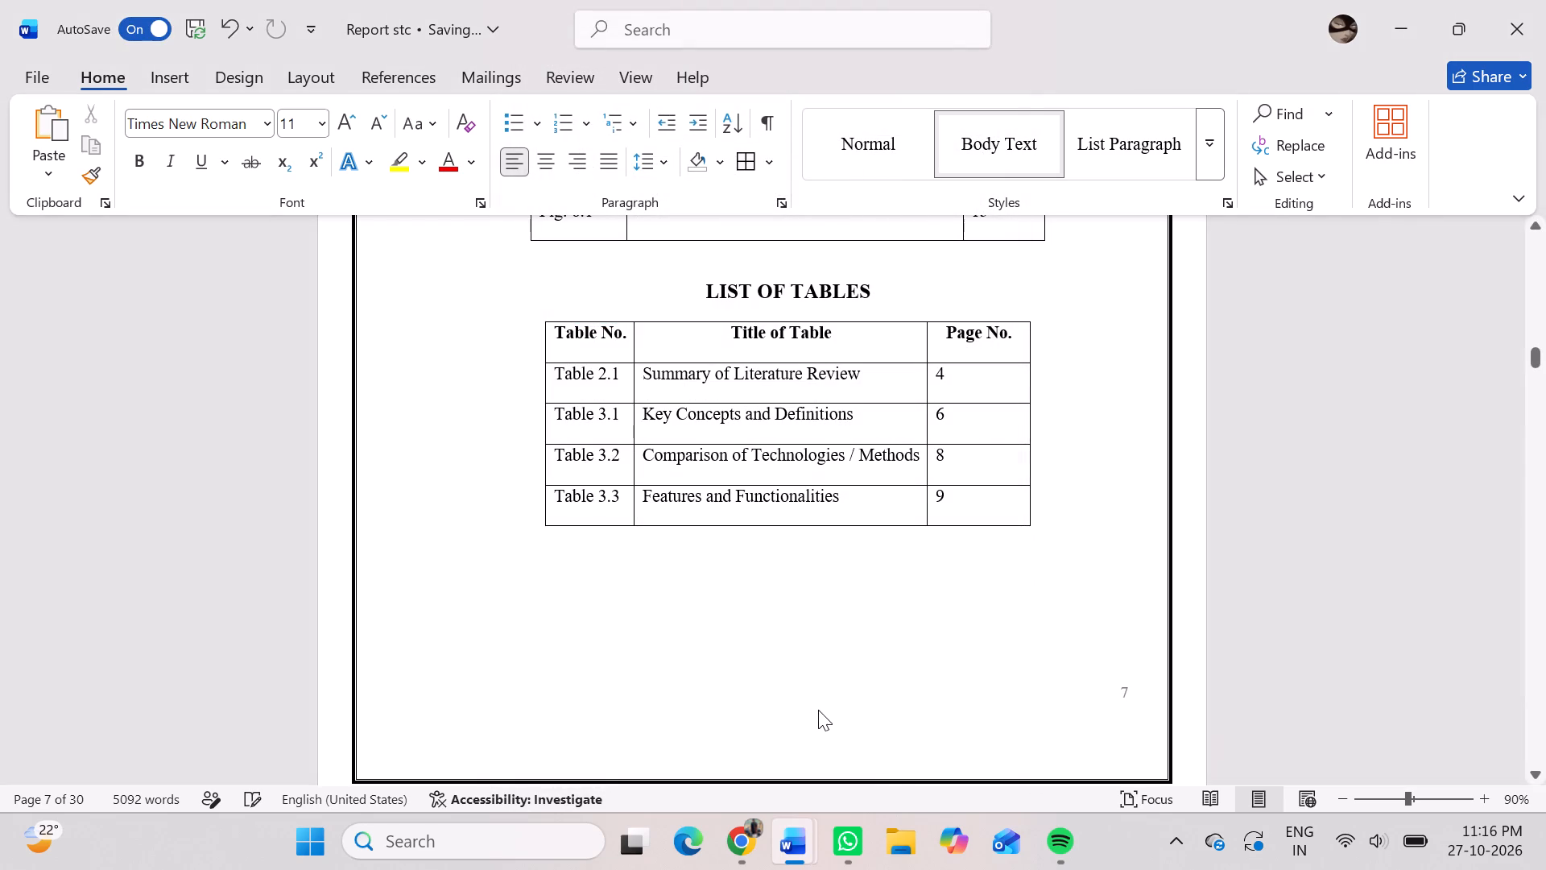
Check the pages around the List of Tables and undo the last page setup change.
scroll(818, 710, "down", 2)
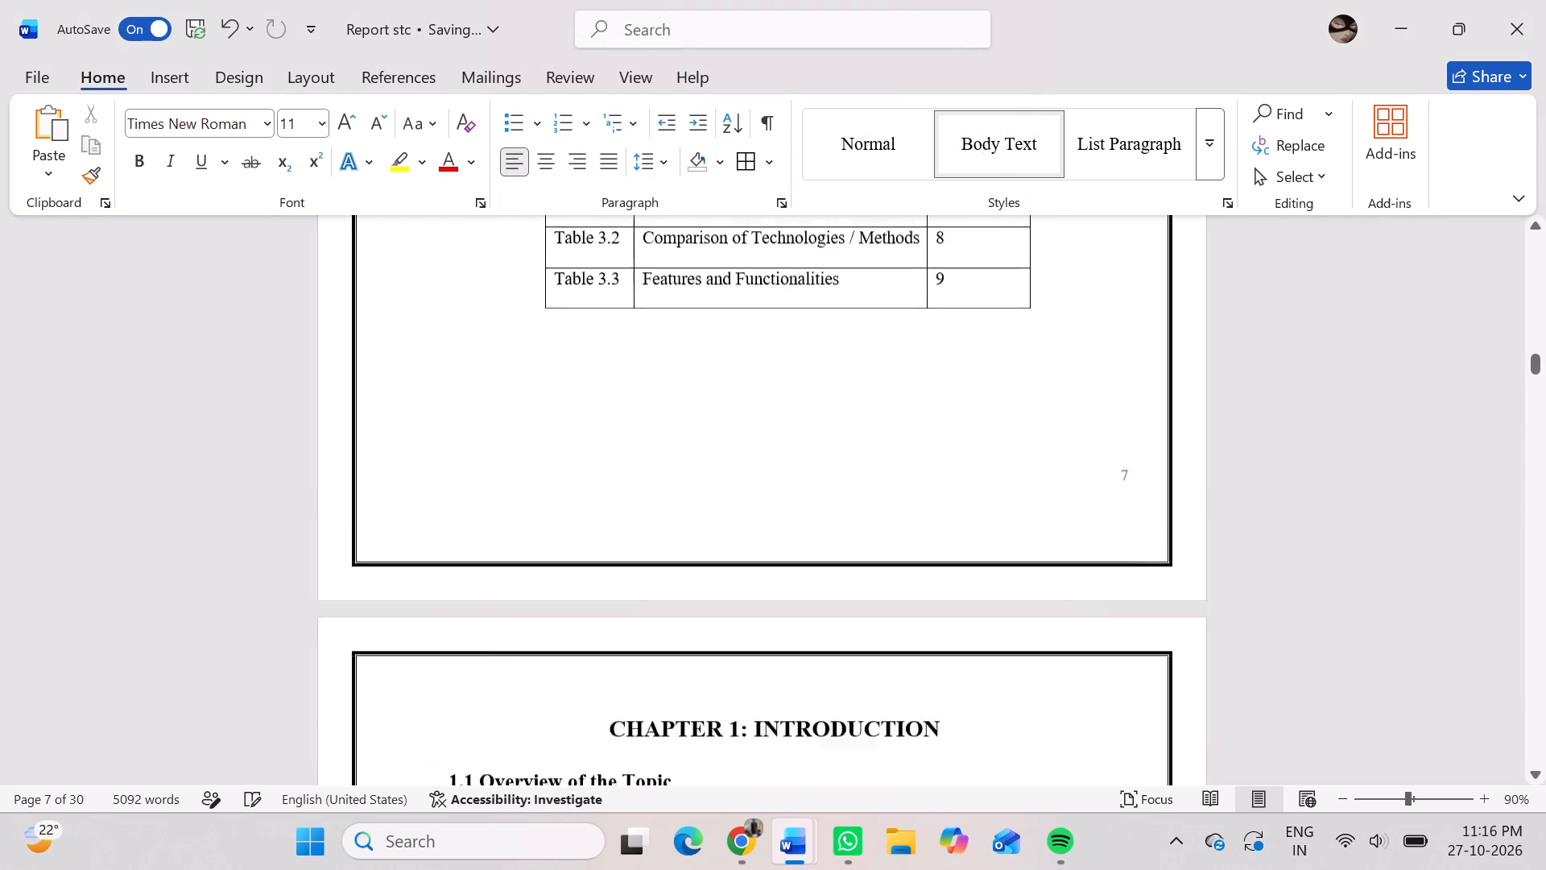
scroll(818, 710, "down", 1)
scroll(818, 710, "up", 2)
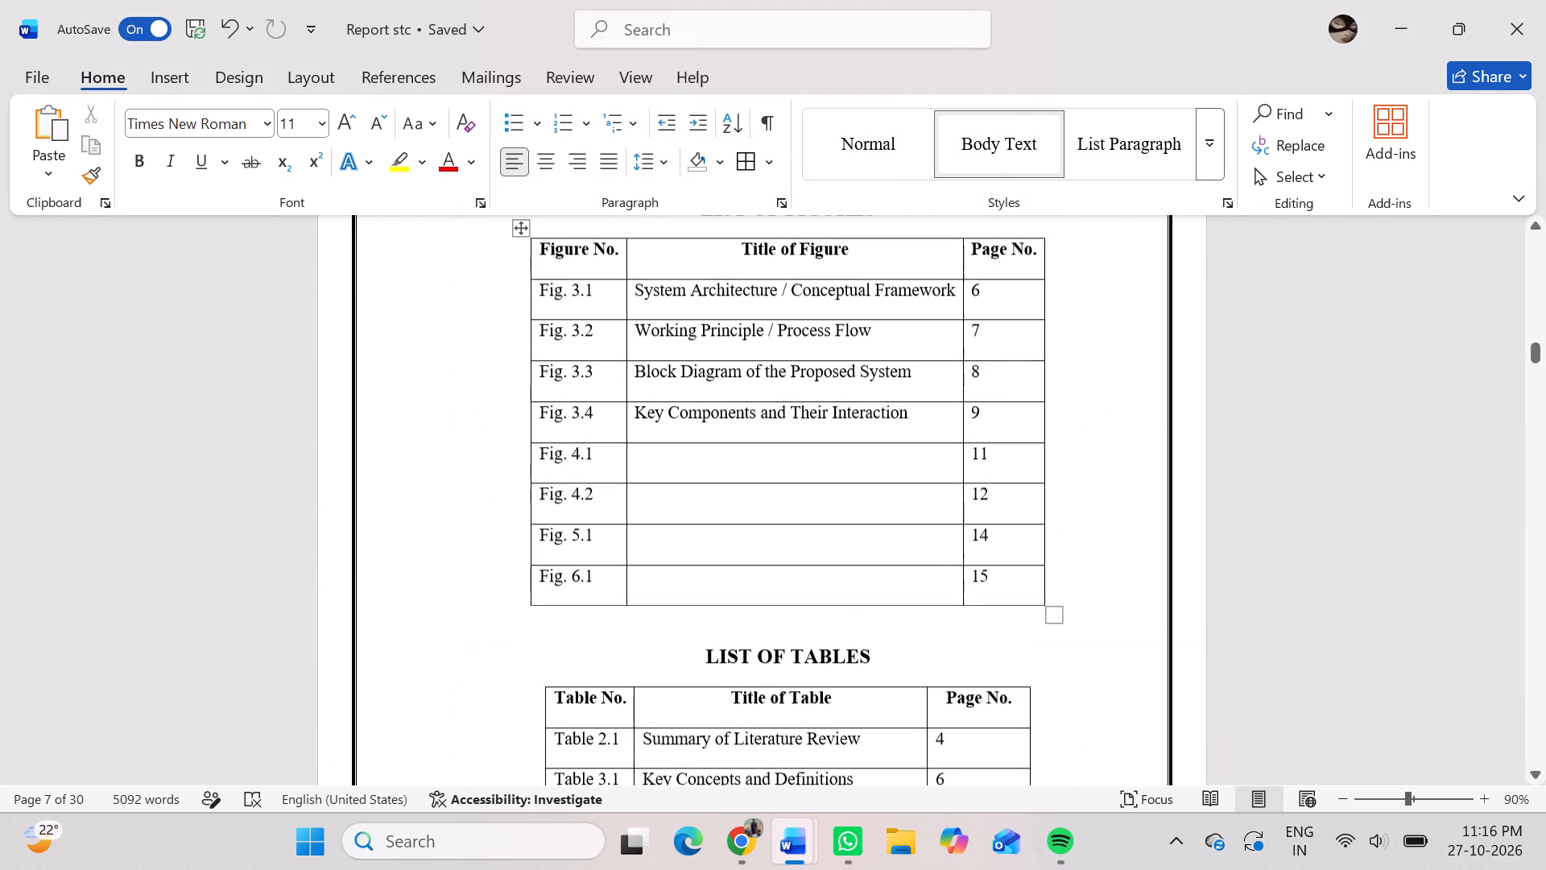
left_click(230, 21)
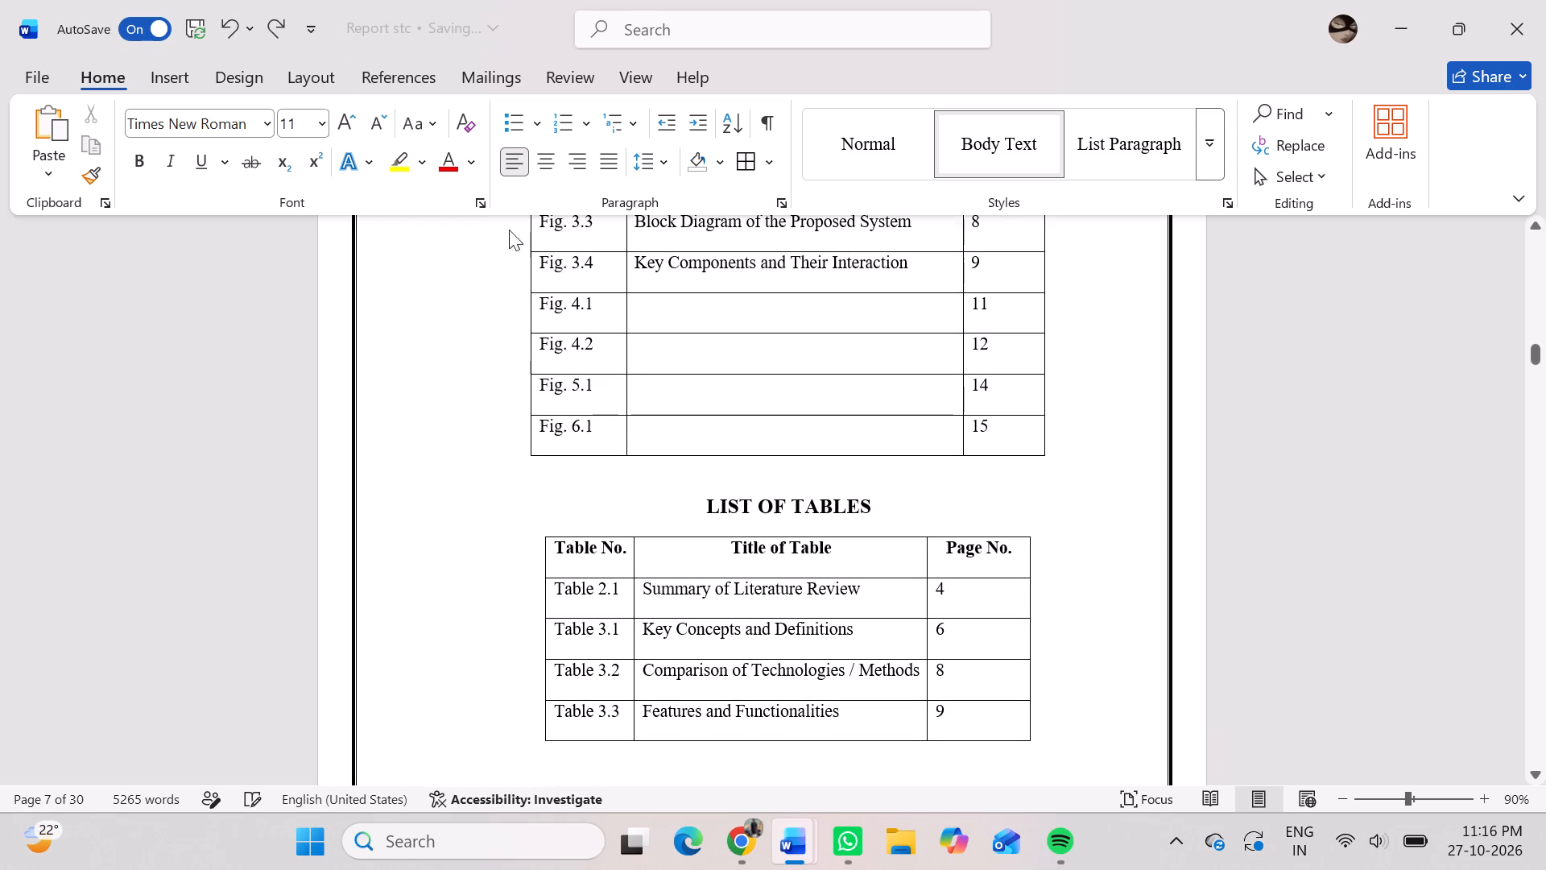
Look over the Chapter 1 text after the List of Tables, and go back through the front matter to the cover page.
scroll(573, 369, "down", 6)
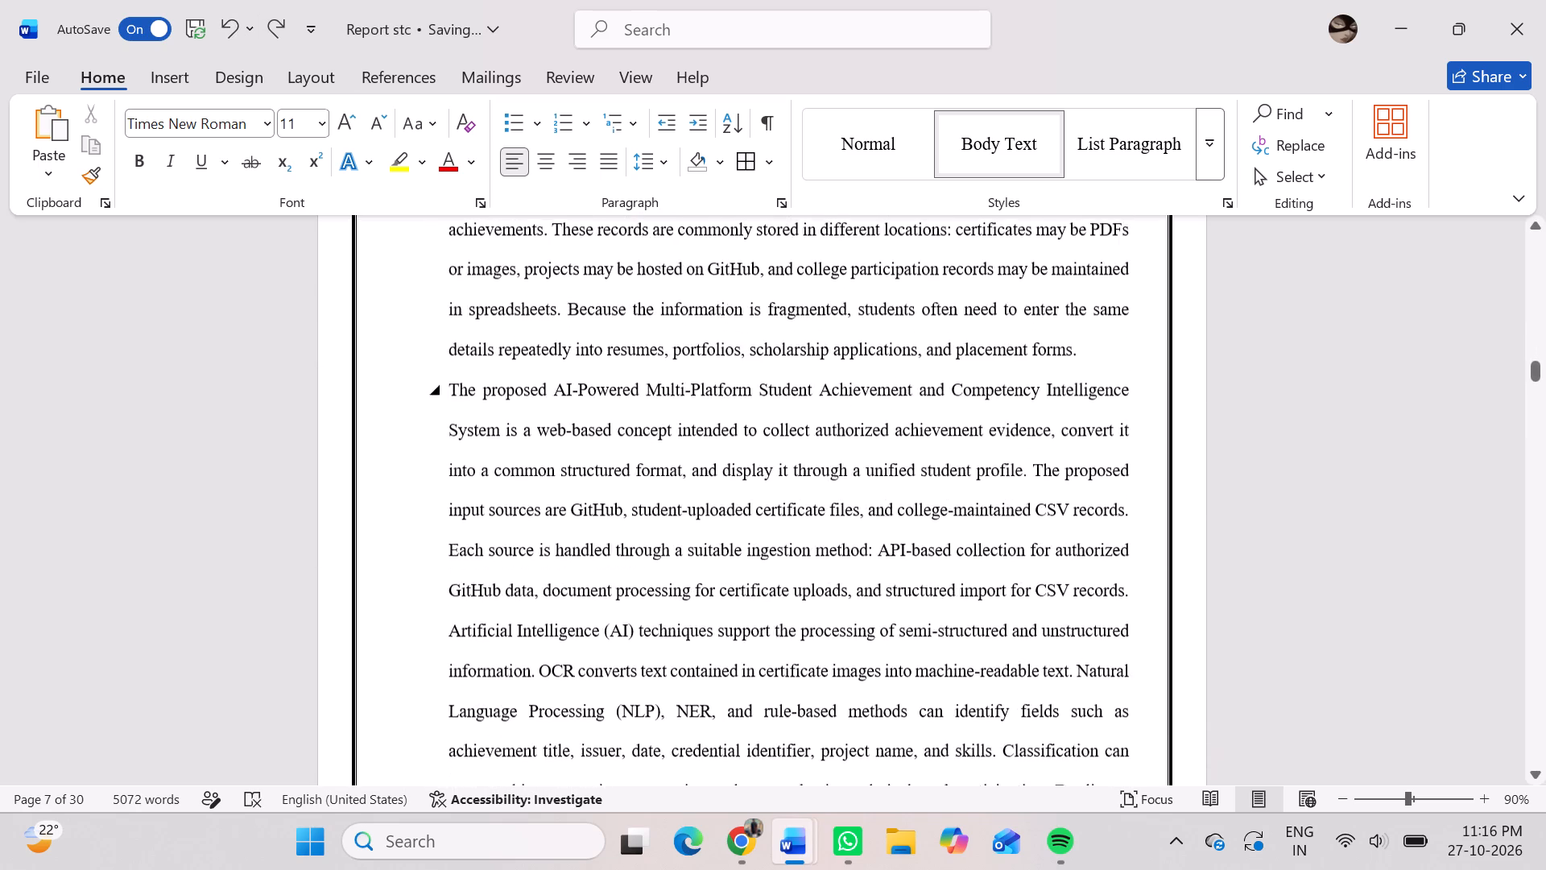
scroll(573, 369, "down", 2)
scroll(573, 369, "up", 18)
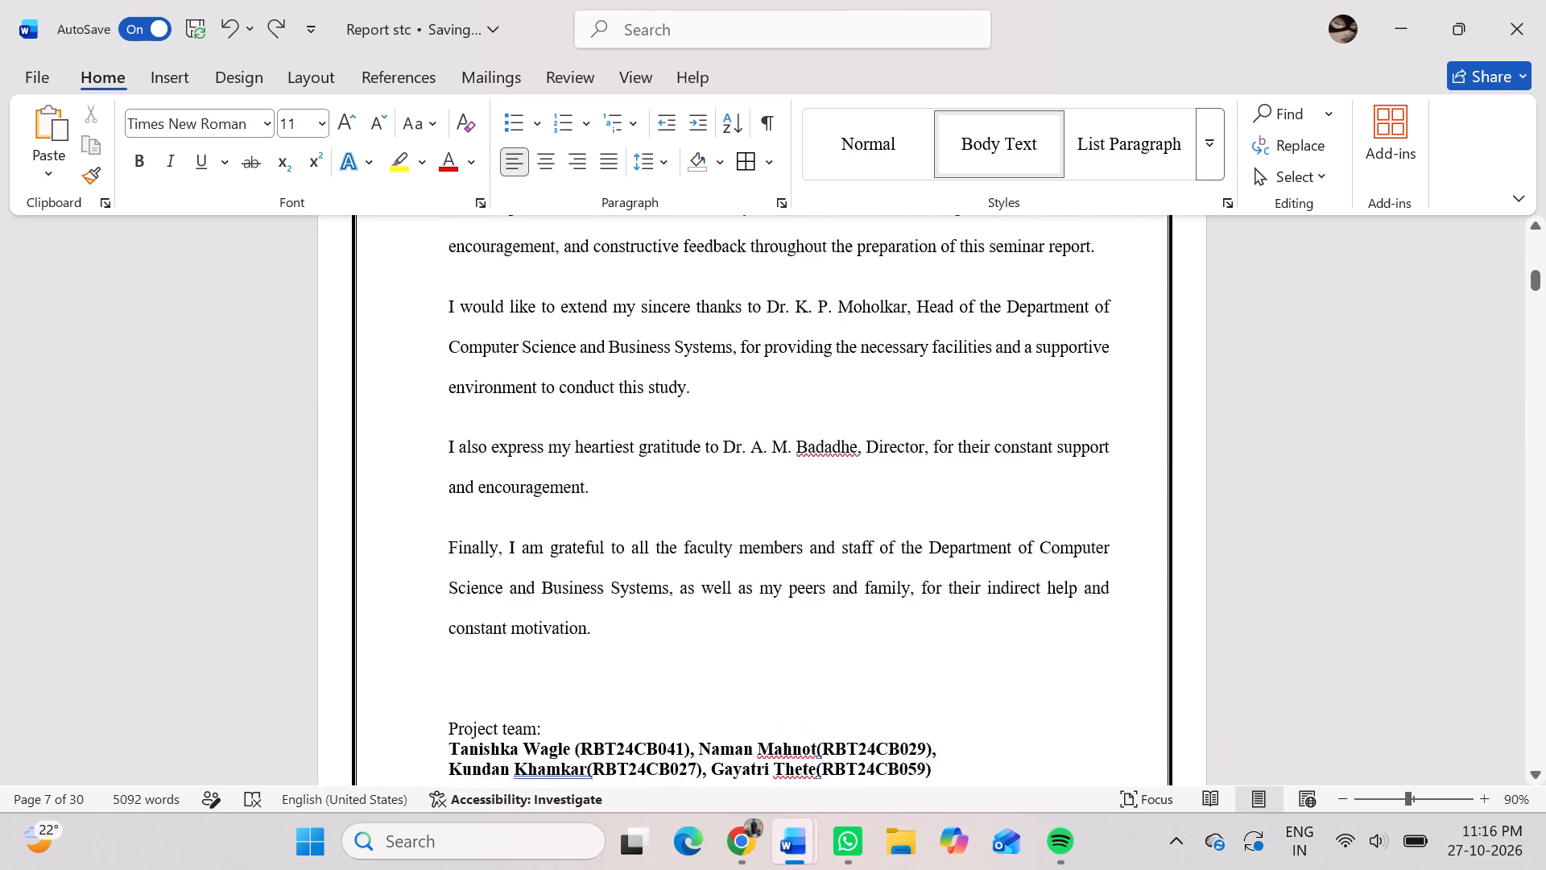
scroll(573, 369, "up", 3)
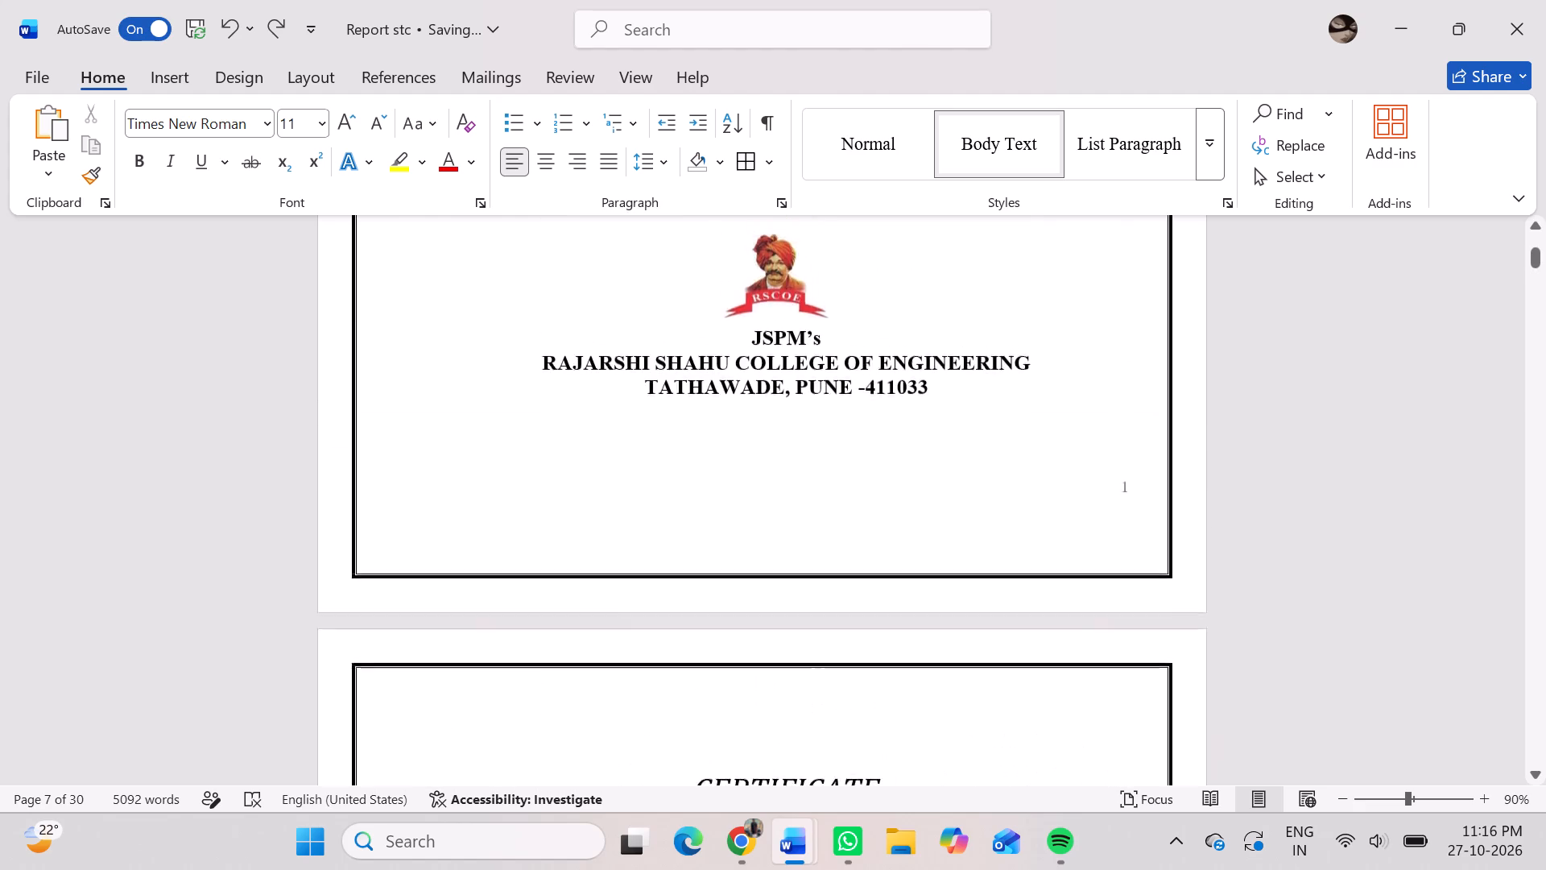
Look through the certificate, acknowledgement and abstract pages up to the start of the index.
scroll(573, 369, "down", 3)
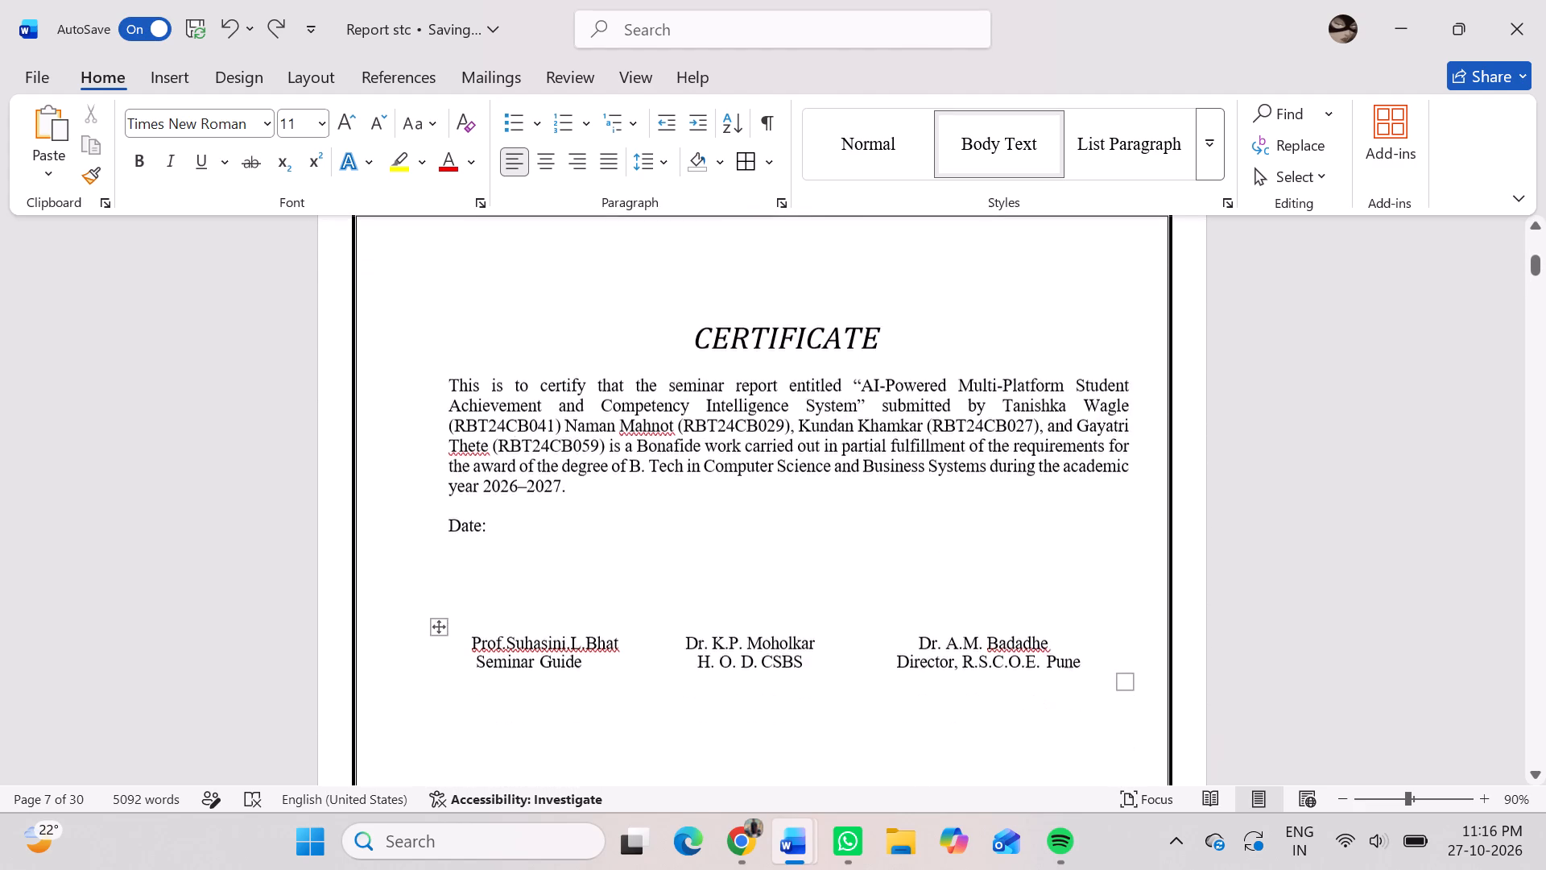
scroll(573, 369, "down", 7)
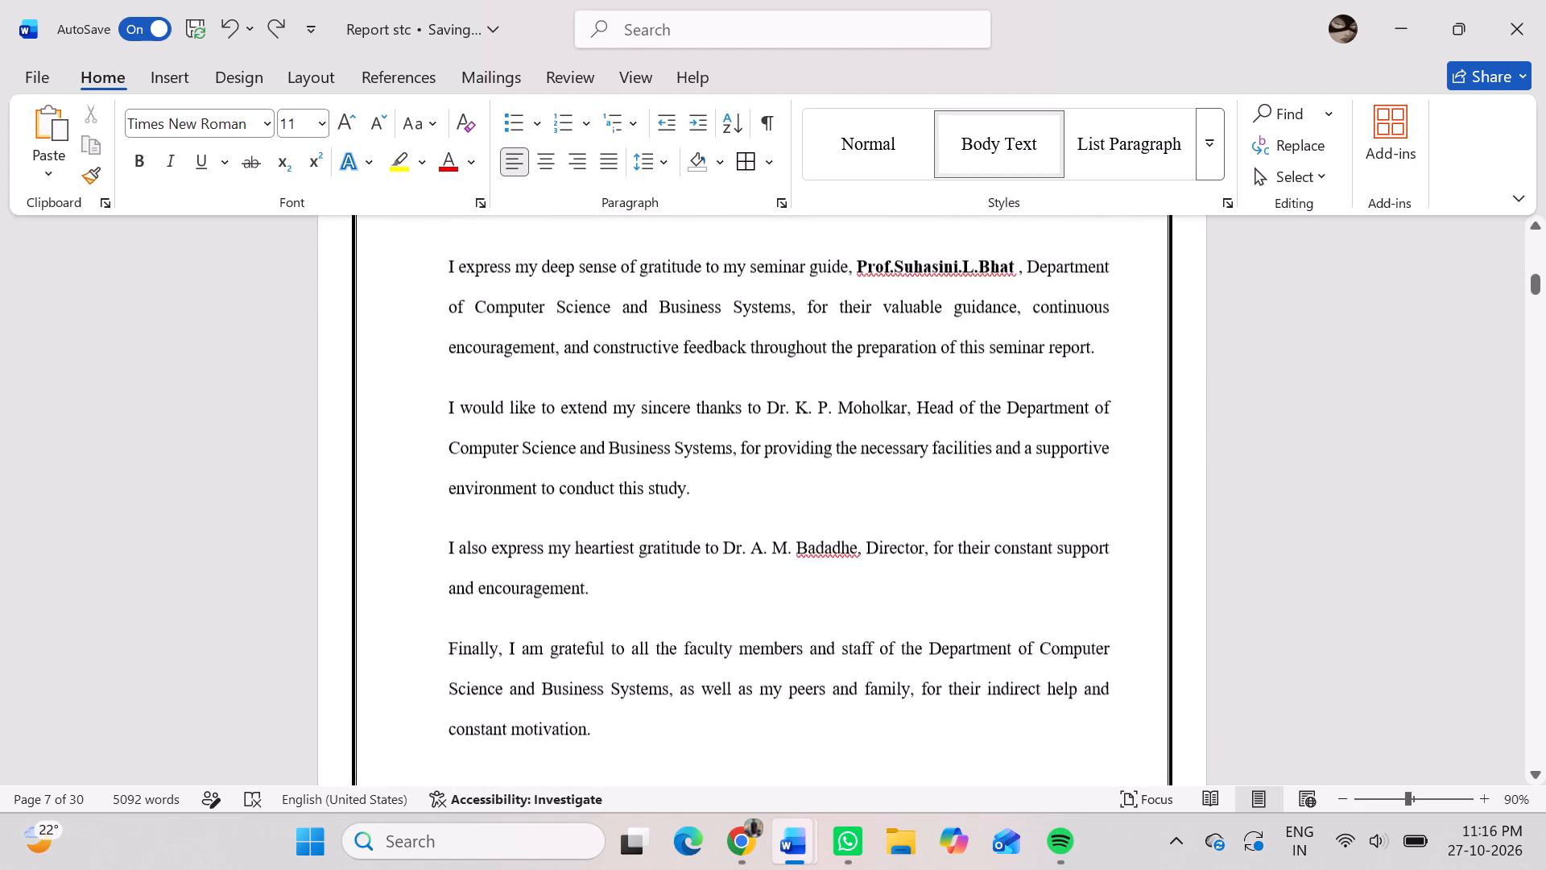
scroll(573, 369, "down", 1)
scroll(573, 369, "up", 2)
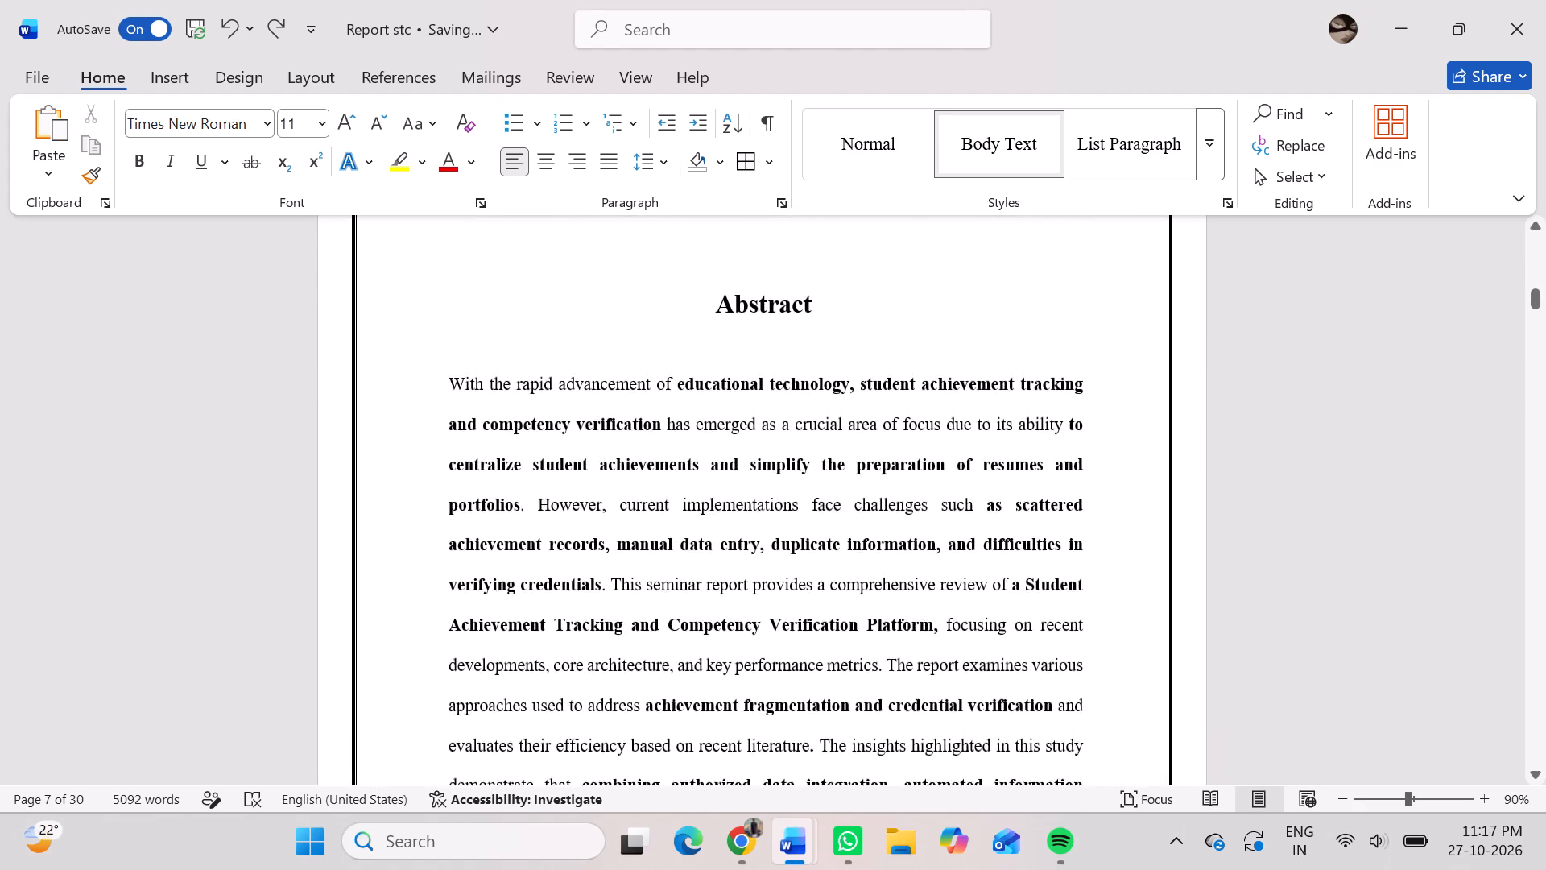
scroll(573, 369, "down", 5)
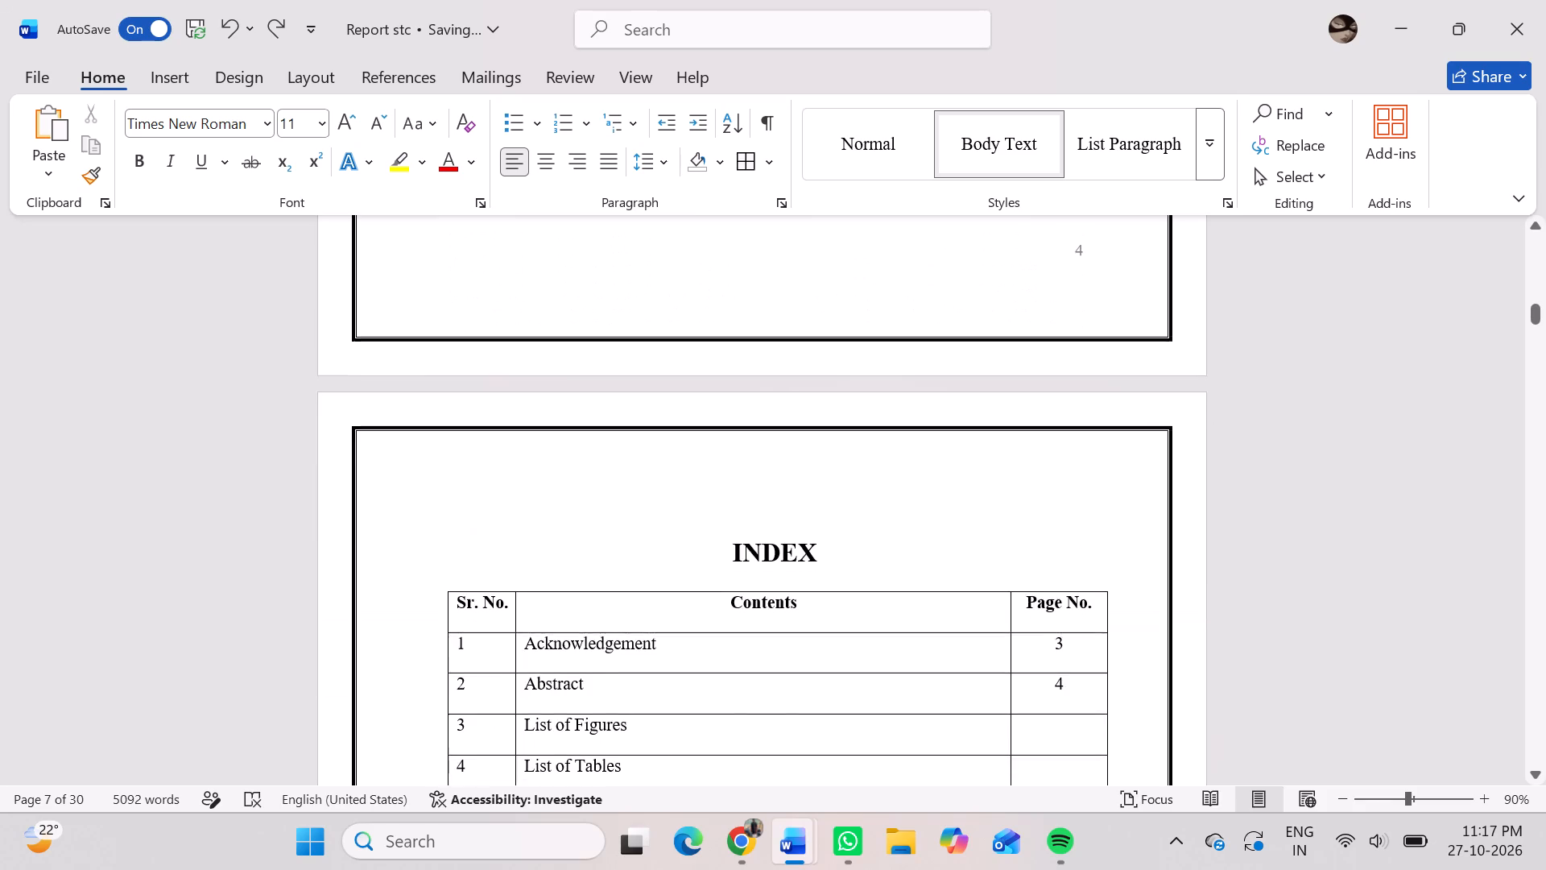
Examine the page numbers from the index through the lists of figures and tables to the first Chapter 1 pages.
scroll(573, 369, "down", 6)
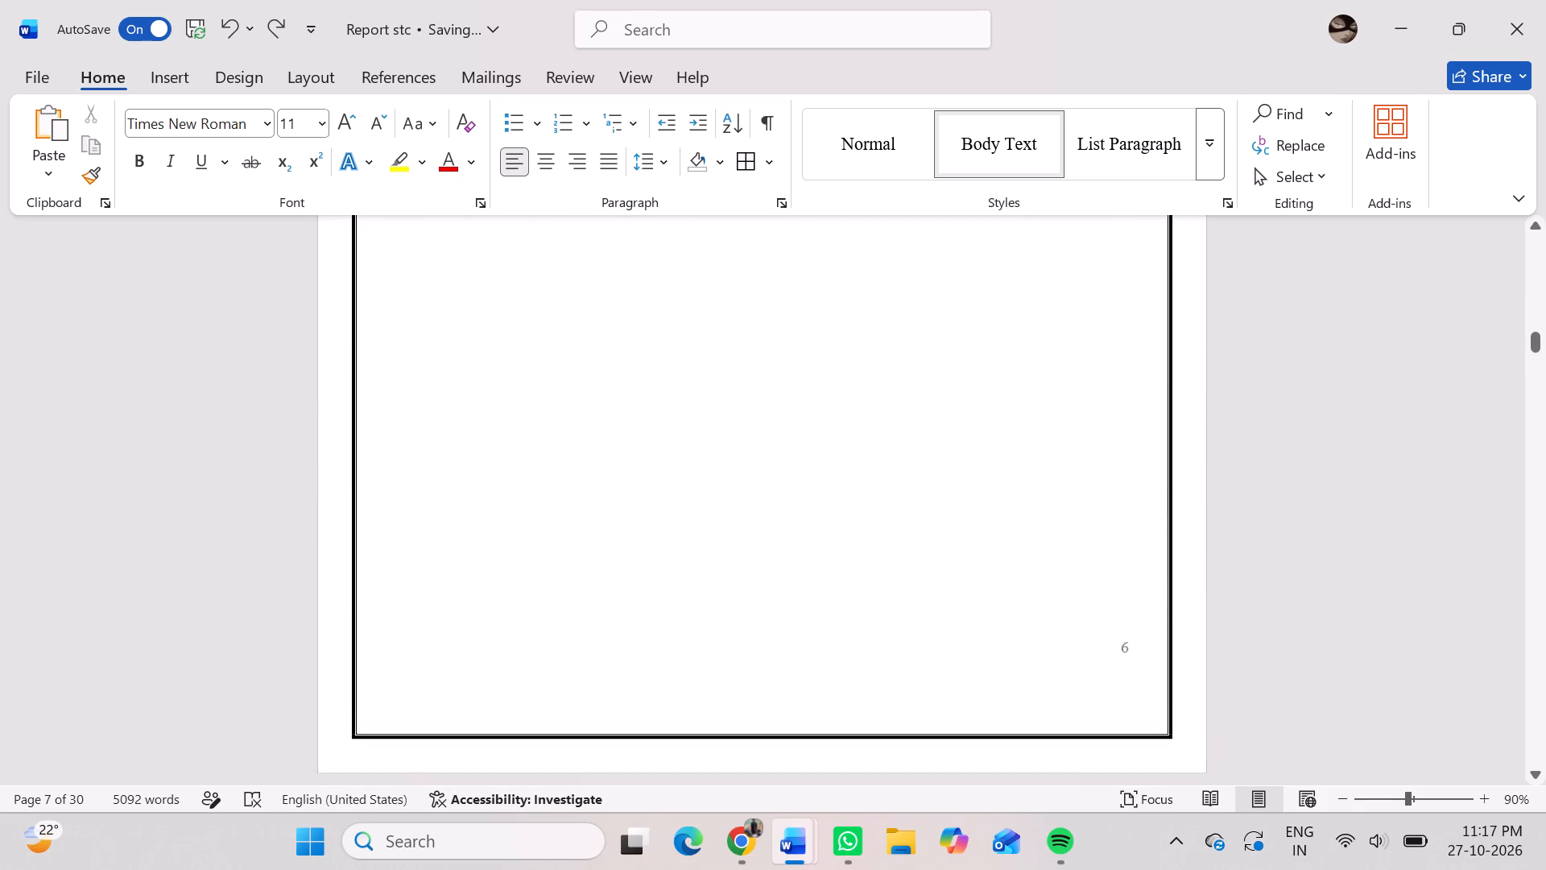
scroll(573, 369, "down", 7)
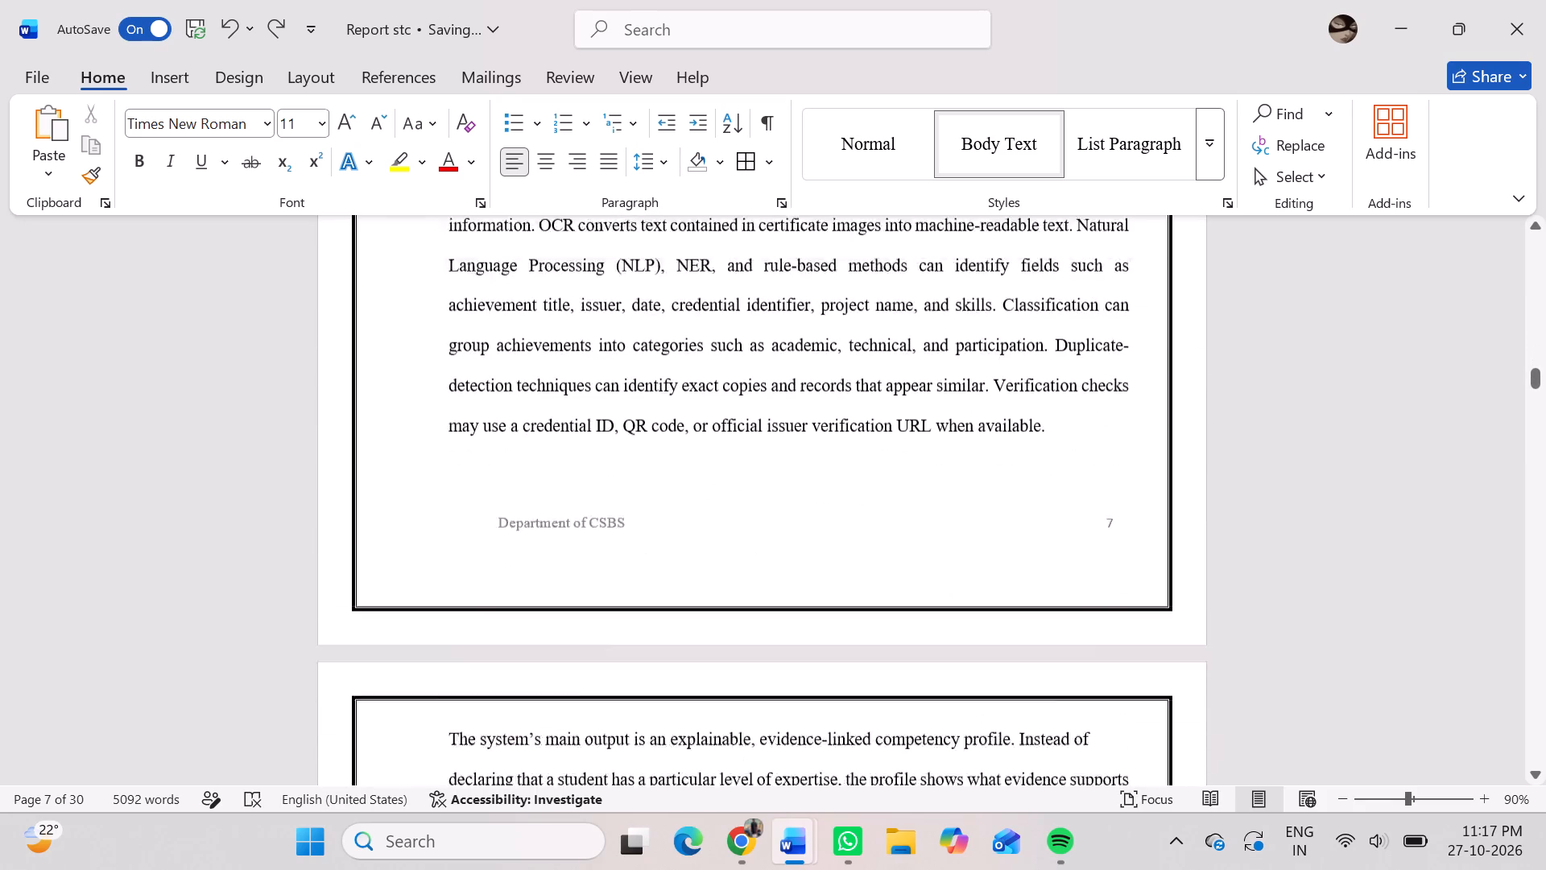
scroll(573, 369, "up", 1)
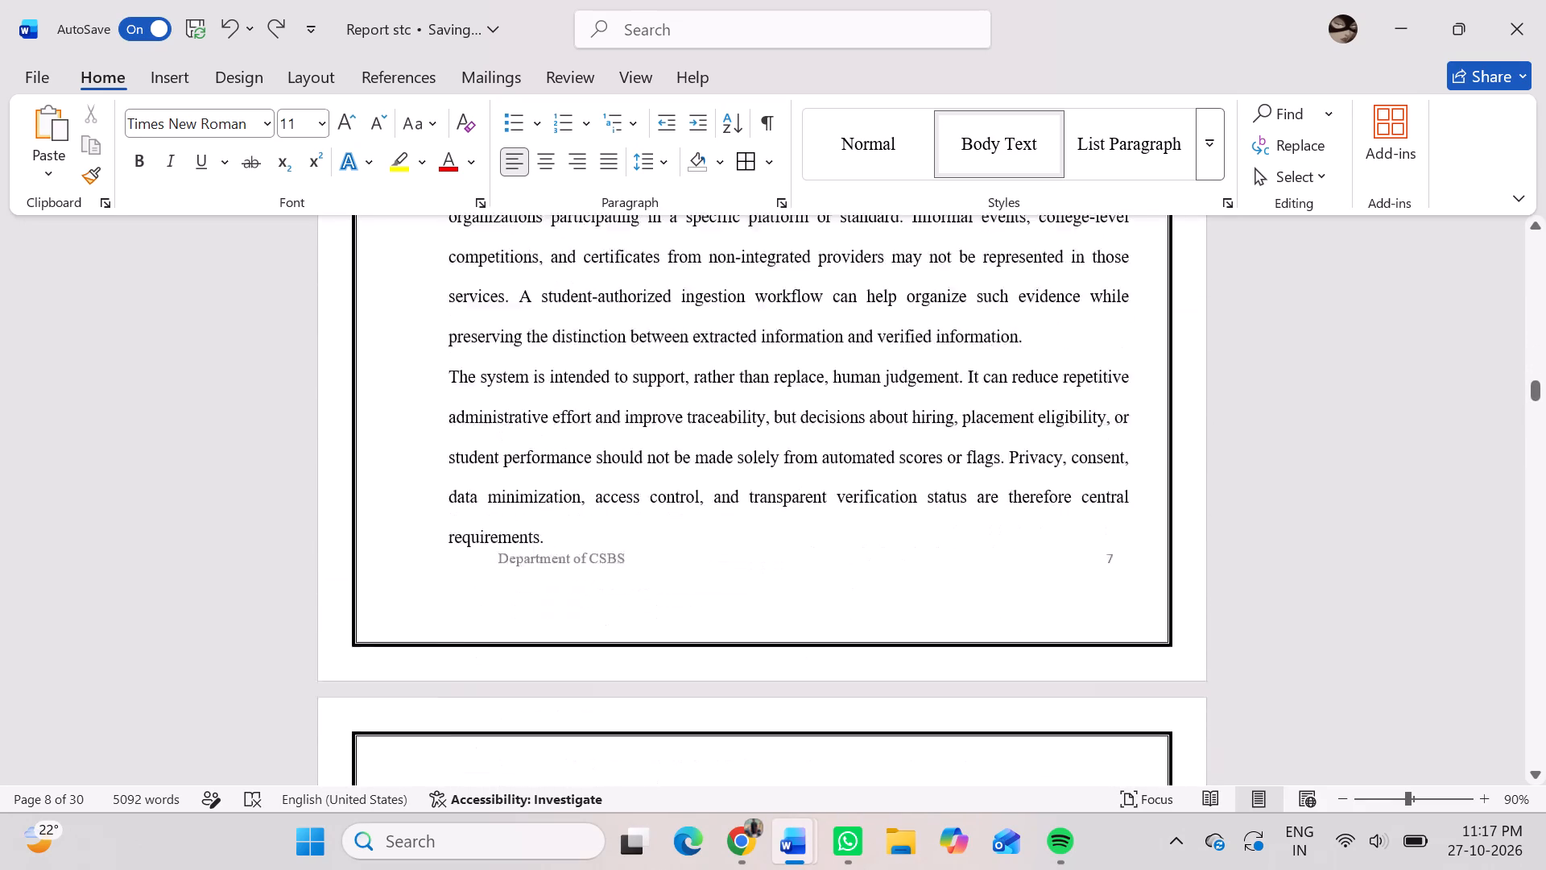
scroll(573, 369, "up", 1)
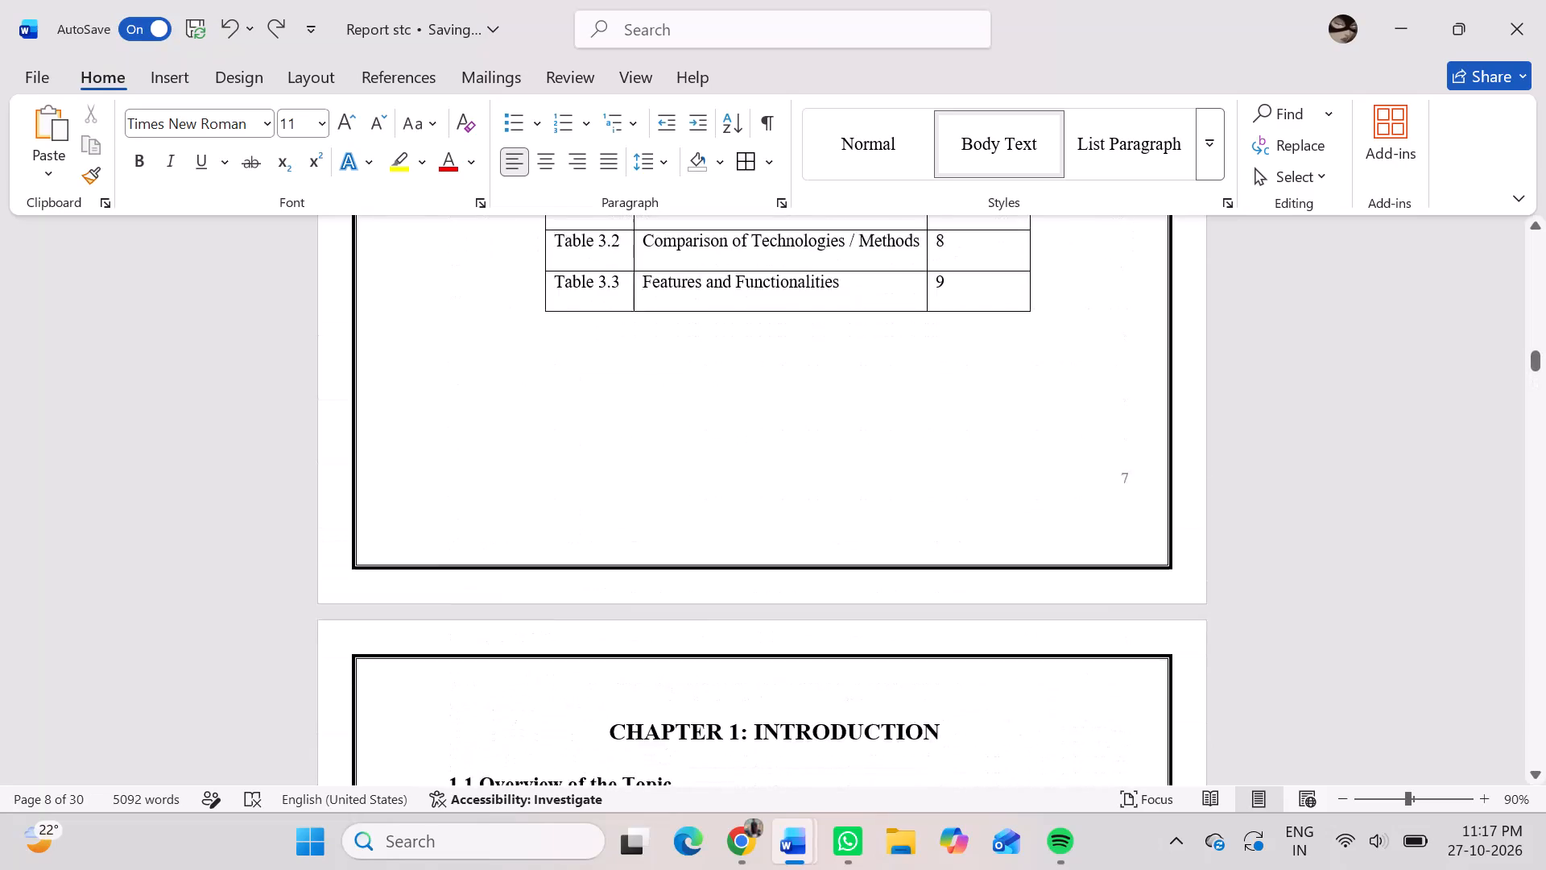
scroll(573, 369, "up", 1)
scroll(573, 369, "down", 1)
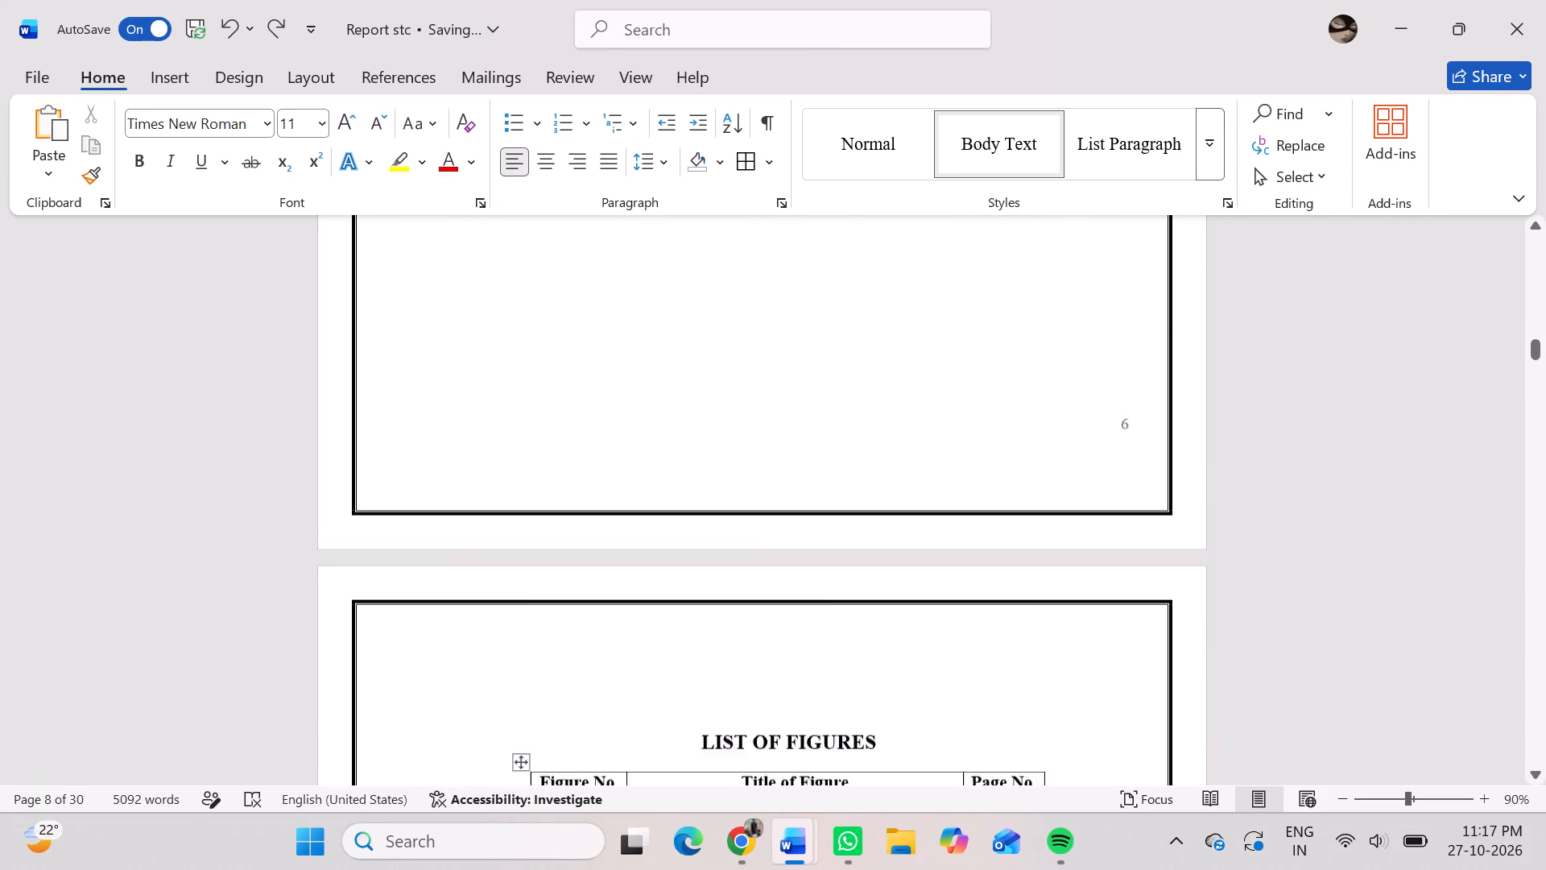
scroll(573, 369, "down", 1)
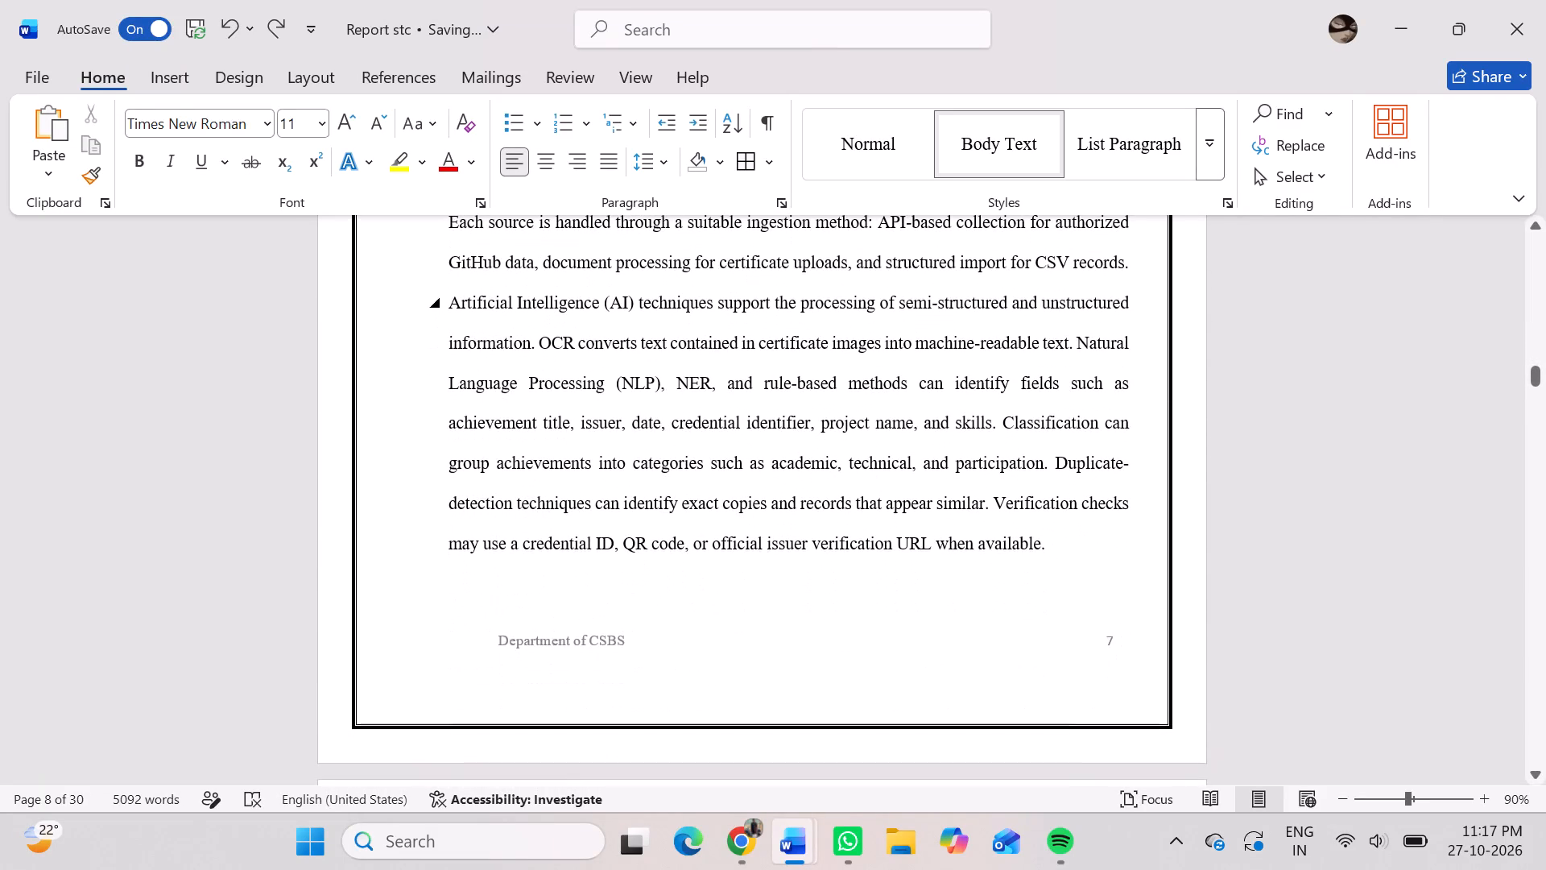
scroll(577, 349, "down", 1)
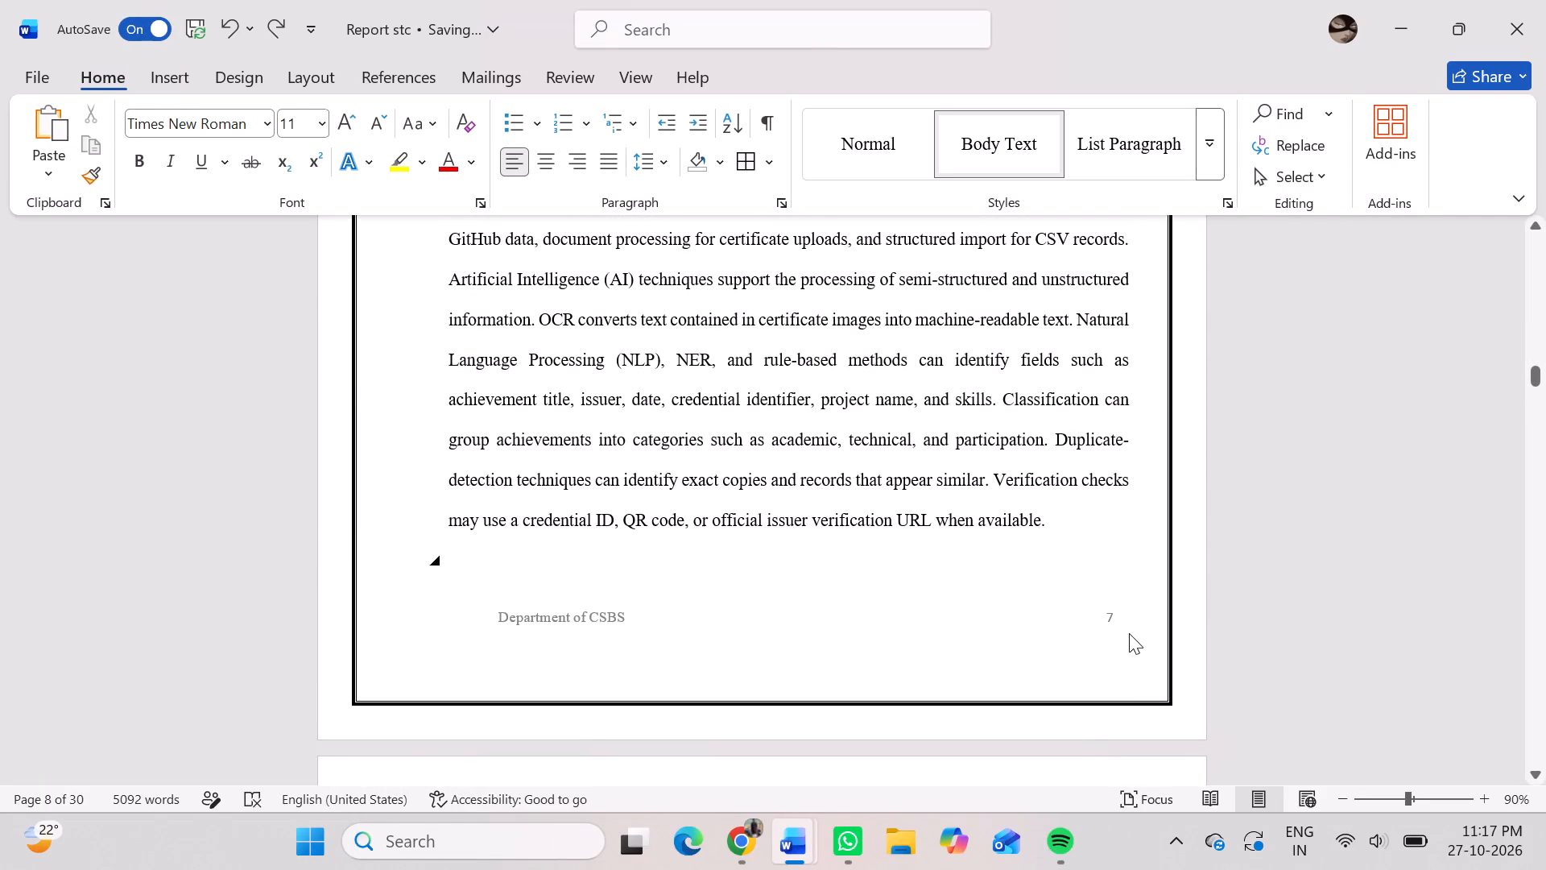
Replace the page number in the footer of the first Chapter 1 page with 8 and leave footer editing.
left_click(1100, 614)
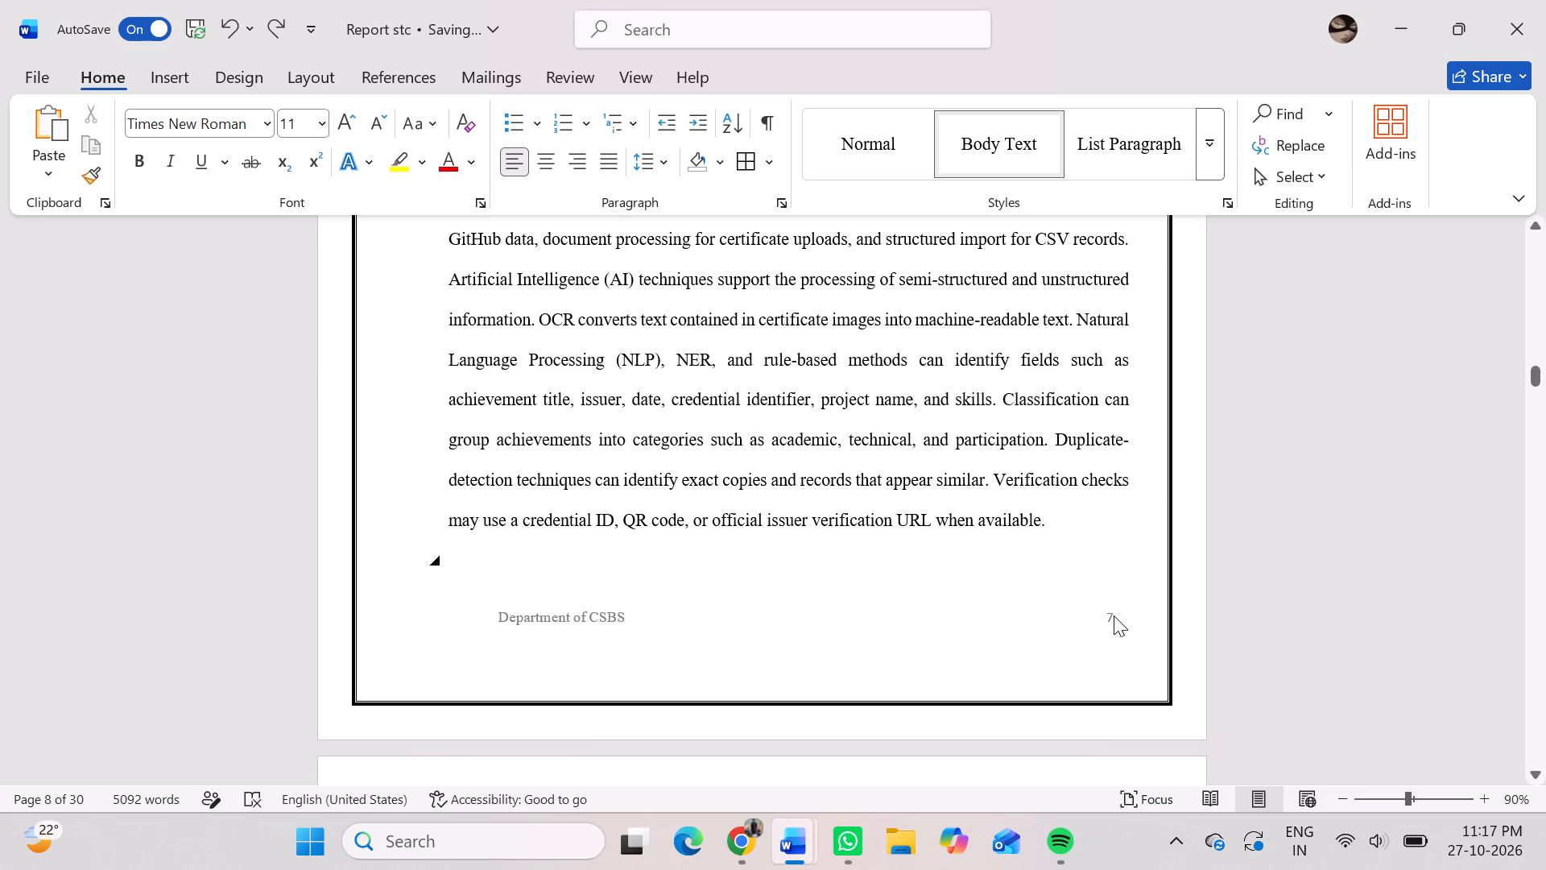
left_click(1114, 615)
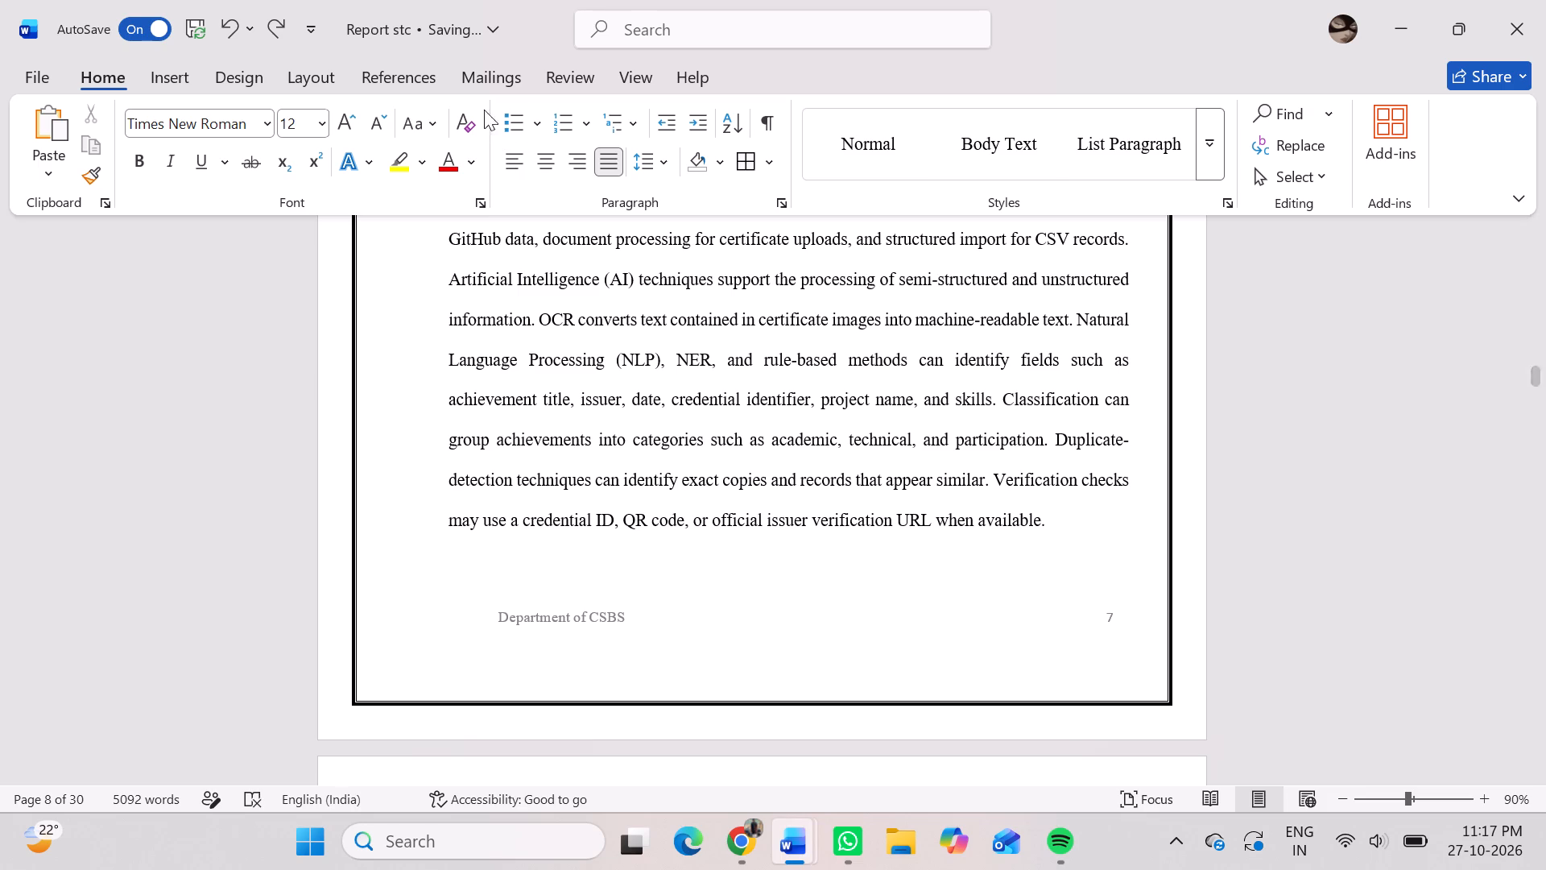
left_click(319, 77)
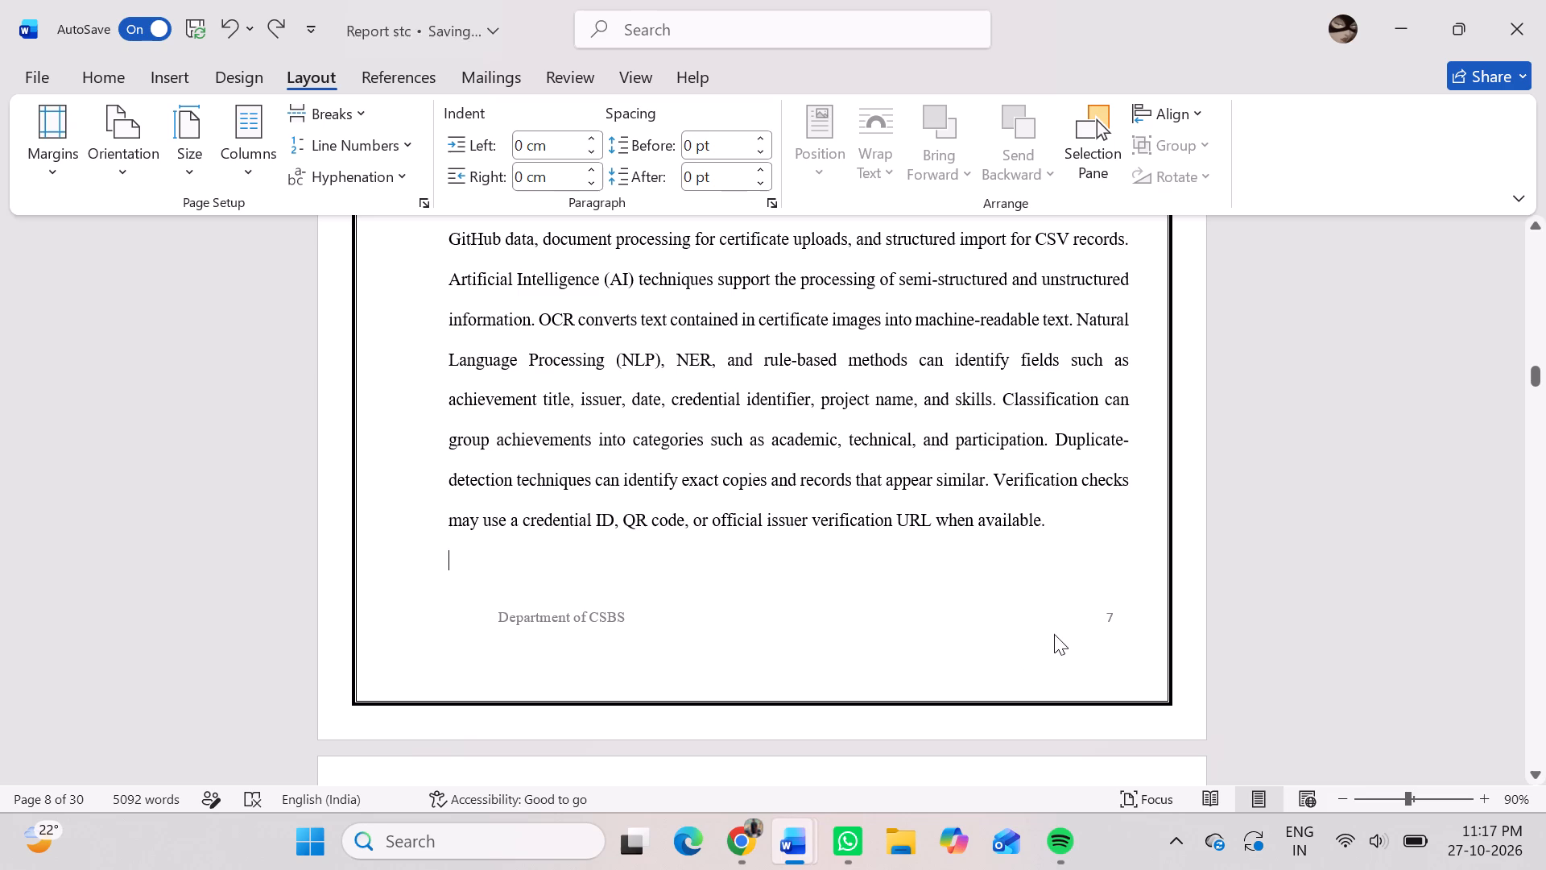
right_click(1107, 619)
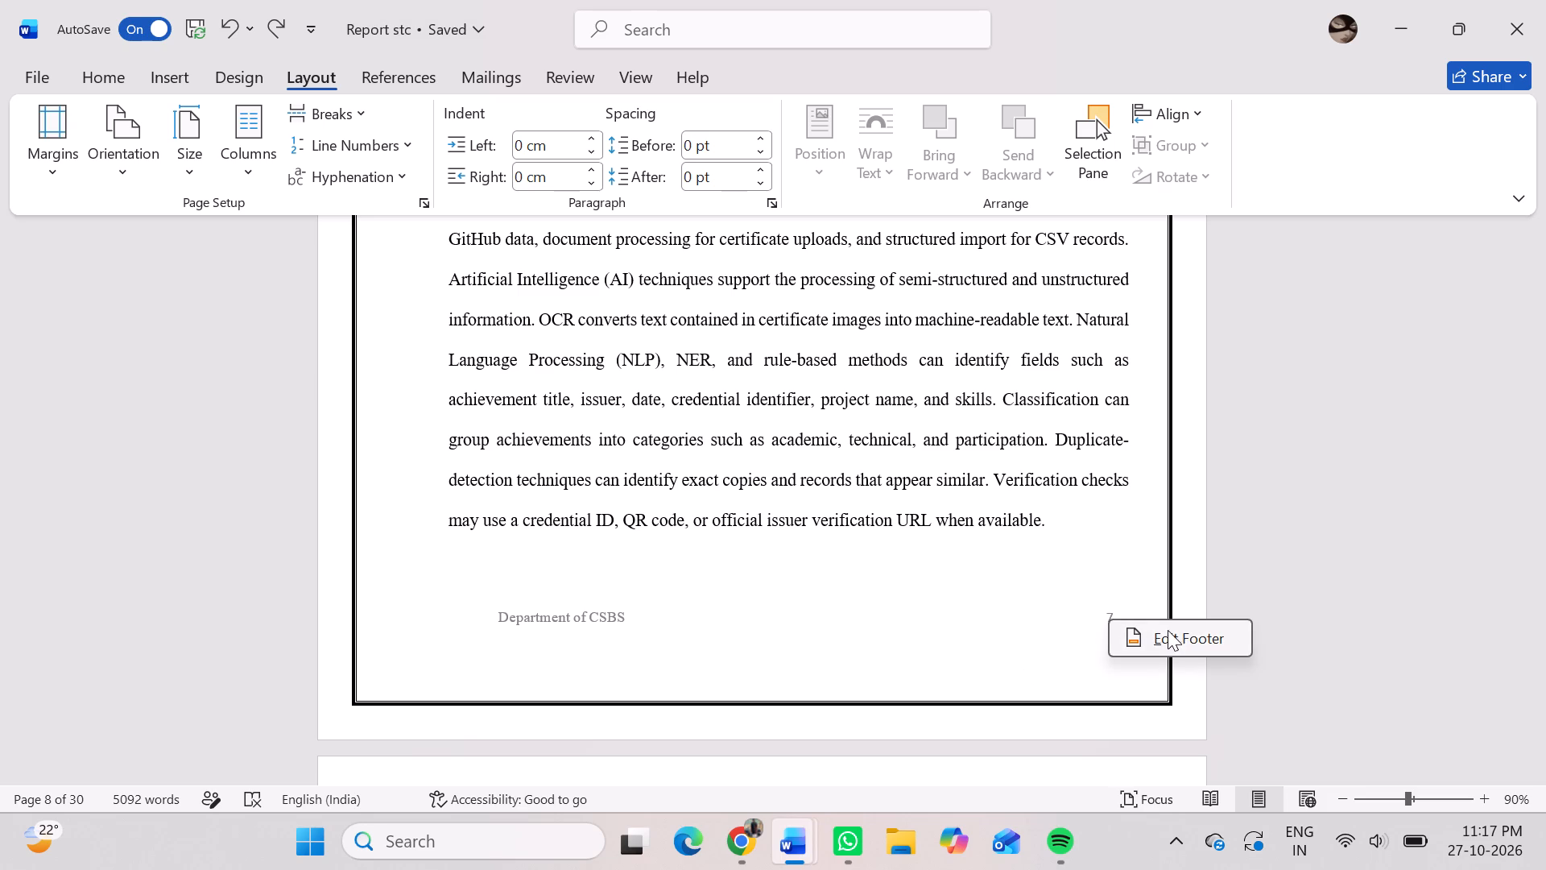
left_click(1168, 632)
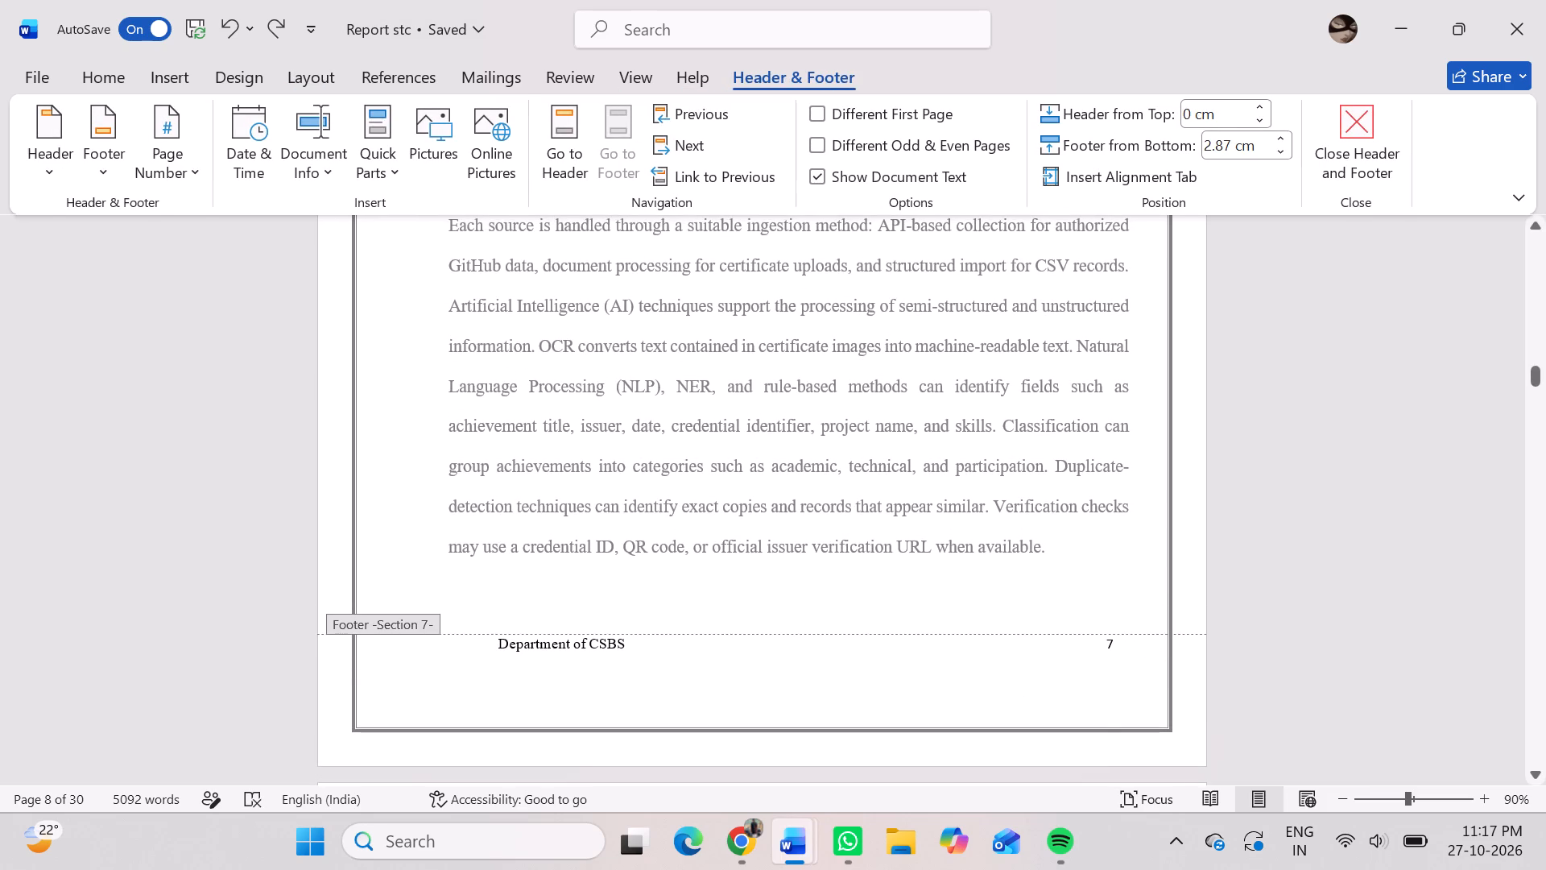
left_click(1109, 641)
key("BackSpace")
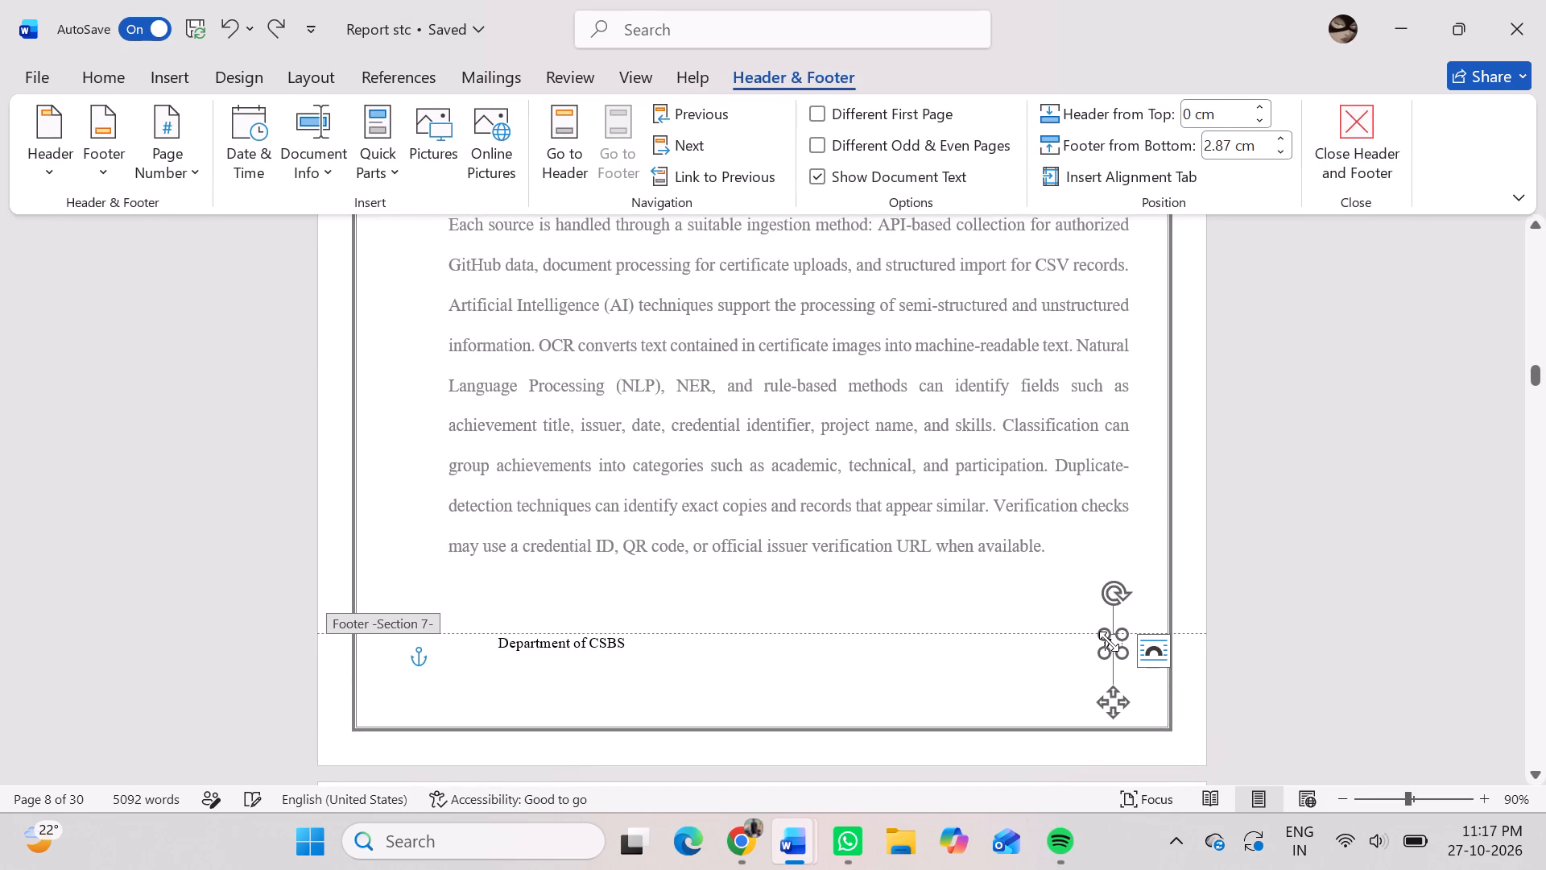
key("8")
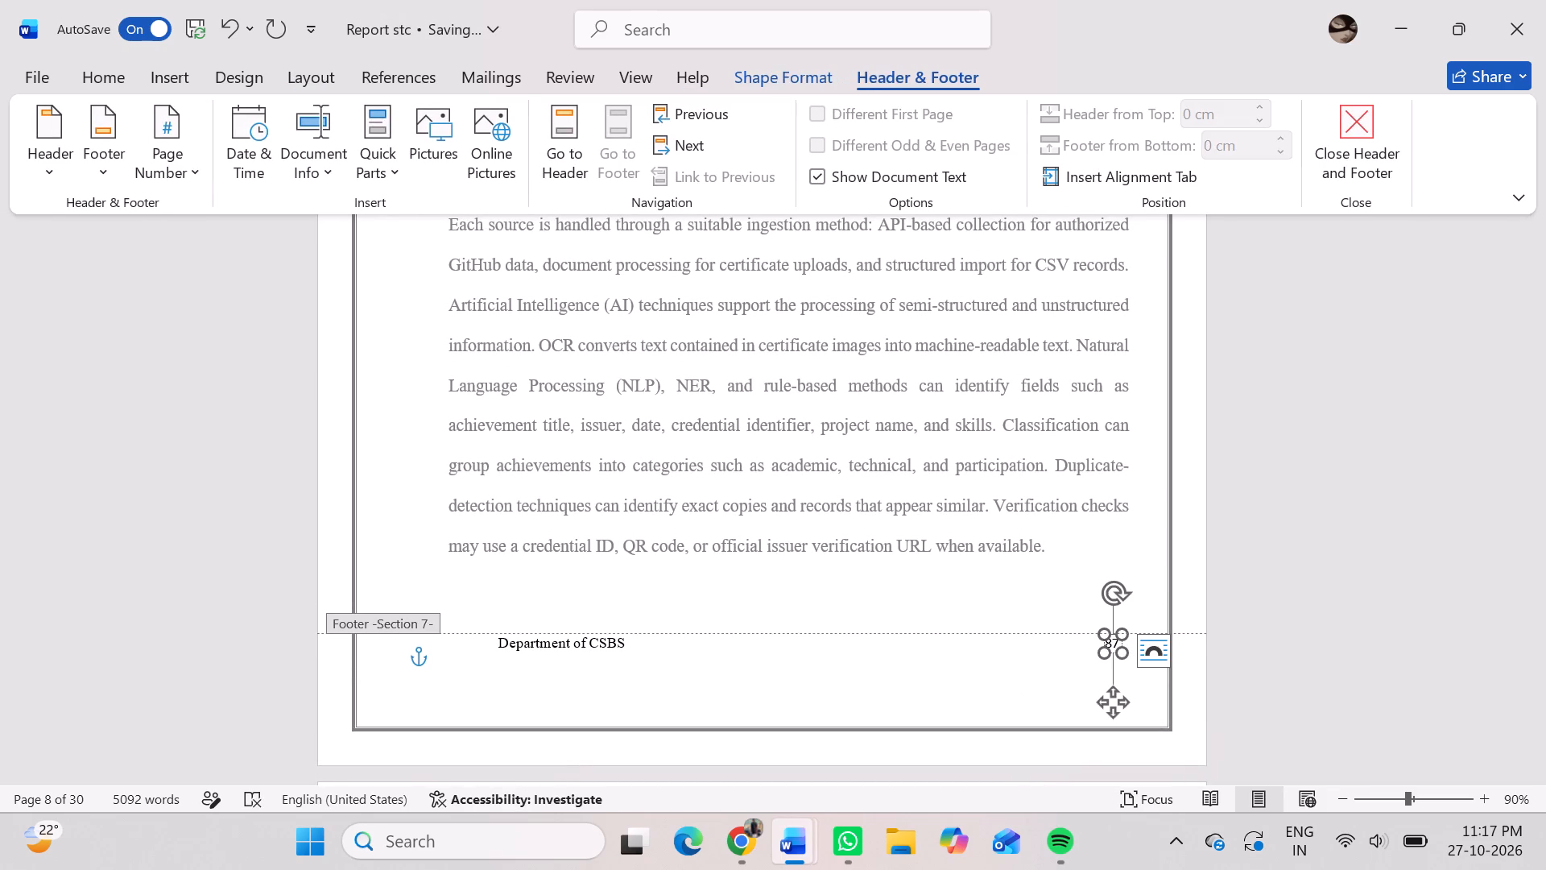
key("Right")
key("BackSpace")
key("Down")
key("Return")
left_click(1268, 626)
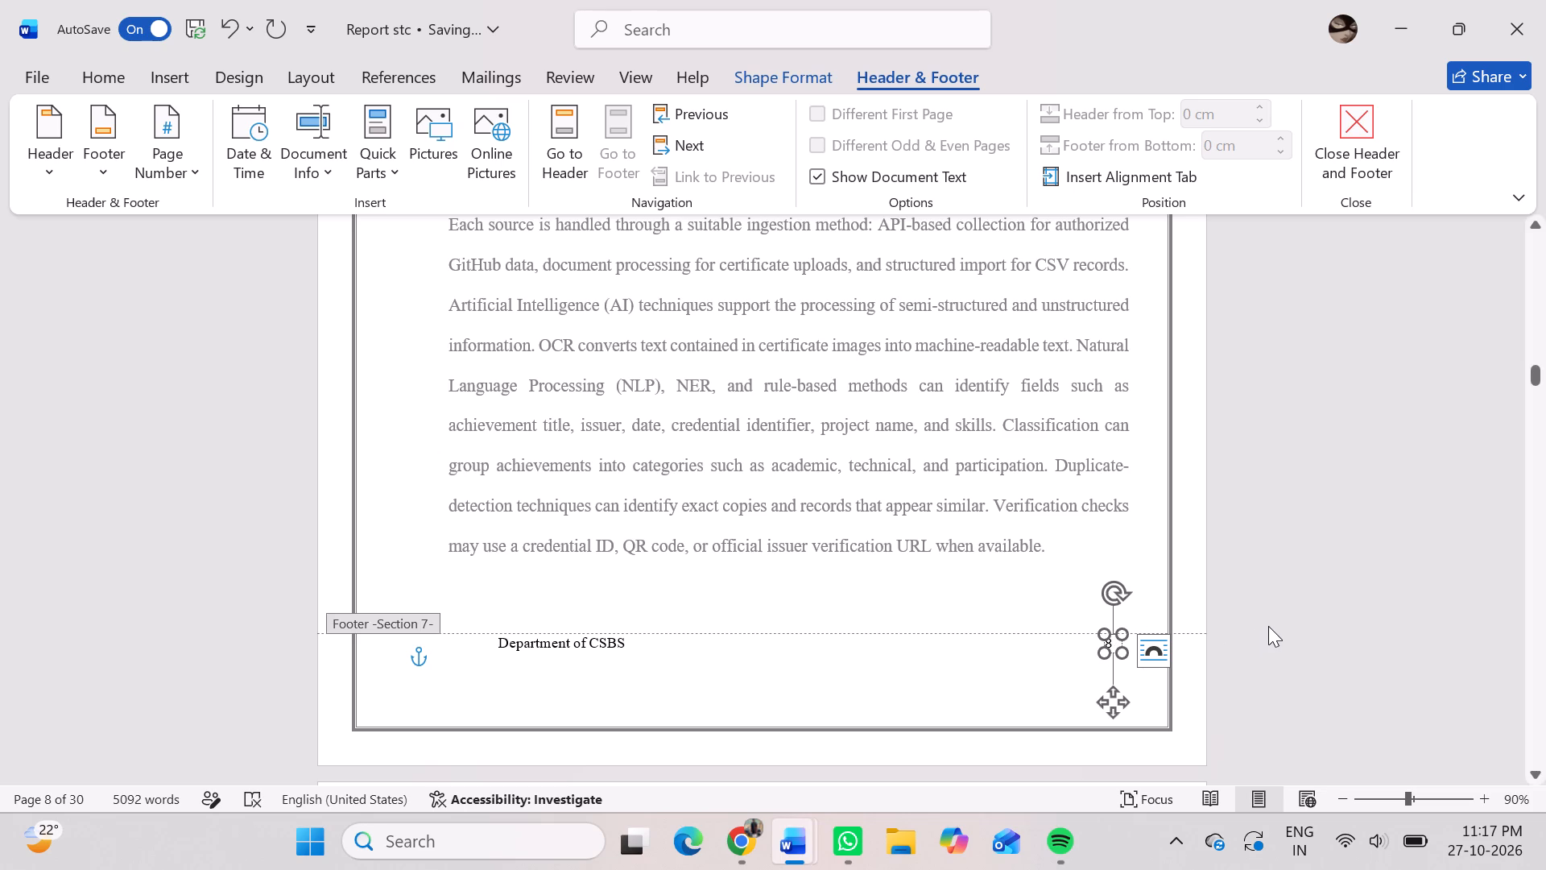
left_click(1353, 118)
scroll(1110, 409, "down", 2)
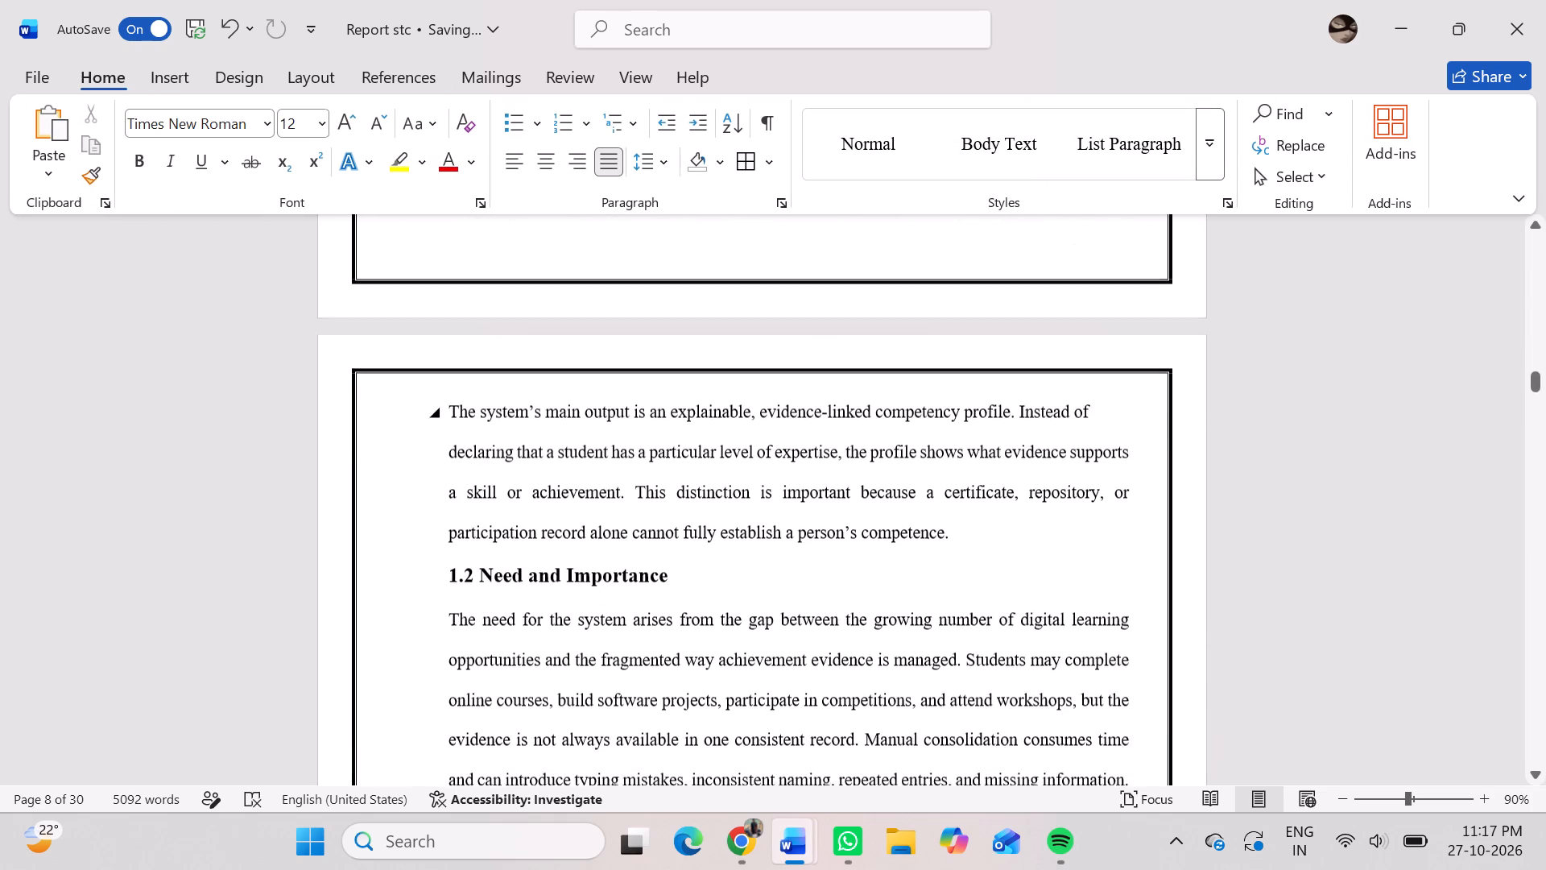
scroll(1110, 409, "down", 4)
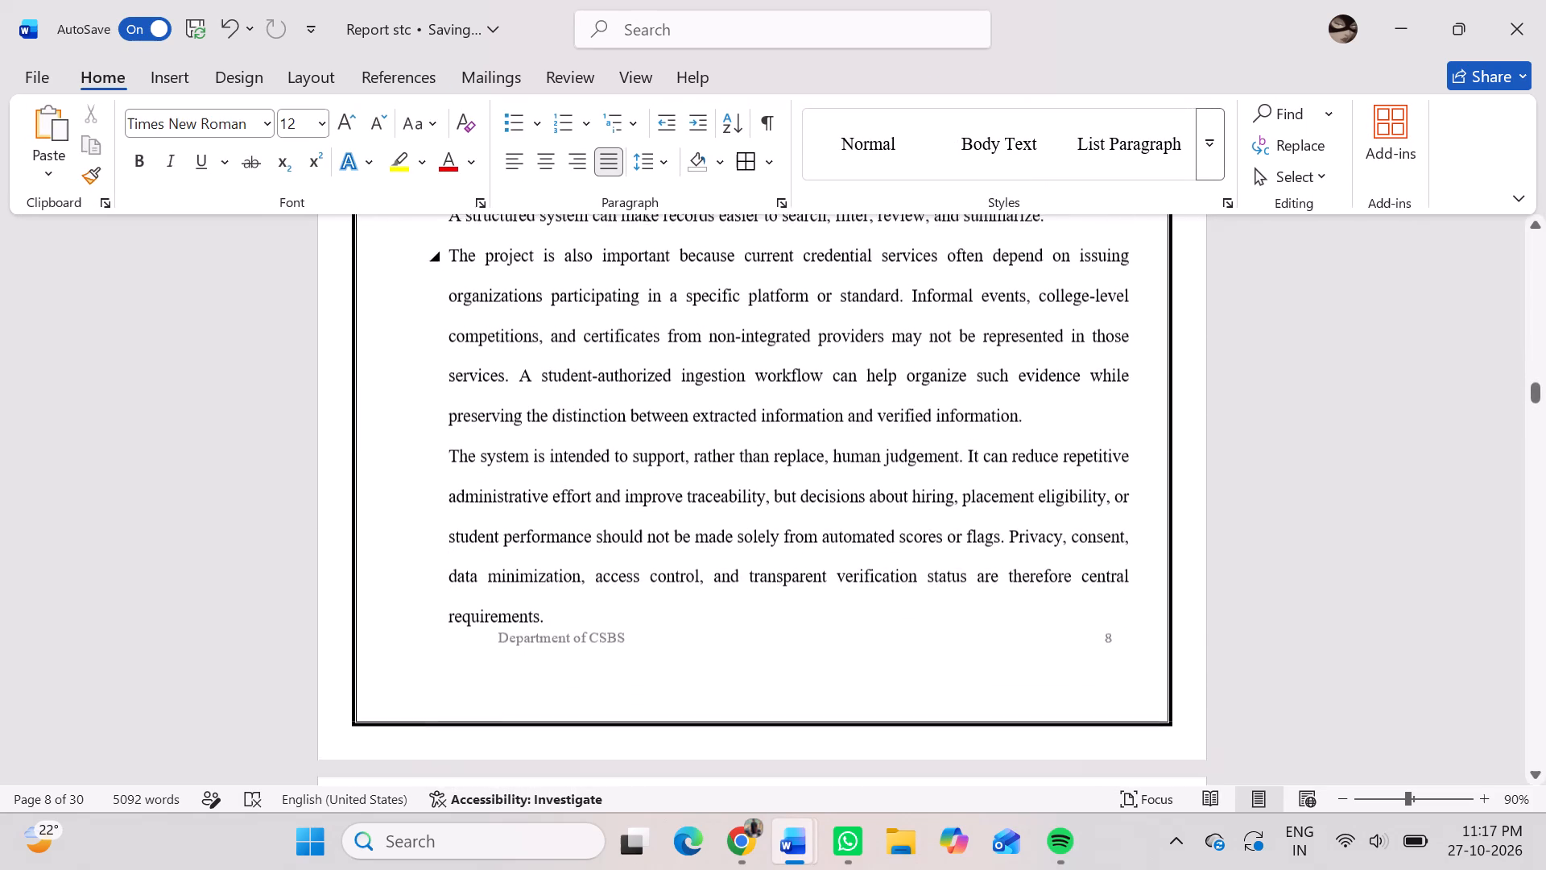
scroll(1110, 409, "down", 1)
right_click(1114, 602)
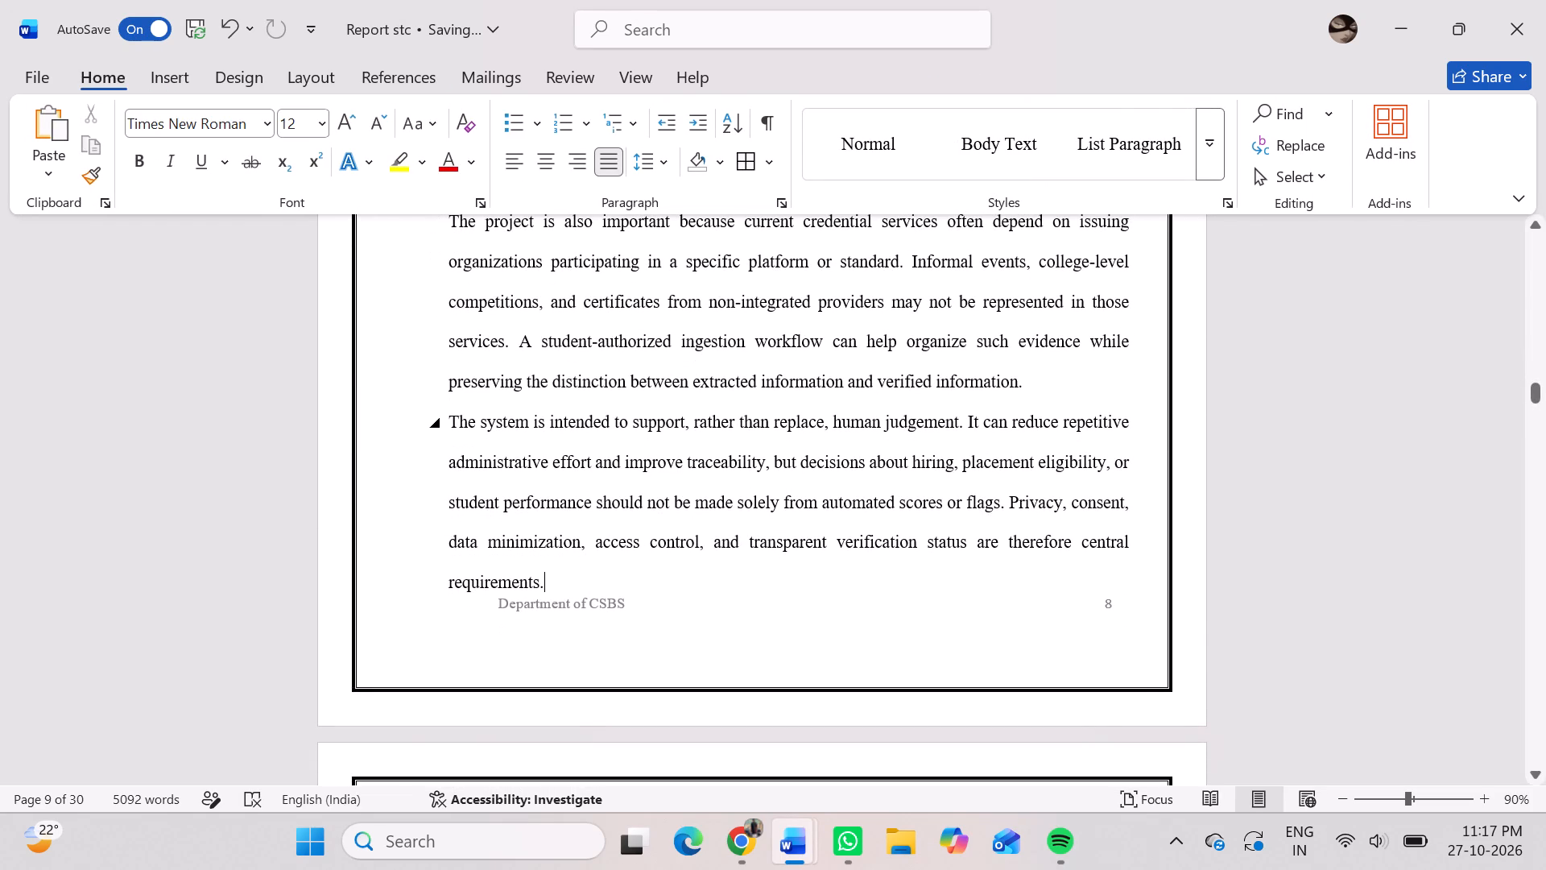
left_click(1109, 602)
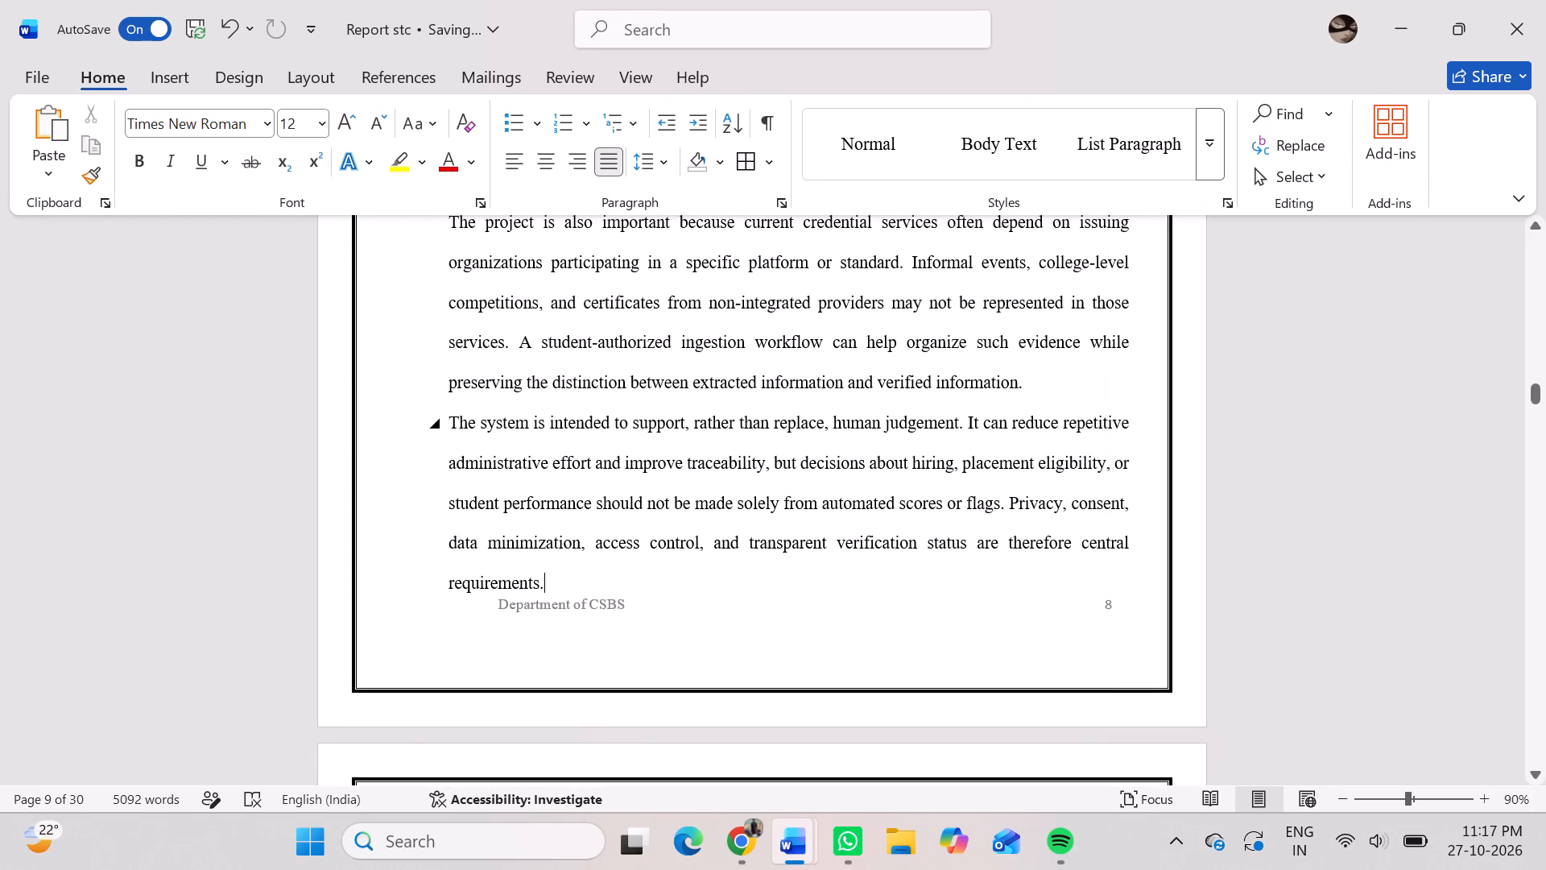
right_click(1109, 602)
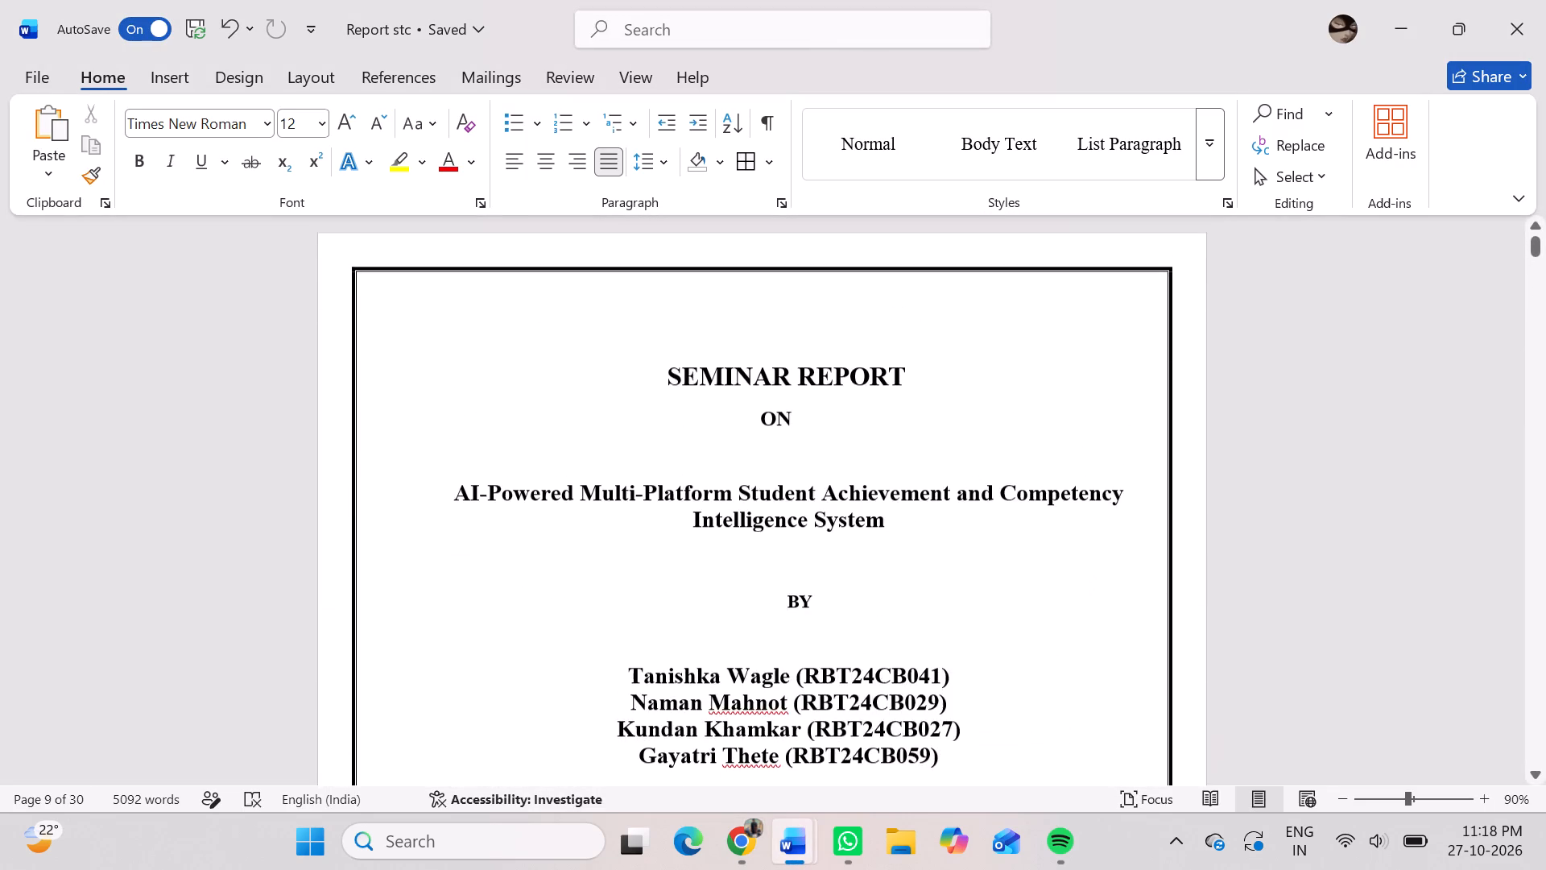
scroll(884, 520, "down", 5)
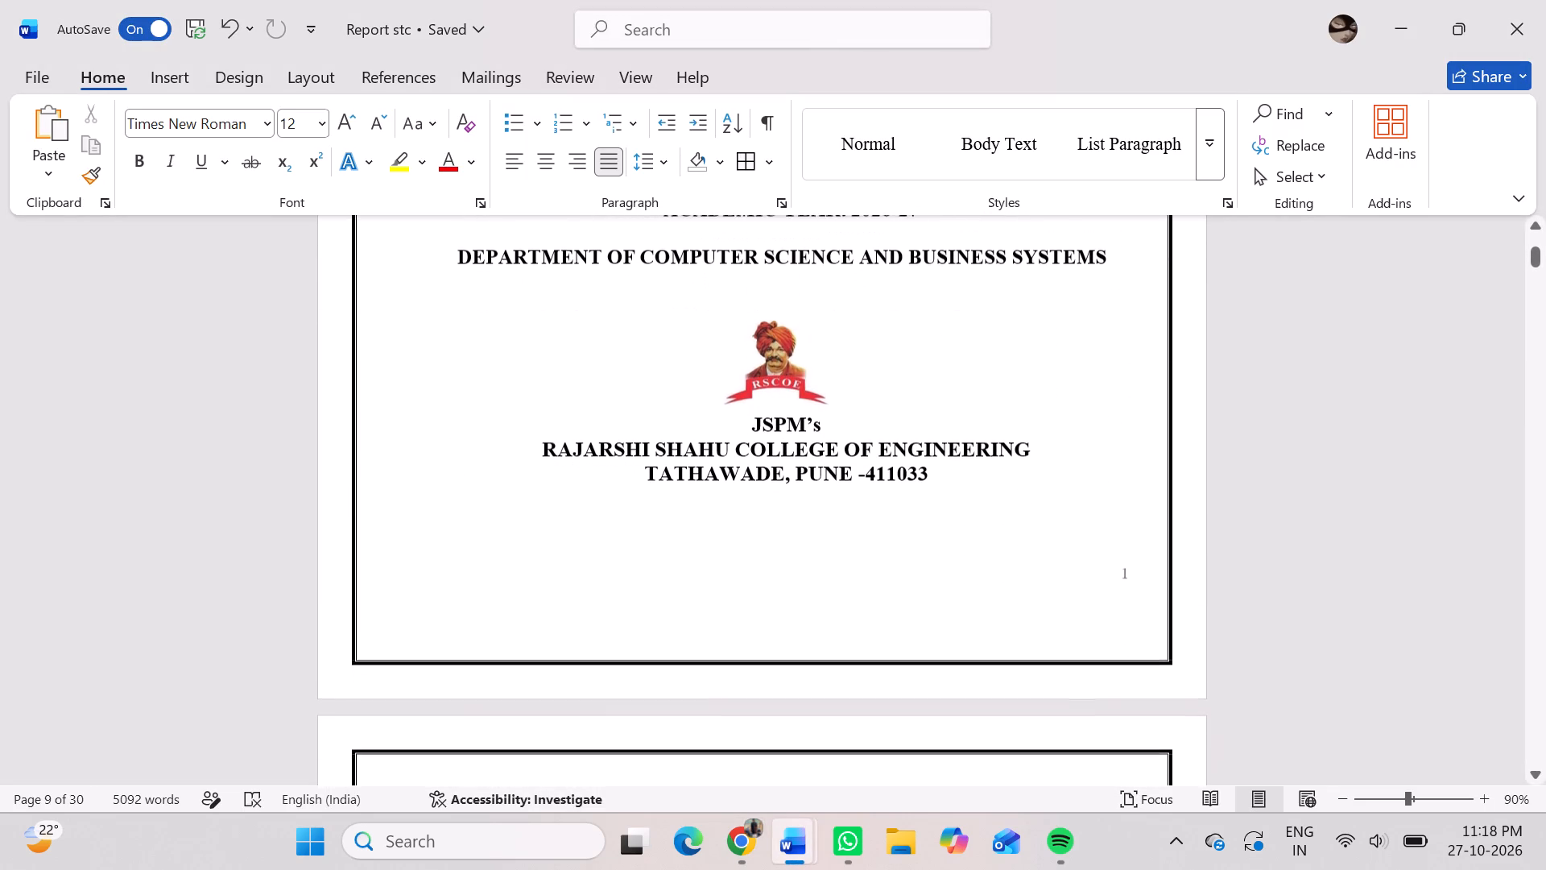
left_click(1126, 577)
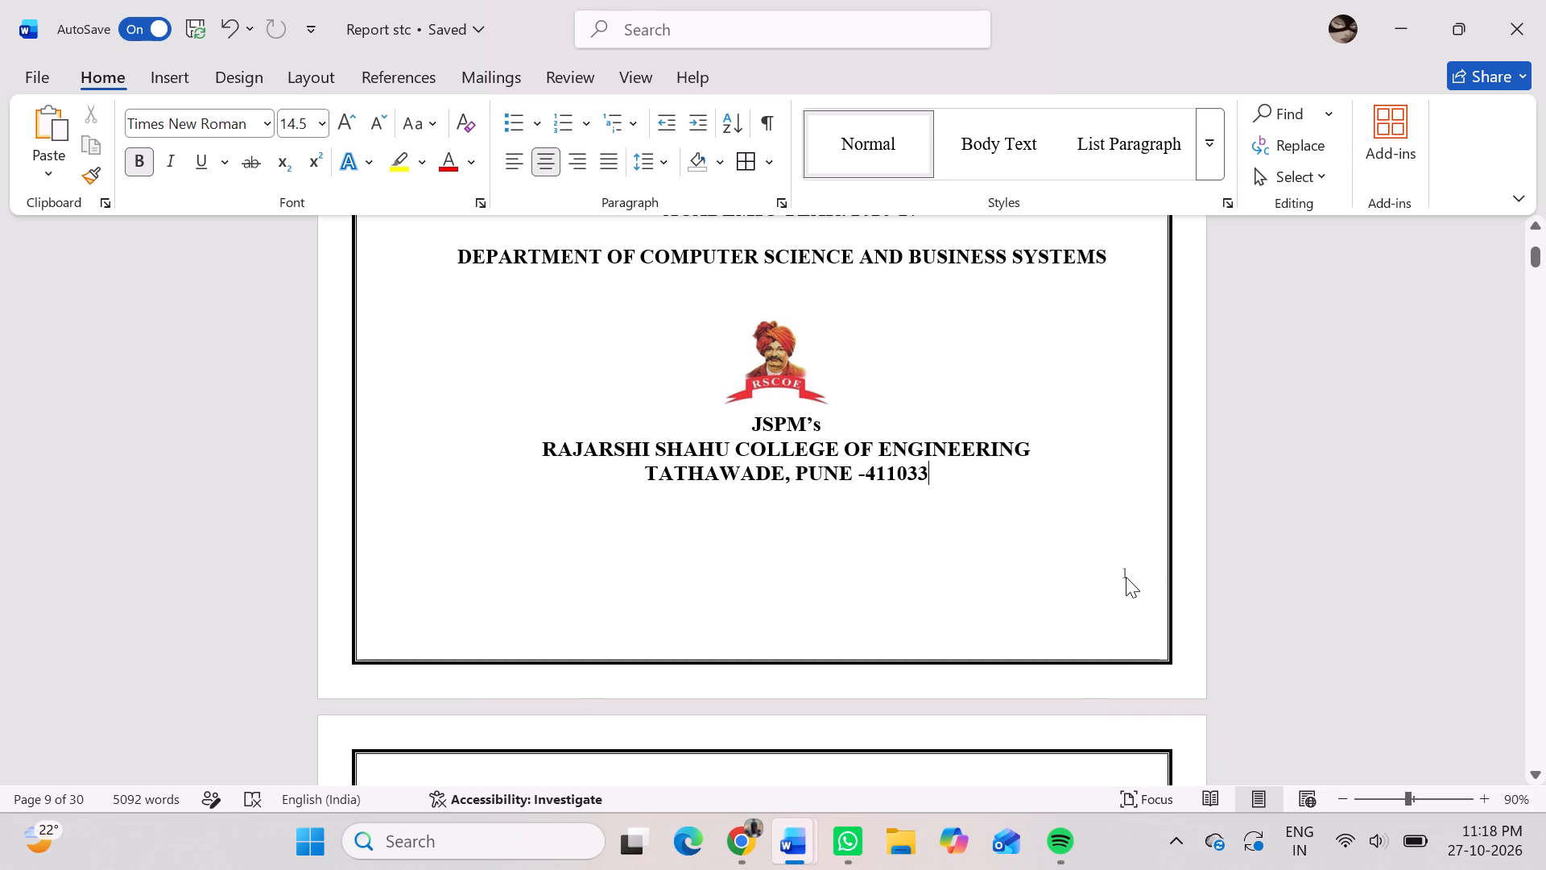
scroll(1126, 577, "down", 2)
scroll(1126, 577, "up", 1)
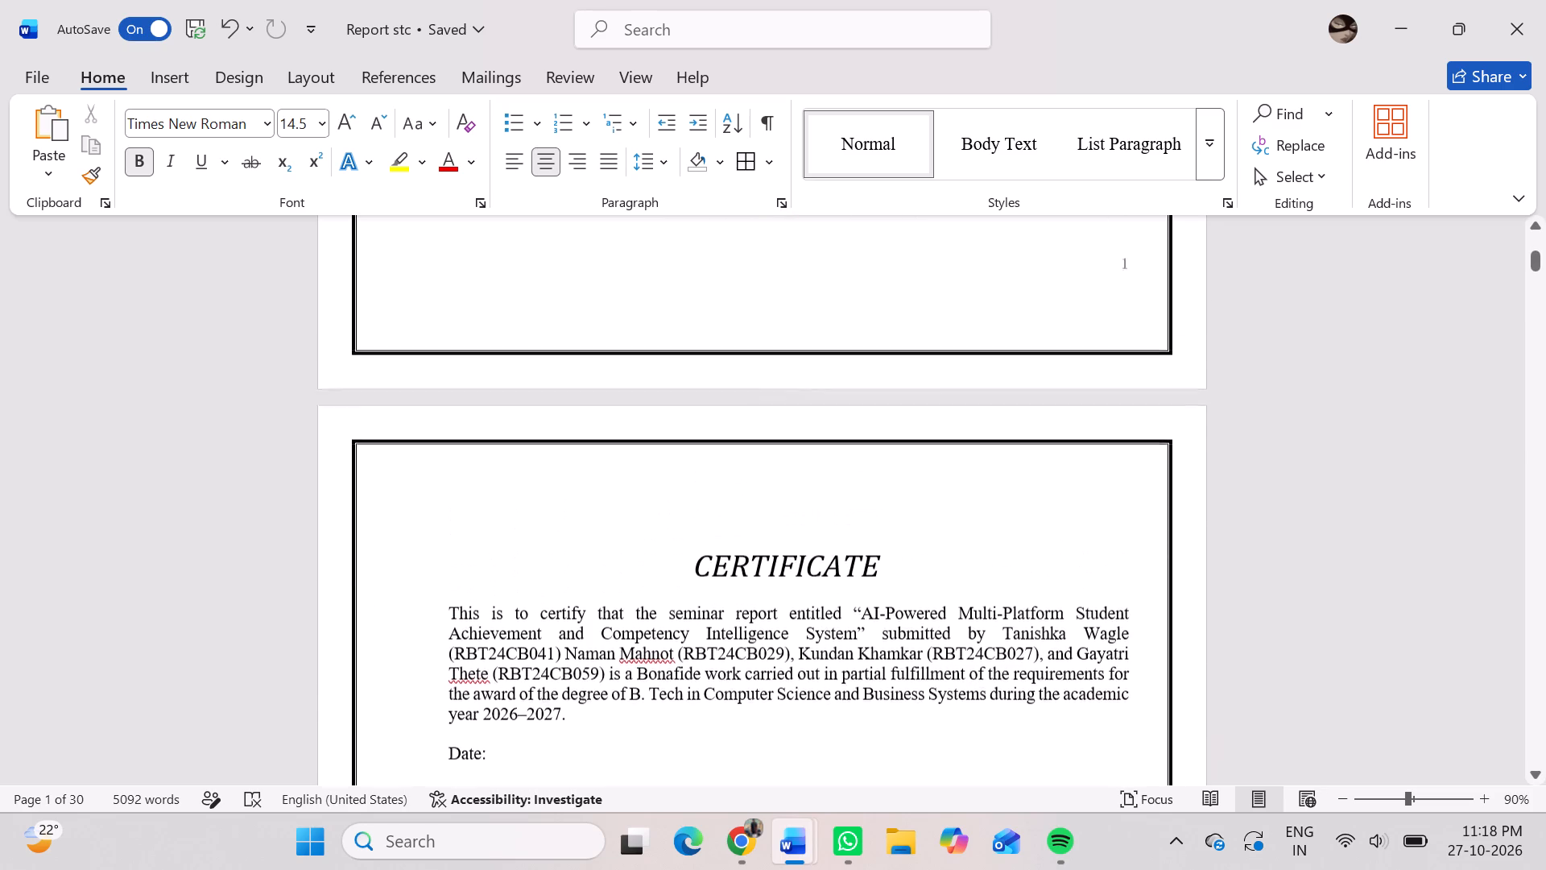
scroll(1126, 577, "up", 2)
left_click(1124, 584)
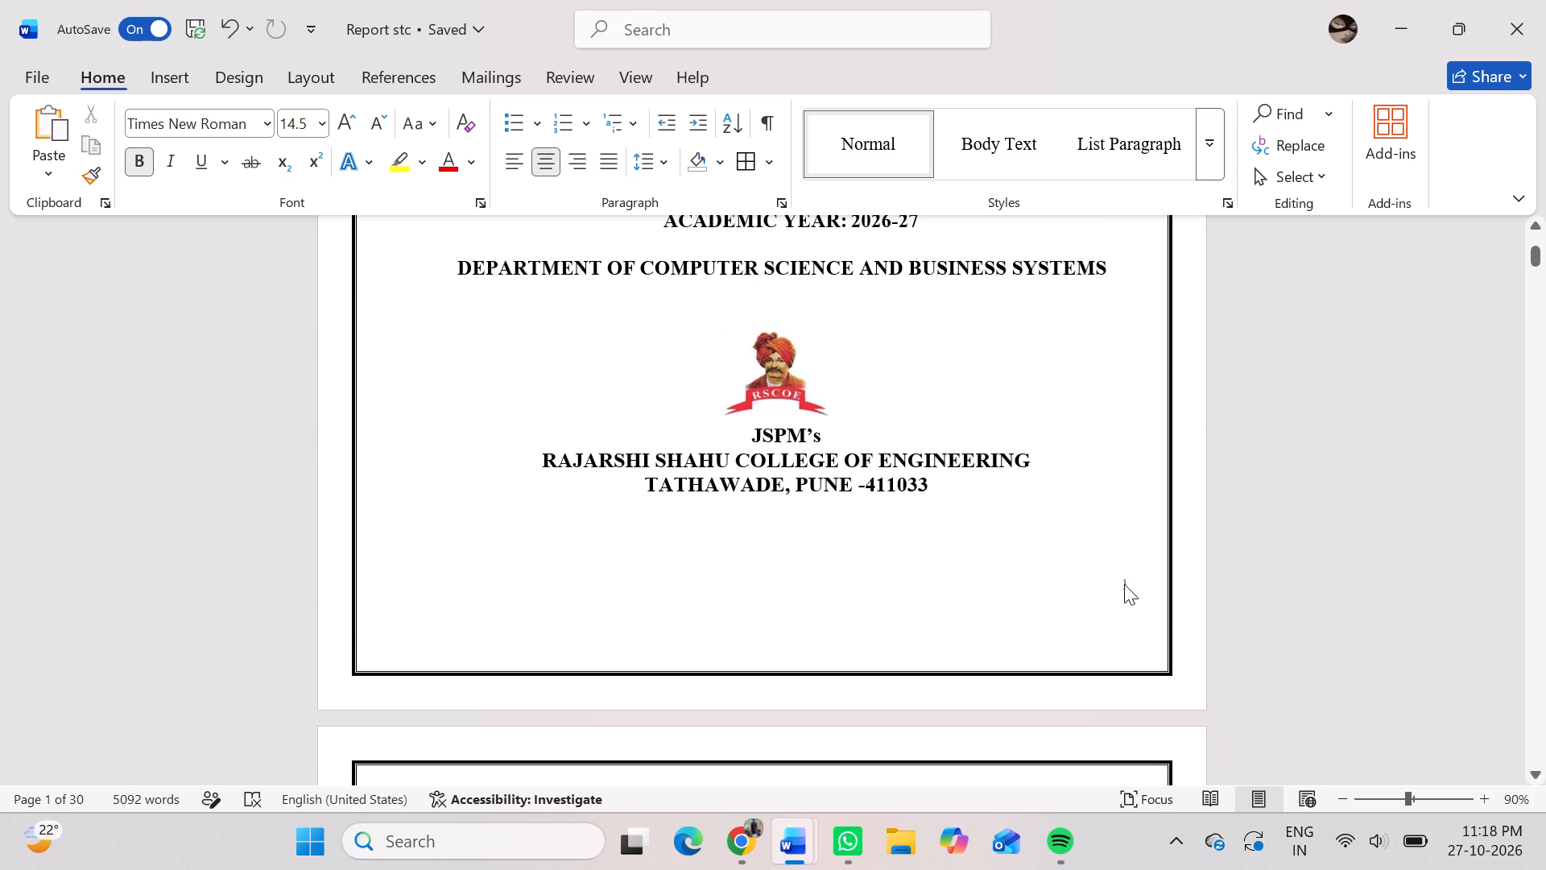
right_click(1124, 584)
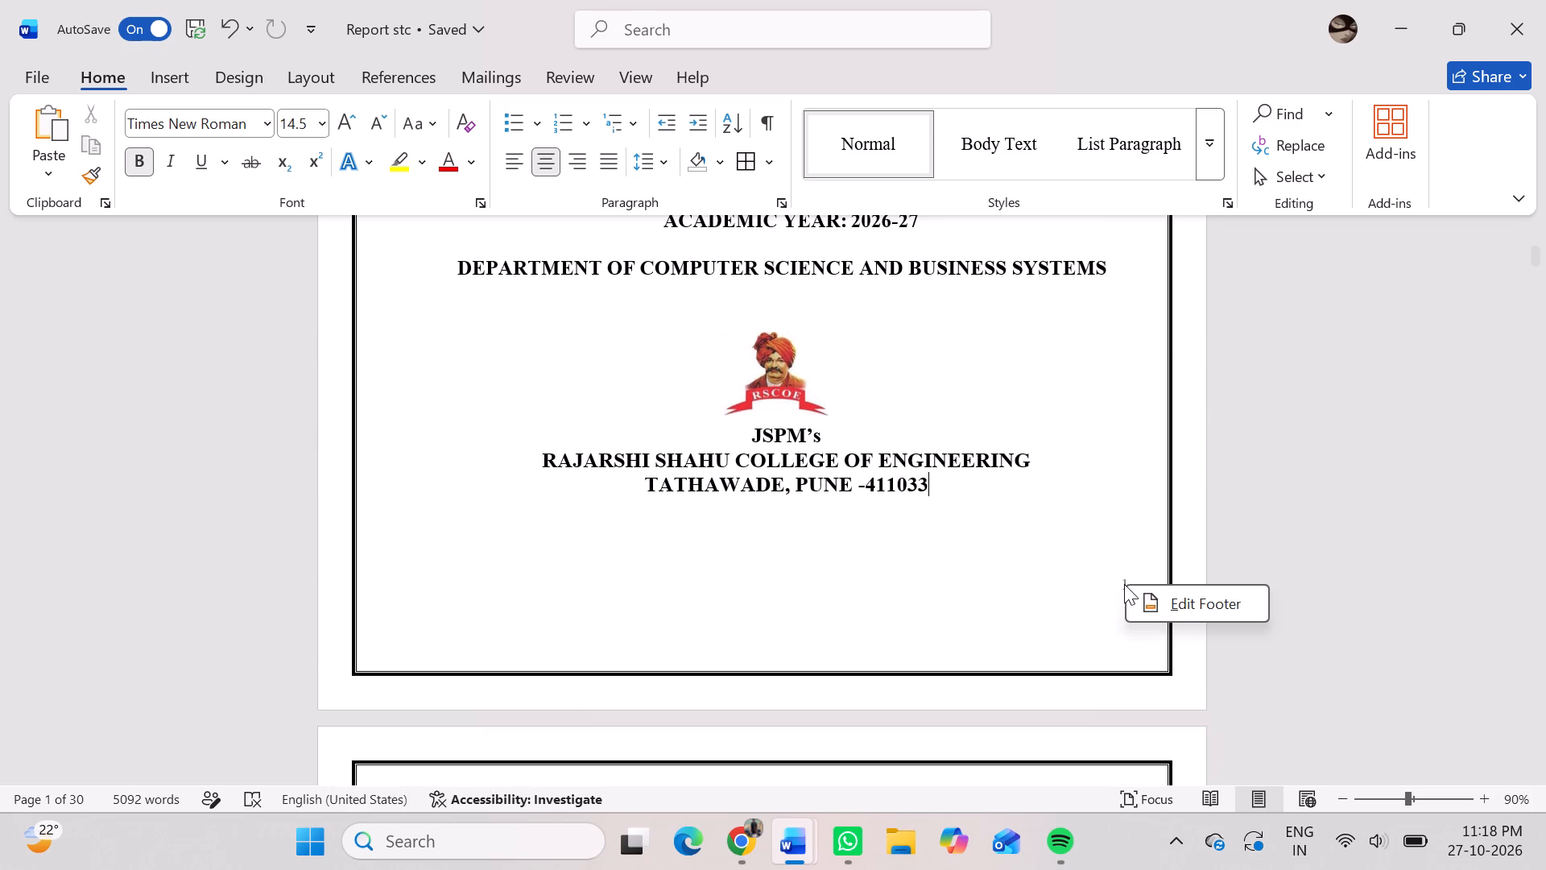
left_click(1171, 599)
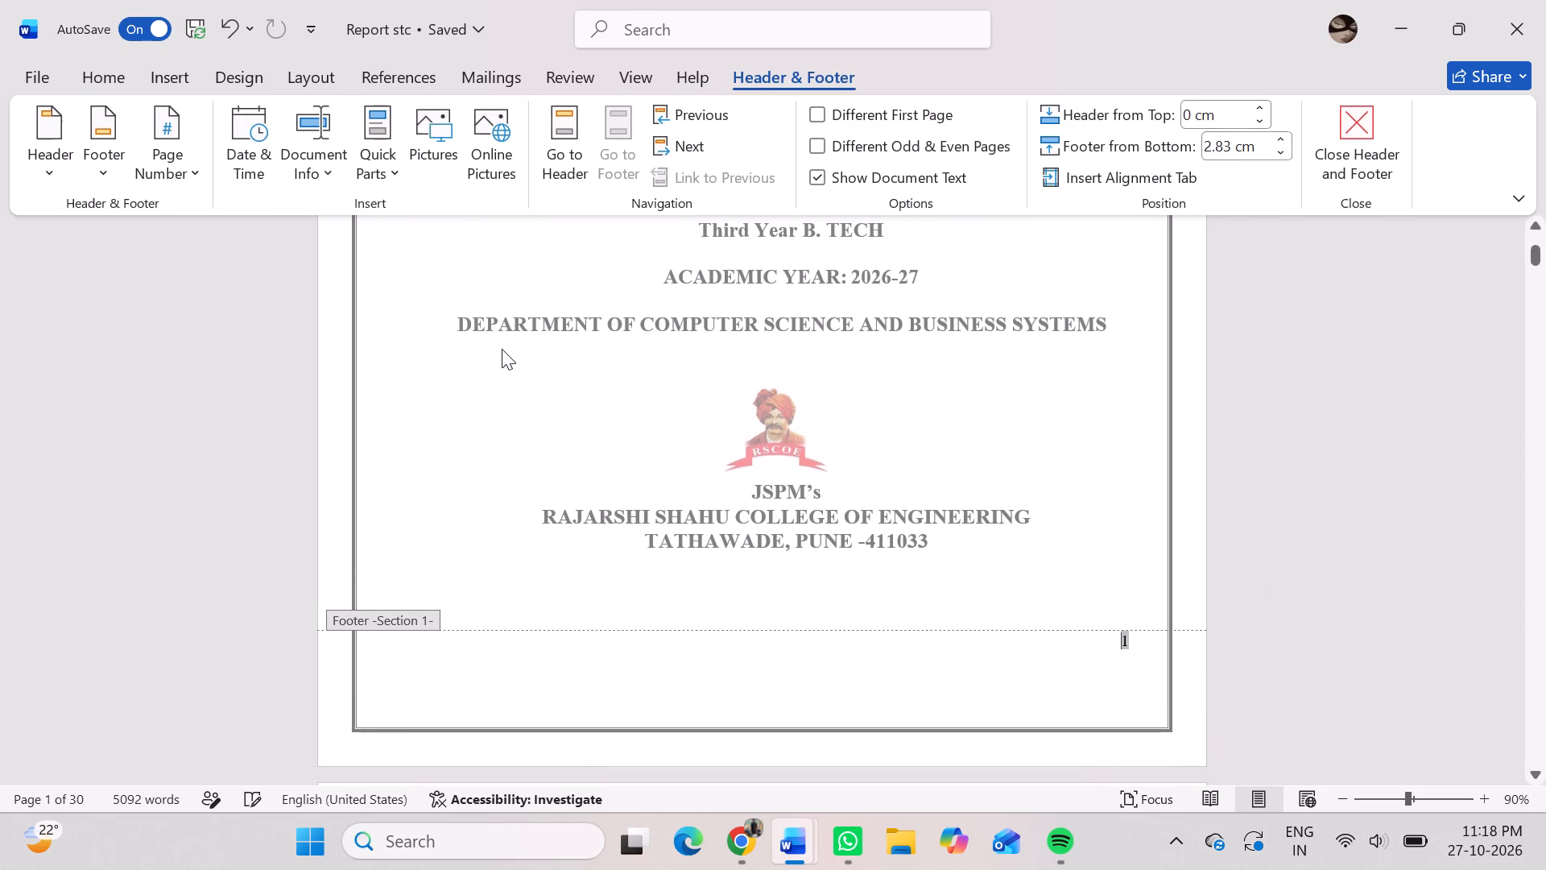
left_click(196, 164)
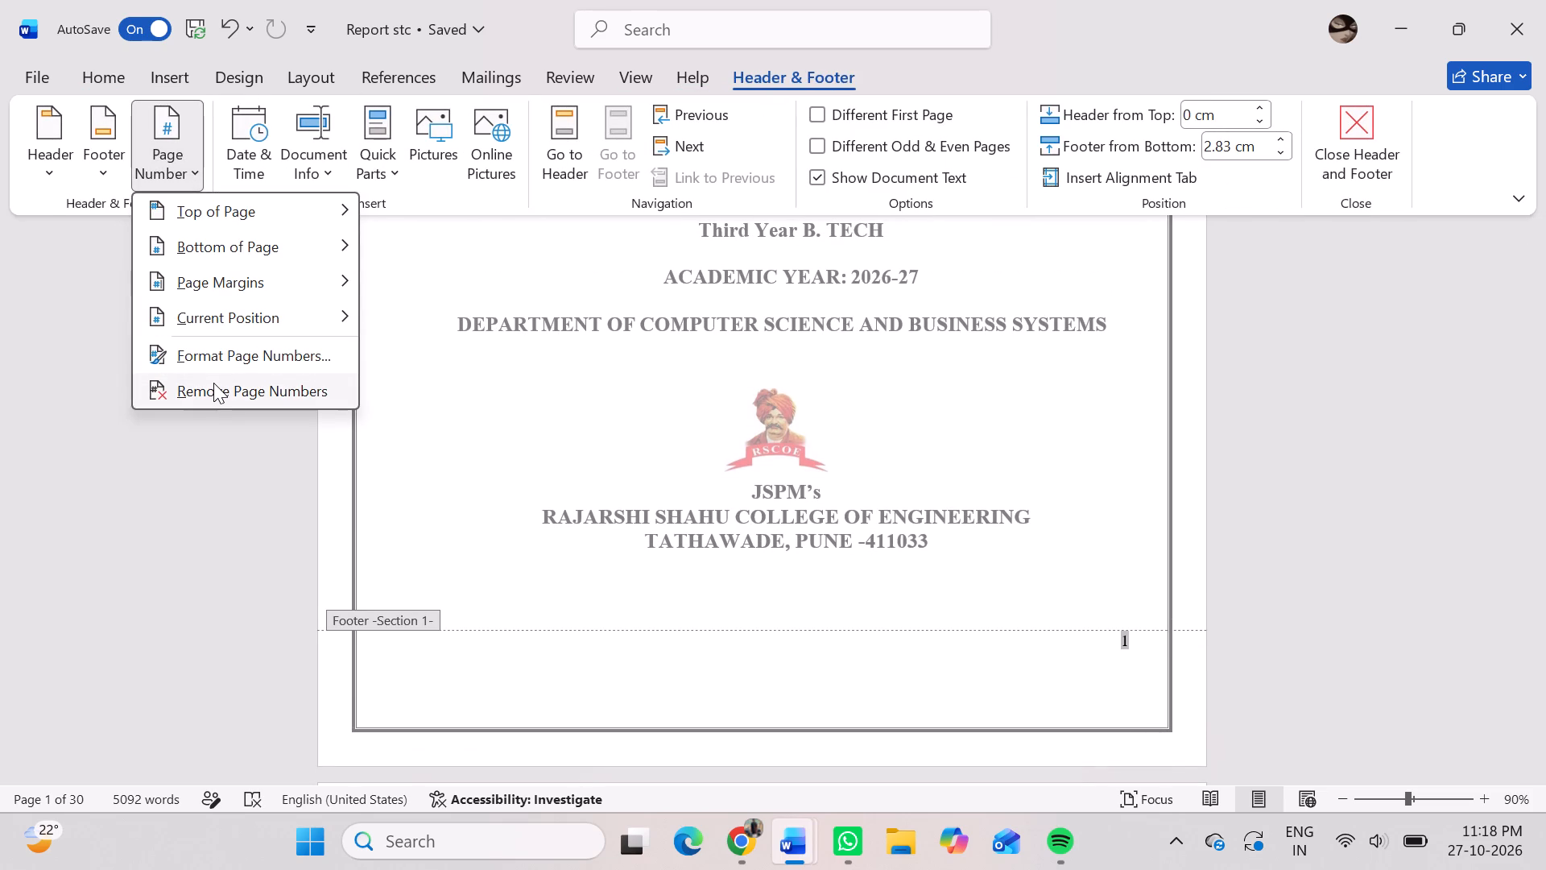
left_click(213, 383)
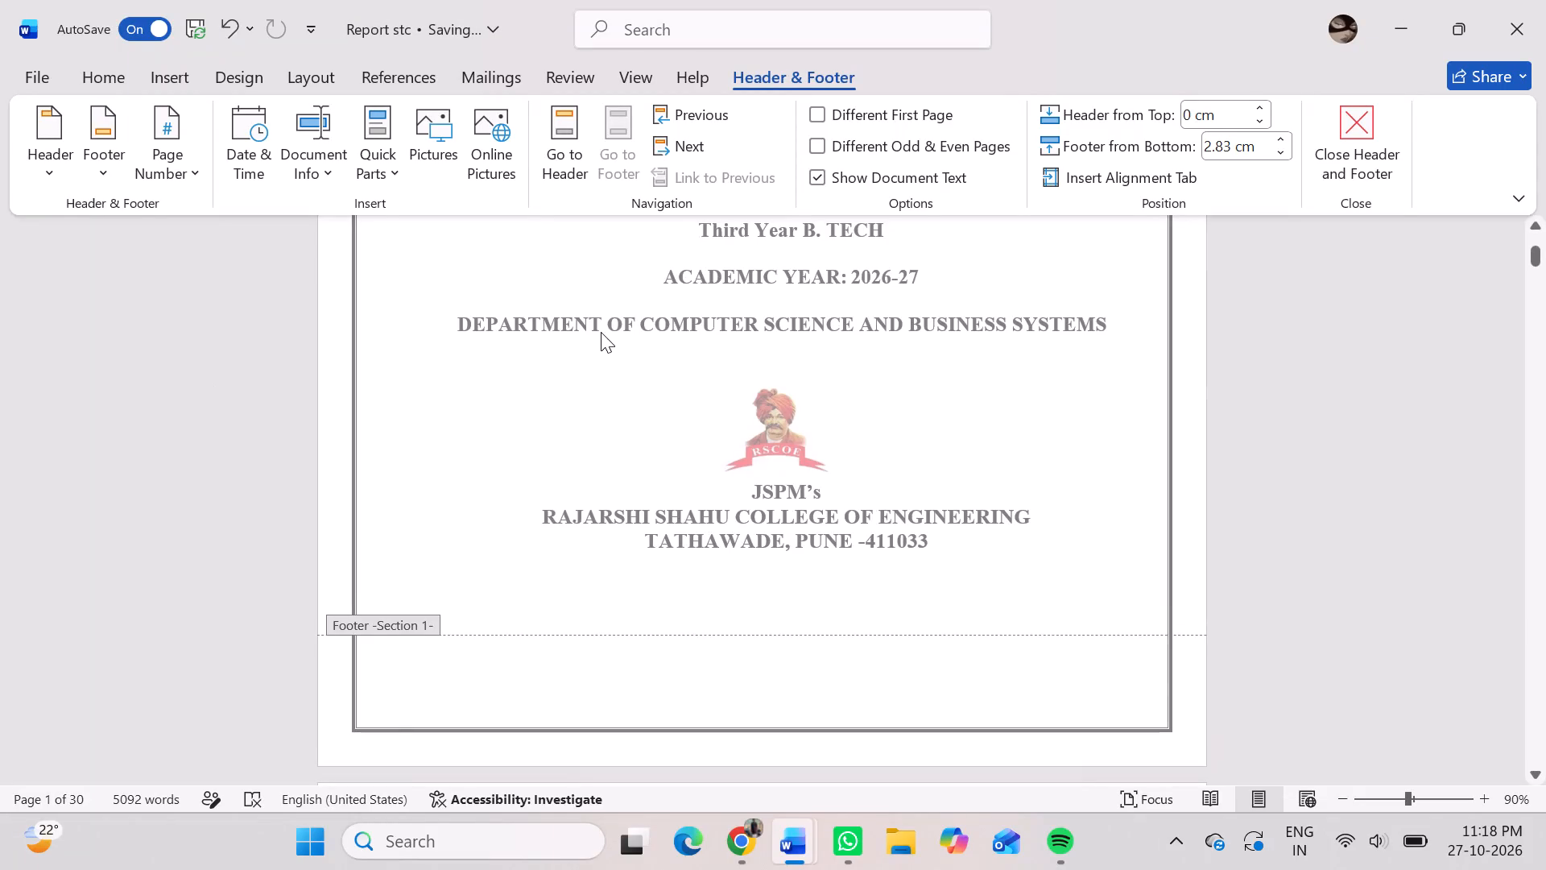
scroll(601, 332, "down", 4)
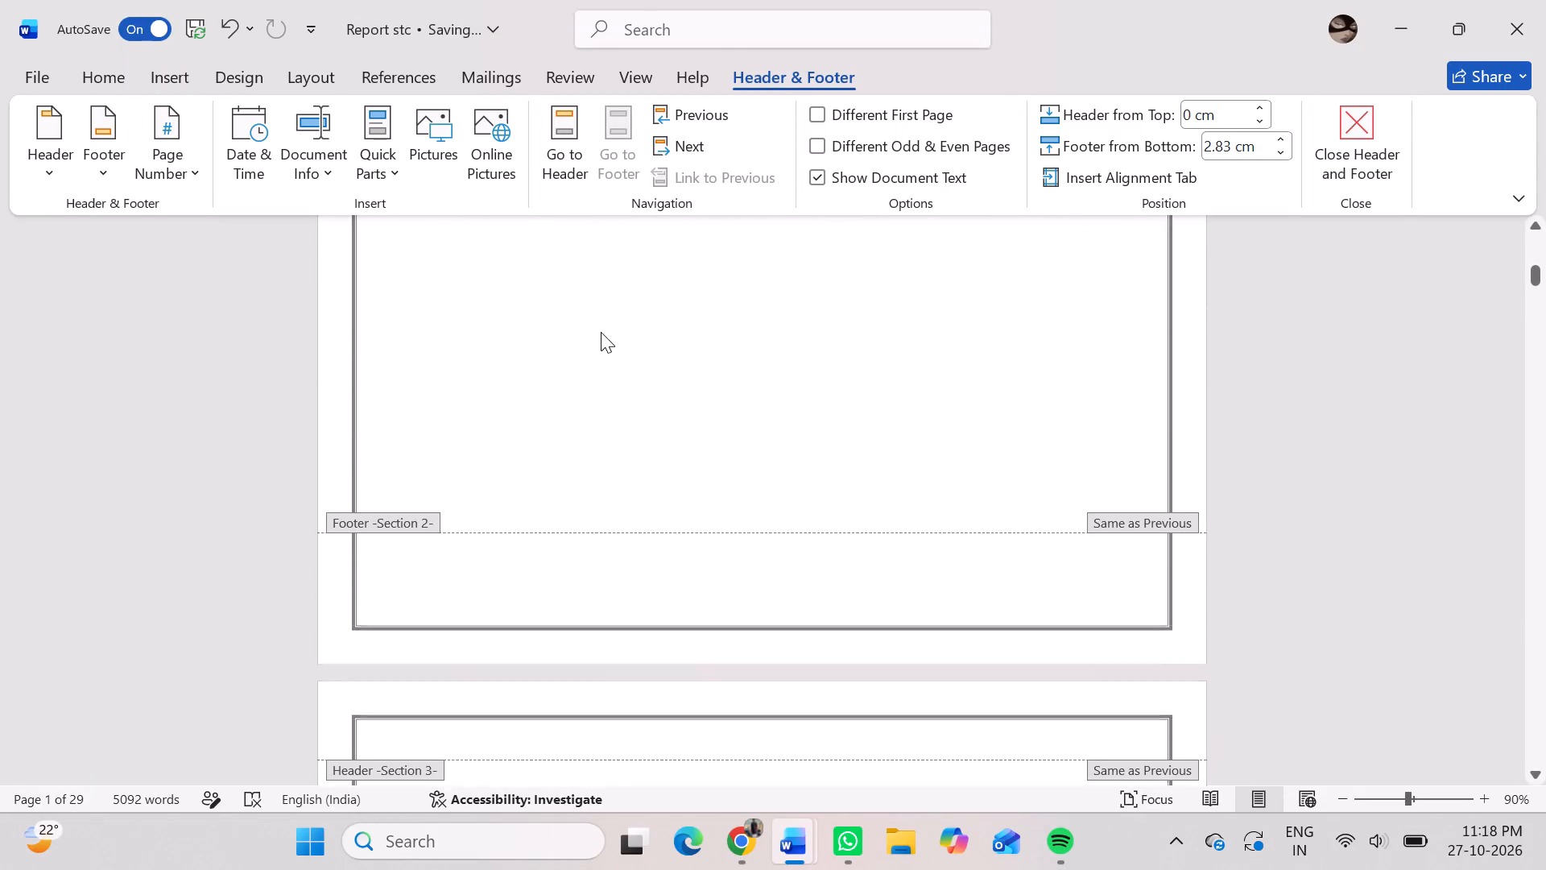
scroll(601, 332, "down", 1)
left_click(1355, 103)
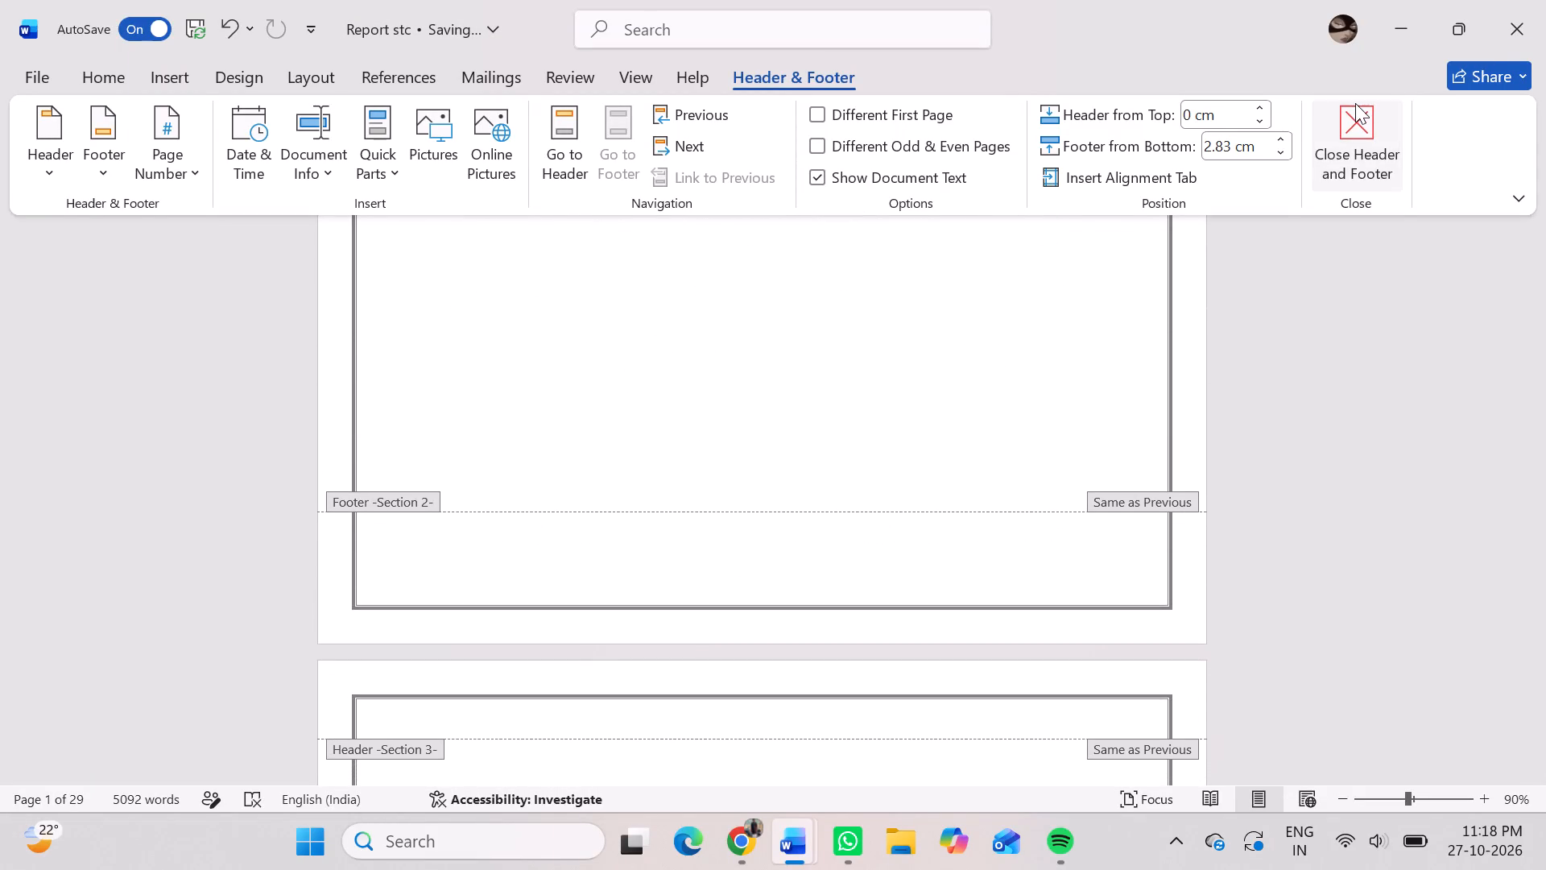
left_click(990, 302)
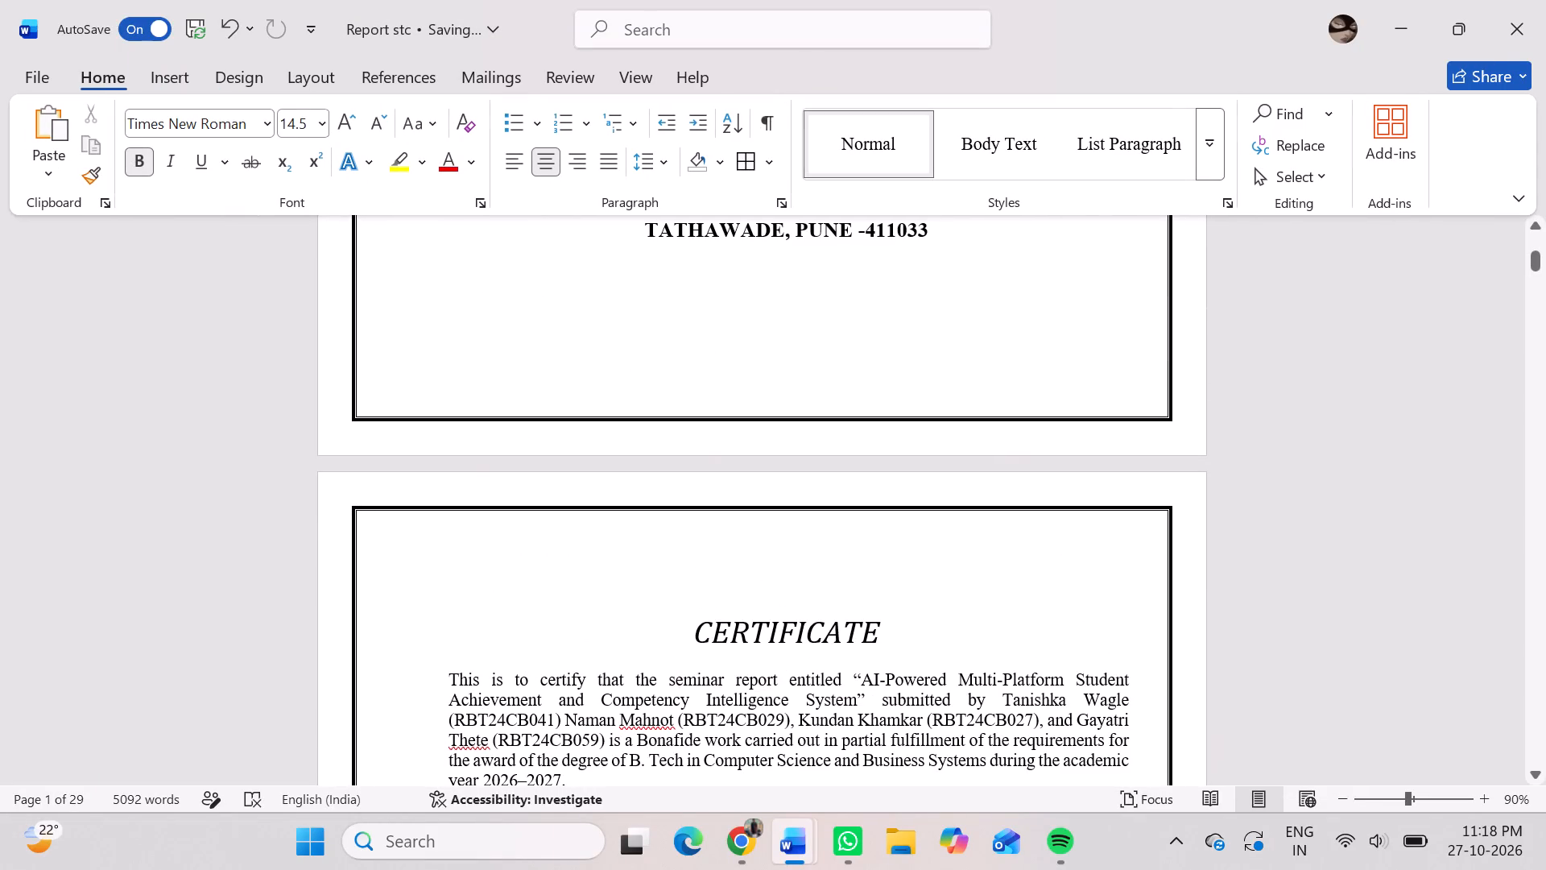
Insert a bottom-of-page number in the Plain Number 3 style in the cover page's Section 1 footer.
right_click(1146, 374)
left_click(1190, 385)
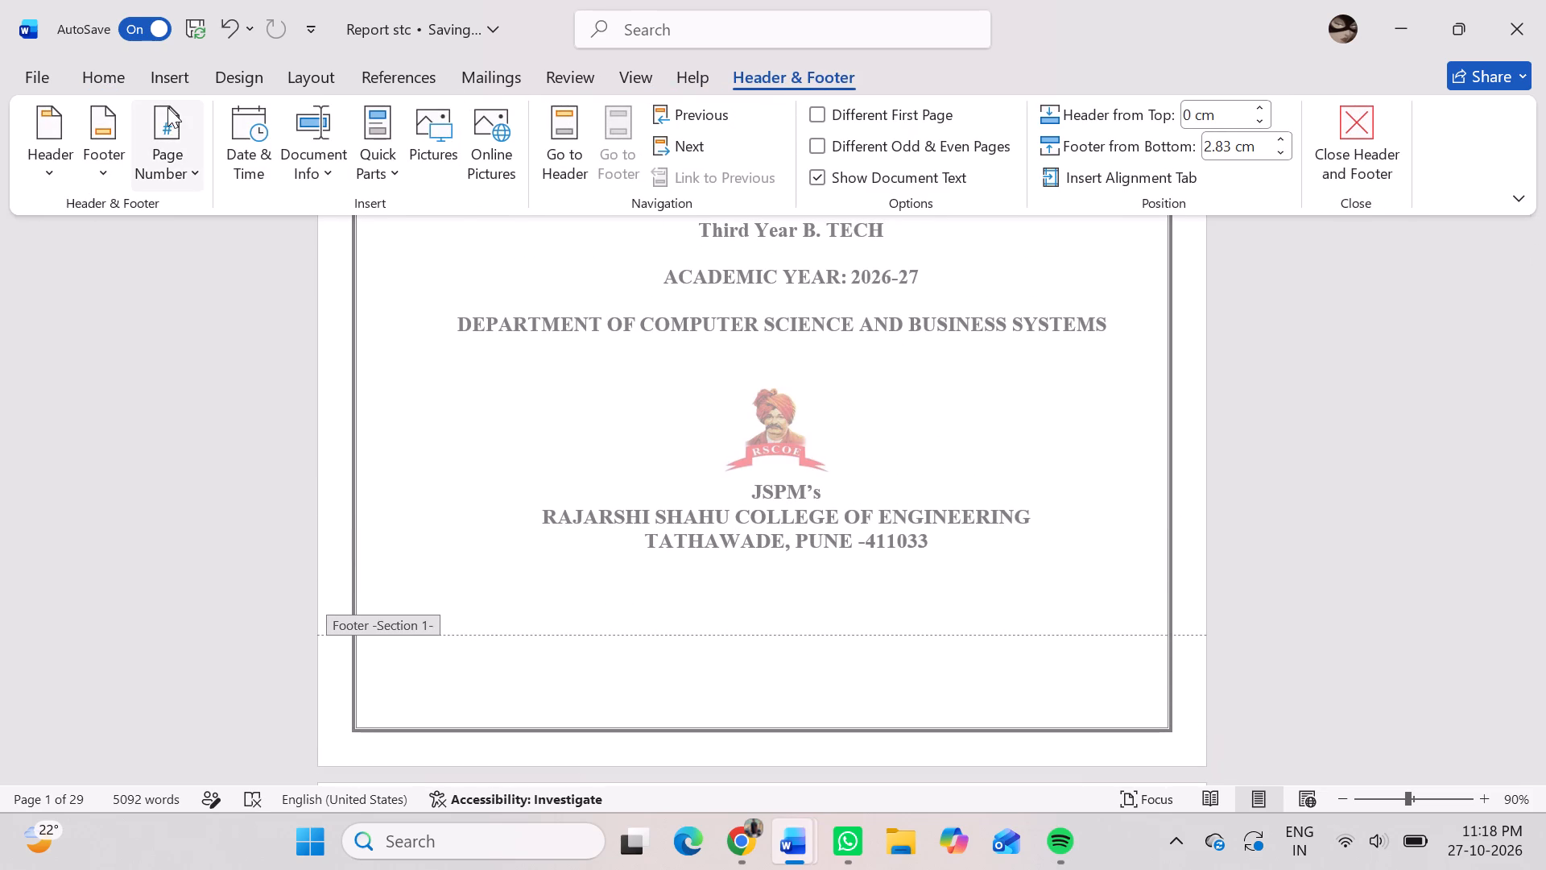
left_click(188, 165)
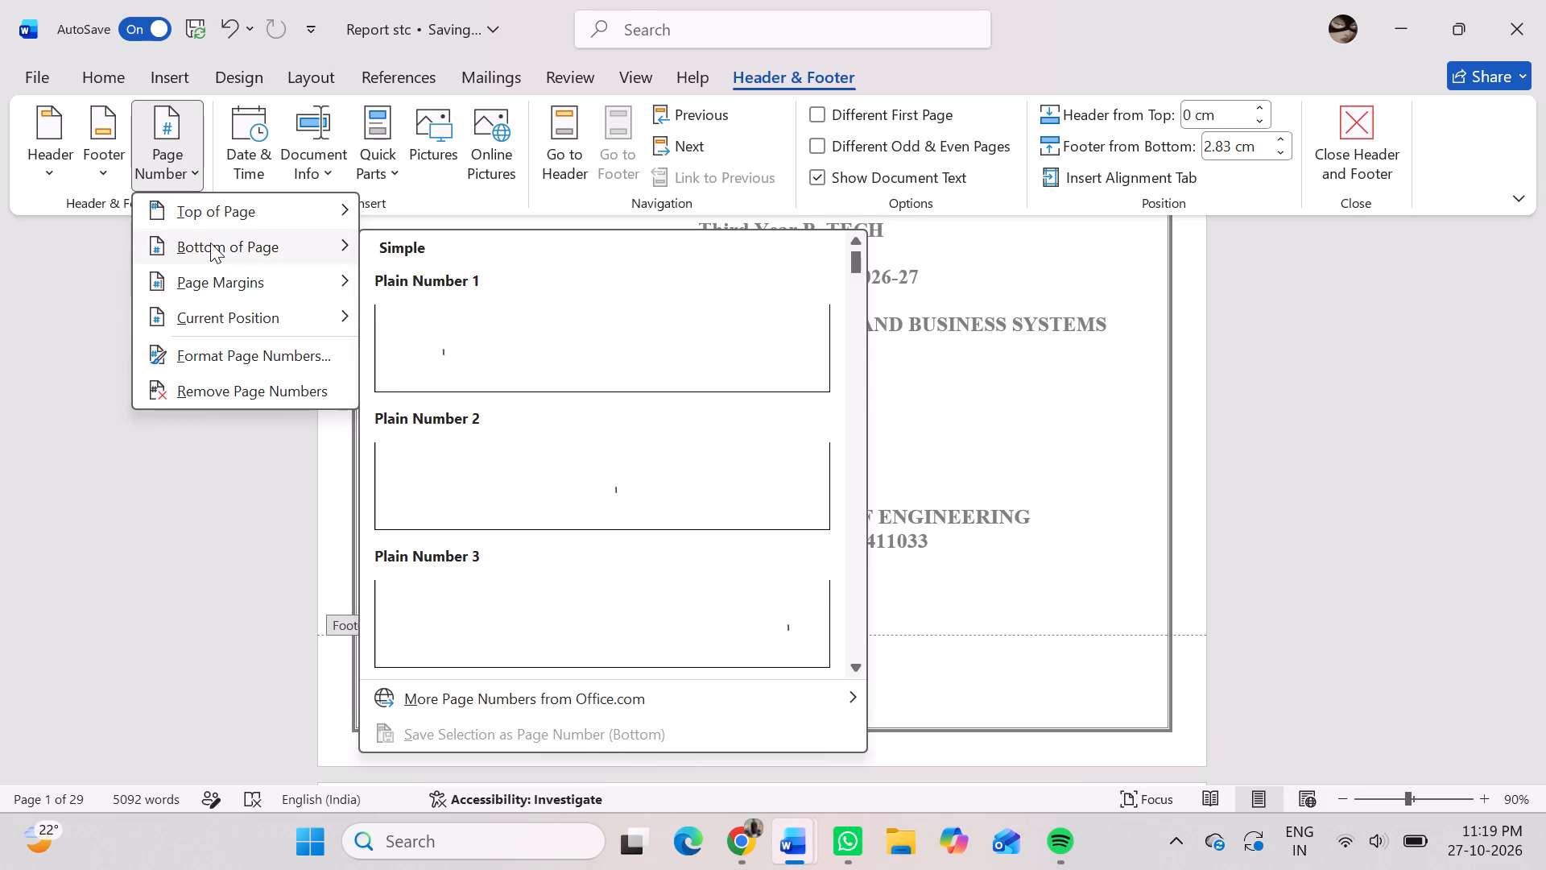
left_click(210, 242)
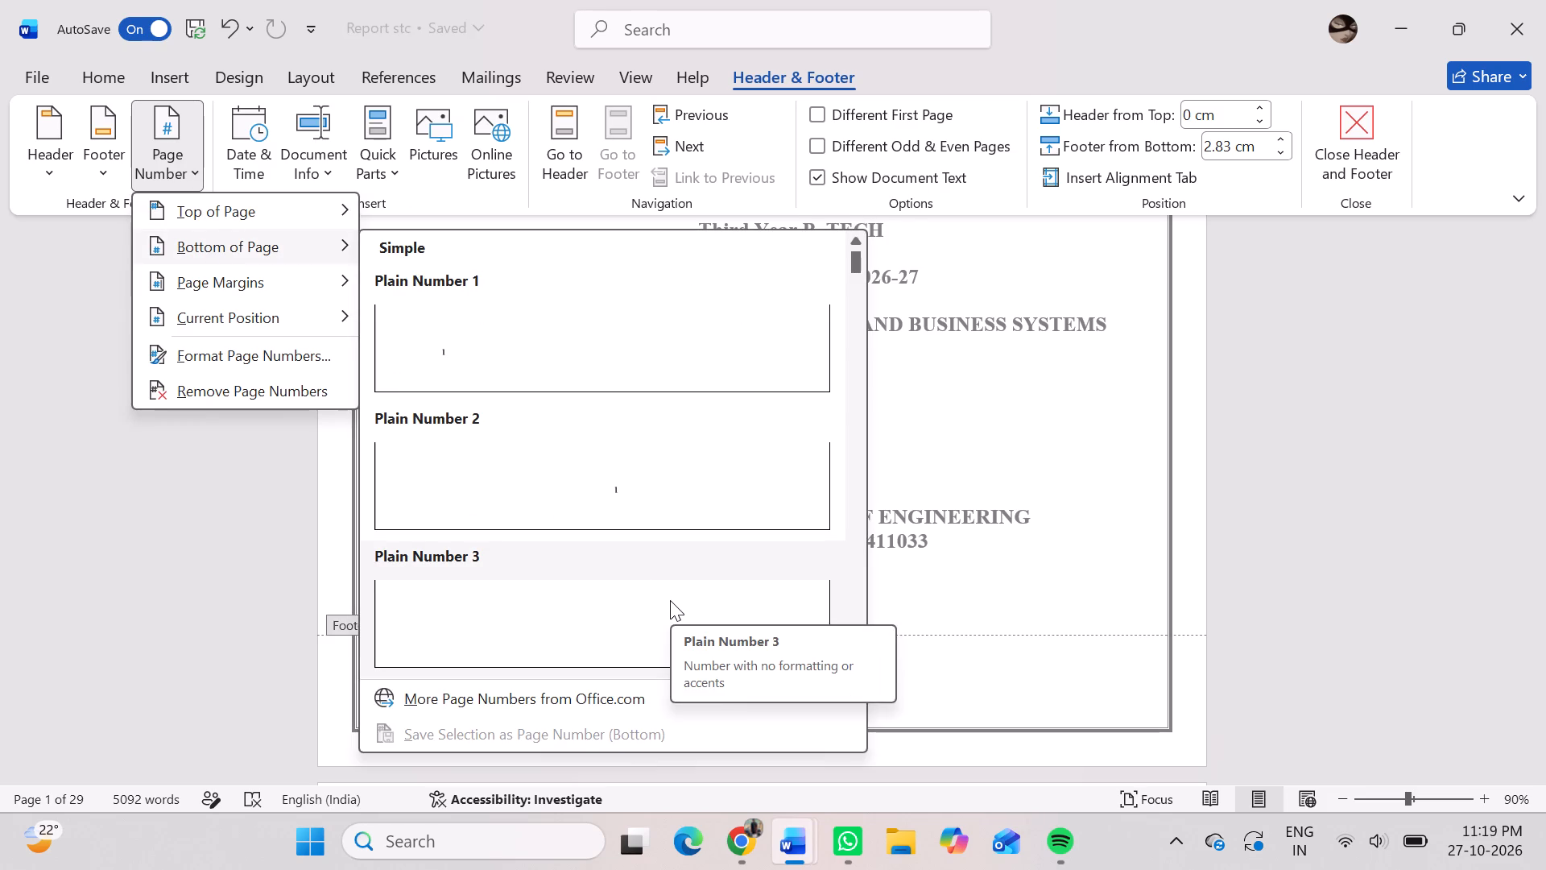
left_click(670, 600)
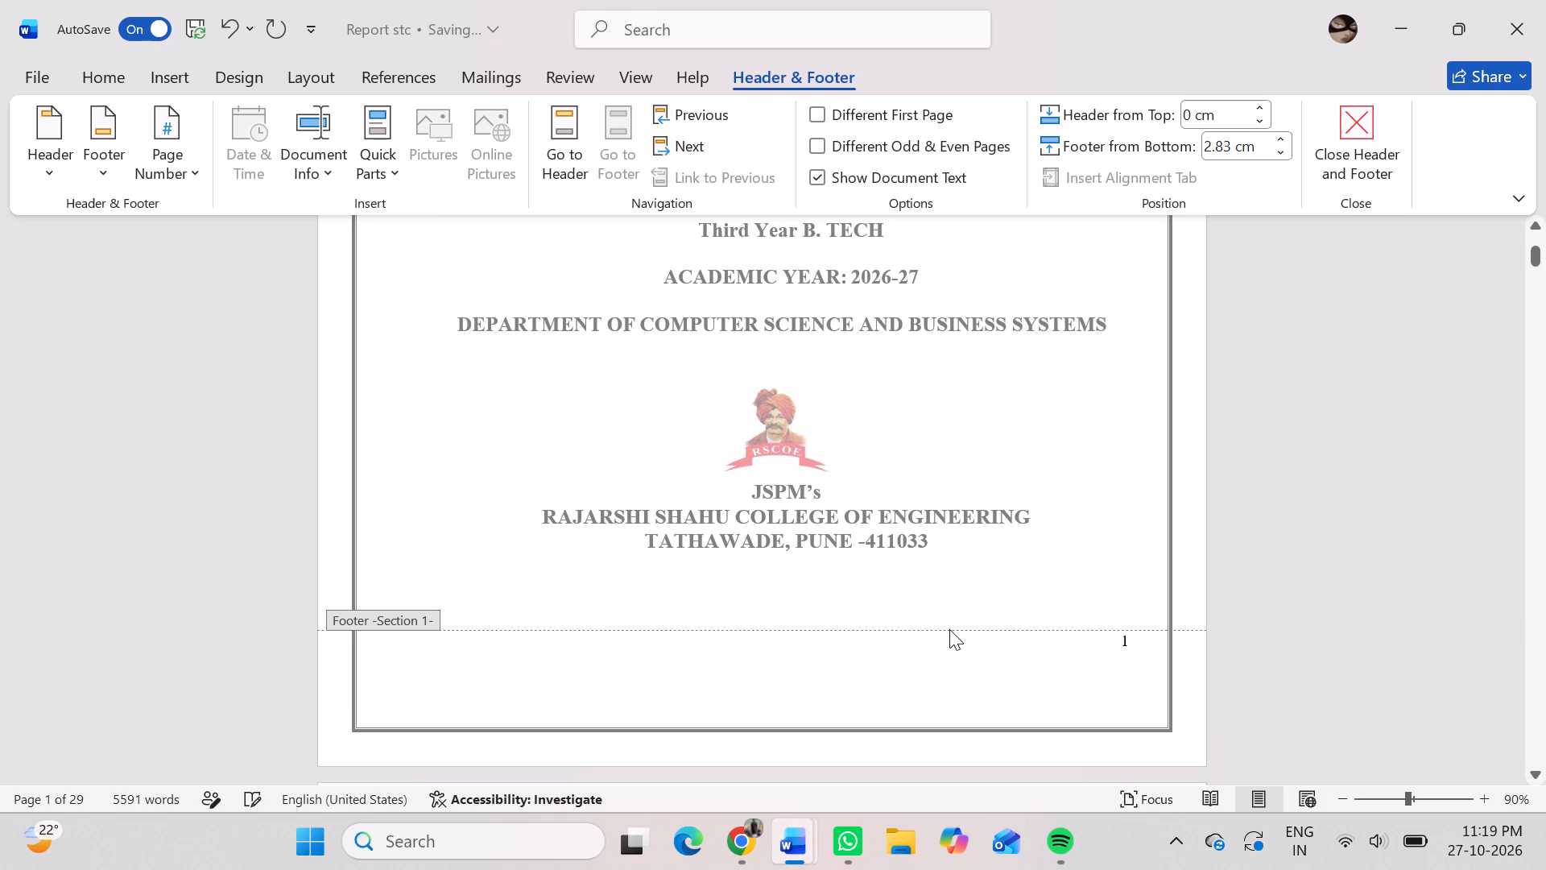
Examine the footer page numbers from the cover page through the front matter and Chapter 1 to the Chapter 2 pages.
scroll(949, 629, "down", 9)
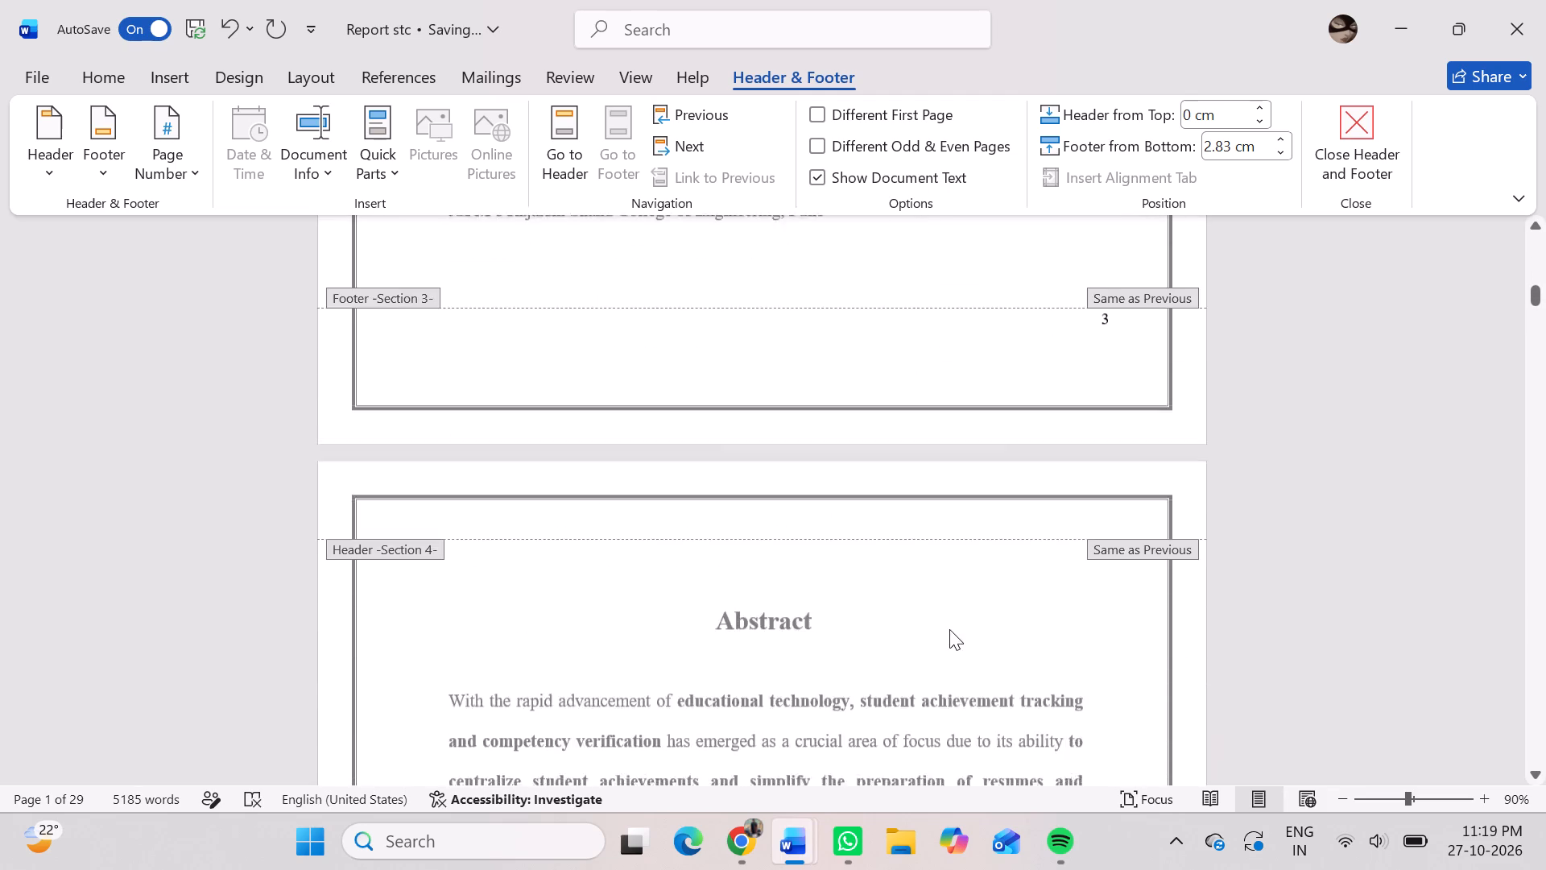
scroll(949, 629, "down", 5)
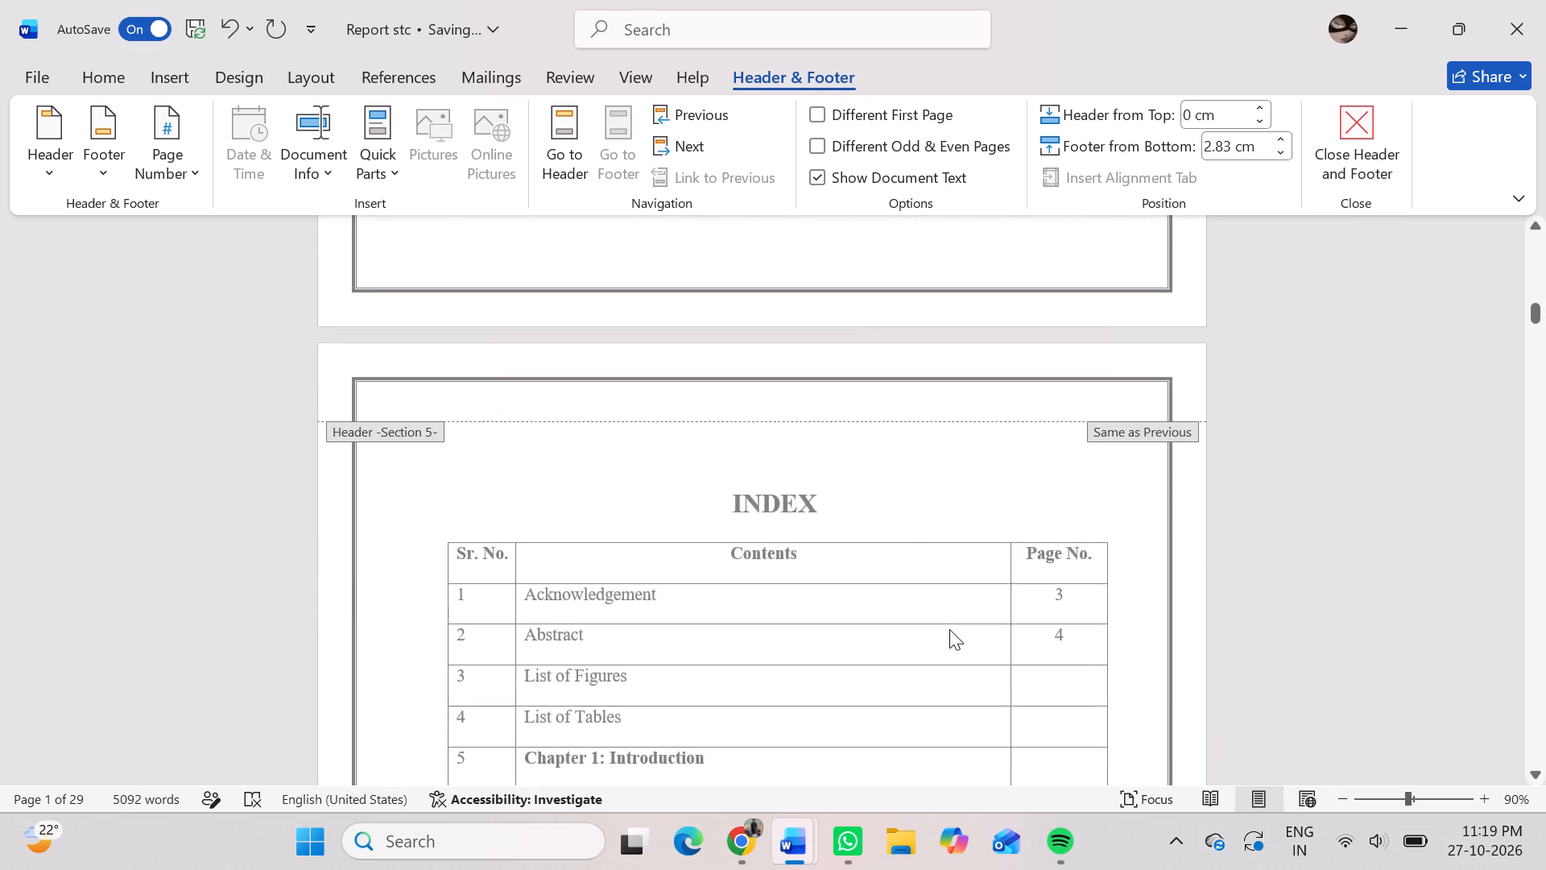
scroll(949, 629, "down", 8)
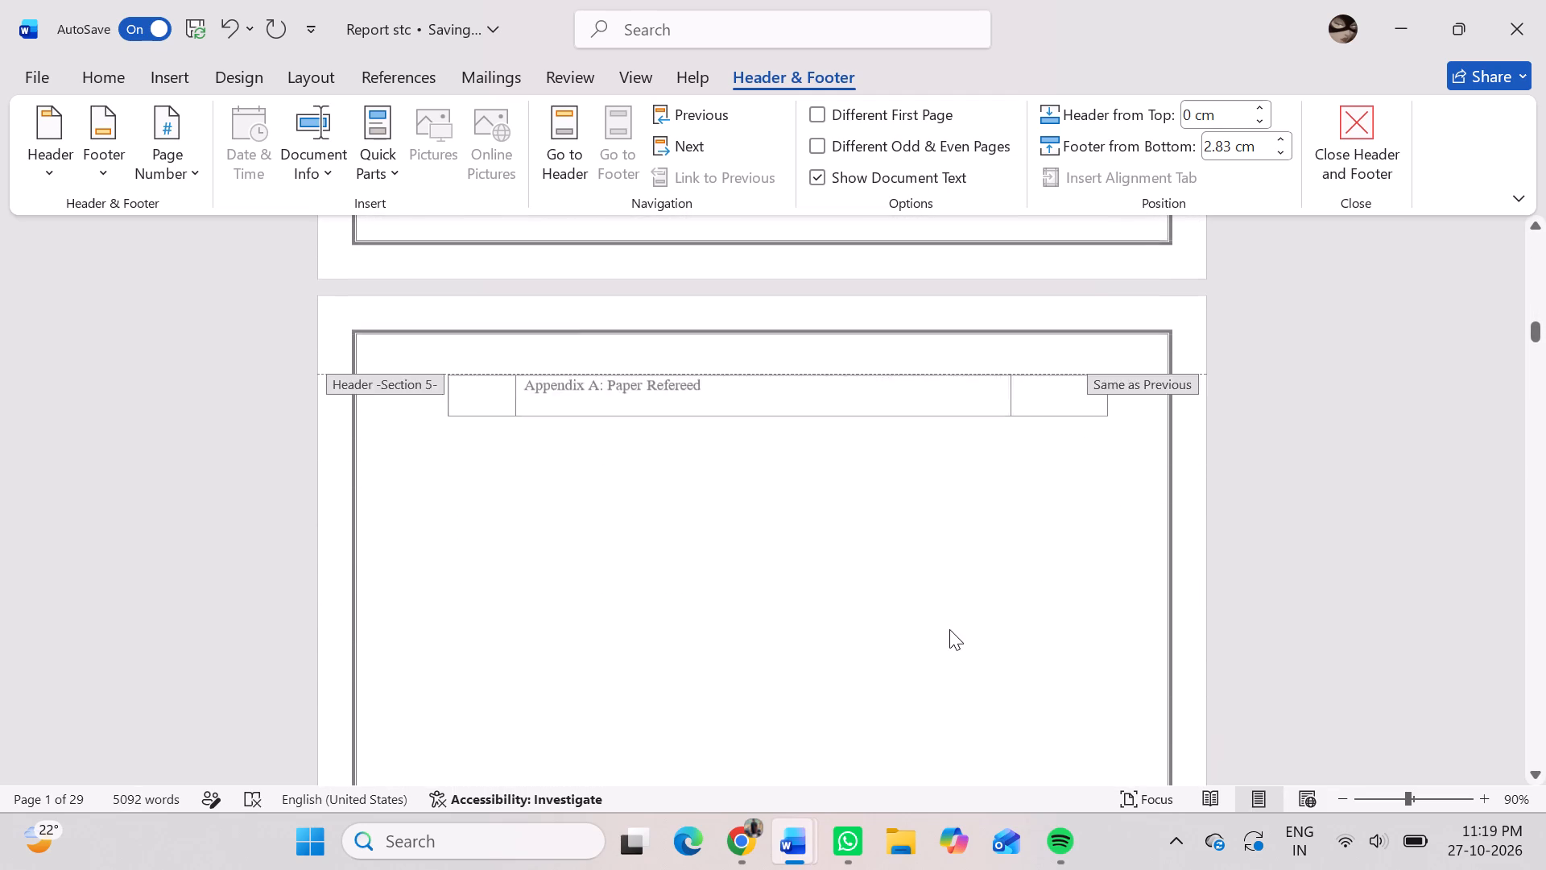
scroll(949, 629, "down", 7)
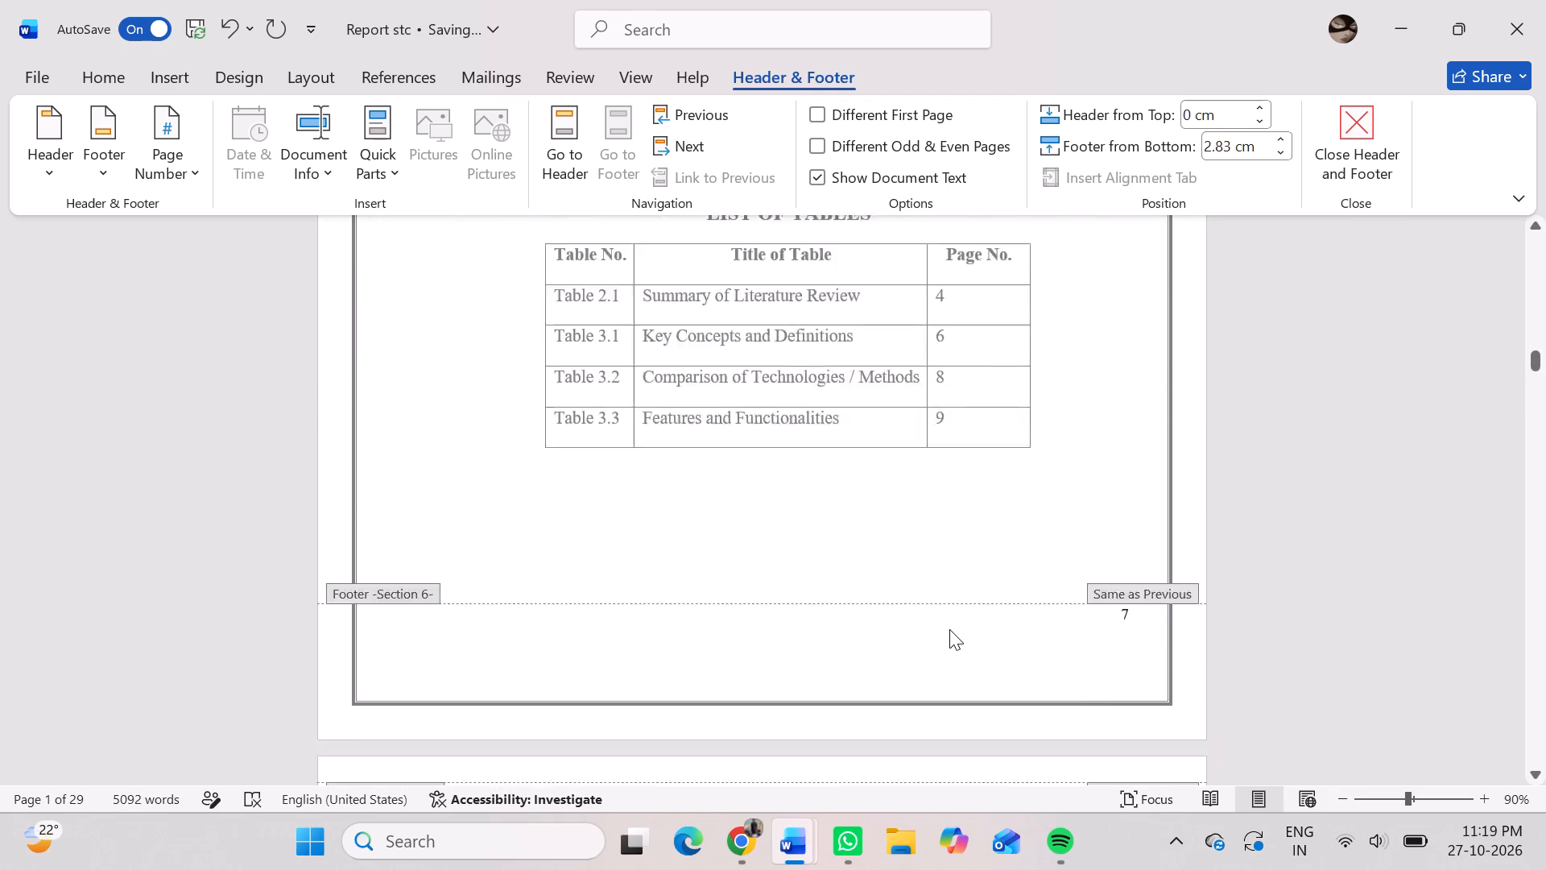
scroll(949, 629, "down", 11)
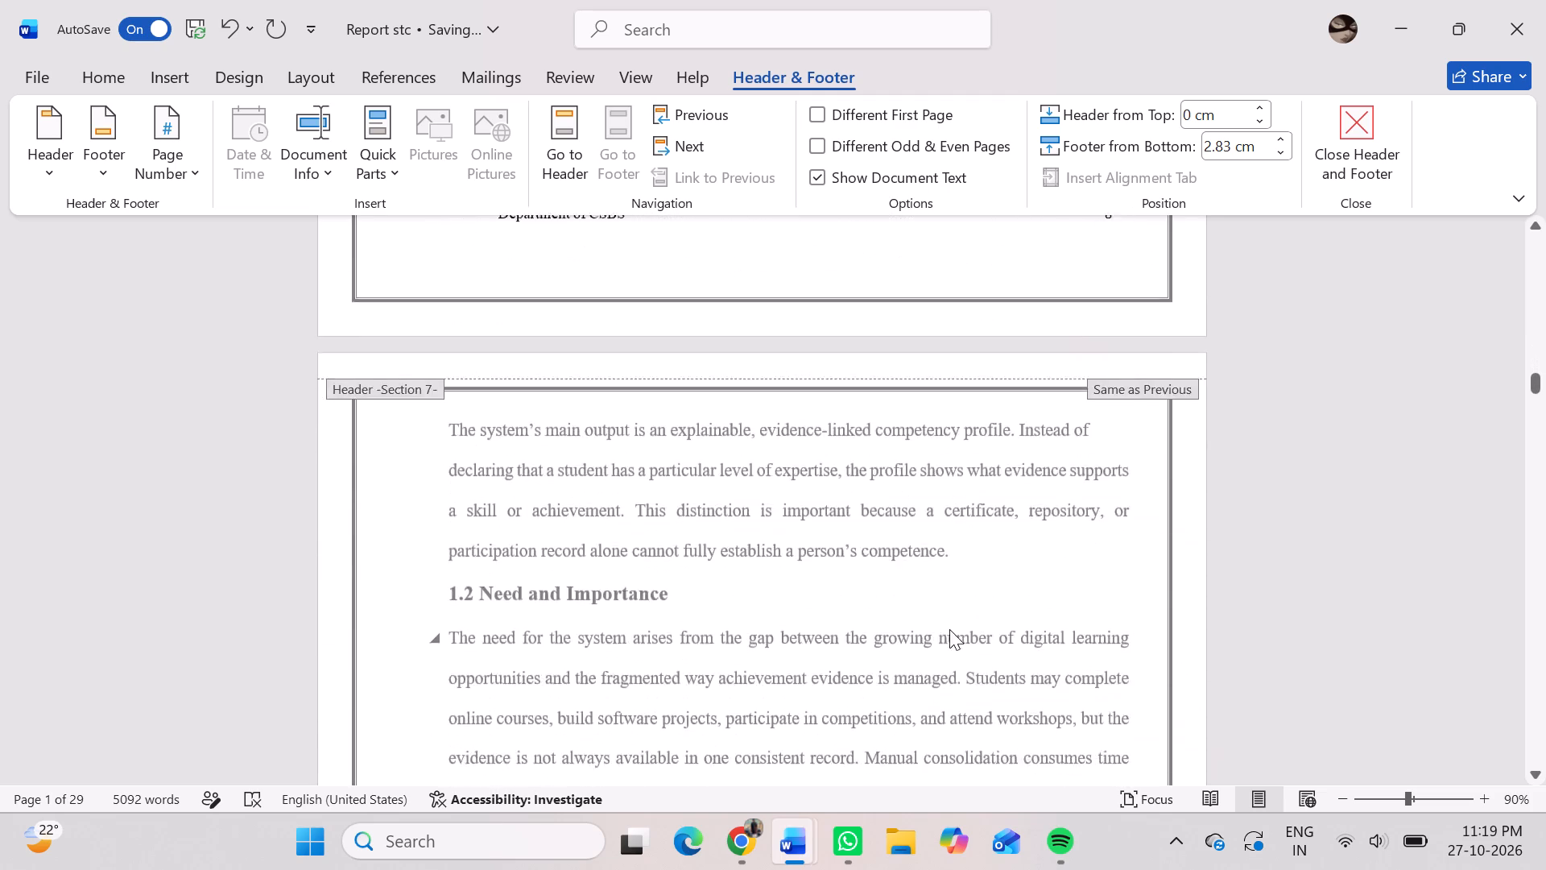
scroll(949, 629, "down", 13)
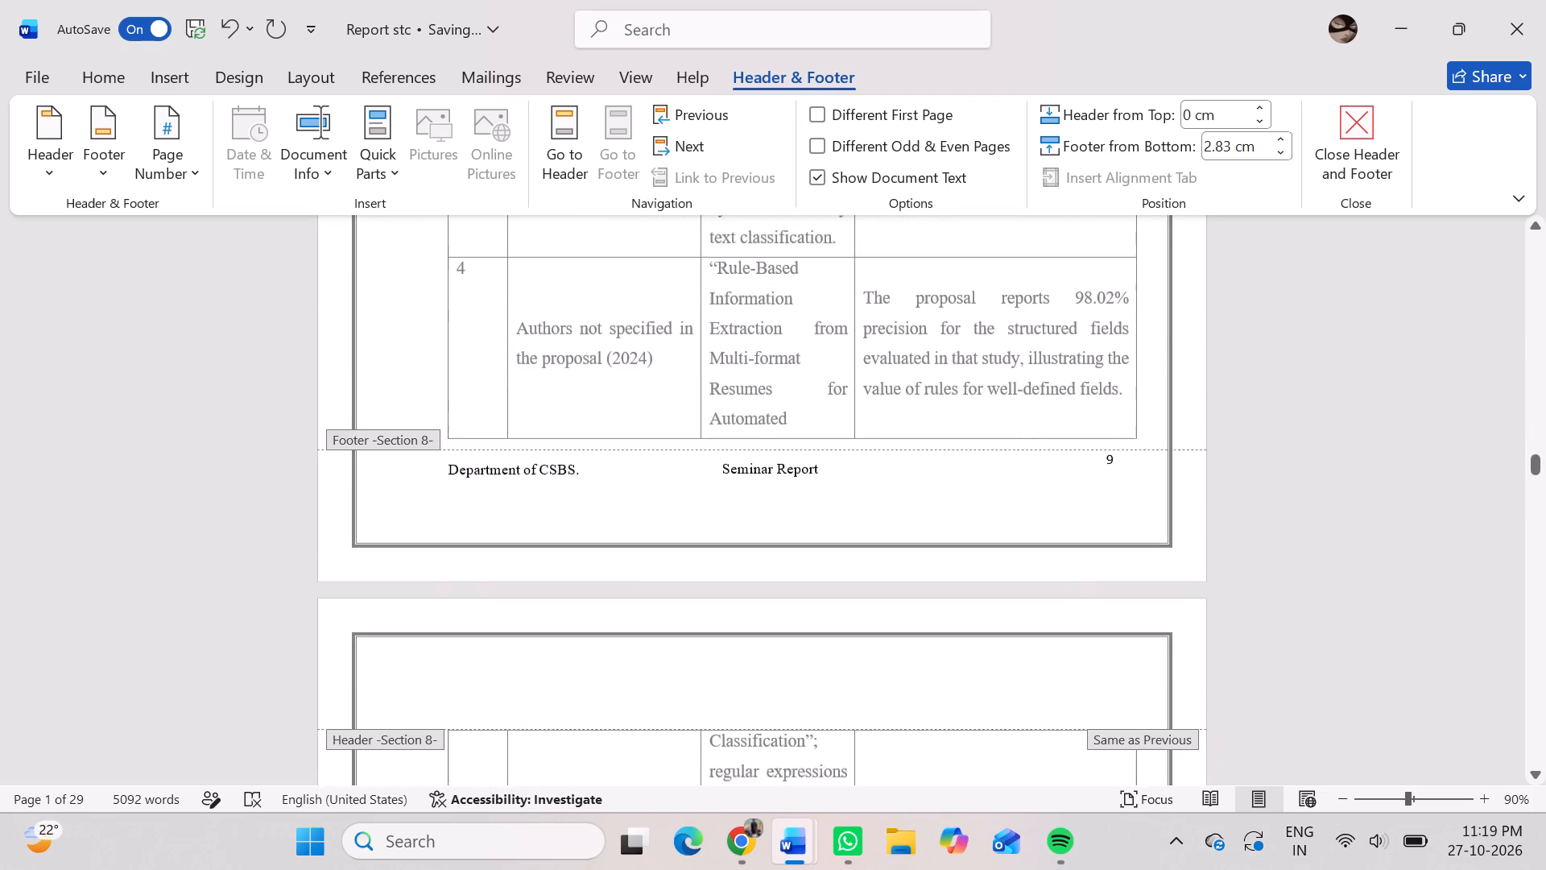
scroll(949, 629, "down", 5)
Compare the footer page numbers on the last Chapter 1 pages with those on the literature review table pages.
scroll(949, 629, "up", 1)
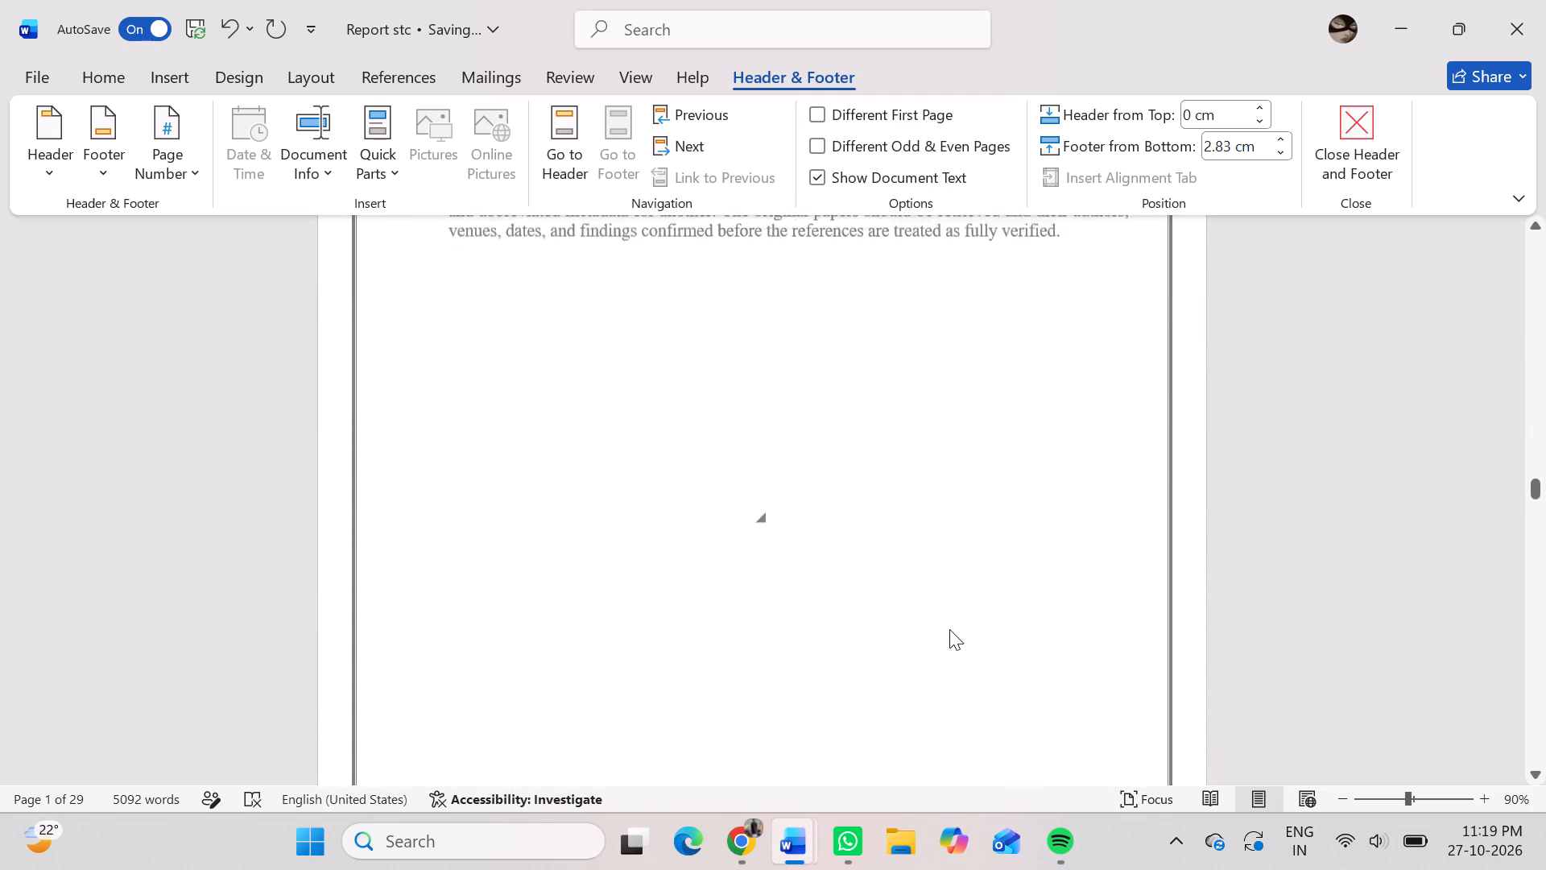
scroll(949, 629, "up", 7)
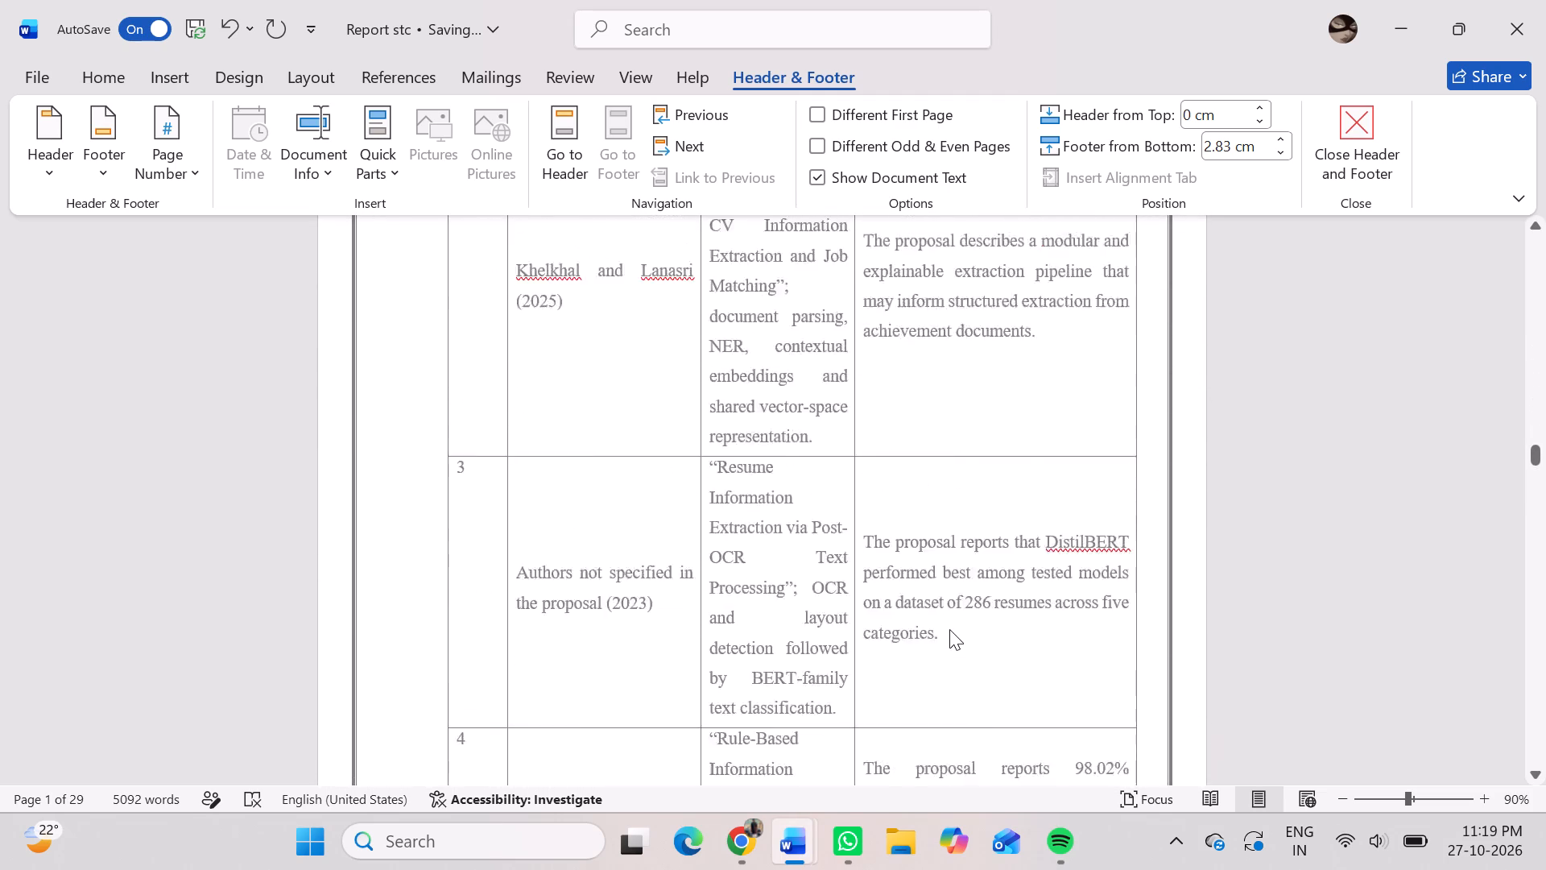
scroll(949, 629, "down", 1)
scroll(949, 629, "up", 2)
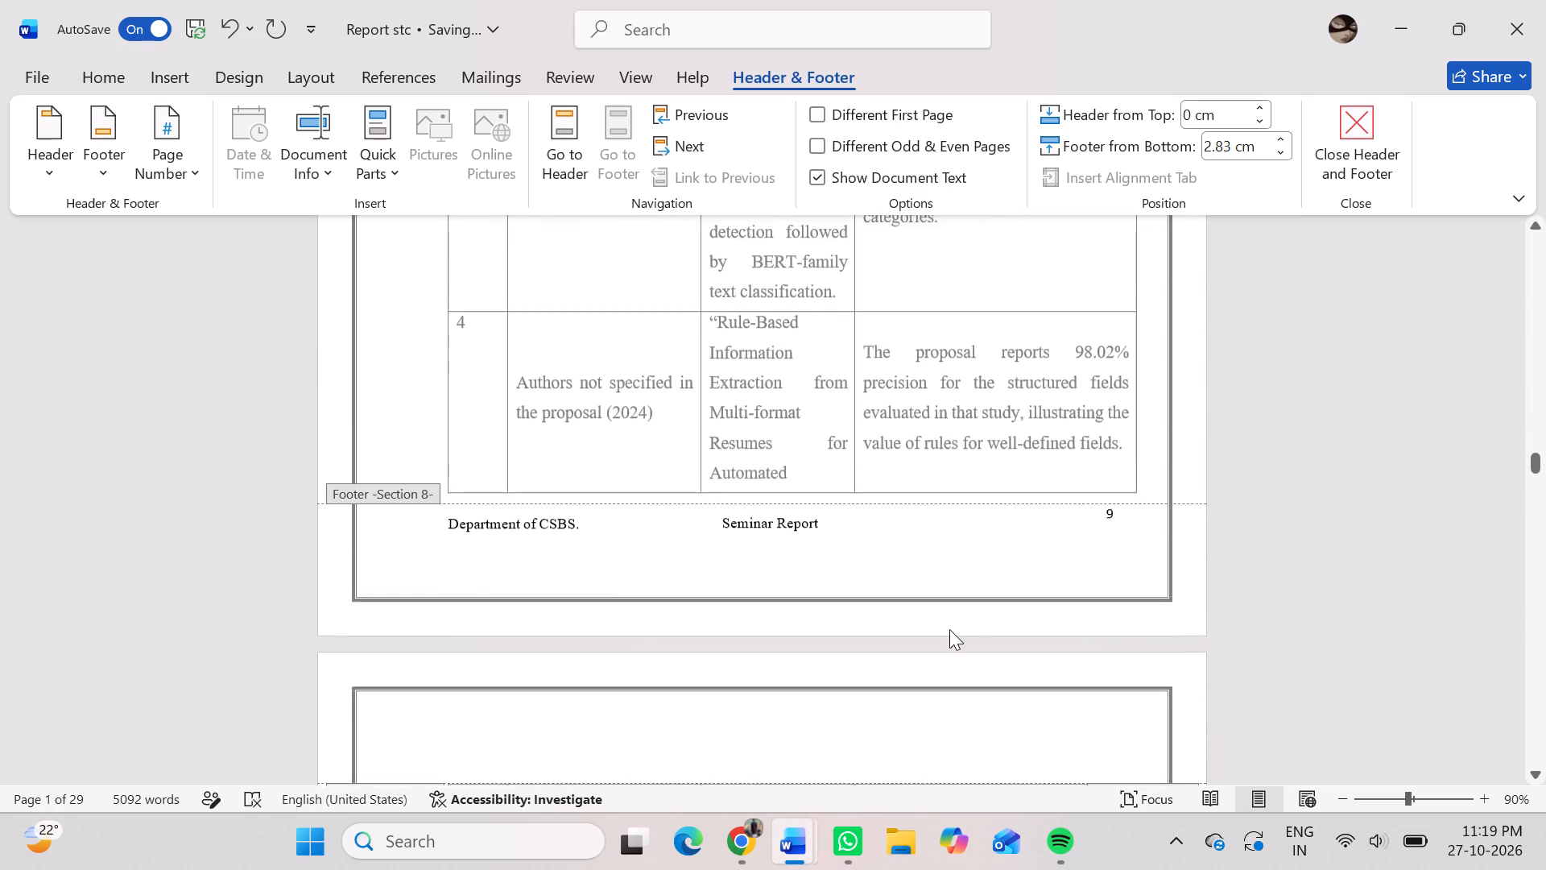
scroll(949, 629, "up", 8)
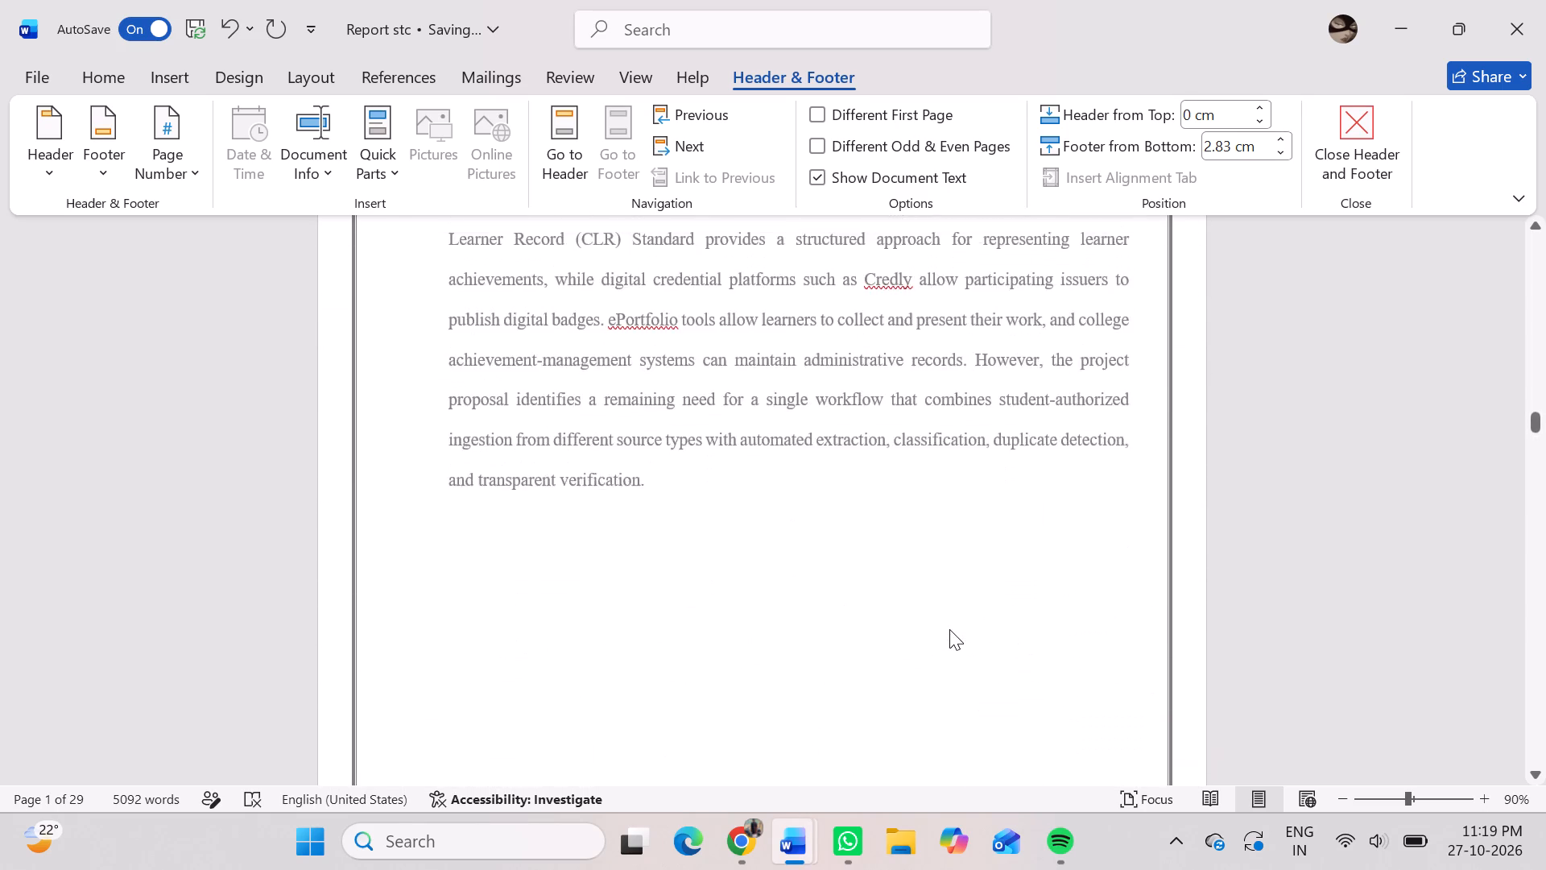
scroll(949, 629, "up", 2)
scroll(949, 629, "down", 2)
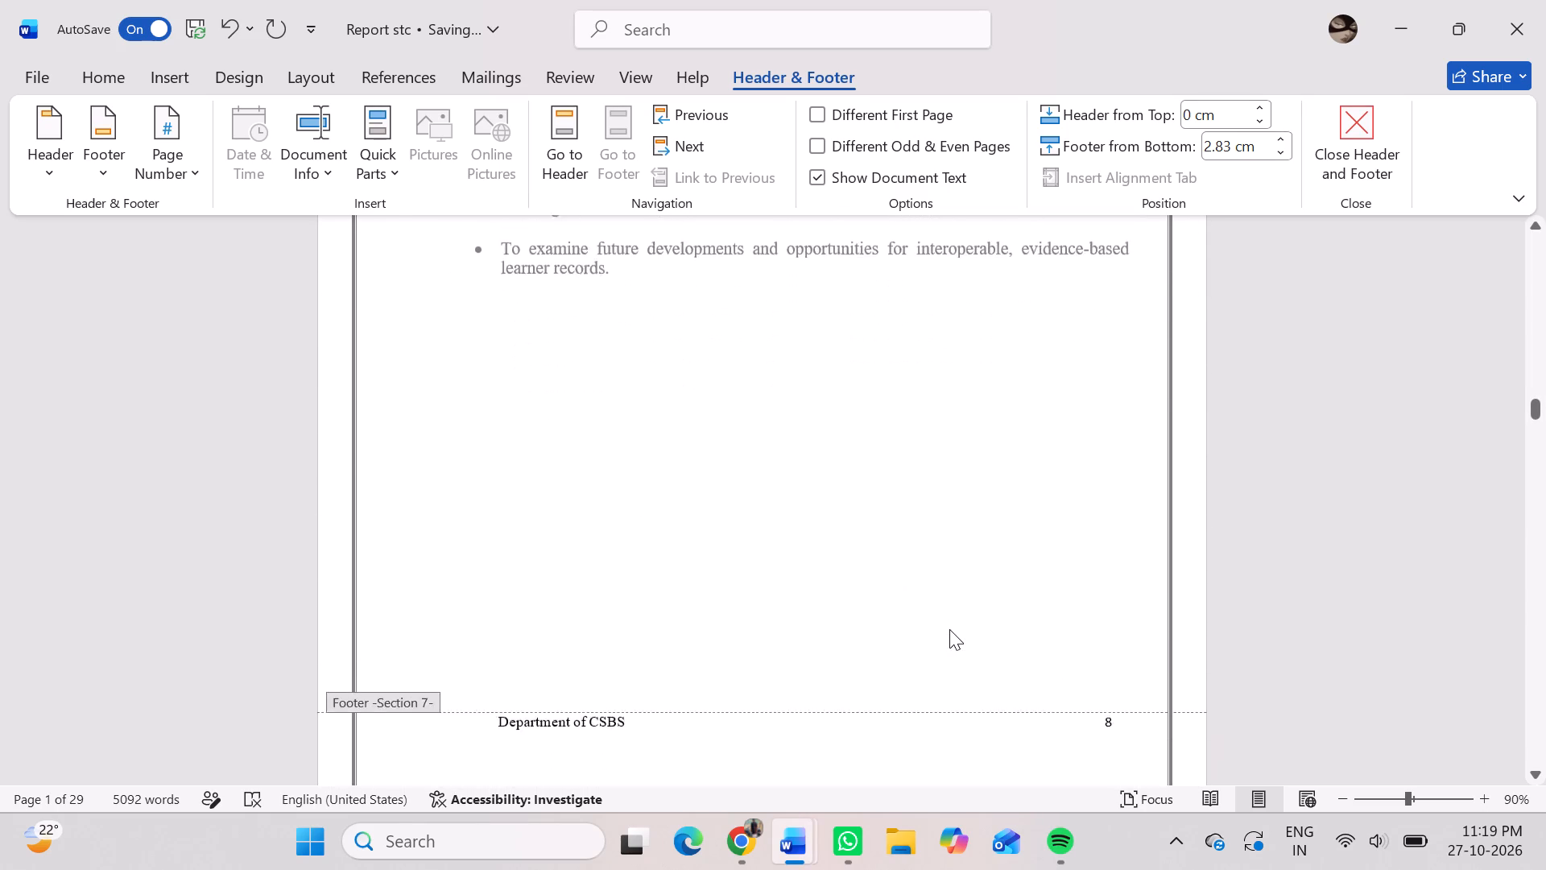
scroll(949, 629, "down", 5)
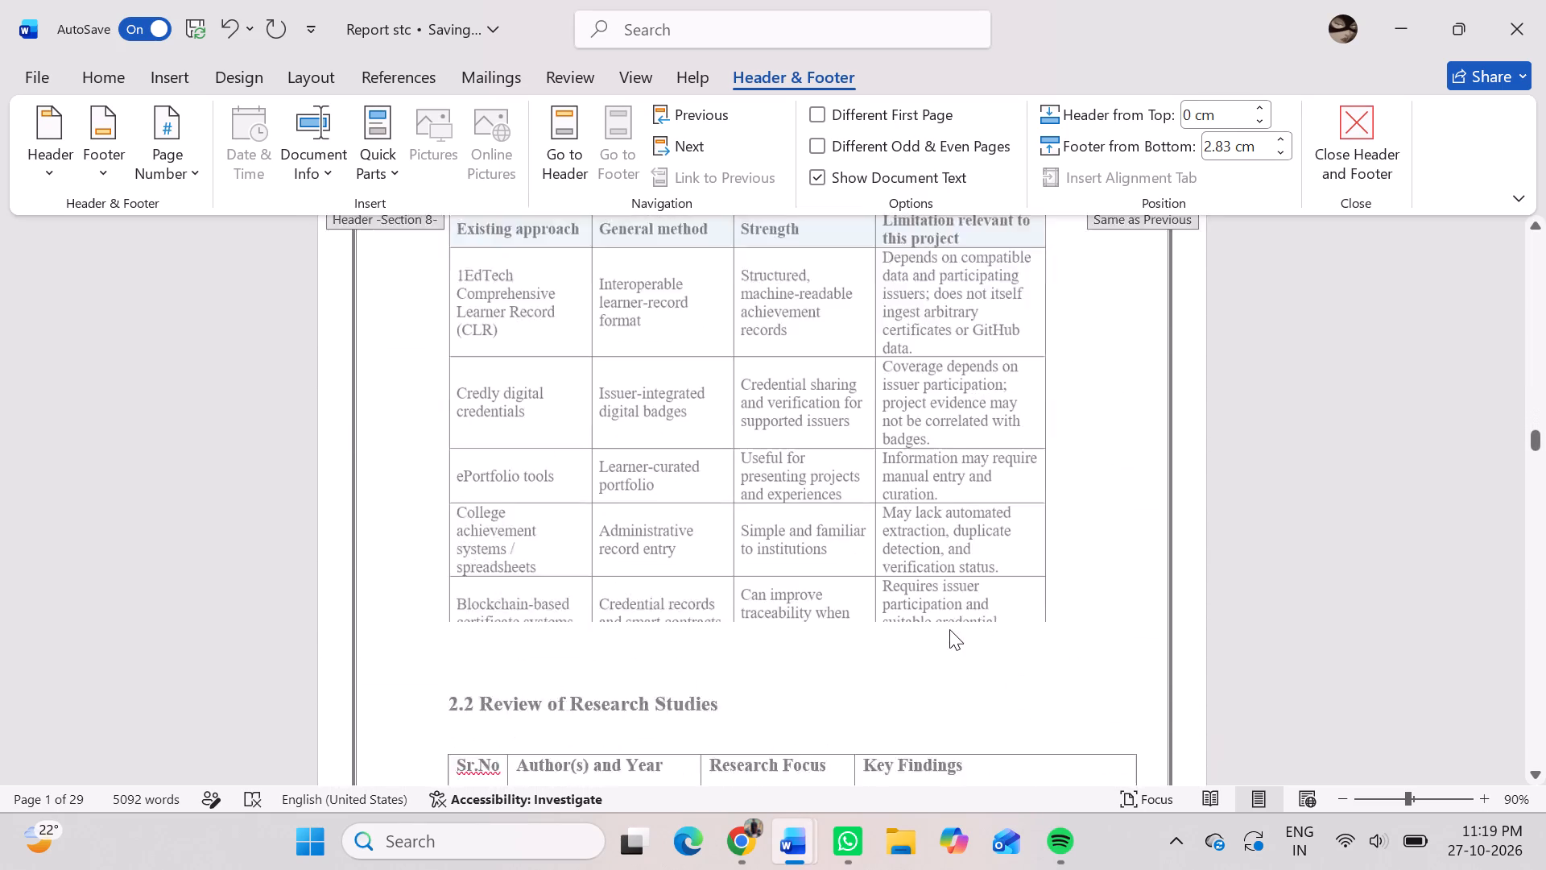
scroll(949, 629, "up", 1)
scroll(949, 629, "down", 1)
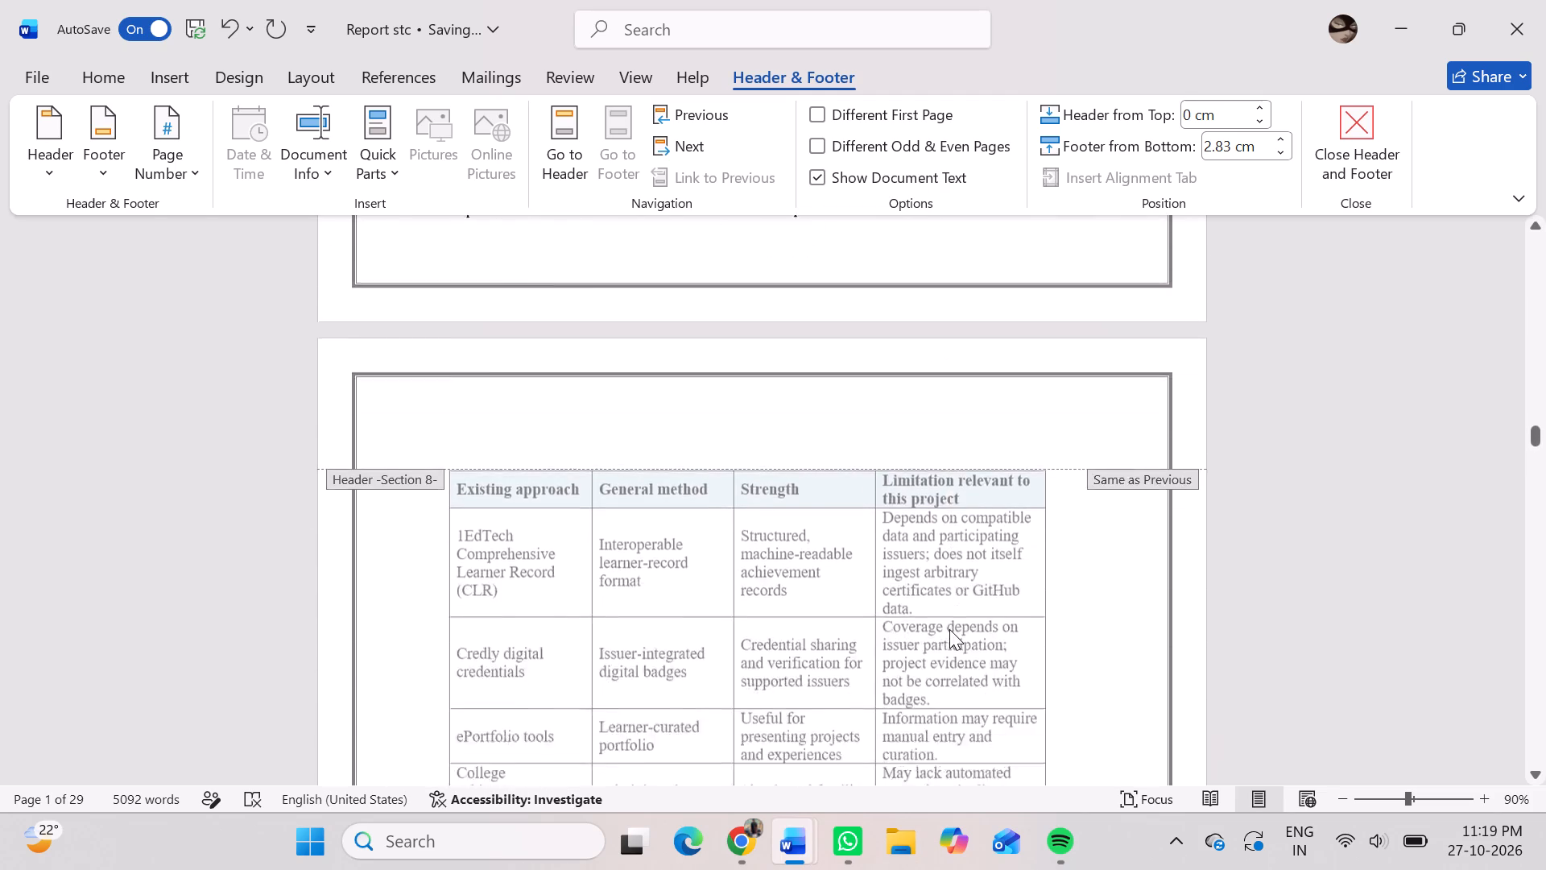
scroll(949, 629, "down", 2)
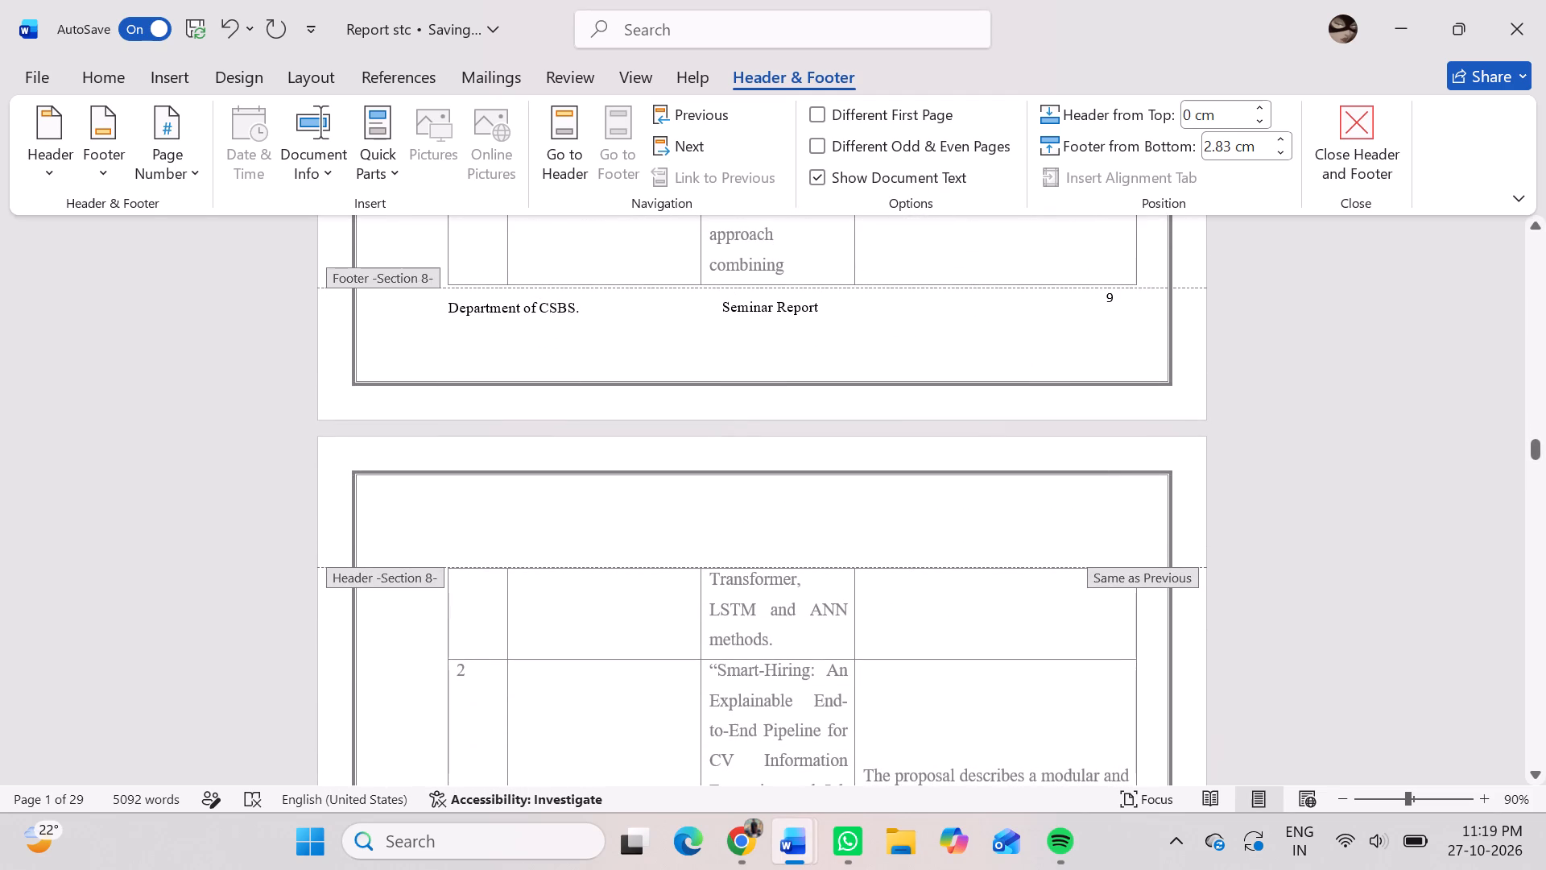
Try to replace the Section 8 footer page number on the literature review table page with 10, and leave footer editing.
left_click(1111, 295)
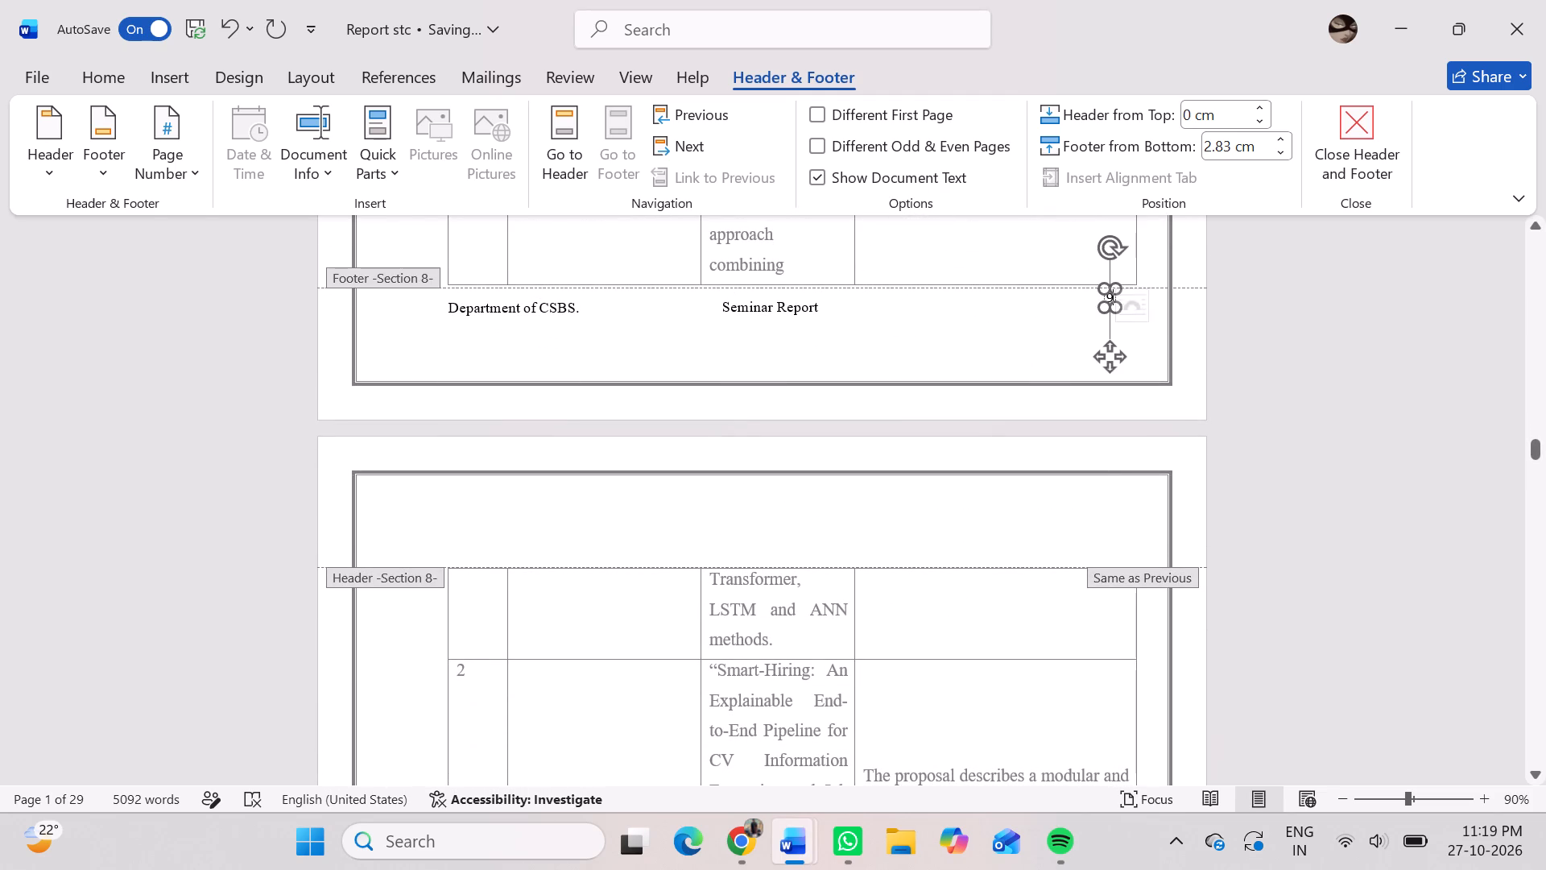
key("BackSpace")
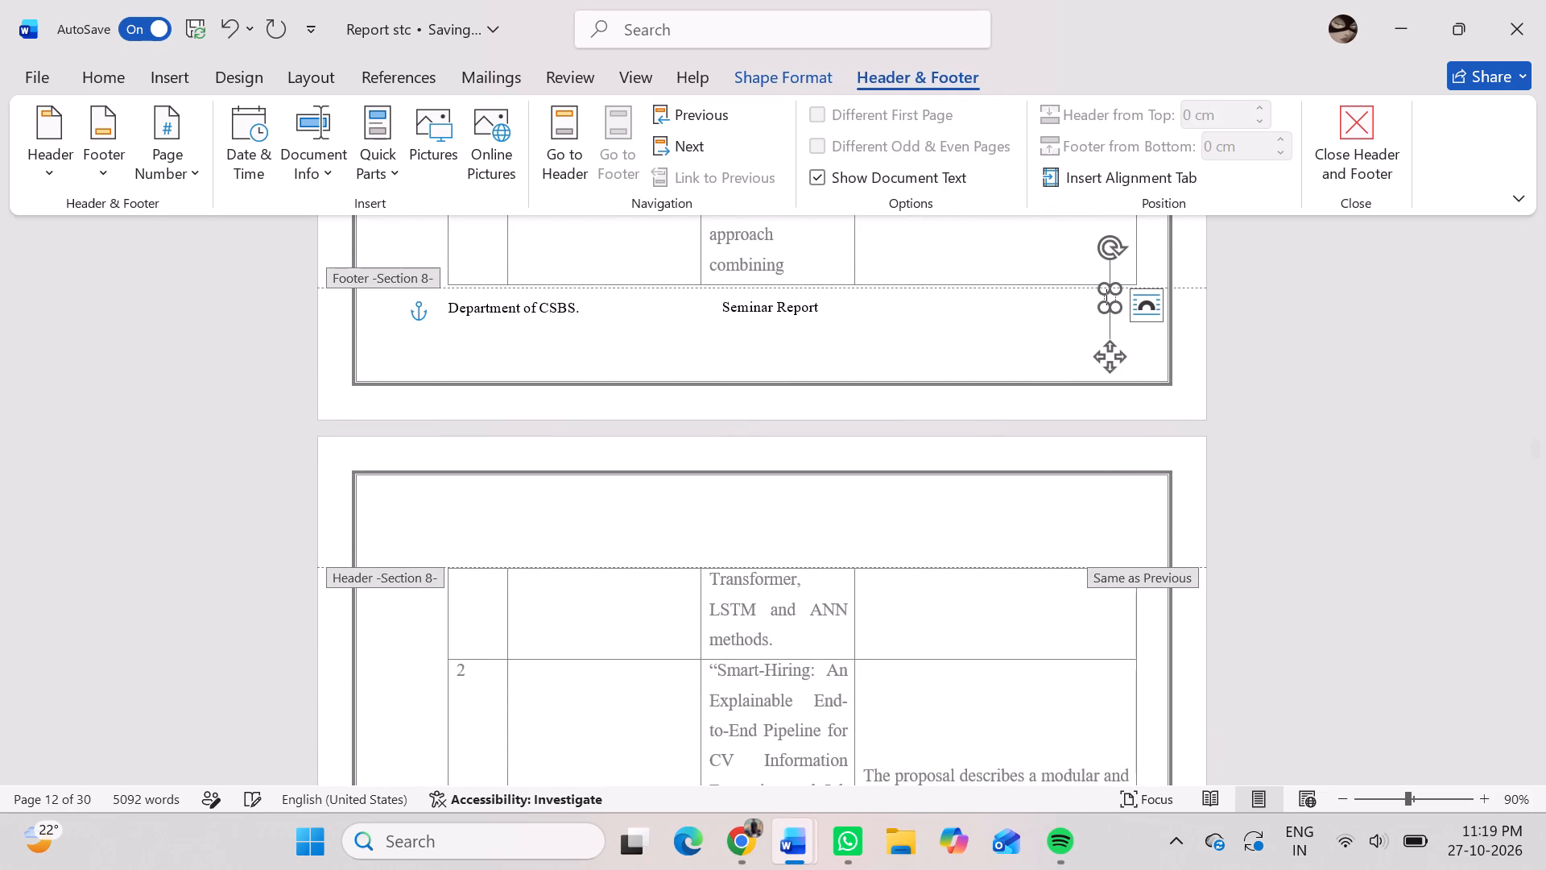
type("10")
key("Up")
key("0")
key("BackSpace")
key("Right")
key("0")
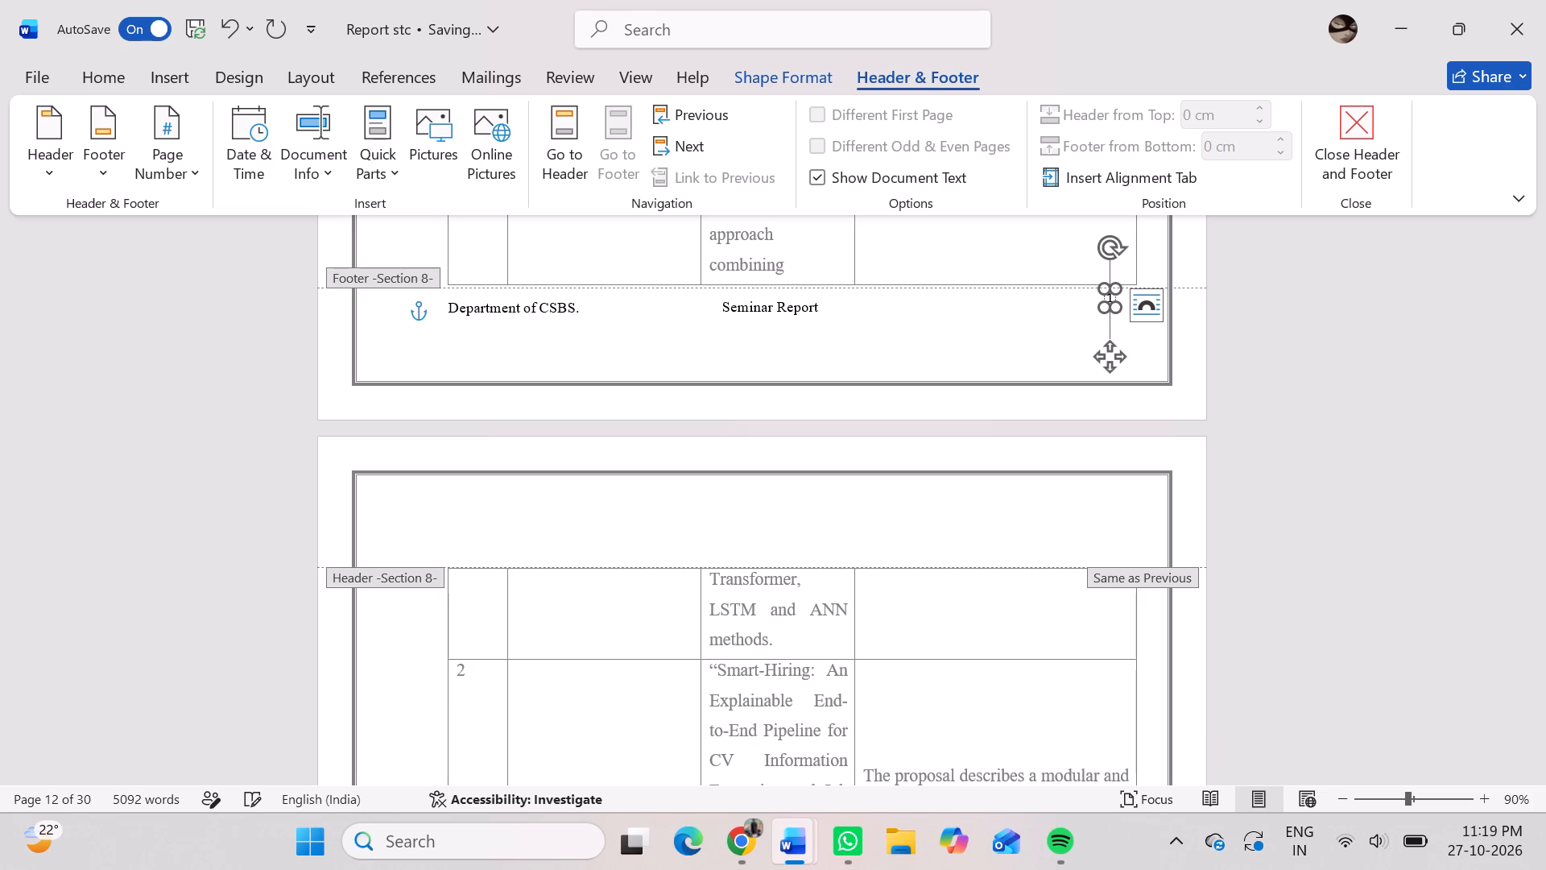
type("000")
key("BackSpace")
key("0")
key("BackSpace")
key("BackSpace")
key("BackSpace")
type("00")
key("BackSpace")
key("BackSpace")
key("BackSpace")
key("BackSpace")
key("BackSpace")
type("10")
type("-0")
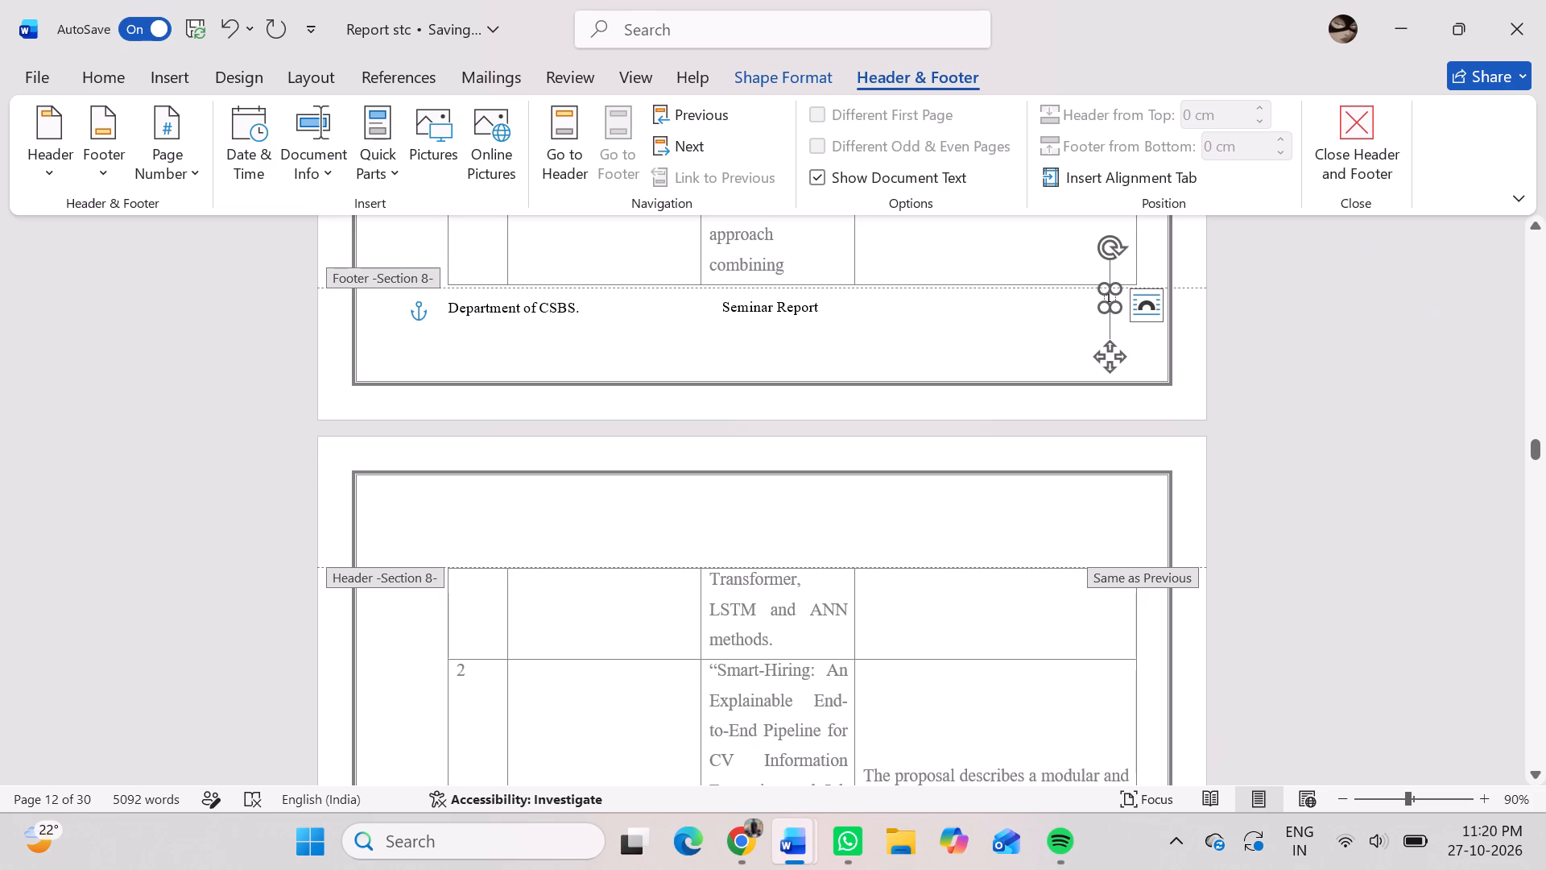
left_click(1355, 101)
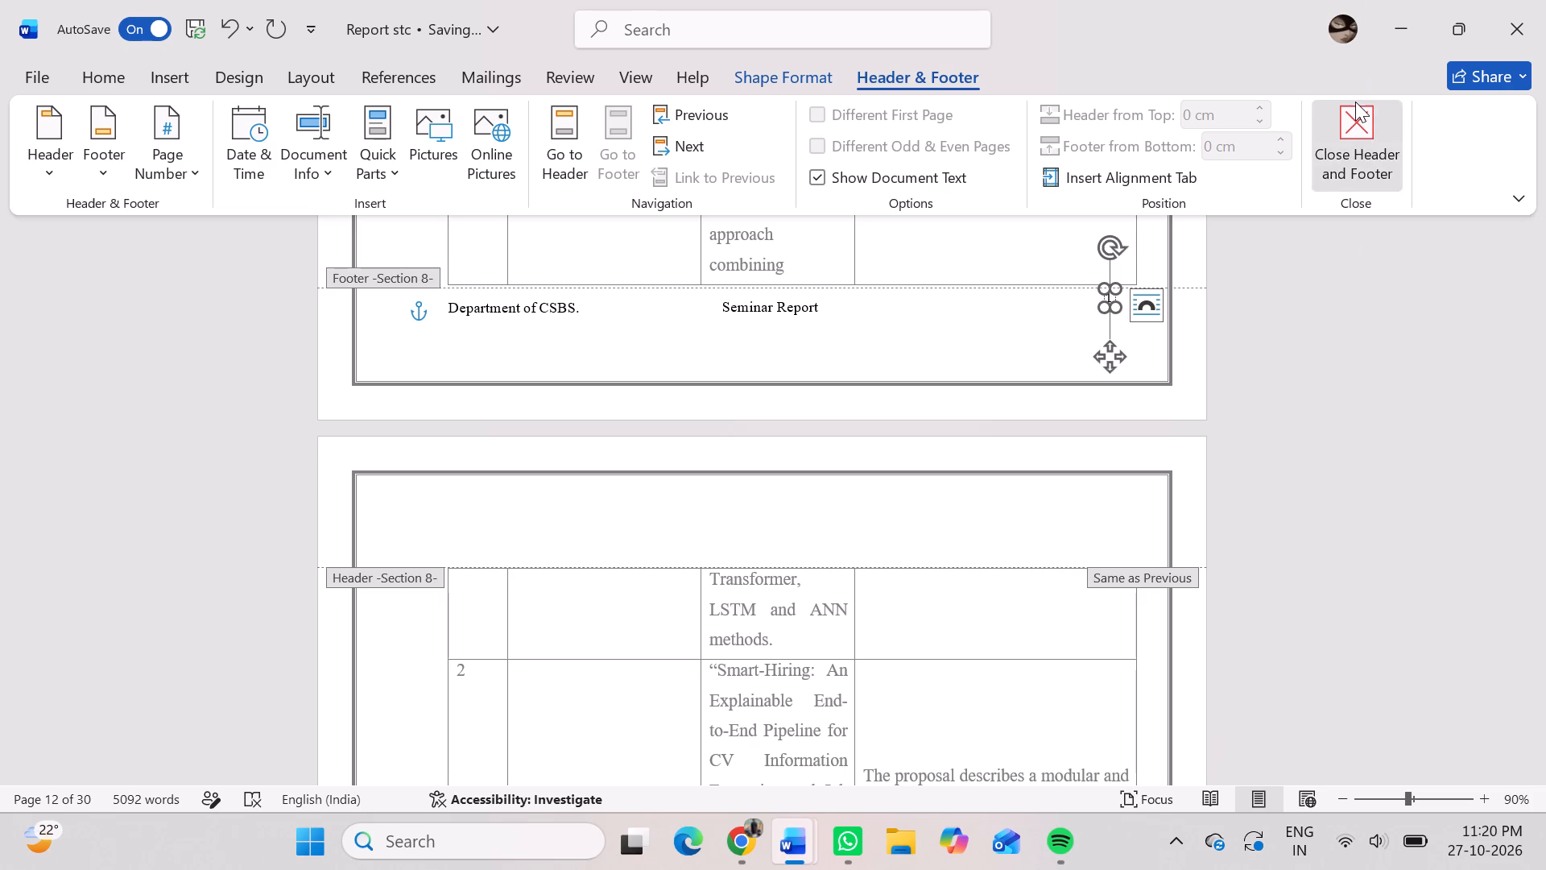
Examine the footer page numbers from the certificate page through the front matter to the Chapter 1 pages.
scroll(1191, 396, "down", 2)
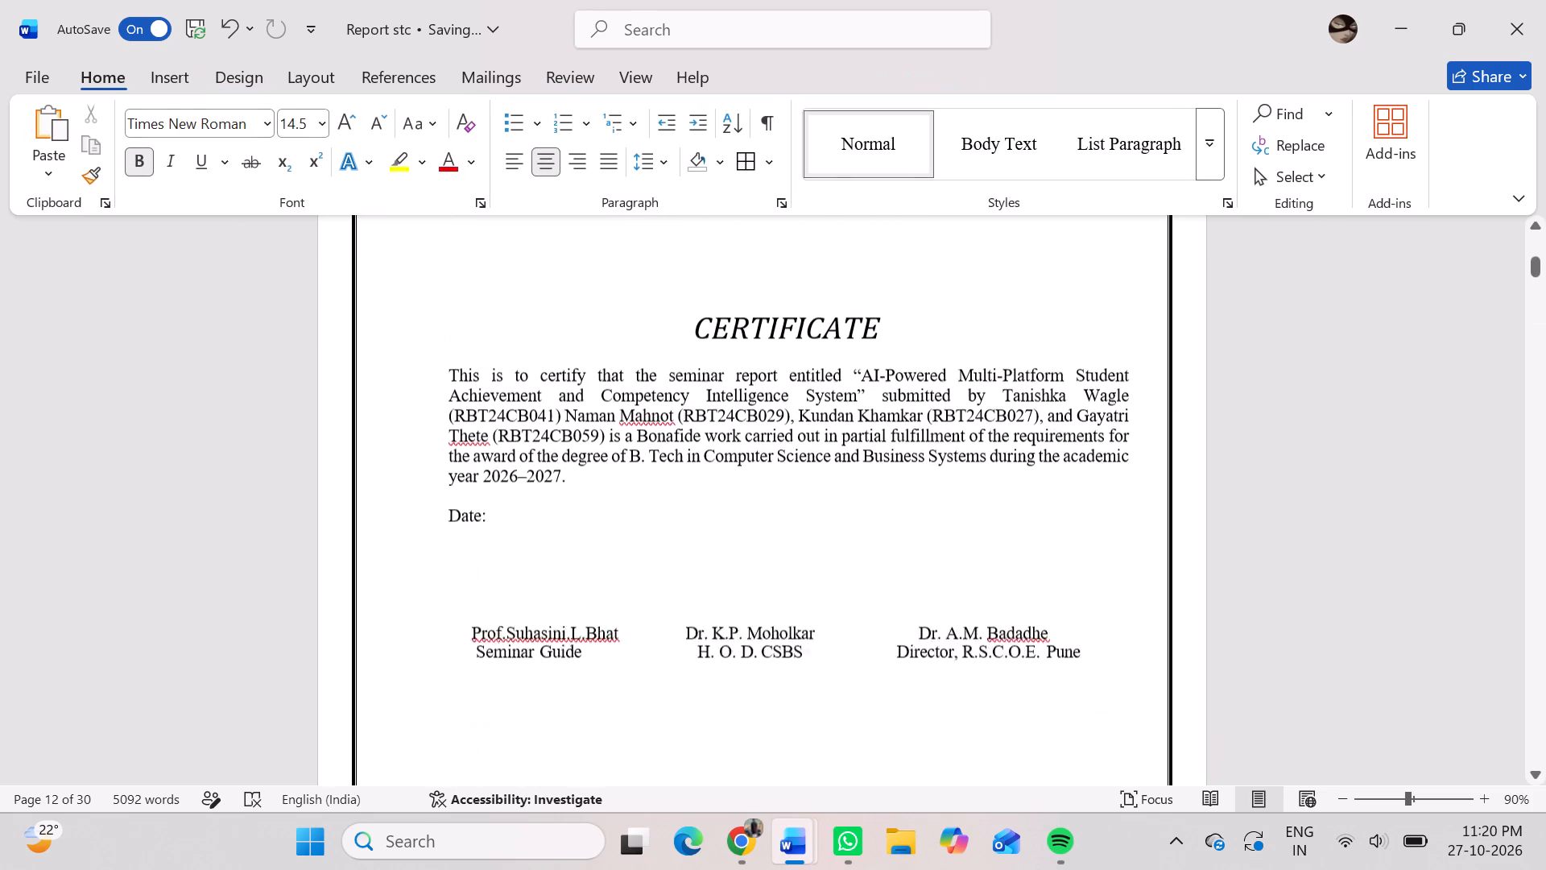
scroll(1191, 396, "down", 9)
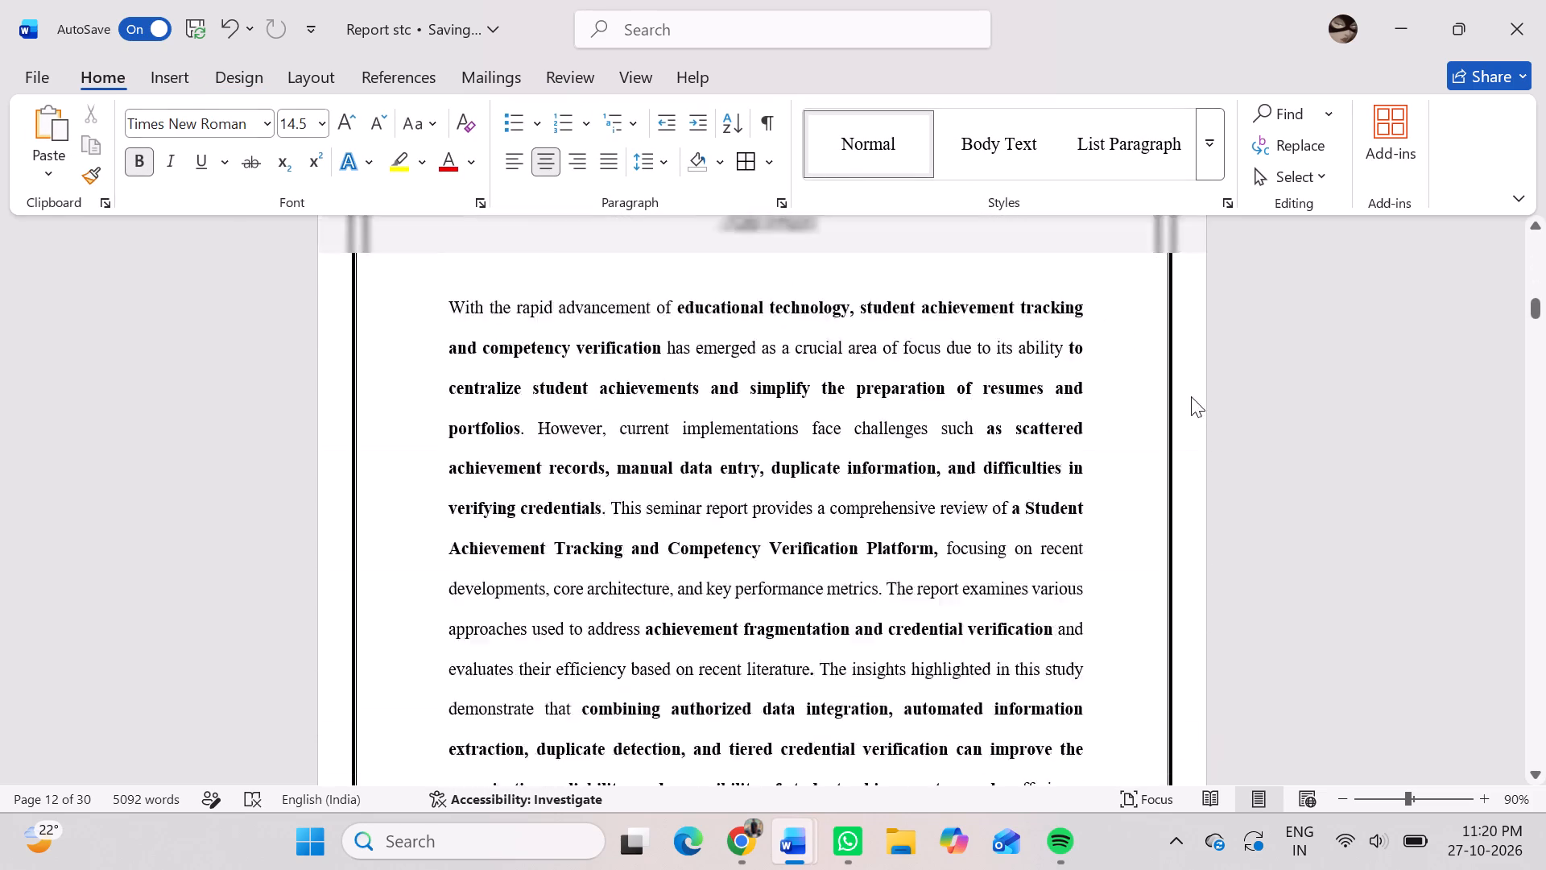
scroll(1191, 396, "down", 5)
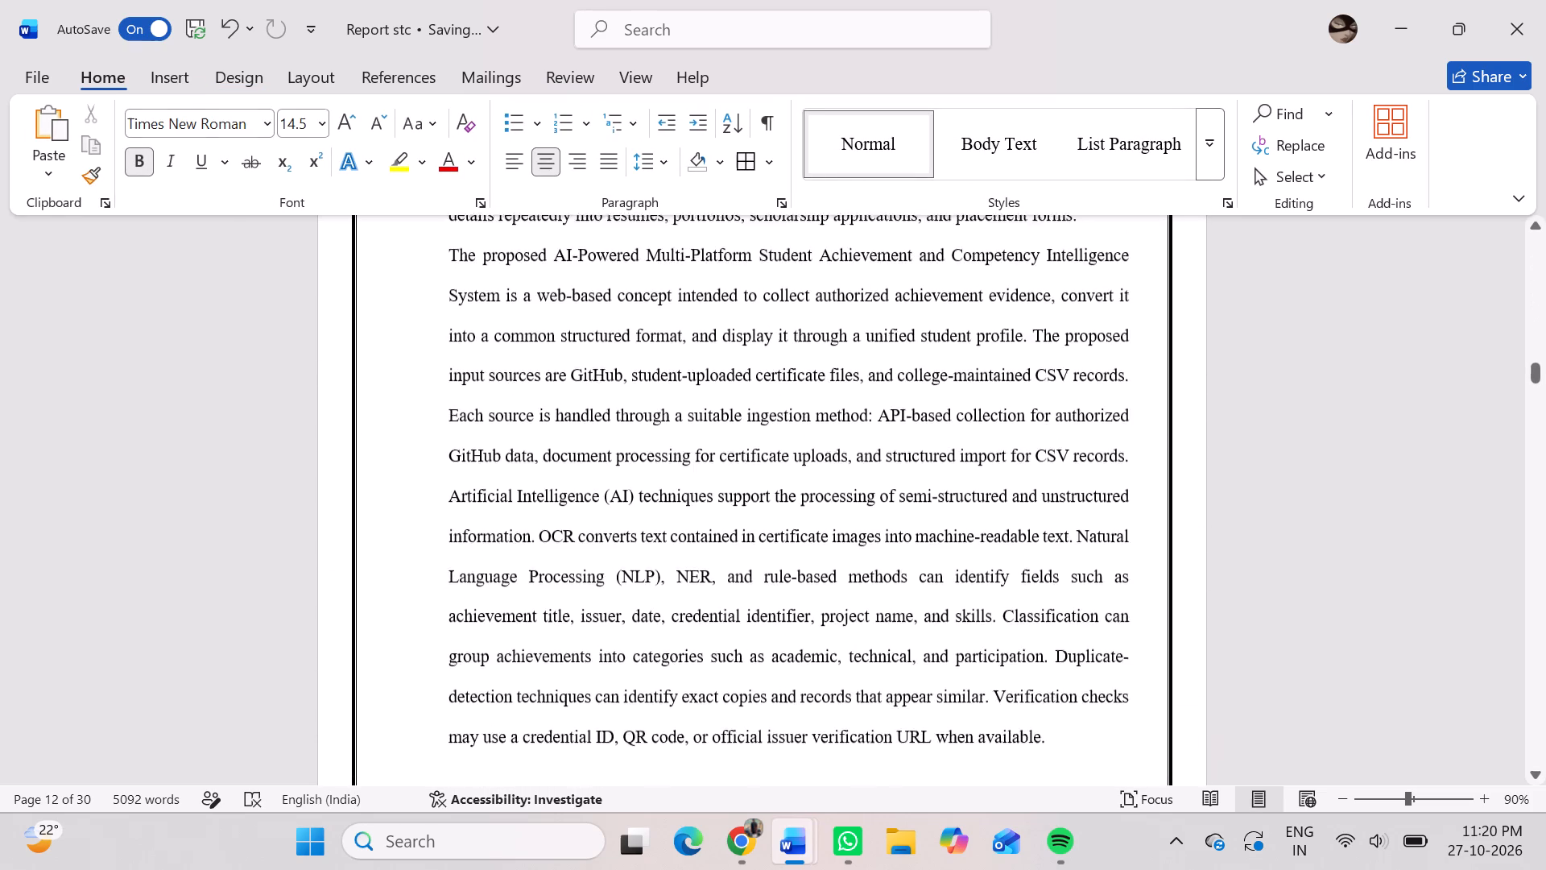
scroll(1191, 396, "down", 6)
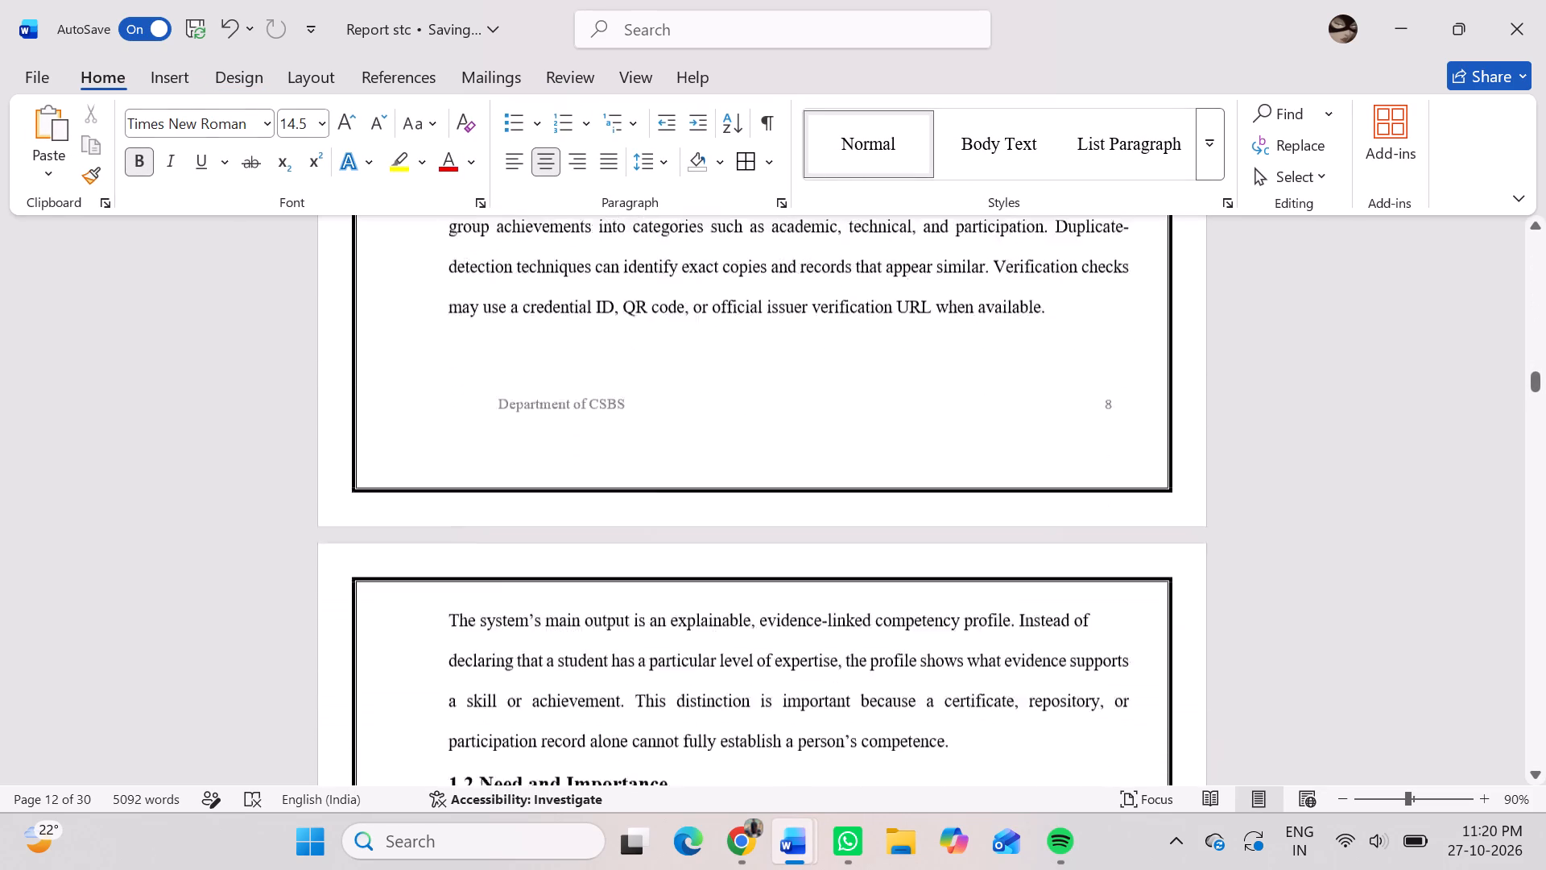
scroll(1191, 394, "down", 7)
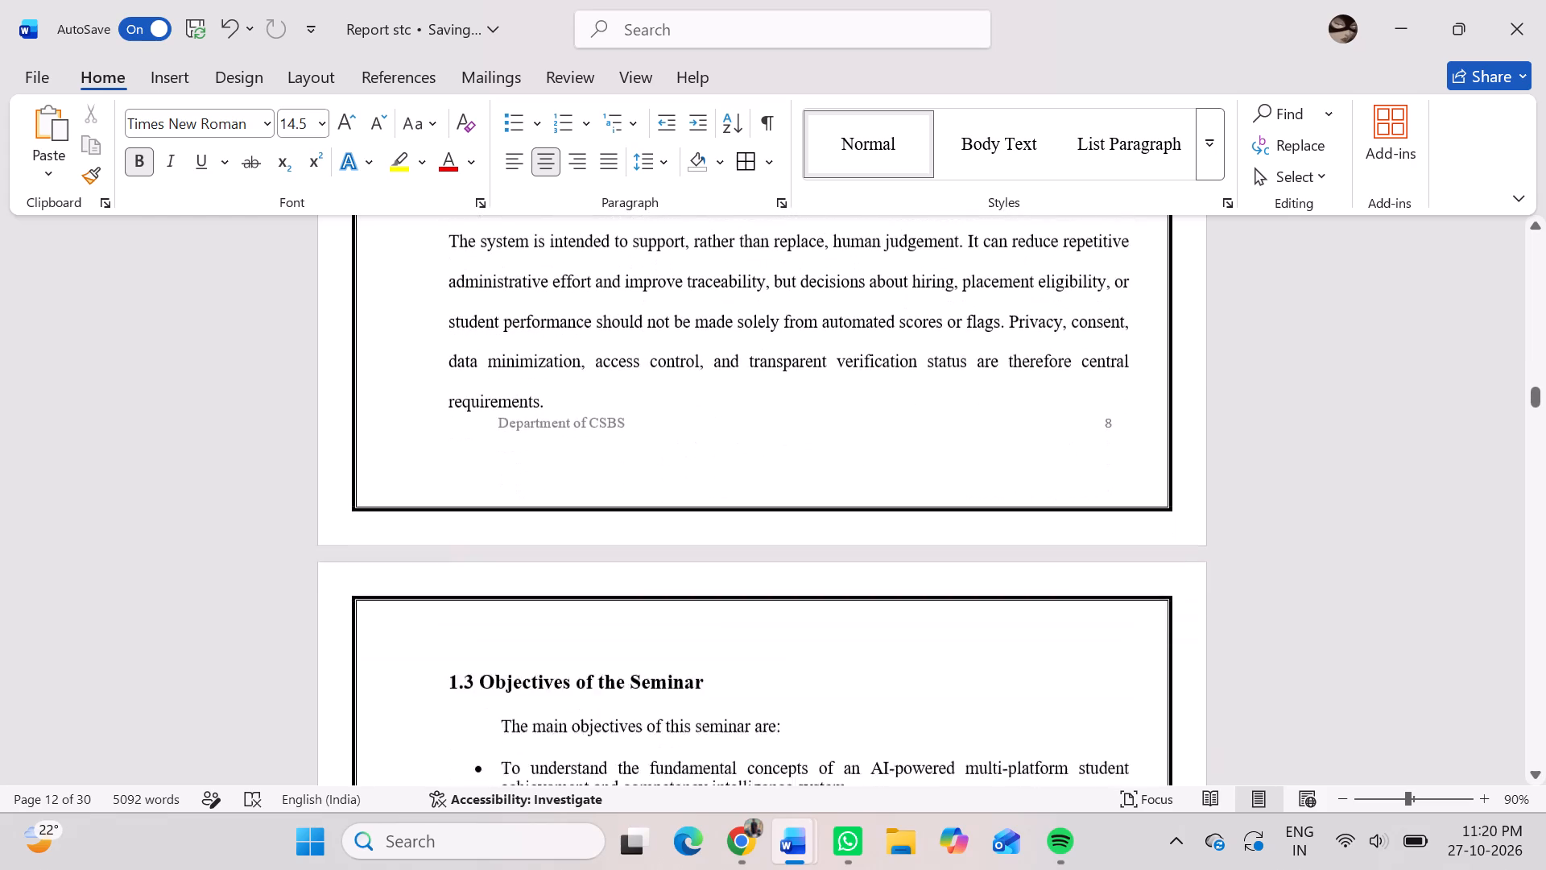
scroll(1191, 394, "down", 6)
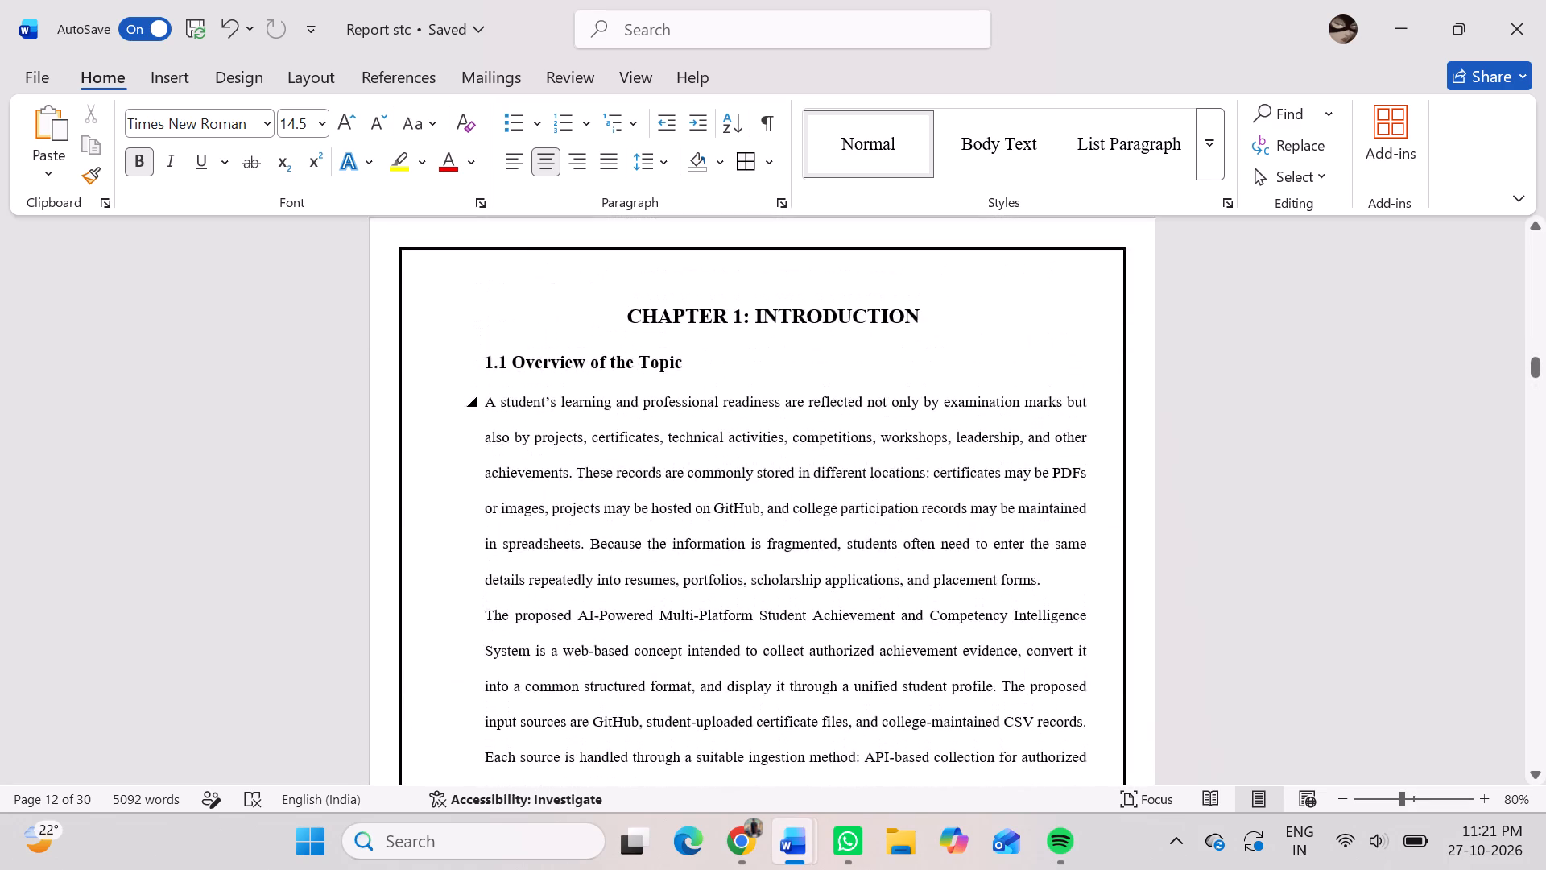
scroll(858, 580, "down", 4)
scroll(858, 580, "up", 3)
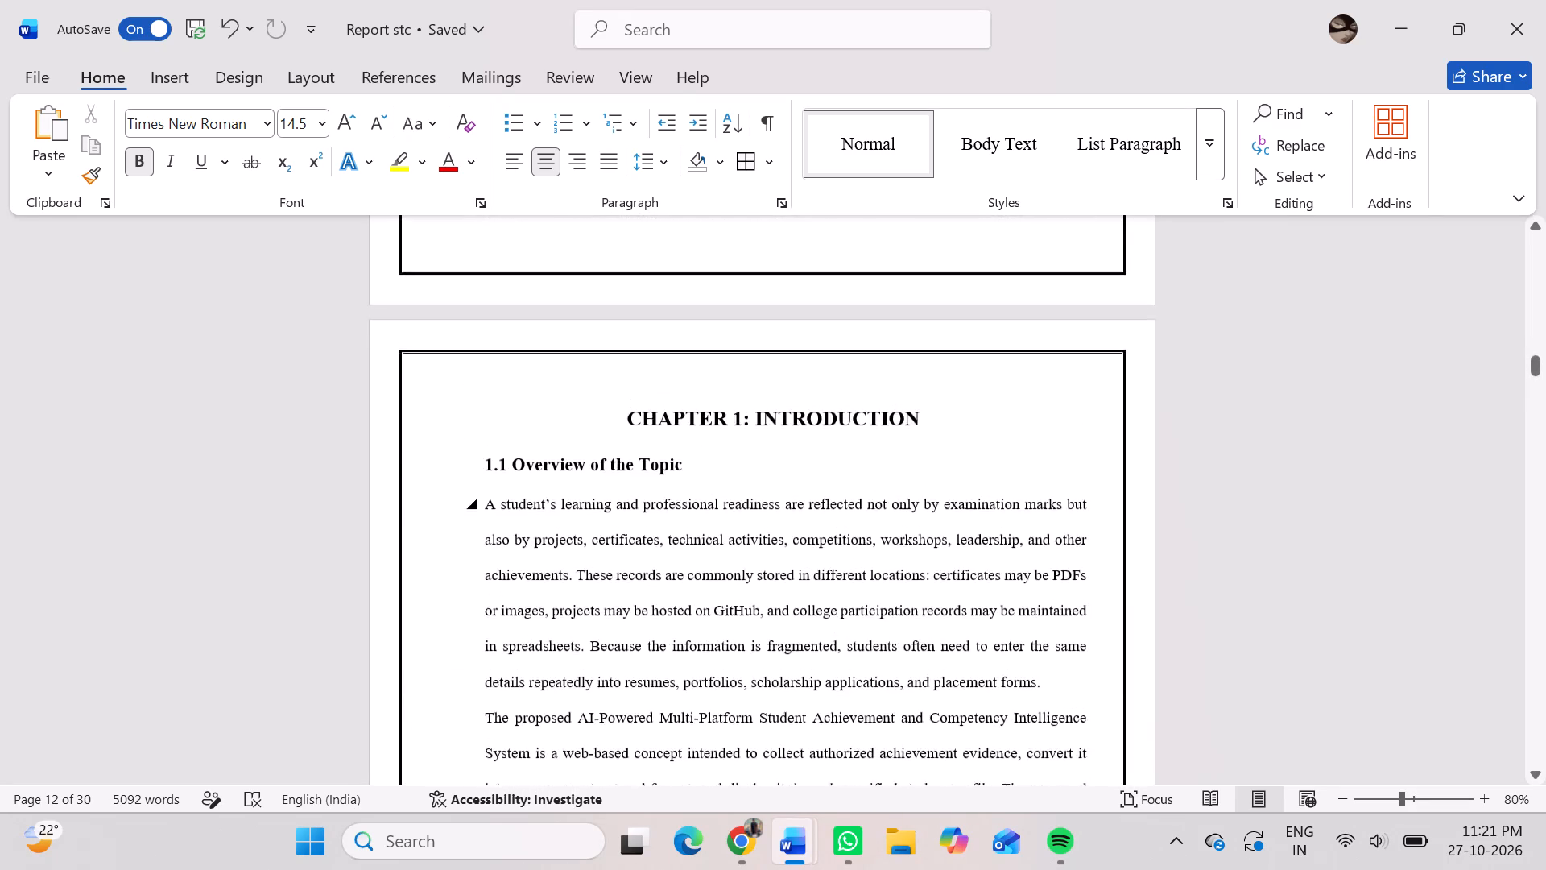
scroll(858, 580, "up", 4)
scroll(858, 580, "down", 1)
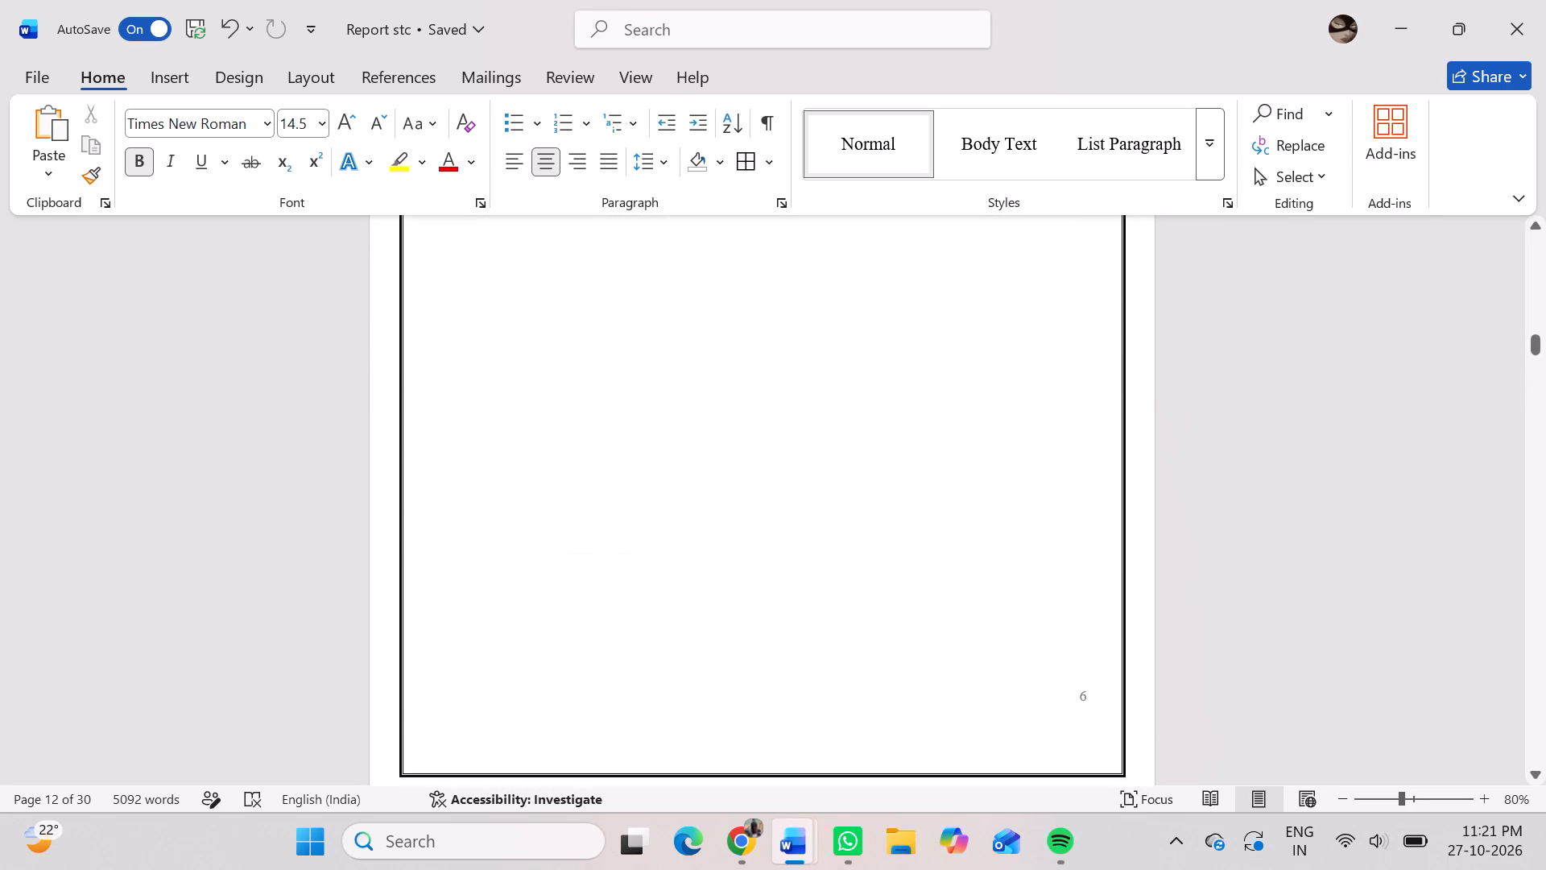
scroll(858, 580, "down", 8)
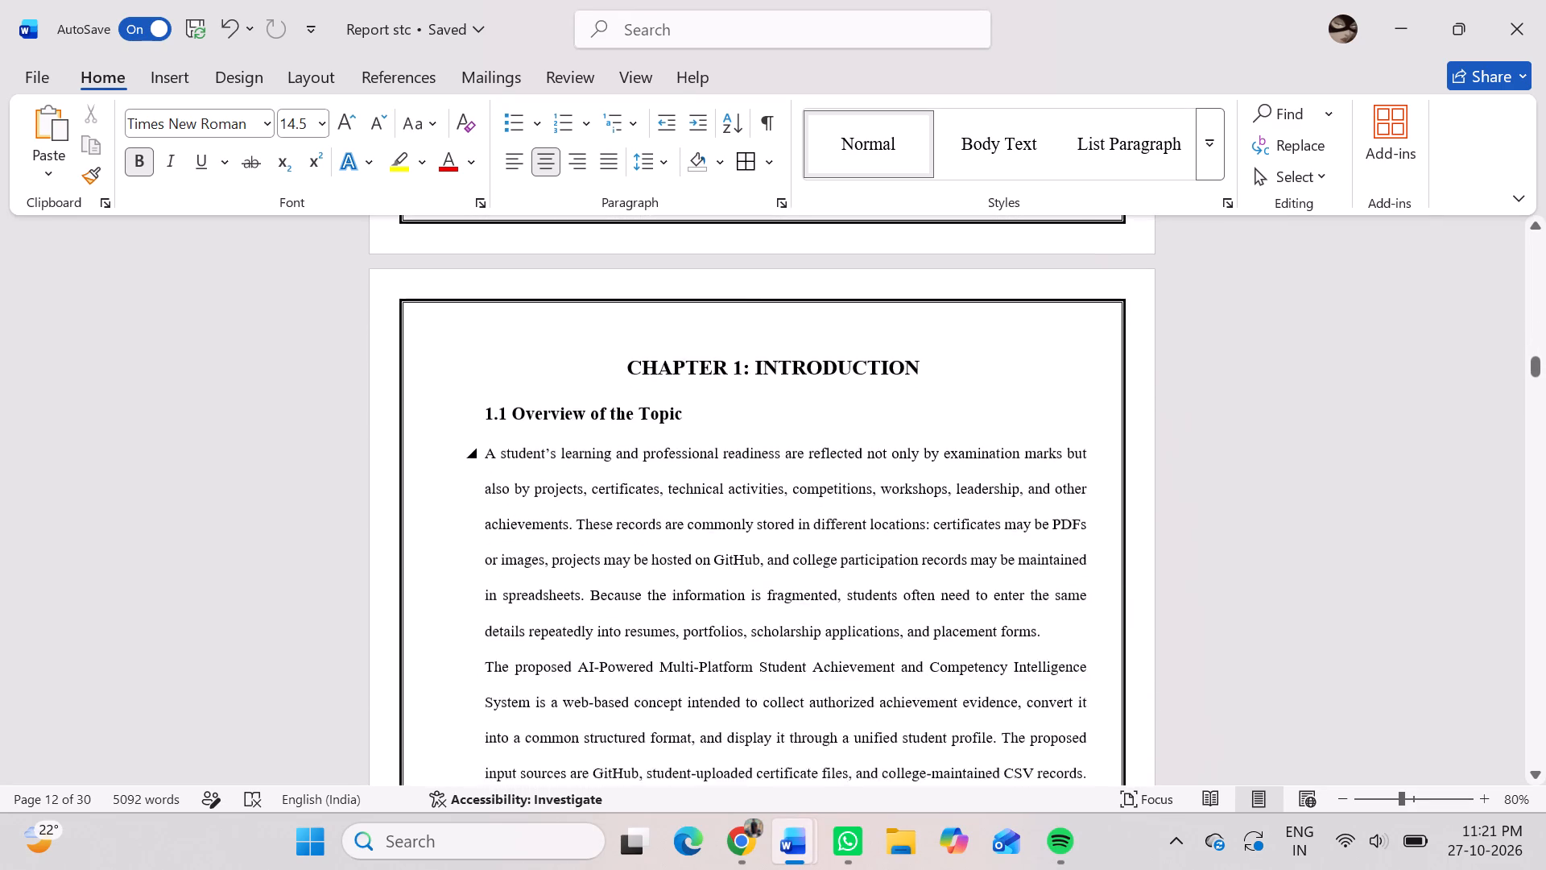
scroll(858, 580, "down", 6)
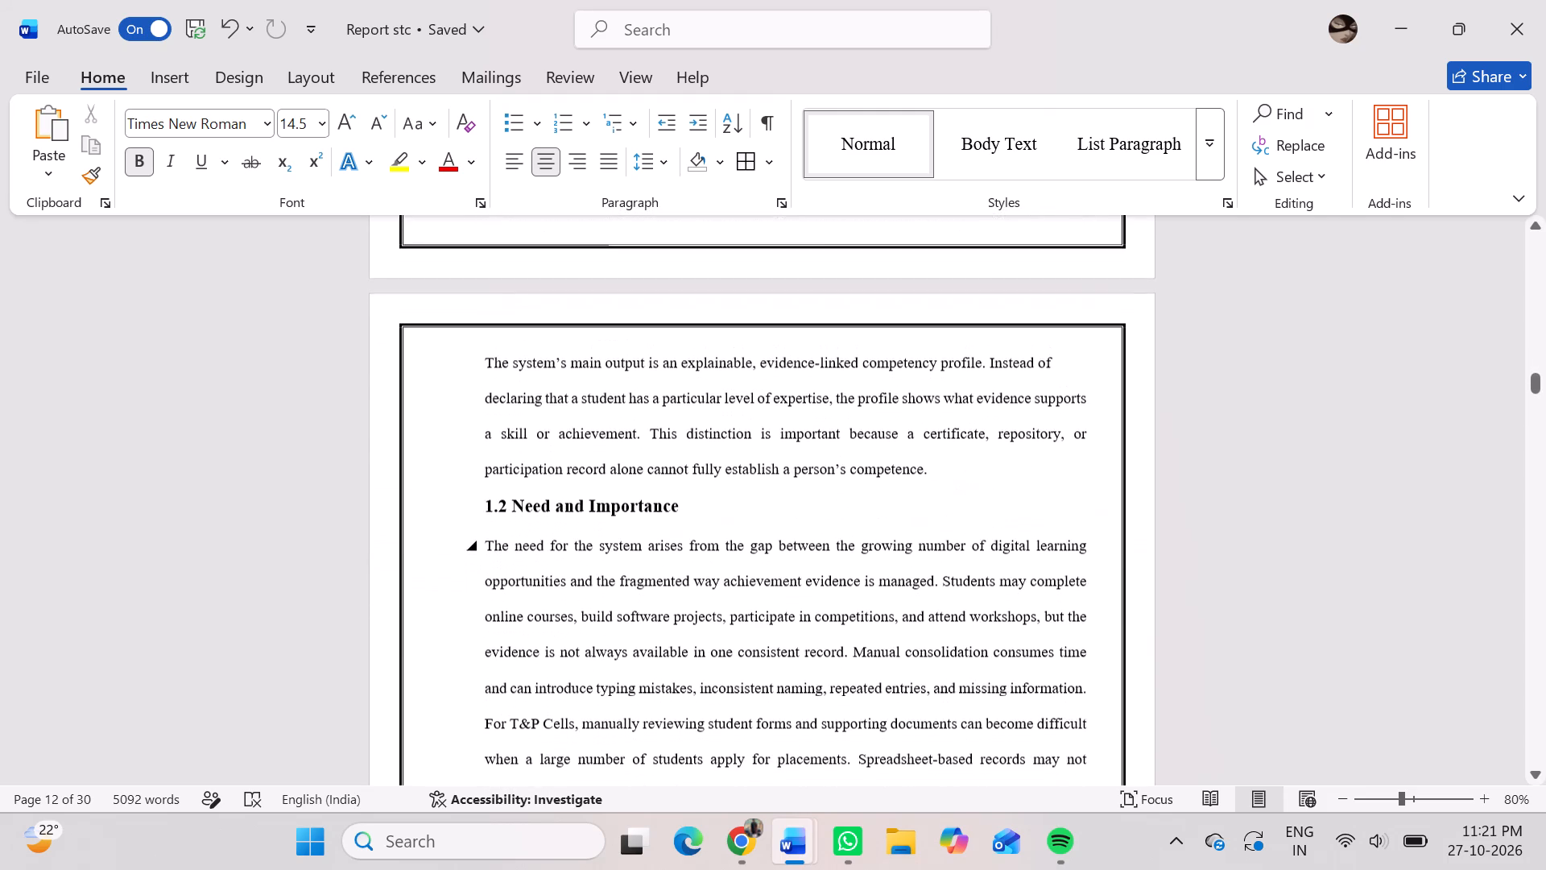
scroll(858, 580, "down", 6)
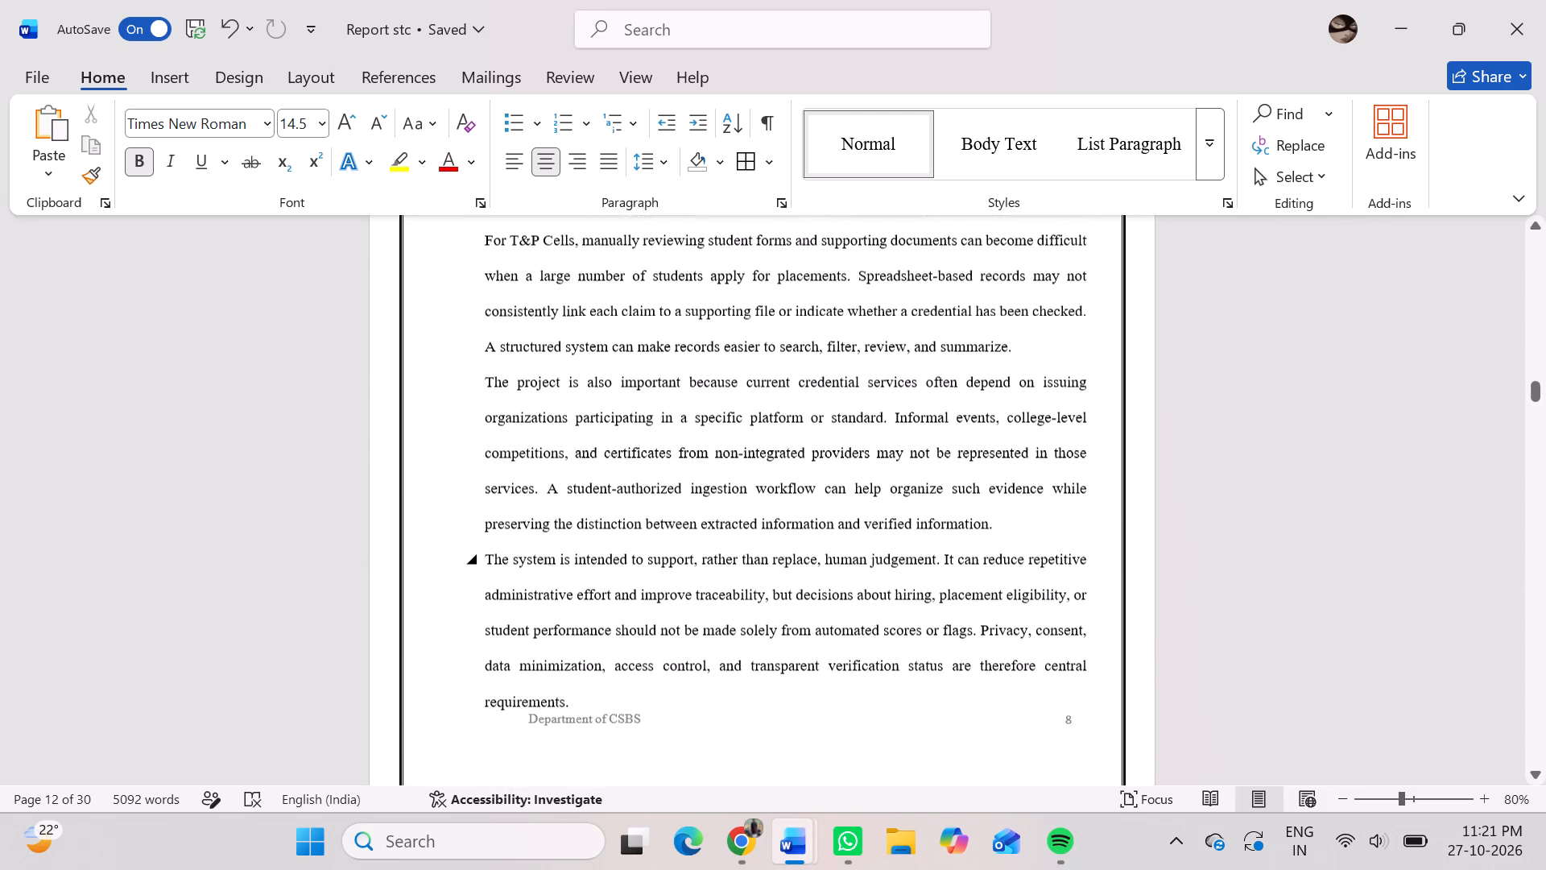
scroll(858, 580, "down", 1)
right_click(1068, 637)
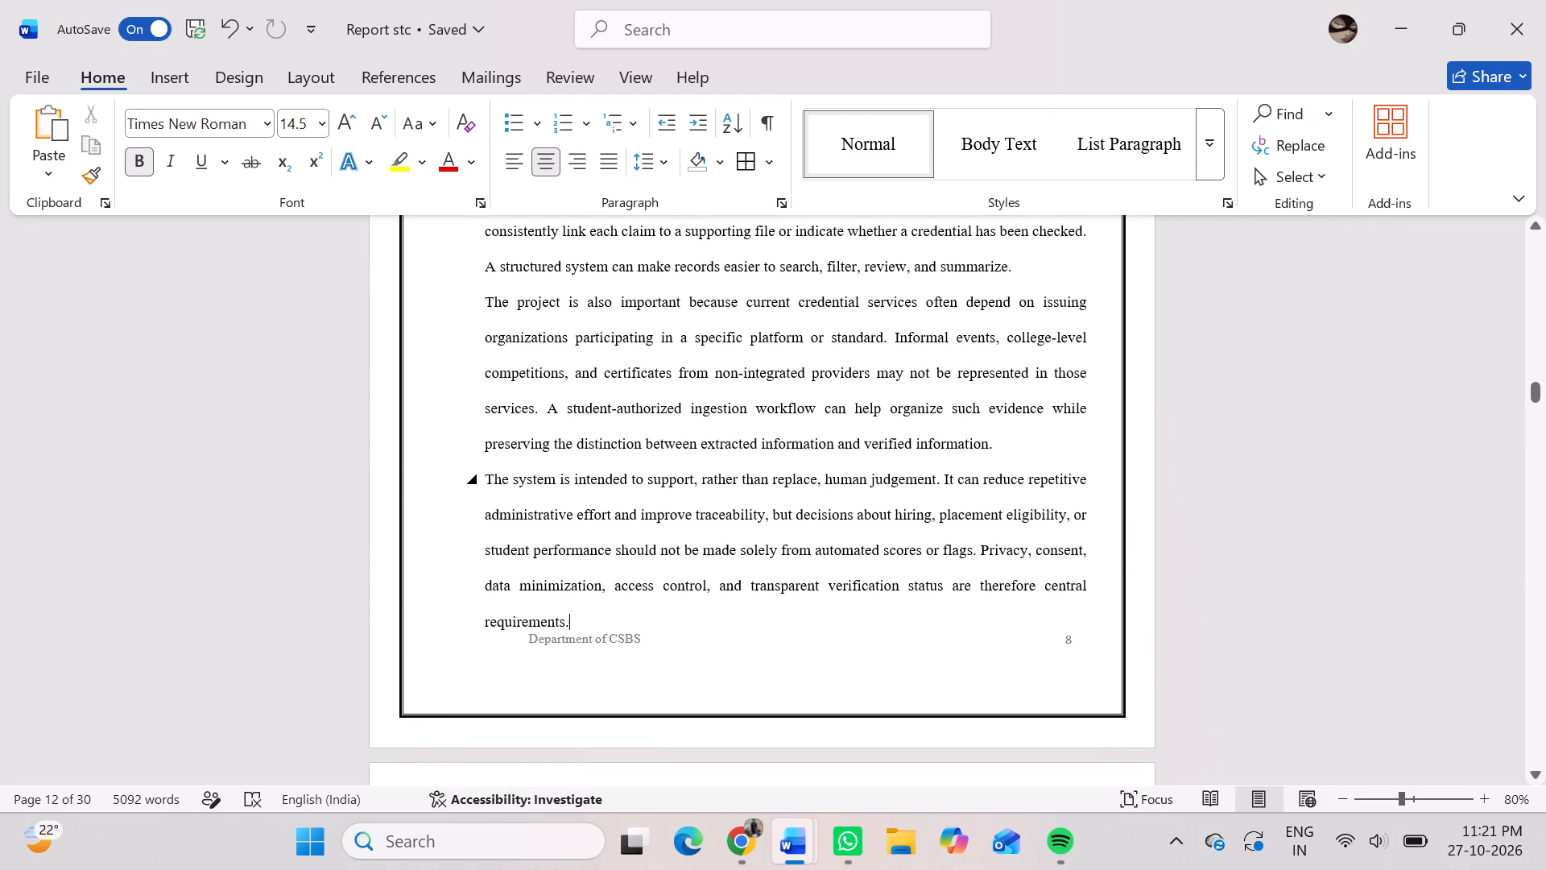
left_click(1014, 630)
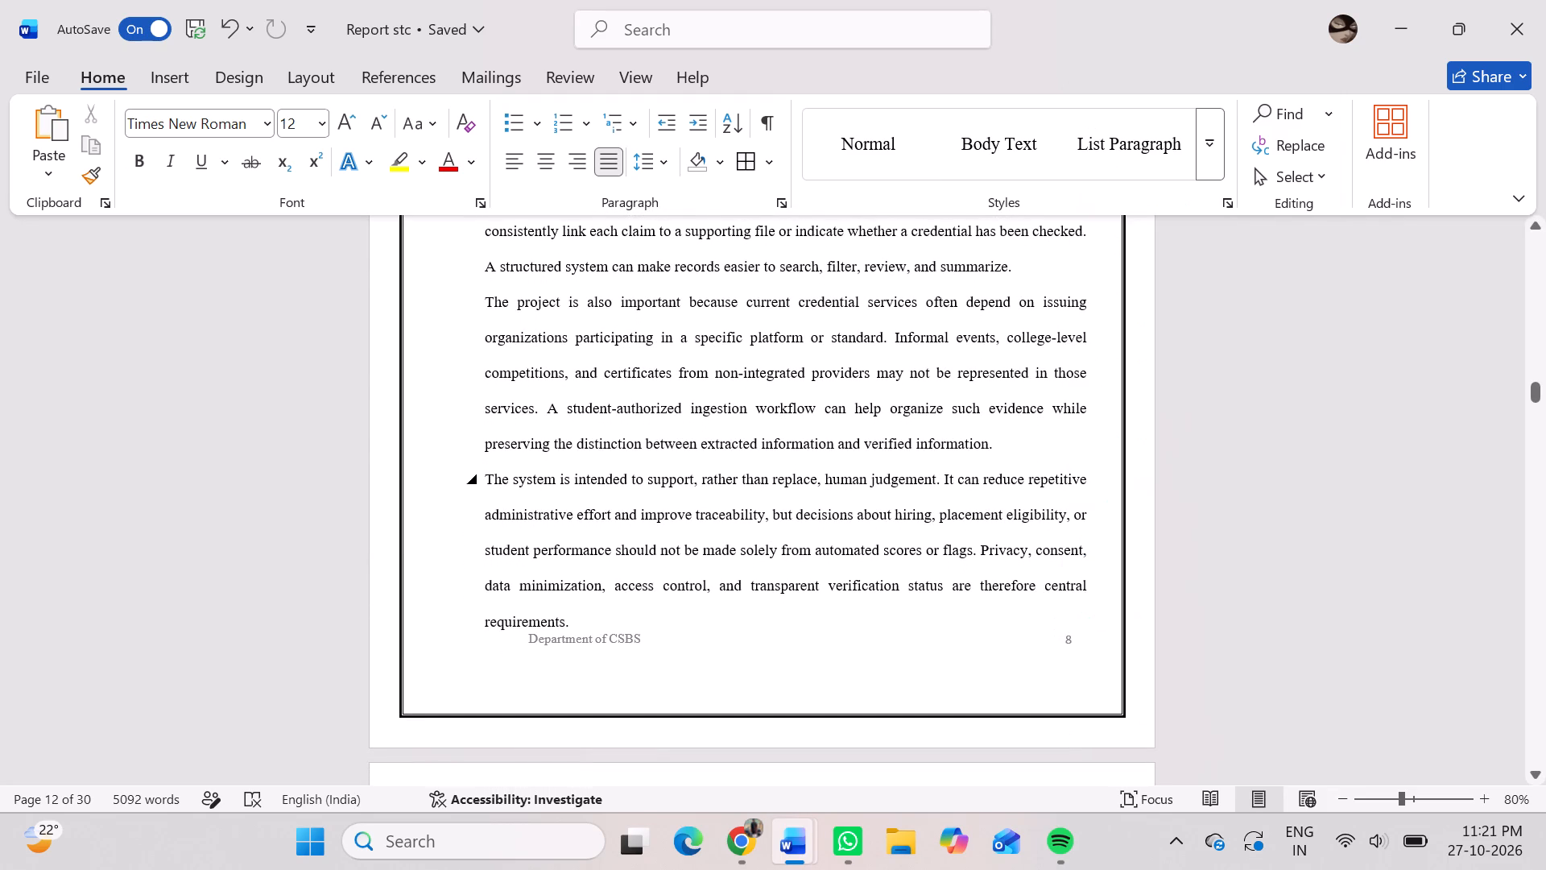
Set the Section 7 footer page numbering, on the Chapter 1 page before 1.3 Objectives, to continue from the previous section.
left_click(1068, 641)
right_click(1068, 641)
left_click(1013, 656)
left_click(1067, 648)
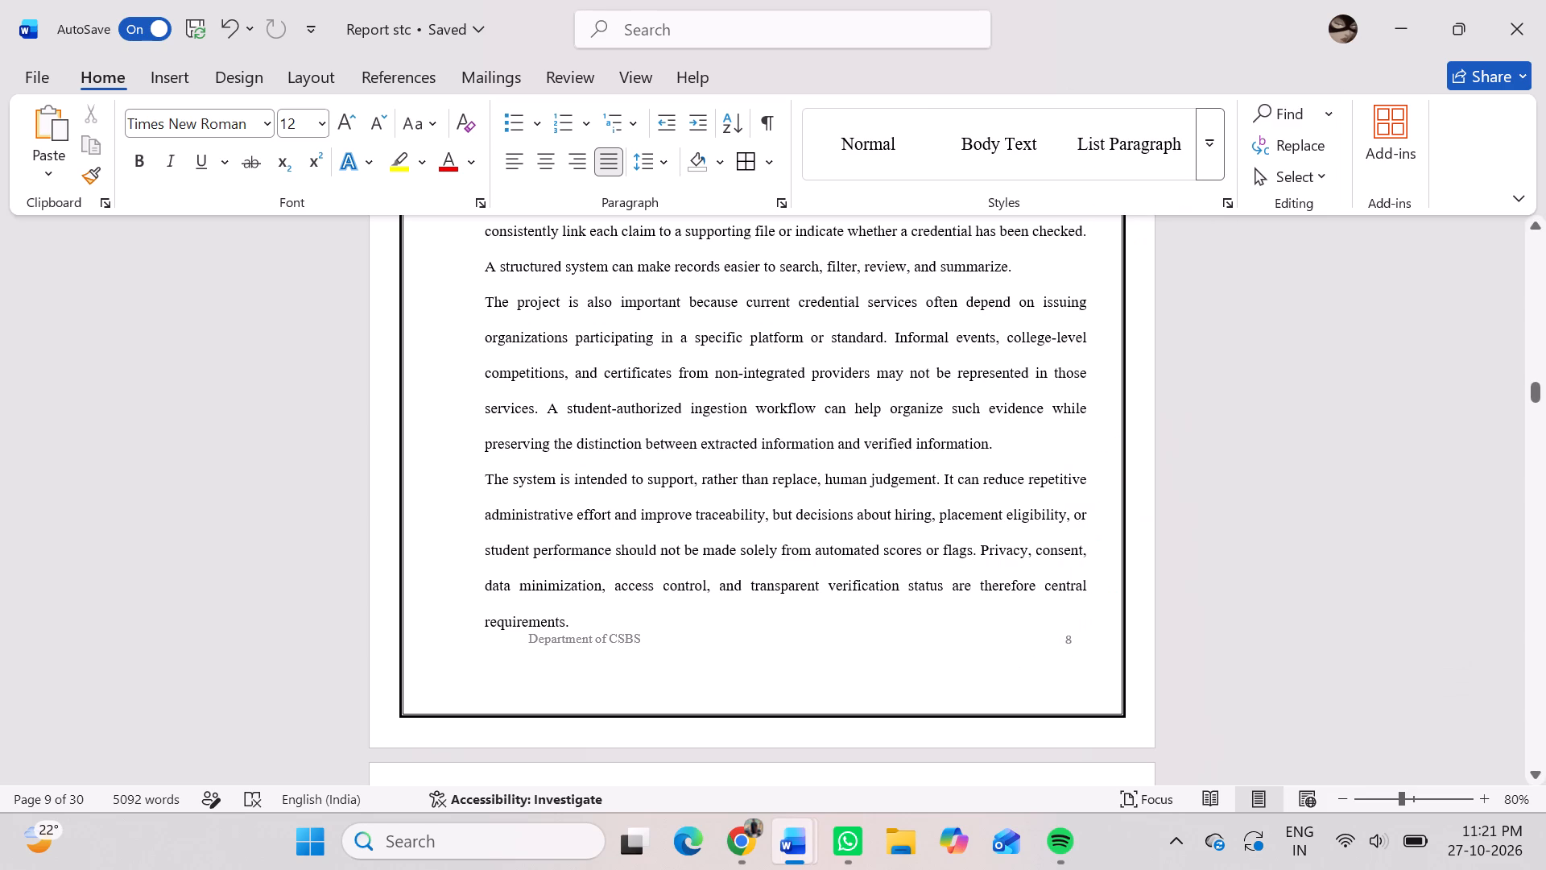
right_click(1067, 648)
left_click(1135, 662)
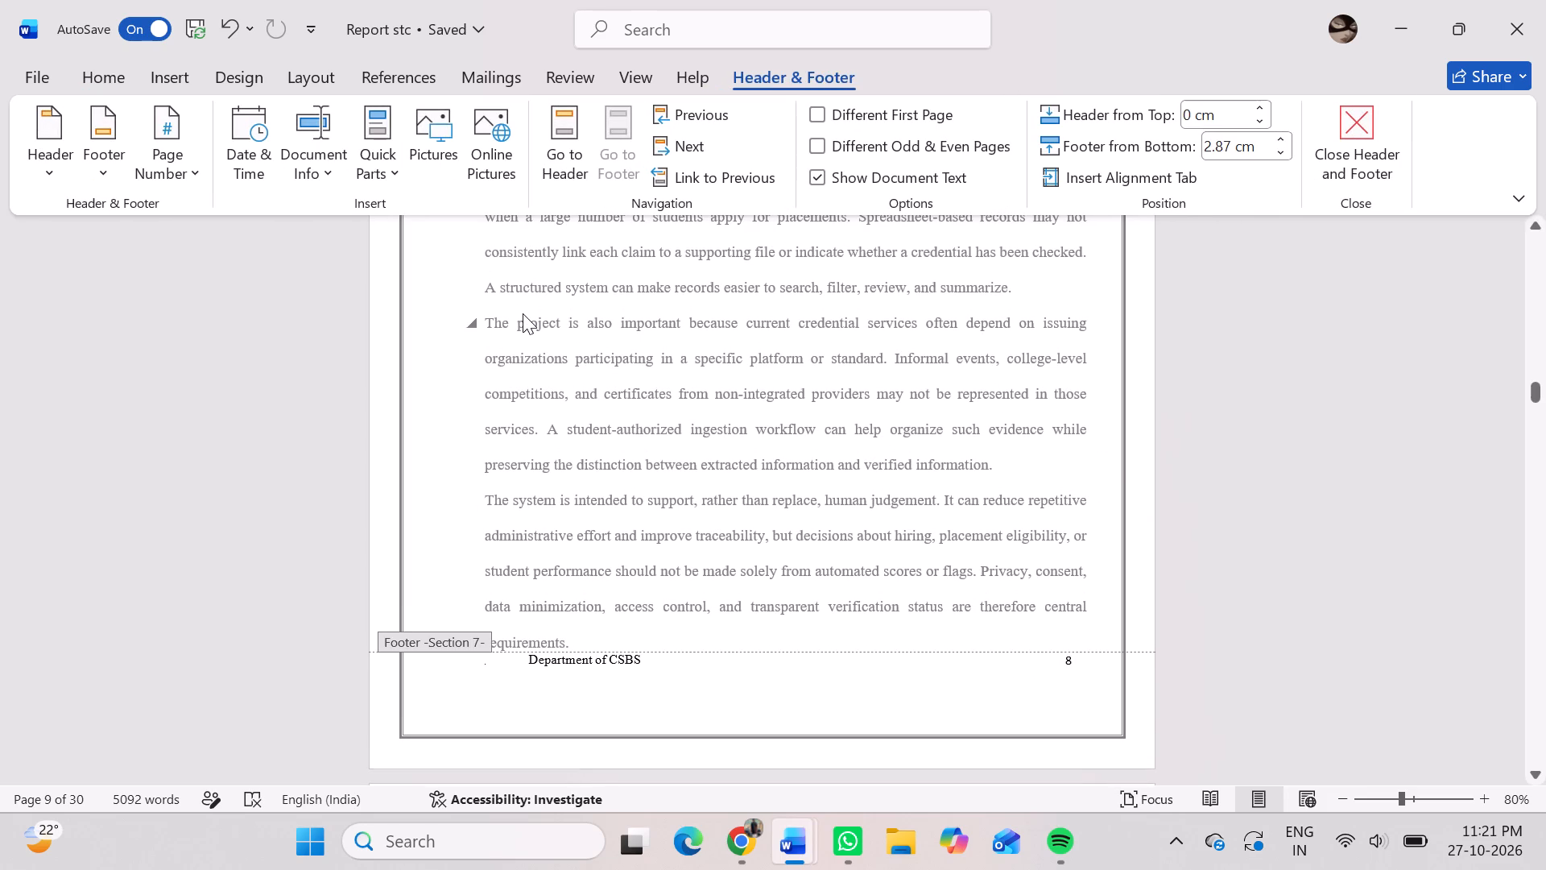
left_click(166, 135)
left_click(253, 350)
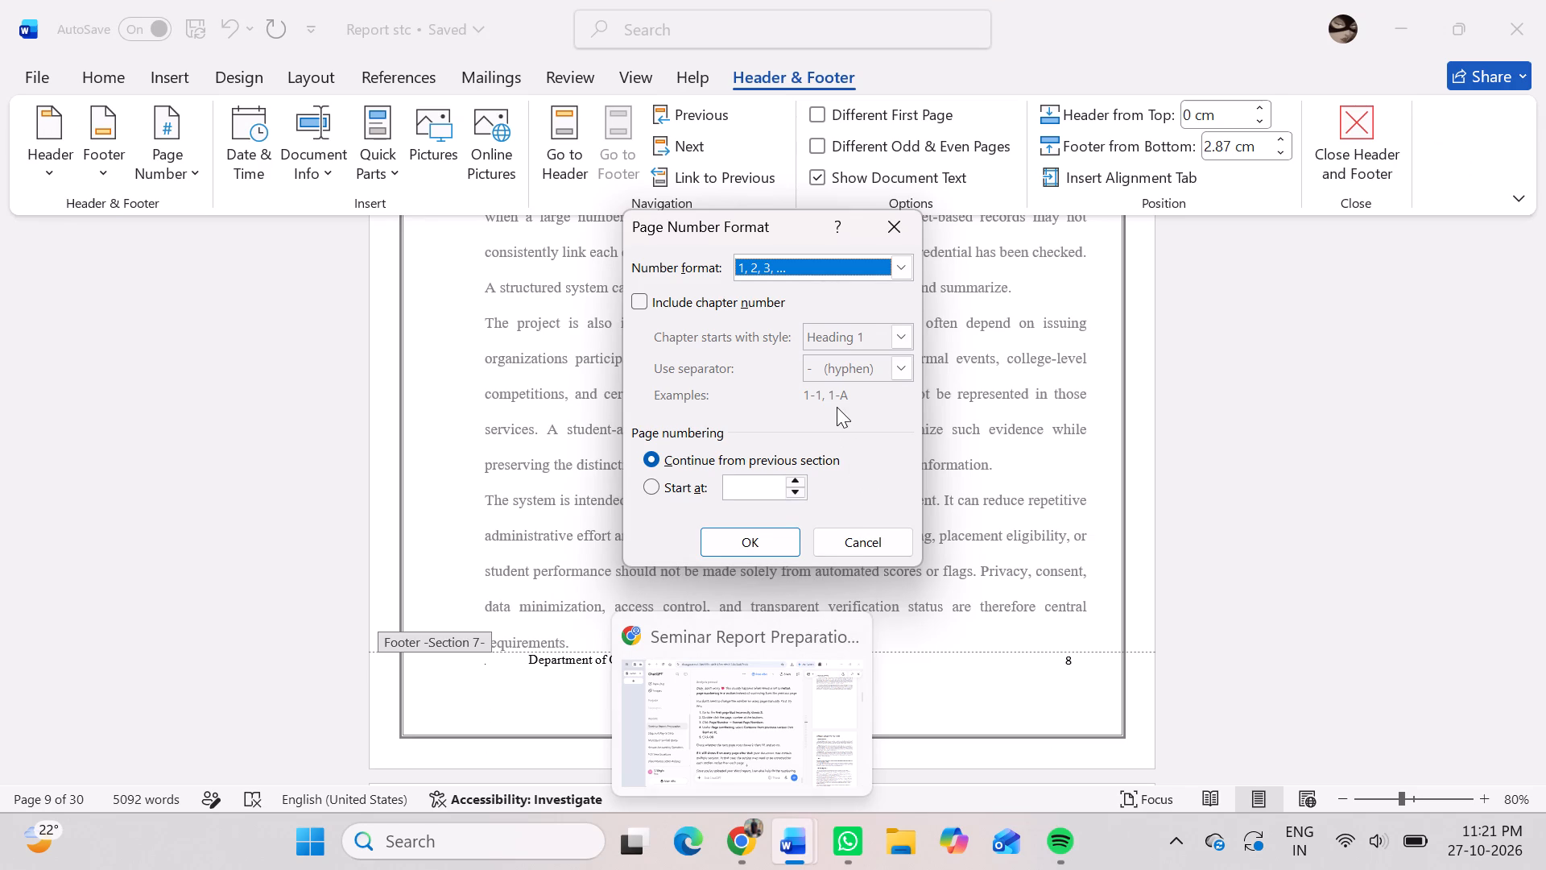
left_click(651, 454)
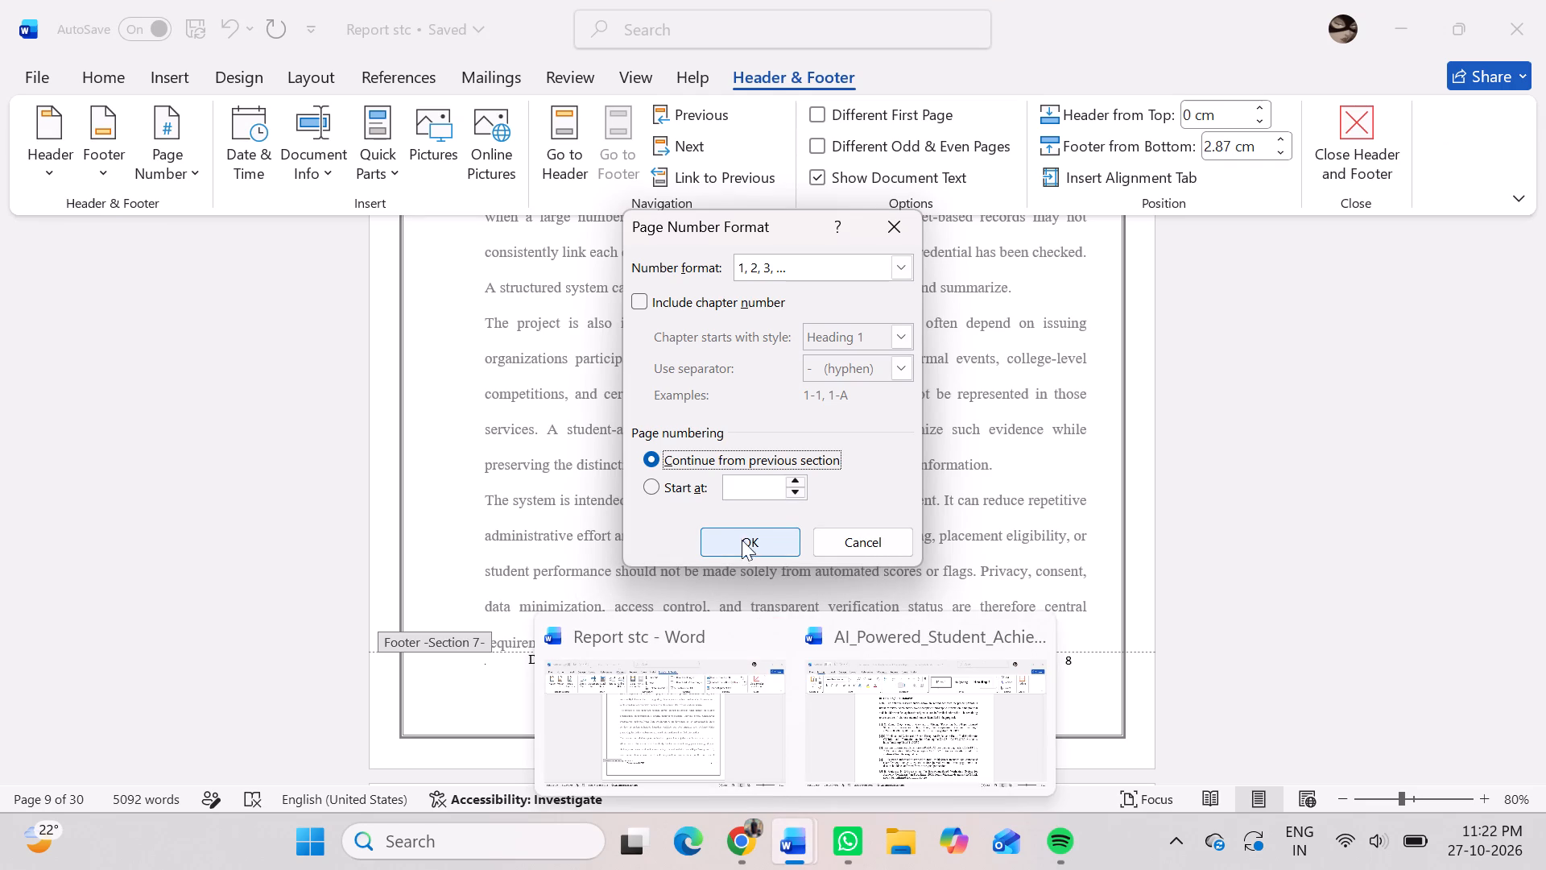
left_click(738, 536)
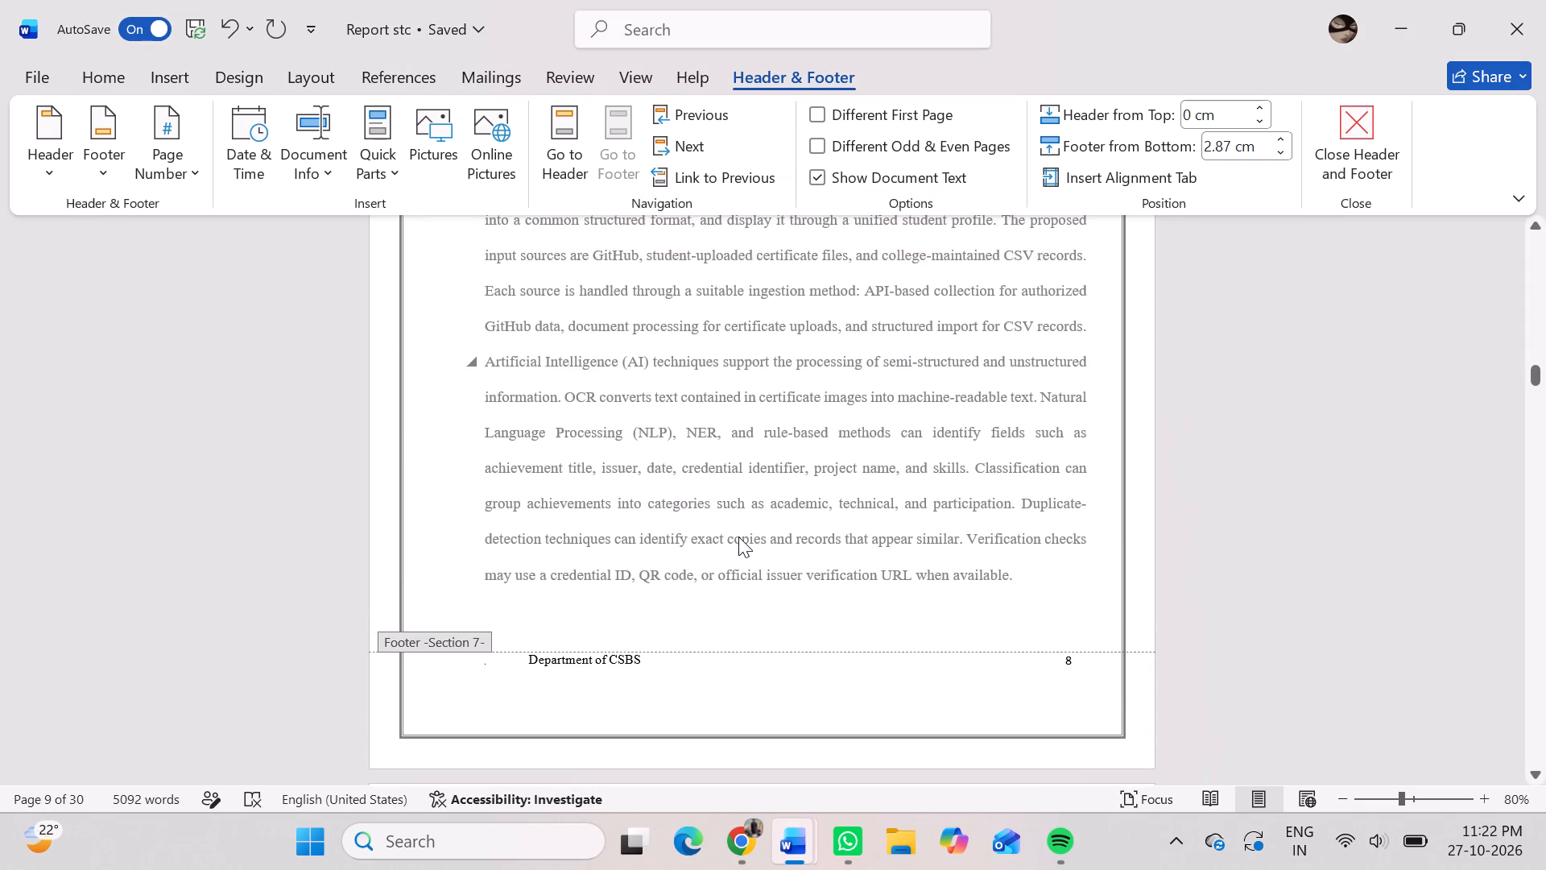
scroll(738, 536, "down", 7)
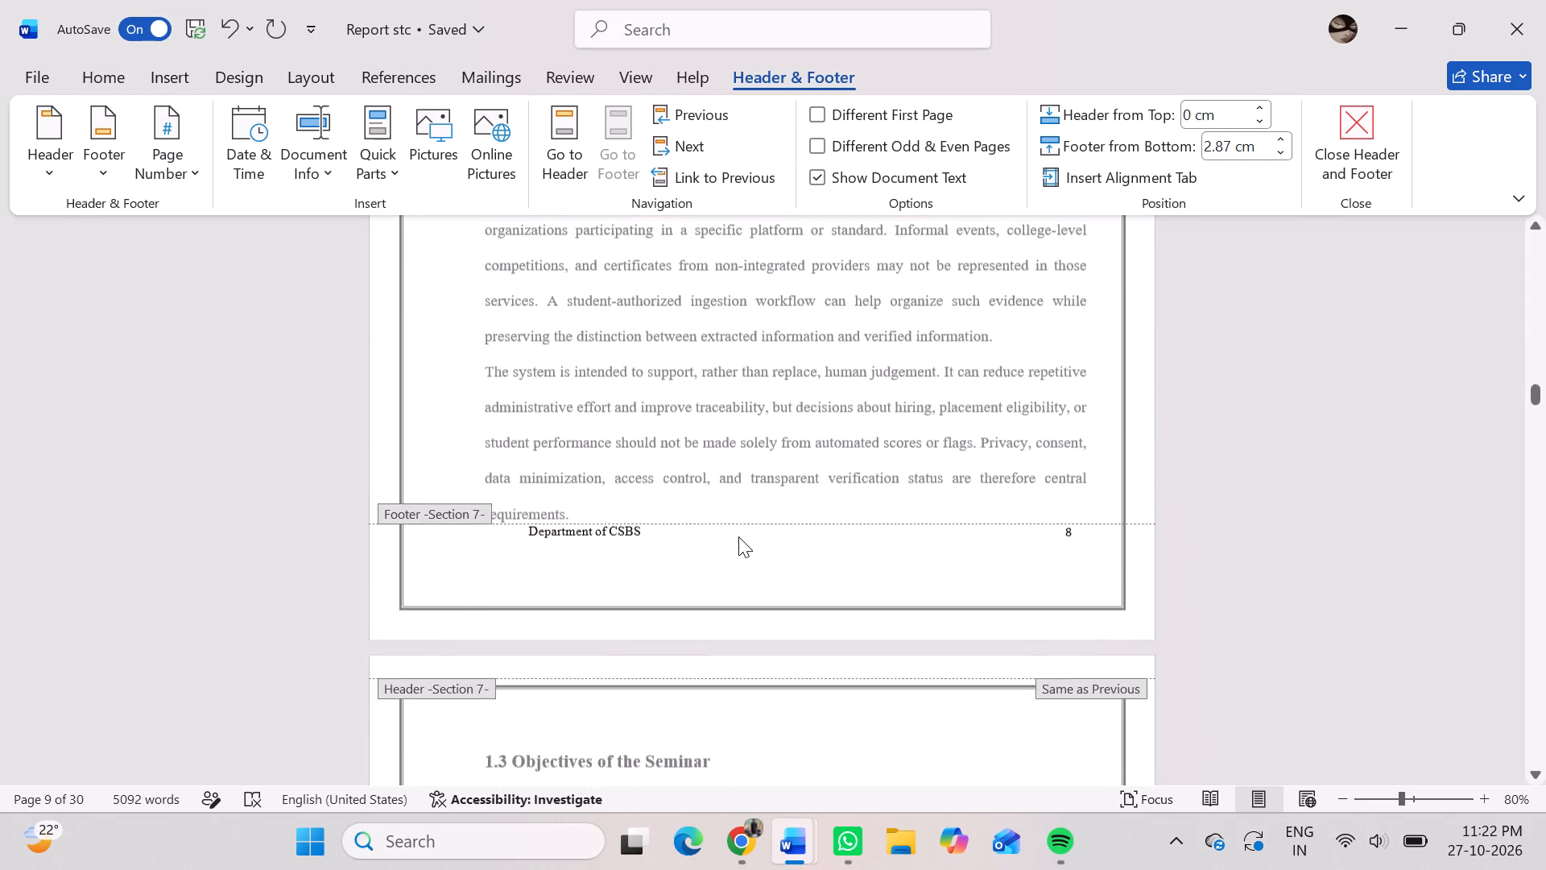
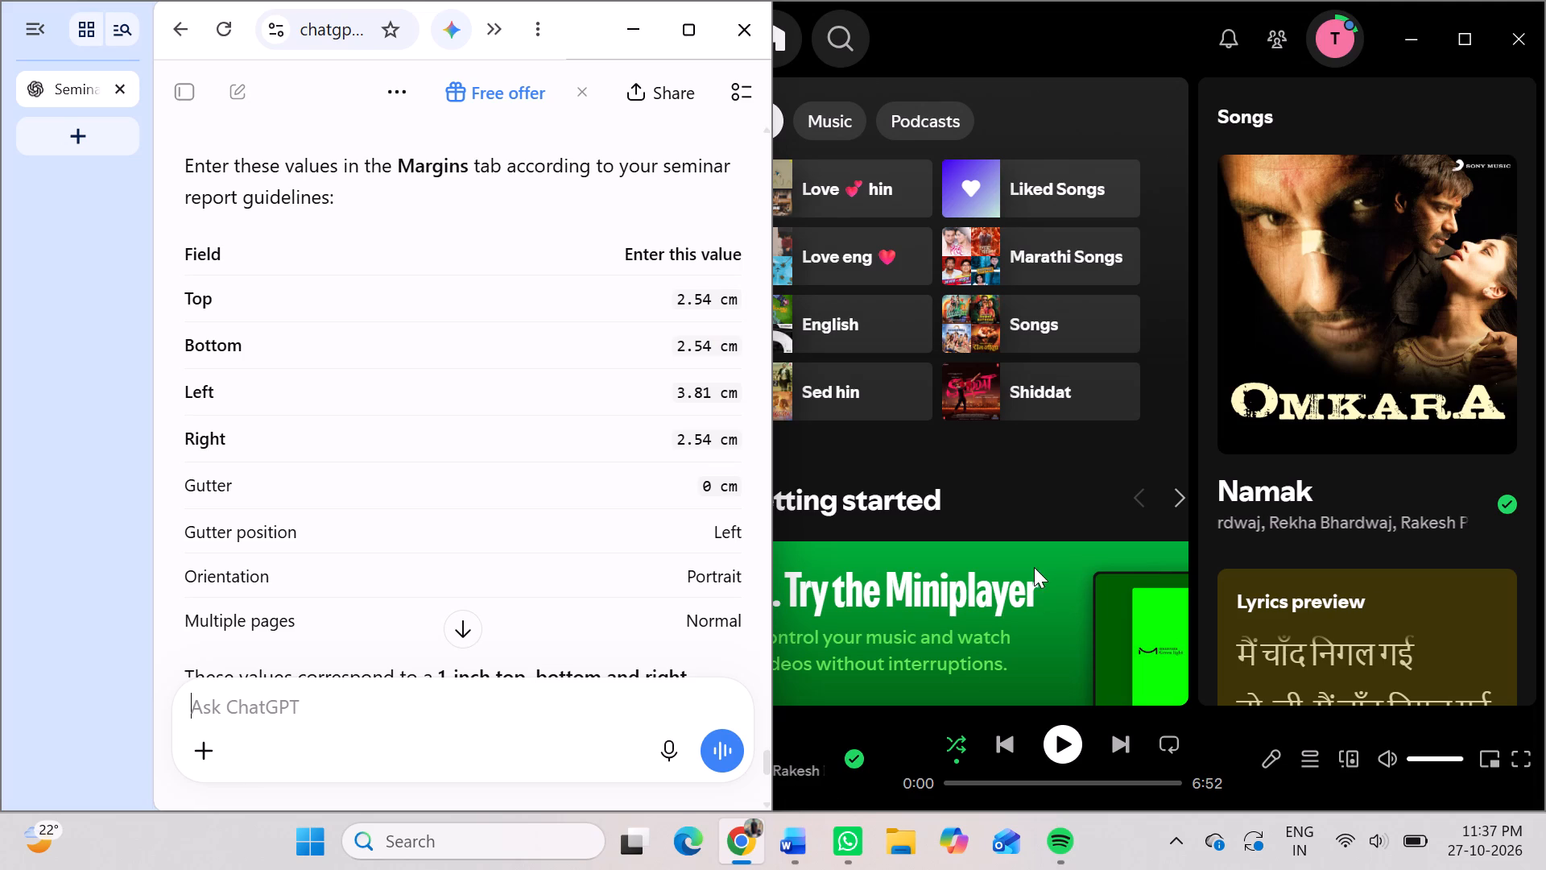
left_click(1414, 21)
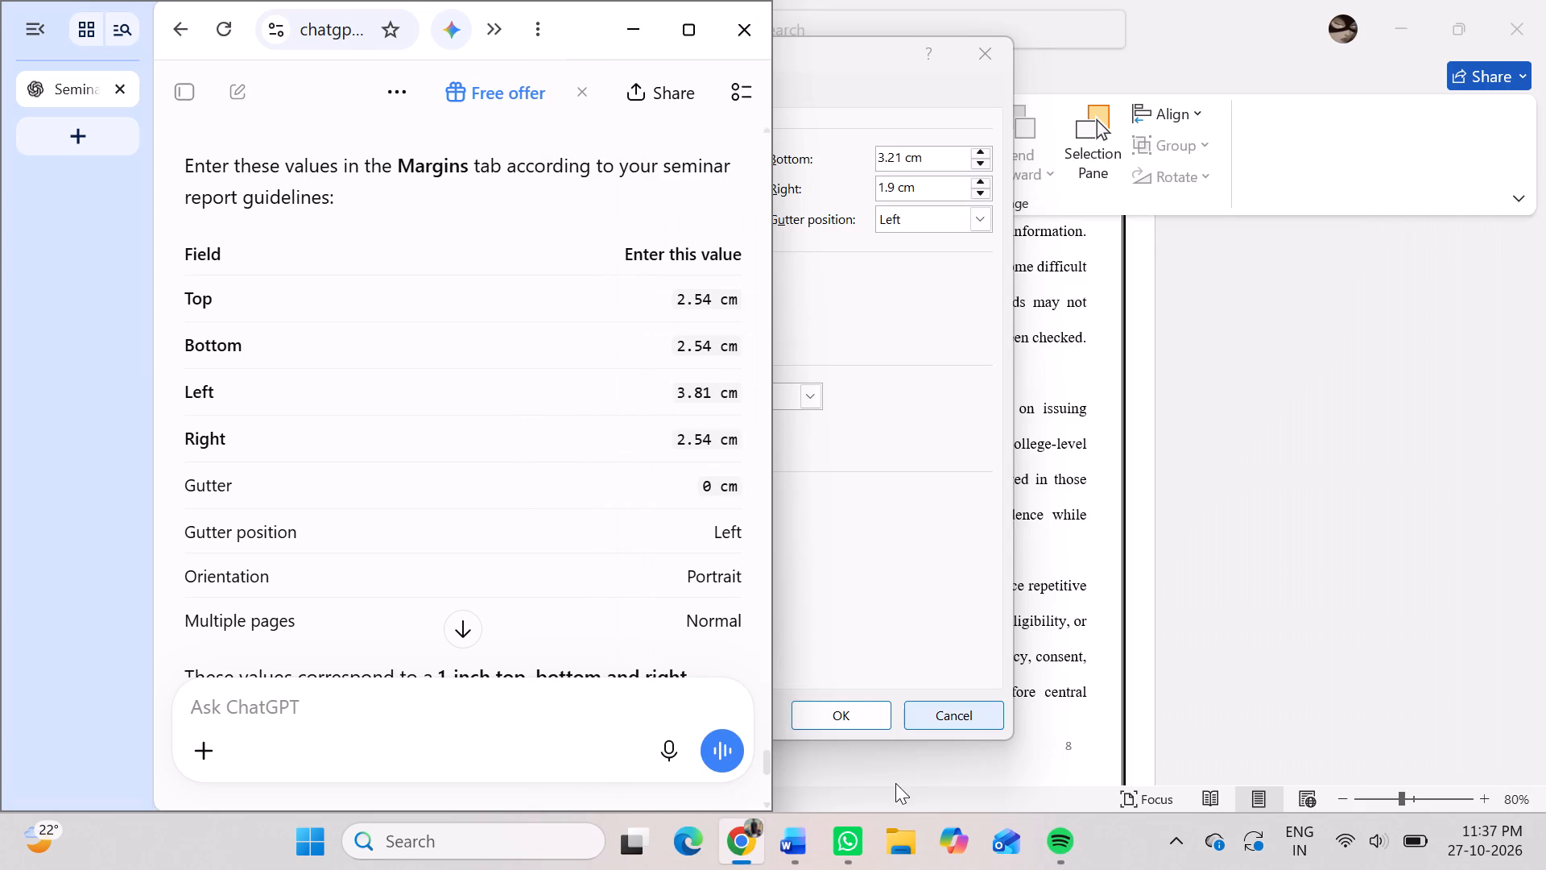
left_click(798, 746)
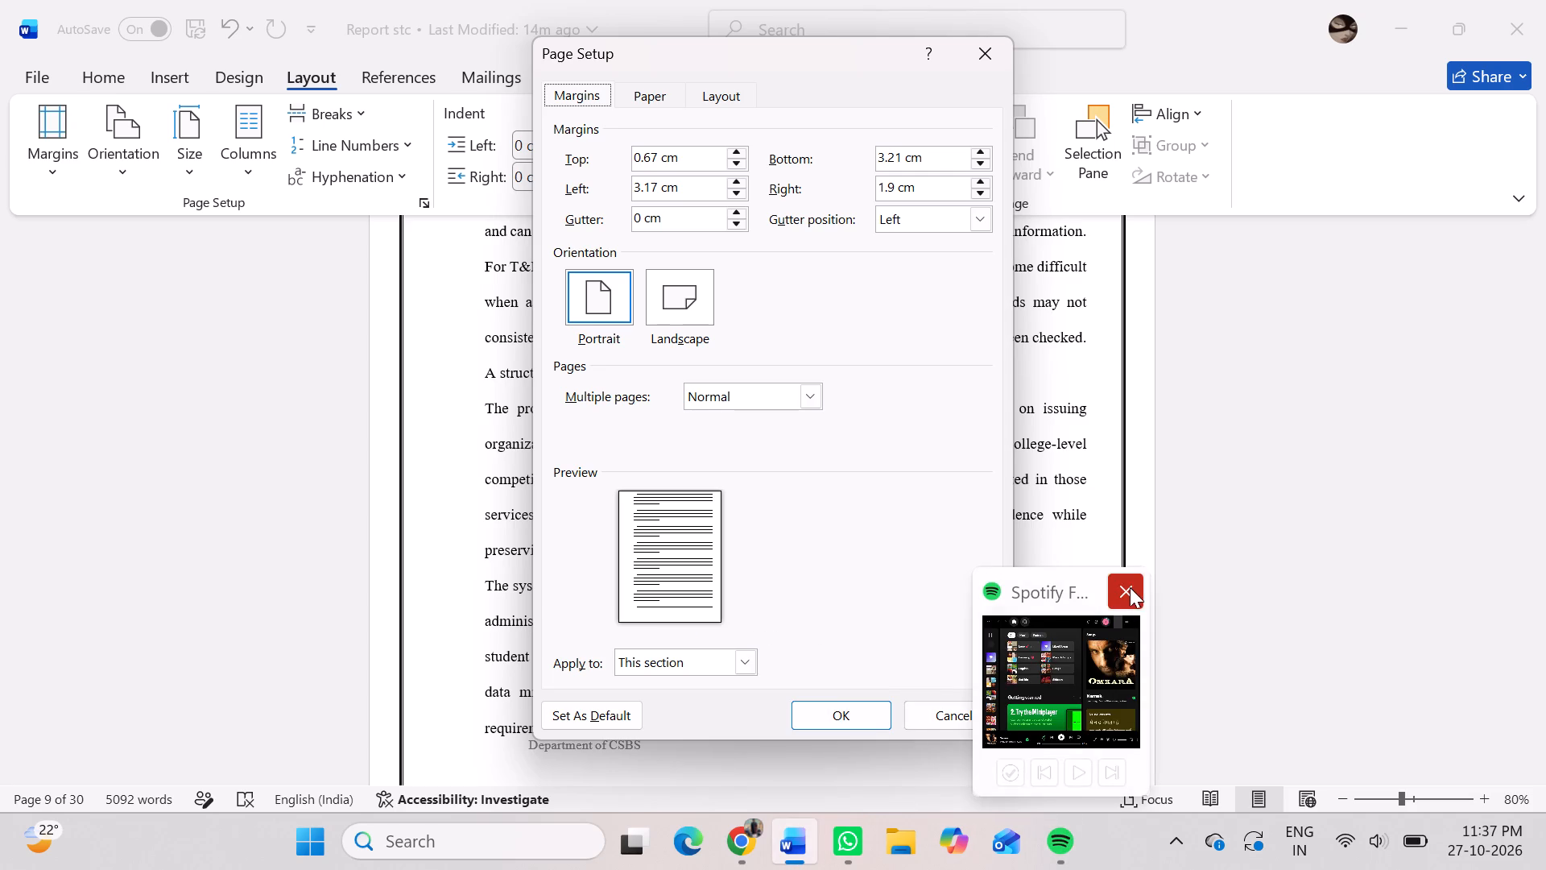
left_click(1130, 587)
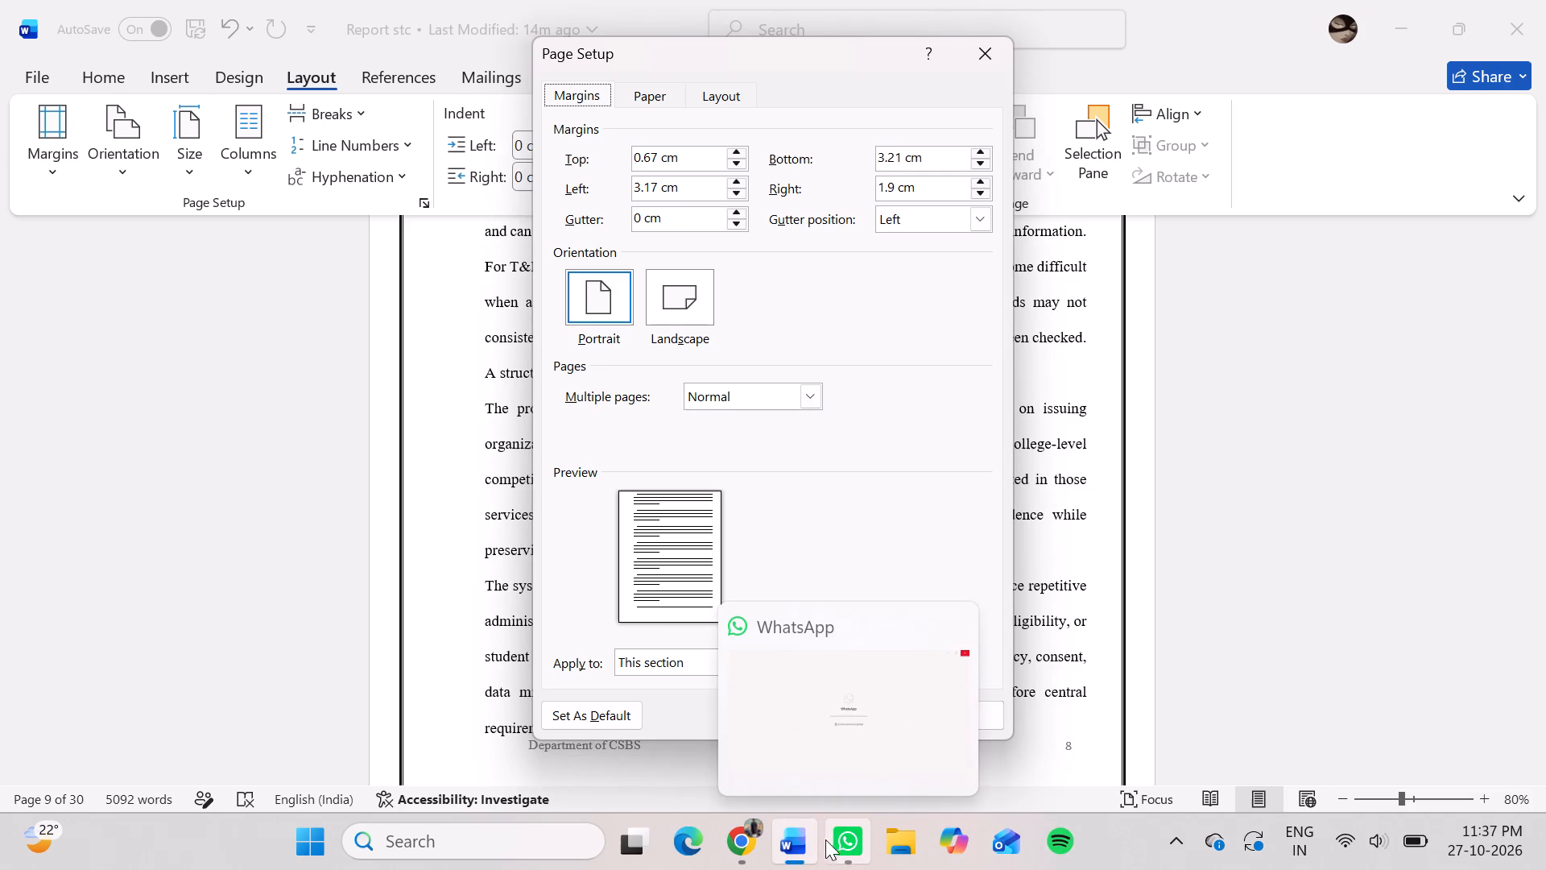
left_click(734, 847)
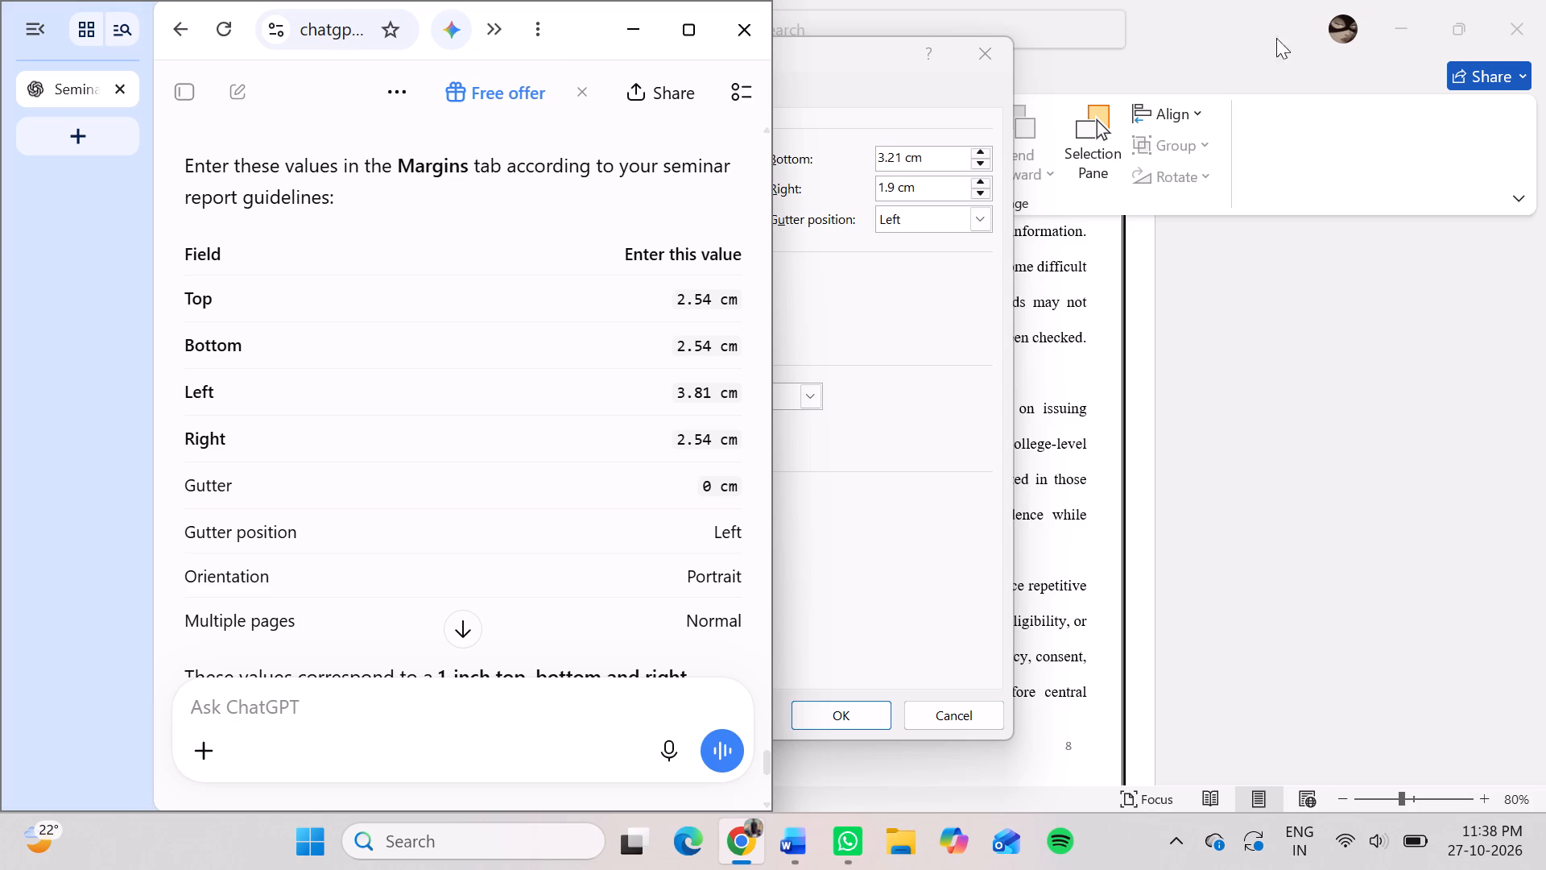
left_click_drag(882, 56, 995, 61)
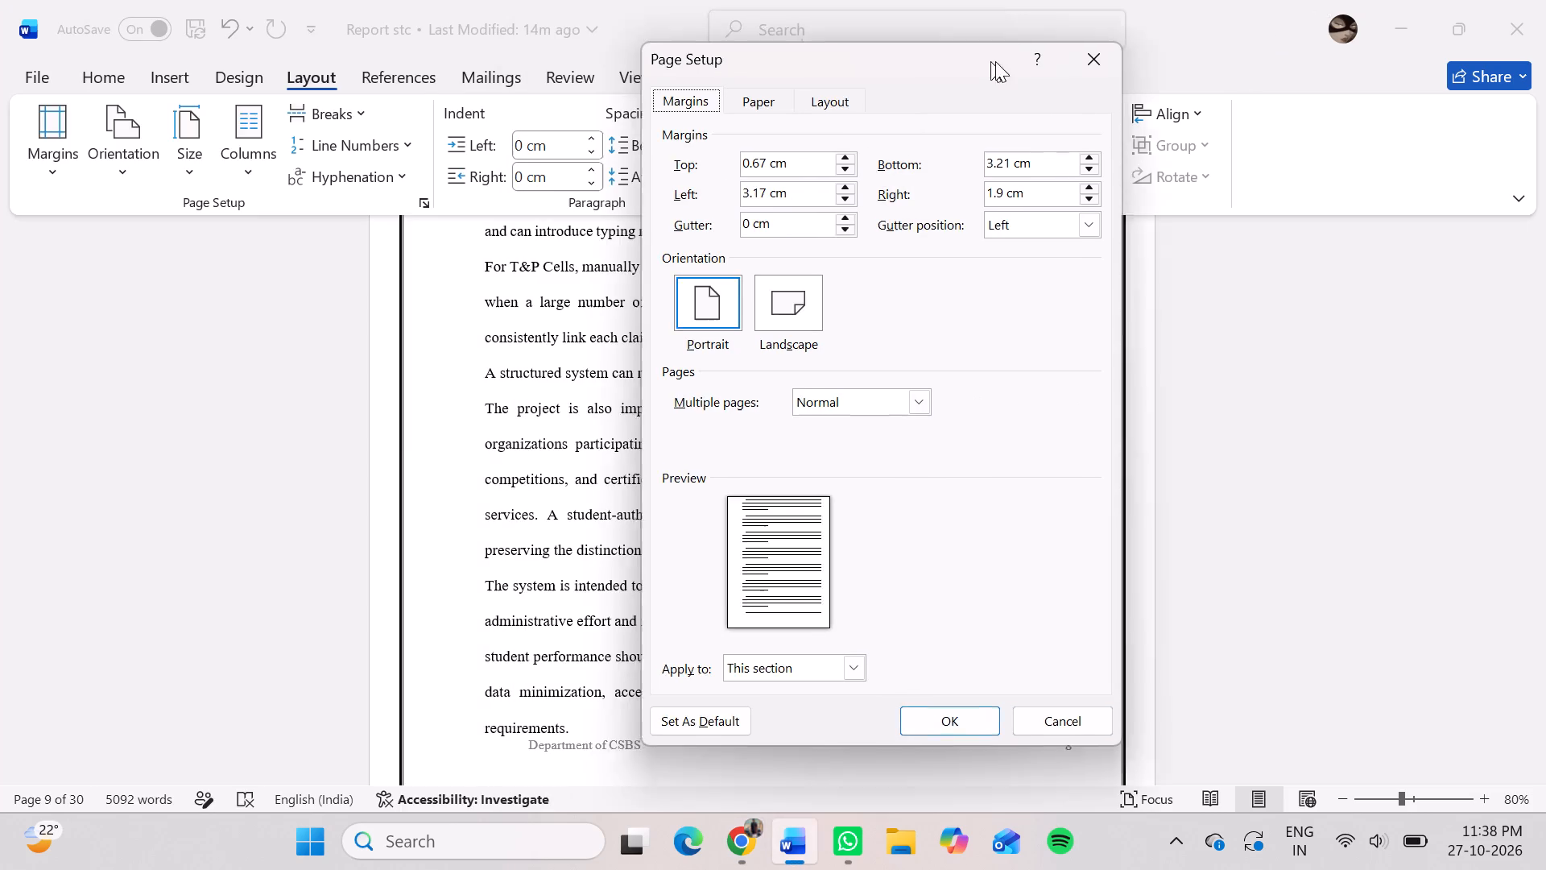
left_click_drag(995, 61, 1291, 61)
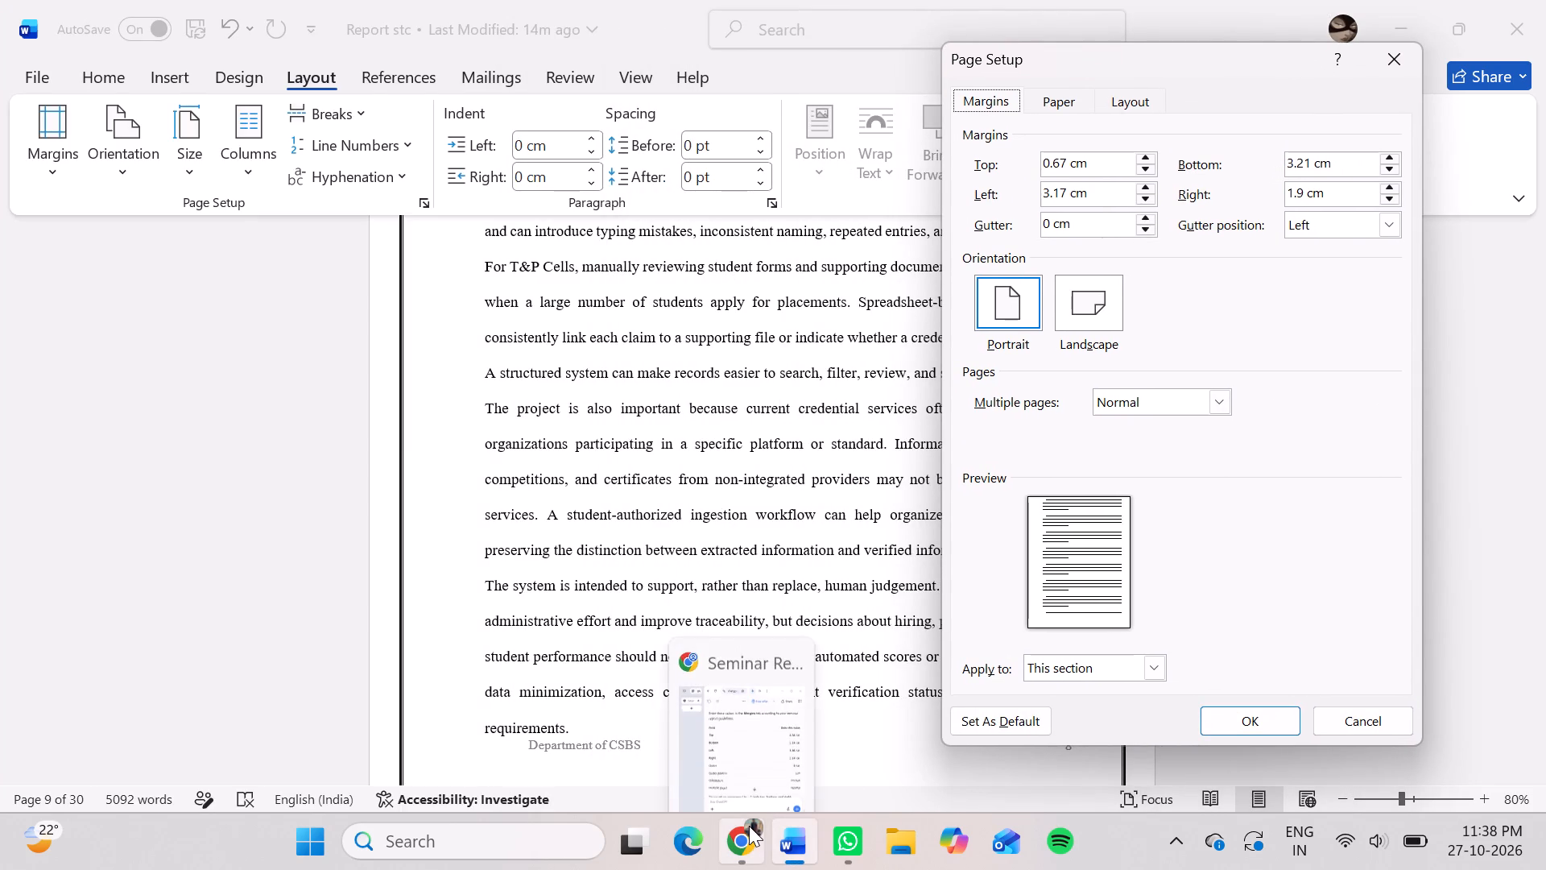
left_click(746, 733)
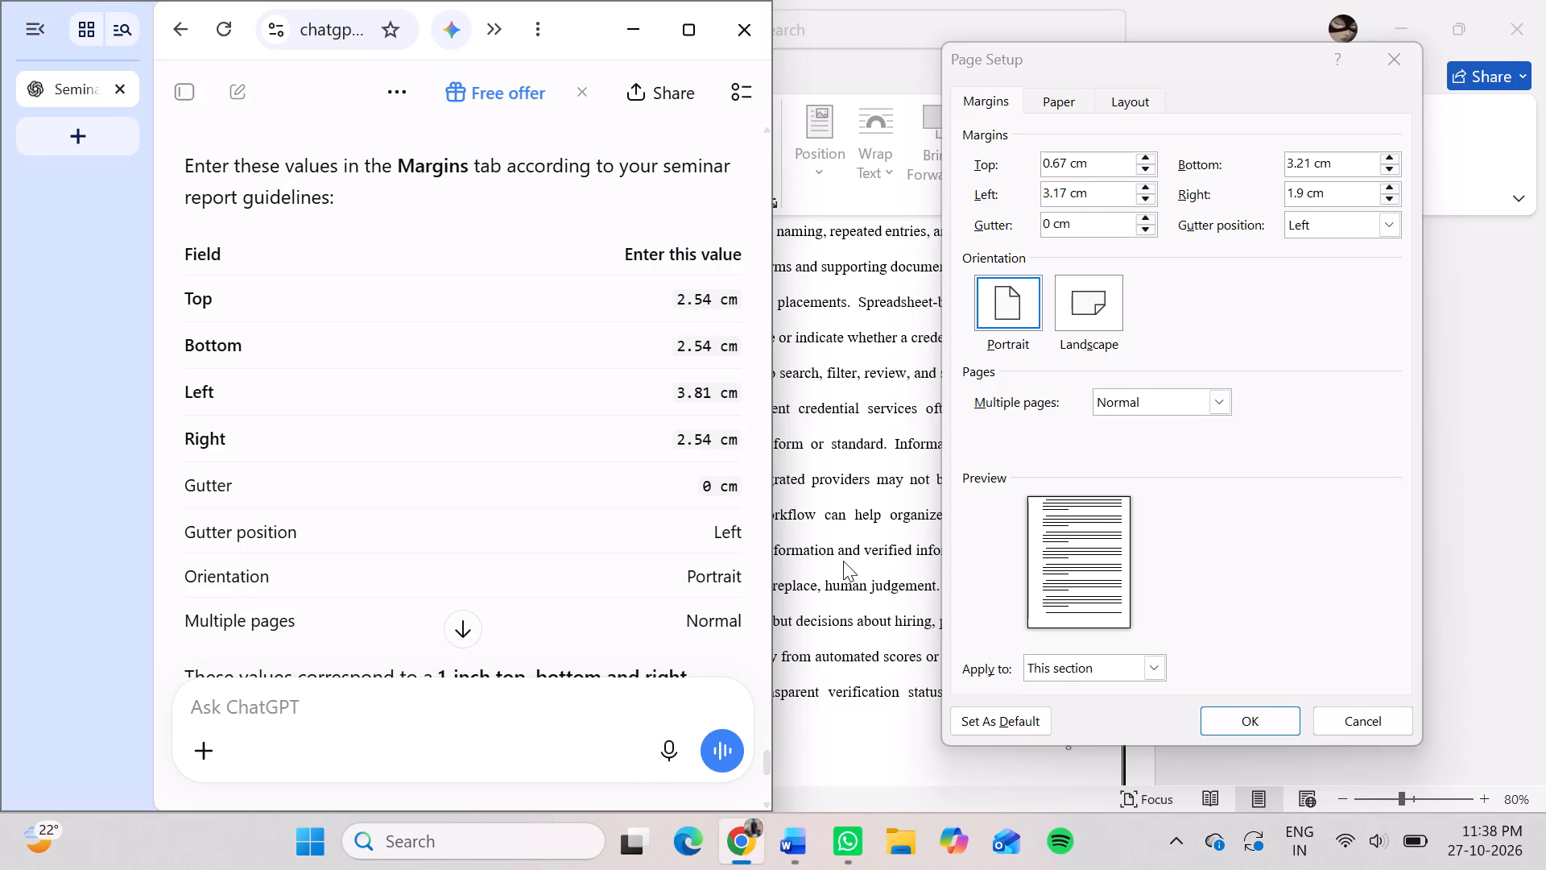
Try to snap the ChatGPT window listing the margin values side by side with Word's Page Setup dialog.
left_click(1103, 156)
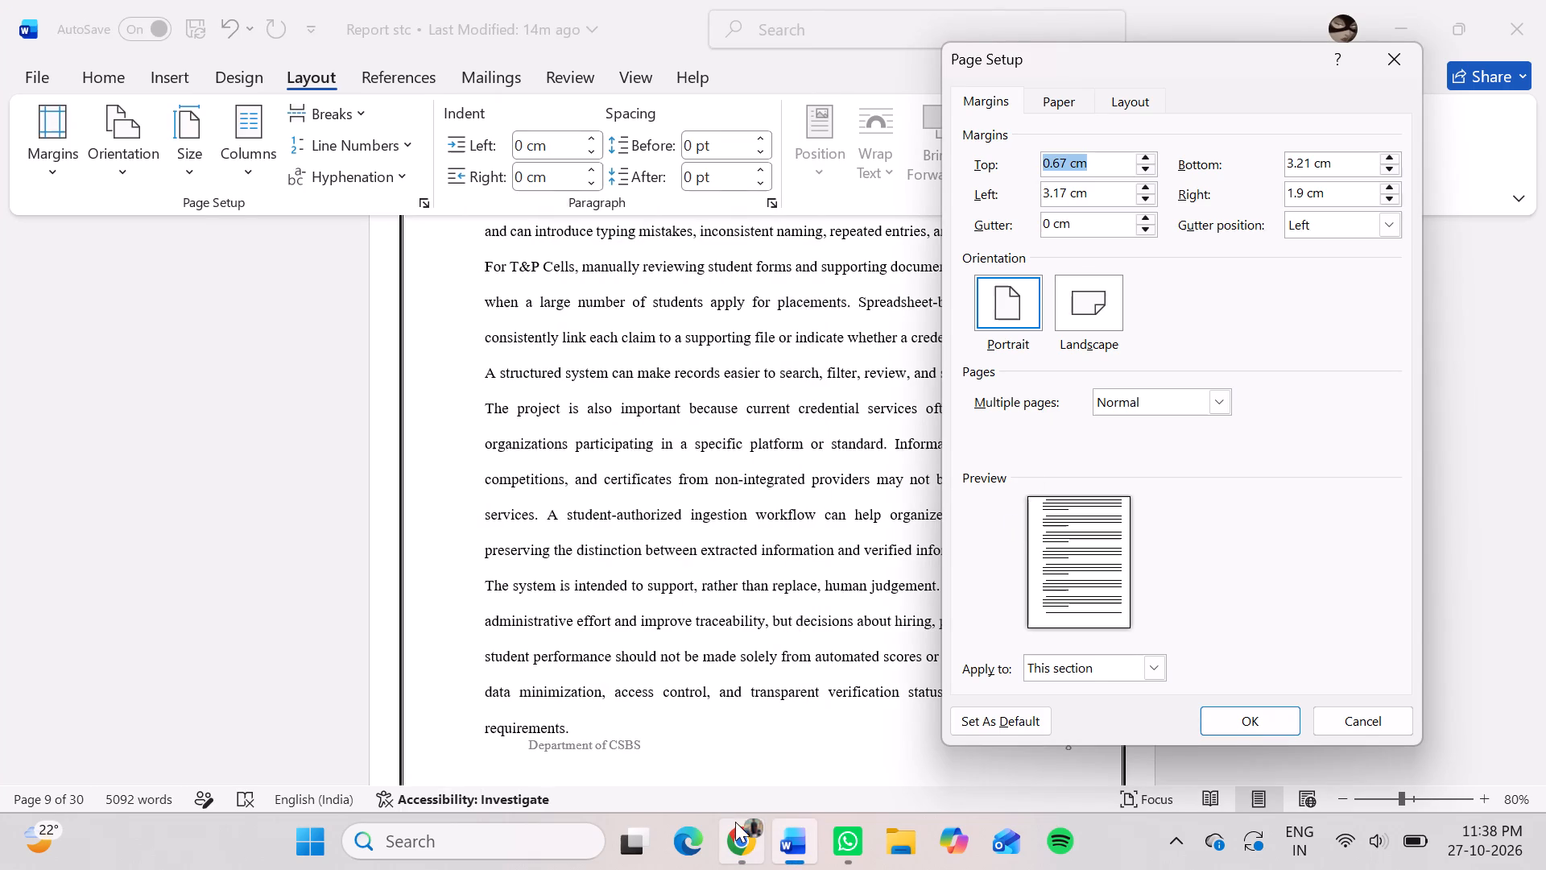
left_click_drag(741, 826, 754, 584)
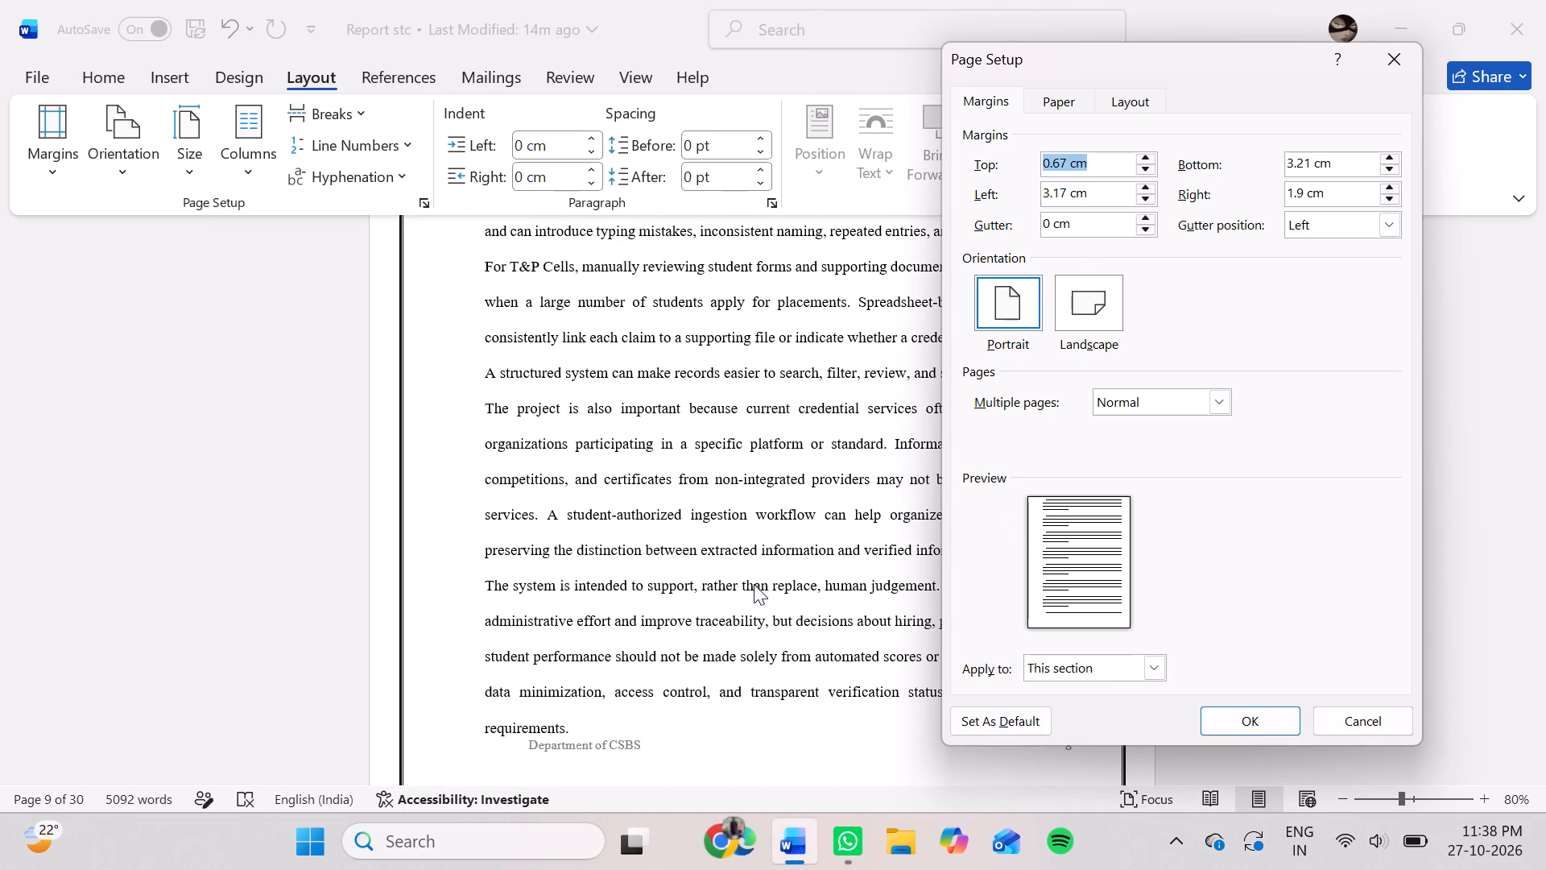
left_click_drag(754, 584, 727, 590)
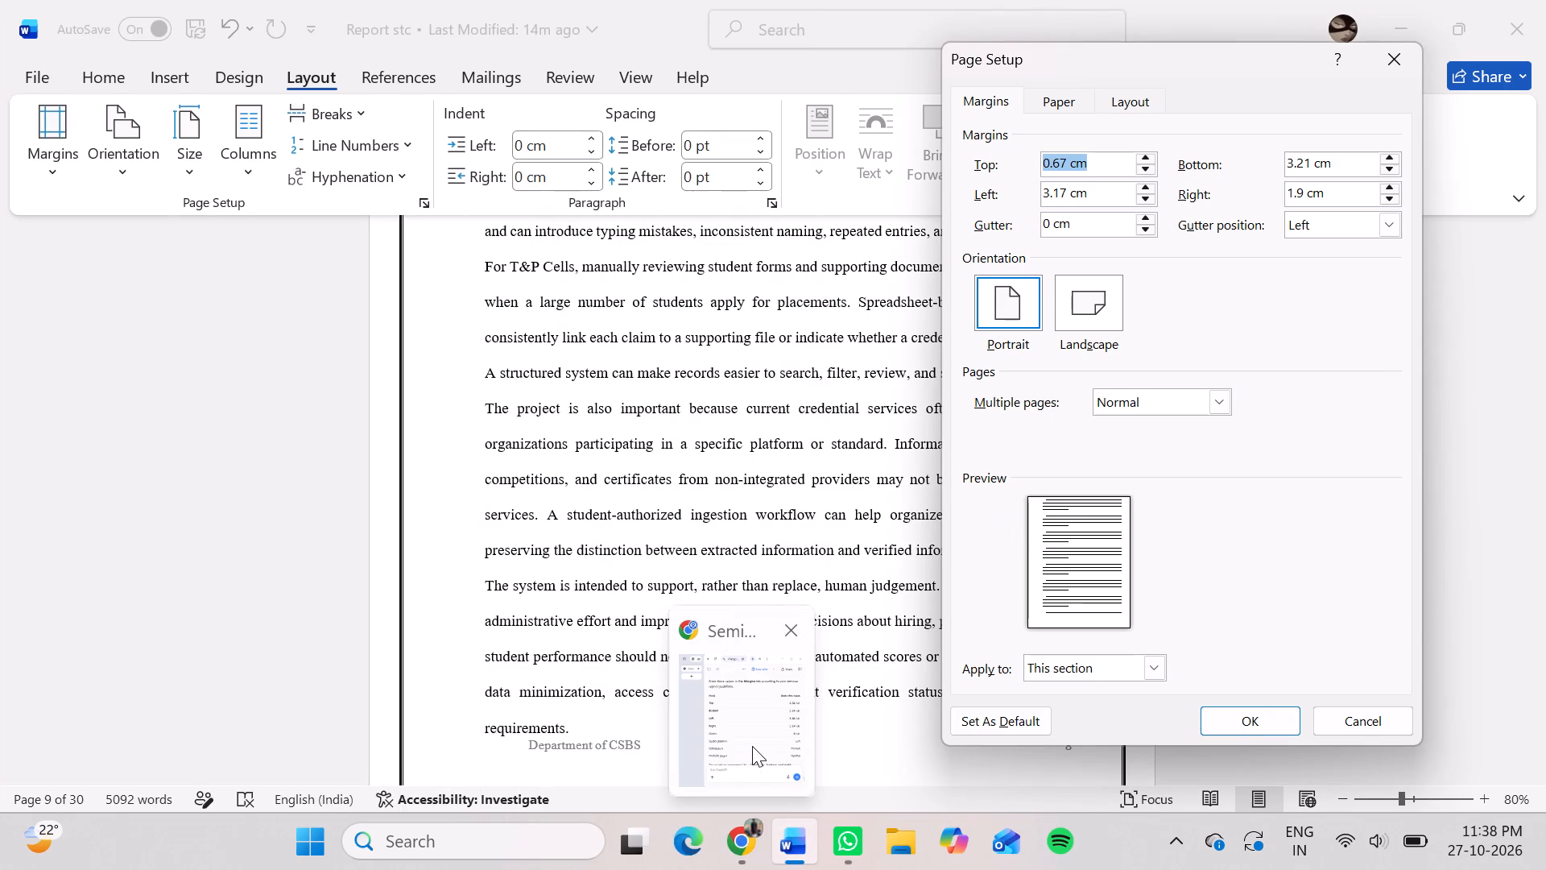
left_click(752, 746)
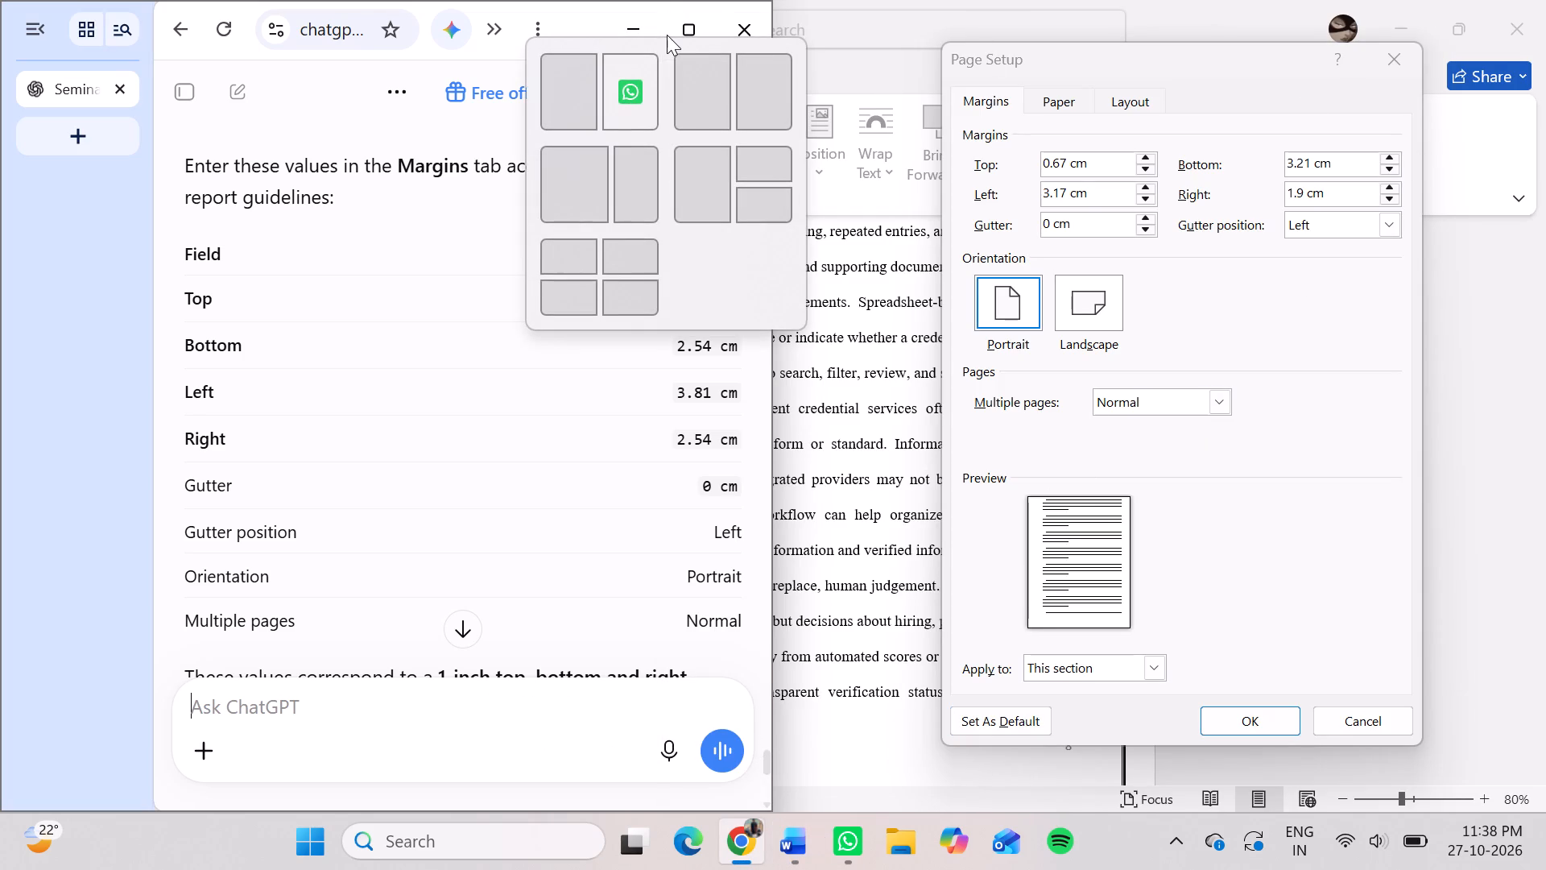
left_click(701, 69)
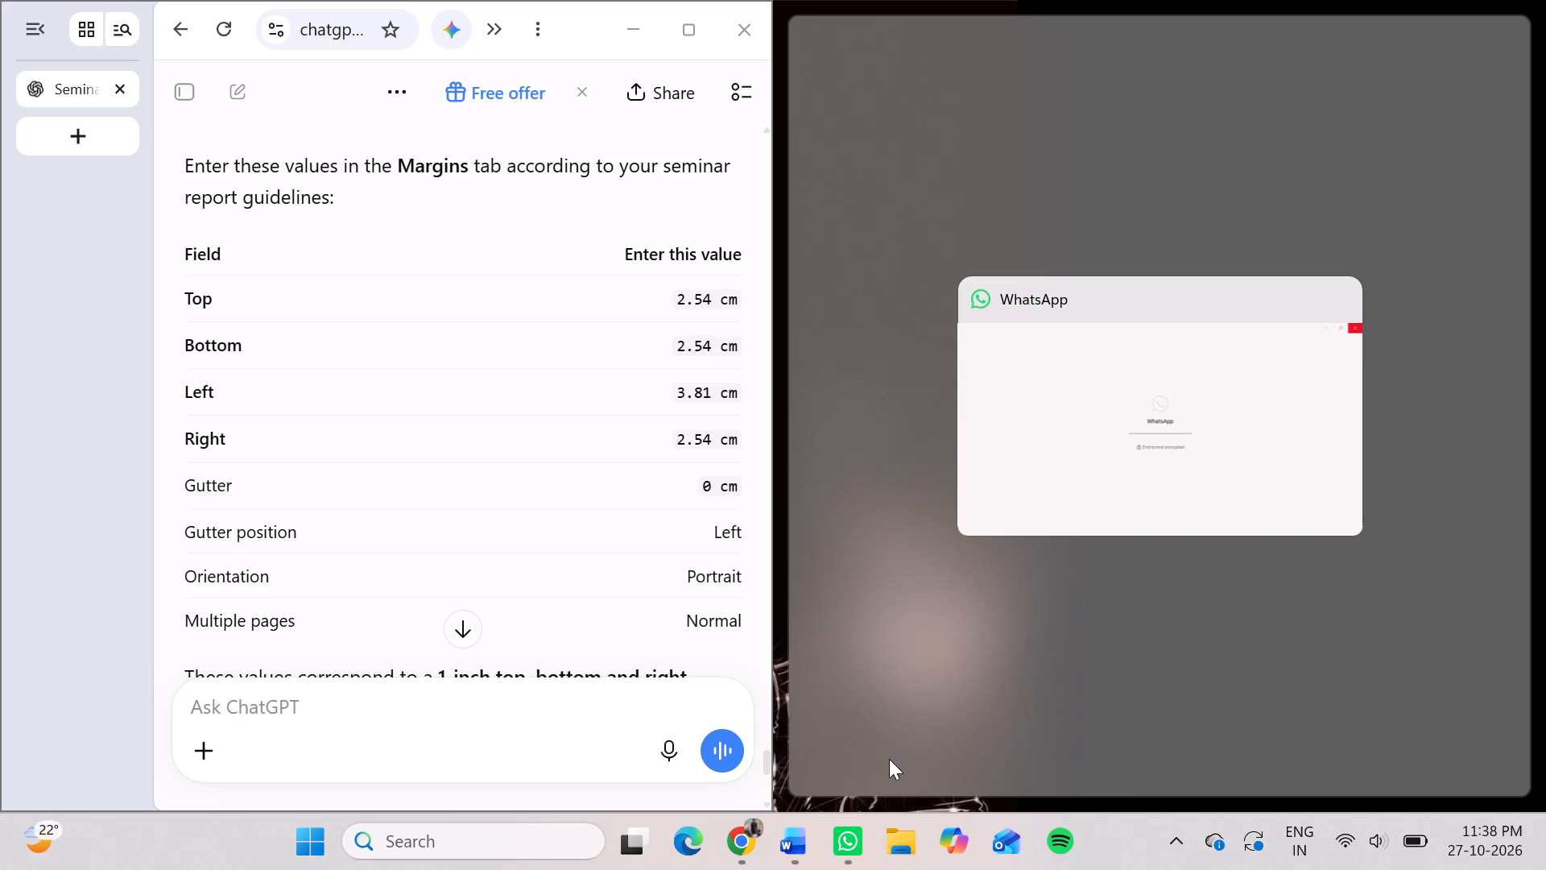
Switch back to Word's Page Setup dialog and apply a top margin of 2.54 cm to this section.
left_click(788, 856)
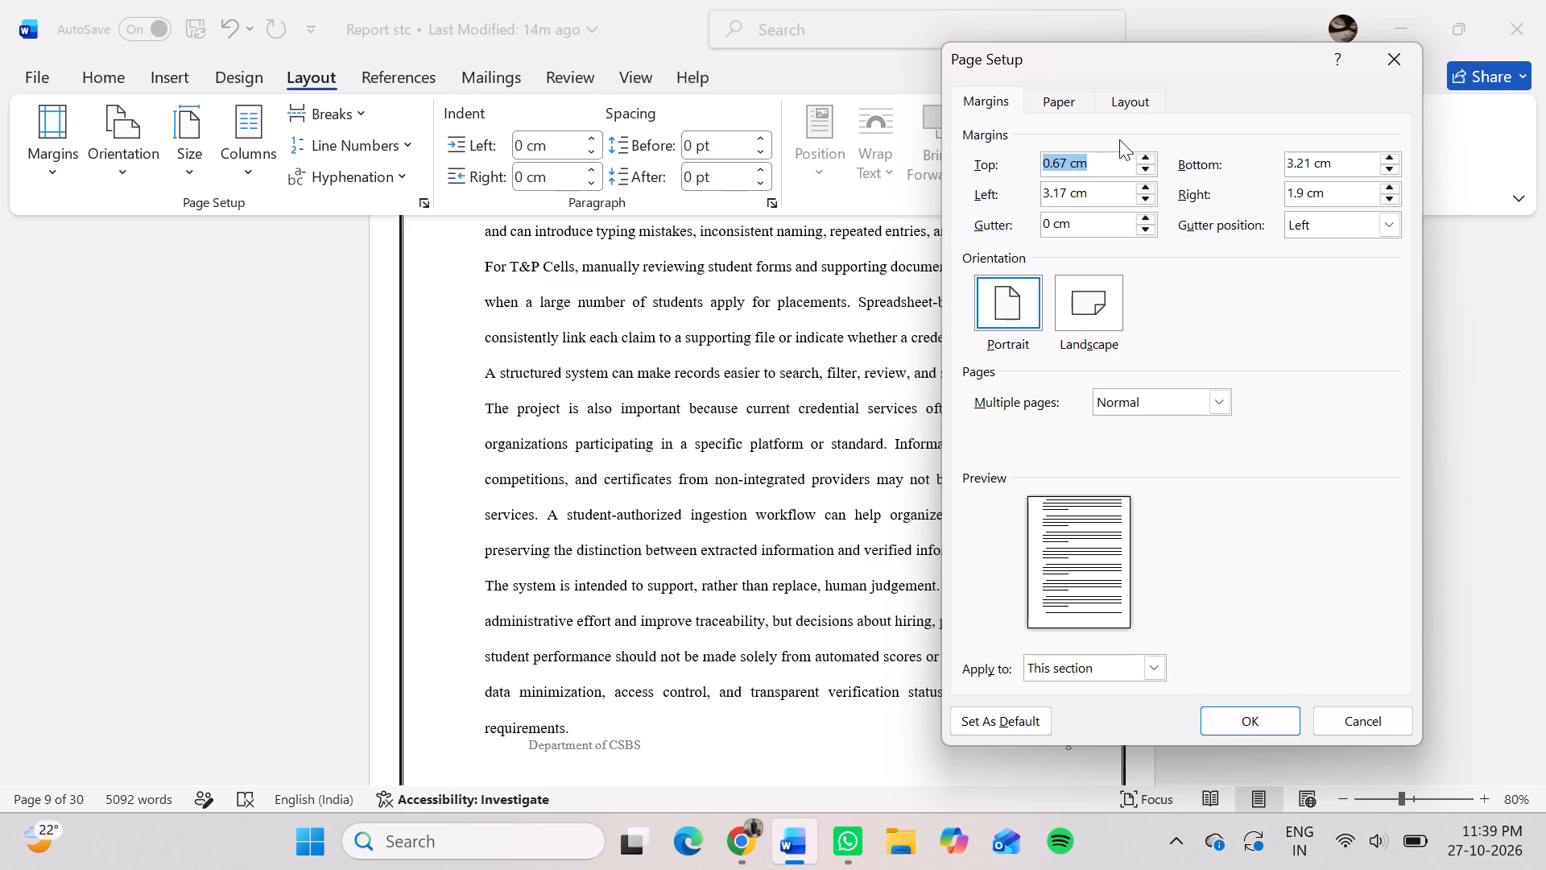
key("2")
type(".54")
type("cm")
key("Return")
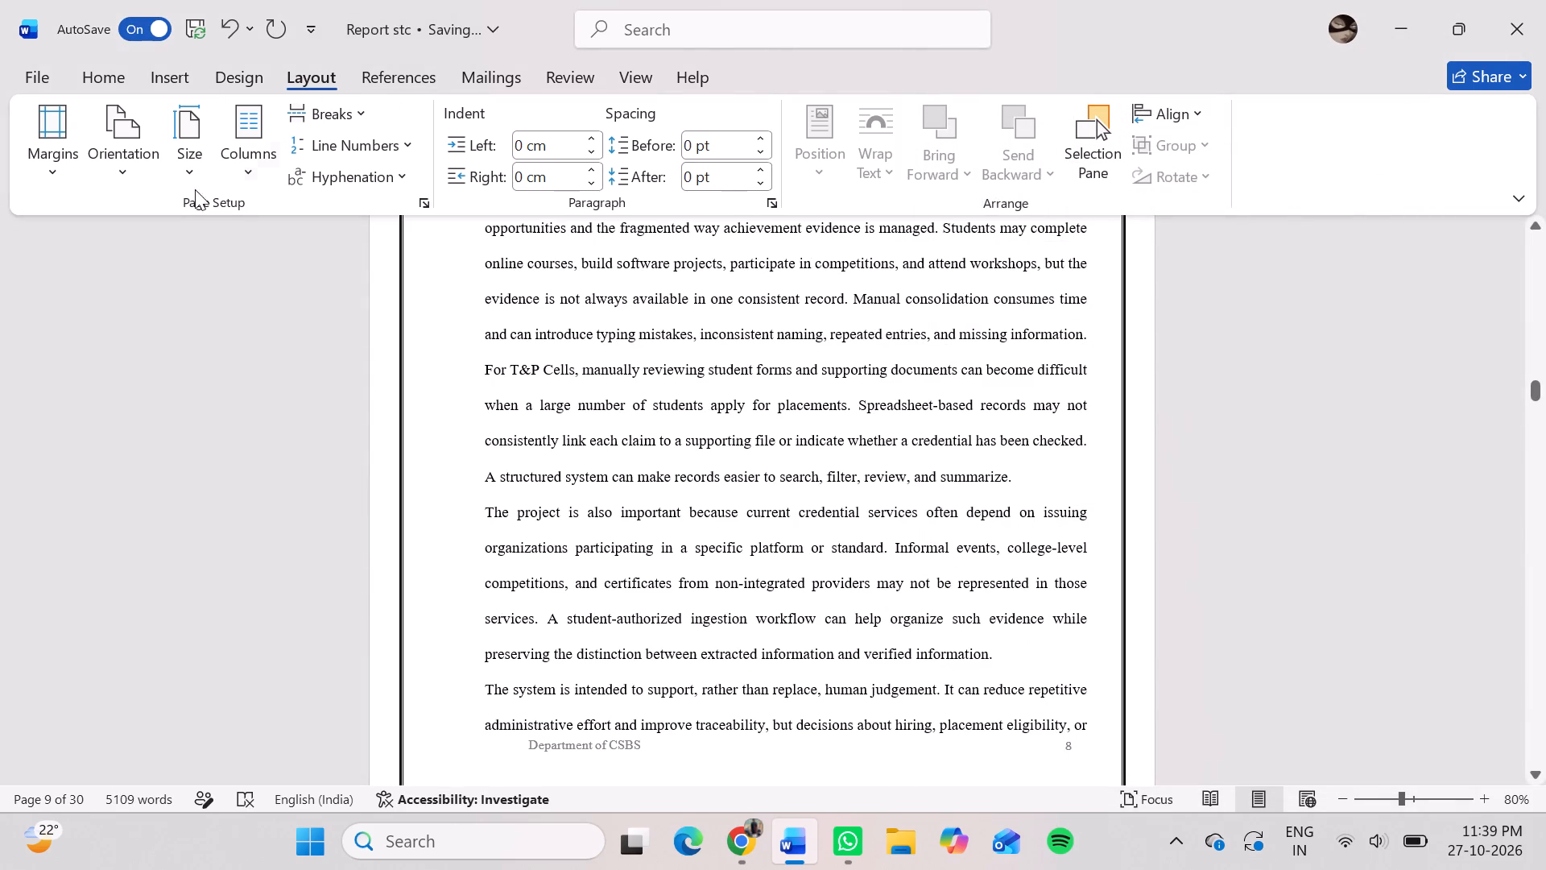
Reopen the custom margin settings and set the bottom margin to 2.54 cm.
left_click(53, 164)
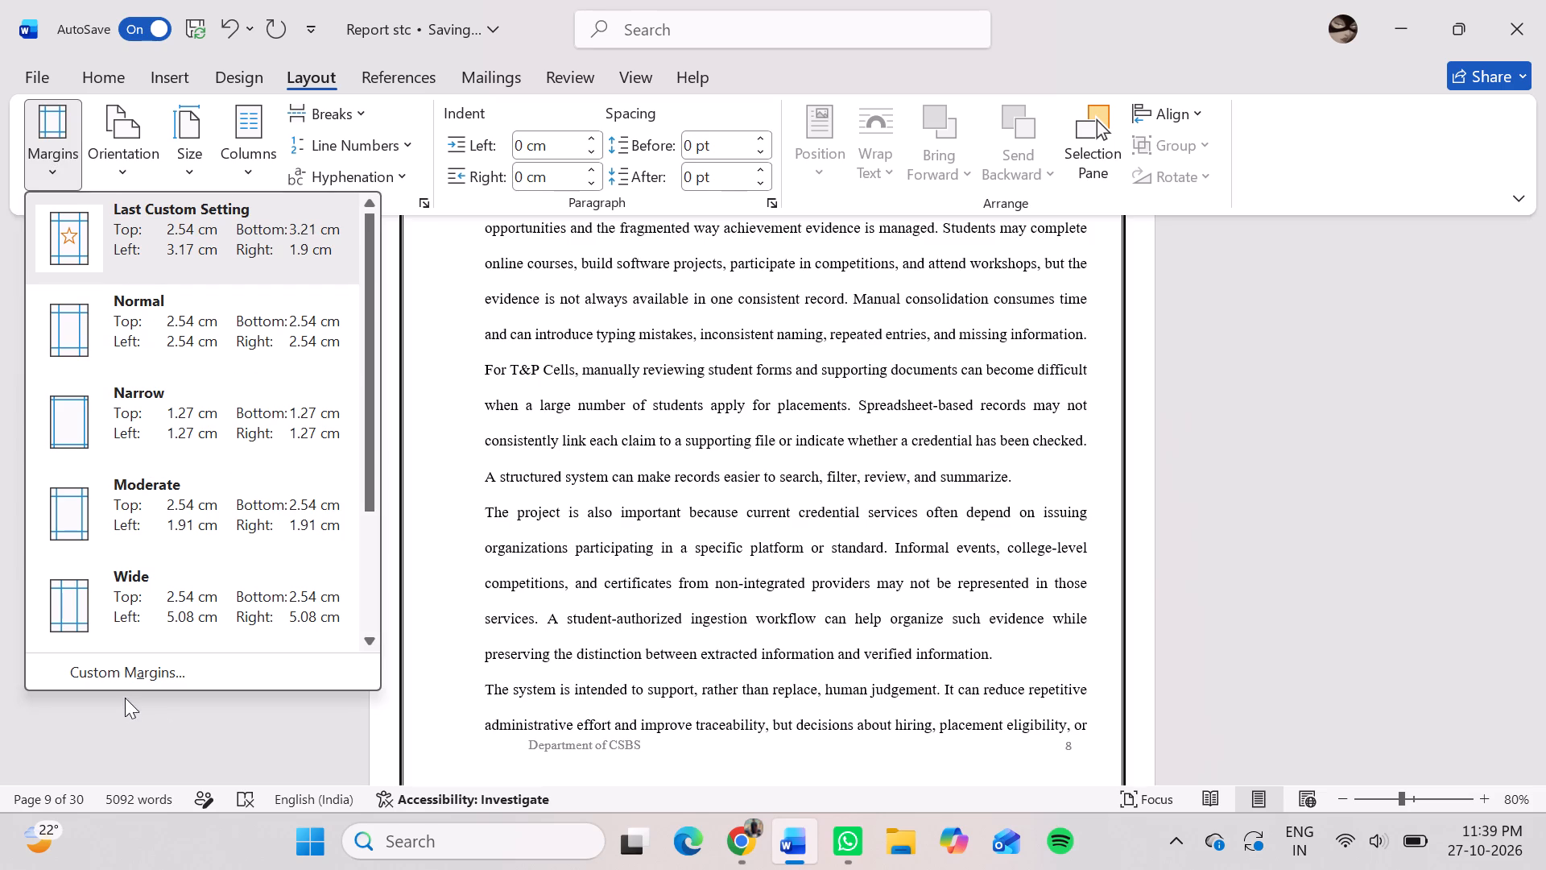
left_click(138, 673)
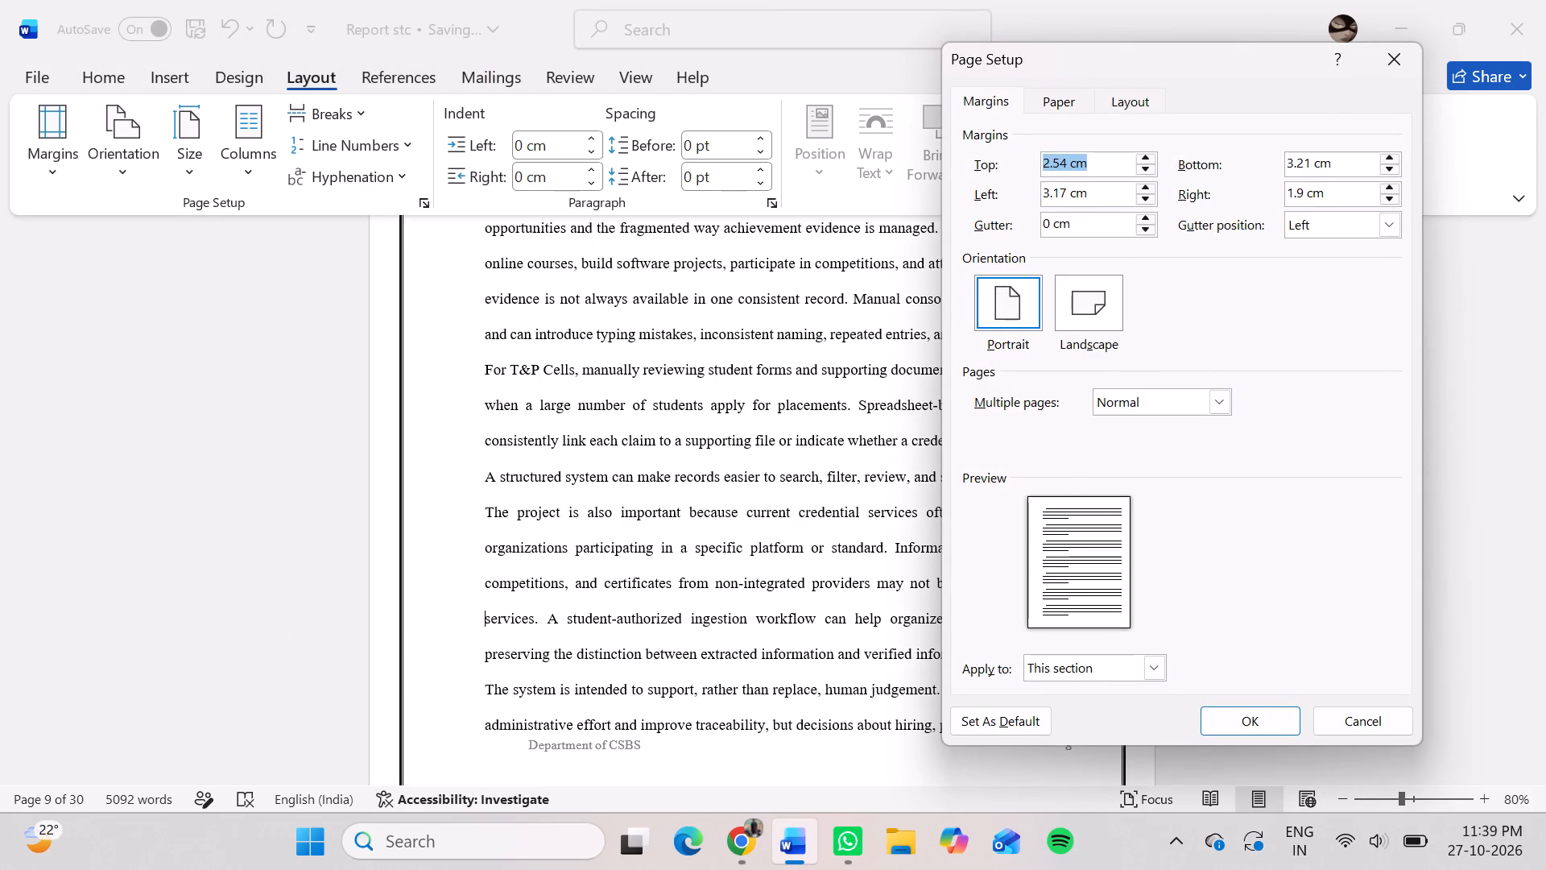
left_click(1353, 159)
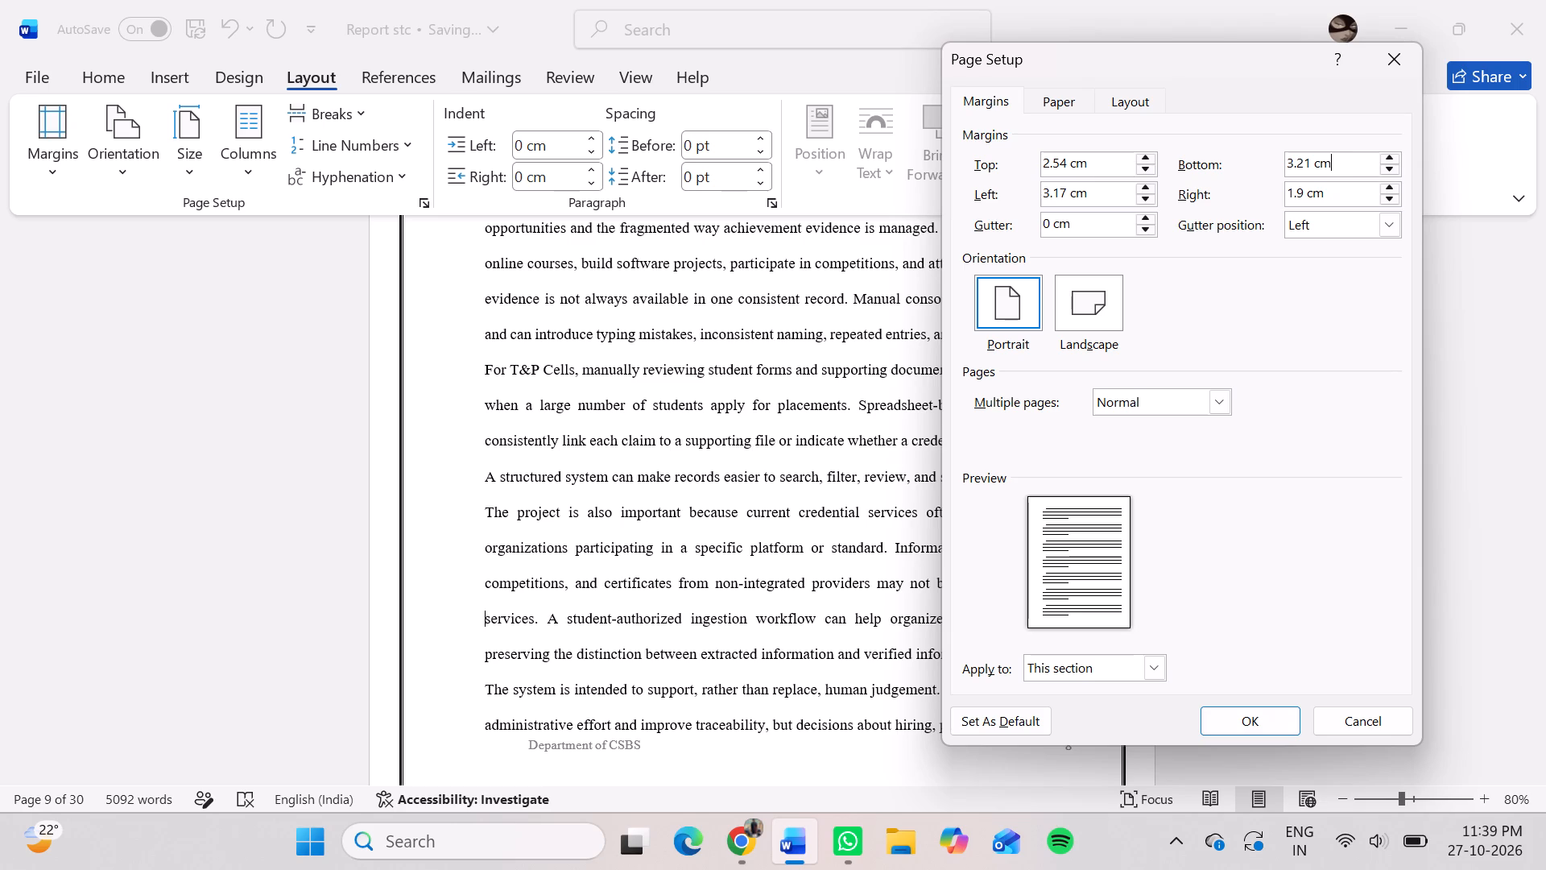
key("2")
type(".54 cm")
left_click(1331, 160)
key("BackSpace")
key("BackSpace")
key("BackSpace")
key("BackSpace")
key("BackSpace")
key("BackSpace")
key("BackSpace")
Set the left margin to 3.81 cm.
left_click(1151, 186)
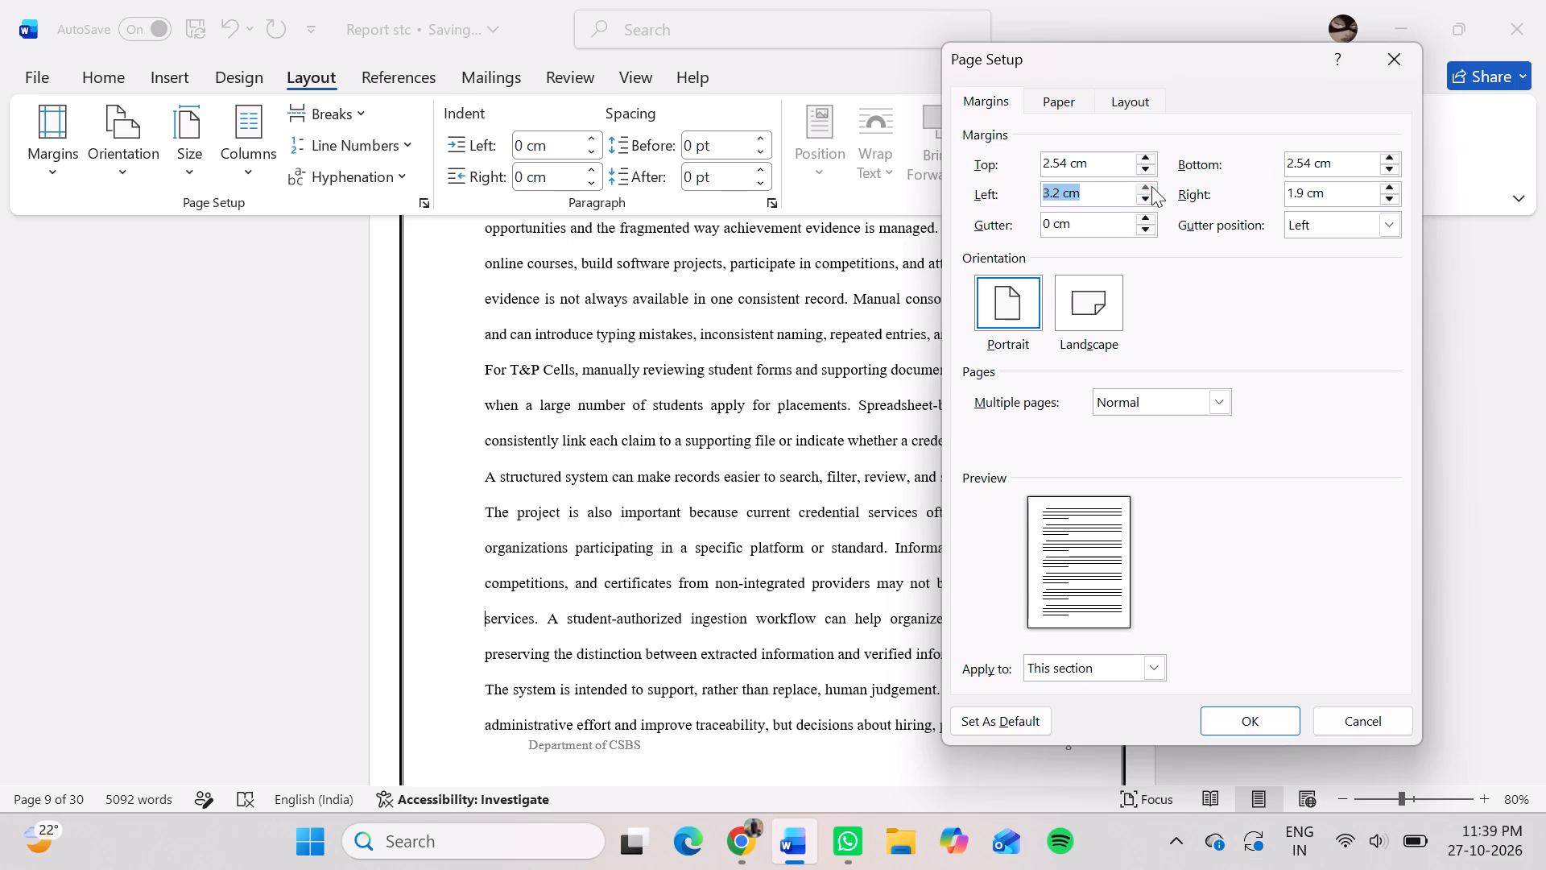
left_click(1151, 186)
triple_click(1151, 186)
double_click(1151, 186)
left_click(1059, 193)
key("1")
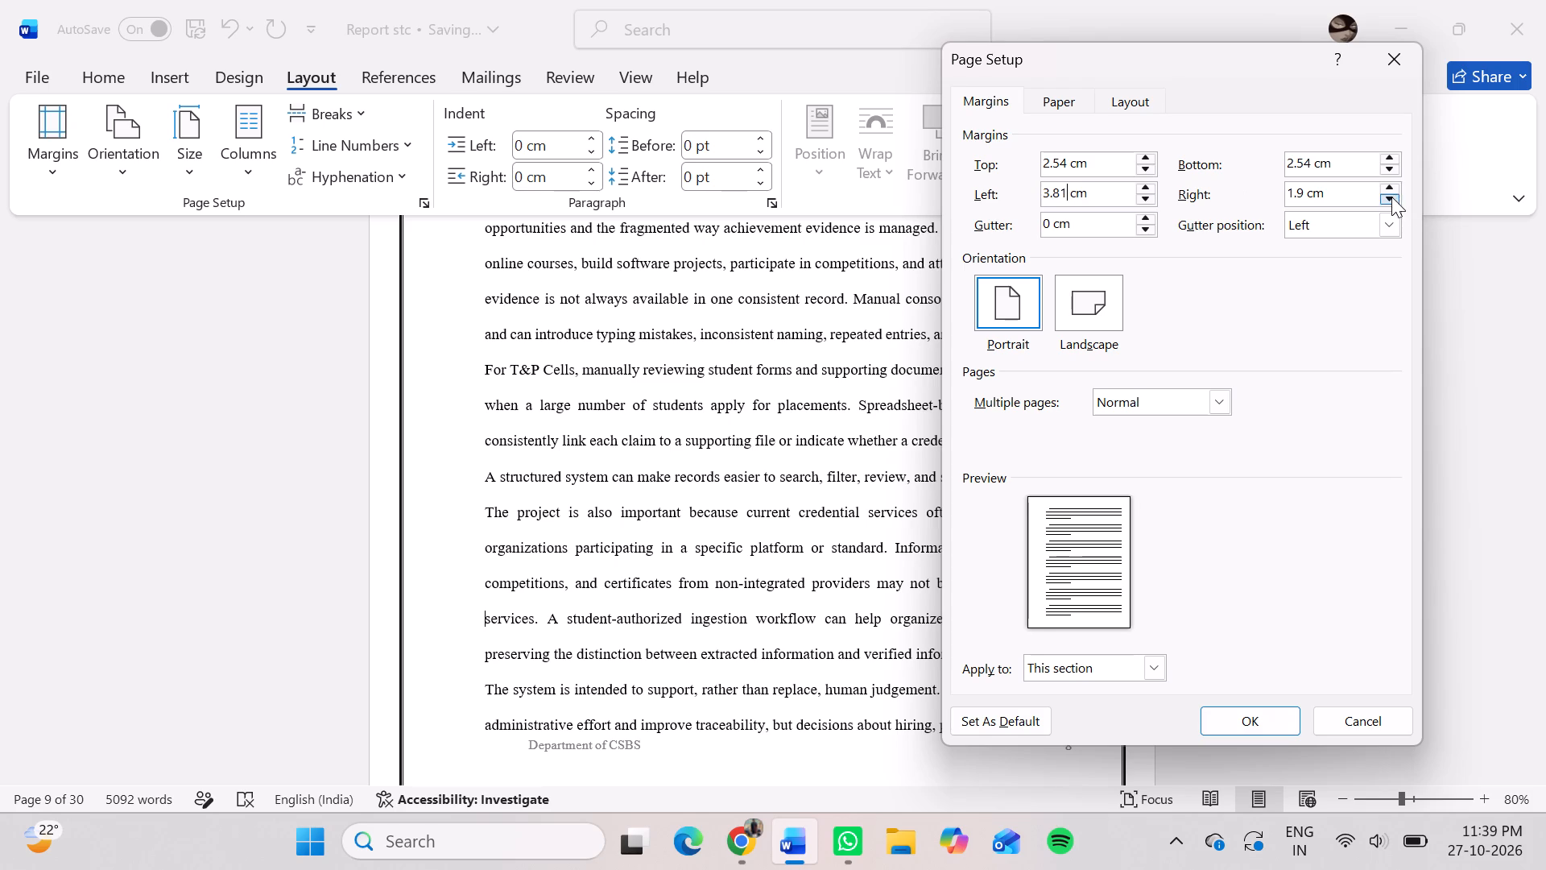
Set the right margin to 2.54 cm.
double_click(1386, 185)
triple_click(1386, 185)
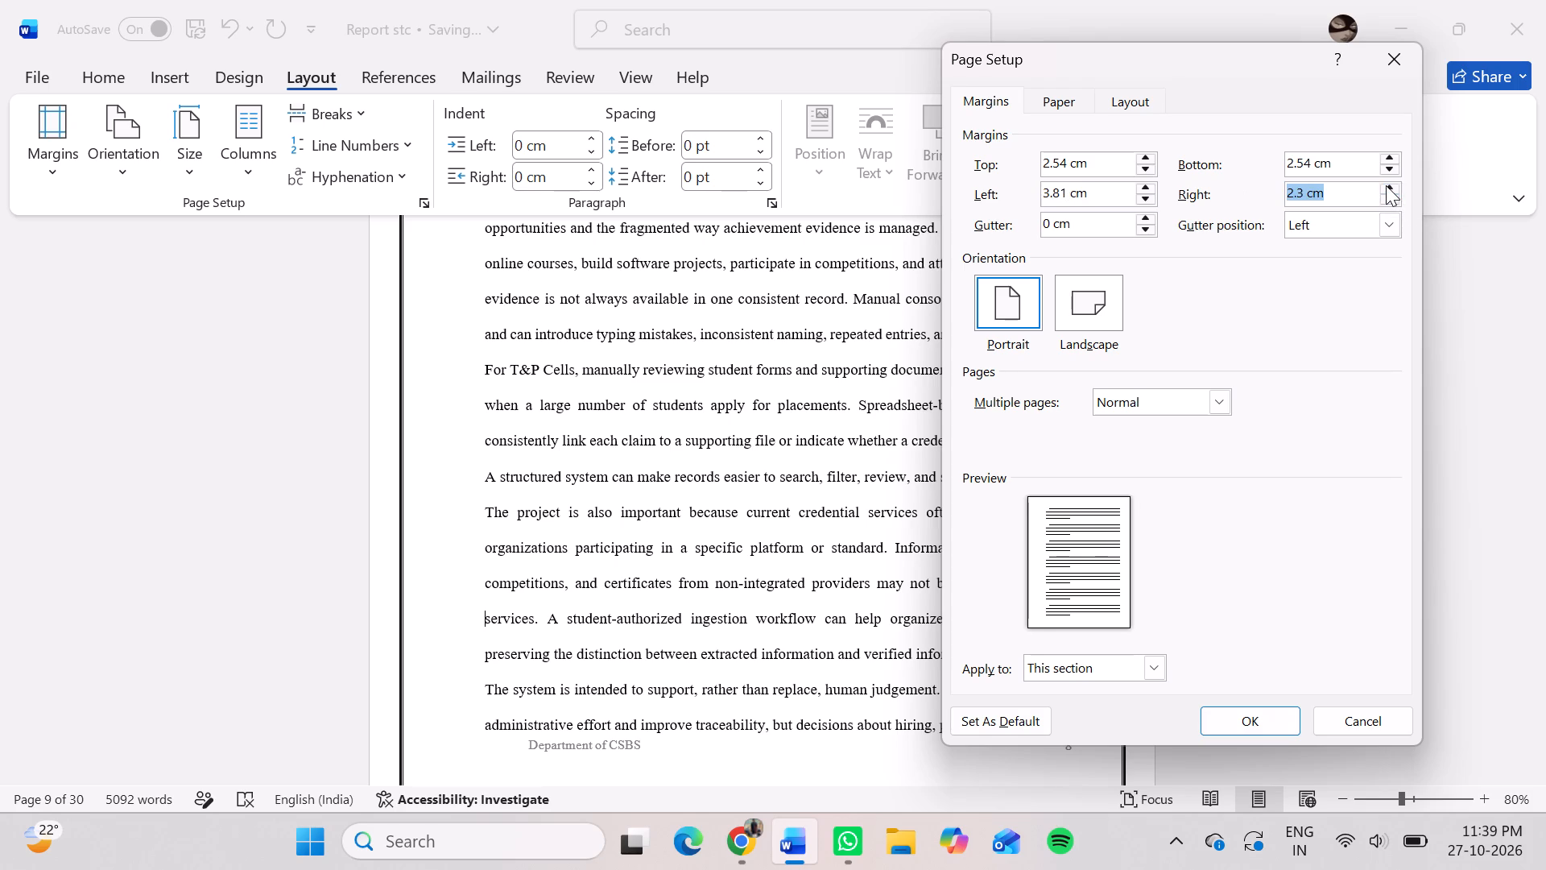
left_click(1386, 185)
left_click(1302, 184)
key("4")
Apply the Page Setup margins to the whole document.
left_click(1154, 671)
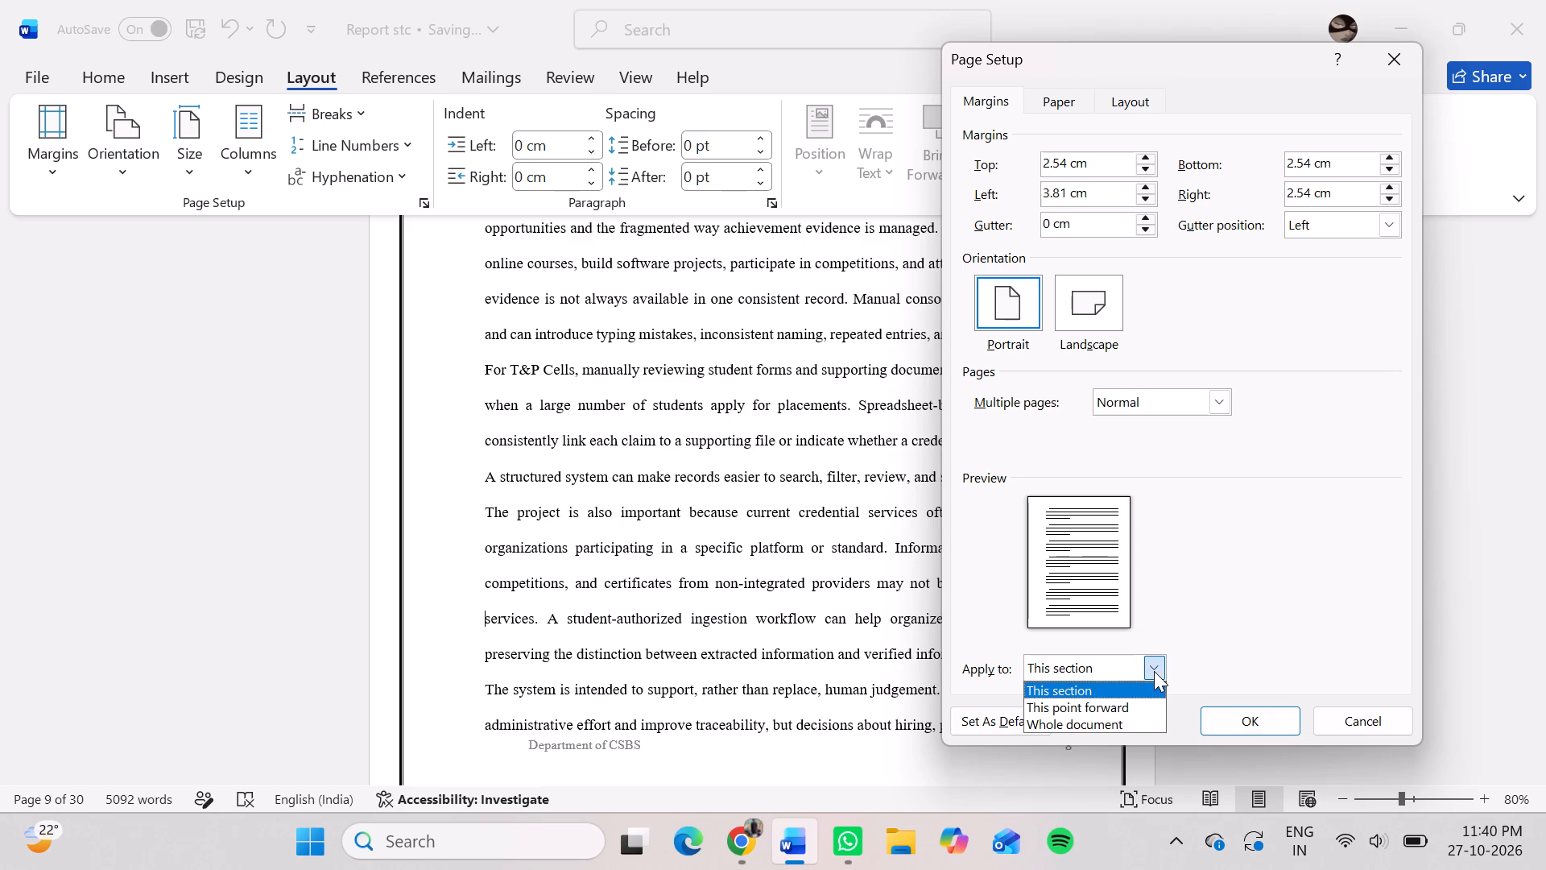
left_click(1121, 723)
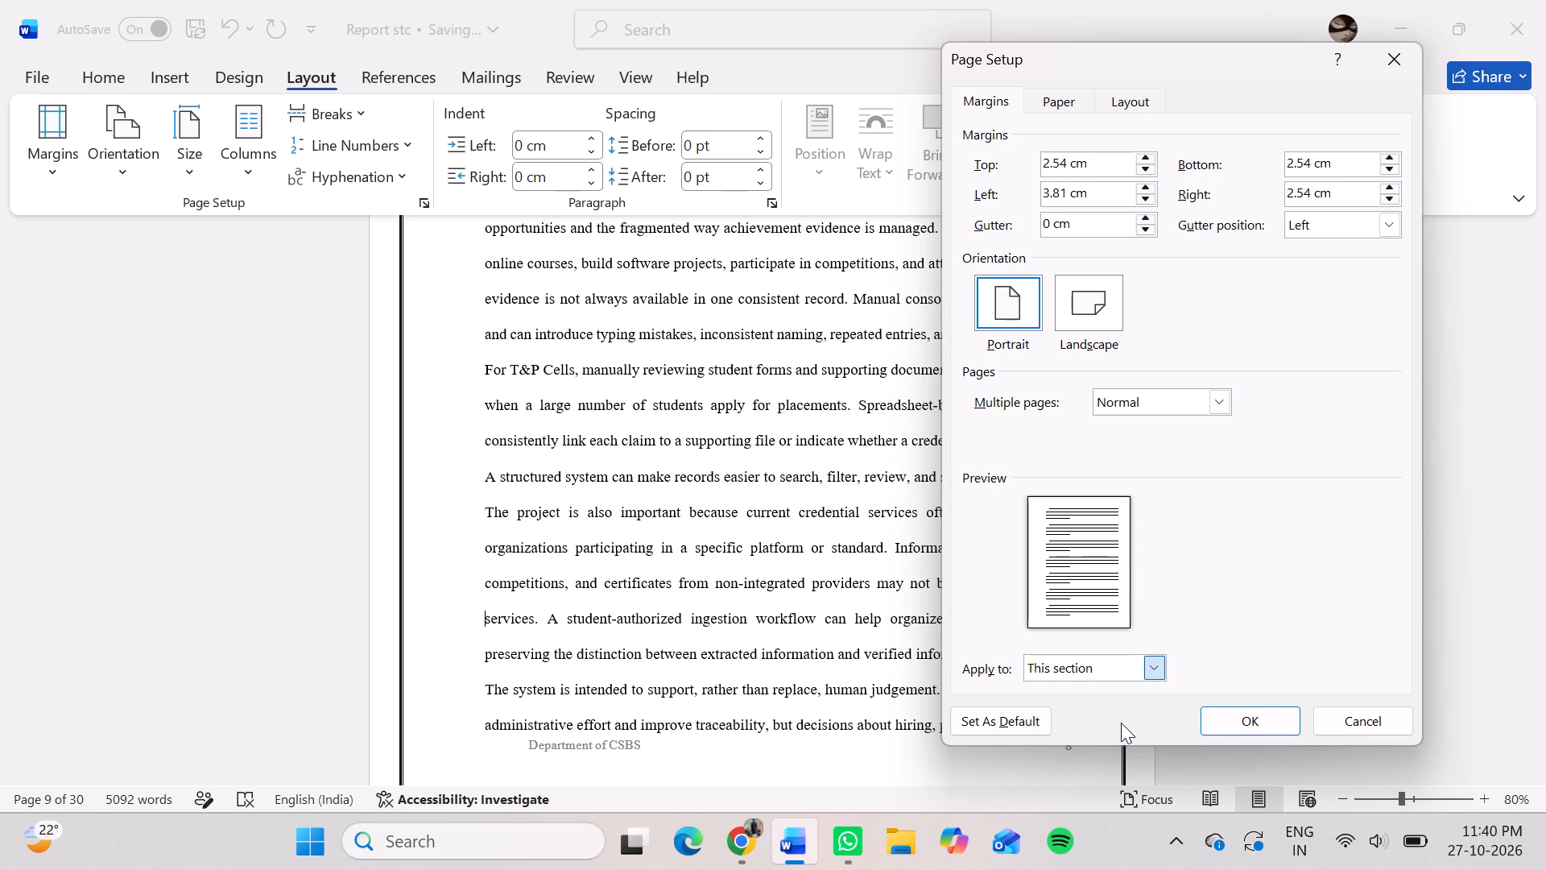
left_click(1235, 726)
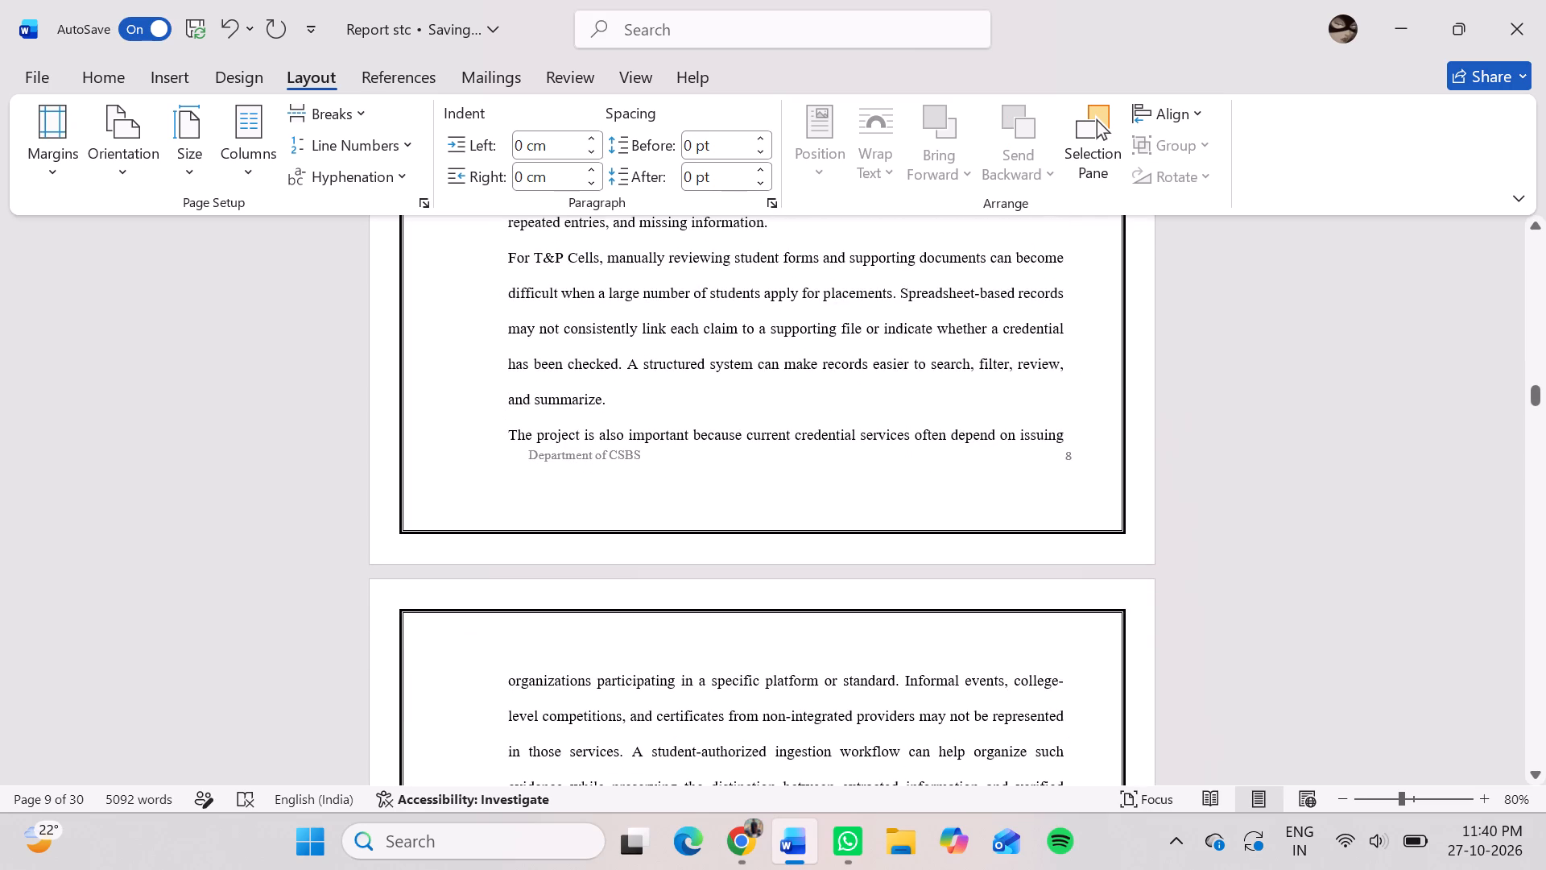
Review the report's pages, from the seminar objectives back to the table of contents, for layout, borders and page numbers.
scroll(1111, 605, "down", 5)
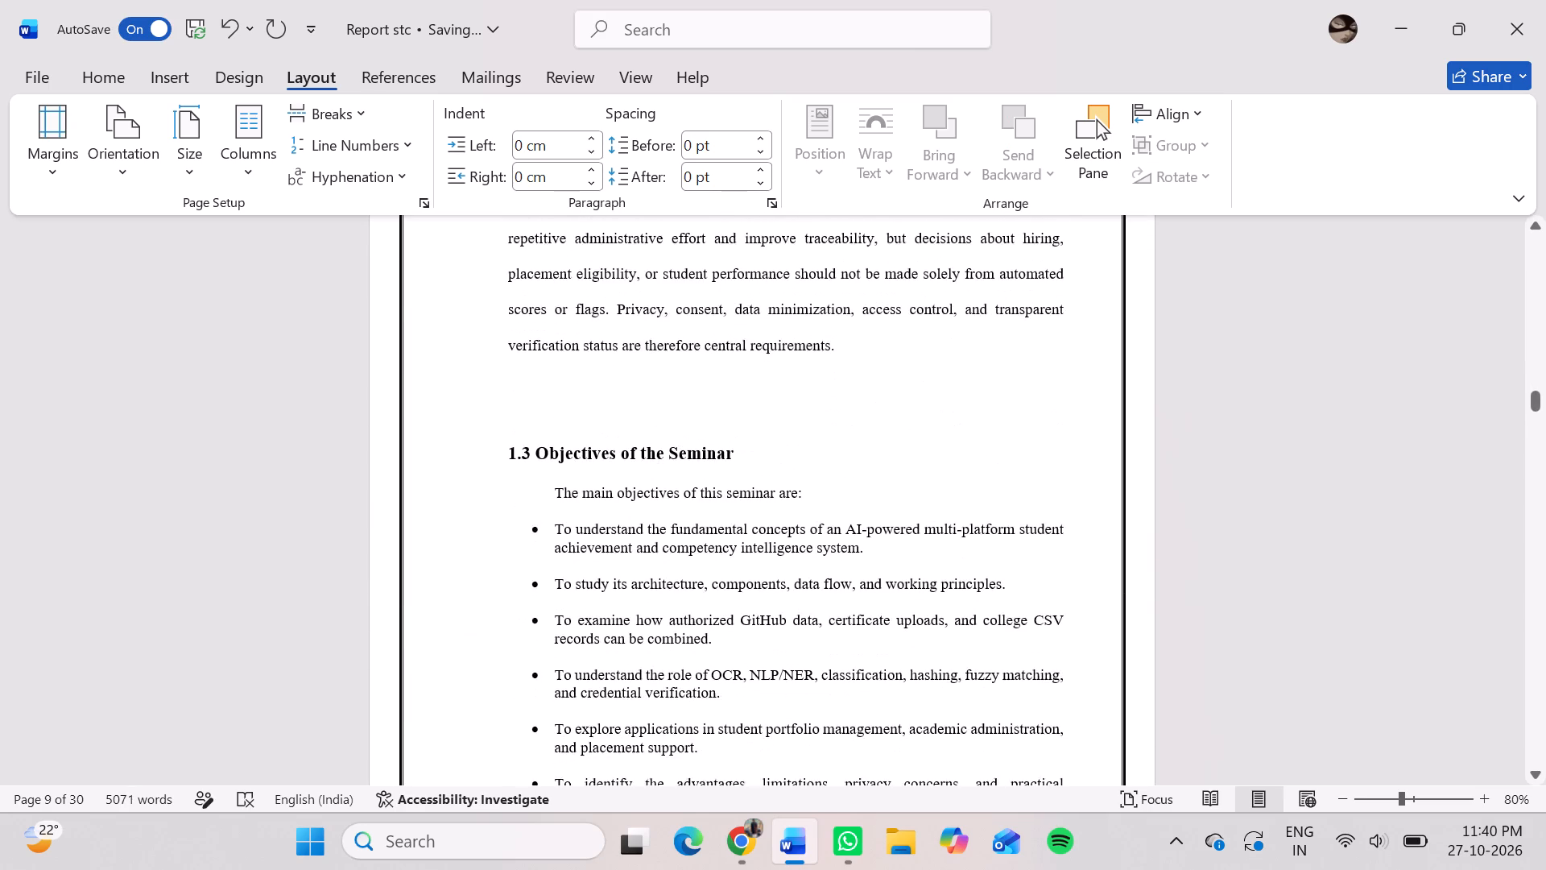
scroll(1111, 605, "down", 5)
scroll(1111, 605, "up", 1)
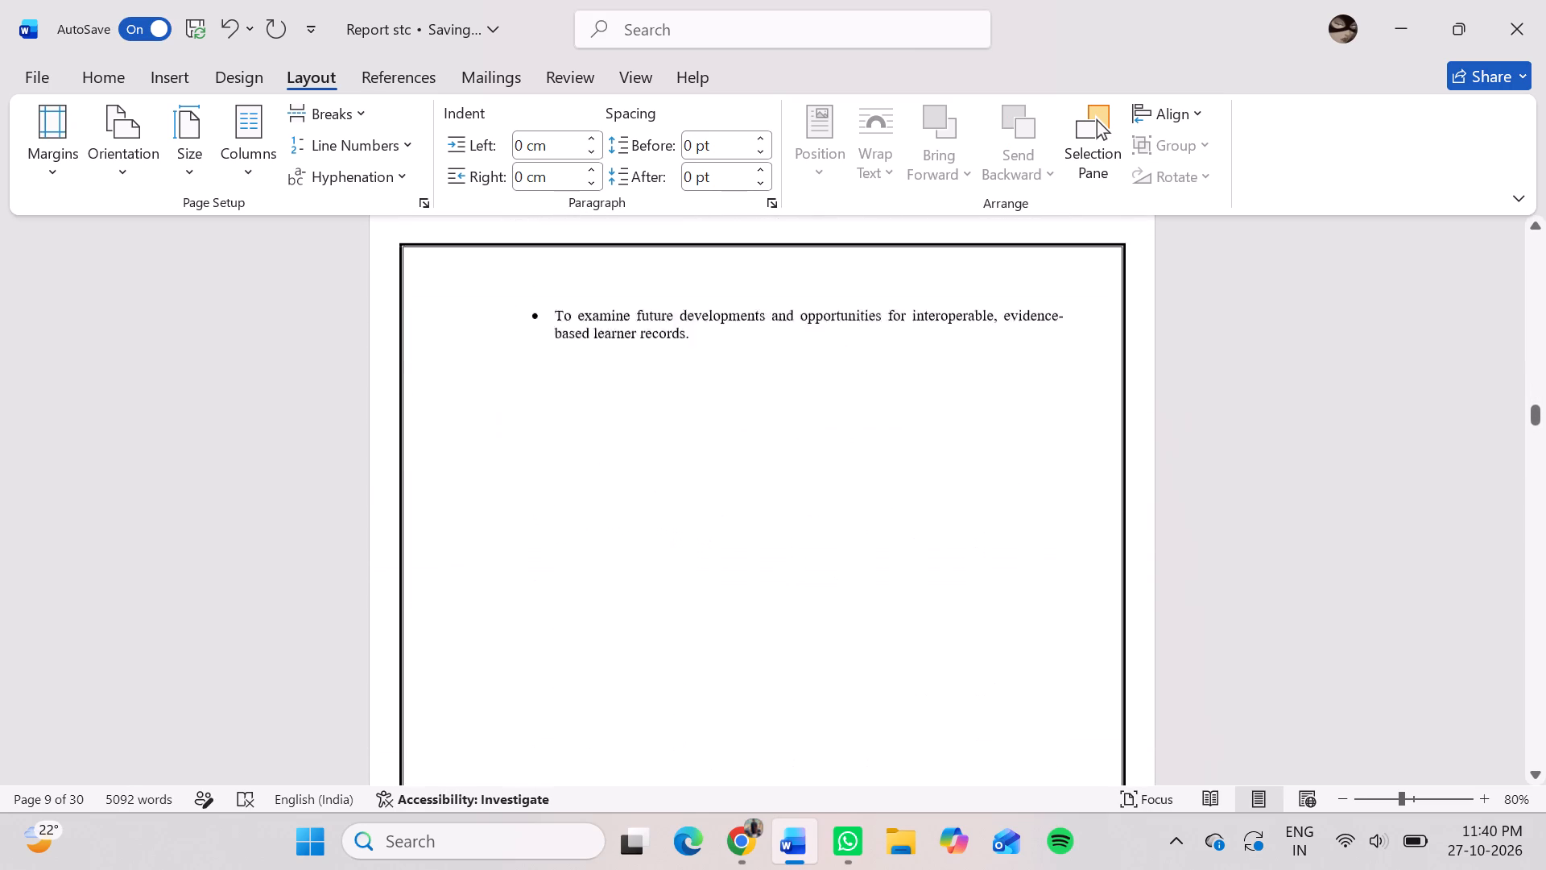
scroll(1111, 605, "up", 6)
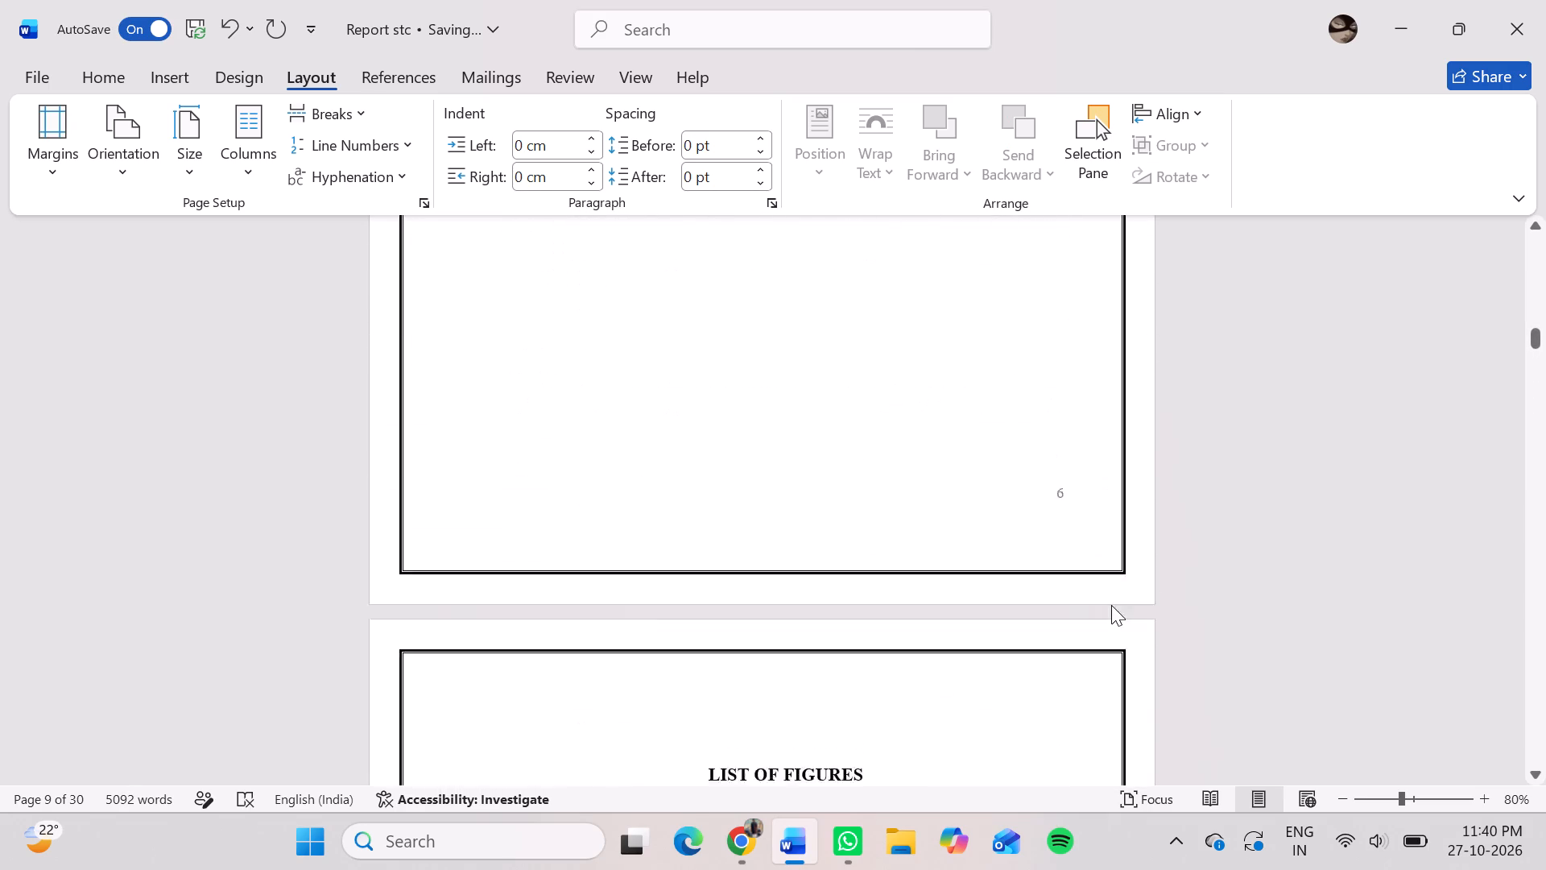
scroll(1111, 605, "up", 7)
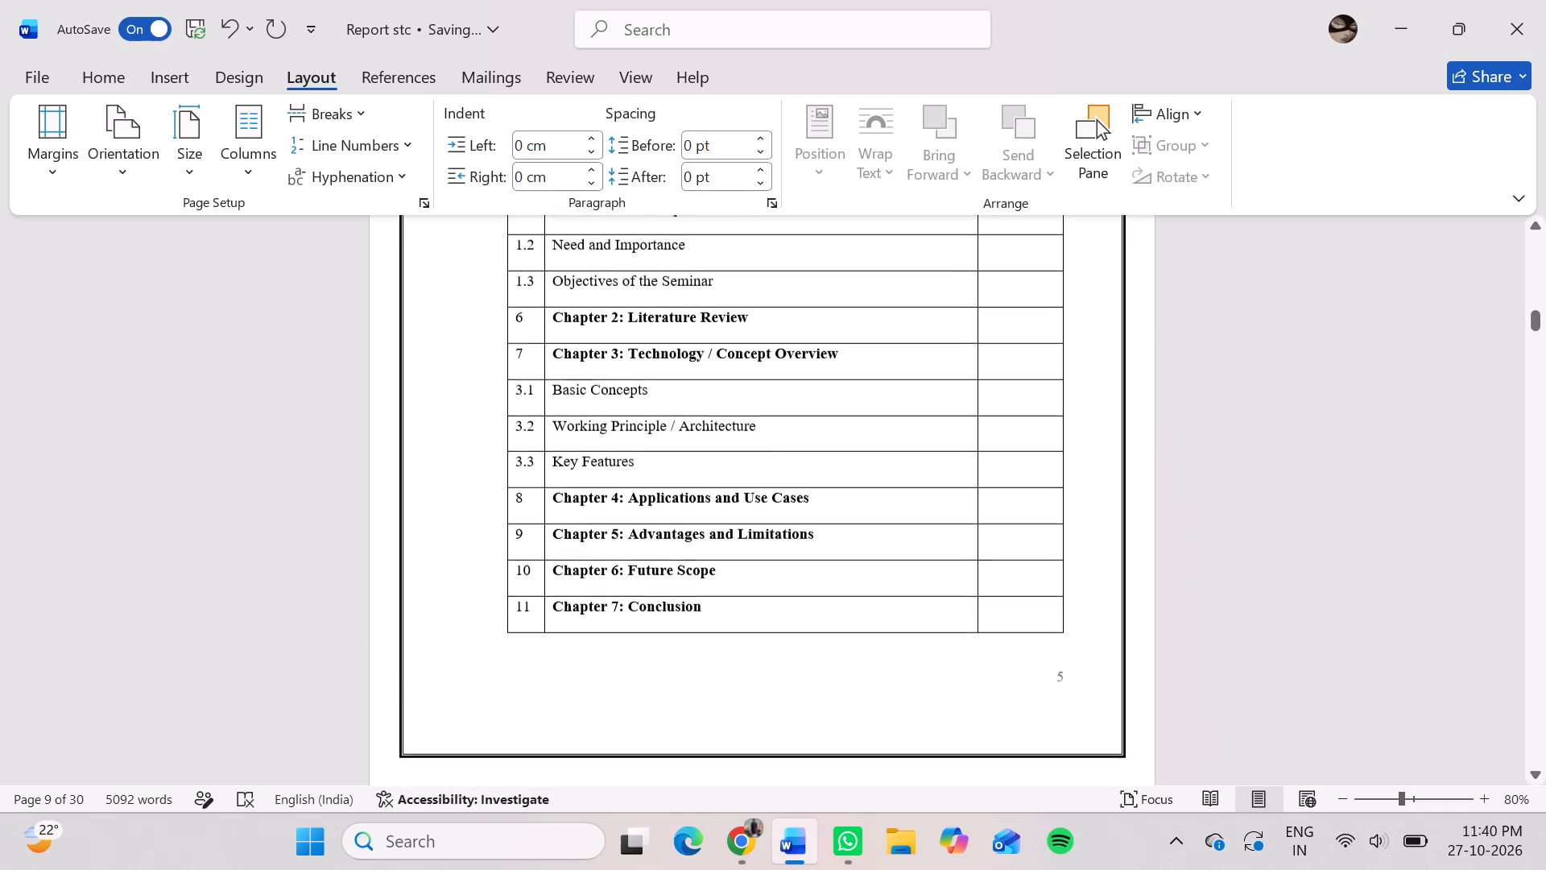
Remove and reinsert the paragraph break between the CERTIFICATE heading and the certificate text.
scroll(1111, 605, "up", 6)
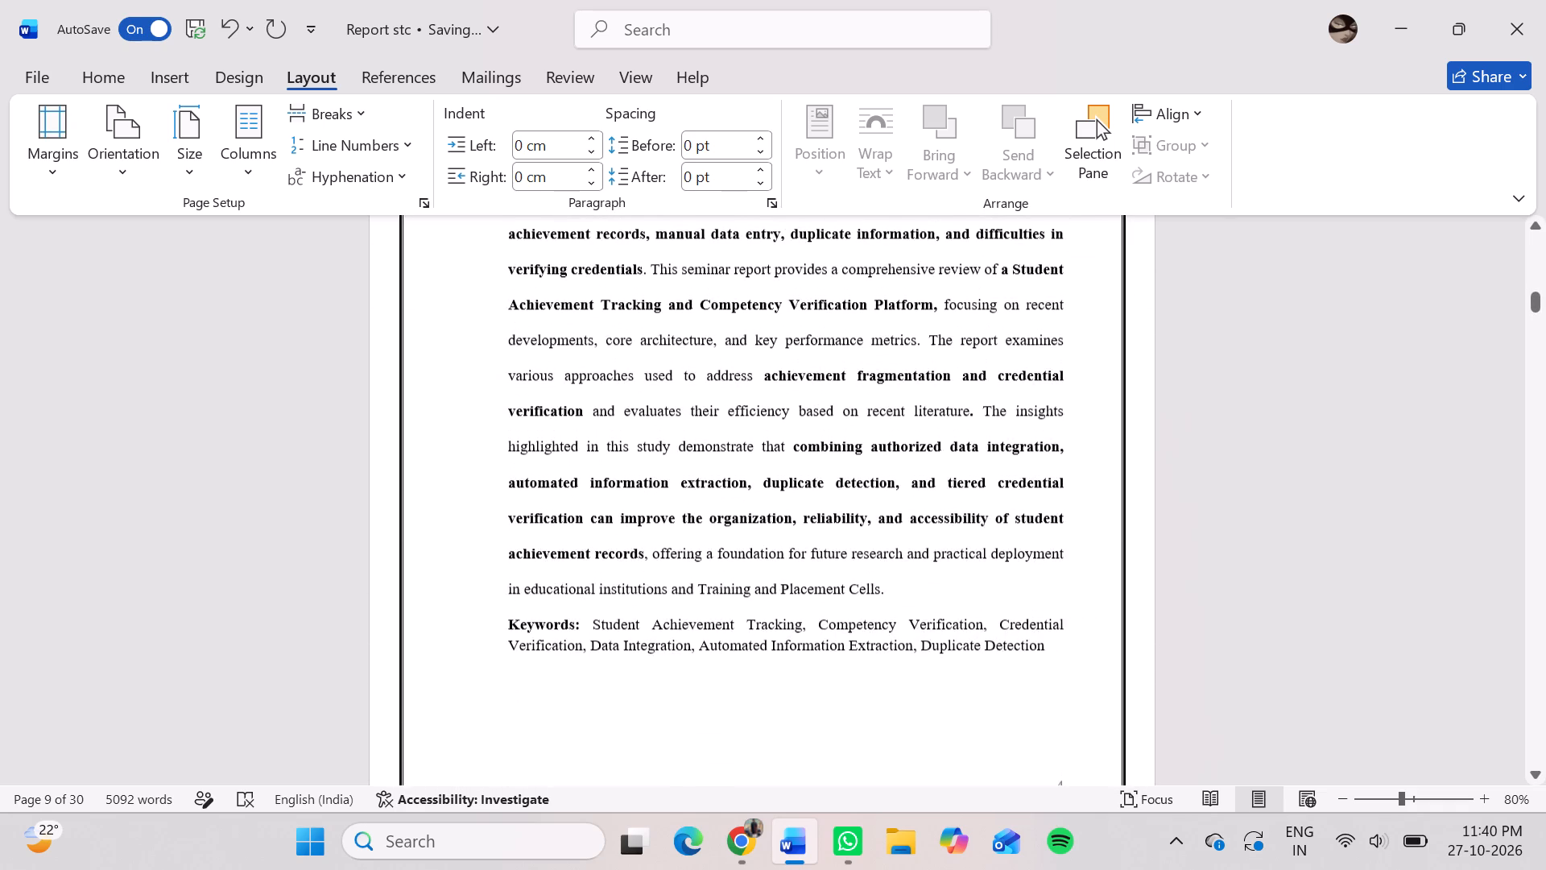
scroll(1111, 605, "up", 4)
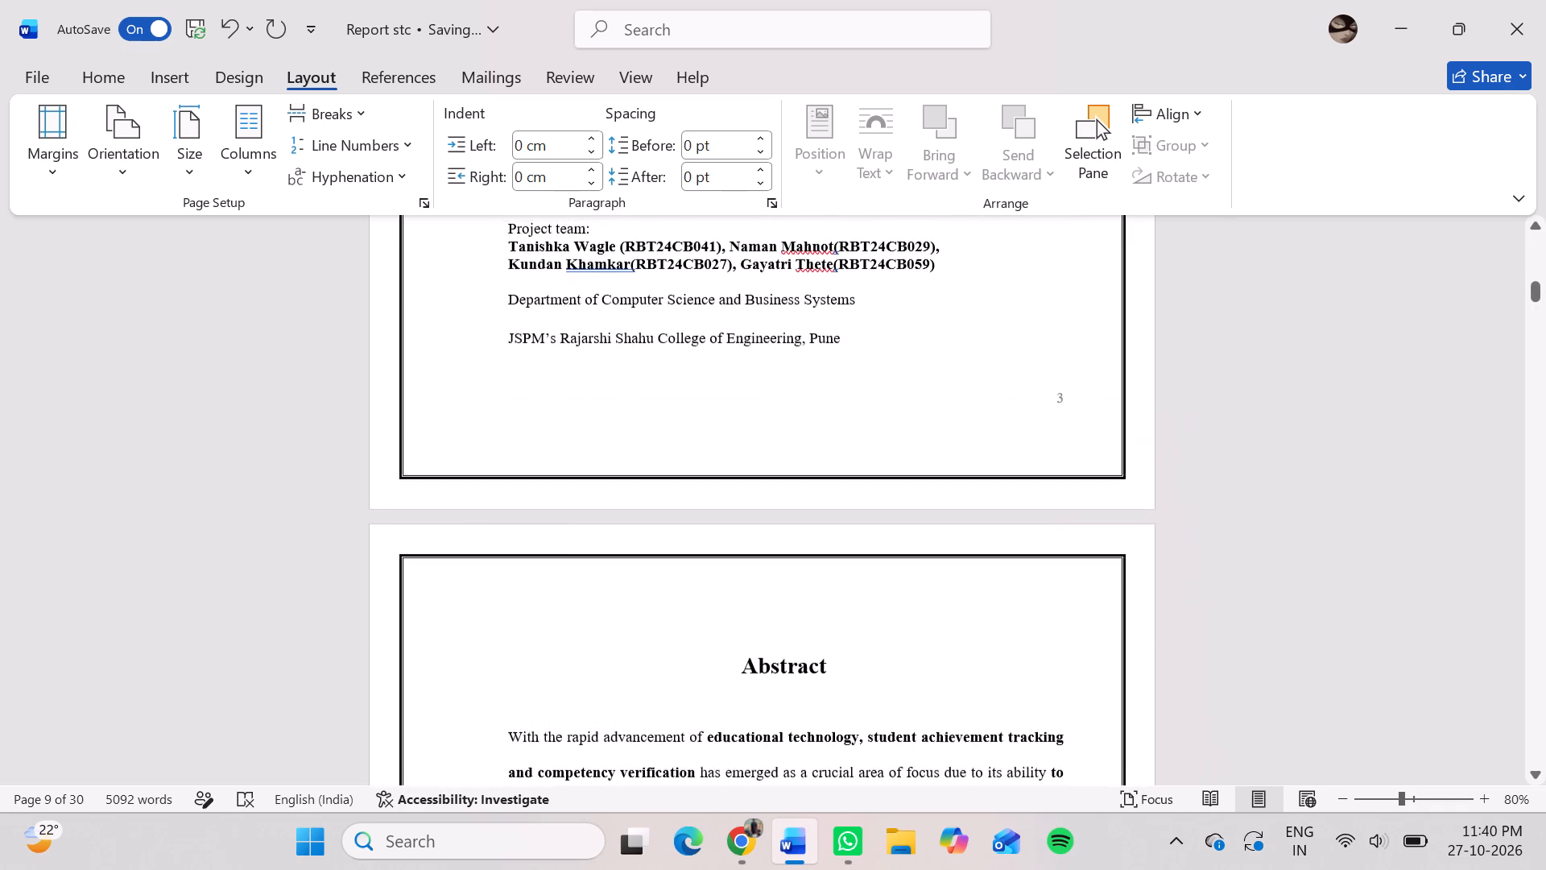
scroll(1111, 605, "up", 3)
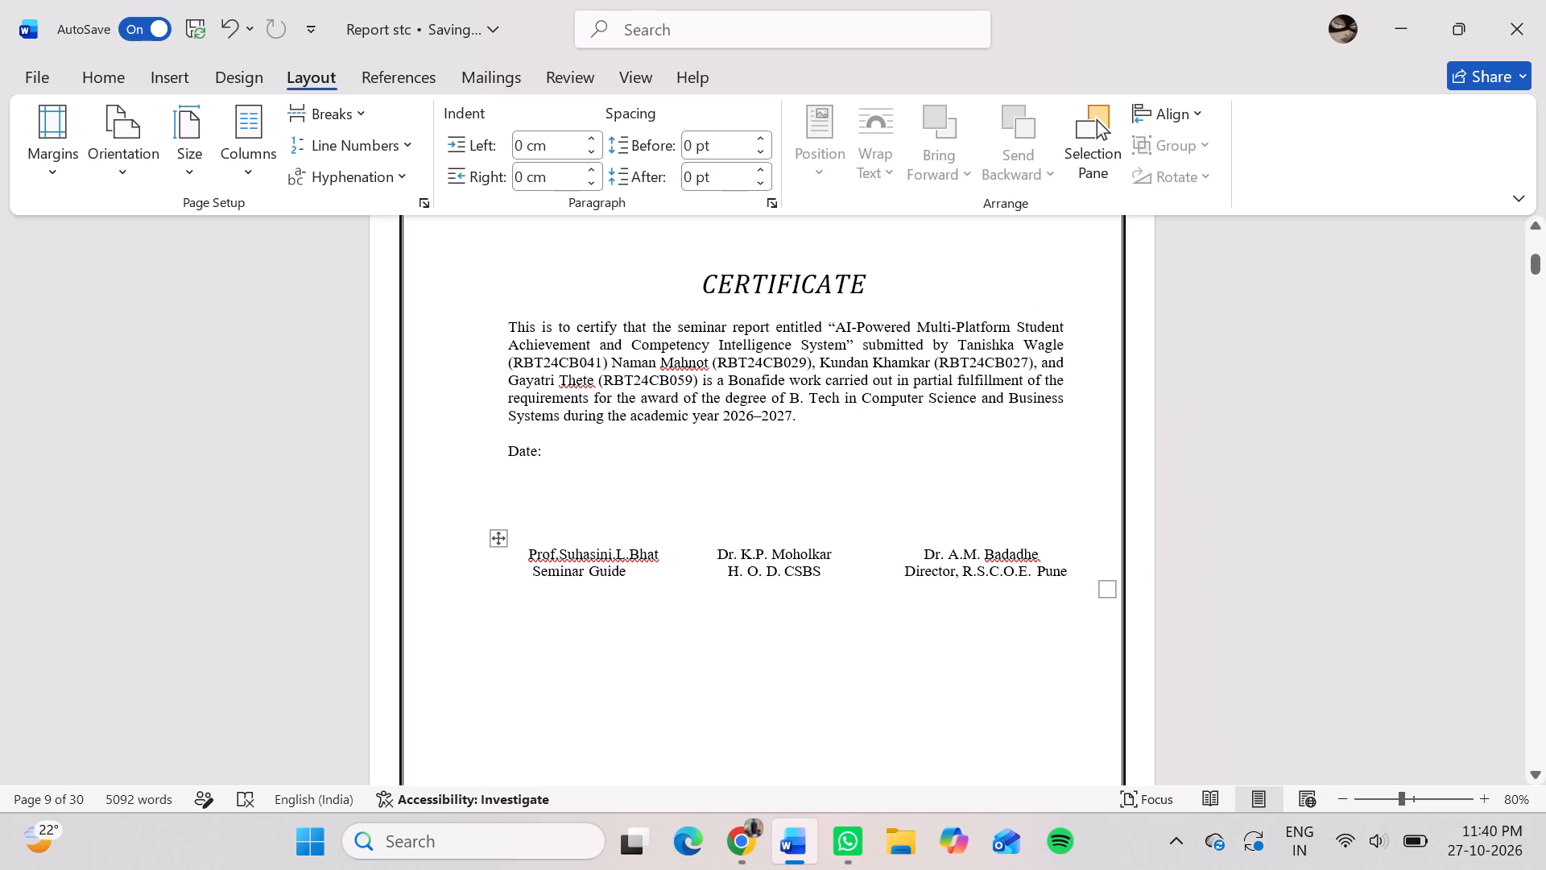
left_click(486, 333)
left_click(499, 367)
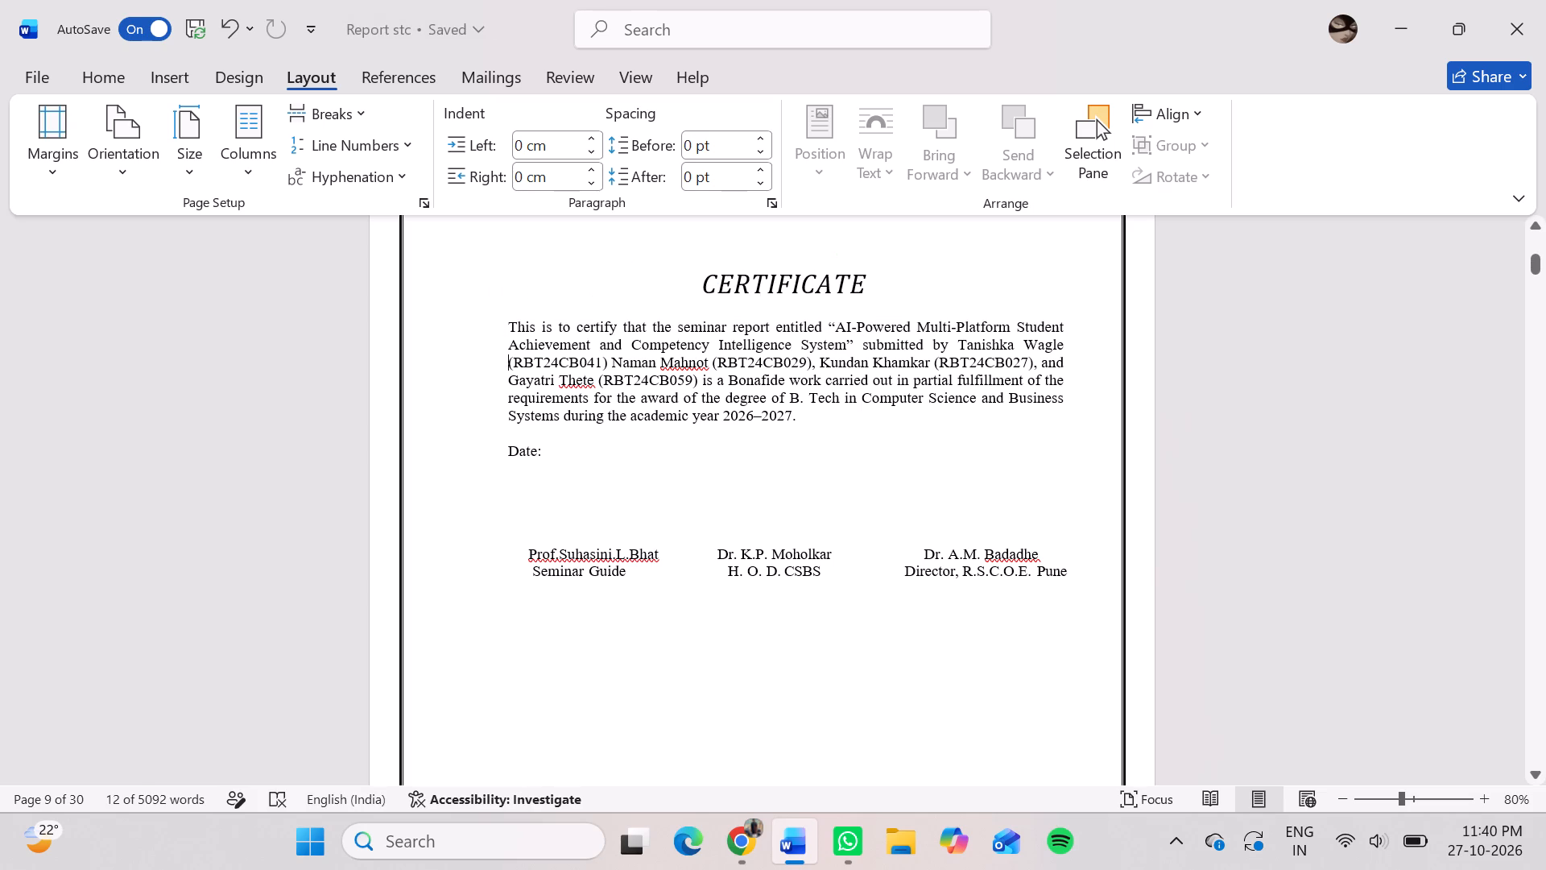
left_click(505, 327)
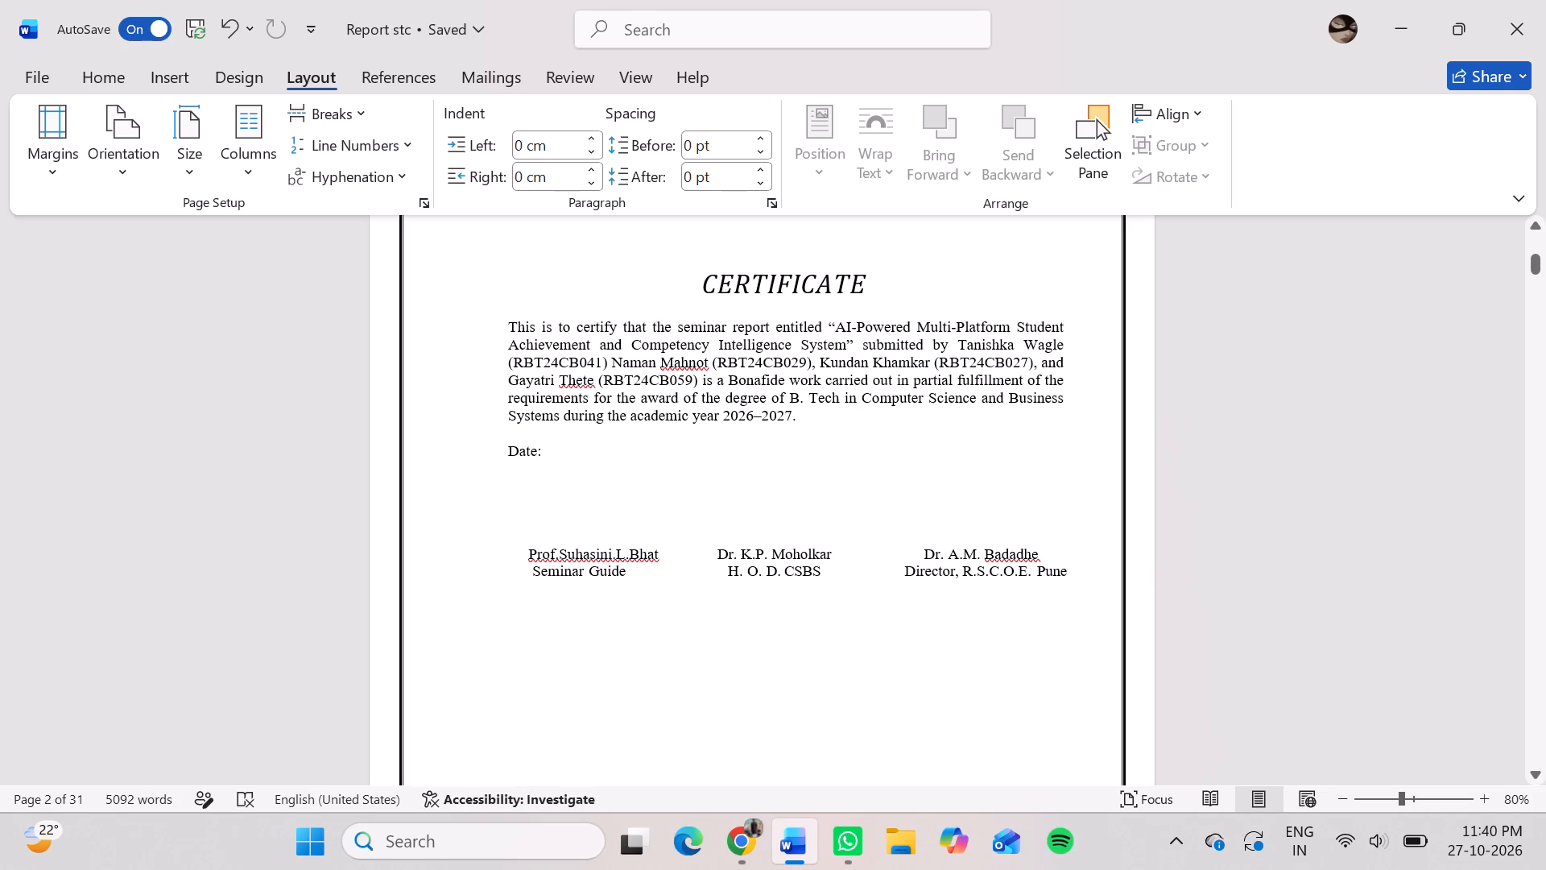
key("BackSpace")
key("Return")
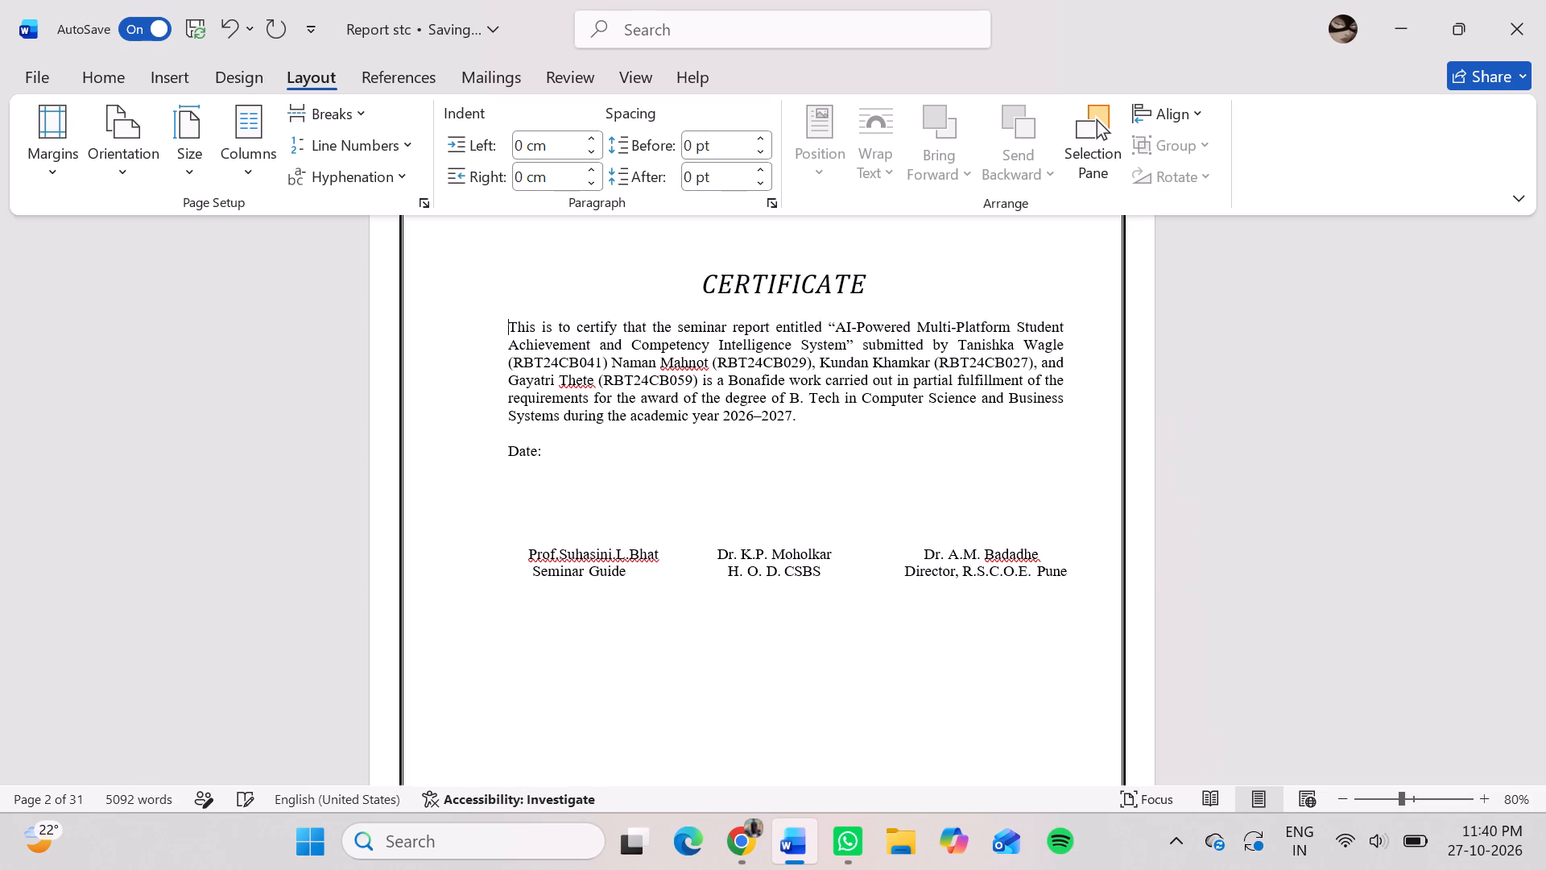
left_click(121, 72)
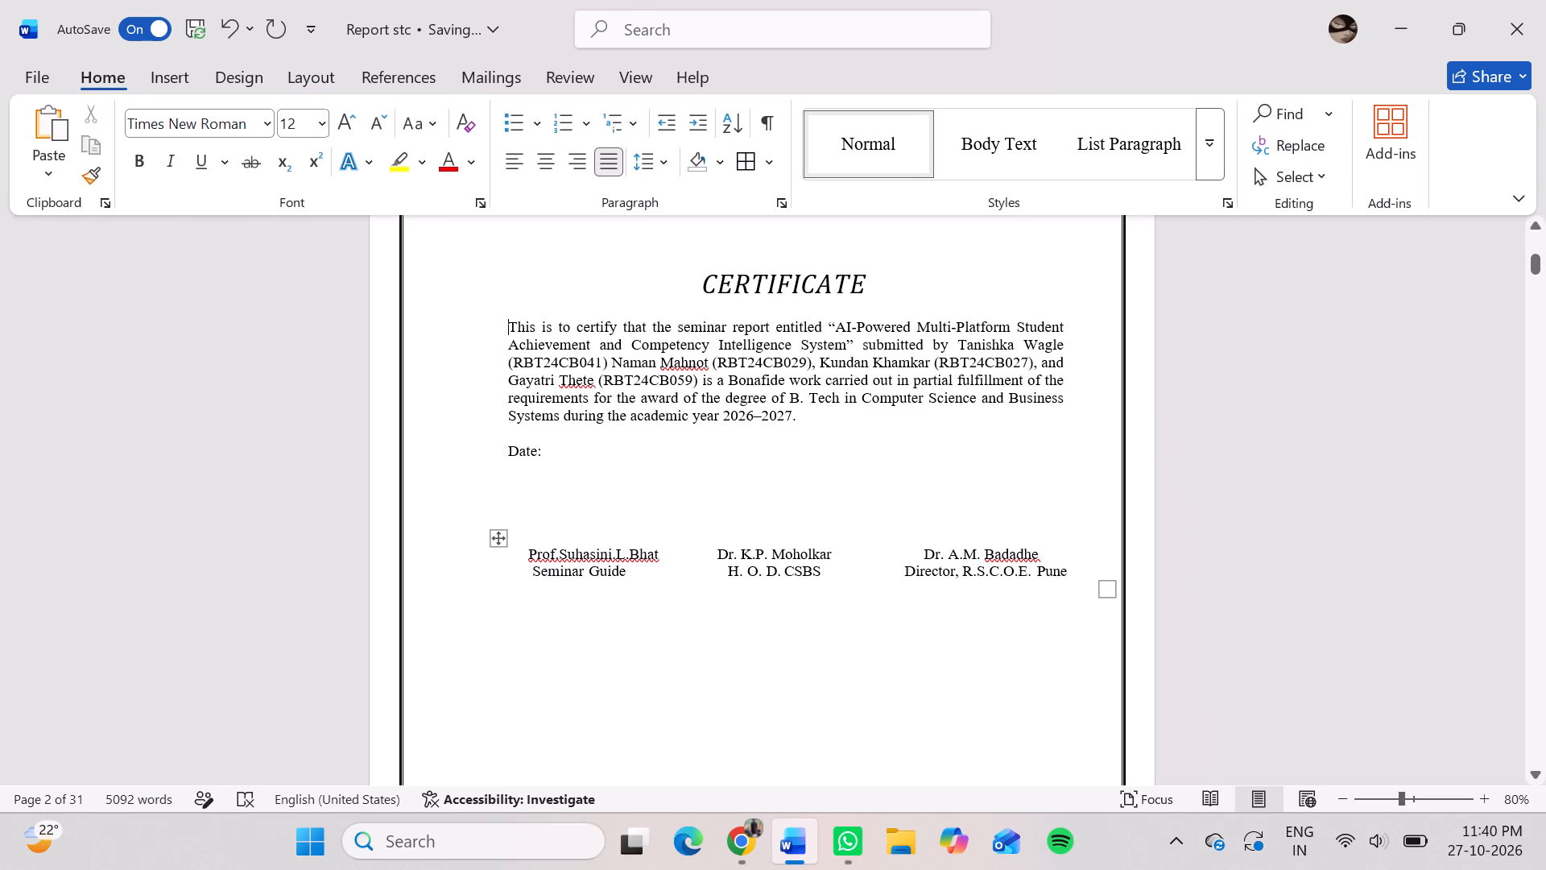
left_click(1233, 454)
Check the layout and footers from the certificate page through the start of Chapter 3, returning to the section 2.2 table.
scroll(1233, 454, "up", 1)
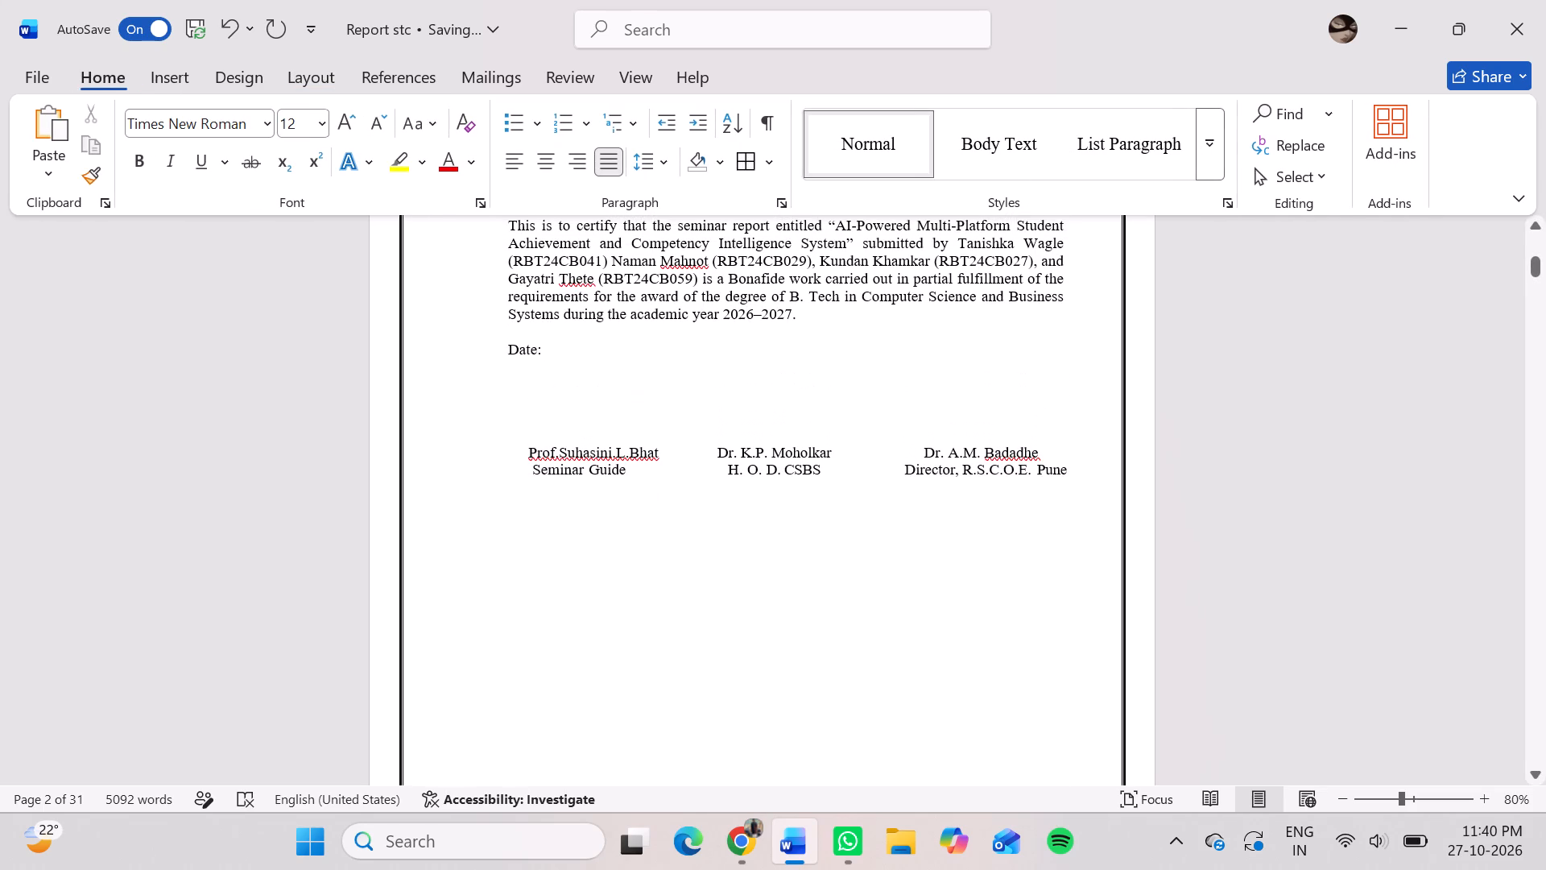
scroll(1233, 454, "up", 8)
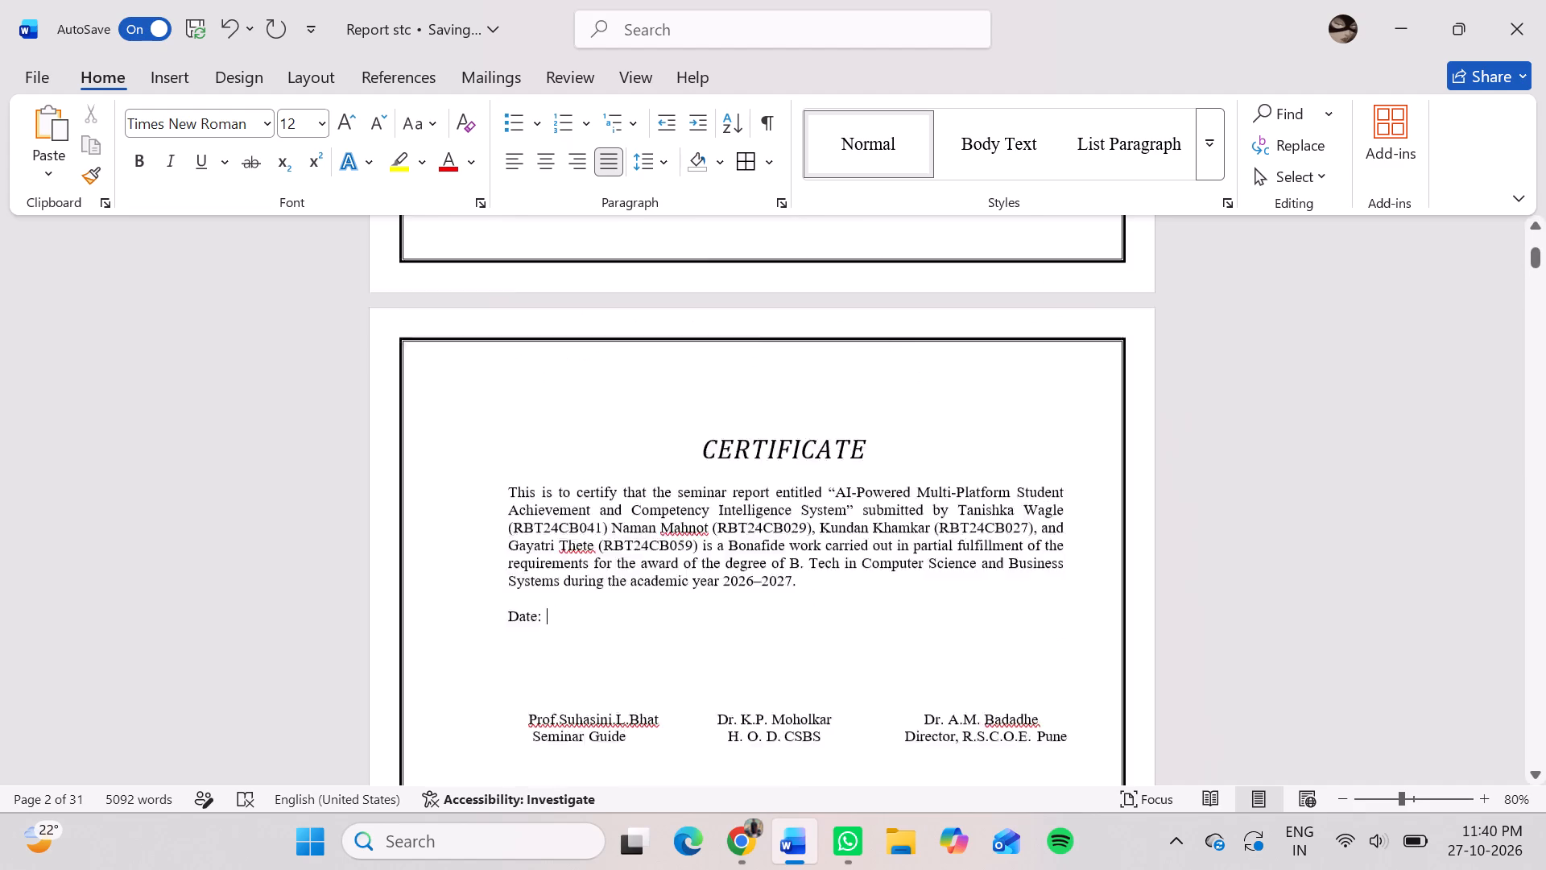
scroll(1233, 454, "up", 2)
scroll(1233, 454, "down", 6)
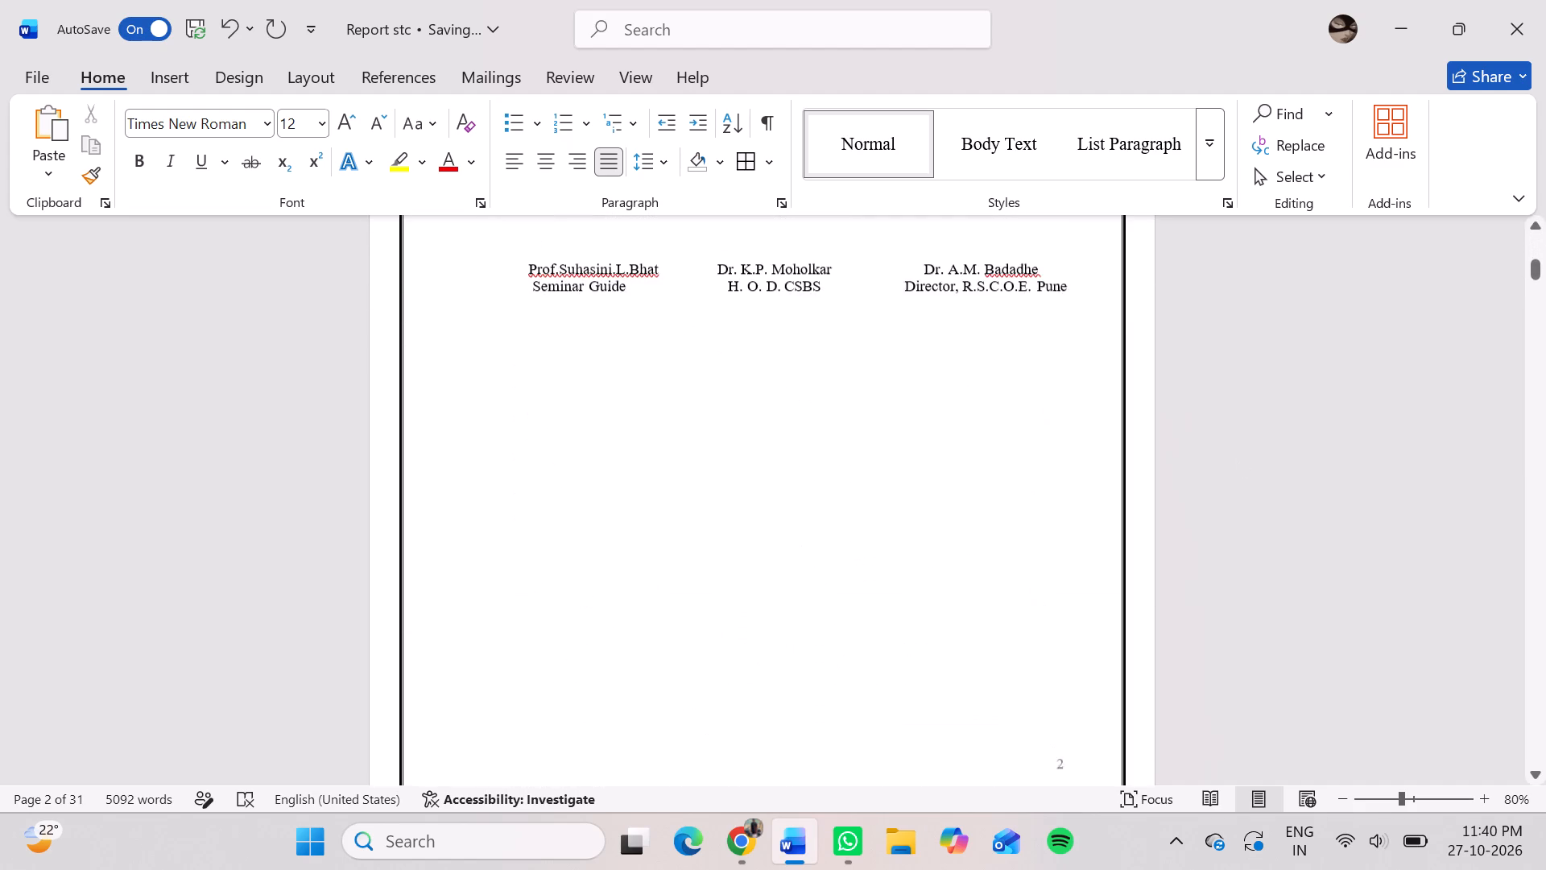
scroll(1233, 454, "down", 11)
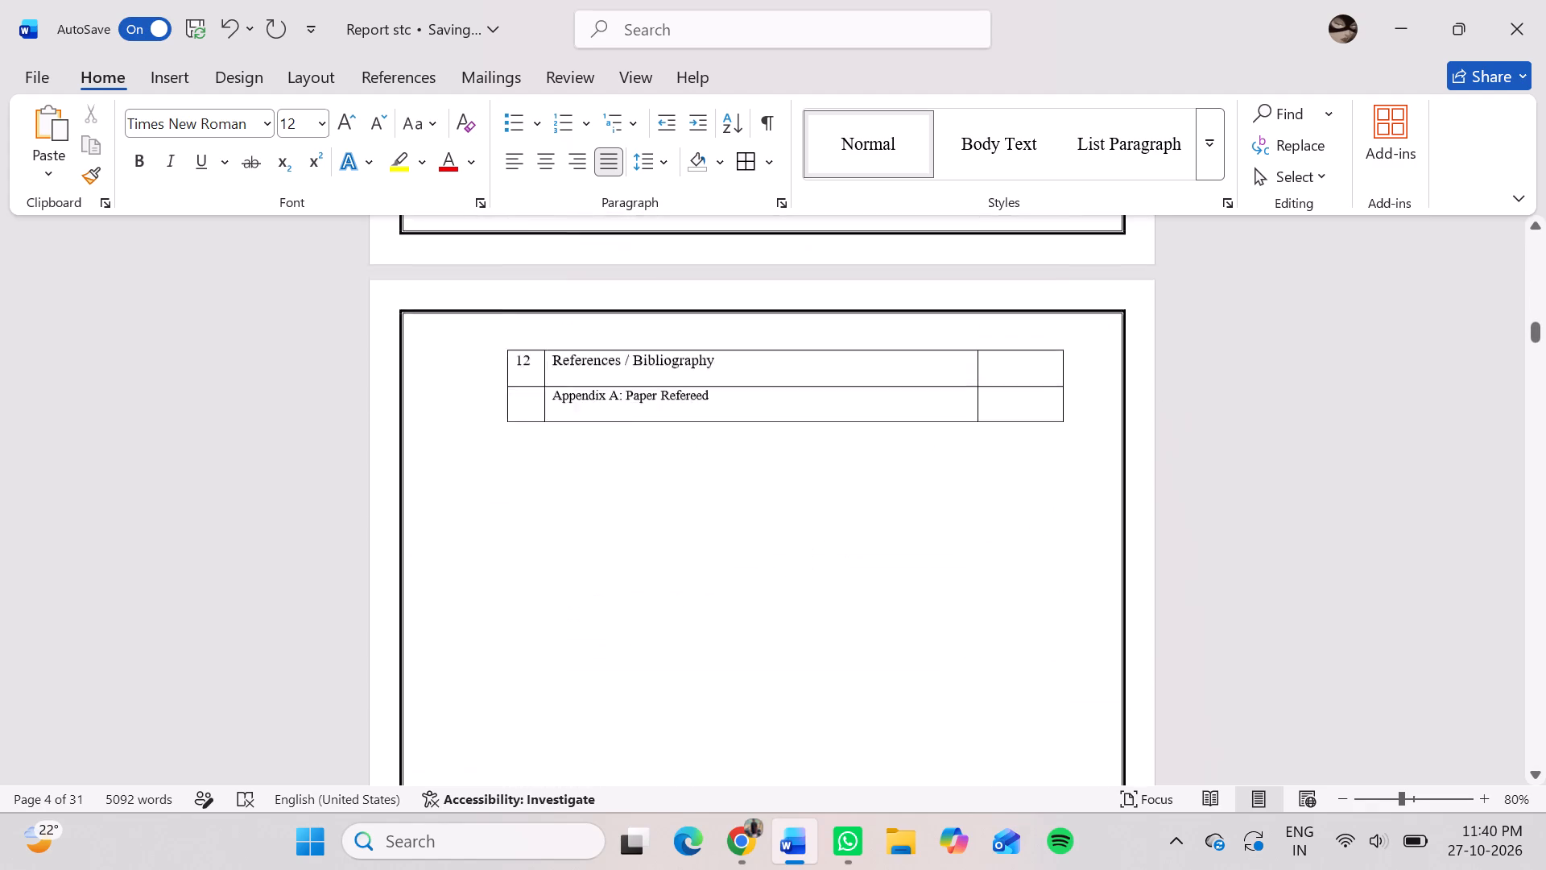
scroll(1233, 454, "down", 11)
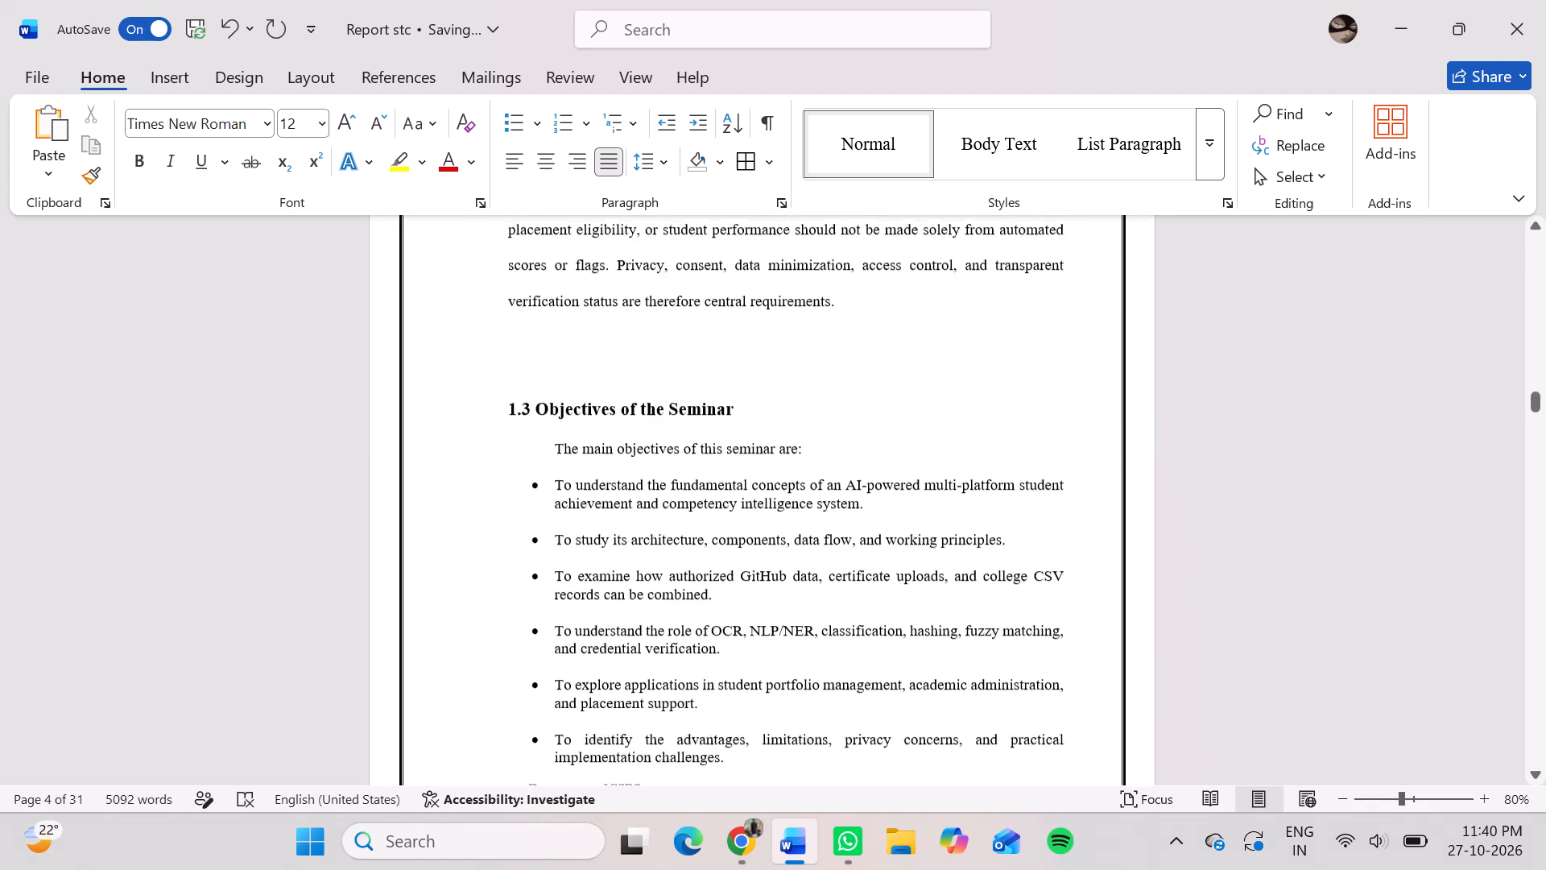
scroll(1233, 454, "down", 8)
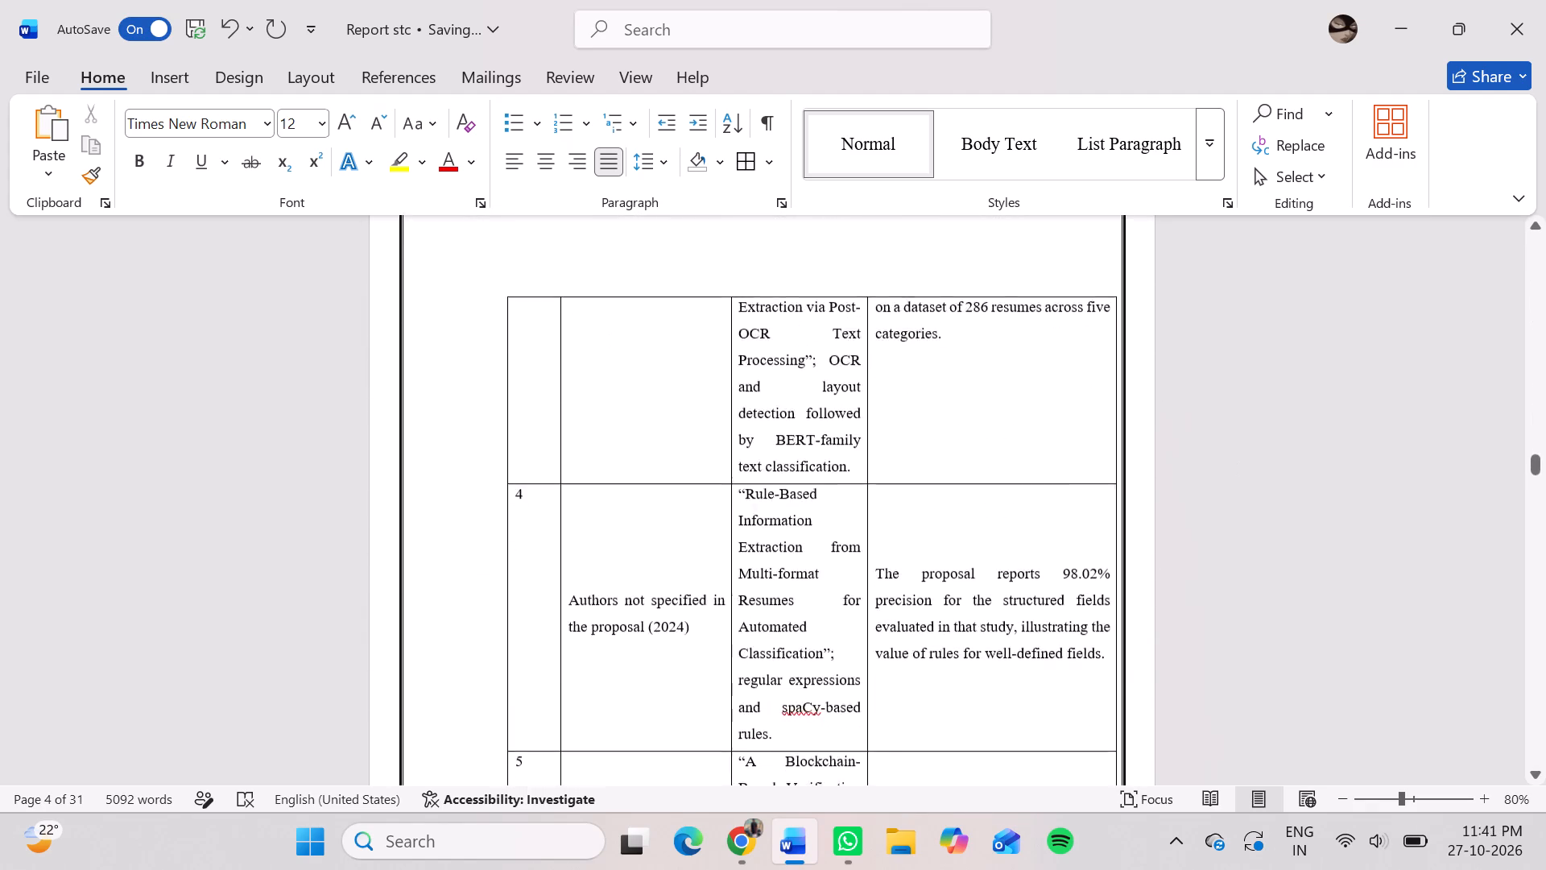
scroll(1233, 454, "down", 6)
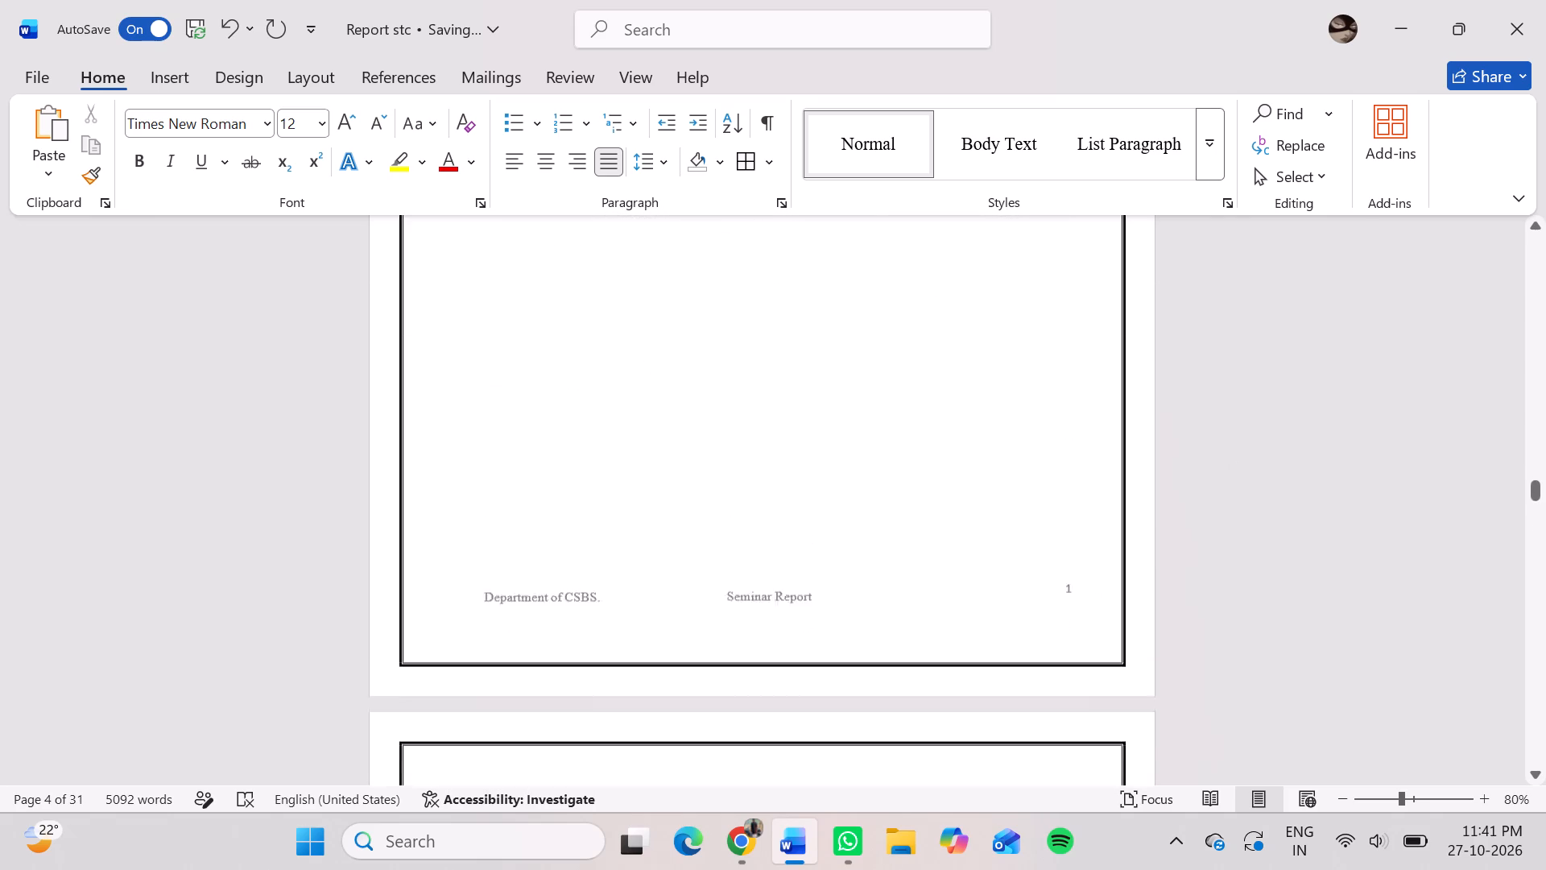
scroll(1233, 454, "down", 4)
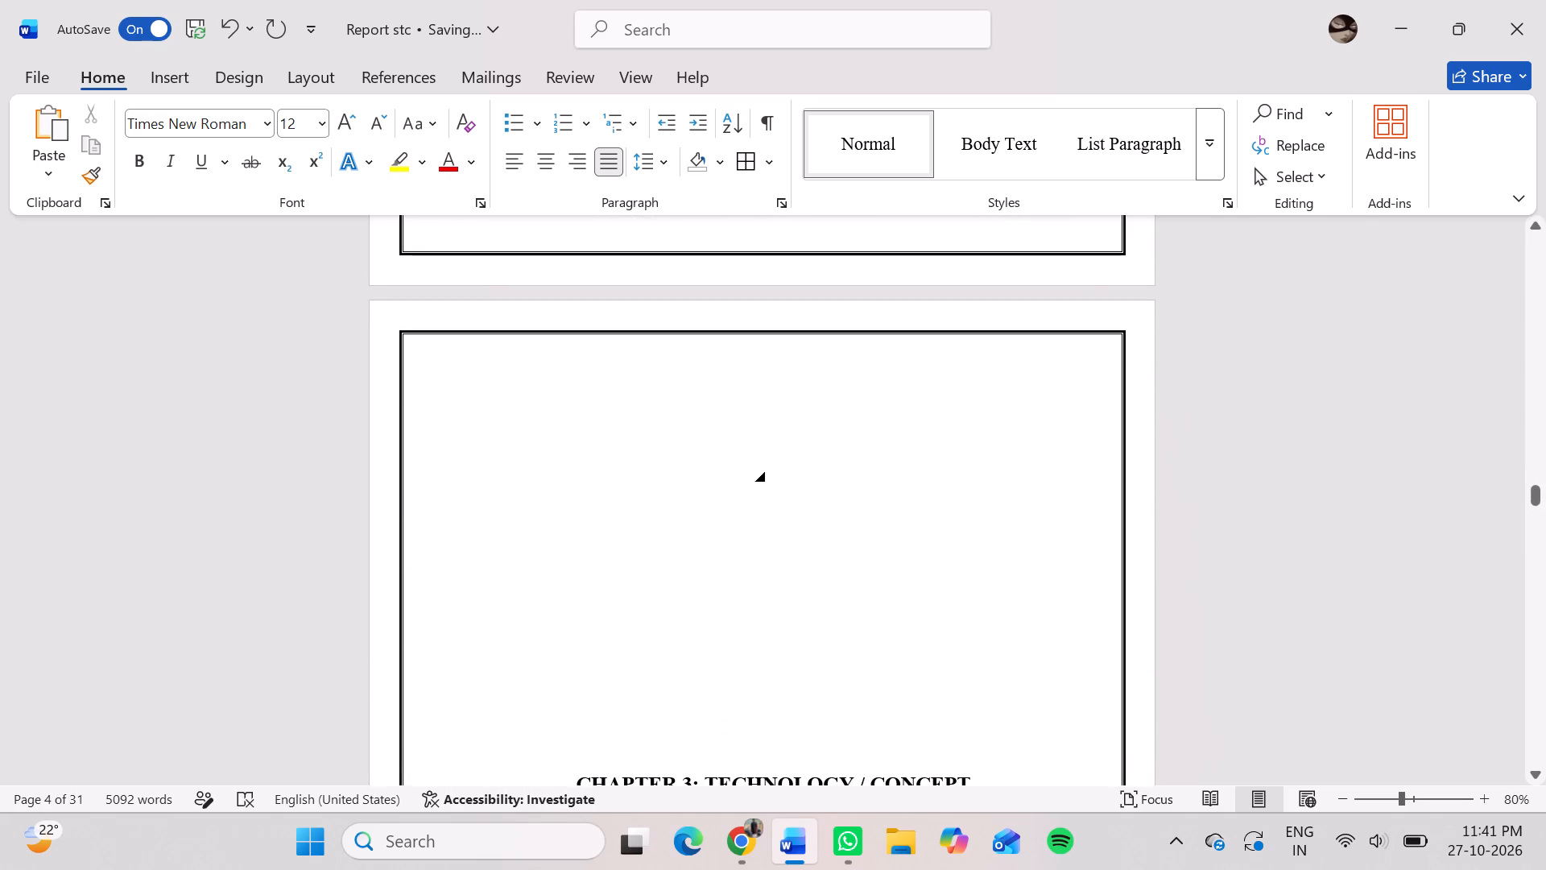
scroll(786, 473, "up", 8)
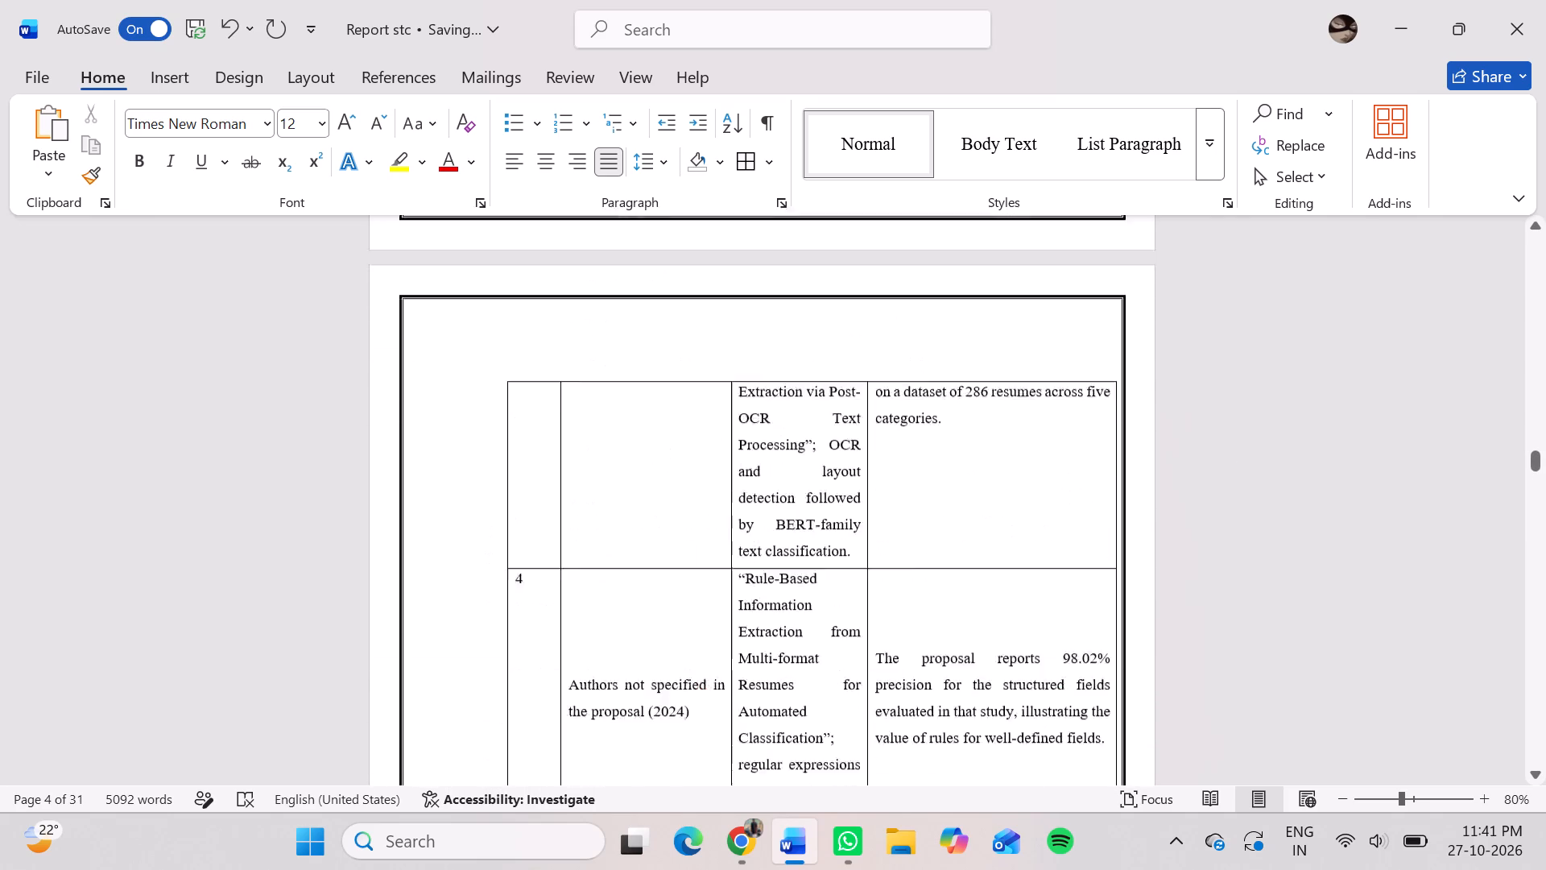
scroll(786, 473, "up", 2)
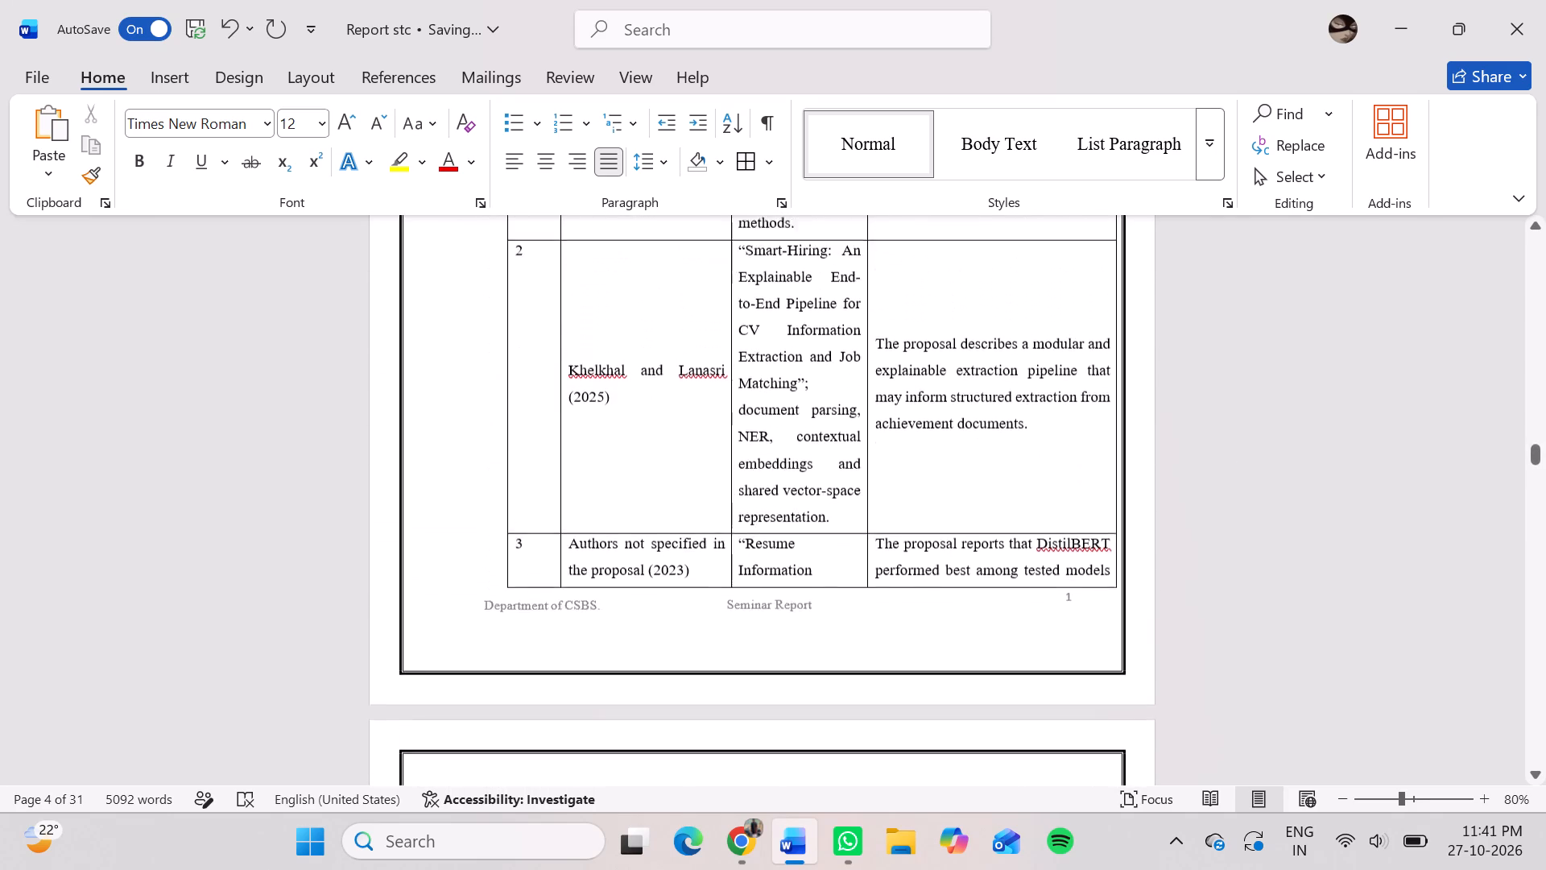
scroll(786, 473, "up", 3)
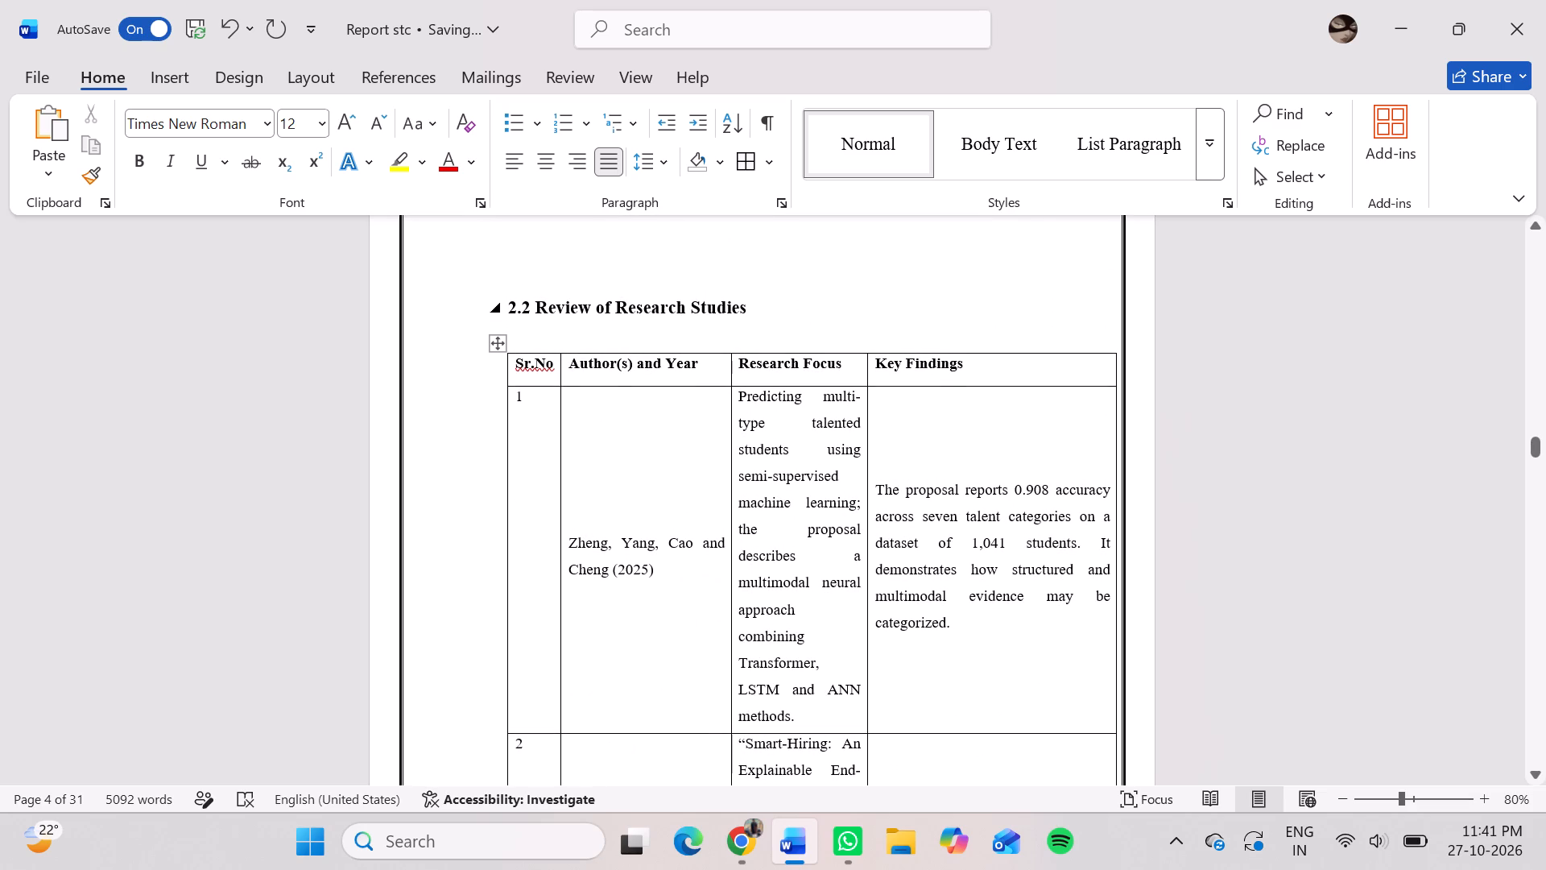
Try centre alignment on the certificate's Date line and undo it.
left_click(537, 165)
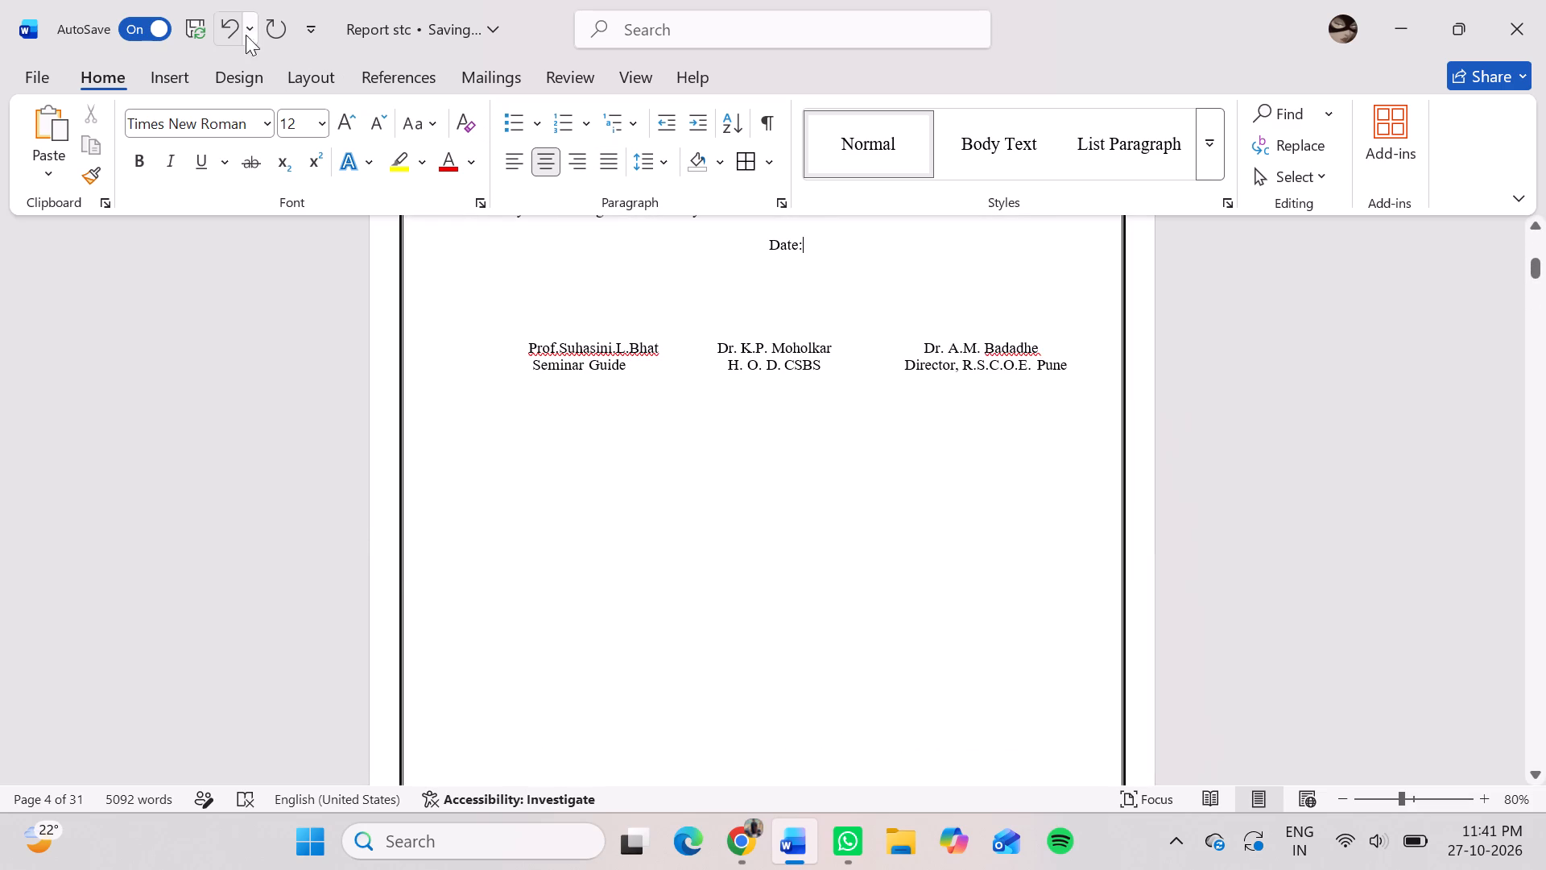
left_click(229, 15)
Try centre alignment on the whole research studies table in section 2.2, and set its text to justified.
scroll(587, 346, "down", 3)
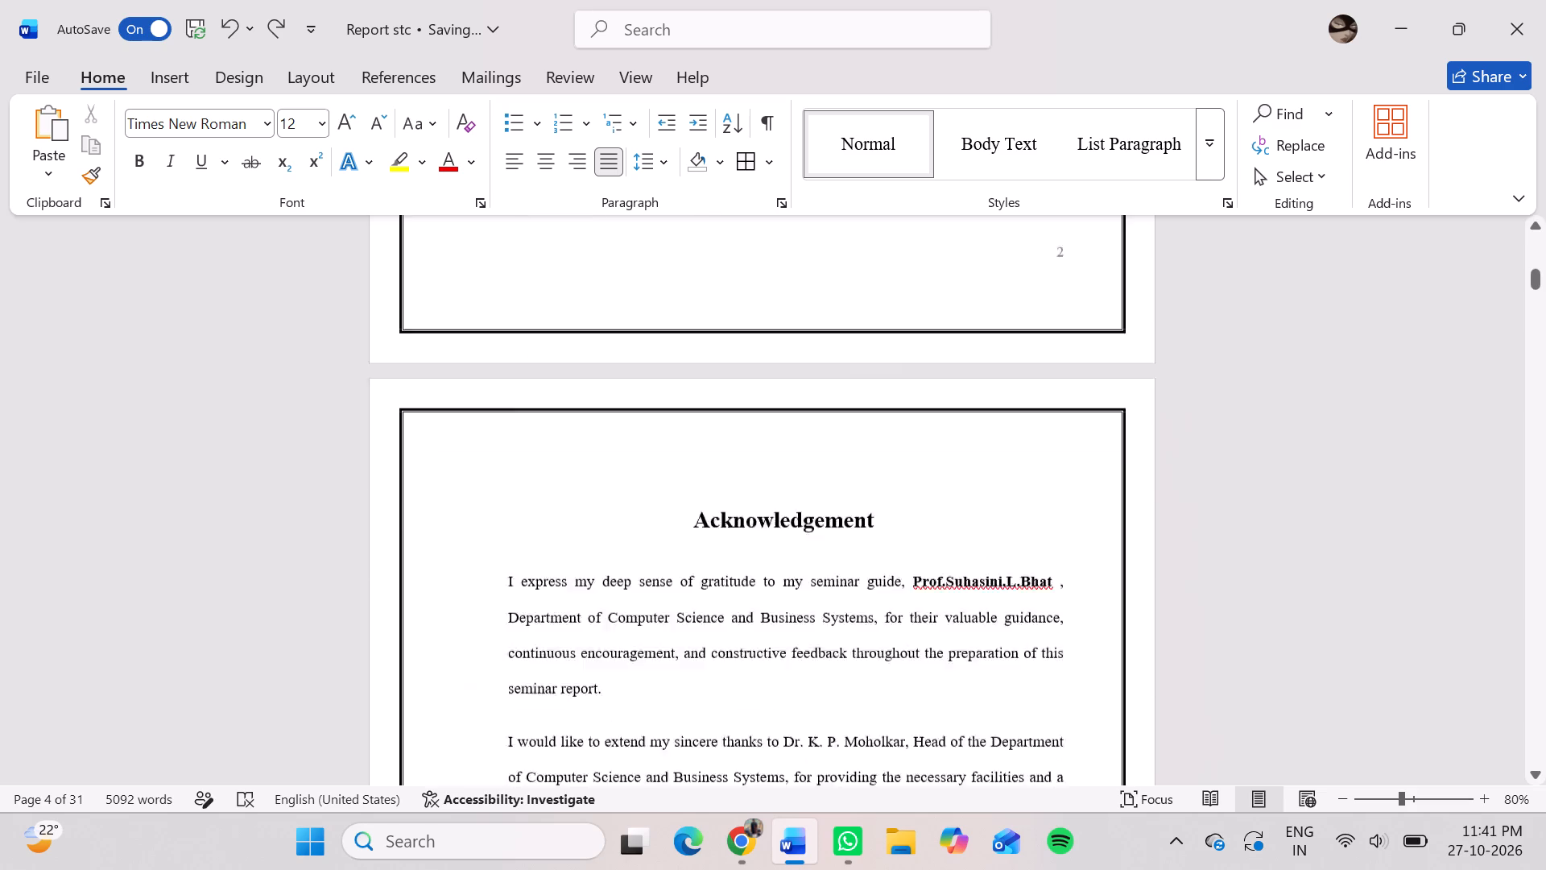
scroll(587, 346, "down", 12)
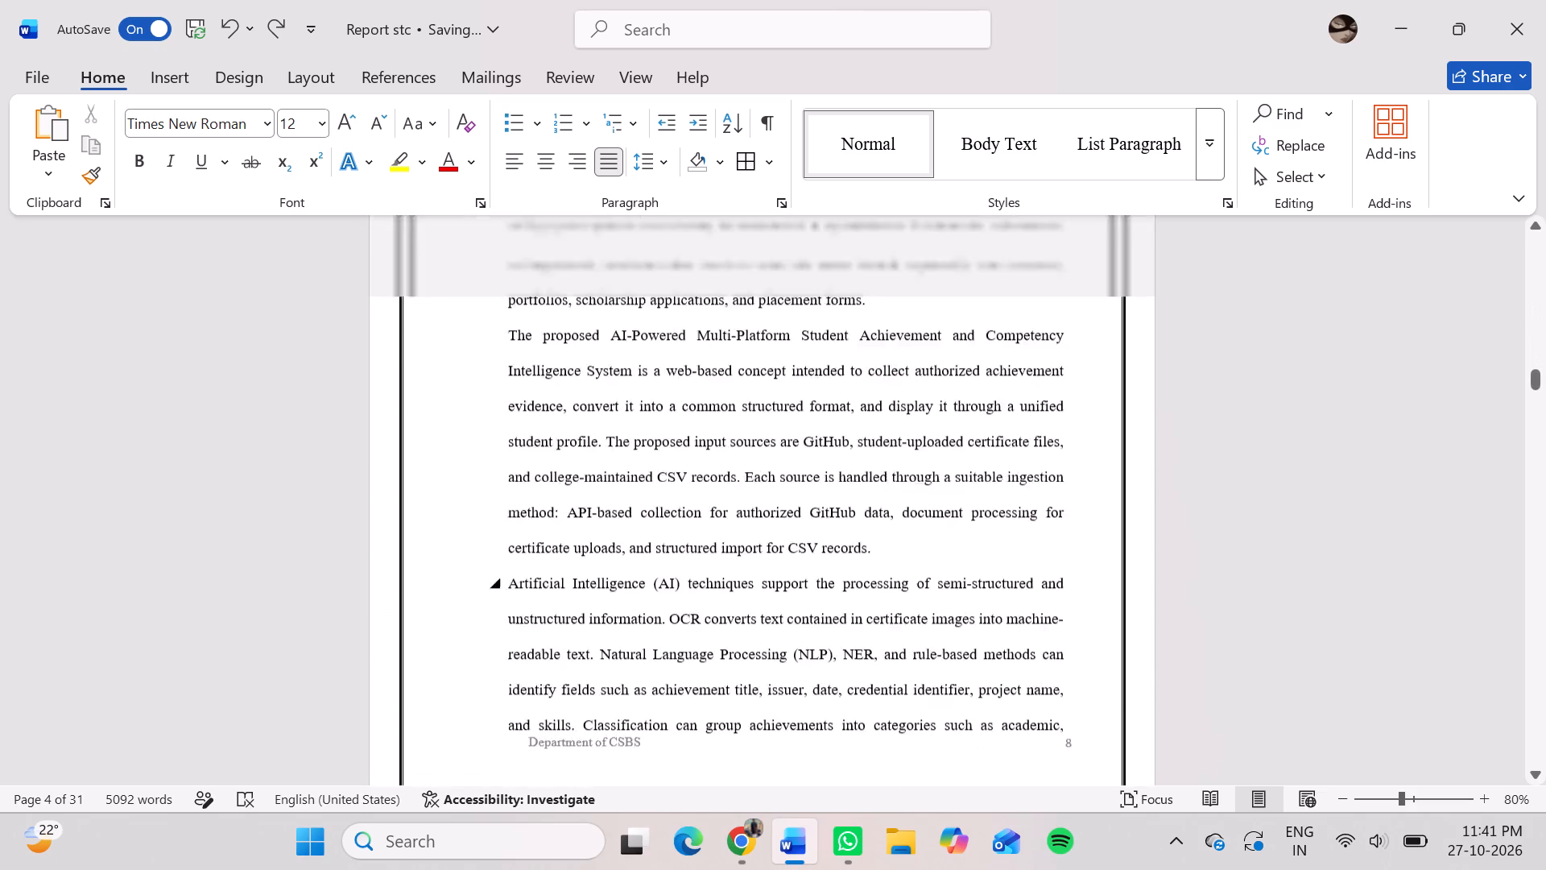
scroll(587, 346, "down", 5)
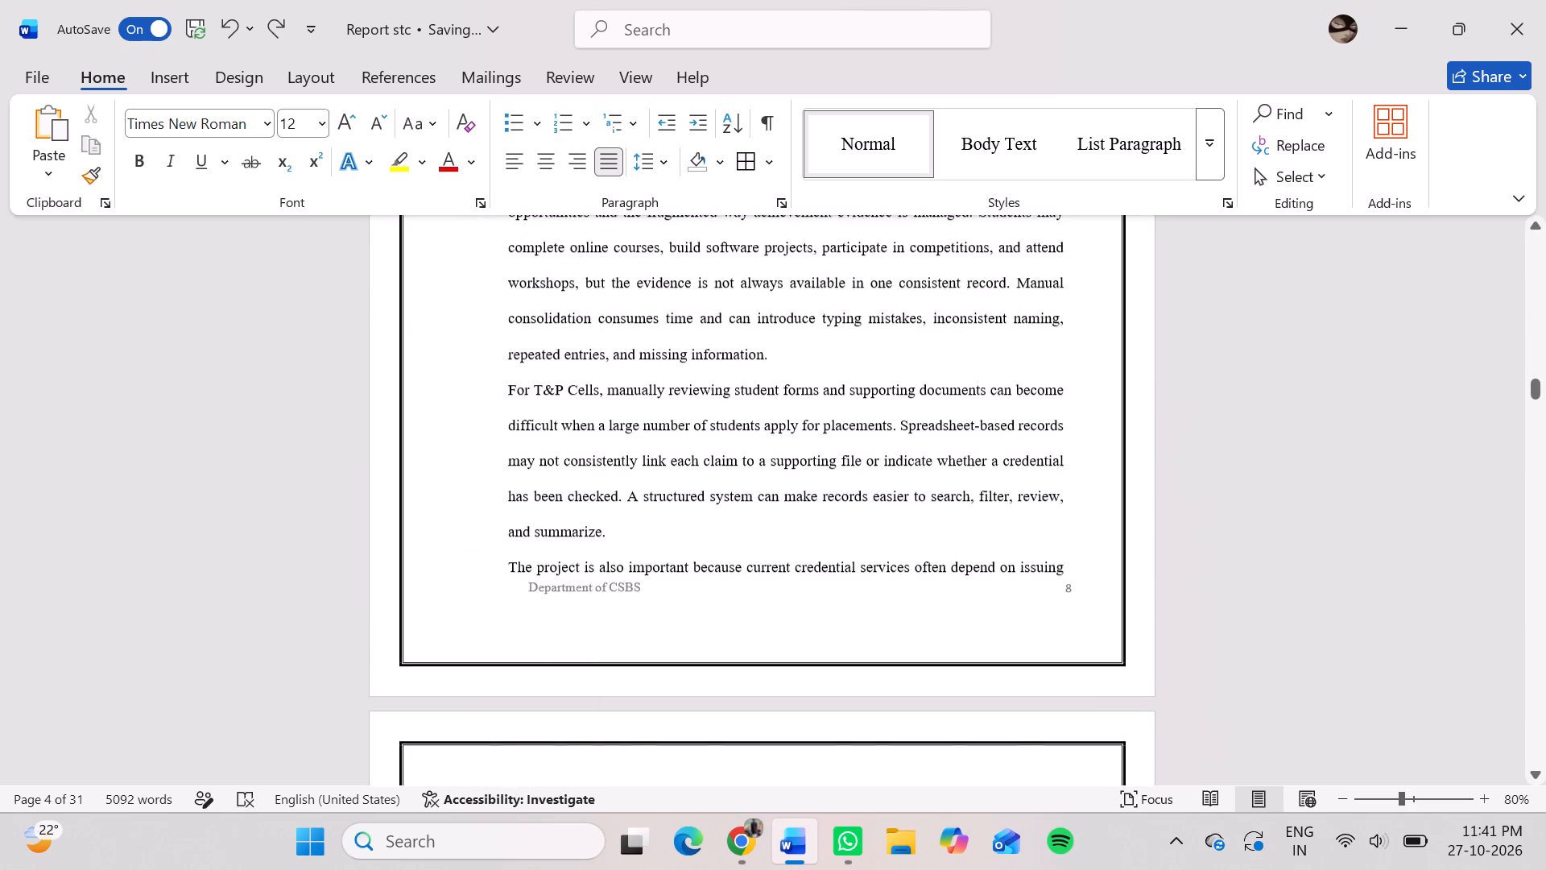
scroll(587, 346, "down", 4)
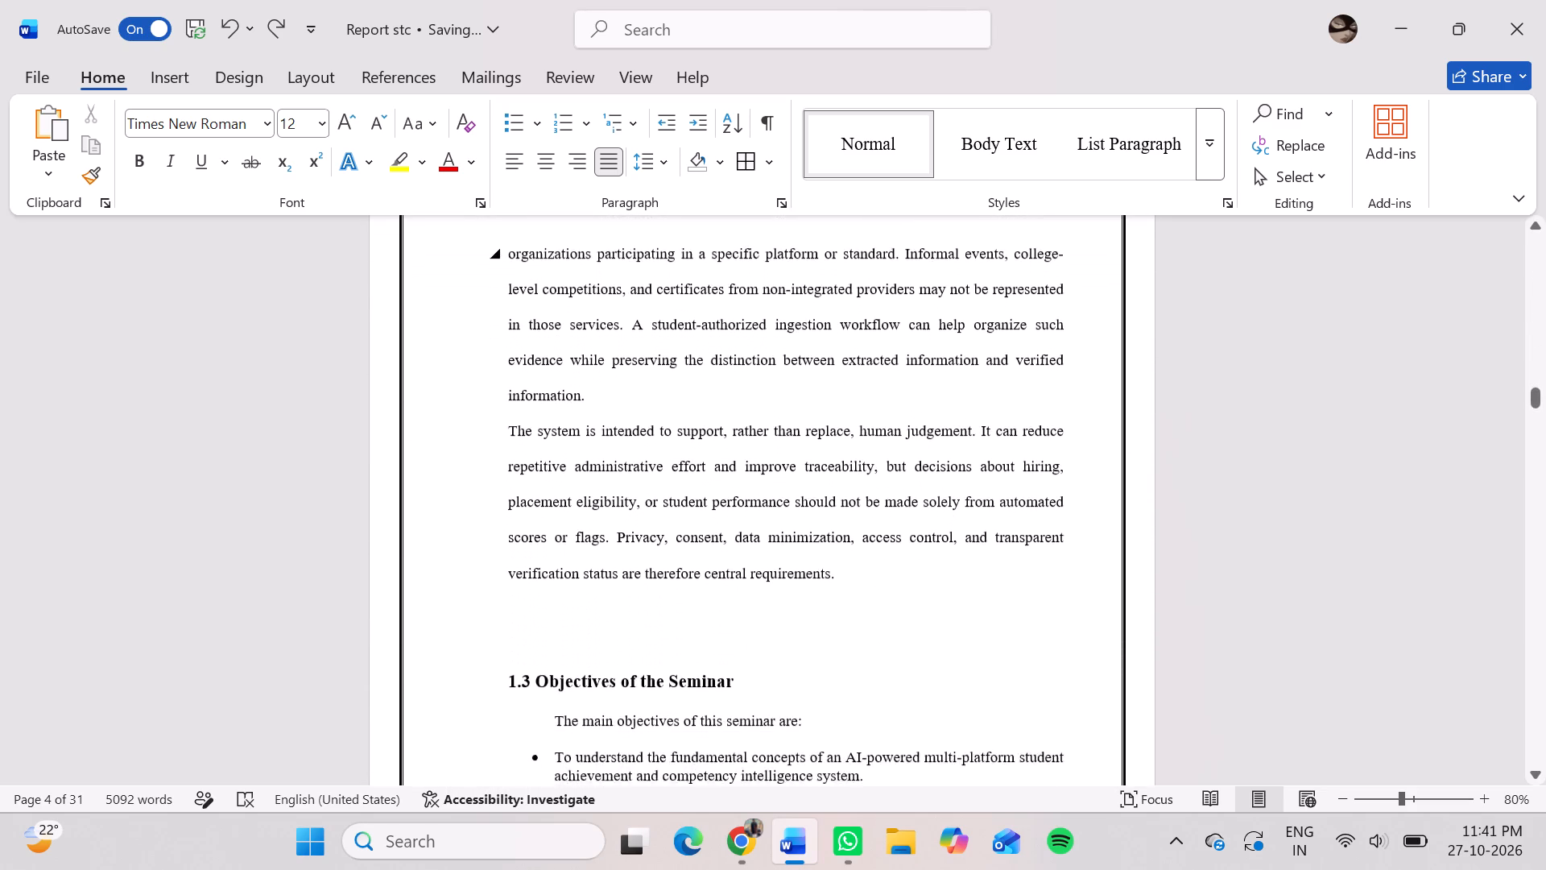
scroll(587, 346, "down", 3)
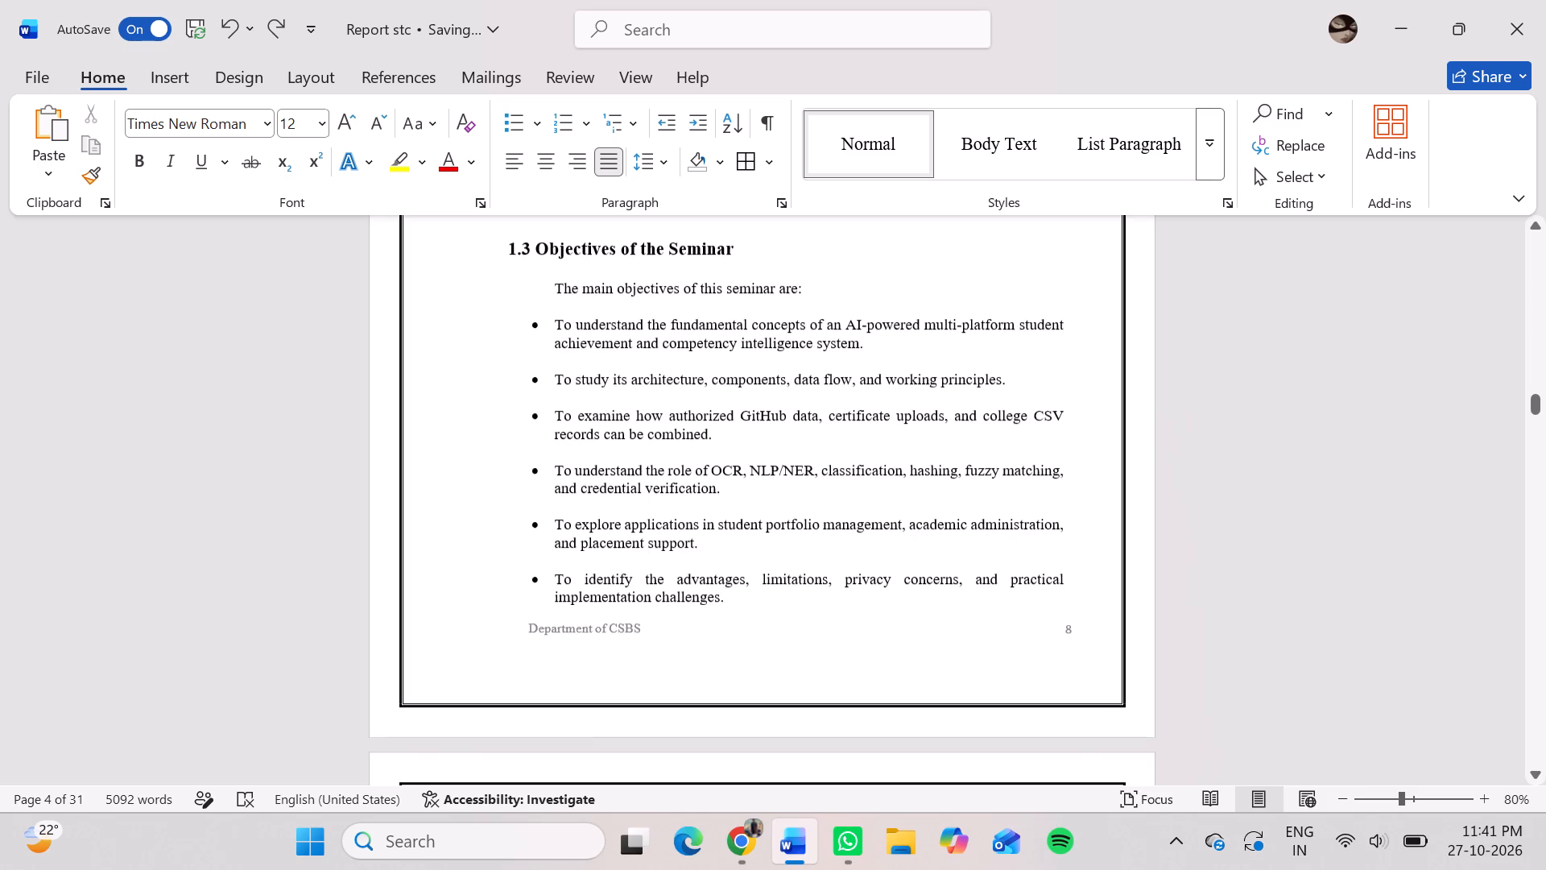
scroll(587, 346, "down", 5)
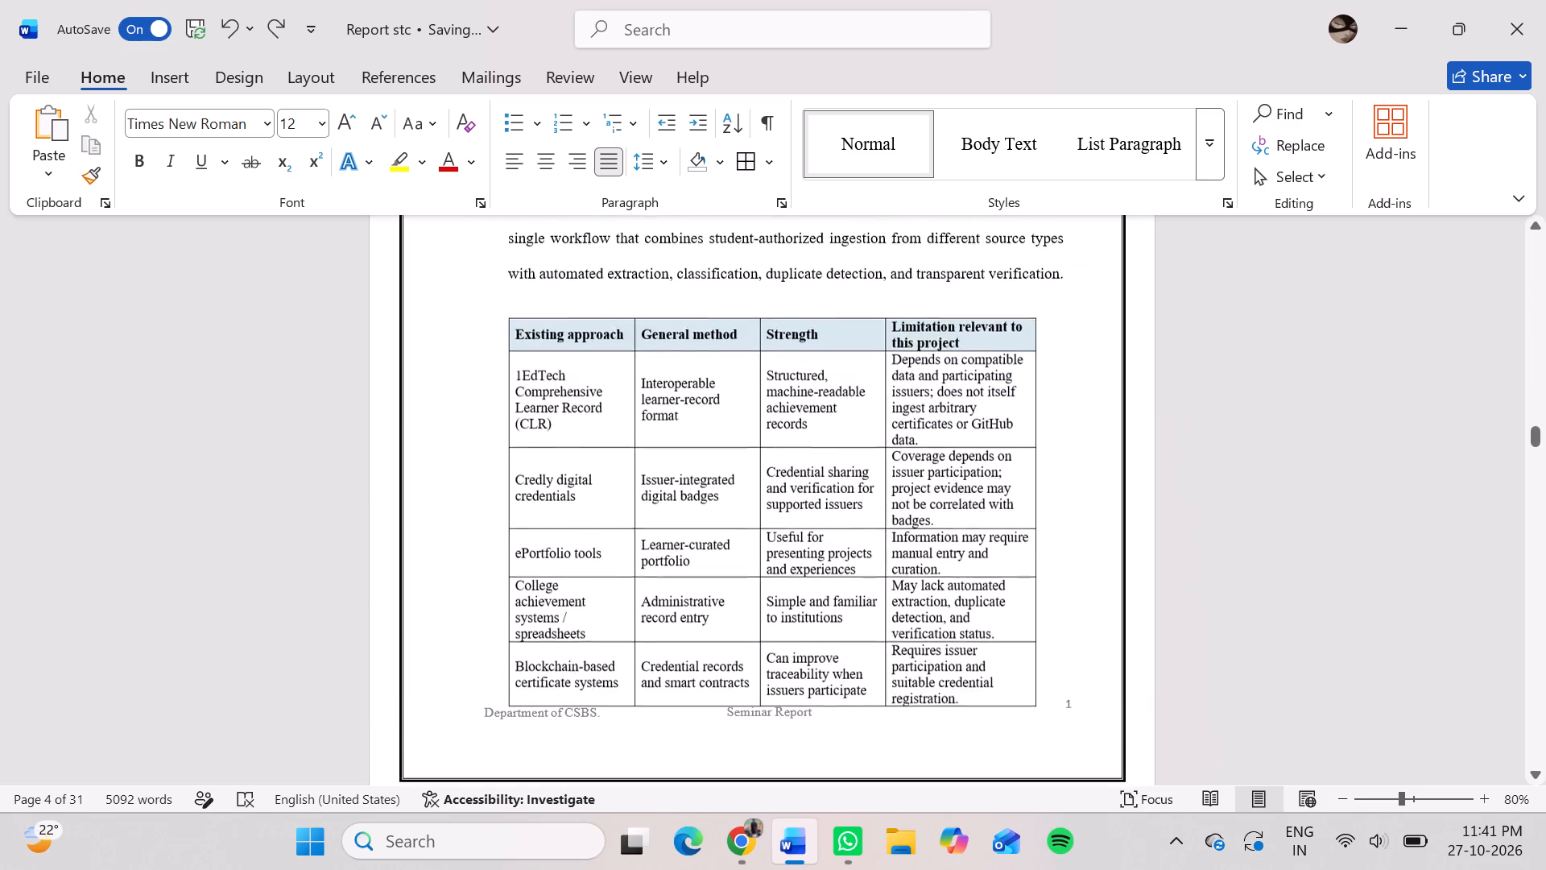
scroll(587, 346, "down", 2)
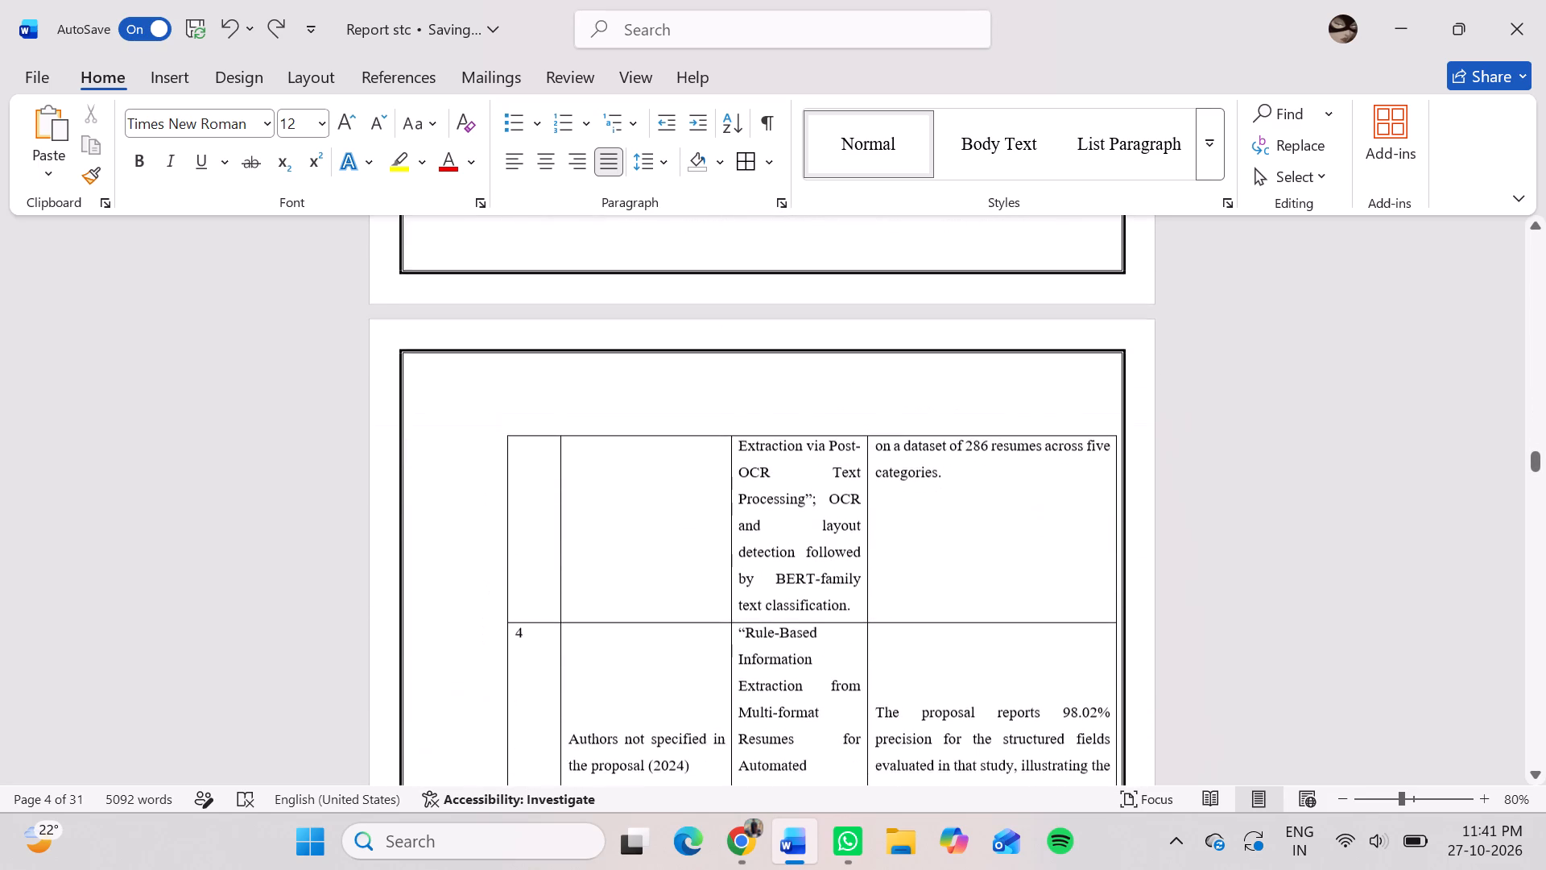
scroll(587, 346, "down", 1)
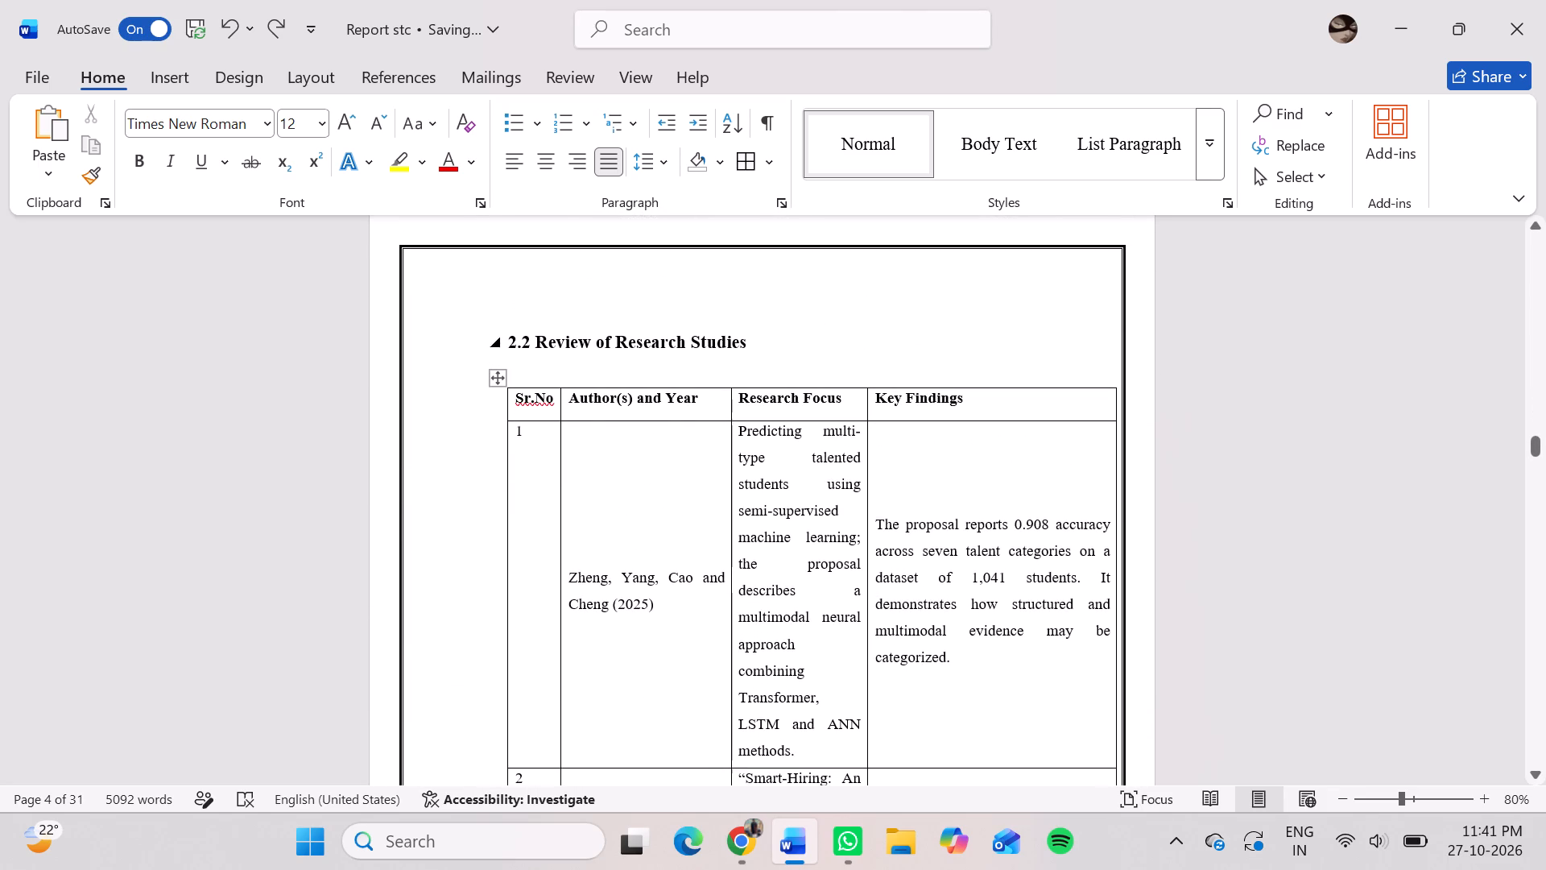
left_click_drag(500, 329, 601, 398)
left_click_drag(601, 398, 1066, 822)
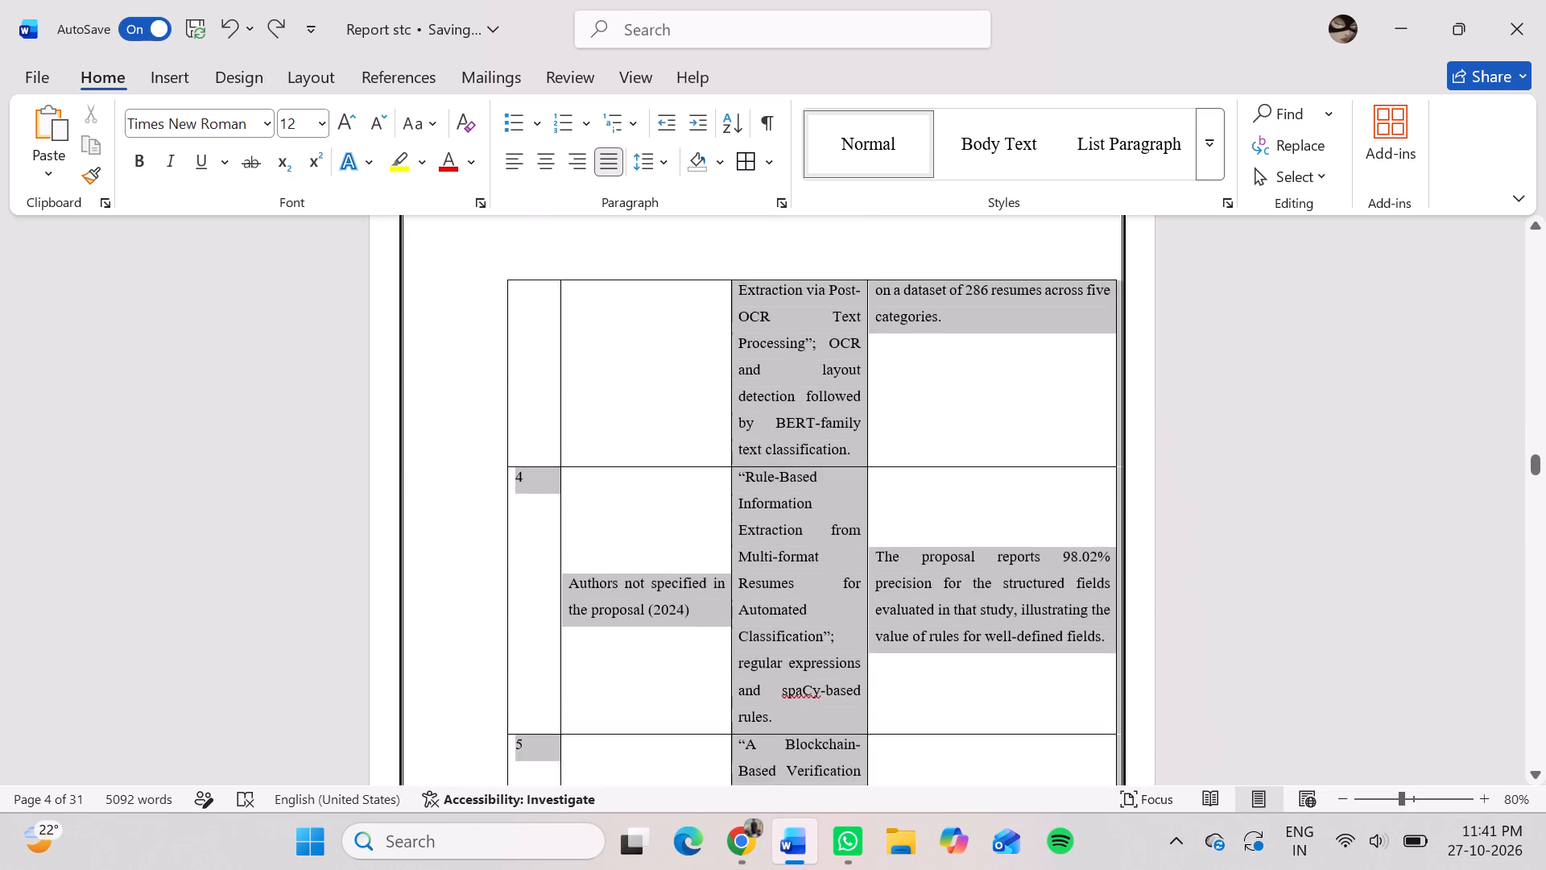
left_click_drag(1066, 822, 1114, 737)
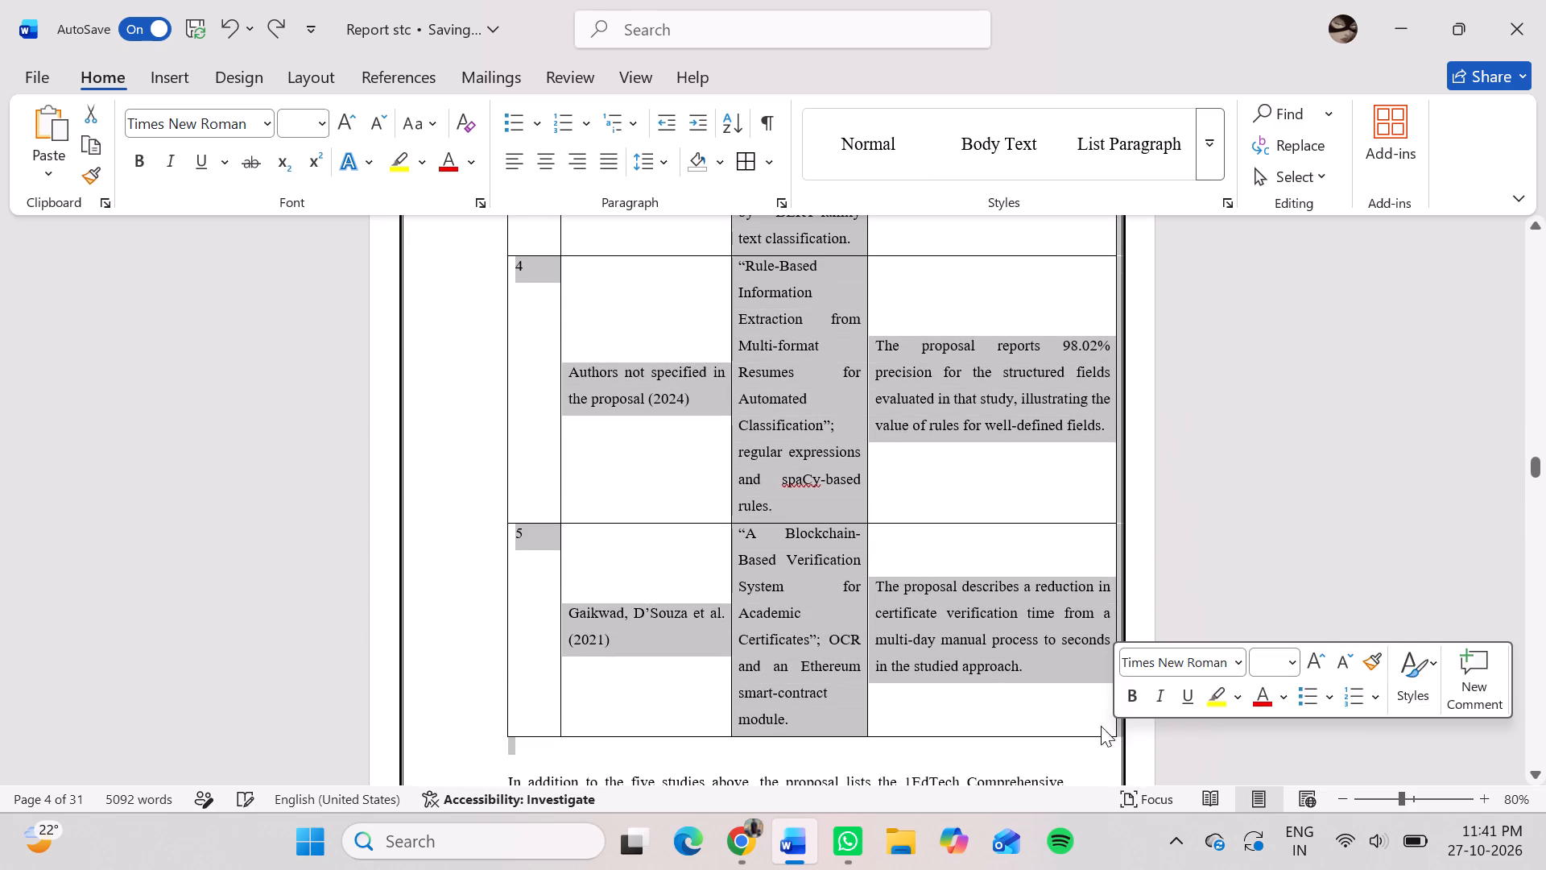
left_click(547, 154)
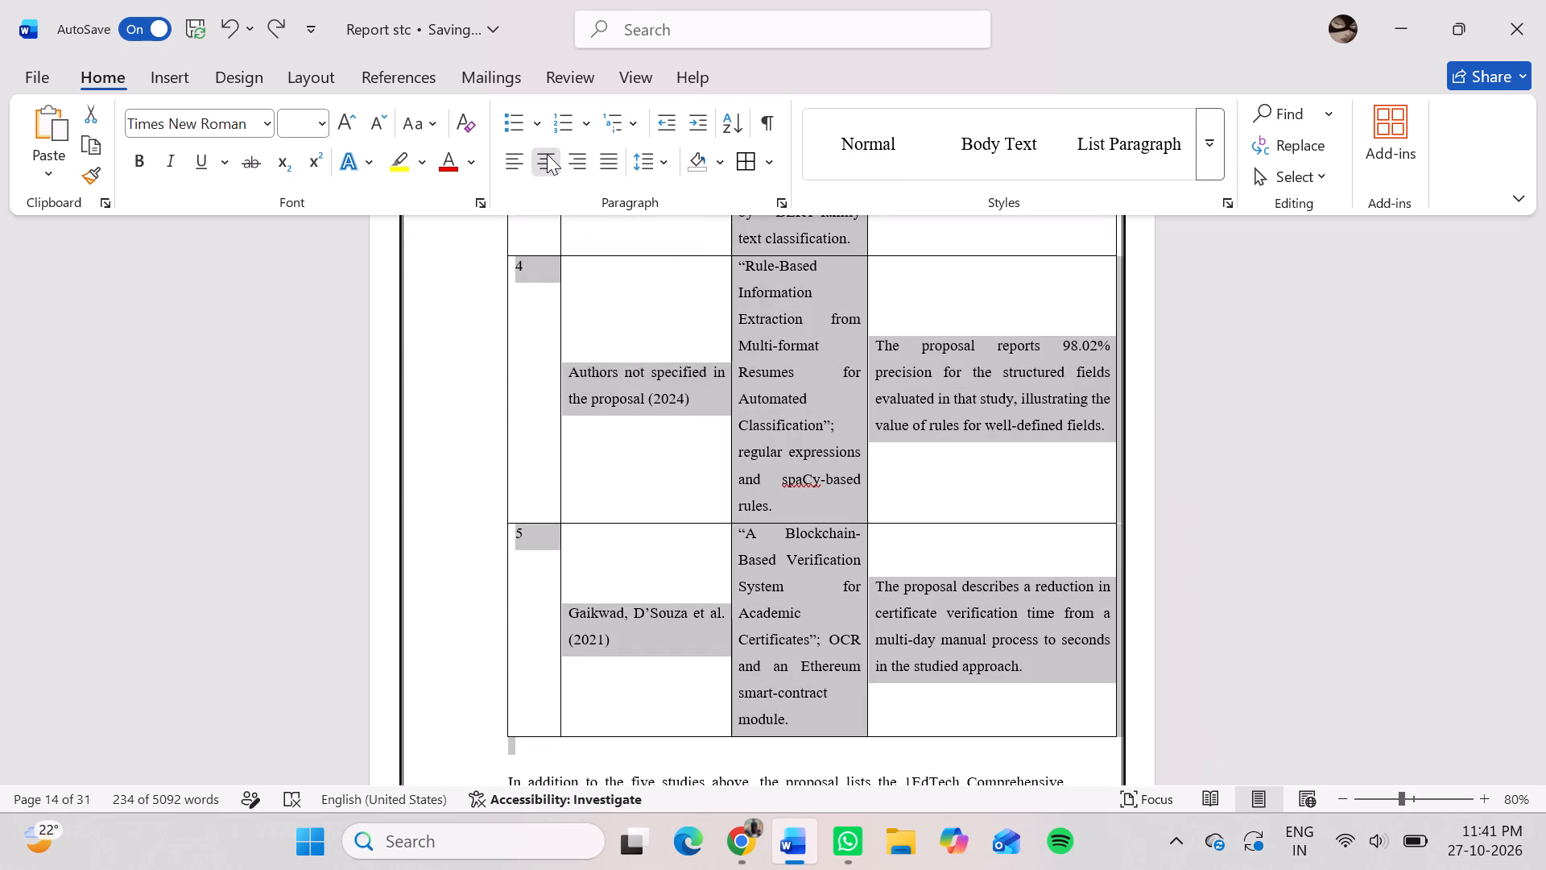
left_click(601, 166)
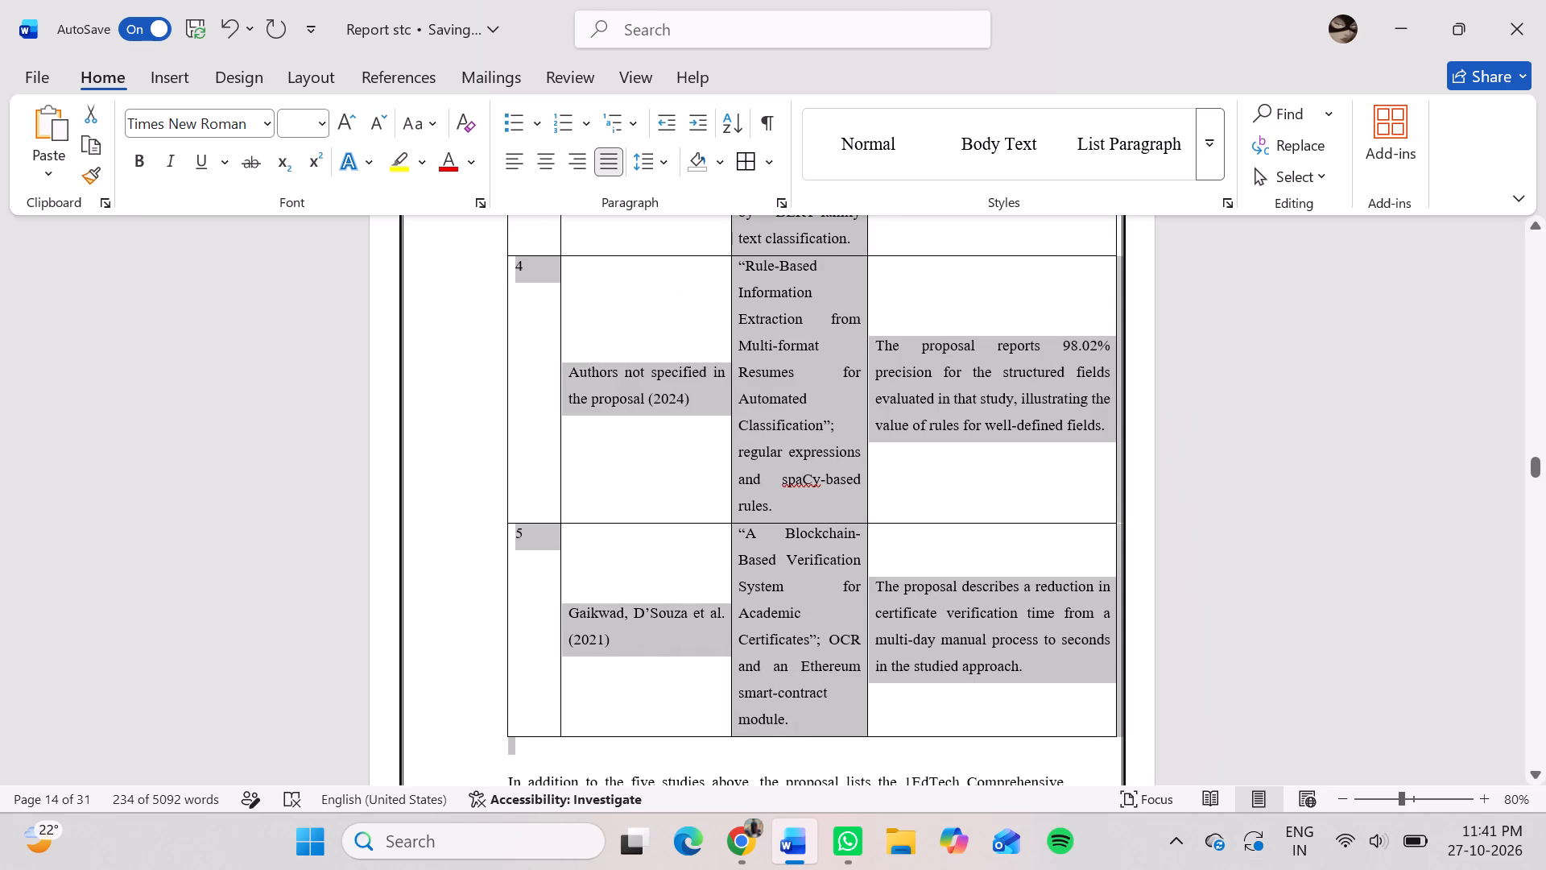
Narrow the Key Findings column of the research studies table in section 2.2 so the table fits within the text margins.
left_click(483, 292)
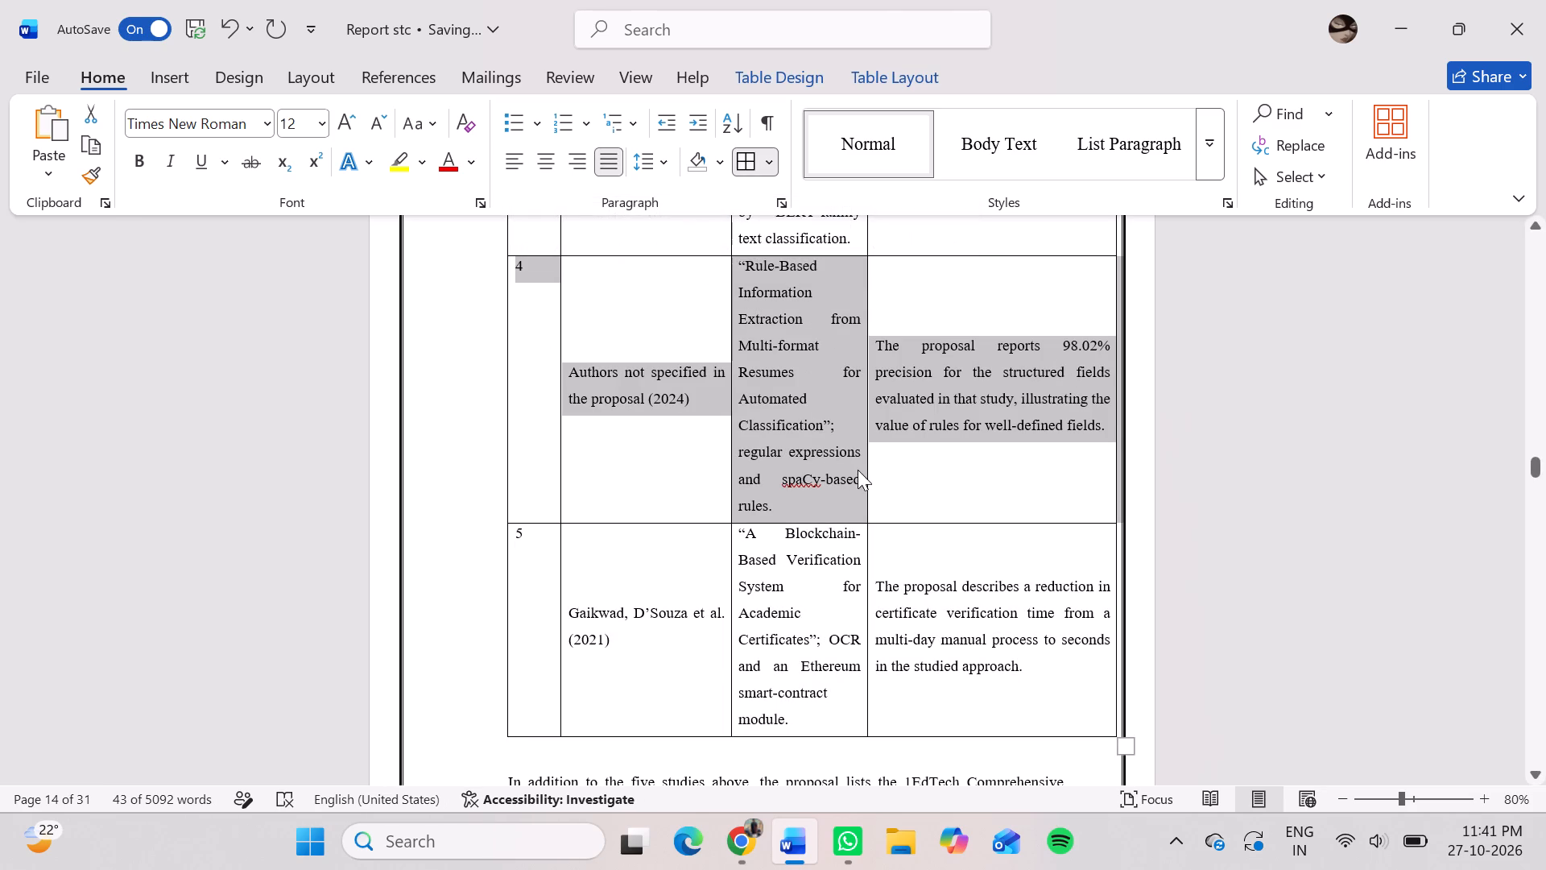
scroll(920, 473, "down", 2)
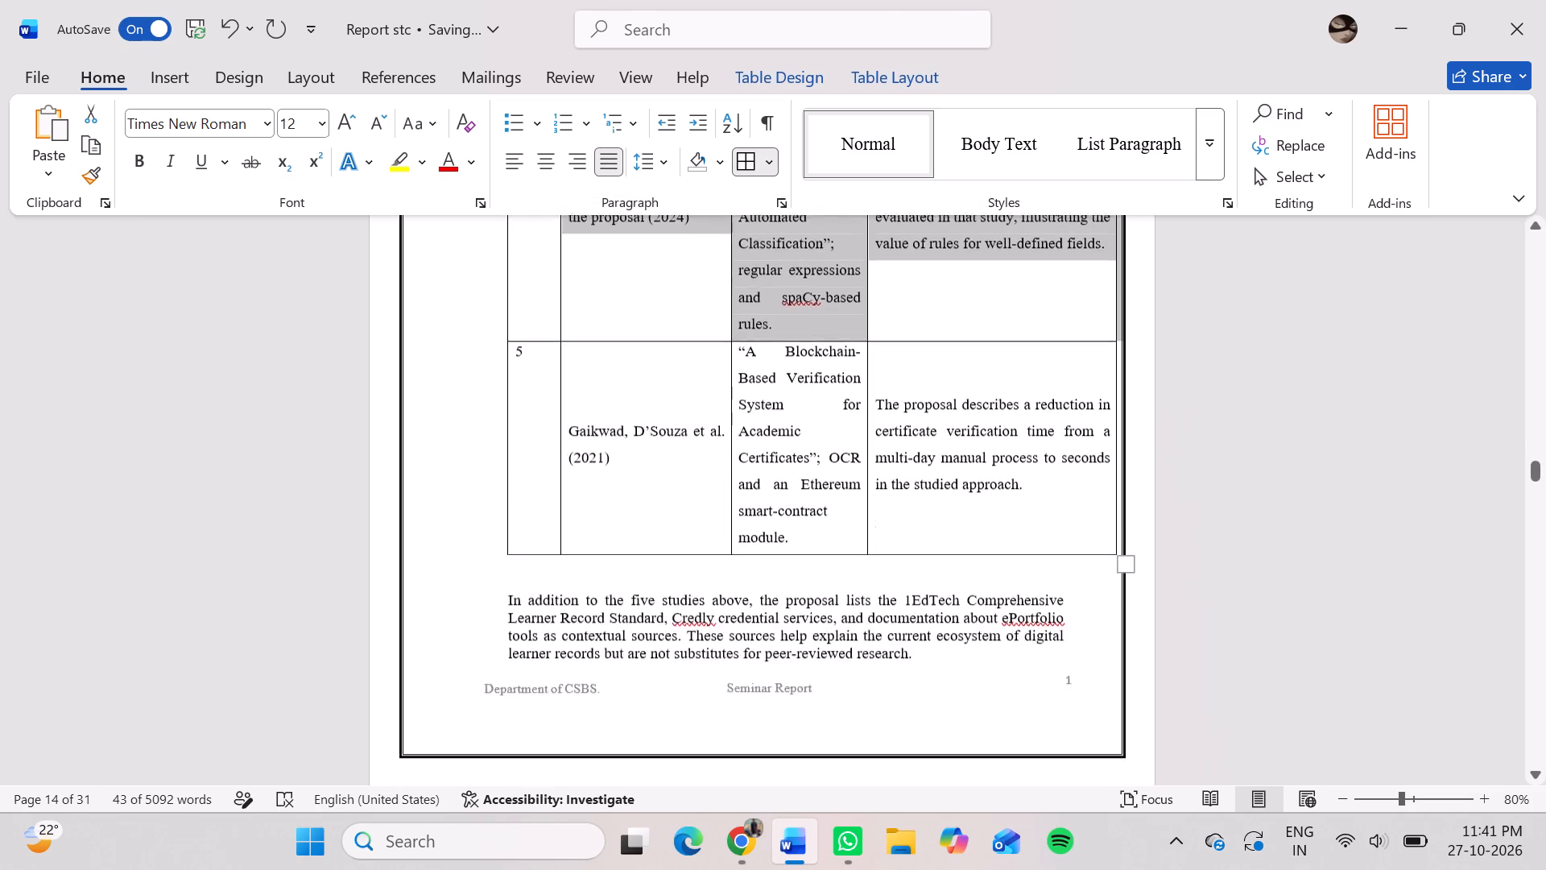
scroll(920, 473, "down", 3)
scroll(920, 473, "up", 1)
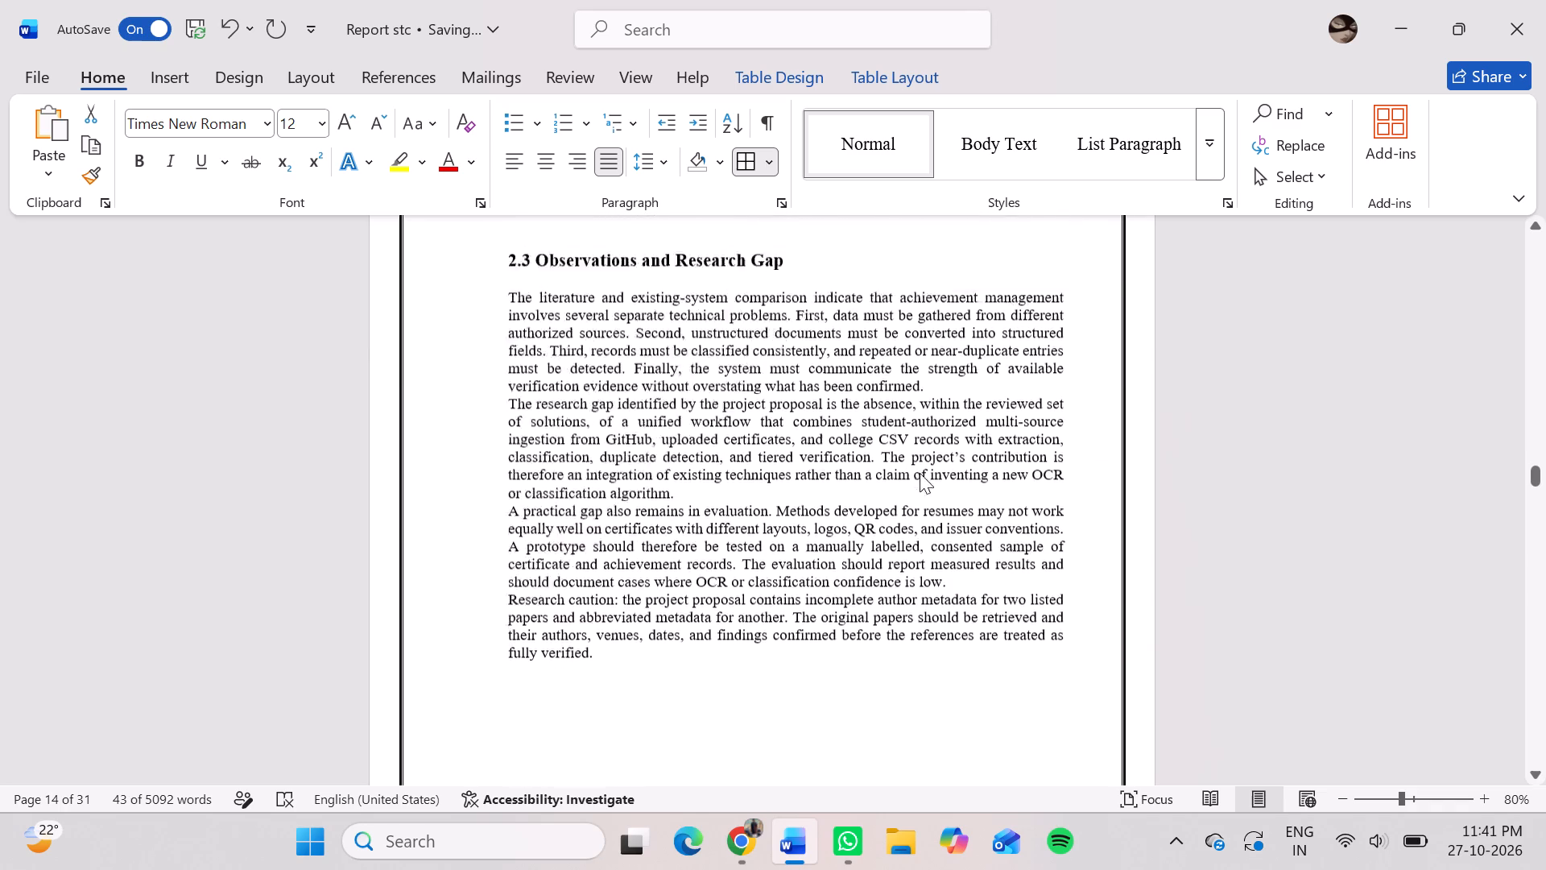
scroll(920, 473, "up", 5)
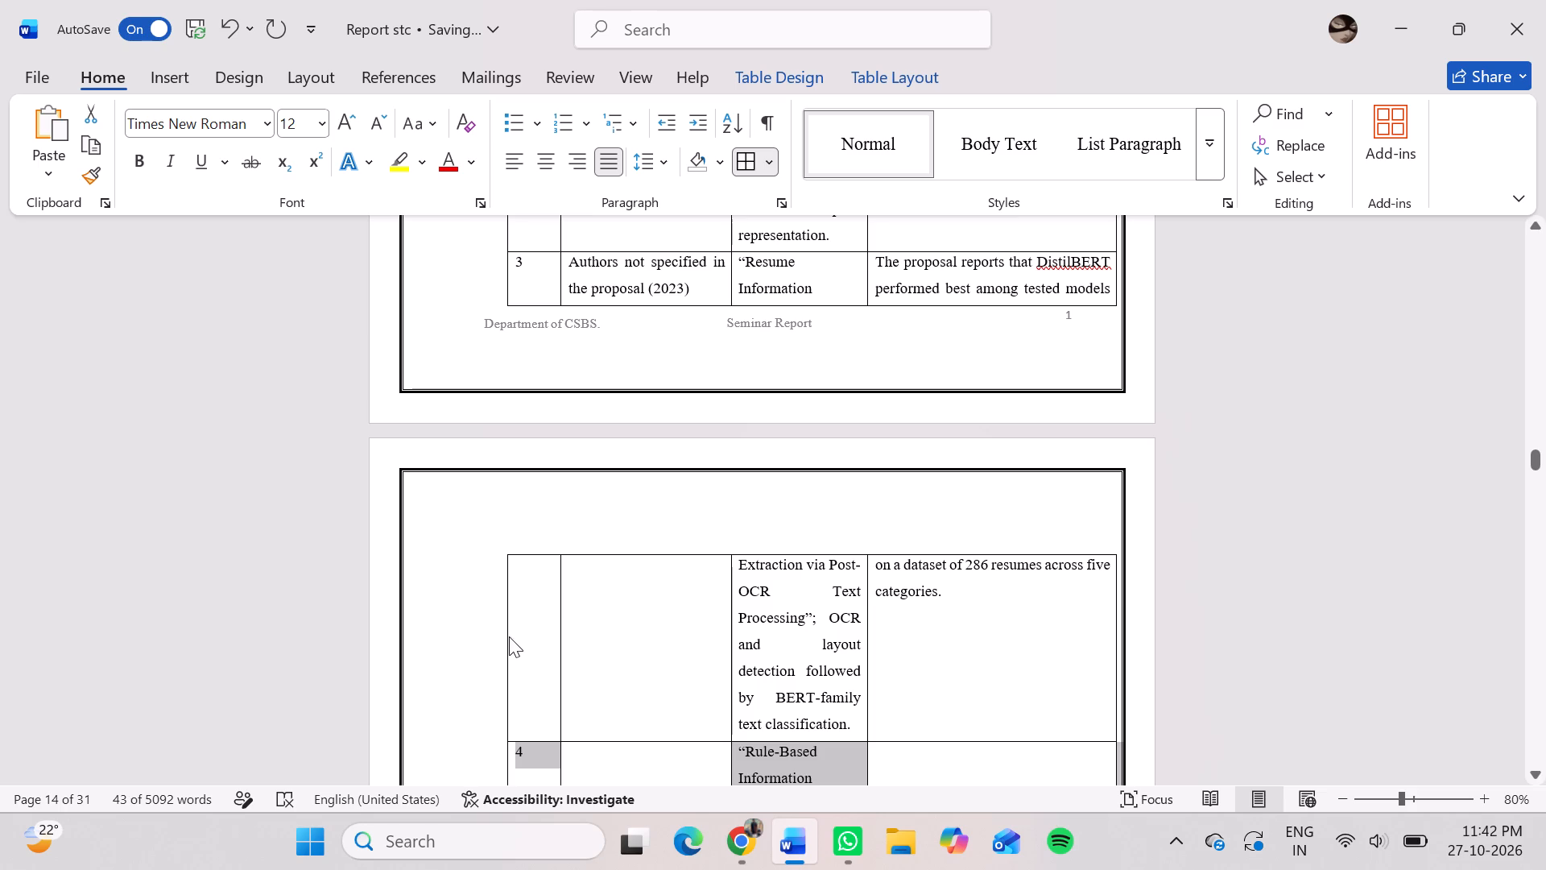
left_click_drag(505, 641, 518, 643)
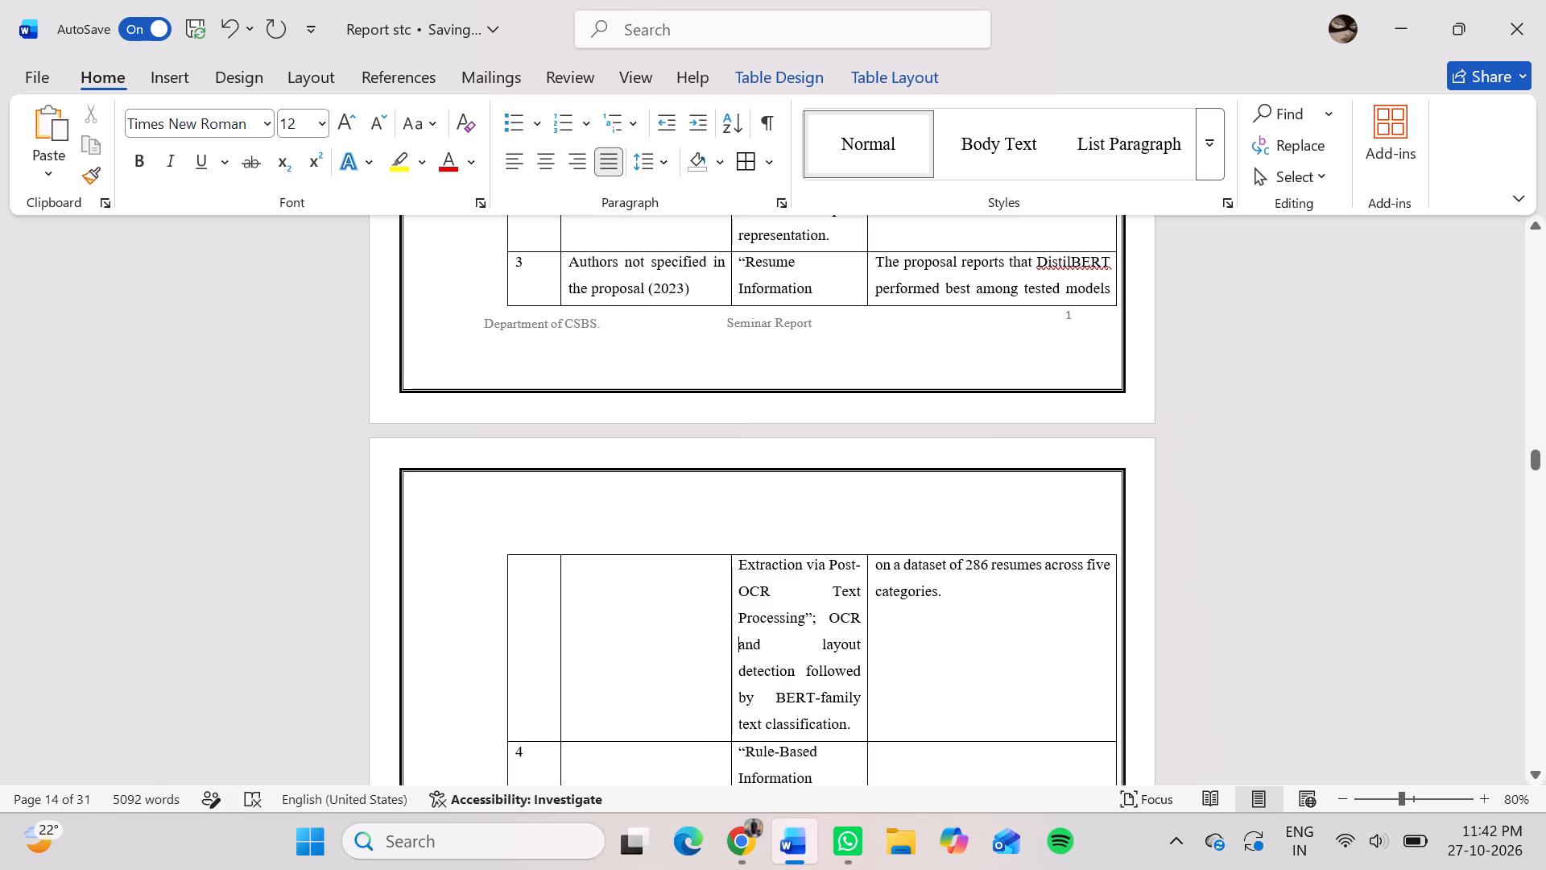
left_click_drag(1114, 553, 1051, 570)
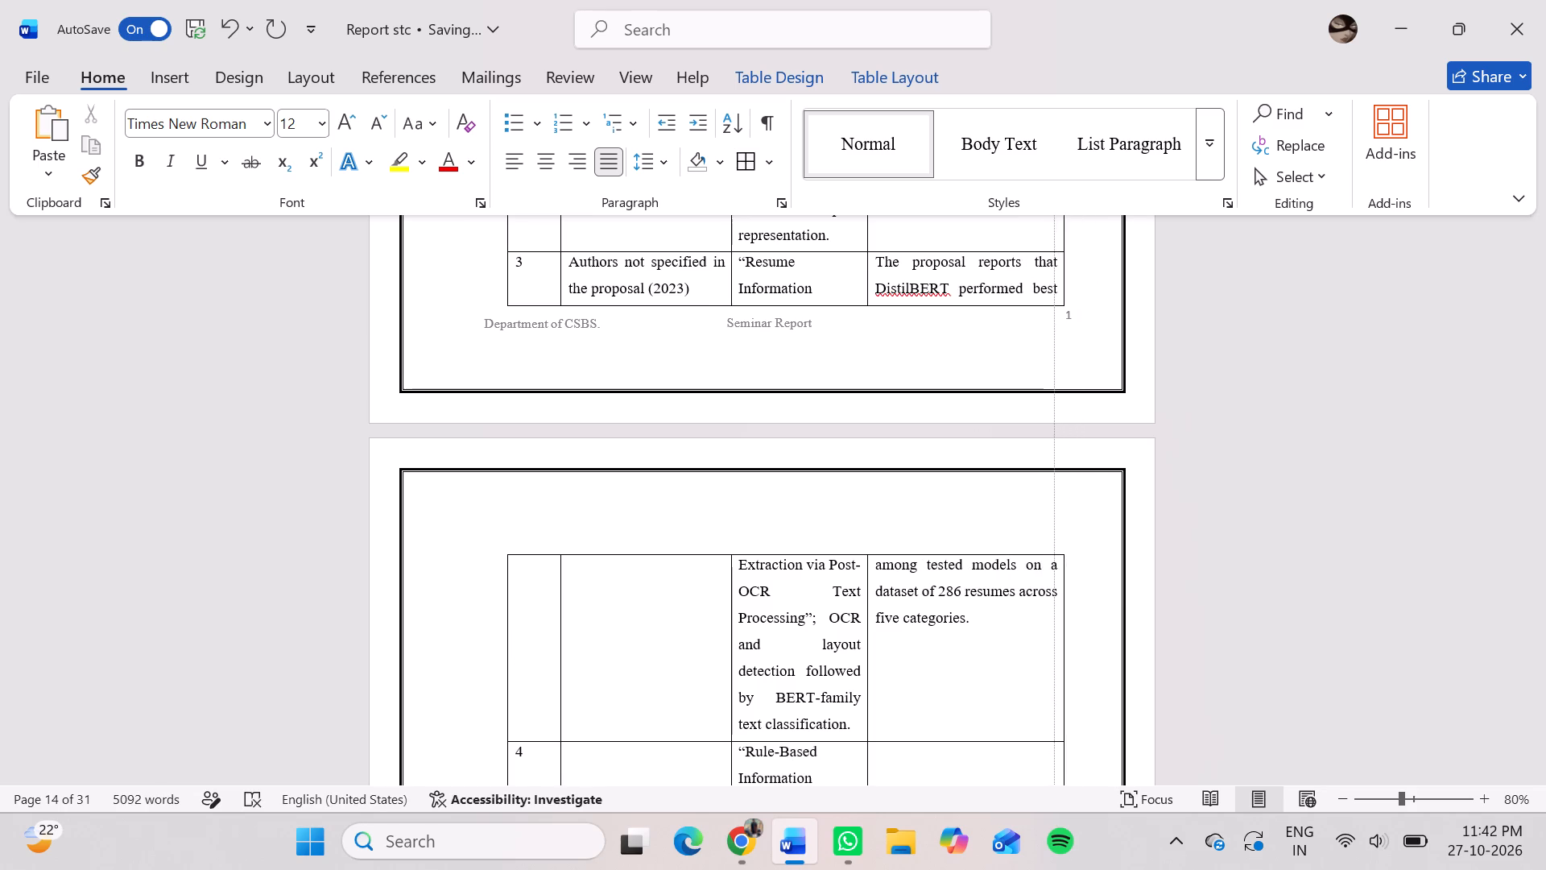
left_click_drag(1051, 570, 1062, 581)
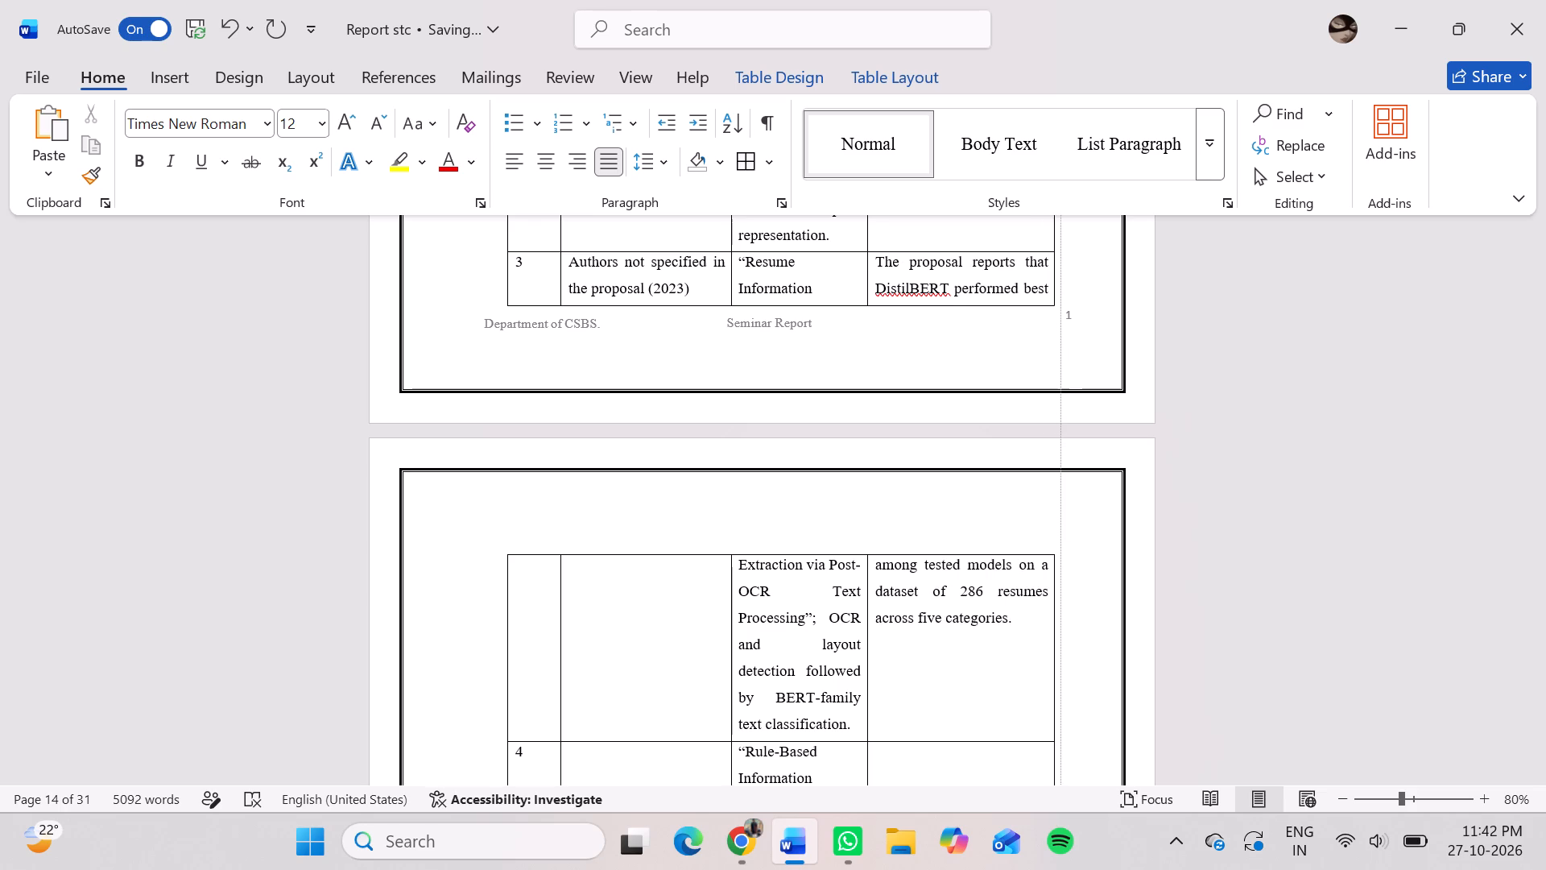
left_click_drag(1062, 581, 1052, 583)
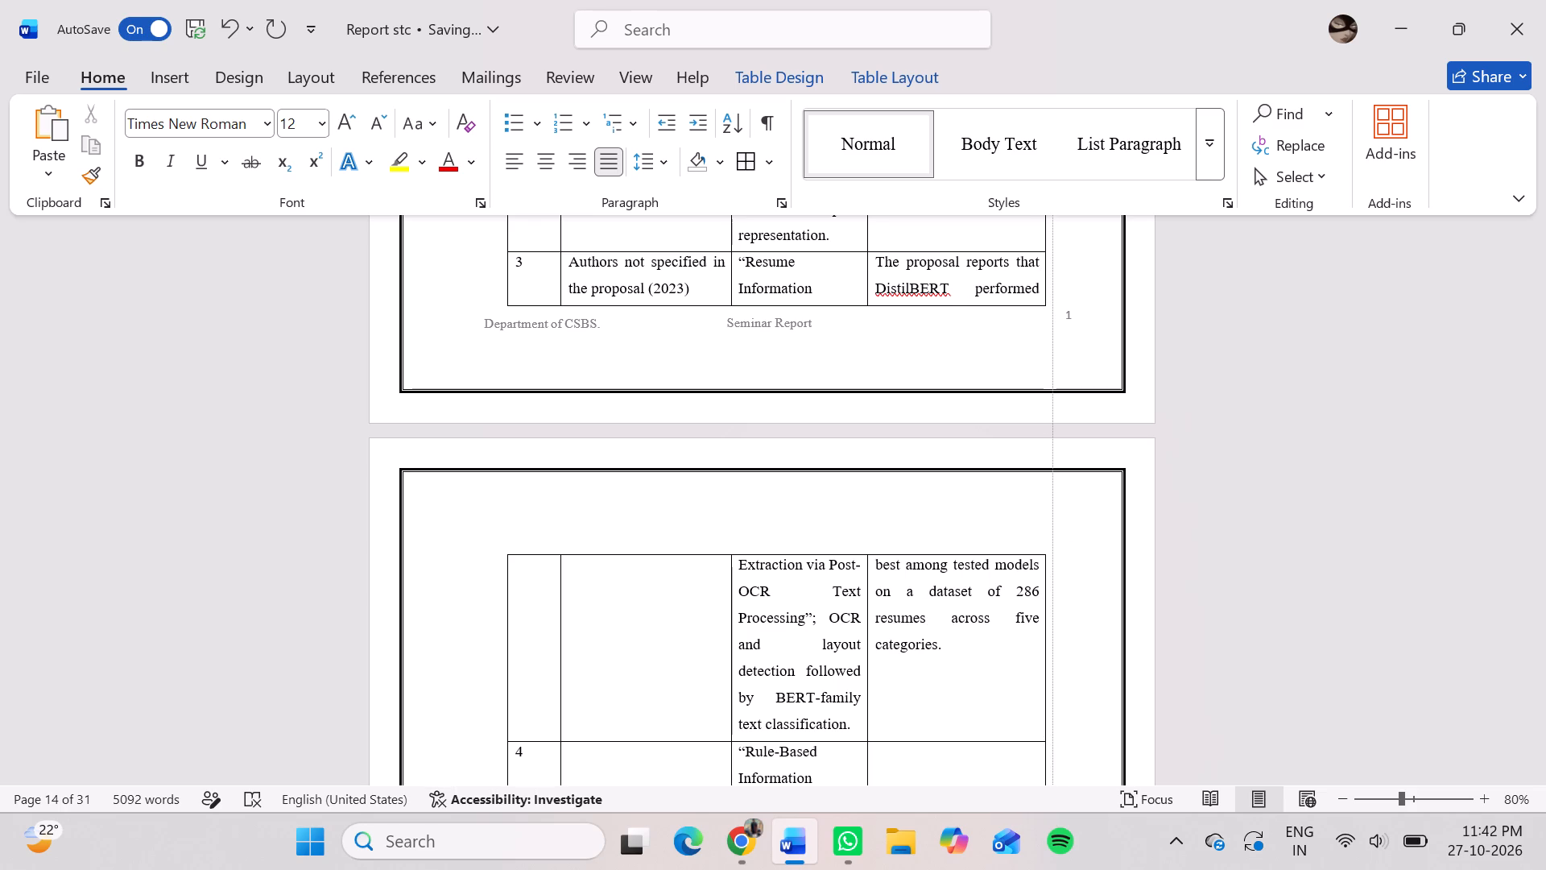
left_click_drag(1052, 583, 1052, 585)
scroll(1052, 585, "down", 3)
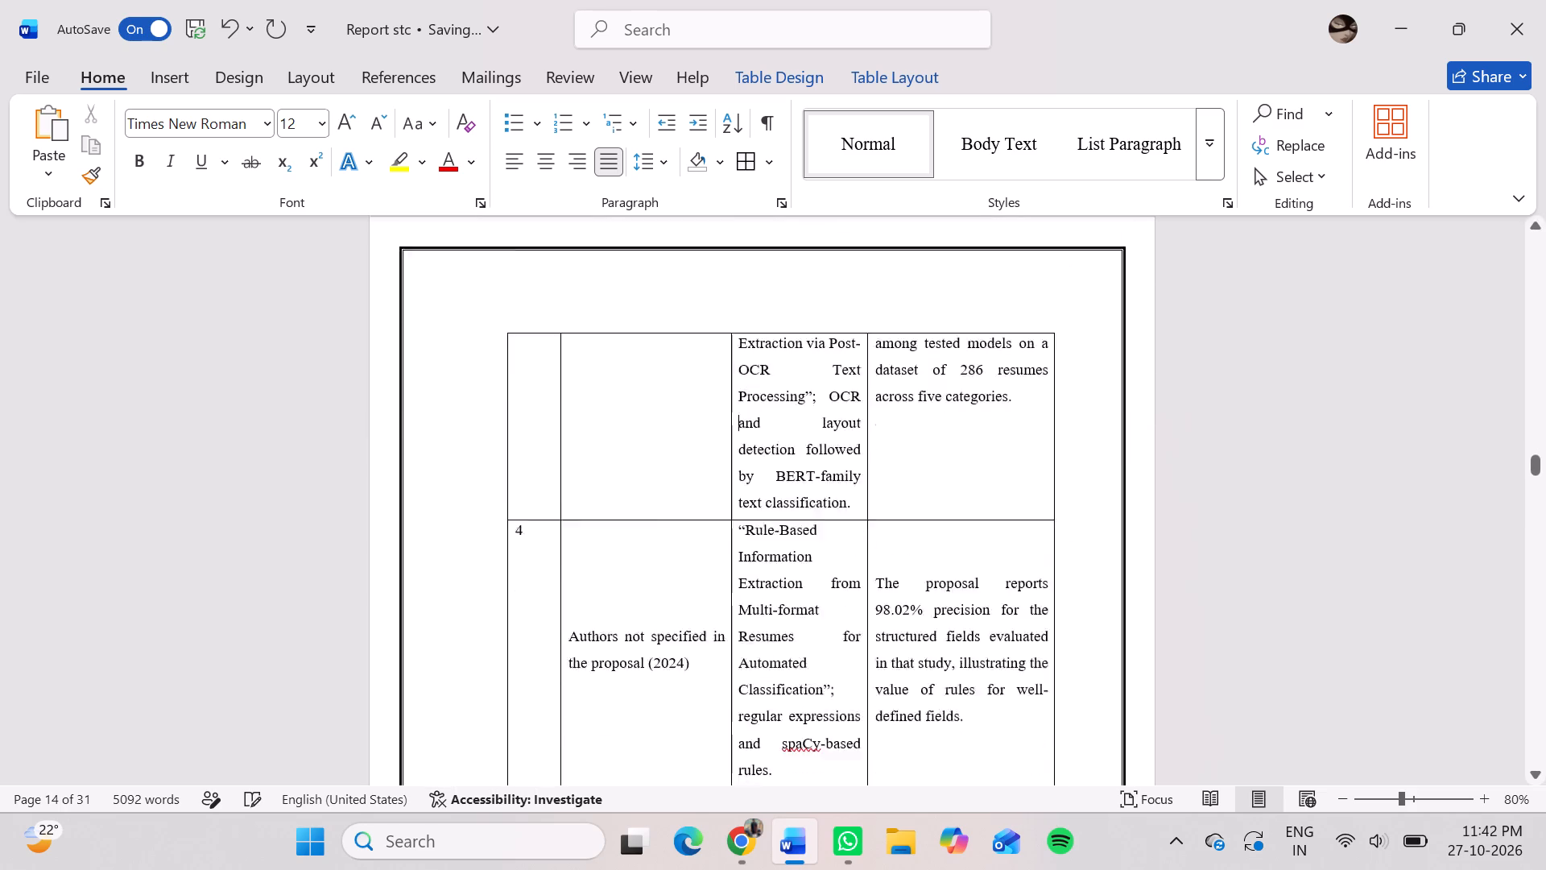
scroll(1052, 585, "down", 1)
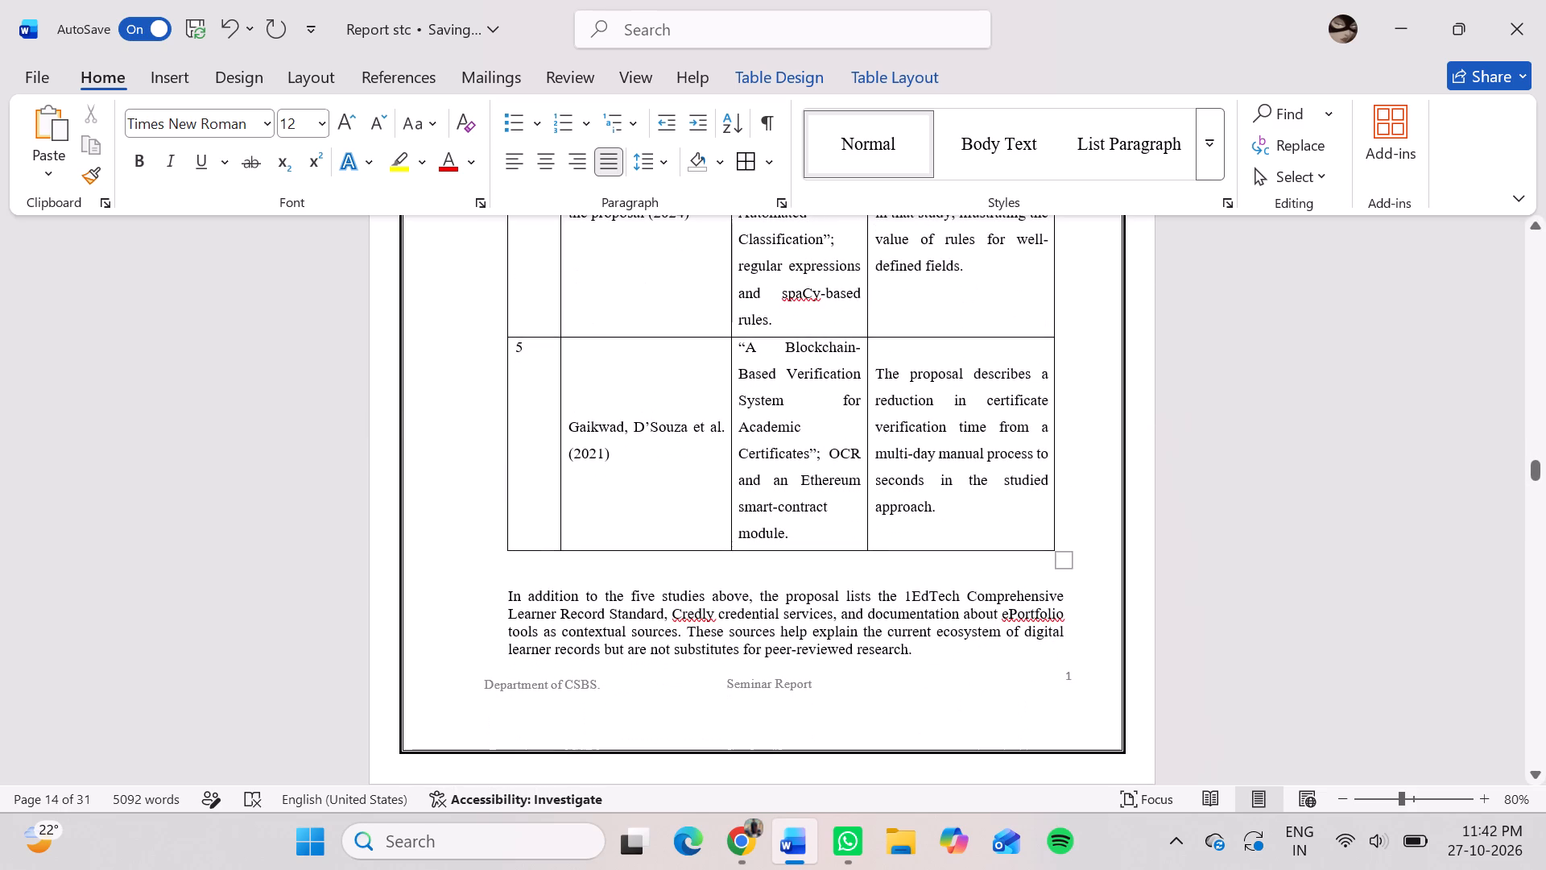
Select the existing approaches table picture in section 2.1 and check its text-wrapping layout options.
scroll(1052, 585, "up", 6)
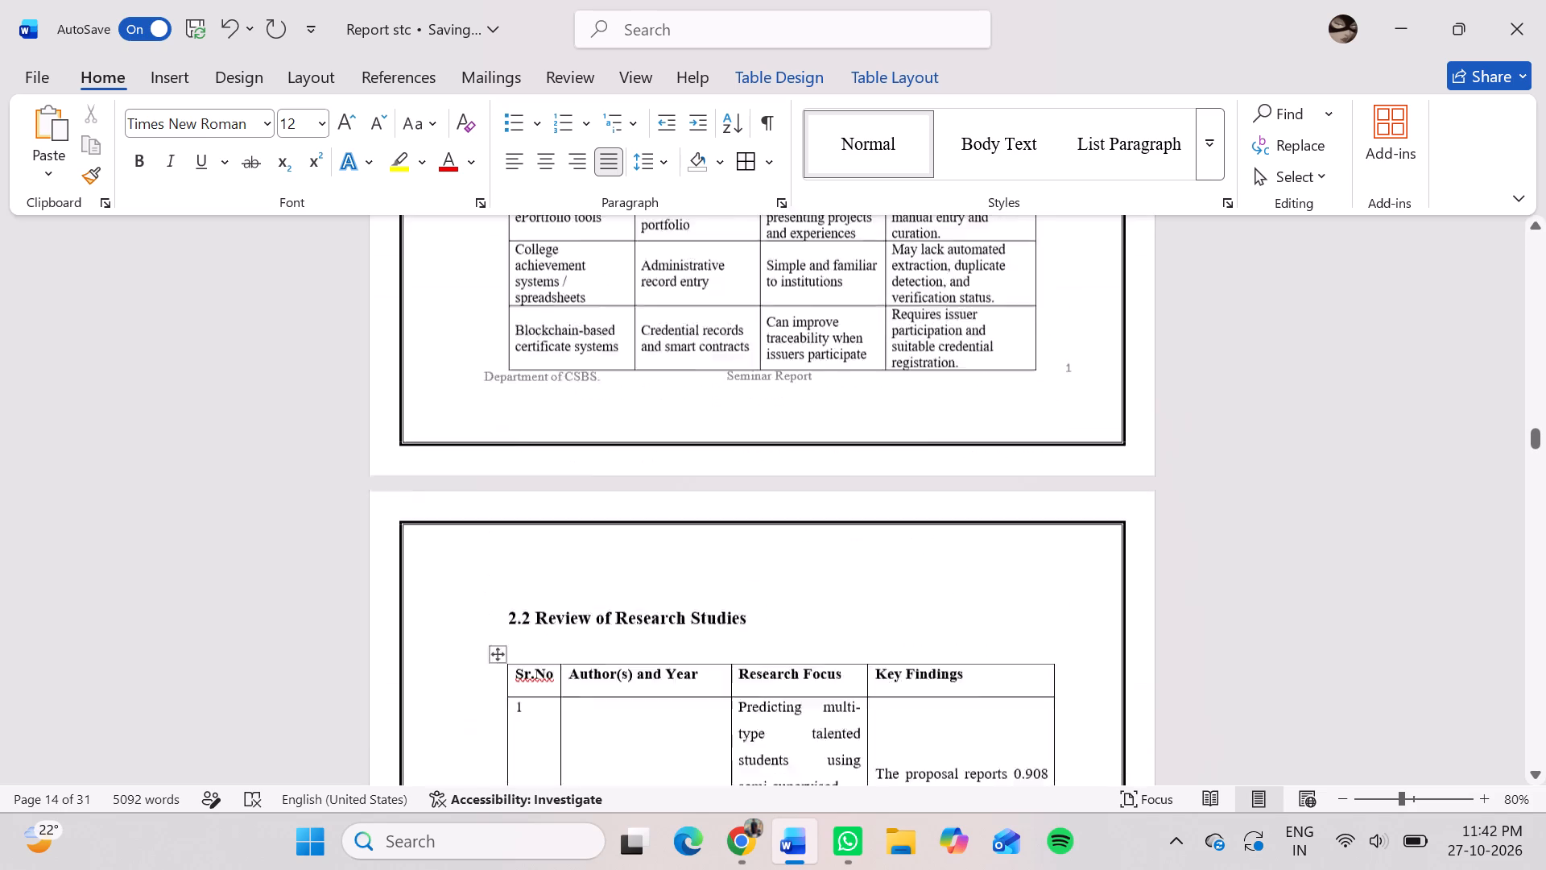
scroll(1052, 585, "up", 1)
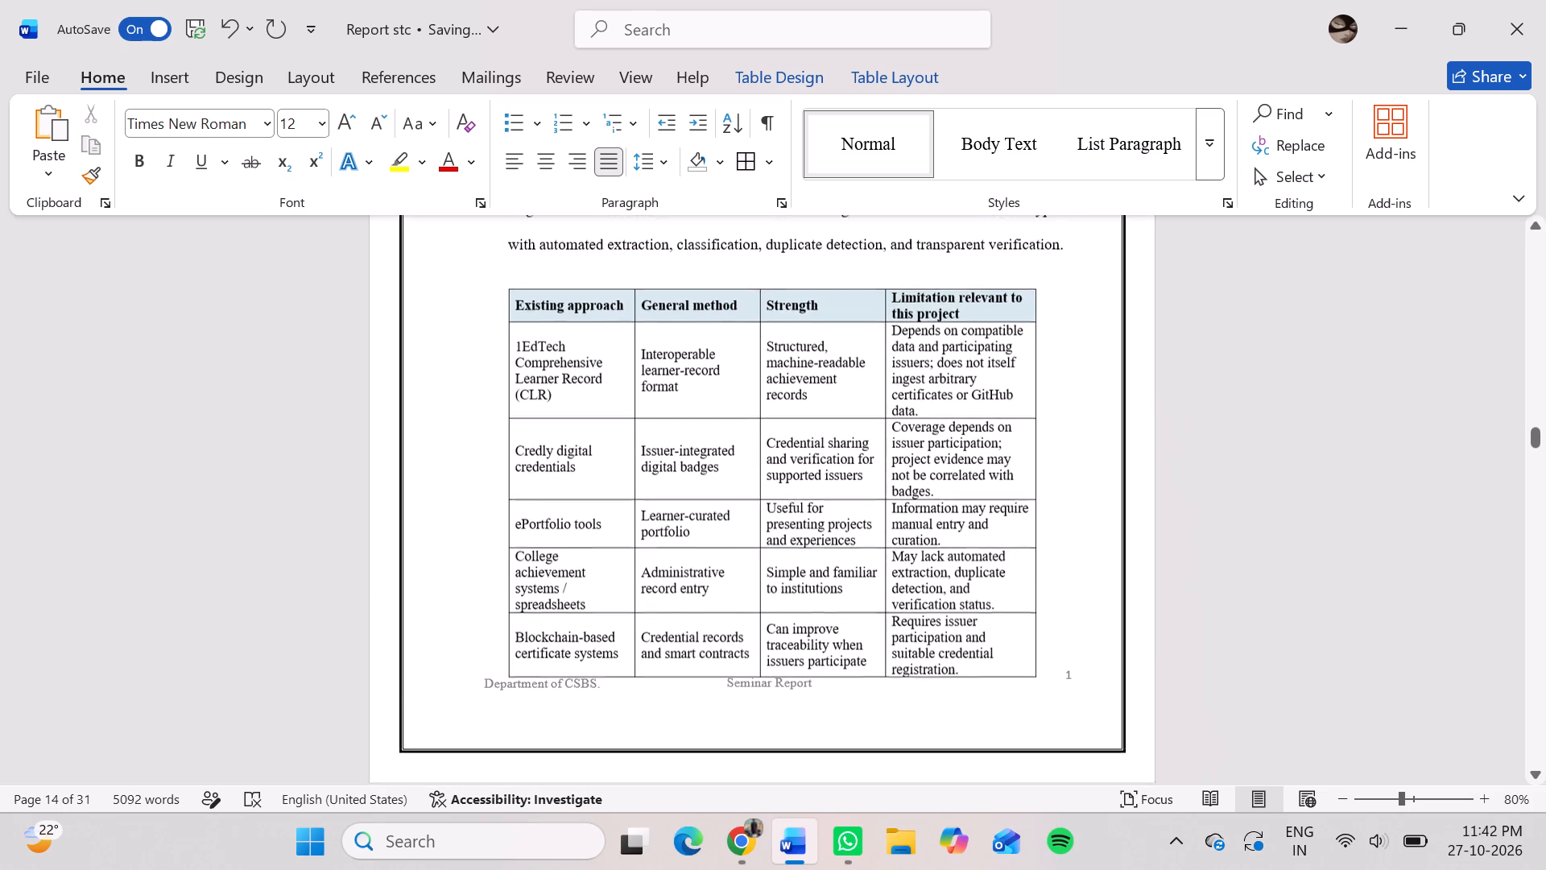
left_click(926, 566)
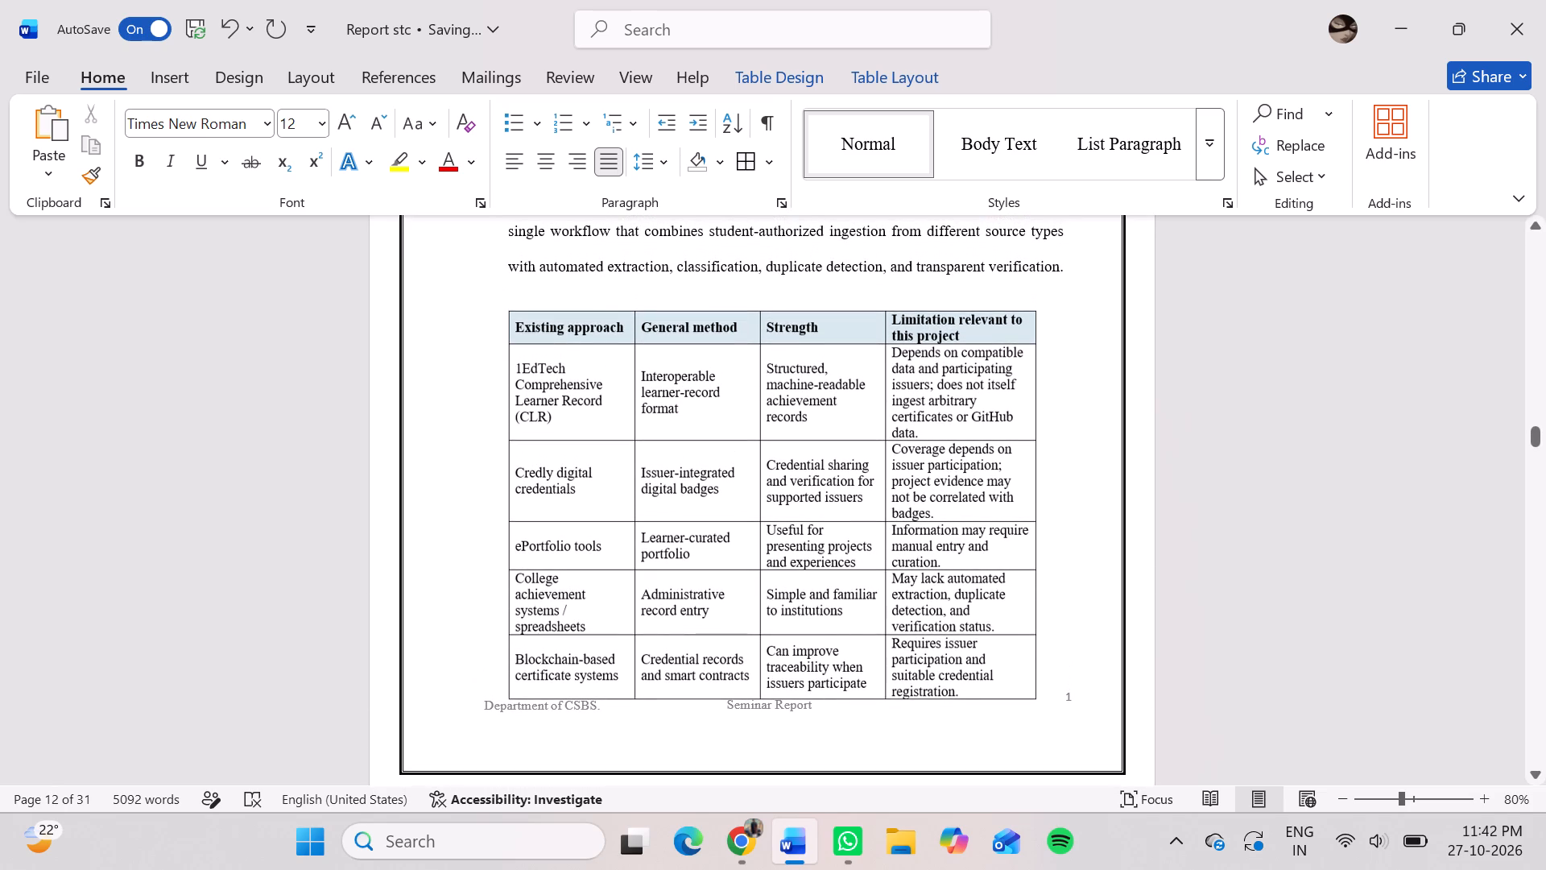
left_click_drag(855, 536, 856, 520)
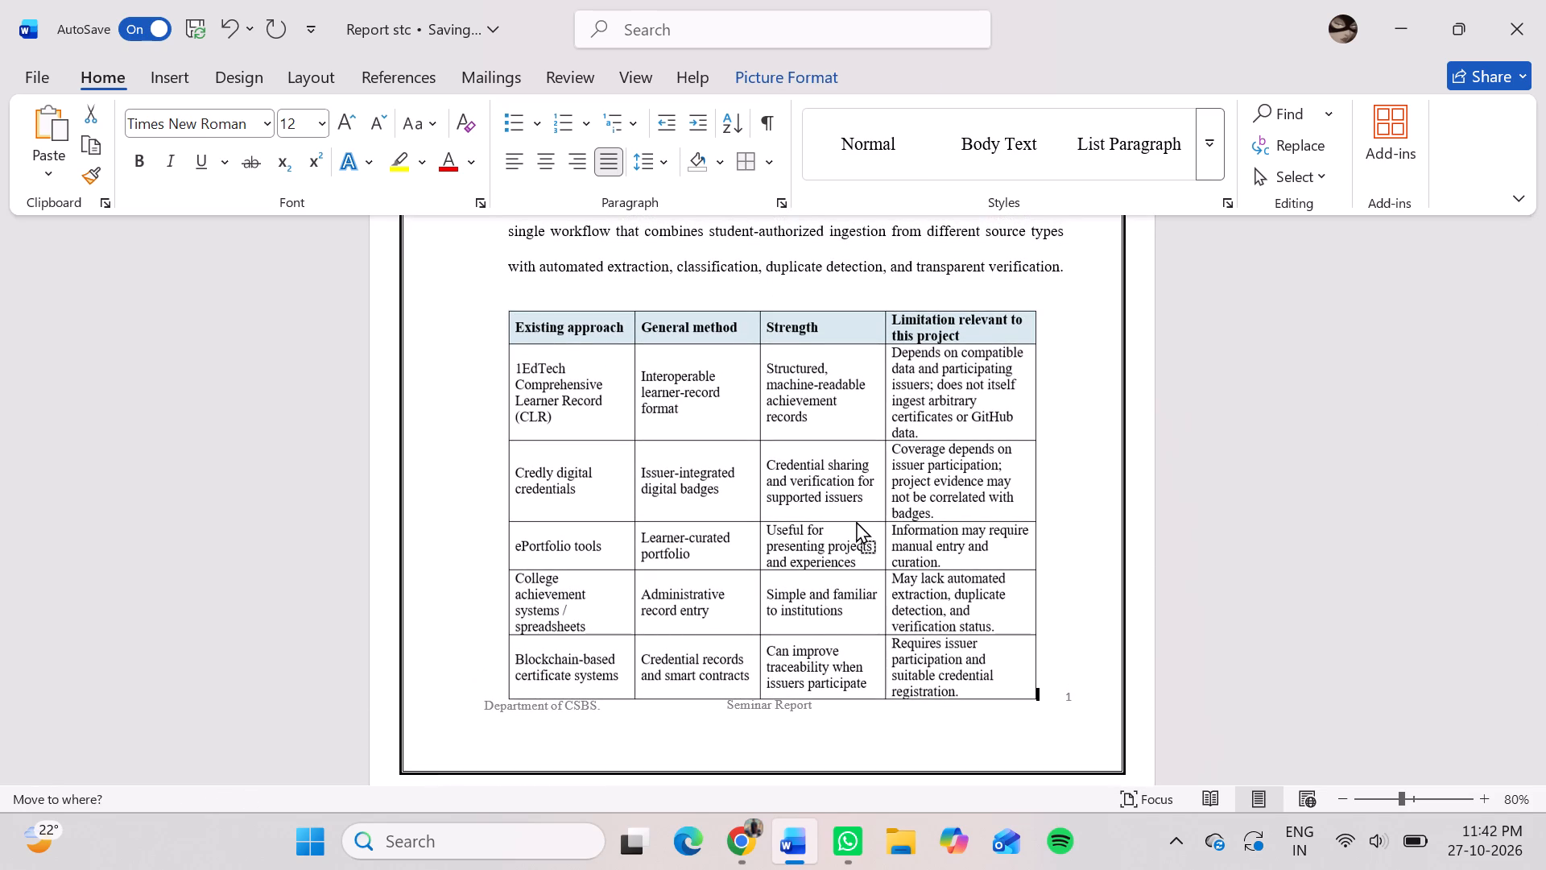
left_click_drag(856, 520, 936, 370)
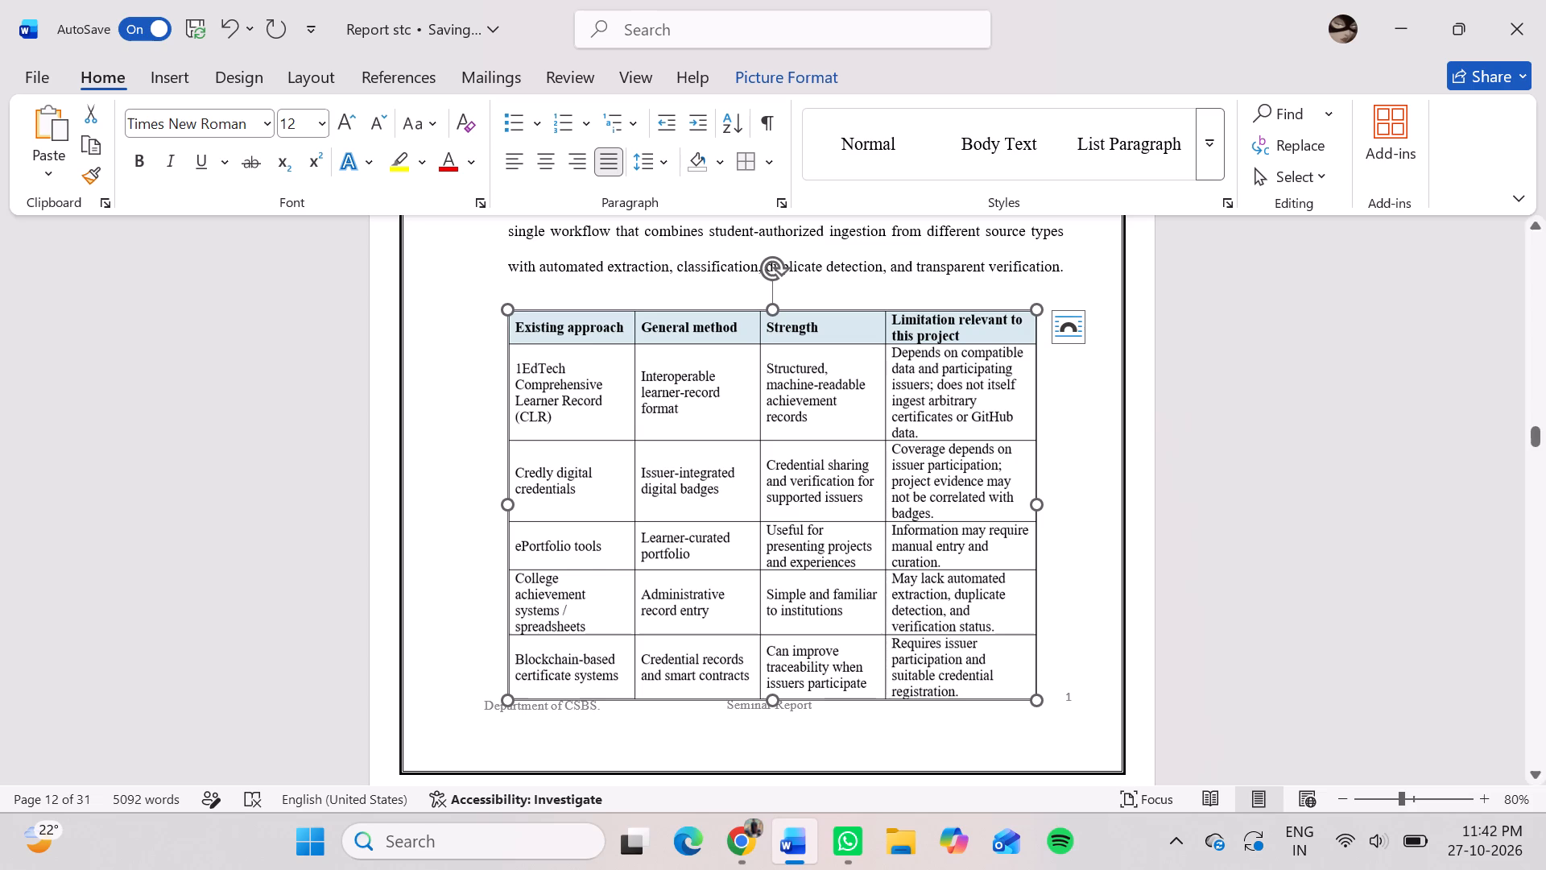
left_click(1061, 333)
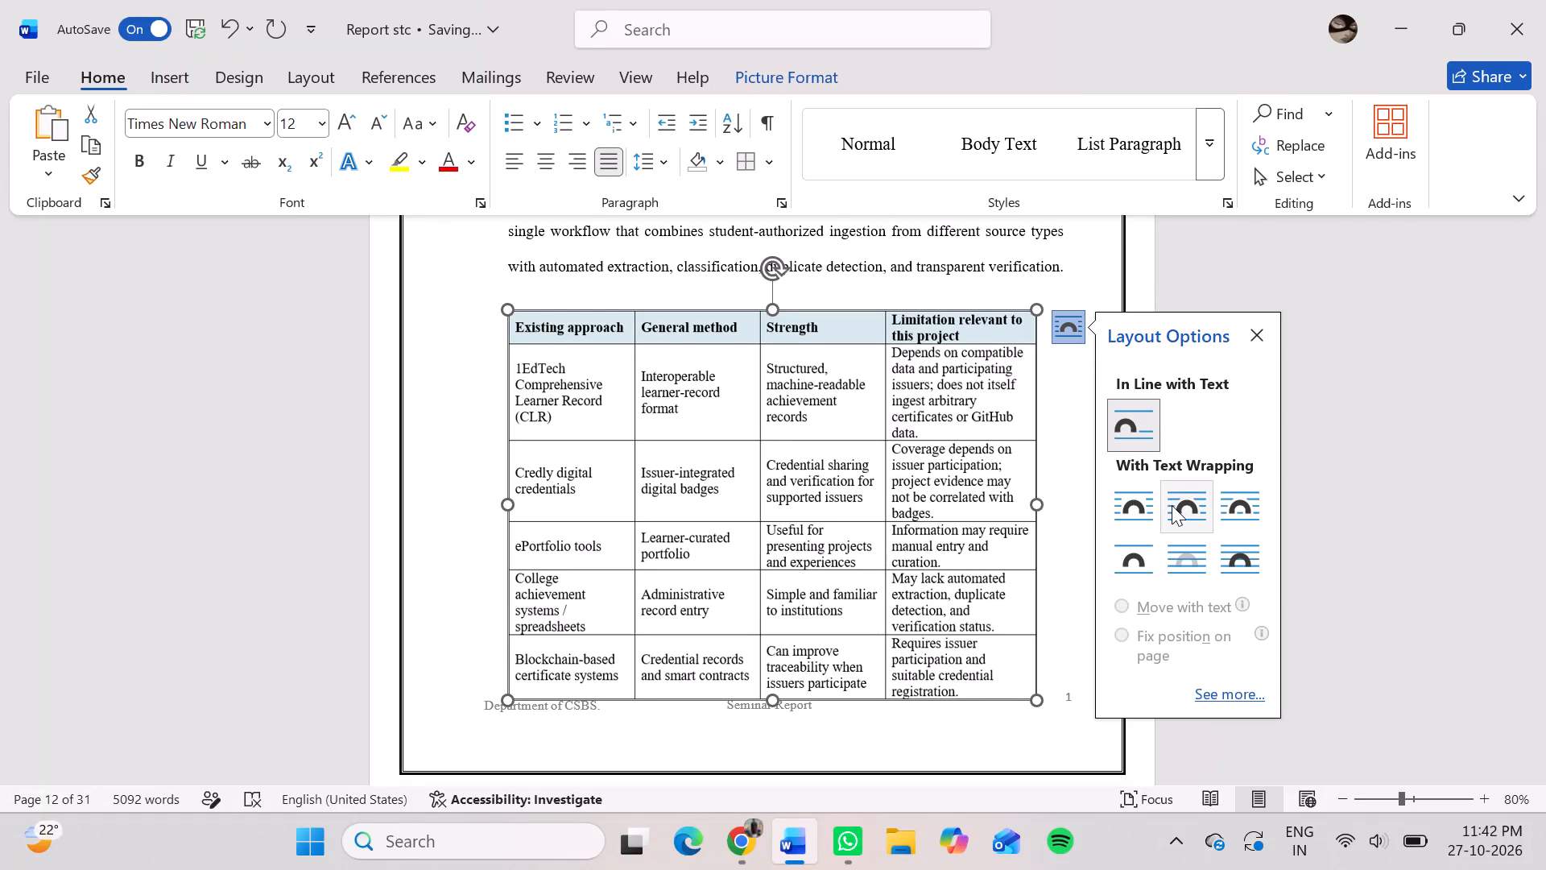
left_click(1260, 335)
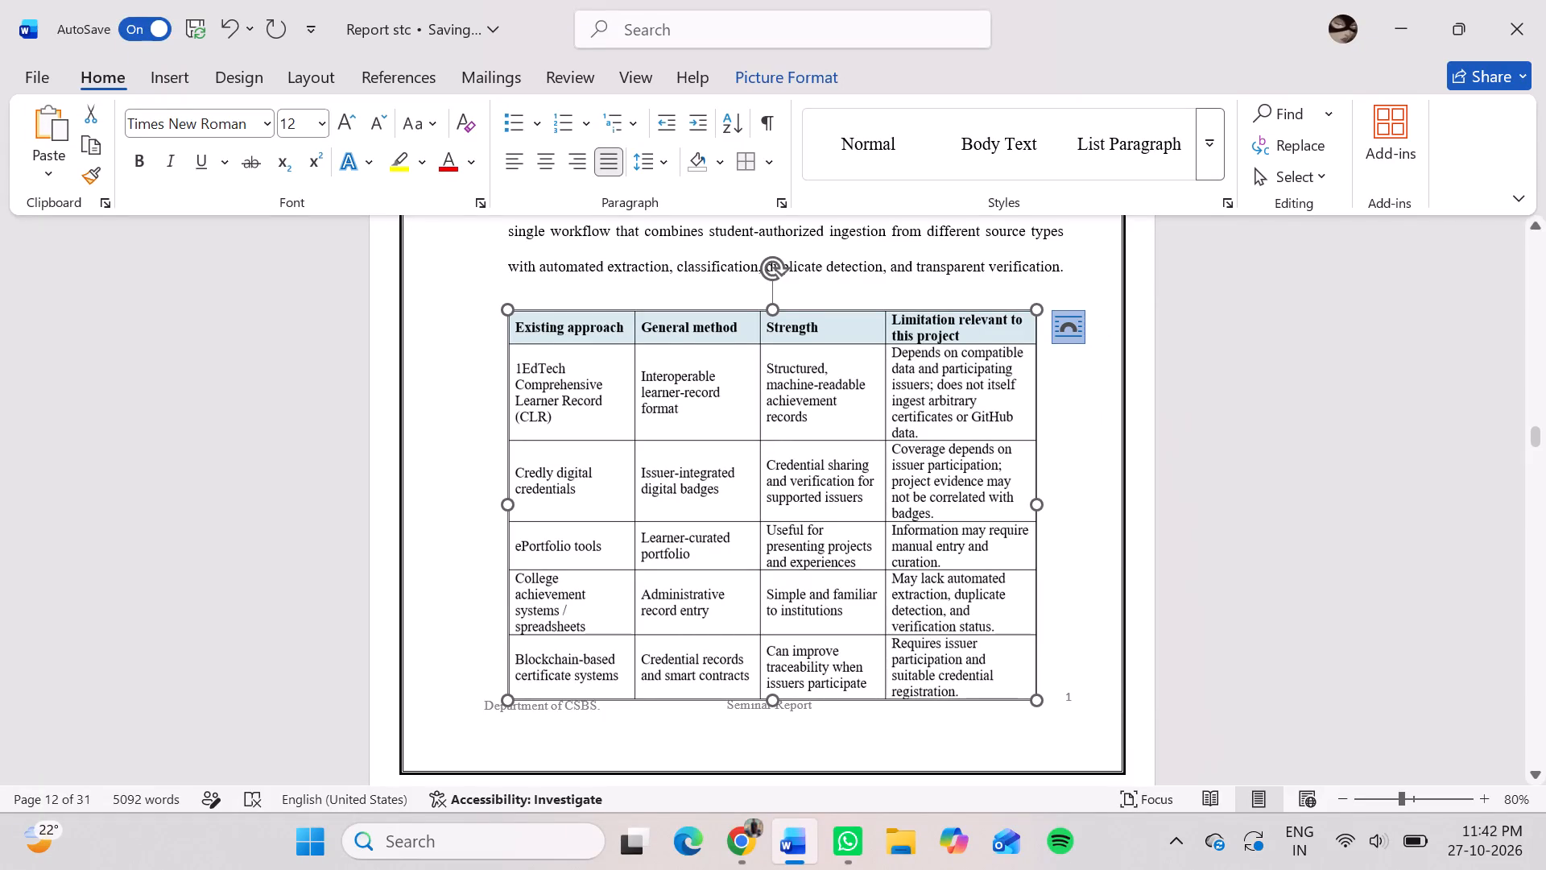
left_click_drag(769, 698, 771, 678)
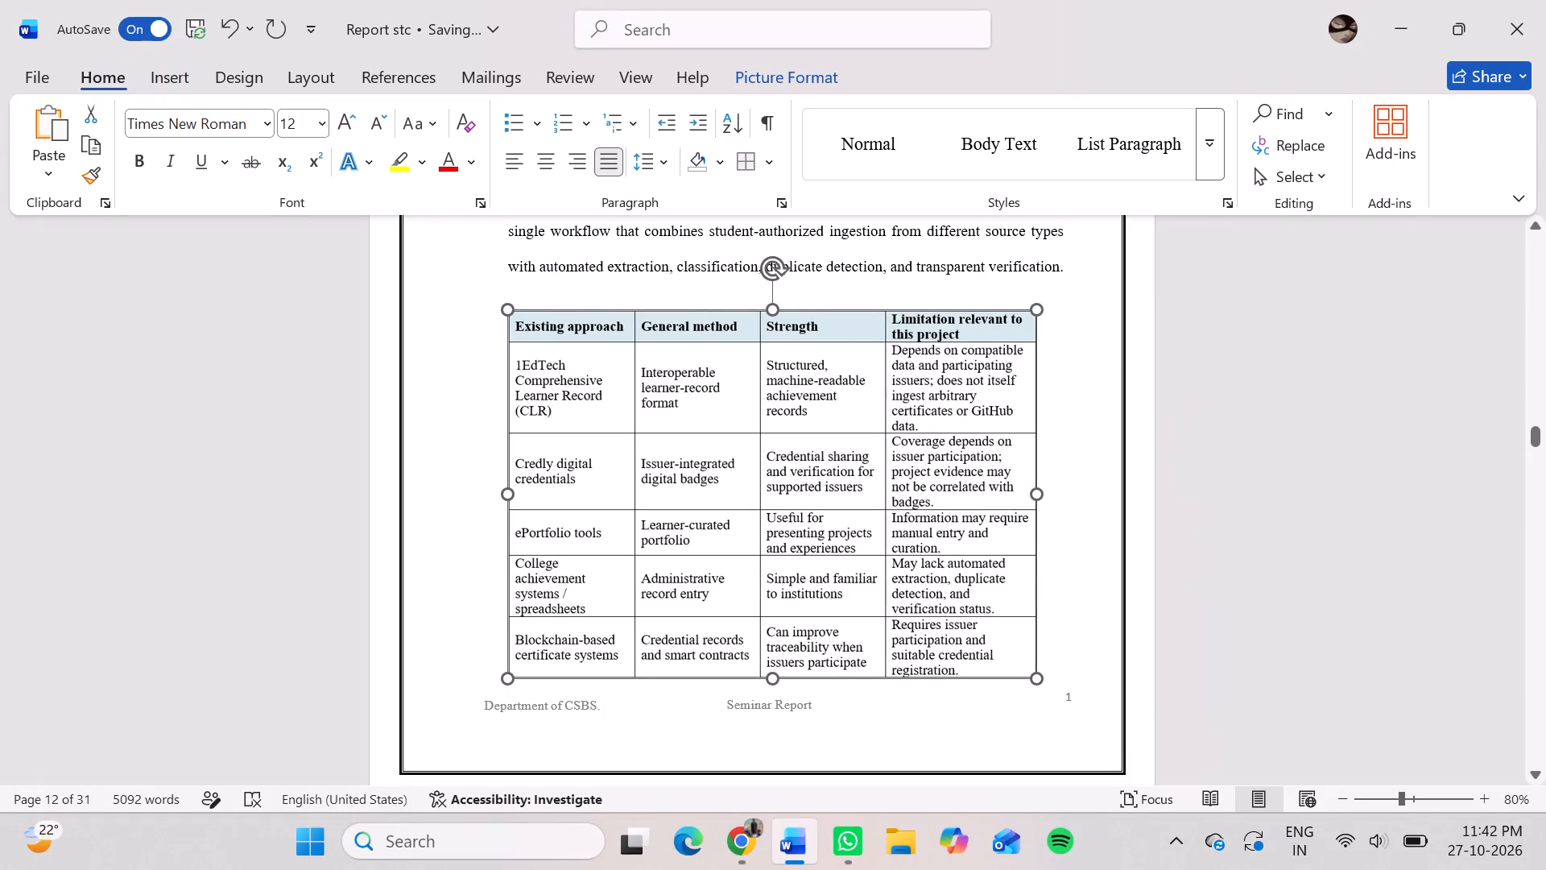
left_click_drag(771, 678, 775, 673)
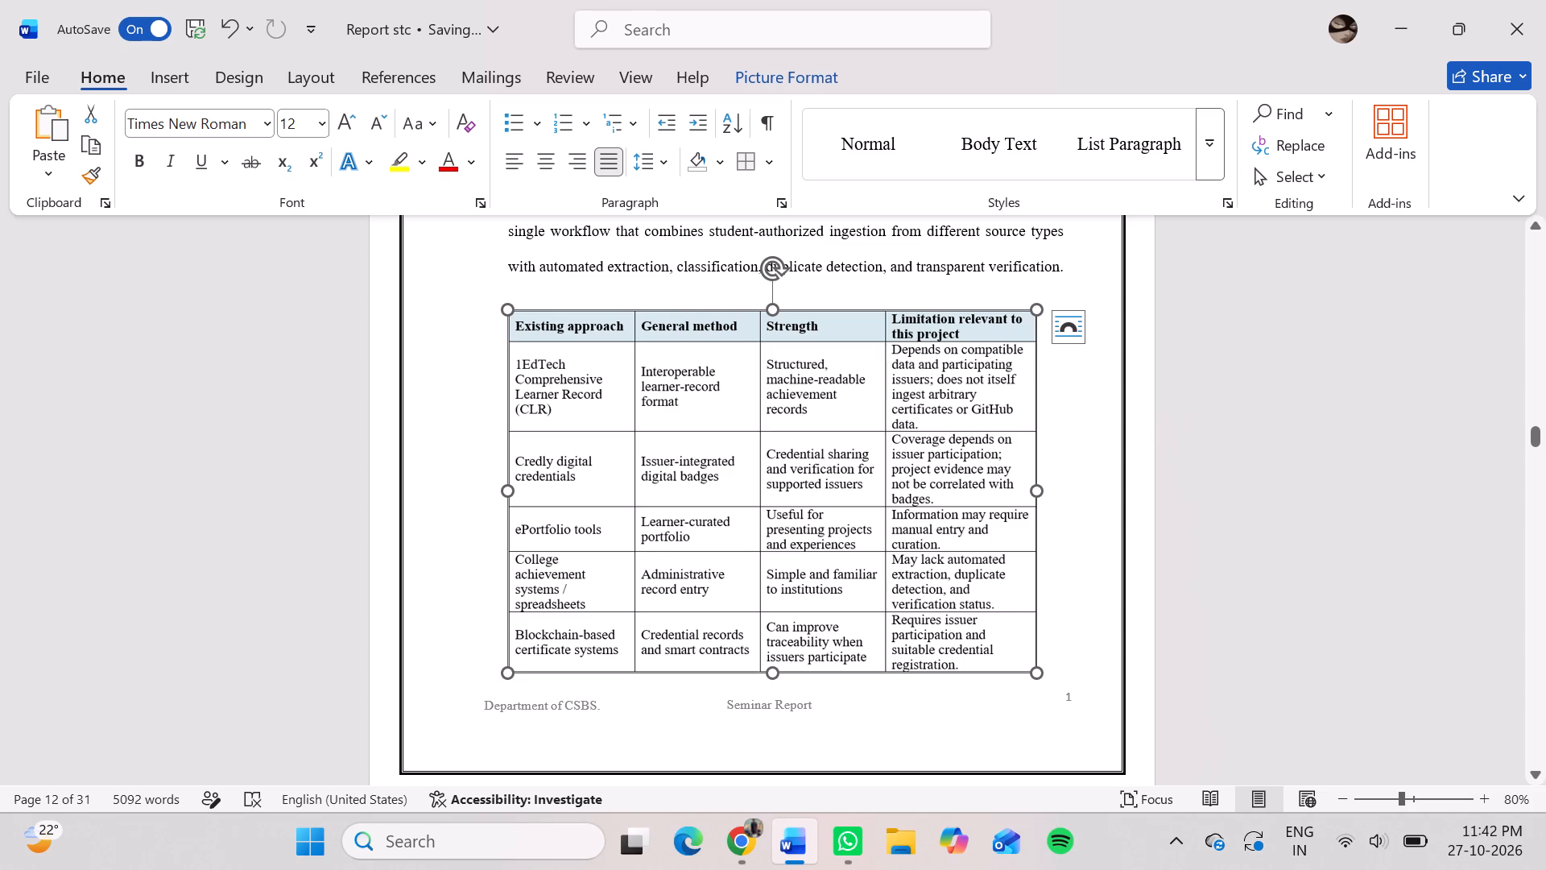
left_click_drag(1037, 310, 1015, 331)
left_click_drag(504, 304, 534, 314)
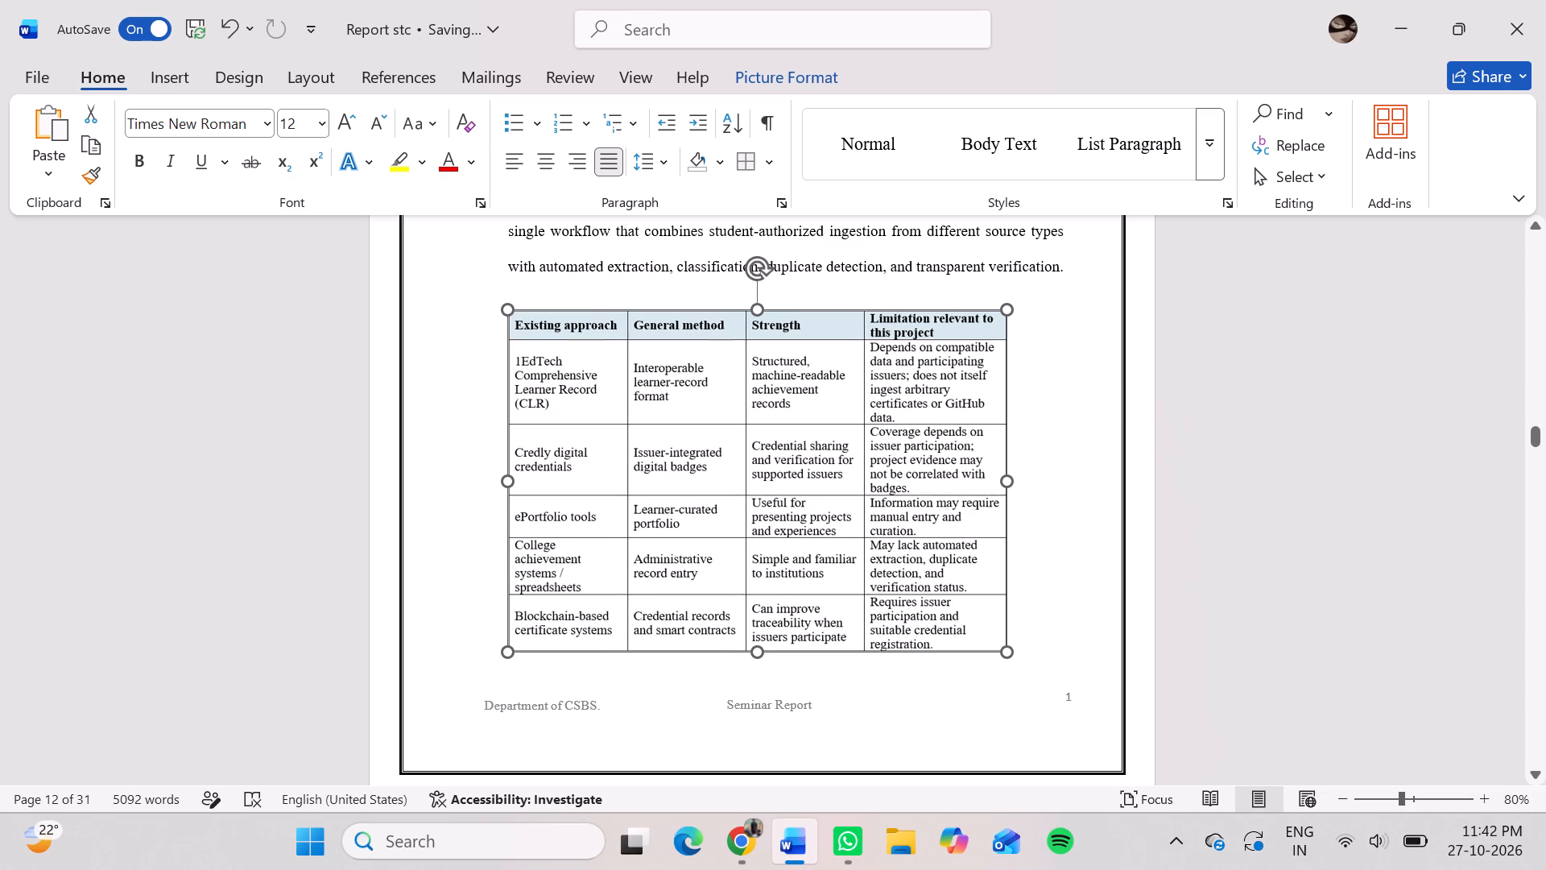
left_click_drag(534, 314, 516, 299)
left_click(841, 437)
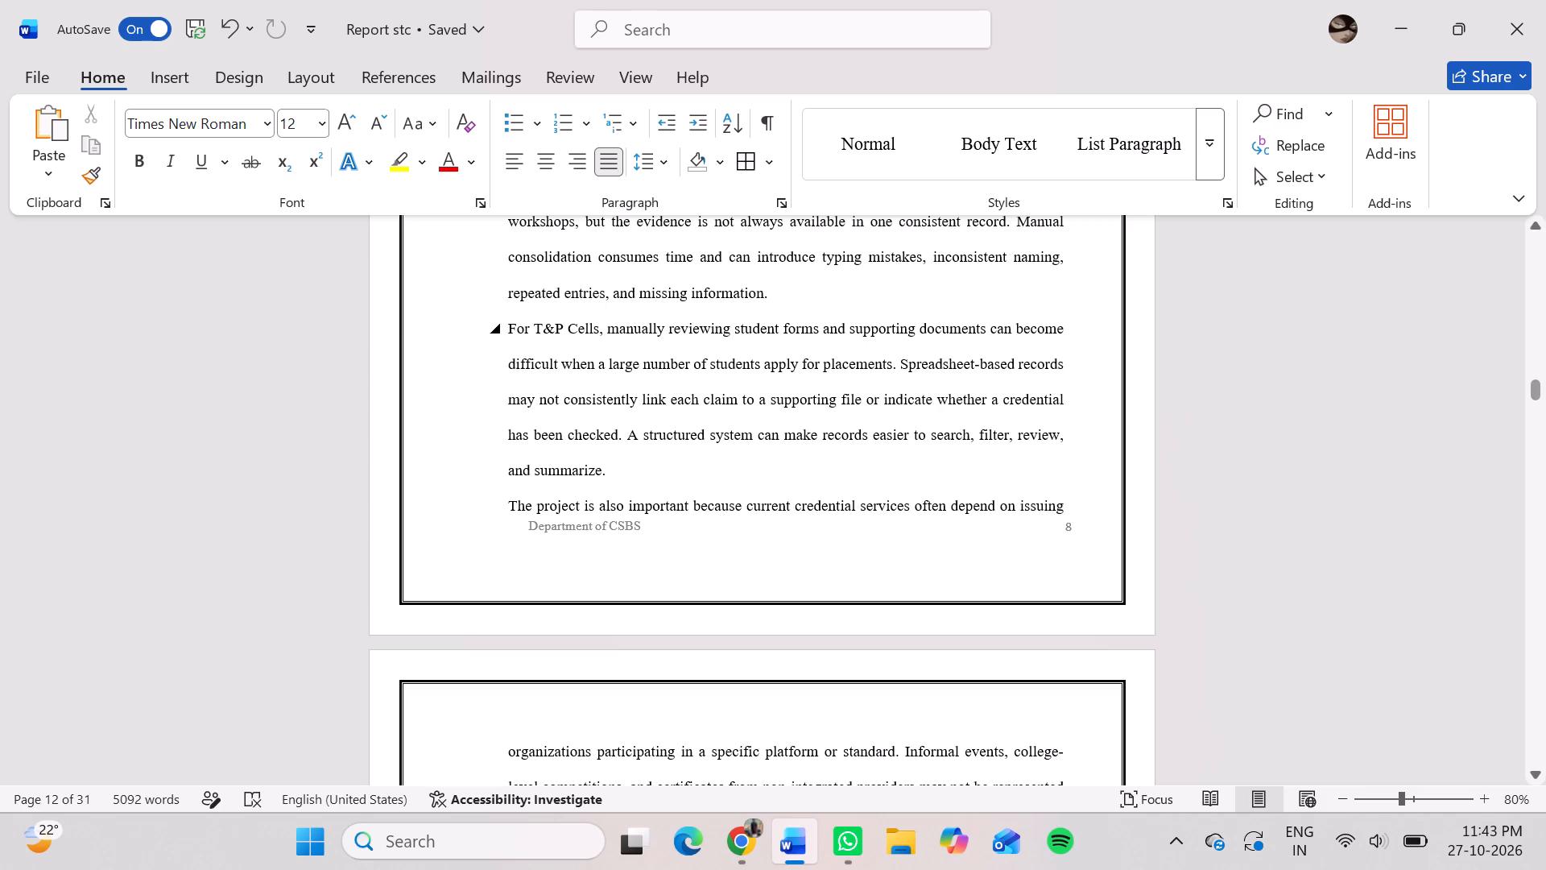
right_click(1069, 528)
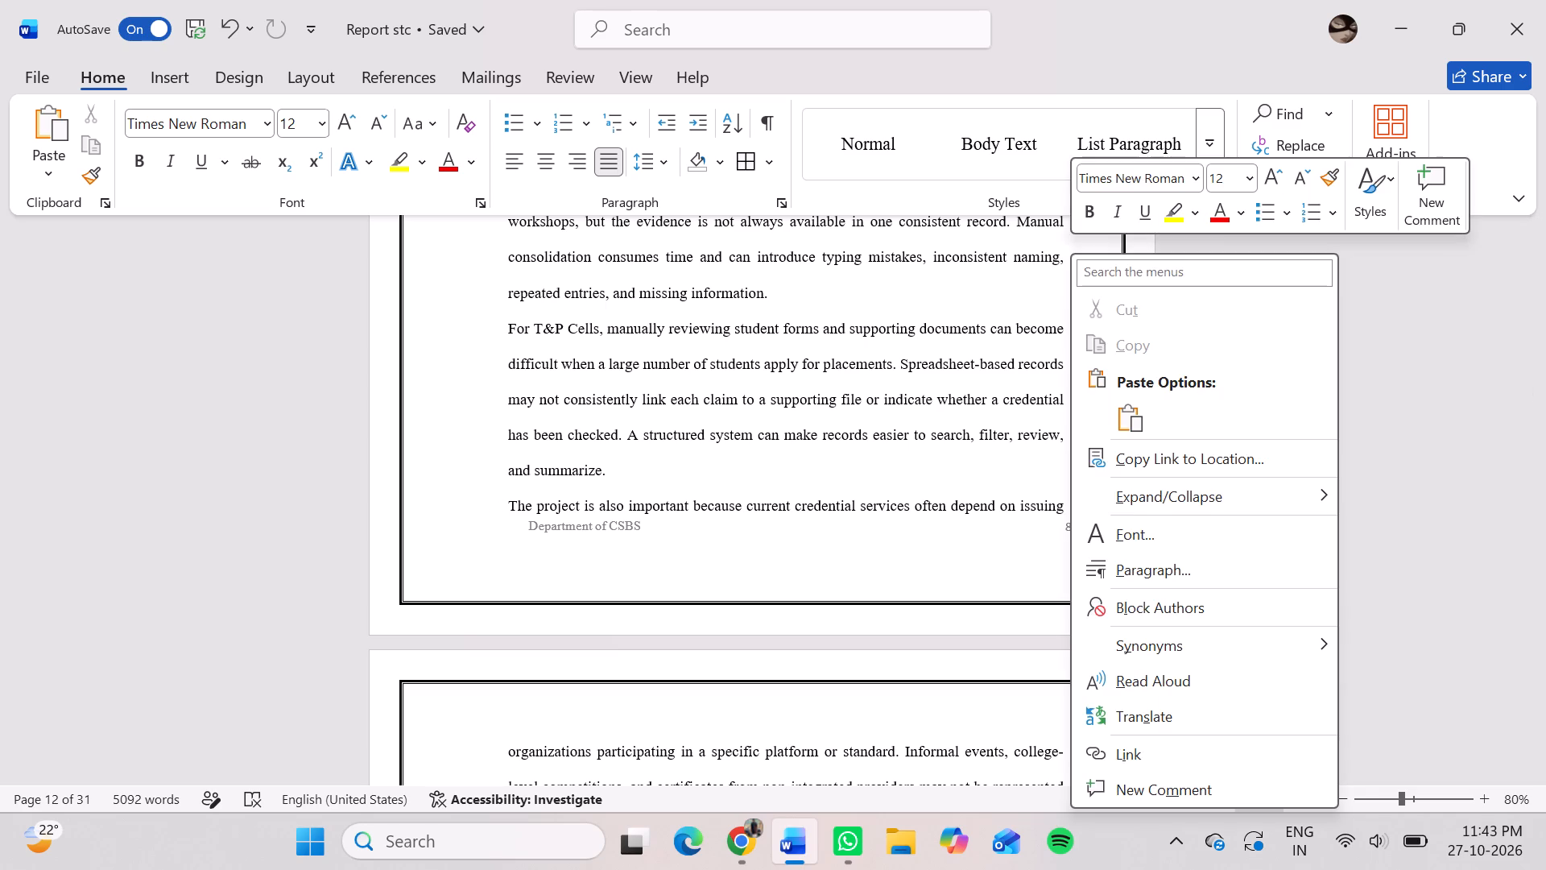
left_click(1069, 528)
left_click(1069, 528)
right_click(1069, 528)
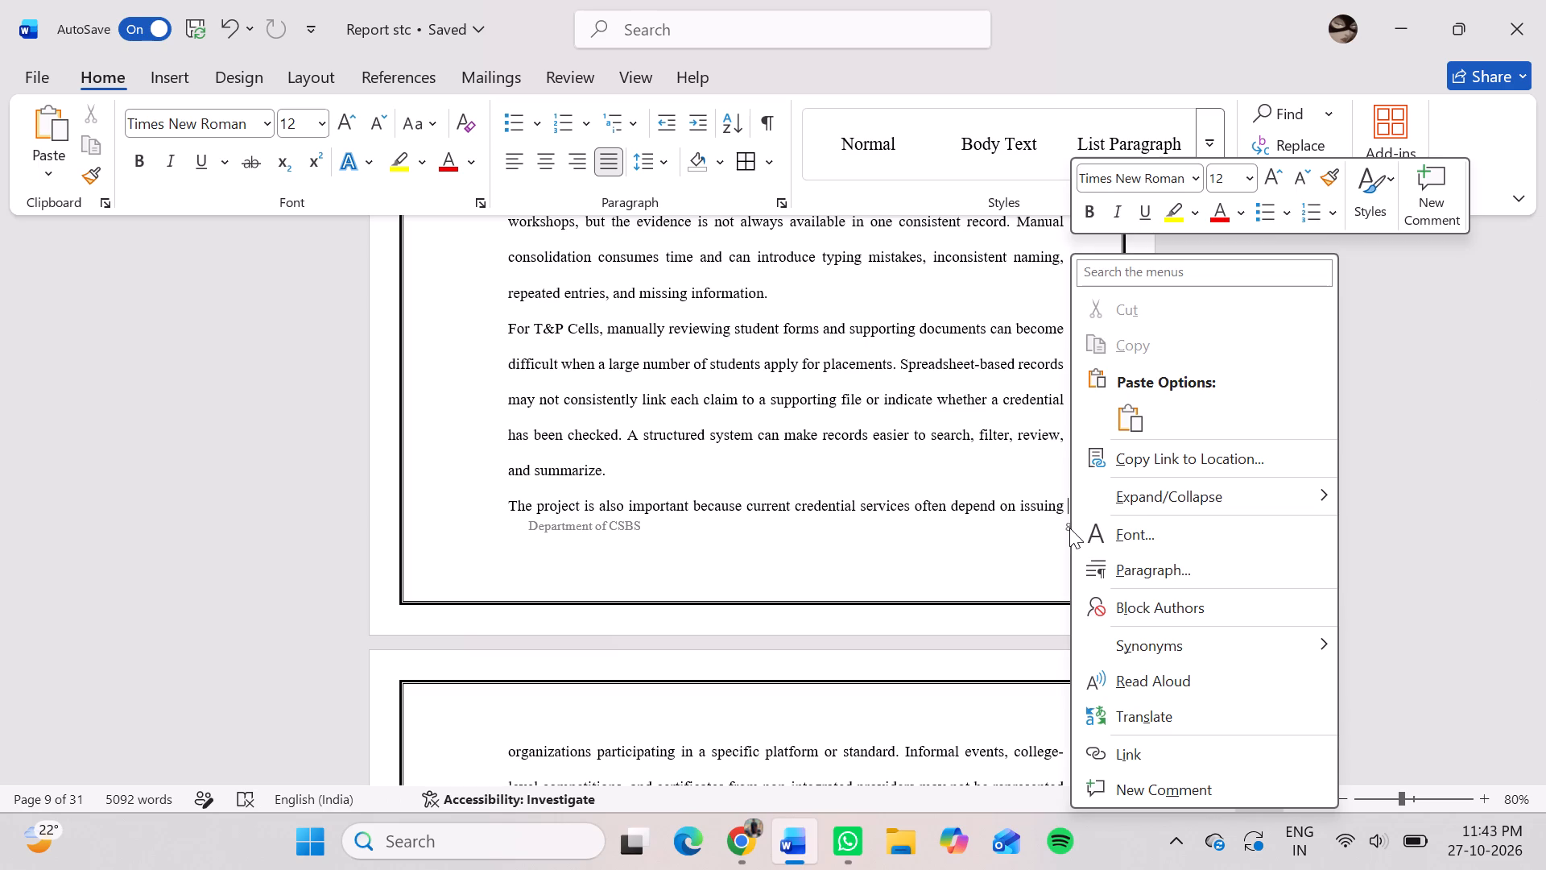
left_click_drag(1035, 553, 1073, 535)
left_click(1073, 535)
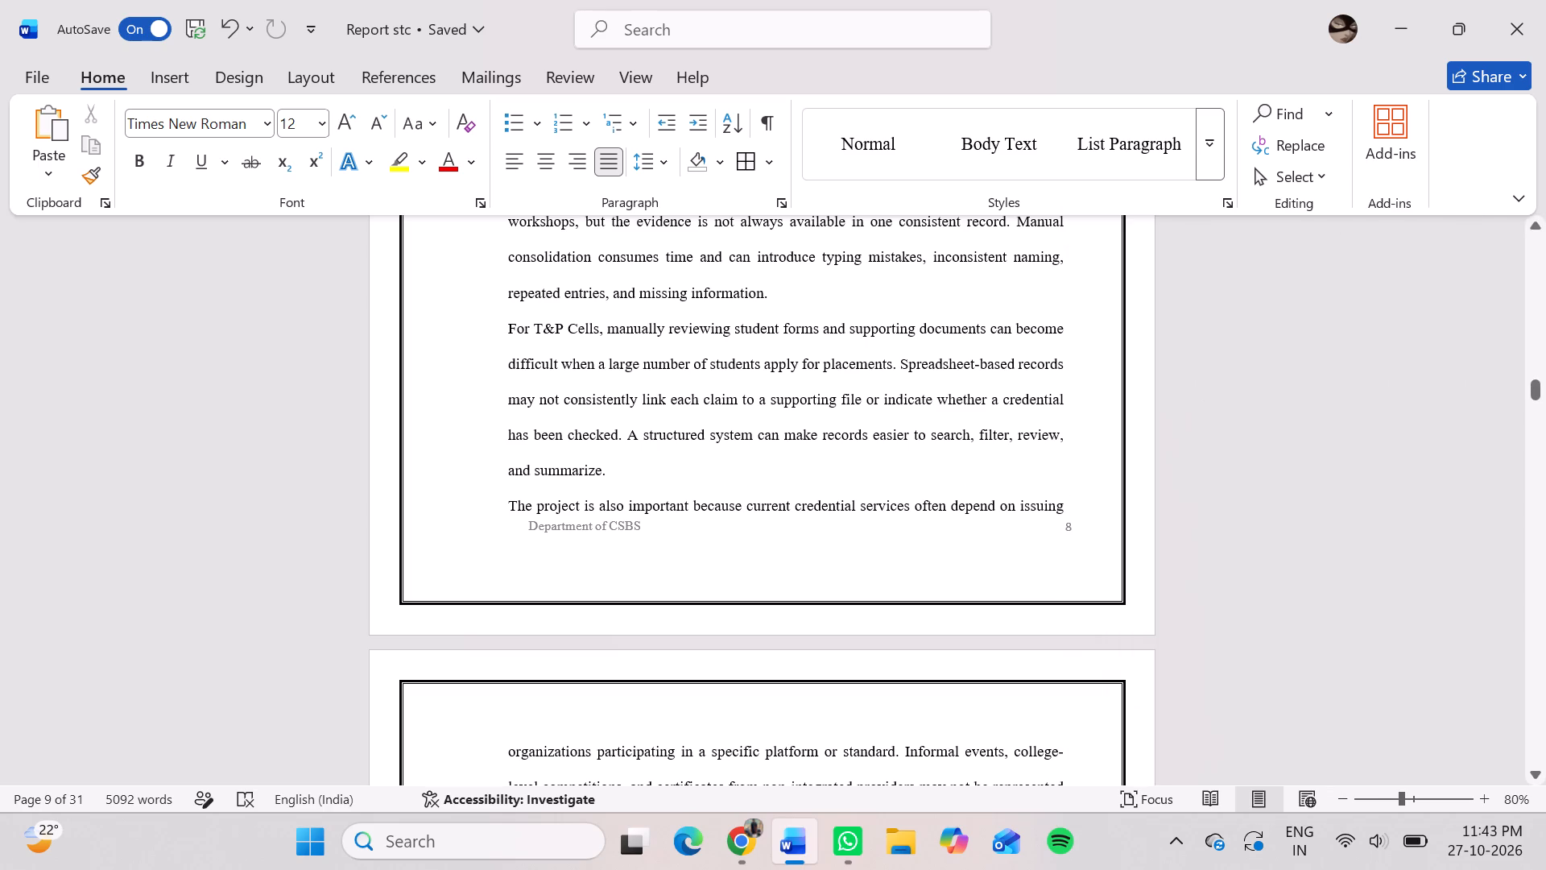
left_click(1073, 546)
right_click(1073, 546)
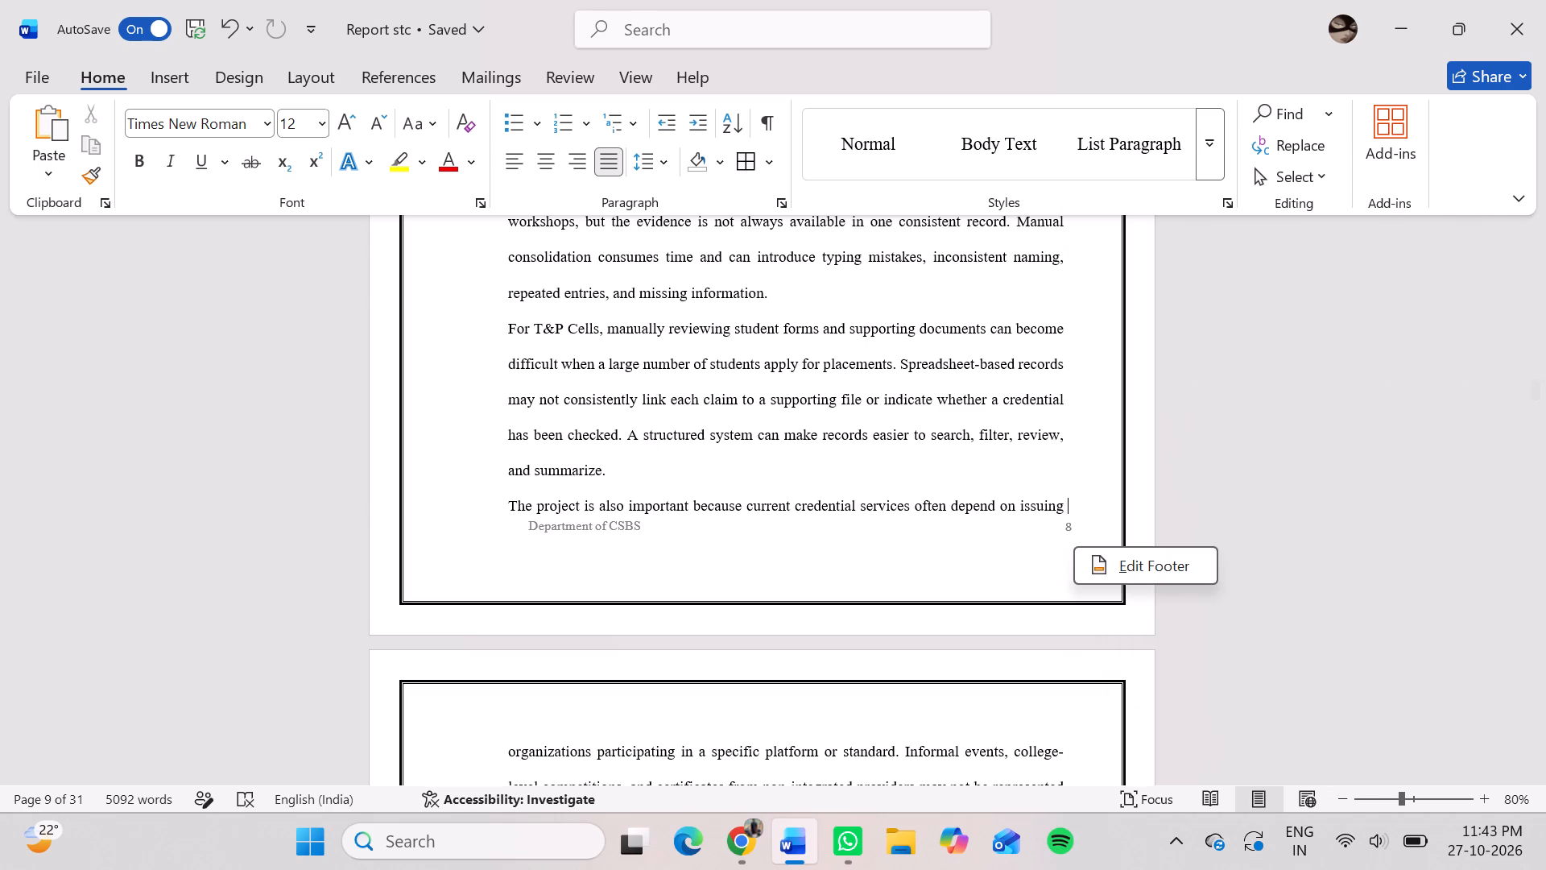
left_click(1133, 567)
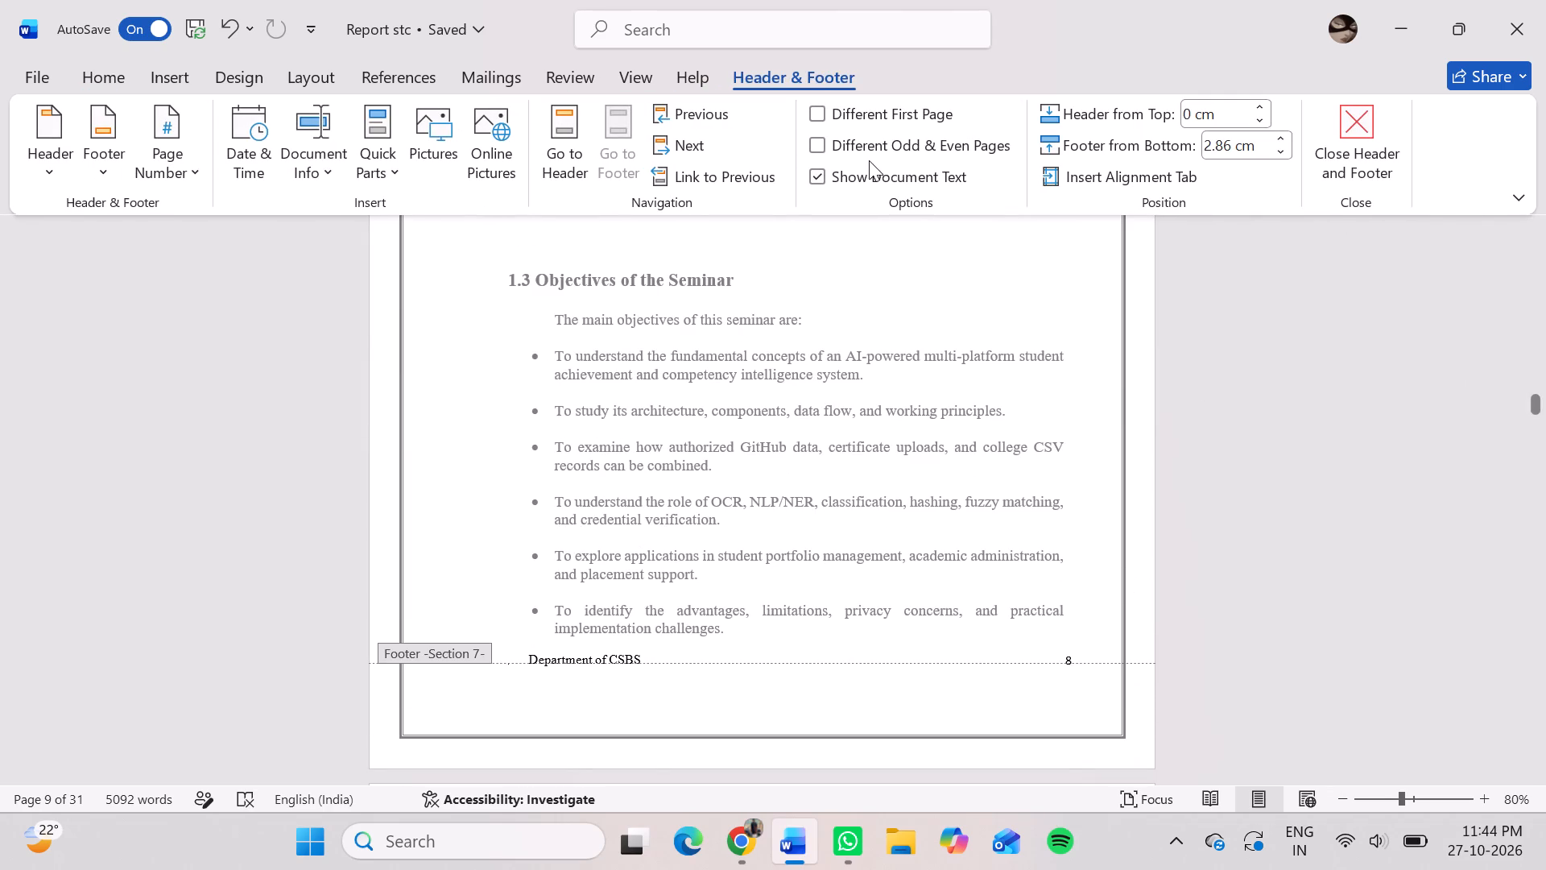
Apply the 1, 2, 3 page number format to the Chapter 1 section, with numbering continued from the previous section.
left_click(161, 118)
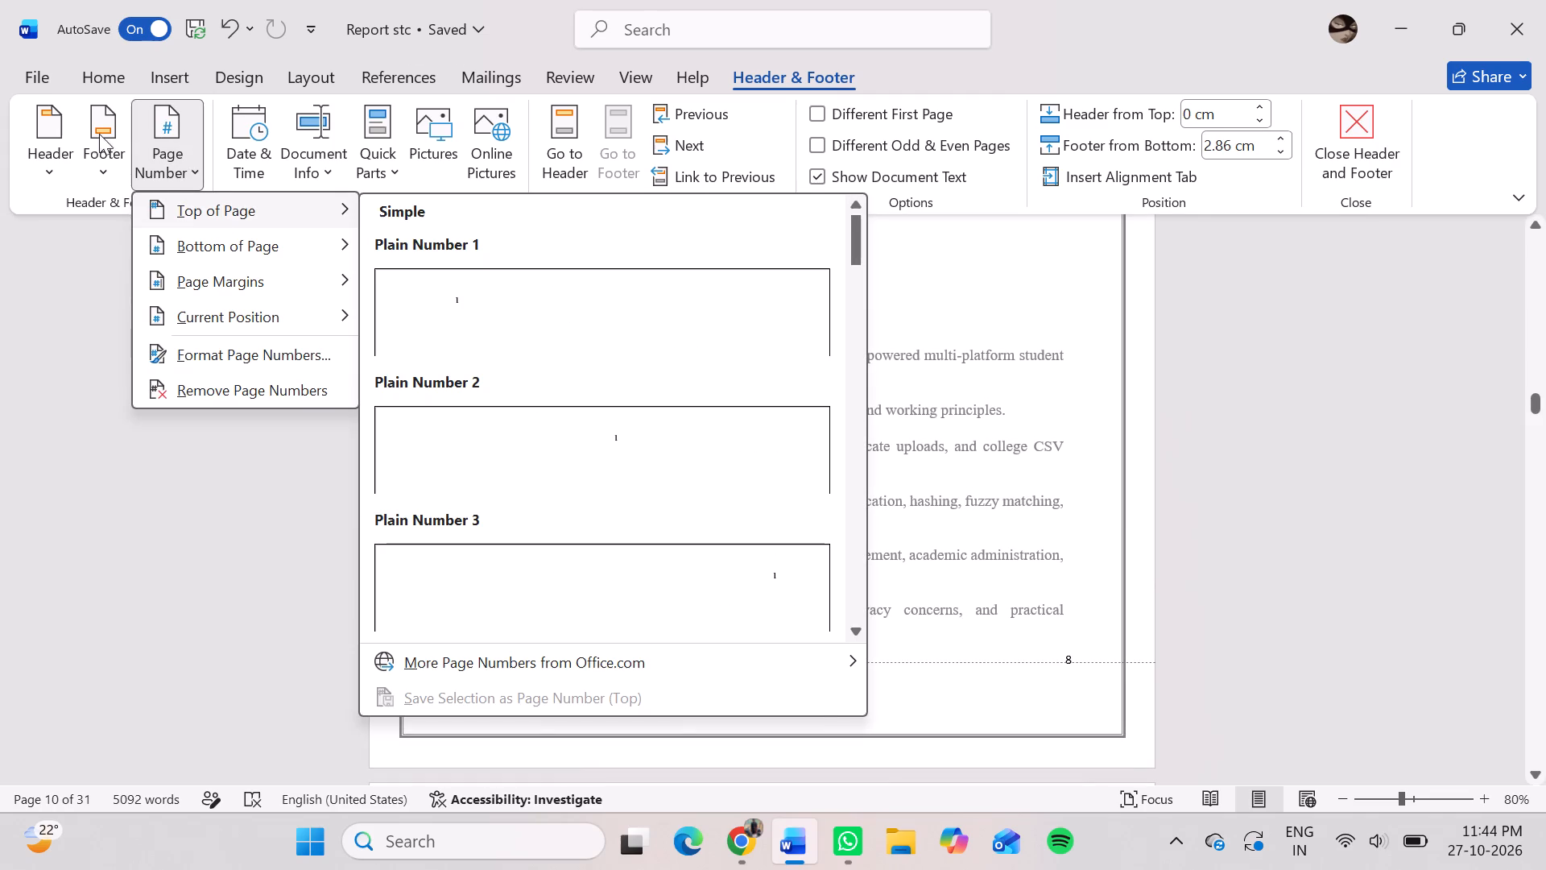
left_click(225, 353)
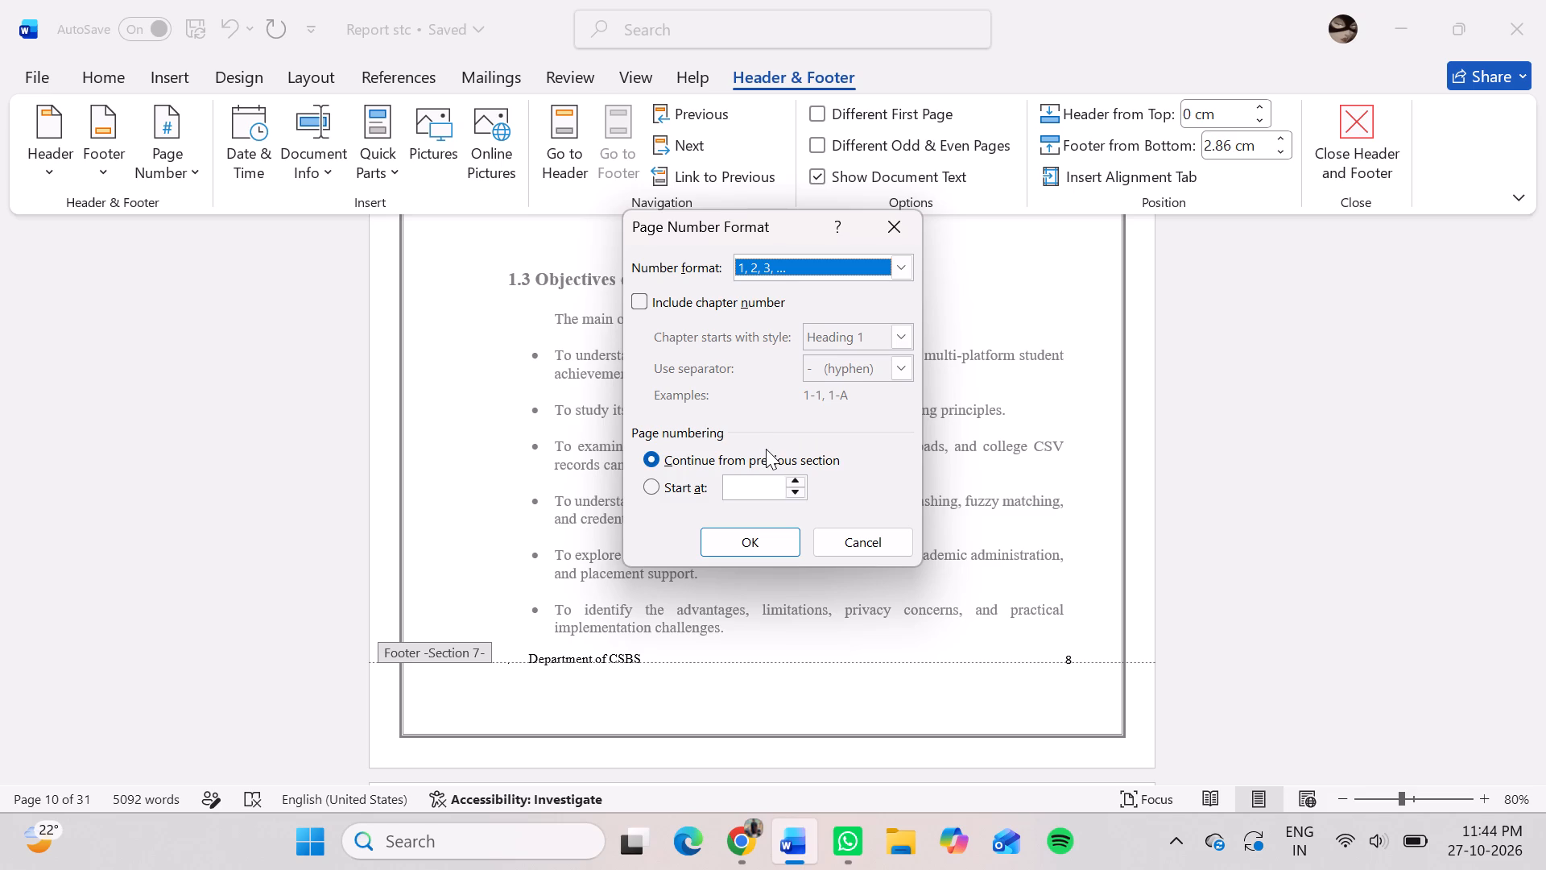
left_click(754, 546)
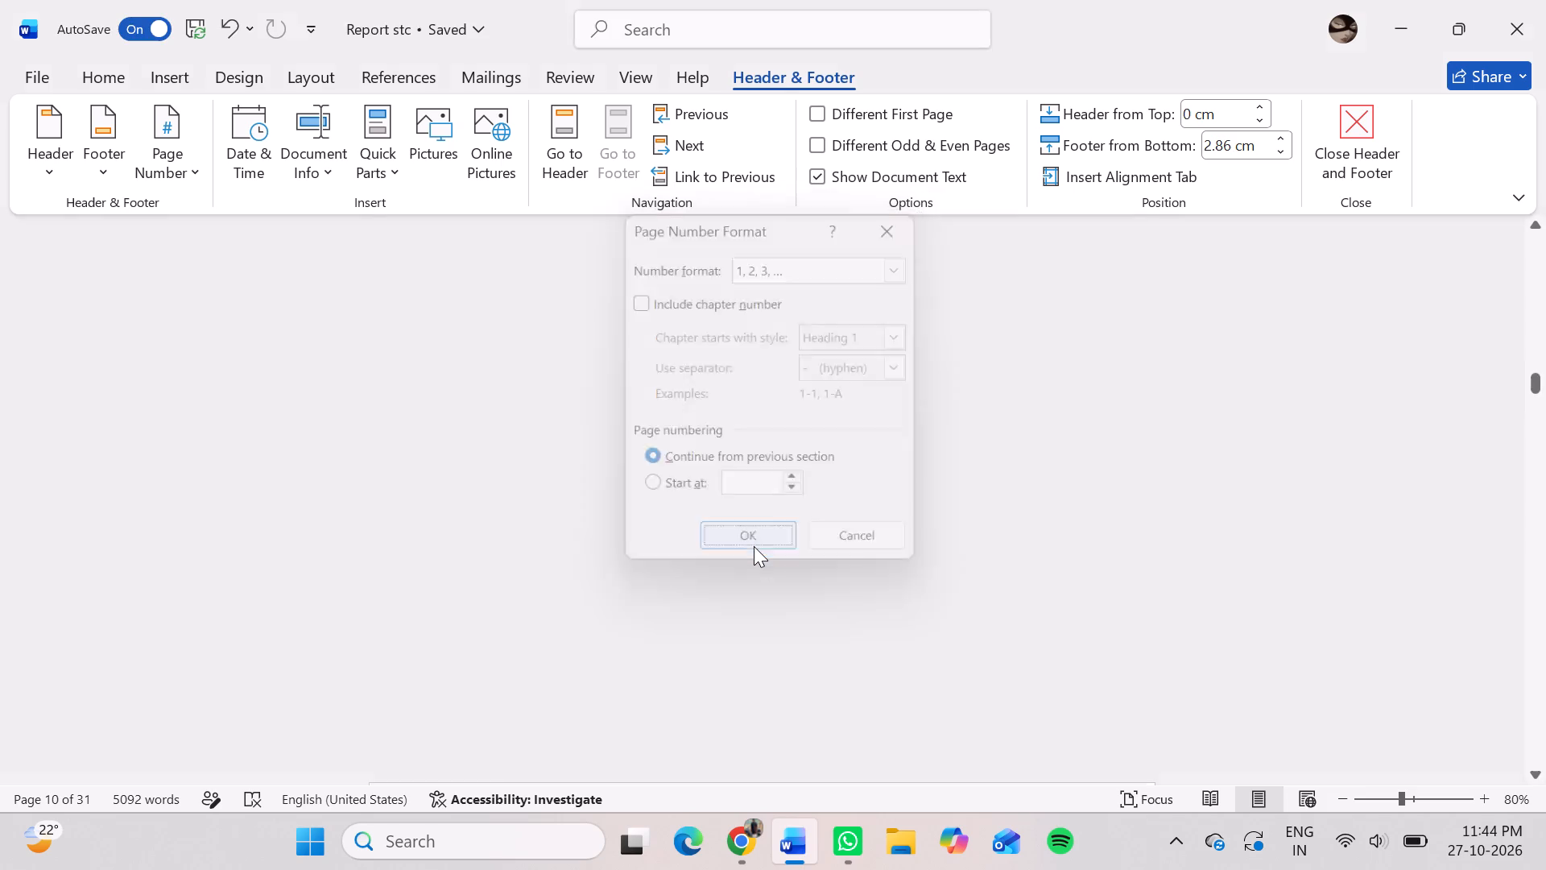
Check the footer text and page numbers from the List of Figures pages through the end of Chapter 1.
scroll(754, 546, "up", 4)
scroll(754, 546, "down", 1)
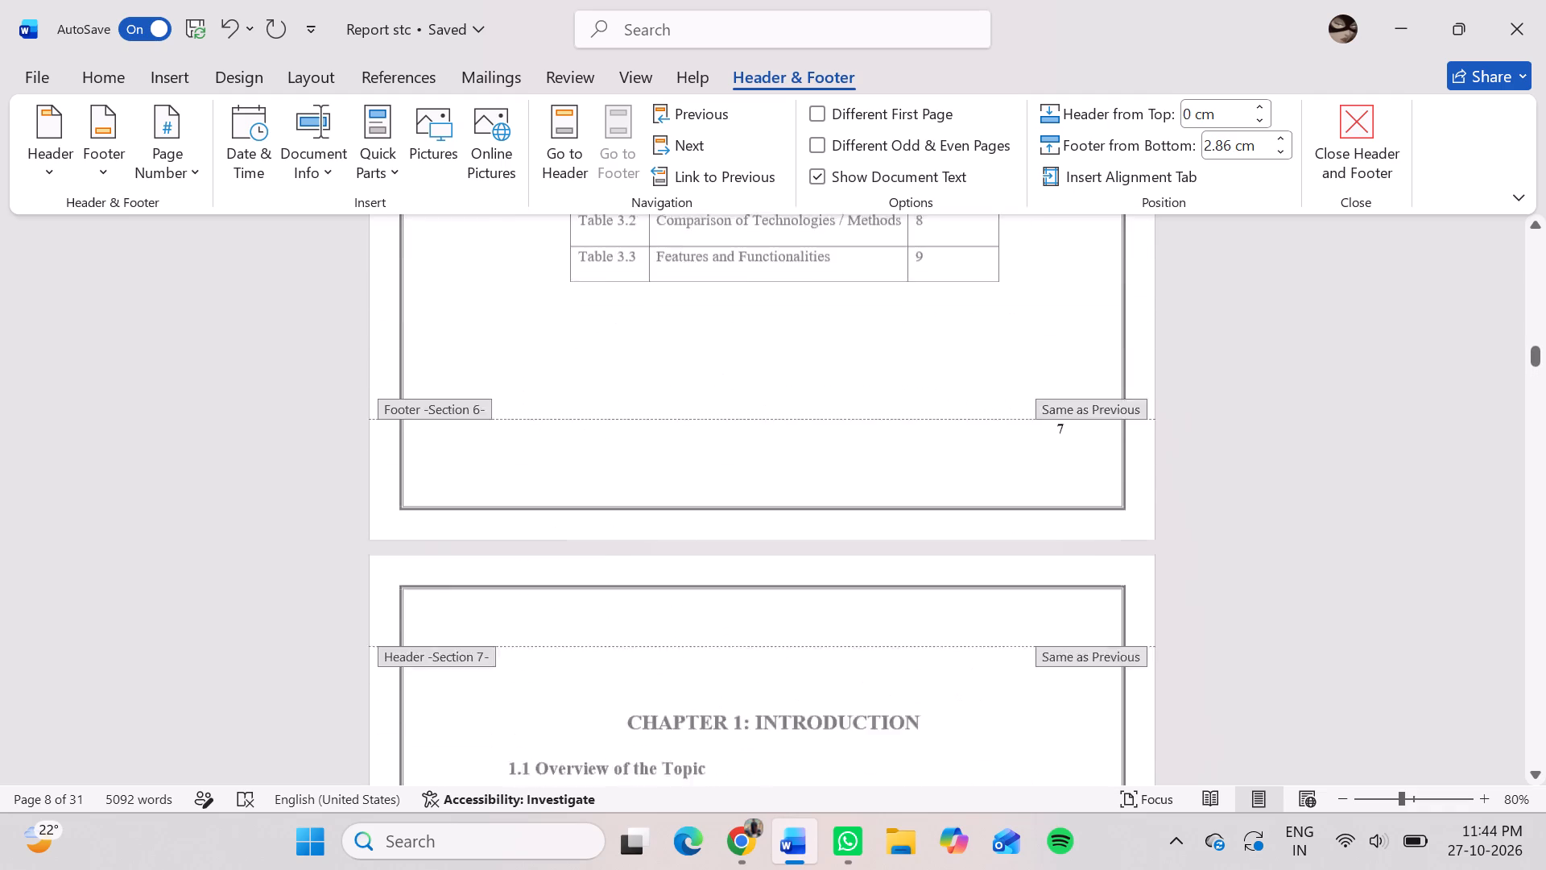
scroll(754, 546, "down", 1)
scroll(754, 546, "up", 1)
scroll(754, 546, "down", 1)
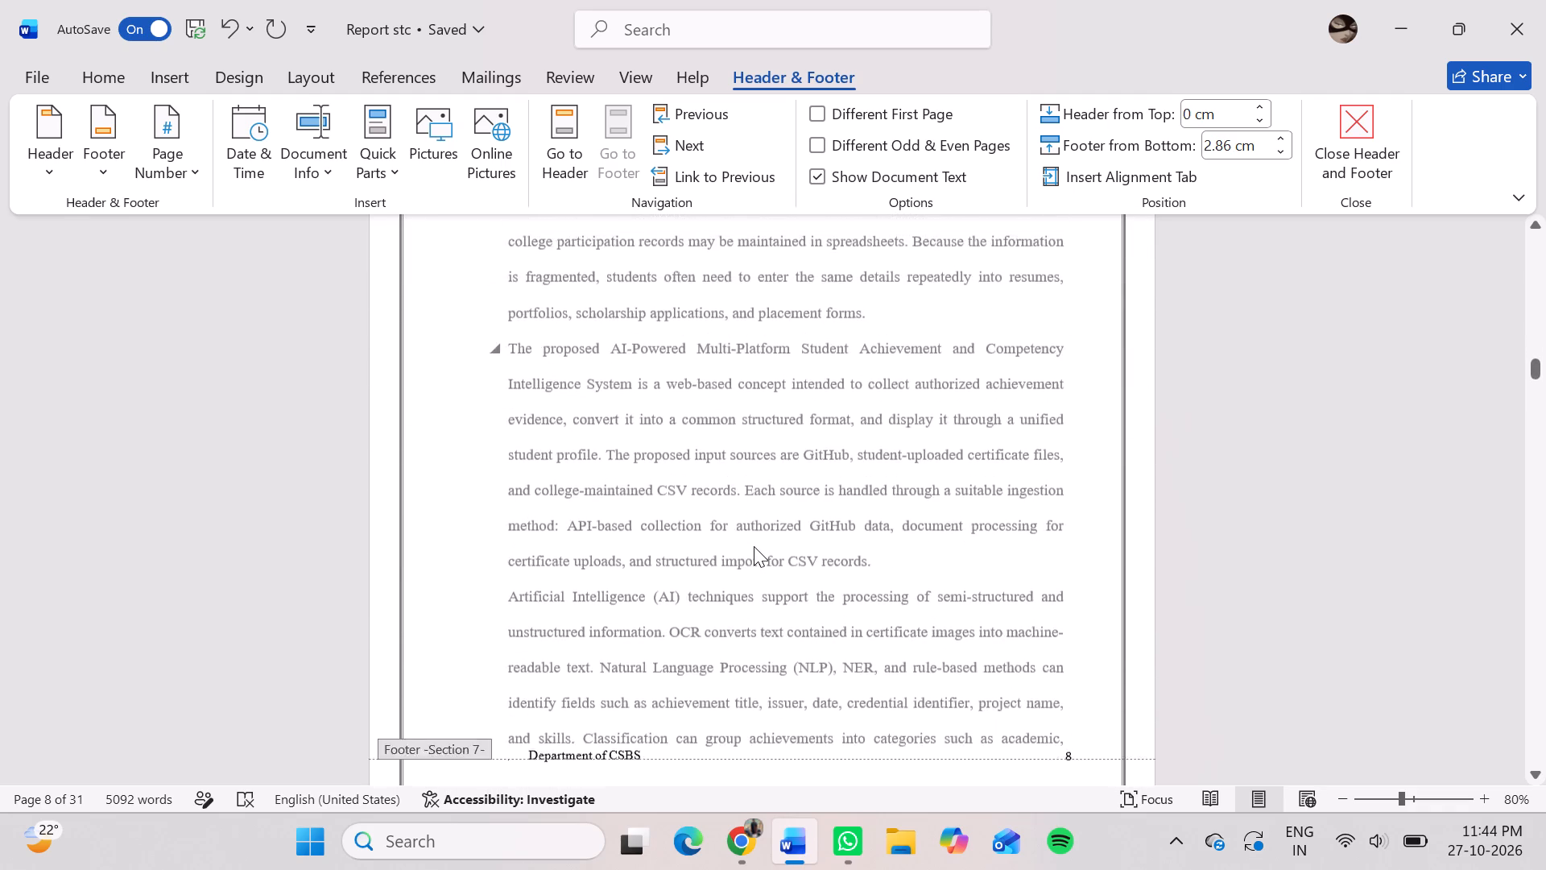
scroll(754, 546, "down", 3)
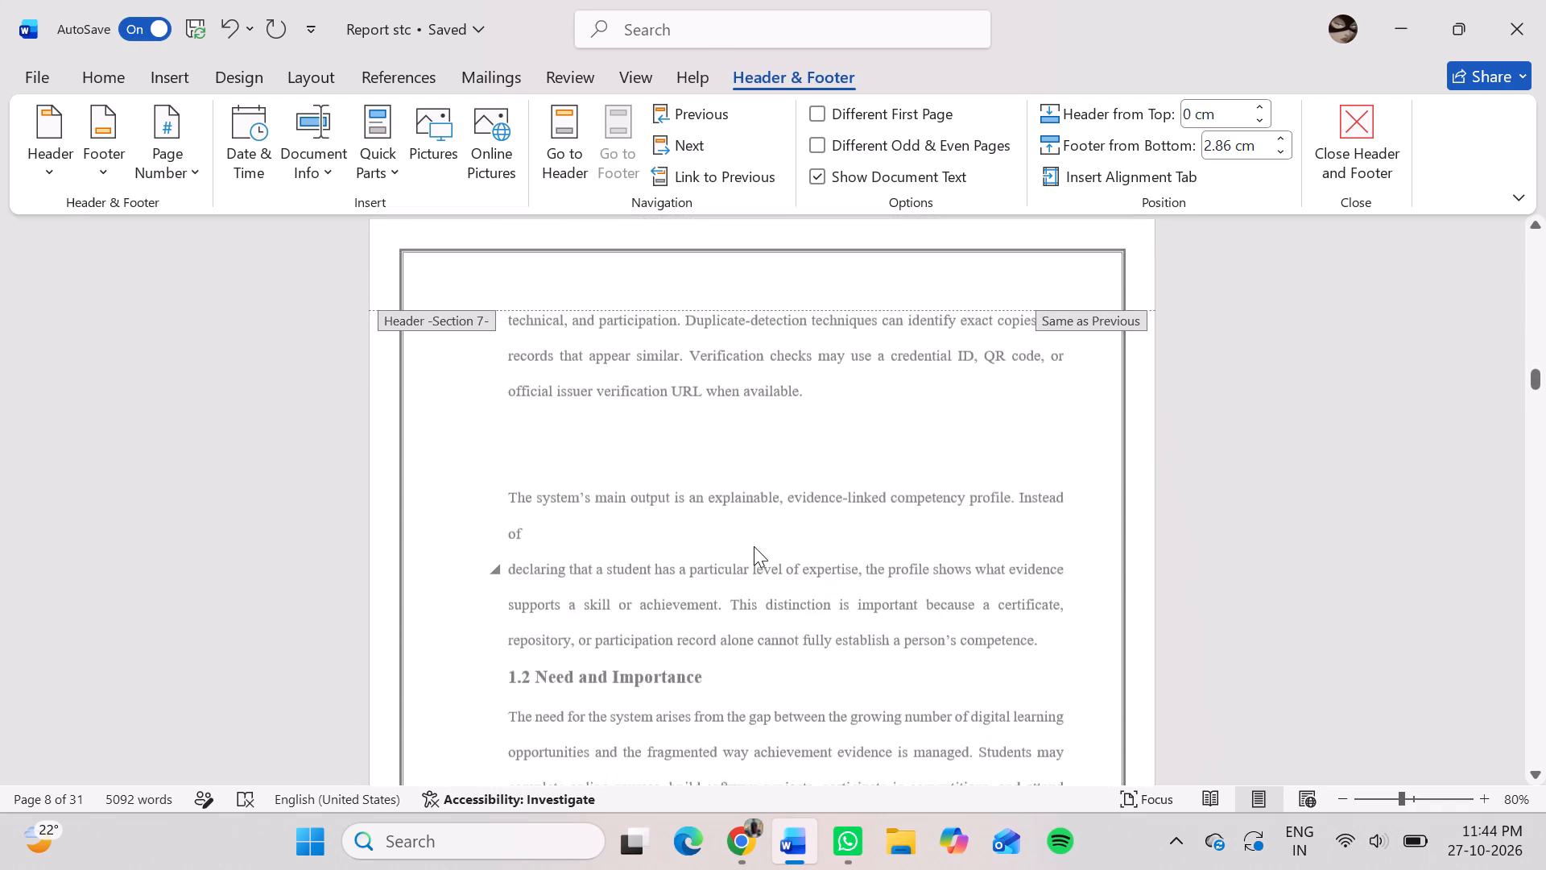
scroll(754, 546, "down", 3)
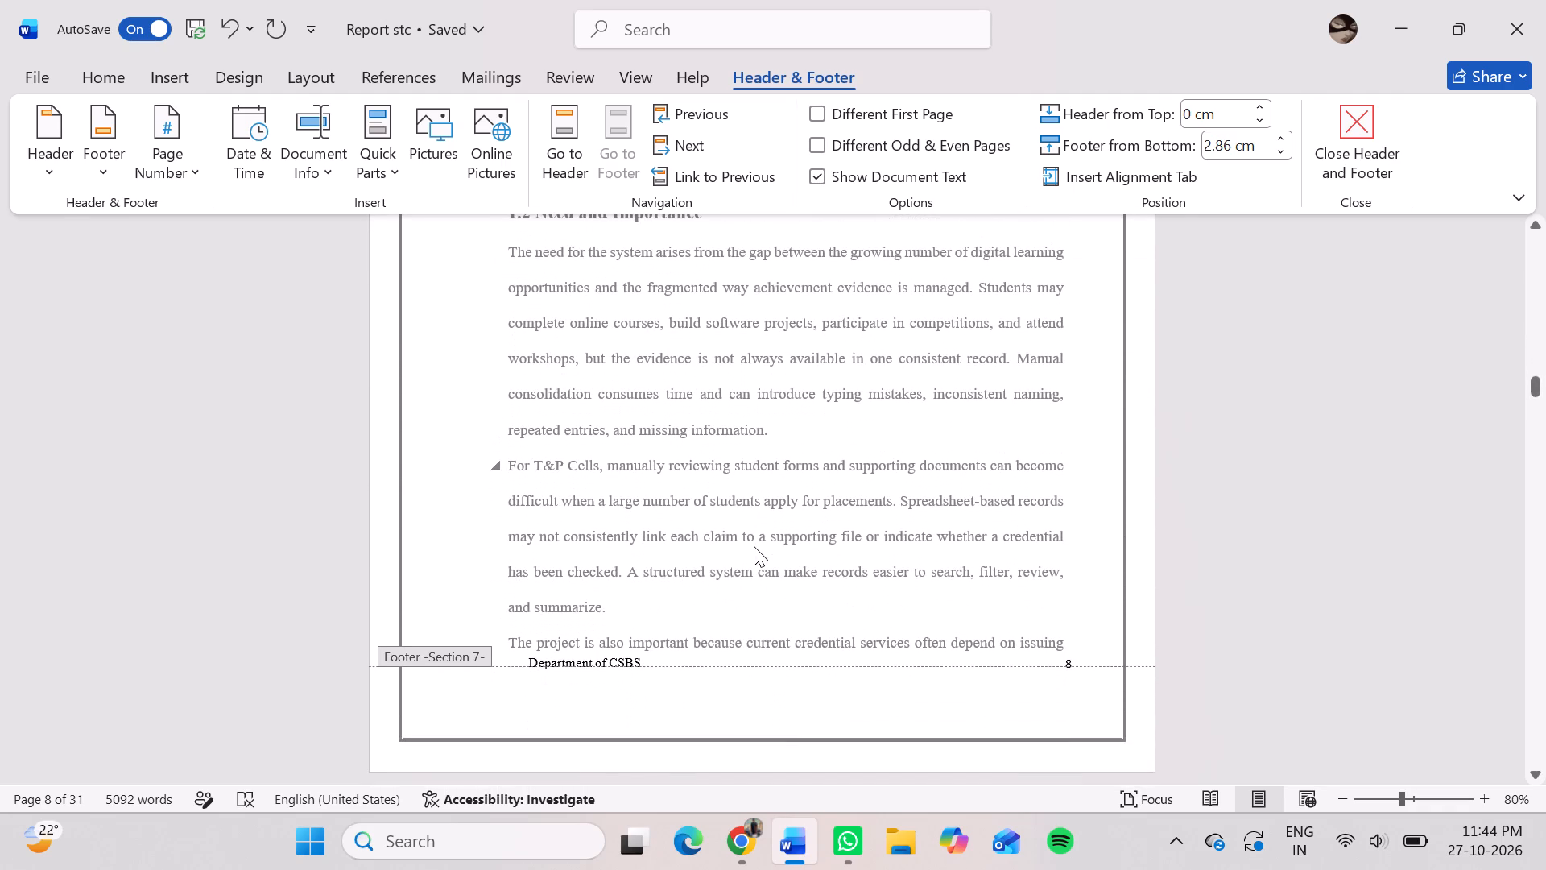
scroll(754, 546, "down", 2)
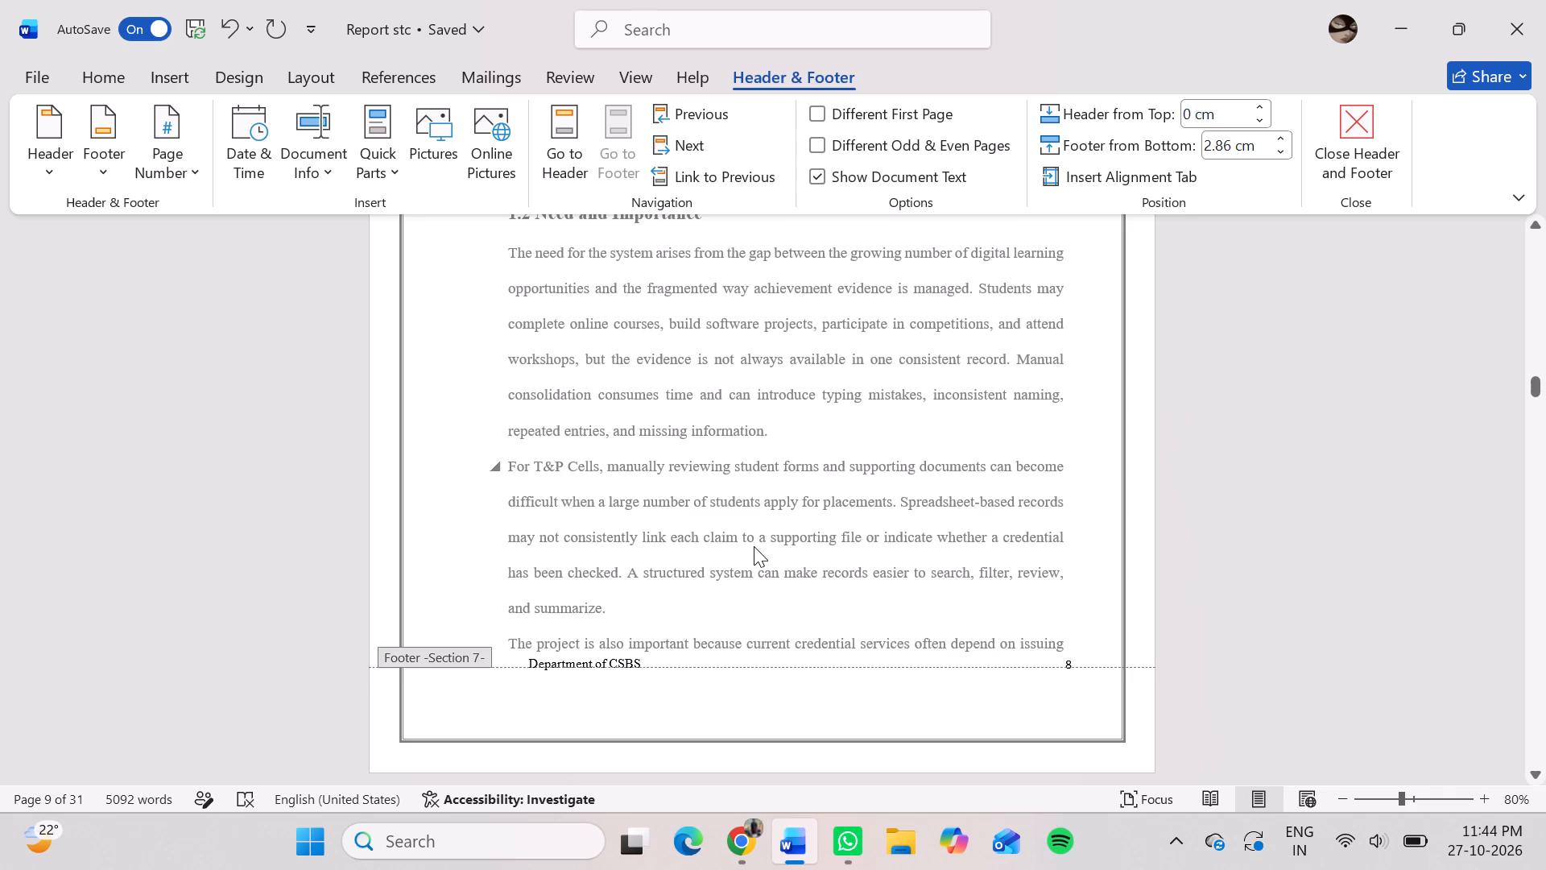
scroll(754, 546, "down", 3)
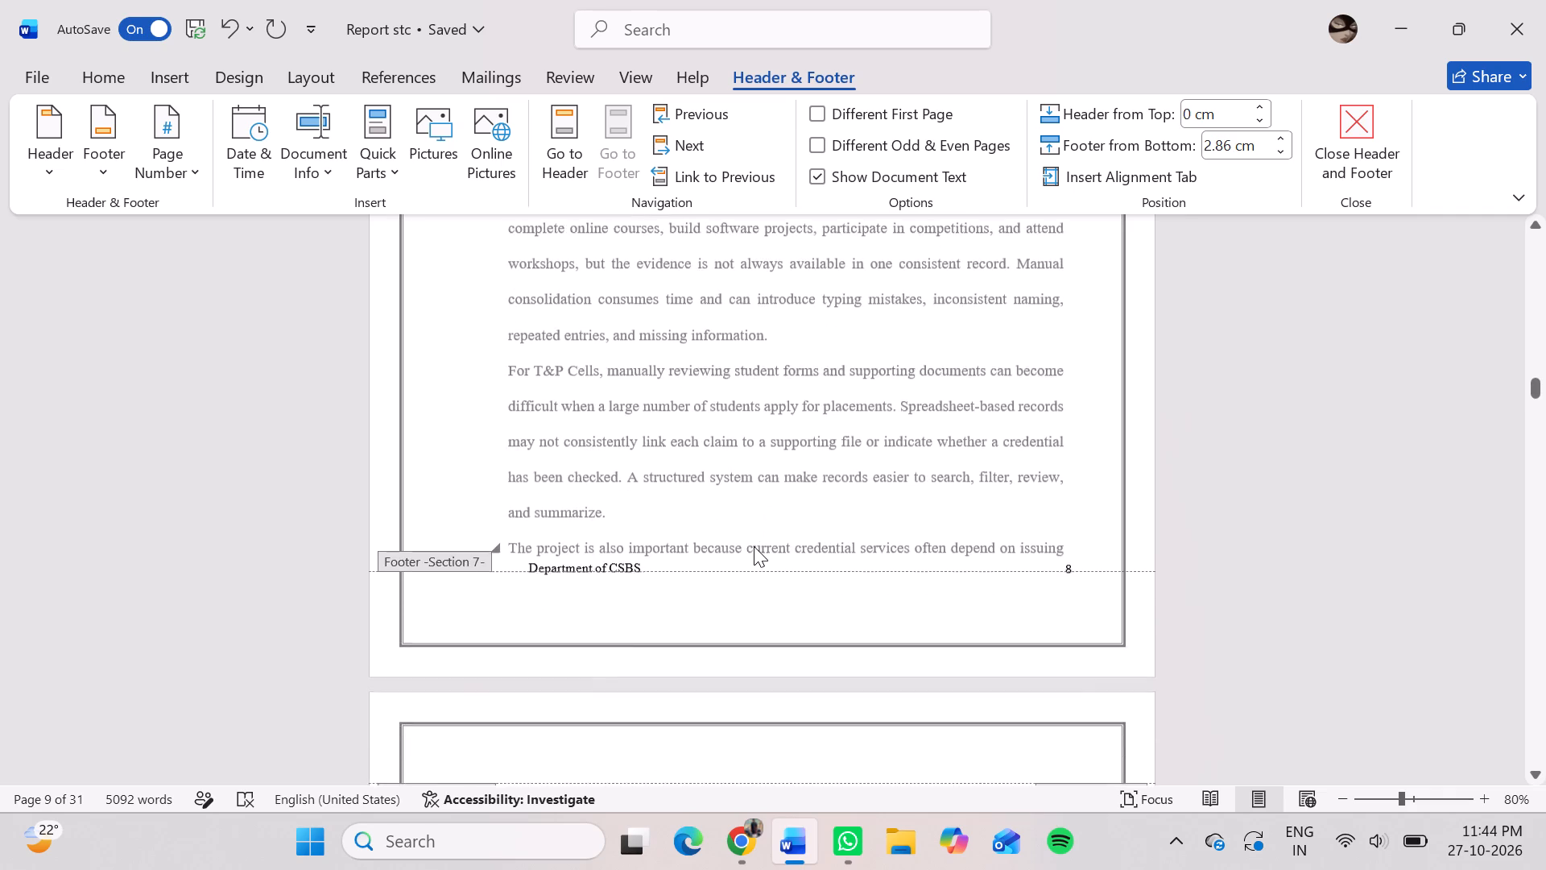
scroll(754, 546, "down", 3)
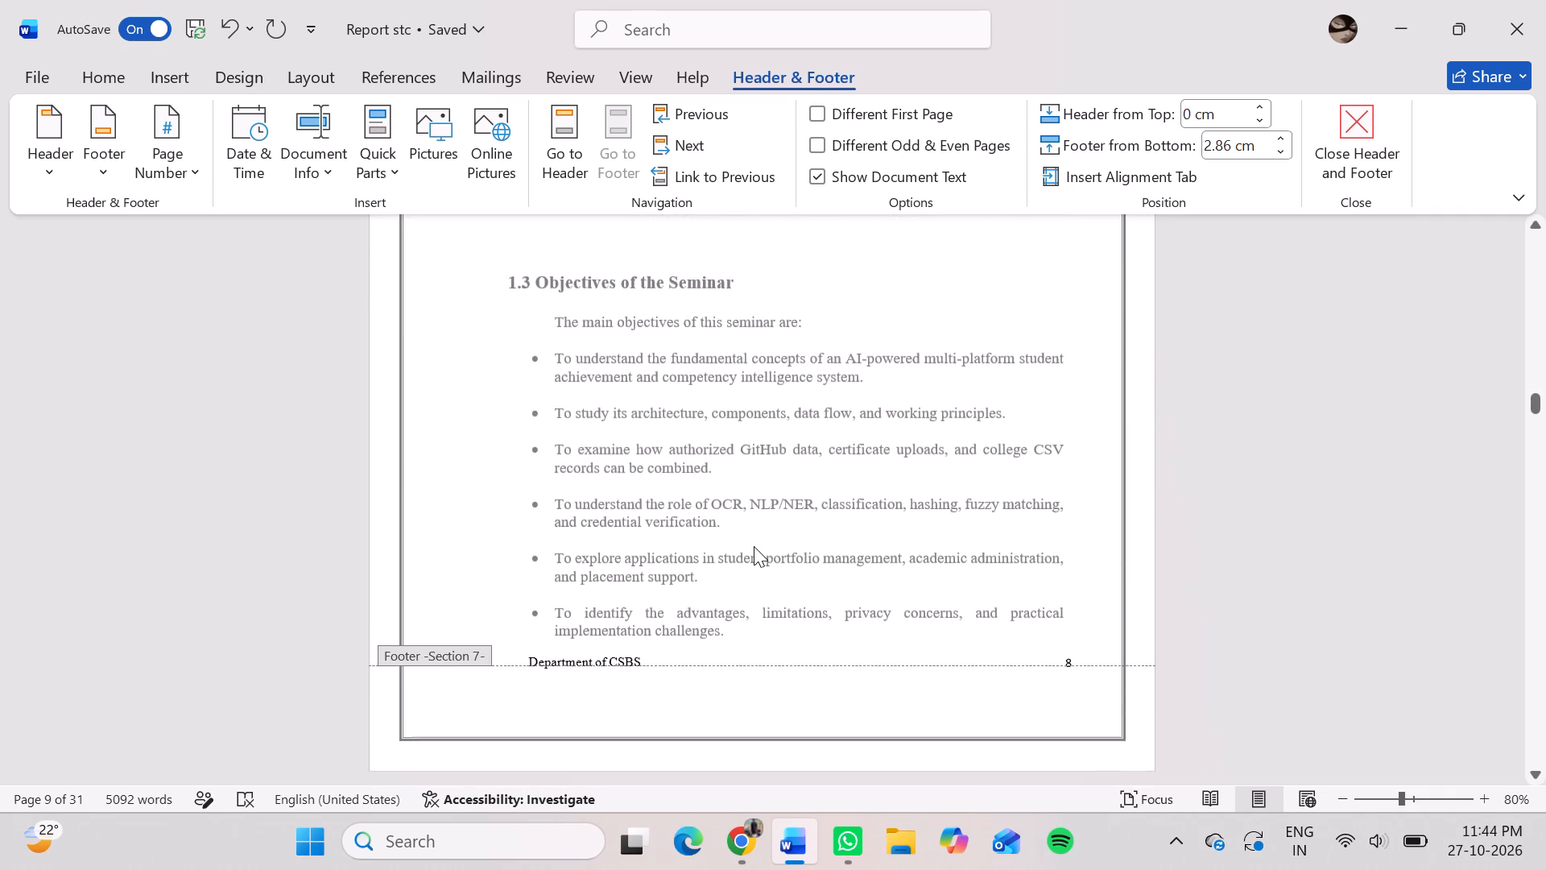
scroll(754, 546, "down", 1)
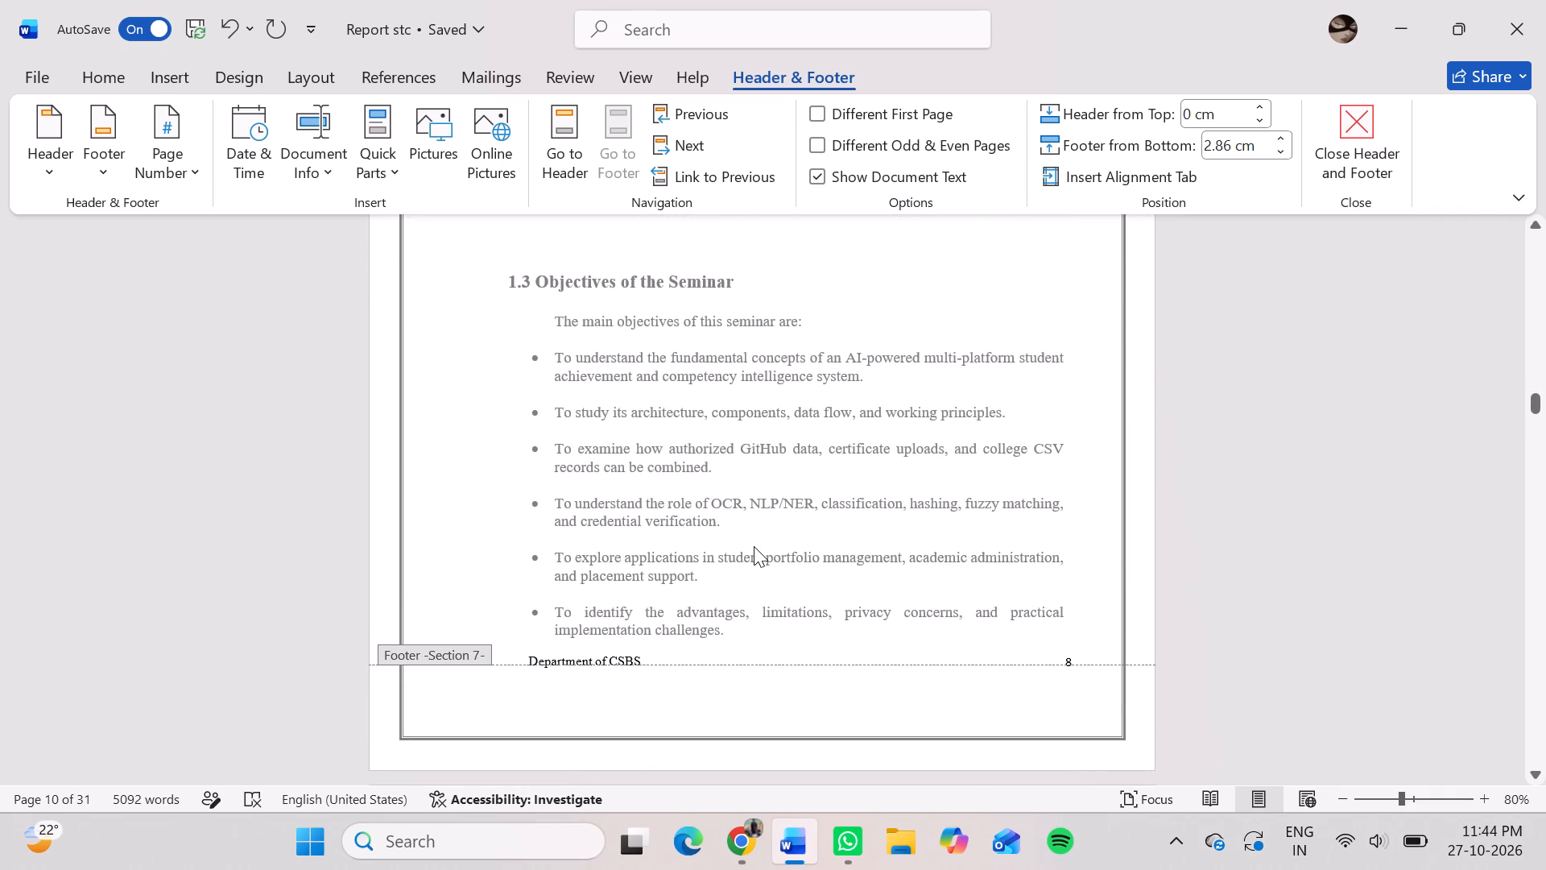
scroll(754, 546, "up", 5)
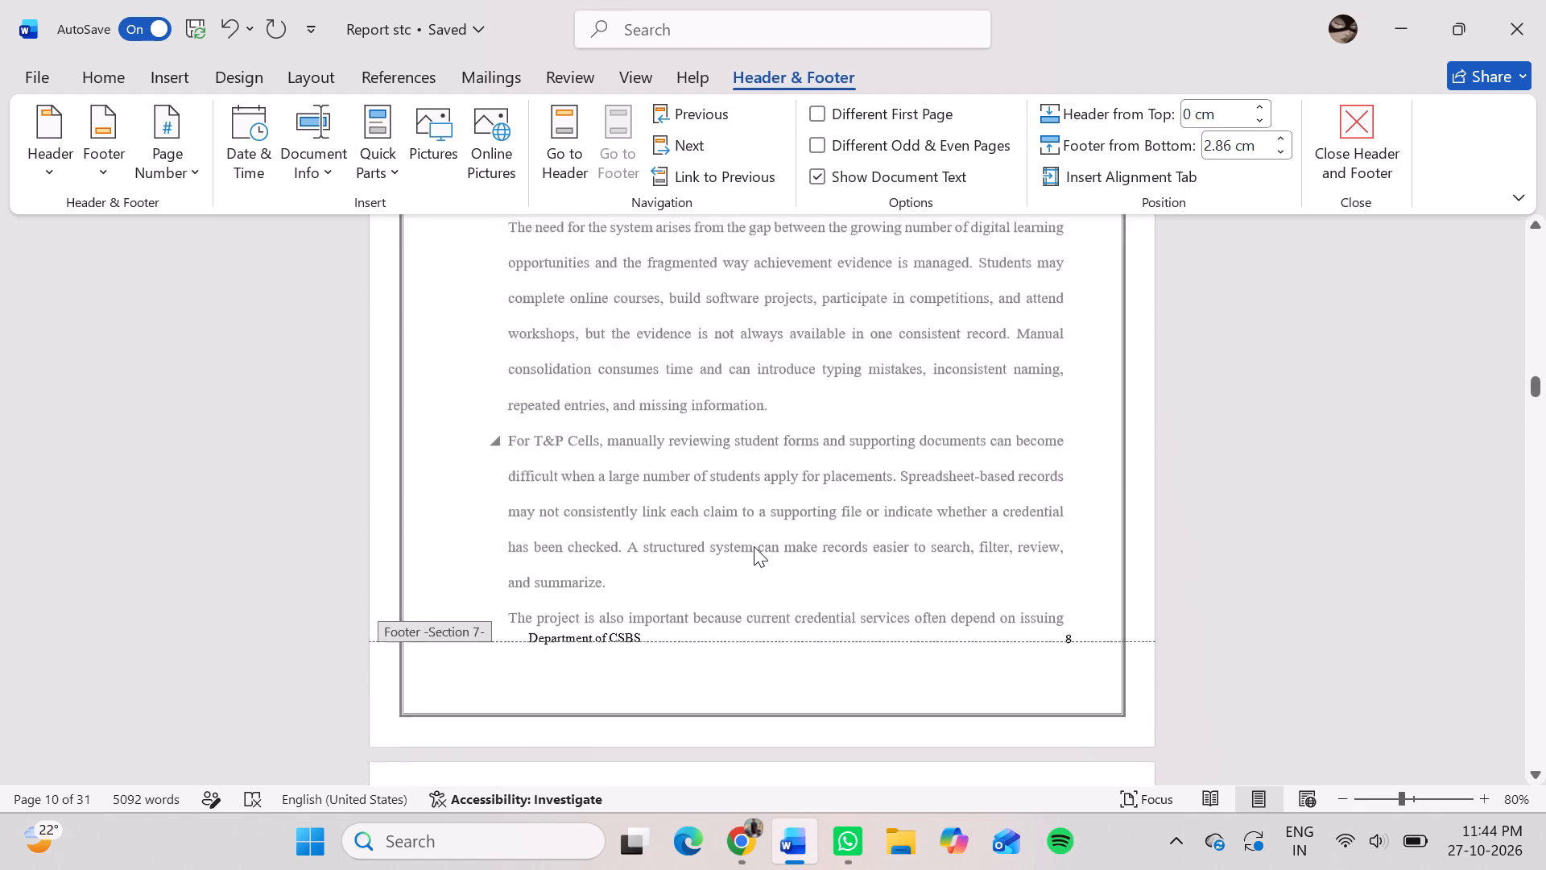
scroll(754, 546, "up", 7)
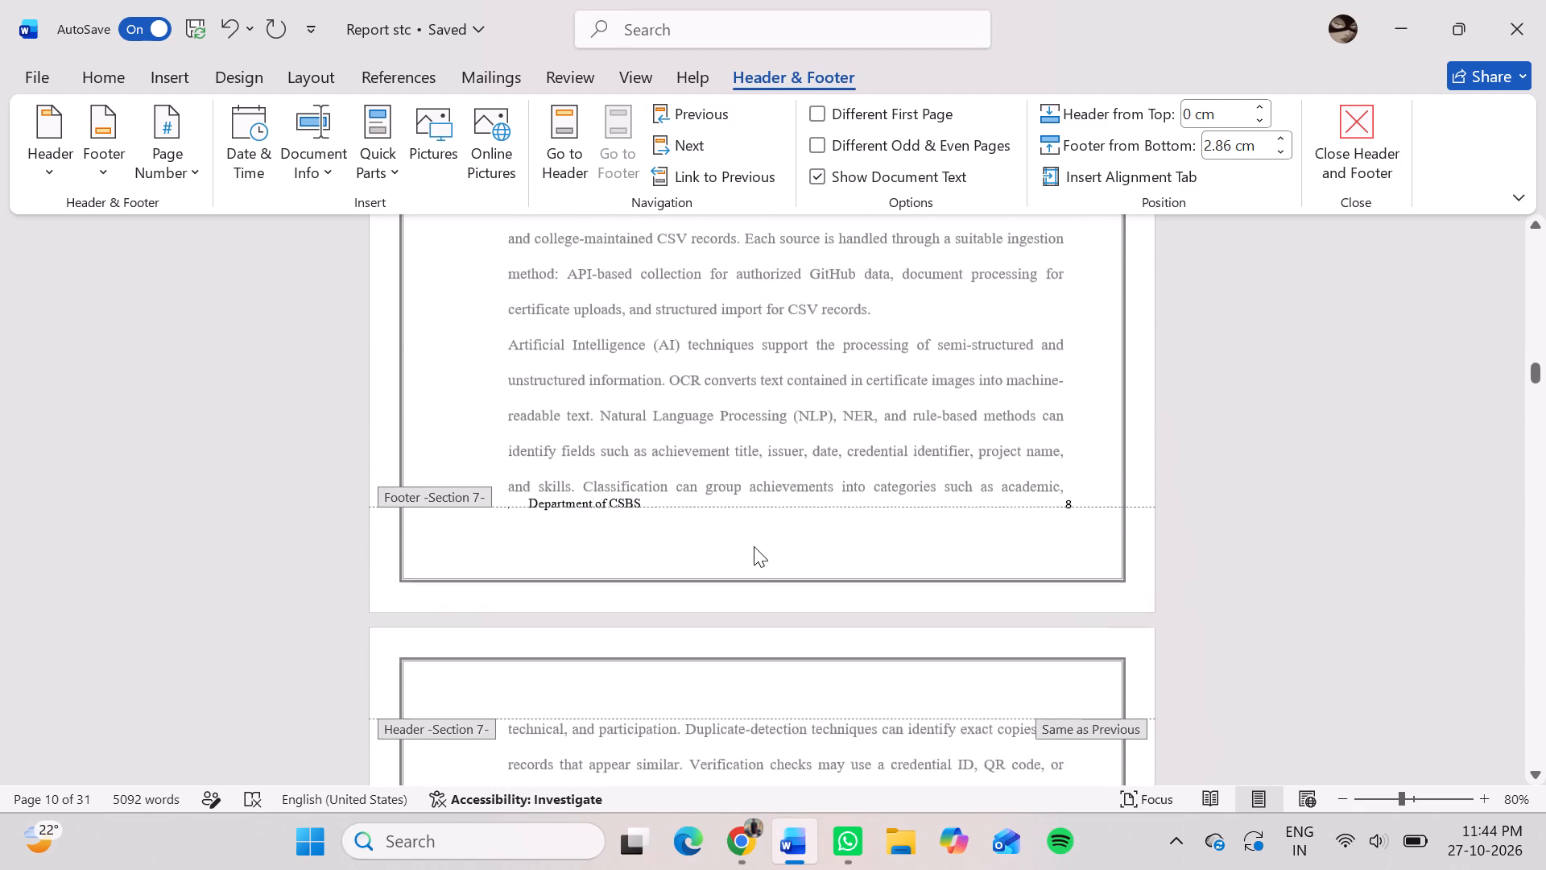
scroll(754, 546, "up", 5)
scroll(754, 546, "down", 1)
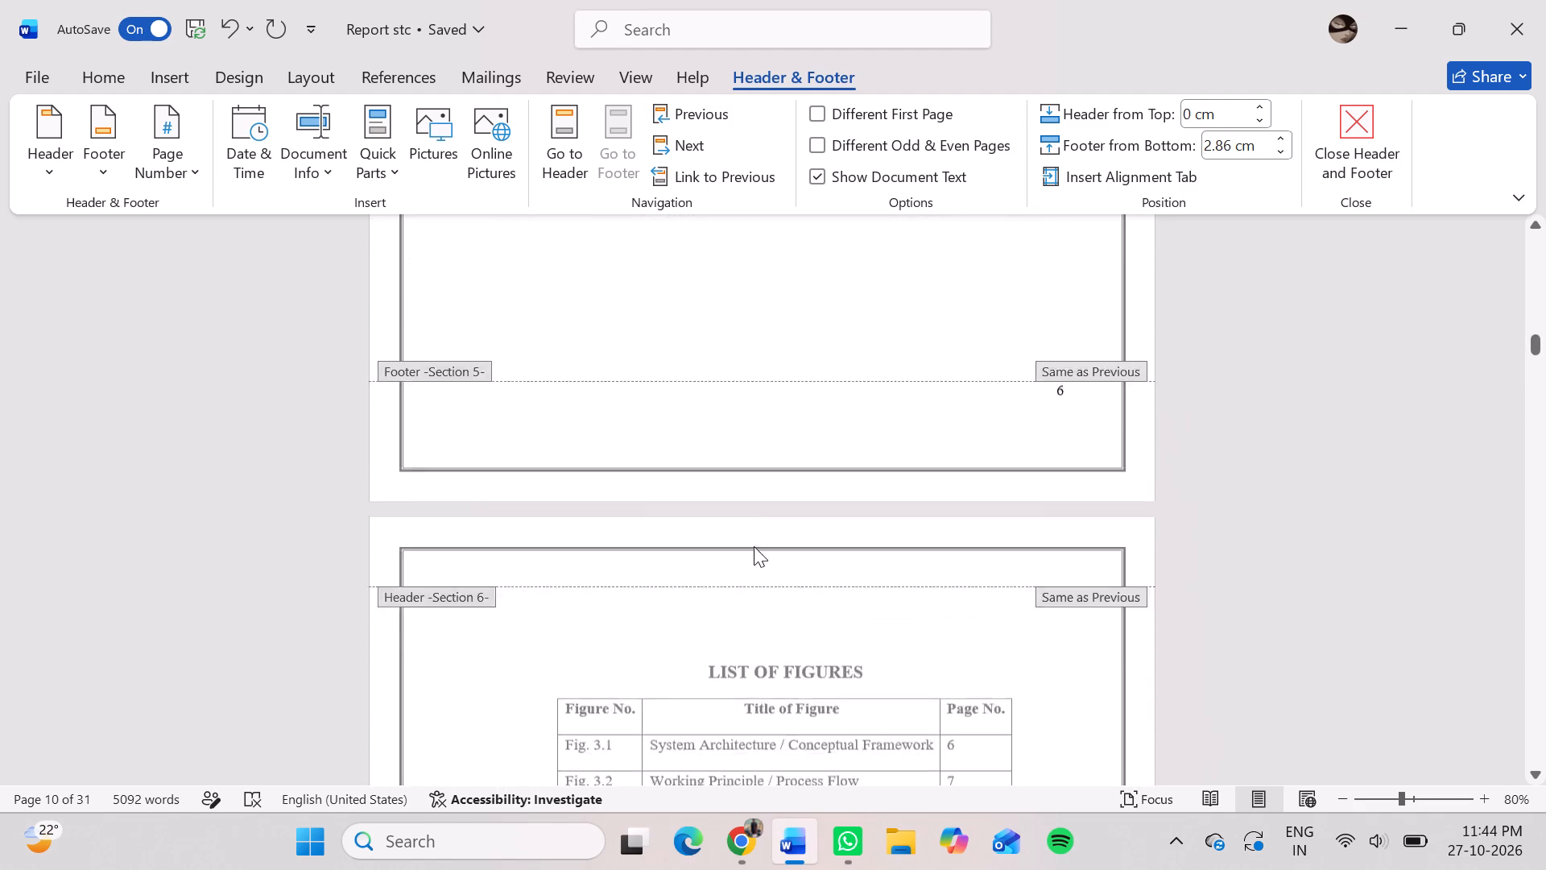
scroll(754, 546, "down", 3)
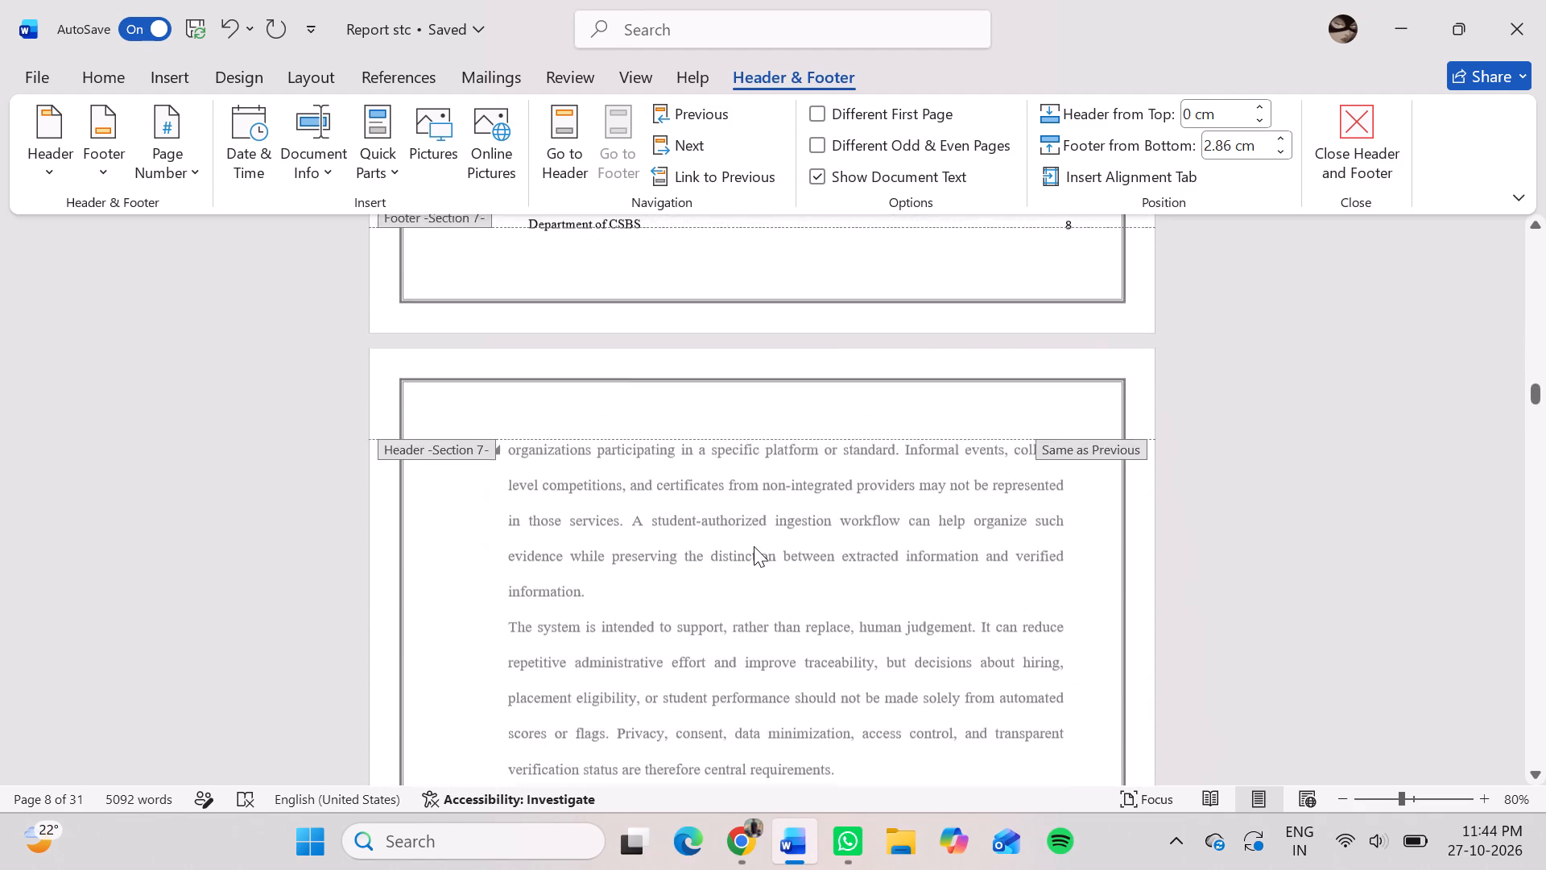
scroll(754, 546, "down", 2)
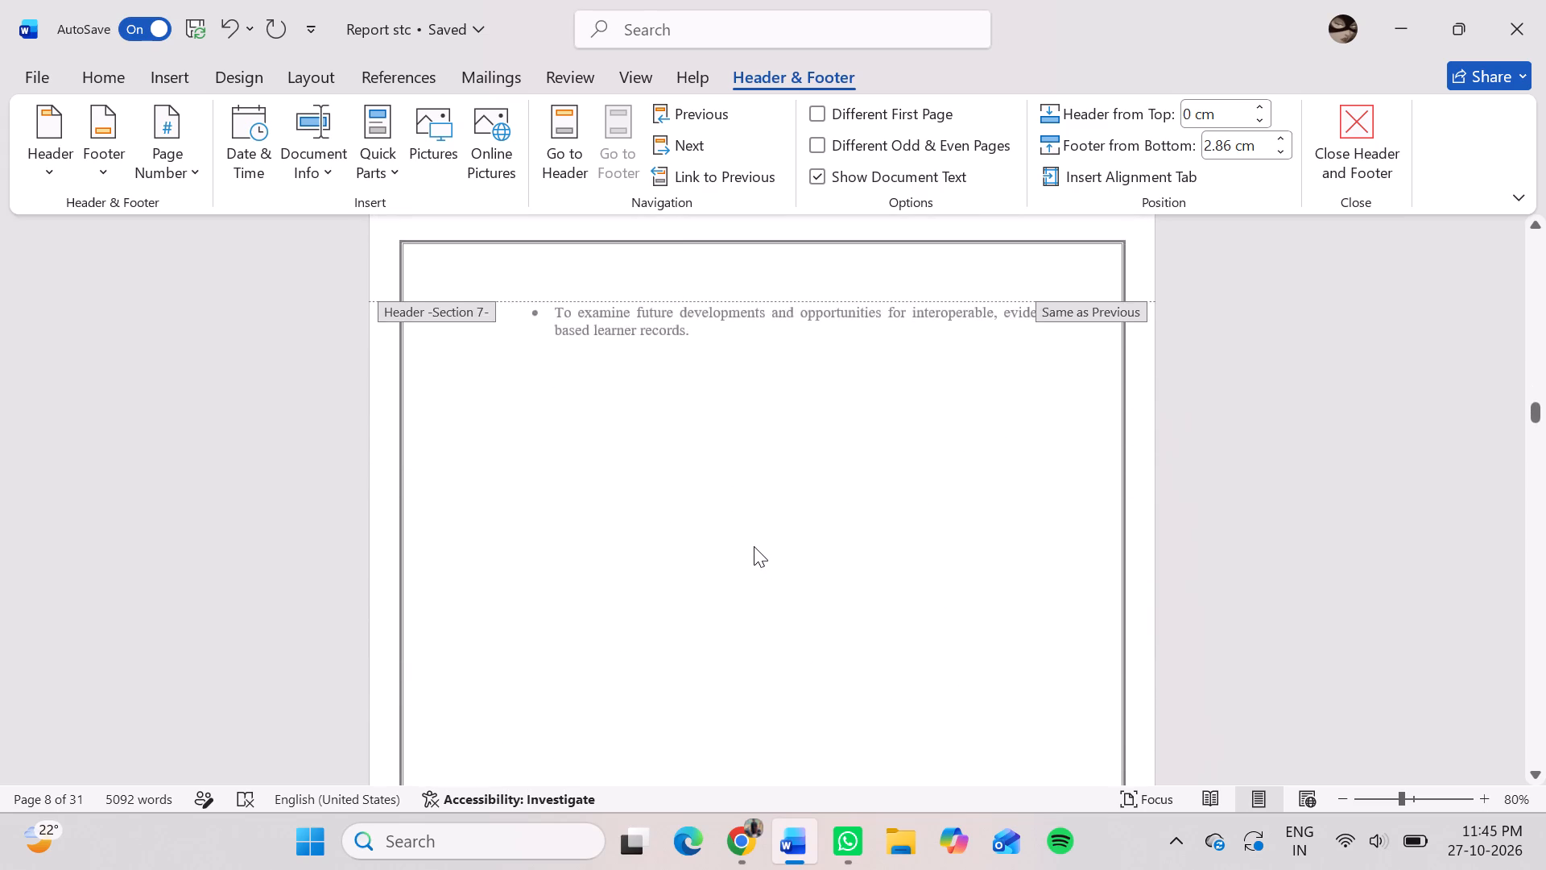
scroll(754, 546, "down", 1)
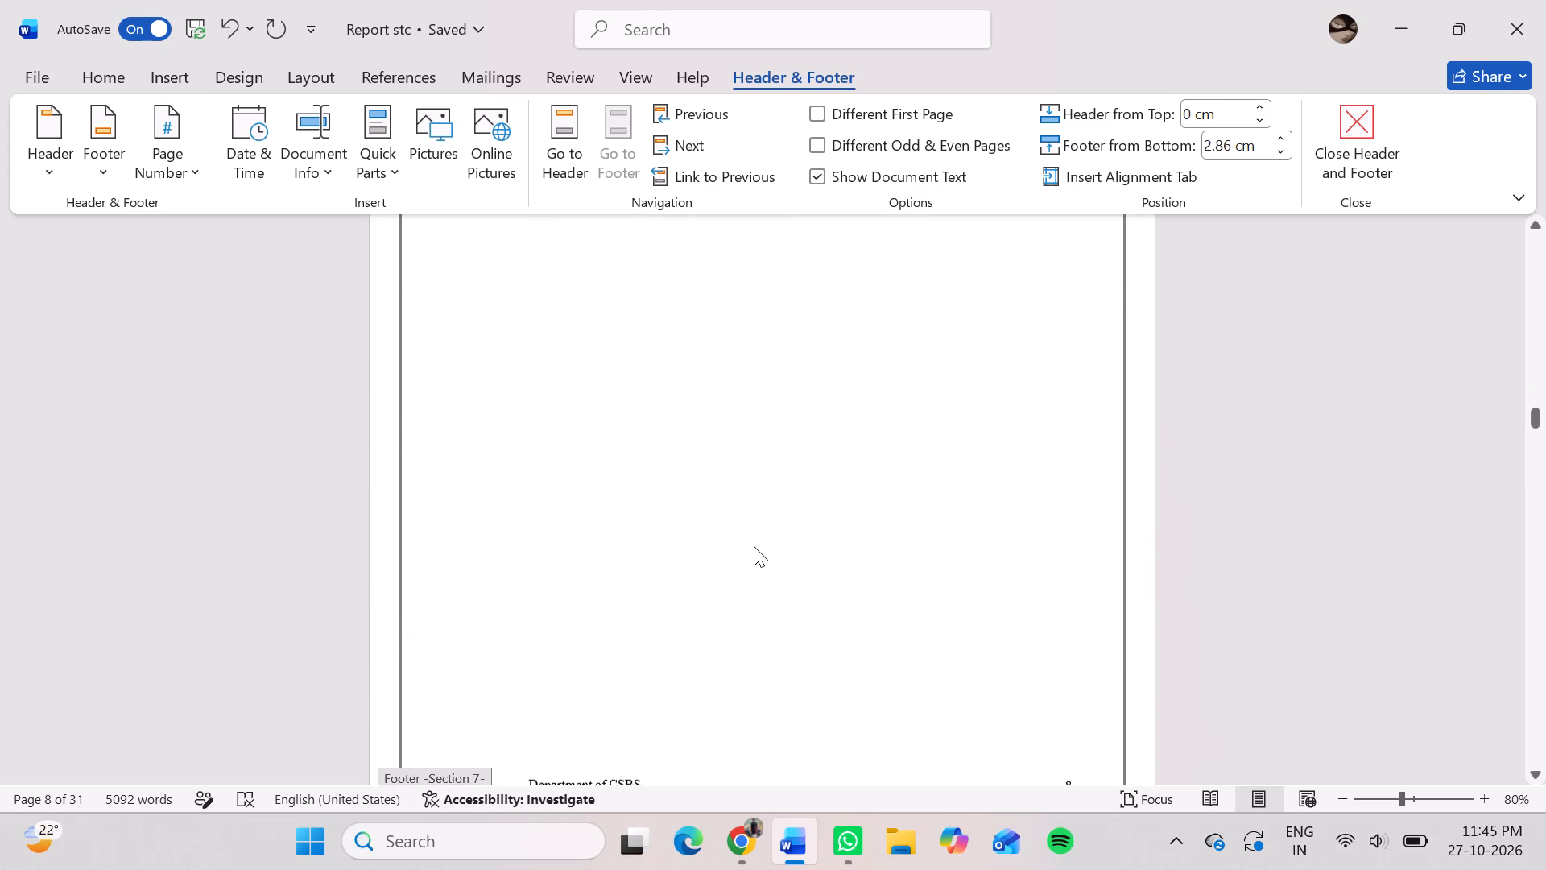
scroll(754, 546, "down", 1)
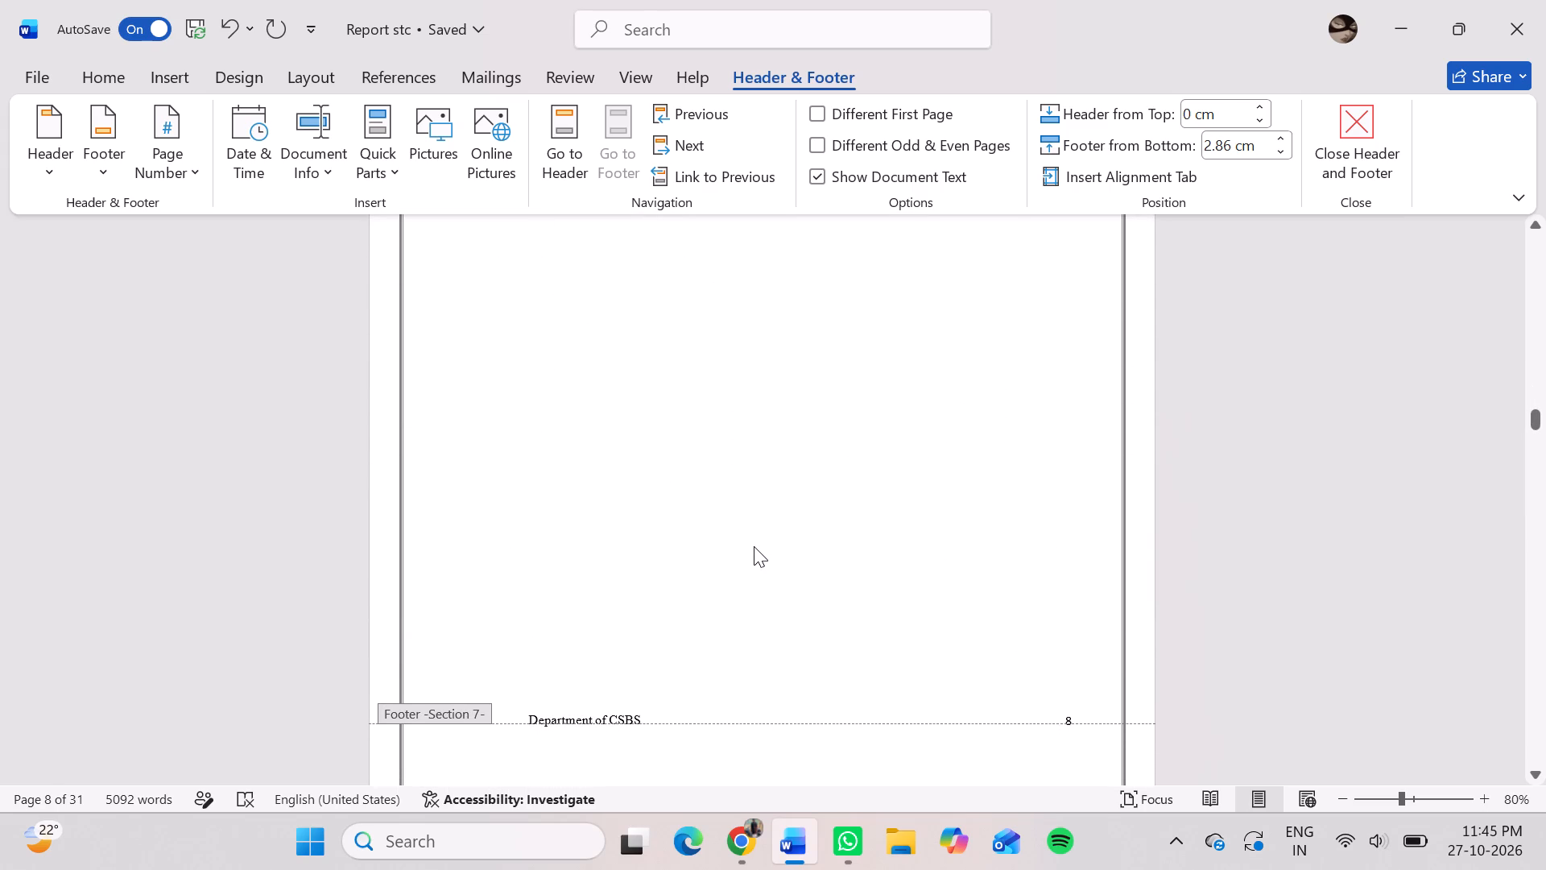
scroll(754, 546, "down", 1)
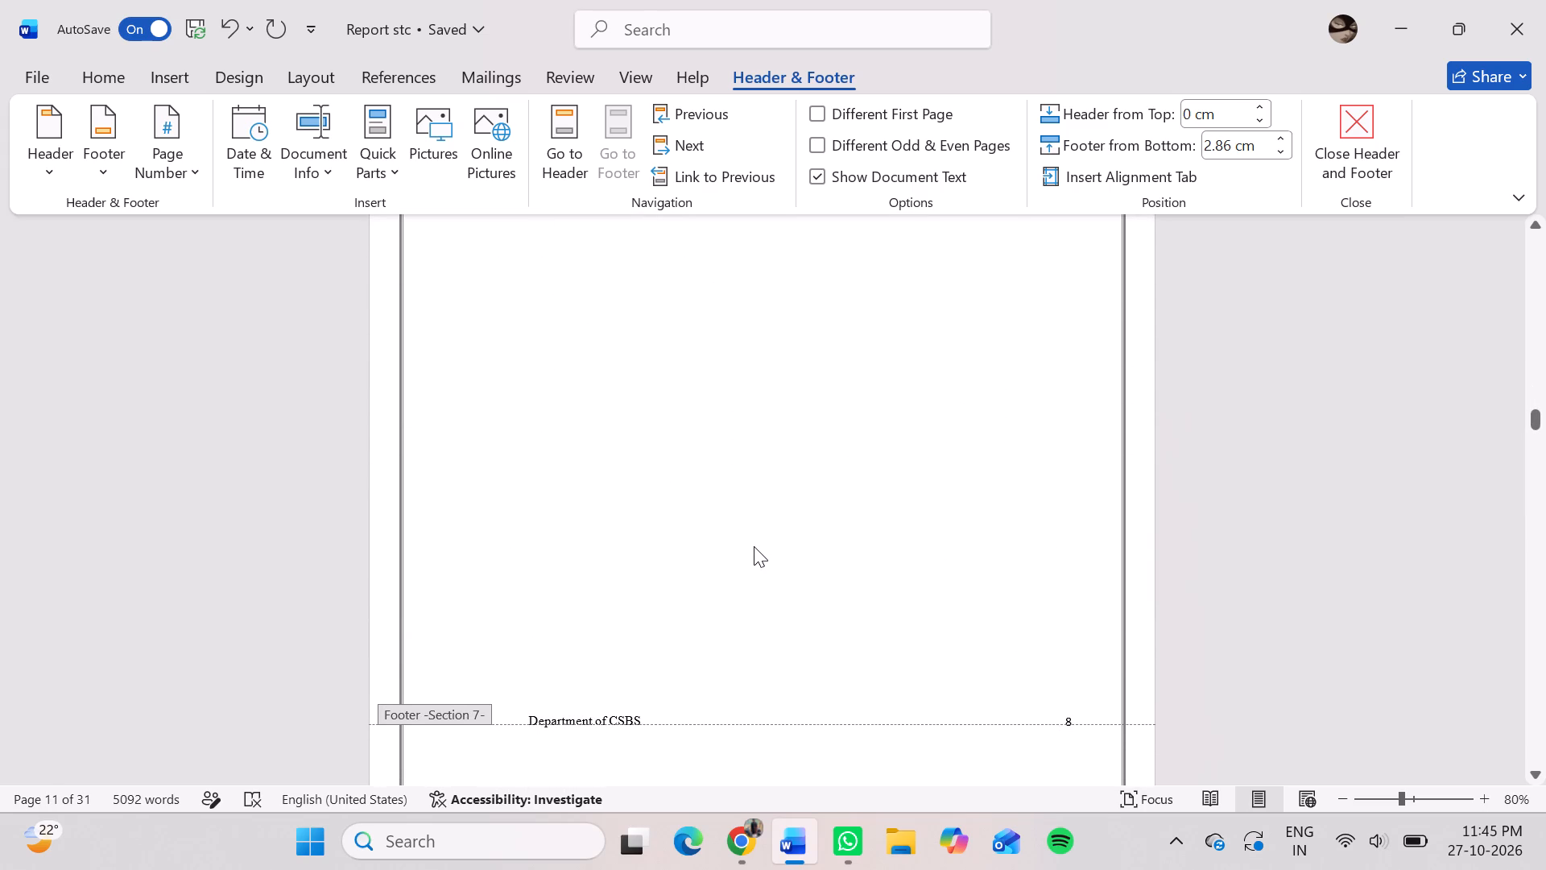
Examine the footer text and page numbers across the Chapter 2 pages, from section 2.1 through section 2.3.
scroll(754, 546, "down", 3)
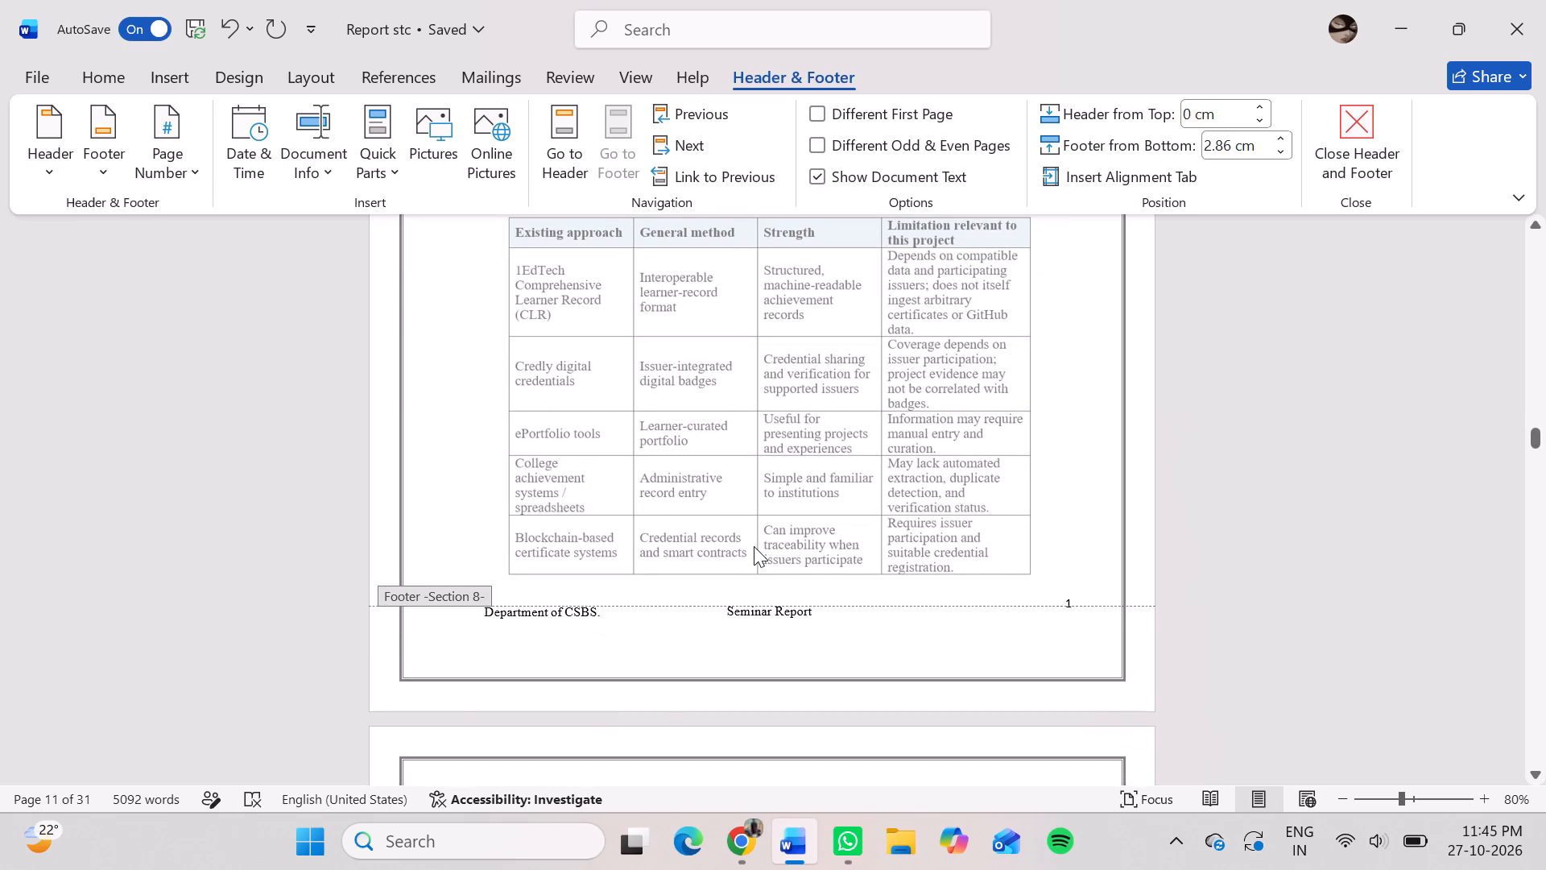
scroll(754, 546, "down", 2)
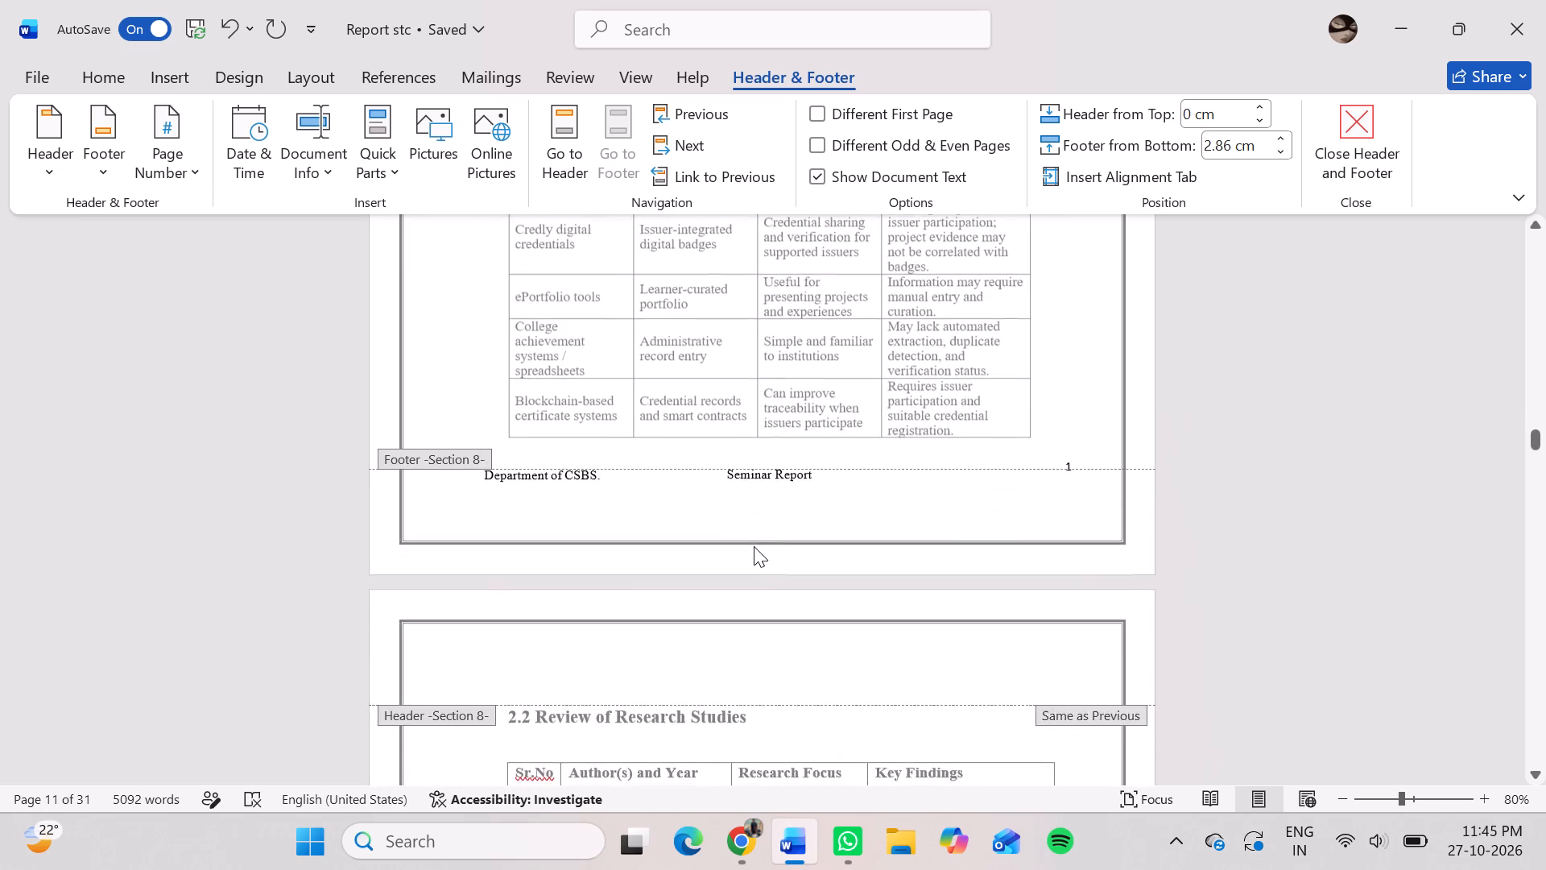
scroll(754, 546, "down", 5)
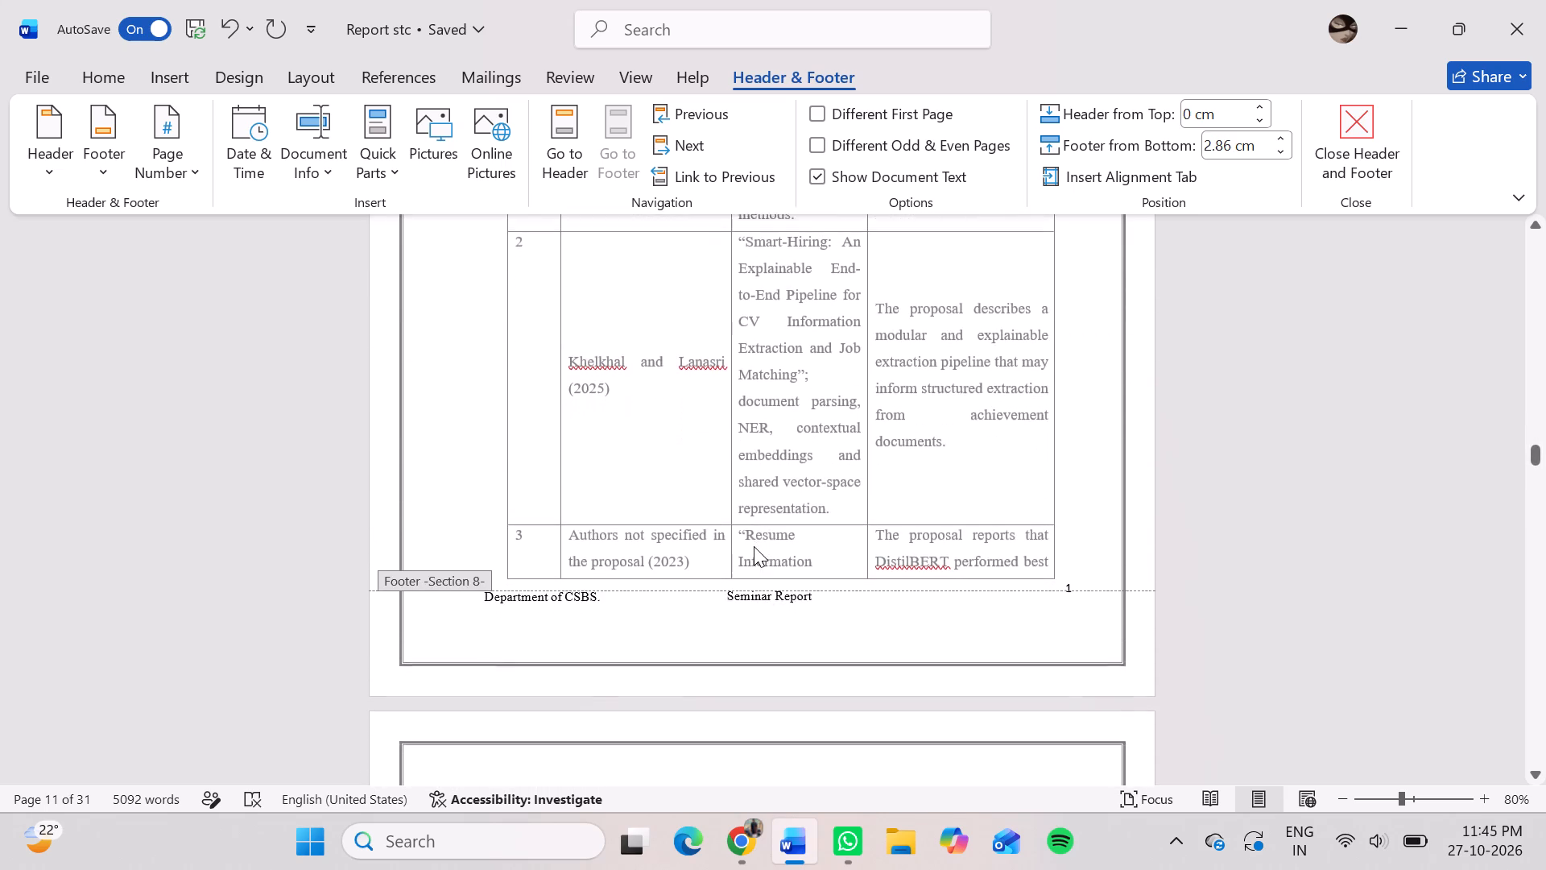
scroll(754, 546, "down", 6)
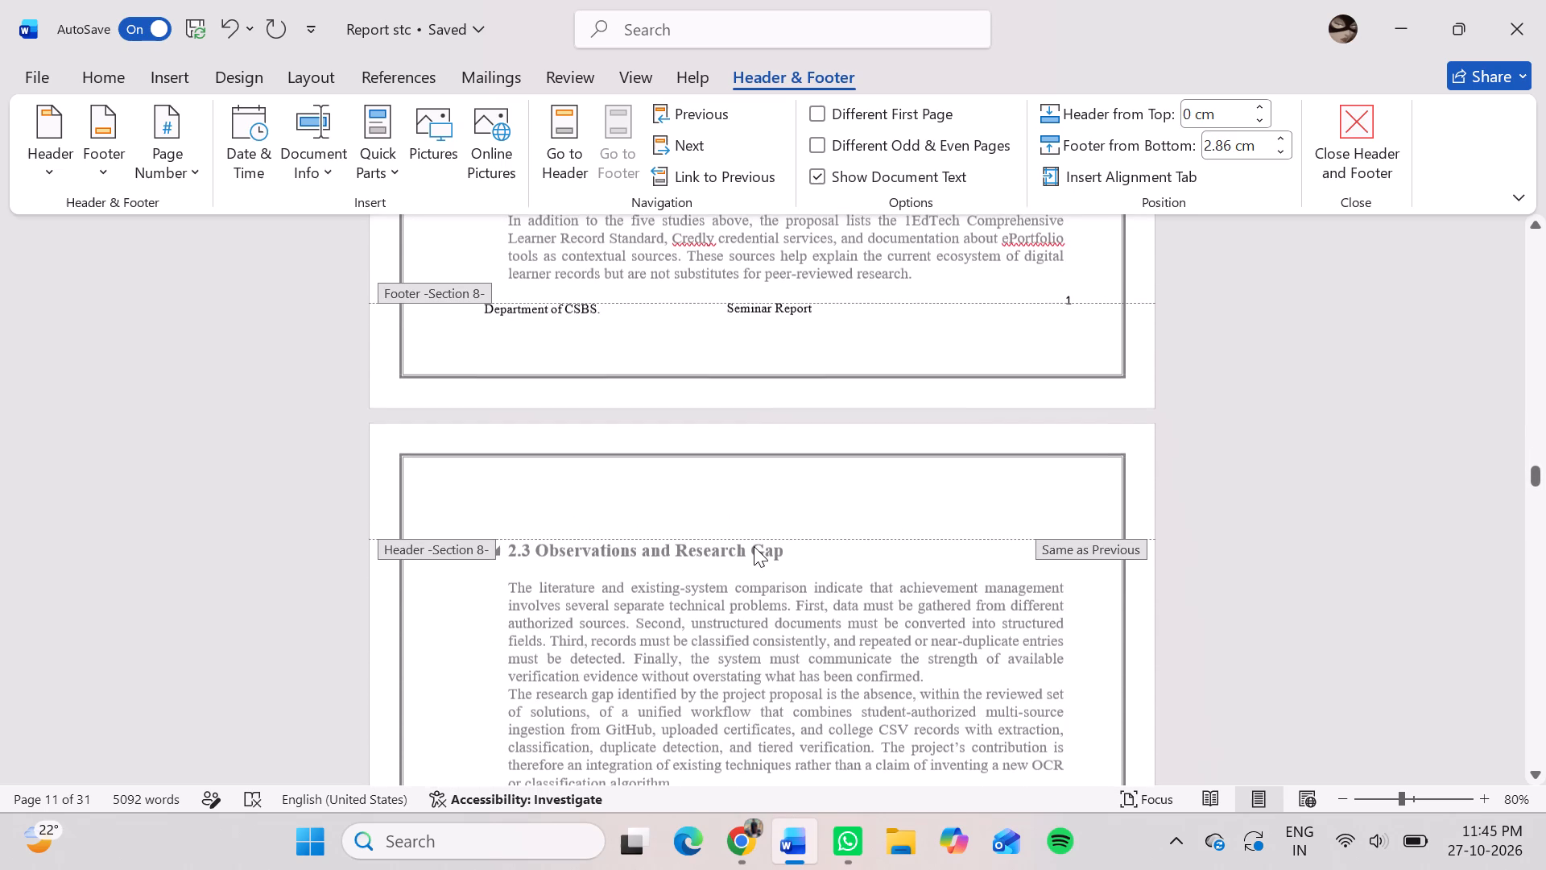
scroll(754, 546, "down", 5)
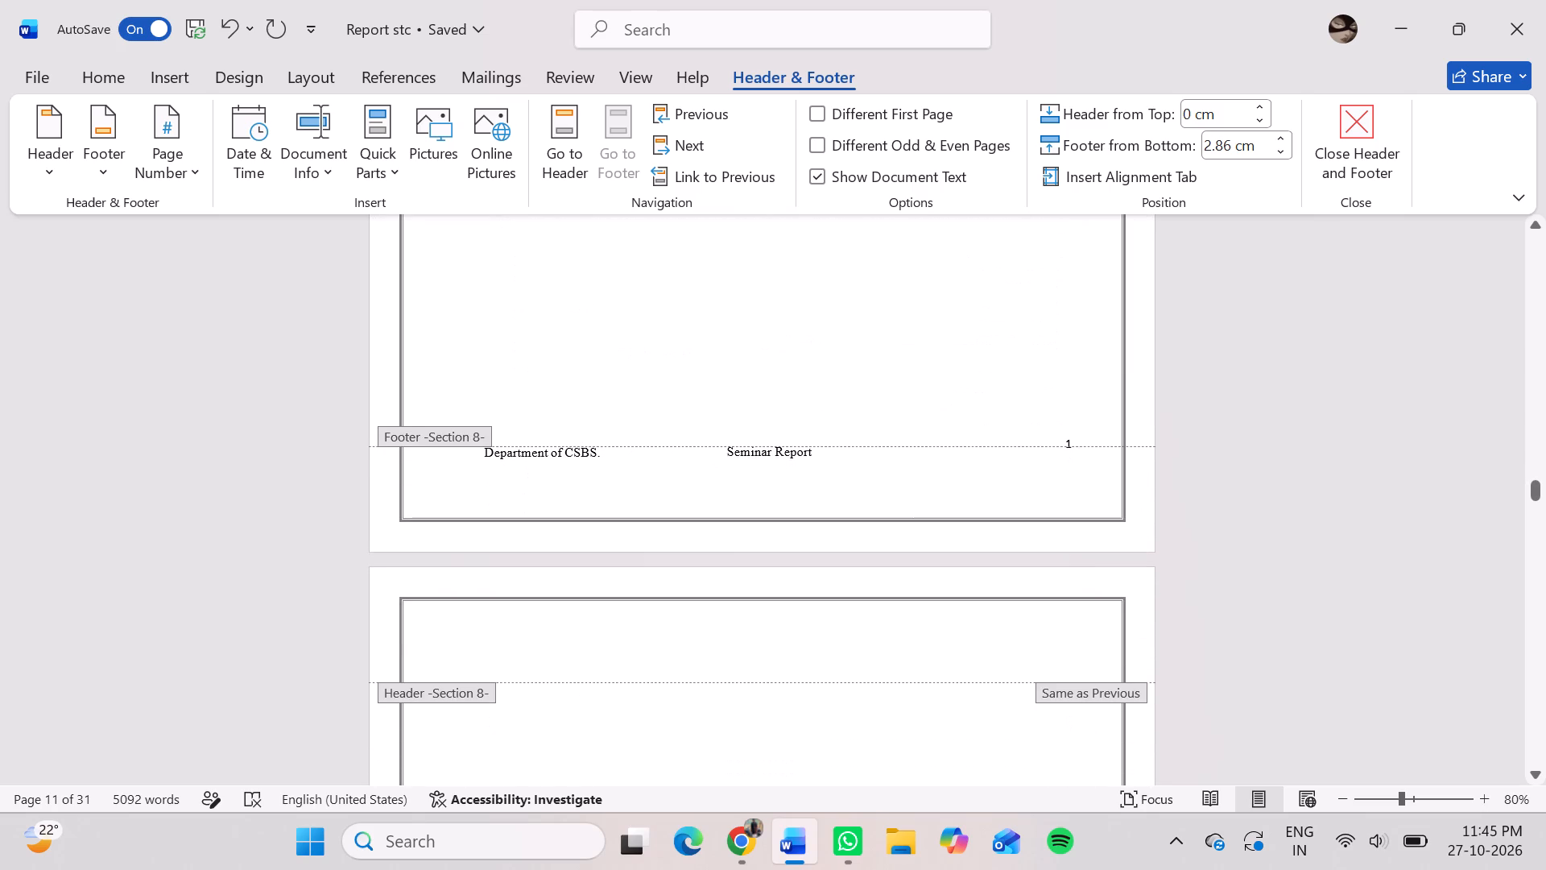
scroll(754, 546, "up", 1)
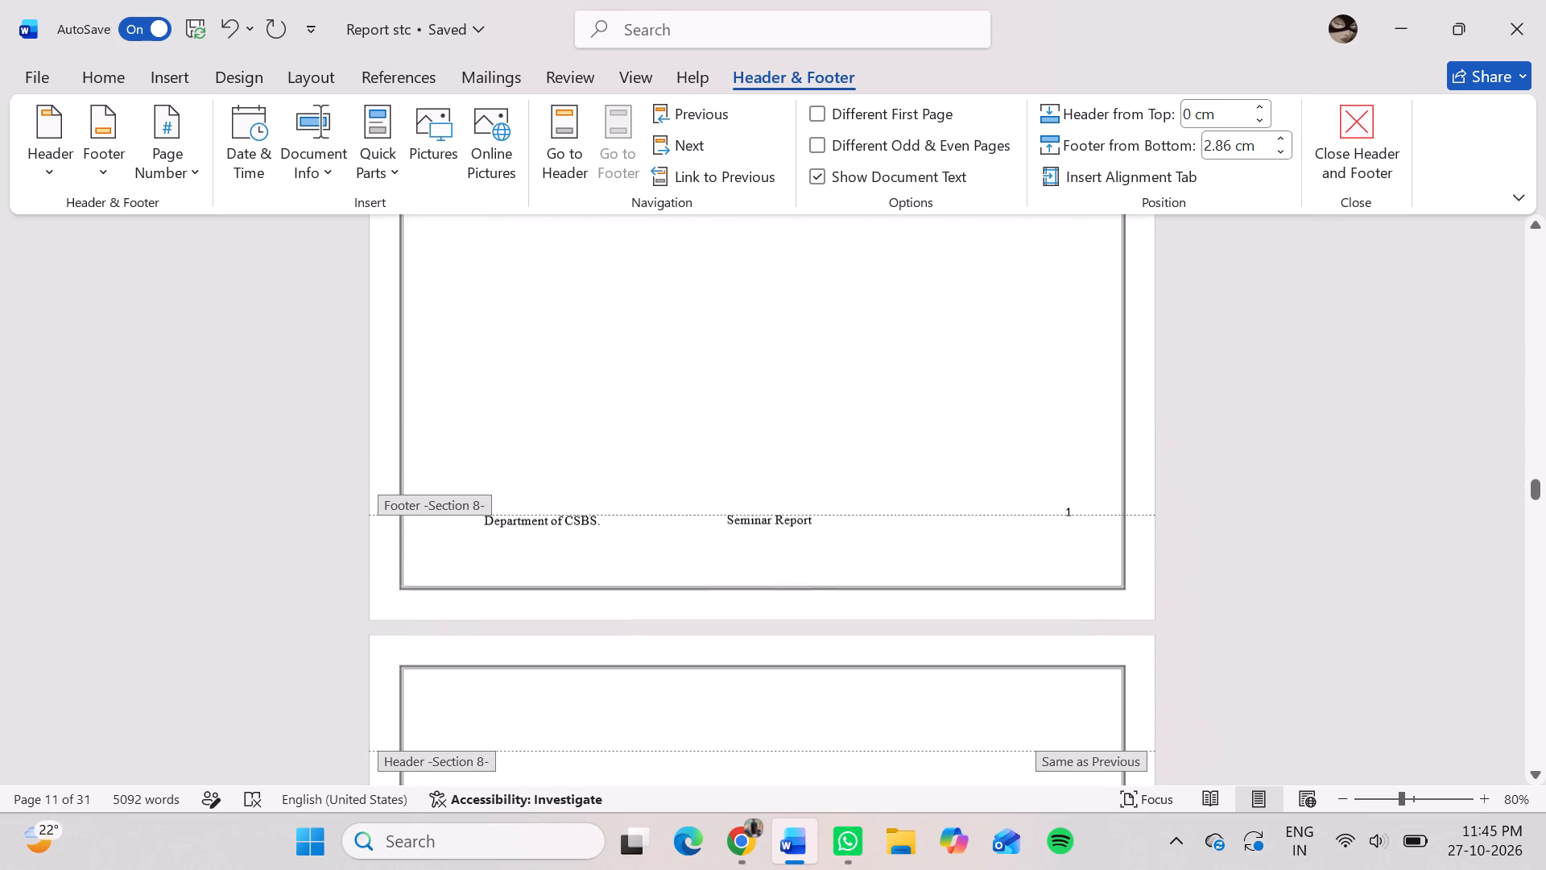
scroll(754, 546, "up", 1)
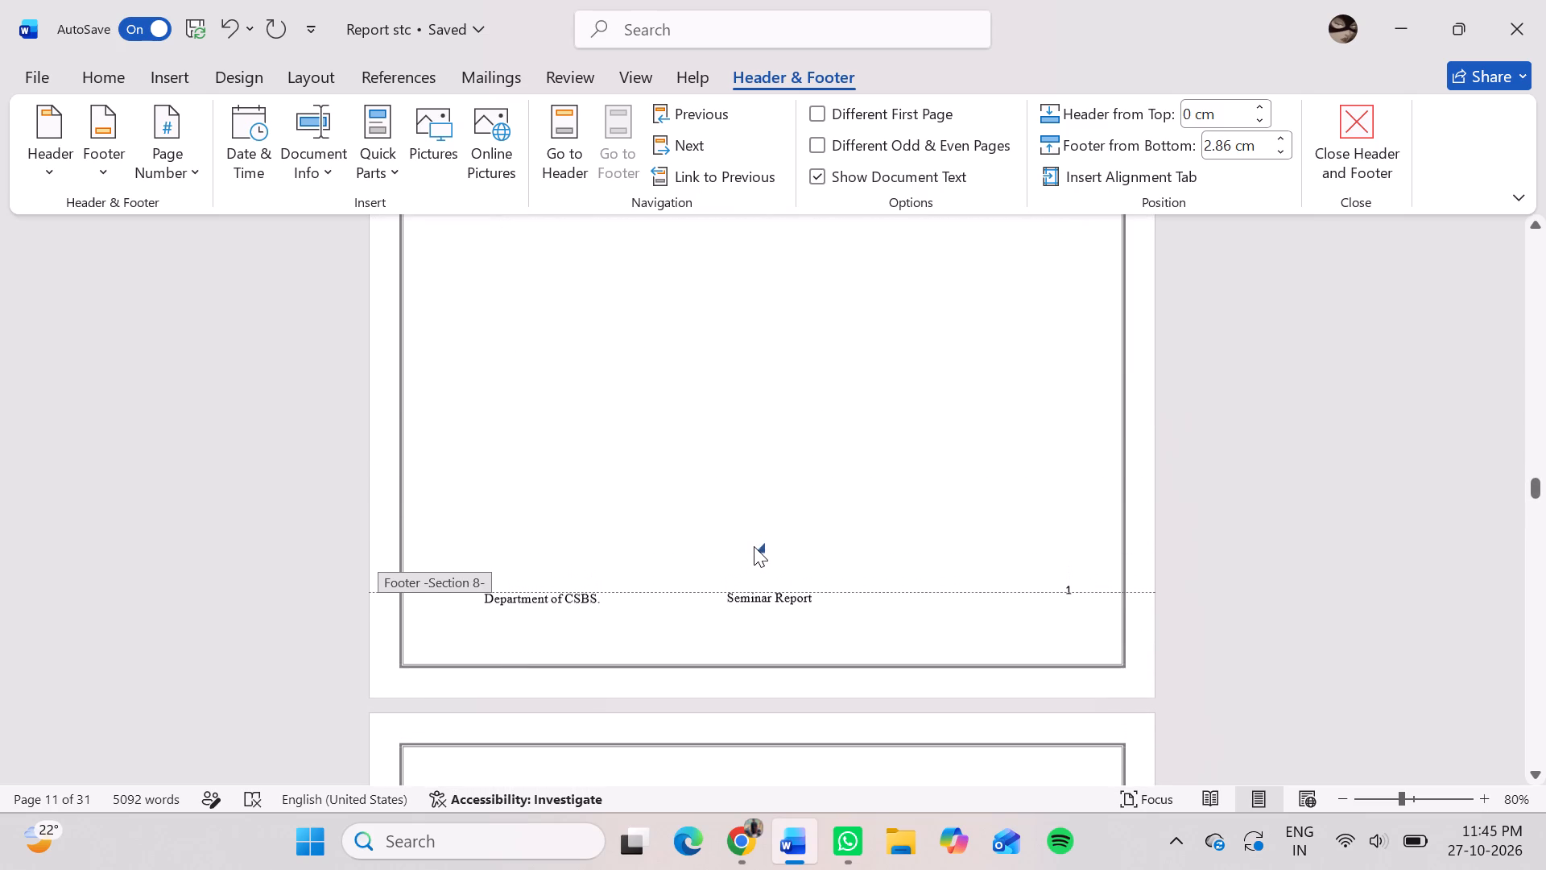
scroll(754, 546, "up", 1)
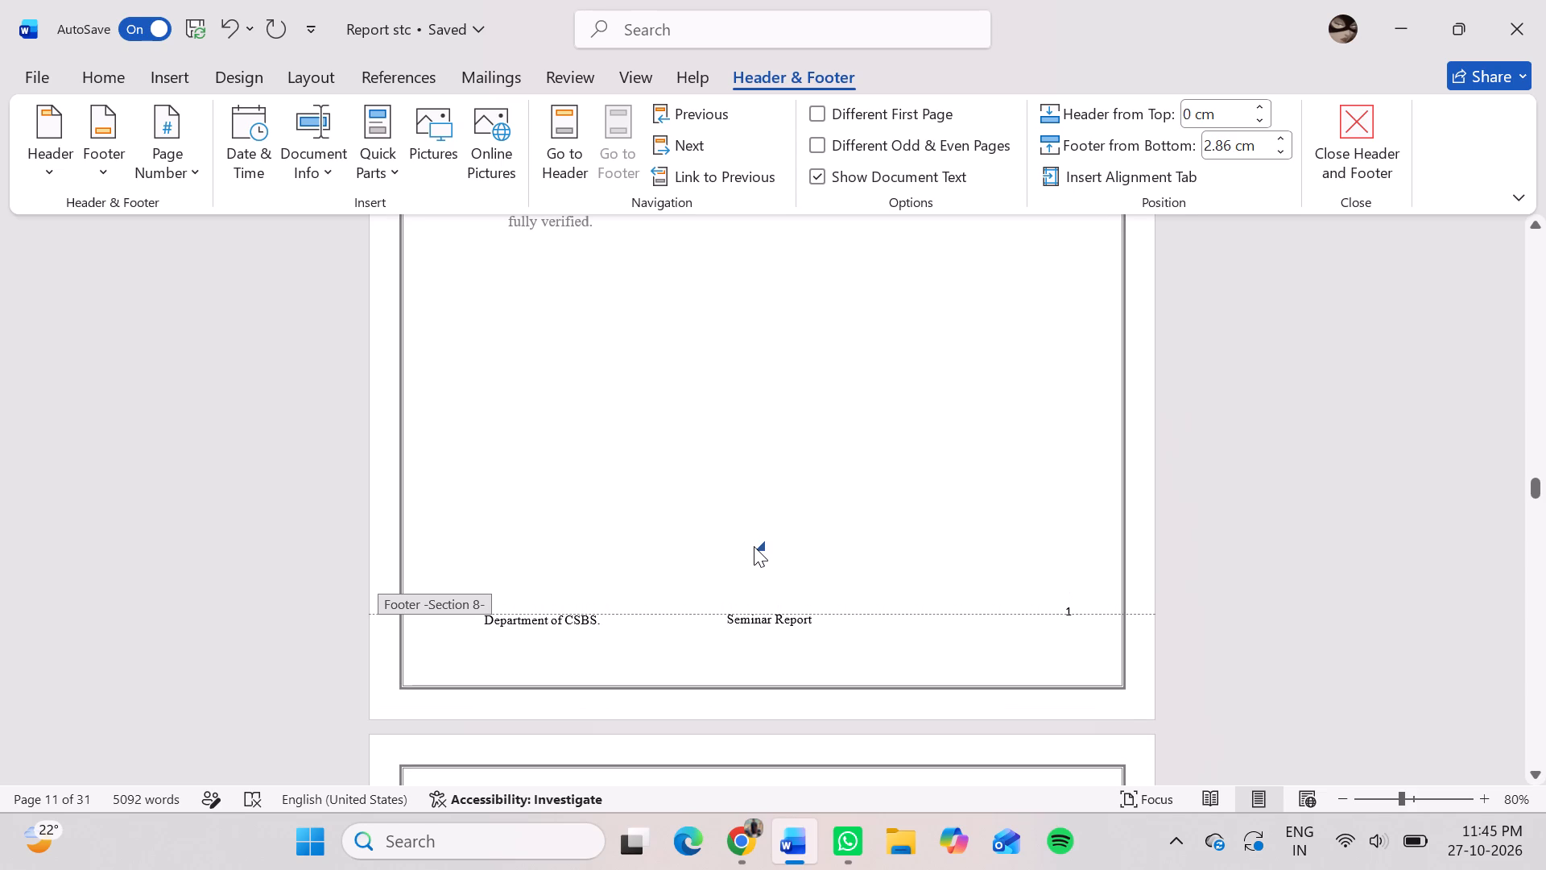
scroll(754, 546, "up", 4)
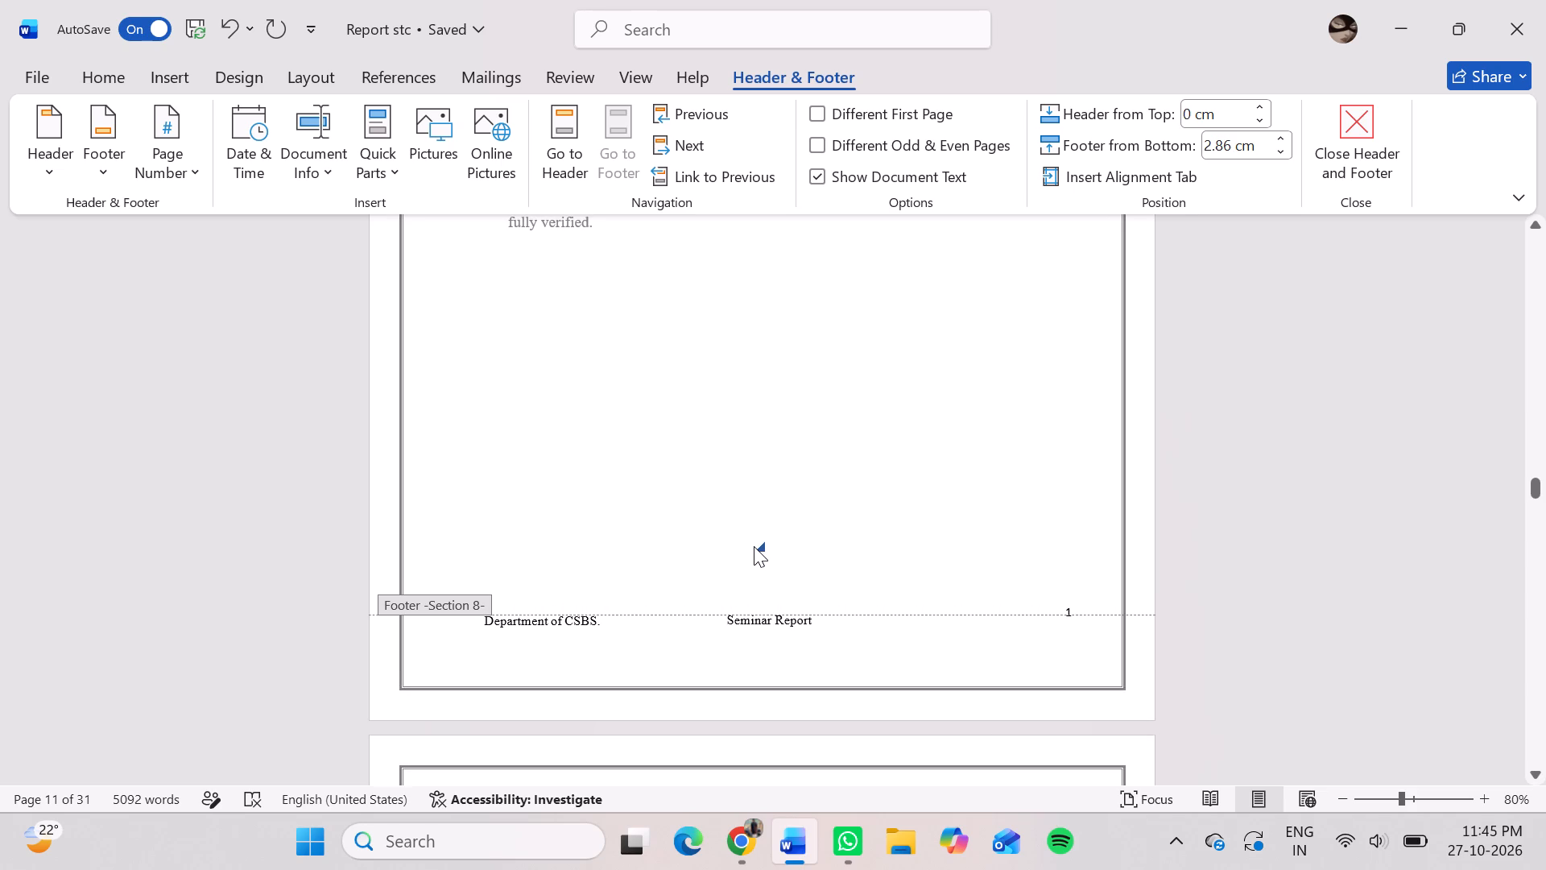
Review the footer text and page numbers from the Chapter 2 pages back to the Chapter 1 page containing section 1.2.
scroll(754, 546, "up", 2)
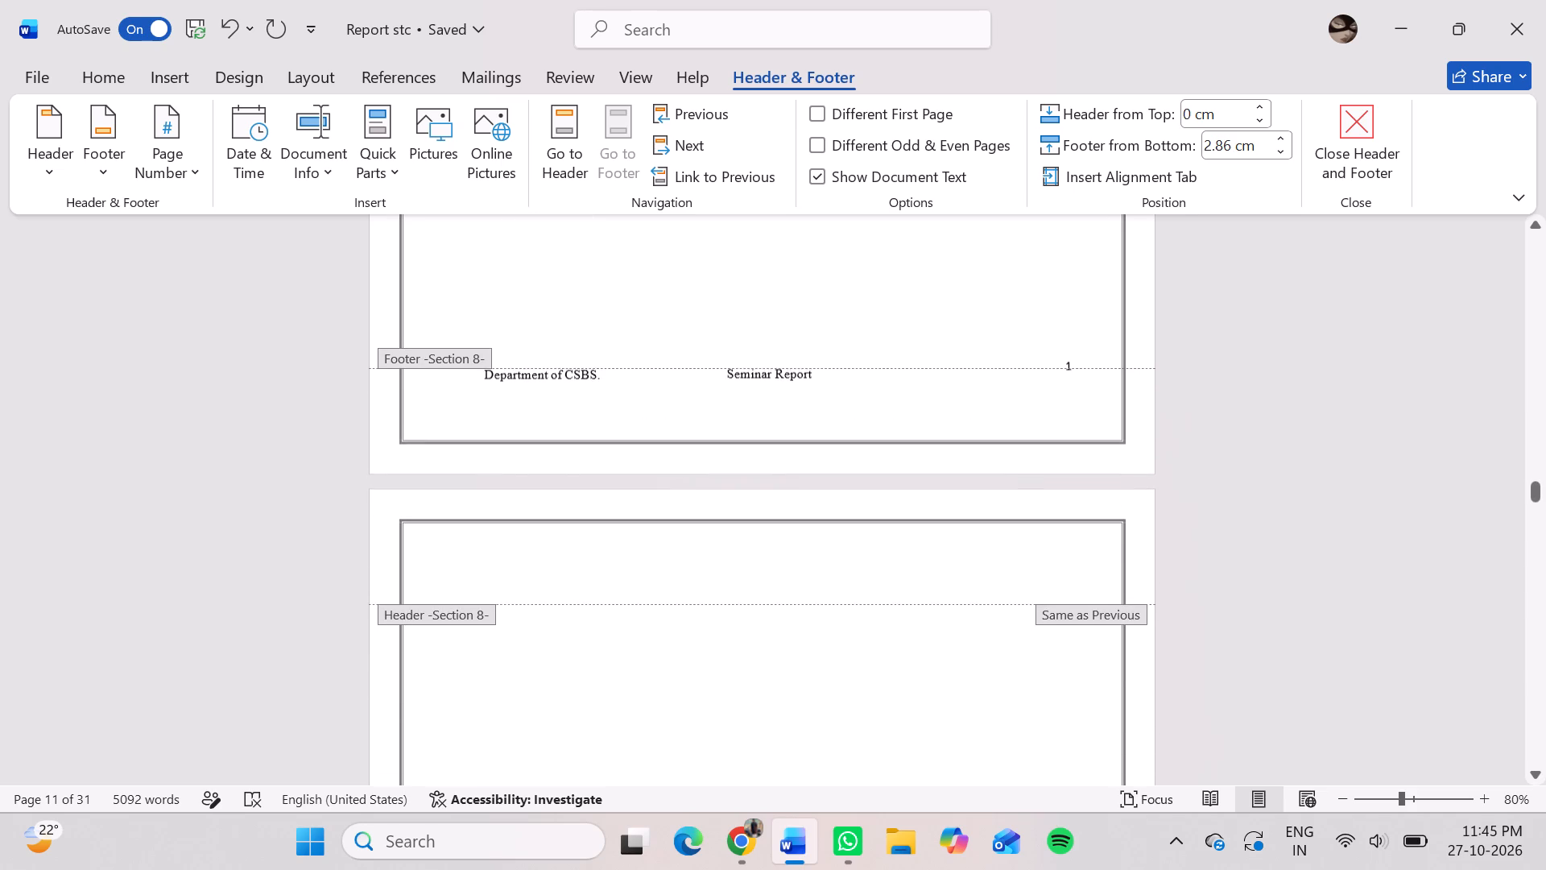
scroll(754, 546, "up", 2)
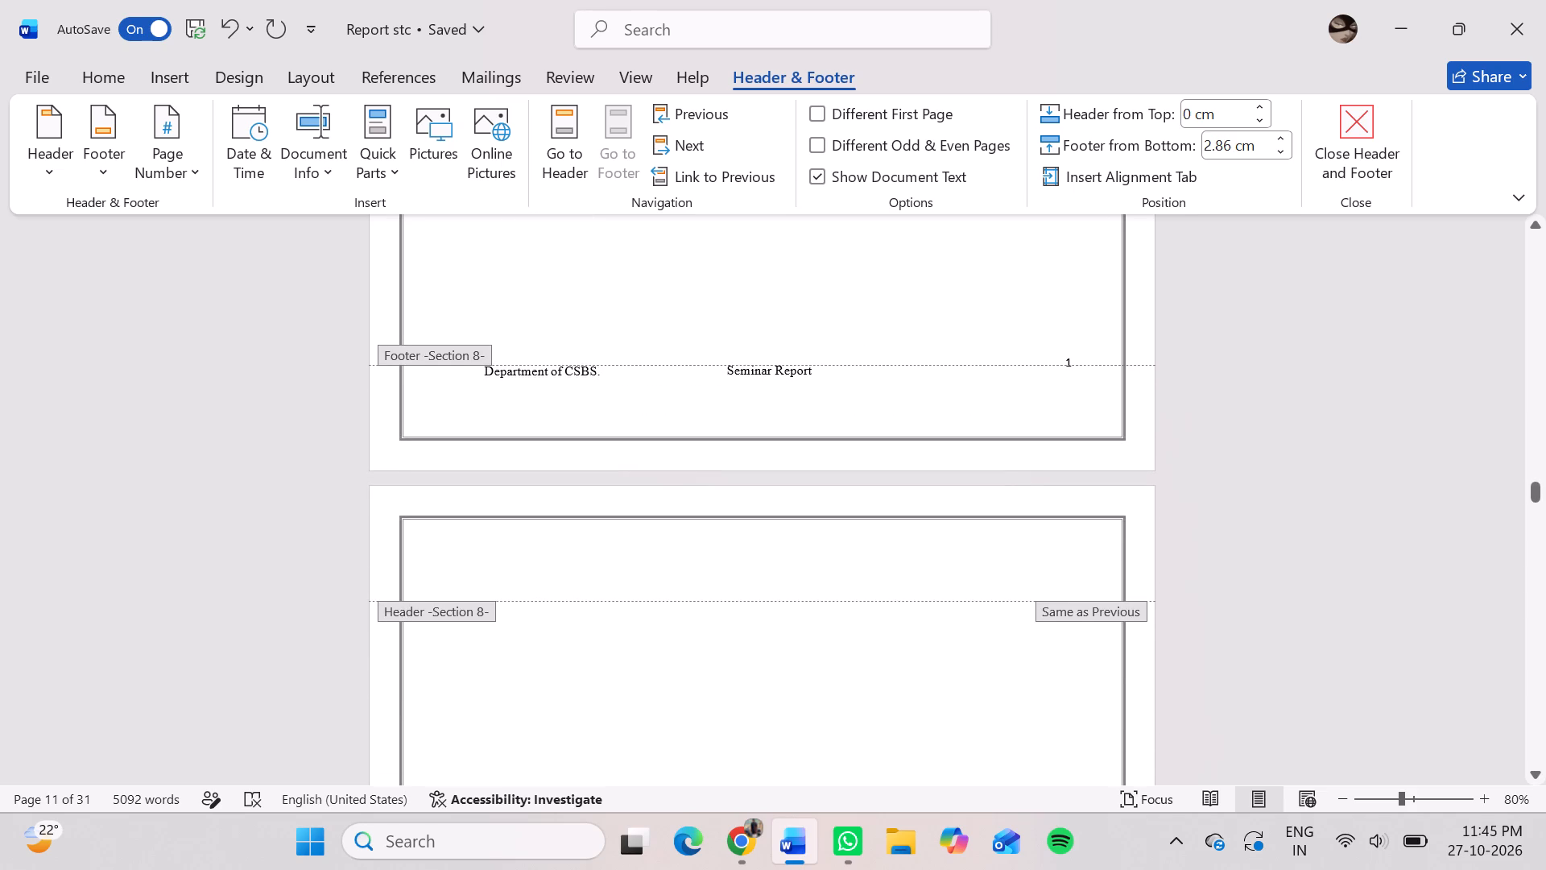
scroll(754, 546, "up", 1)
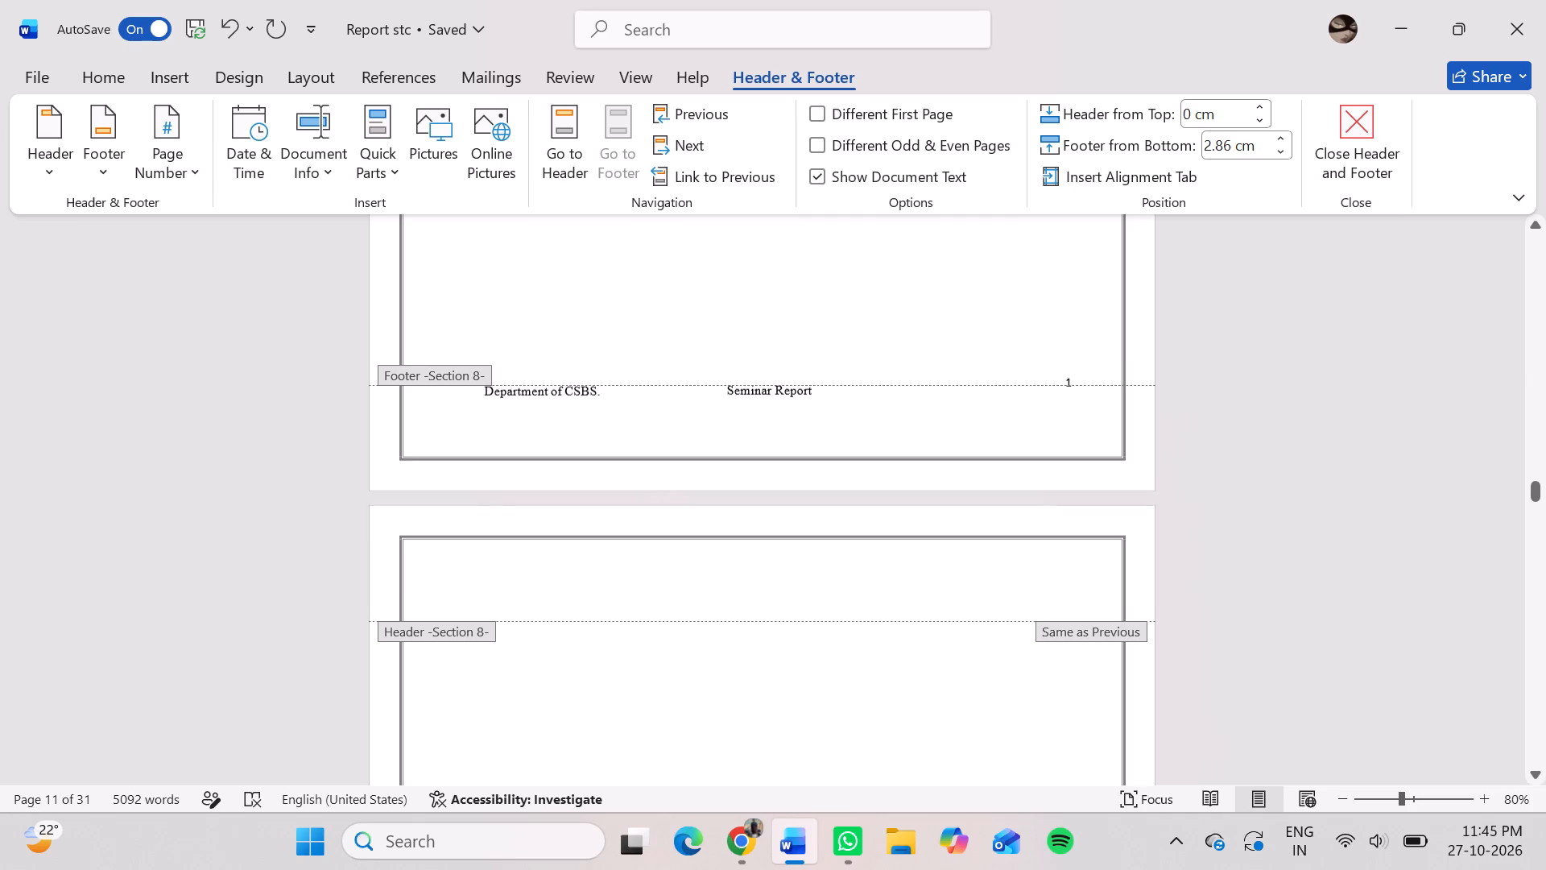
scroll(754, 546, "up", 2)
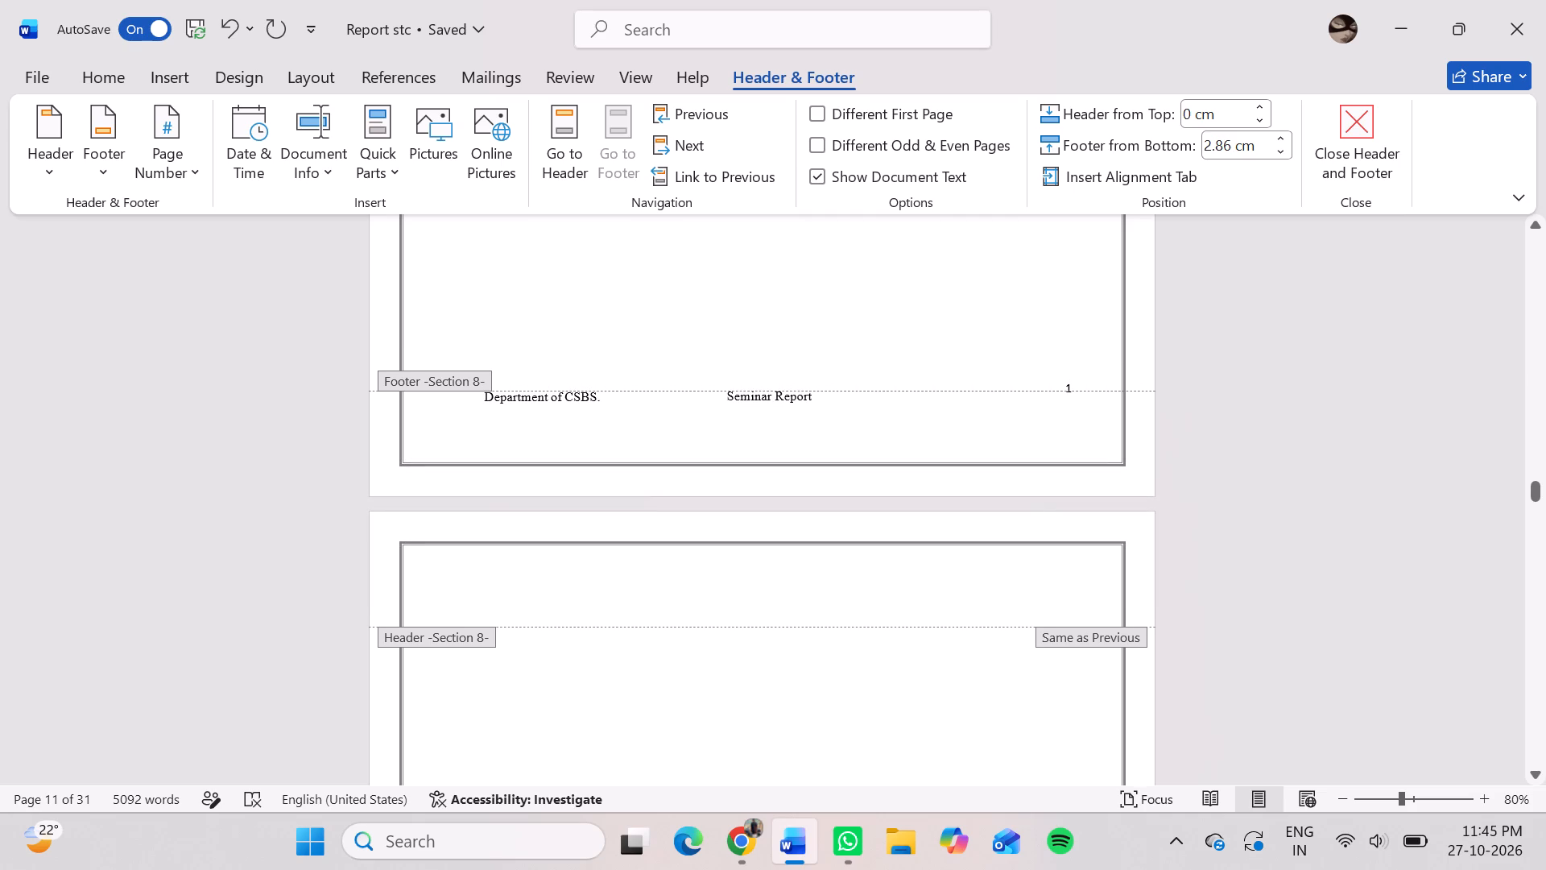
scroll(754, 546, "up", 5)
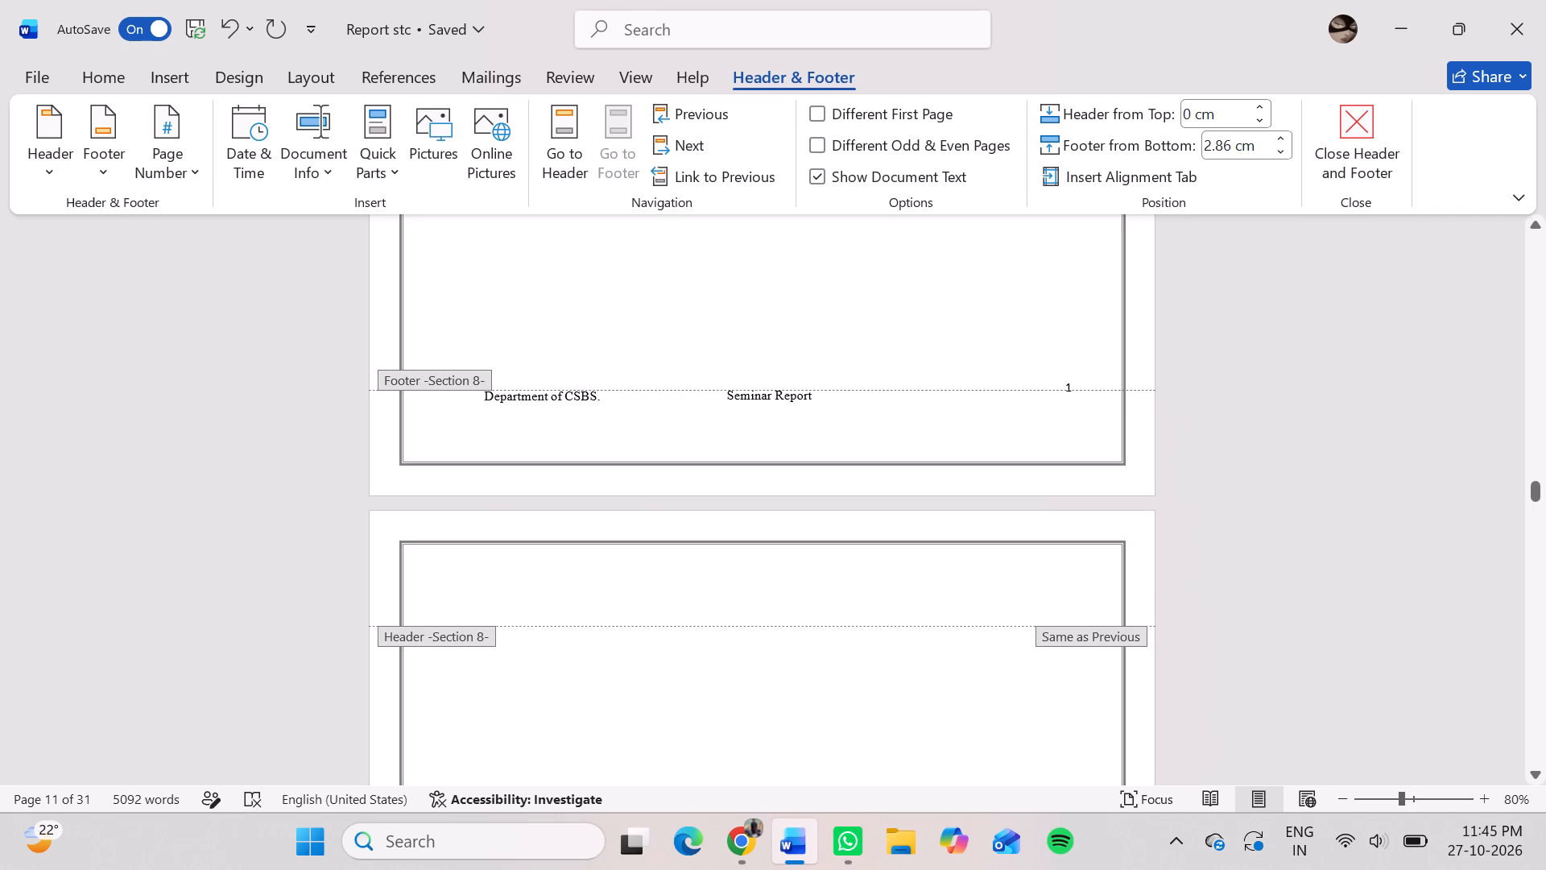
scroll(754, 546, "up", 4)
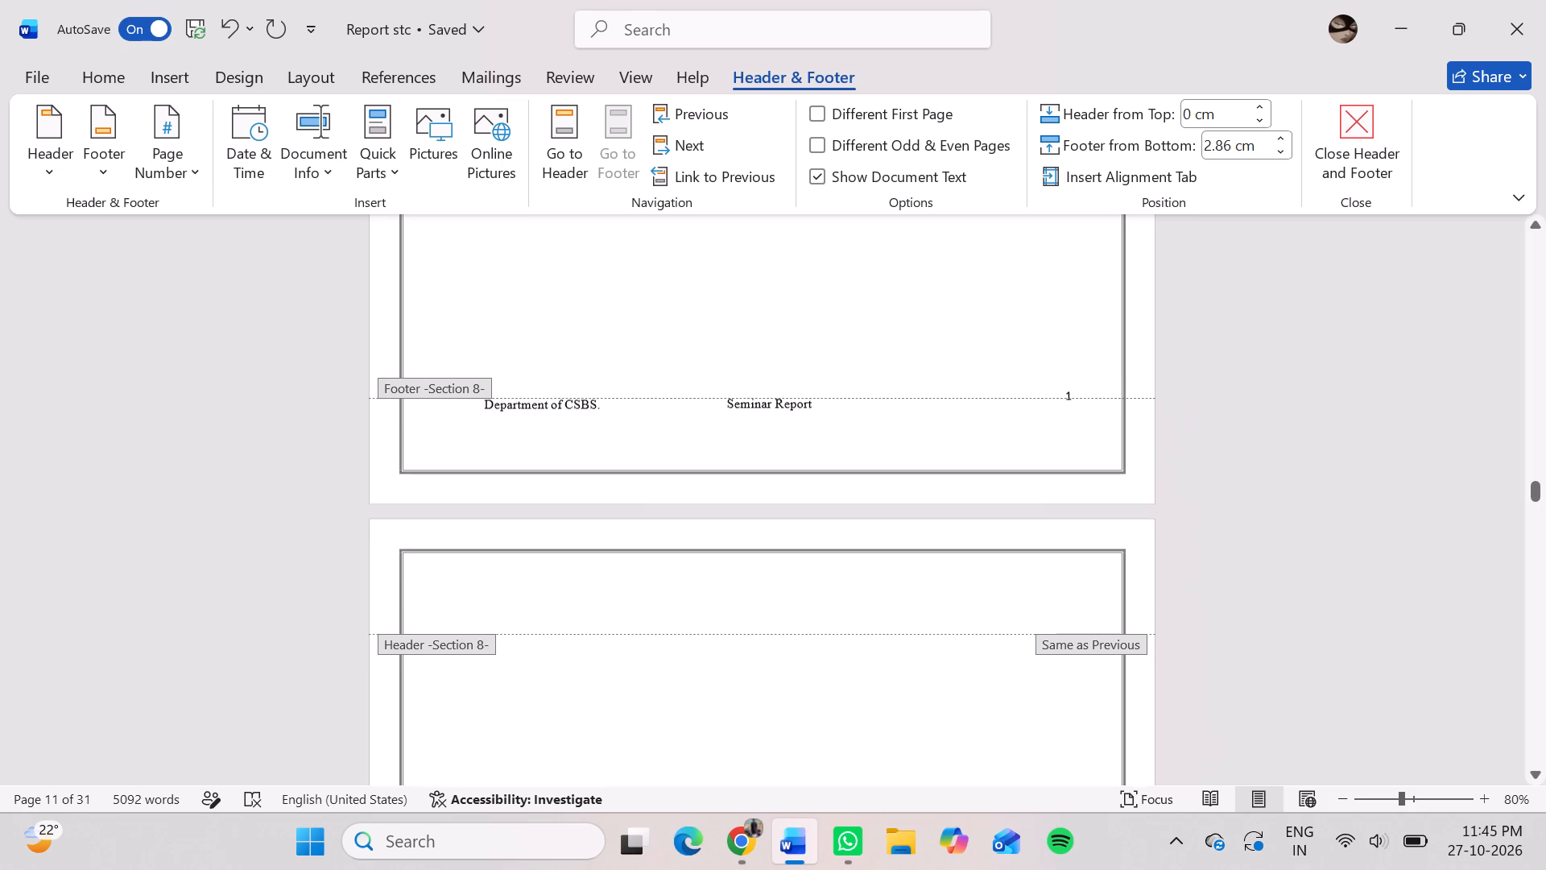
scroll(754, 546, "up", 4)
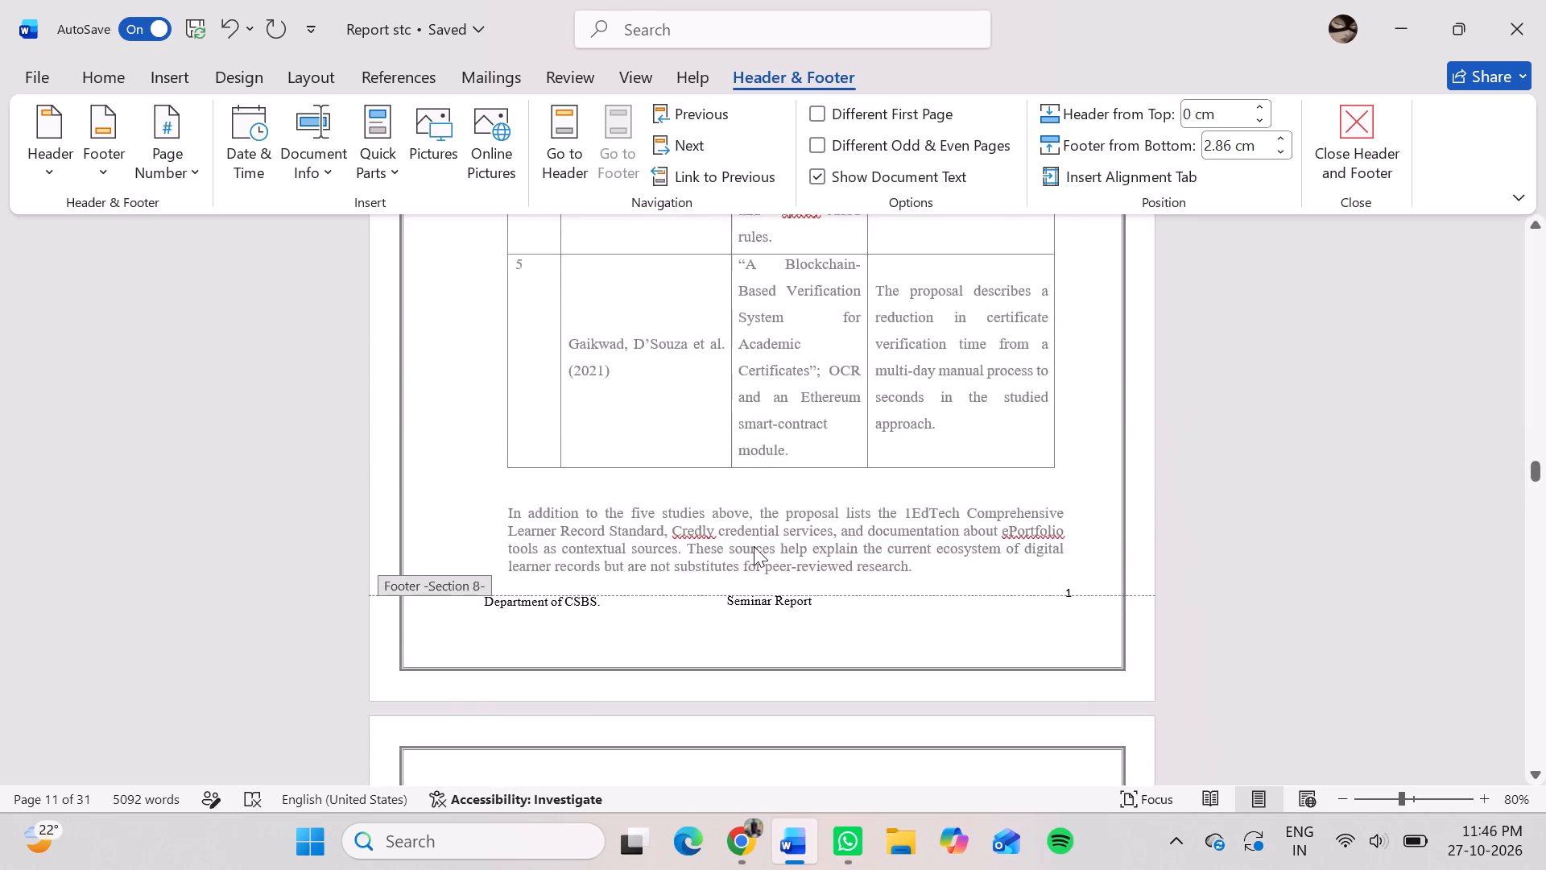
scroll(754, 546, "up", 4)
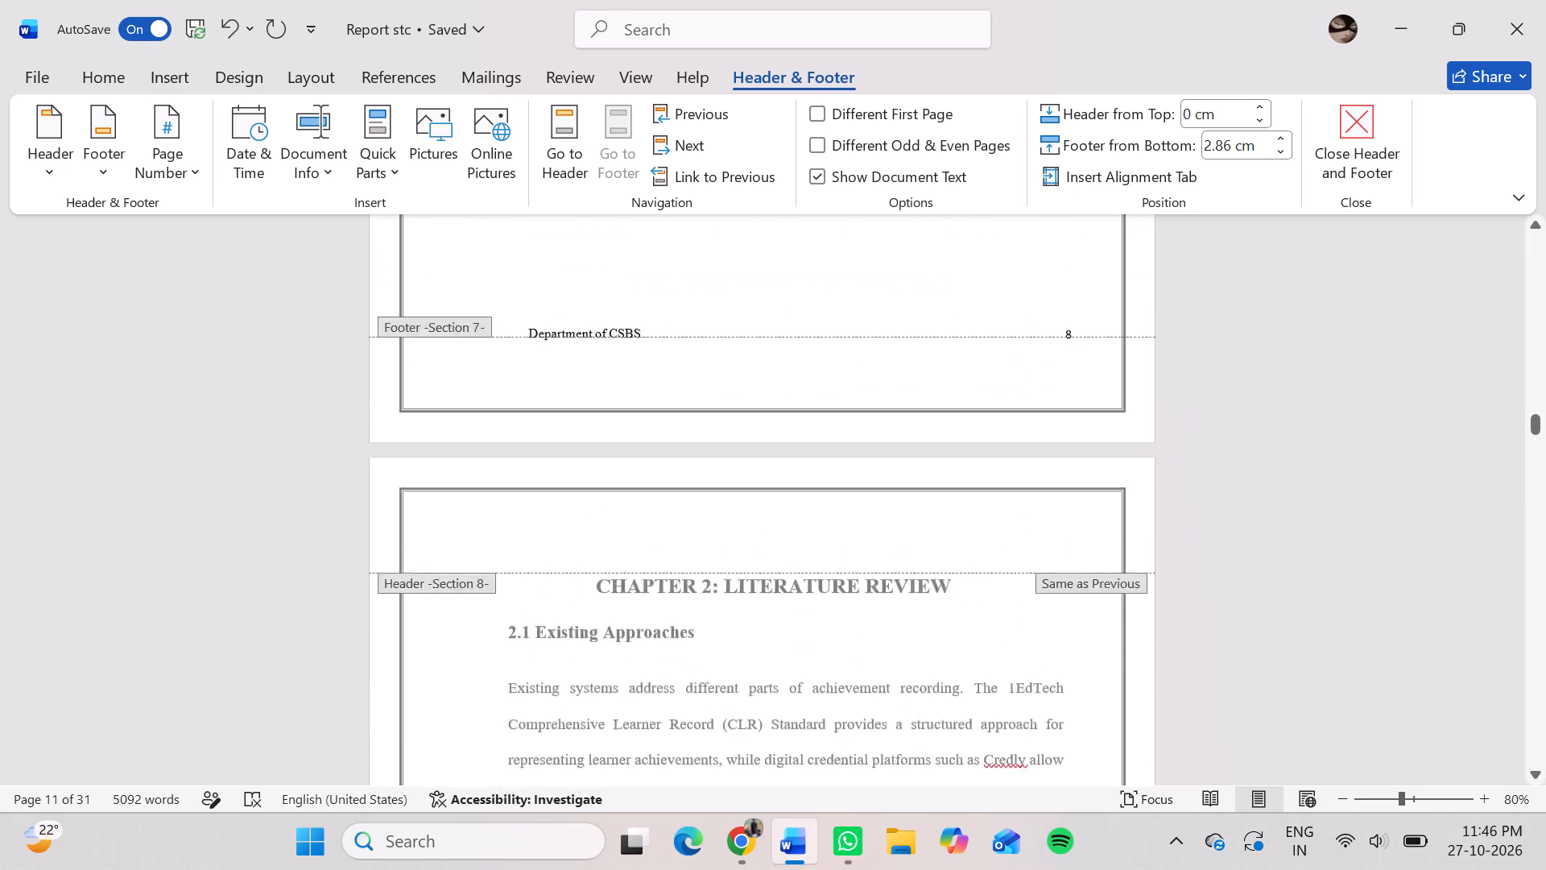
scroll(754, 546, "up", 3)
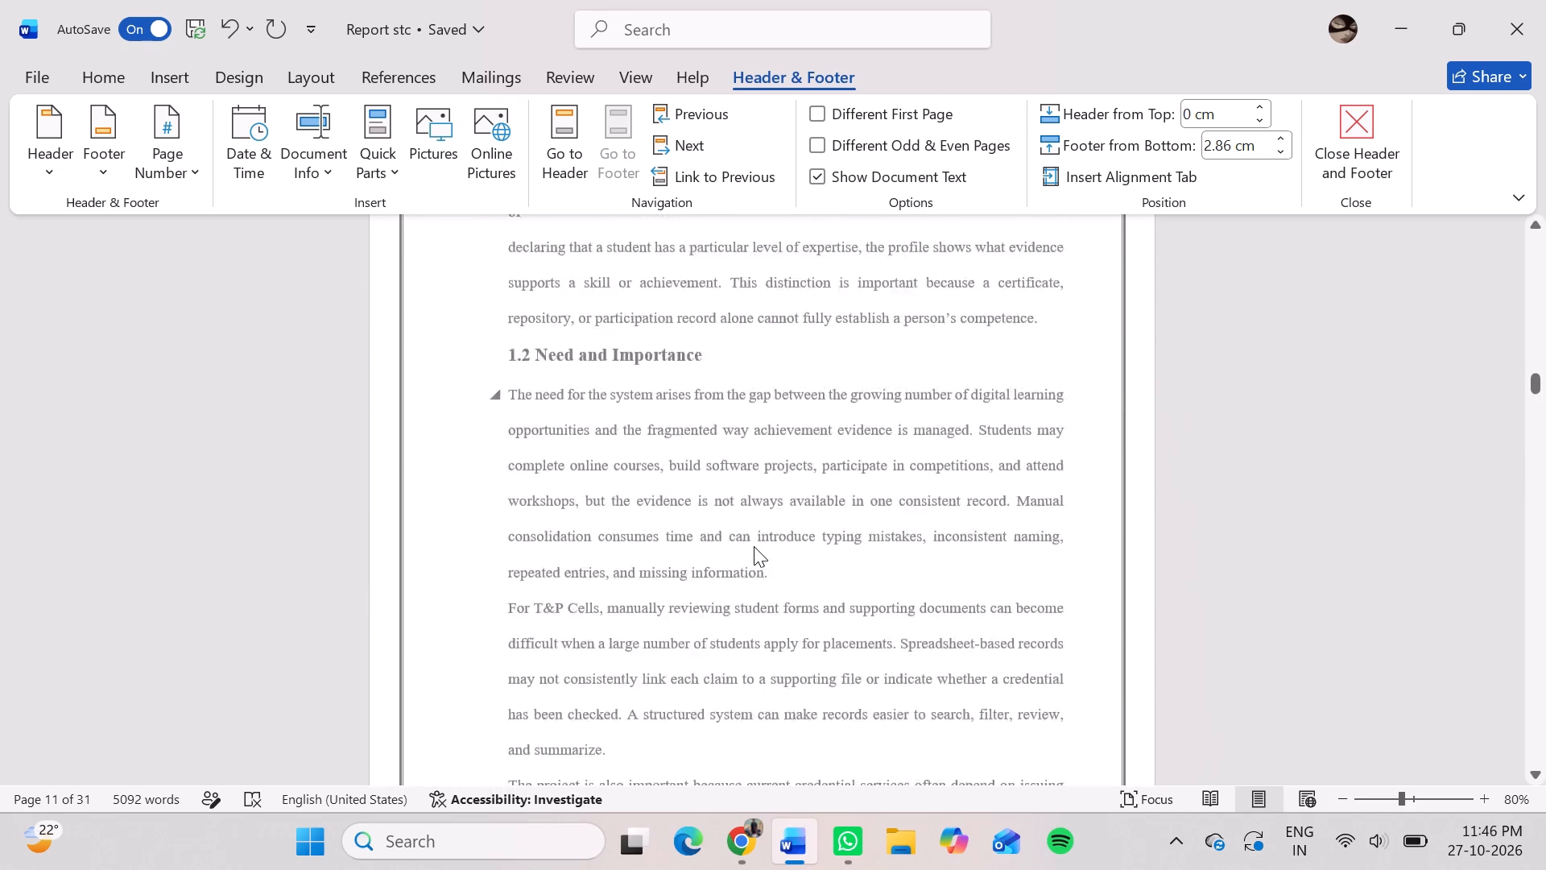
scroll(754, 546, "up", 2)
right_click(754, 546)
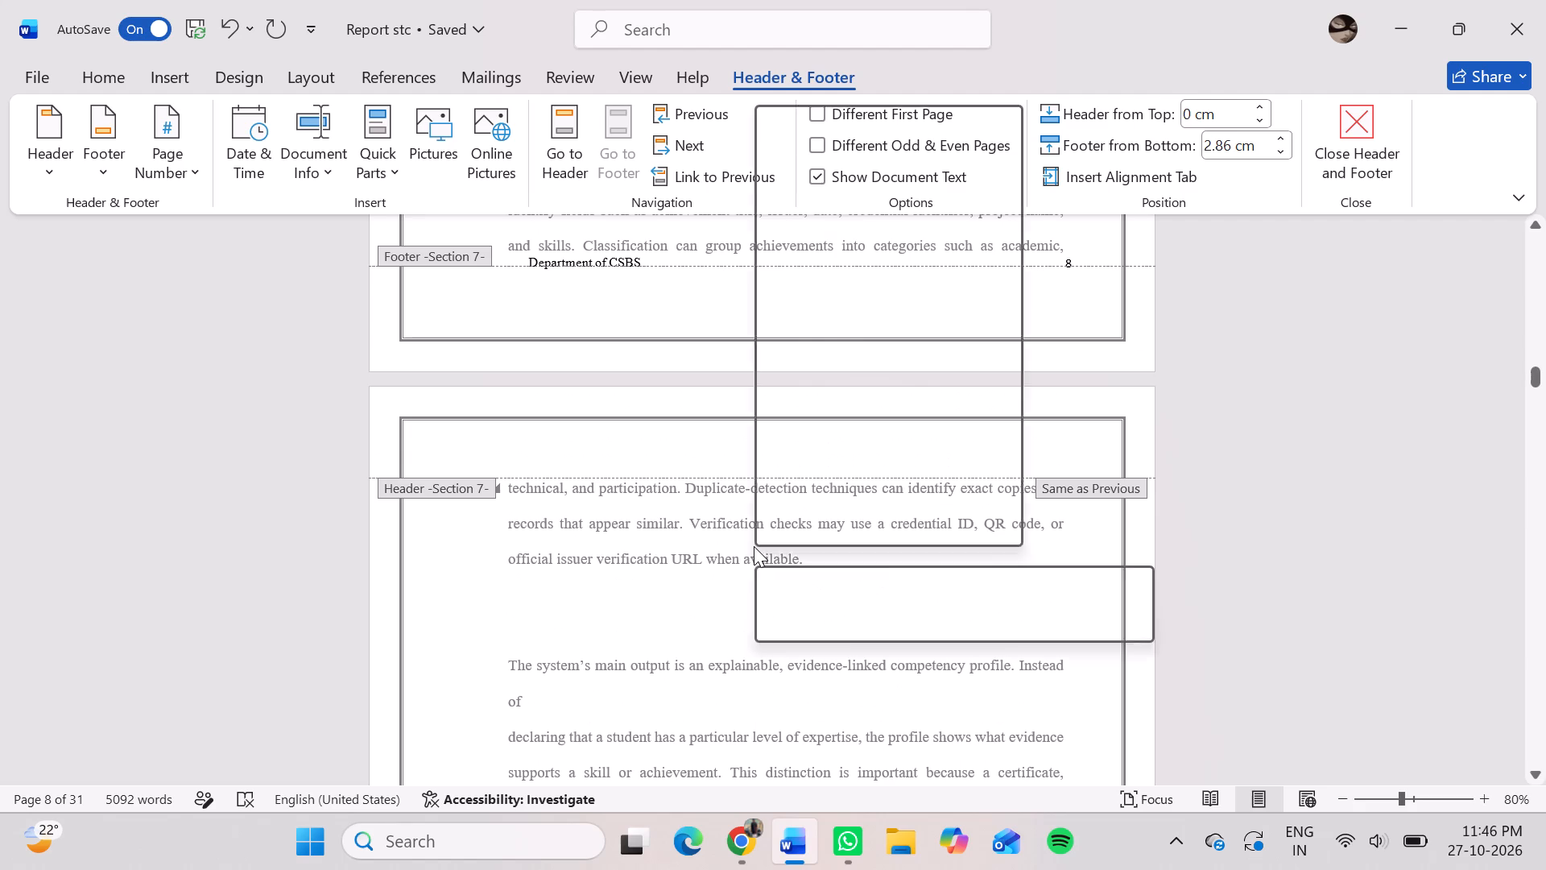
scroll(754, 546, "up", 4)
scroll(754, 546, "down", 1)
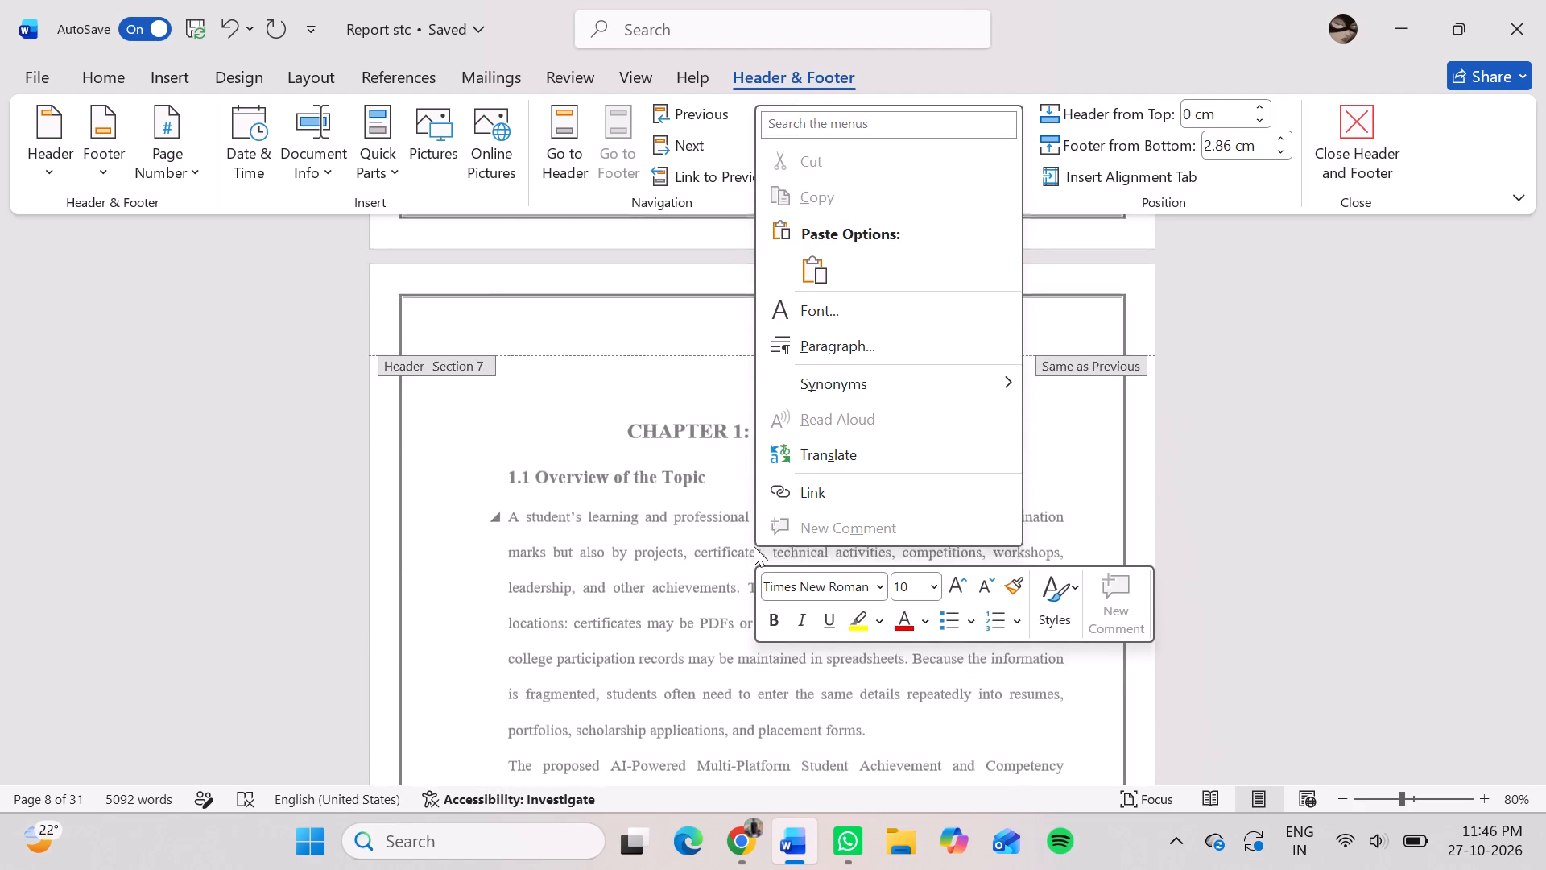
scroll(754, 546, "down", 4)
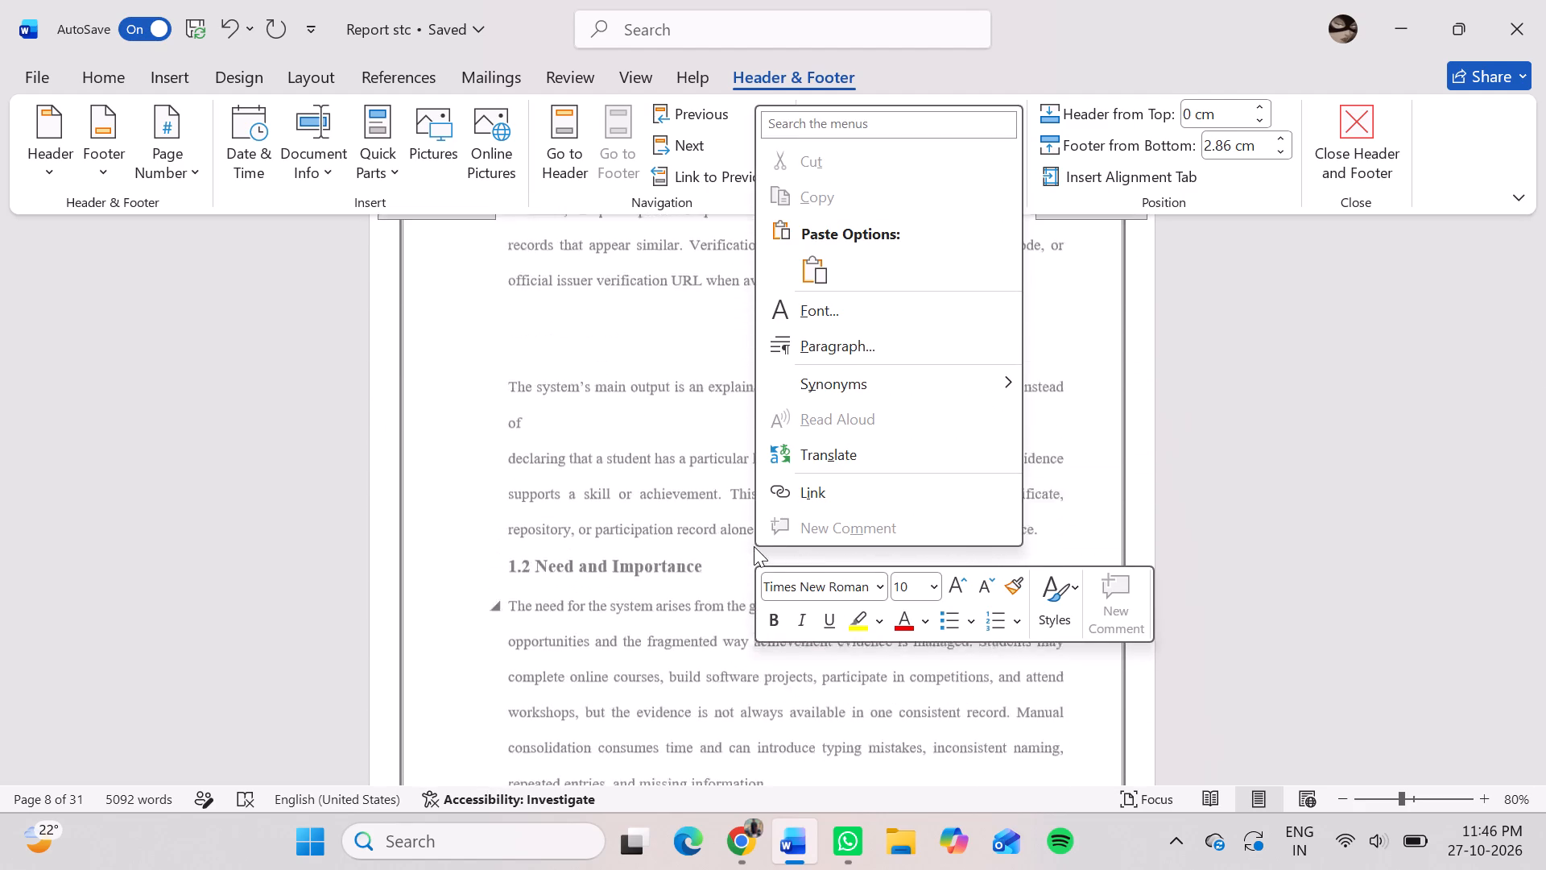
scroll(732, 454, "down", 2)
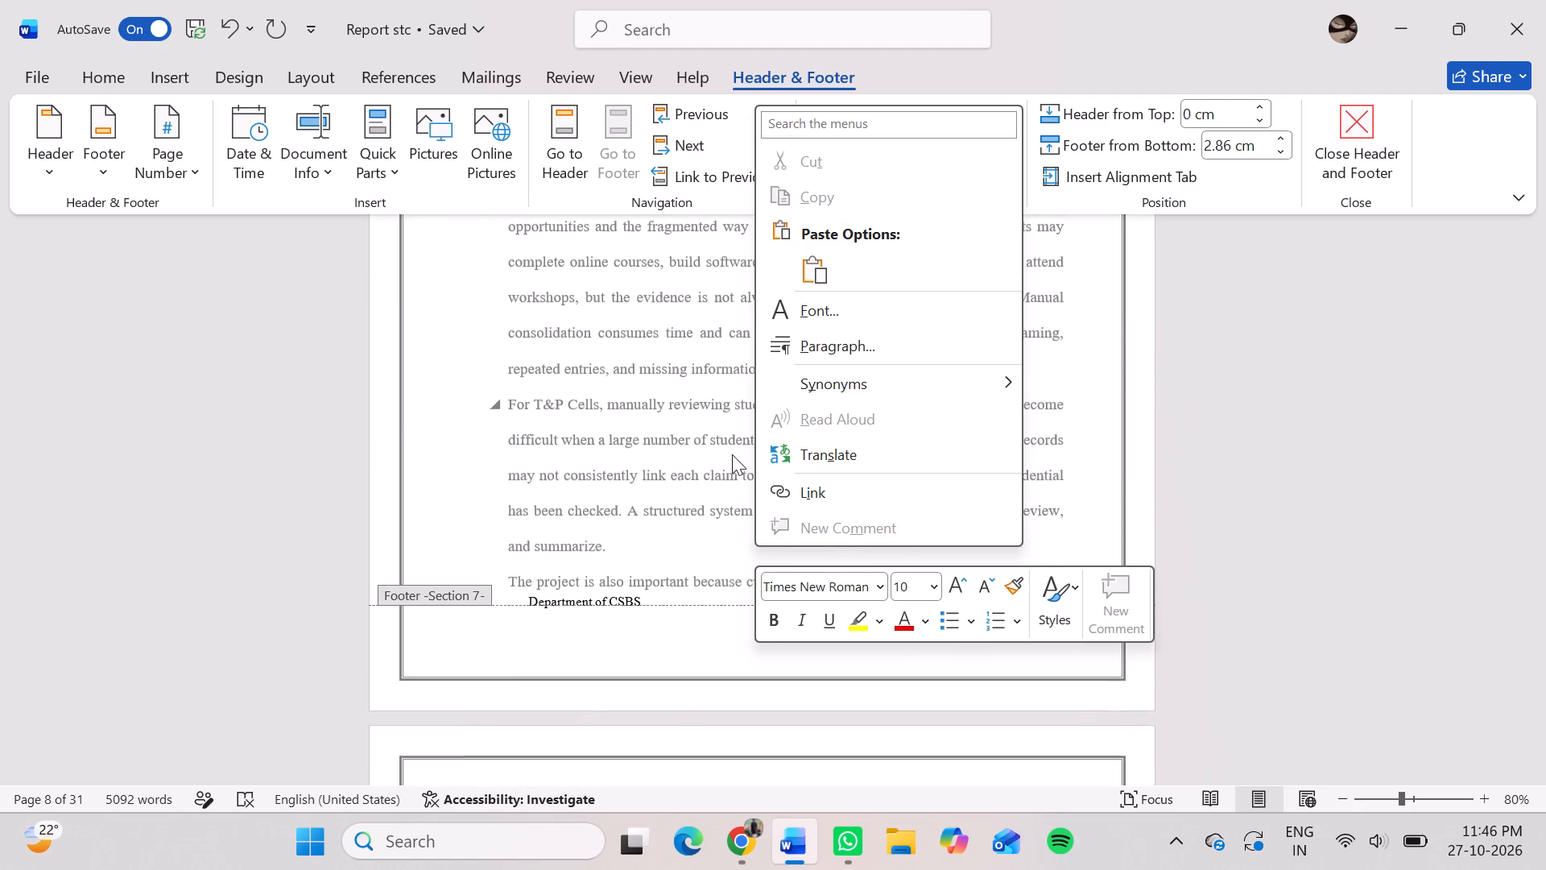
left_click(1064, 528)
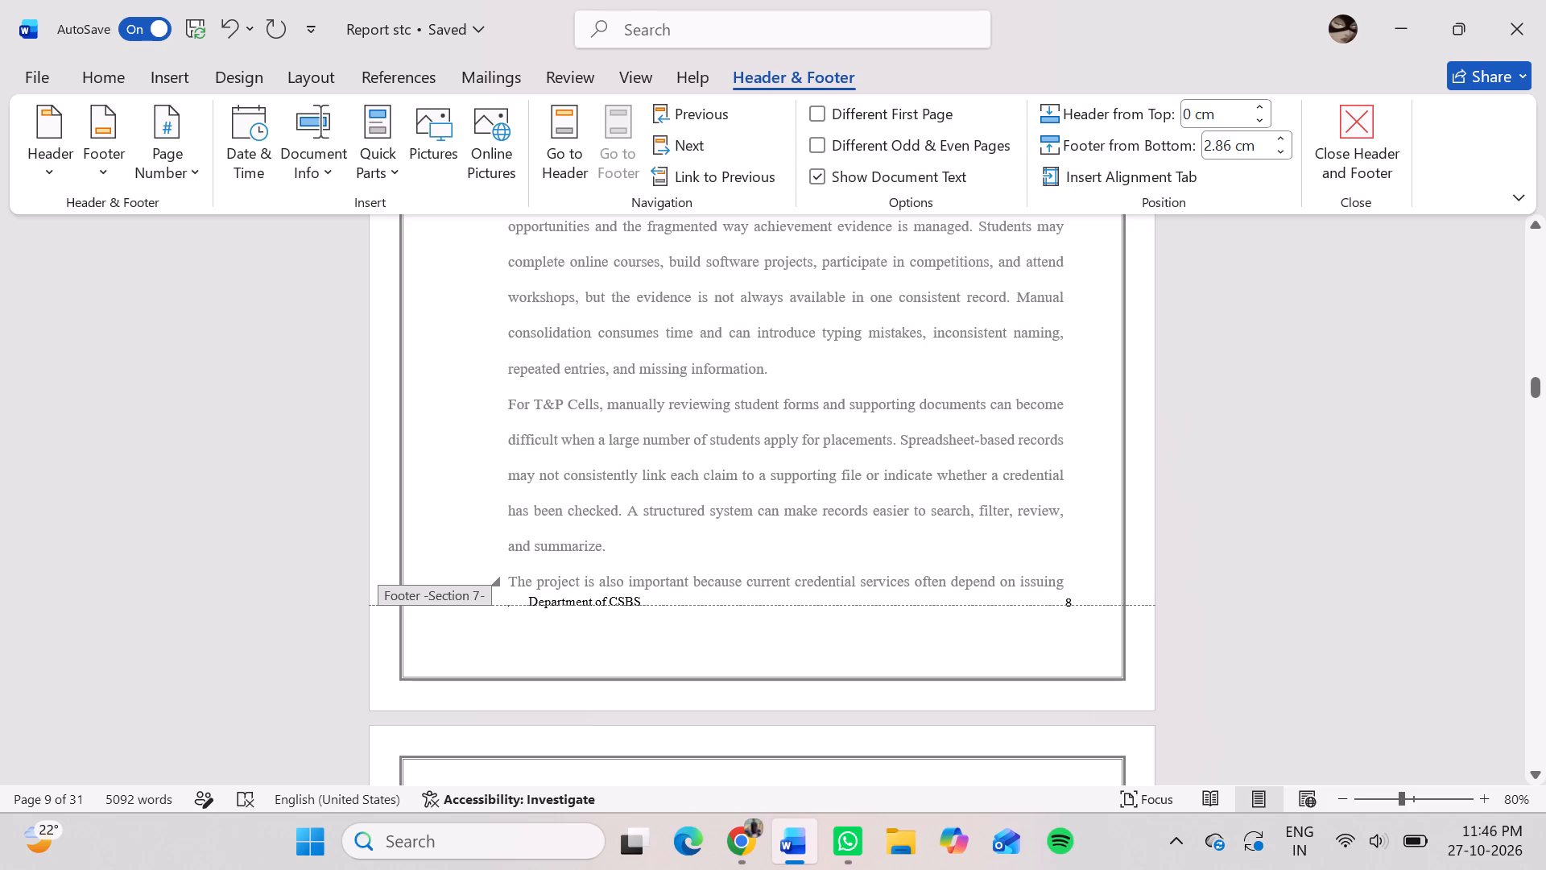
Reapply the 1, 2, 3 page number format to the Chapter 1 section's footer number, continuing from the previous section.
right_click(1066, 599)
left_click(1008, 652)
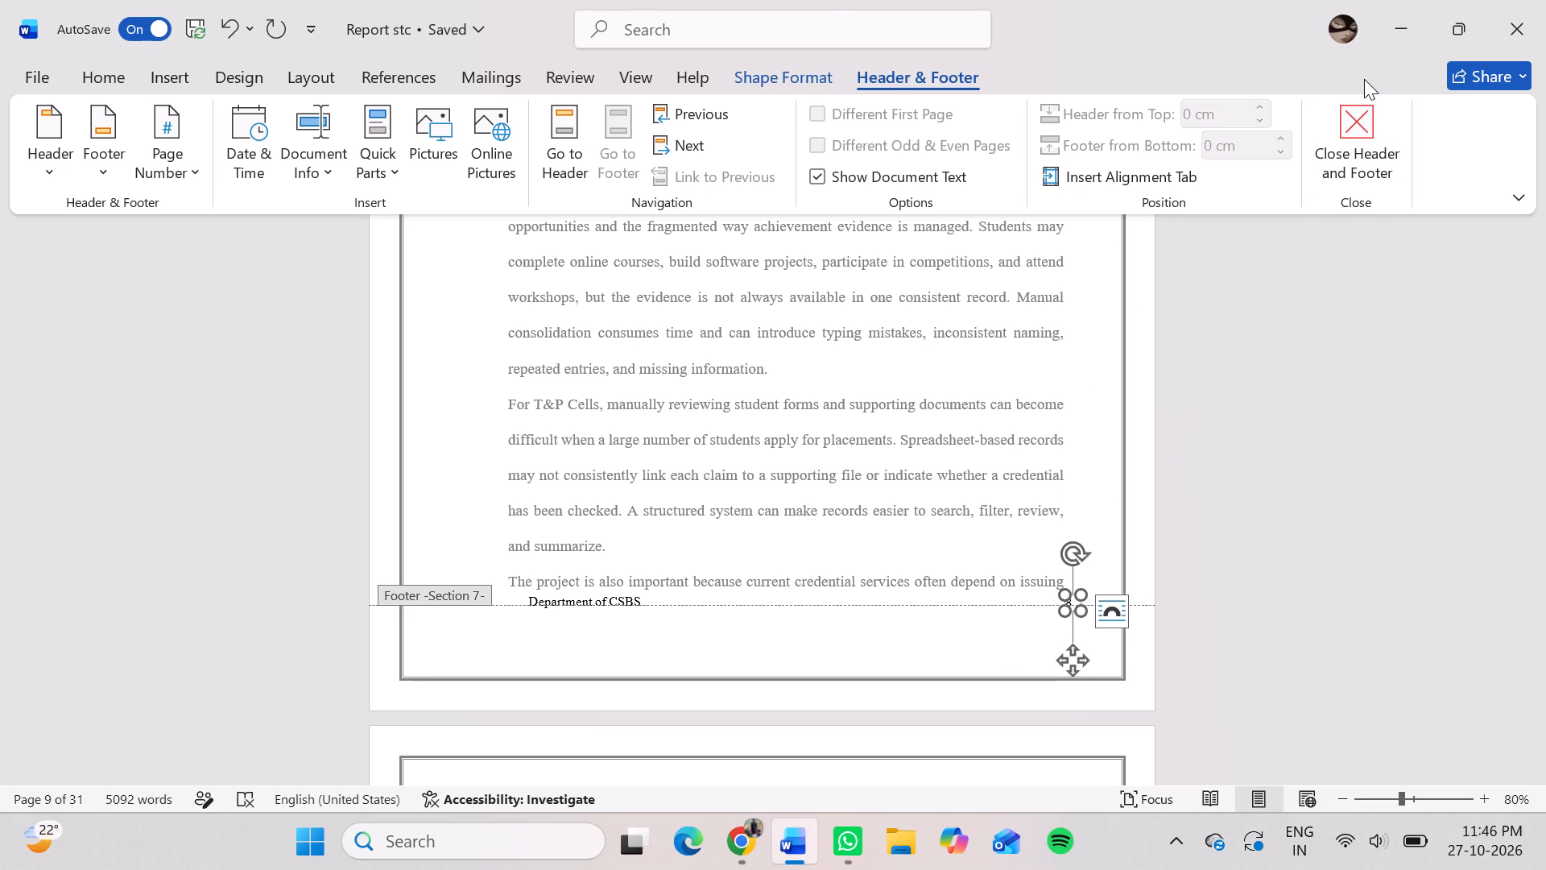
left_click(168, 123)
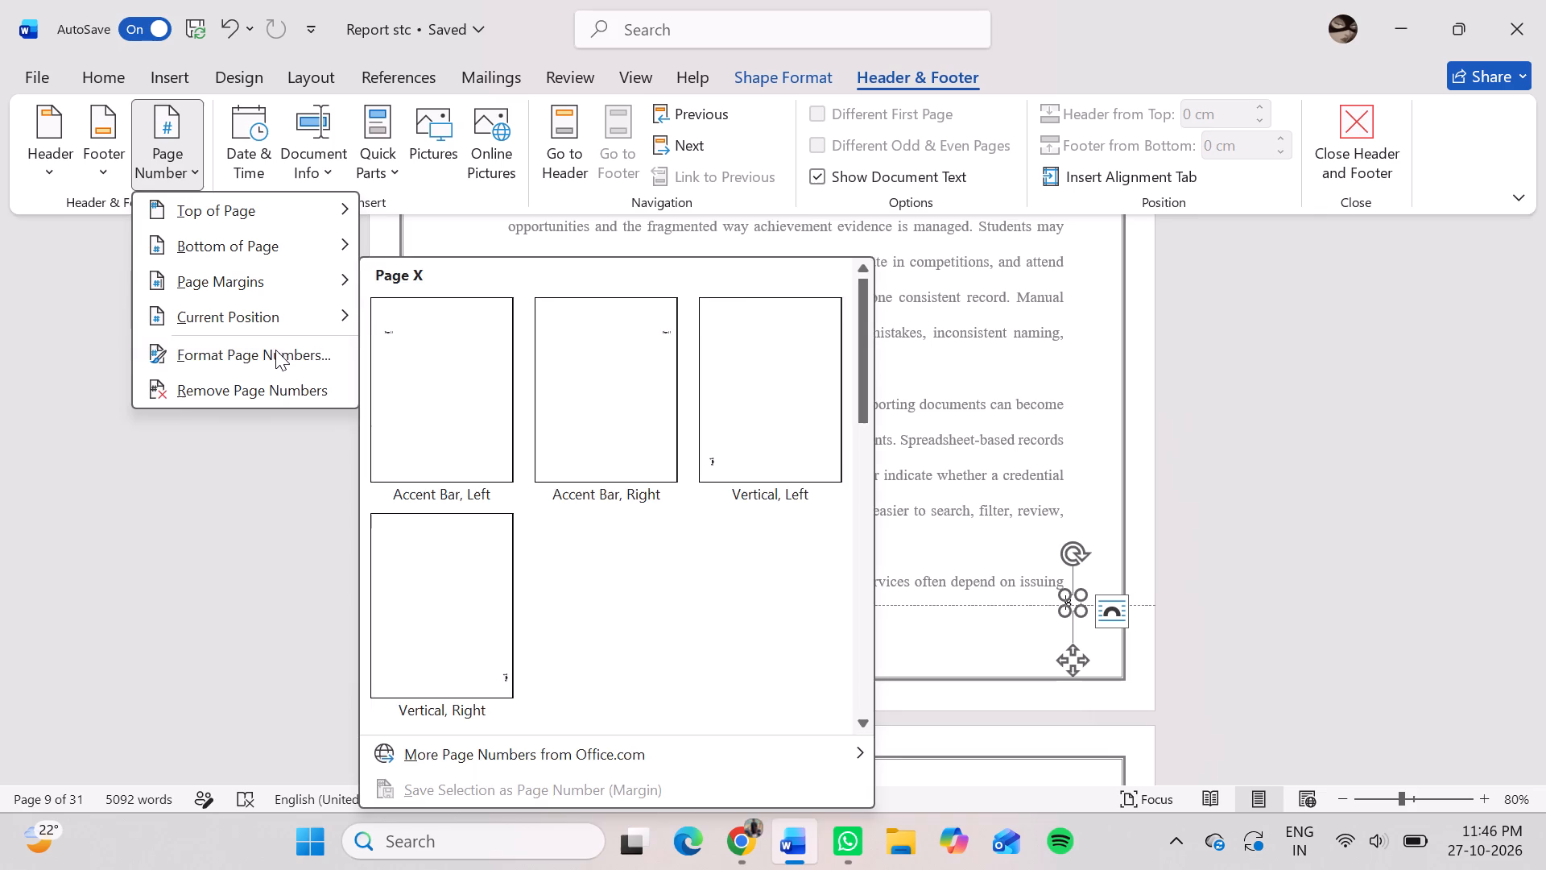
left_click(275, 350)
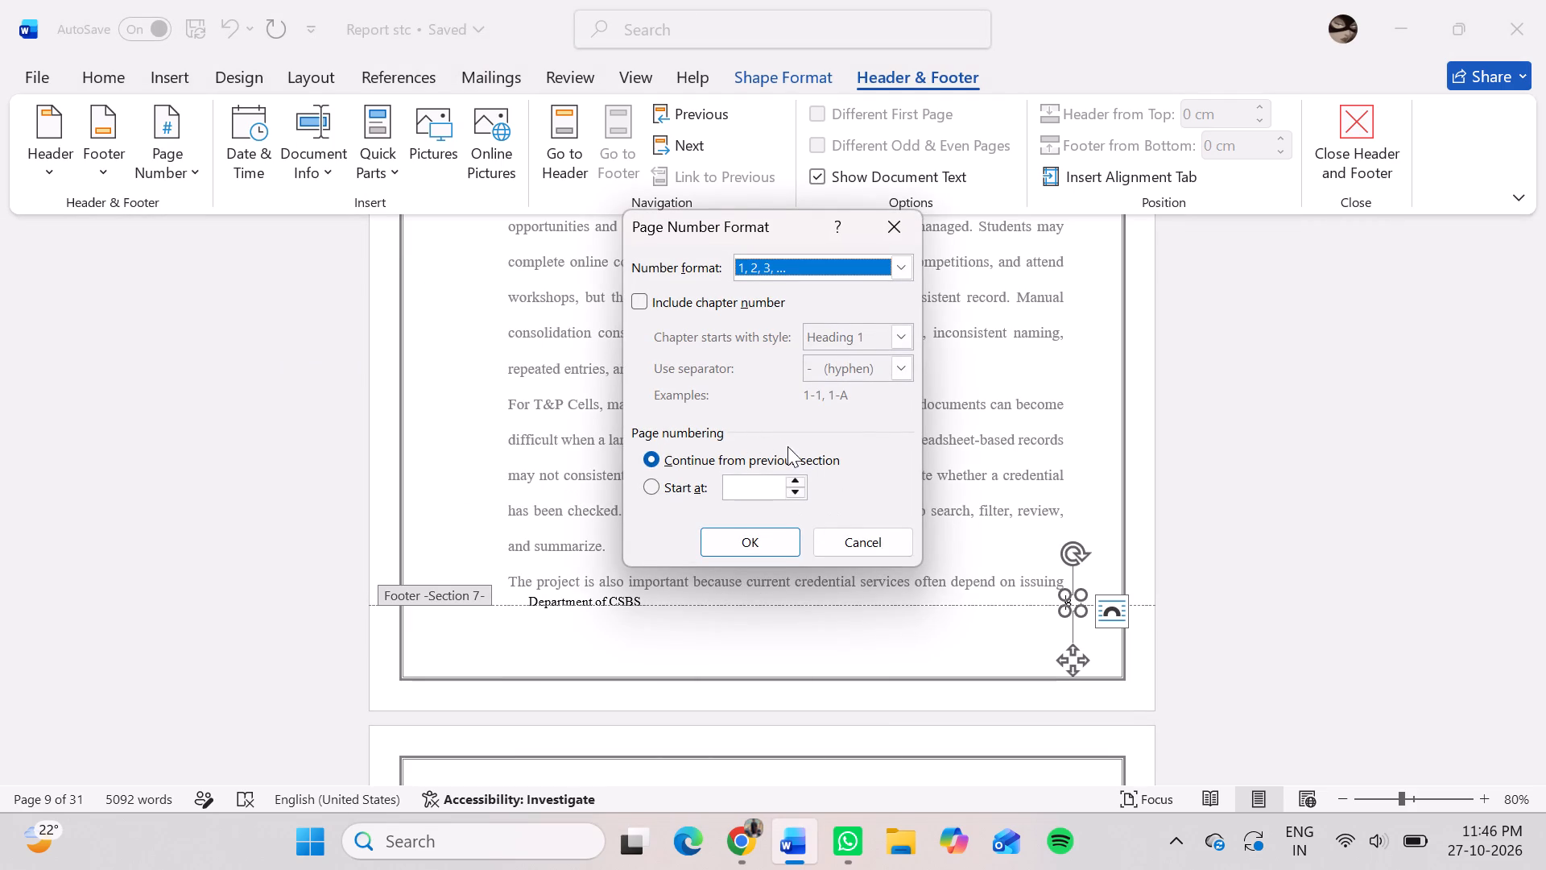
left_click(767, 545)
Check the footer page numbers on the Chapter 1 pages from section 1.2 through the seminar objectives list.
scroll(767, 545, "down", 7)
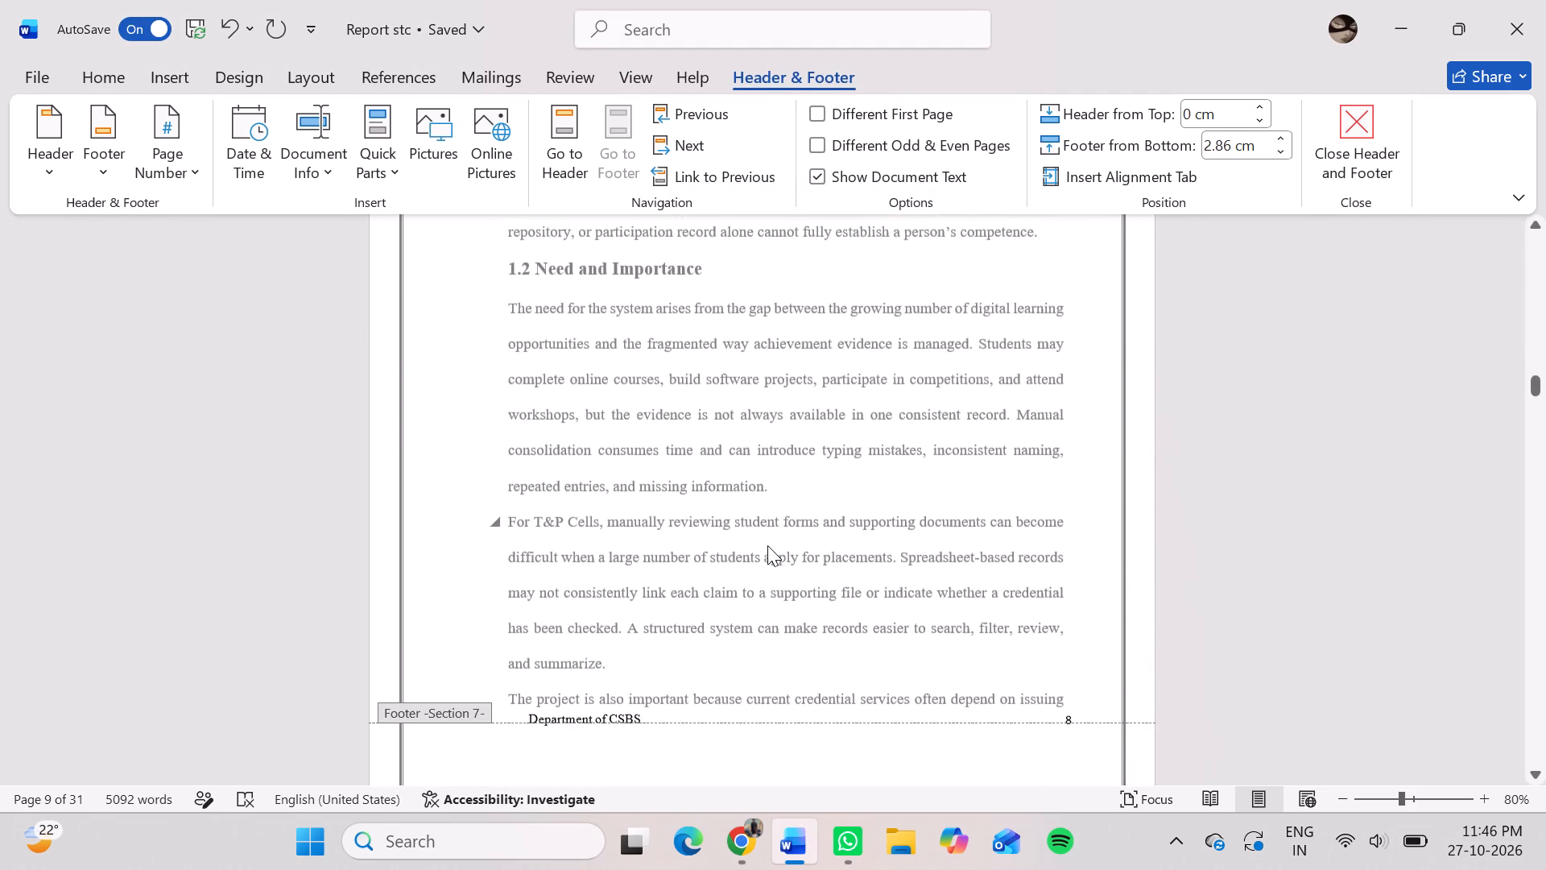
scroll(767, 545, "down", 1)
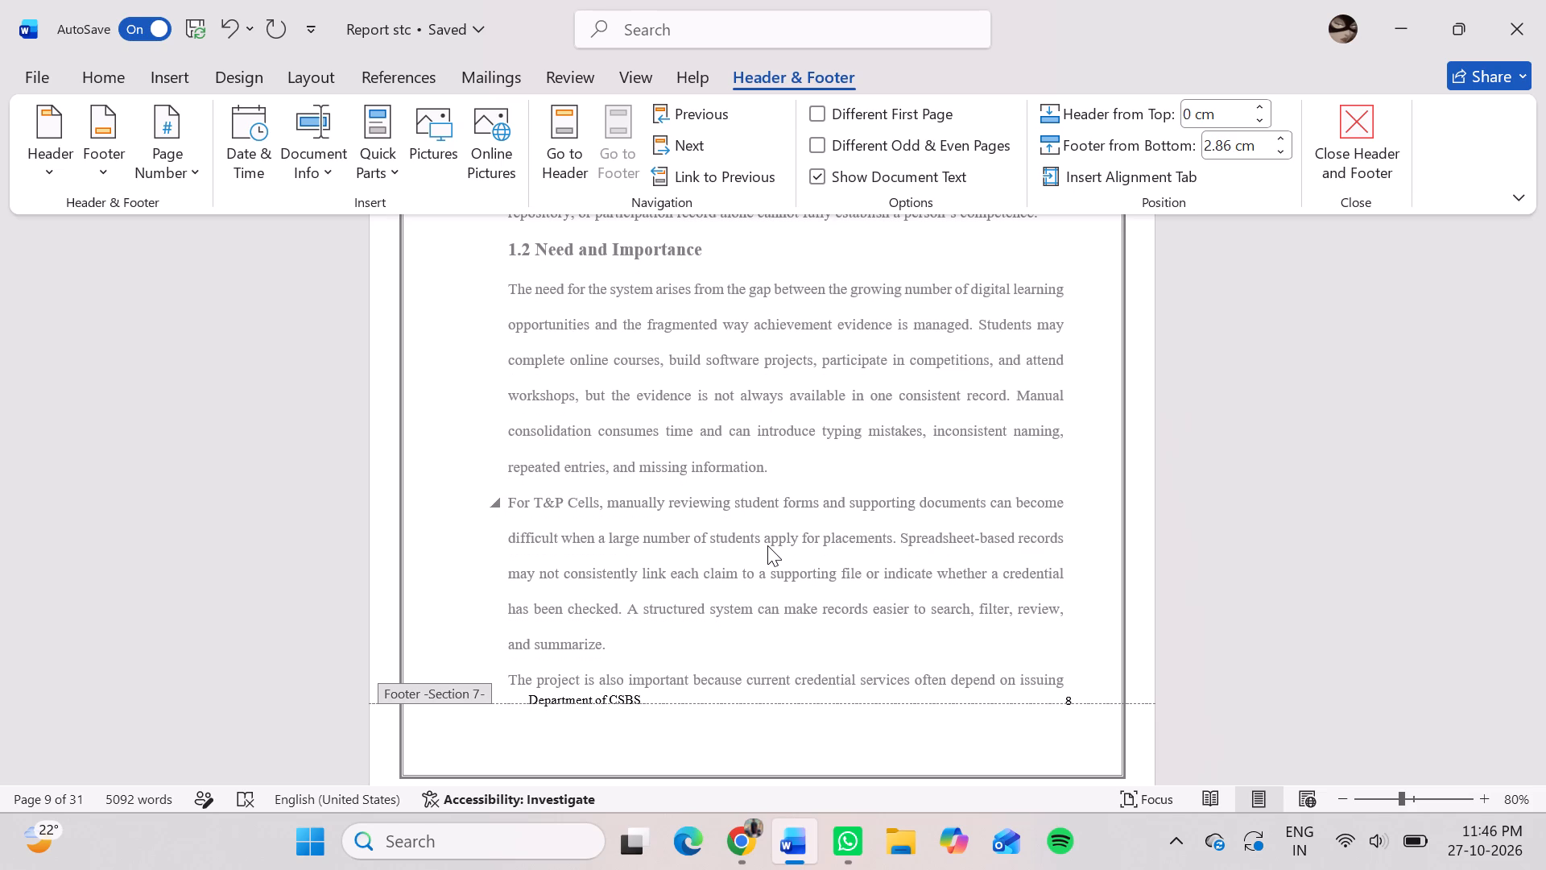
scroll(767, 545, "down", 3)
scroll(767, 545, "up", 1)
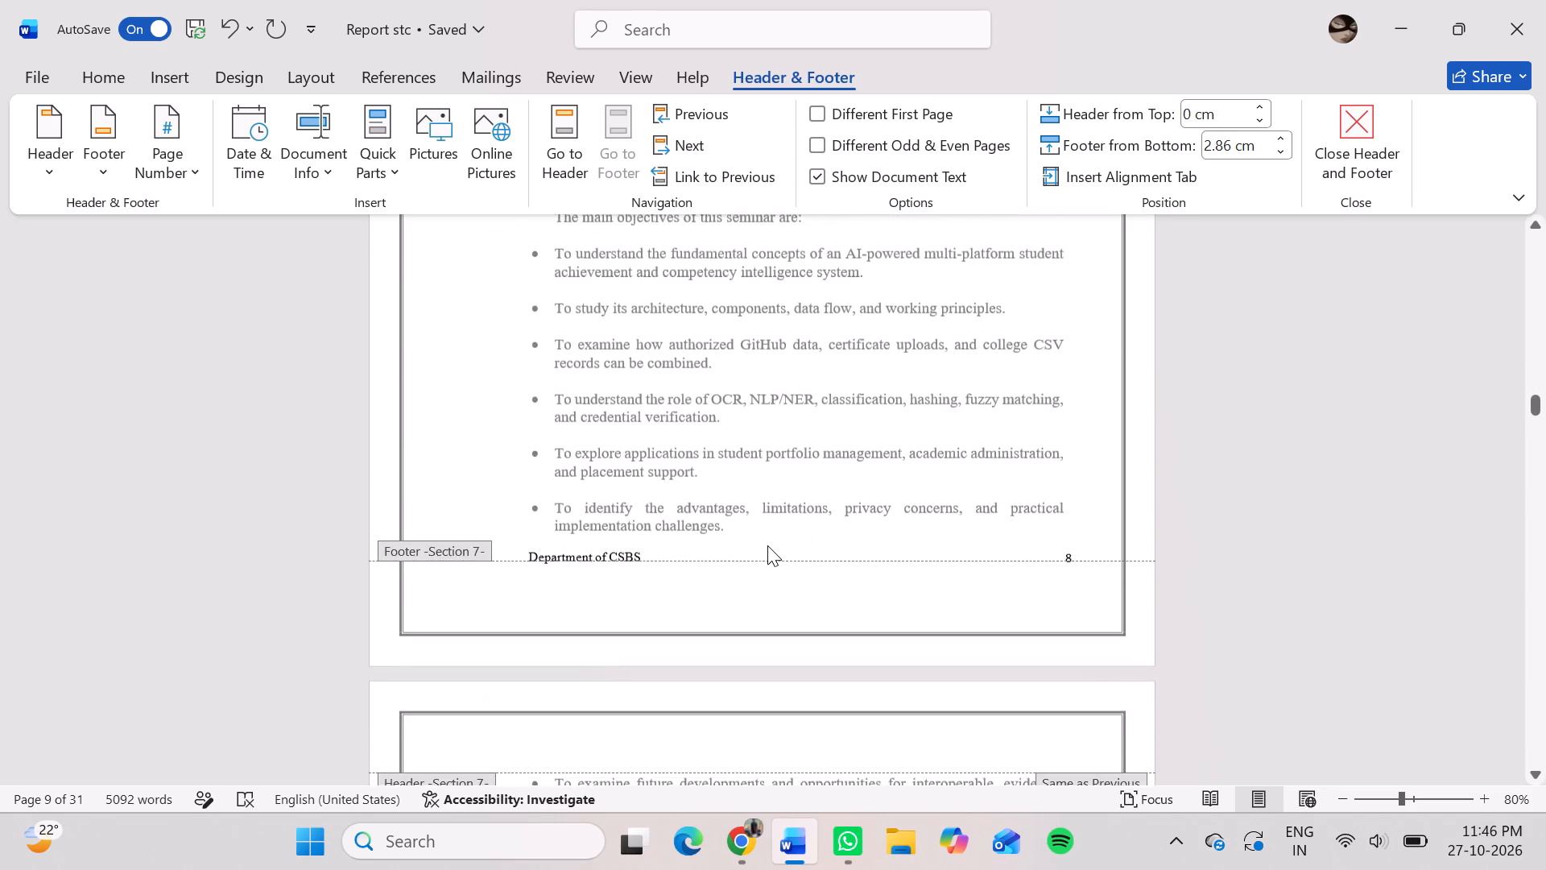
scroll(767, 545, "up", 1)
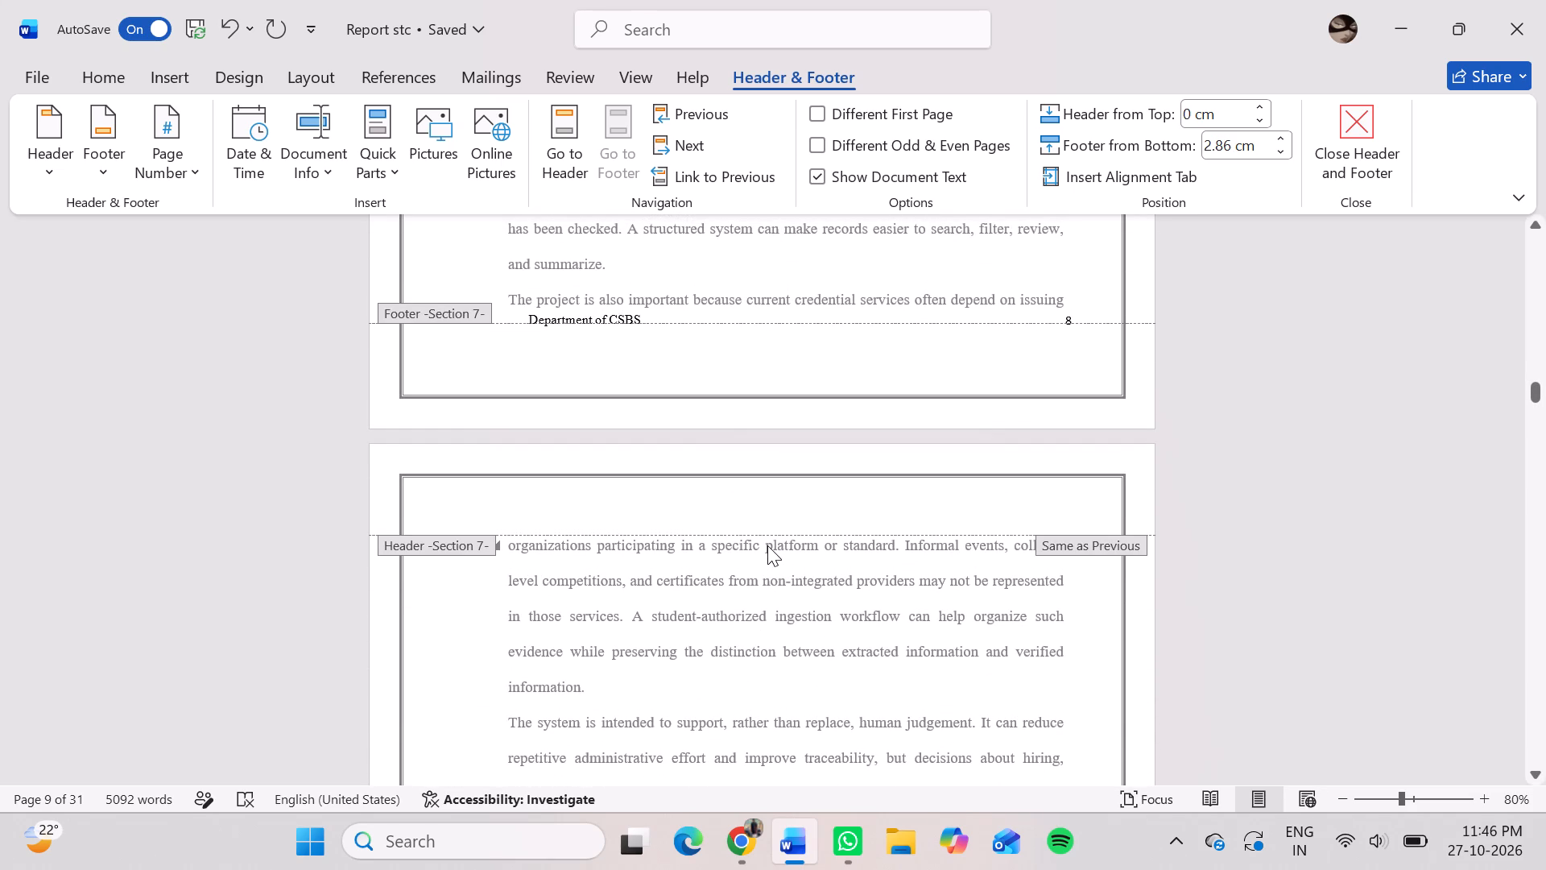
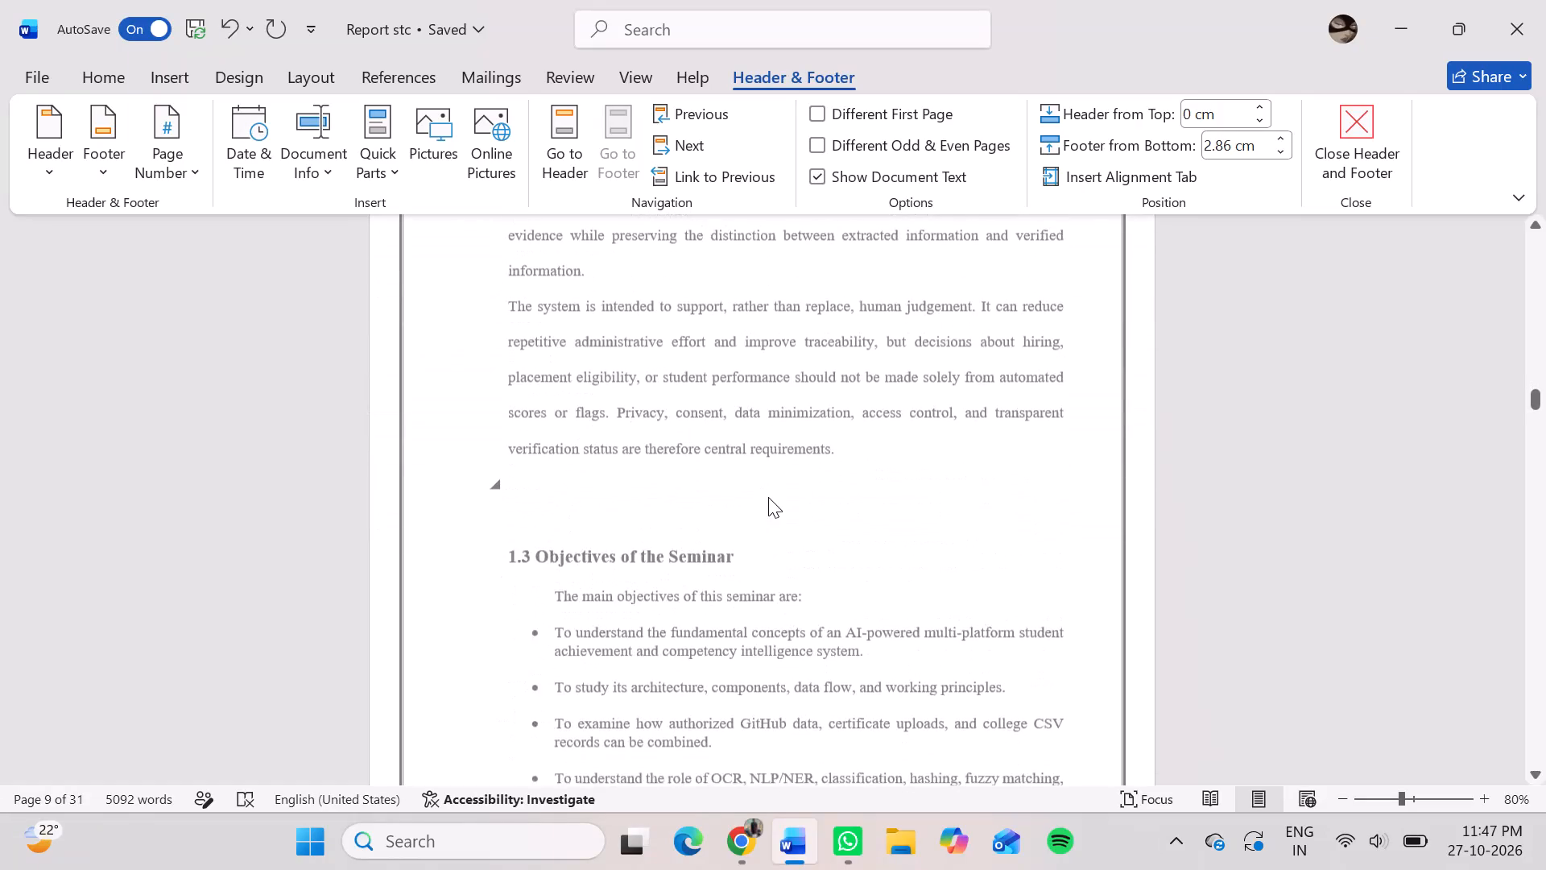
Check the footer number on the Chapter 1 page preceding section 1.3, and leave footer editing.
scroll(768, 497, "up", 1)
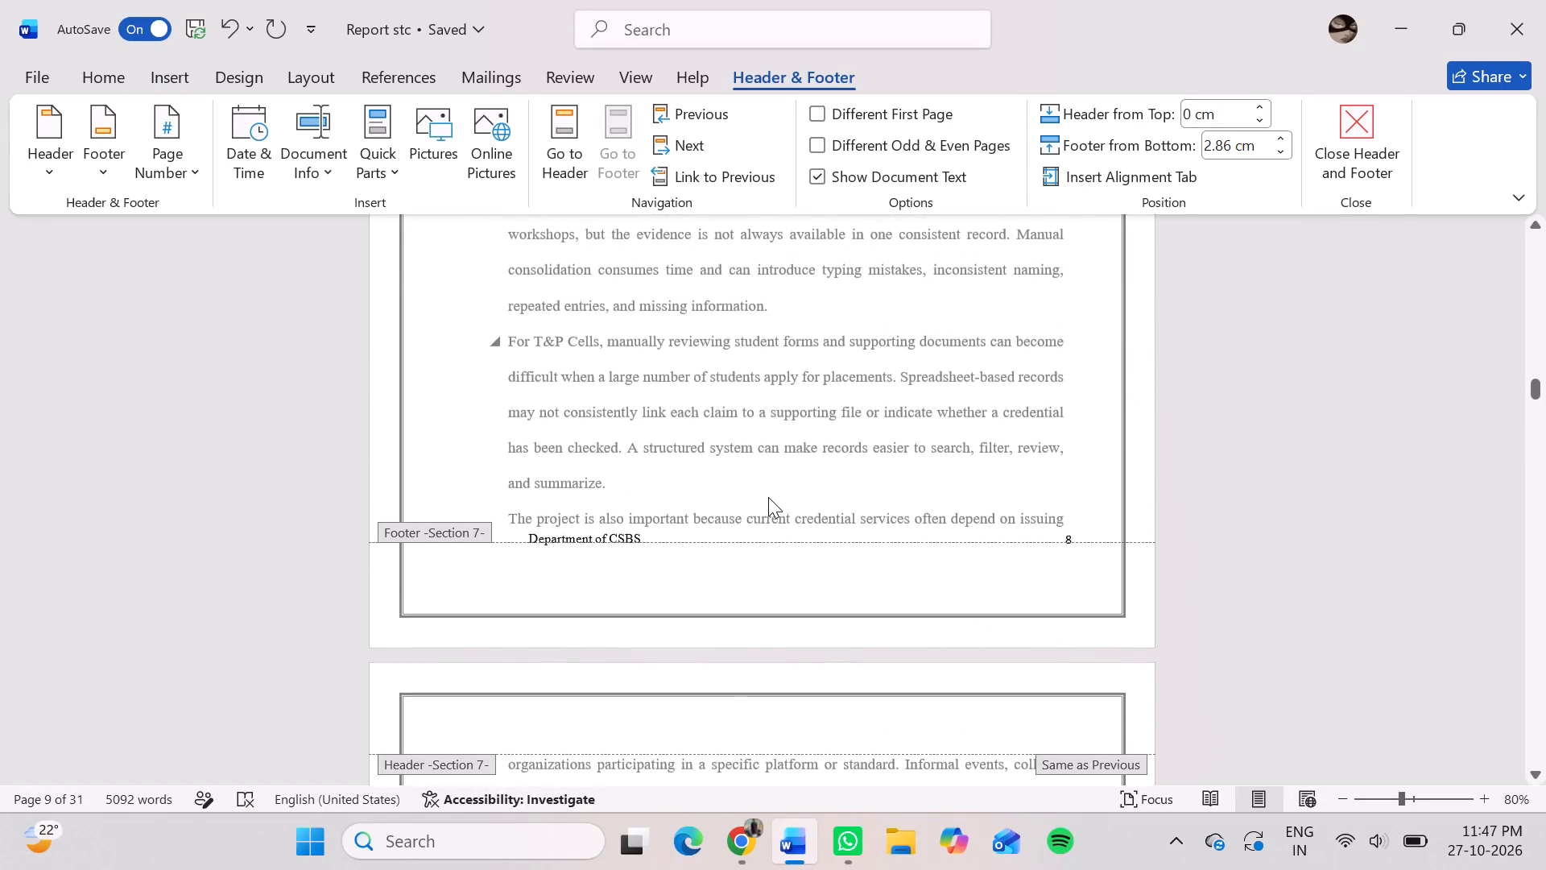
scroll(768, 497, "up", 2)
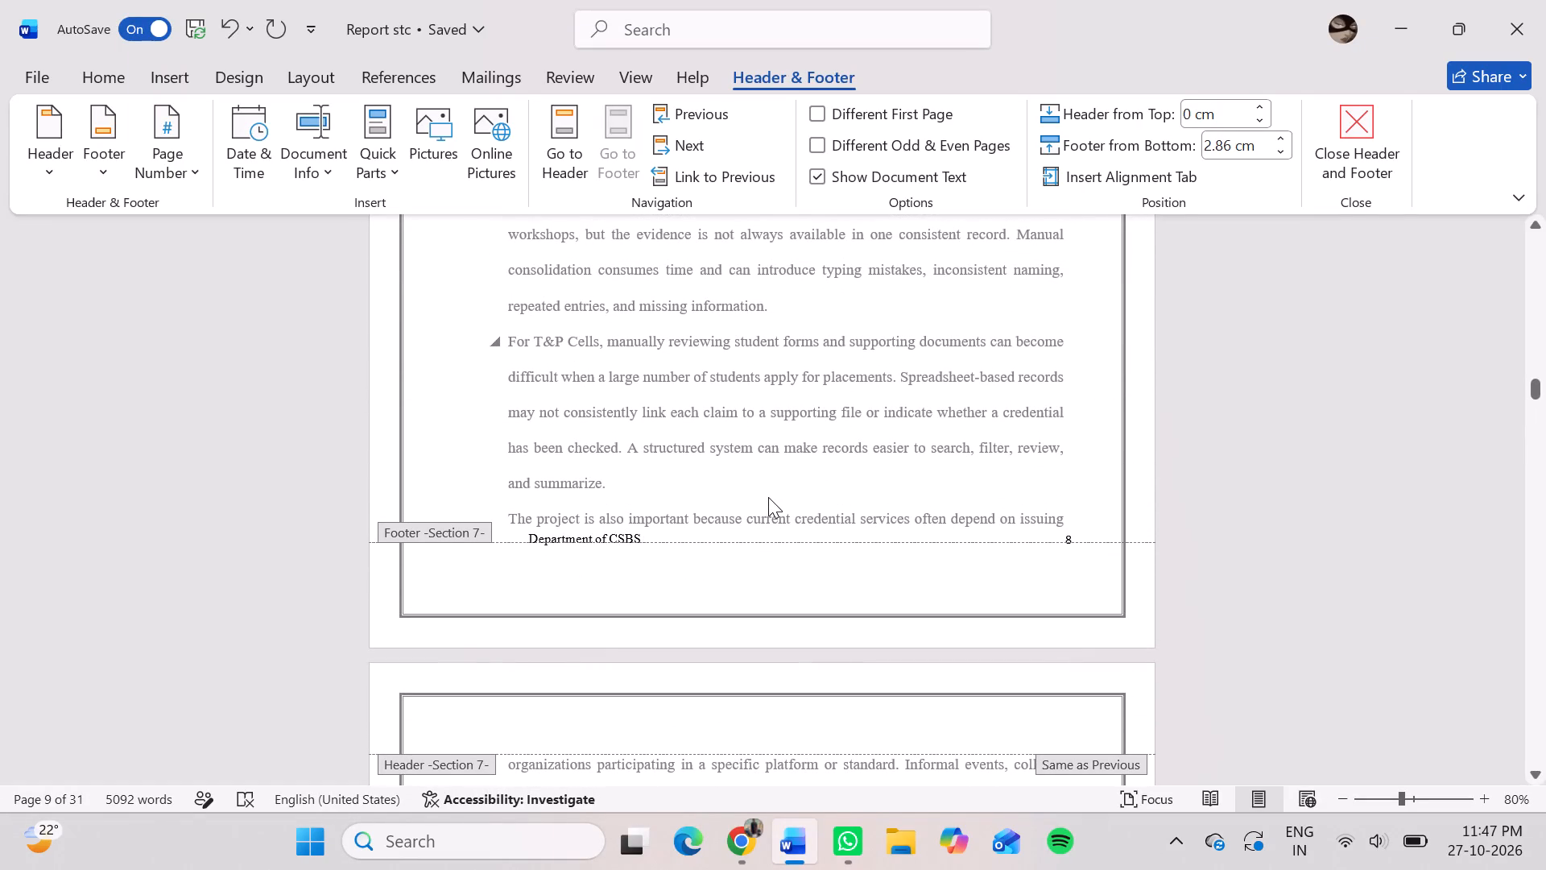
scroll(768, 497, "up", 2)
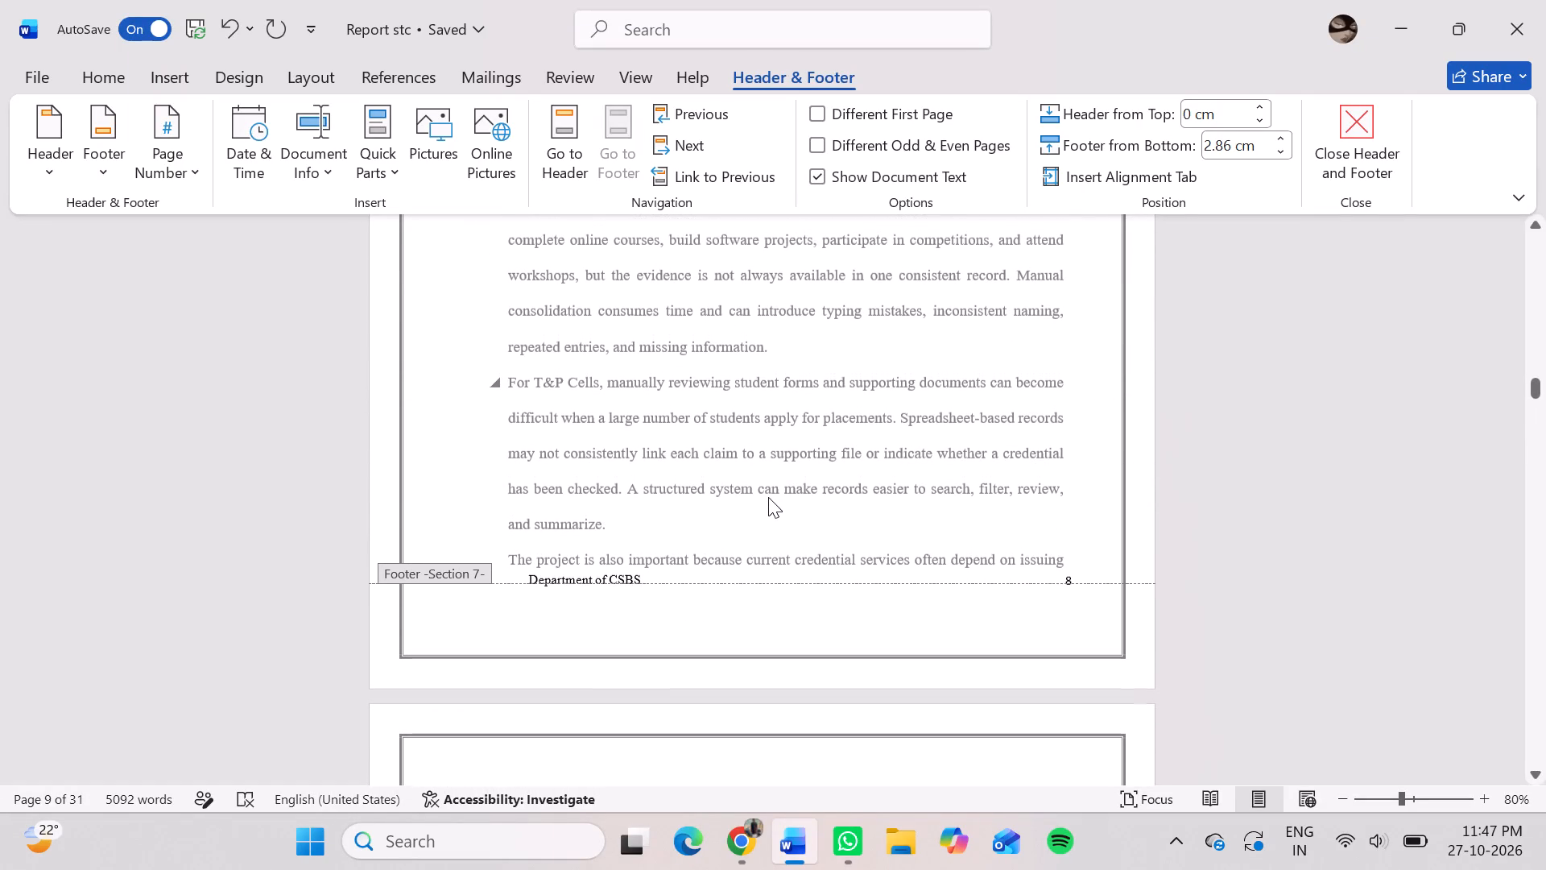
scroll(768, 497, "up", 3)
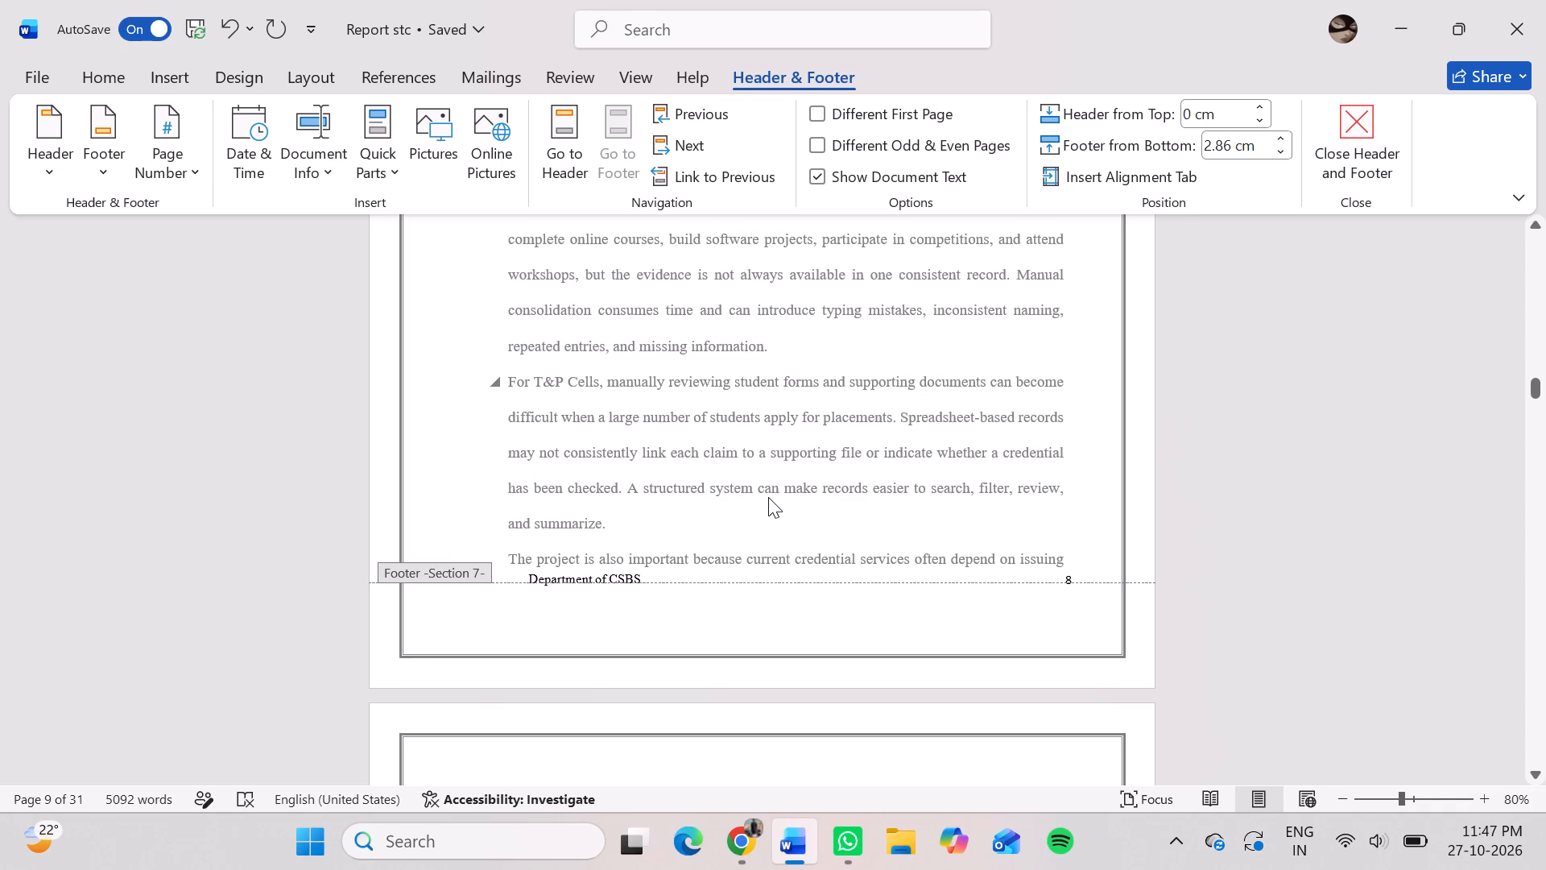
scroll(768, 497, "up", 2)
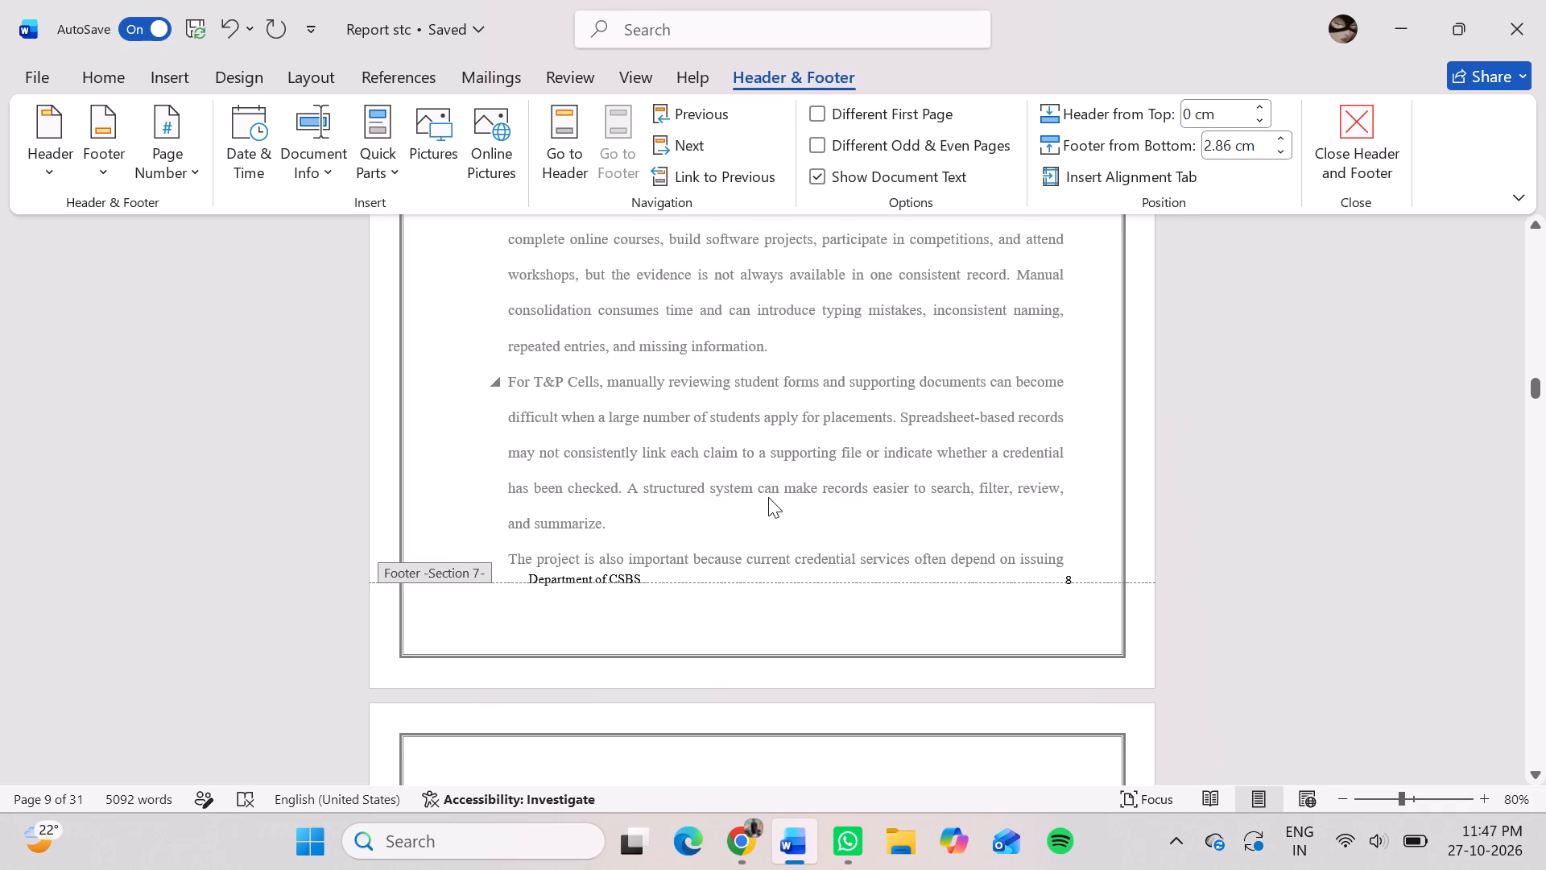
scroll(768, 497, "up", 1)
left_click(768, 497)
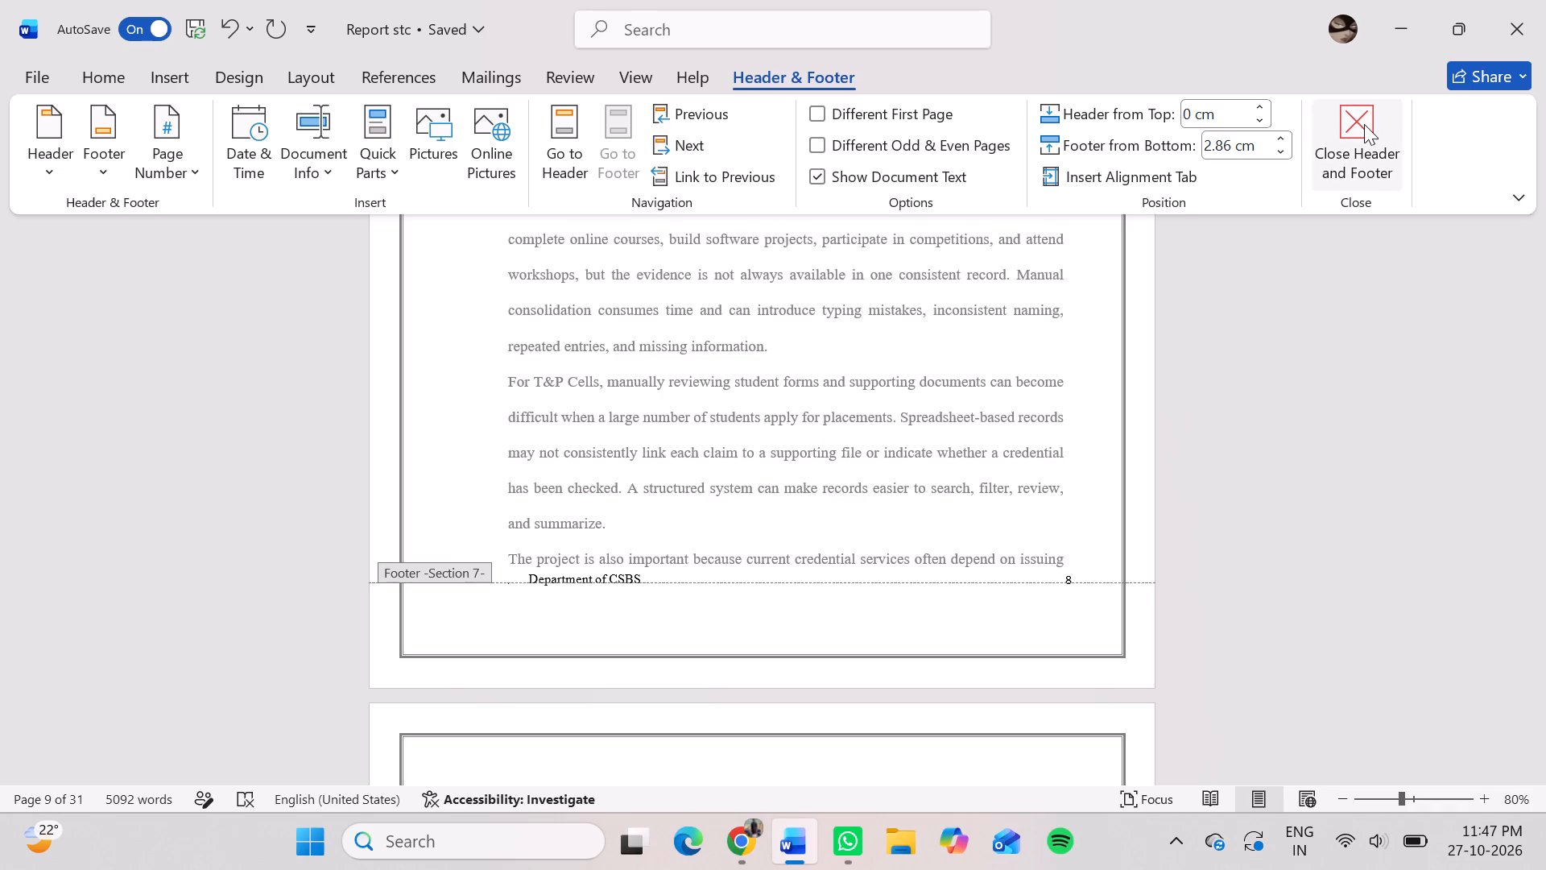
left_click(1364, 124)
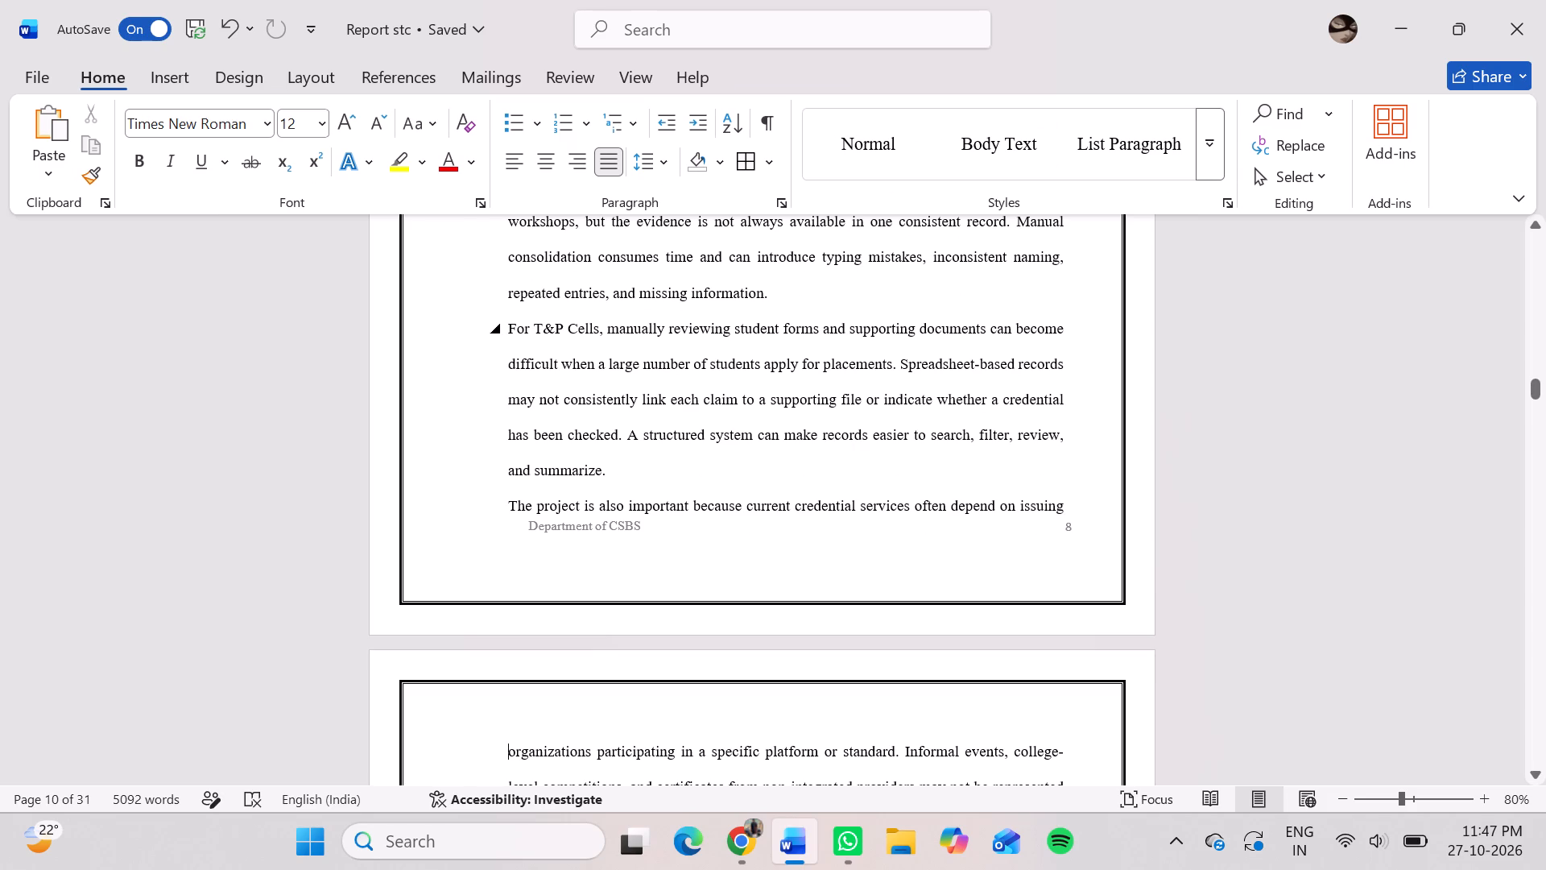
Examine the footer text and page number on the report's last page.
key("ctrl+Page_Down")
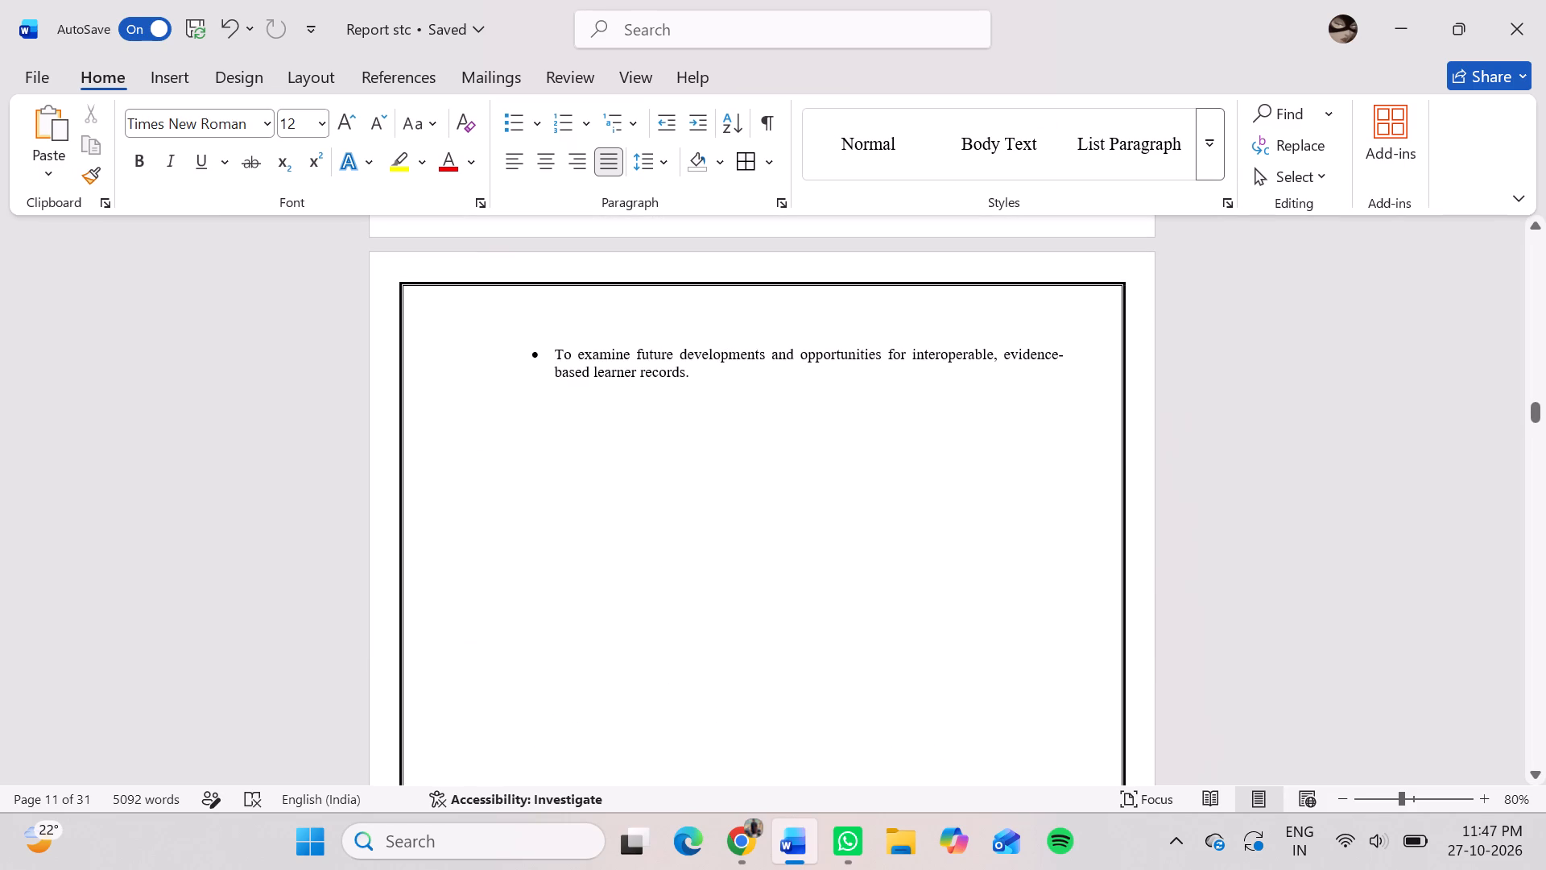
scroll(1029, 420, "right", 4)
left_click_drag(1540, 411, 1545, 748)
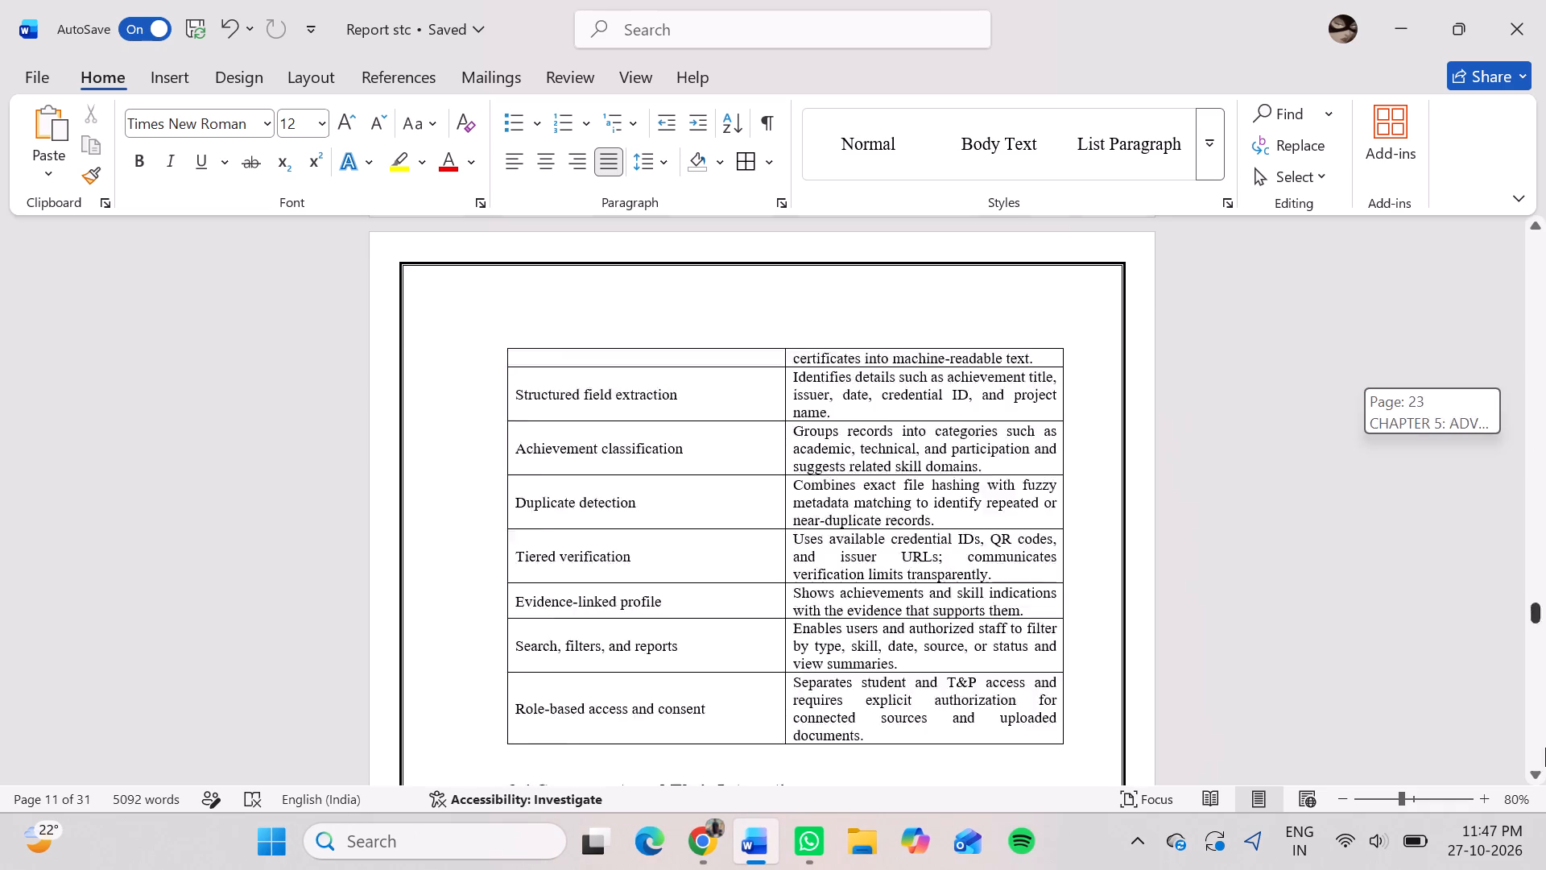
left_click_drag(1545, 748, 1545, 826)
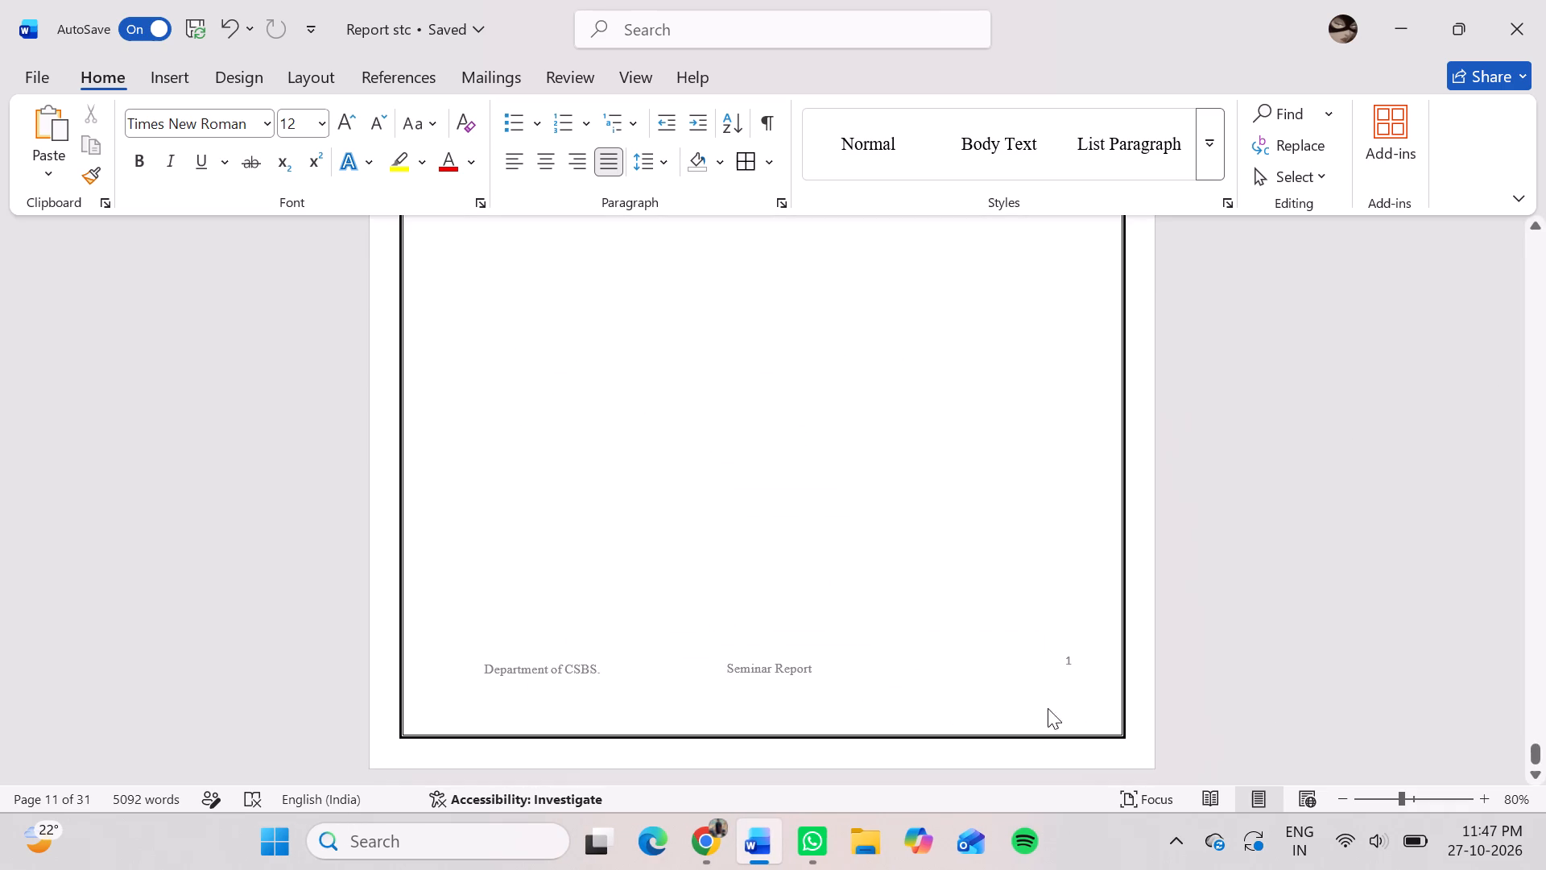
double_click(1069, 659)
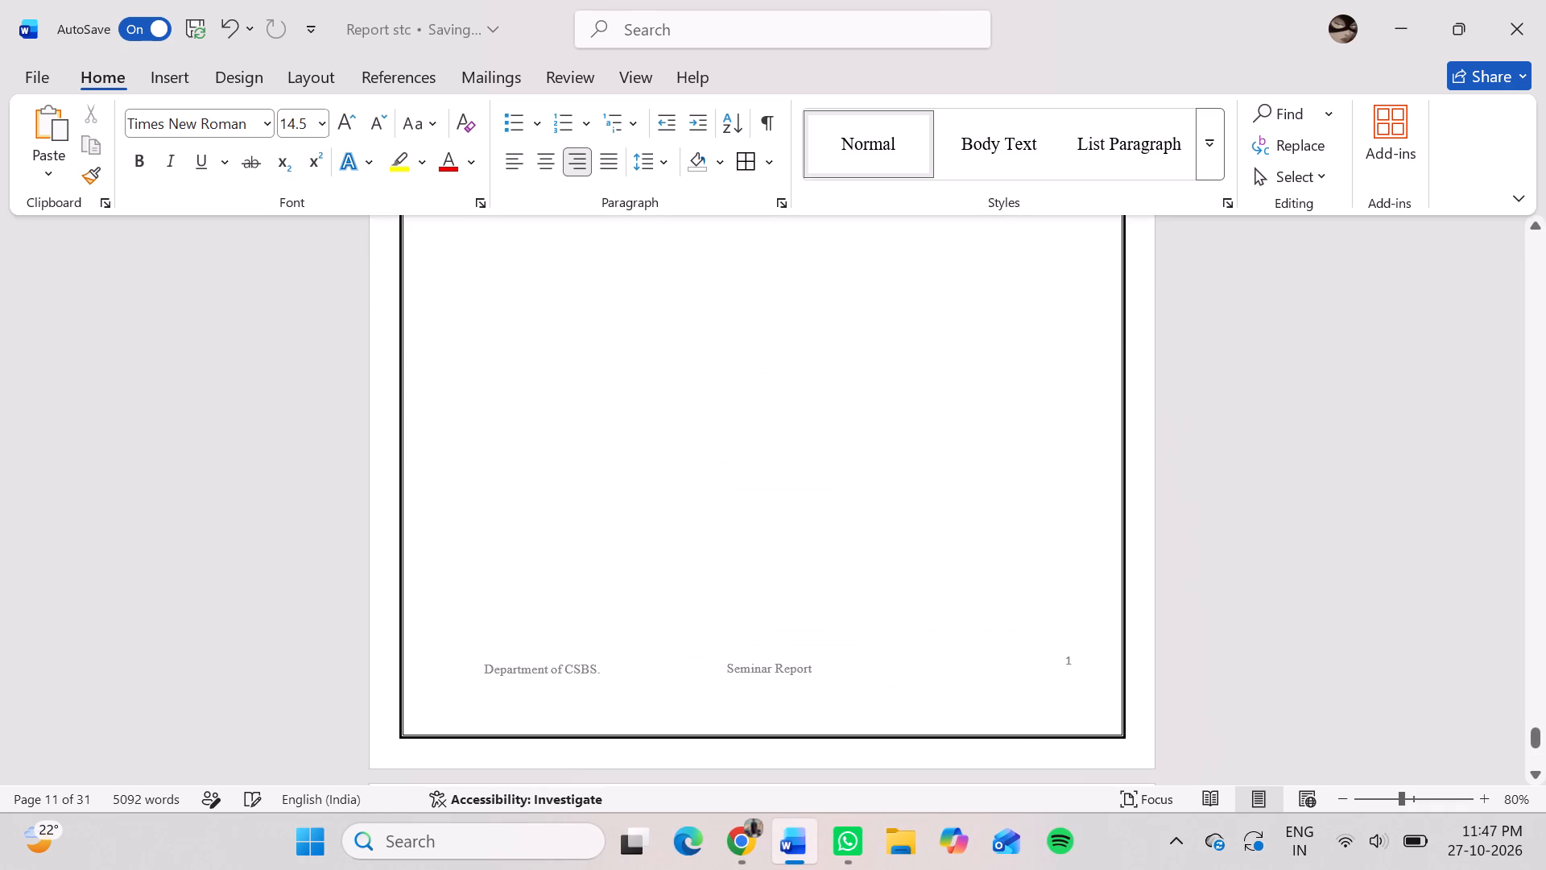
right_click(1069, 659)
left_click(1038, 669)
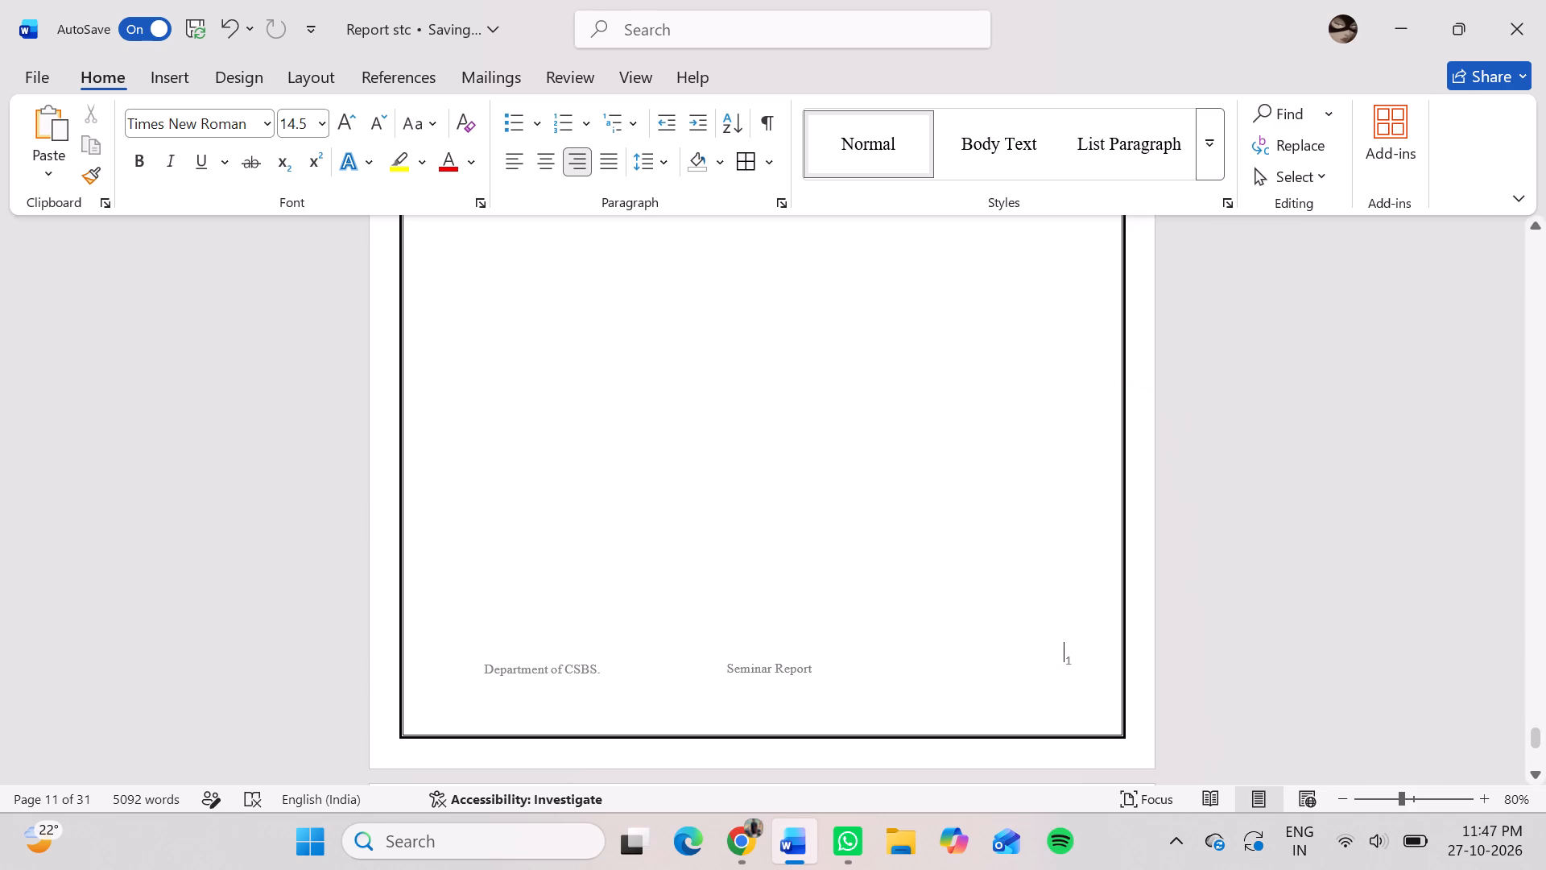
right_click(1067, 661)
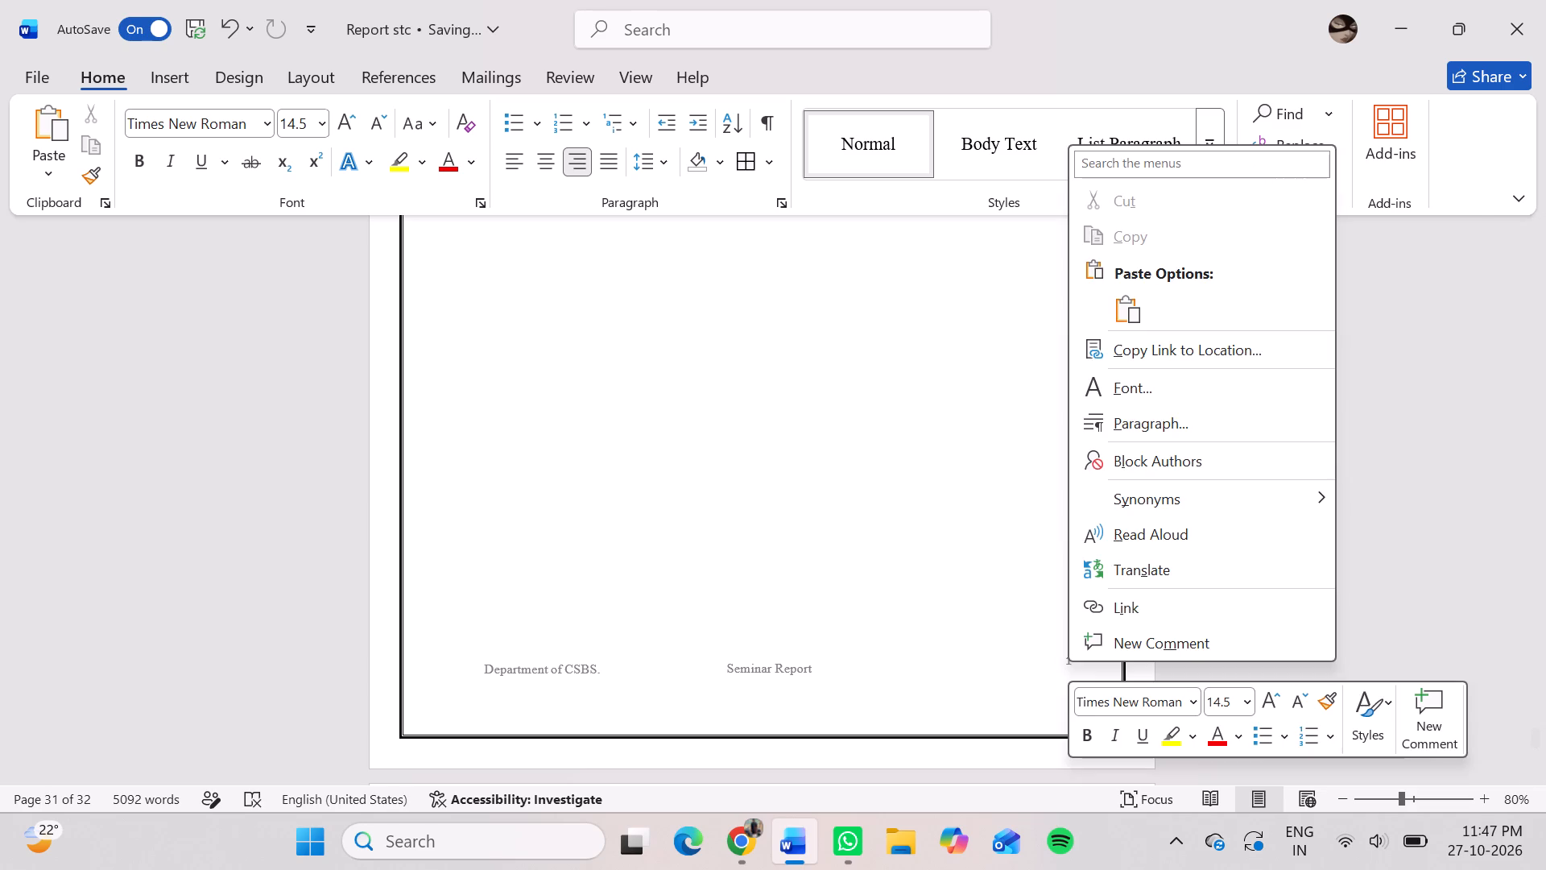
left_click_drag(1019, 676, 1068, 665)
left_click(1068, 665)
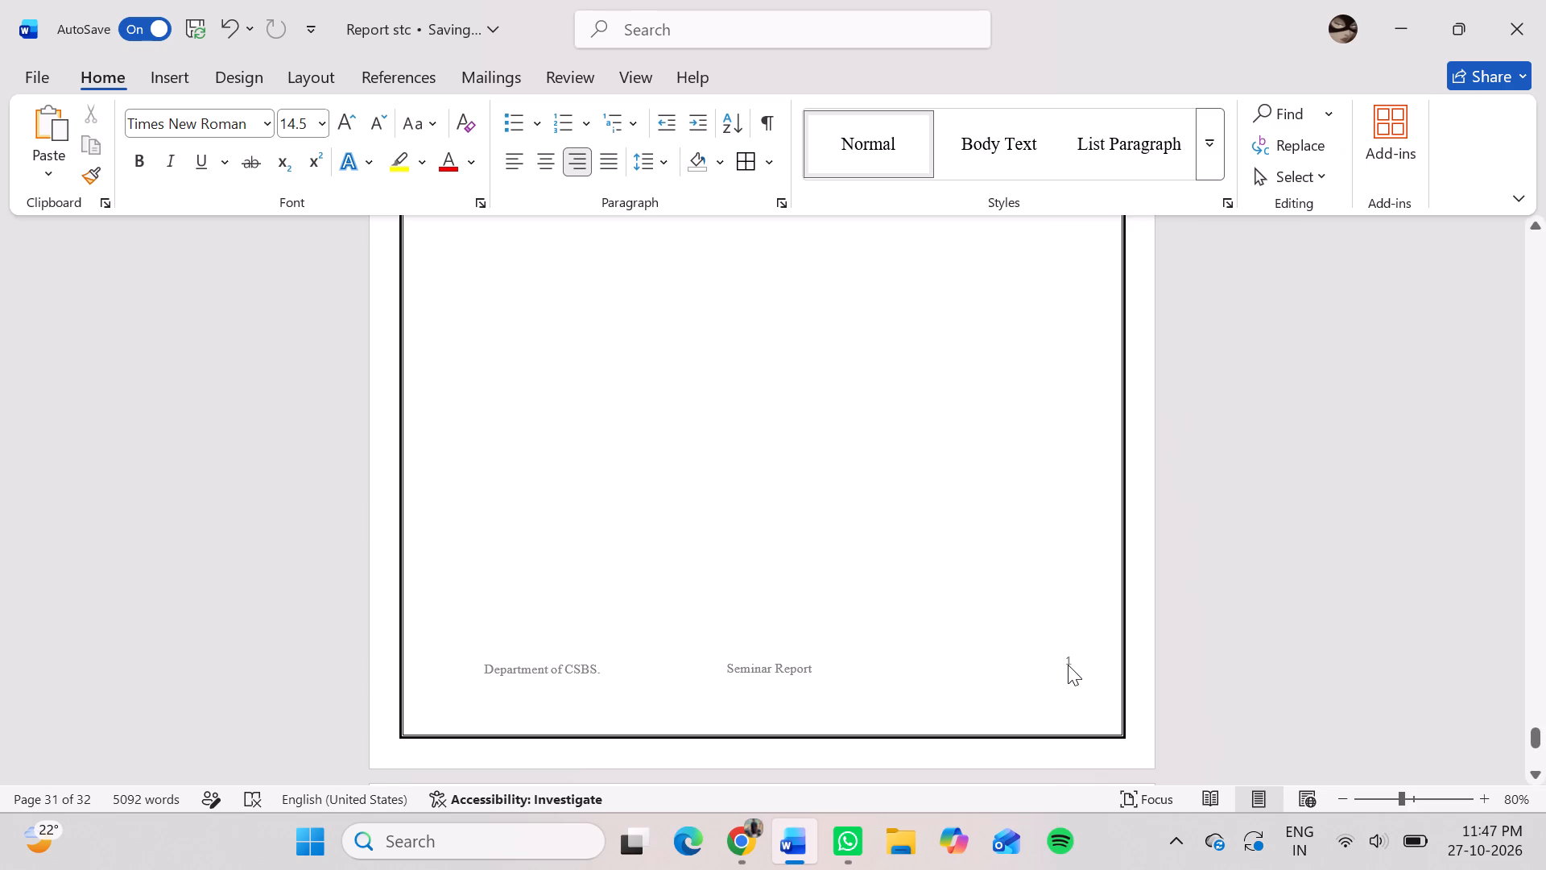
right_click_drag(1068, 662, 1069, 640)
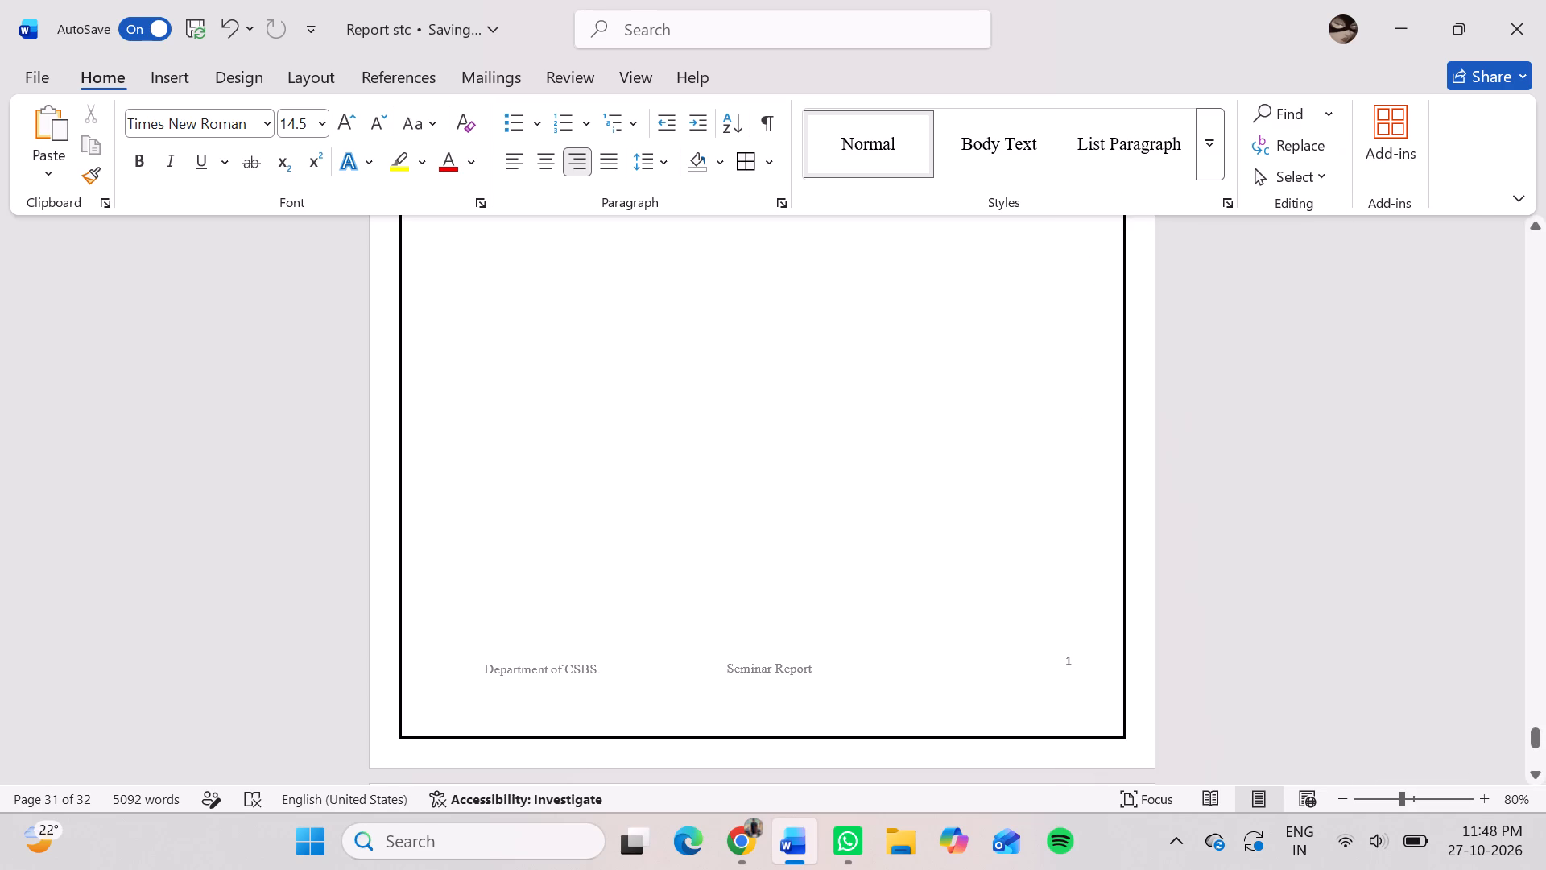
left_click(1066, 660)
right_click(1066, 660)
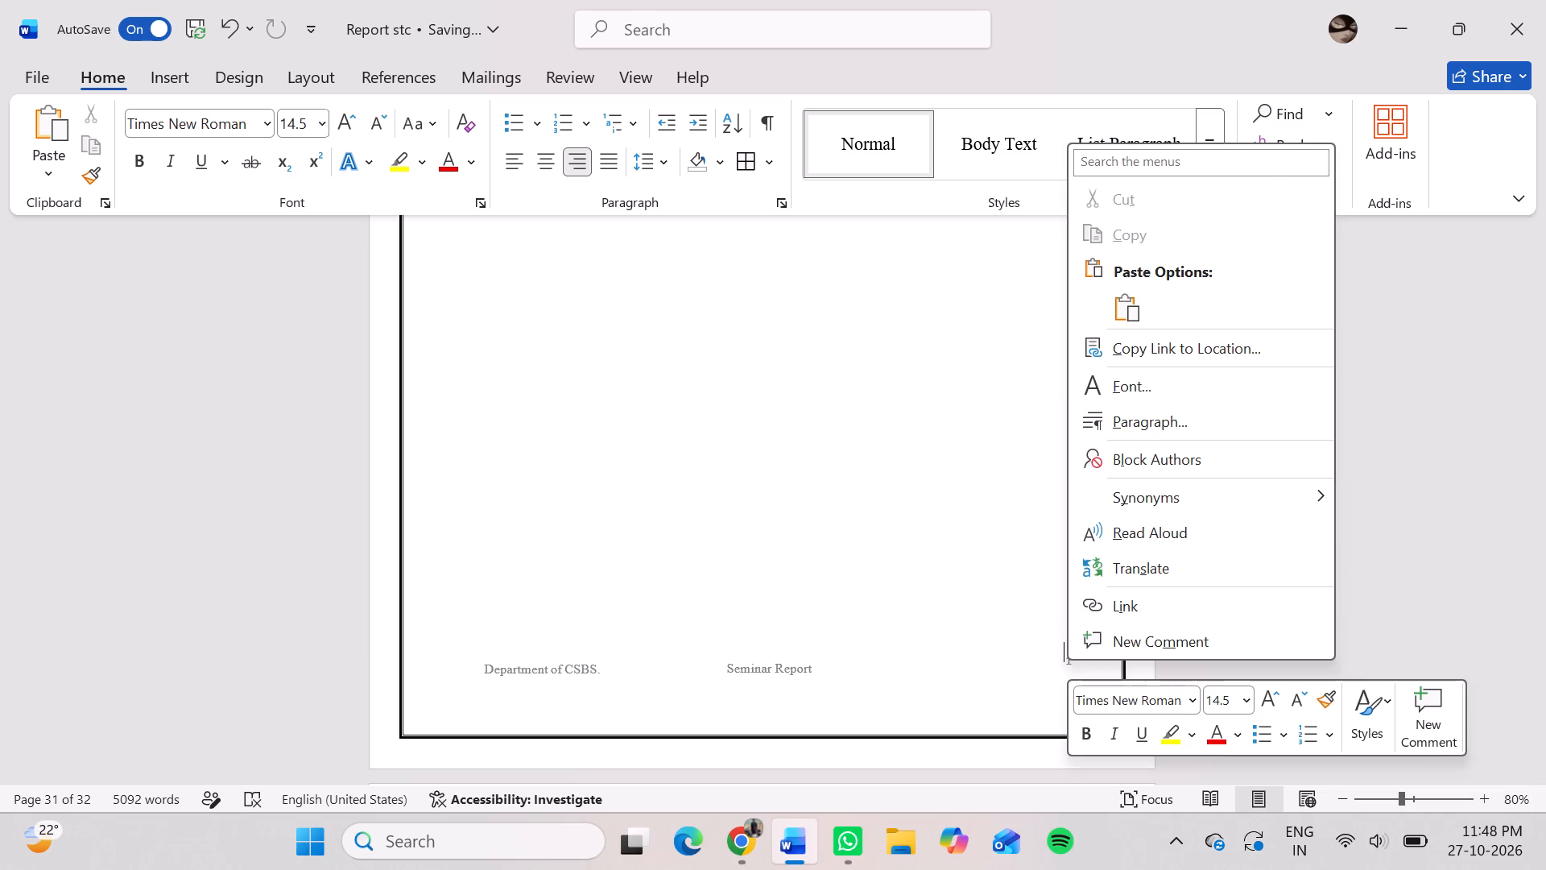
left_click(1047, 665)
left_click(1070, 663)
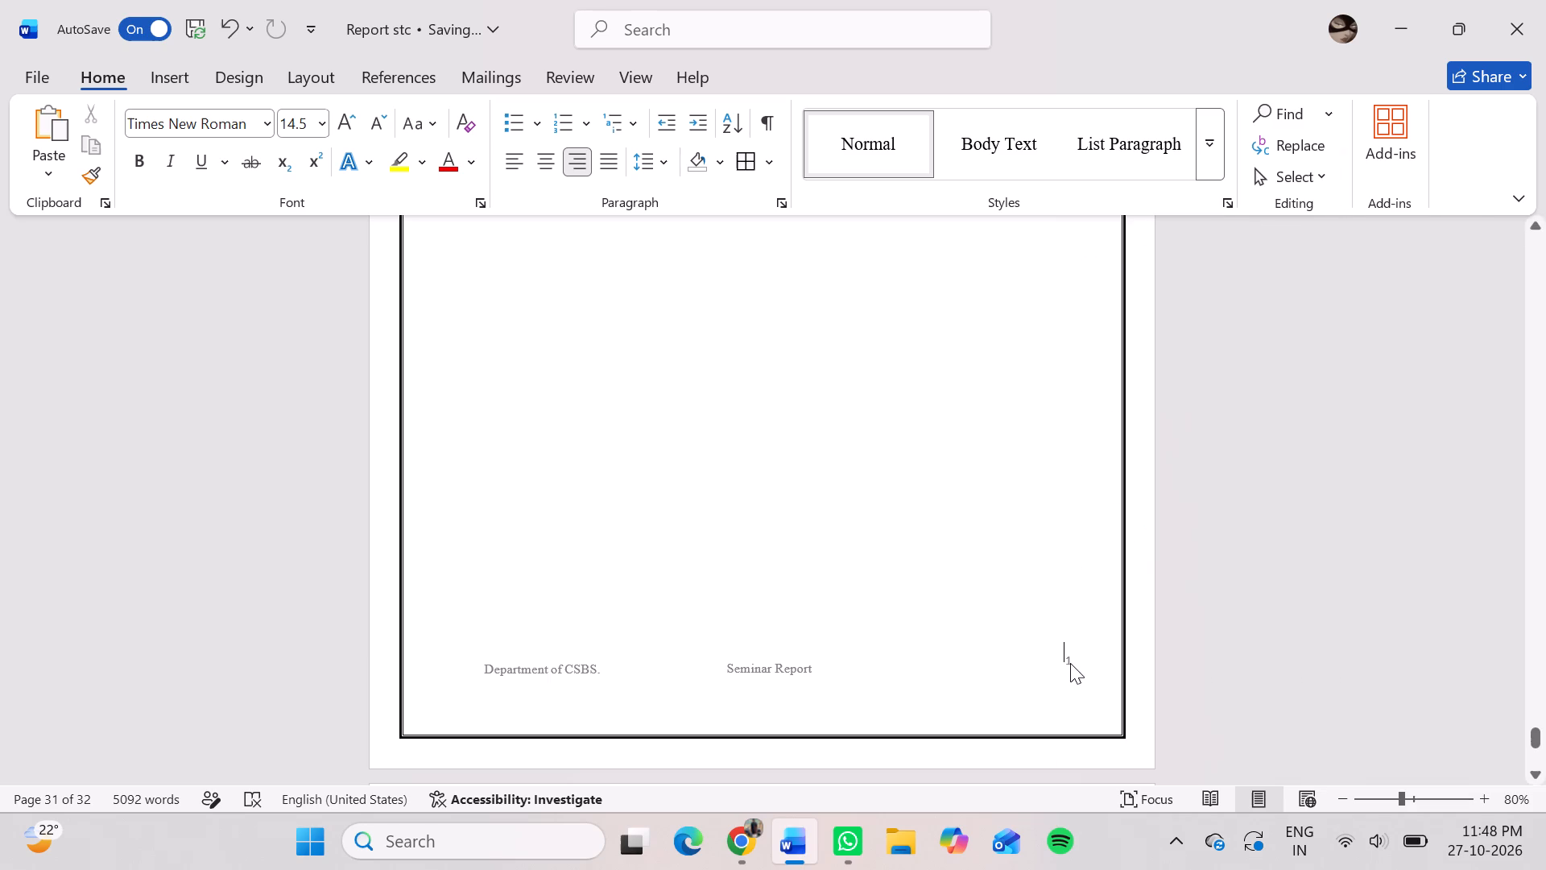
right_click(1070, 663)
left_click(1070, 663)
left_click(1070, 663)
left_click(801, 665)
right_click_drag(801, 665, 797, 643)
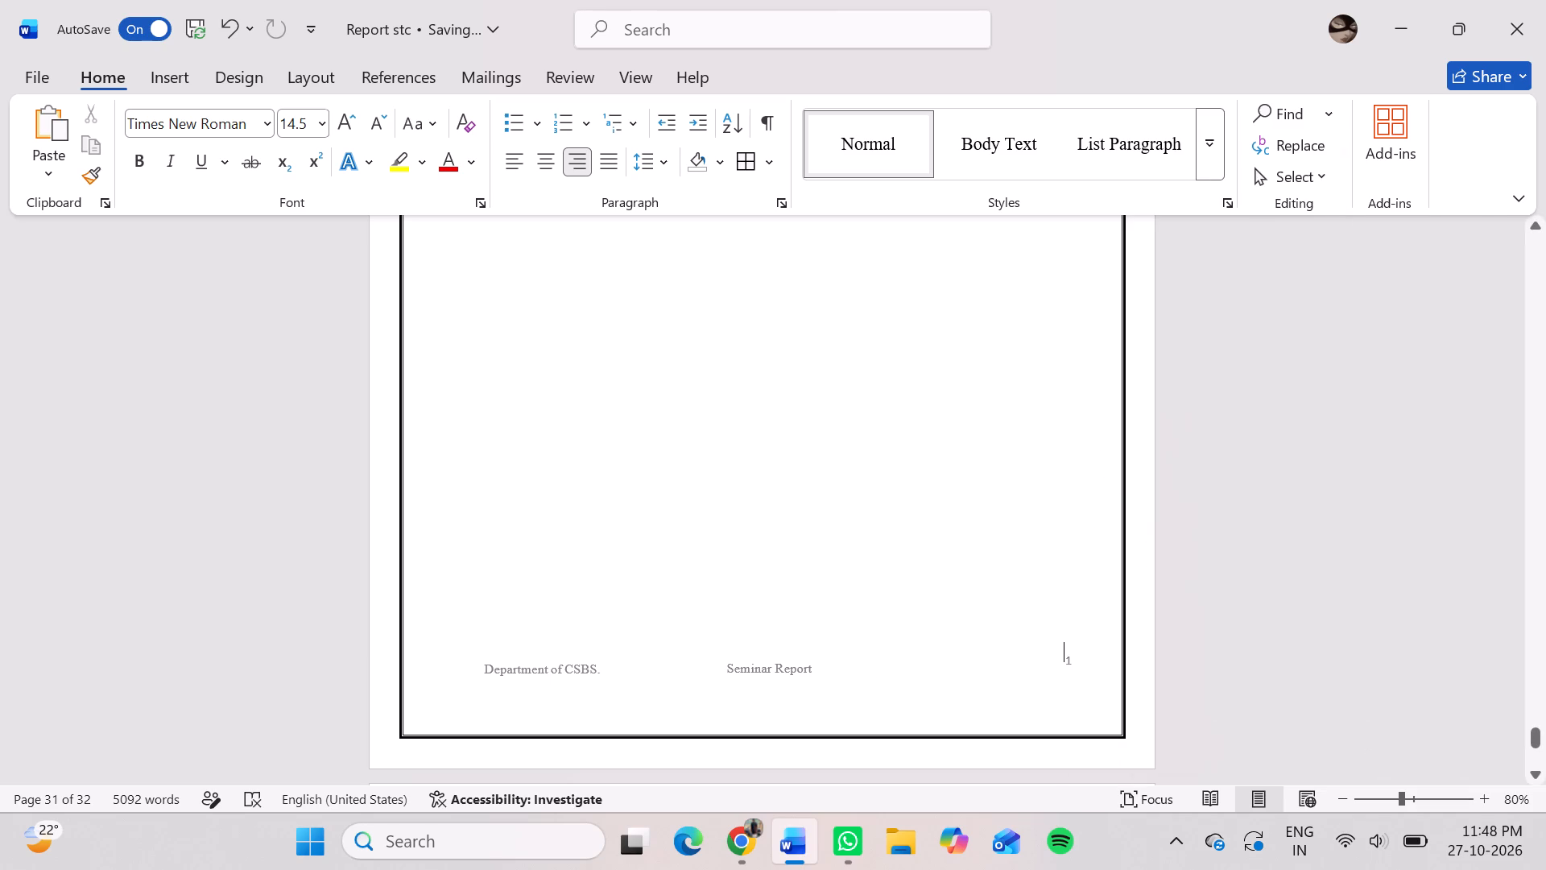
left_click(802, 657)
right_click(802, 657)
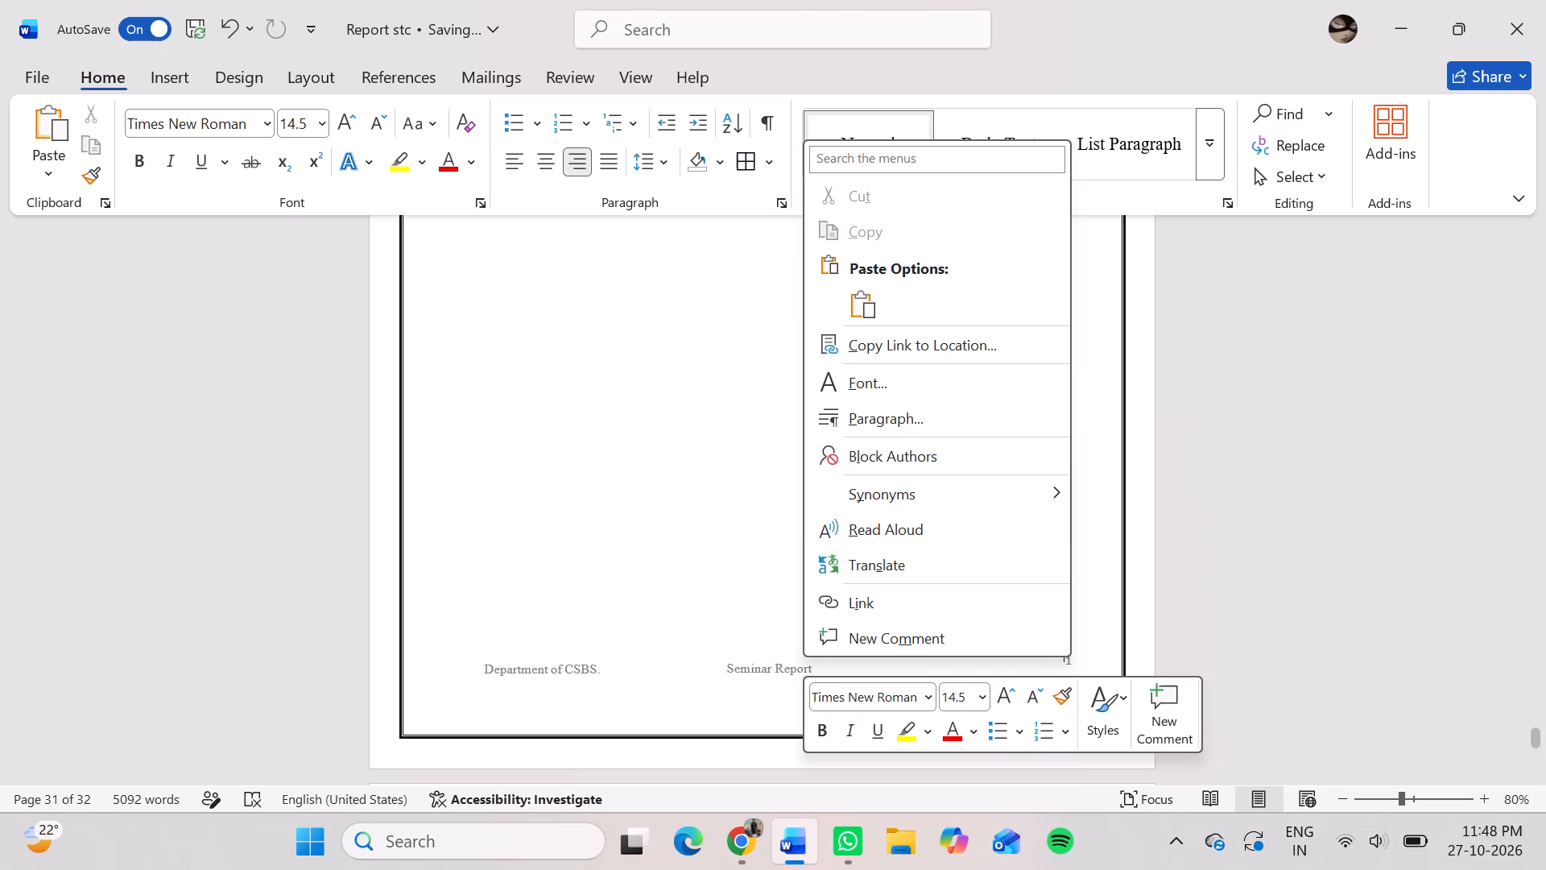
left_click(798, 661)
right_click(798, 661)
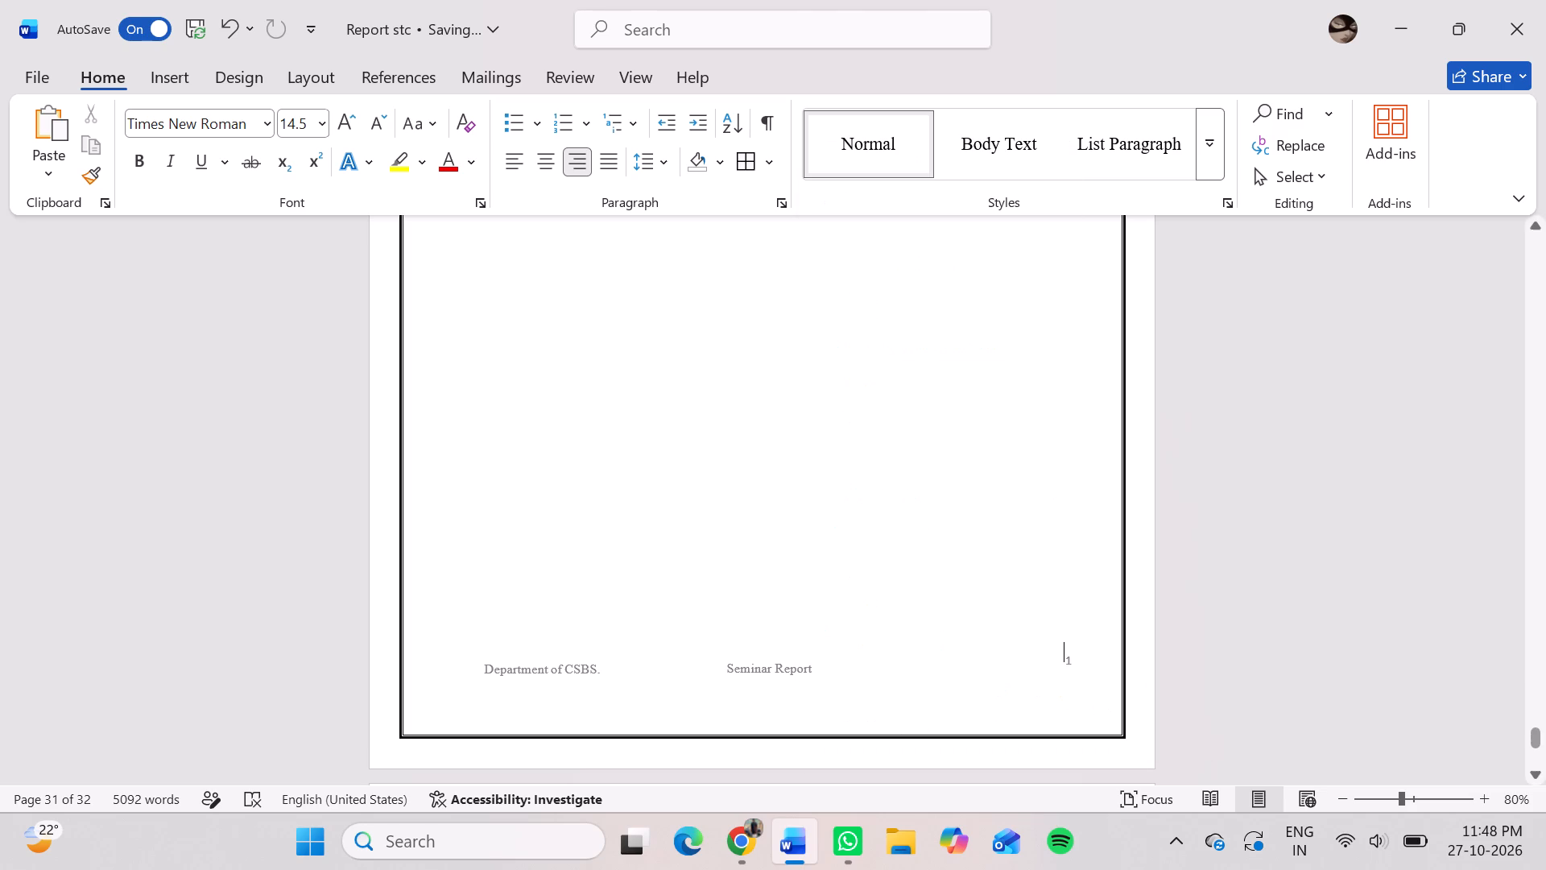
Edit the last page's Section 8 footer and apply the 1, 2, 3 page number format, continuing from the previous section.
left_click(798, 669)
right_click(798, 669)
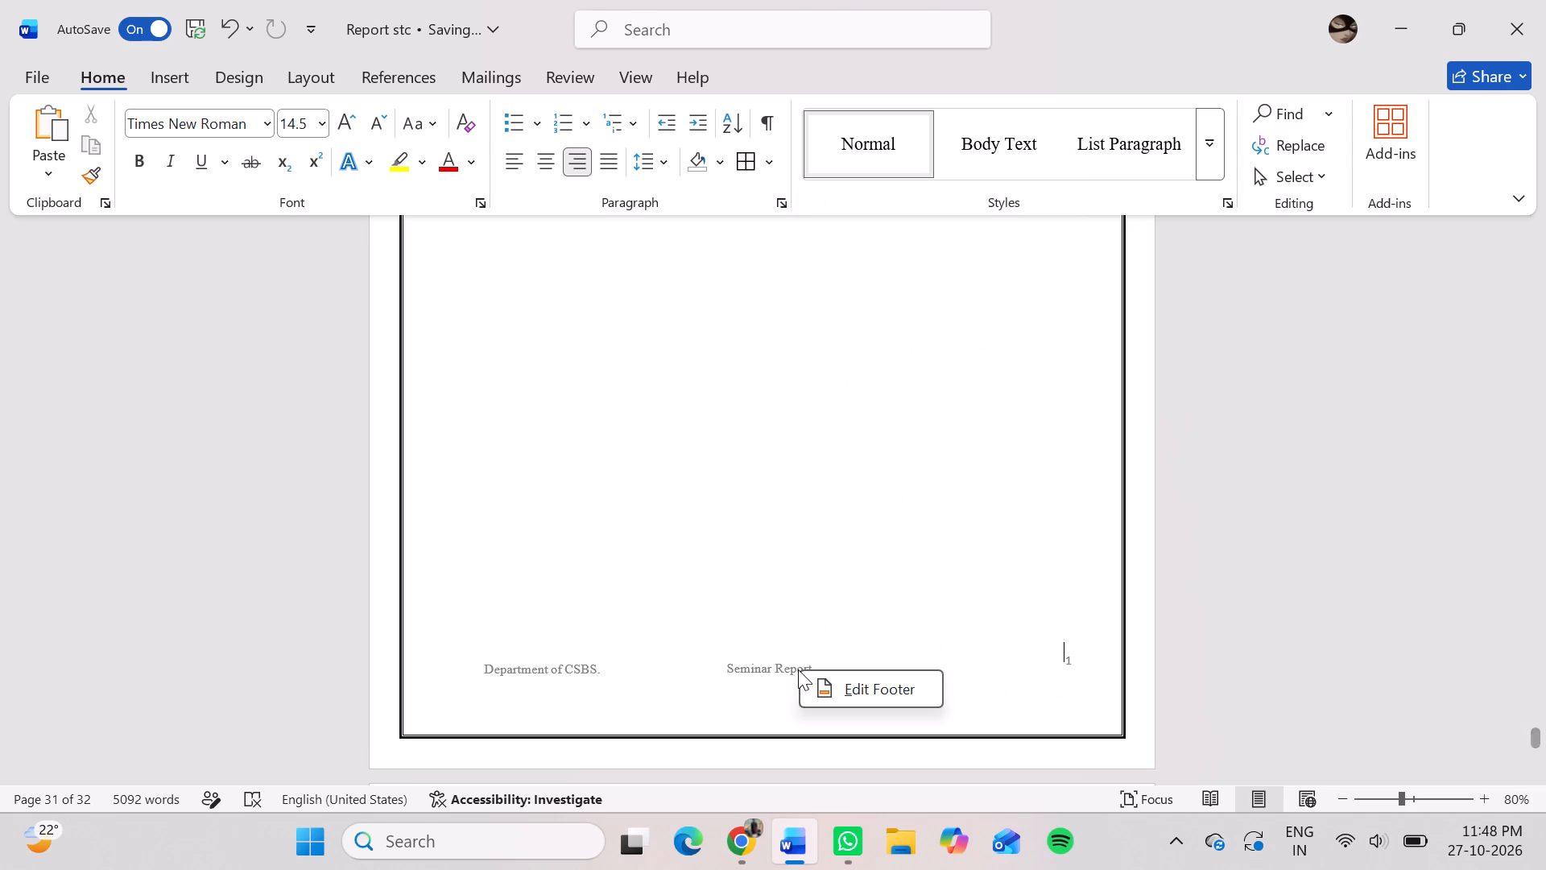
left_click(854, 691)
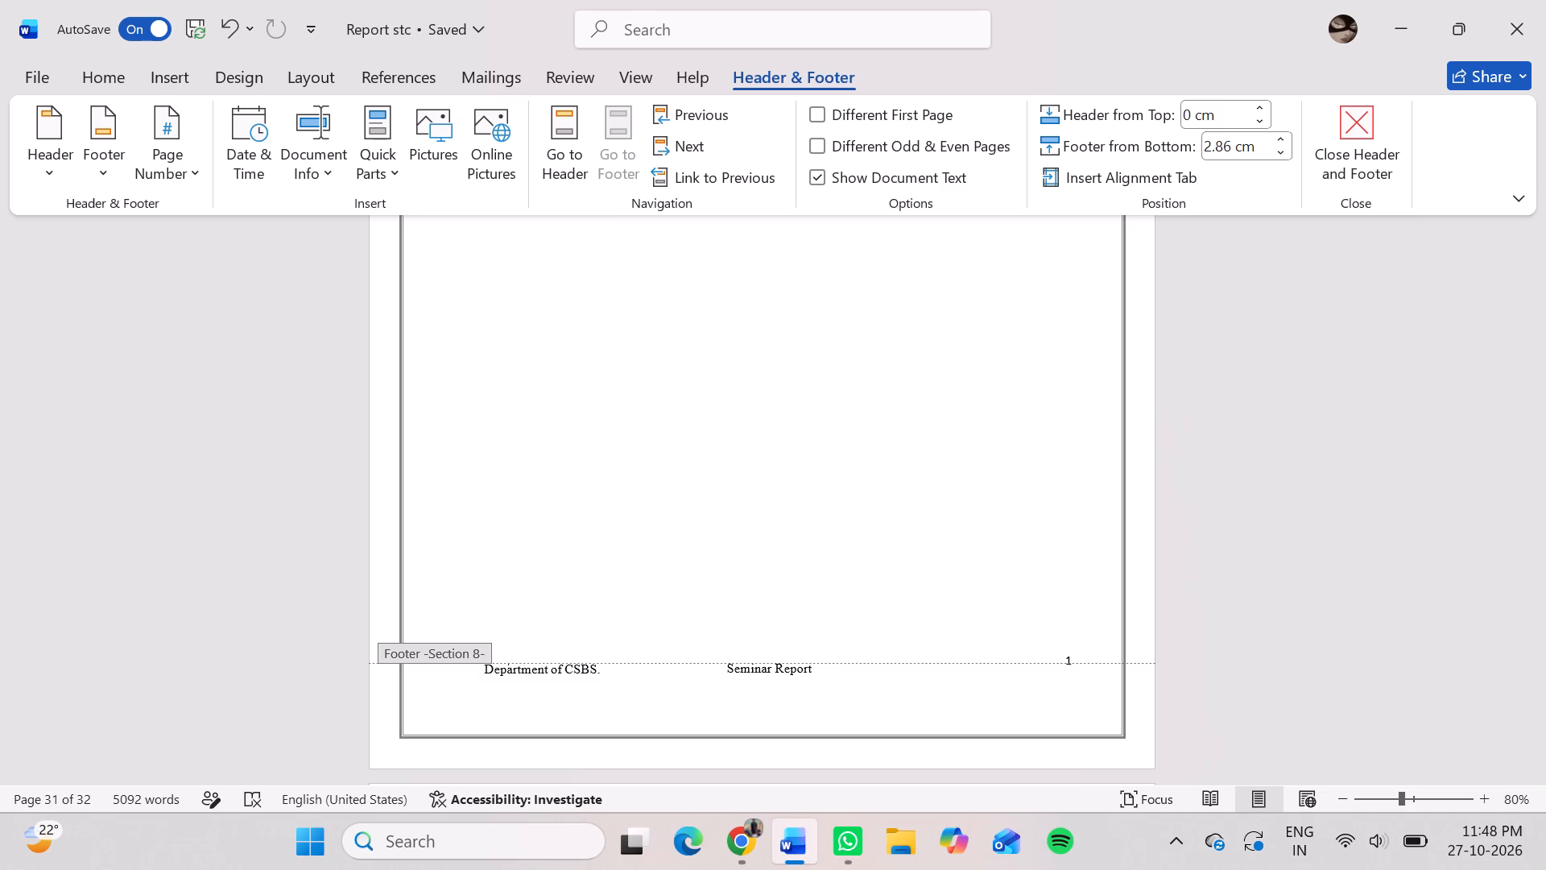
left_click(156, 117)
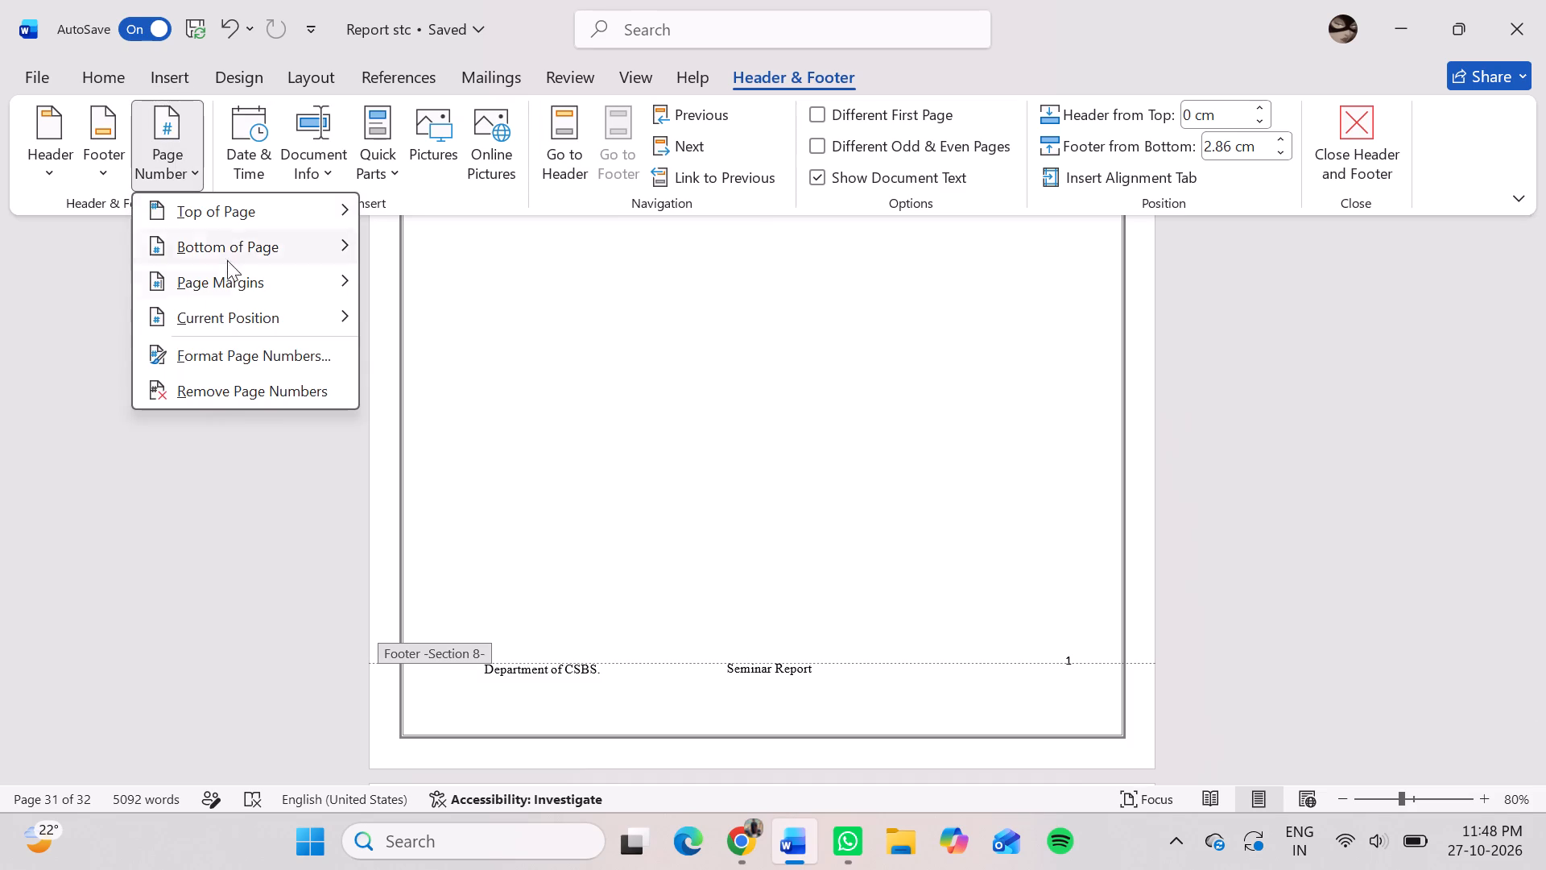
left_click(271, 352)
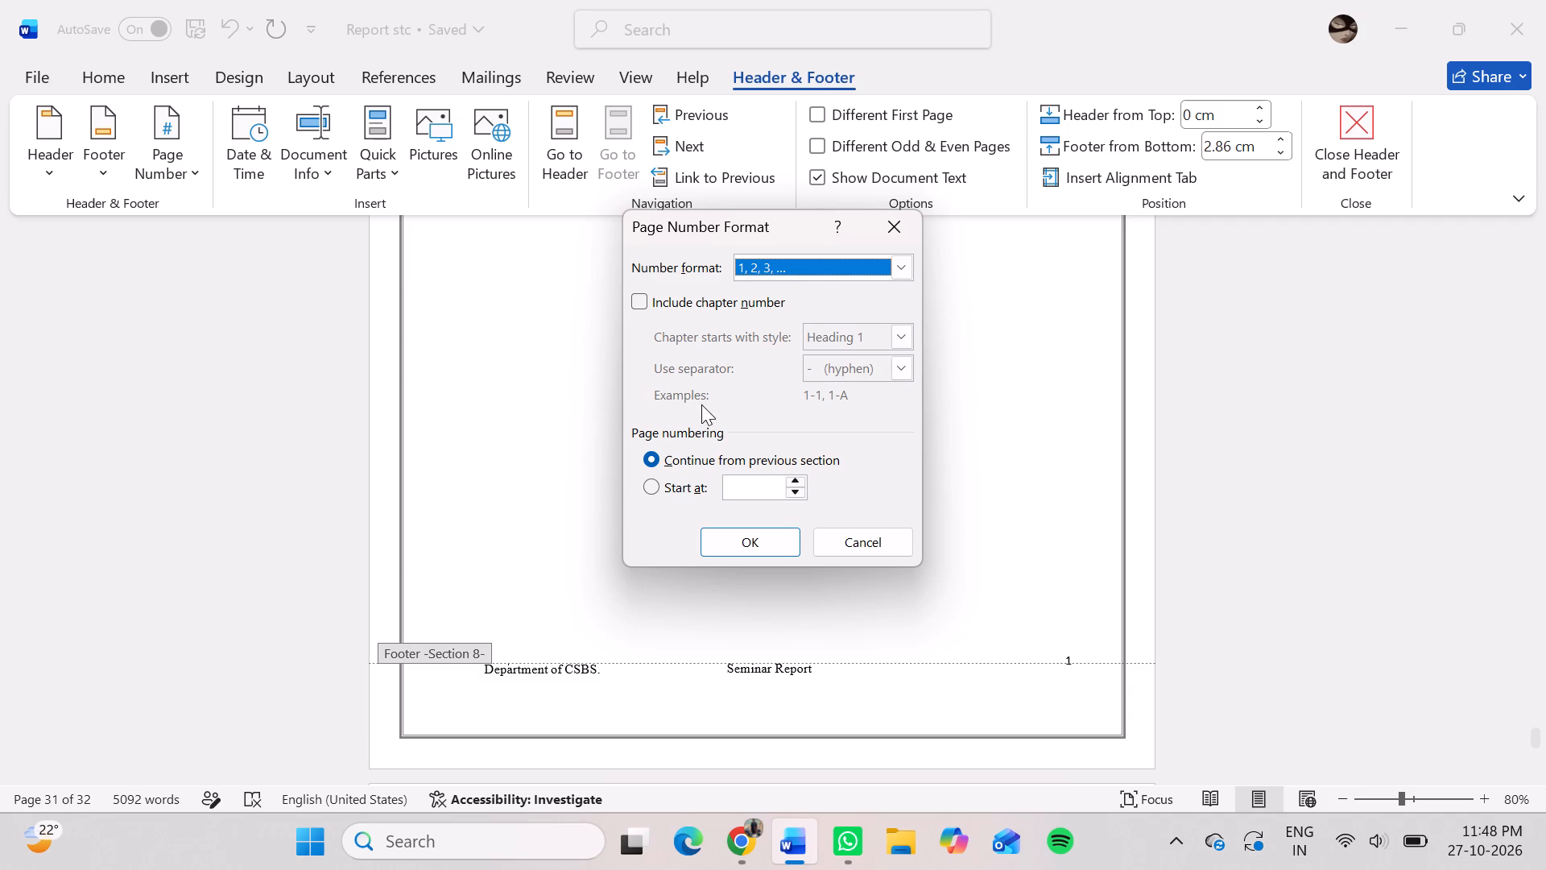
left_click(756, 529)
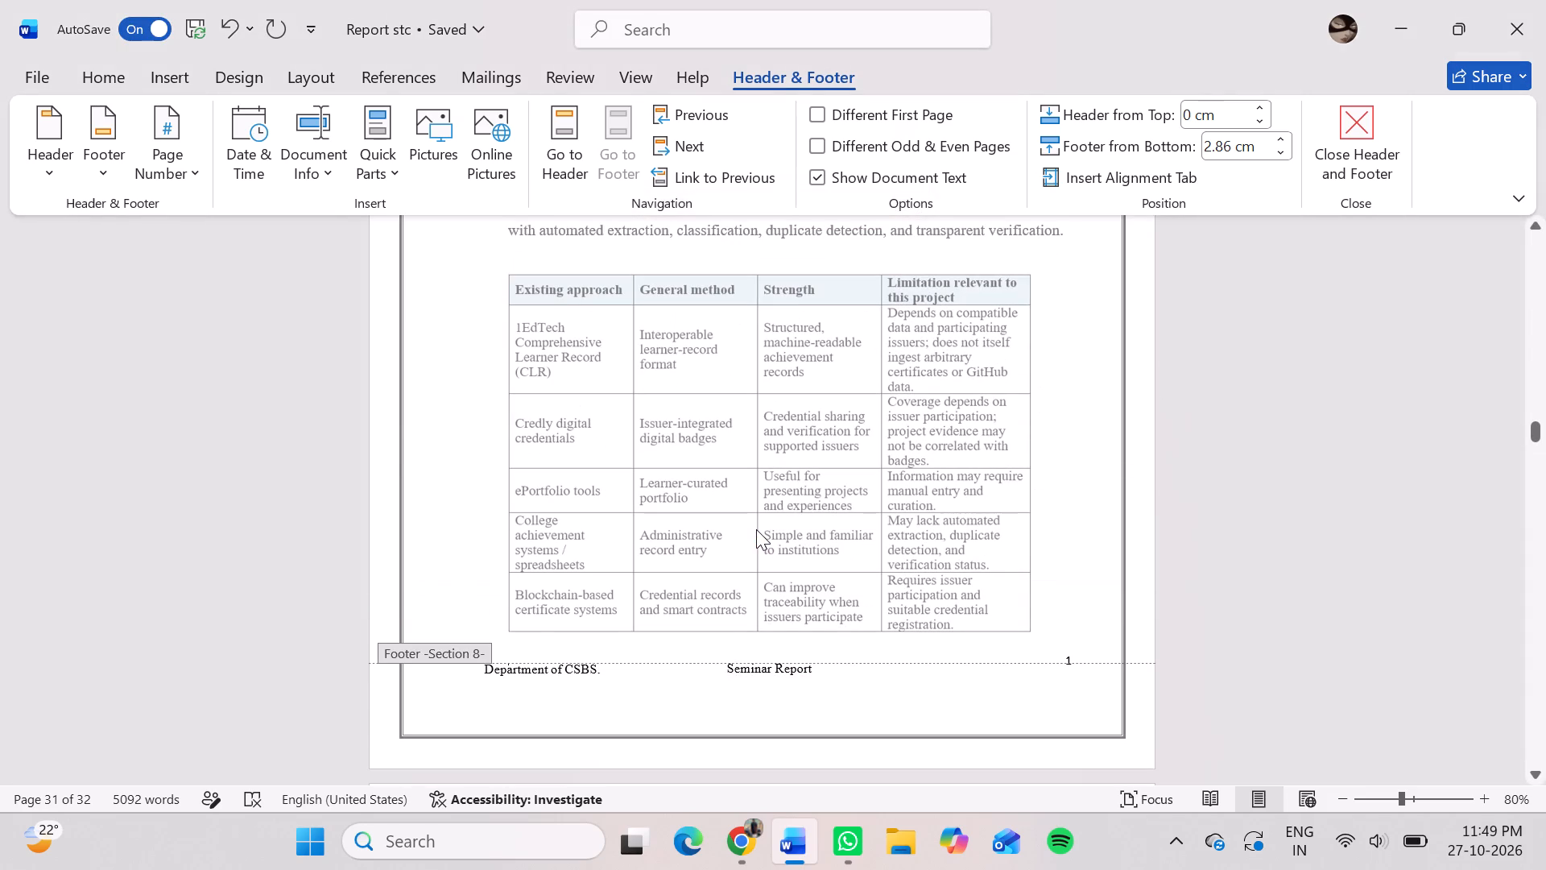
Check the Section 8 footer page numbers from the Chapter 2 pages through the references to the last page.
left_click_drag(1536, 433, 1539, 441)
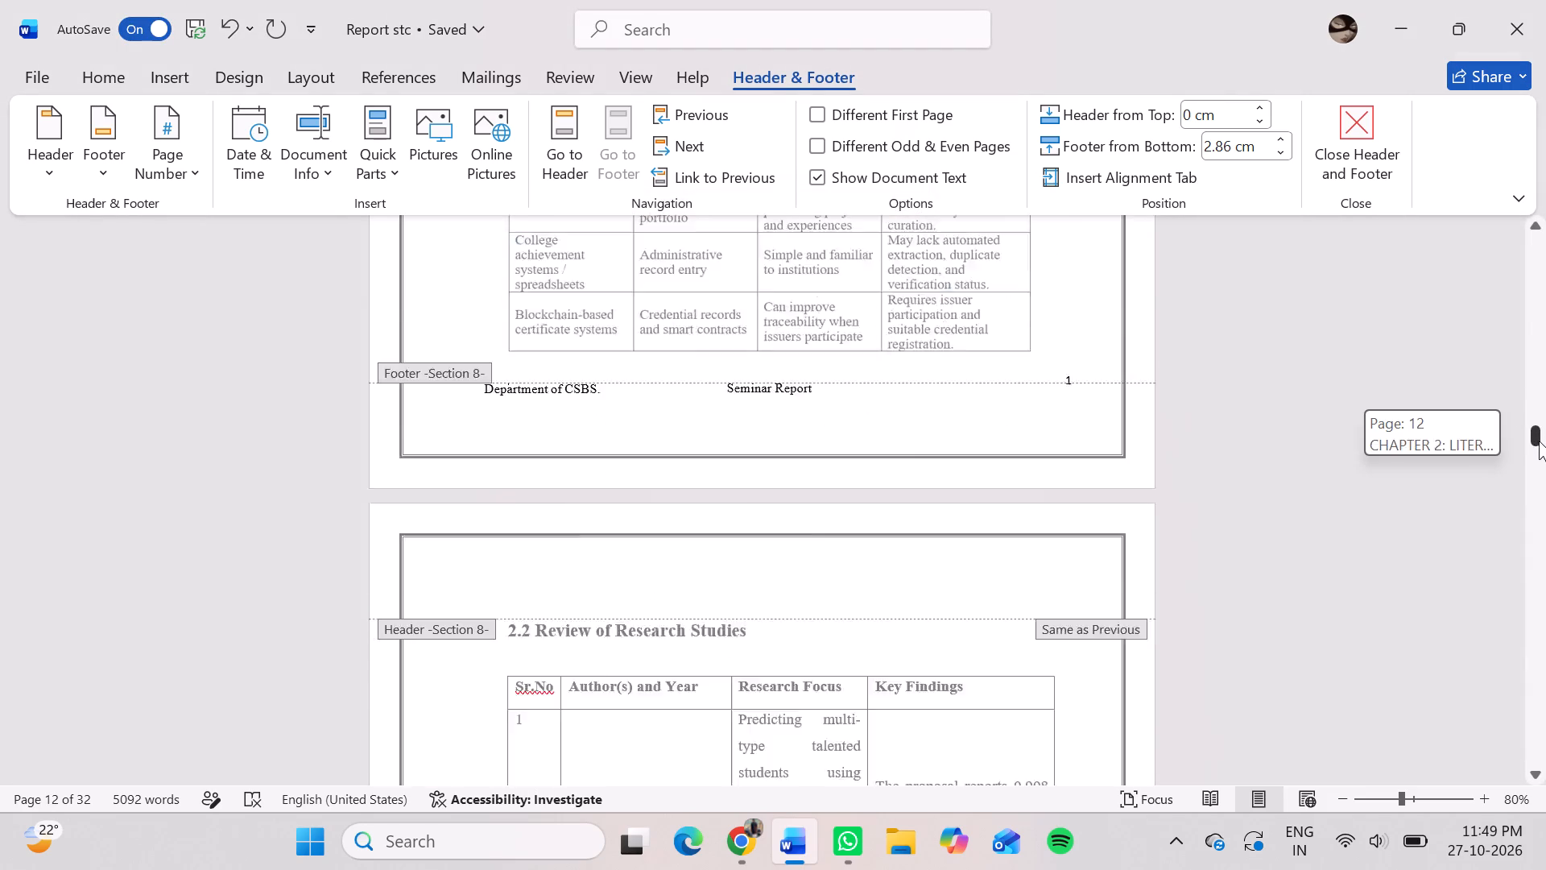
left_click_drag(1539, 441, 1545, 741)
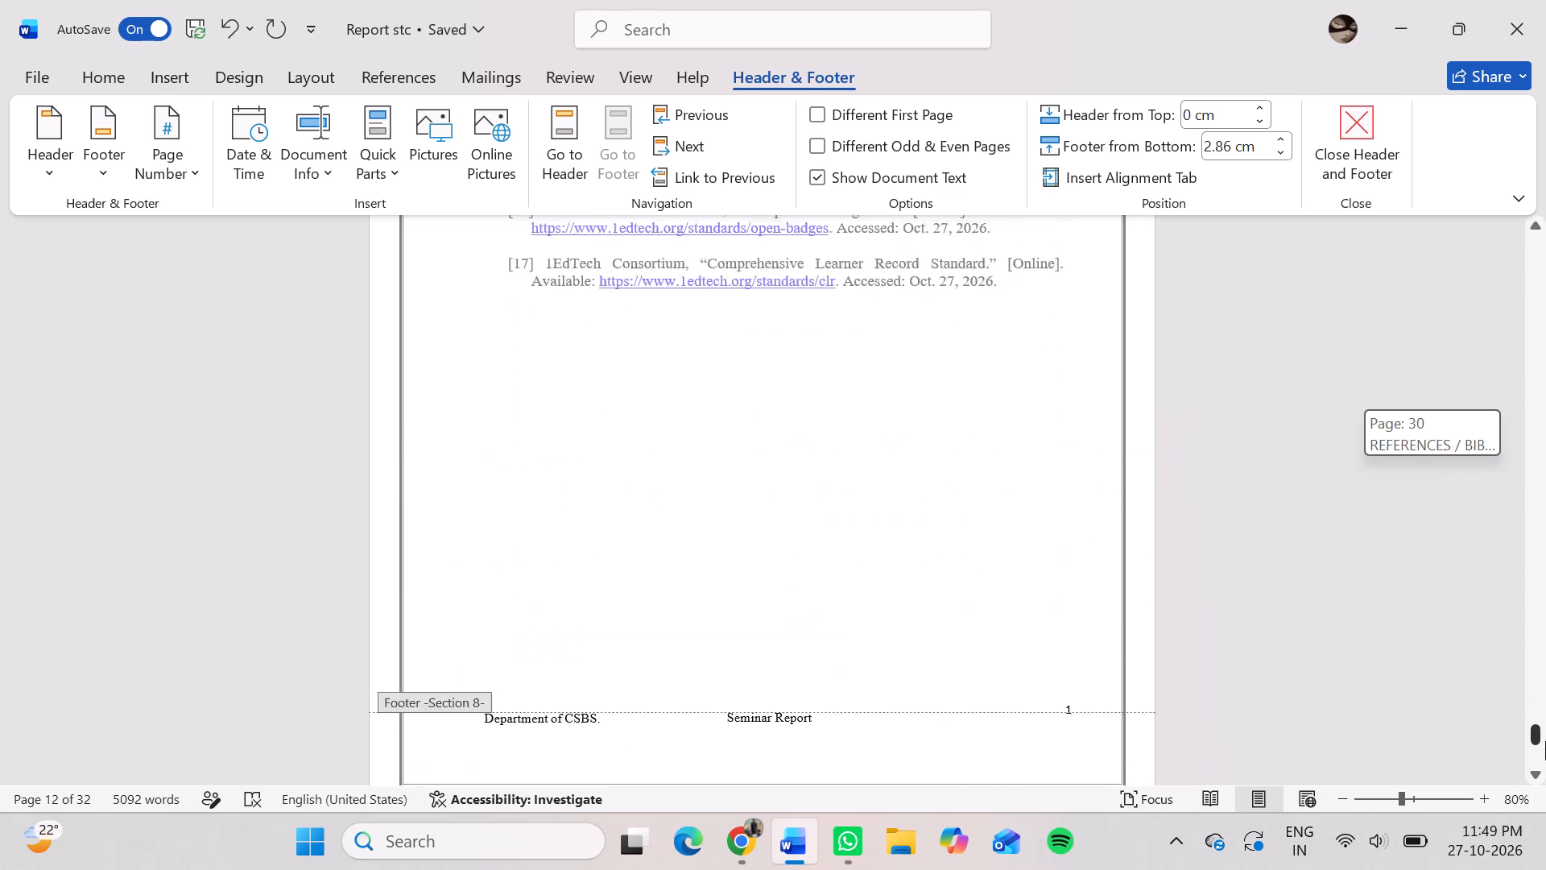
left_click_drag(1545, 741, 1545, 869)
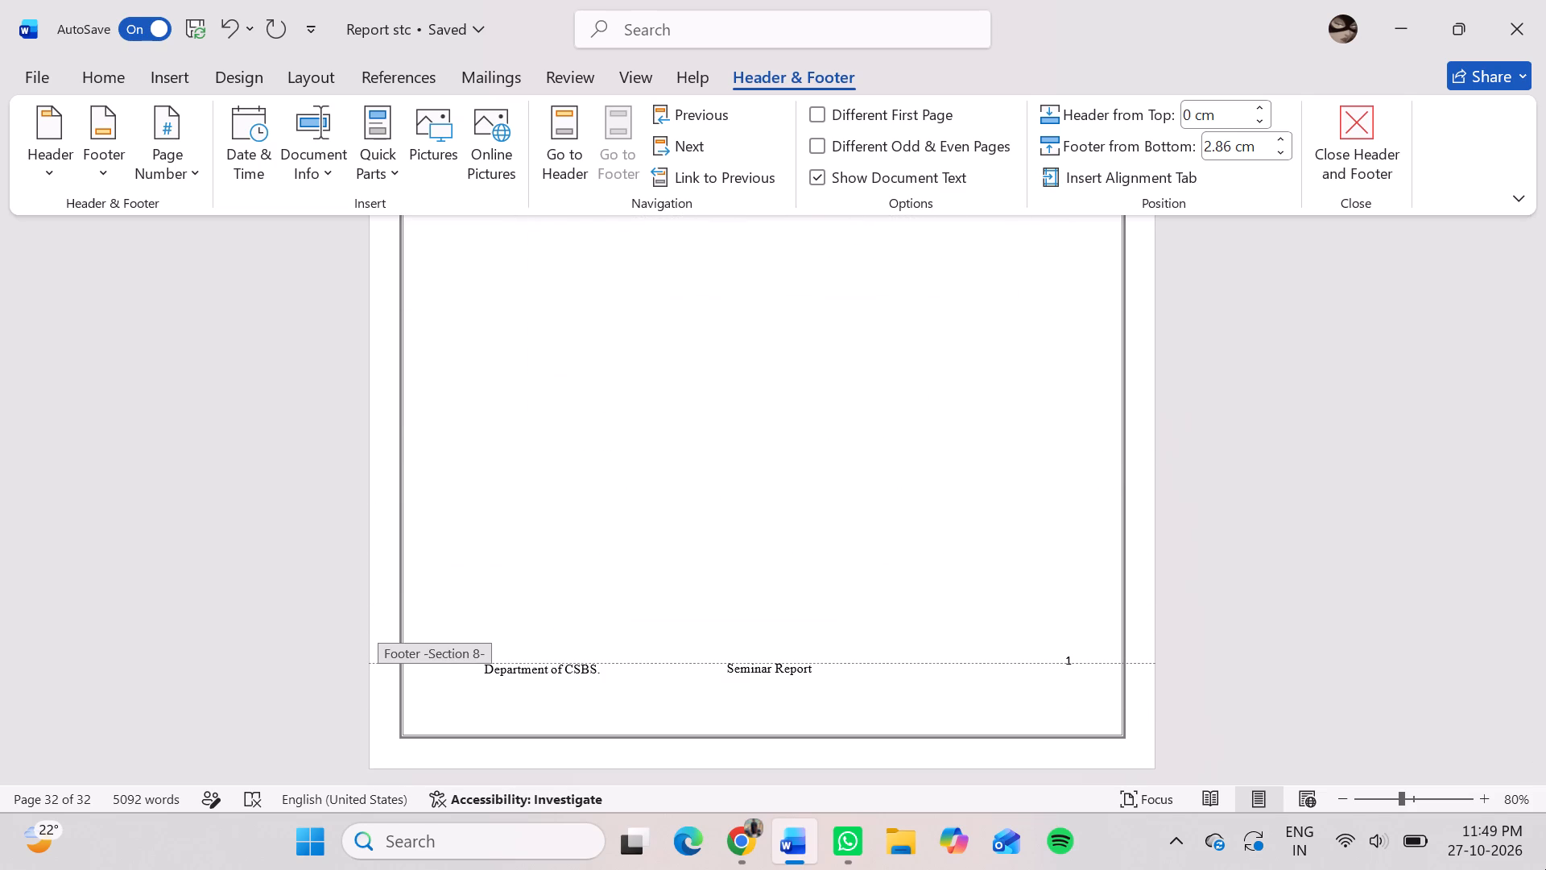
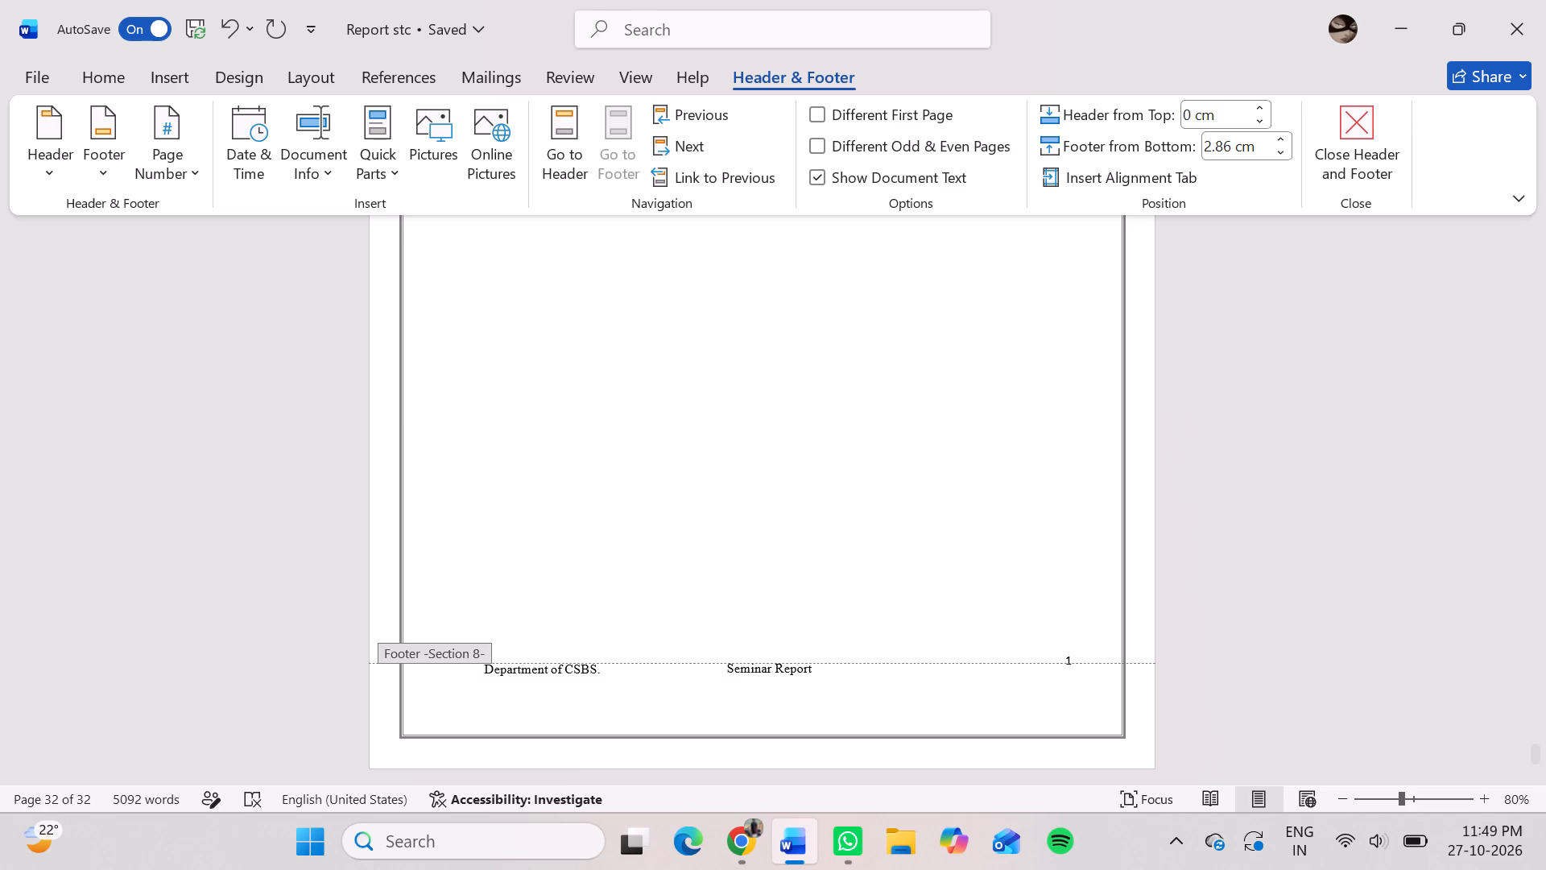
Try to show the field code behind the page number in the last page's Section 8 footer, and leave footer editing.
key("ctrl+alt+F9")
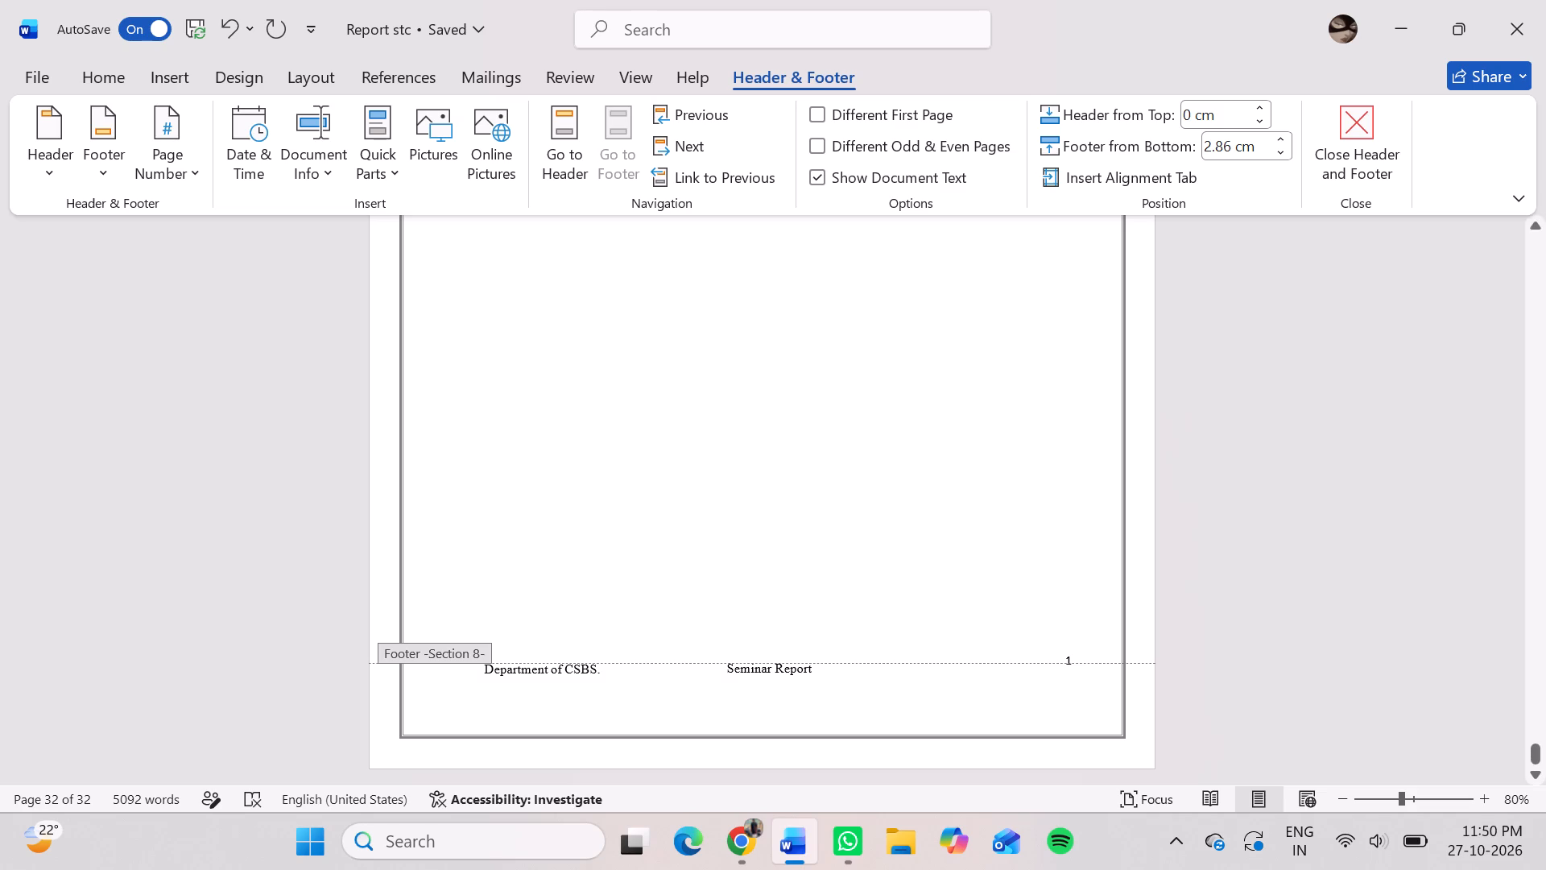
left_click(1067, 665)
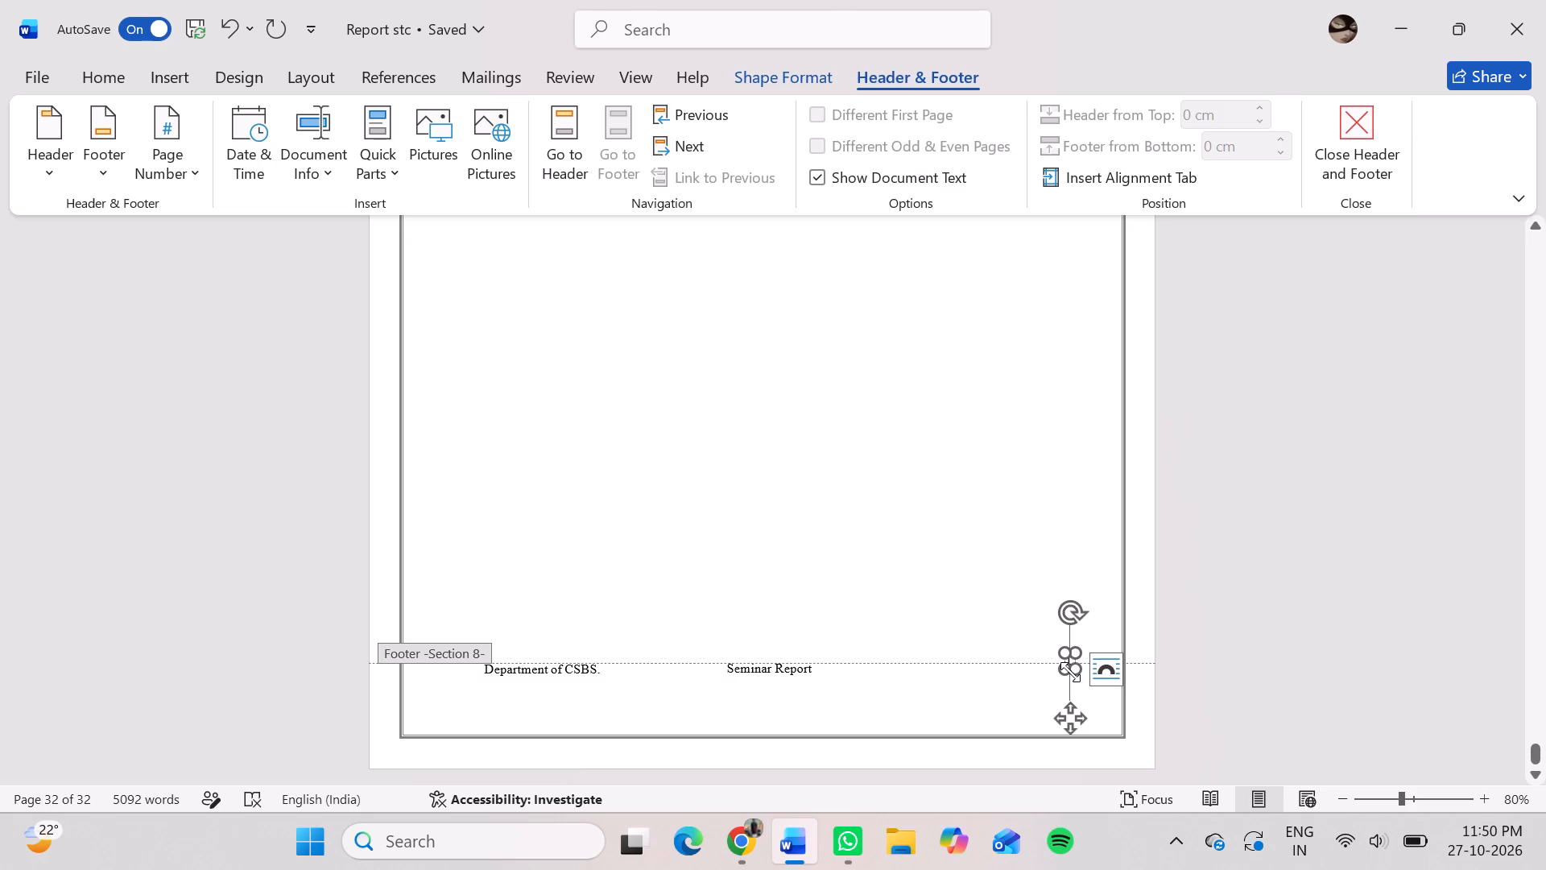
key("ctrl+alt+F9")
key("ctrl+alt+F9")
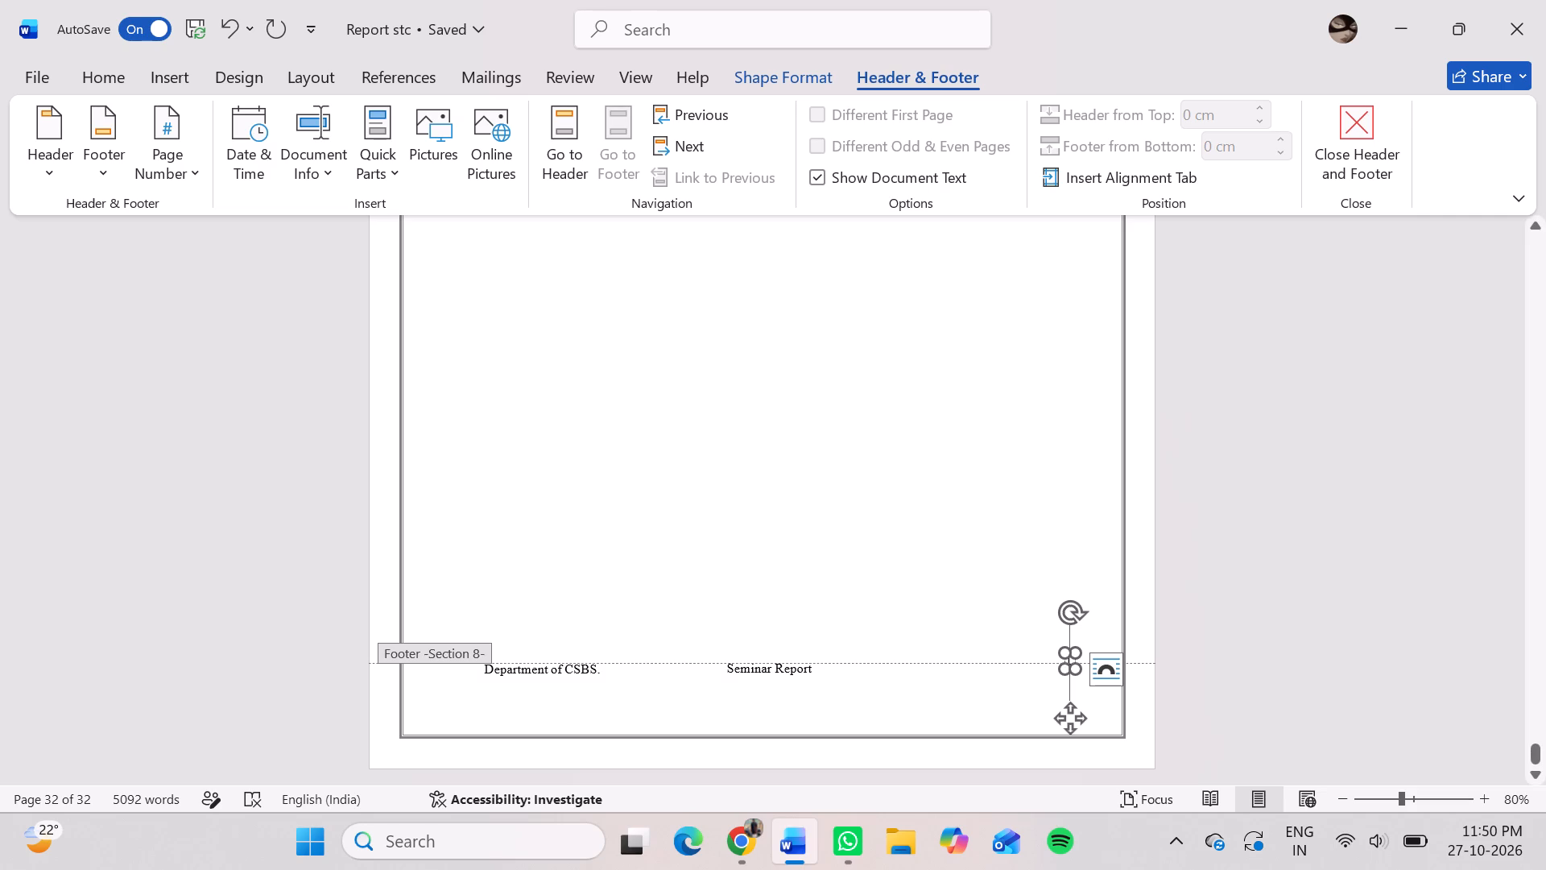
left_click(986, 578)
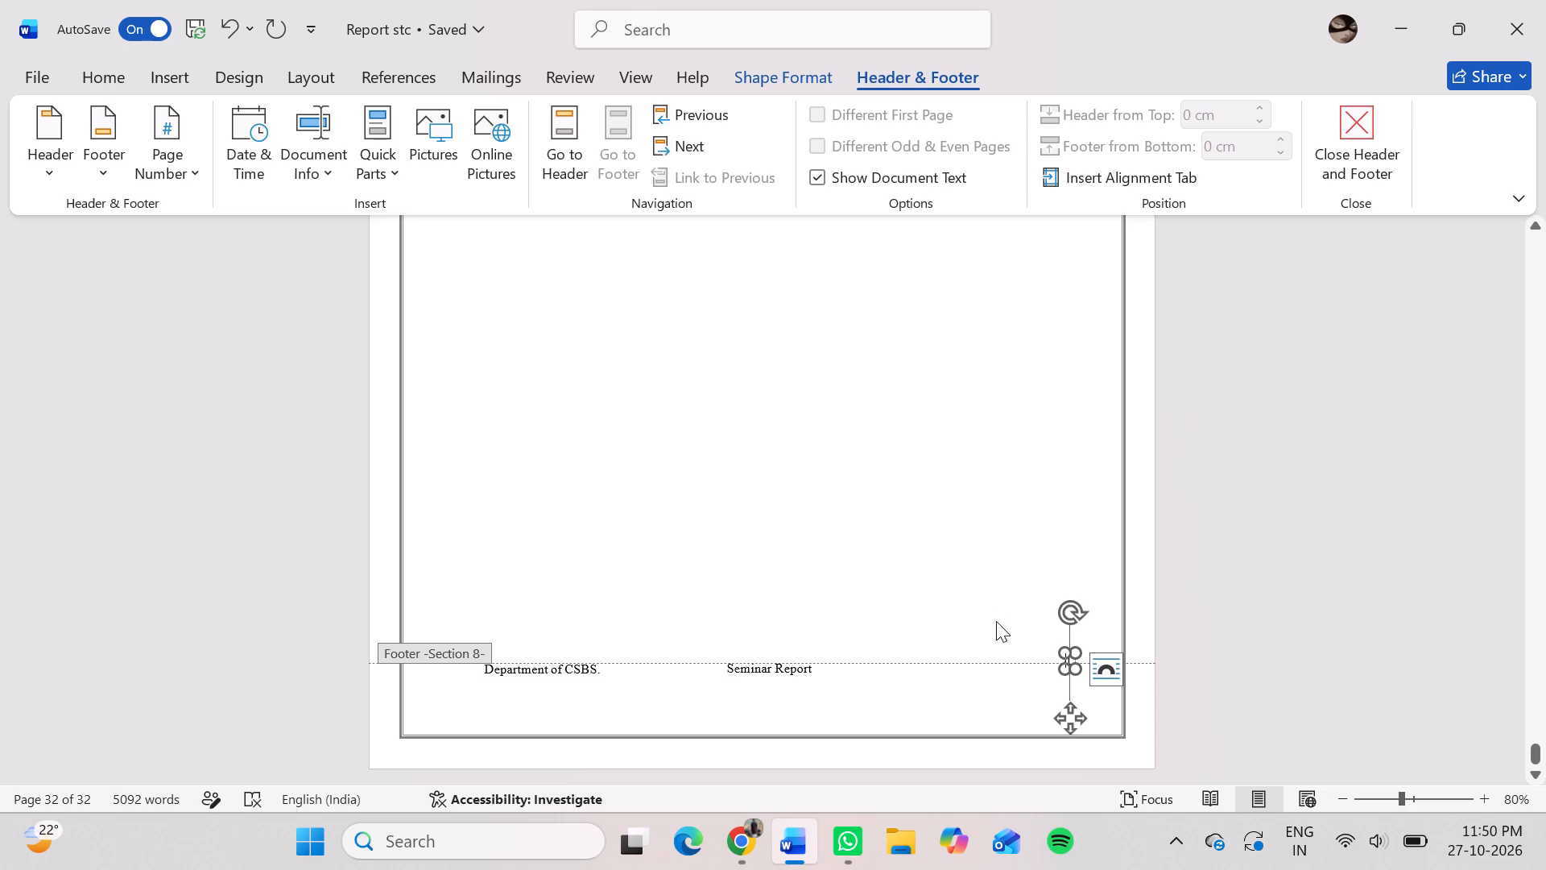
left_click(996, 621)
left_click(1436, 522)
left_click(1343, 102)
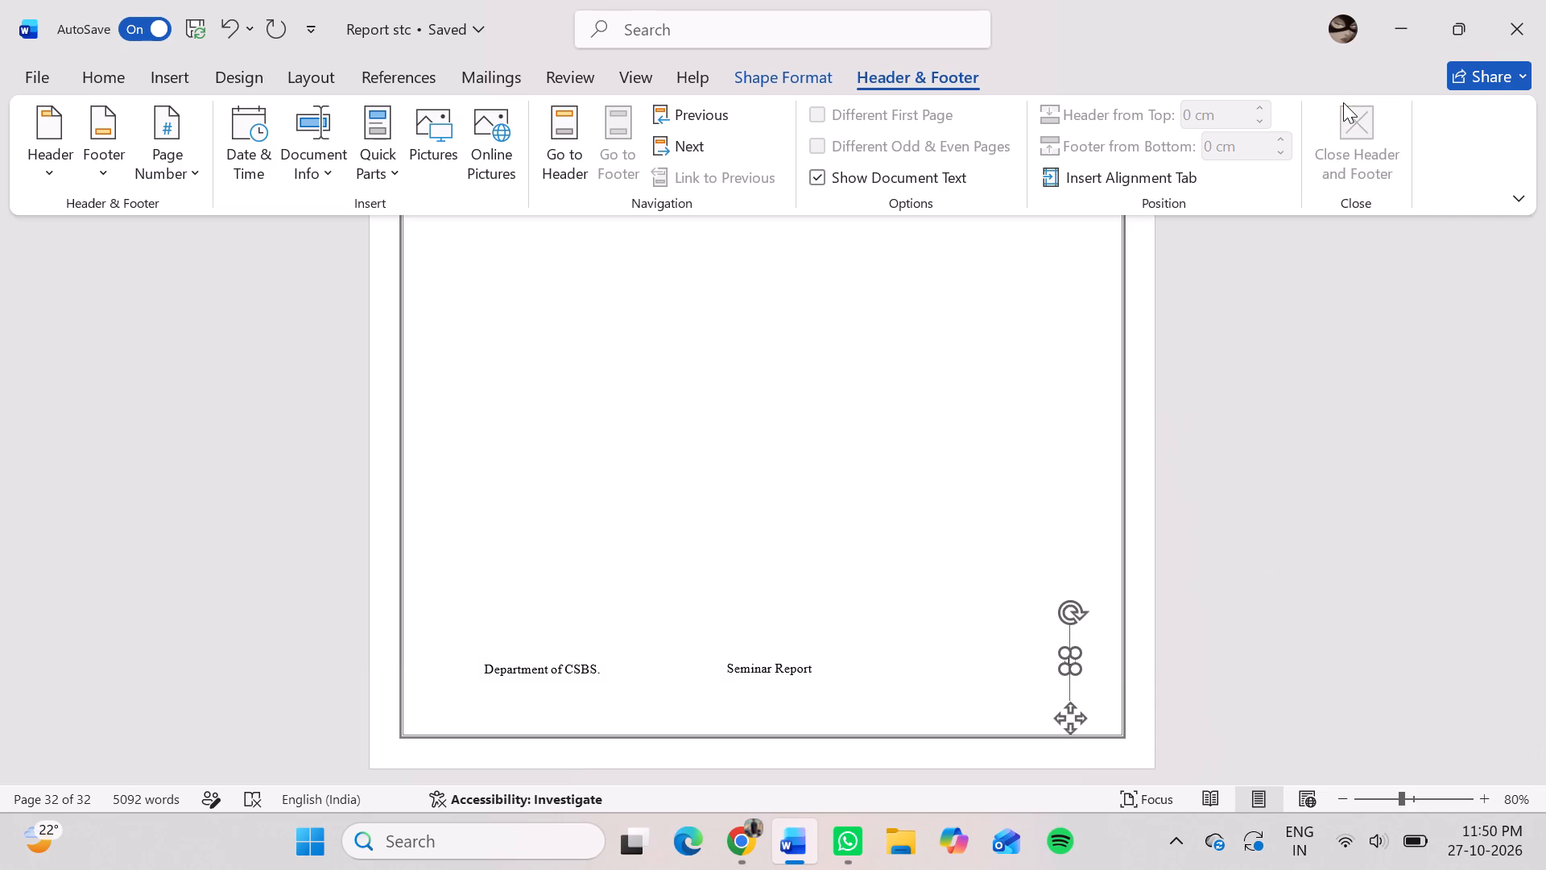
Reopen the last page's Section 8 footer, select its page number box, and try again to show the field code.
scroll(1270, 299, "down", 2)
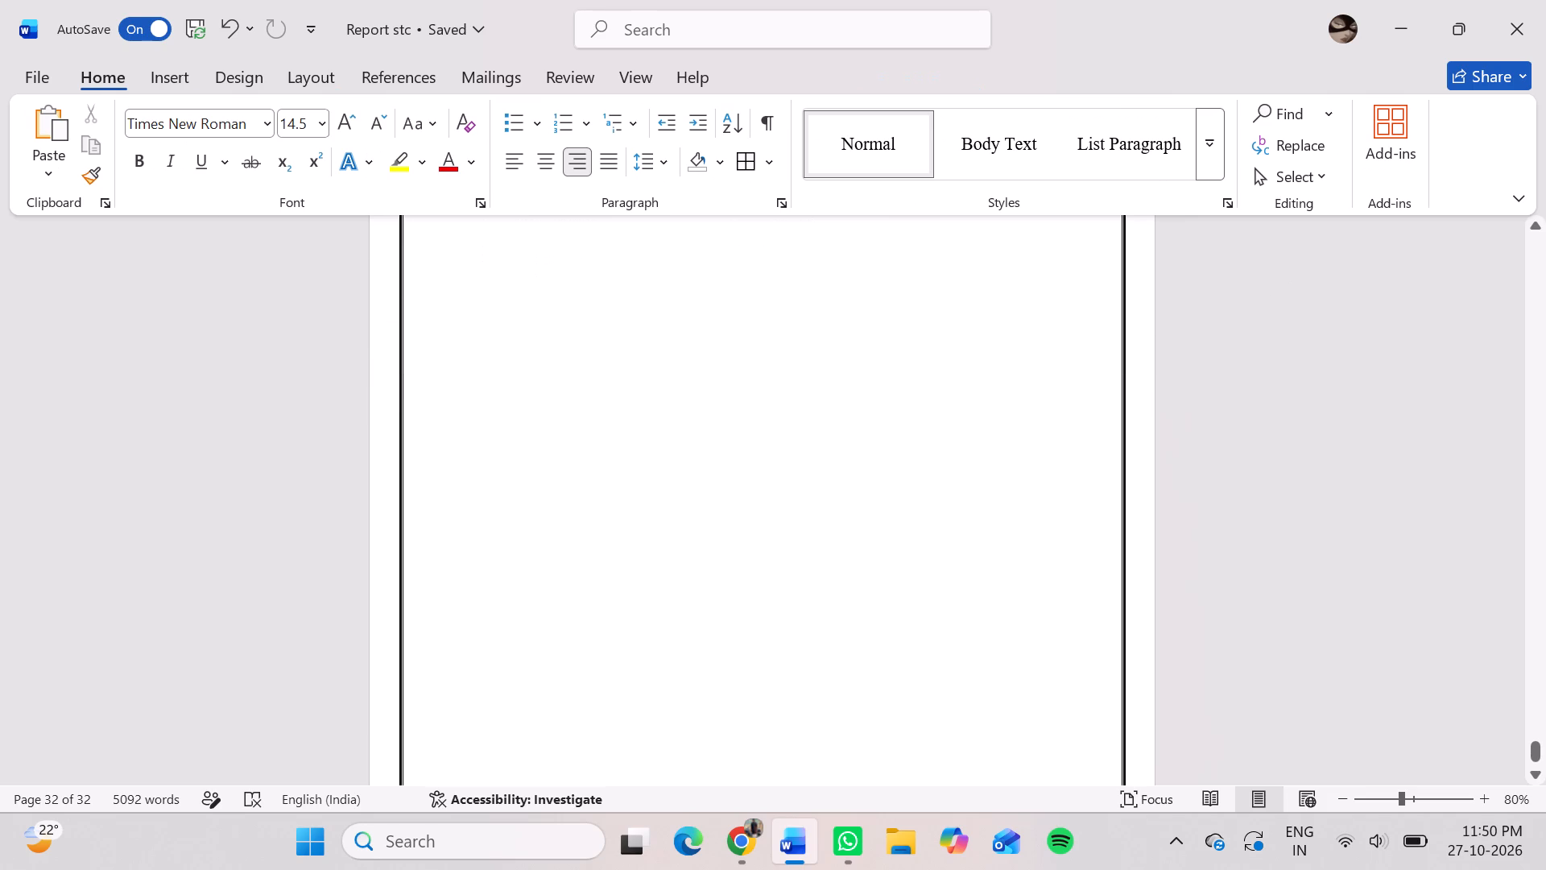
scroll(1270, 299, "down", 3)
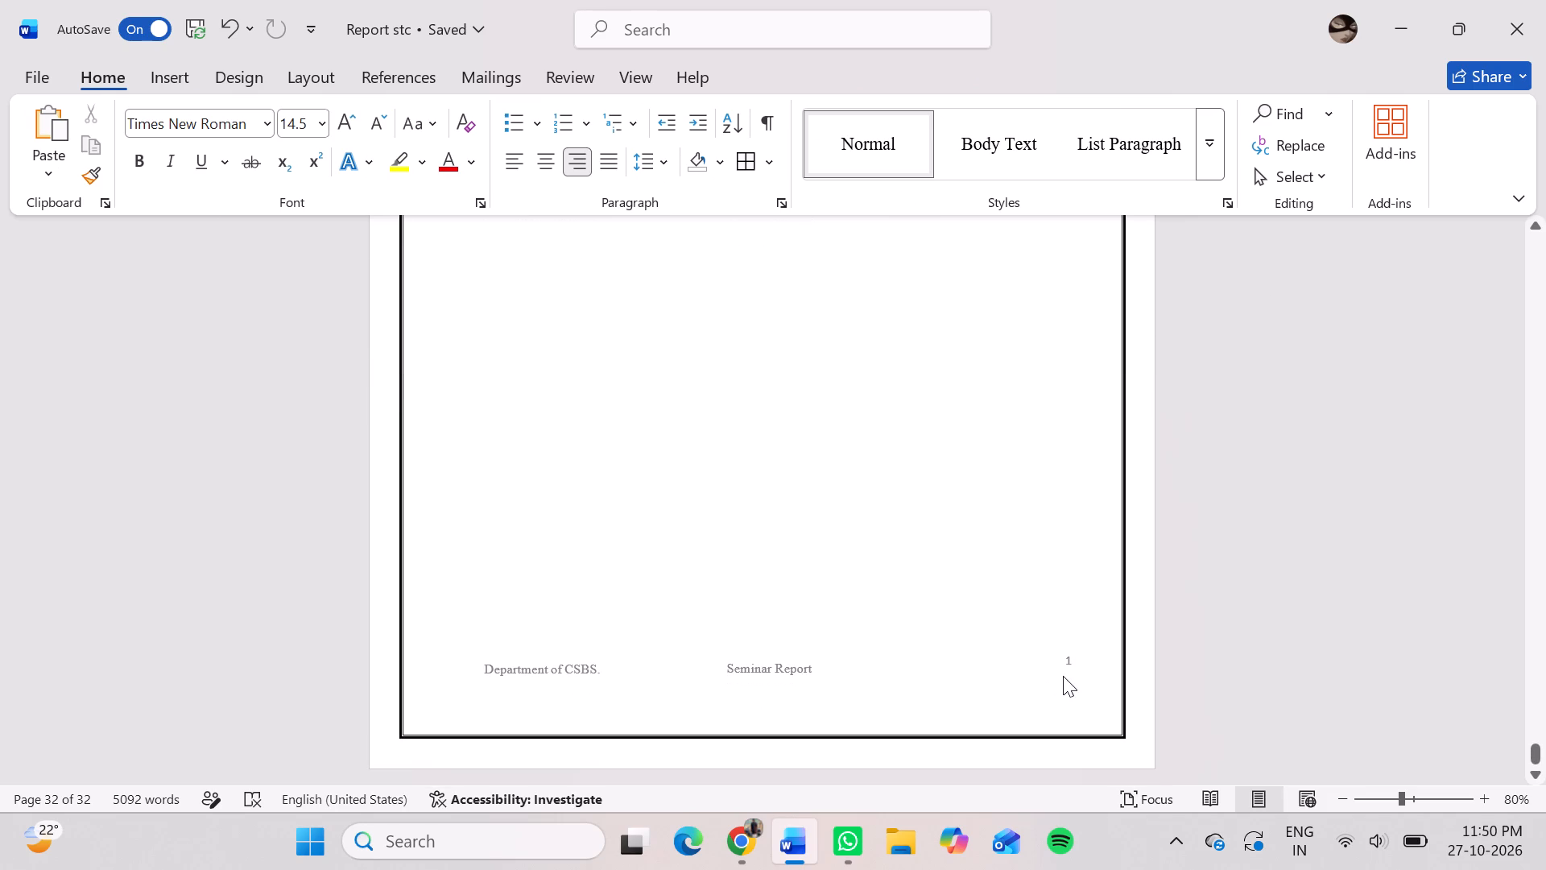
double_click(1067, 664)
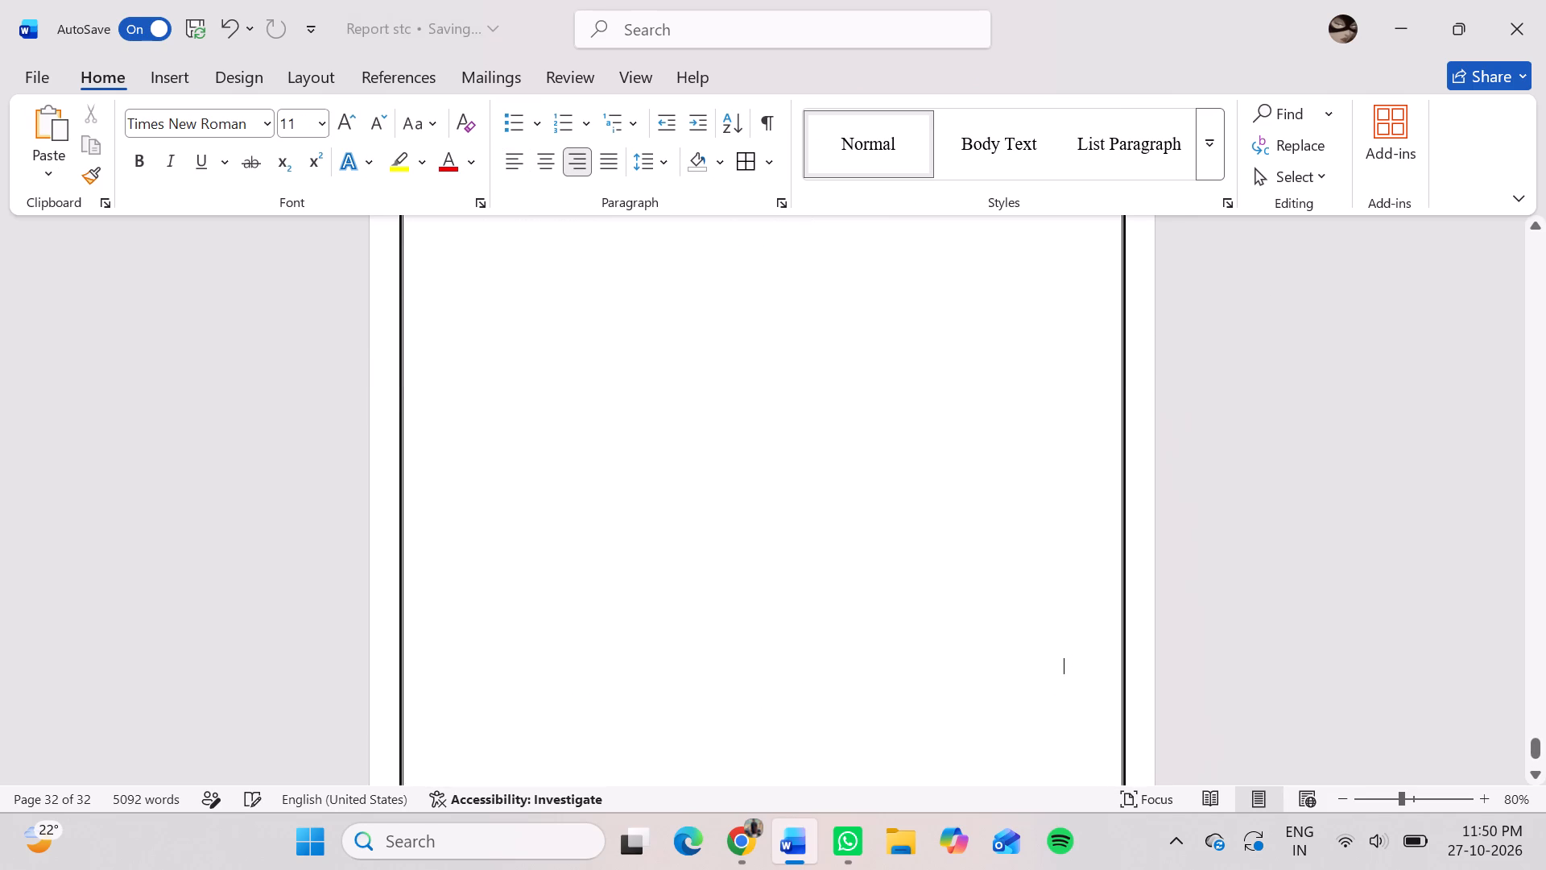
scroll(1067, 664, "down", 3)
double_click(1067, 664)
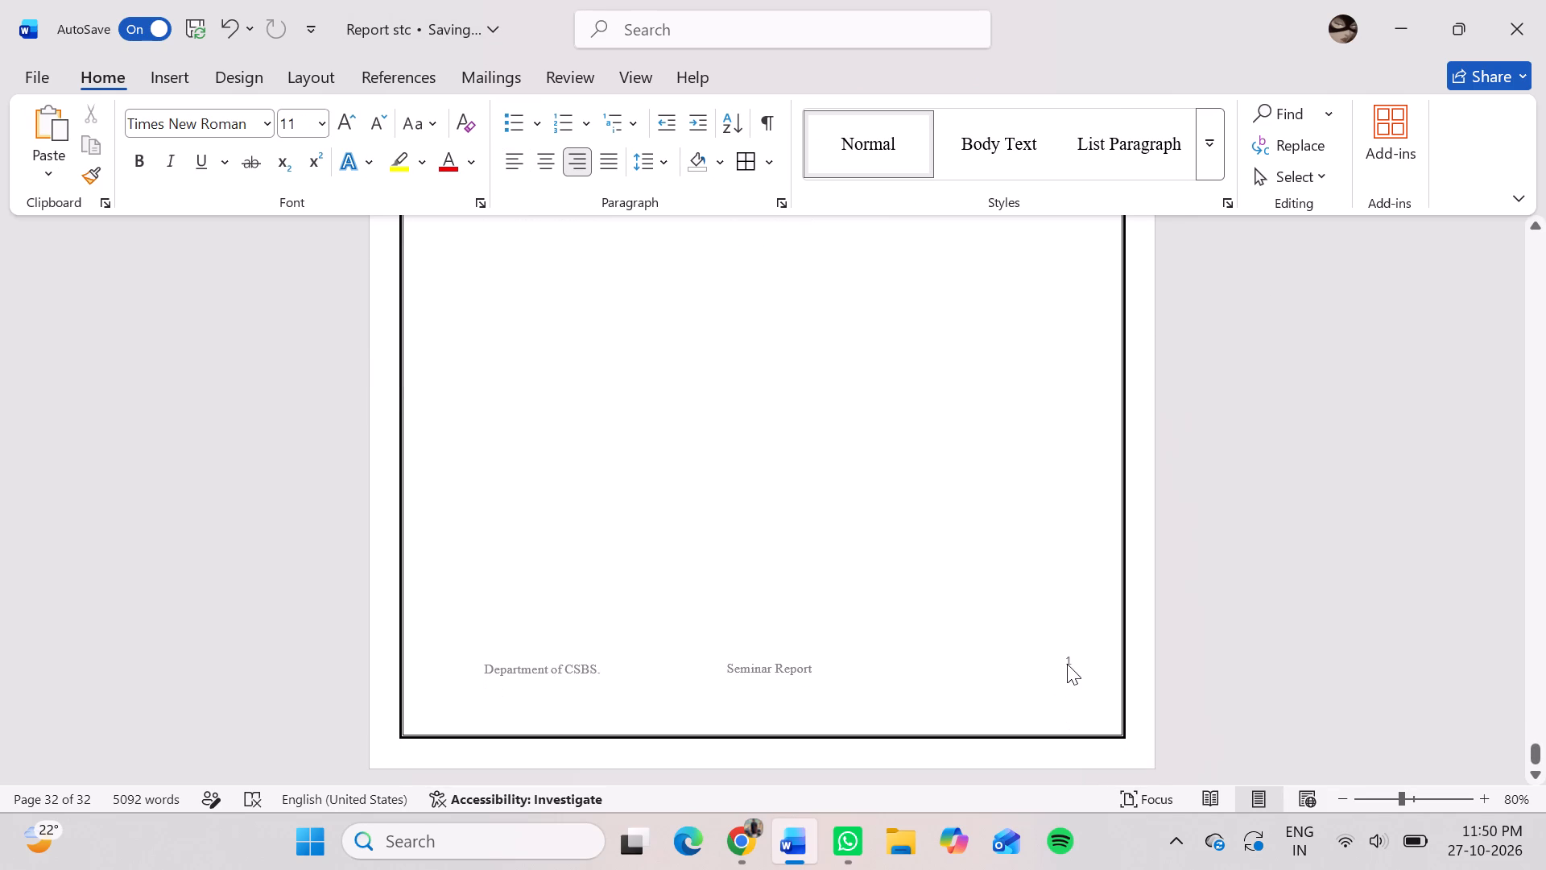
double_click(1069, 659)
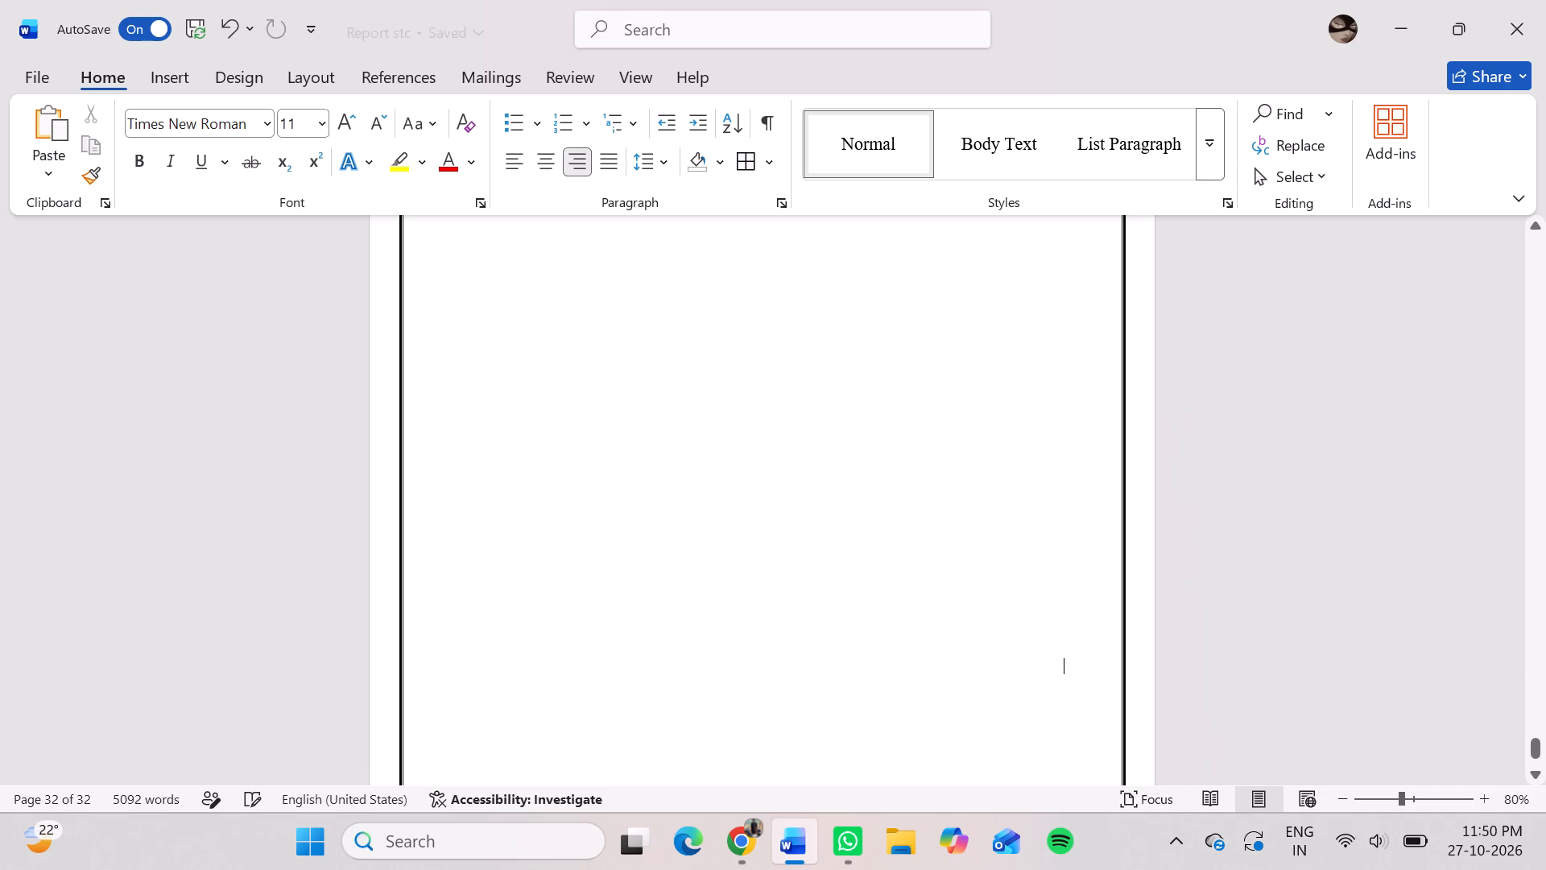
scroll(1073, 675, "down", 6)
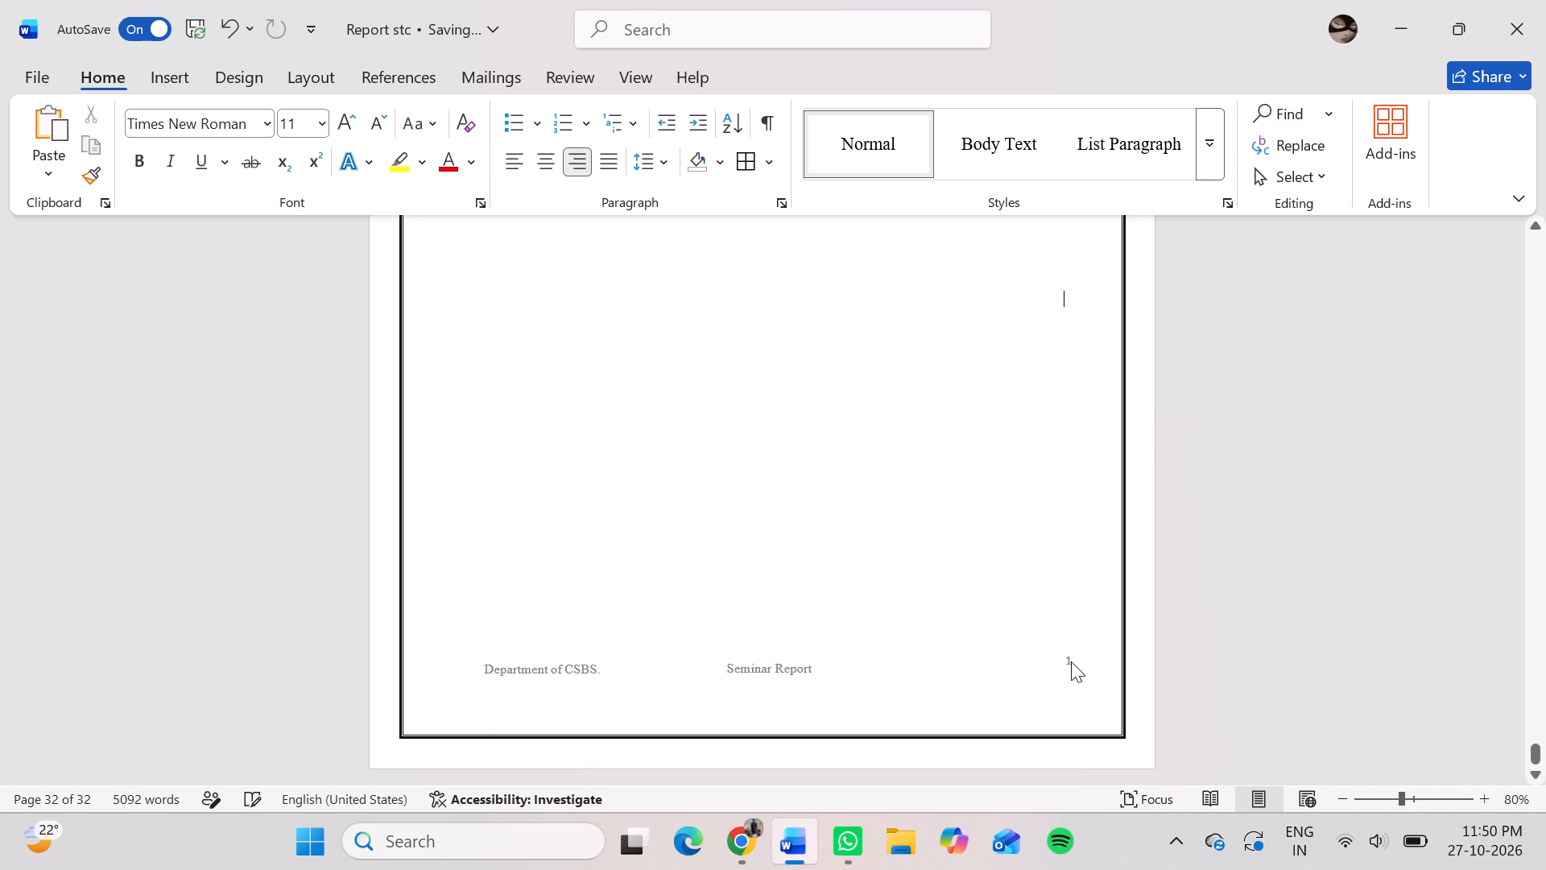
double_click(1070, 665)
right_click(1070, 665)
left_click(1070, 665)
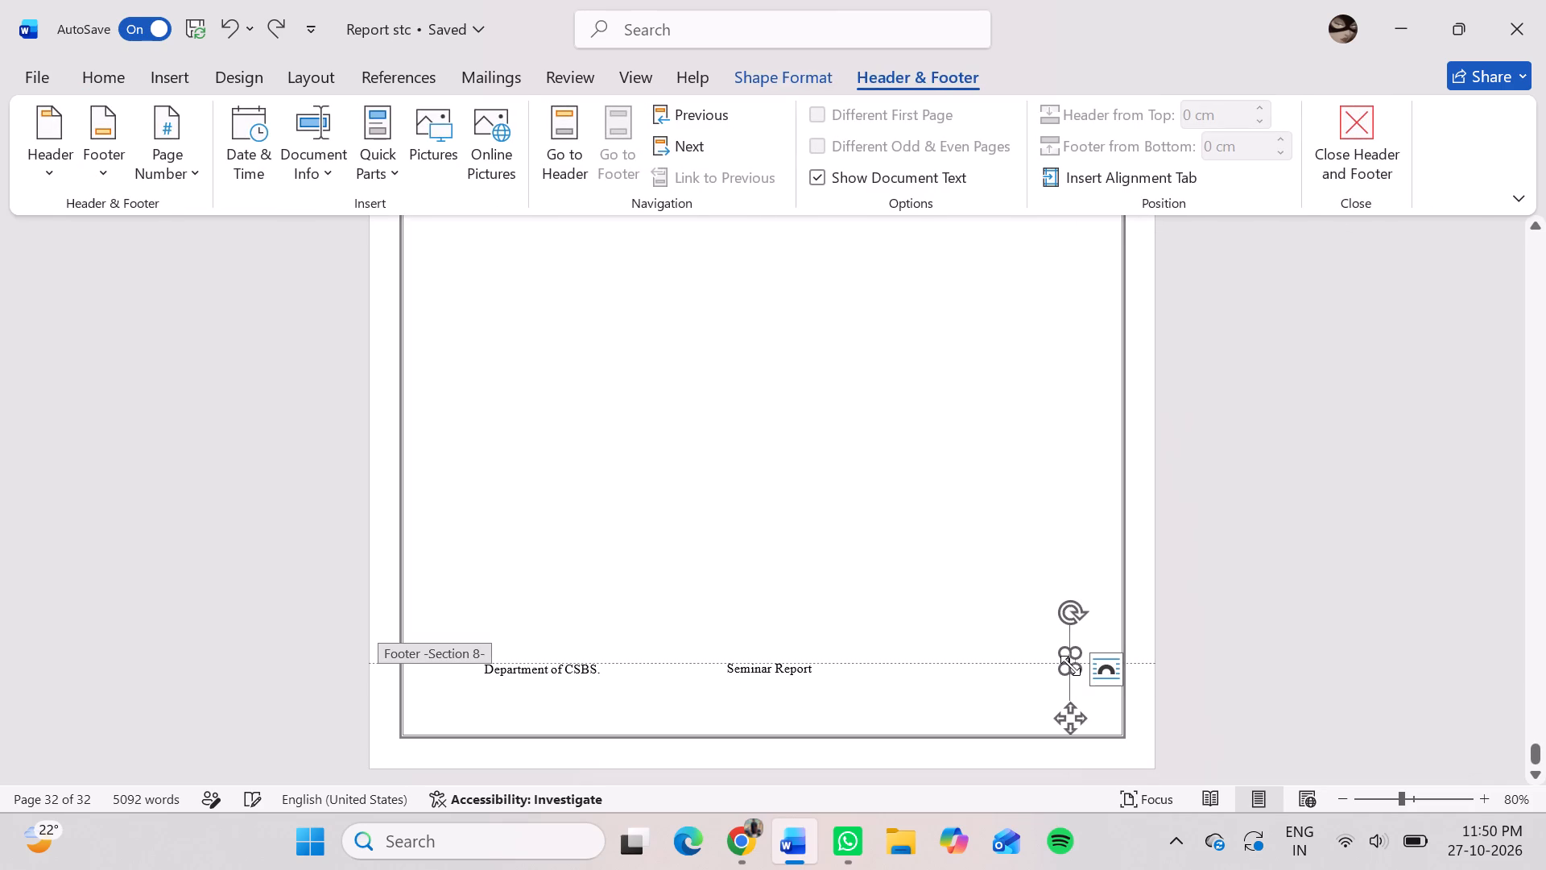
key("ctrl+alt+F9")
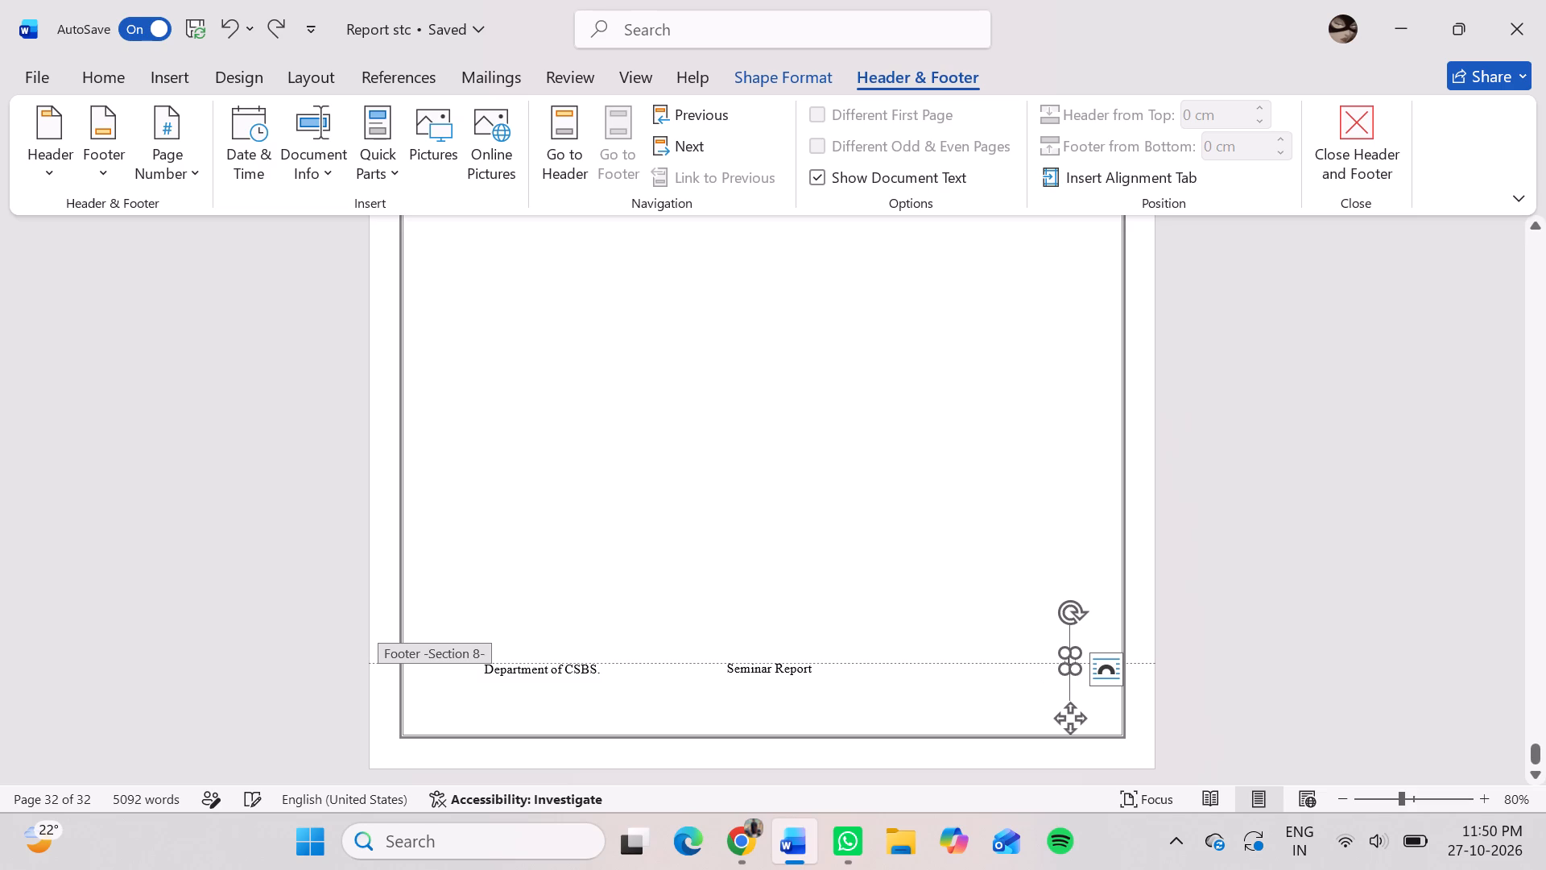
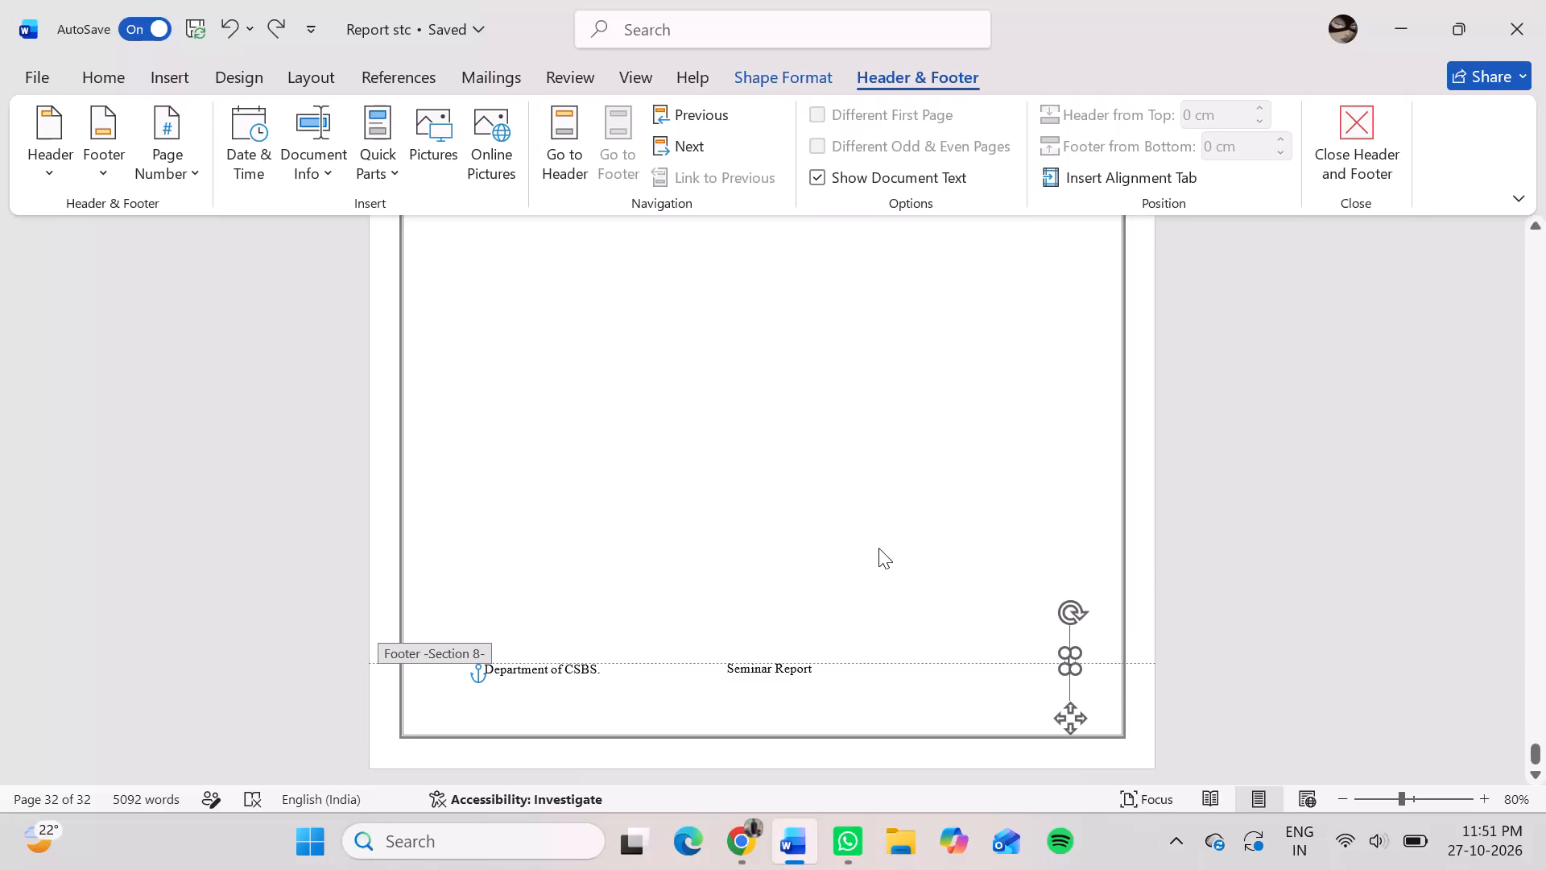
Leave footer editing on the last page and save the report.
left_click(878, 548)
left_click(1346, 119)
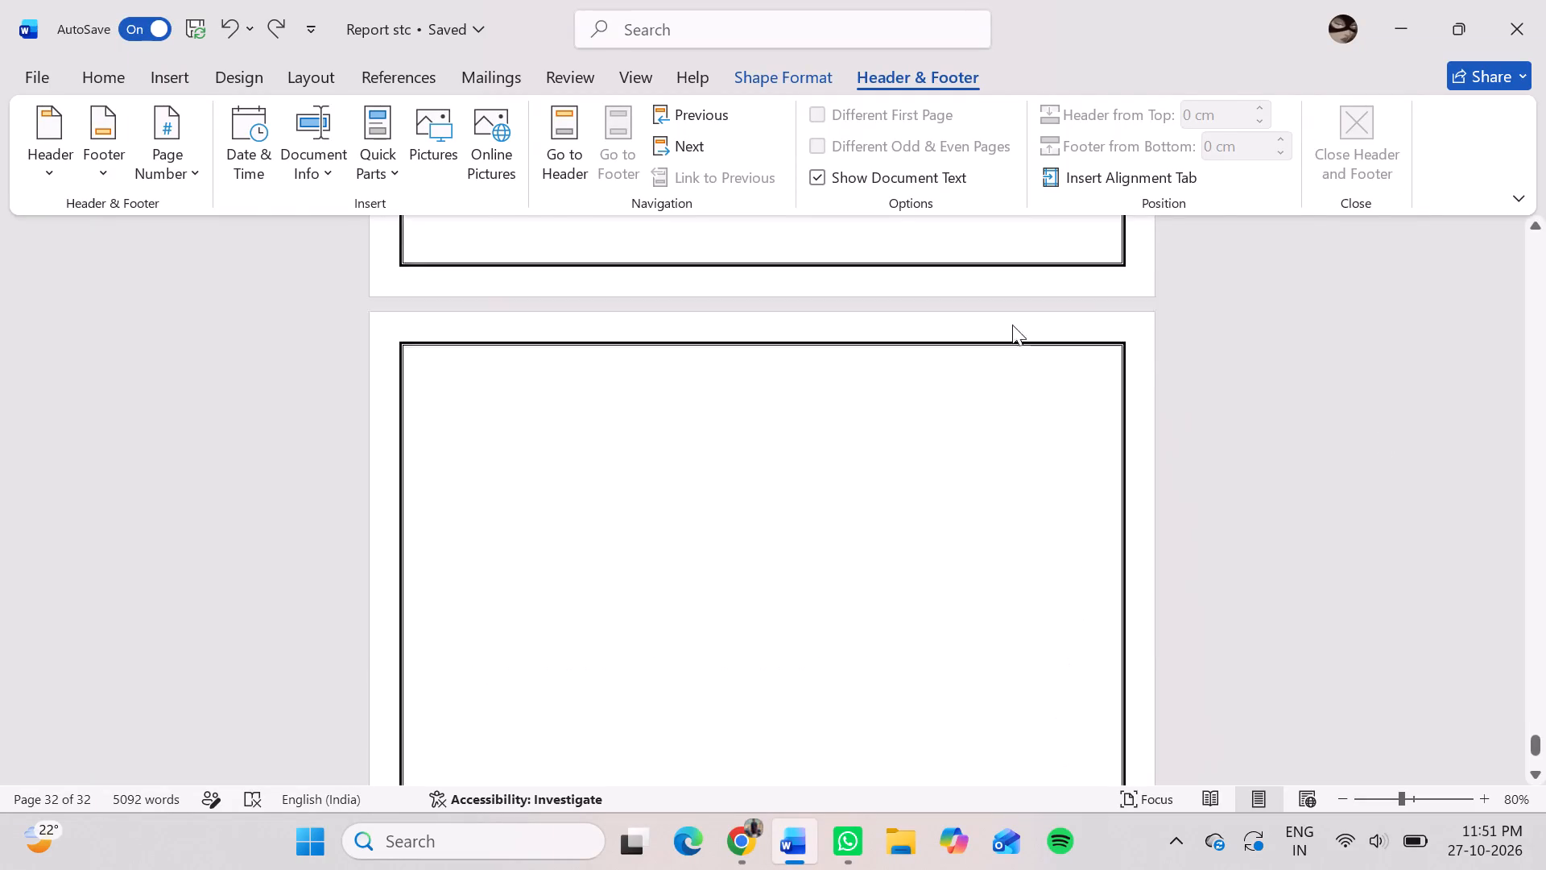
left_click(1012, 325)
left_click(1000, 271)
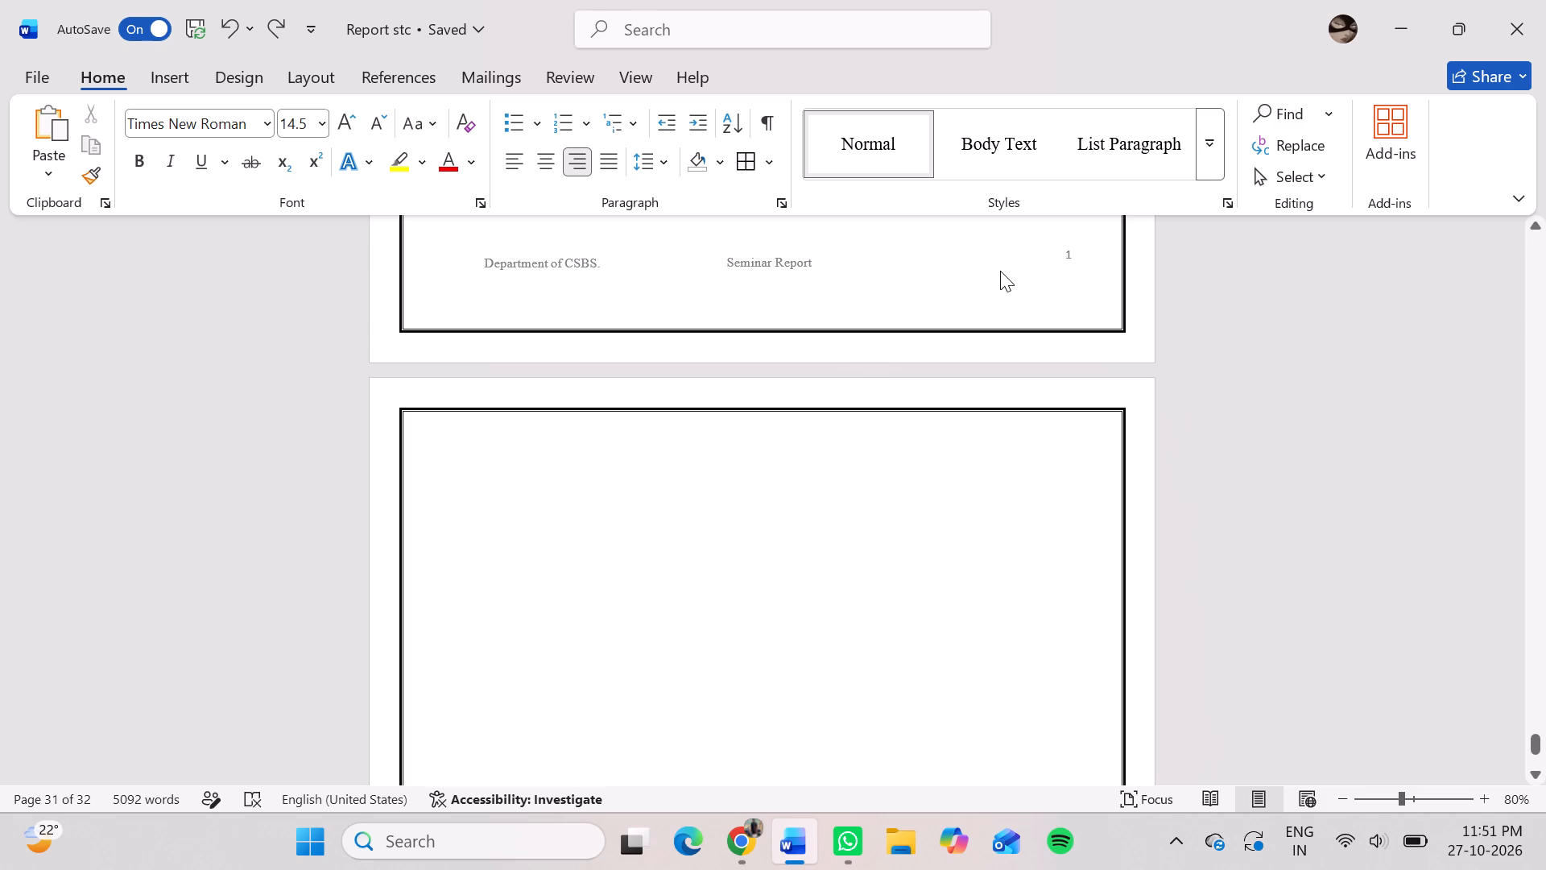
key("ctrl+s")
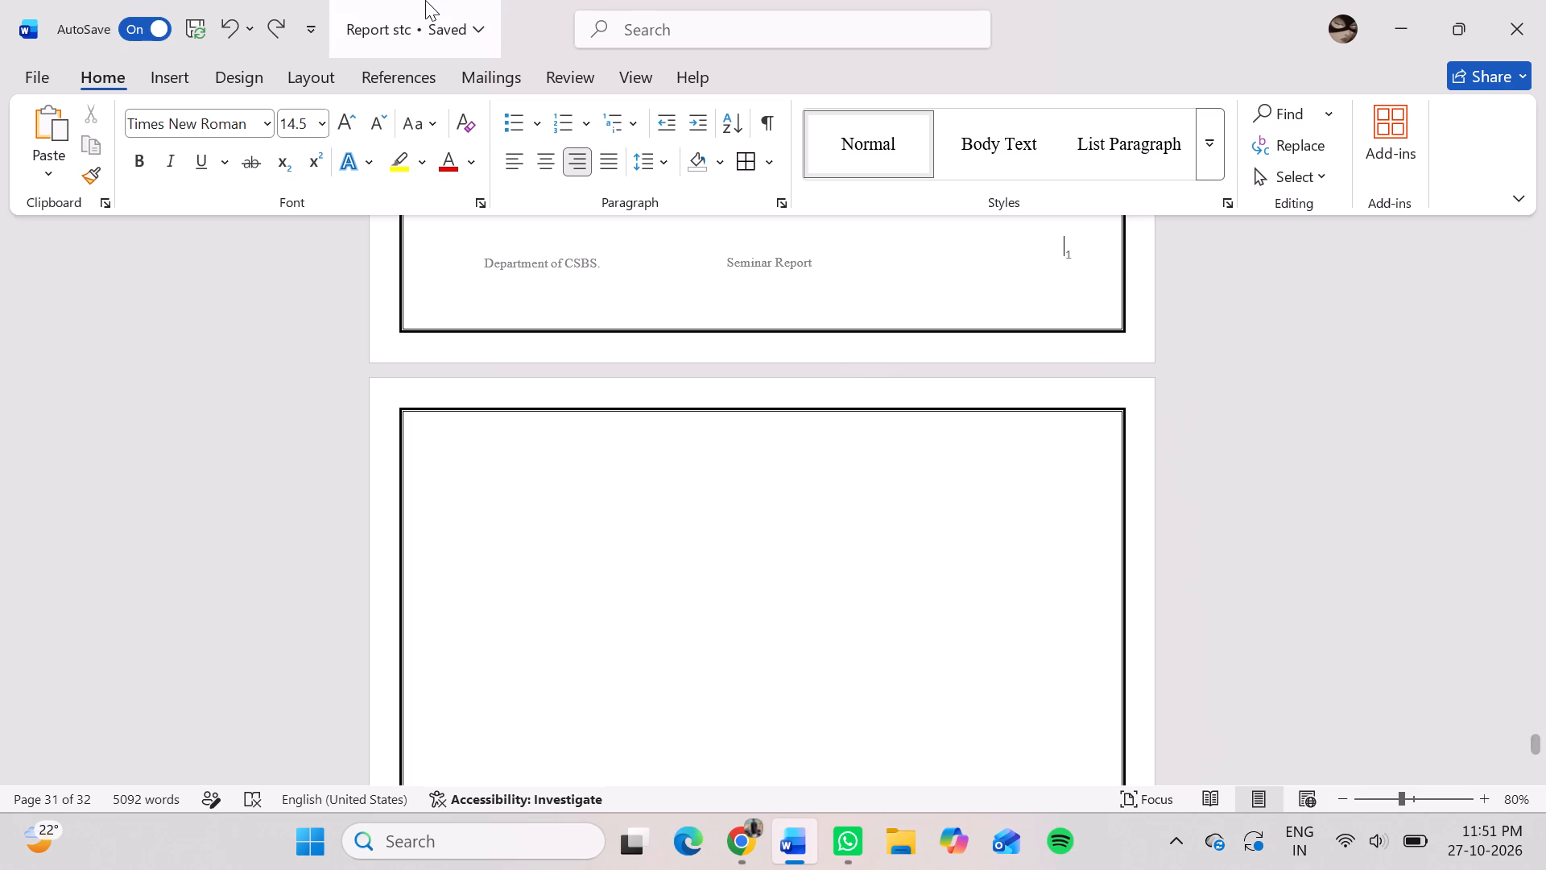
Save a copy of the report to the Desktop folder as the Word document "Report stc backup".
left_click(29, 76)
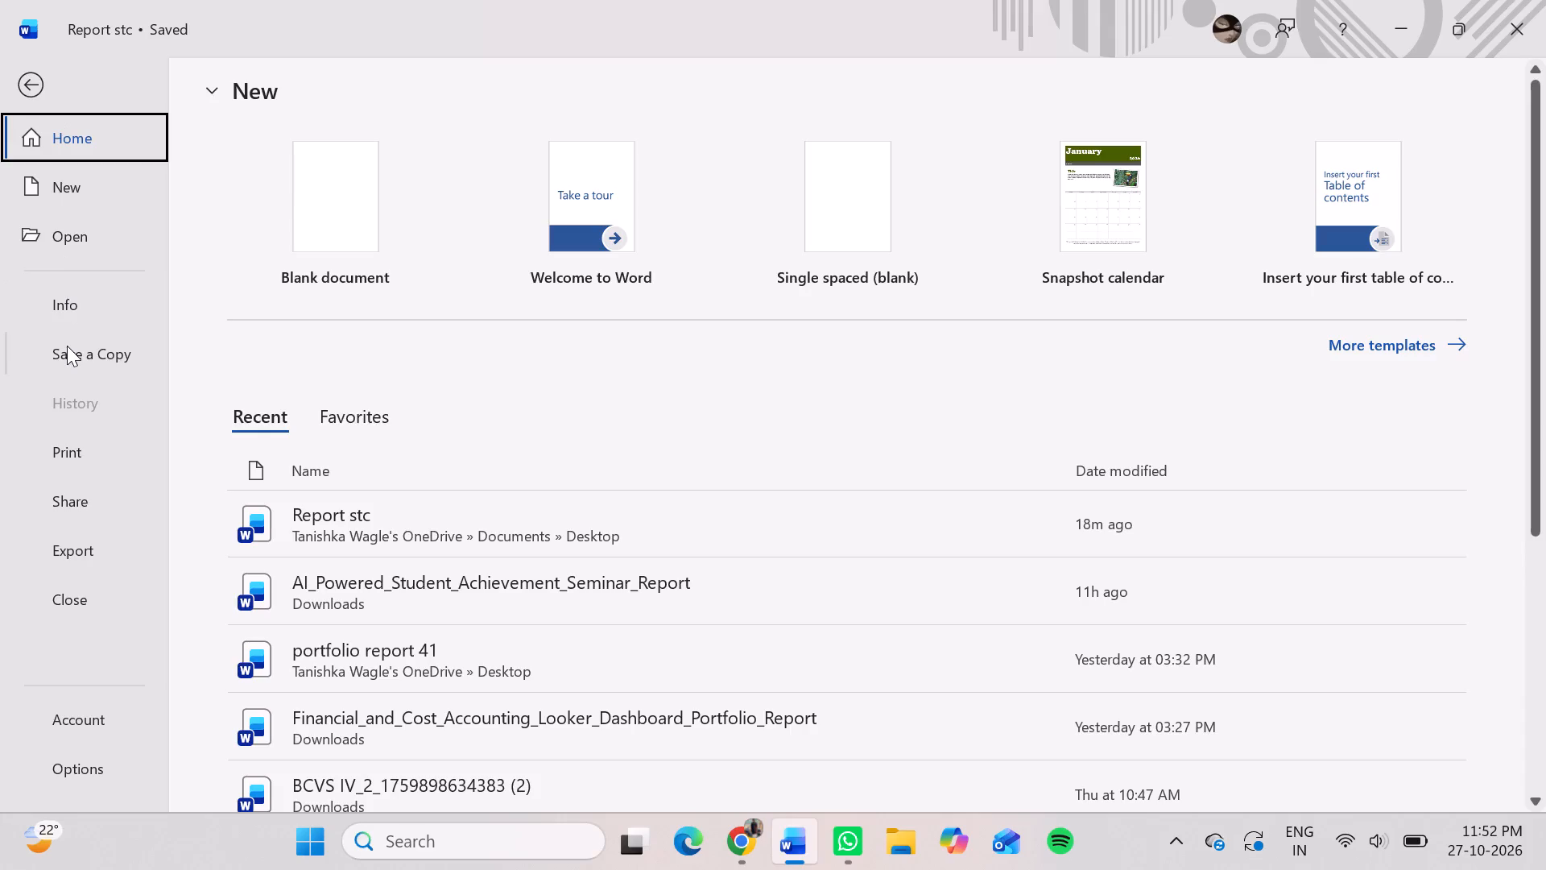
left_click(70, 356)
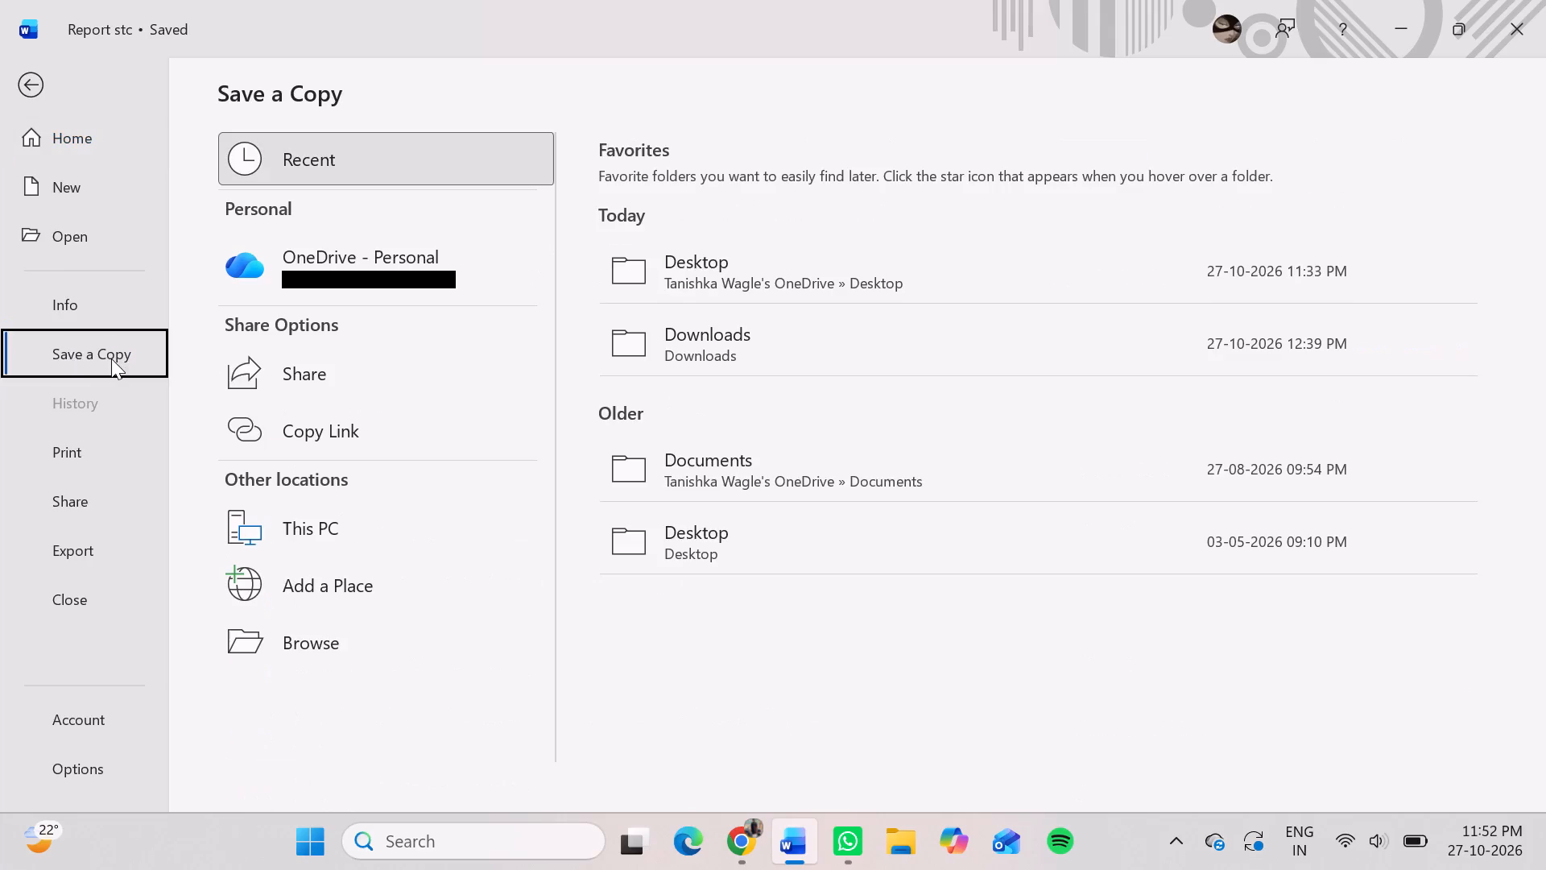
left_click(292, 541)
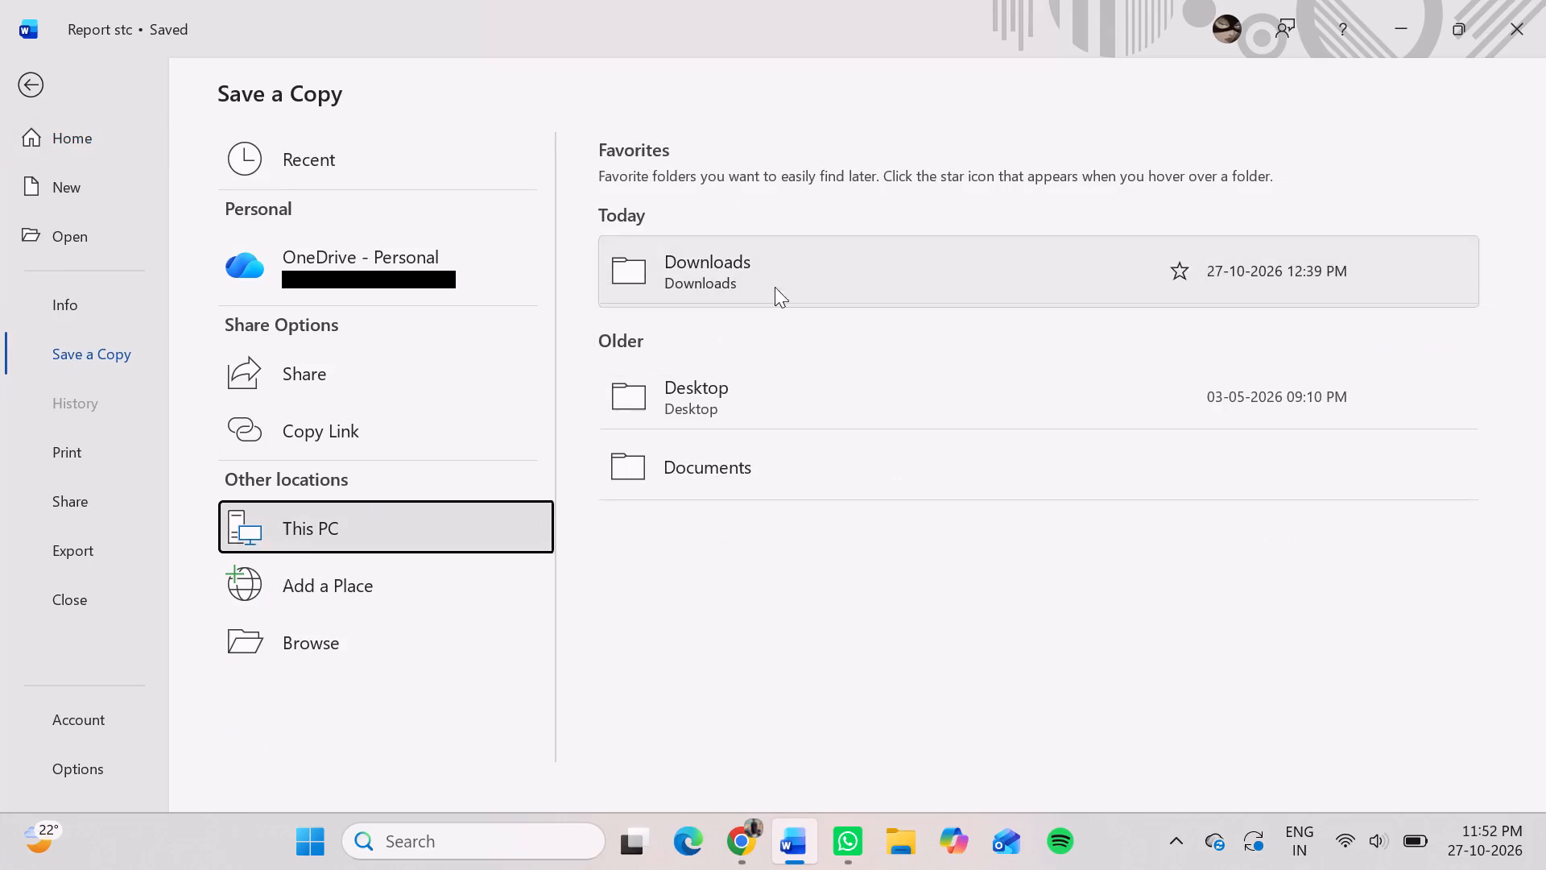
left_click(767, 383)
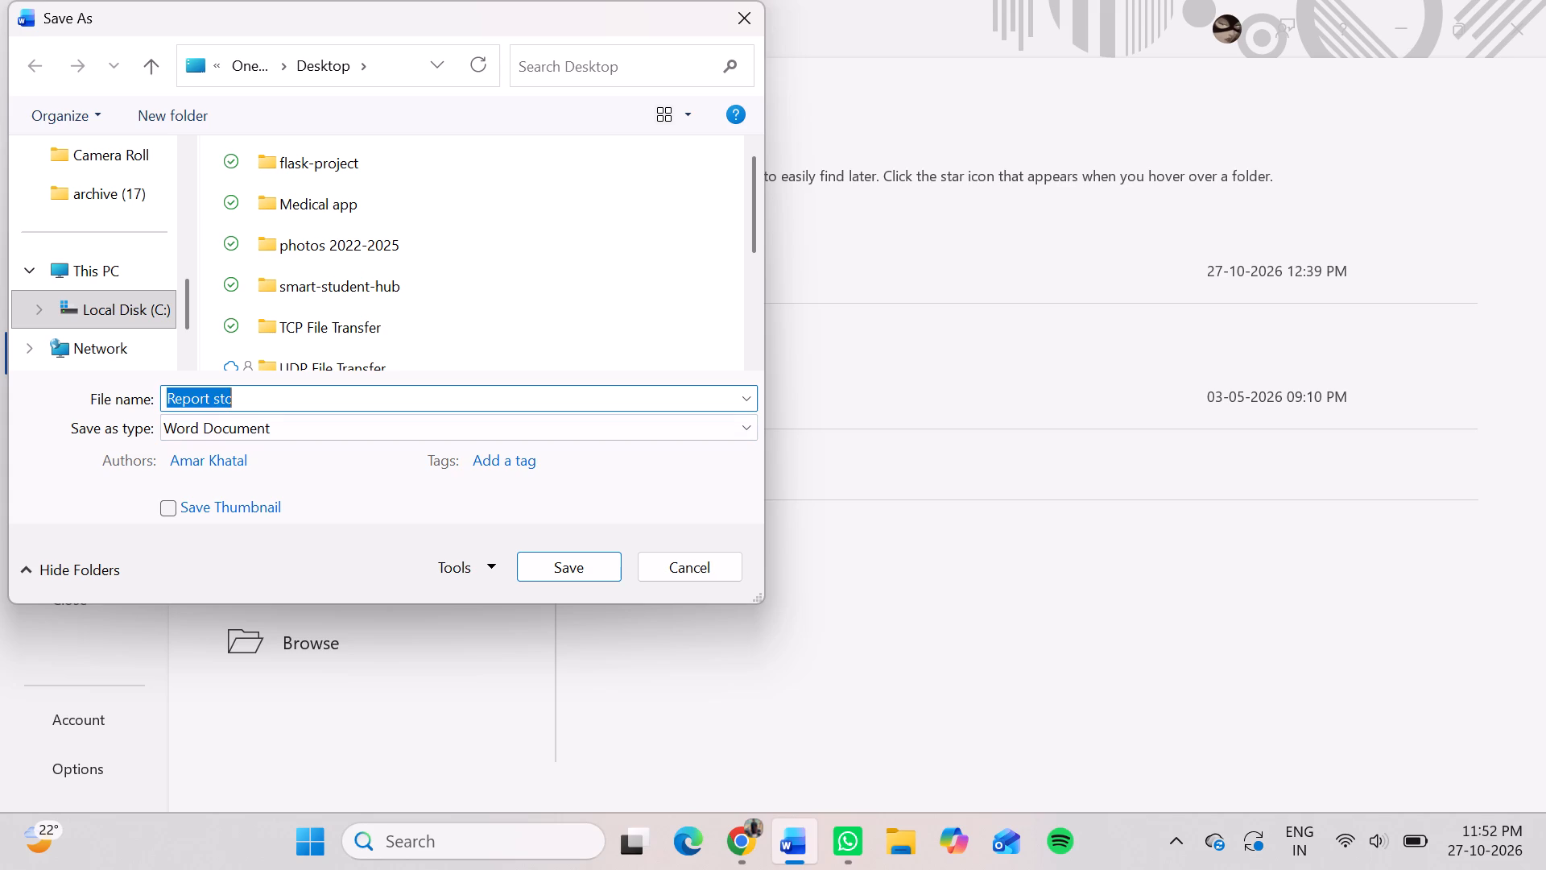
left_click(303, 396)
key("space")
type("backup")
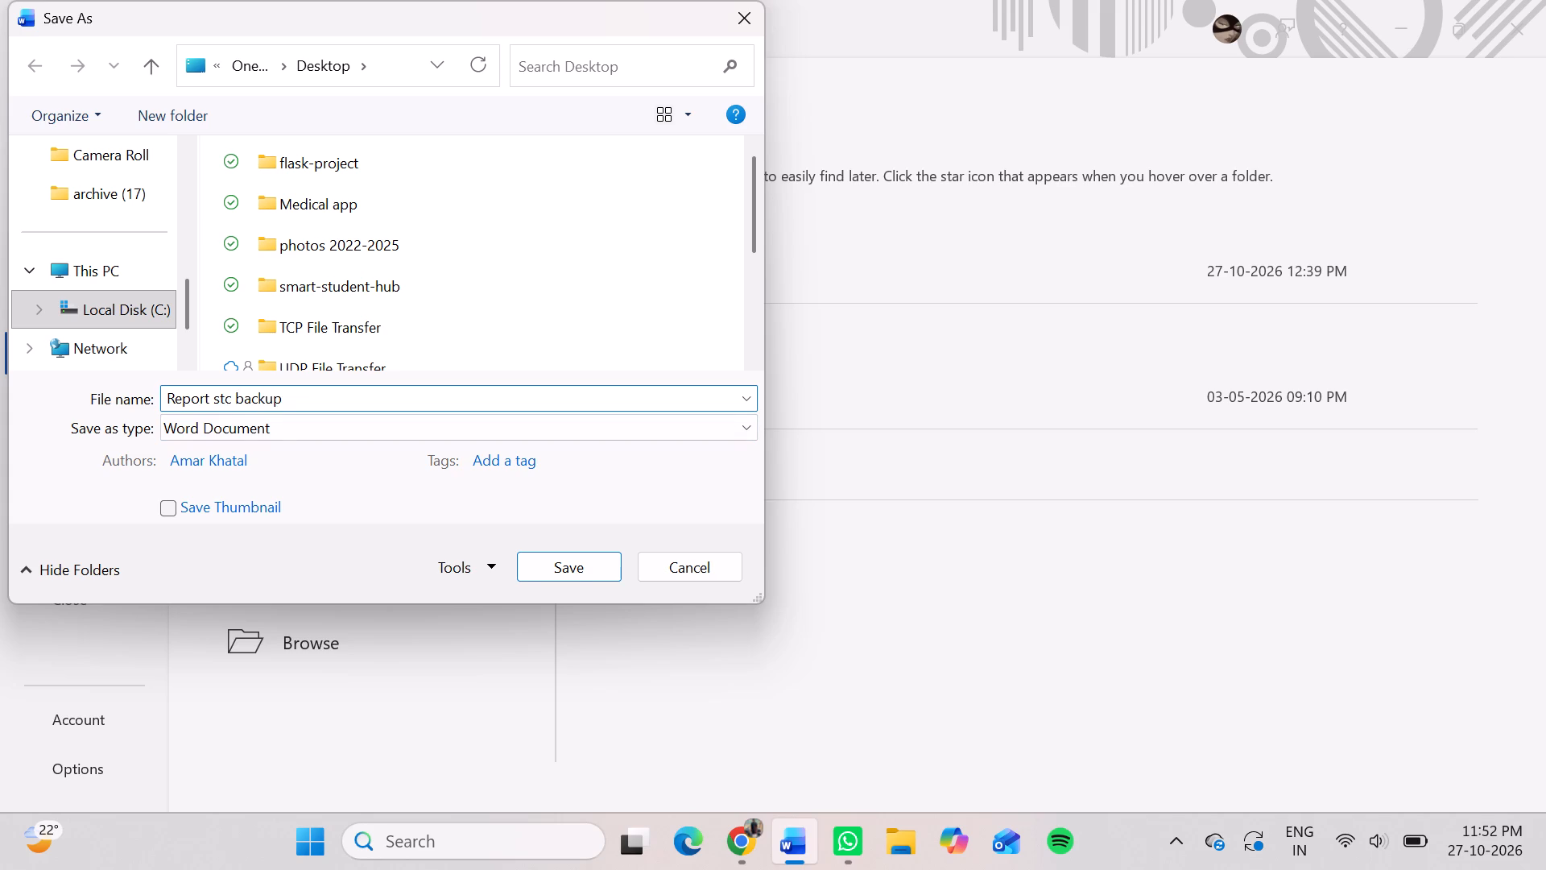
left_click(573, 565)
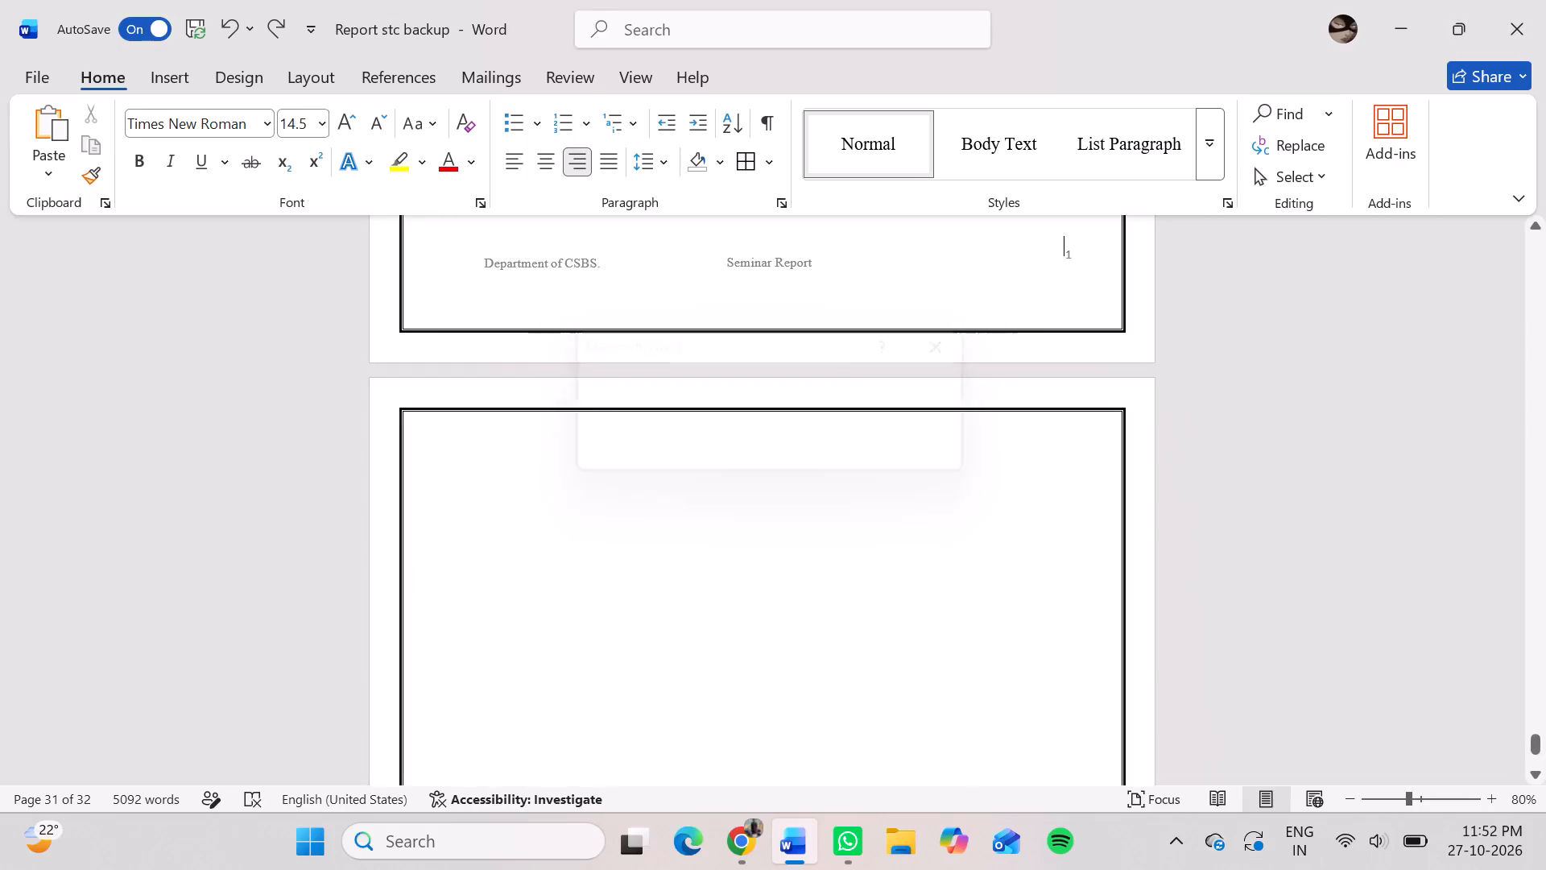
Review the backup copy's page layout and footer page numbers from the cover page through Chapter 1.
scroll(573, 565, "up", 2)
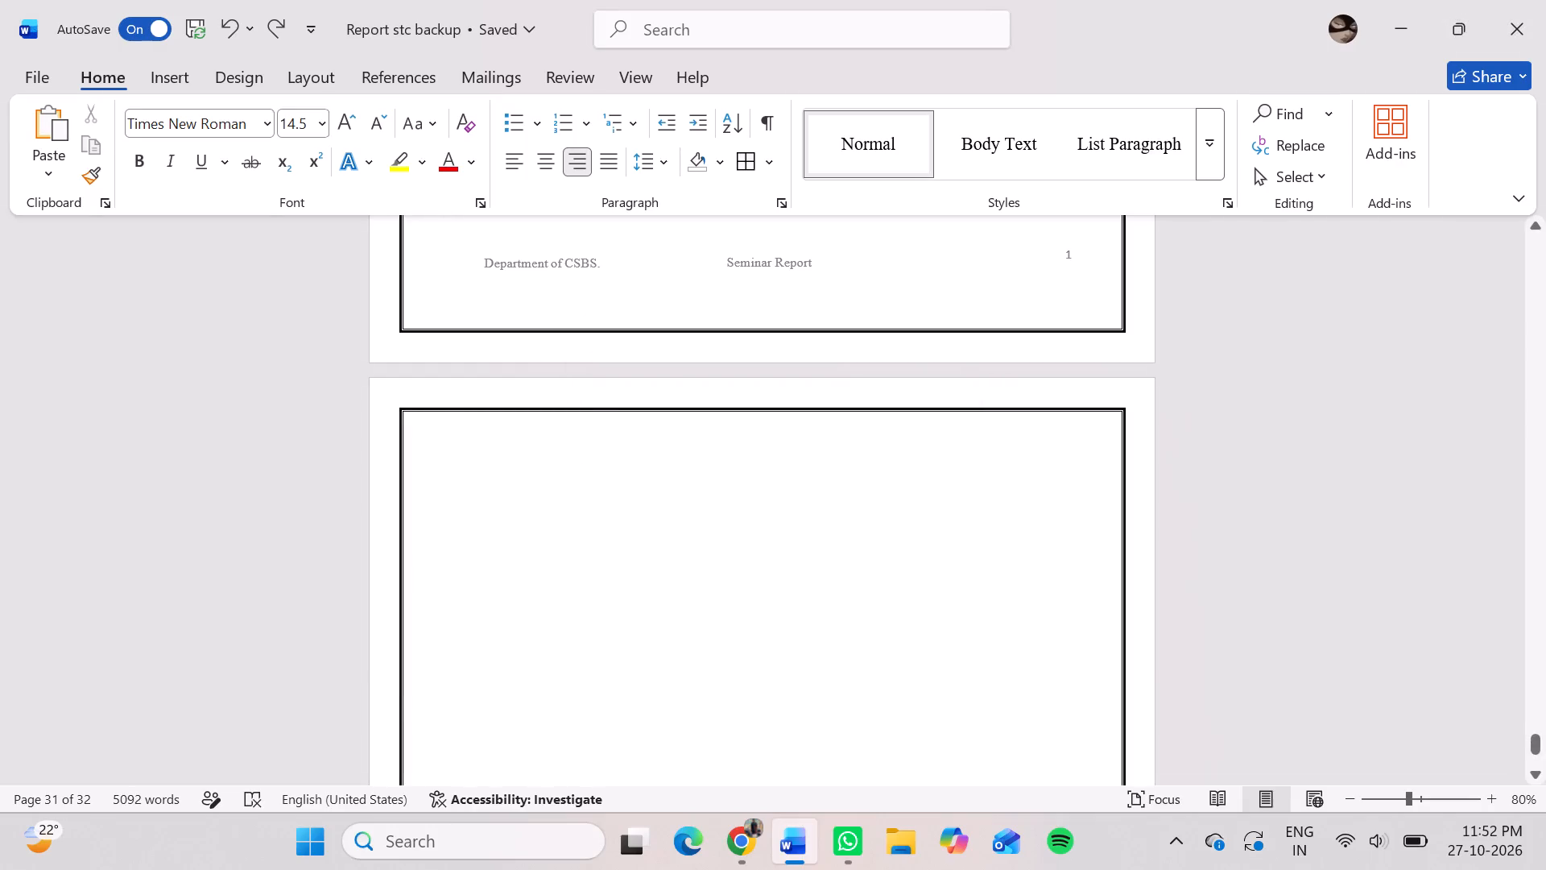
scroll(573, 565, "up", 11)
scroll(573, 565, "up", 20)
scroll(573, 565, "up", 20)
scroll(573, 565, "up", 20)
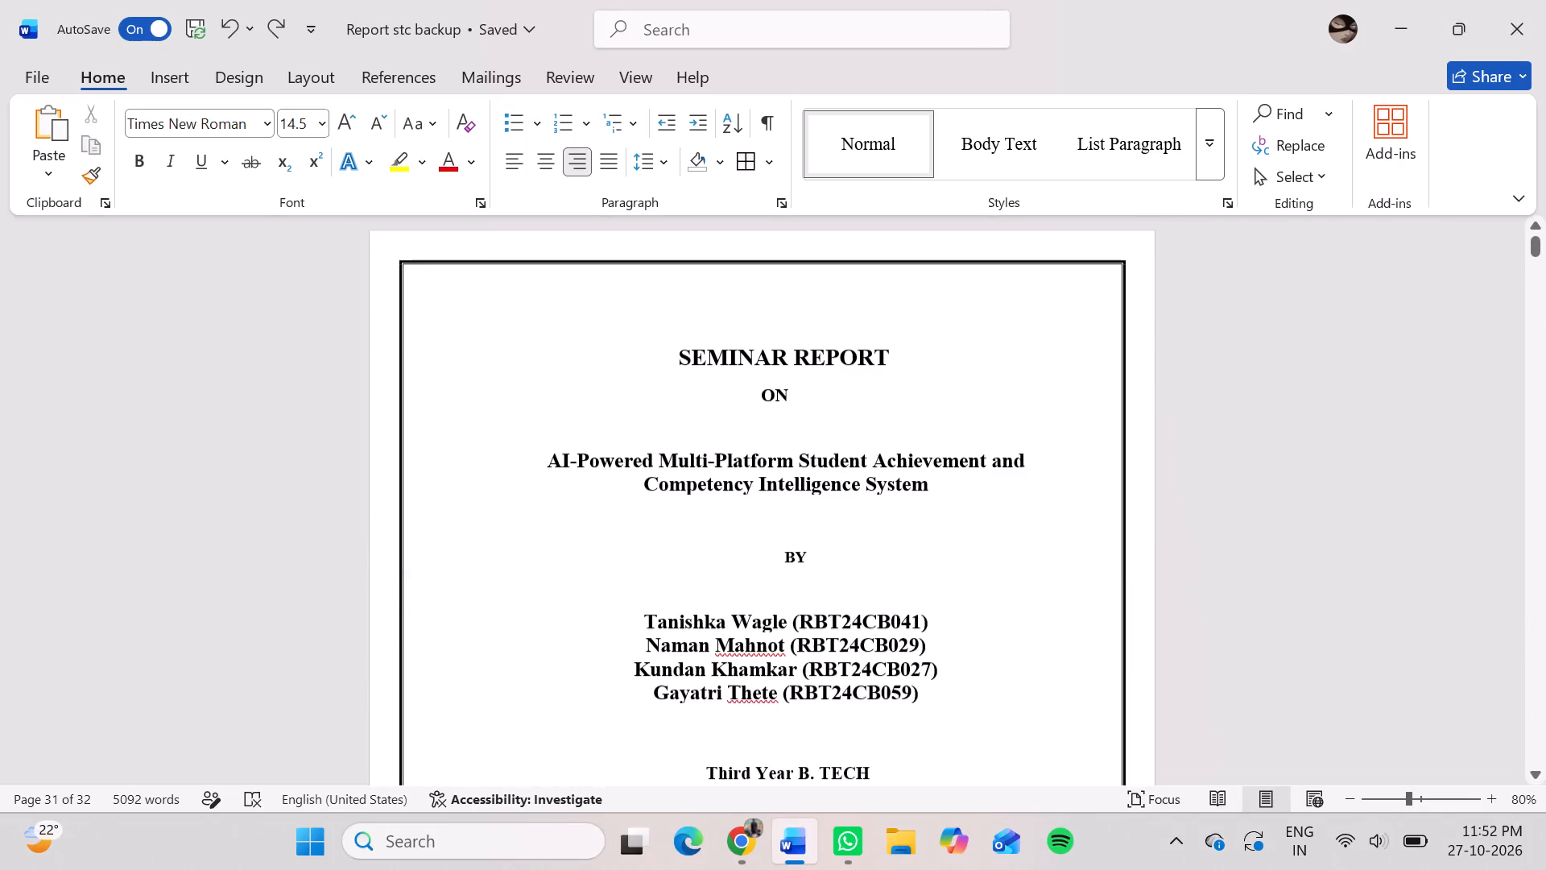
scroll(573, 565, "down", 13)
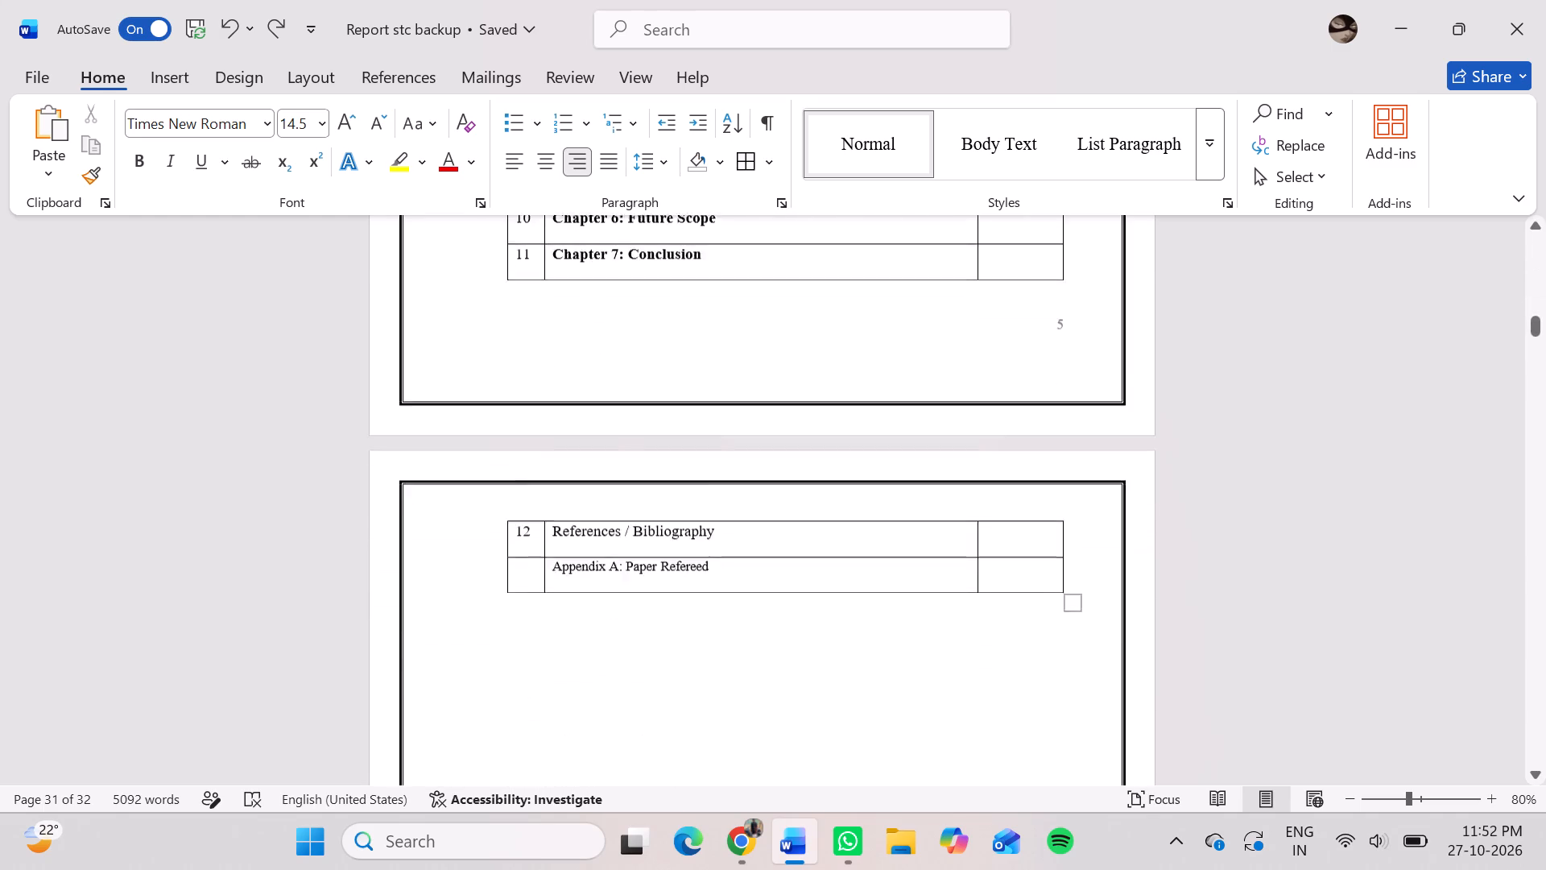
scroll(573, 565, "down", 3)
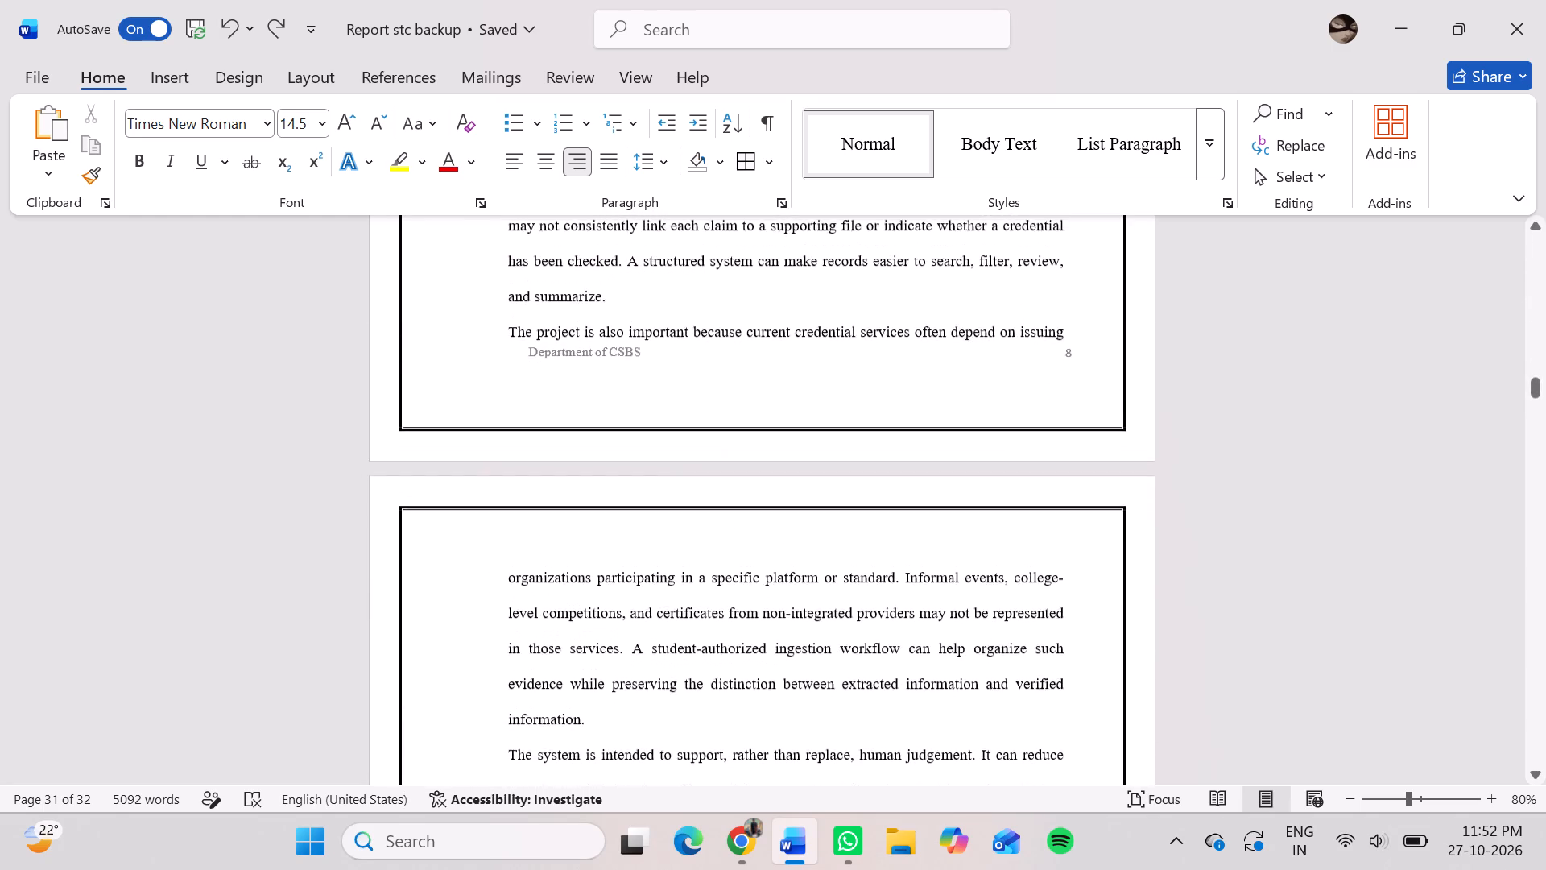
scroll(573, 565, "down", 1)
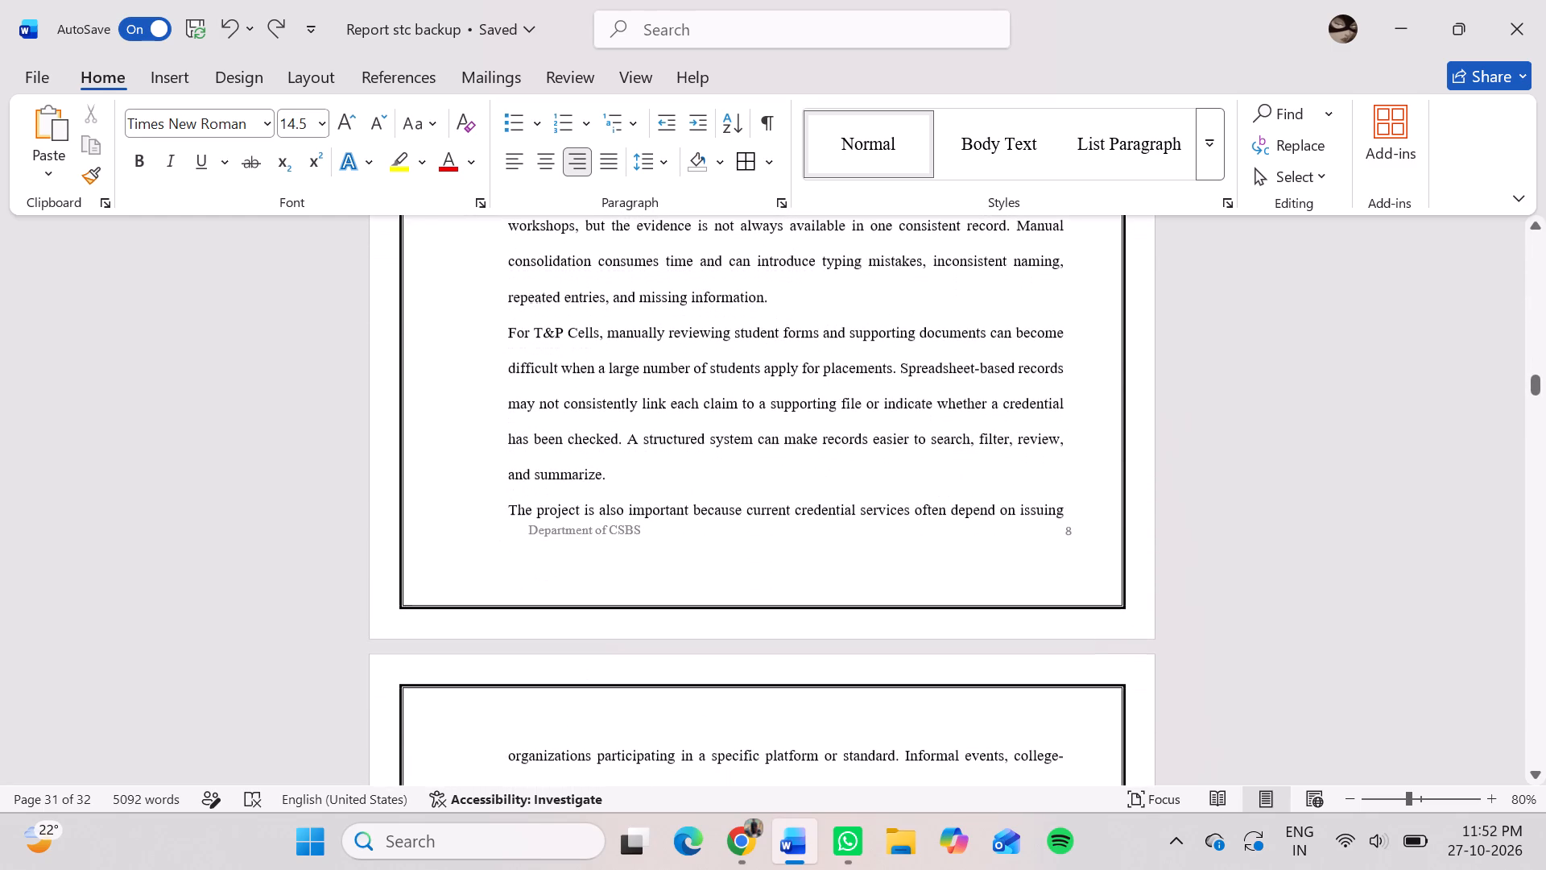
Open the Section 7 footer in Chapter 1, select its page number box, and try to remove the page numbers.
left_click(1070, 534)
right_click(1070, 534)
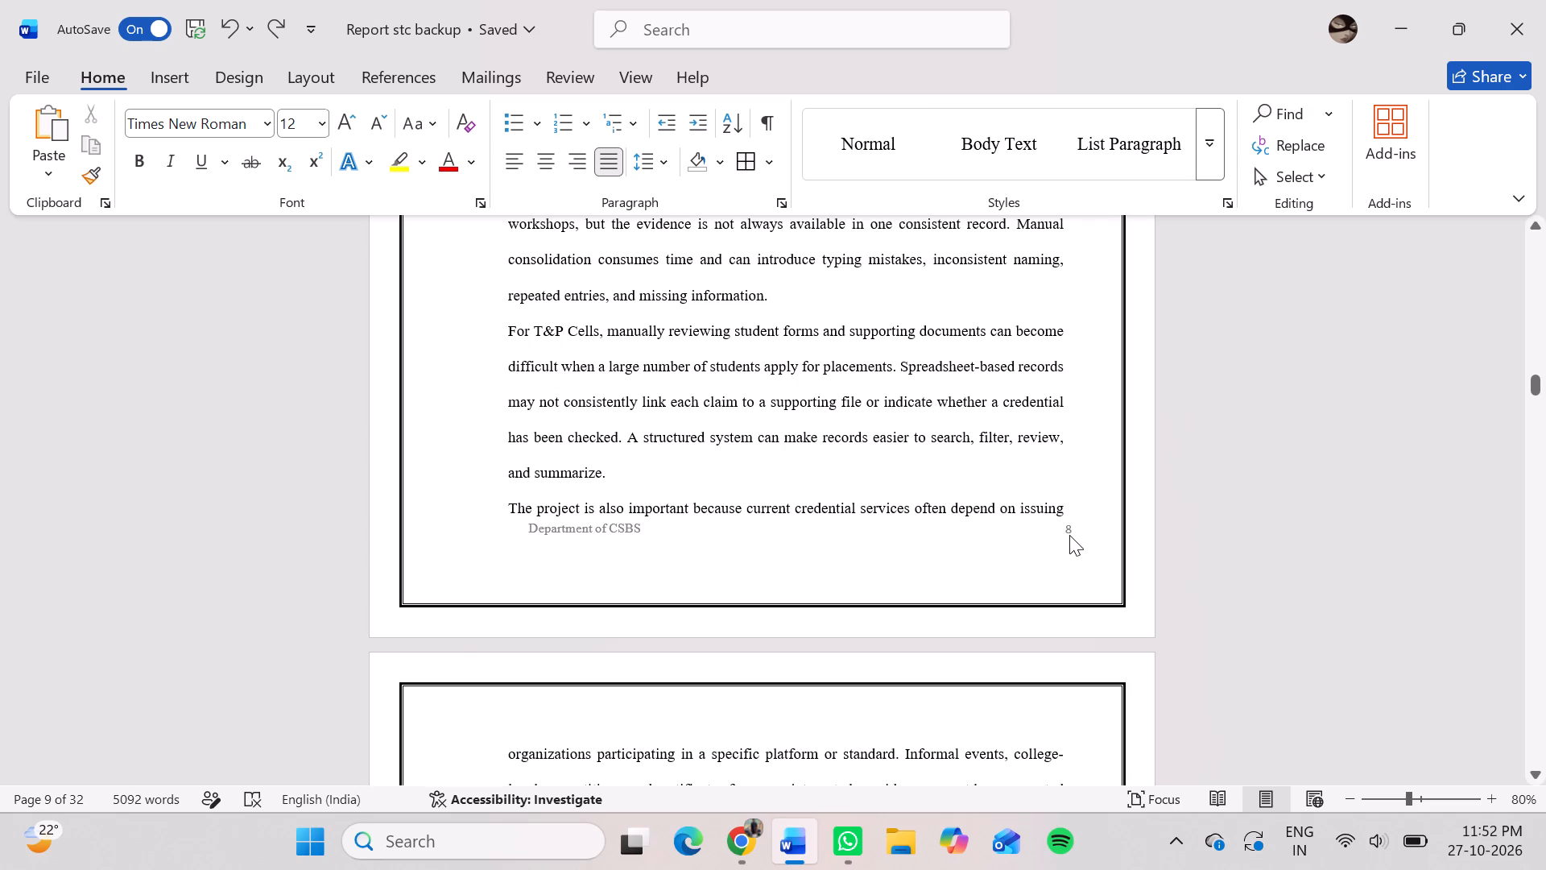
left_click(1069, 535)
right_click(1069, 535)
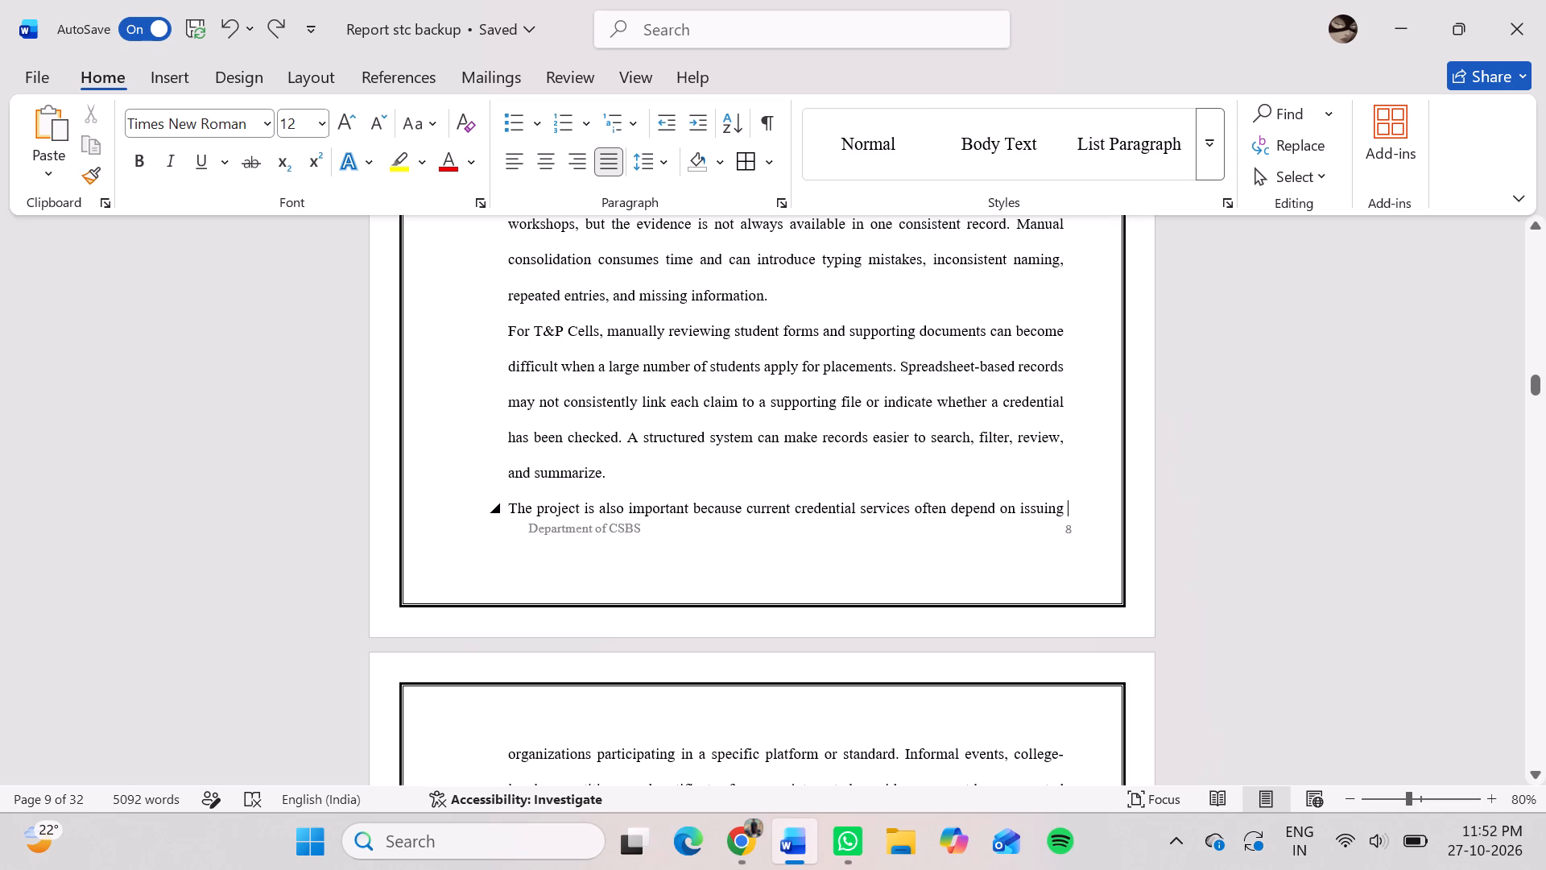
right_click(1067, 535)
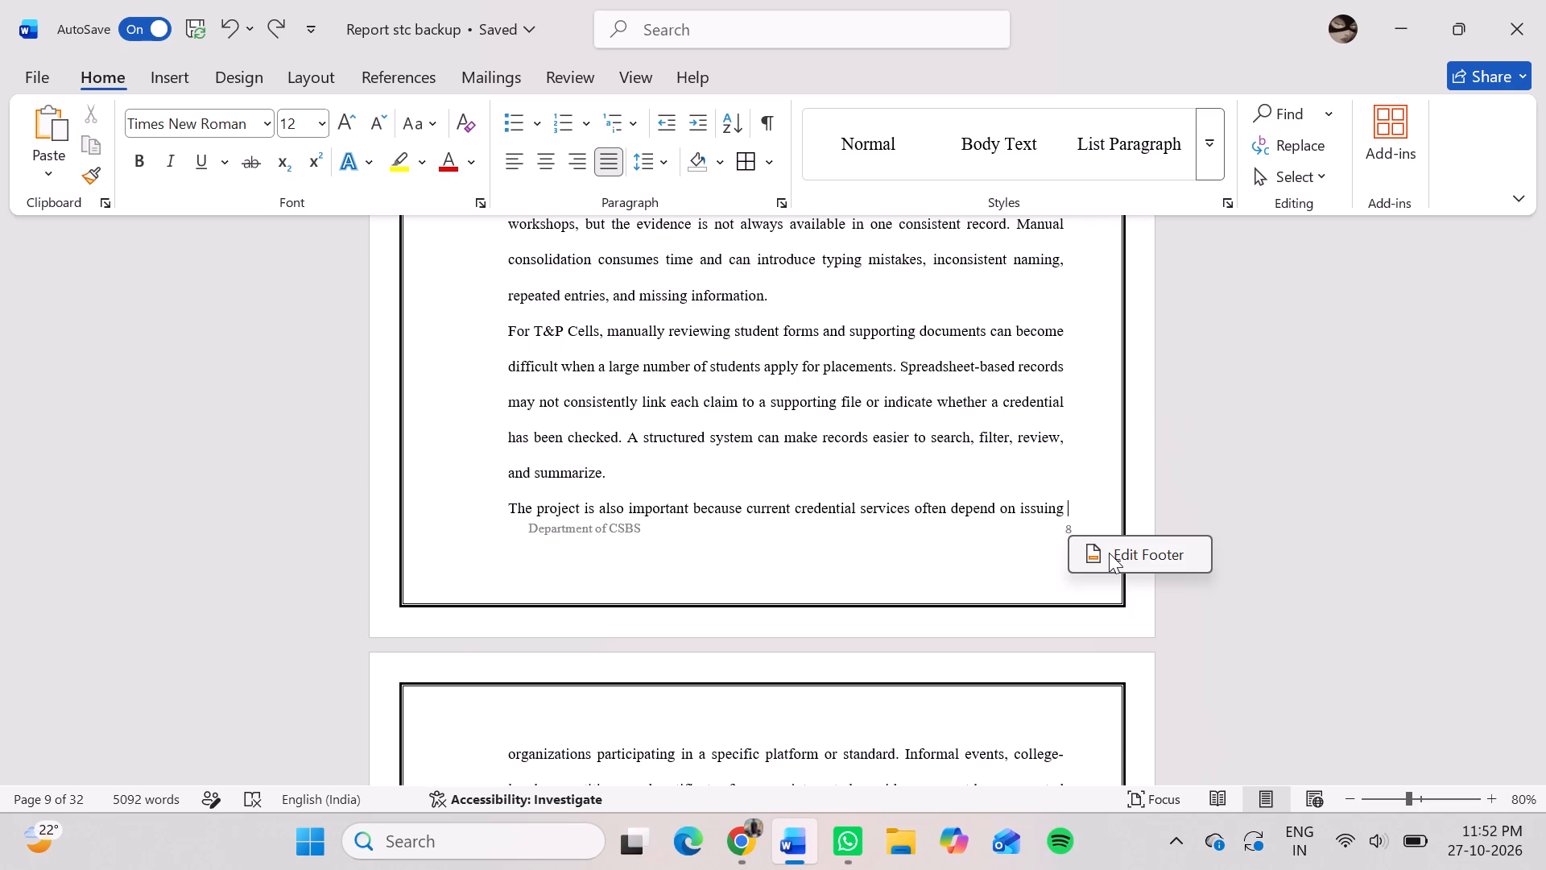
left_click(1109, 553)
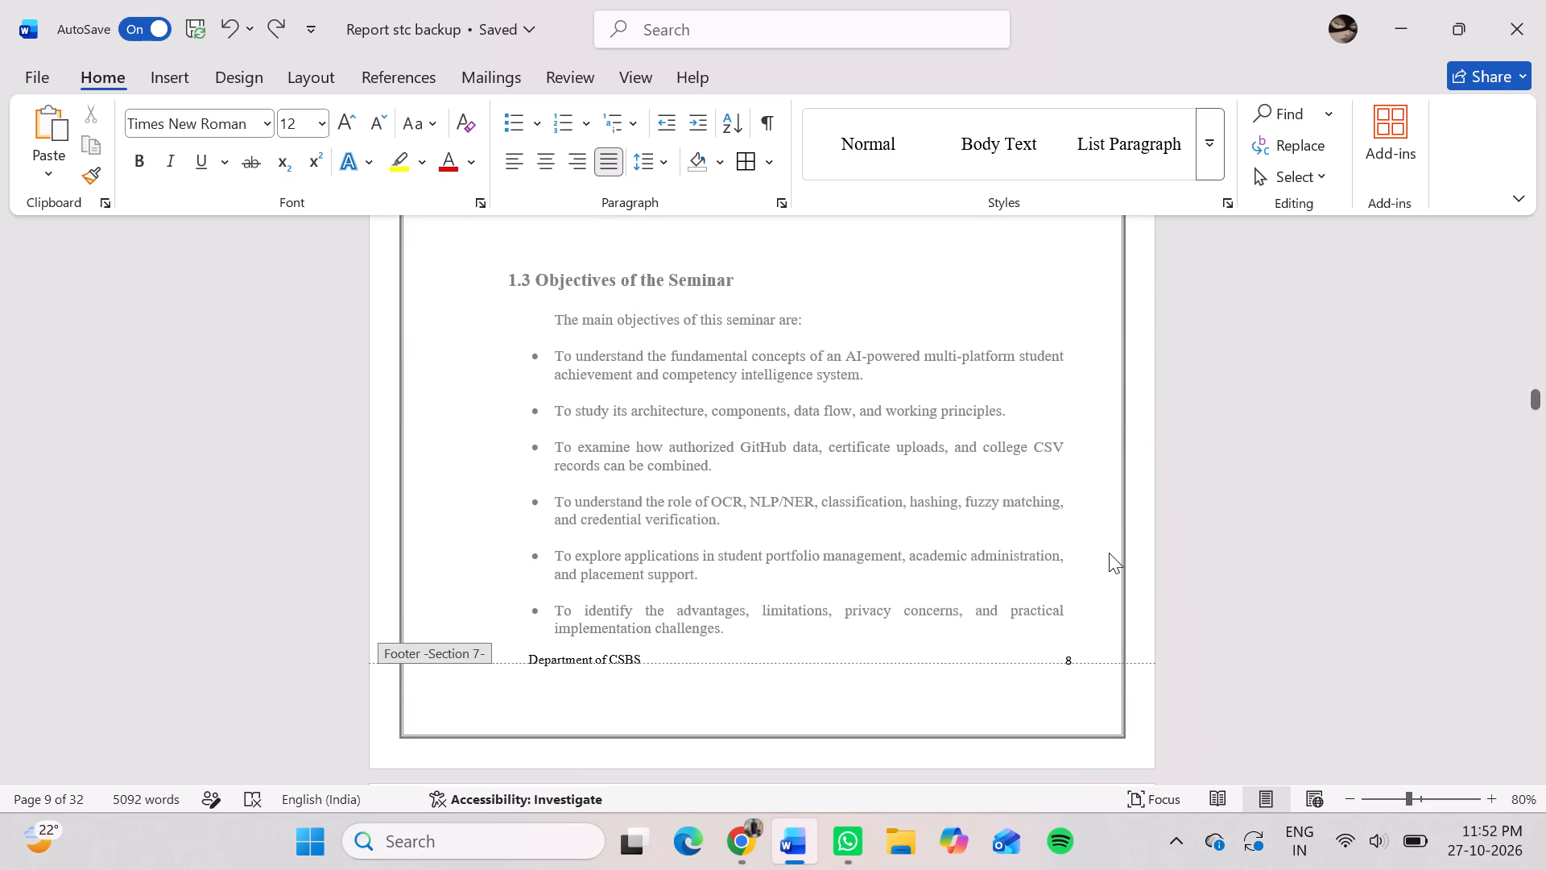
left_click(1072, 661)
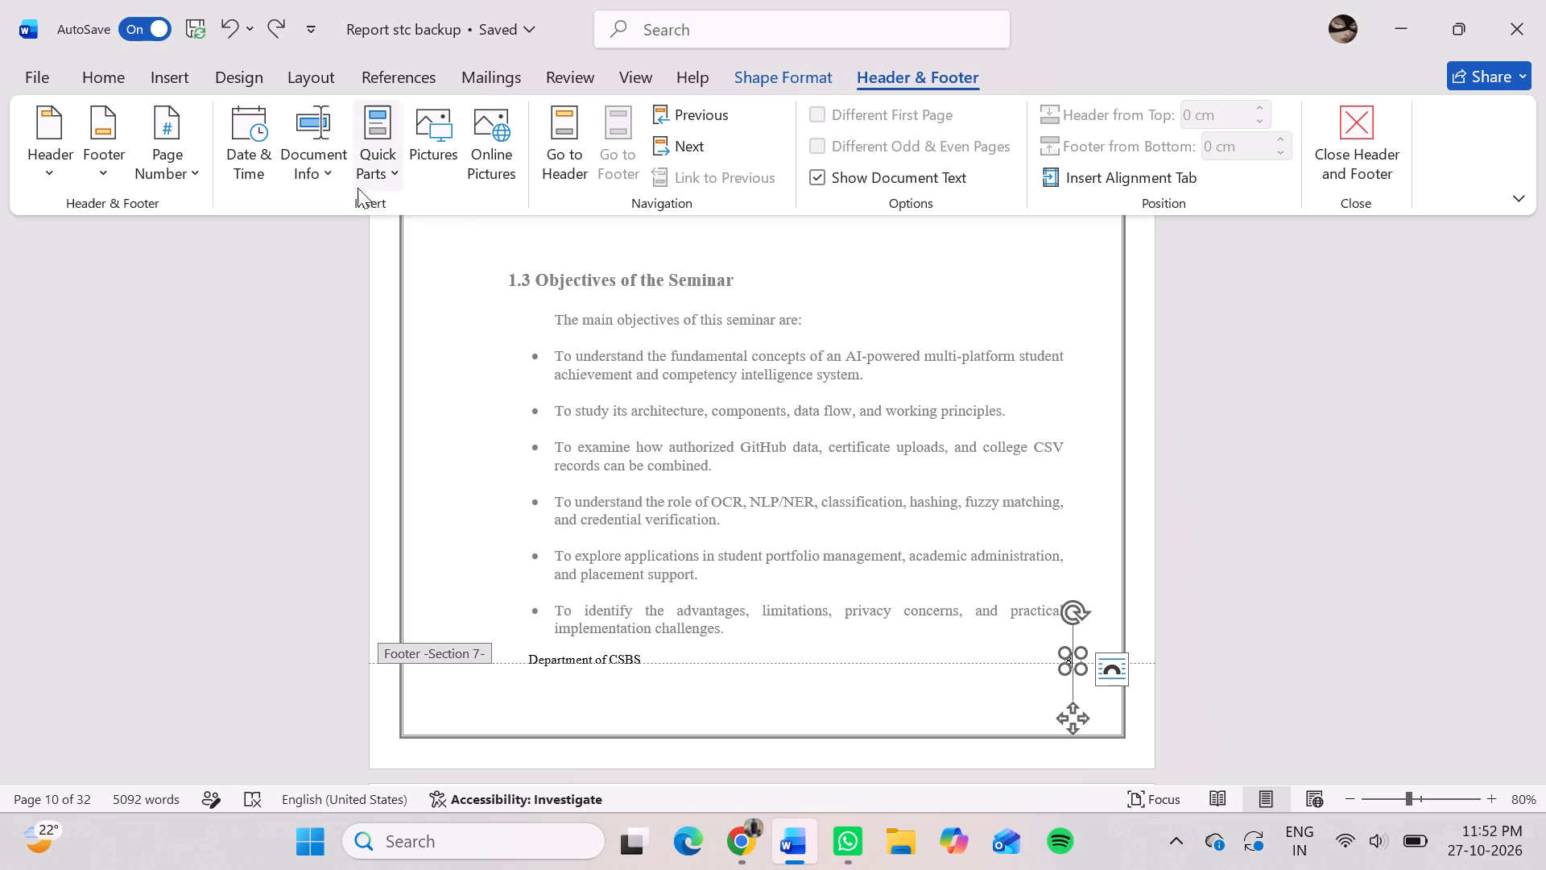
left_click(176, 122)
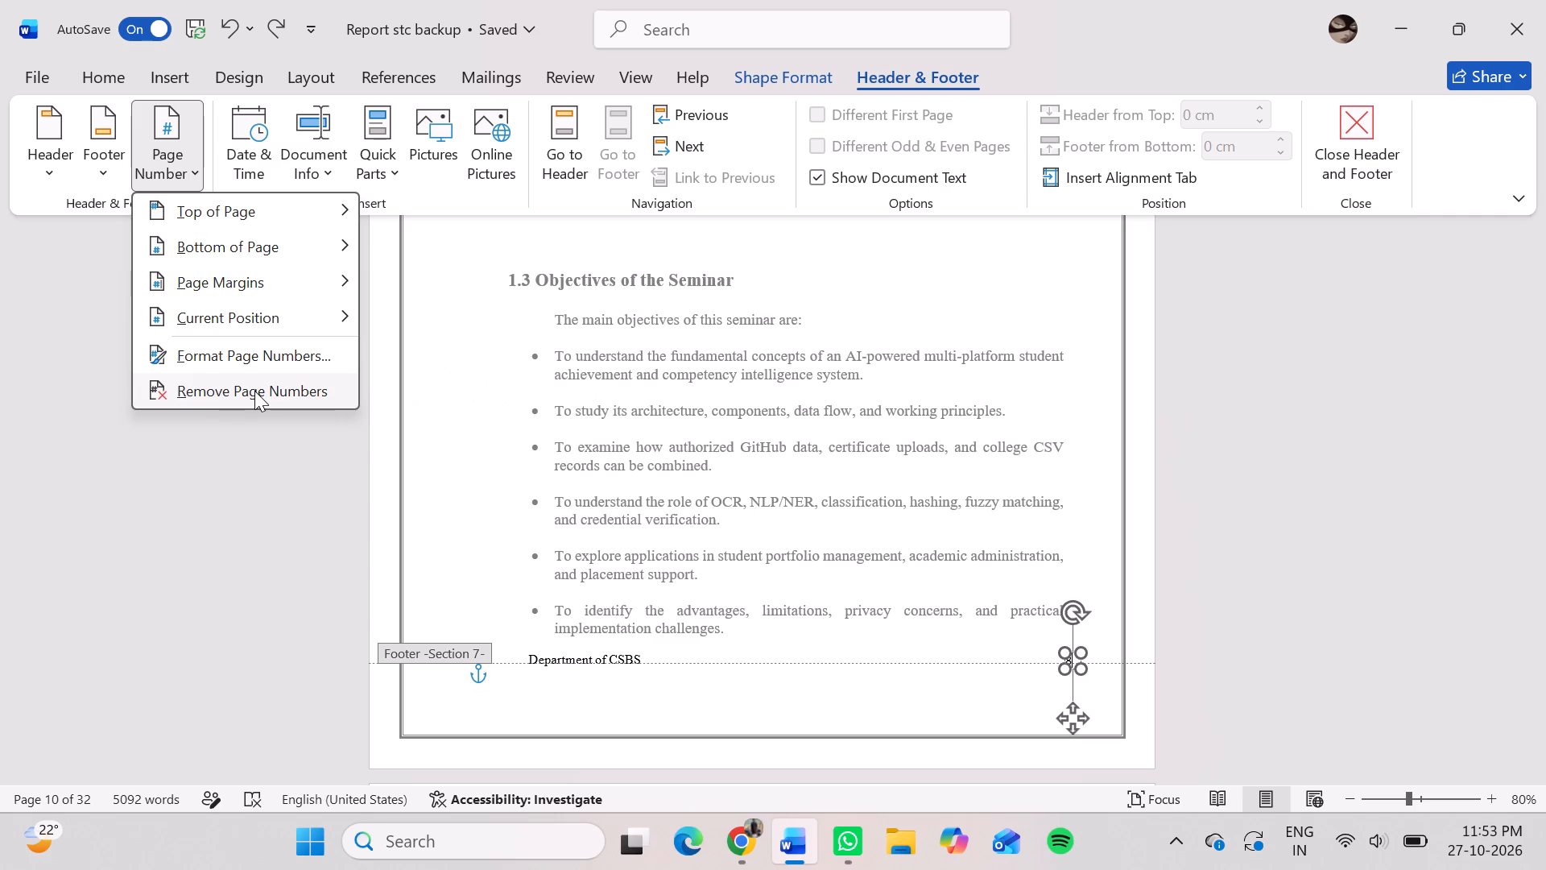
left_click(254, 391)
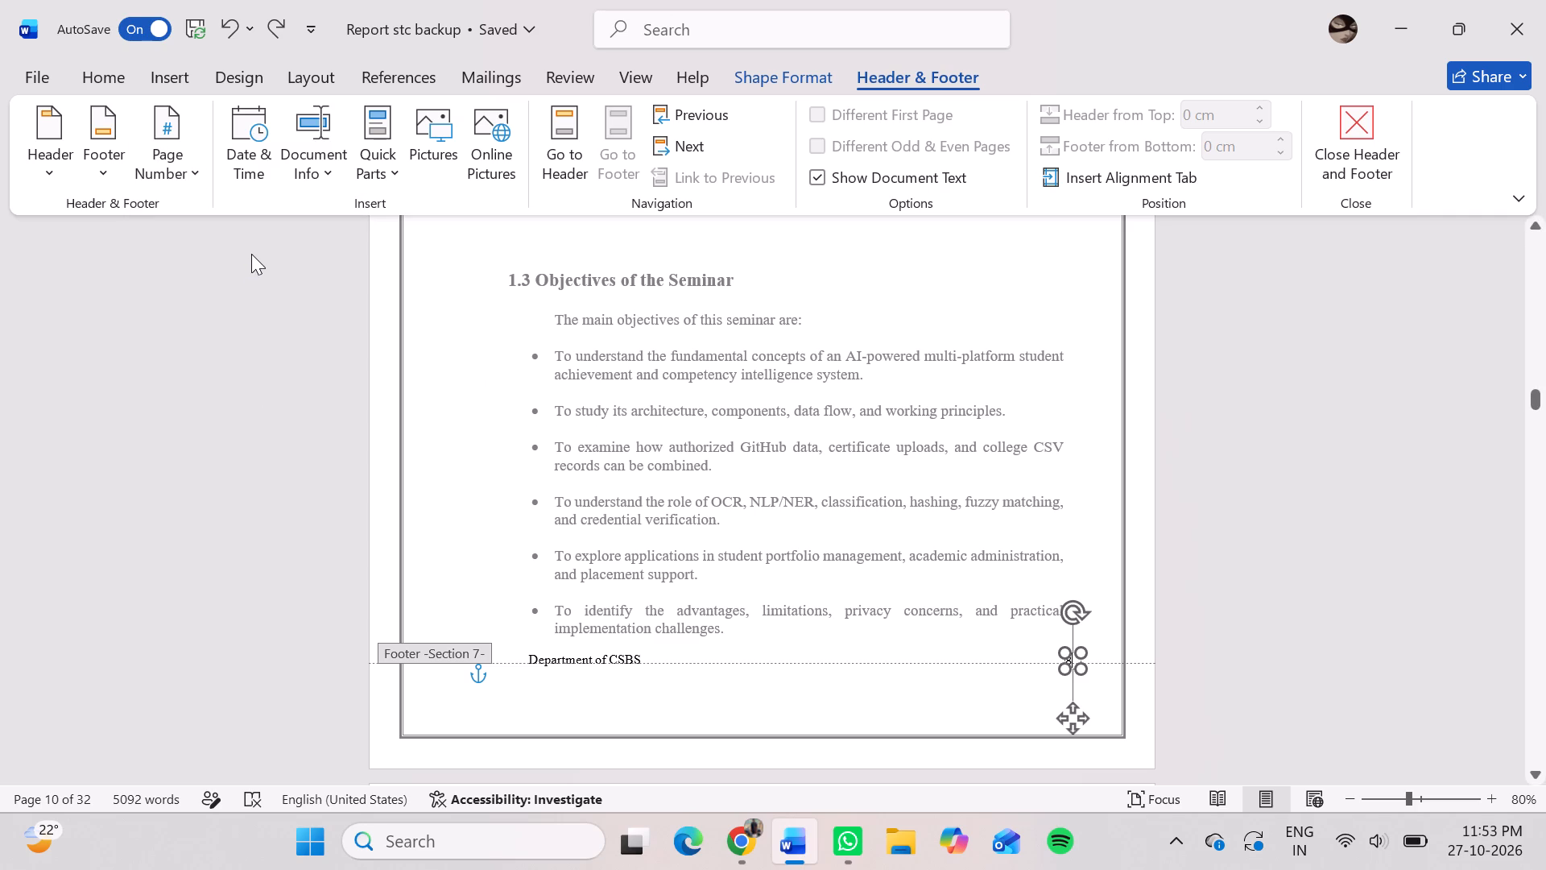
Check the footer page numbers across Sections 7 and 8, and leave footer editing.
scroll(251, 254, "down", 7)
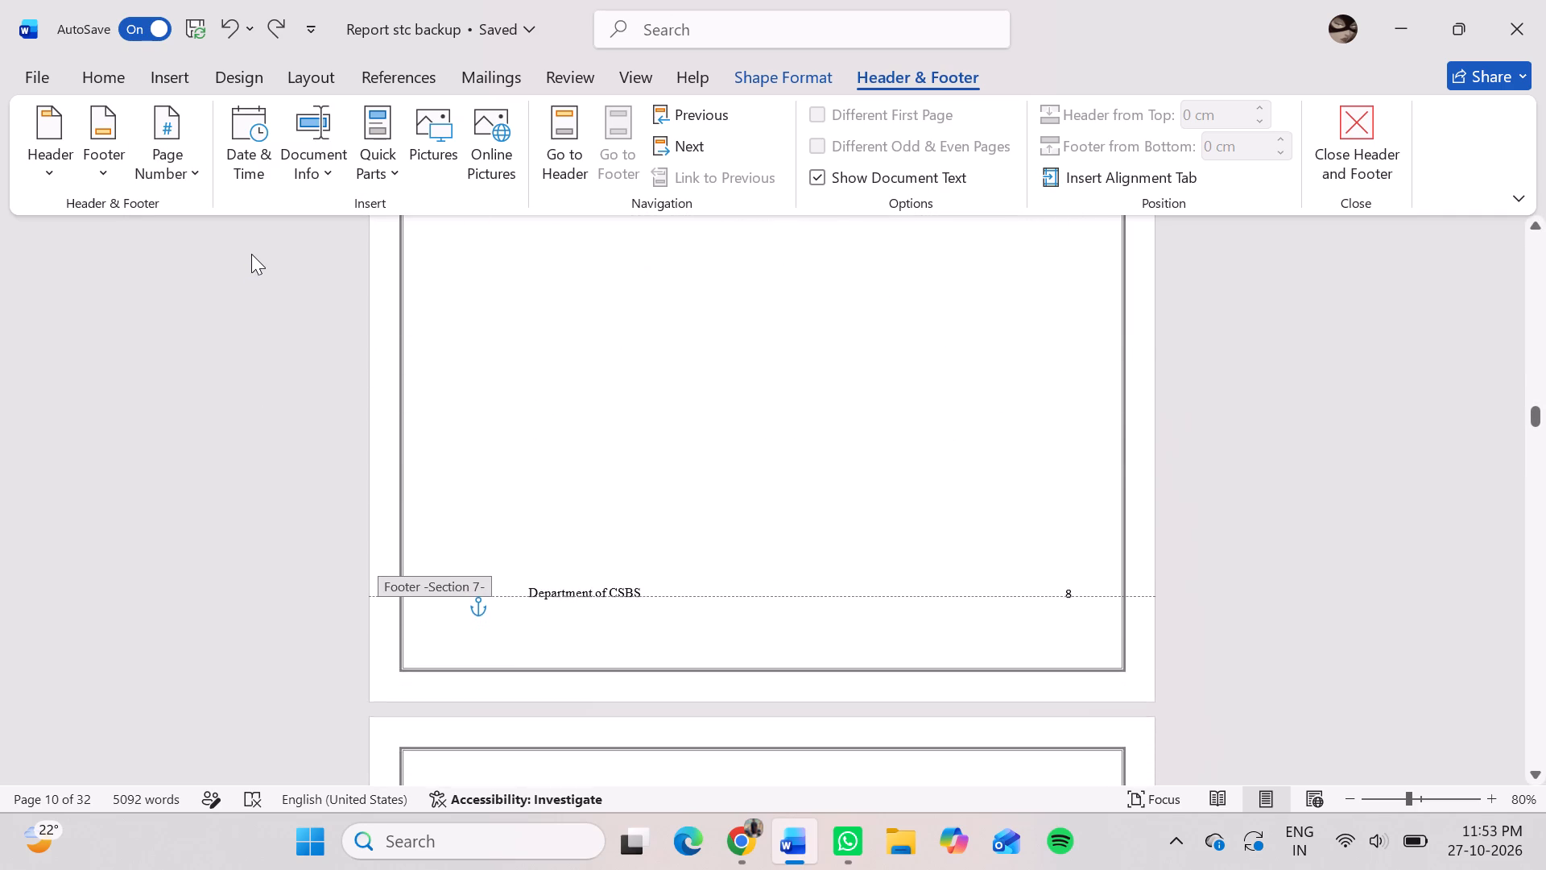
scroll(251, 254, "down", 4)
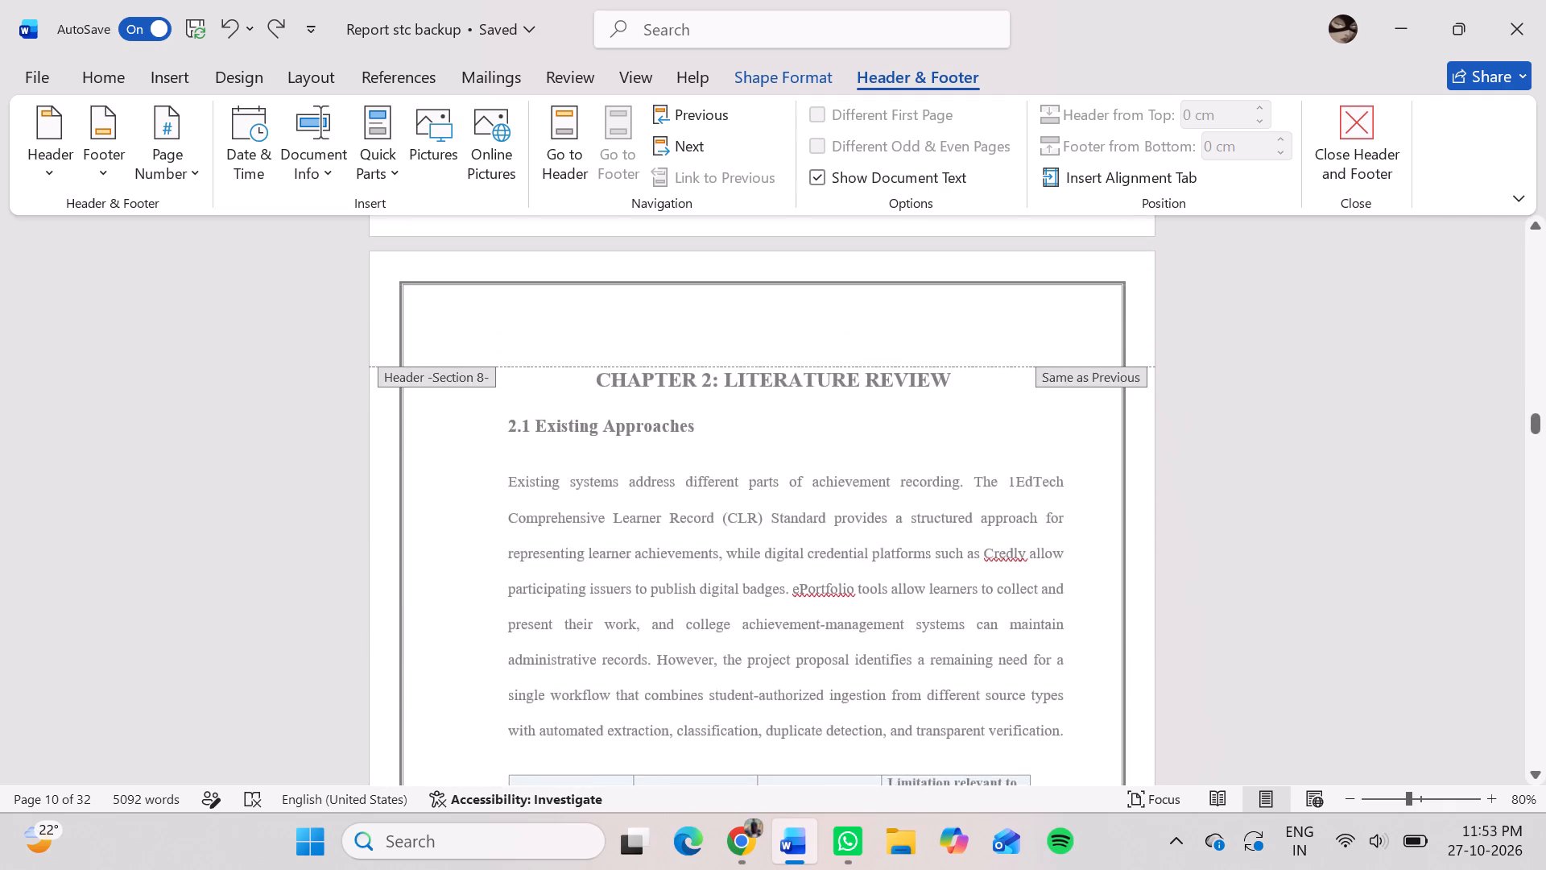
scroll(251, 254, "down", 4)
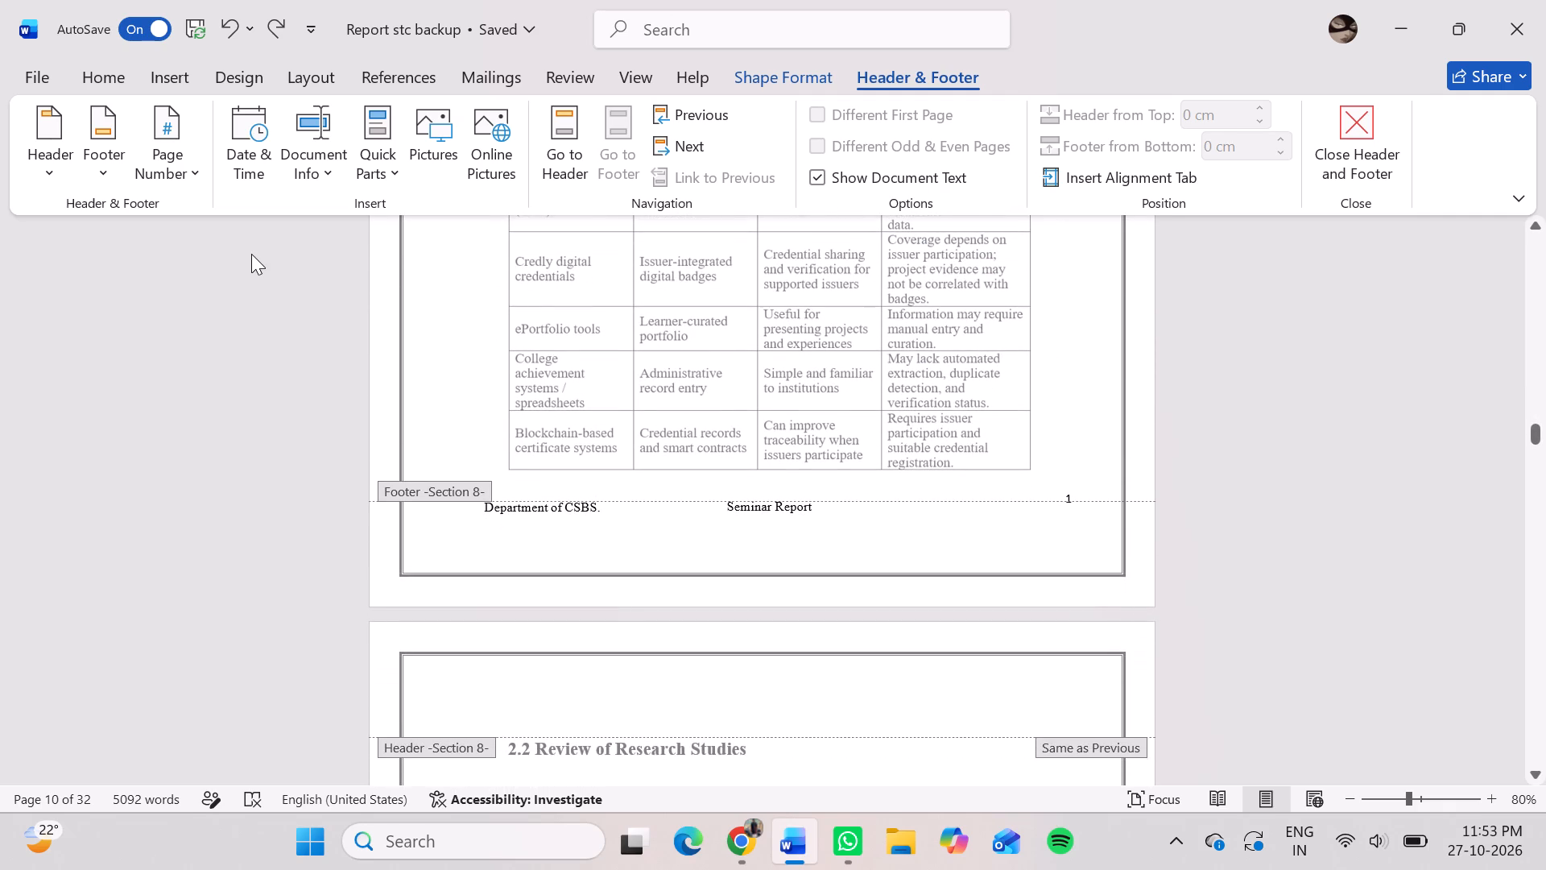
scroll(251, 254, "down", 1)
scroll(251, 254, "up", 3)
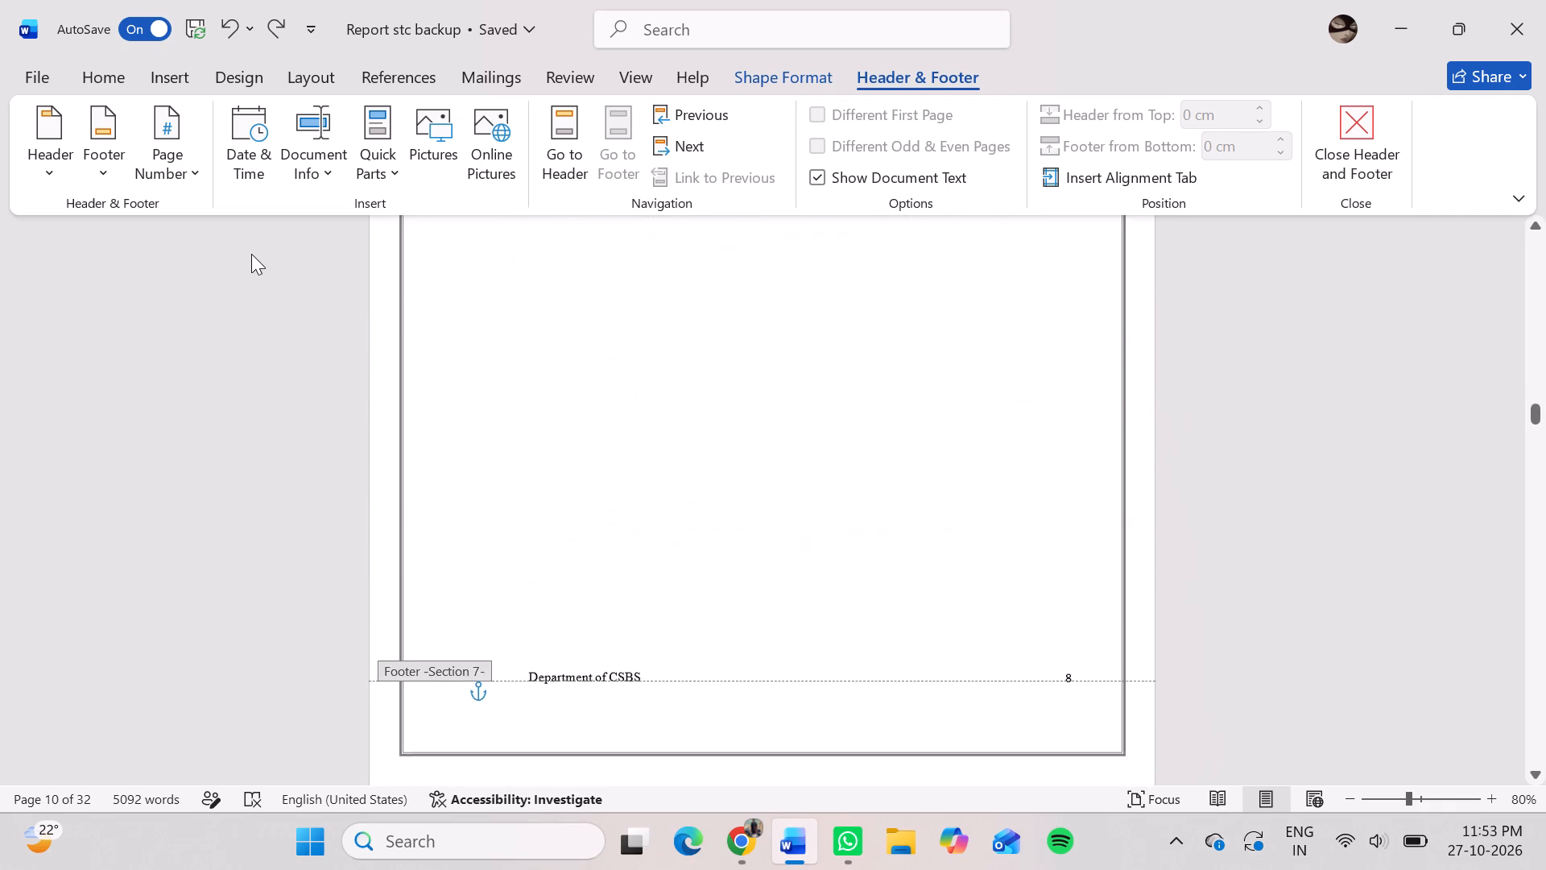
scroll(251, 254, "up", 5)
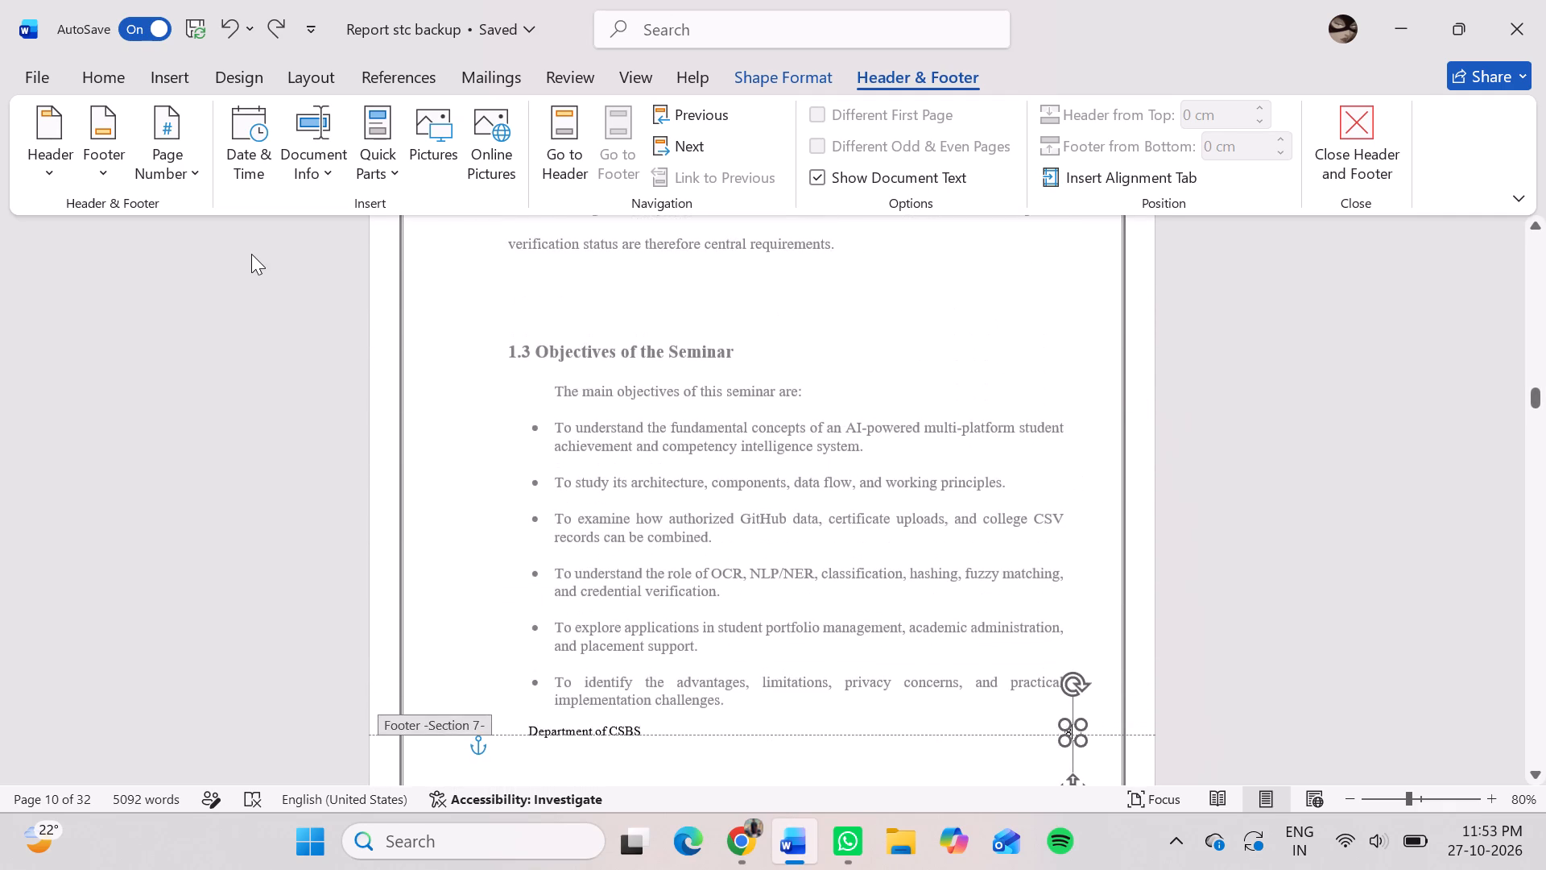
scroll(251, 254, "up", 2)
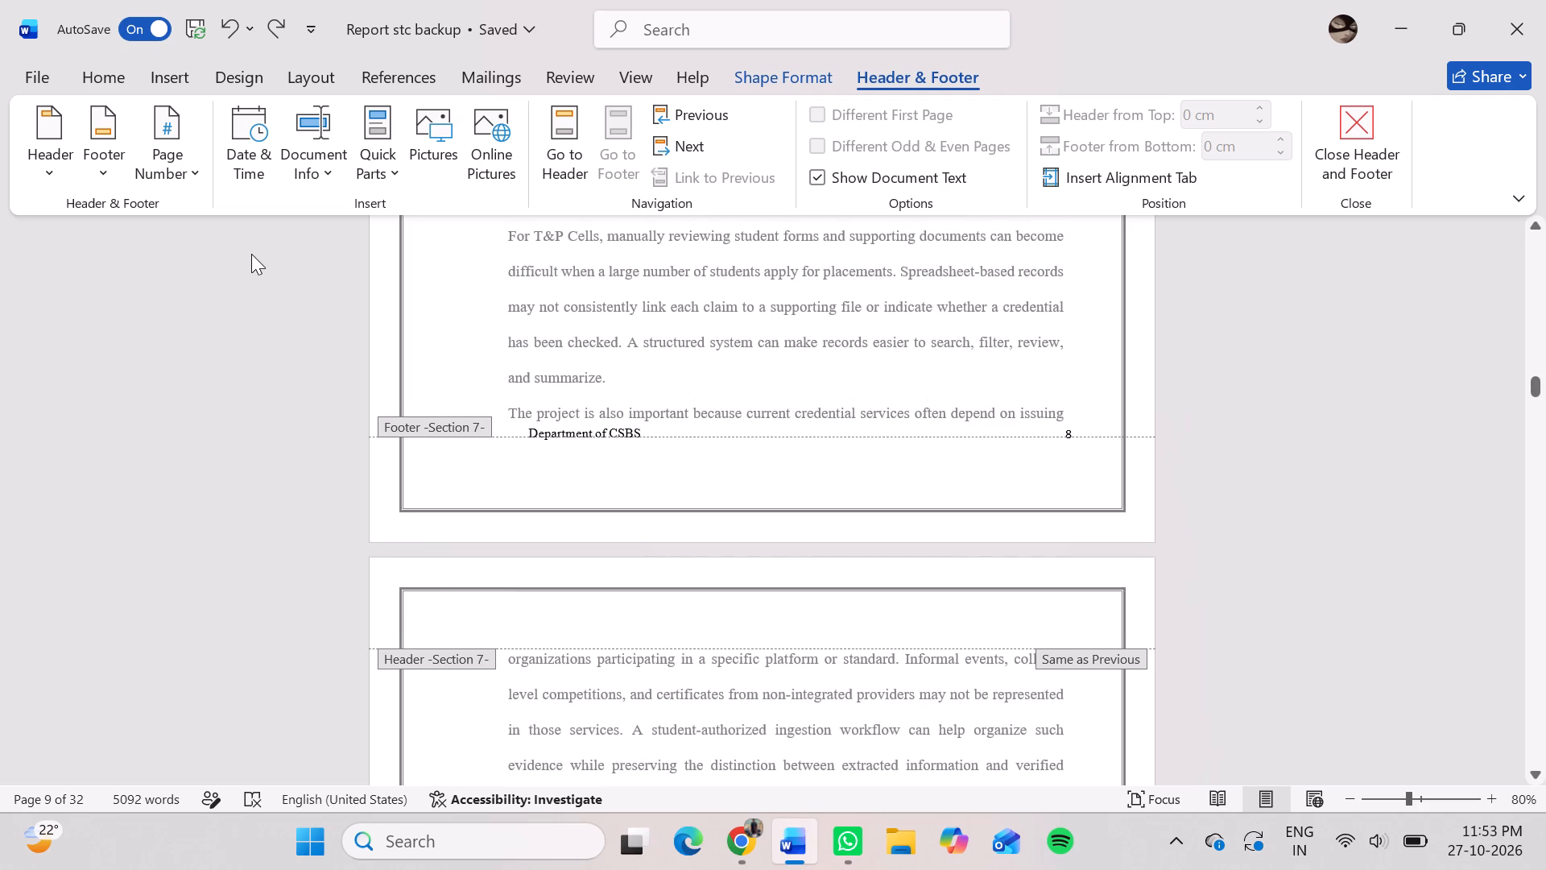
left_click(251, 254)
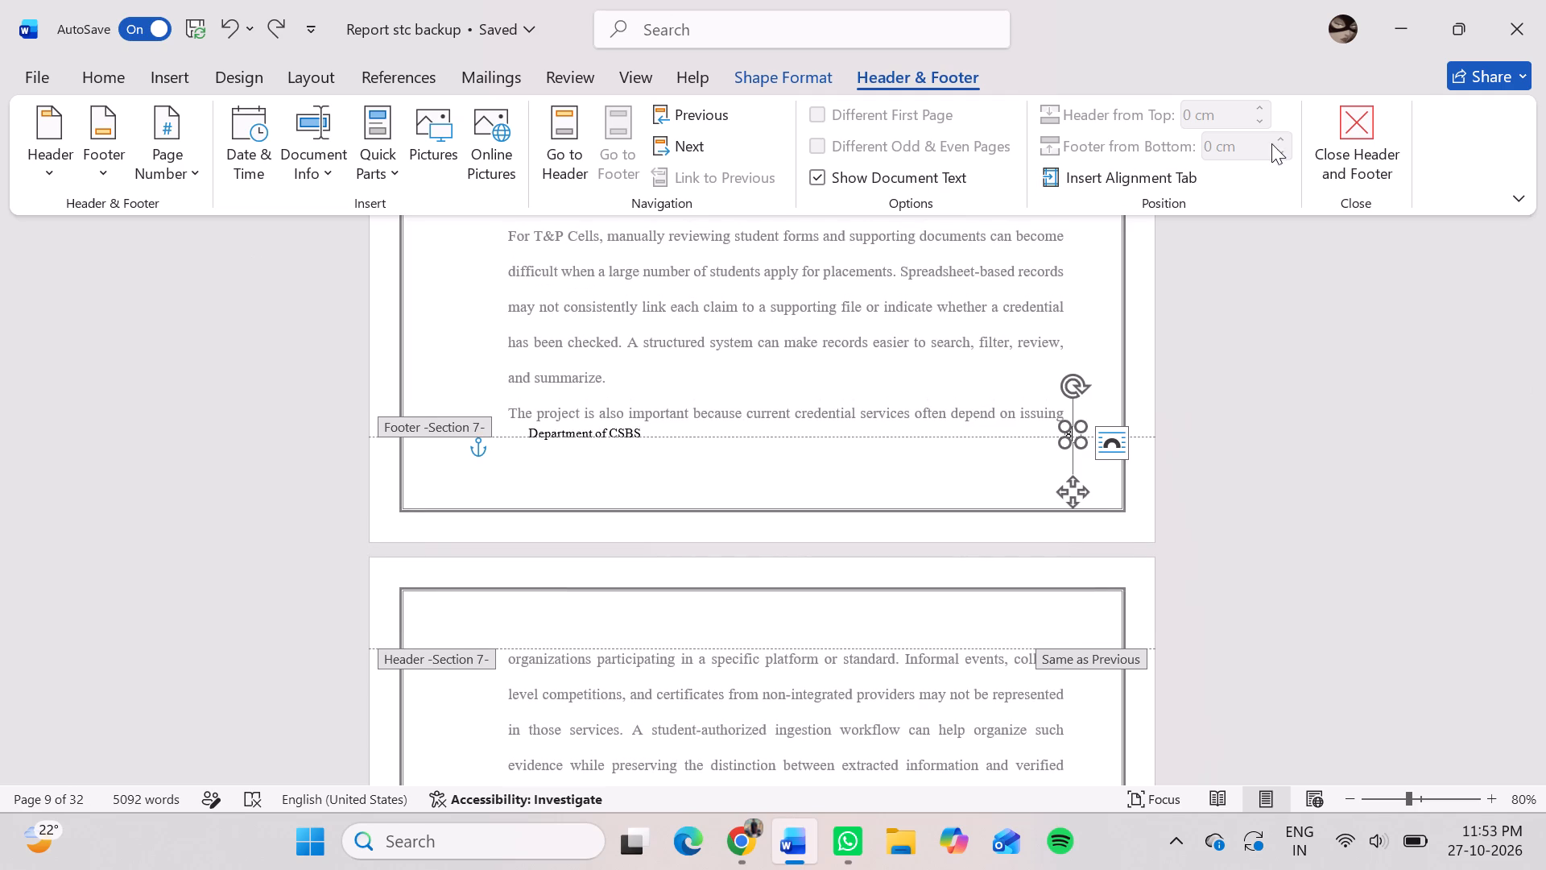
left_click(1338, 122)
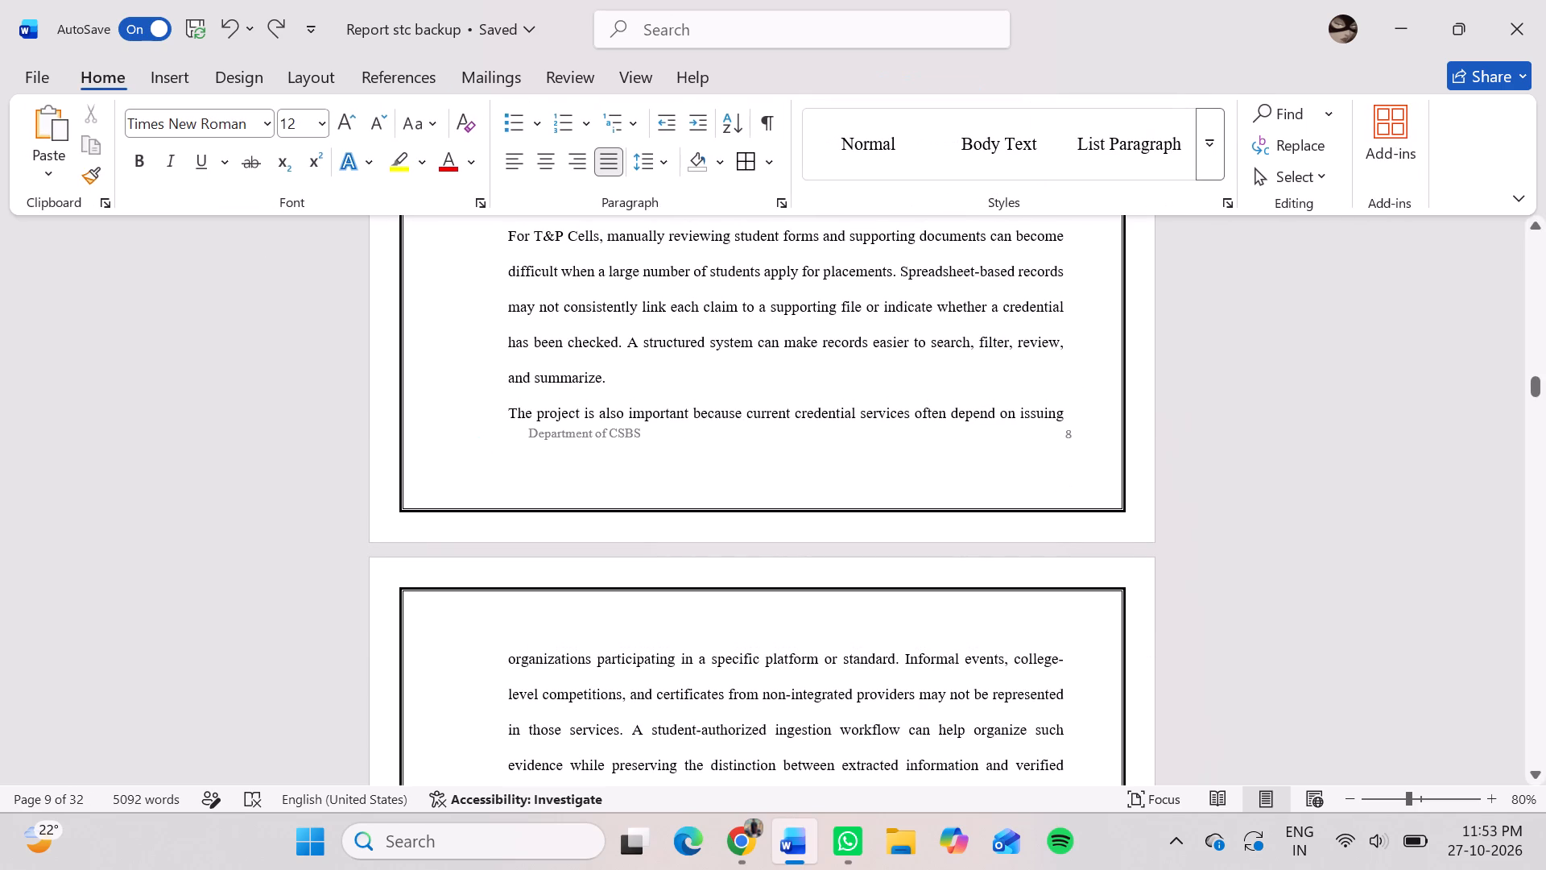
Examine the page numbers from Chapter 1 back through the lists, contents and acknowledgement to the cover page.
scroll(1325, 275, "up", 3)
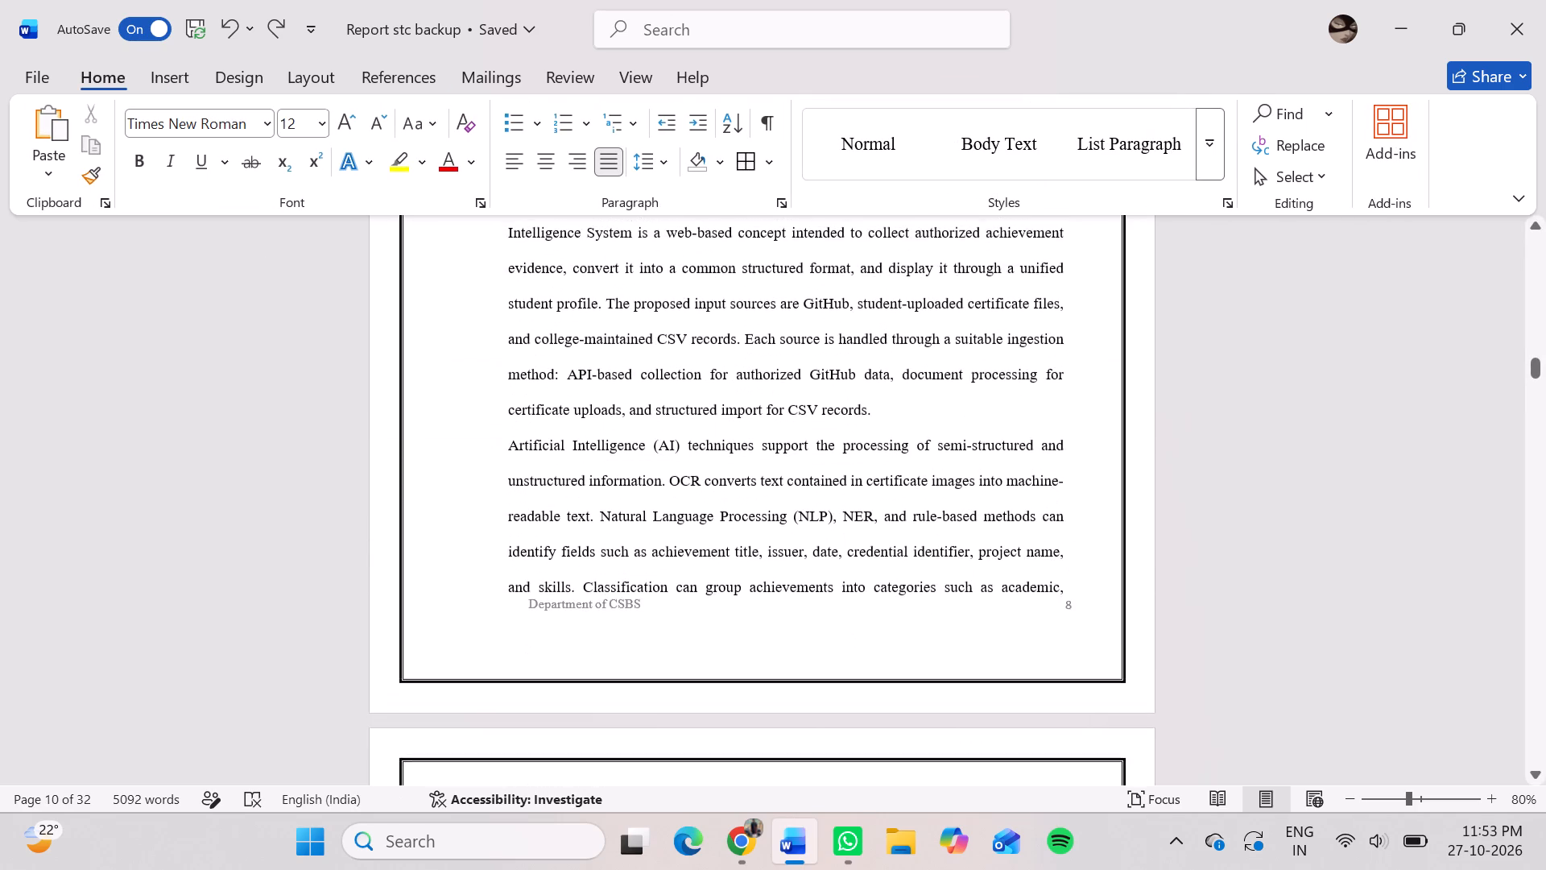
scroll(1325, 275, "up", 8)
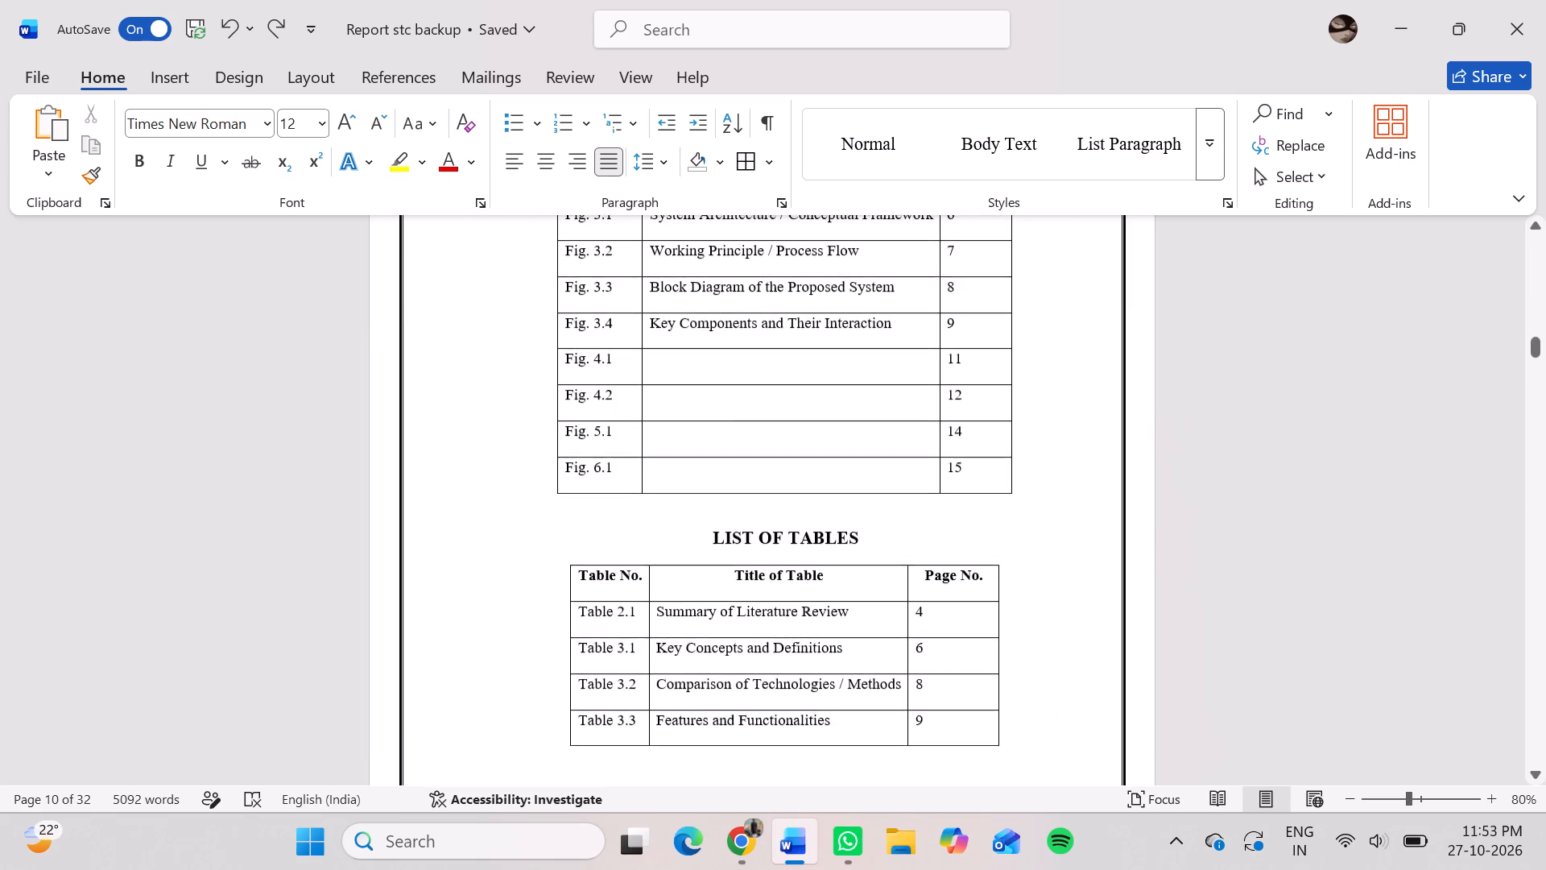
scroll(1325, 275, "up", 9)
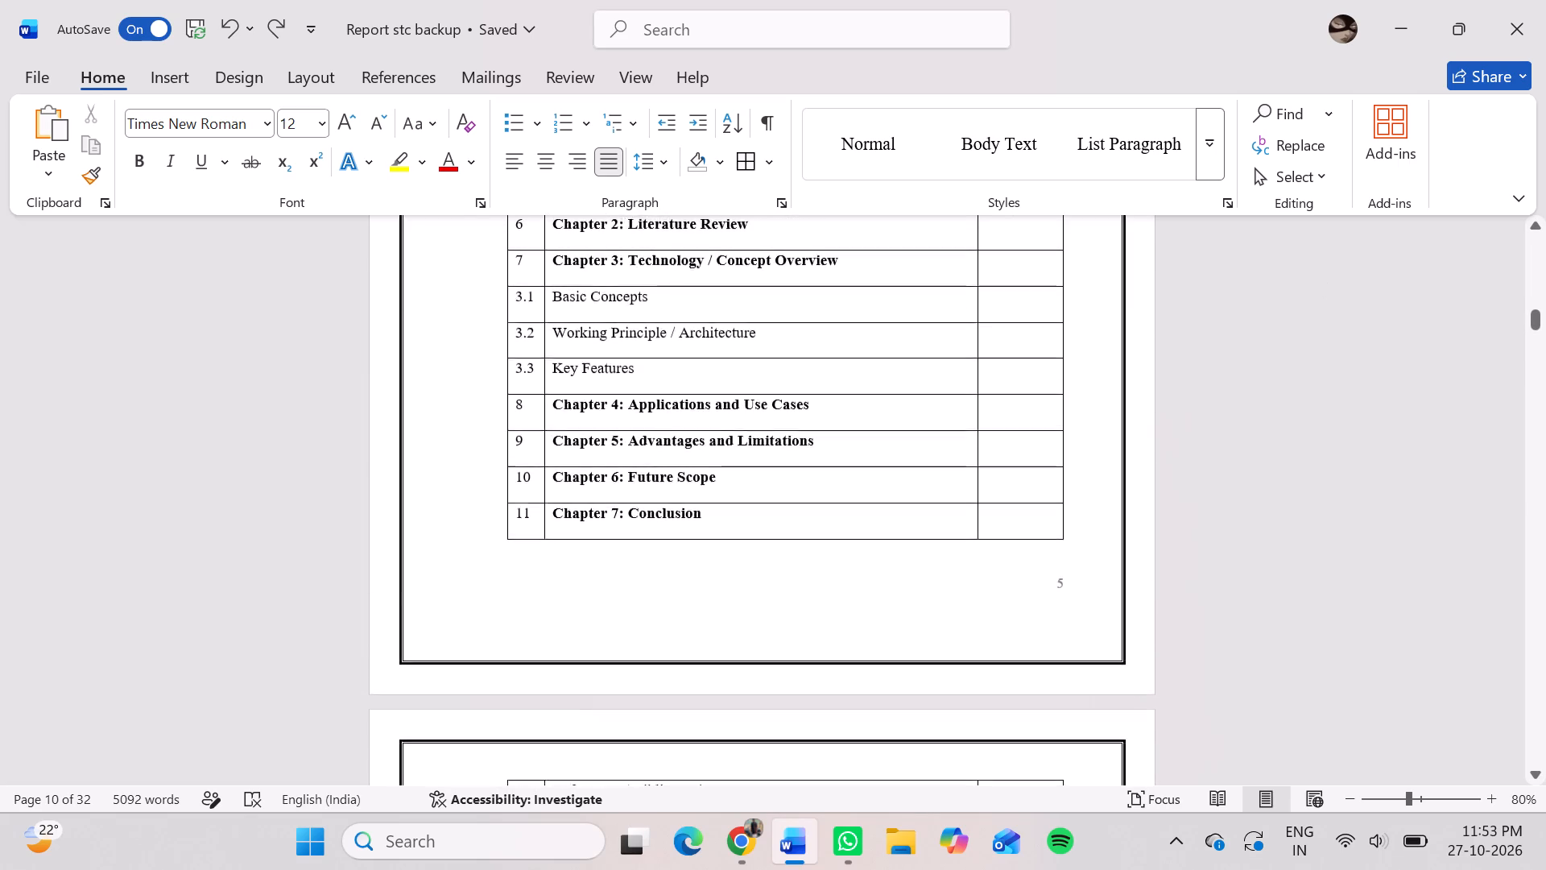
scroll(1325, 275, "up", 11)
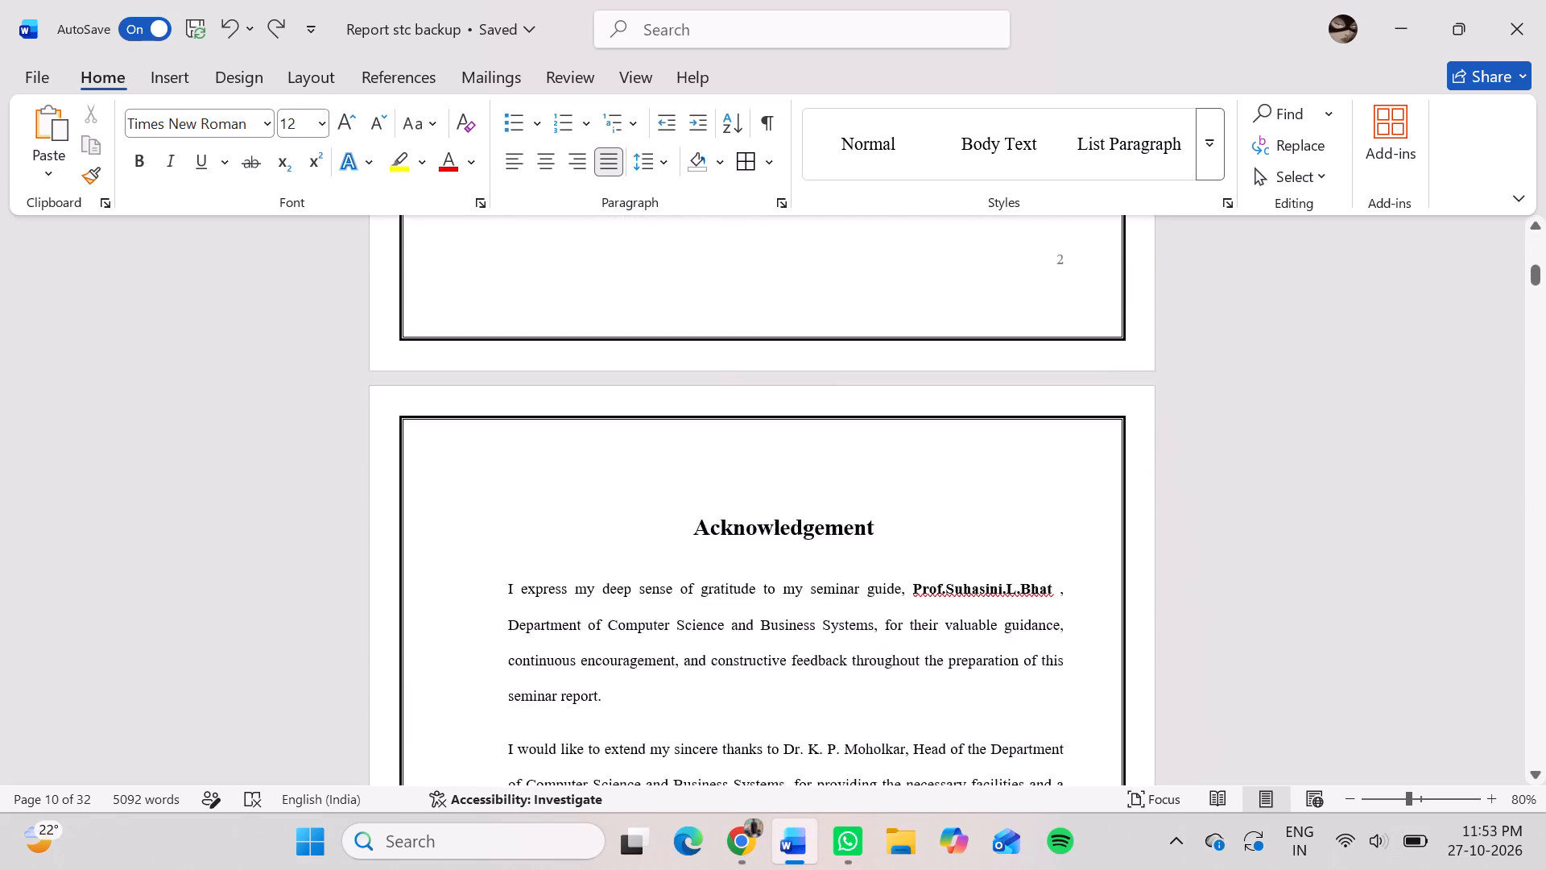
scroll(1325, 275, "up", 9)
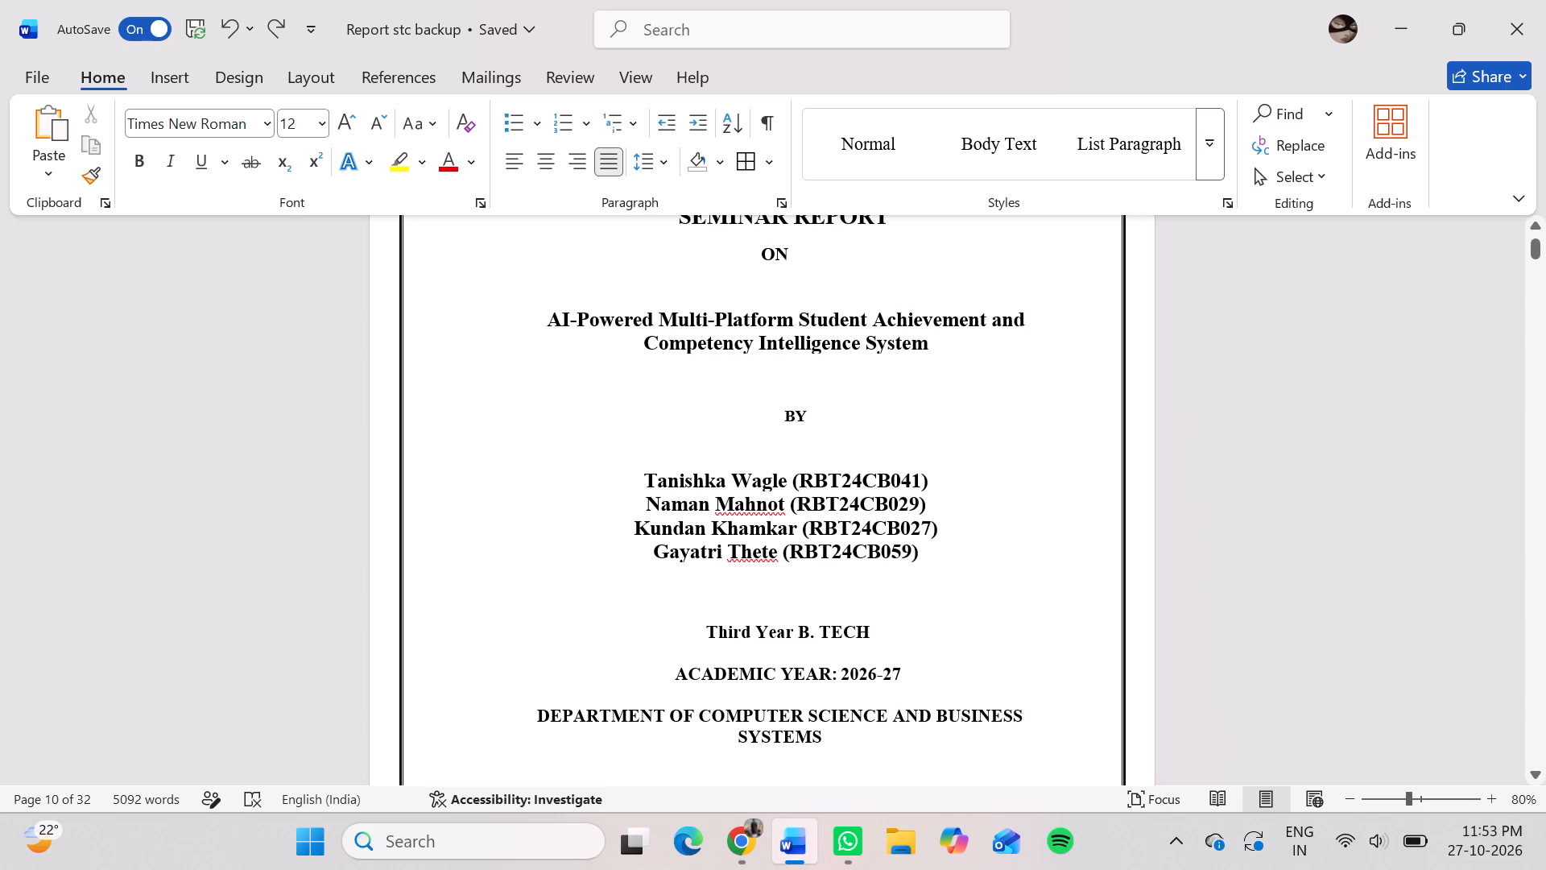
scroll(1325, 275, "down", 1)
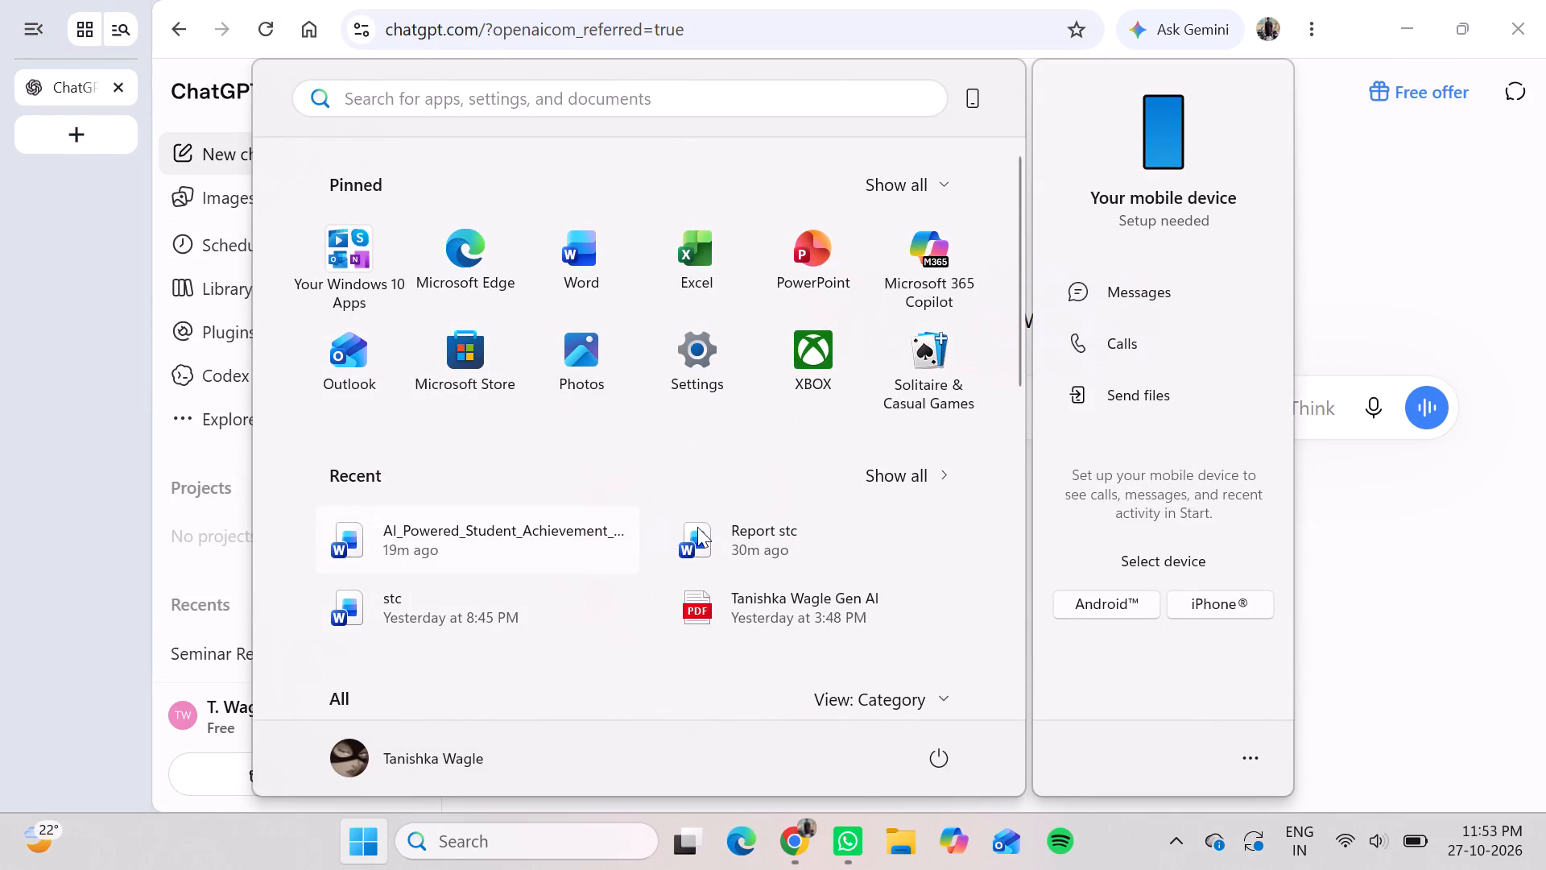
double_click(775, 528)
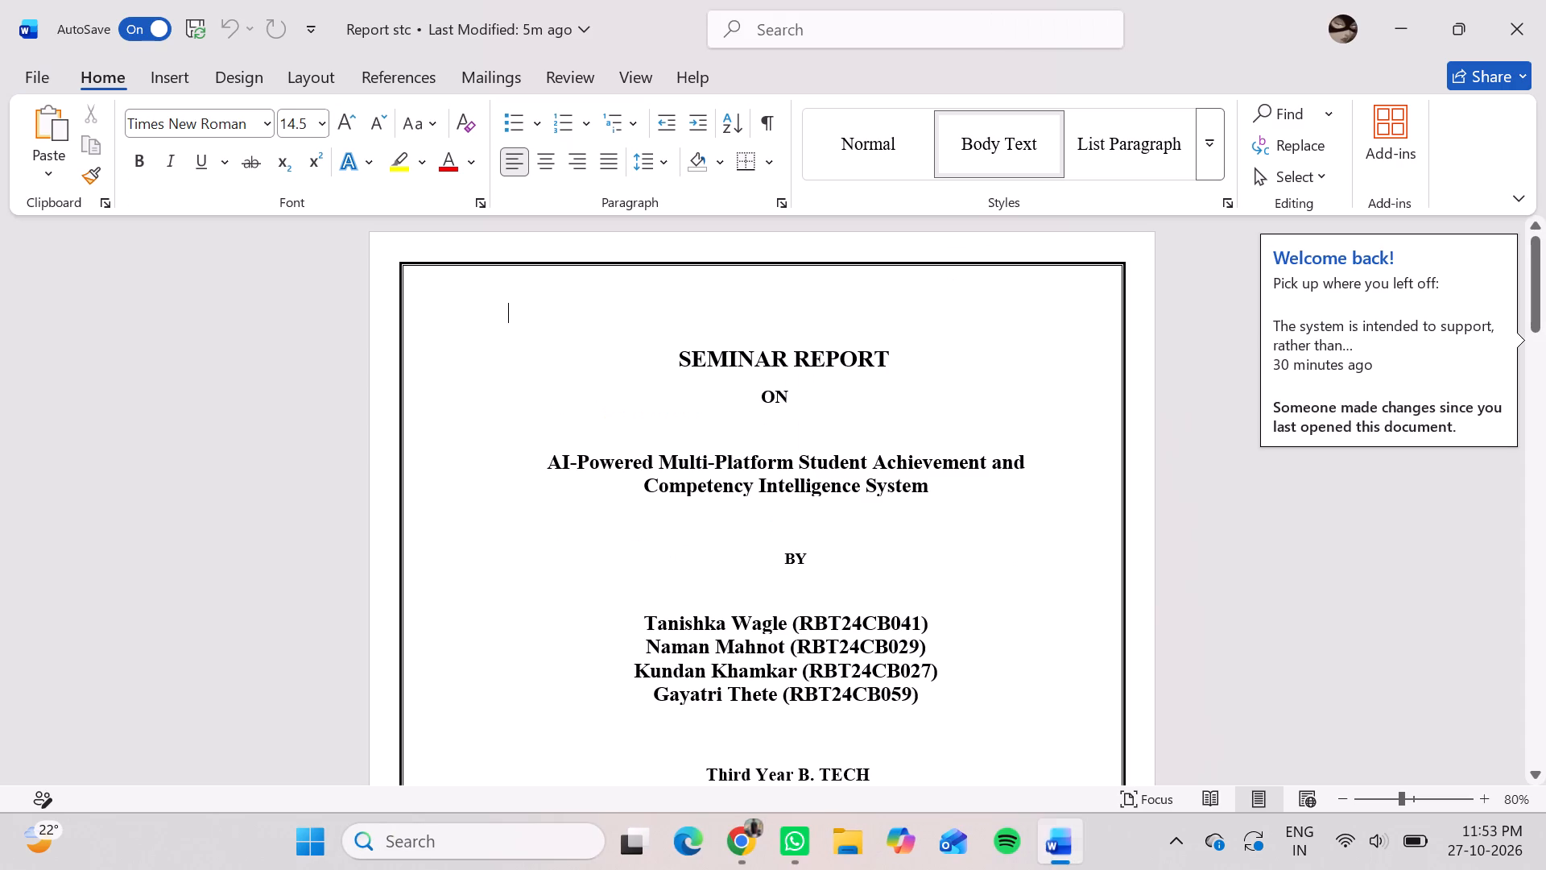
Examine the original report's footers and page numbers from the cover page through the Chapter 2 literature review table.
scroll(628, 479, "down", 6)
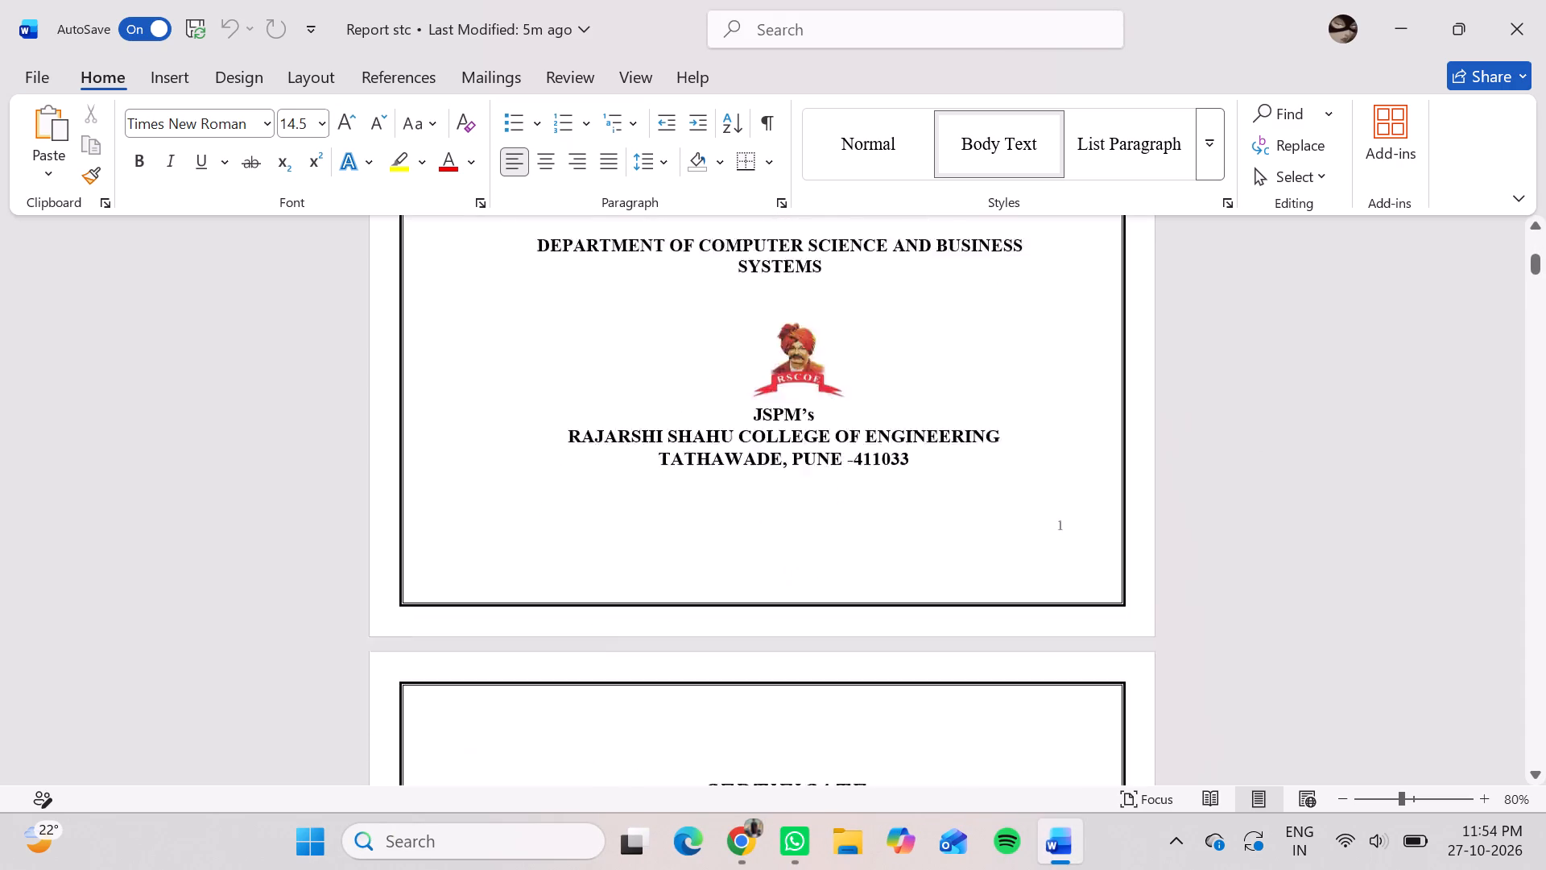
scroll(628, 479, "down", 10)
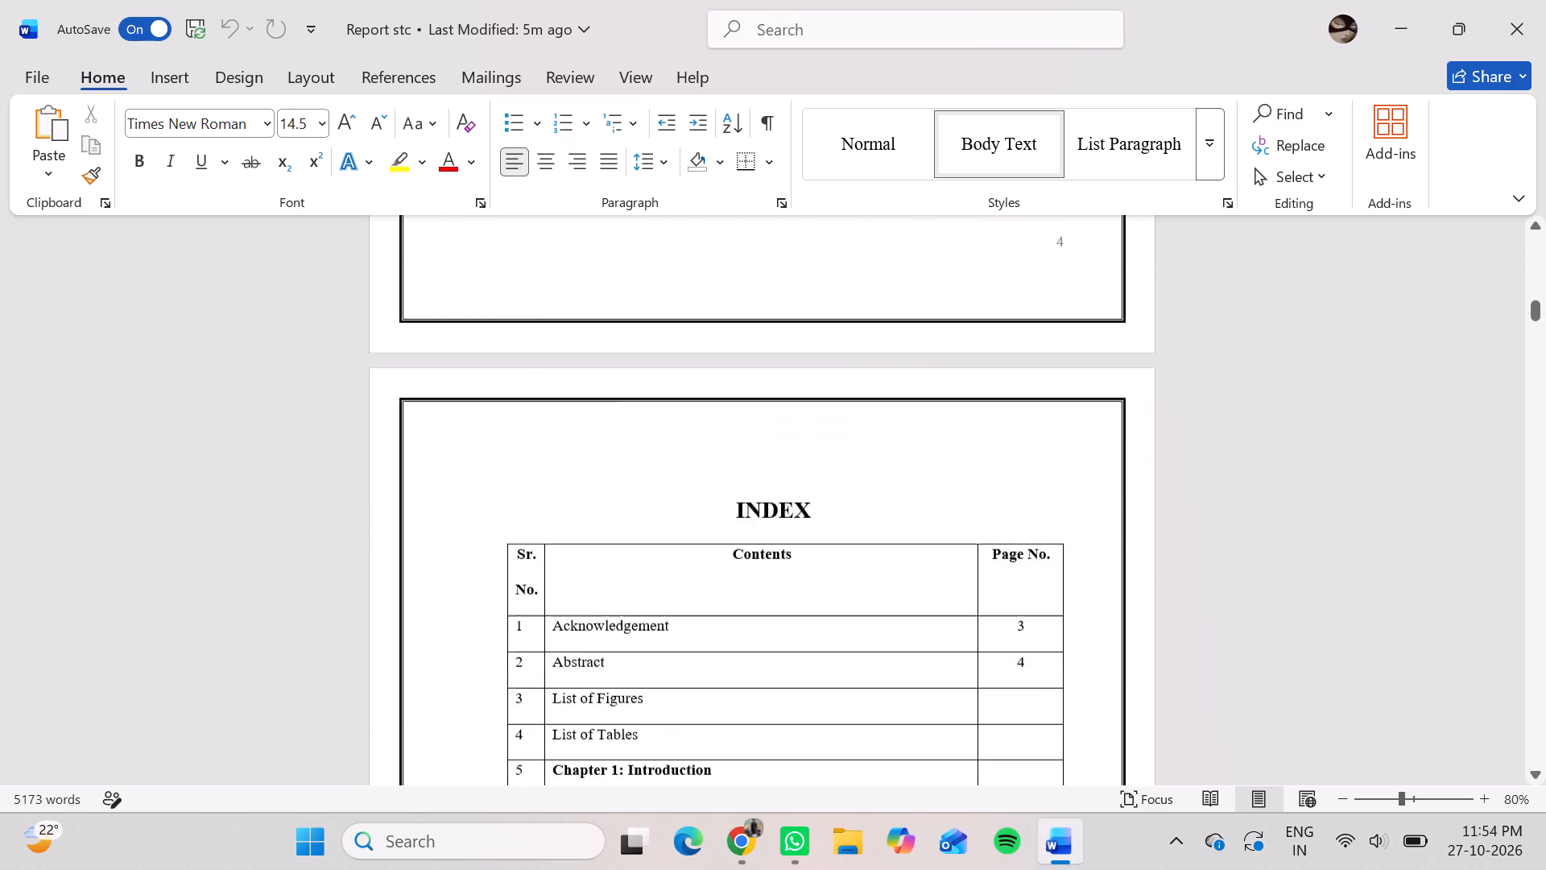
scroll(628, 479, "down", 9)
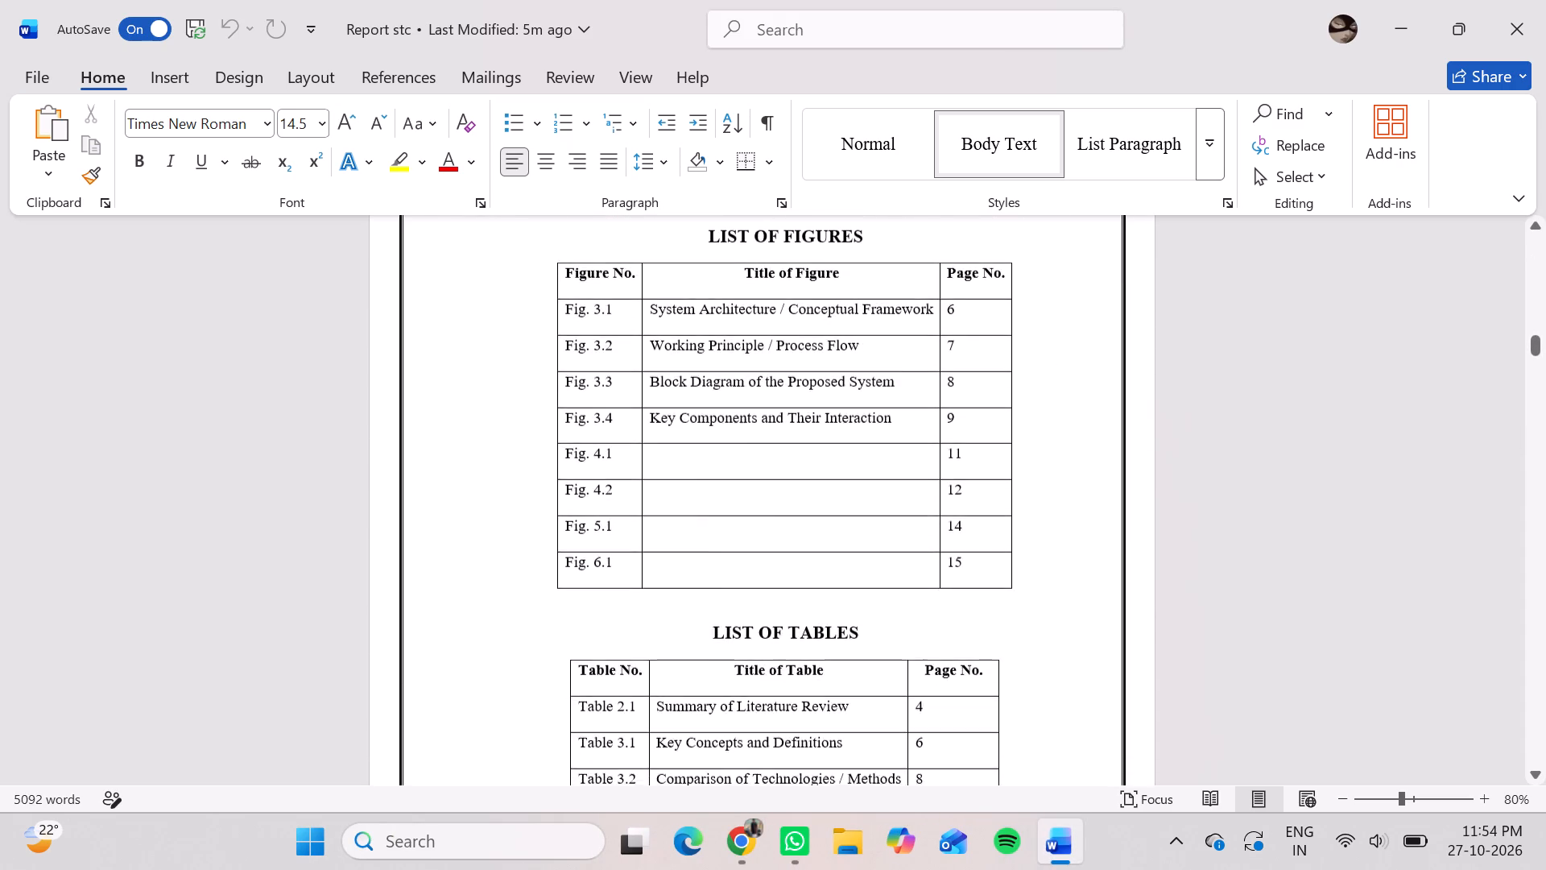
scroll(628, 479, "down", 7)
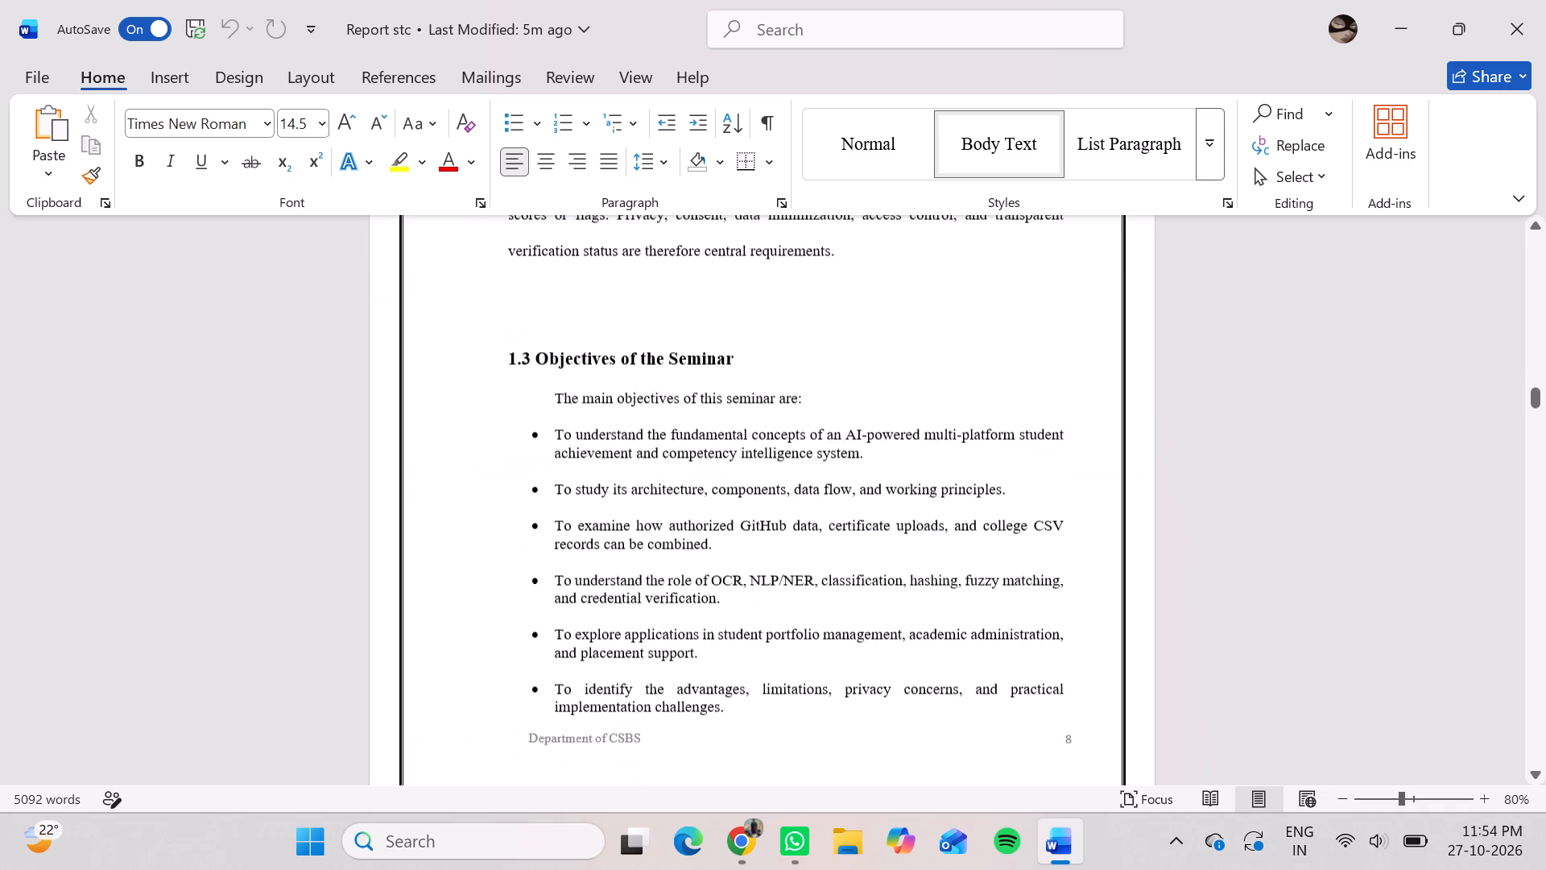
scroll(628, 479, "down", 3)
scroll(628, 479, "left", 1)
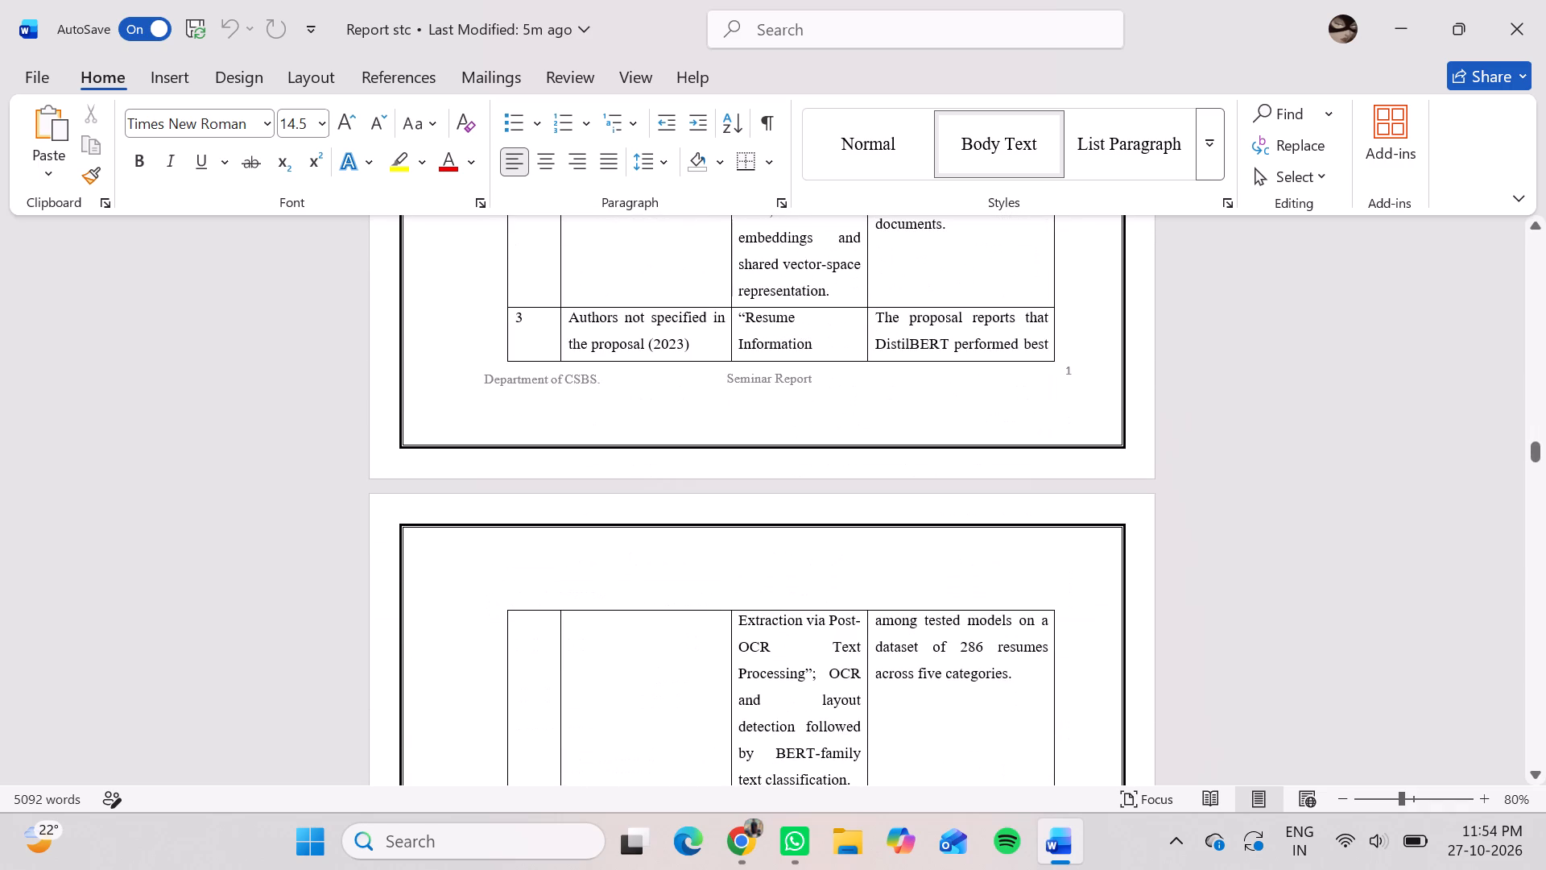
scroll(628, 479, "left", 1)
Check the footer page numbers from the Chapter 2 review table back to the Need and Importance page in Chapter 1.
scroll(628, 479, "up", 2)
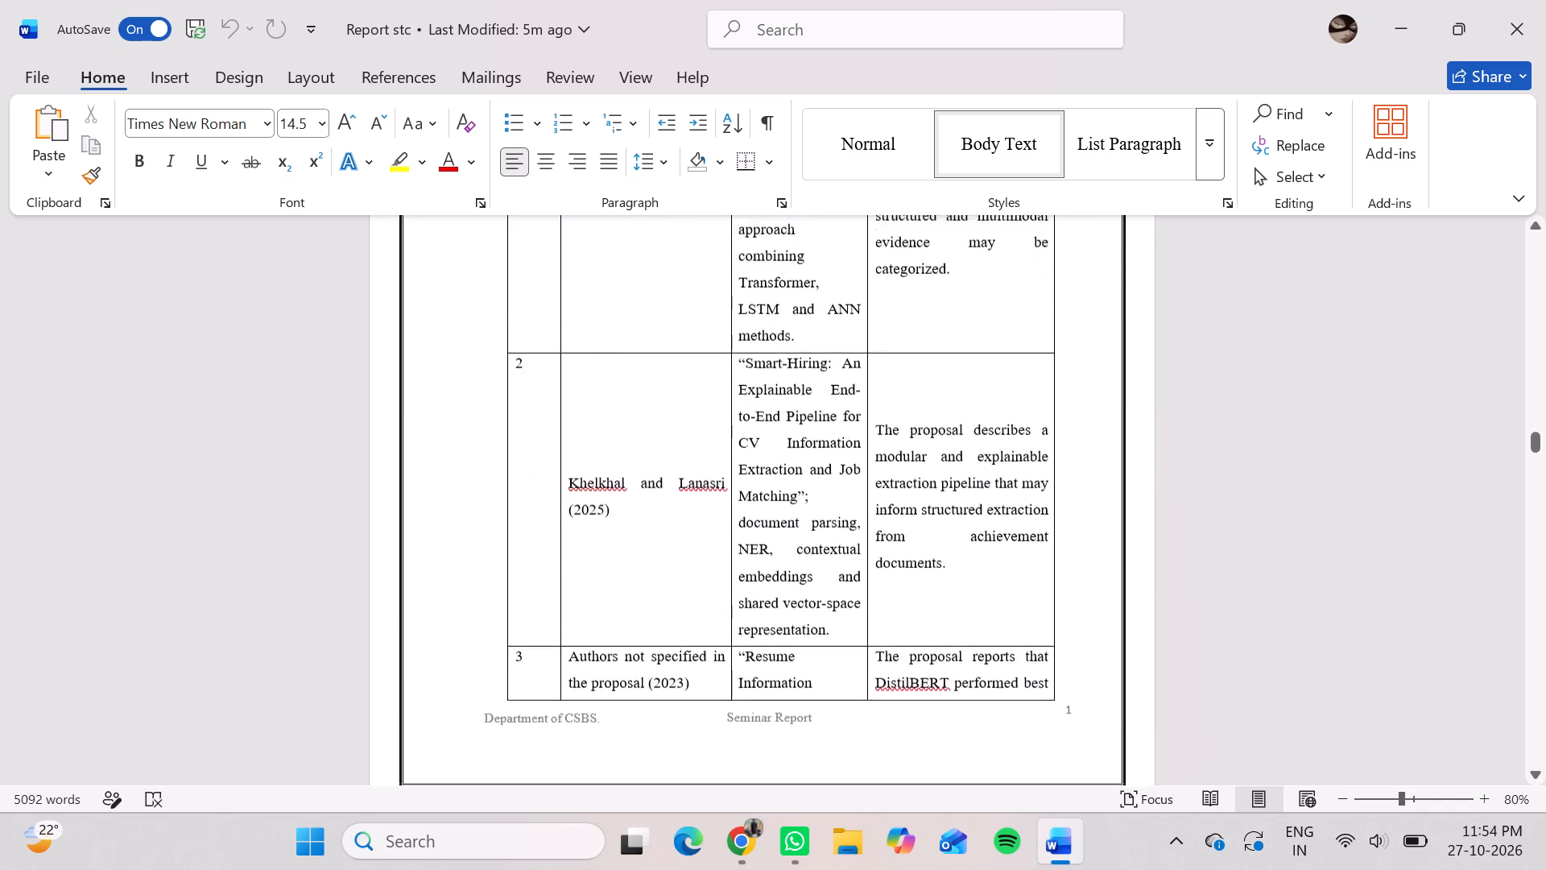
scroll(628, 479, "up", 3)
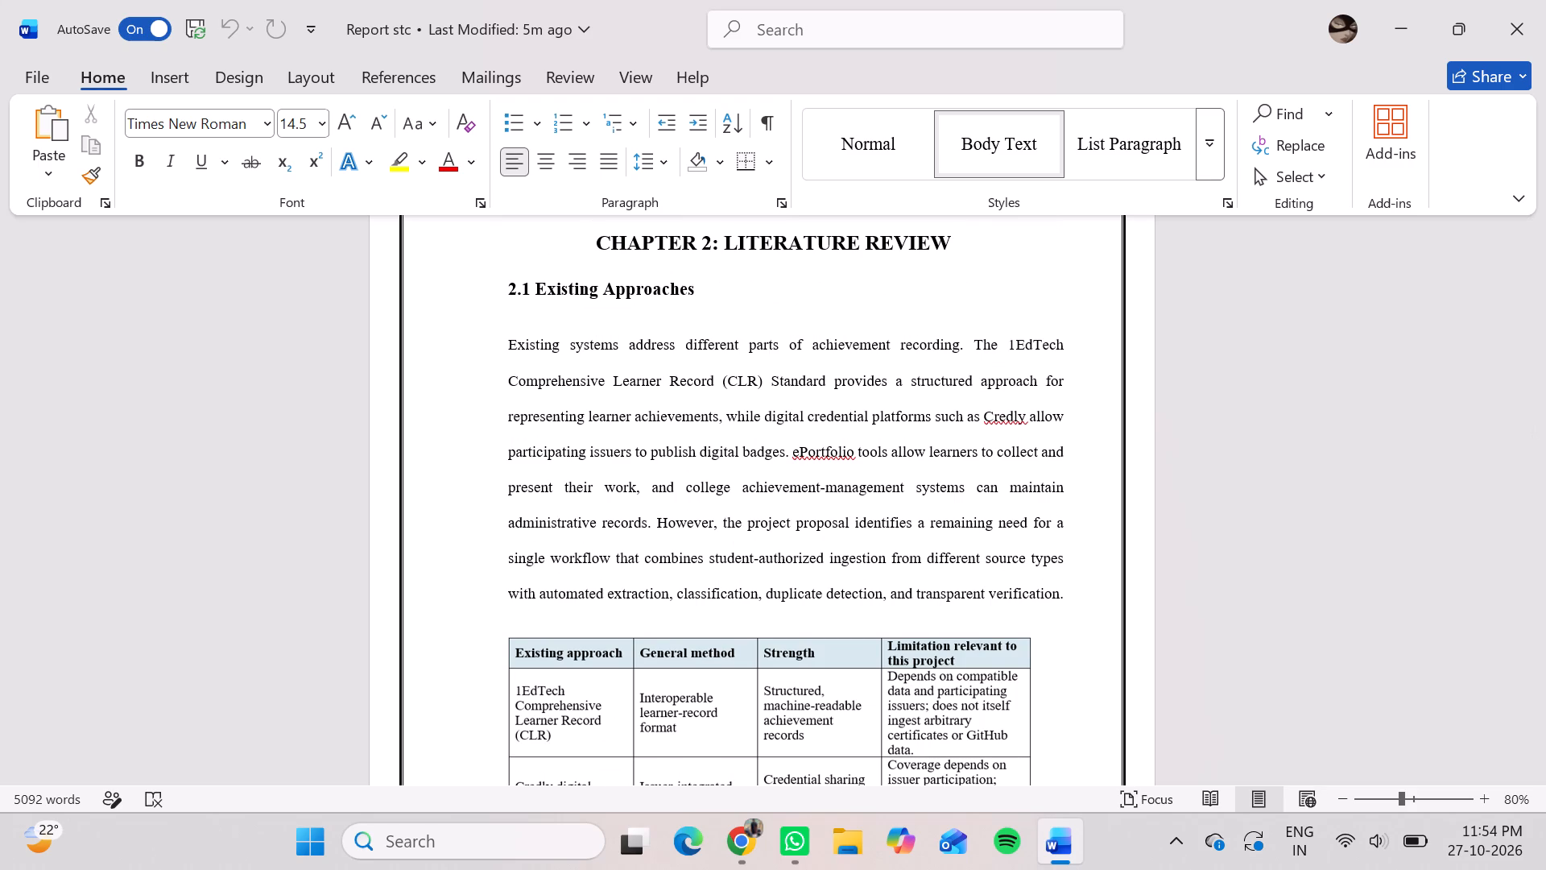
scroll(628, 479, "up", 7)
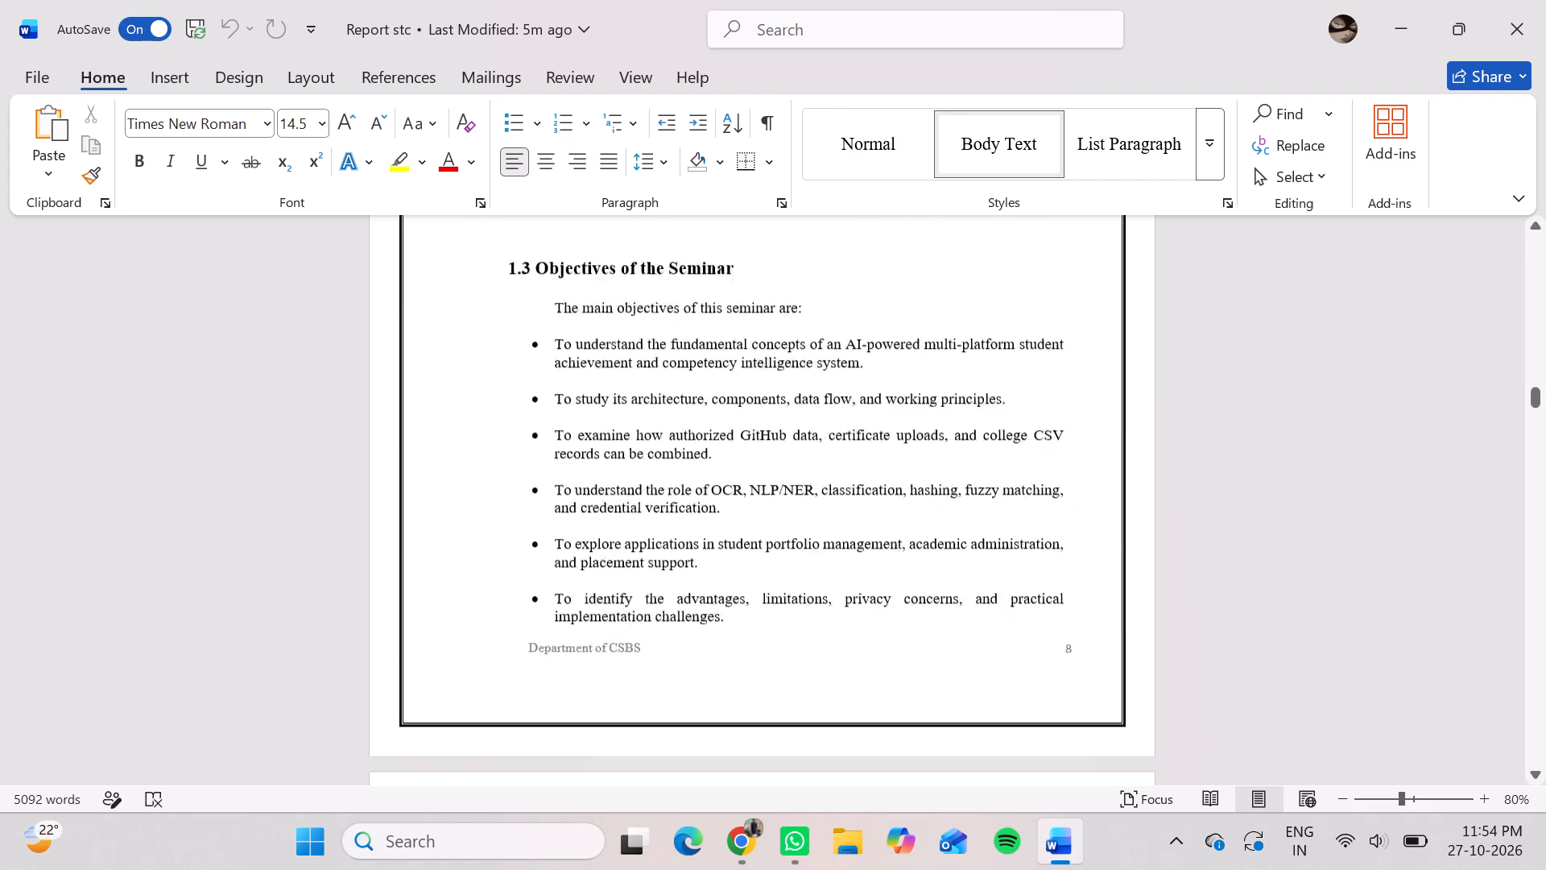
scroll(628, 479, "up", 1)
scroll(628, 479, "down", 1)
scroll(628, 479, "up", 1)
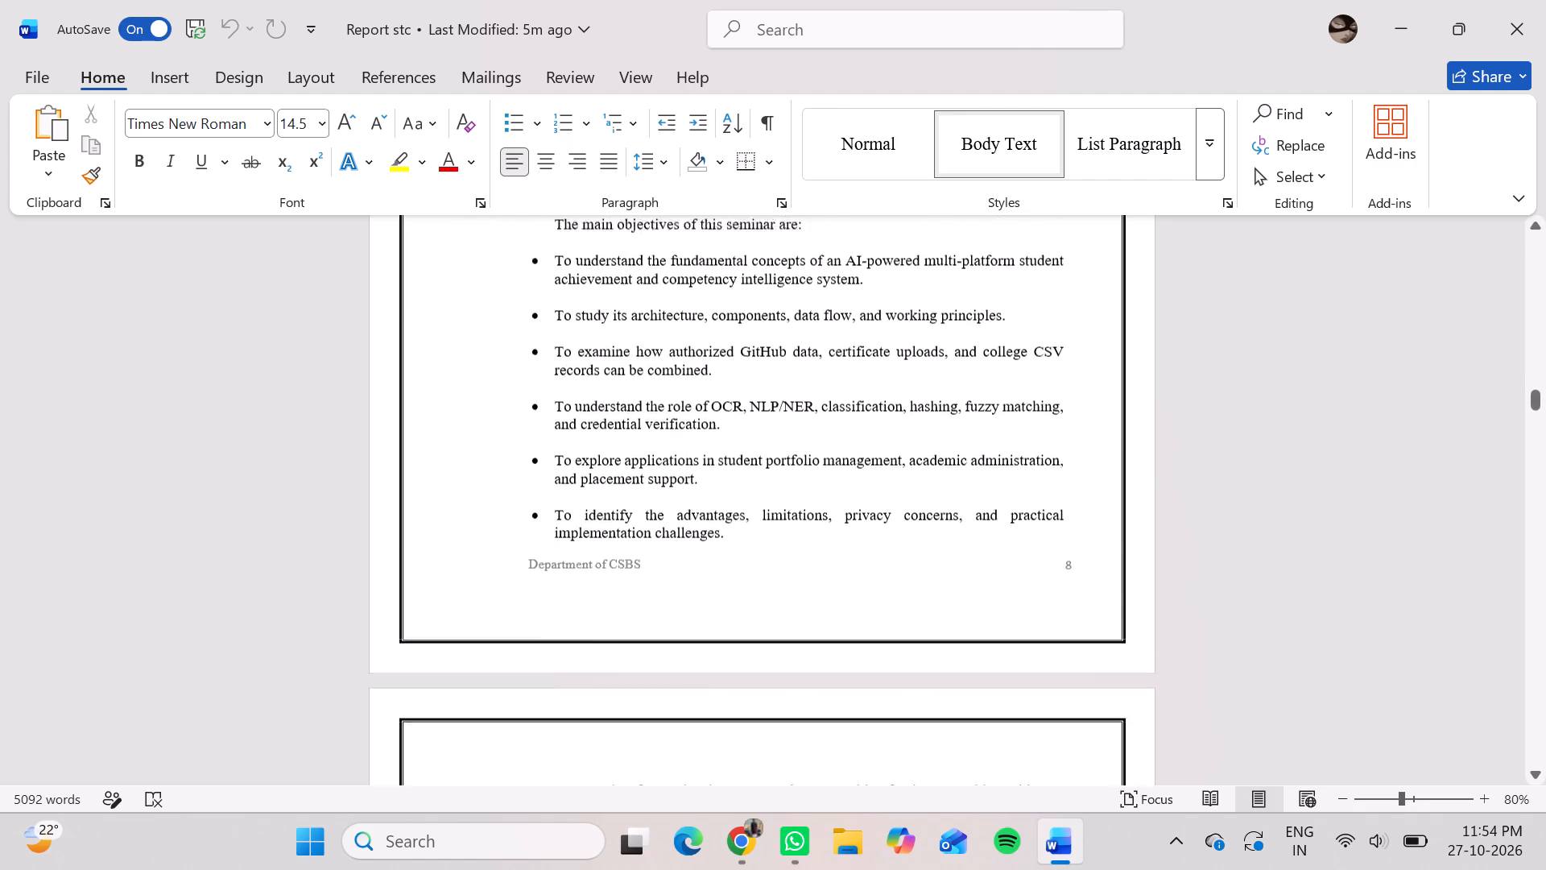
scroll(628, 479, "up", 5)
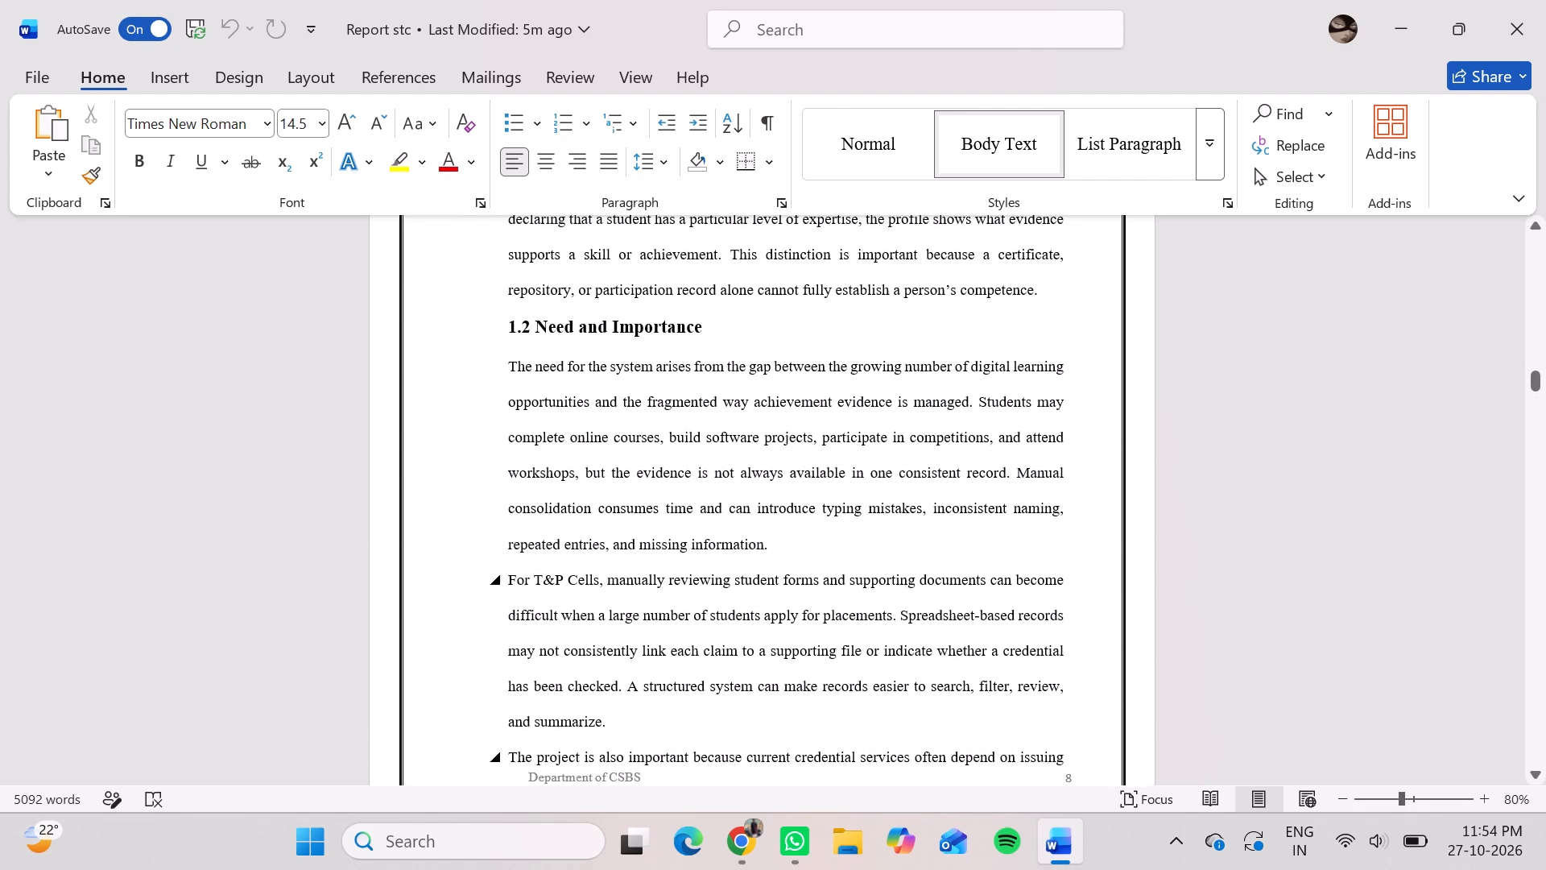
scroll(1044, 727, "down", 1)
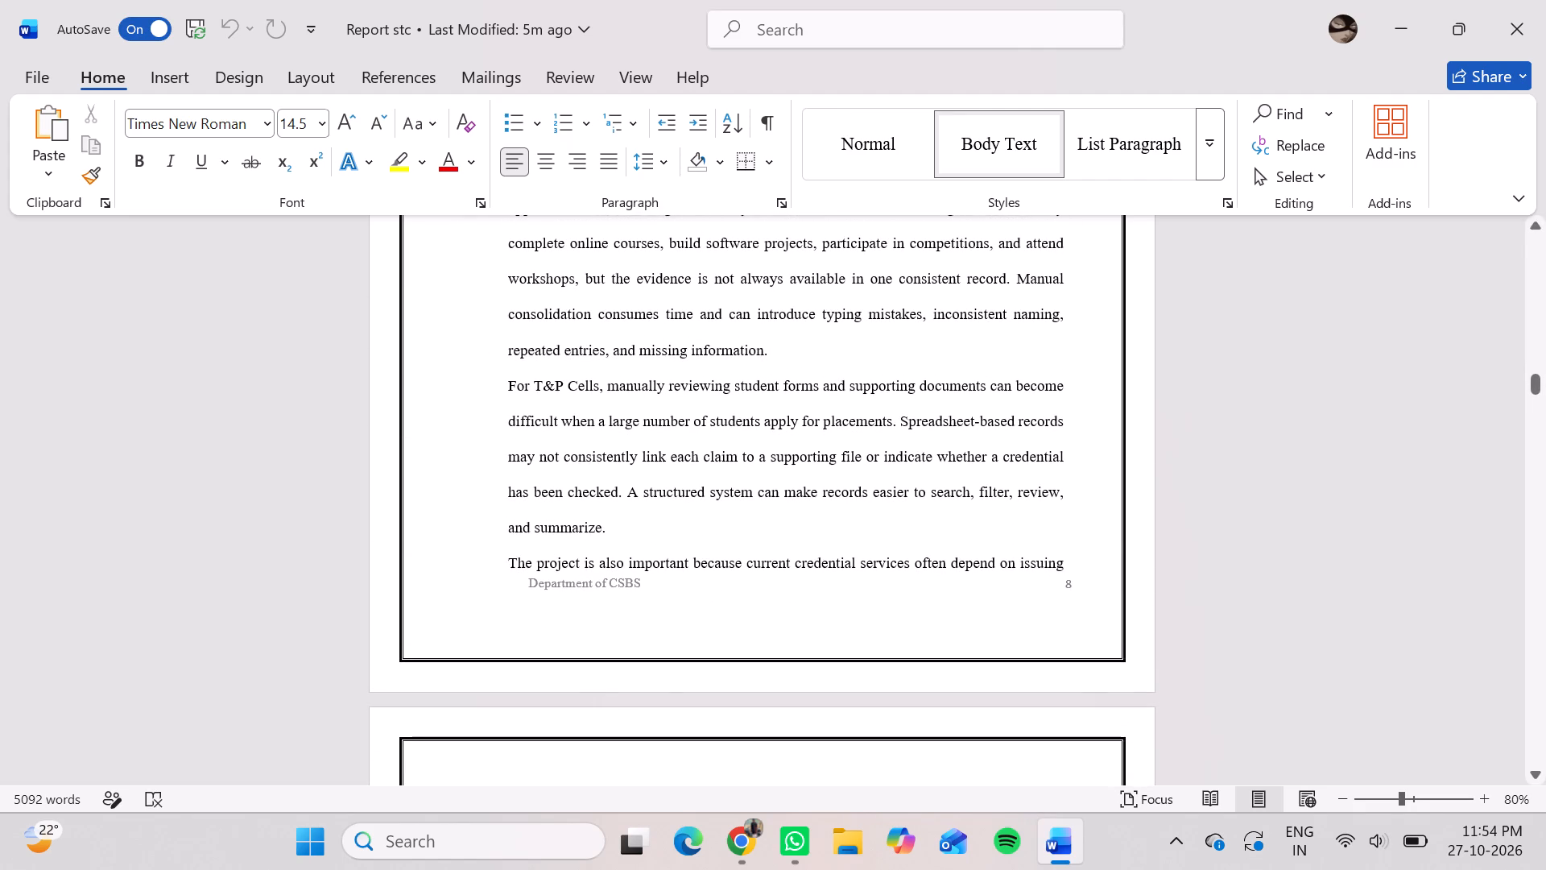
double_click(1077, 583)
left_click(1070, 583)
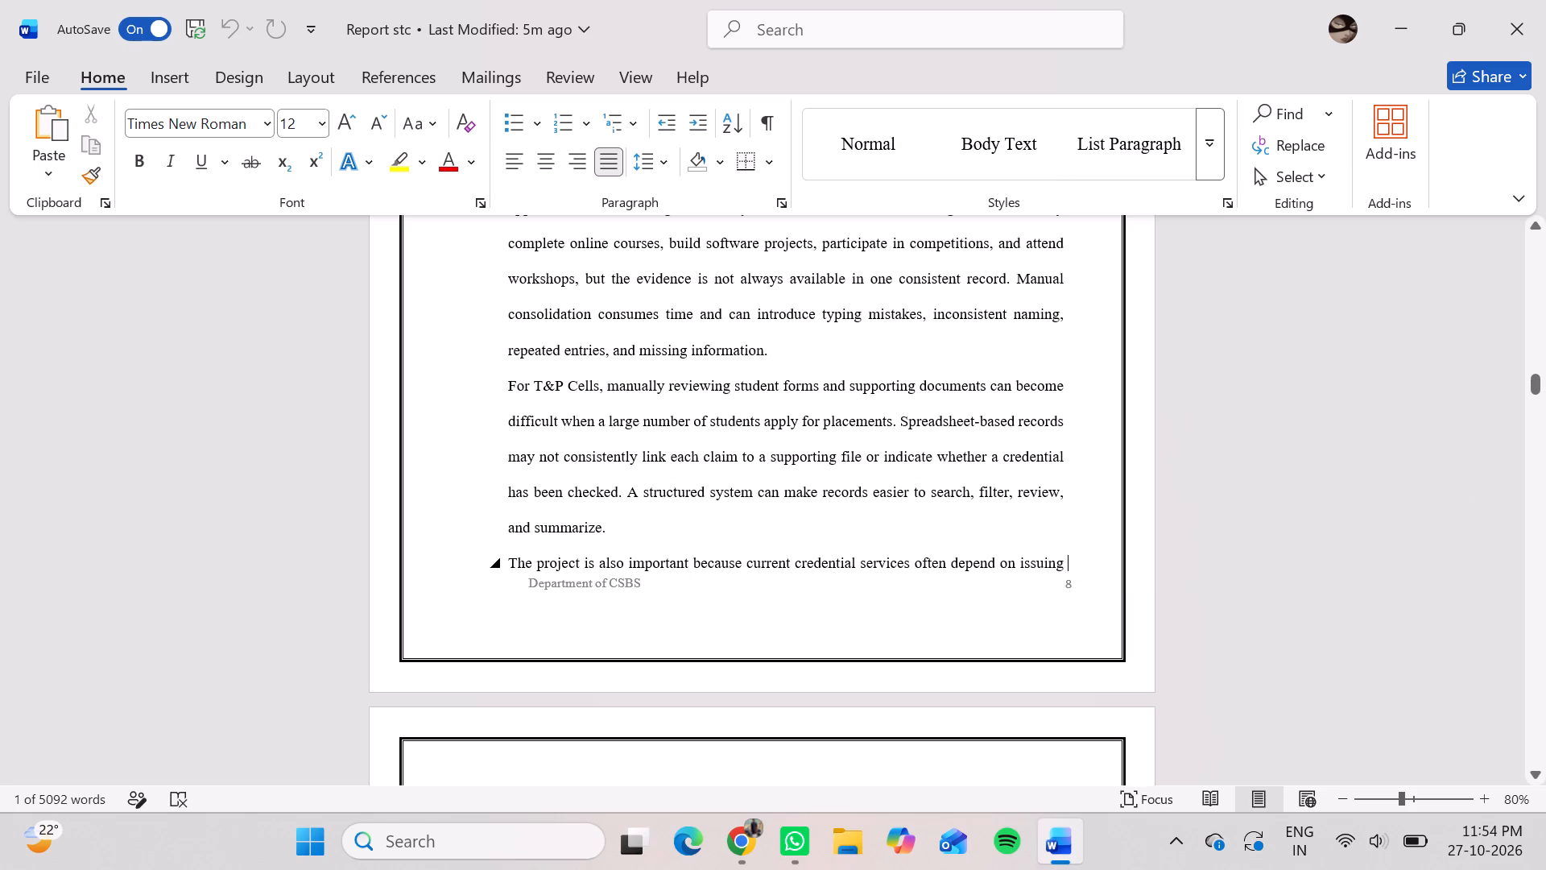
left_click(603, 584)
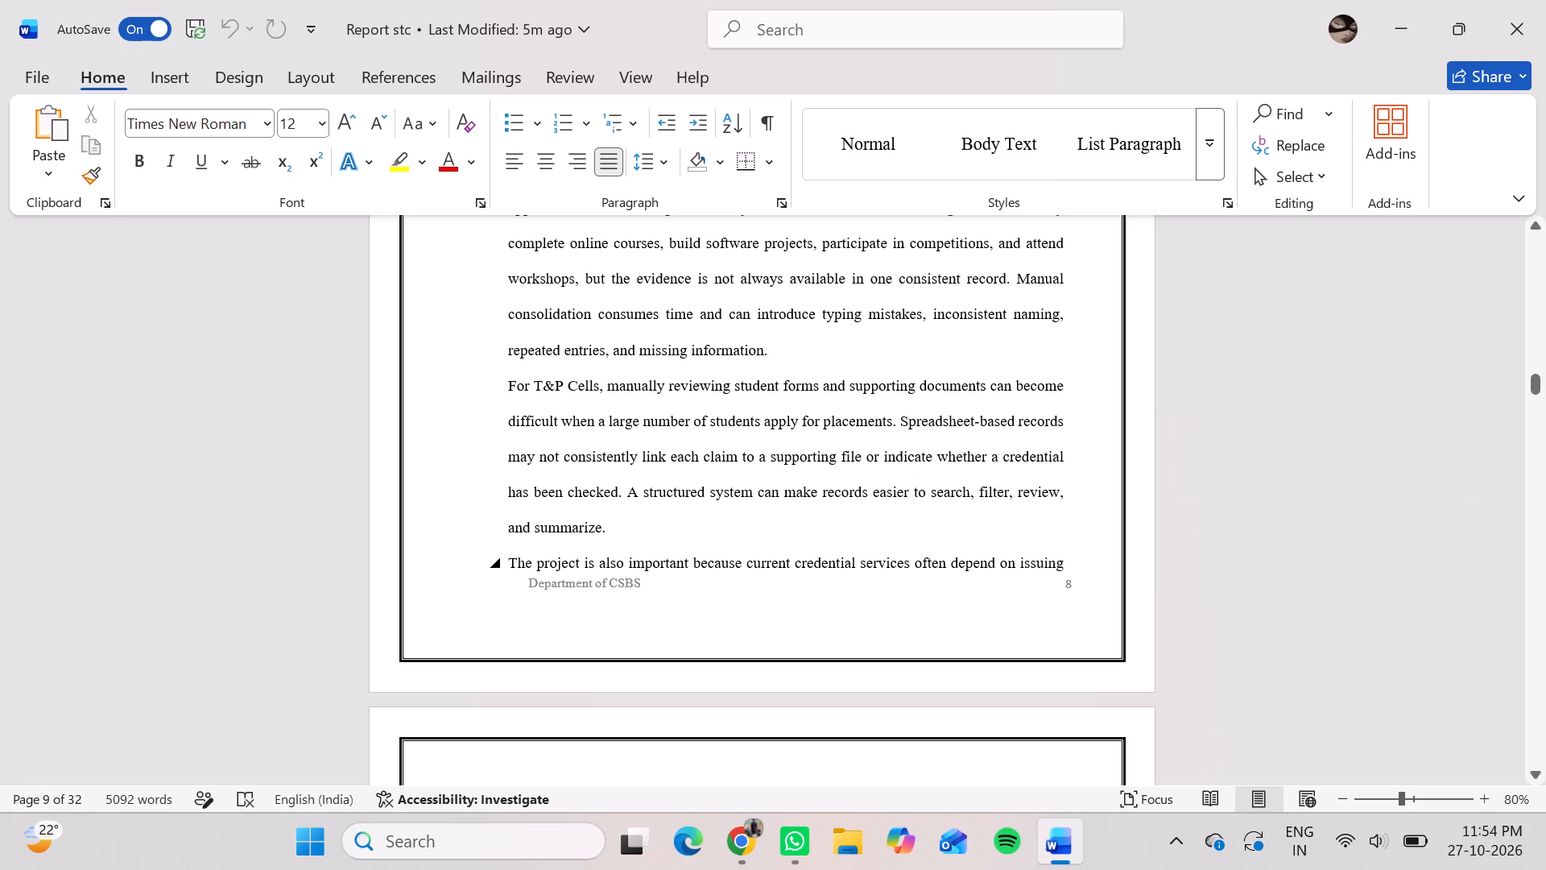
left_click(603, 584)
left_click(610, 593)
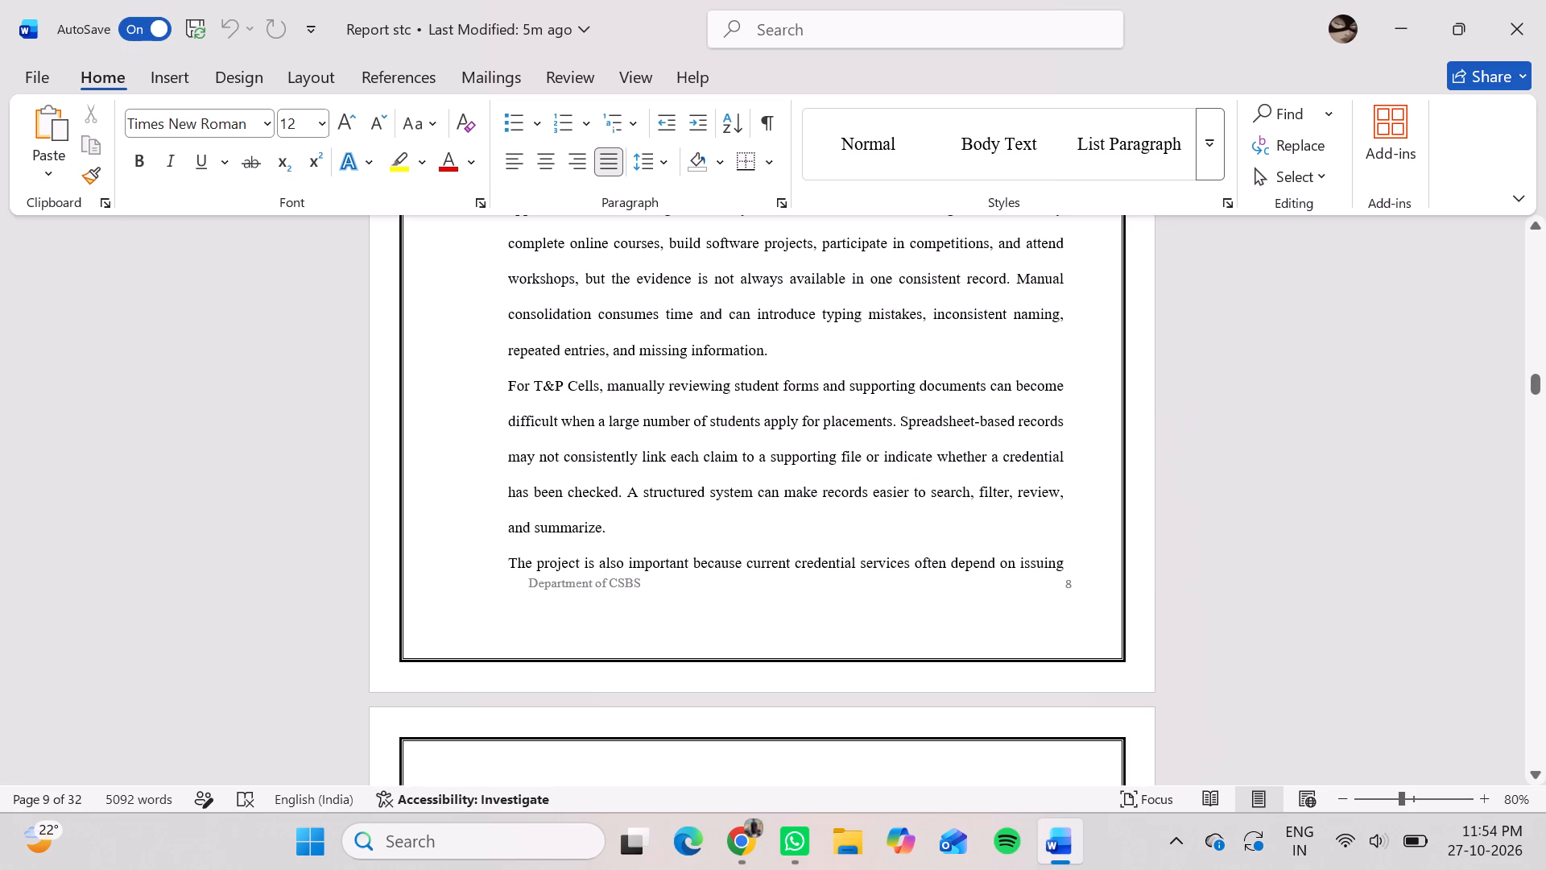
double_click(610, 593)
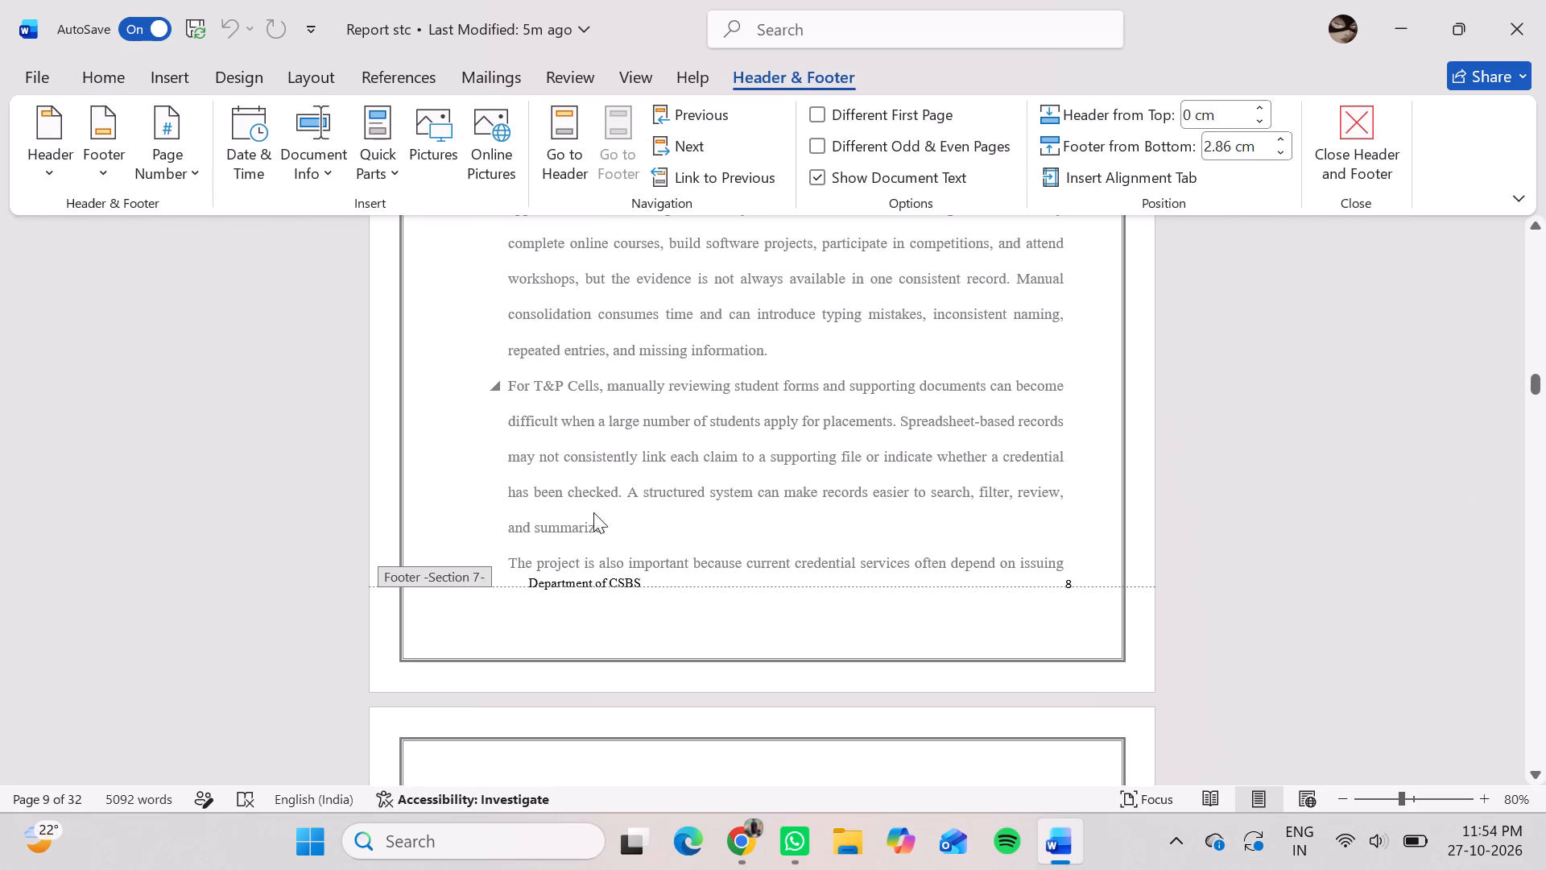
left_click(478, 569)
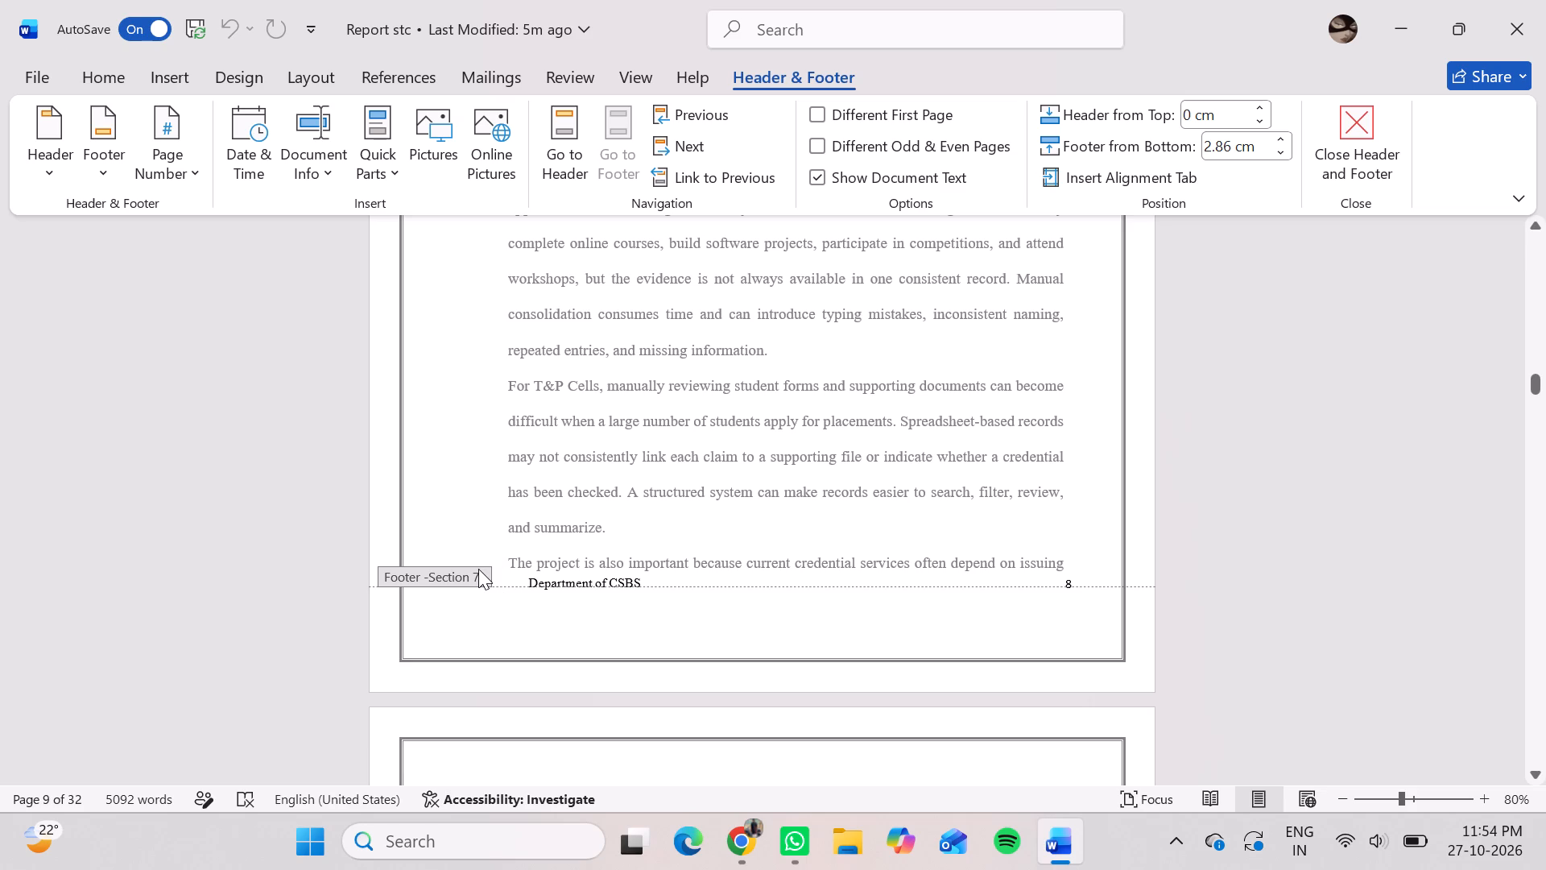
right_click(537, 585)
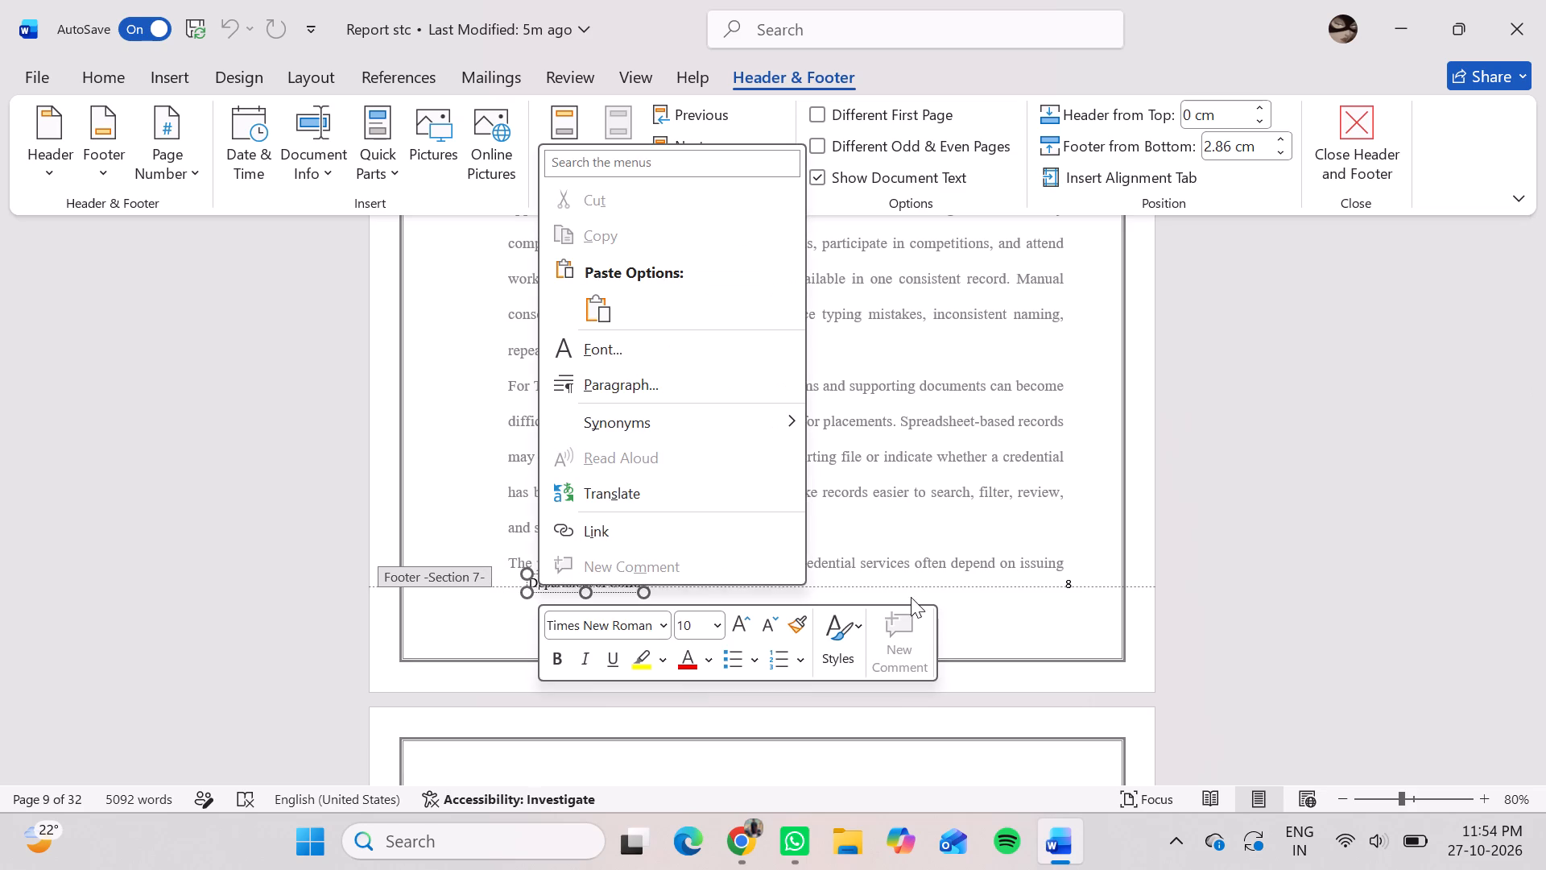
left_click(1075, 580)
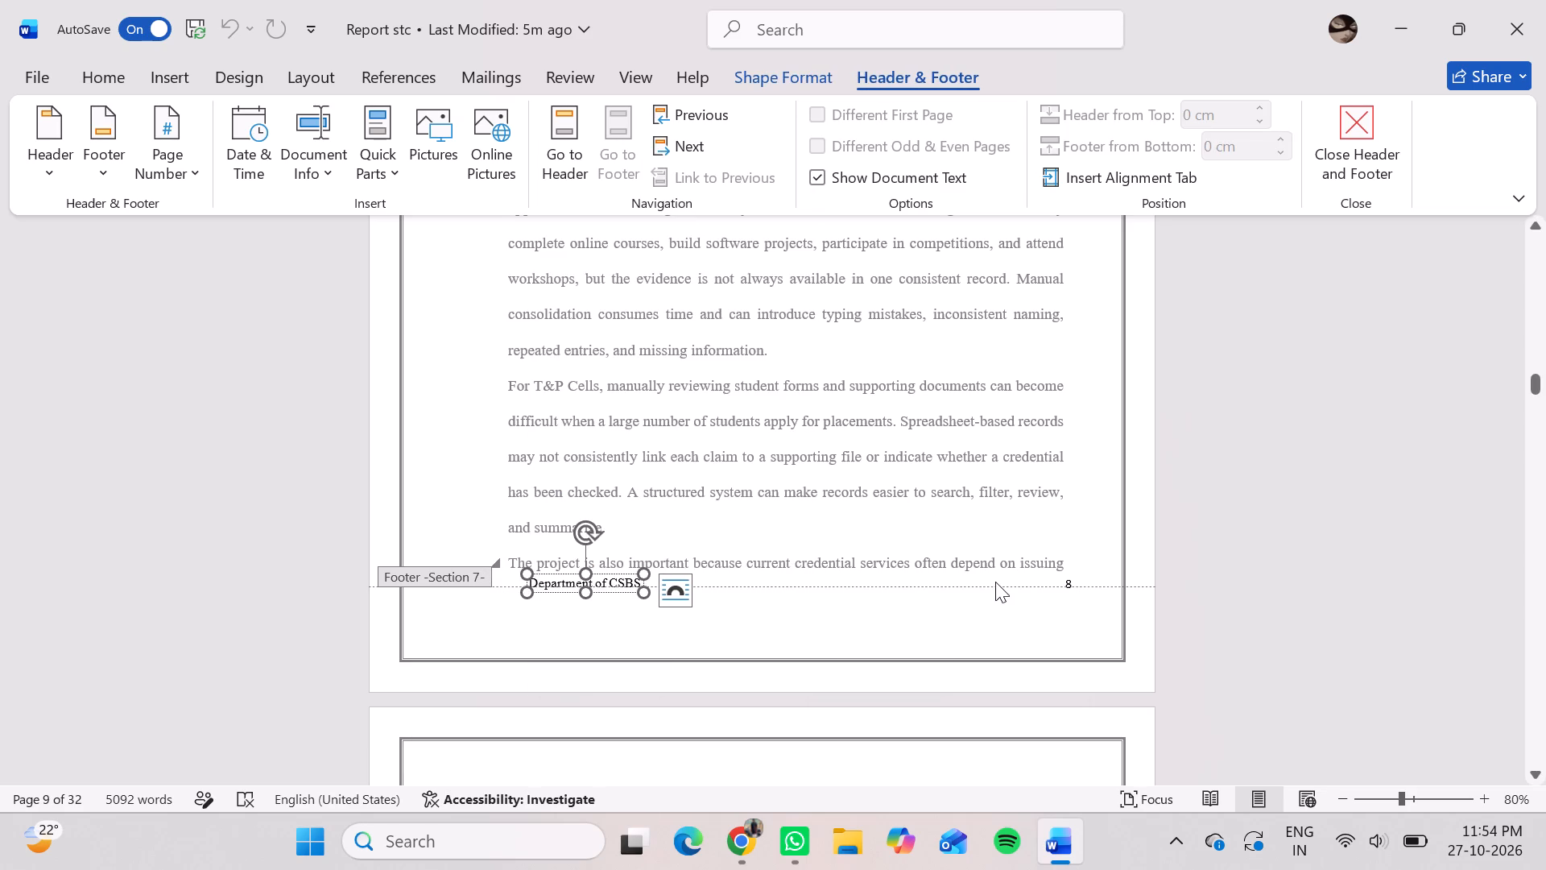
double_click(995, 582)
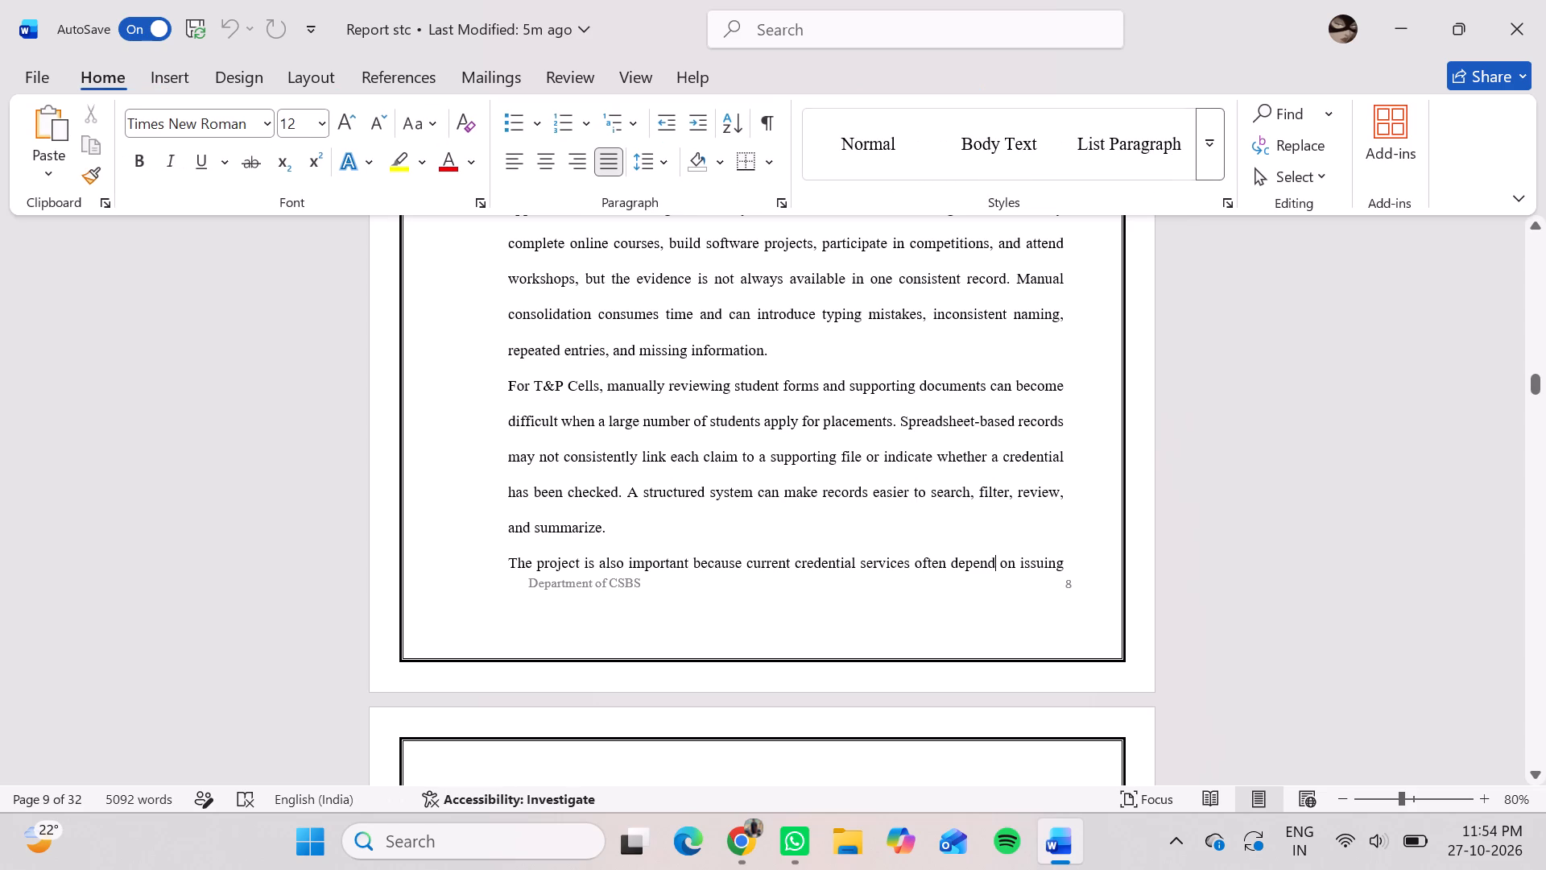
Open the Section 7 footer in Chapter 1 and delete the page number from its text box, keeping Department of CSBS.
double_click(1071, 584)
double_click(1068, 586)
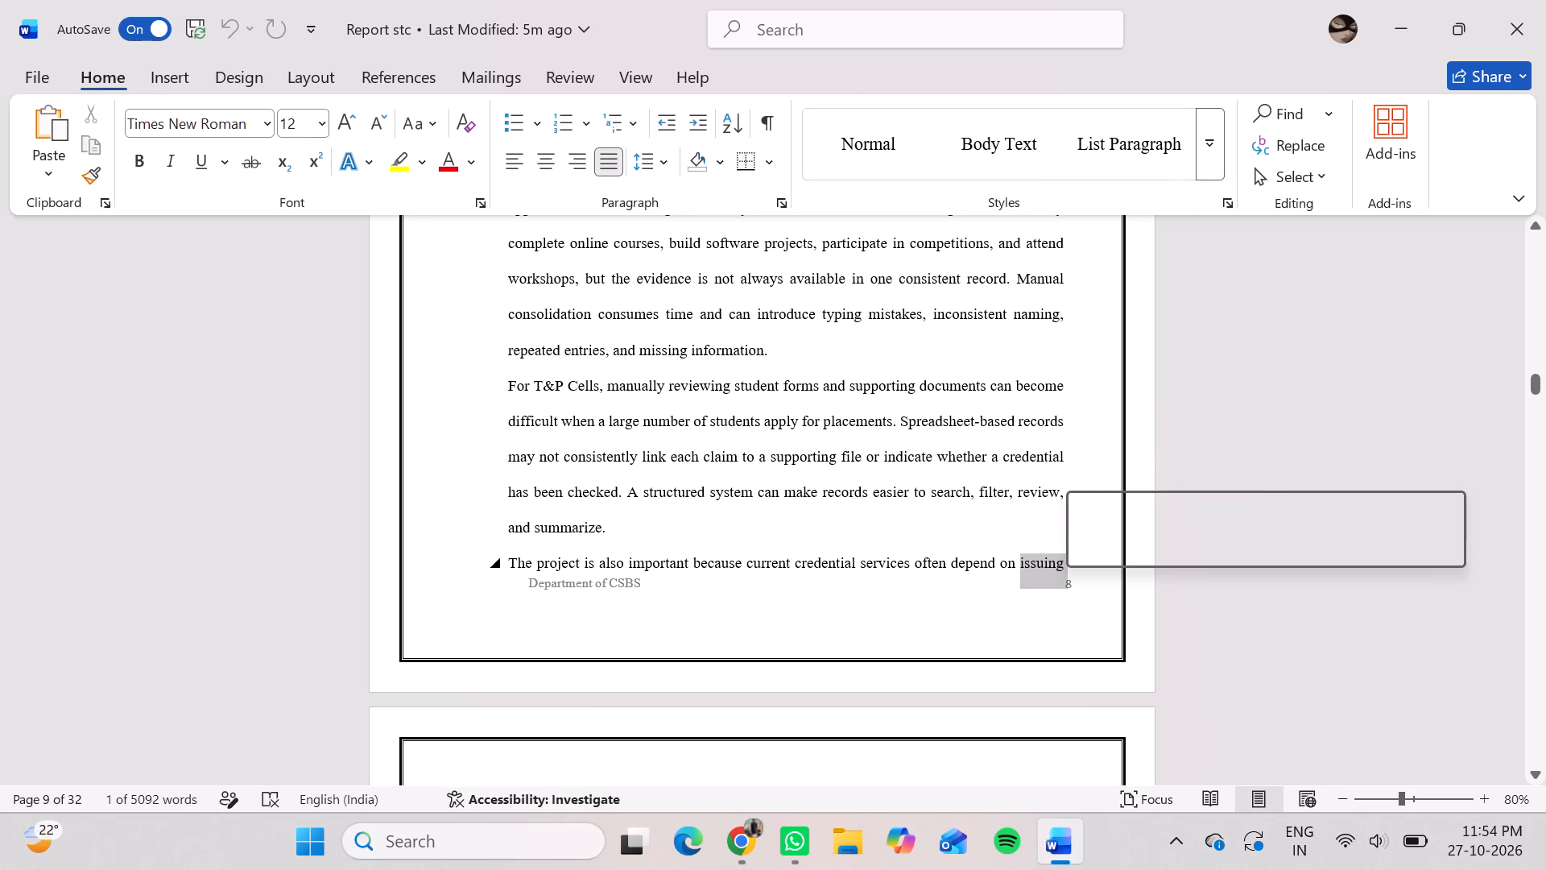
double_click(1068, 591)
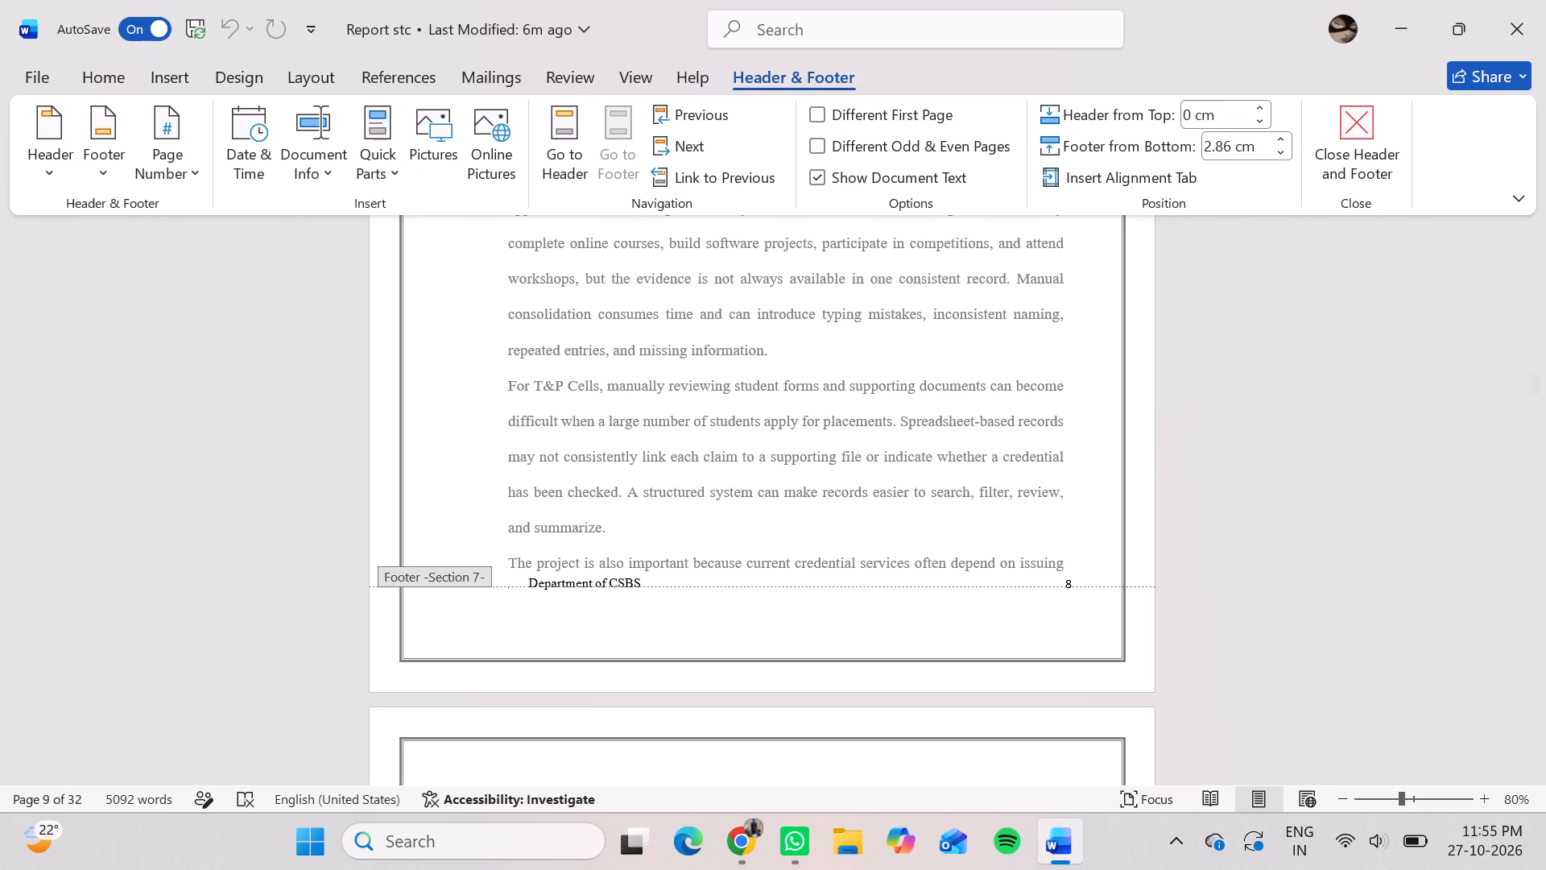
left_click(1068, 584)
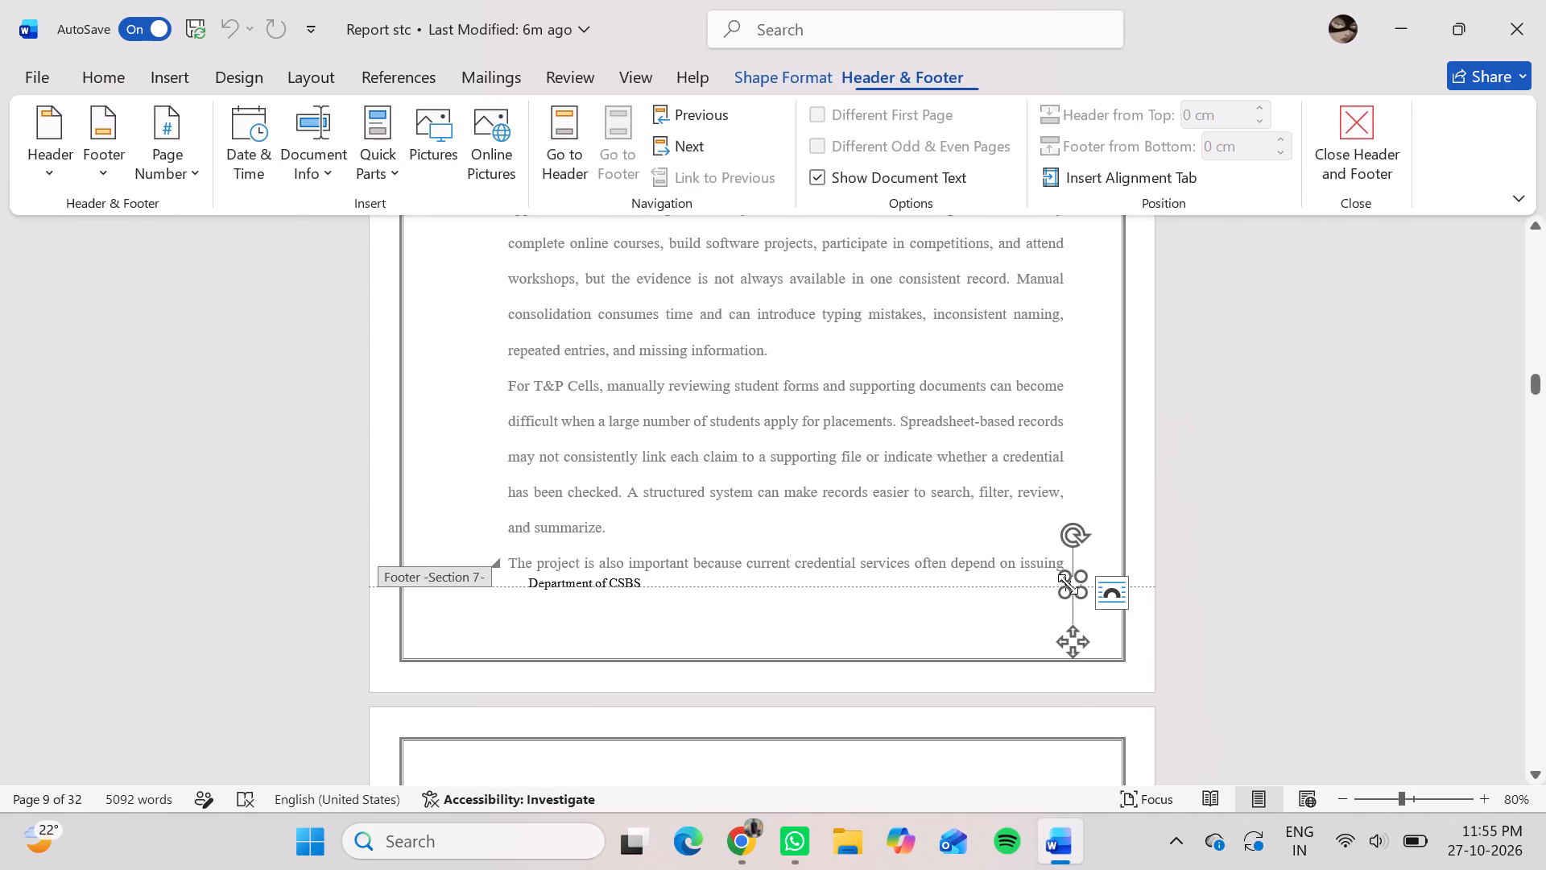
key("Delete")
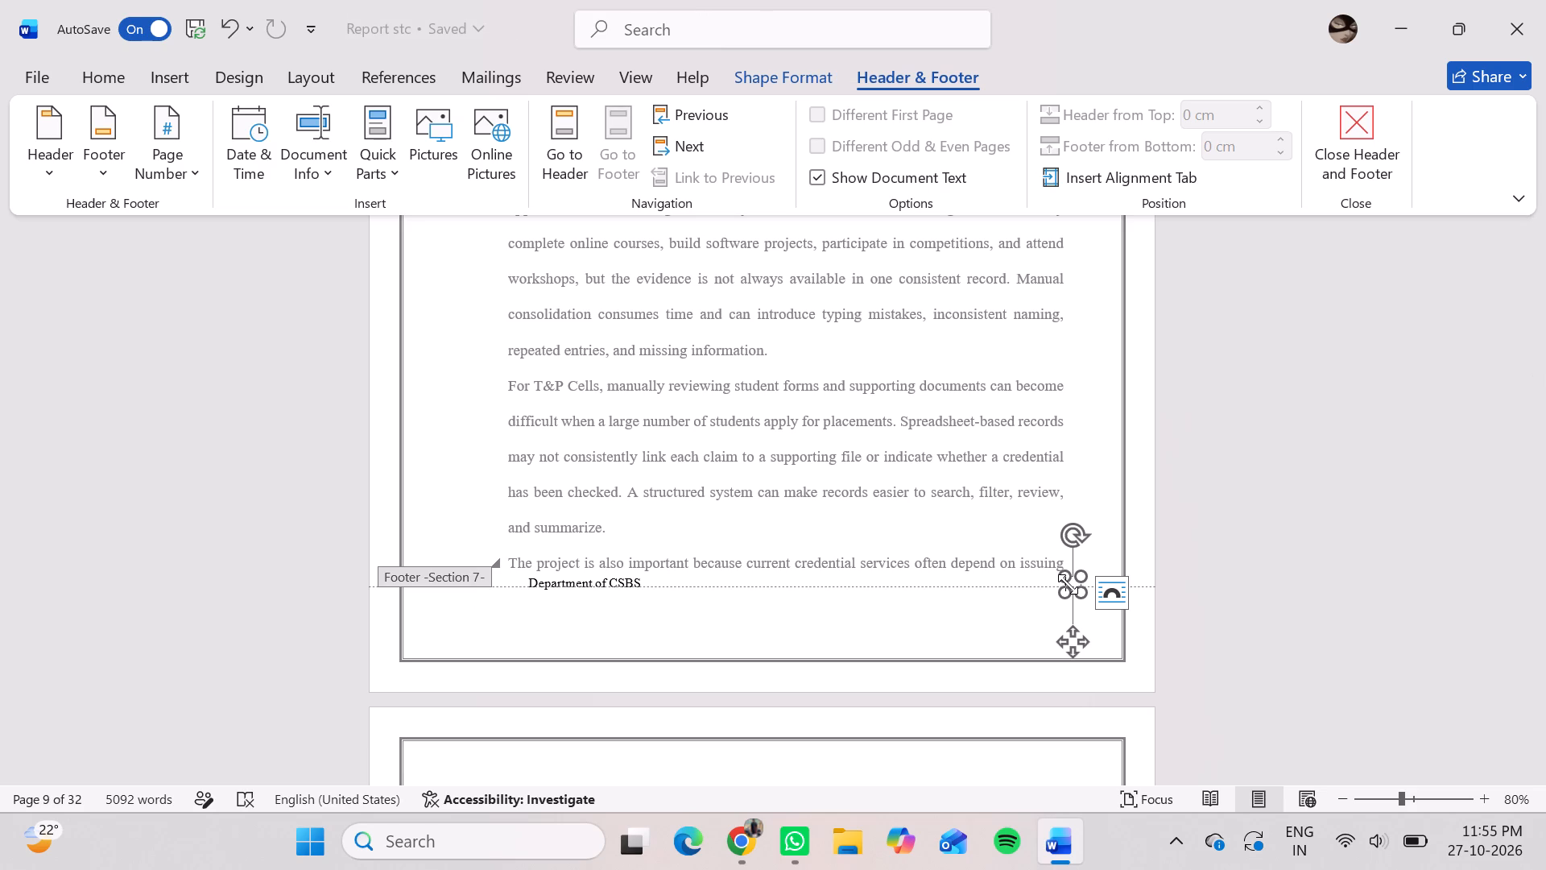
Delete the page number from the Section 8 footer below the existing approaches table in Chapter 2.
key("Down")
scroll(1068, 584, "down", 1)
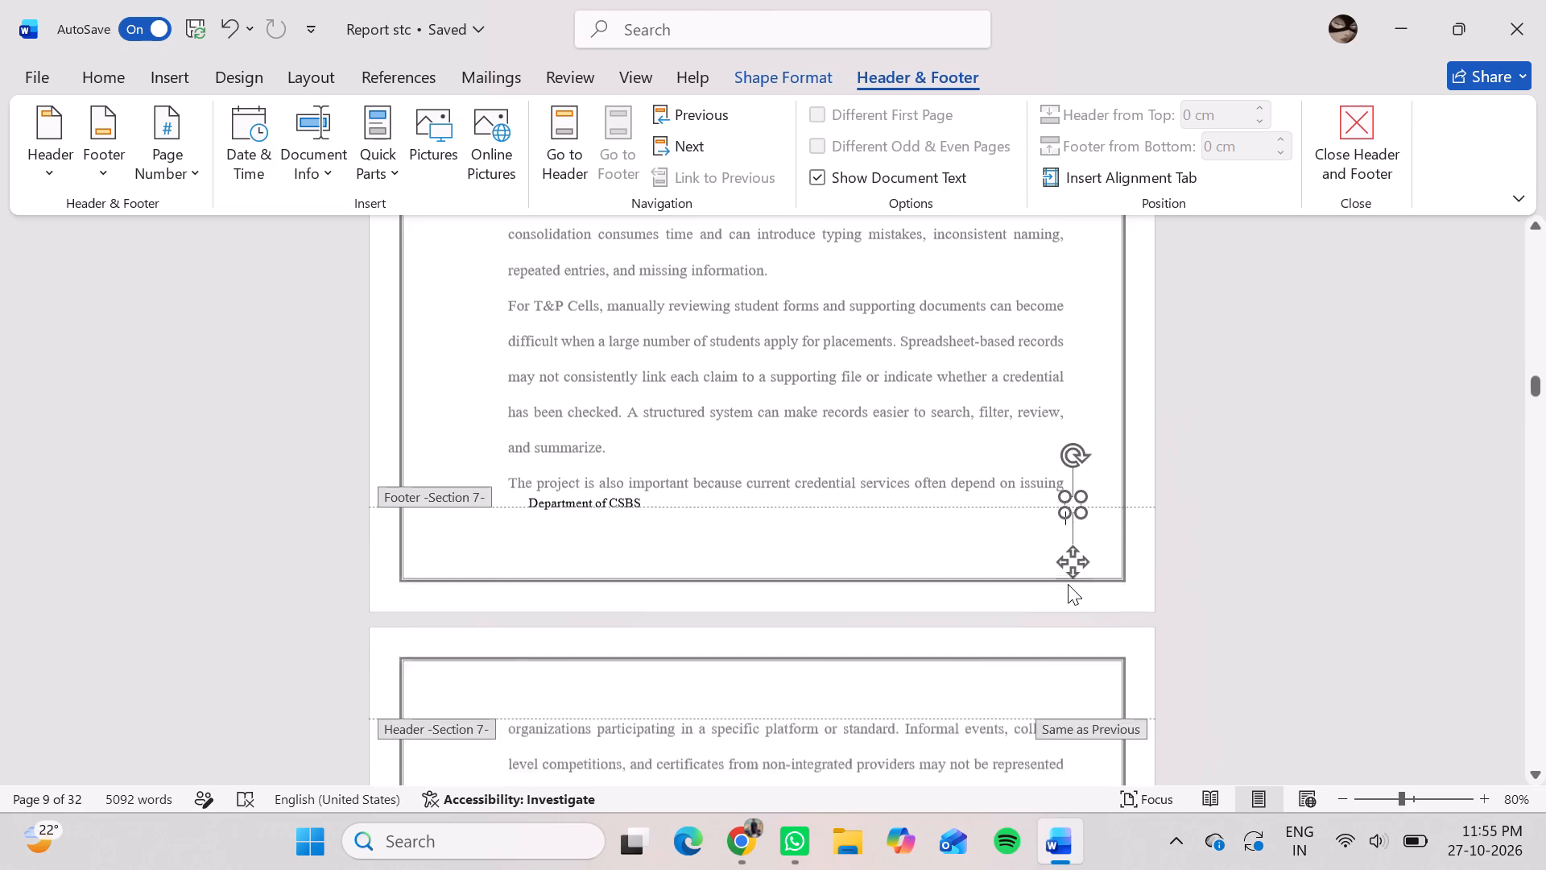
scroll(1068, 584, "down", 6)
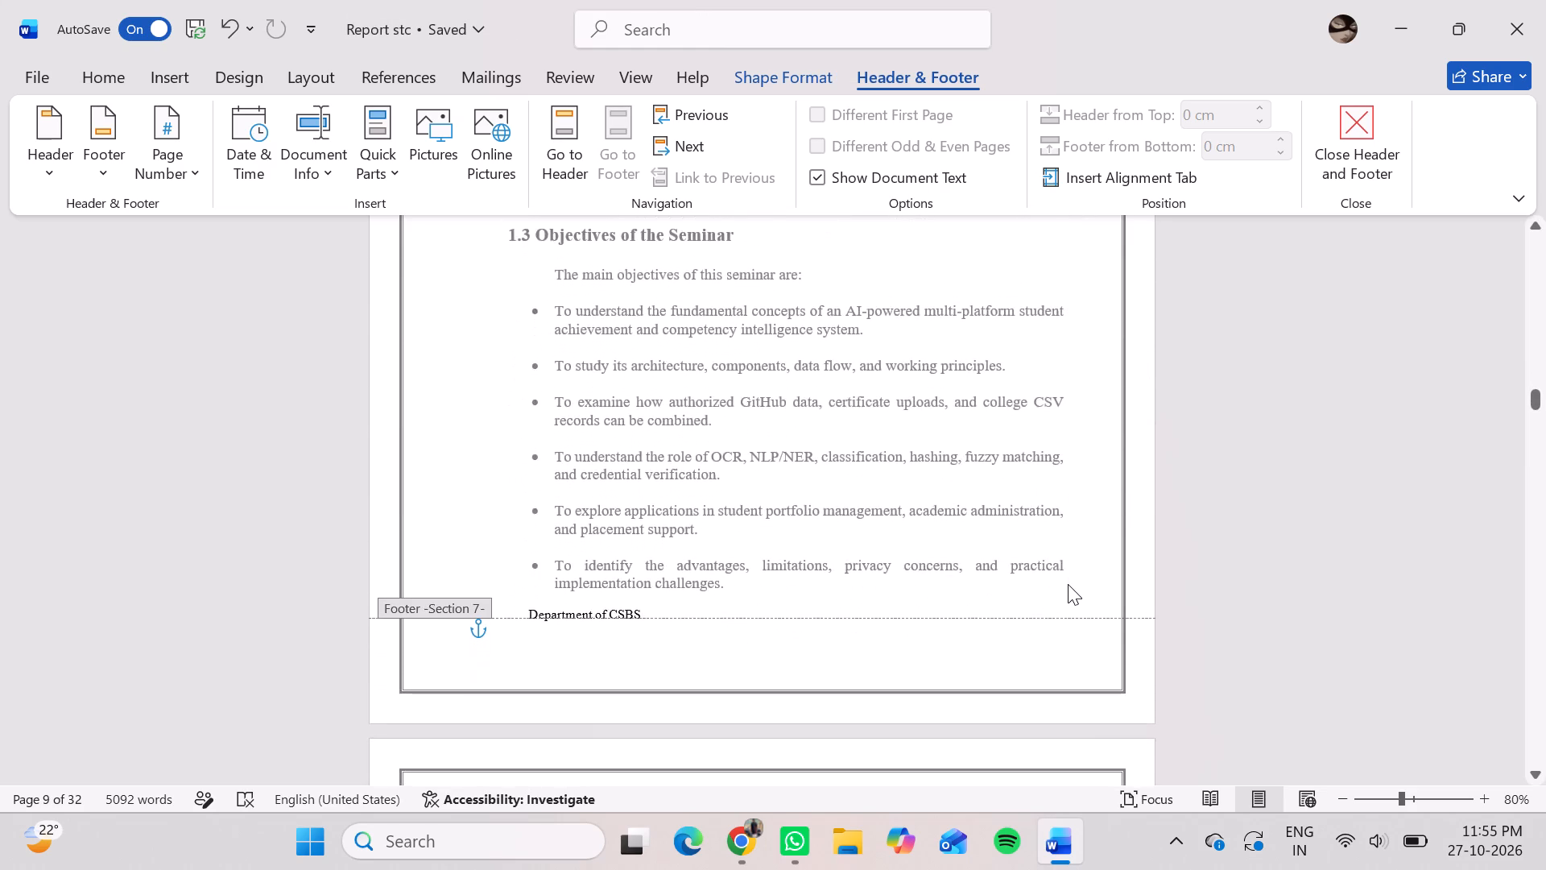
scroll(1068, 584, "down", 6)
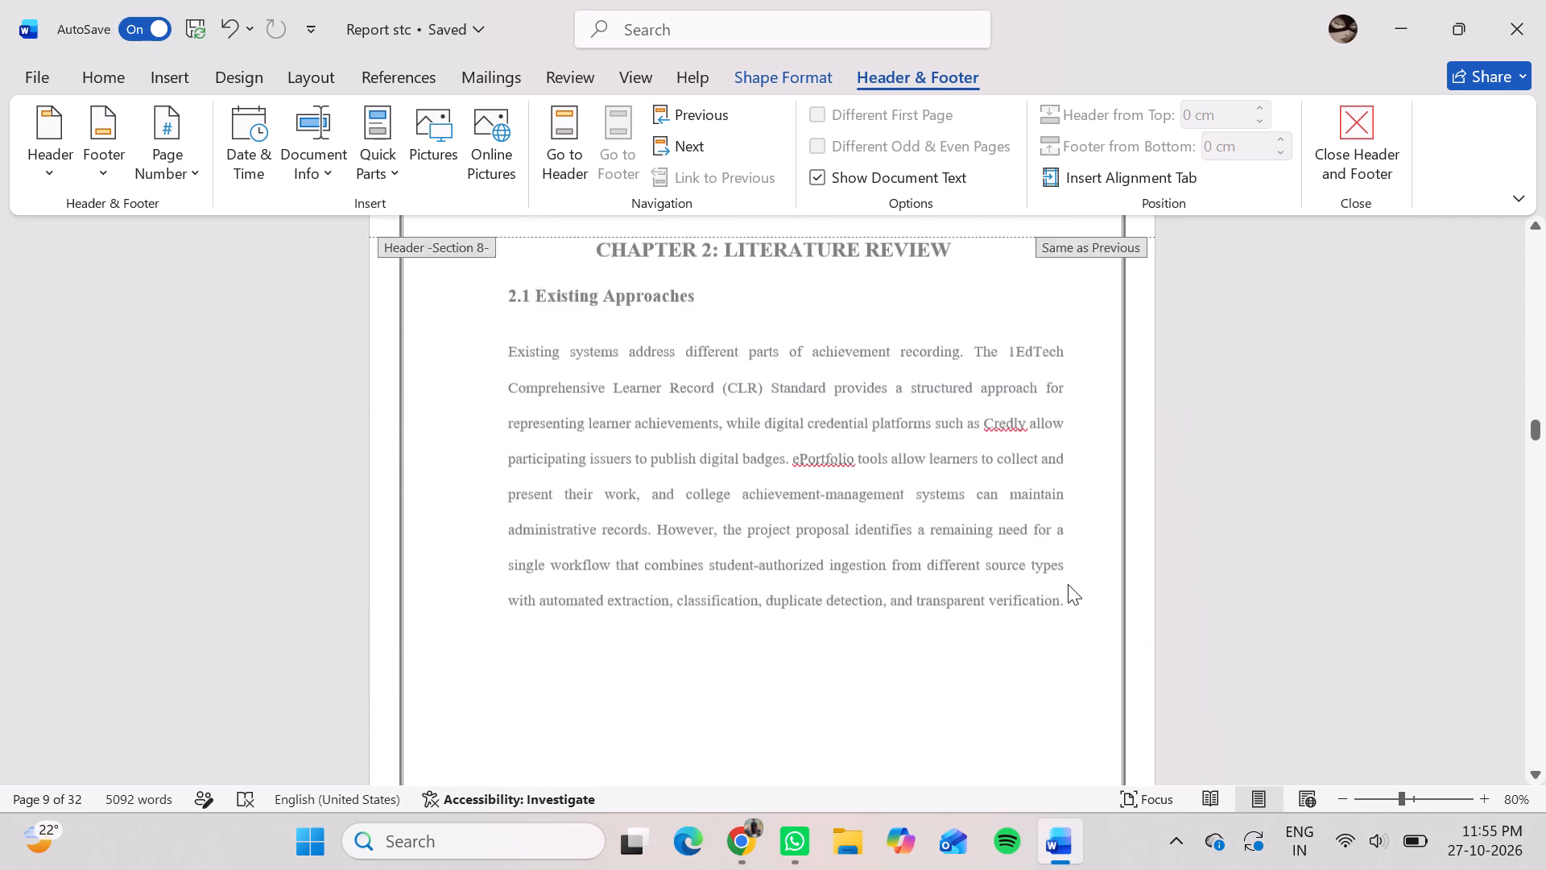
scroll(1068, 584, "down", 3)
scroll(1068, 584, "up", 2)
scroll(1068, 584, "down", 1)
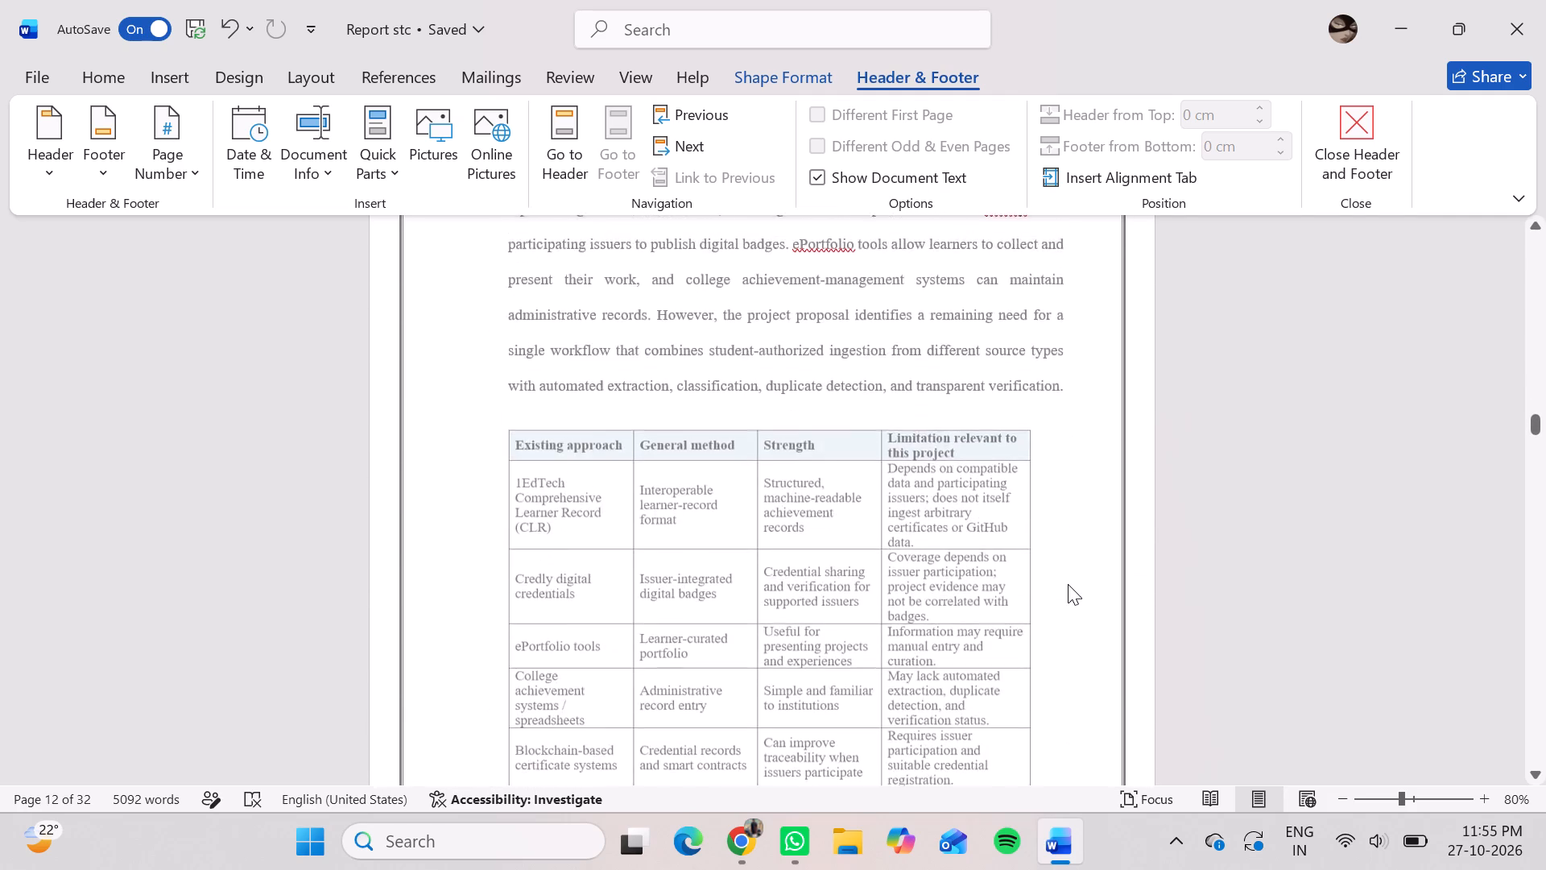
scroll(1068, 584, "down", 1)
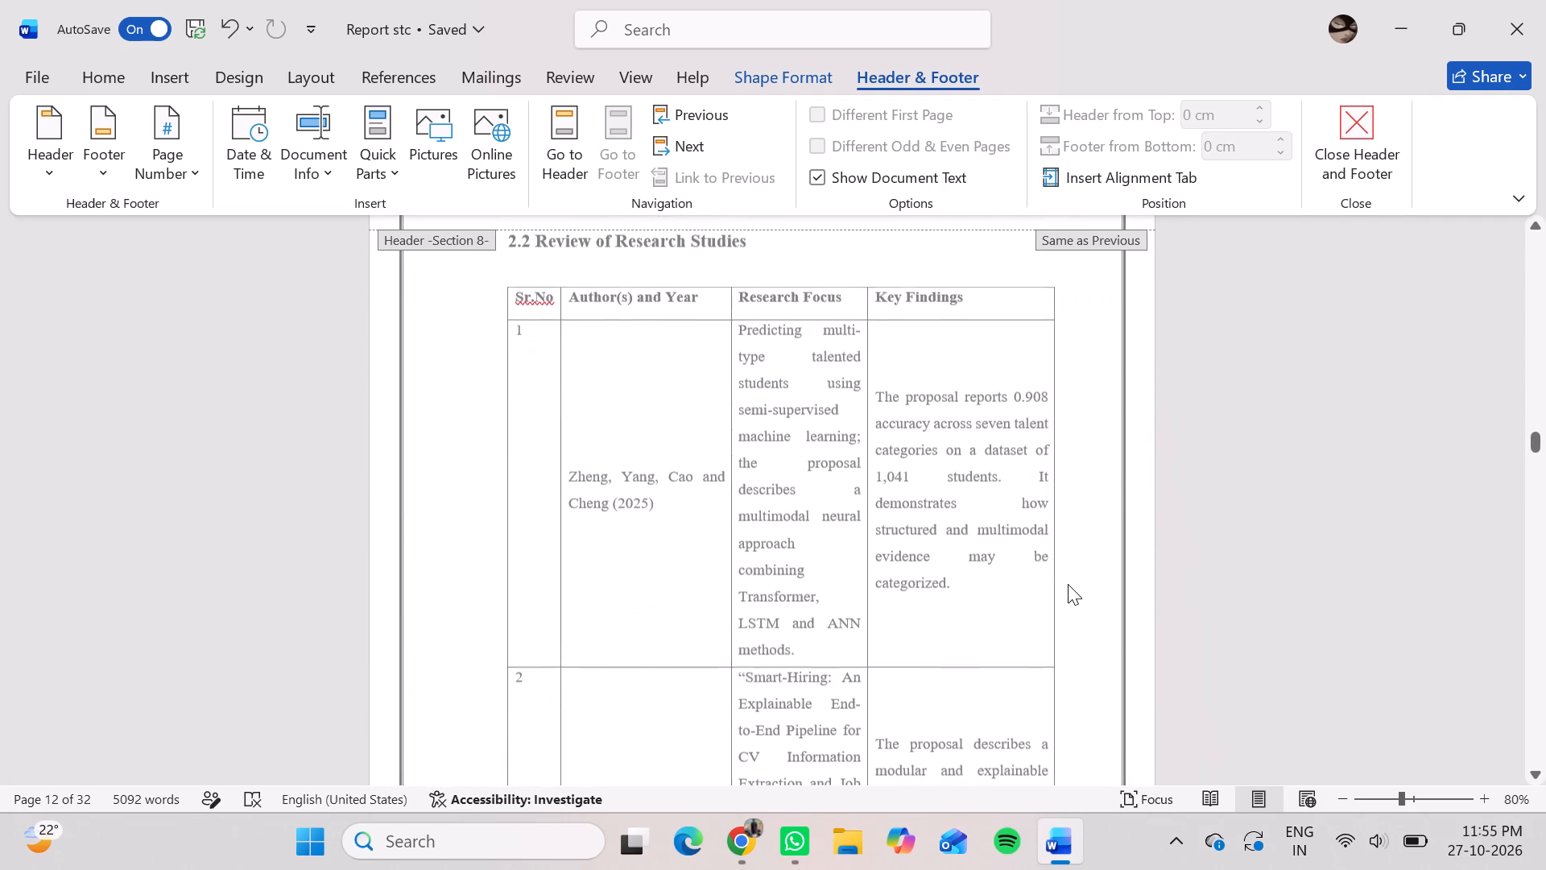
scroll(1068, 585, "up", 4)
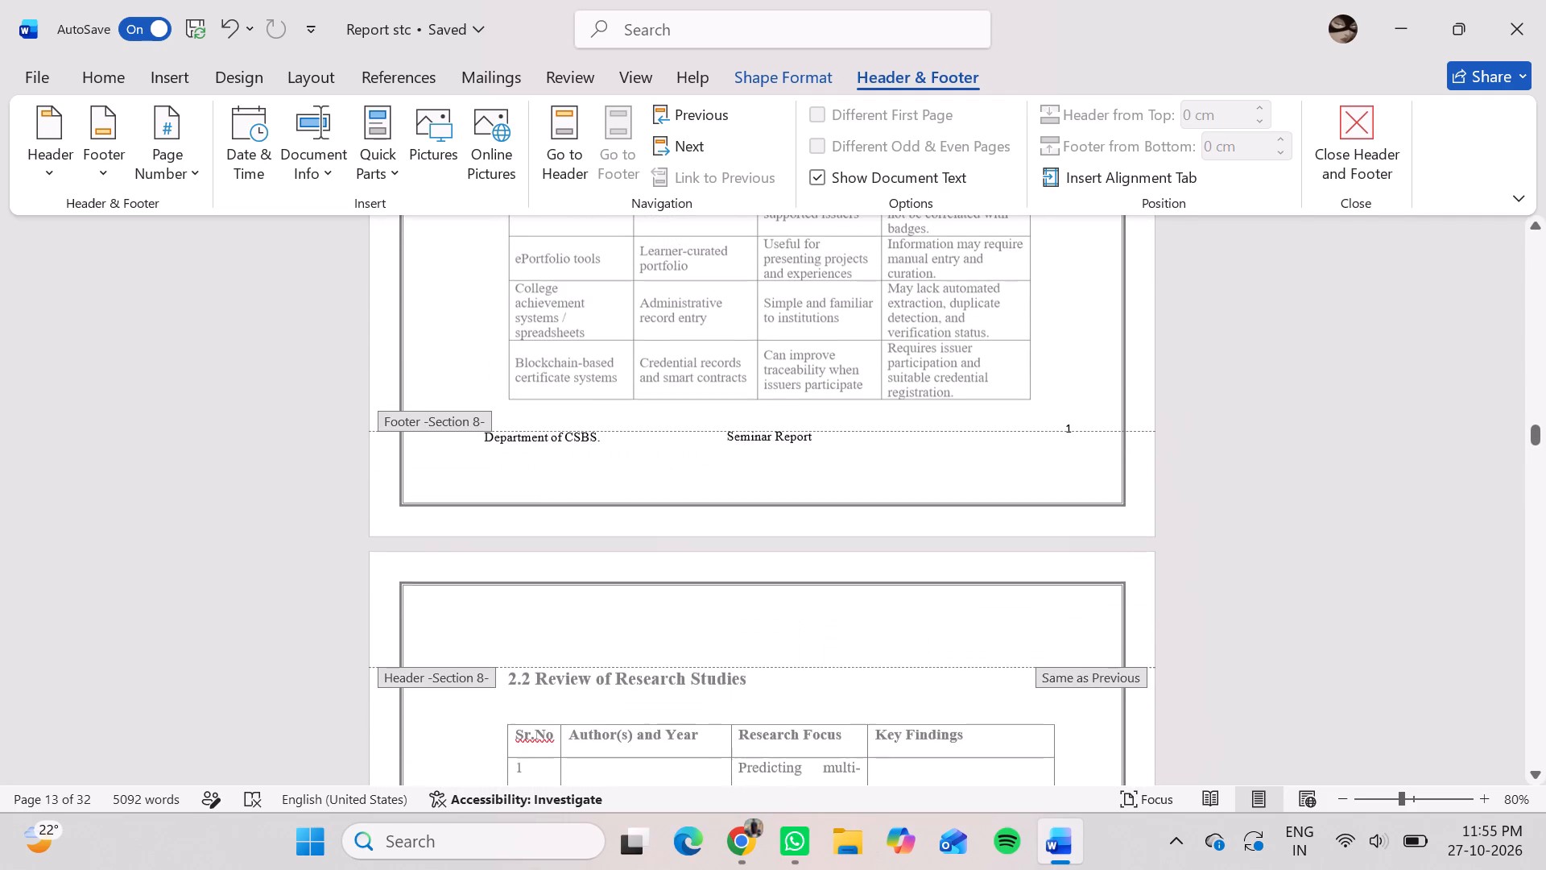
left_click(1066, 424)
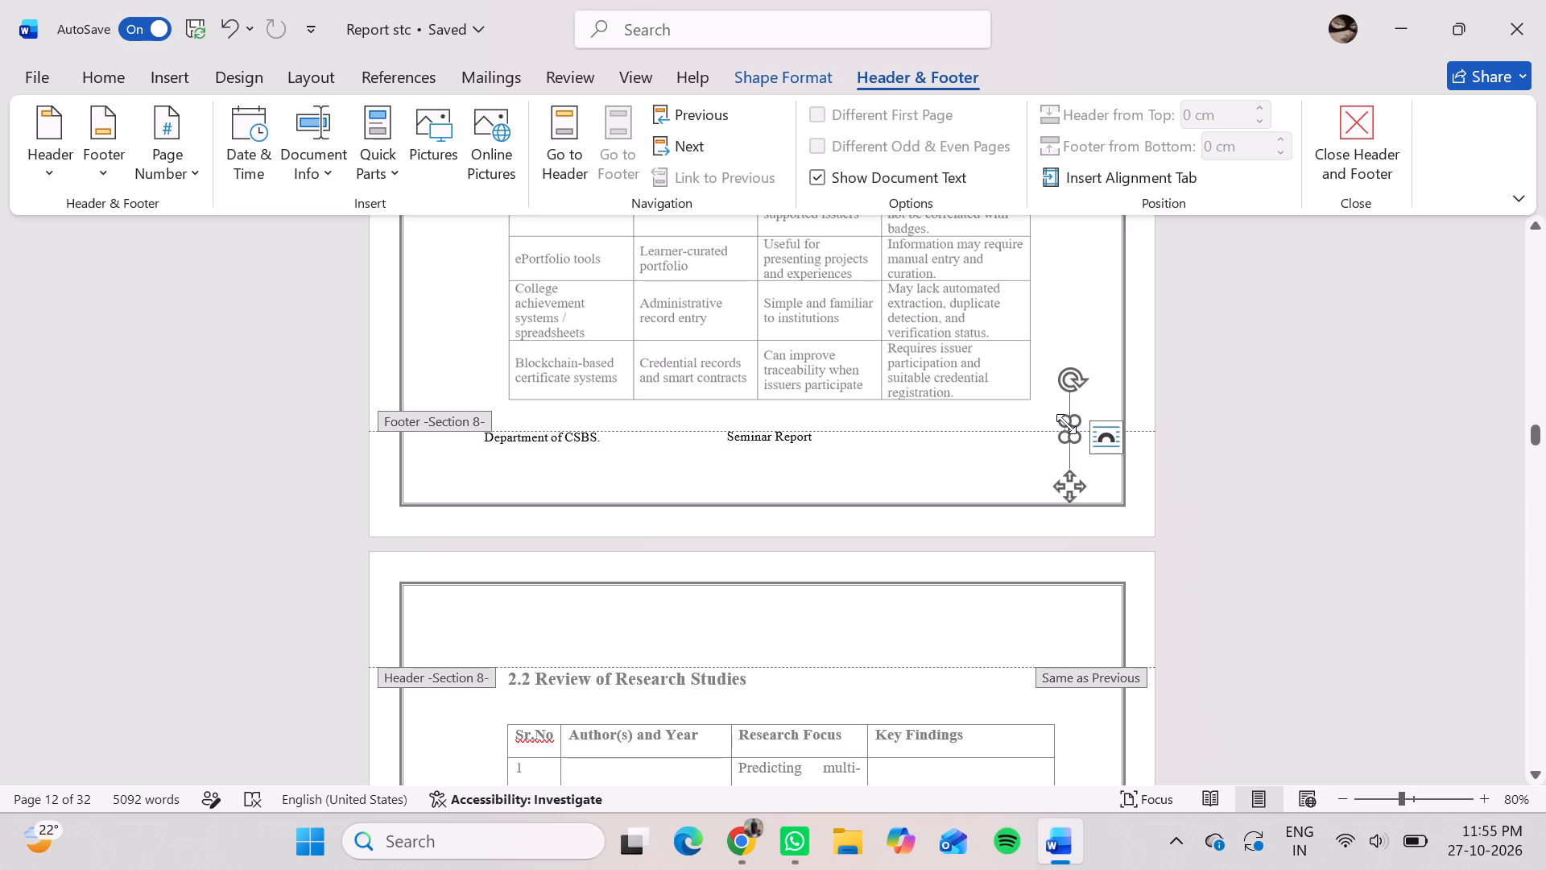
key("Delete")
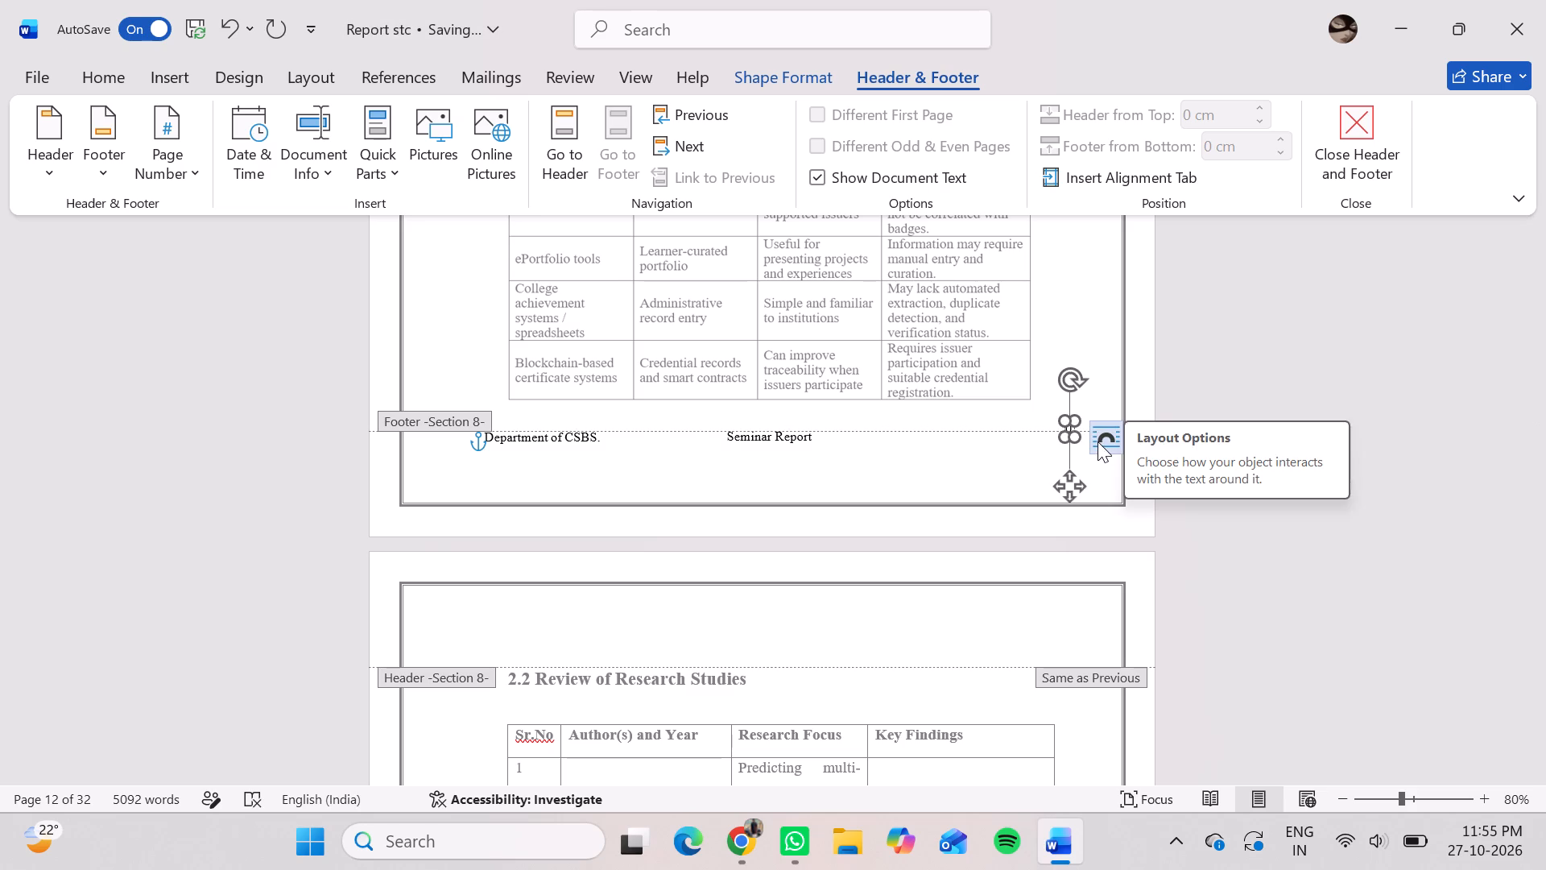
Delete the leftover page number 0 from the Section 8 footer's text box below the existing approaches table.
scroll(1097, 441, "down", 4)
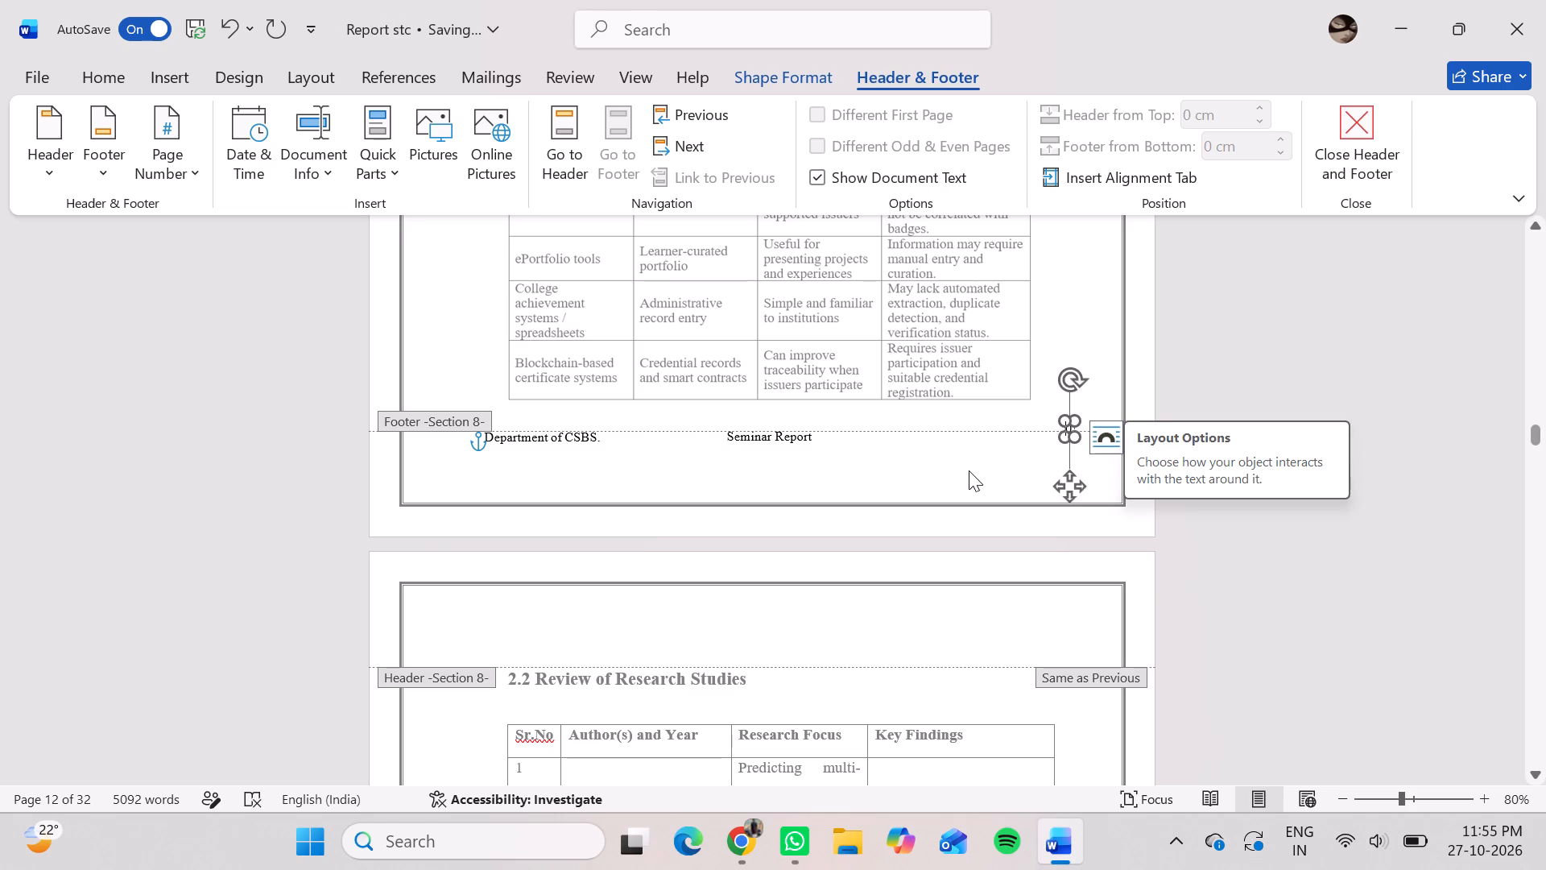
scroll(969, 470, "down", 4)
scroll(969, 470, "up", 1)
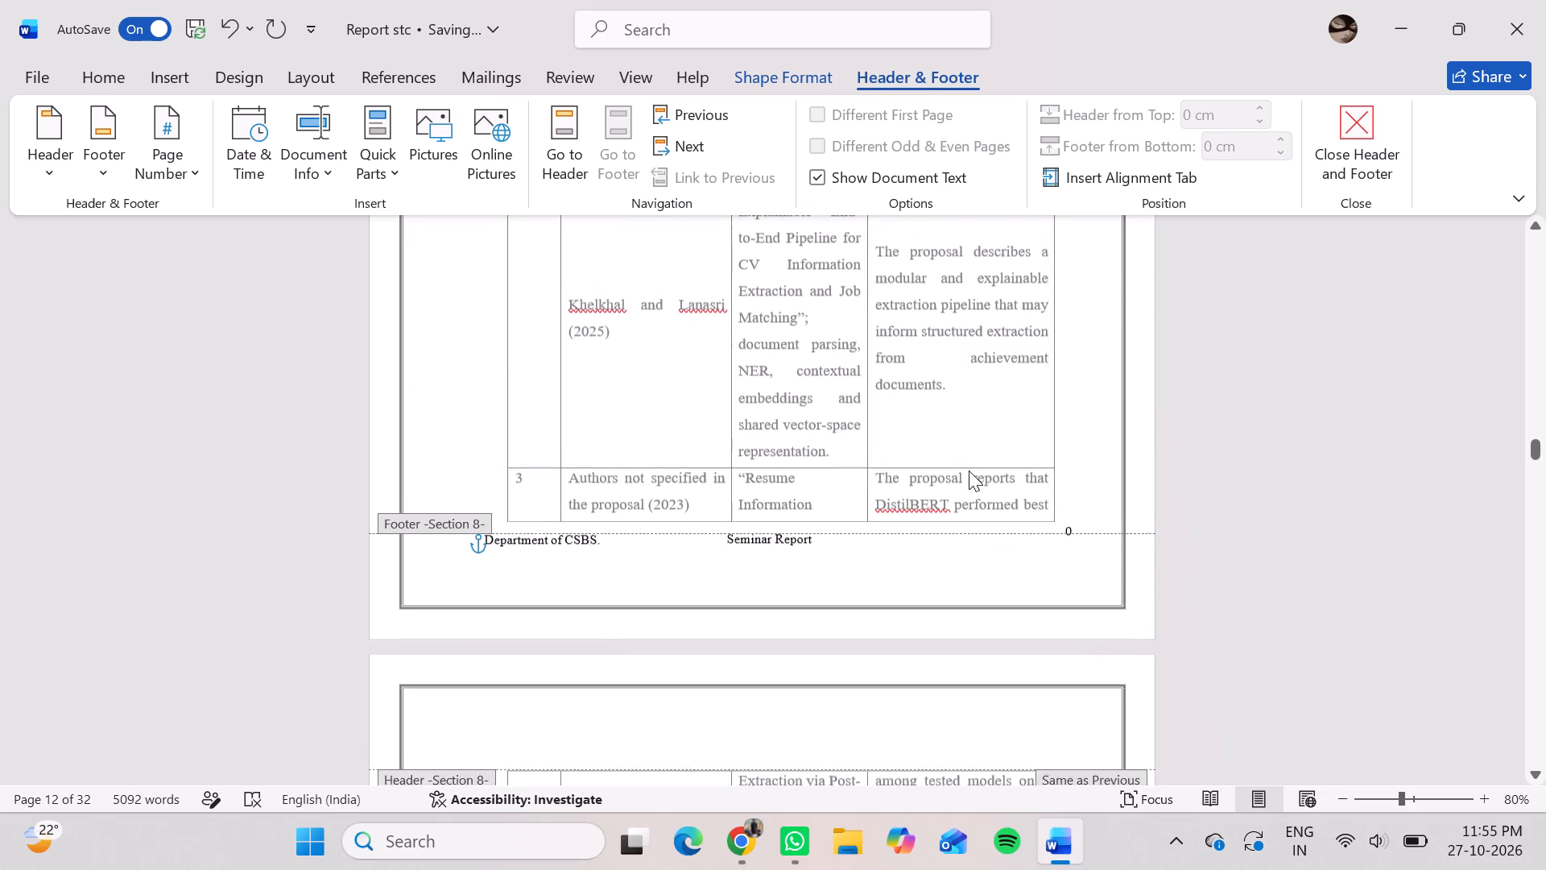
scroll(969, 470, "up", 3)
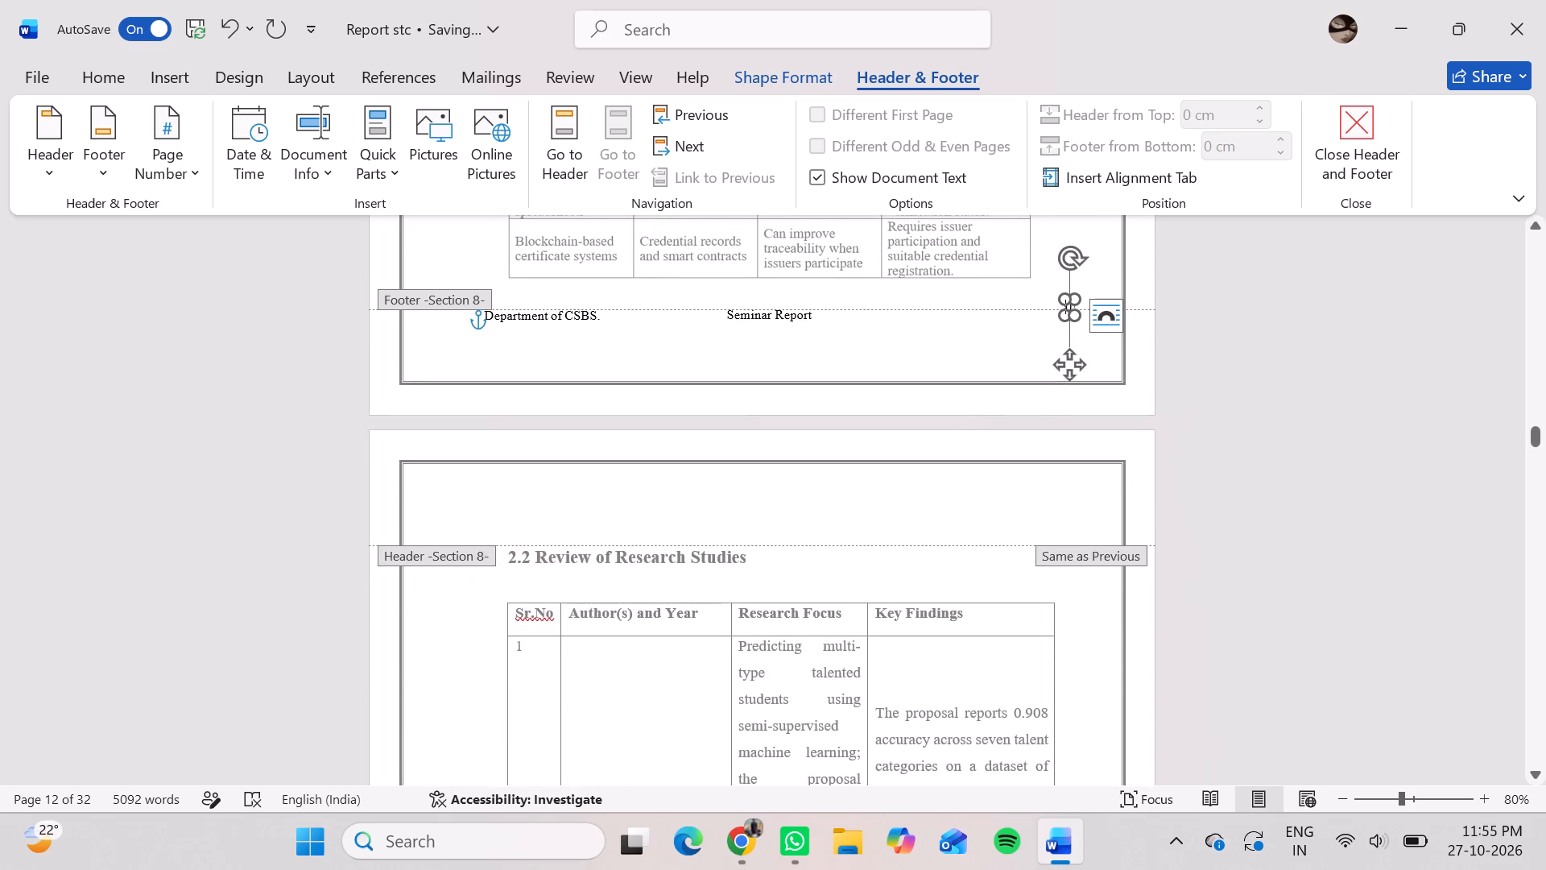
key("Right")
key("BackSpace")
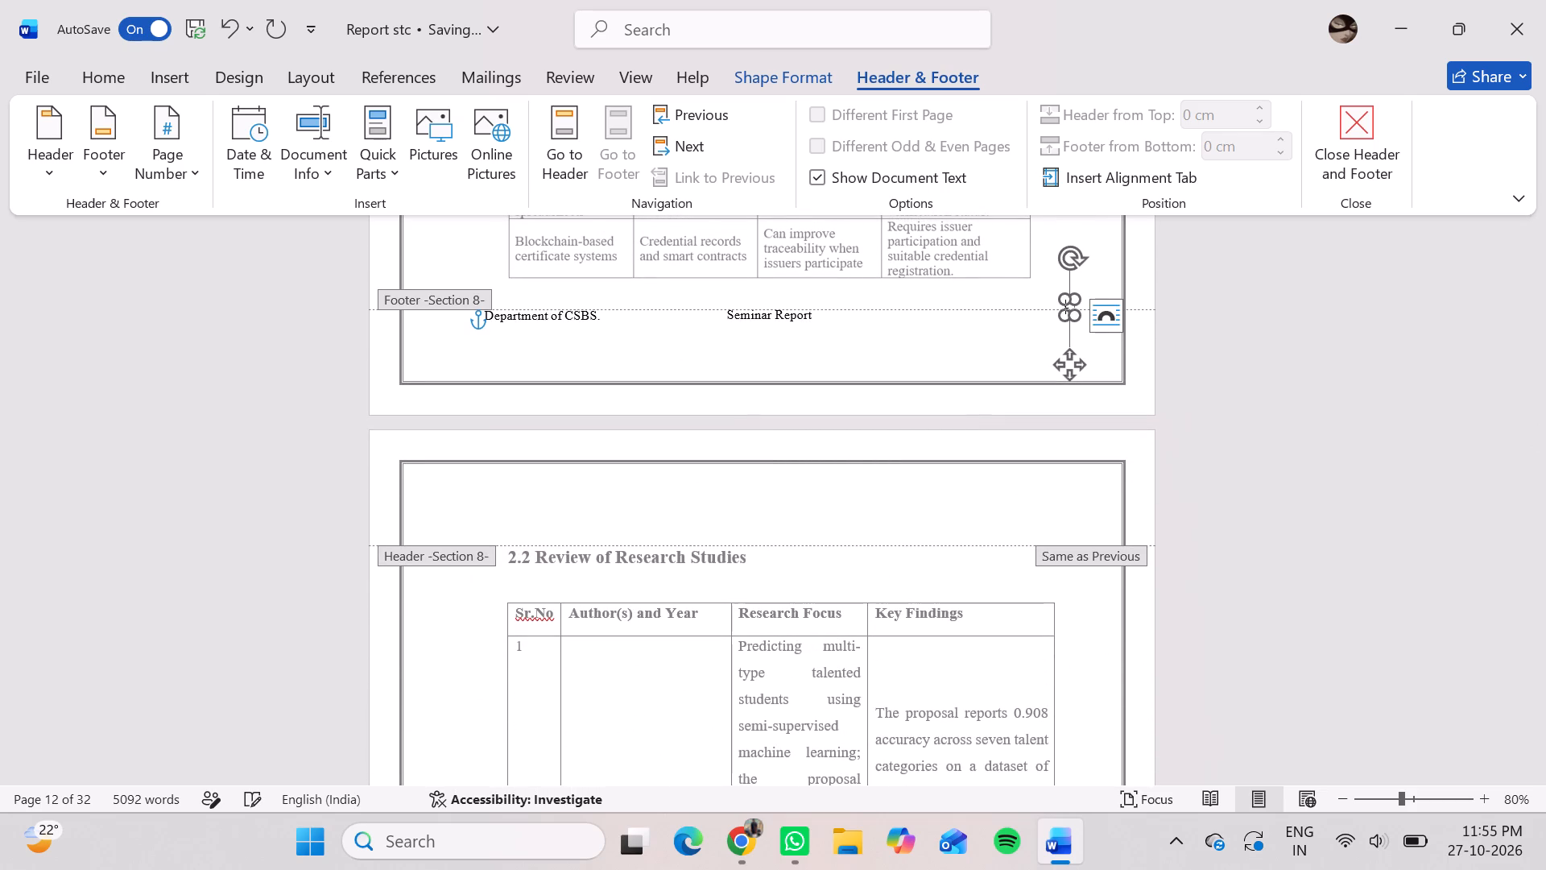
key("BackSpace")
key("Delete")
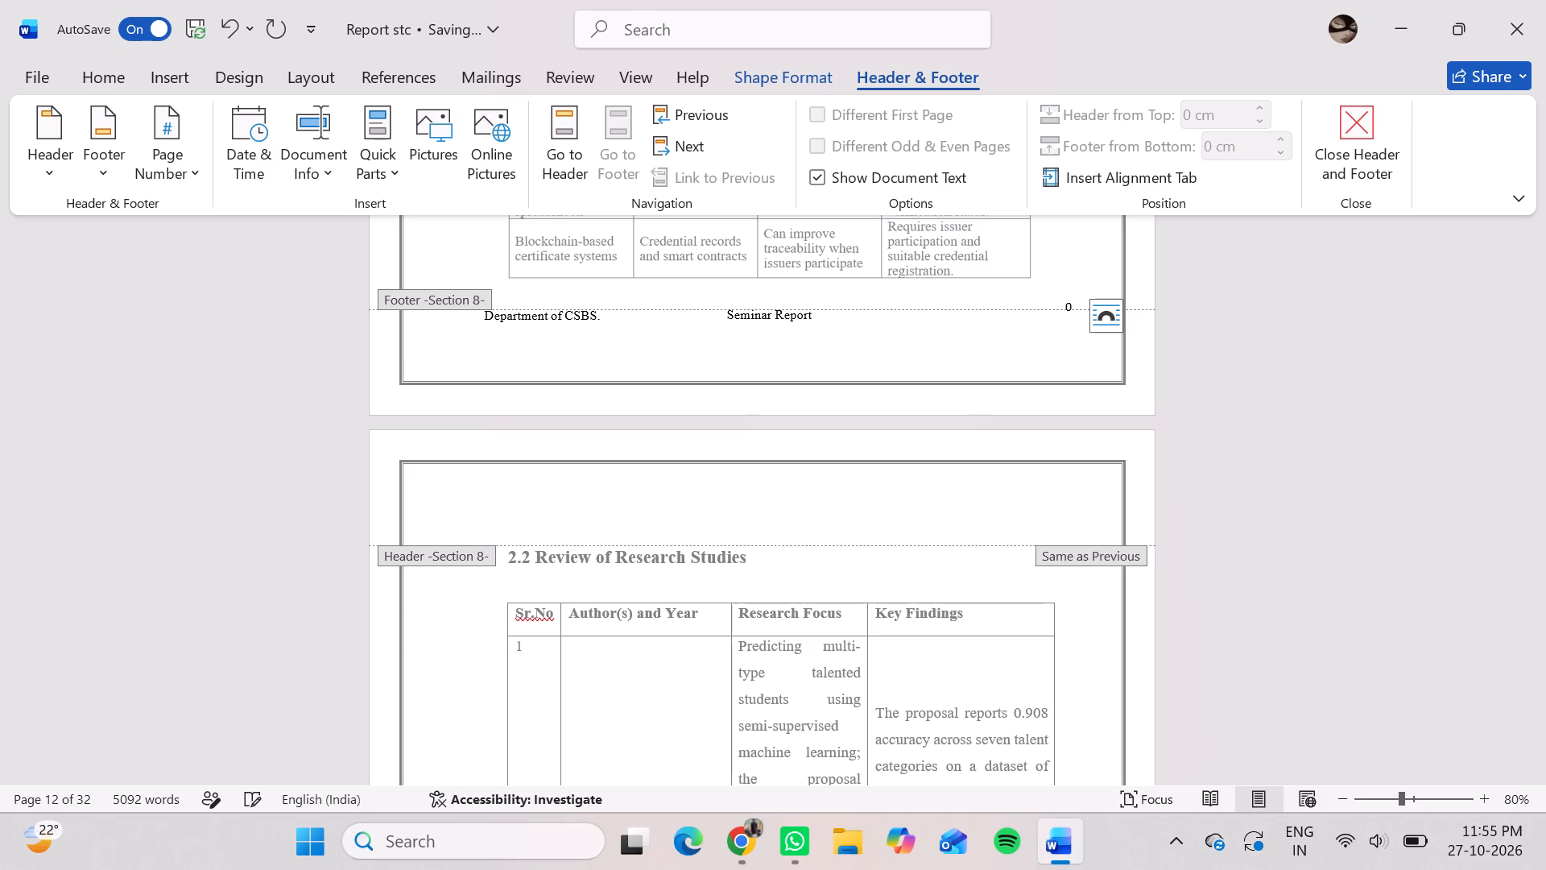
key("Delete")
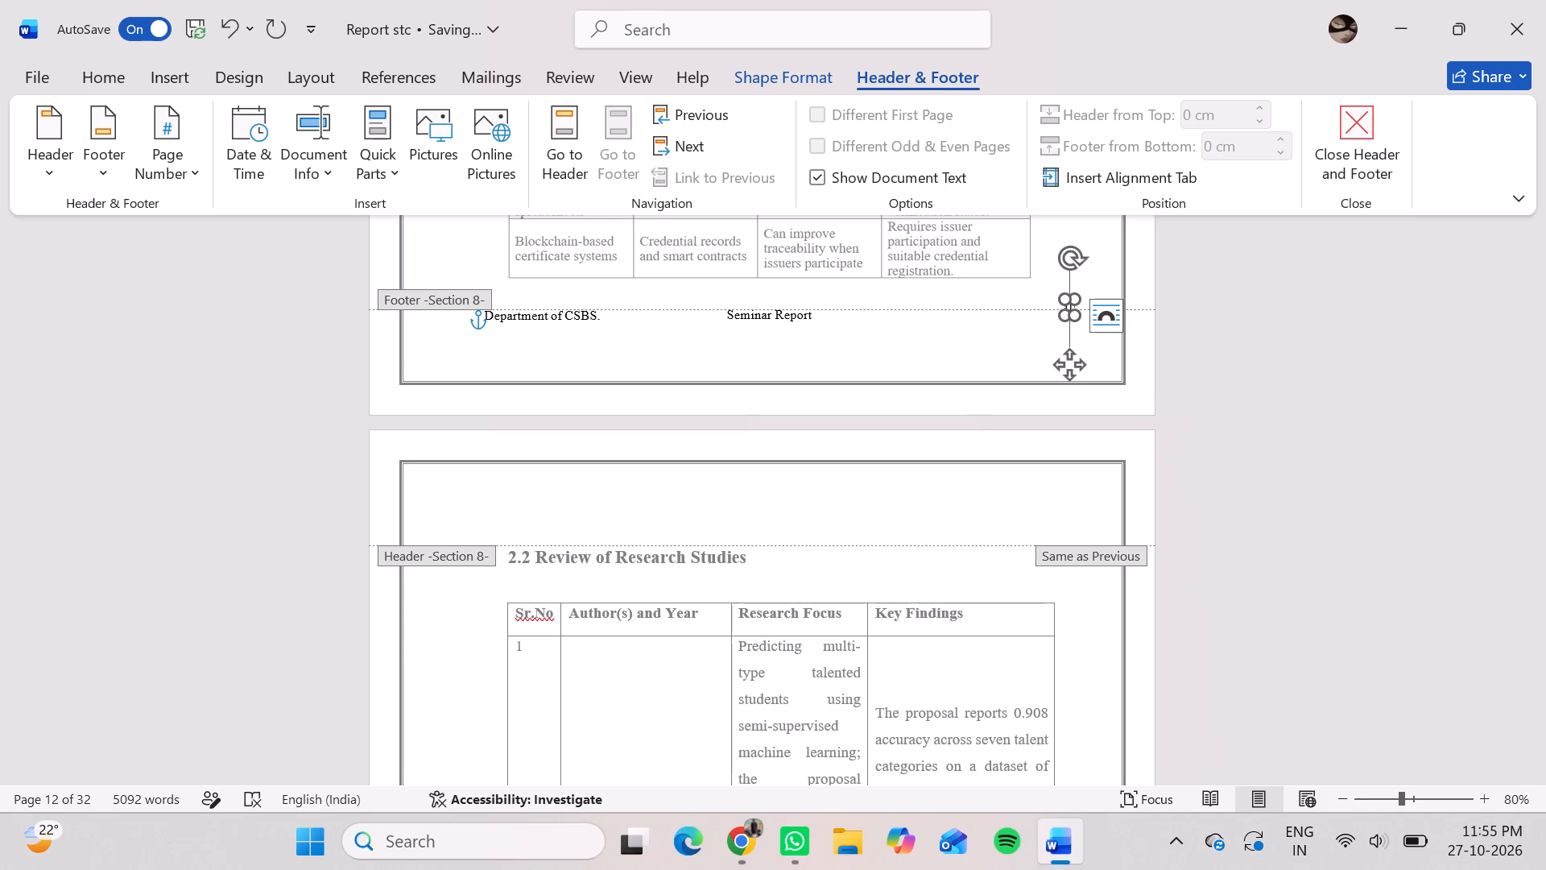
key("Right")
key("BackSpace")
Check the Section 8 footers from the Chapter 2 research studies table through the last page and close footer editing.
scroll(1063, 365, "down", 6)
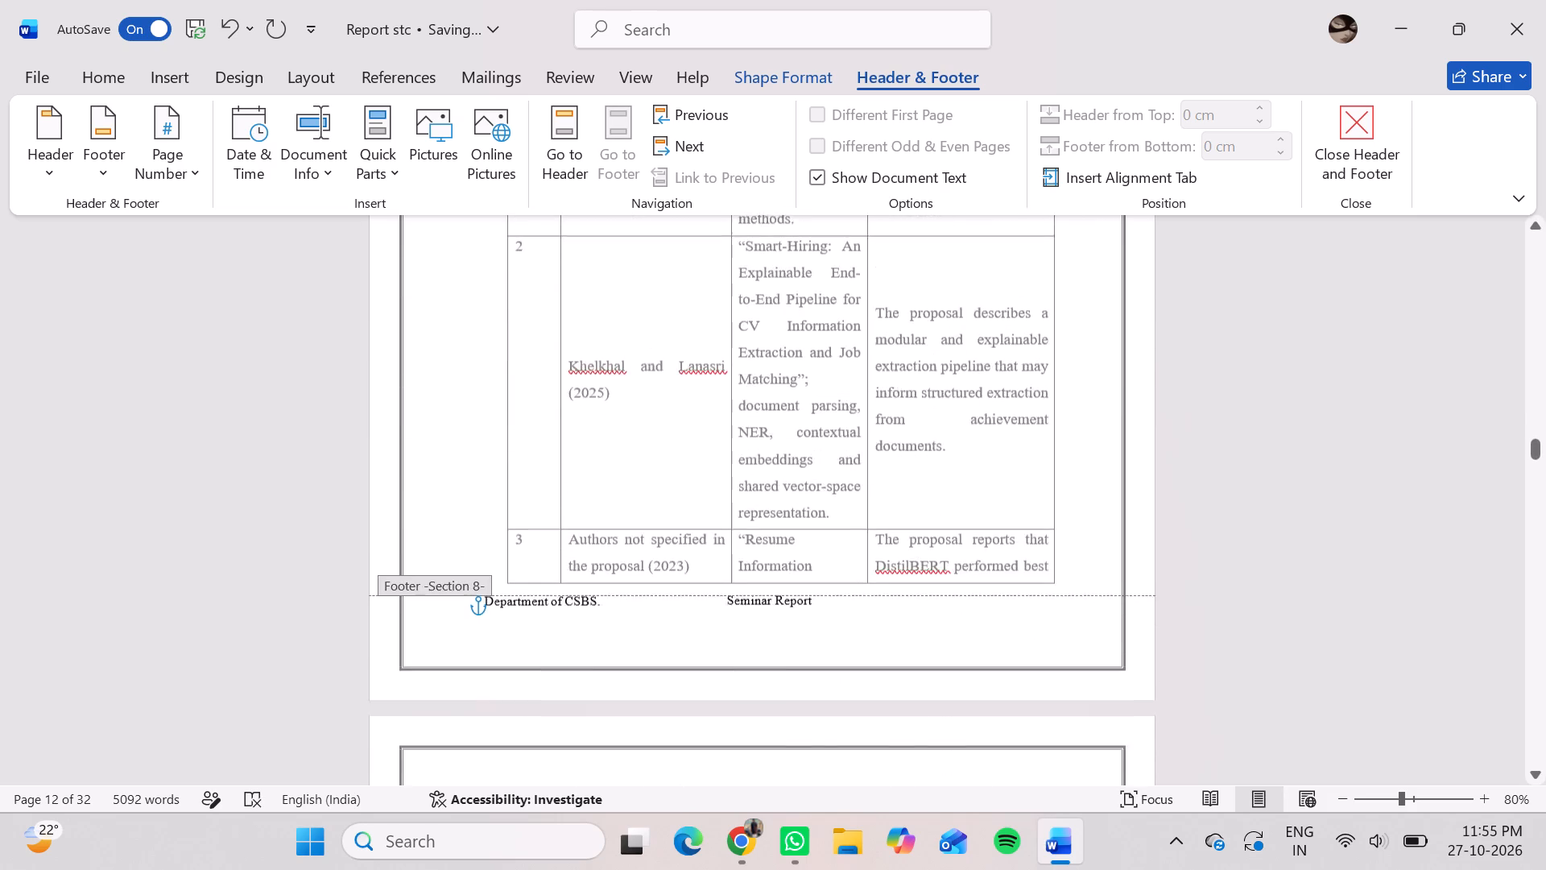
scroll(1063, 365, "down", 5)
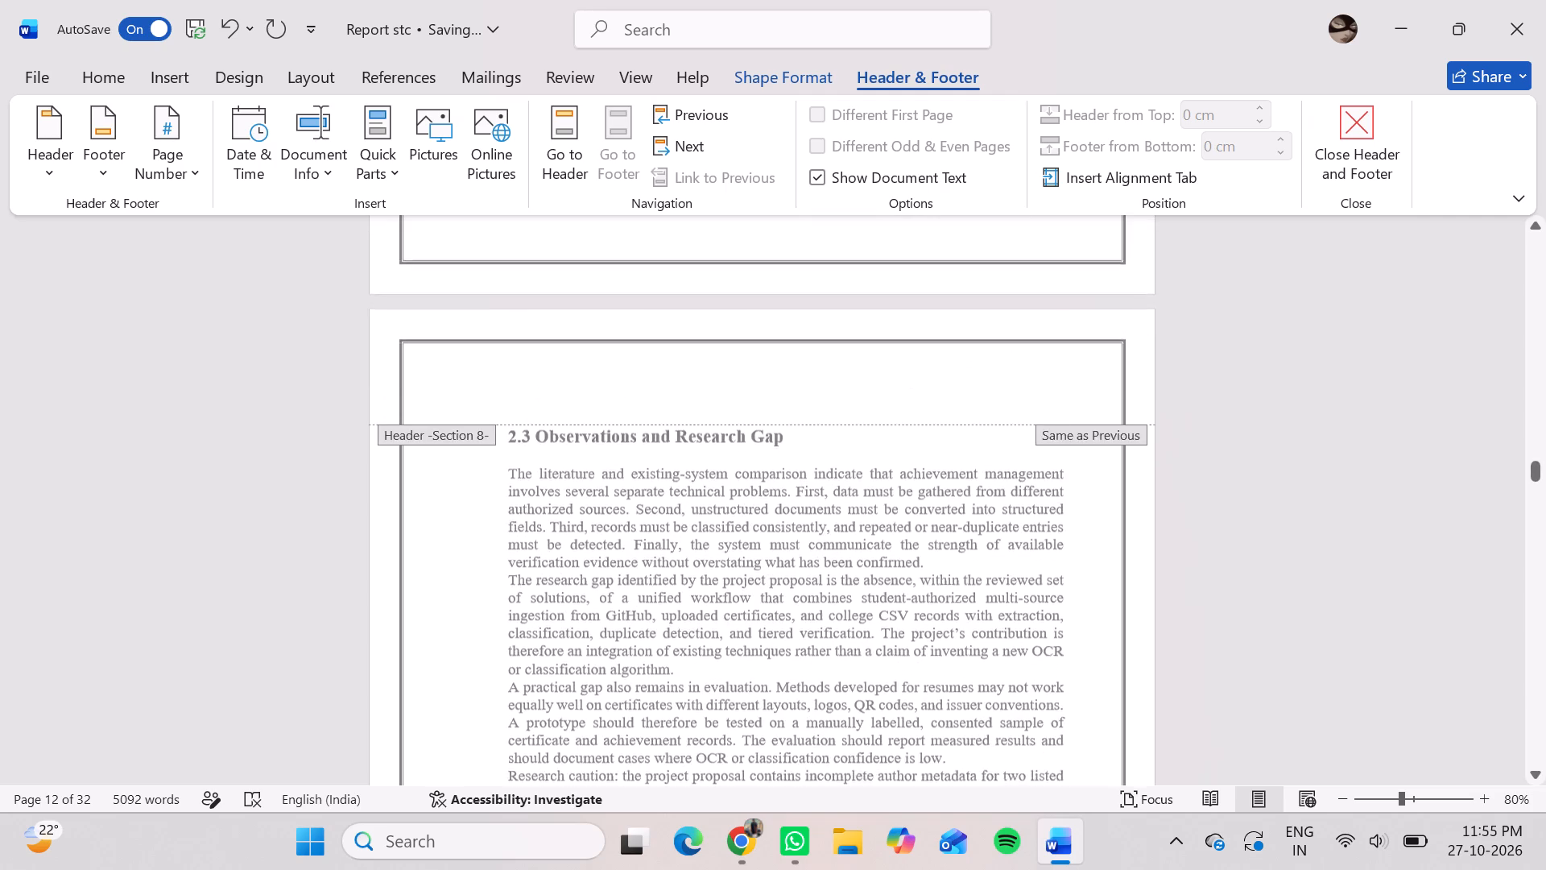
scroll(1063, 365, "down", 4)
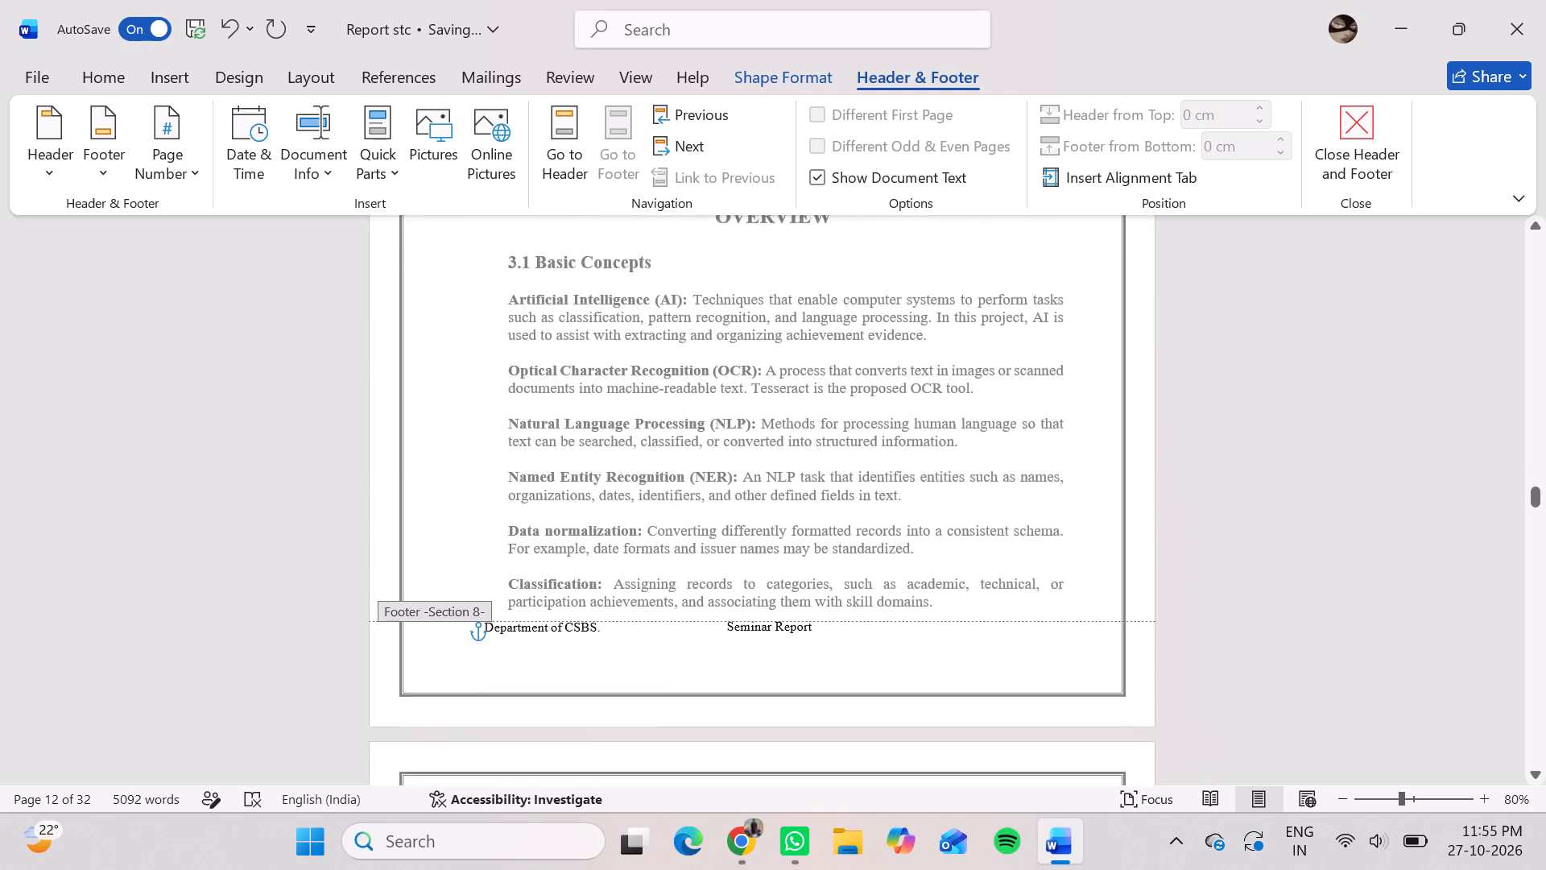
scroll(1063, 365, "down", 7)
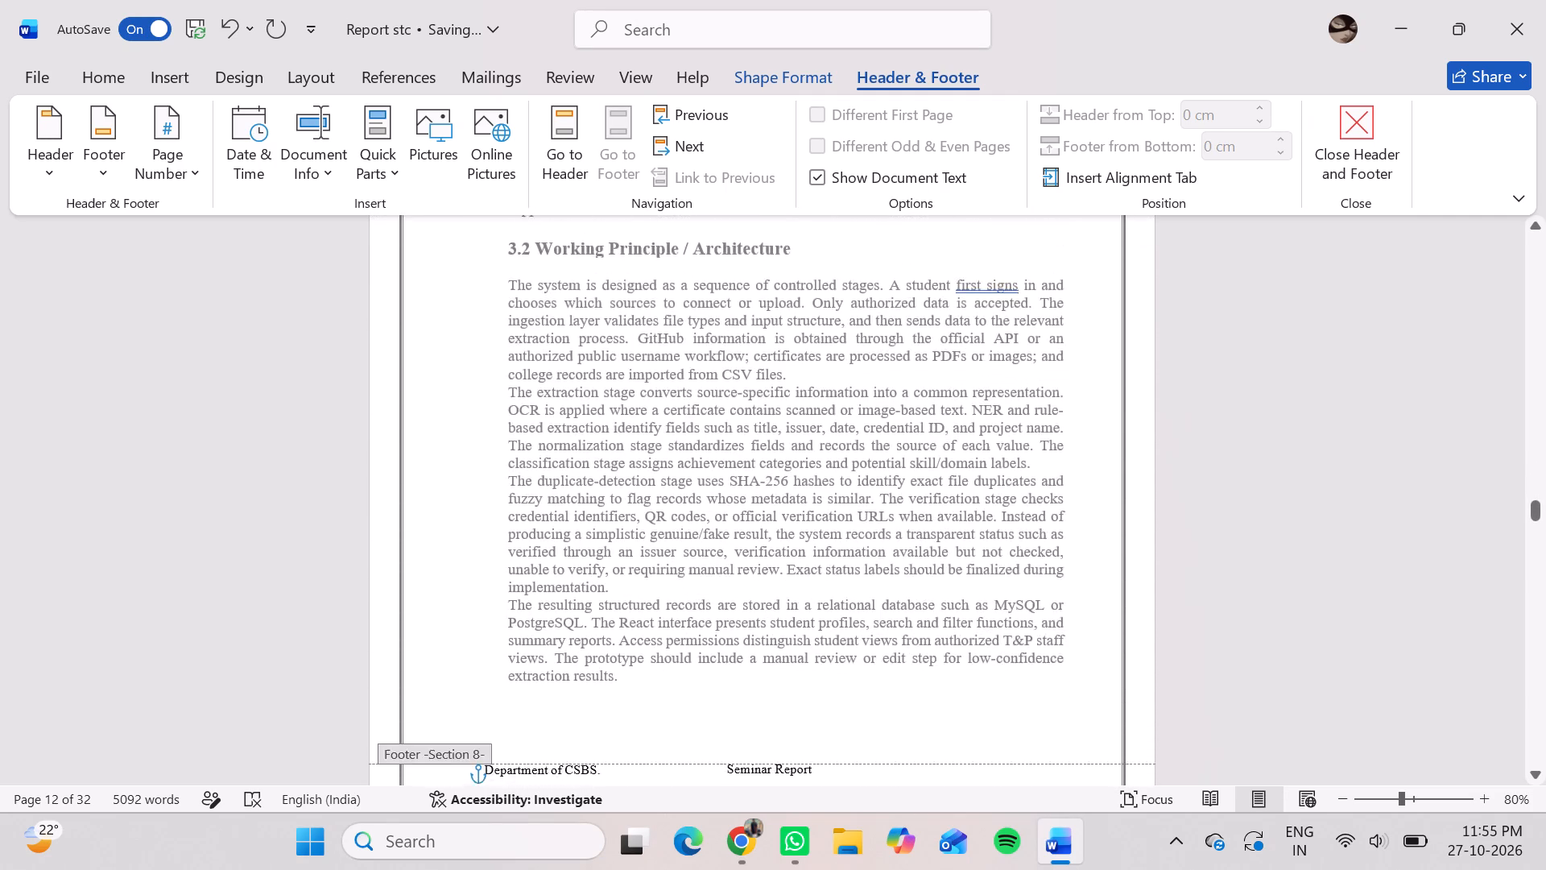
scroll(1063, 365, "down", 9)
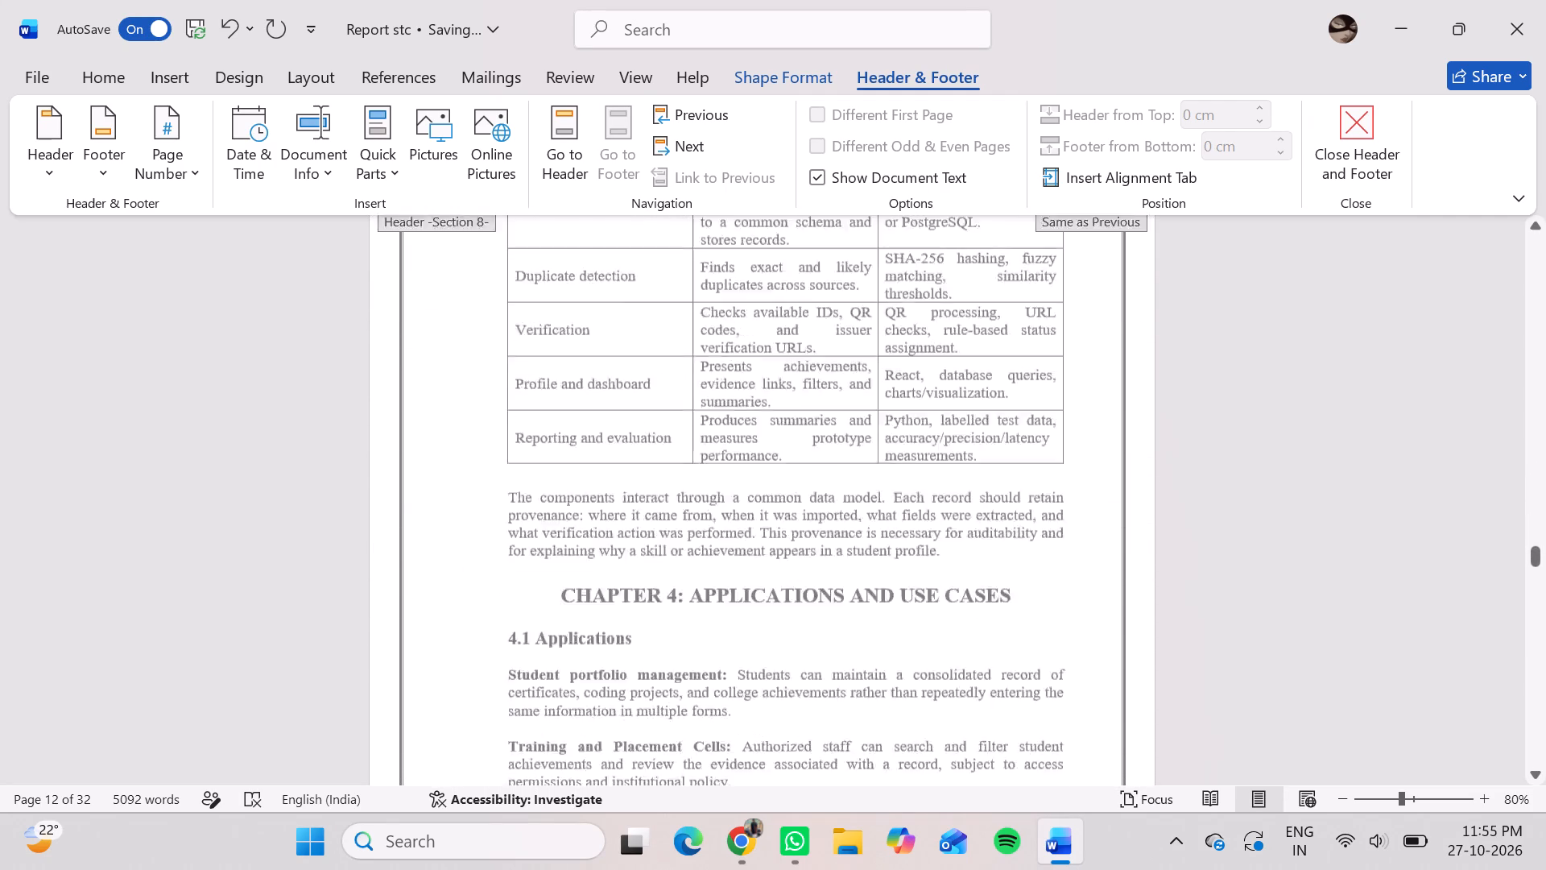
scroll(1063, 365, "down", 4)
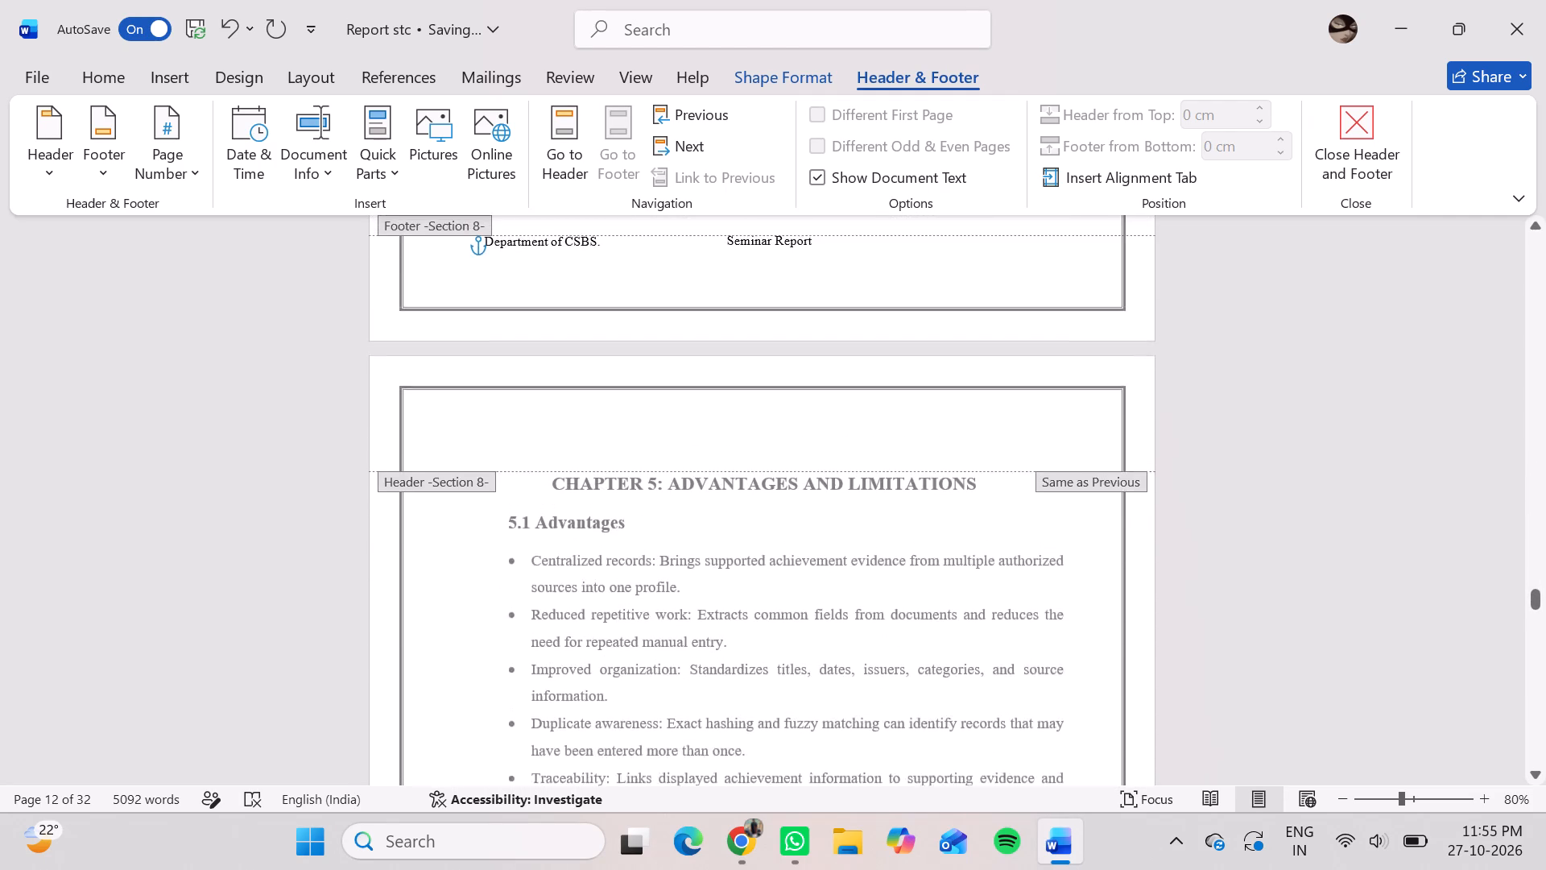
scroll(1063, 365, "down", 20)
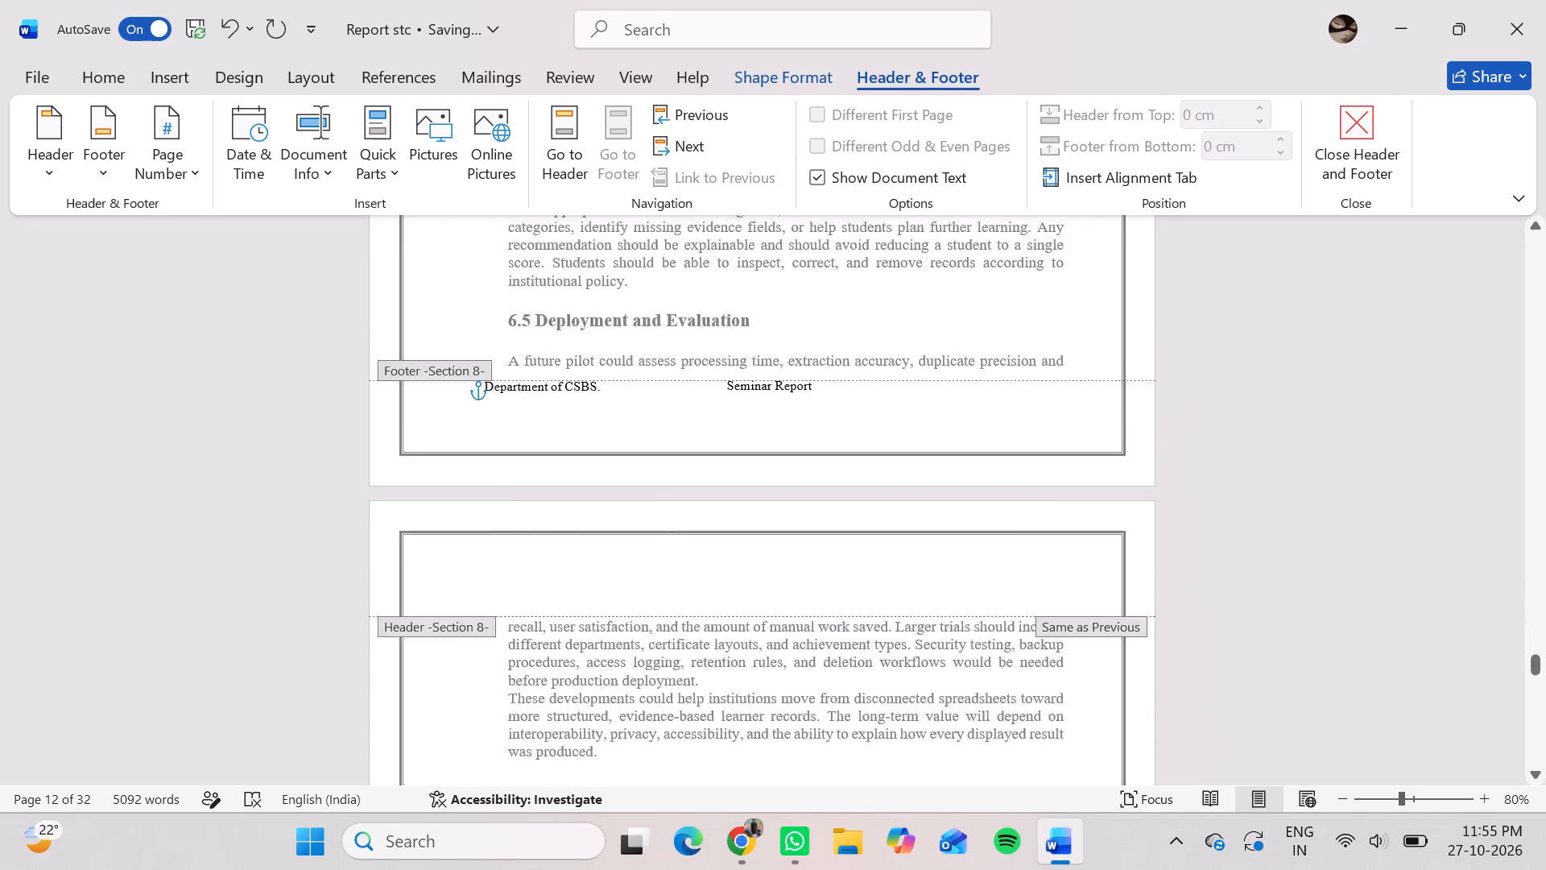
scroll(1063, 365, "down", 9)
scroll(1063, 365, "up", 1)
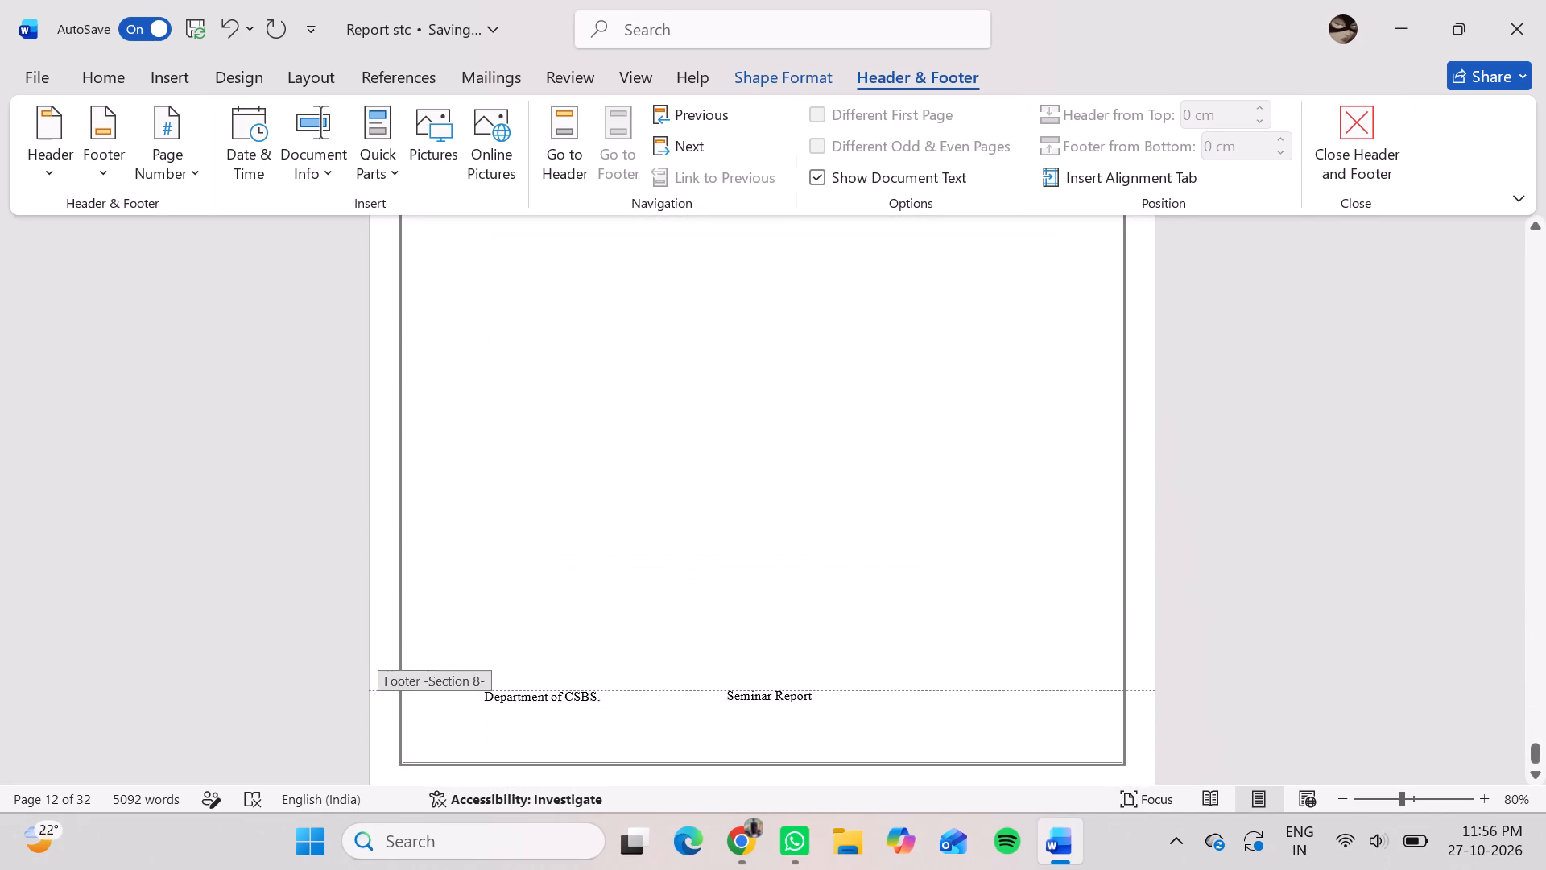
scroll(1063, 365, "up", 1)
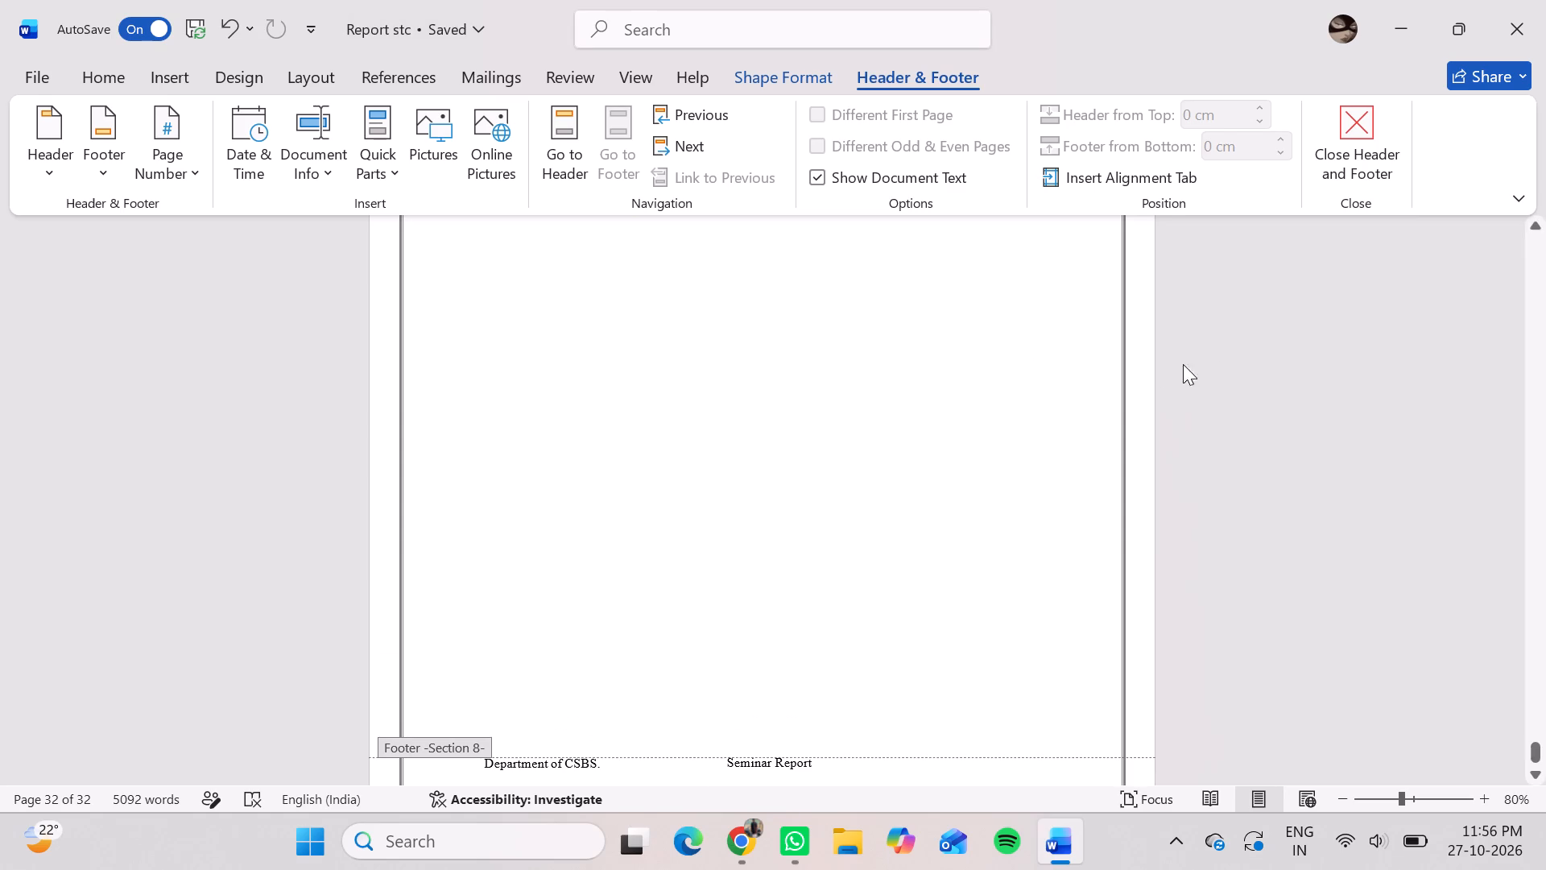
scroll(1328, 395, "down", 1)
left_click(1328, 395)
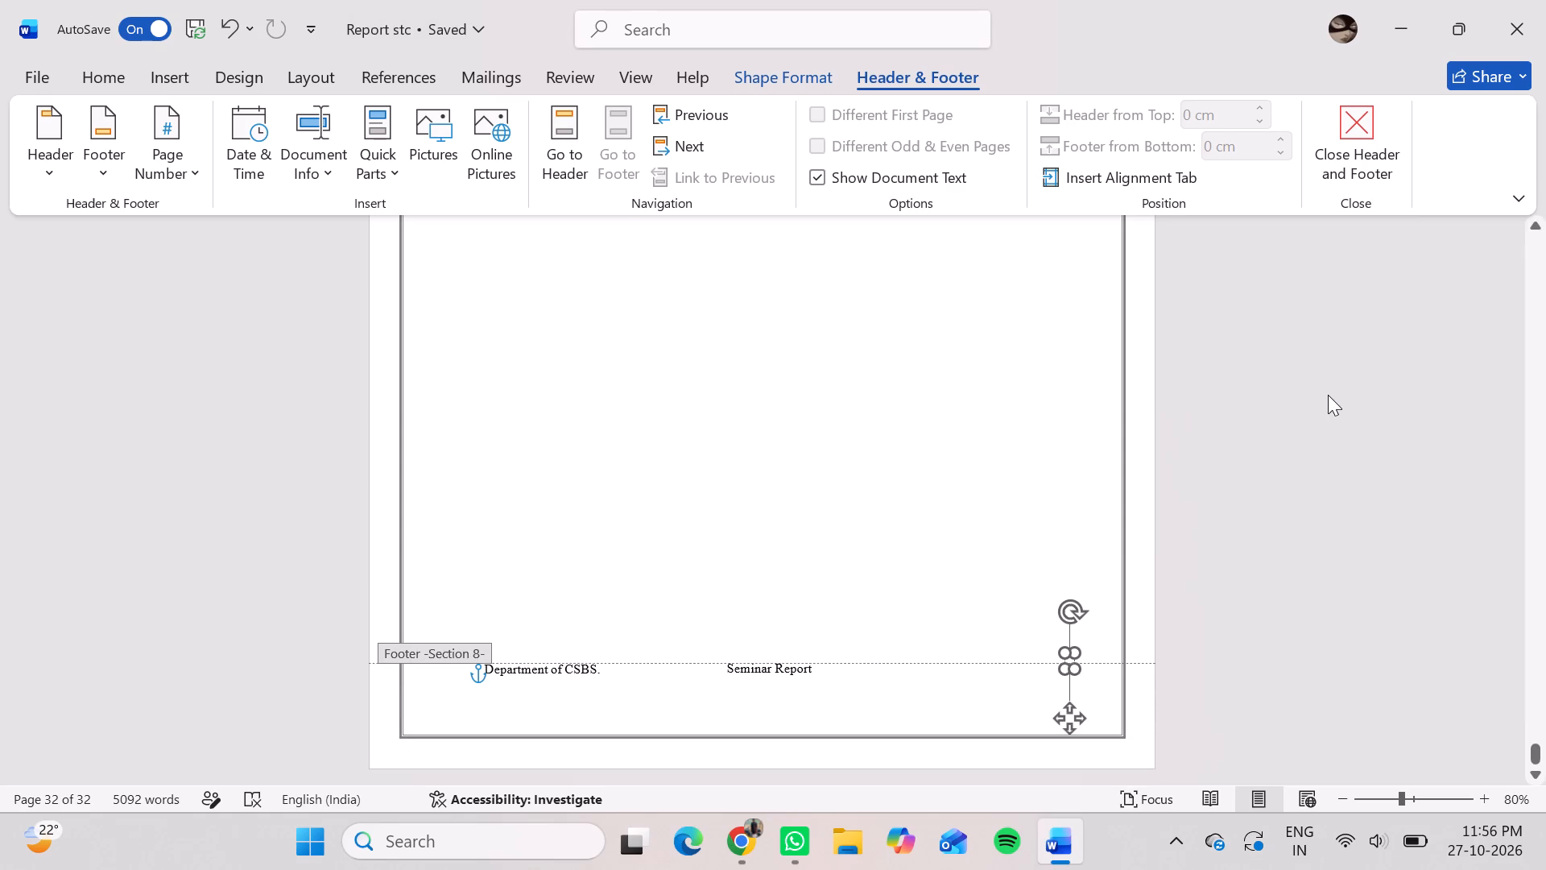
left_click(1380, 126)
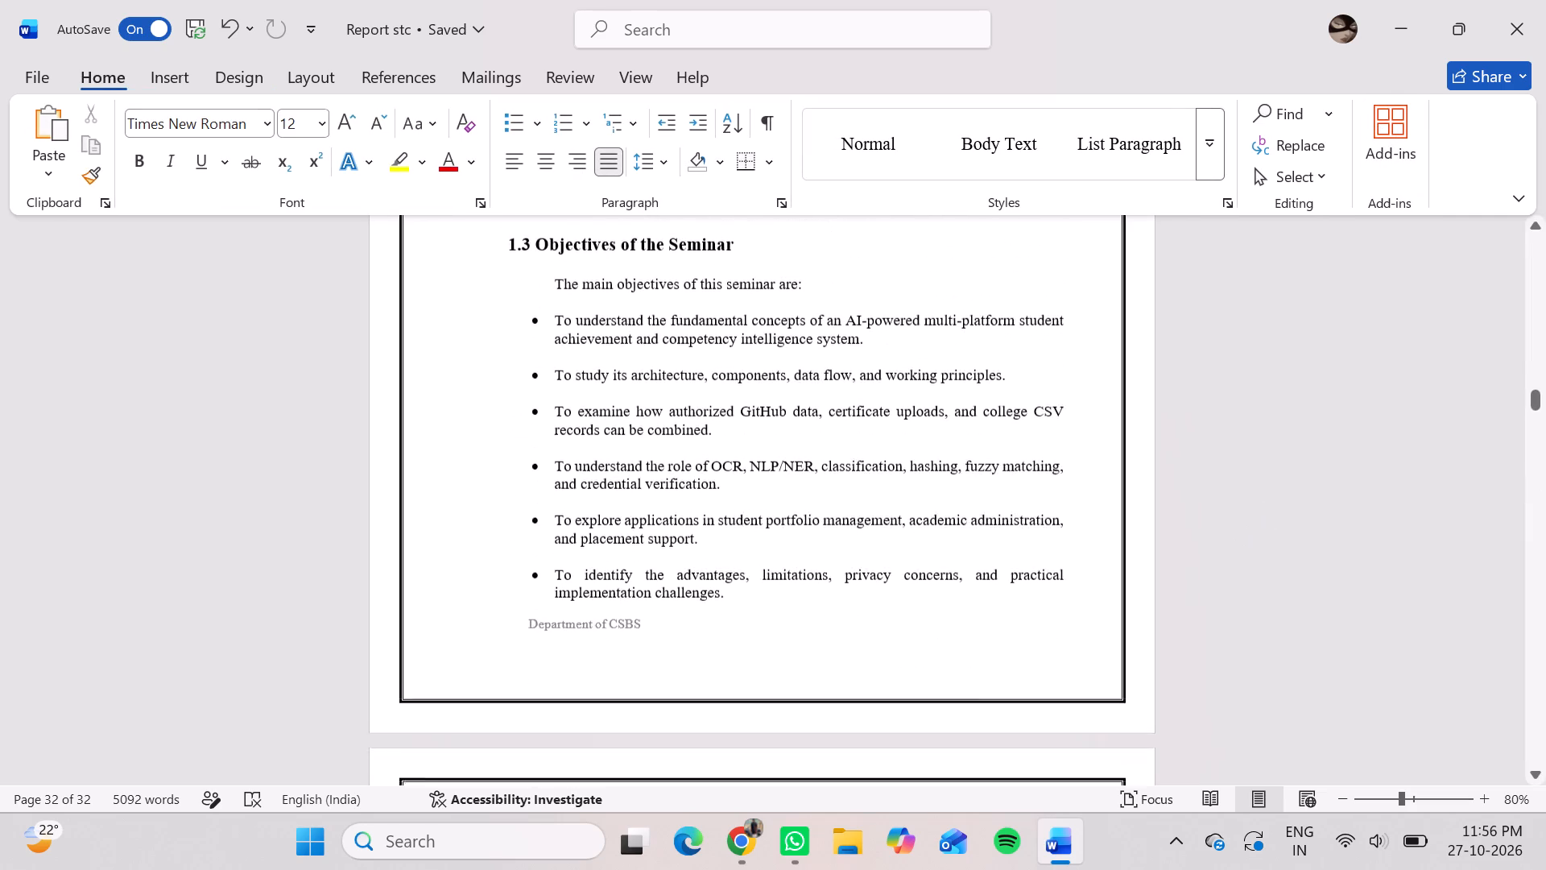
Examine the footer page numbers from the cover page through the first page of Chapter 1.
scroll(1209, 393, "up", 6)
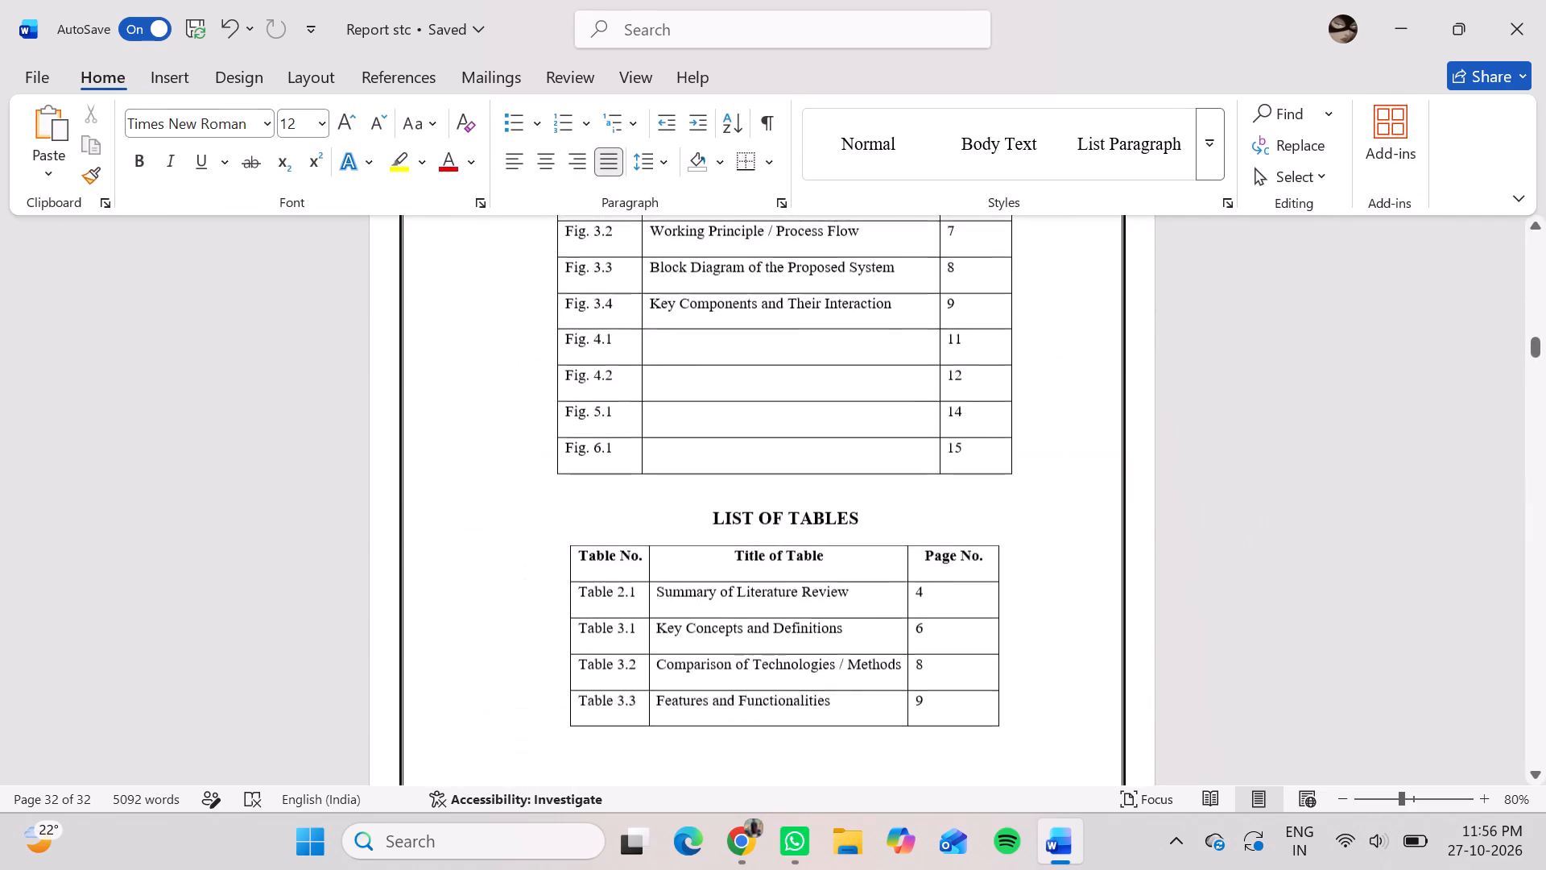
scroll(1209, 393, "up", 4)
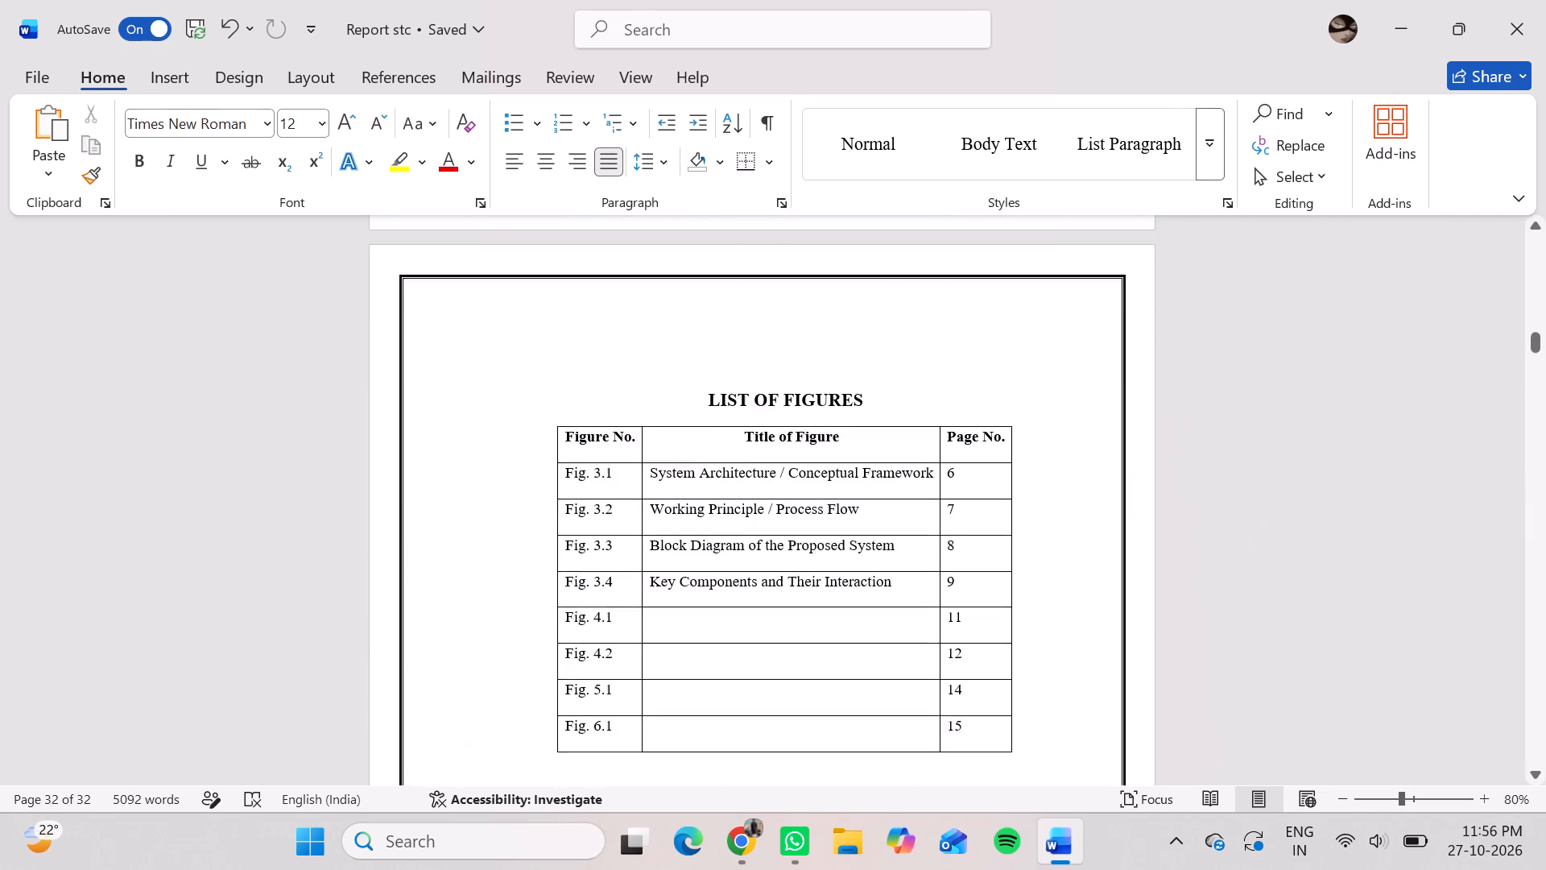
scroll(1209, 393, "up", 10)
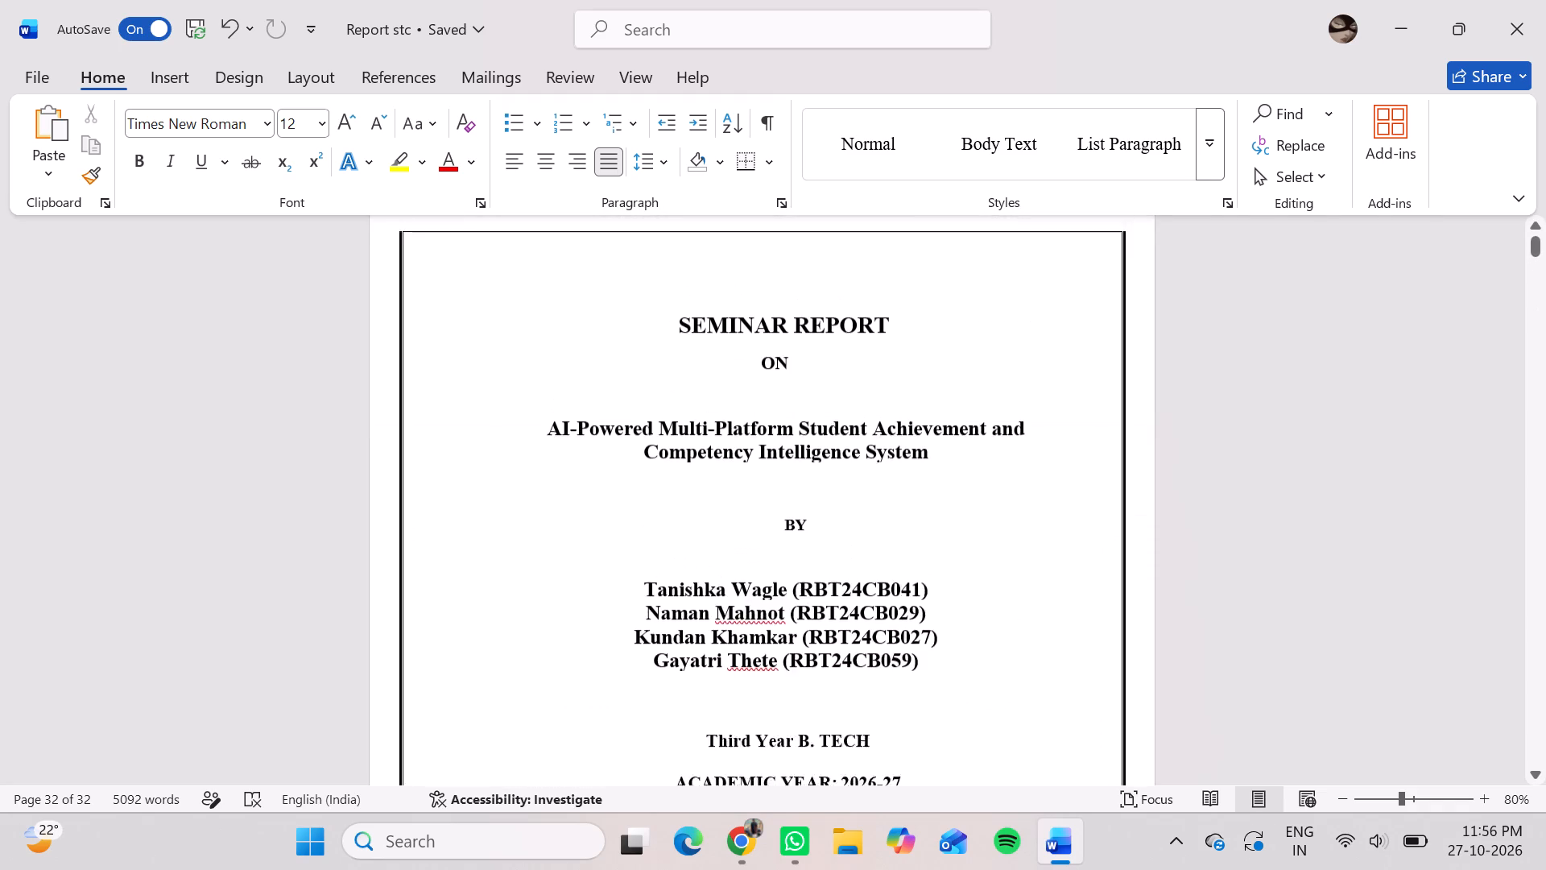
scroll(1209, 393, "up", 1)
scroll(1209, 393, "down", 5, "ctrl")
scroll(1209, 393, "down", 1)
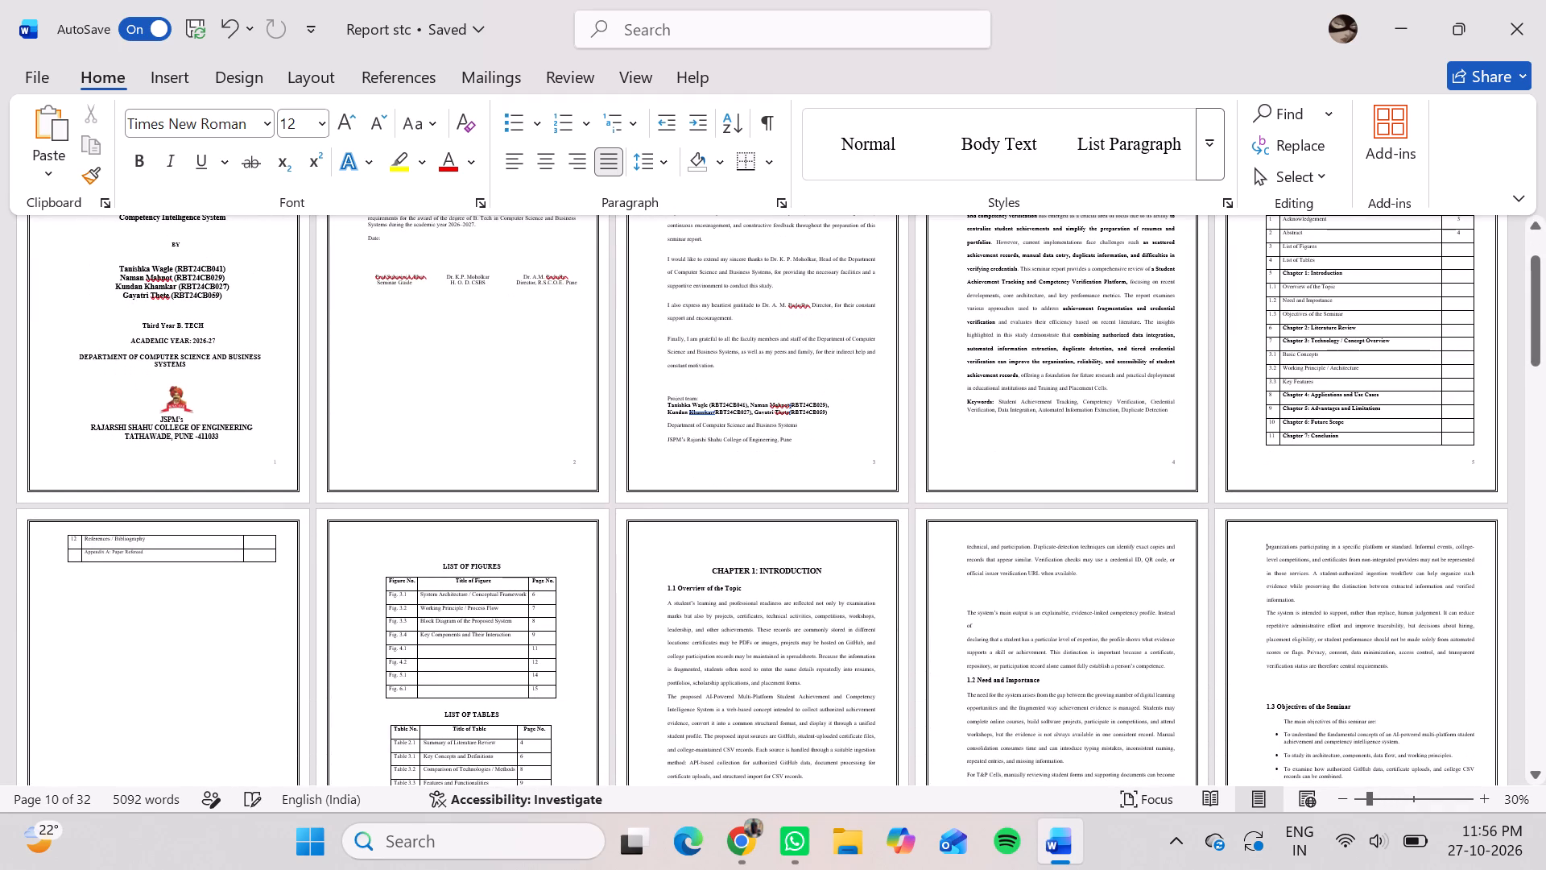
scroll(1226, 359, "up", 3, "ctrl")
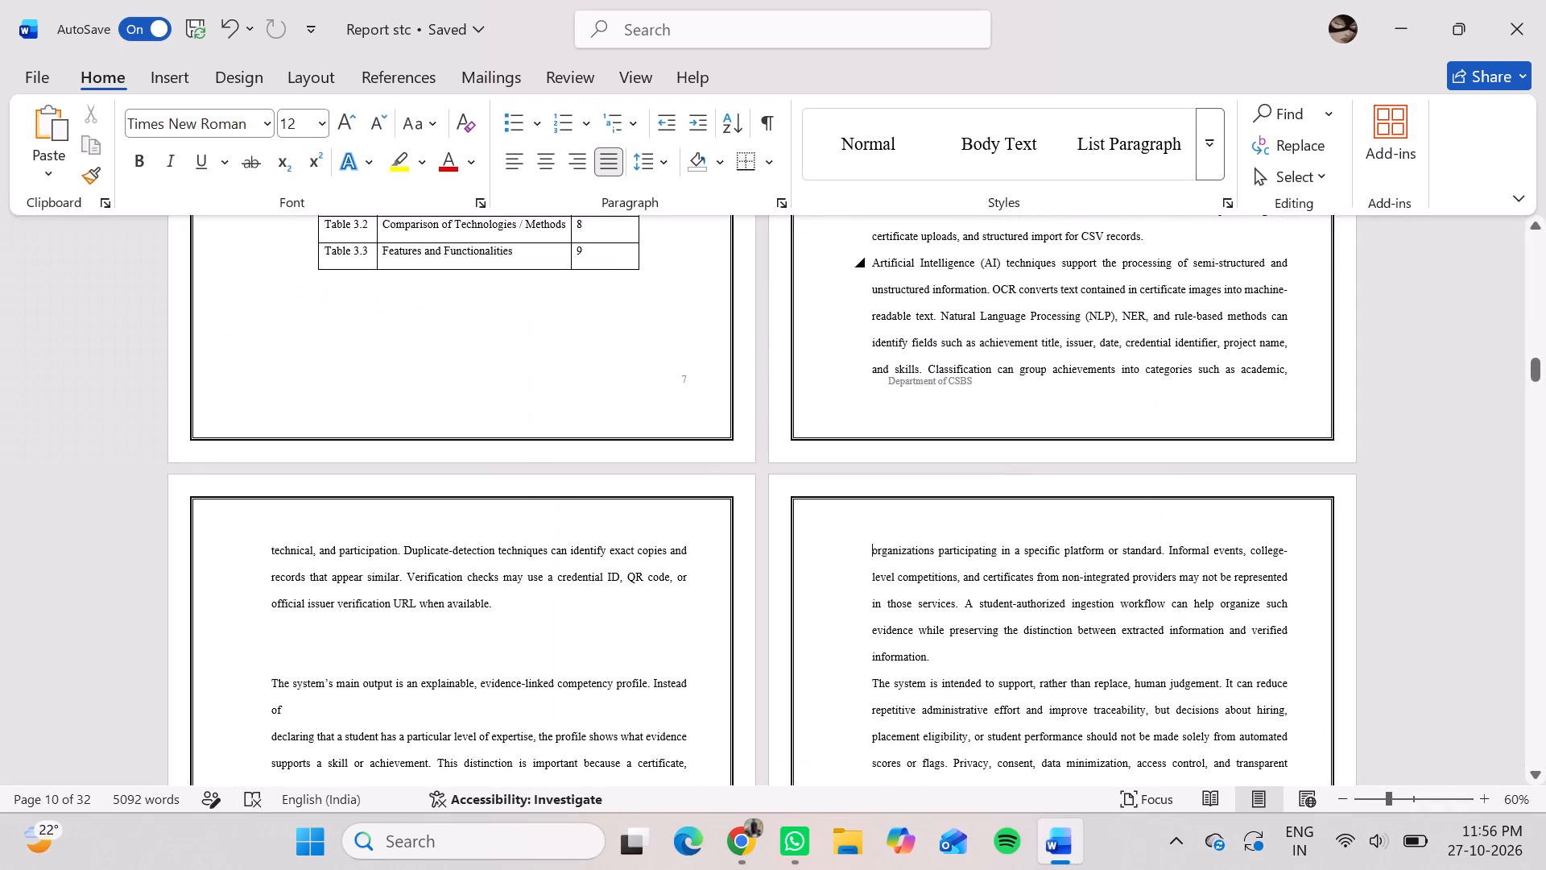
scroll(1188, 367, "up", 5, "ctrl")
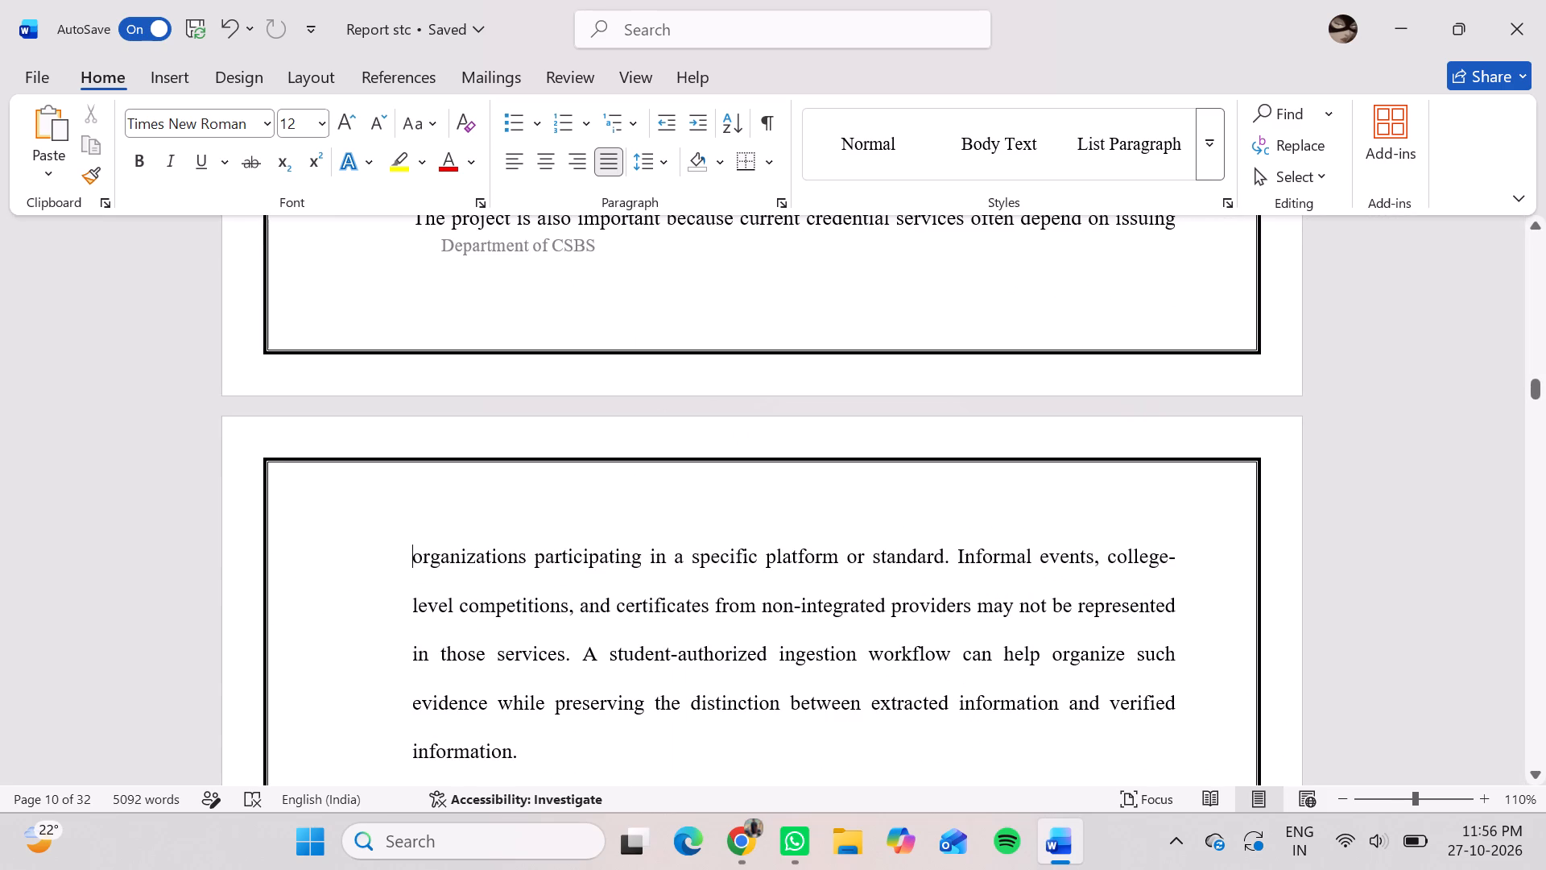
scroll(1213, 371, "down", 4, "ctrl")
scroll(1213, 371, "up", 3)
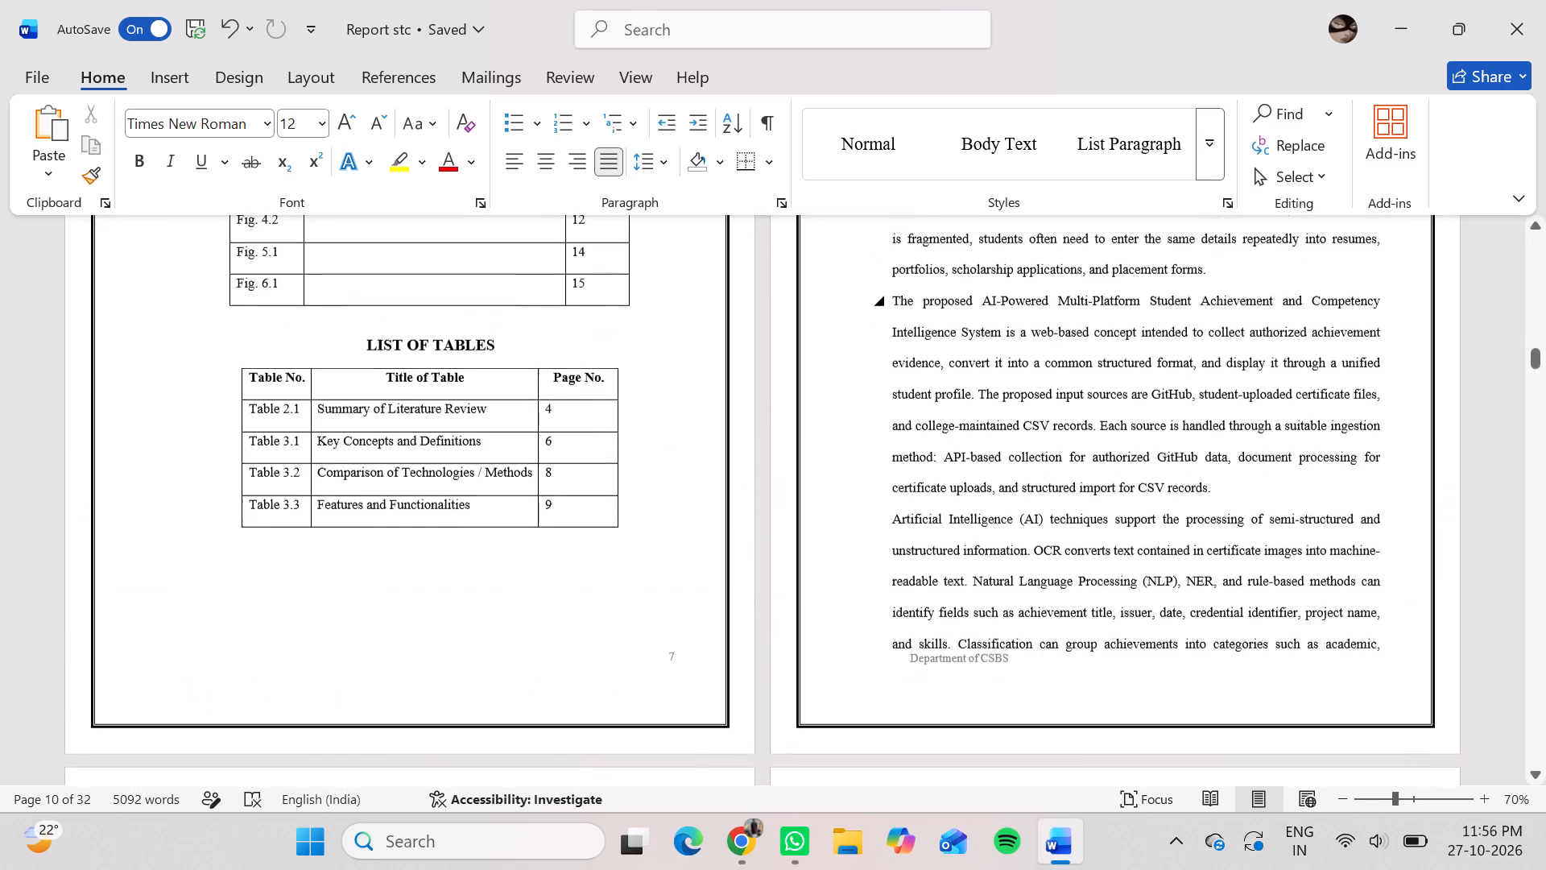
scroll(1213, 371, "up", 19)
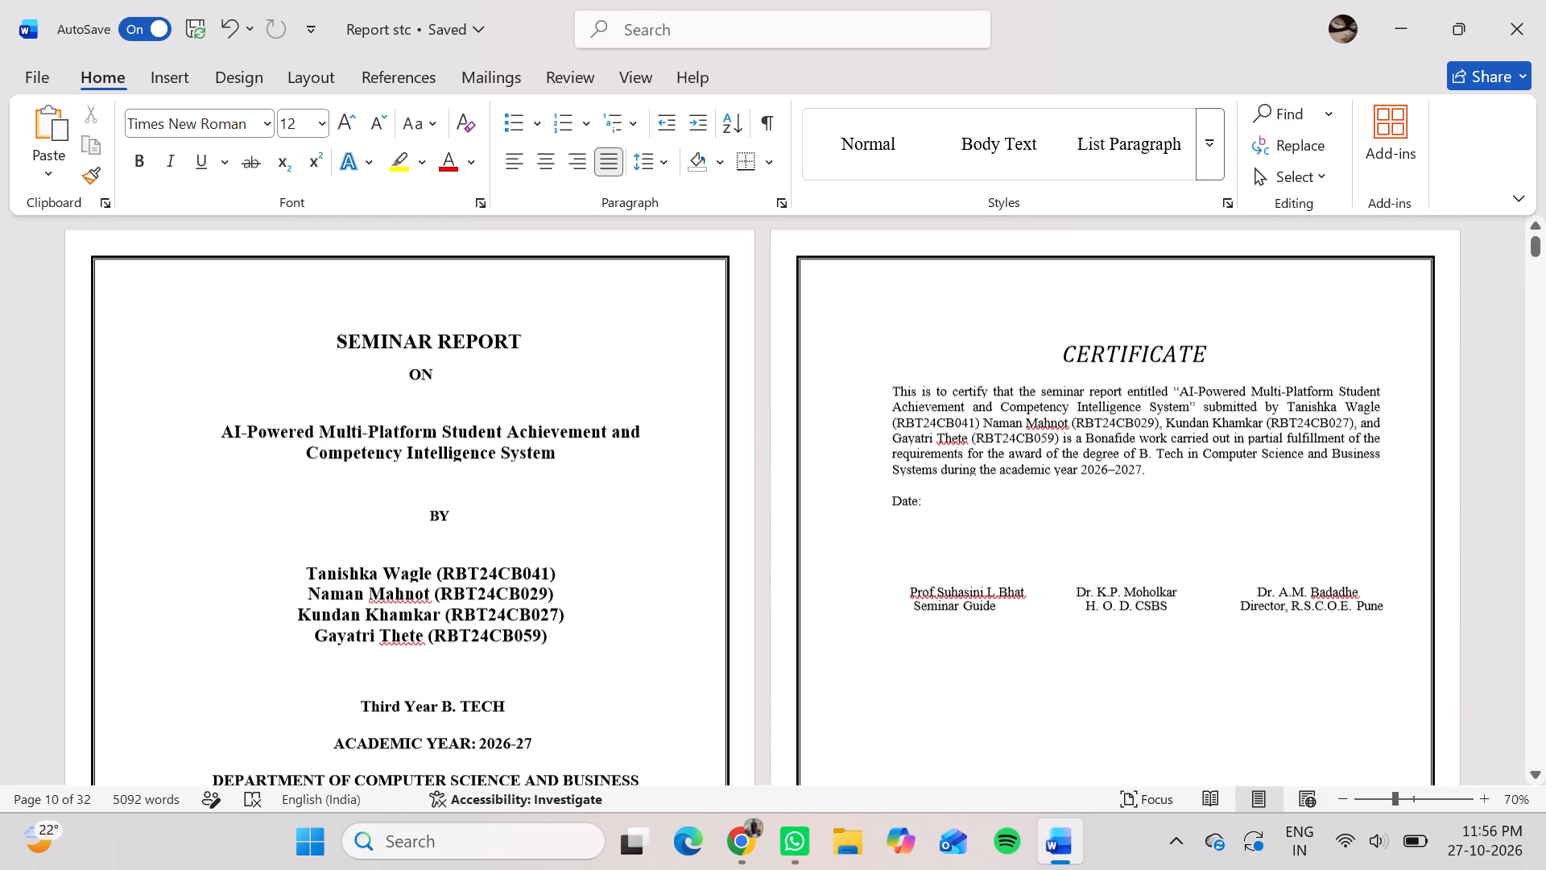
scroll(1213, 371, "down", 6)
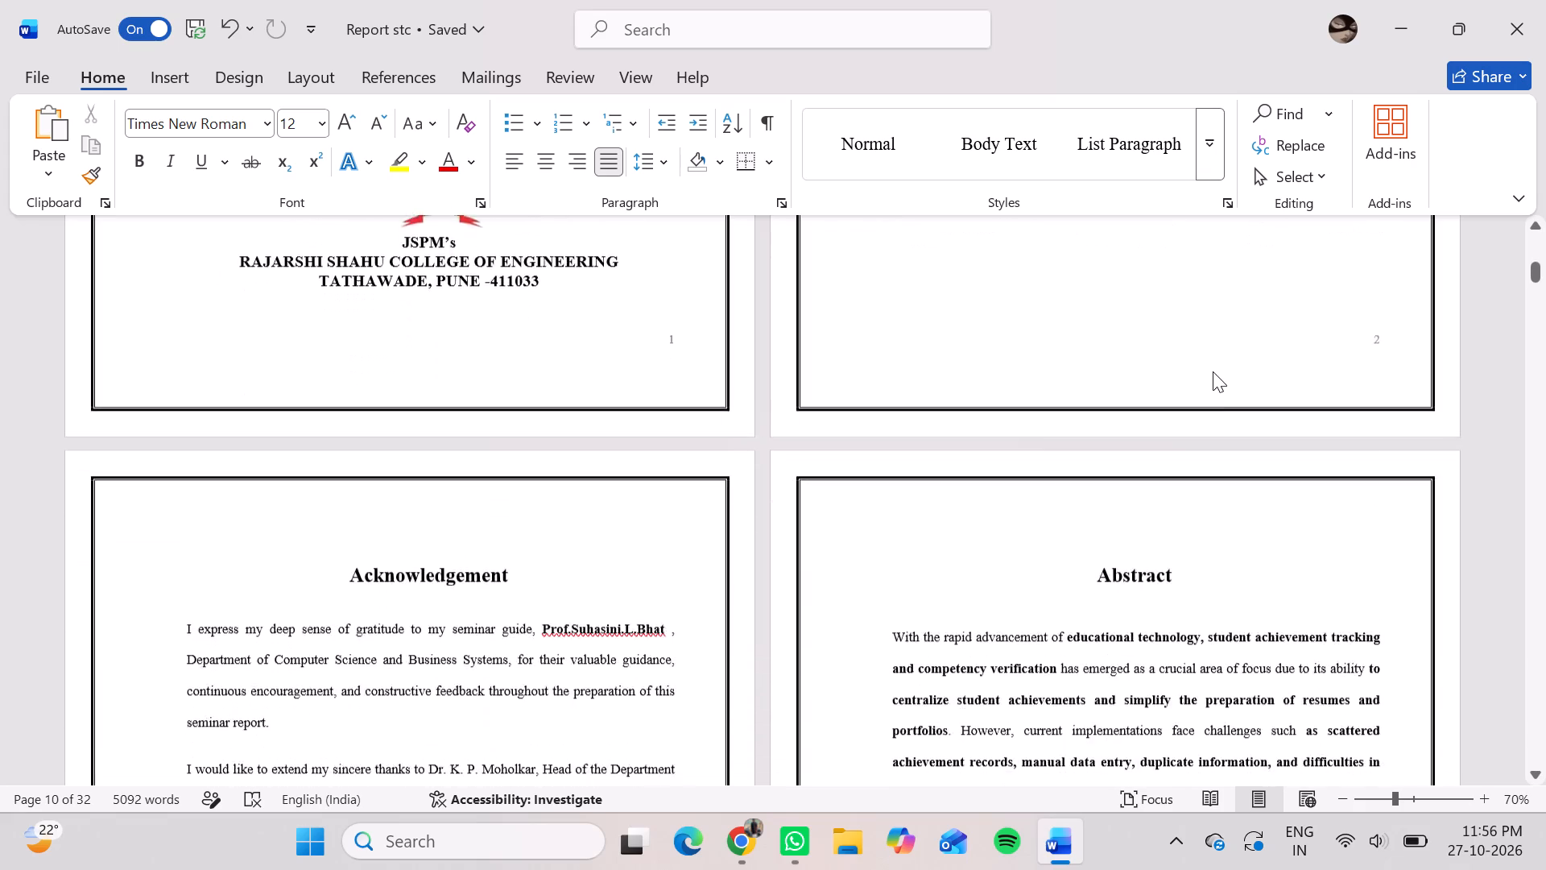
scroll(1213, 371, "down", 4)
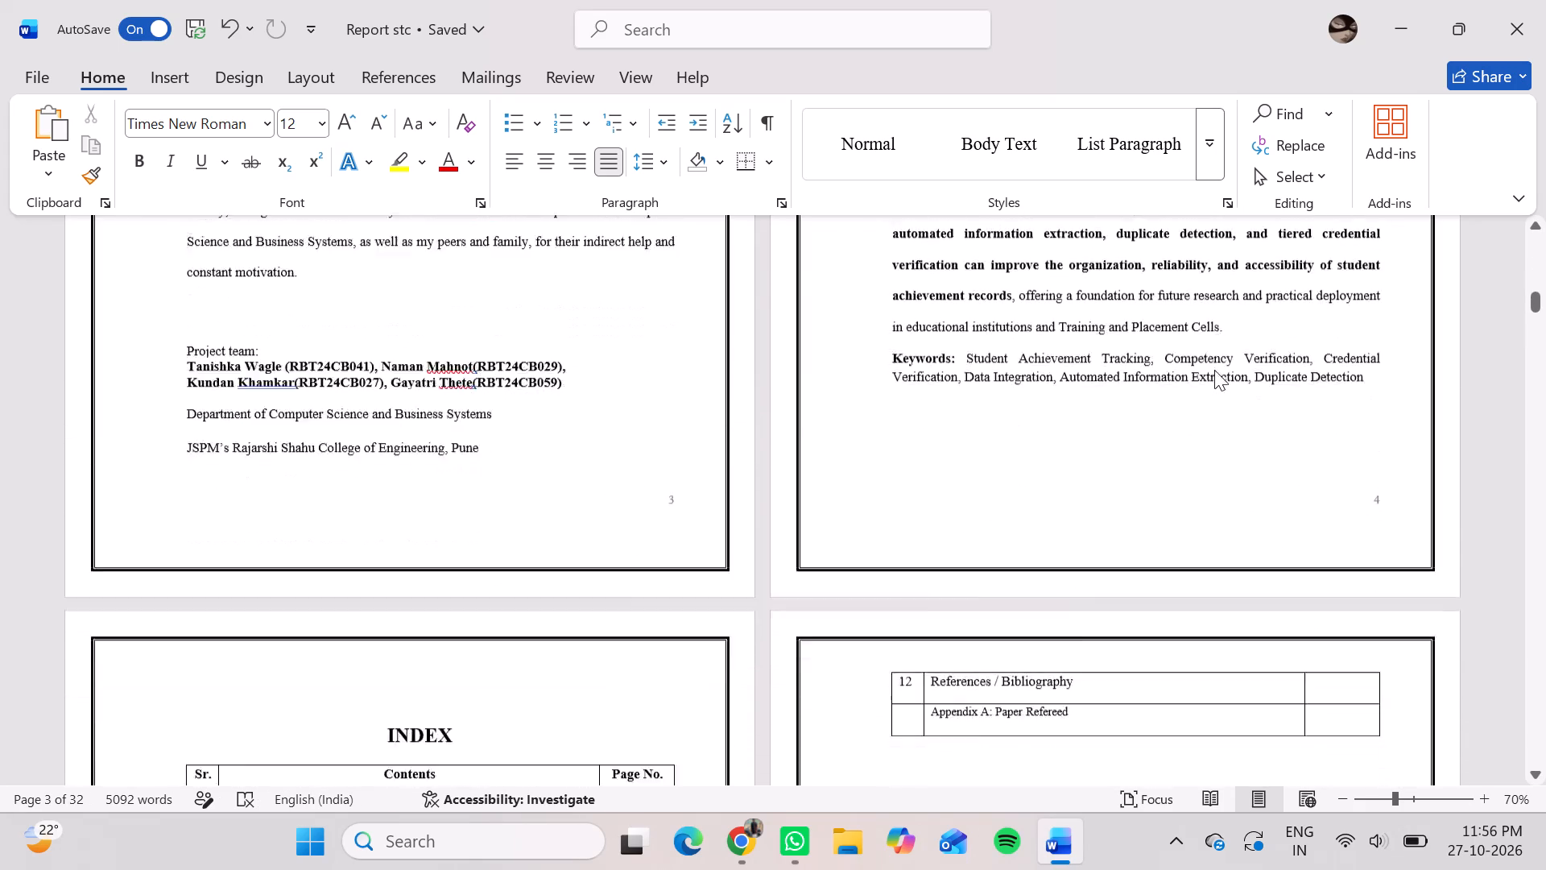
scroll(1214, 370, "down", 9)
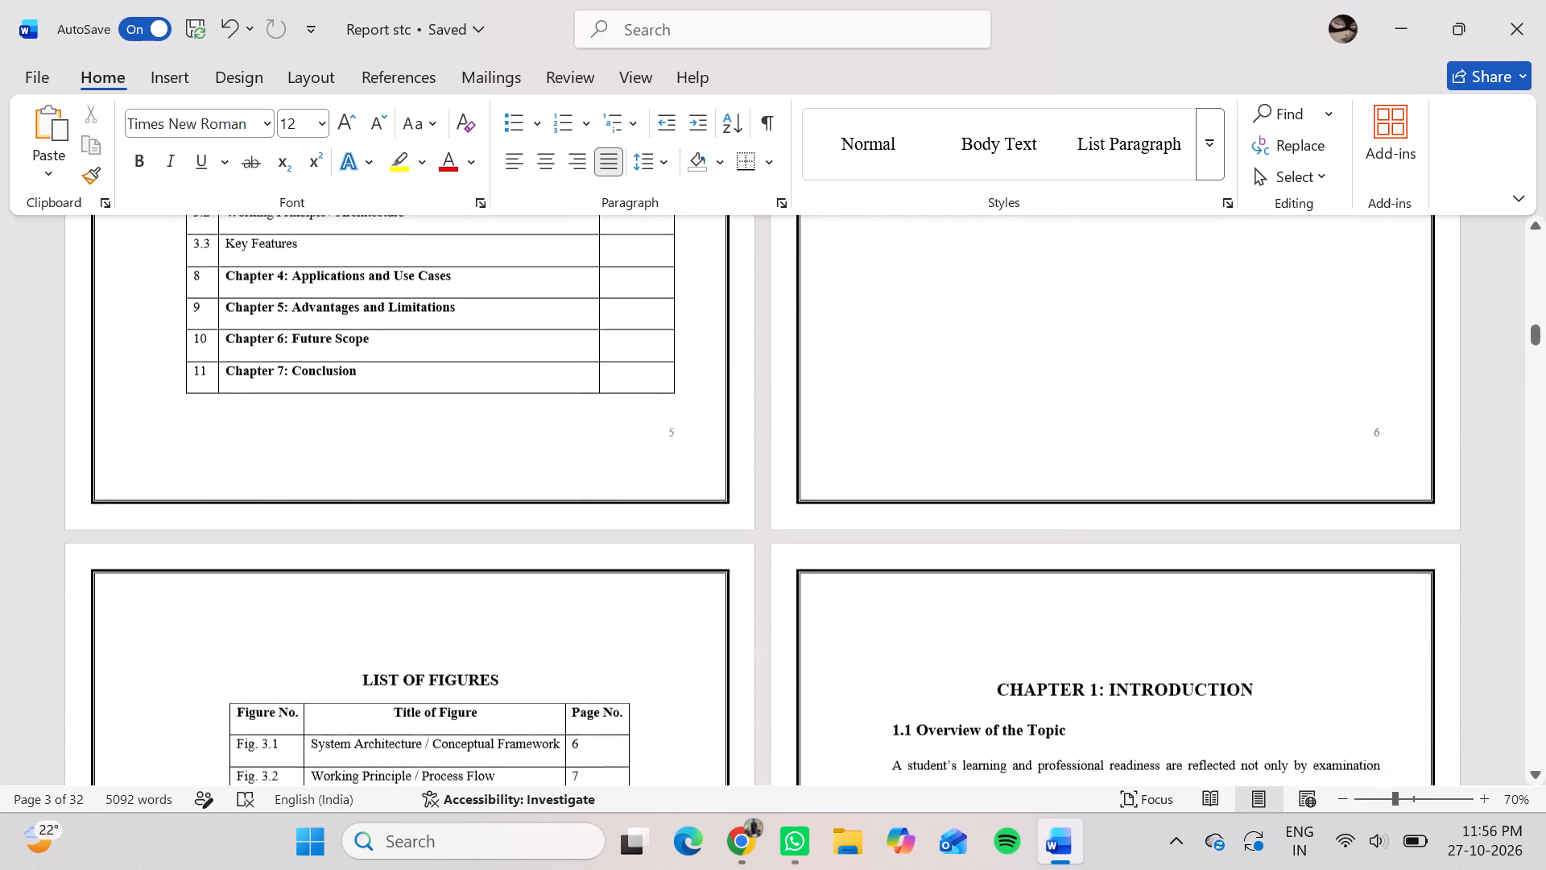
scroll(1214, 370, "down", 2)
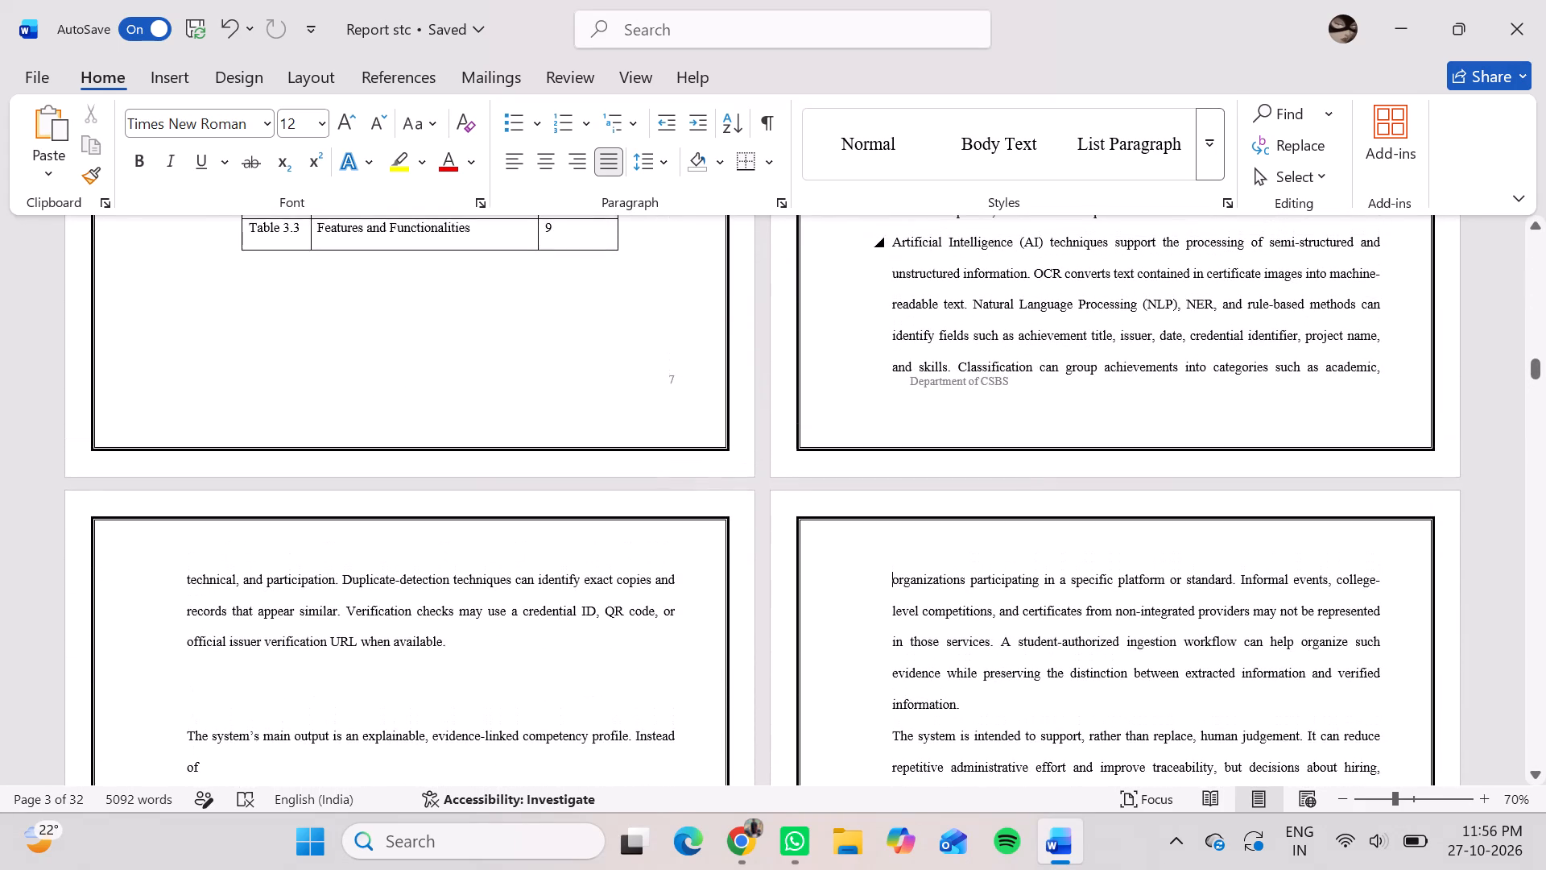
Insert a Plain Number 3 page number at the bottom of the page in the Section 7 footer on Chapter 1's first page.
left_click(1346, 396)
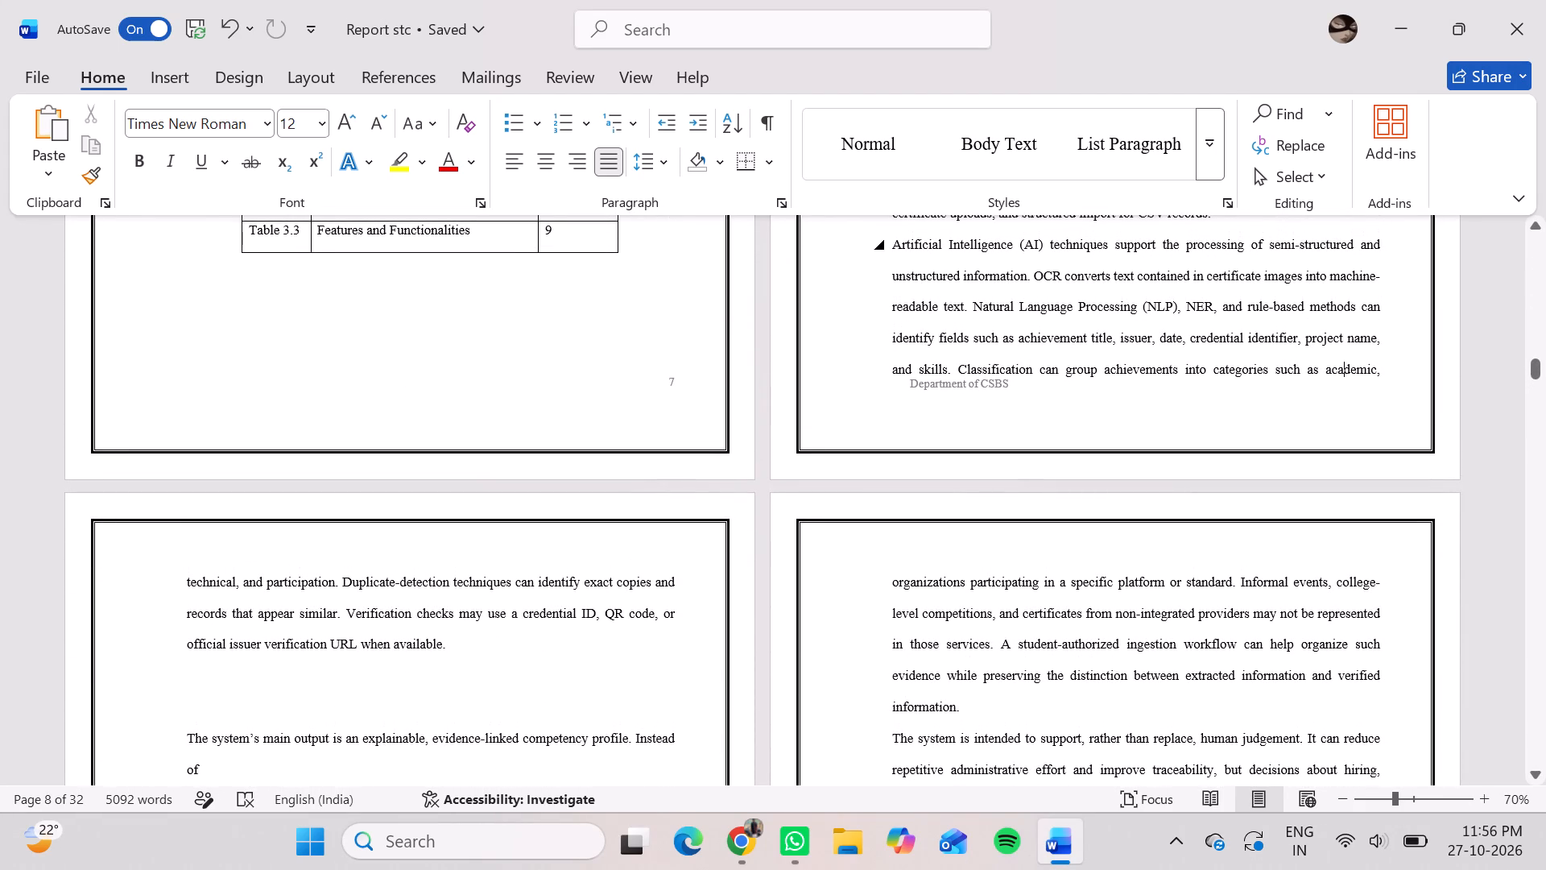
double_click(1003, 384)
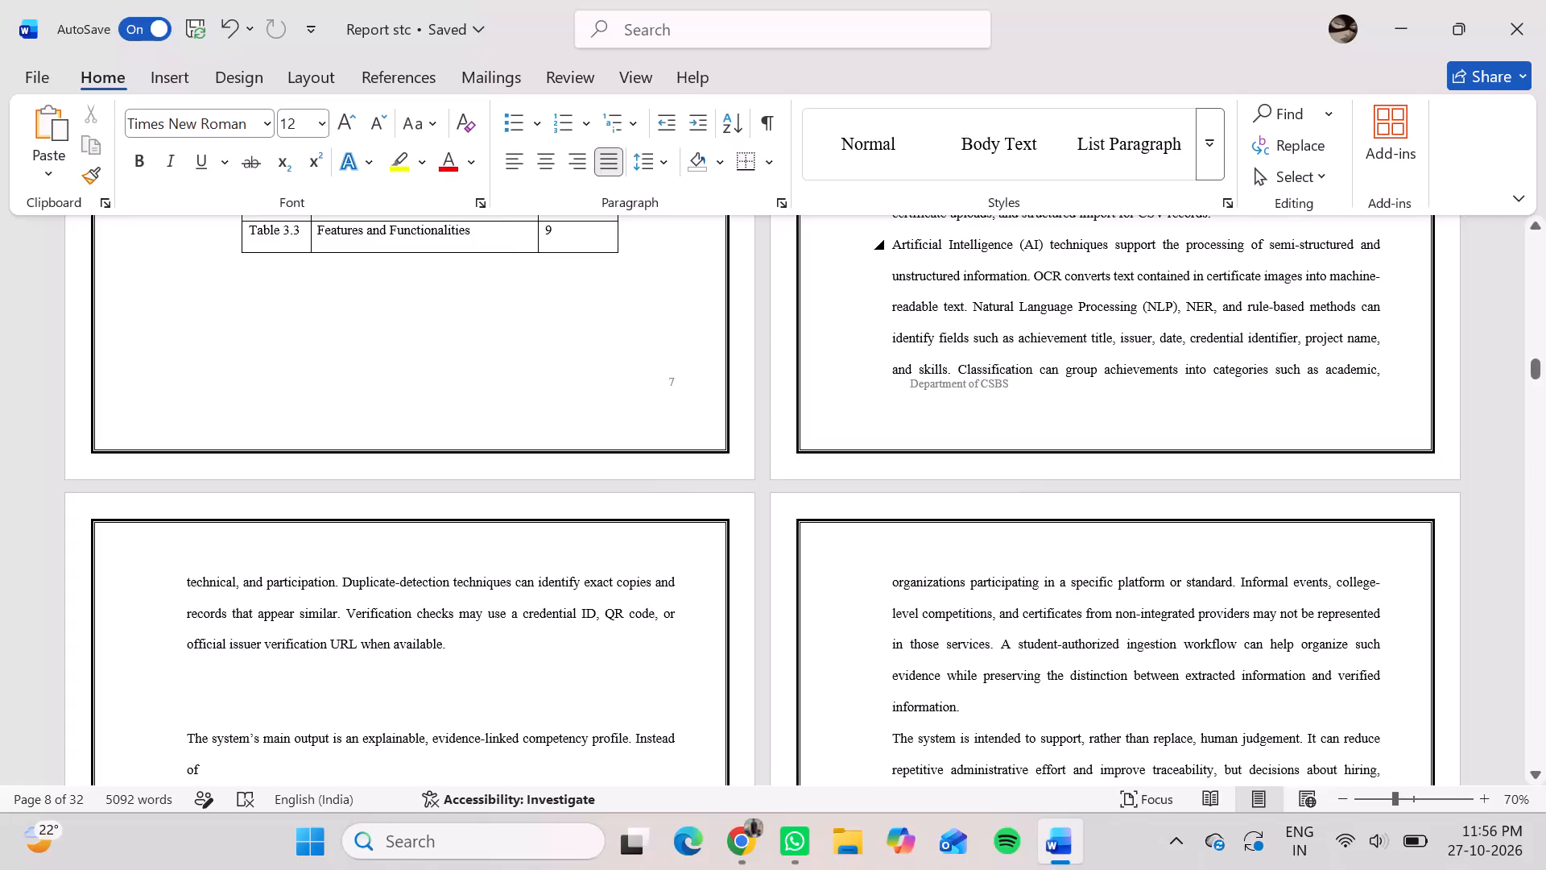
left_click(991, 396)
double_click(991, 396)
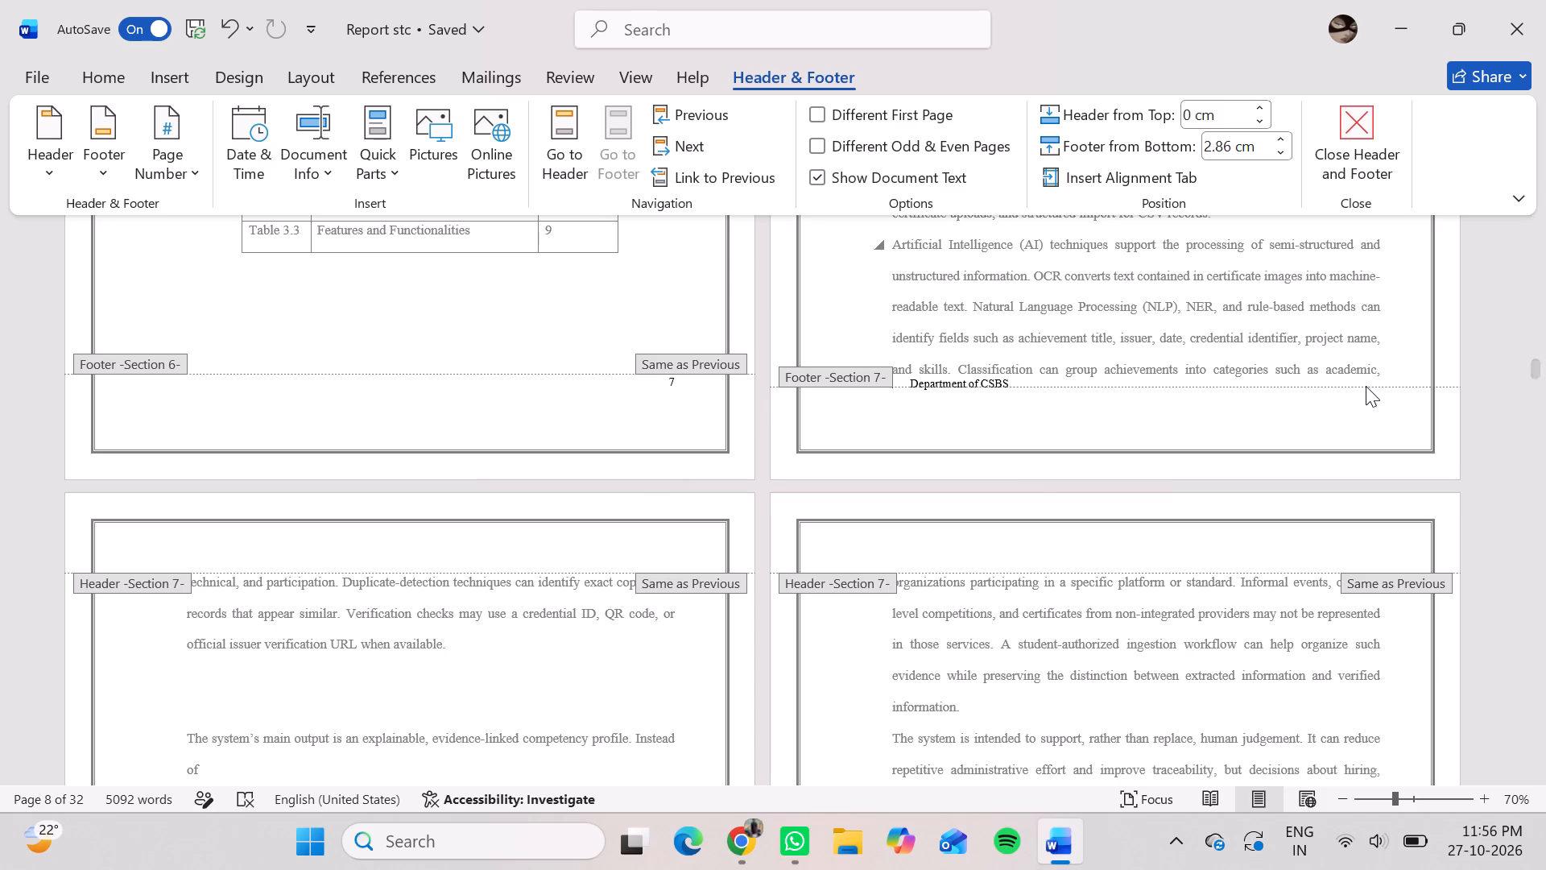
double_click(1366, 386)
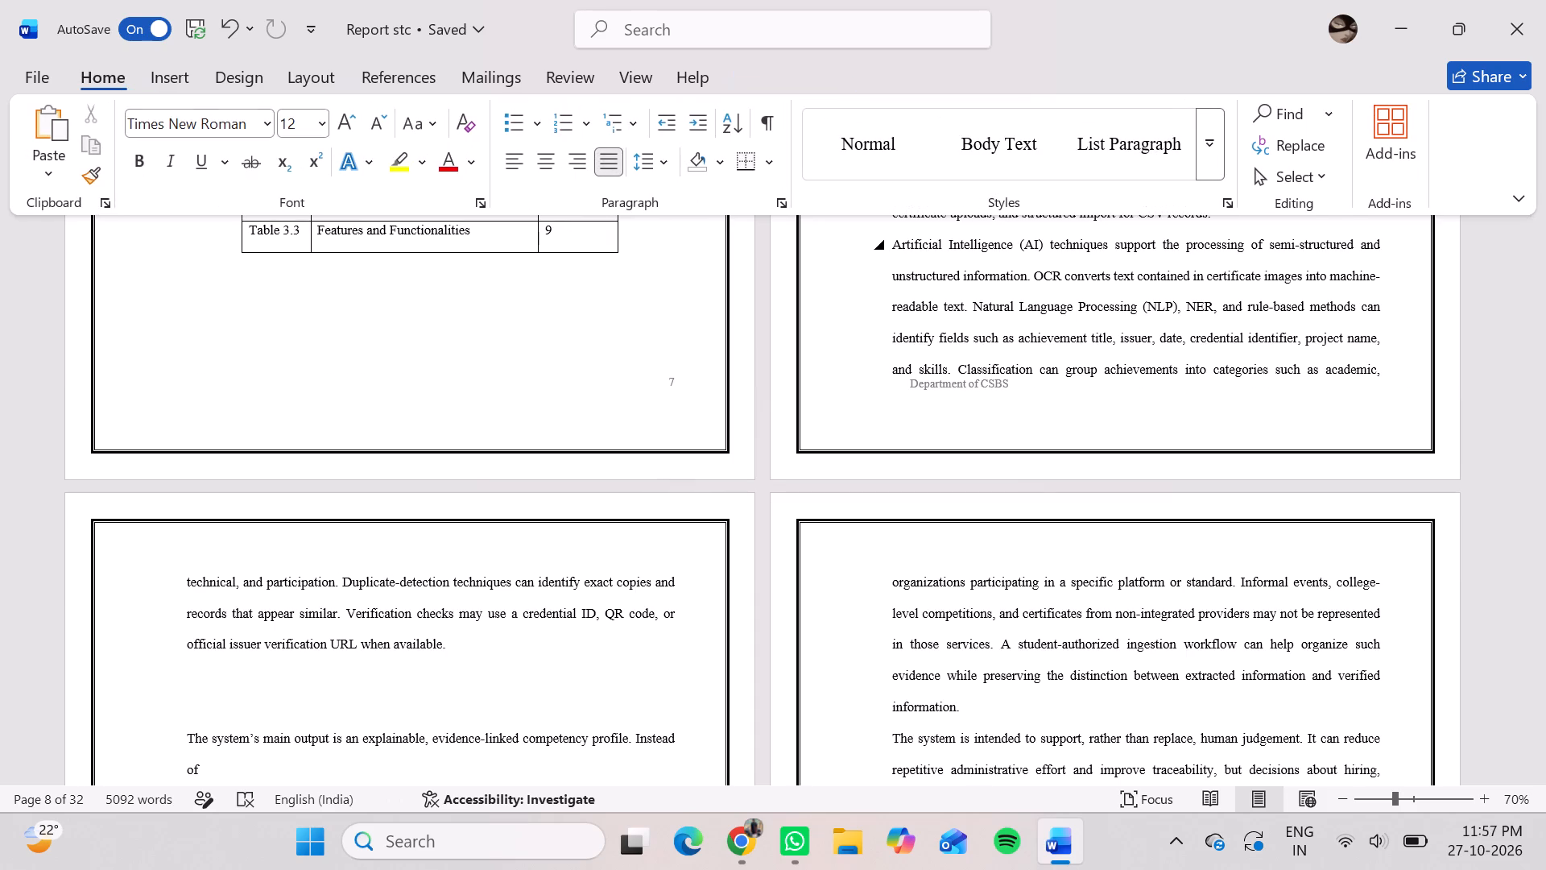
double_click(988, 387)
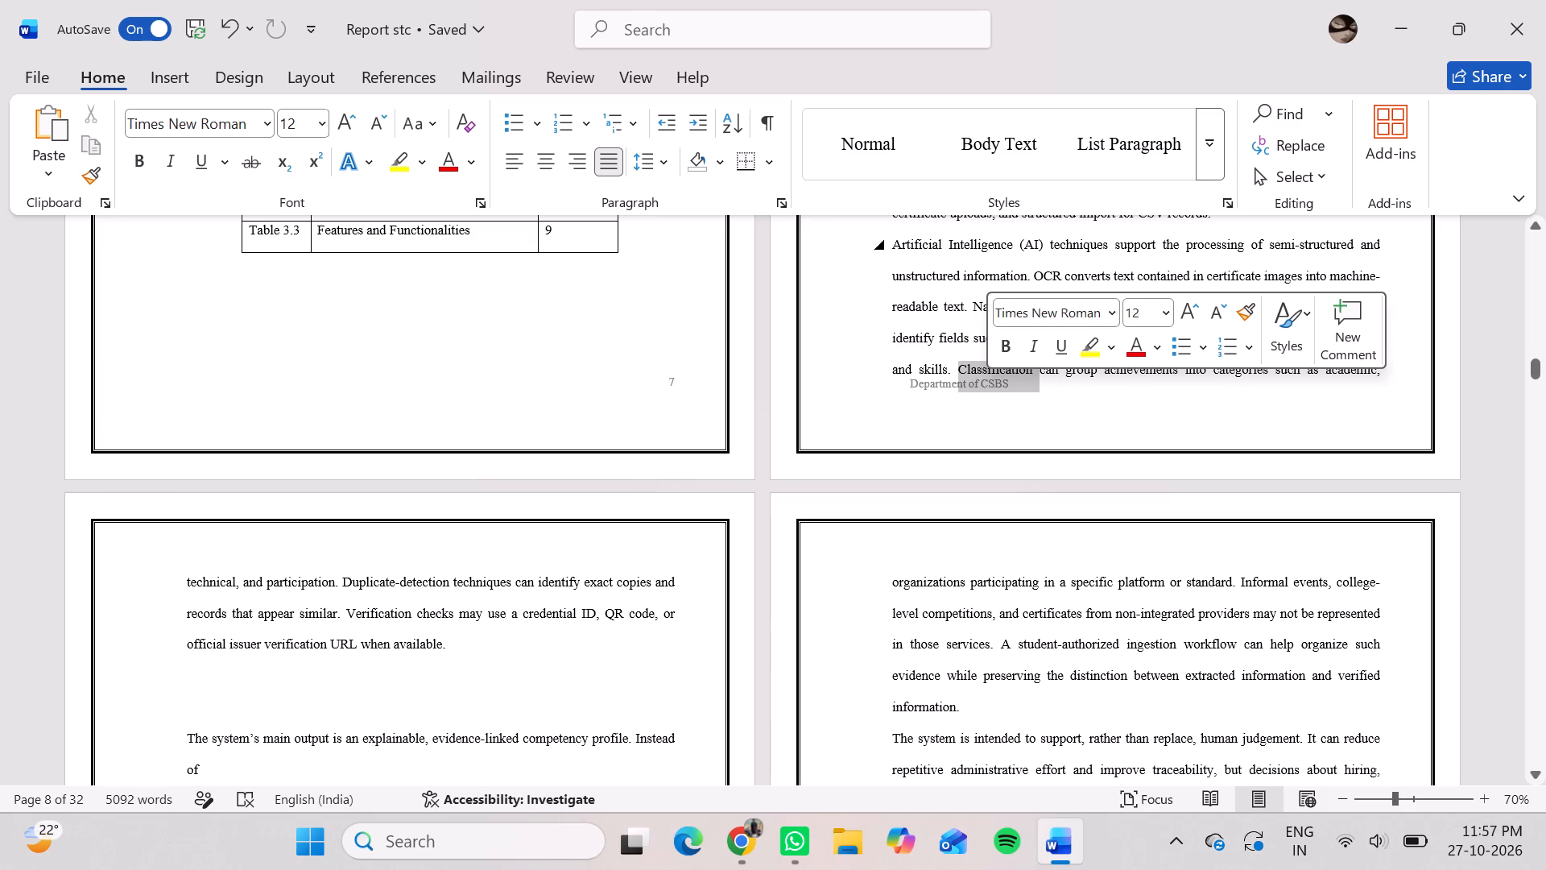
double_click(948, 414)
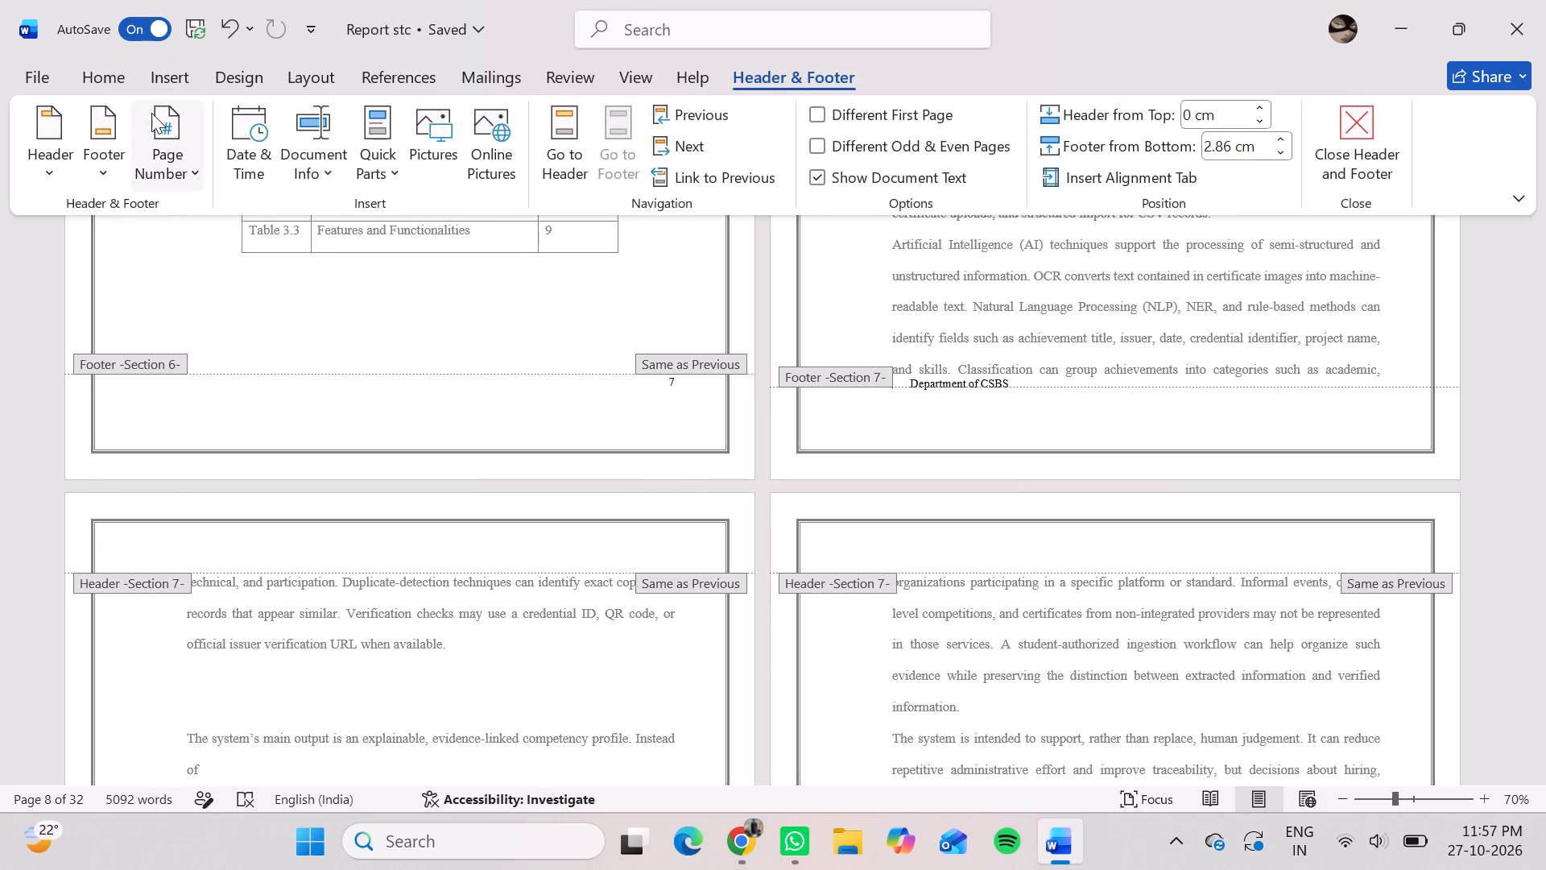
left_click(163, 61)
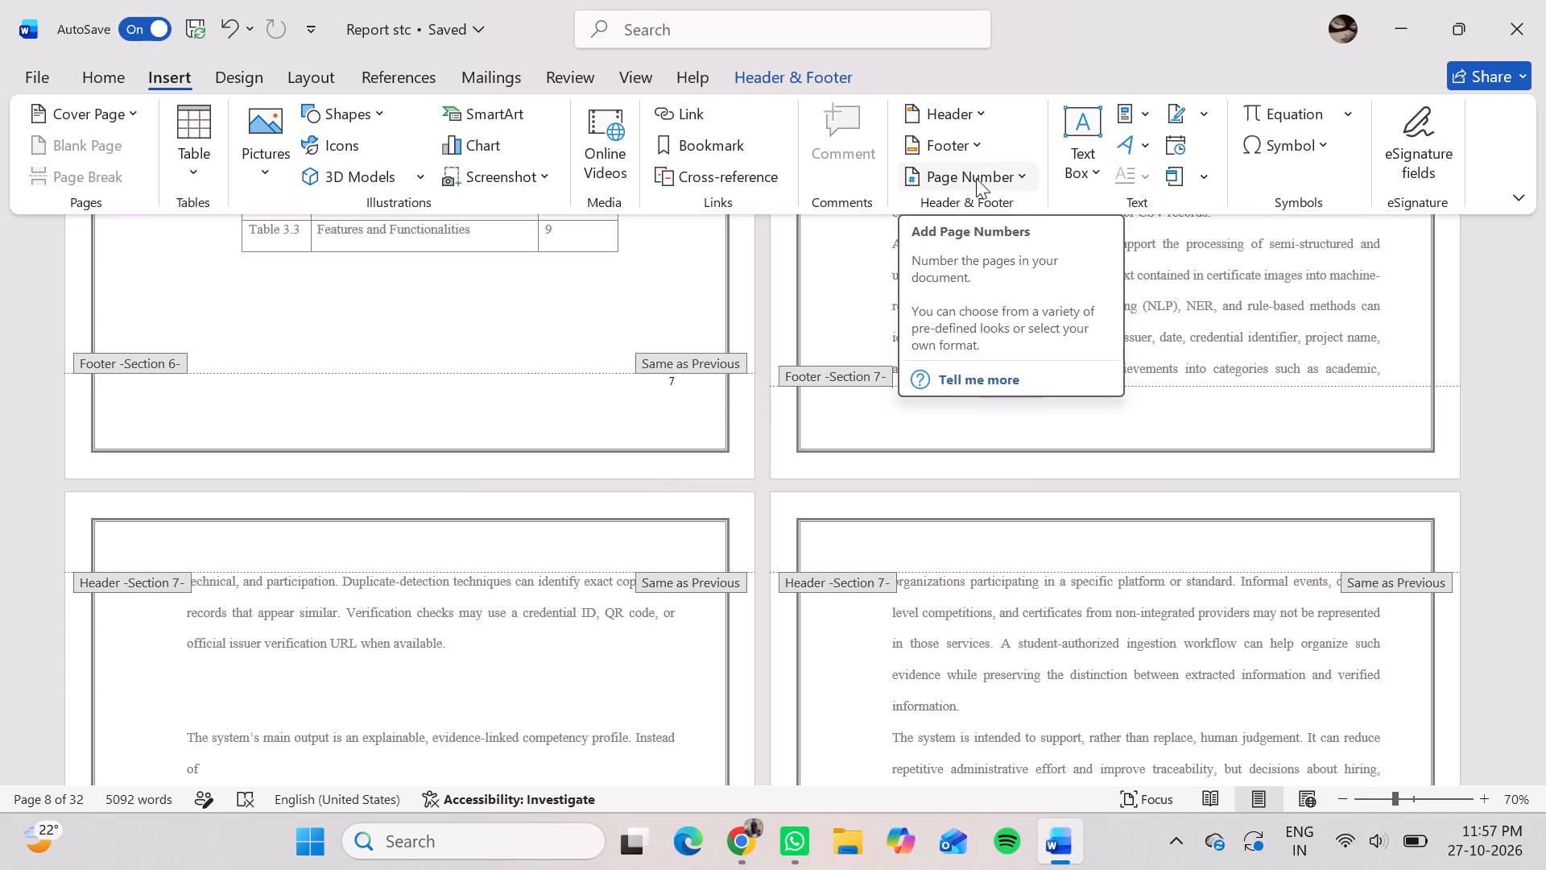
left_click(976, 178)
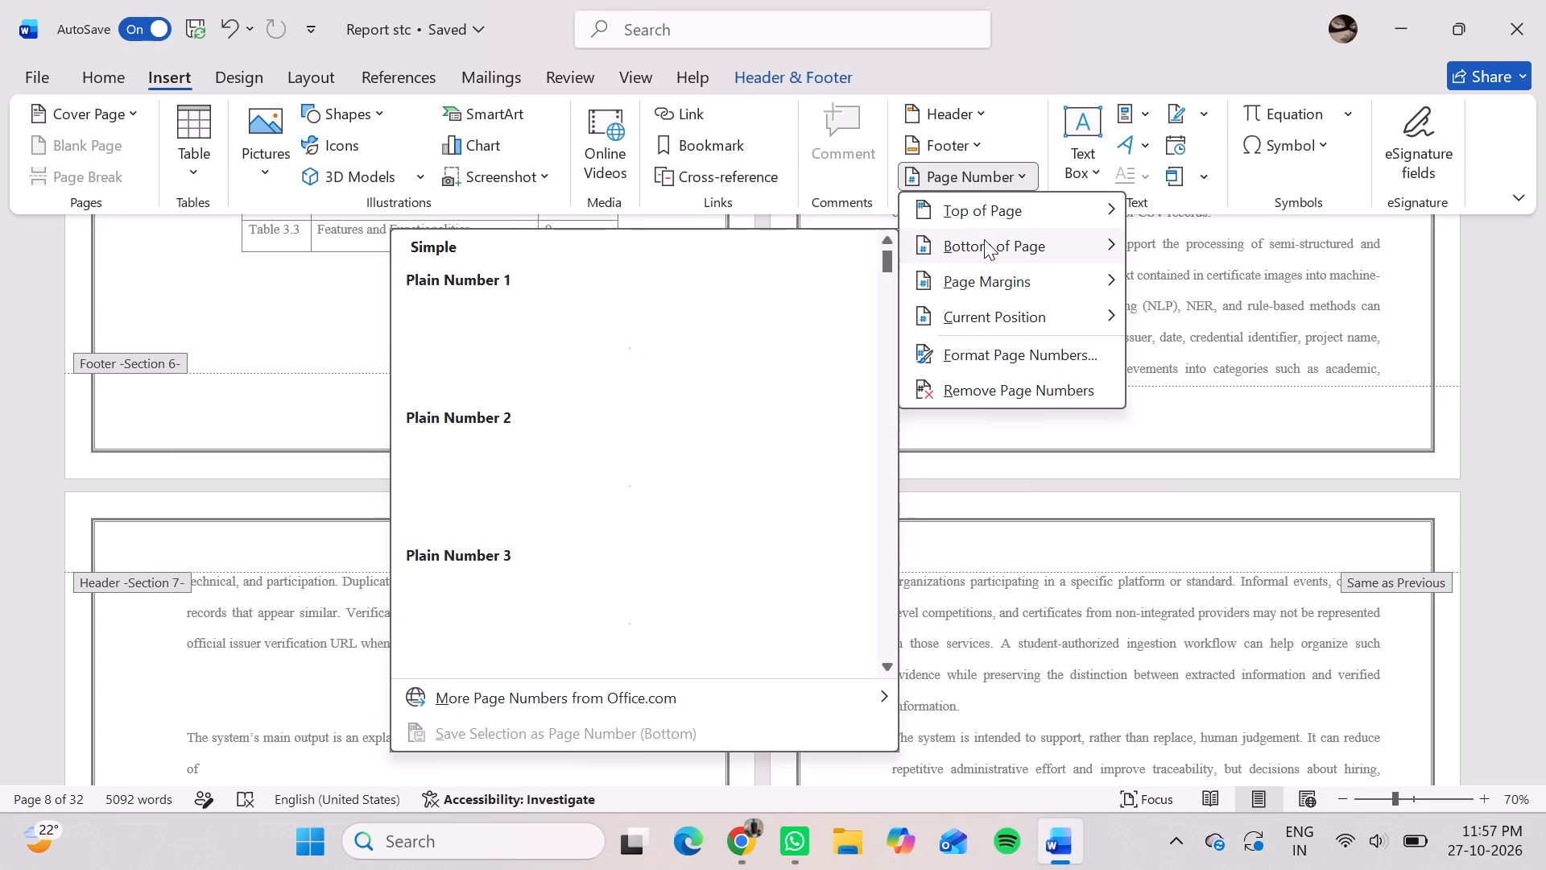
left_click(984, 239)
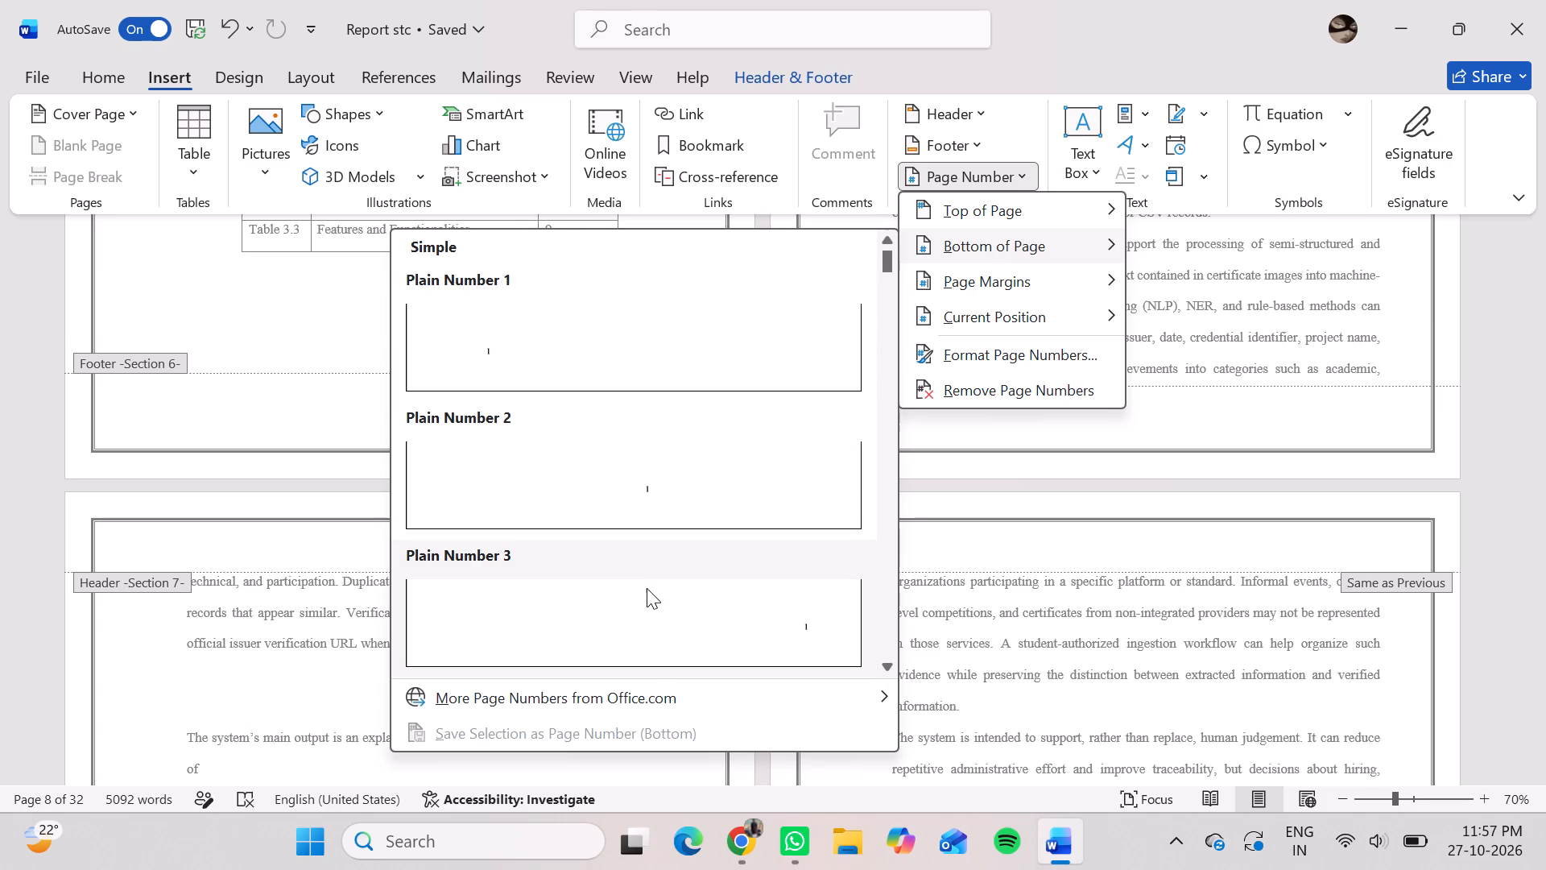
left_click(650, 628)
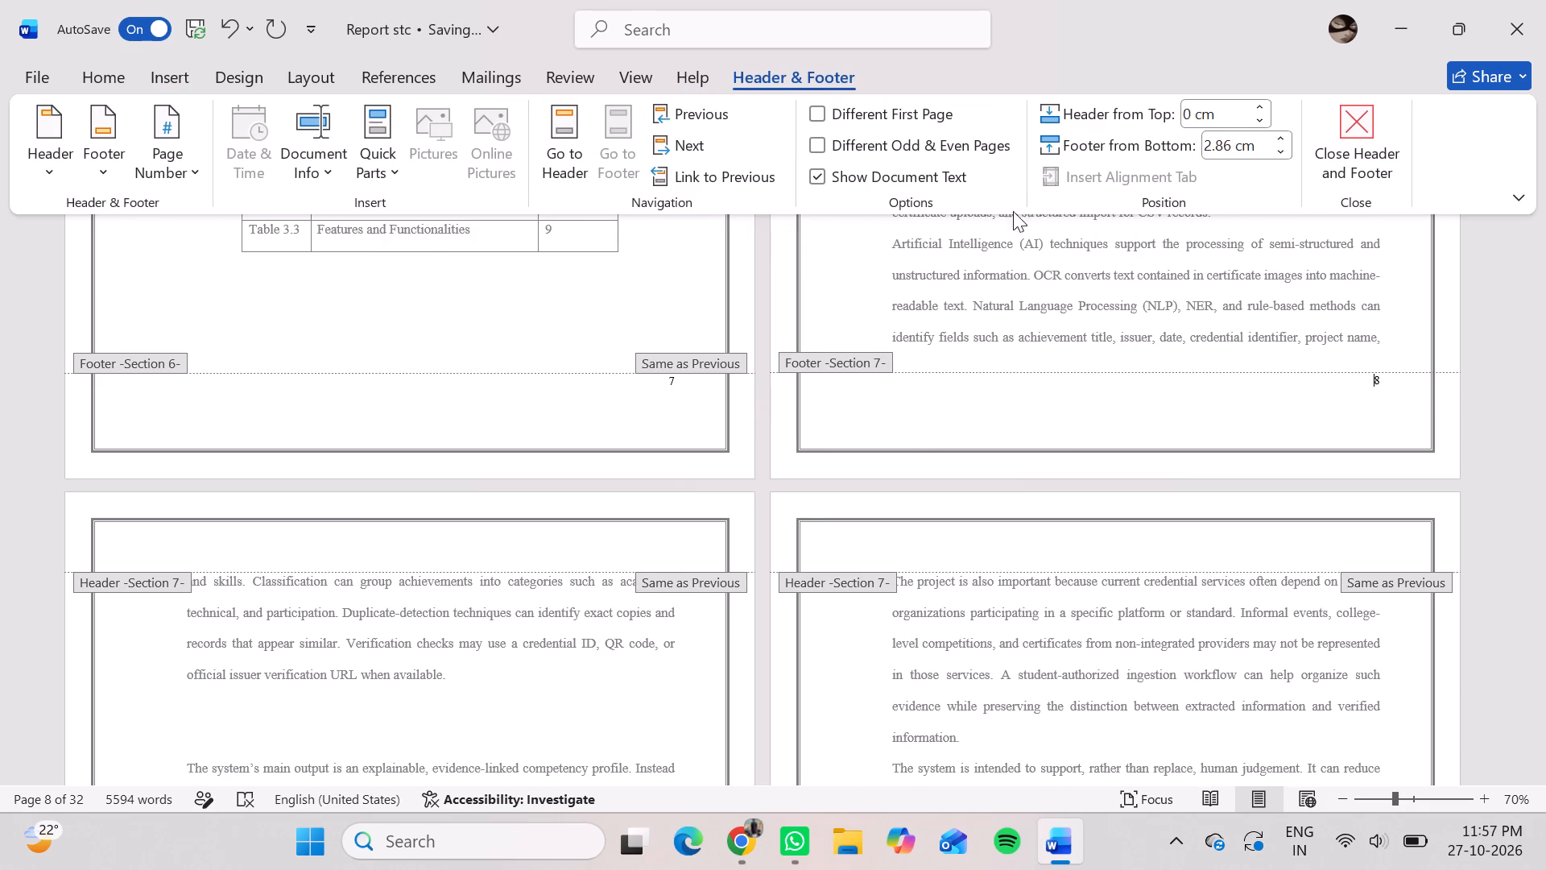
Insert a Plain Number 3 bottom-of-page number in the Section 8 footer below the existing approaches table in Chapter 2.
scroll(983, 384, "down", 6)
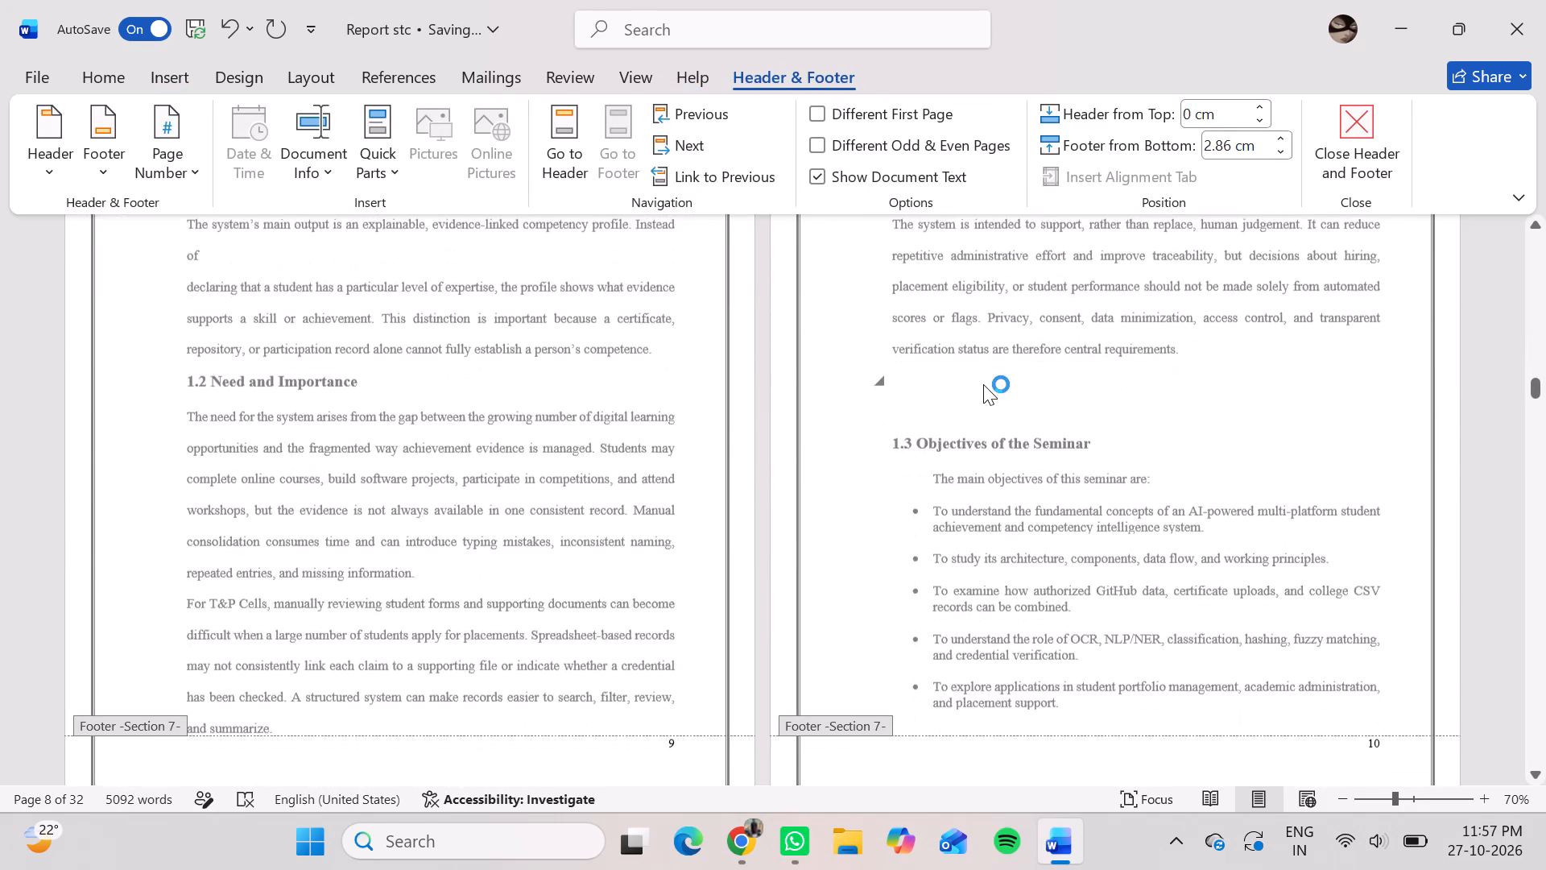
scroll(983, 384, "down", 5)
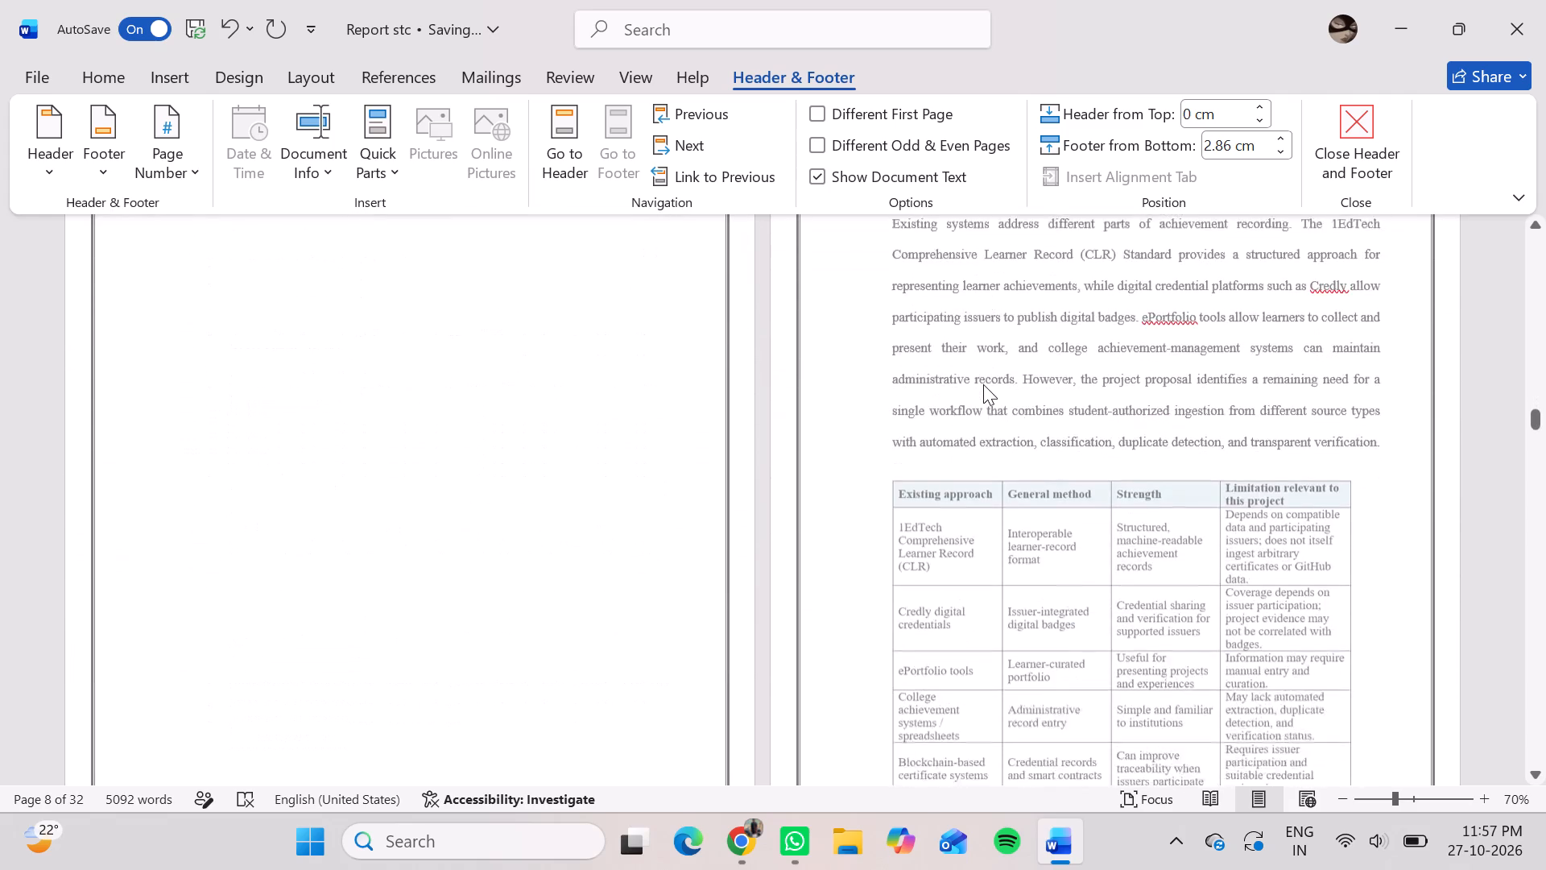
scroll(983, 384, "down", 3)
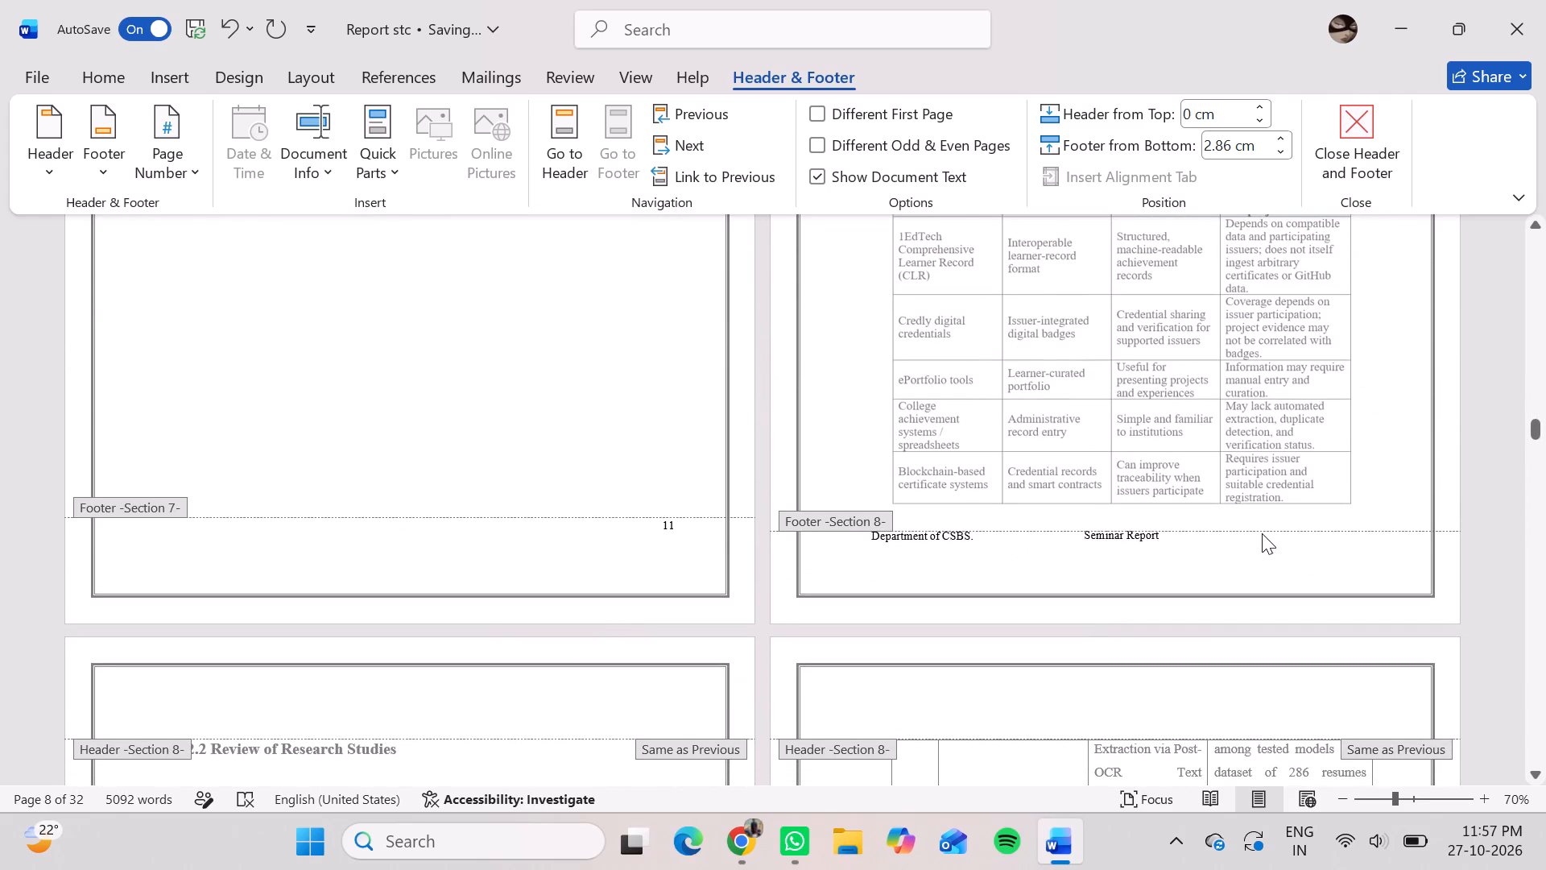
left_click(1381, 532)
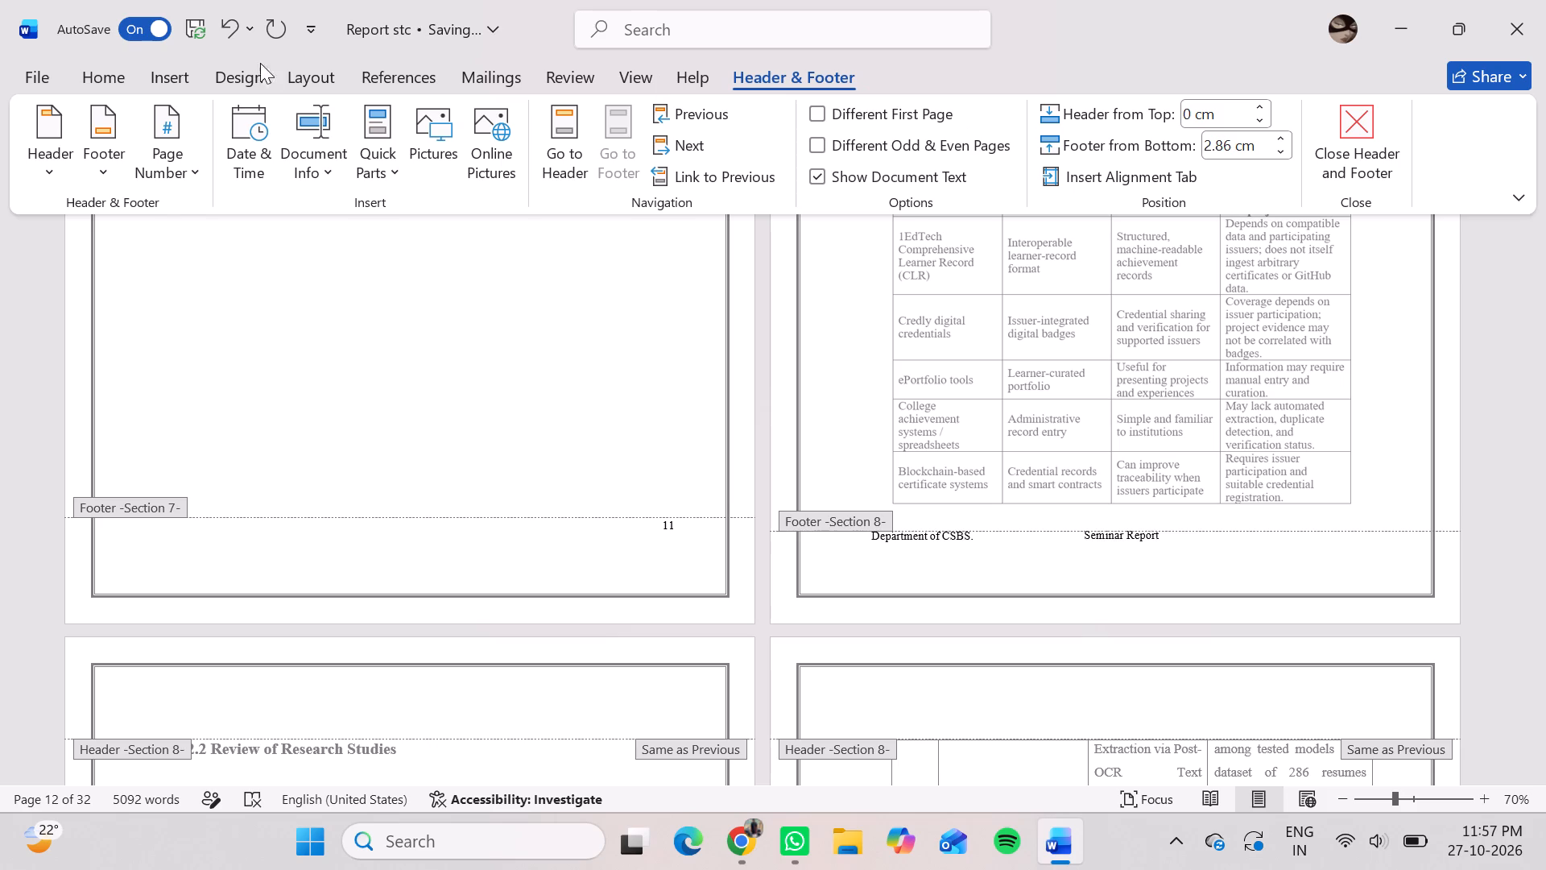
left_click(153, 77)
left_click(935, 173)
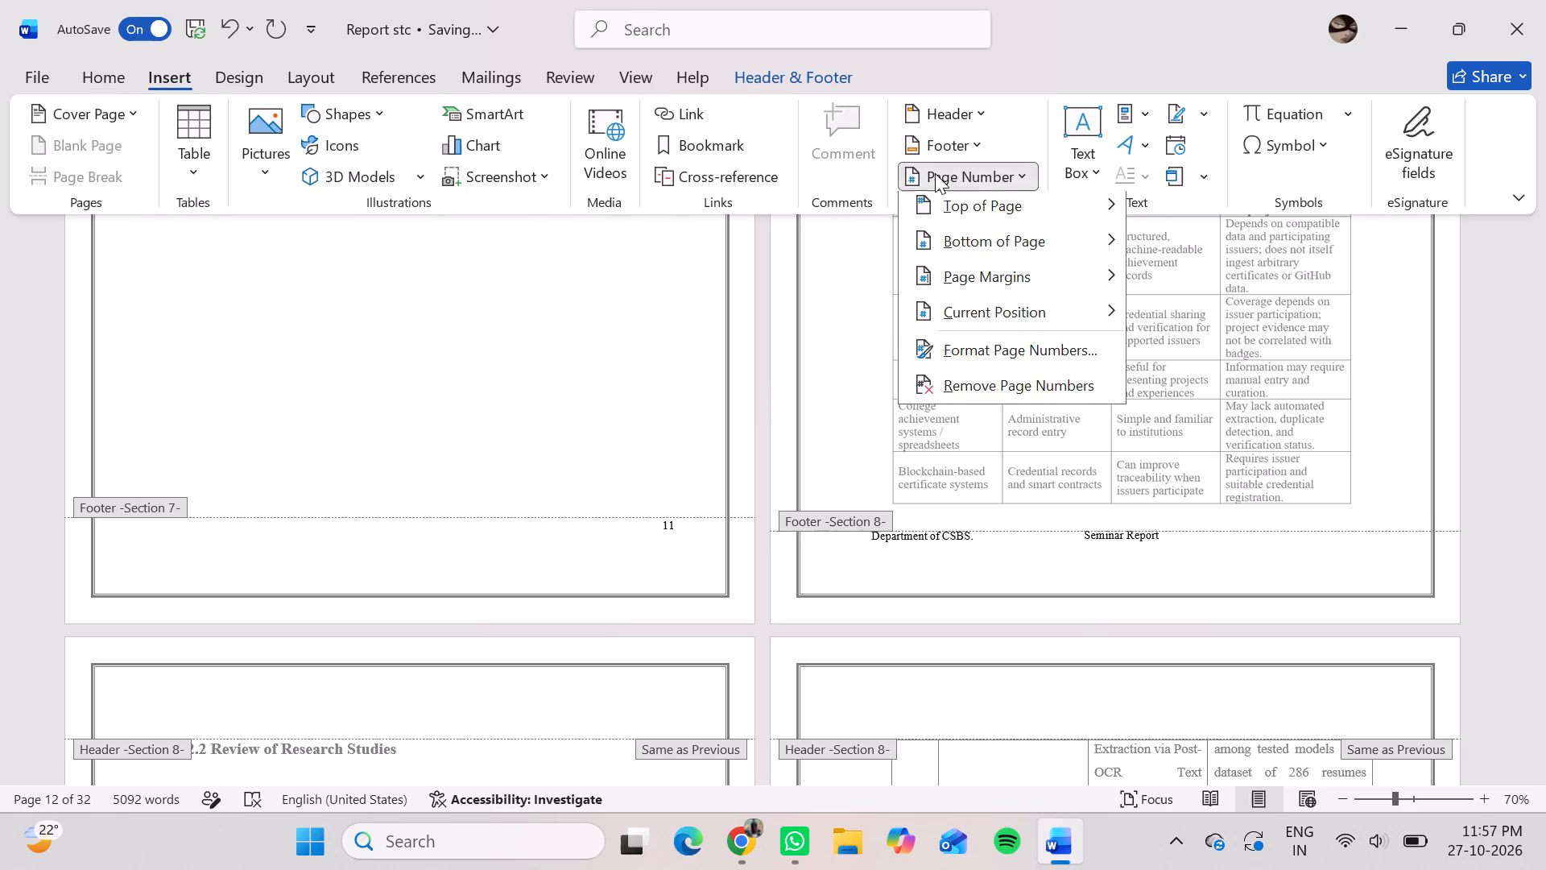
left_click(978, 241)
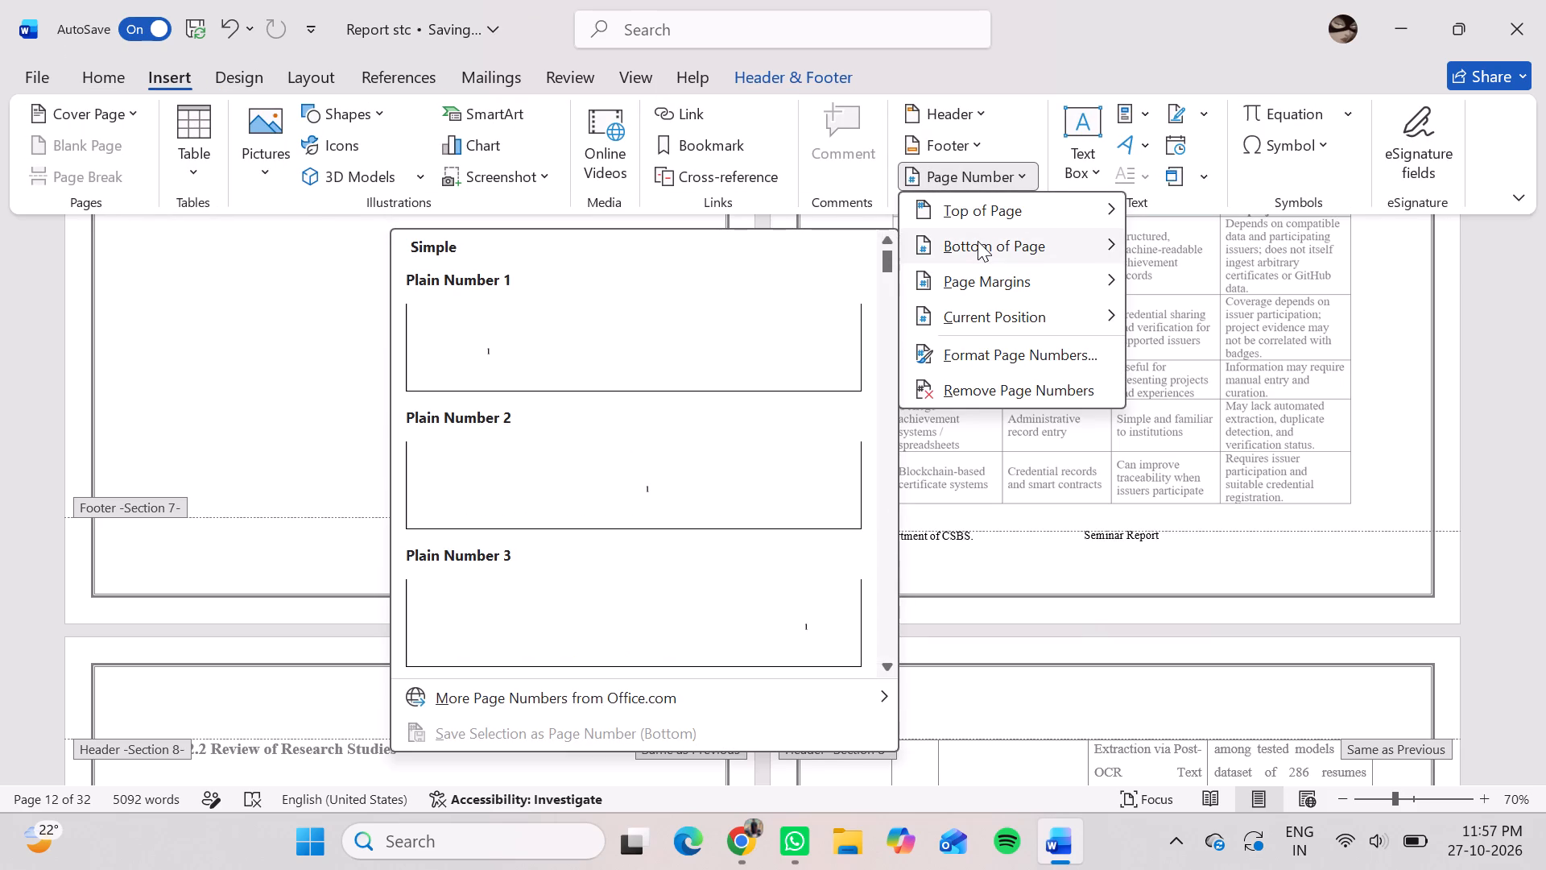
left_click(730, 606)
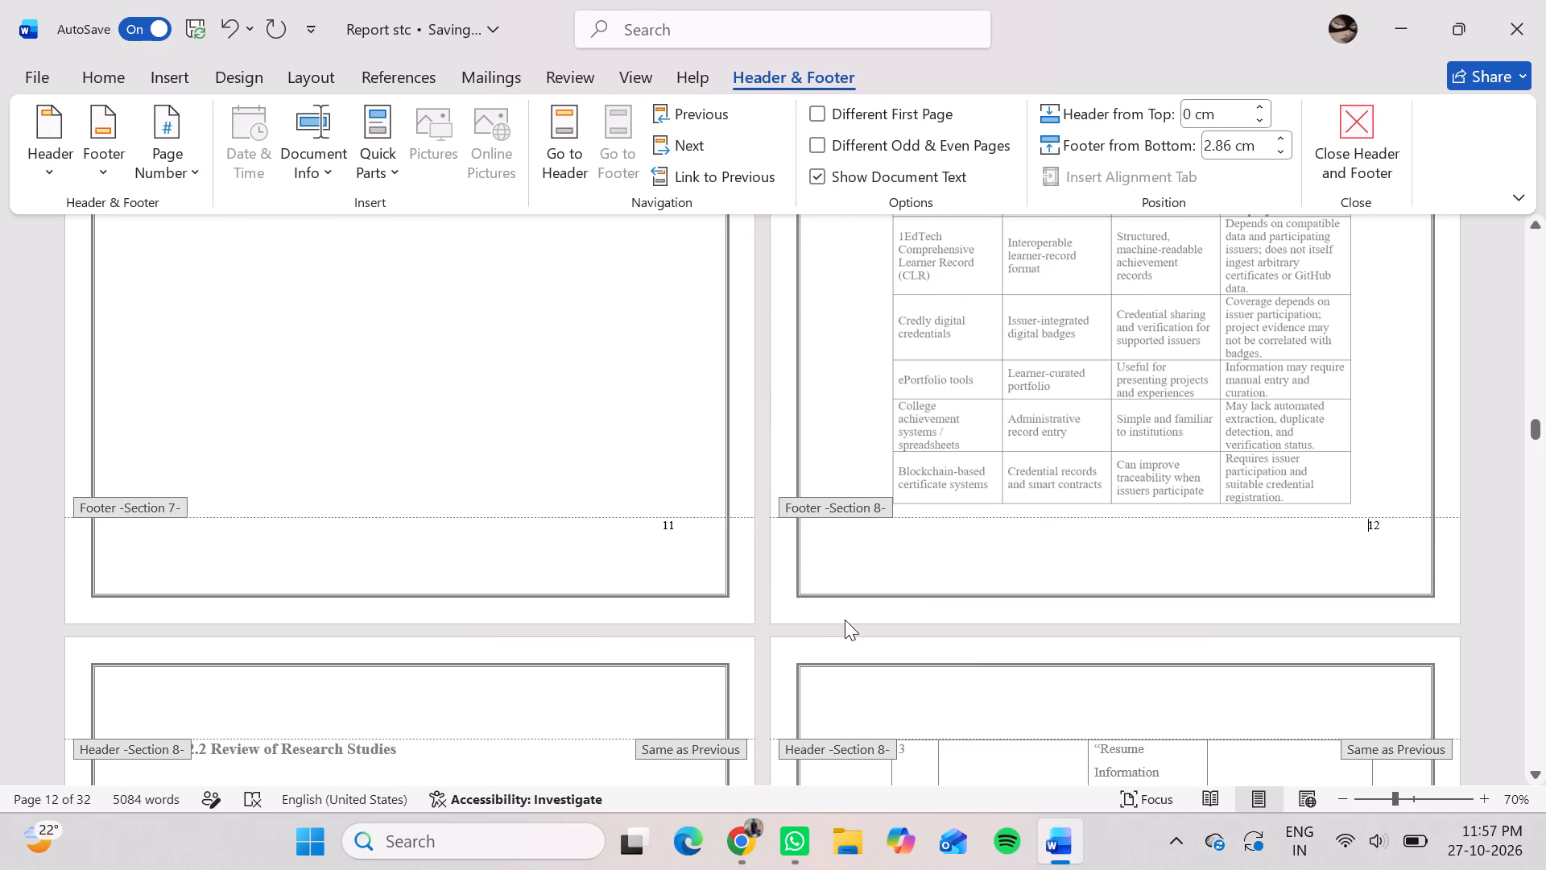
Check the Section 8 footer page numbers from the research studies table through the last page and close footer editing.
scroll(845, 619, "down", 8)
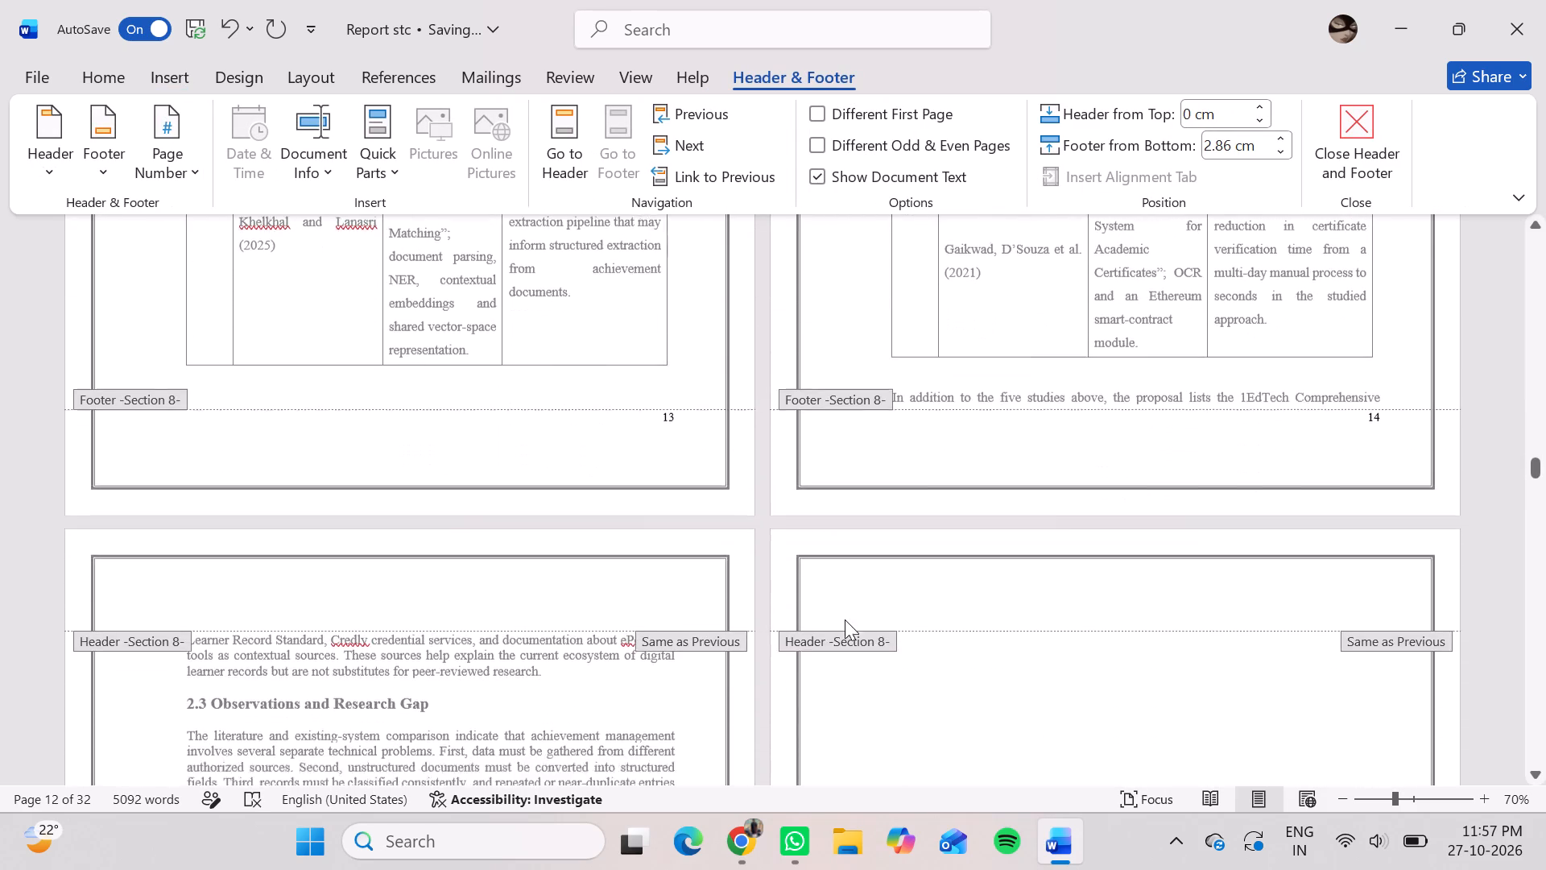
scroll(845, 619, "down", 10)
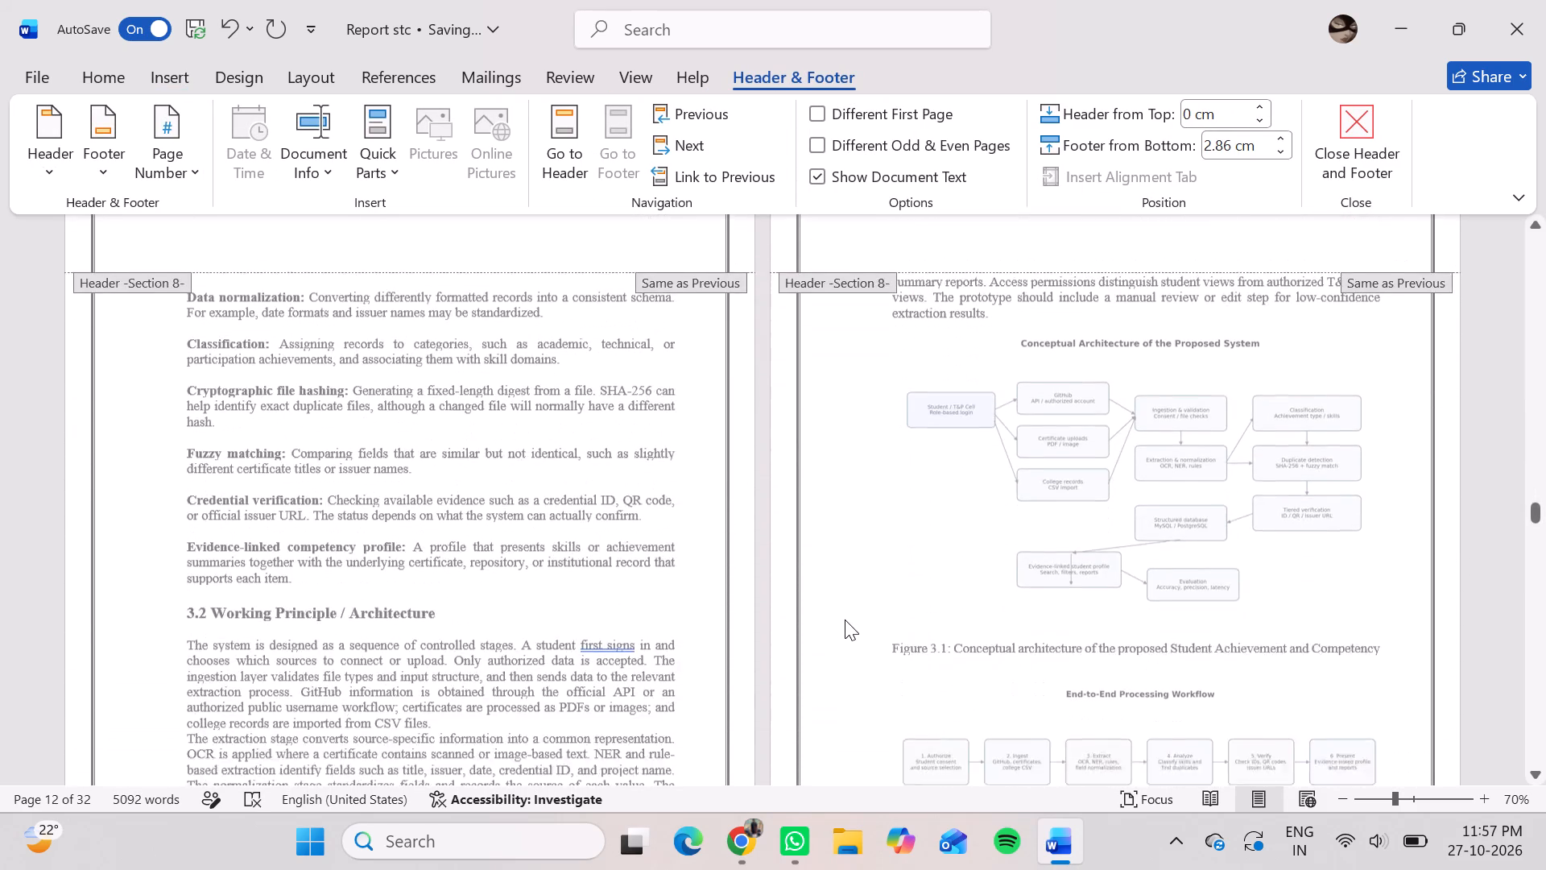
scroll(845, 619, "down", 7)
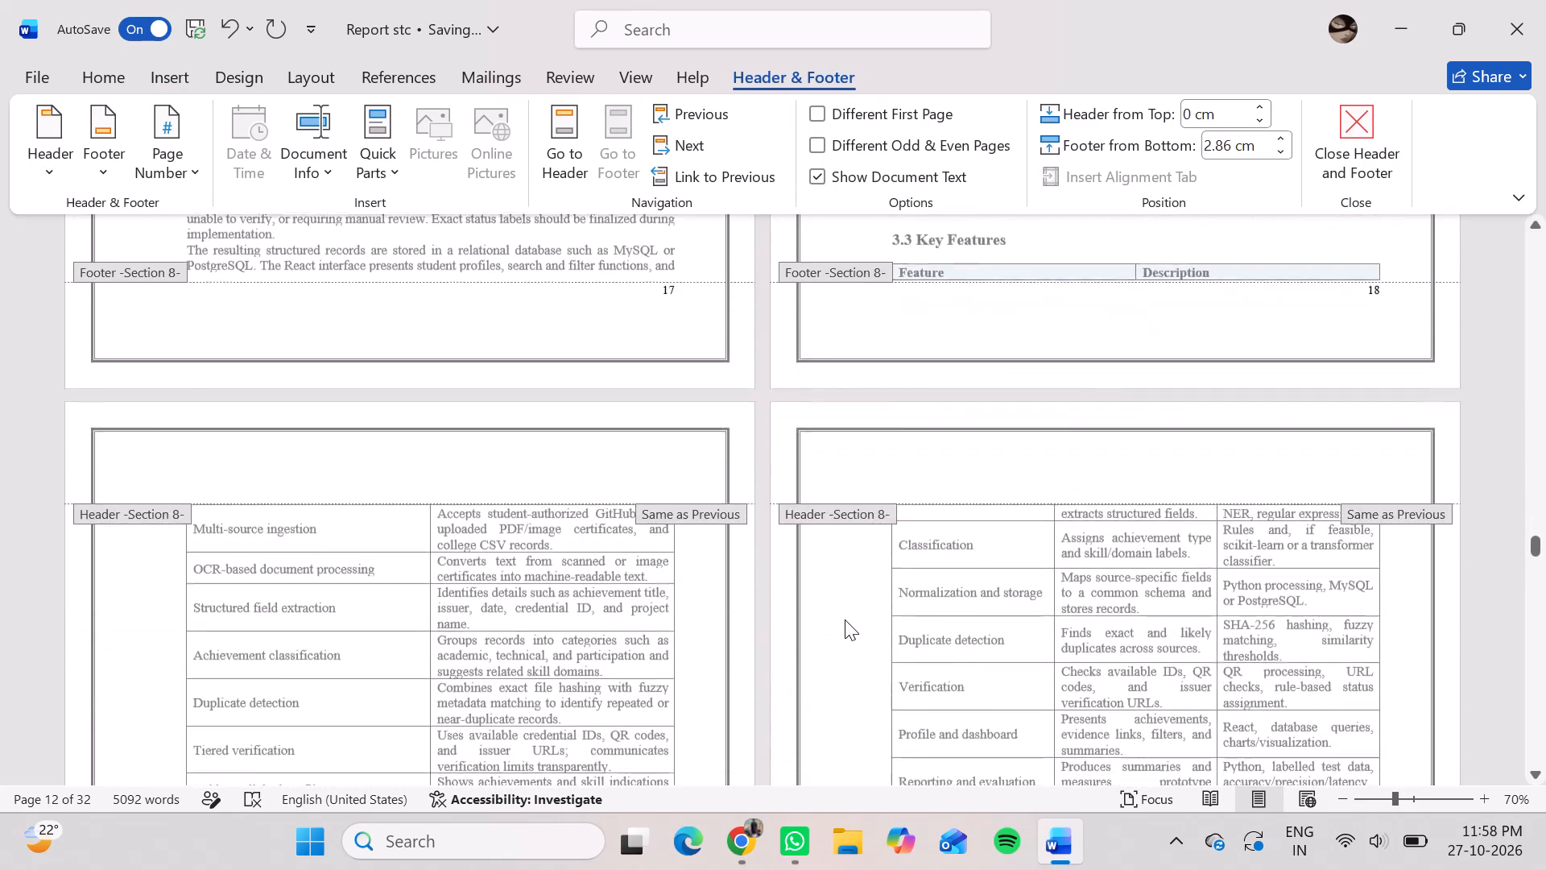
scroll(845, 619, "down", 6)
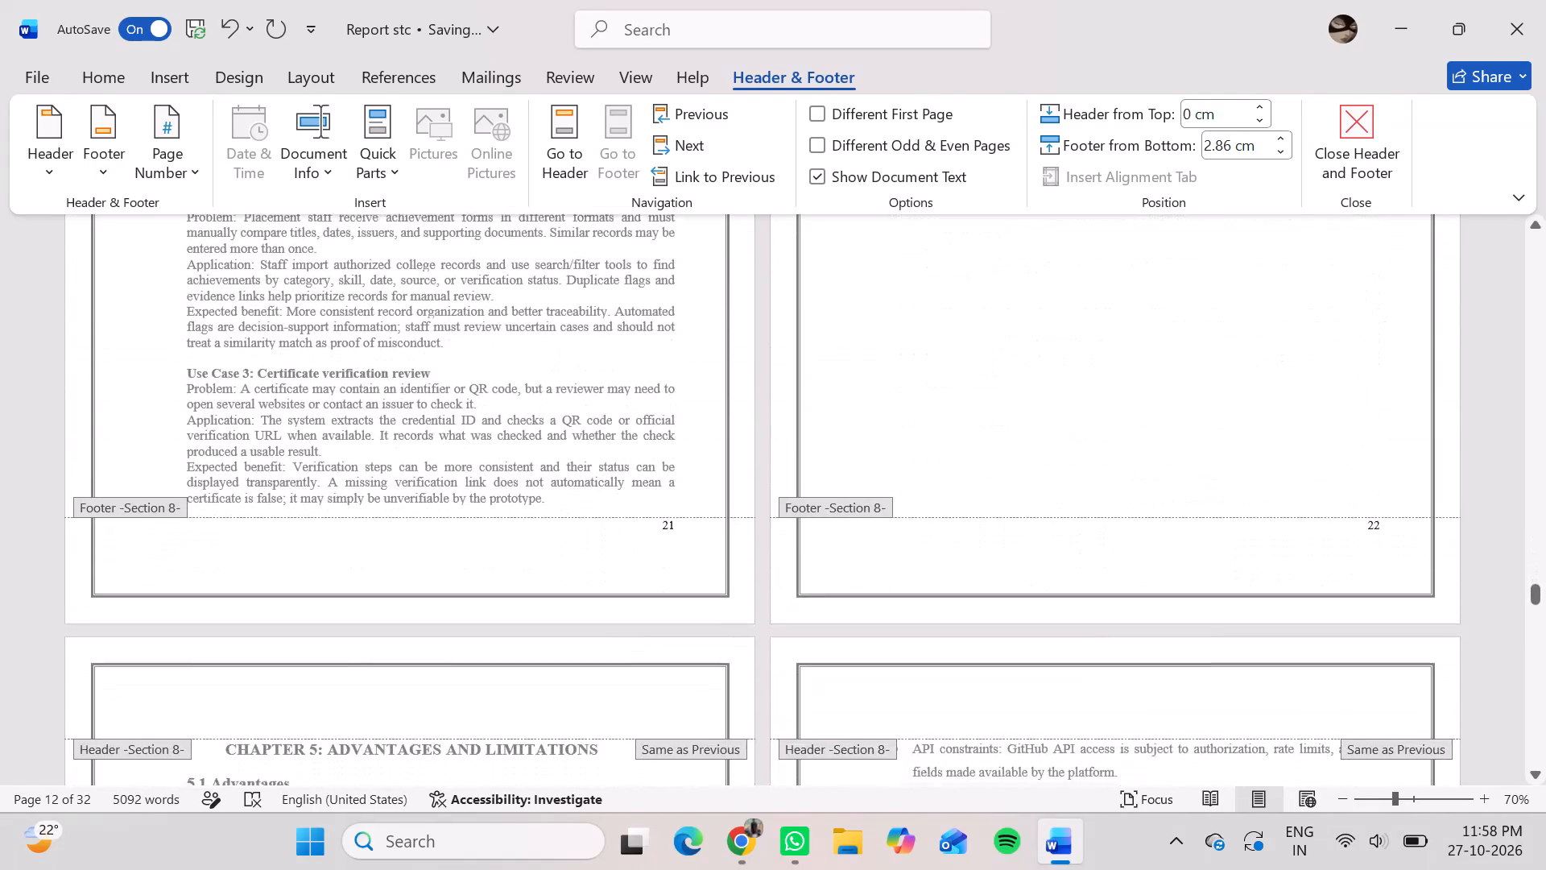
scroll(845, 619, "down", 6)
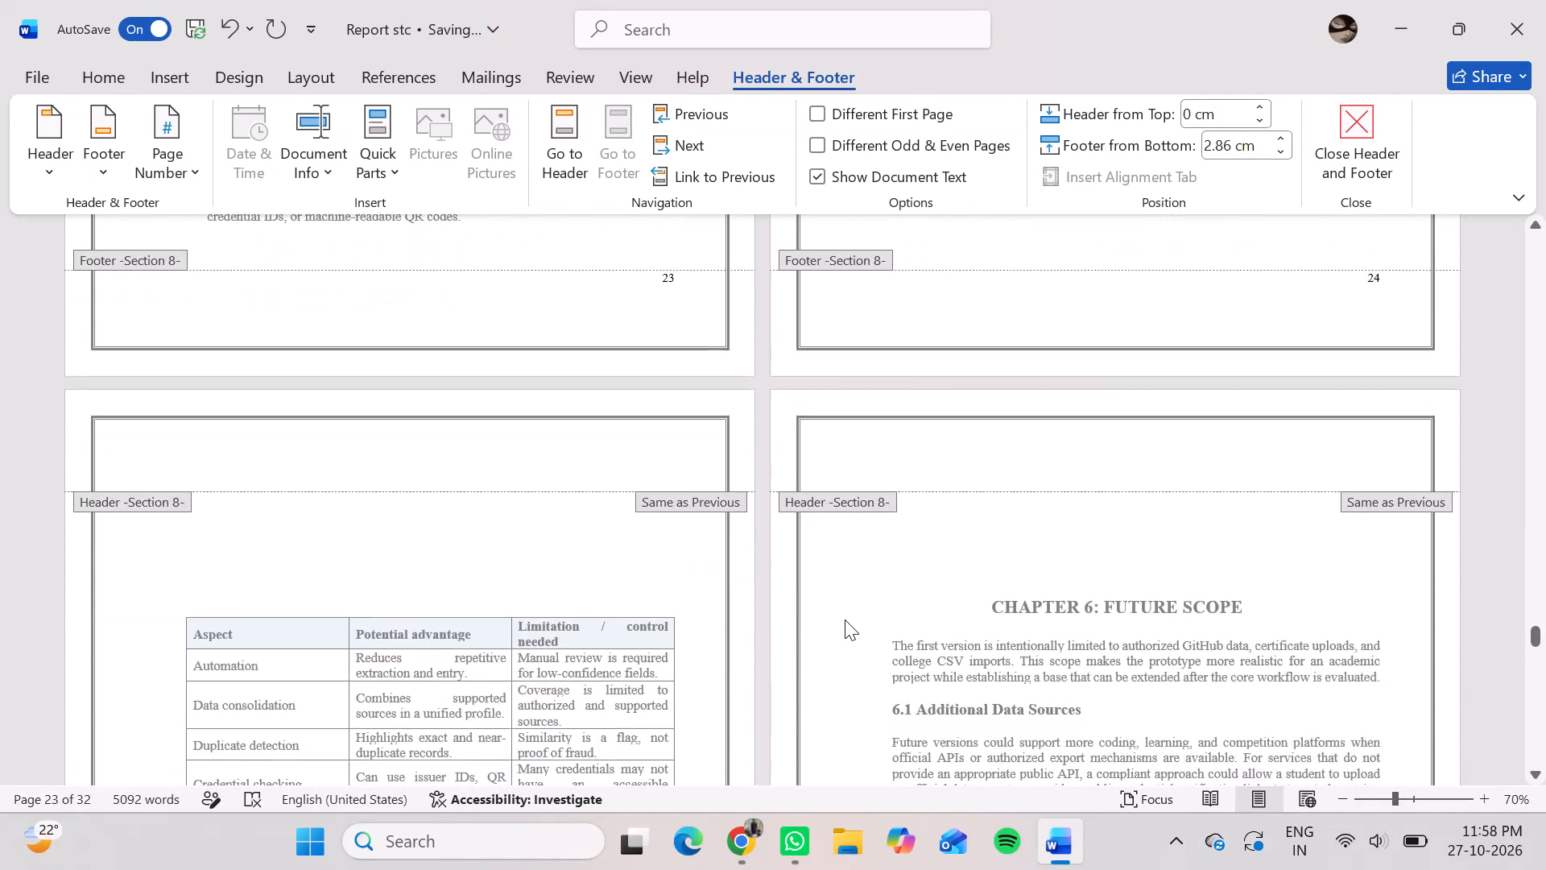
scroll(845, 619, "down", 6)
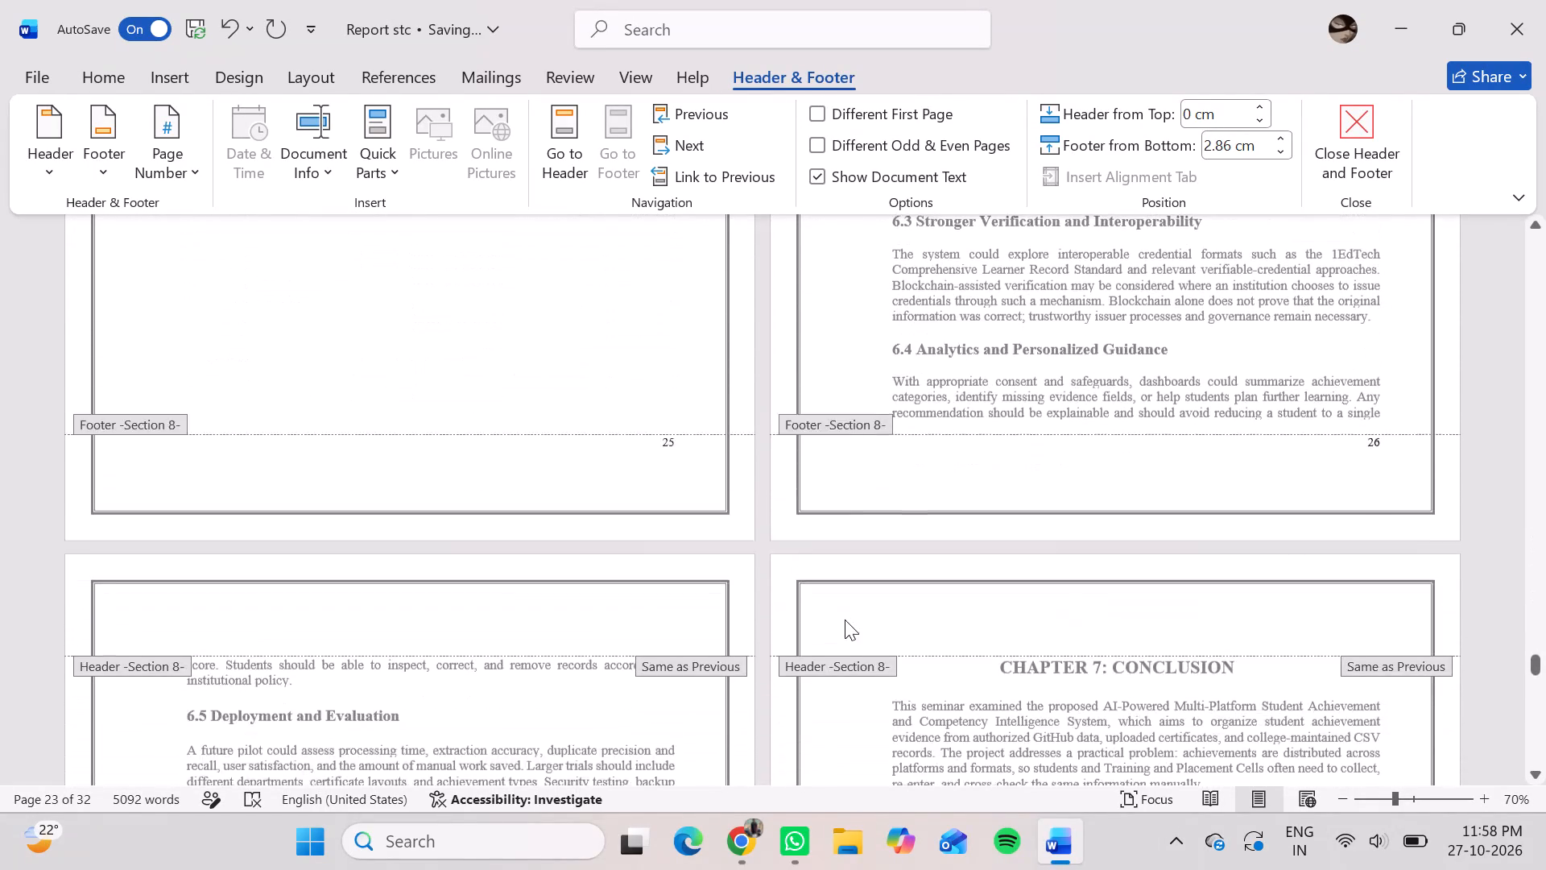
scroll(845, 619, "down", 6)
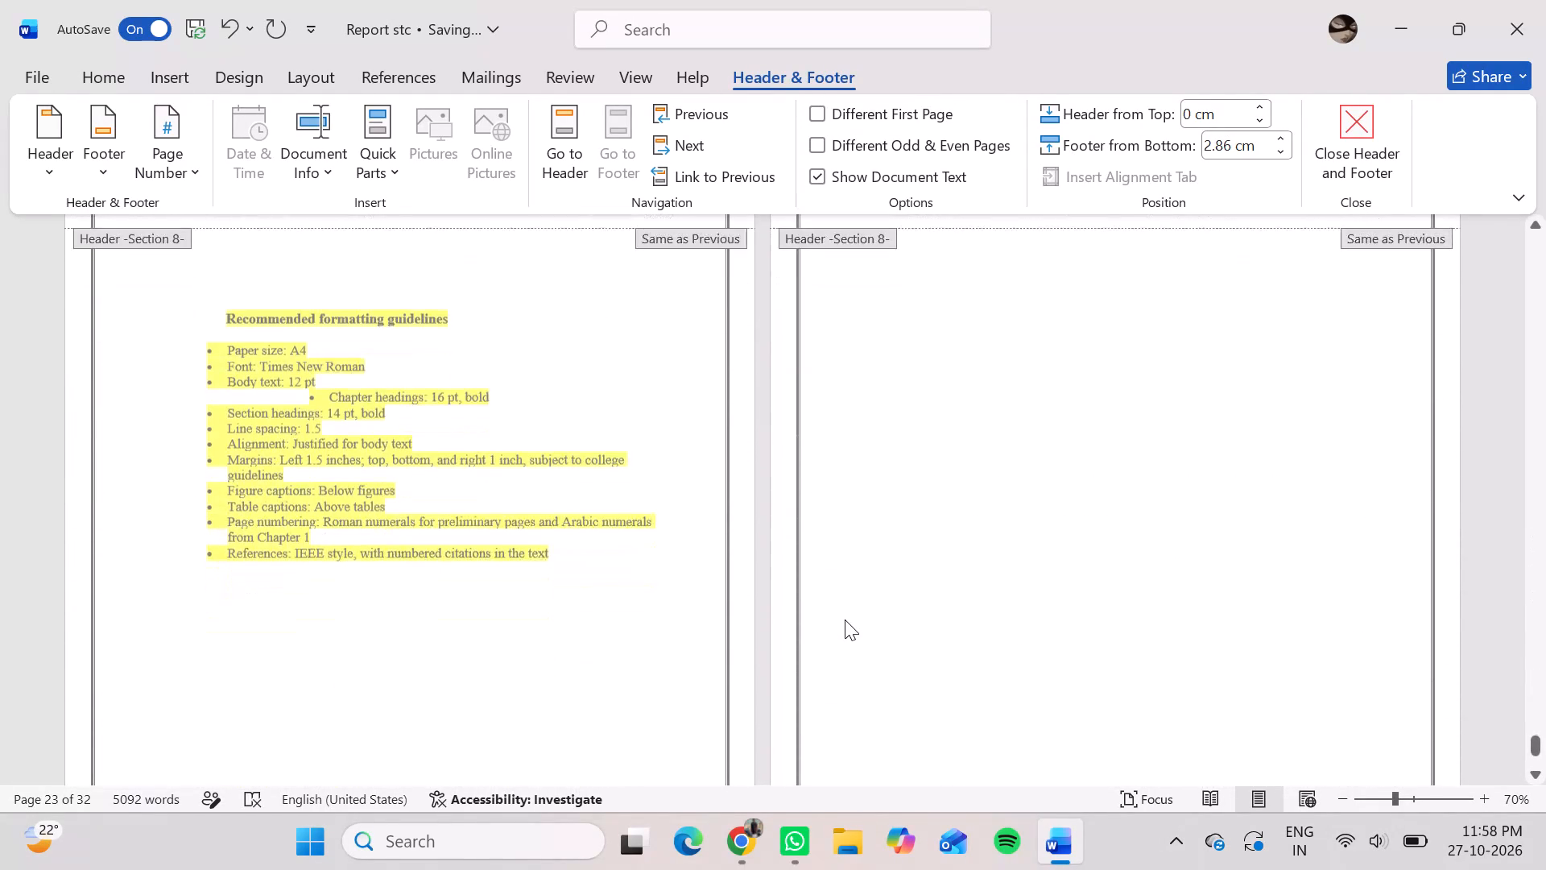
scroll(845, 619, "down", 2)
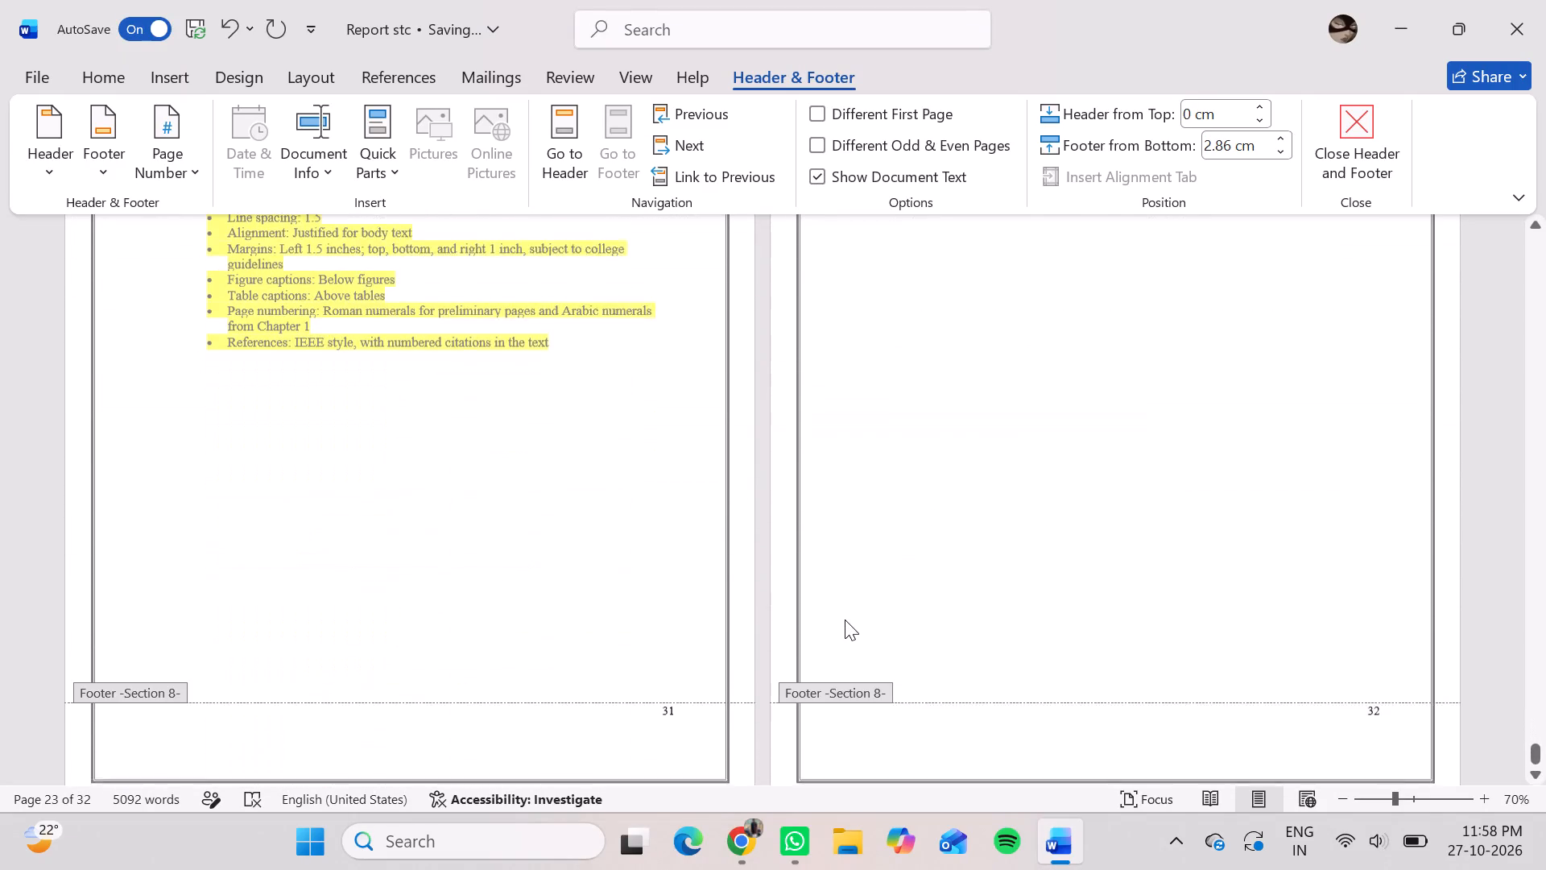
scroll(845, 619, "down", 2)
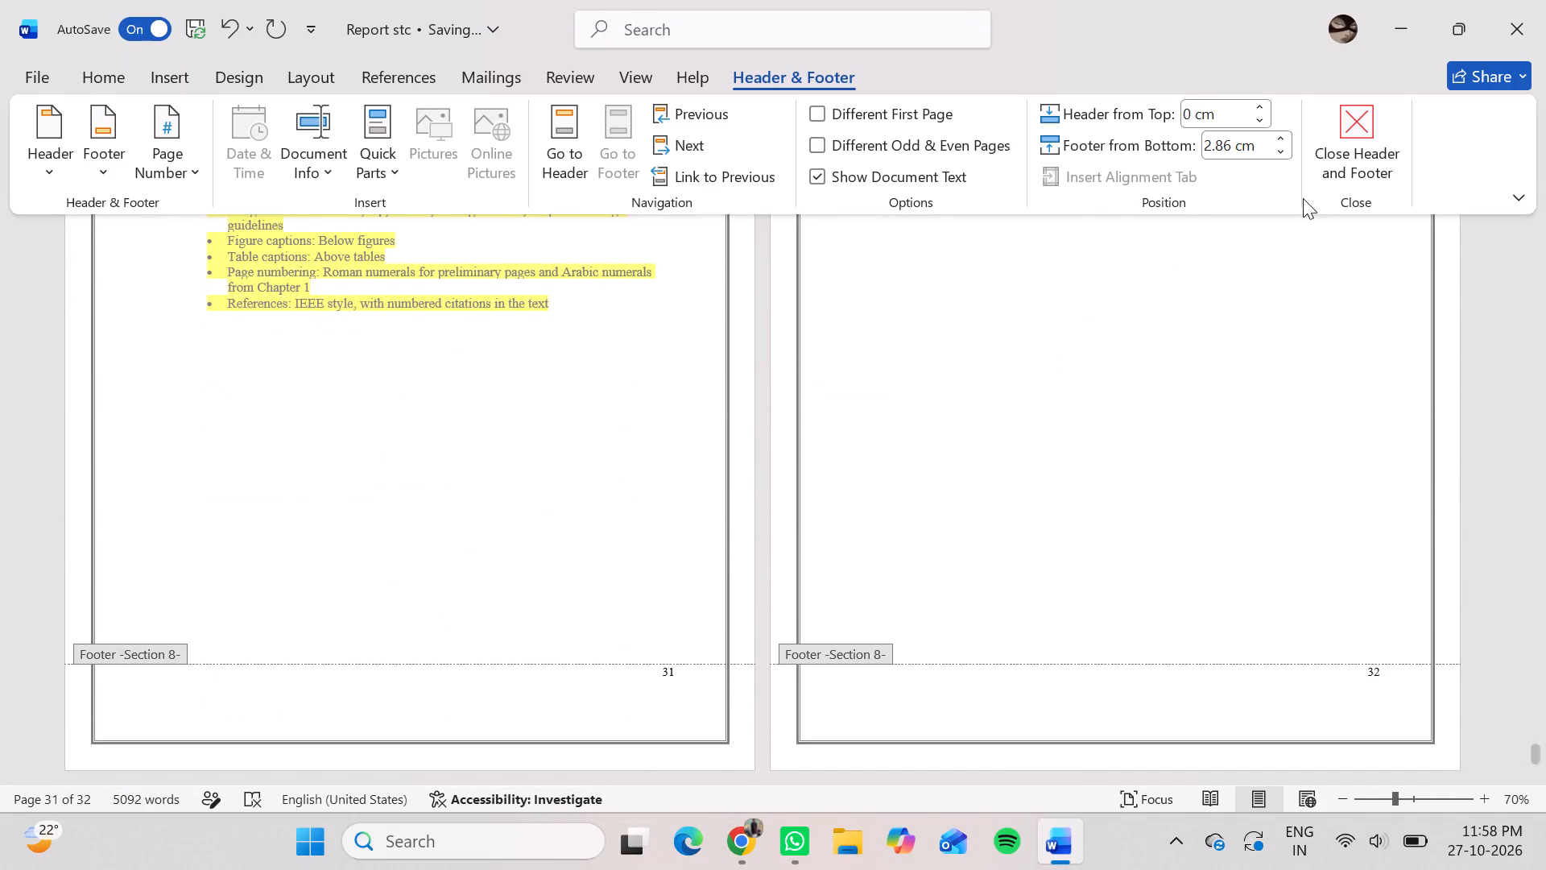
left_click(1337, 124)
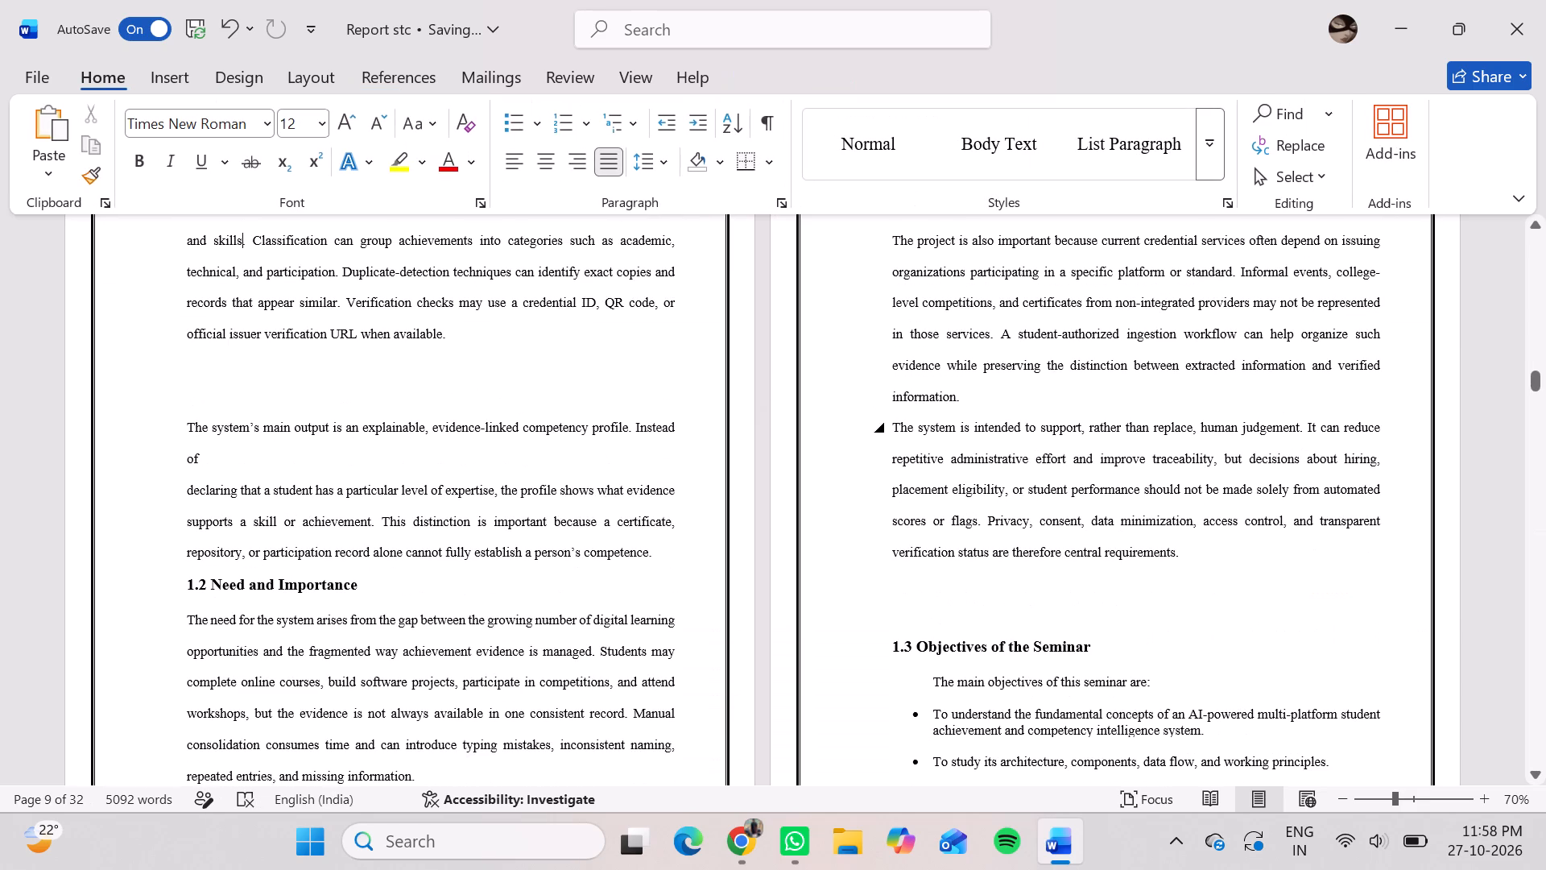
Review the report pages and their page numbers from Chapter 1 back through the lists and index to the cover page.
scroll(1196, 497, "up", 4, "ctrl")
scroll(1196, 497, "down", 3, "ctrl")
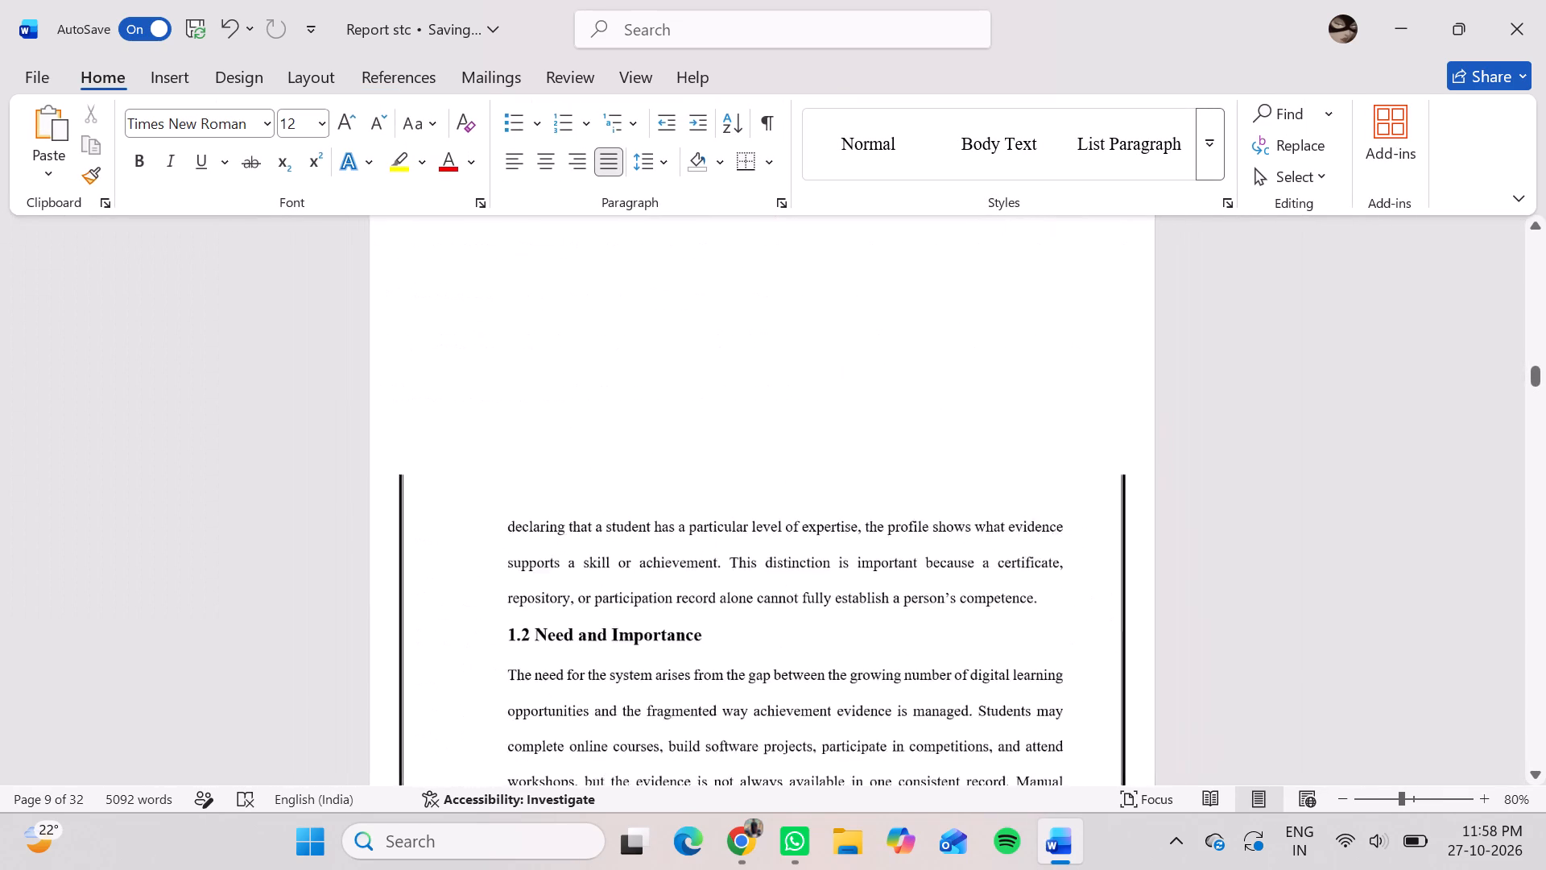
scroll(1196, 497, "up", 6)
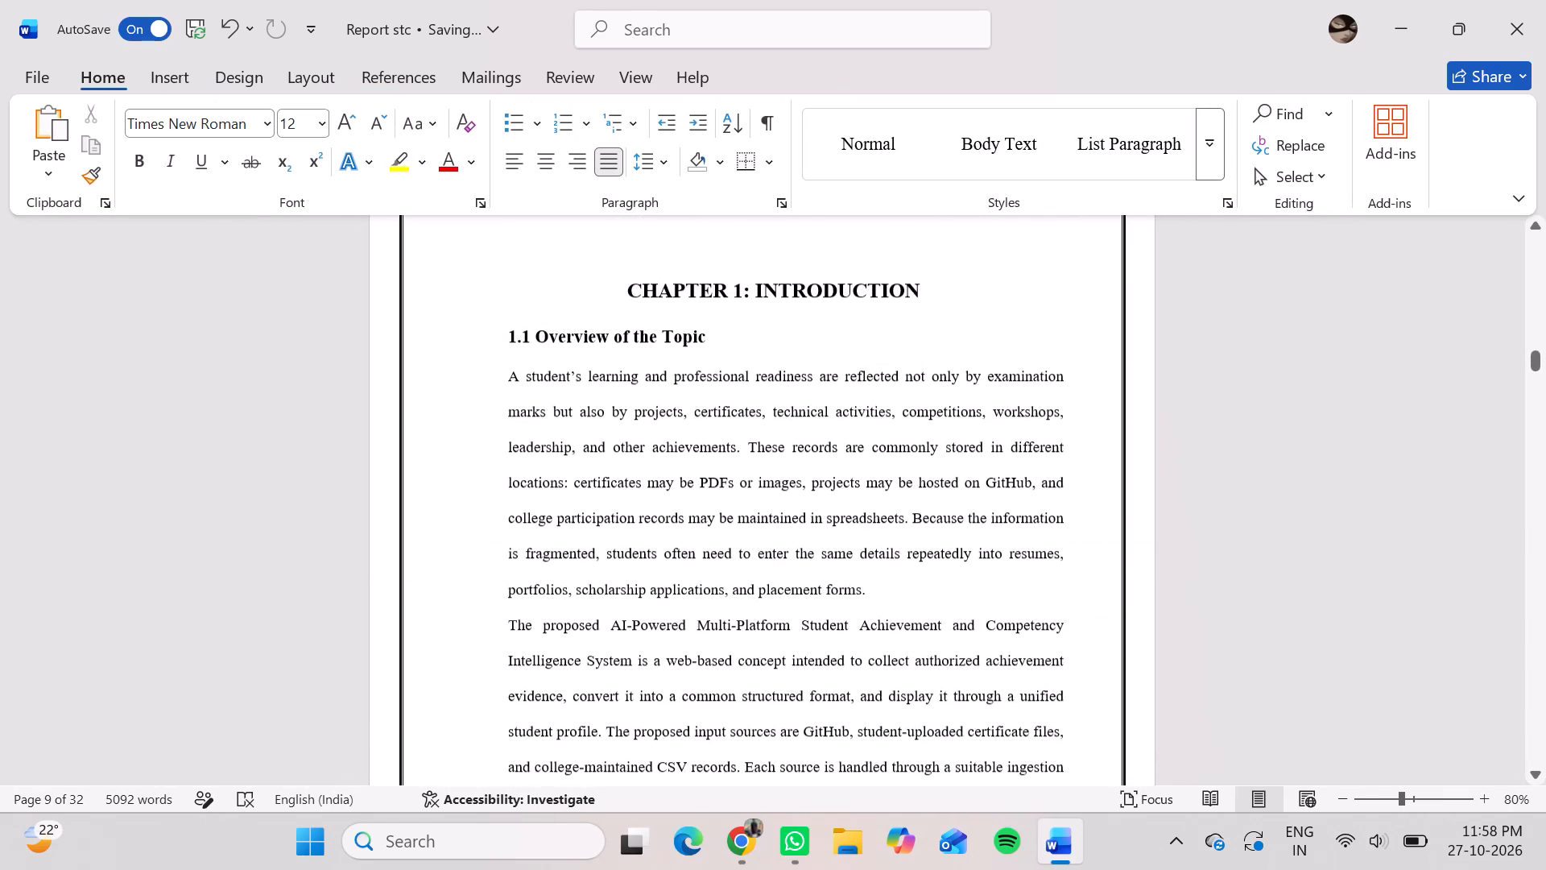
scroll(1196, 497, "up", 4)
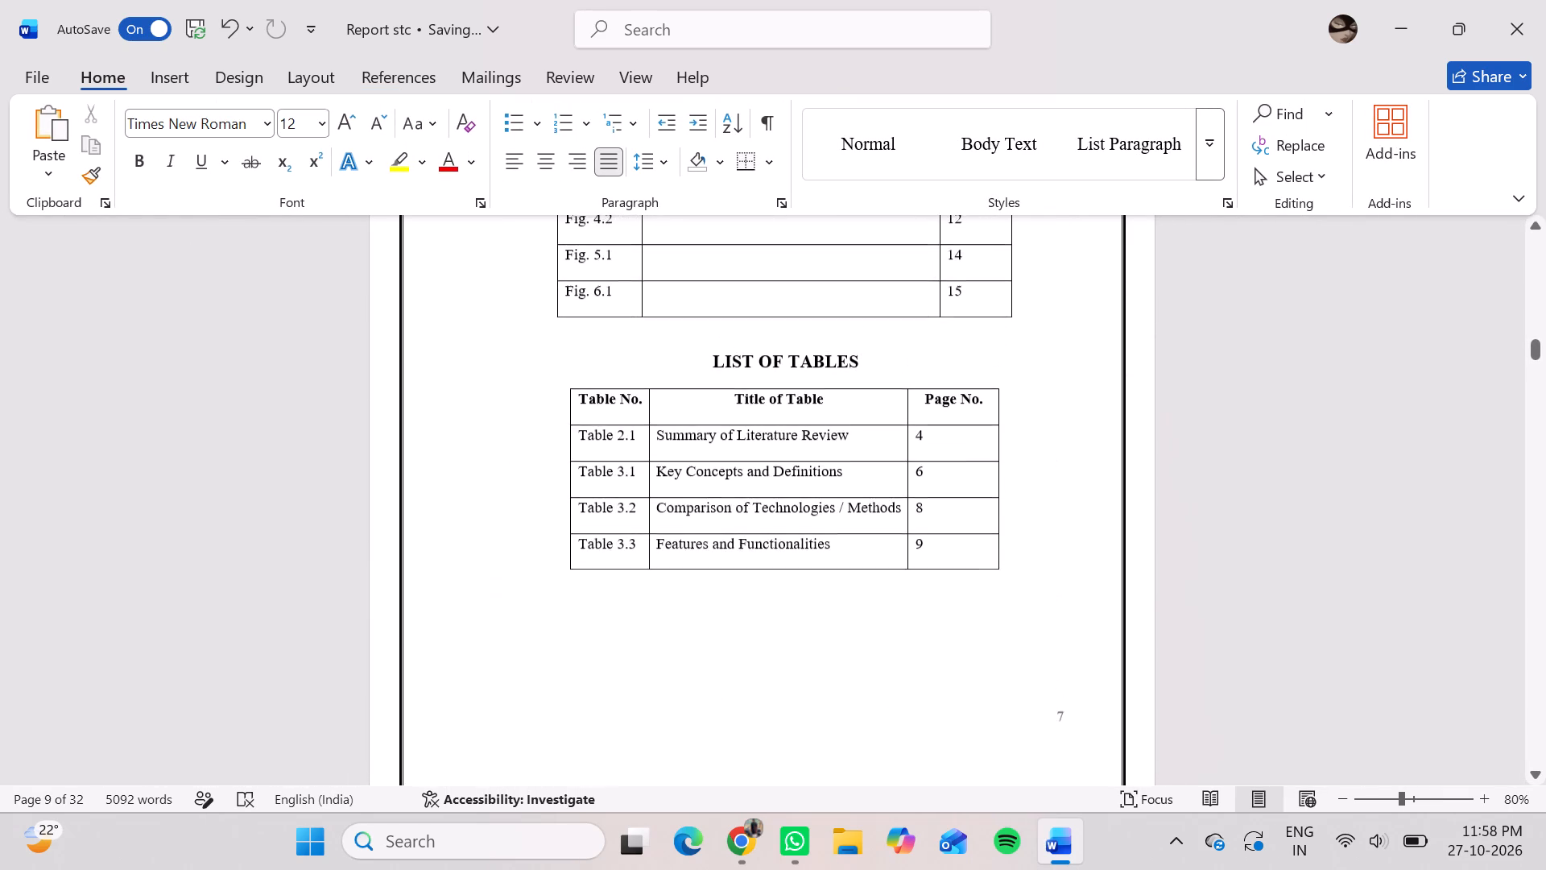
scroll(1196, 497, "up", 3)
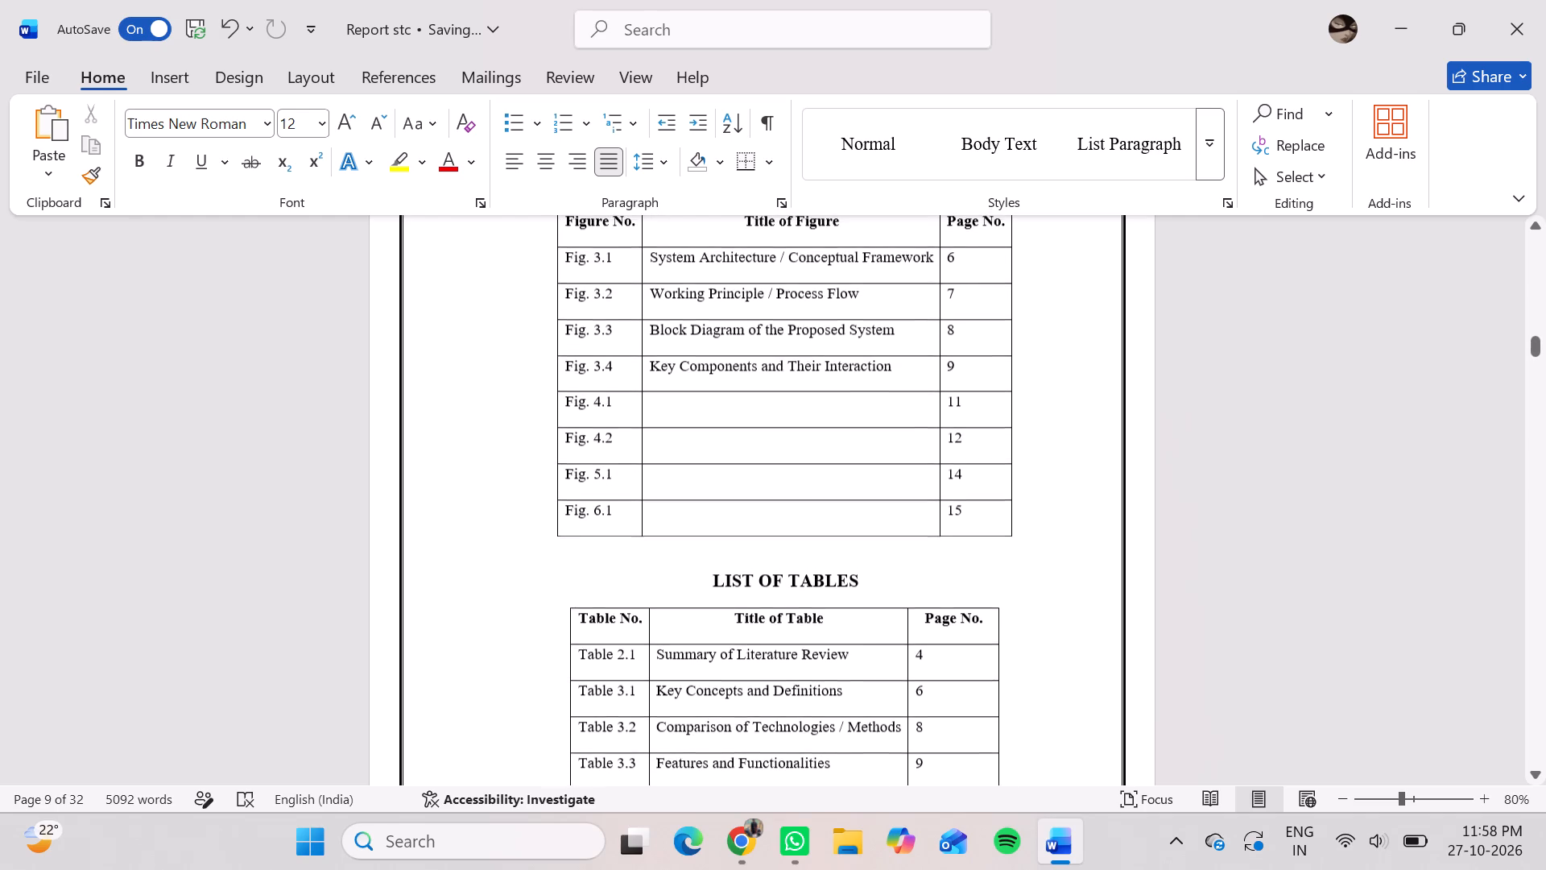
scroll(1196, 497, "up", 8)
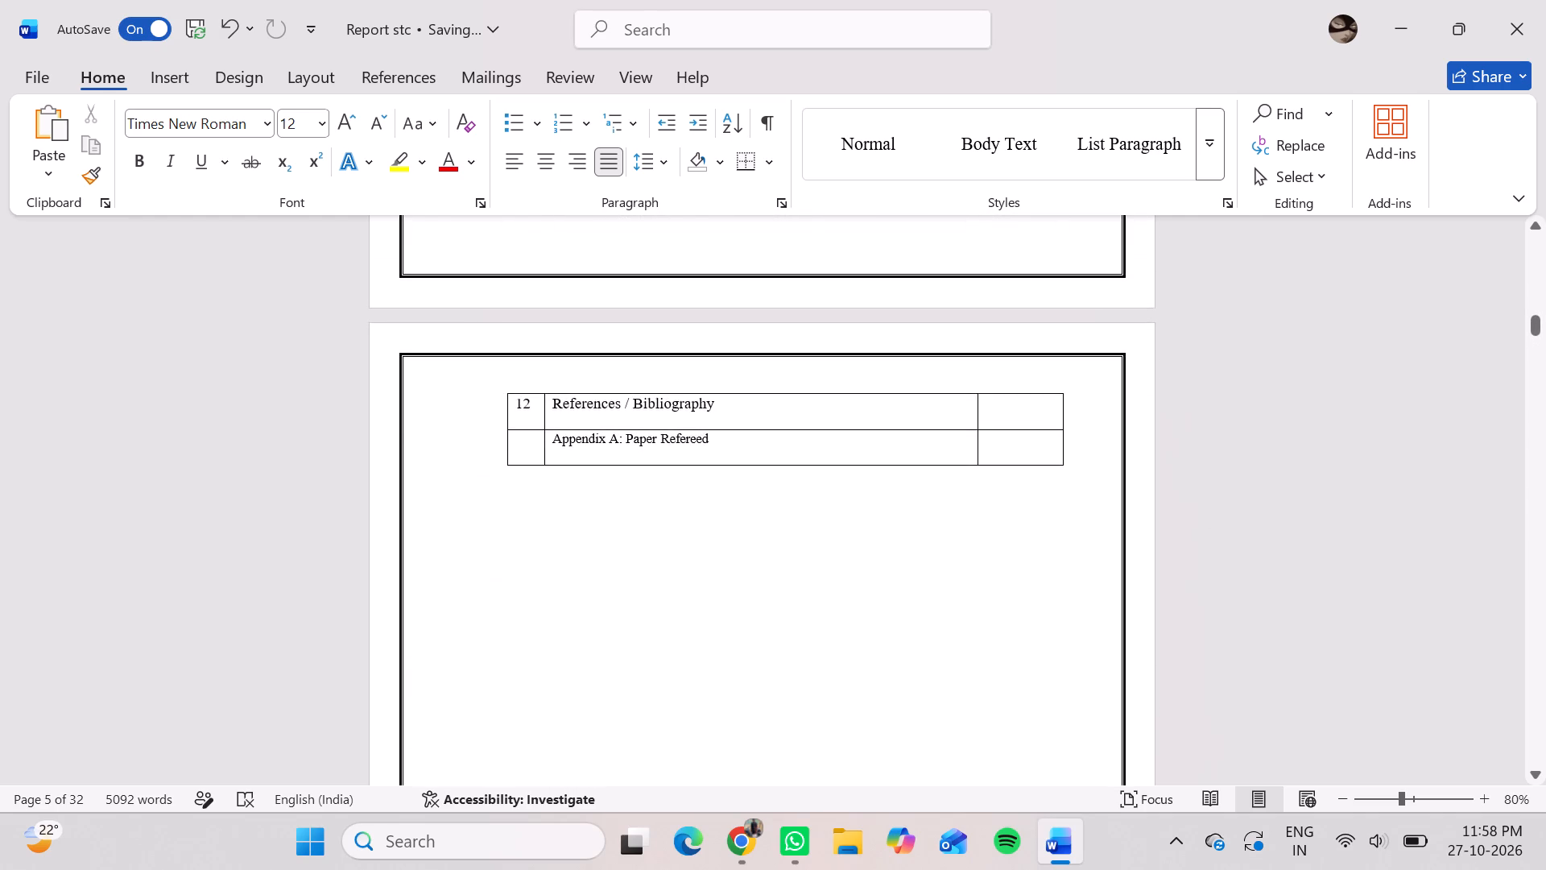
scroll(1196, 497, "up", 6)
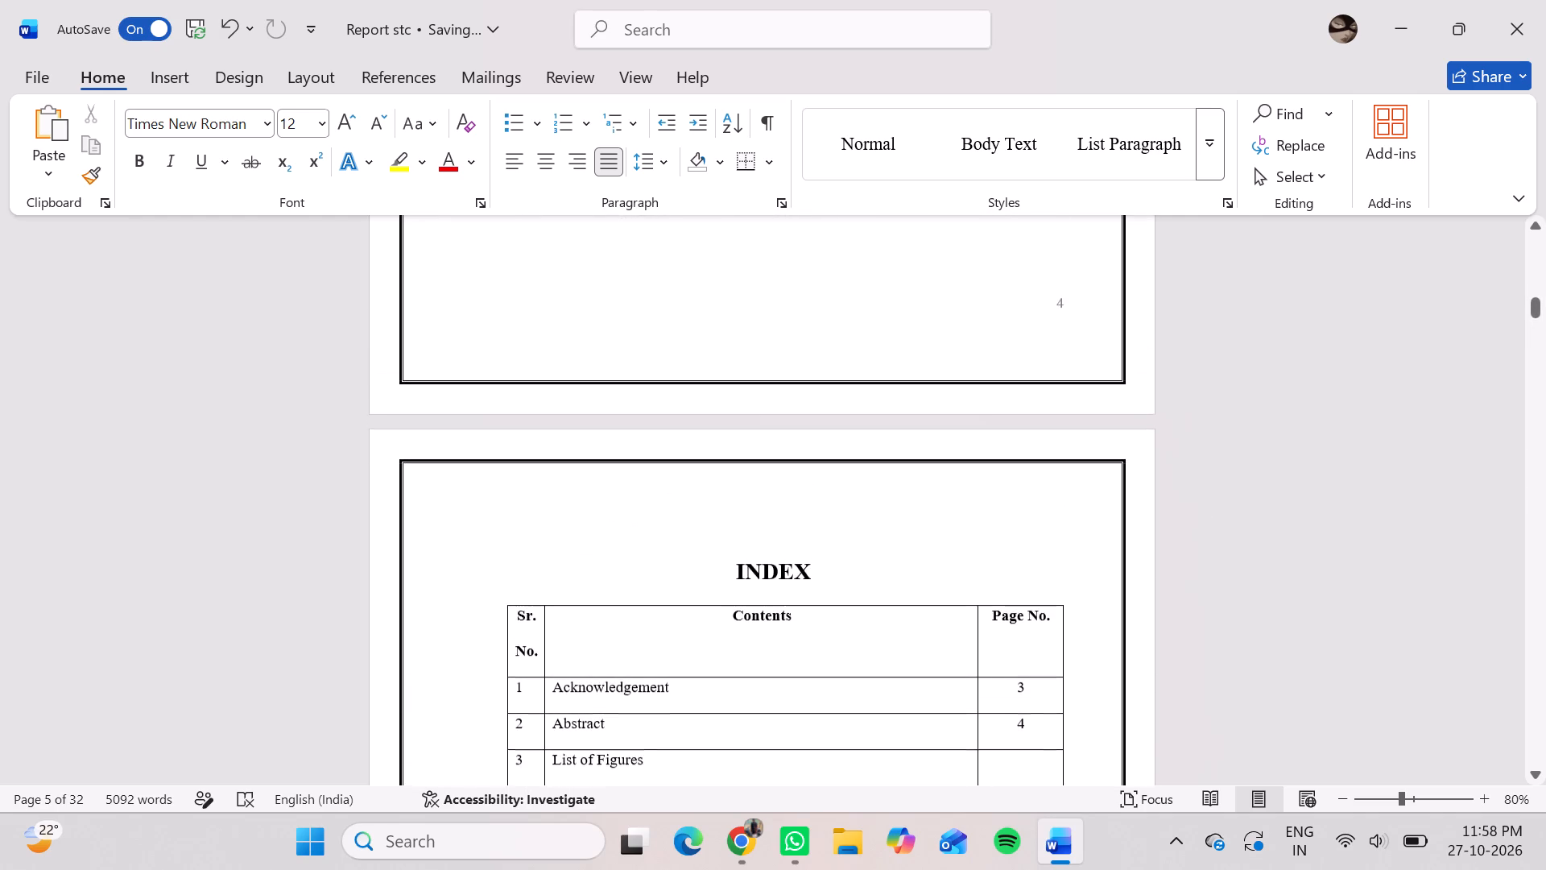
scroll(1196, 497, "up", 8)
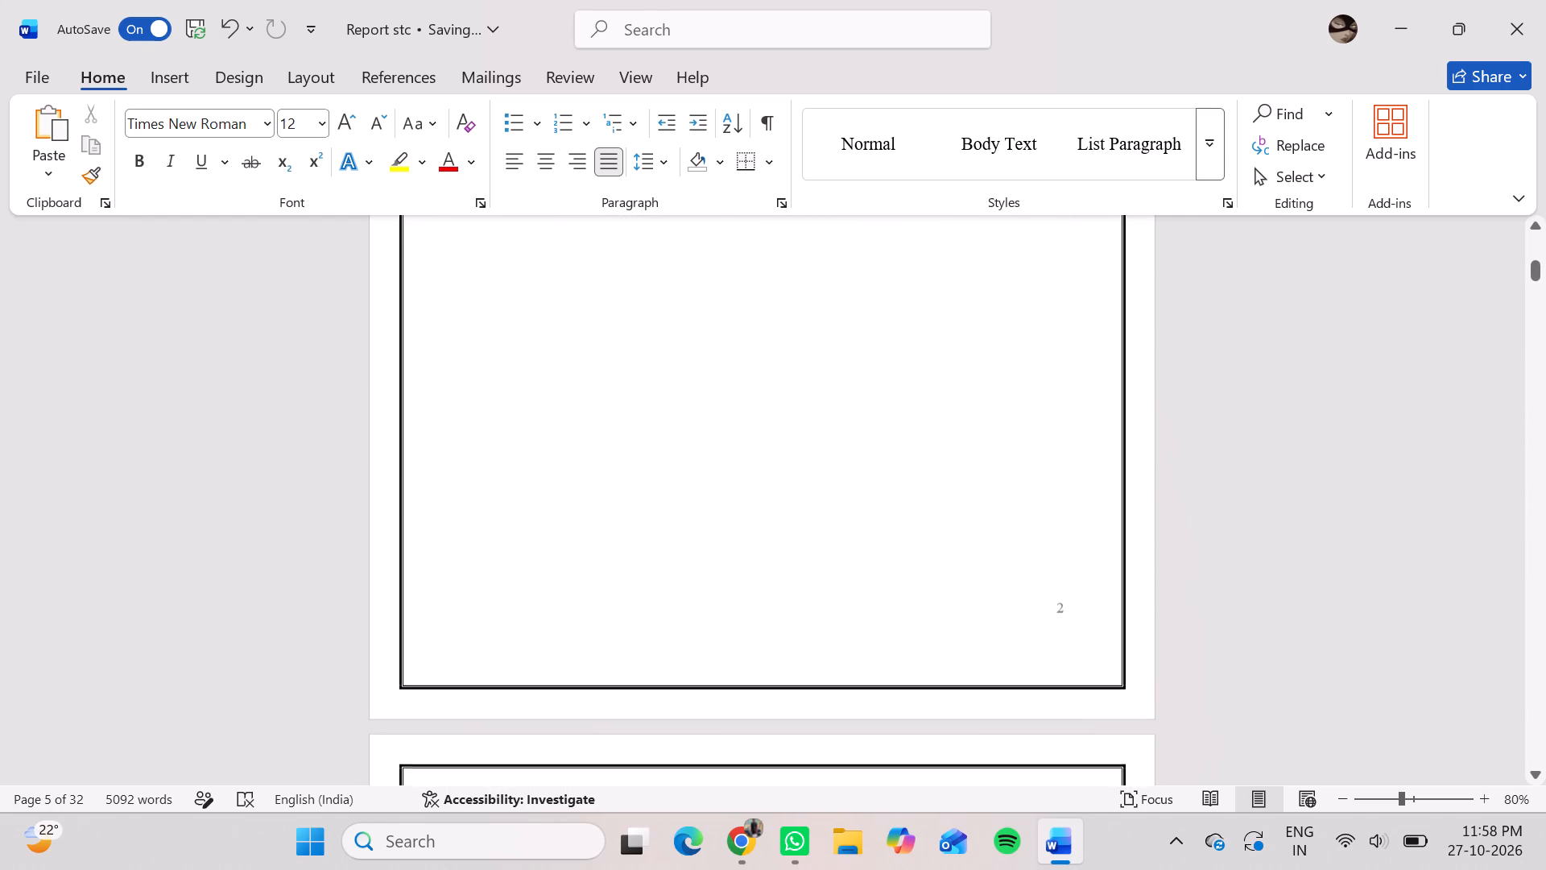
scroll(1196, 497, "up", 8)
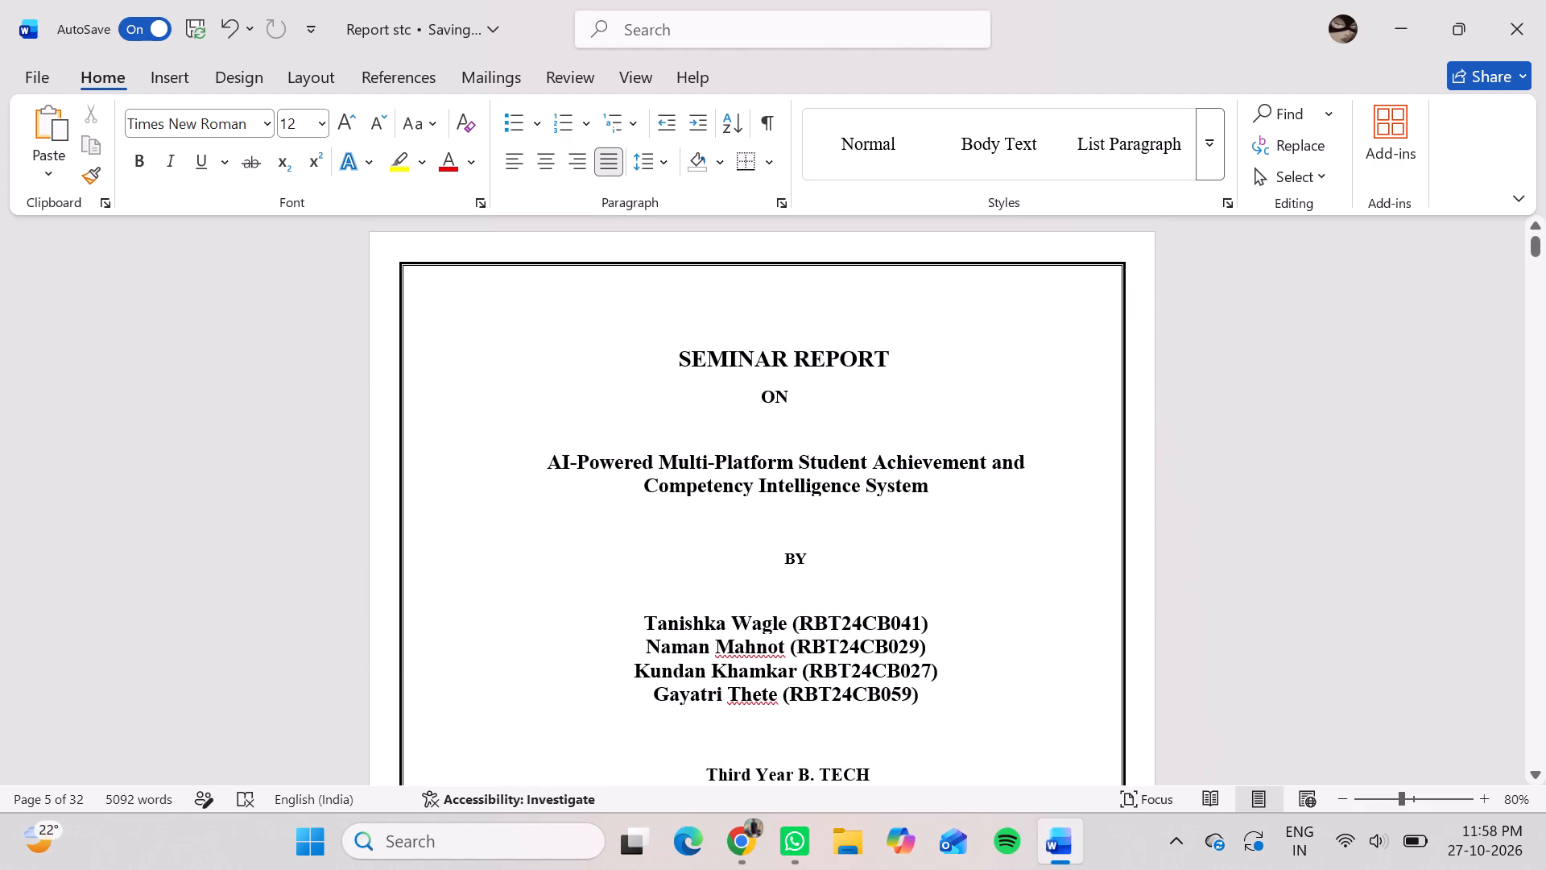
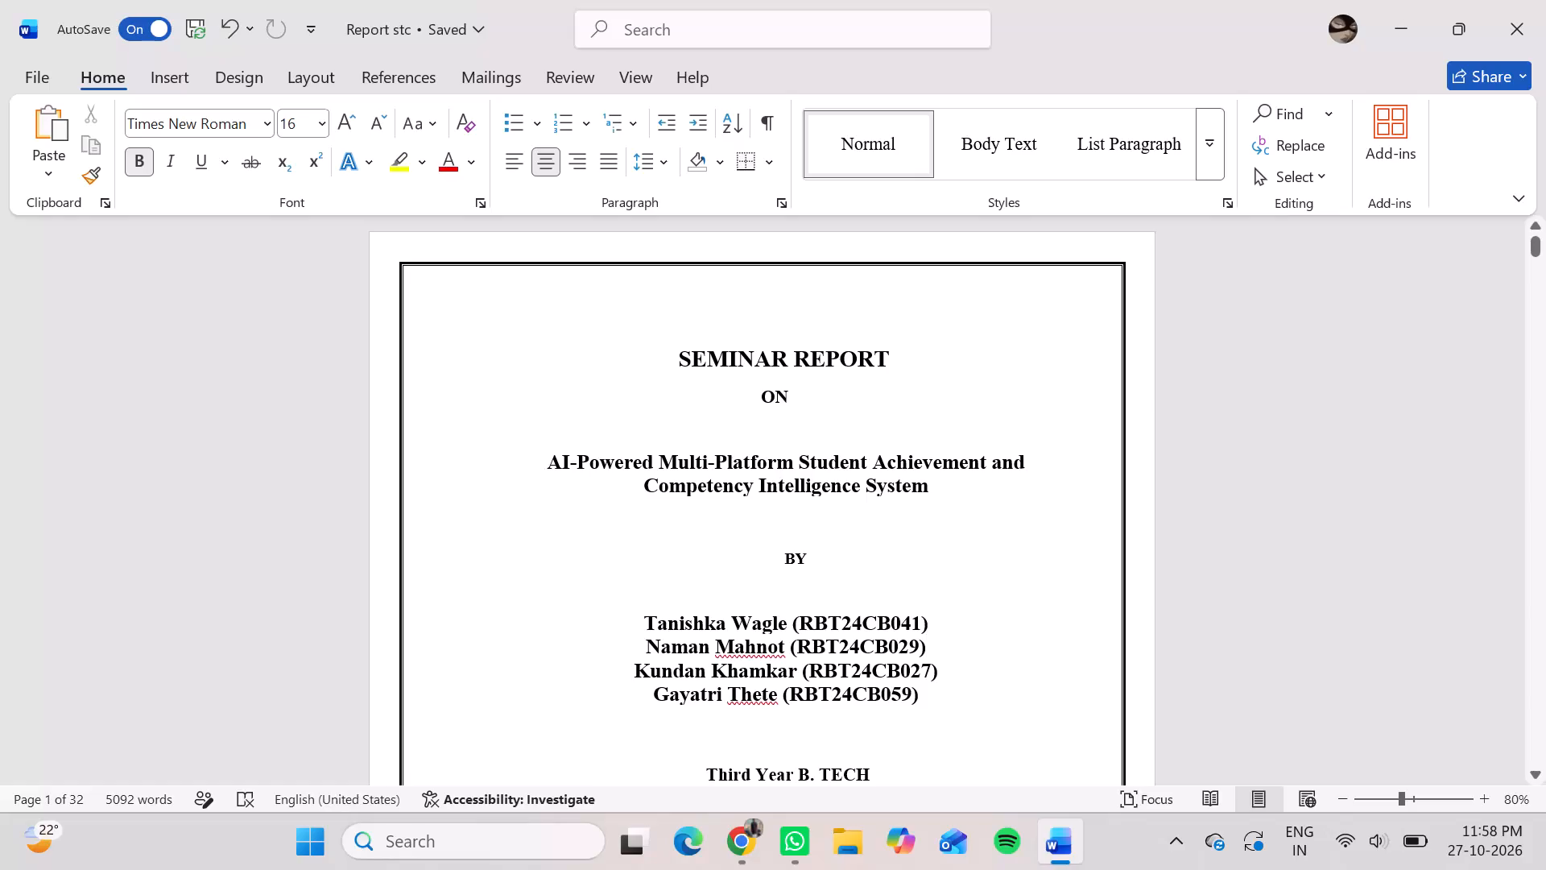
Save the seminar report document.
left_click(986, 657)
key("ctrl+s")
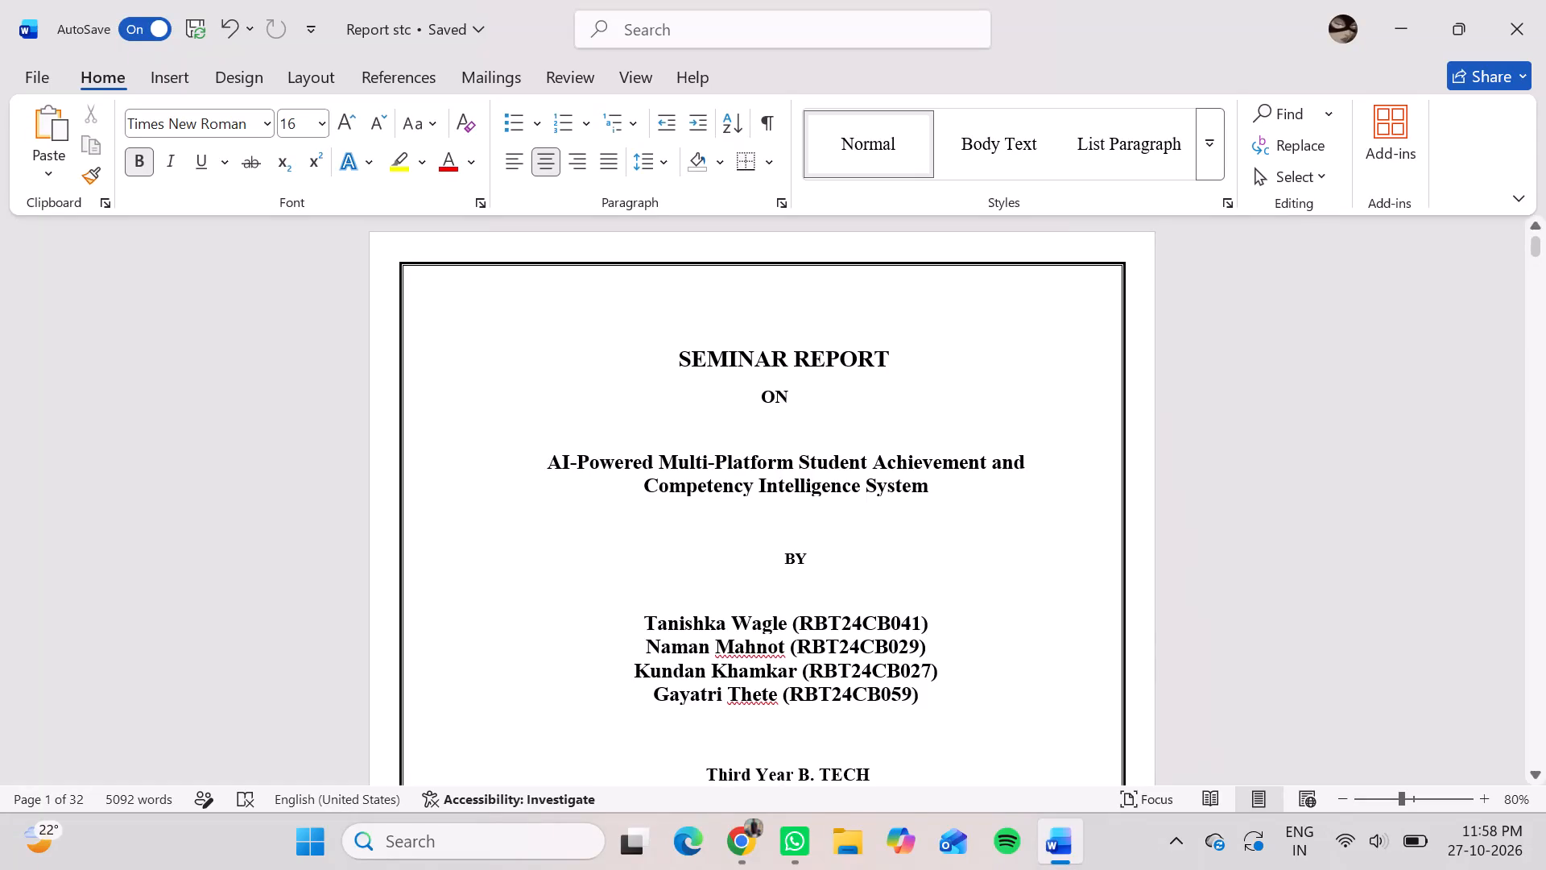
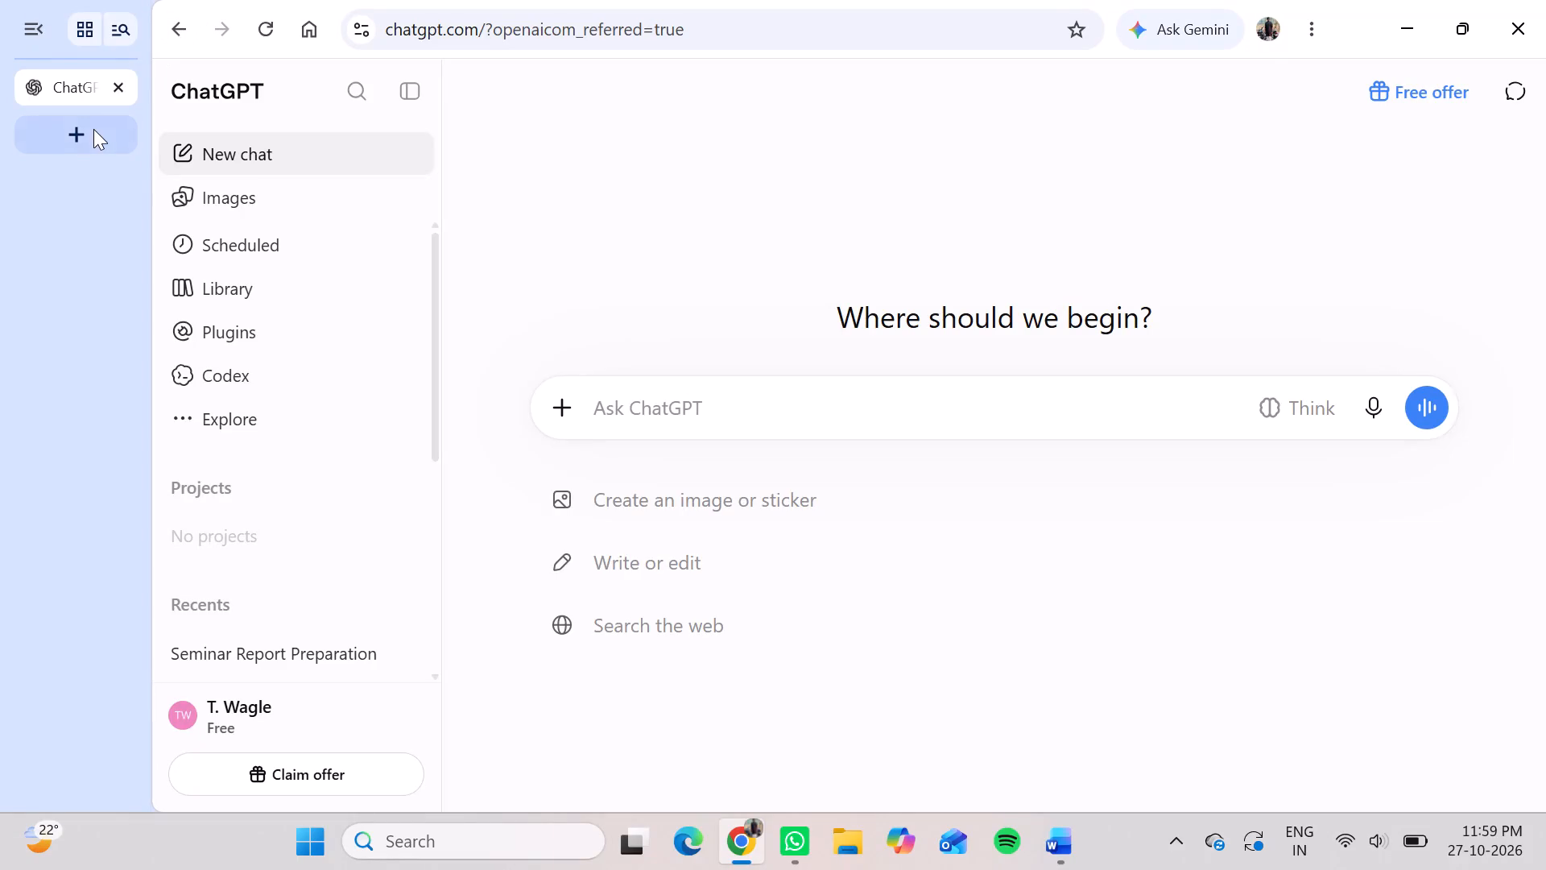
Open a new browser tab in Google Chrome alongside the ChatGPT tab.
left_click(93, 129)
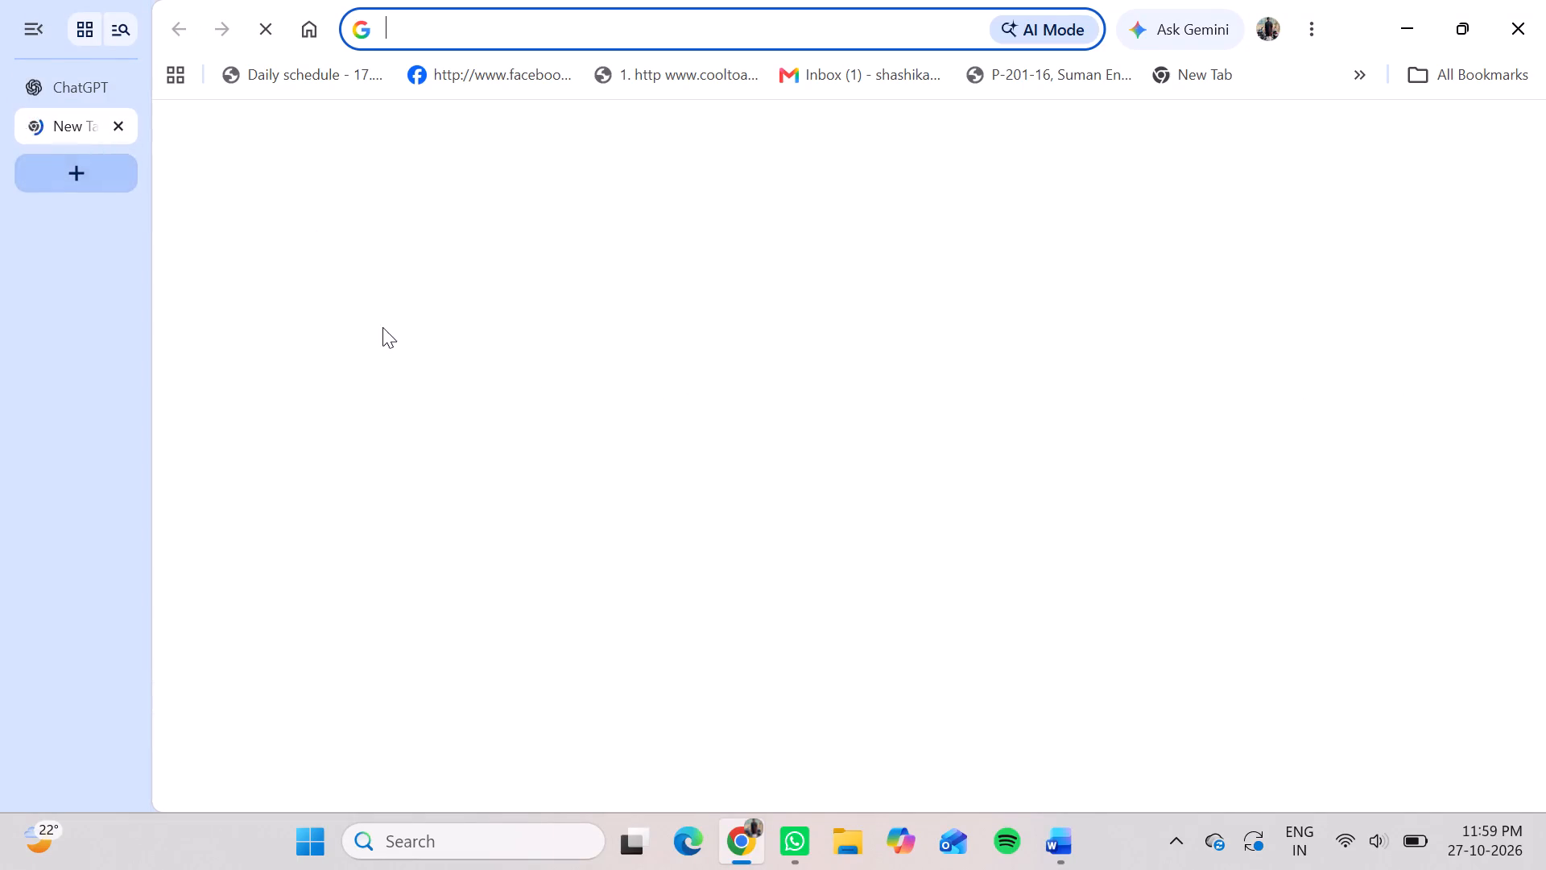
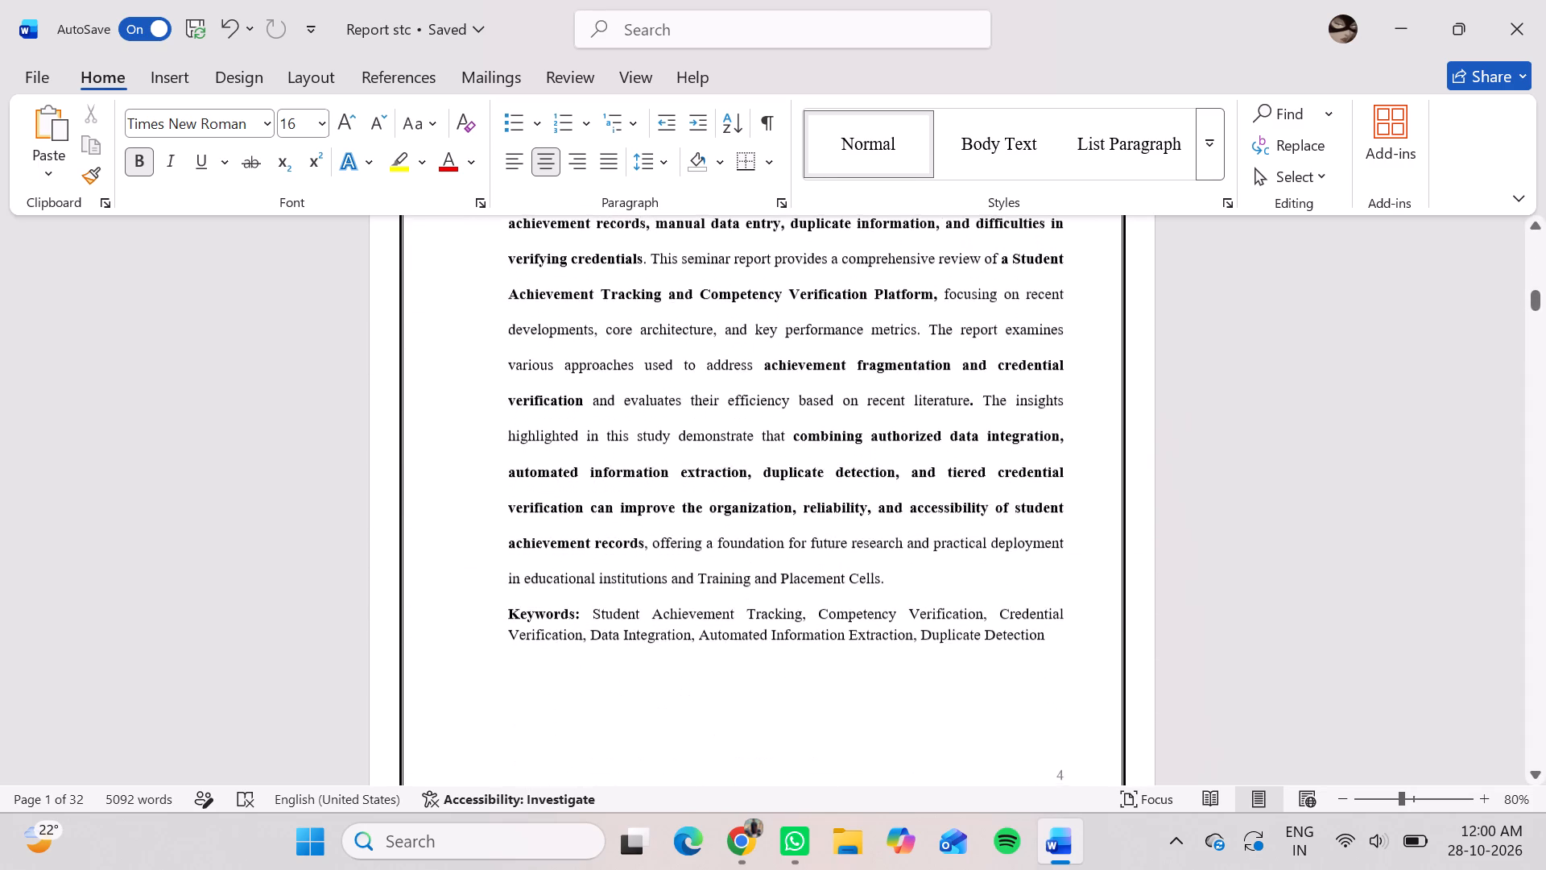
Review the INDEX table's contents entries and Page No. column, from the end of the abstract to the Chapter 7 row.
scroll(853, 551, "down", 3)
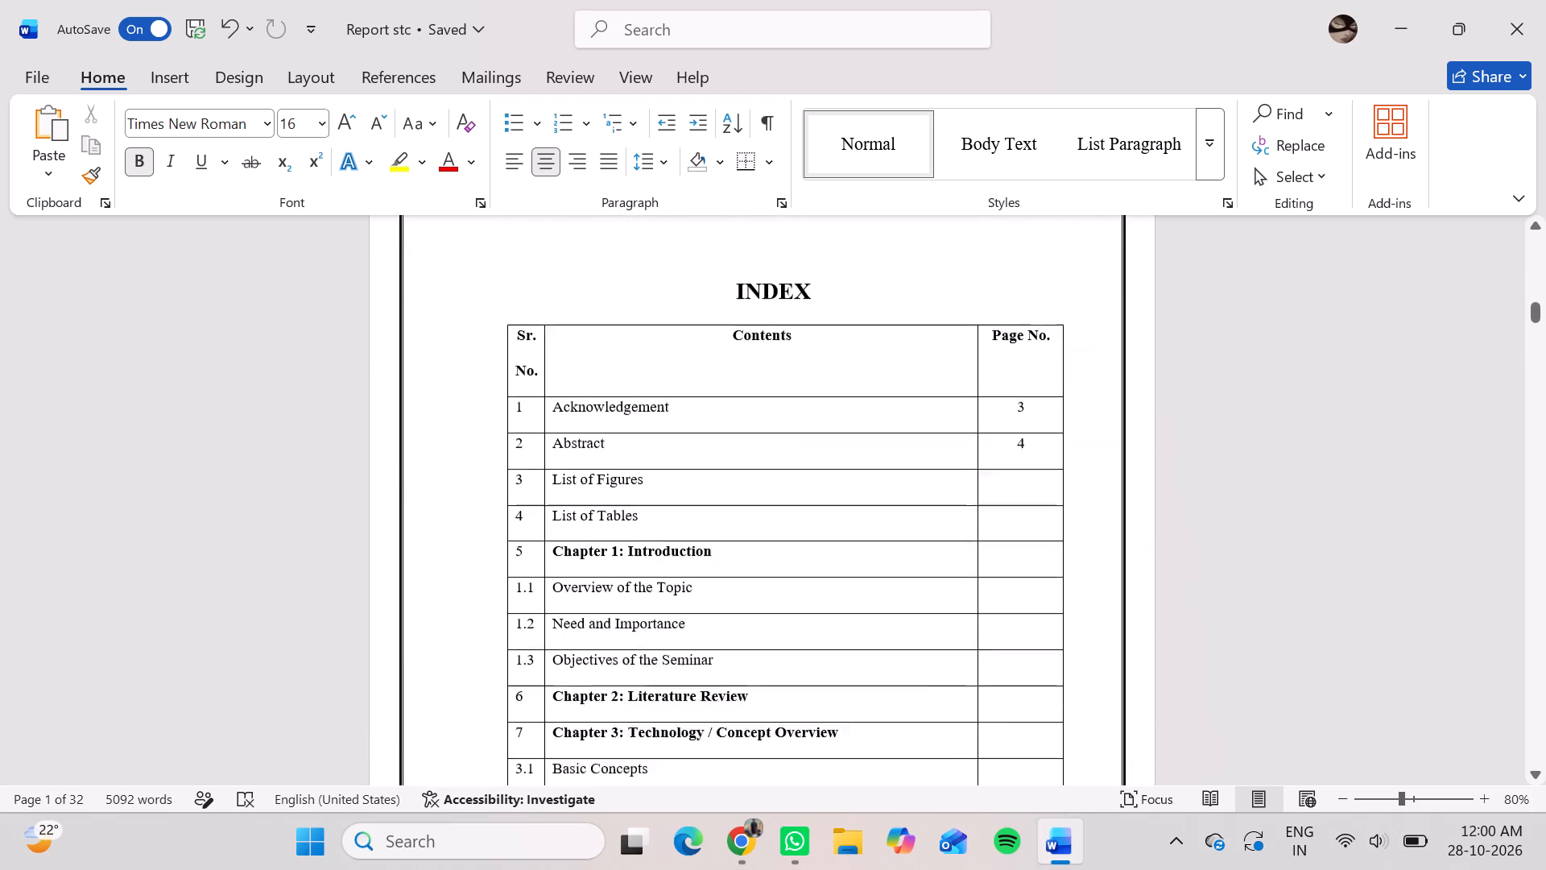
scroll(853, 551, "down", 2)
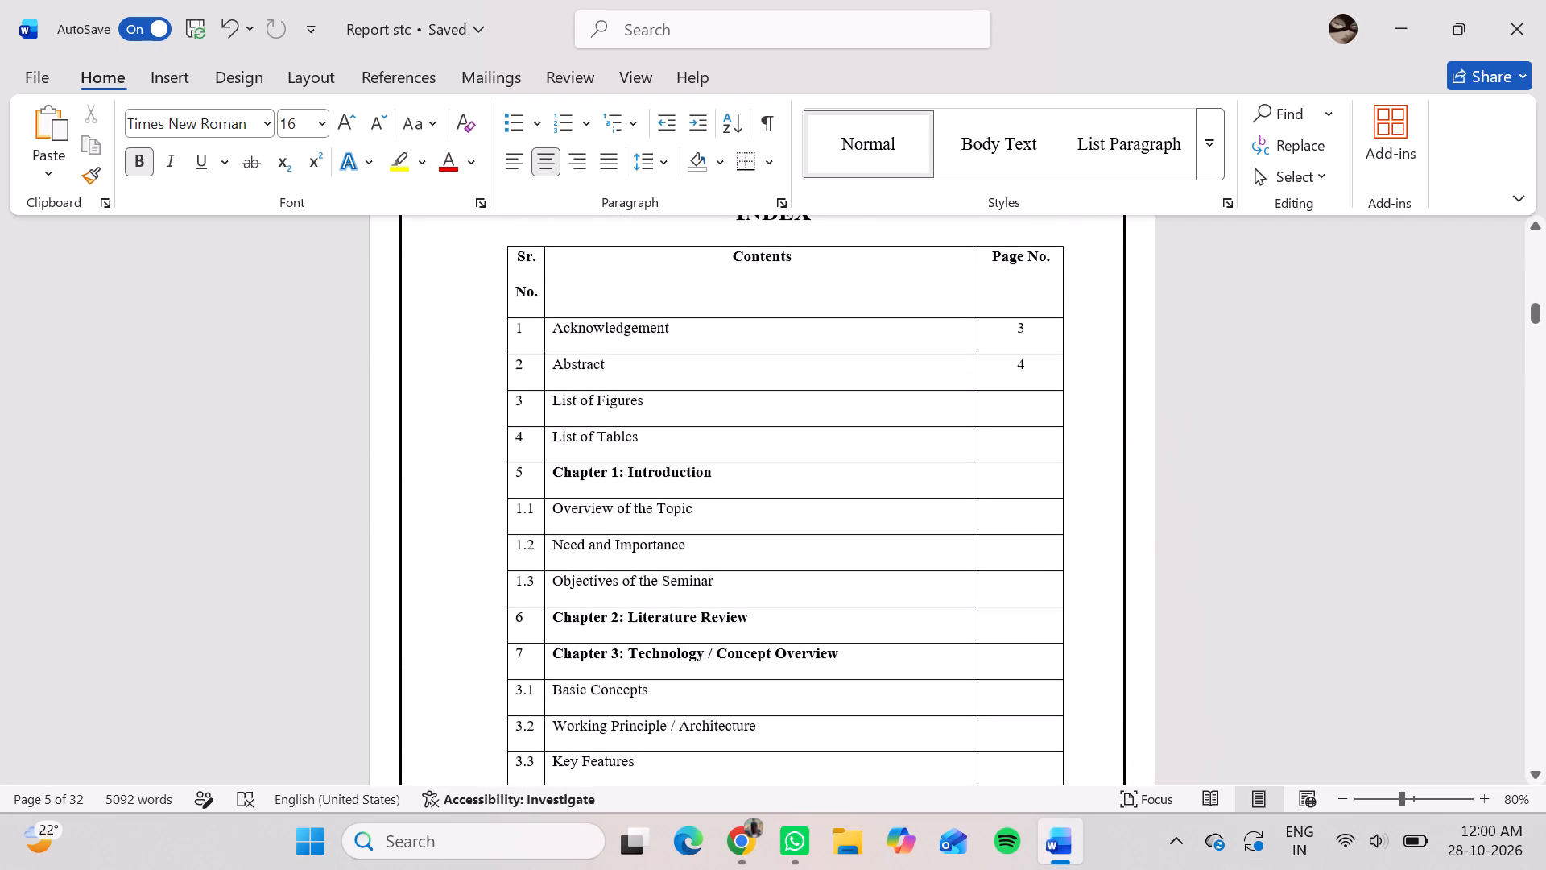
scroll(853, 551, "down", 2)
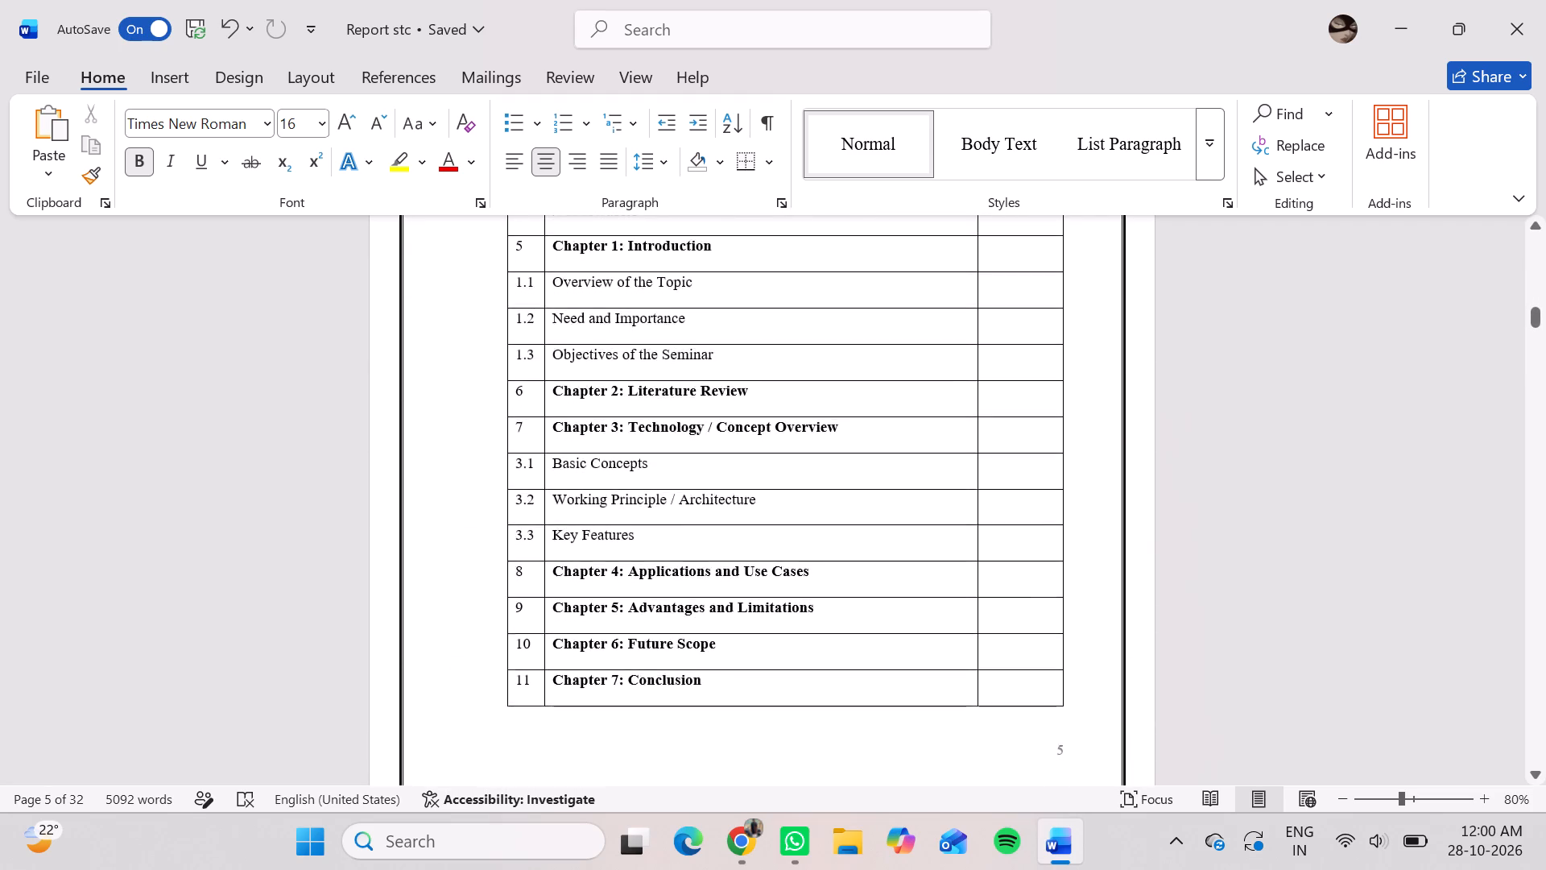
Review the index, list of figures and list of tables along with their page number entries.
scroll(853, 551, "down", 2)
scroll(853, 551, "up", 3)
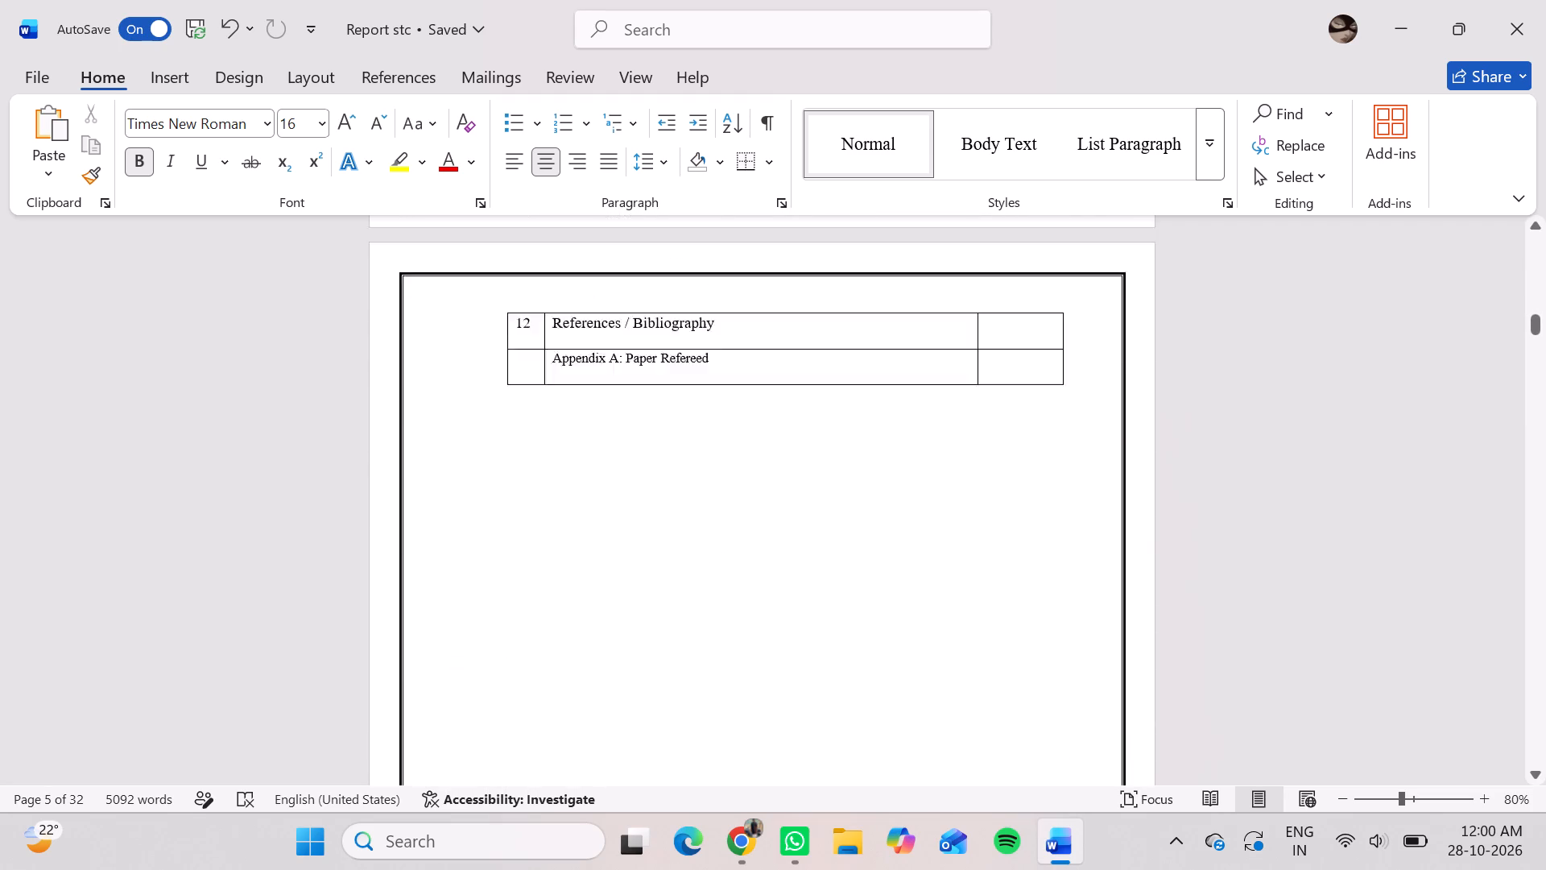
scroll(853, 551, "up", 2)
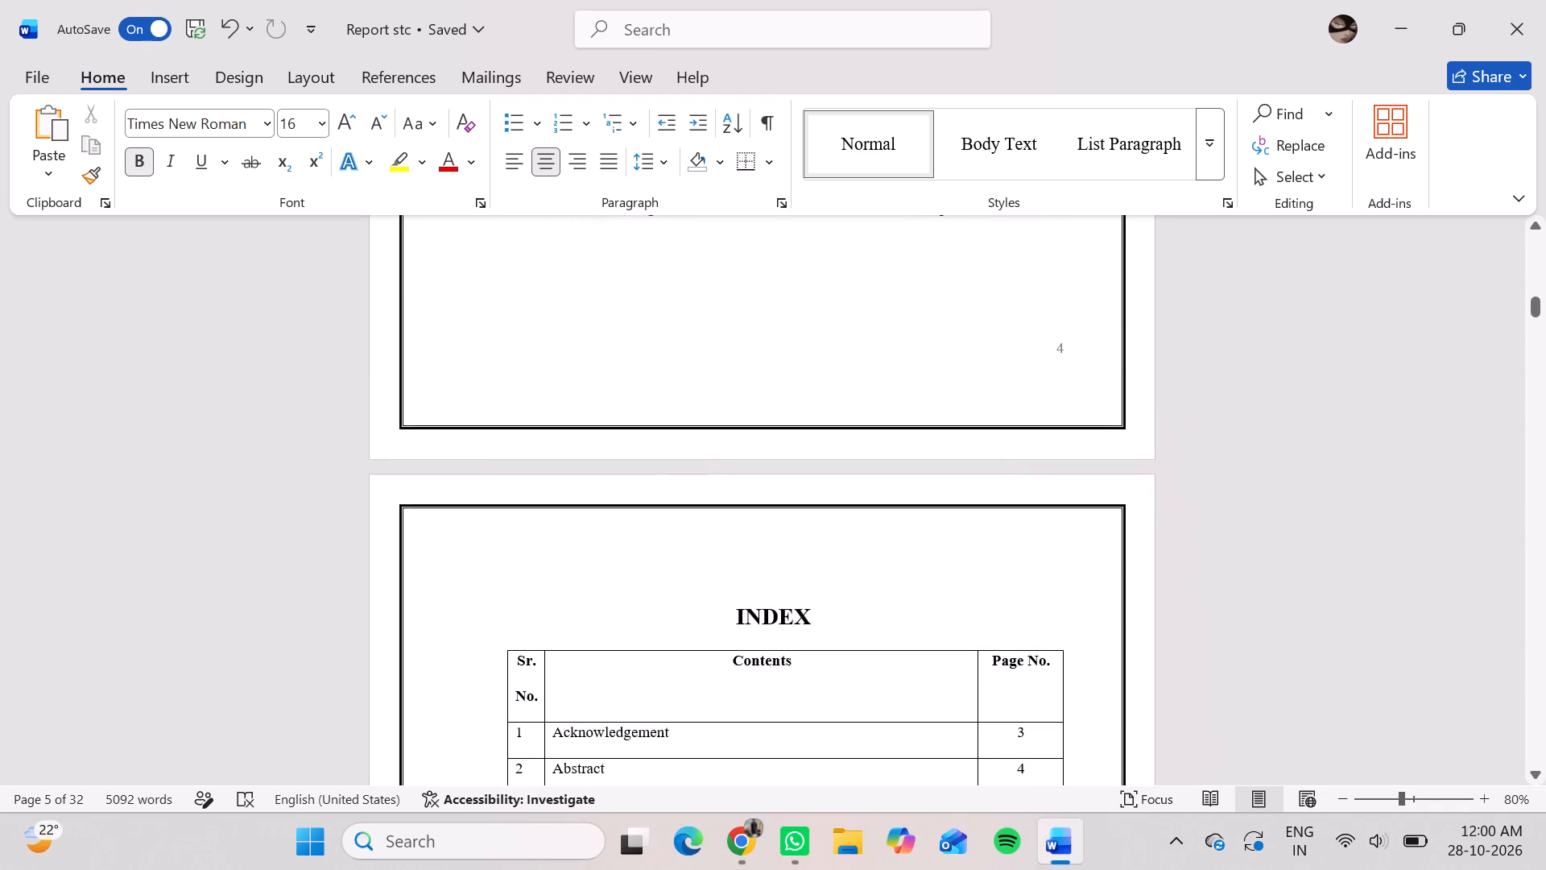
scroll(772, 564, "down", 6)
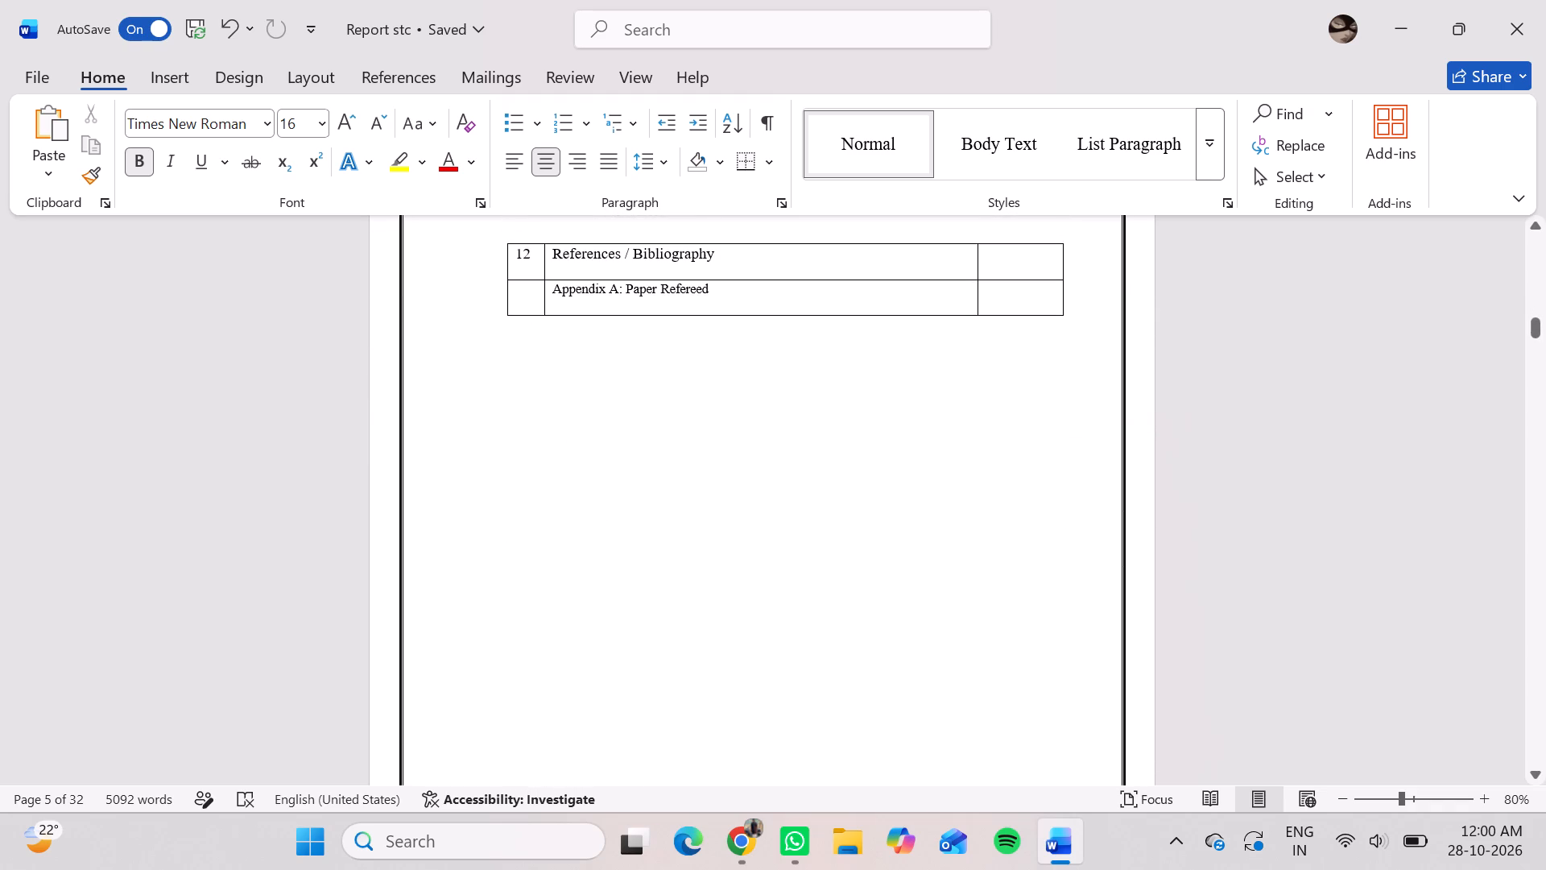
scroll(772, 564, "down", 4)
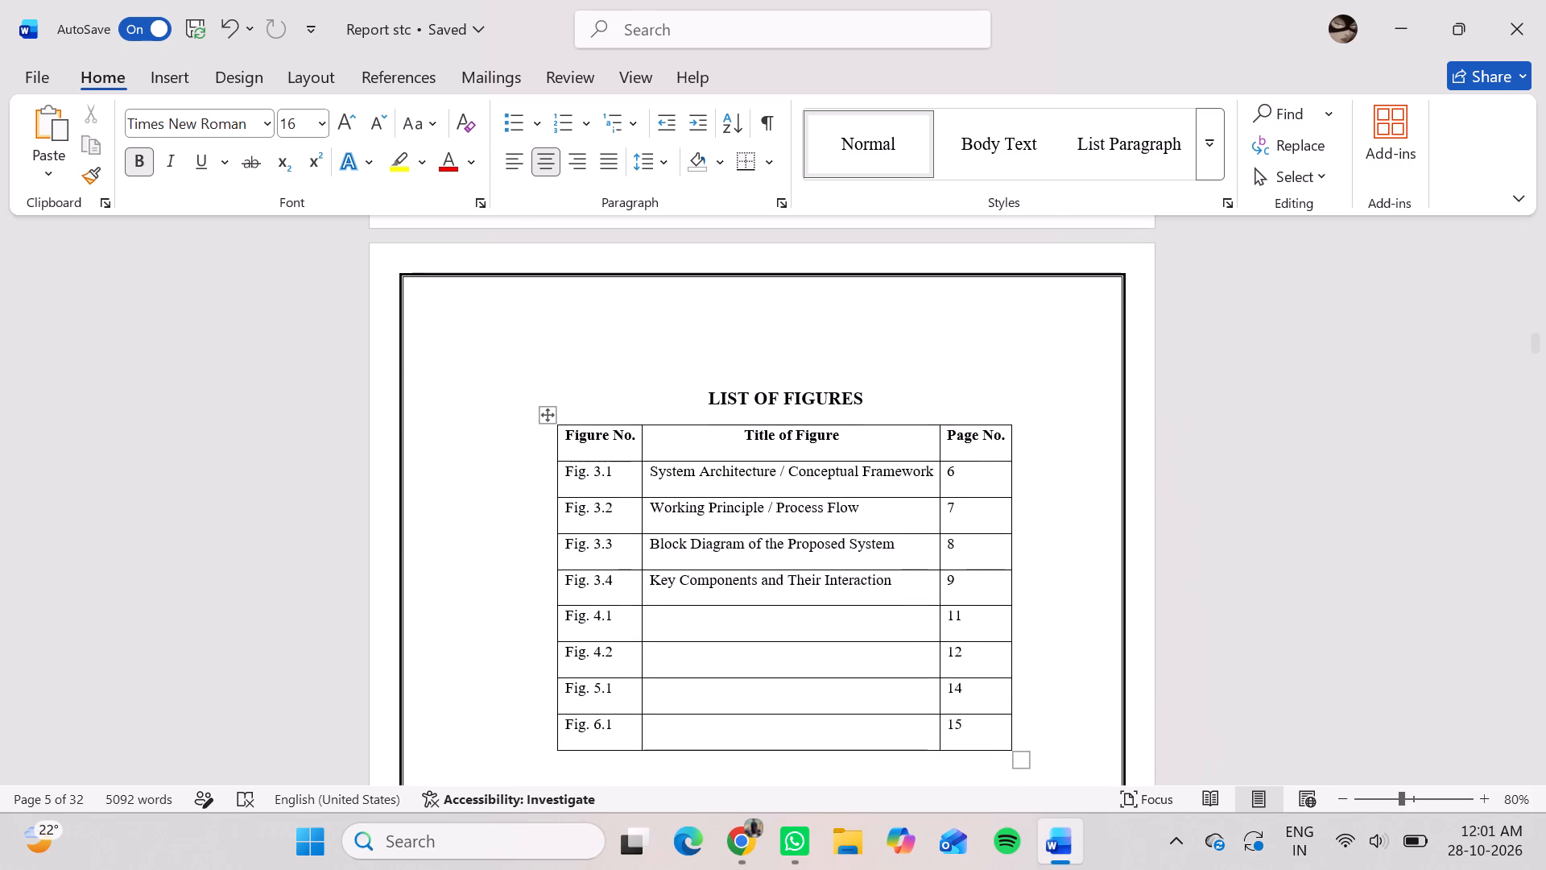
scroll(772, 564, "down", 1)
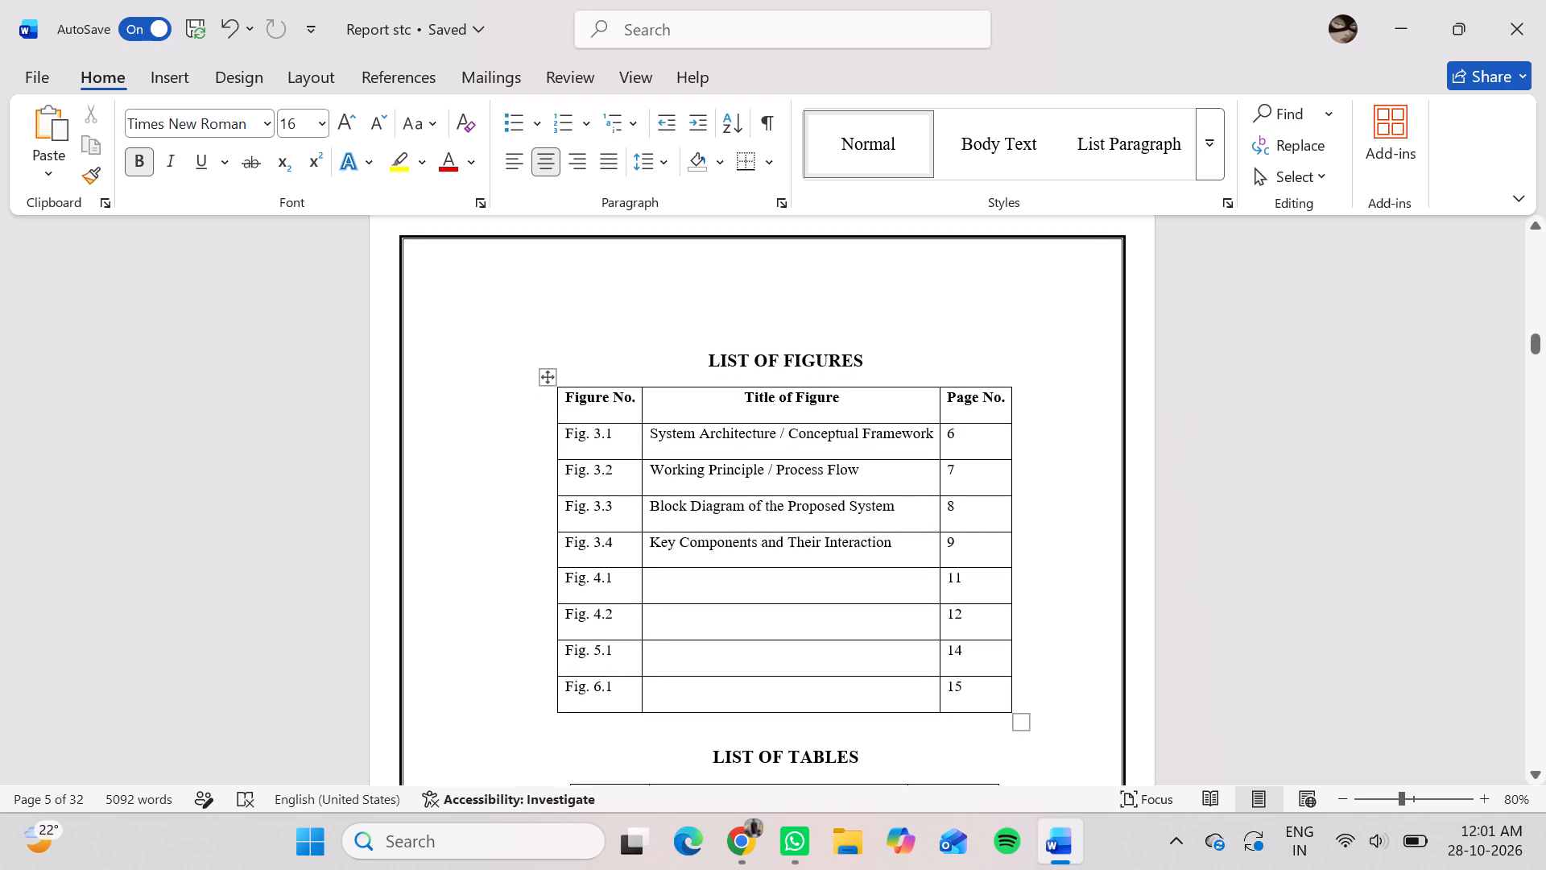
scroll(772, 564, "down", 1)
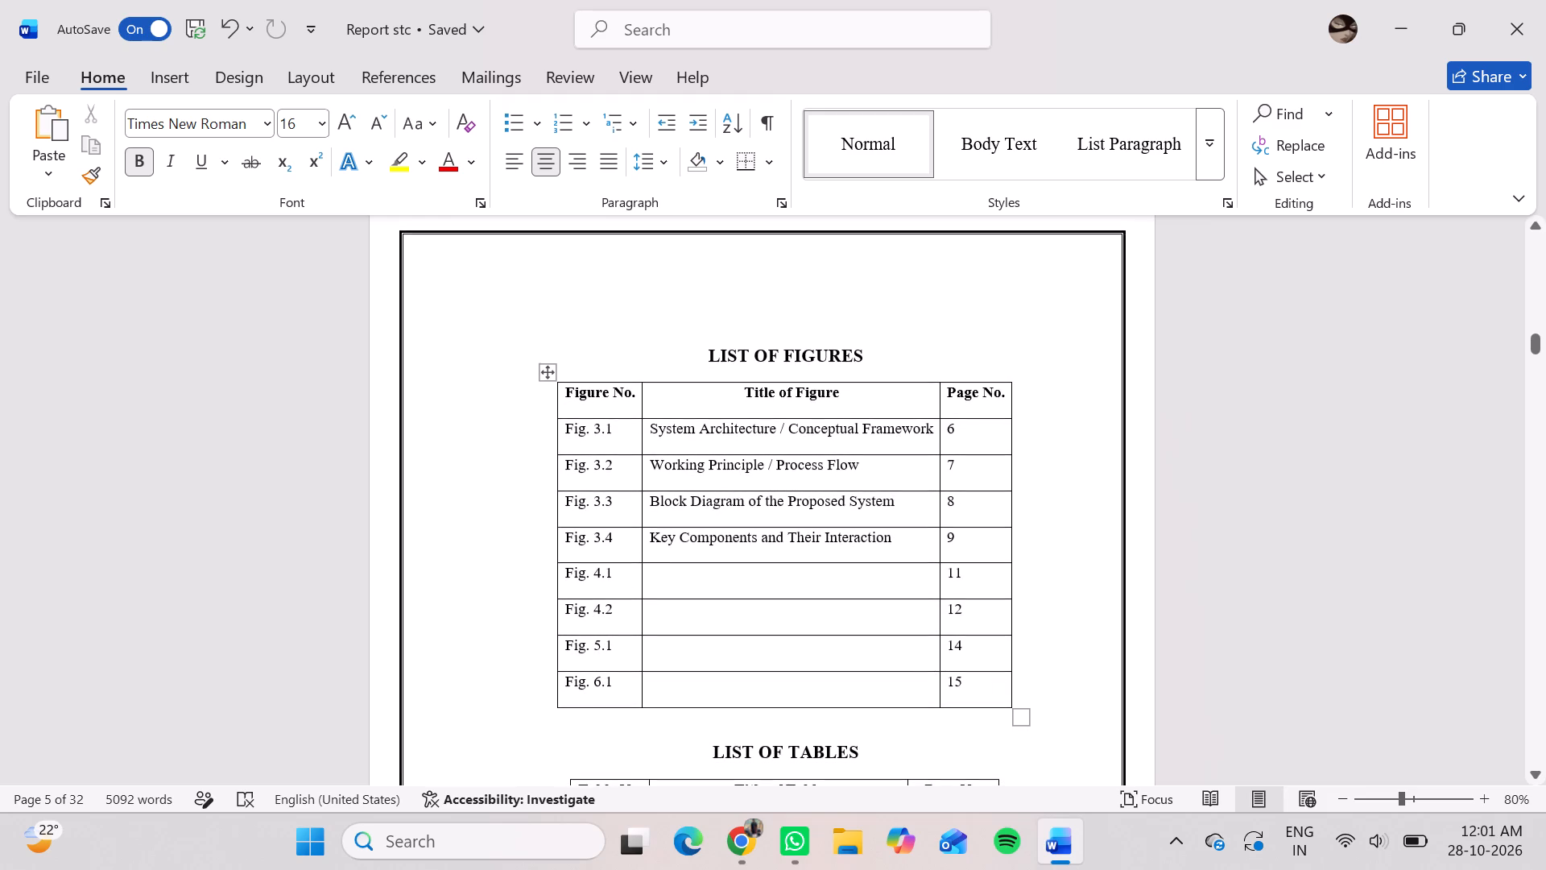
scroll(772, 564, "down", 1)
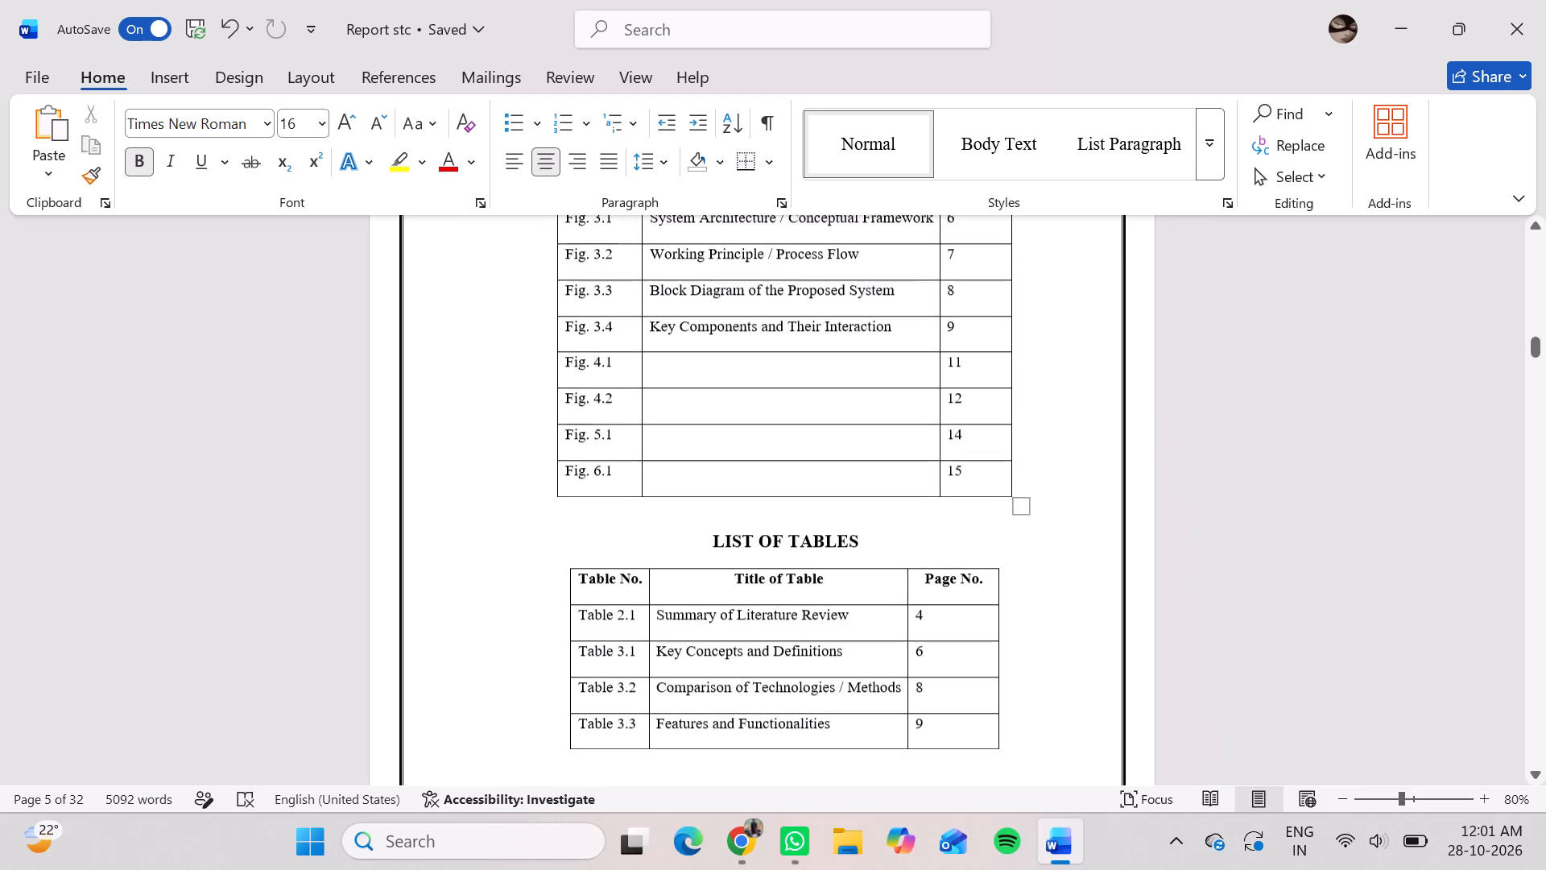
scroll(772, 564, "up", 3)
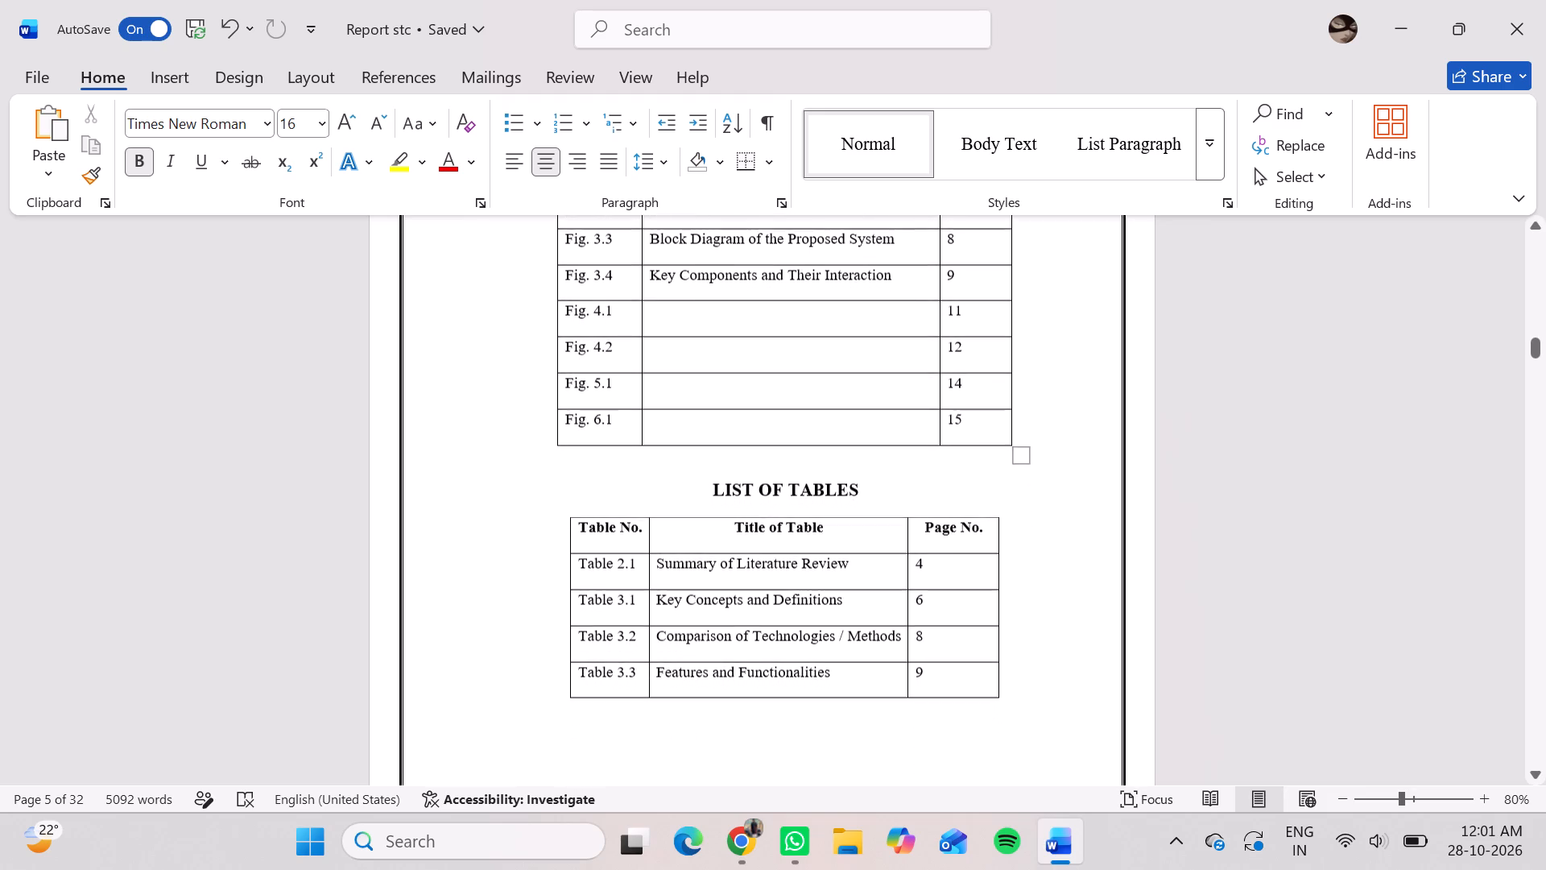
scroll(772, 564, "up", 2)
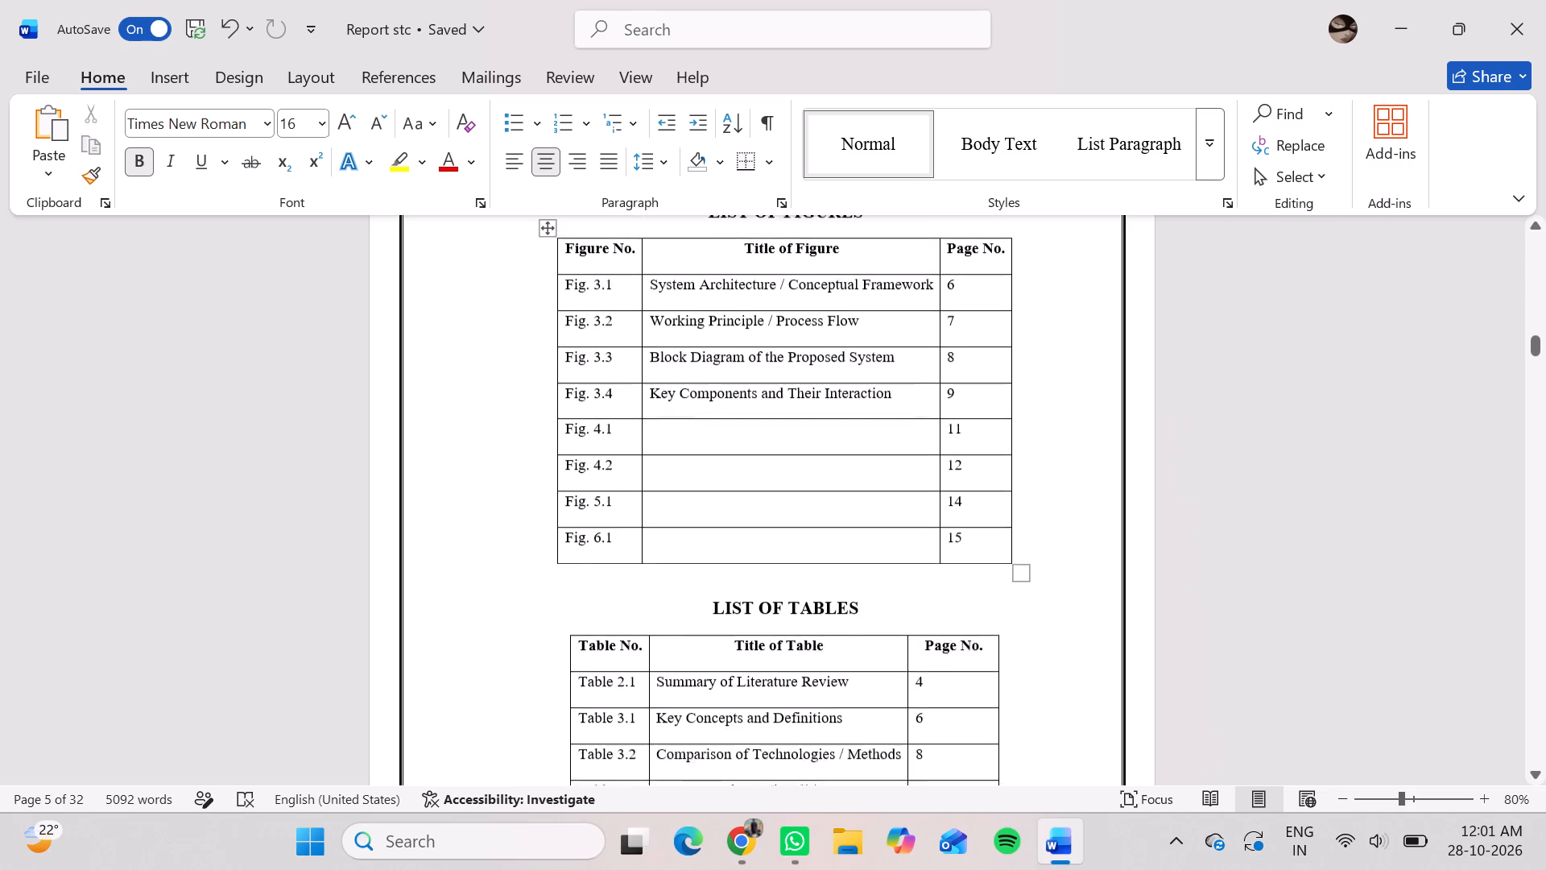
scroll(772, 564, "up", 1)
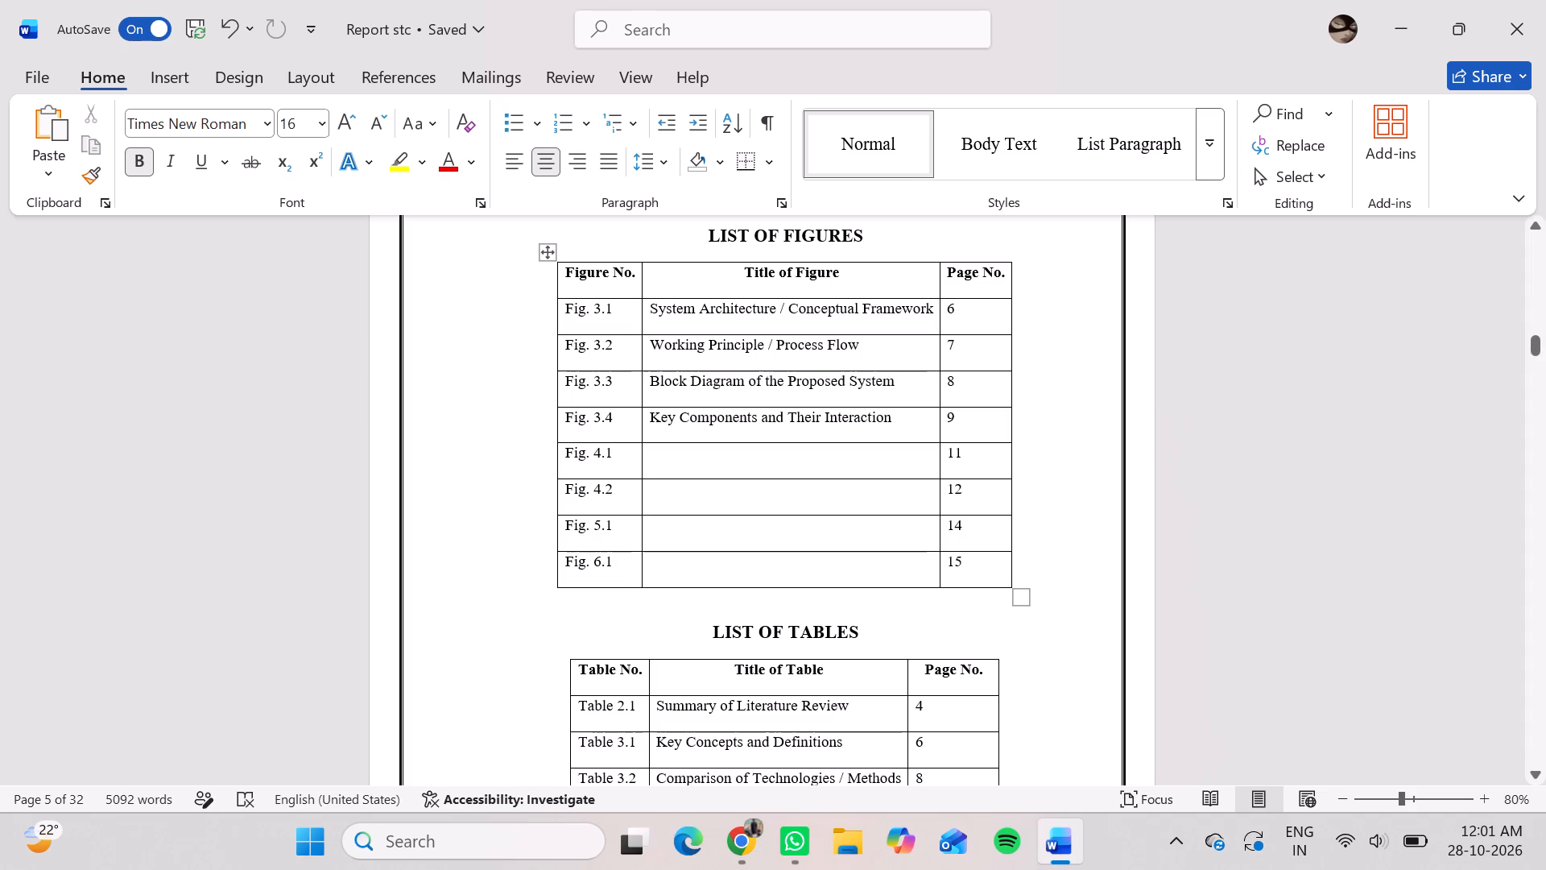
Add two line breaks after the Chapter 2 paragraph on existing systems, ahead of the existing approaches table.
scroll(765, 534, "down", 6)
scroll(765, 534, "up", 1)
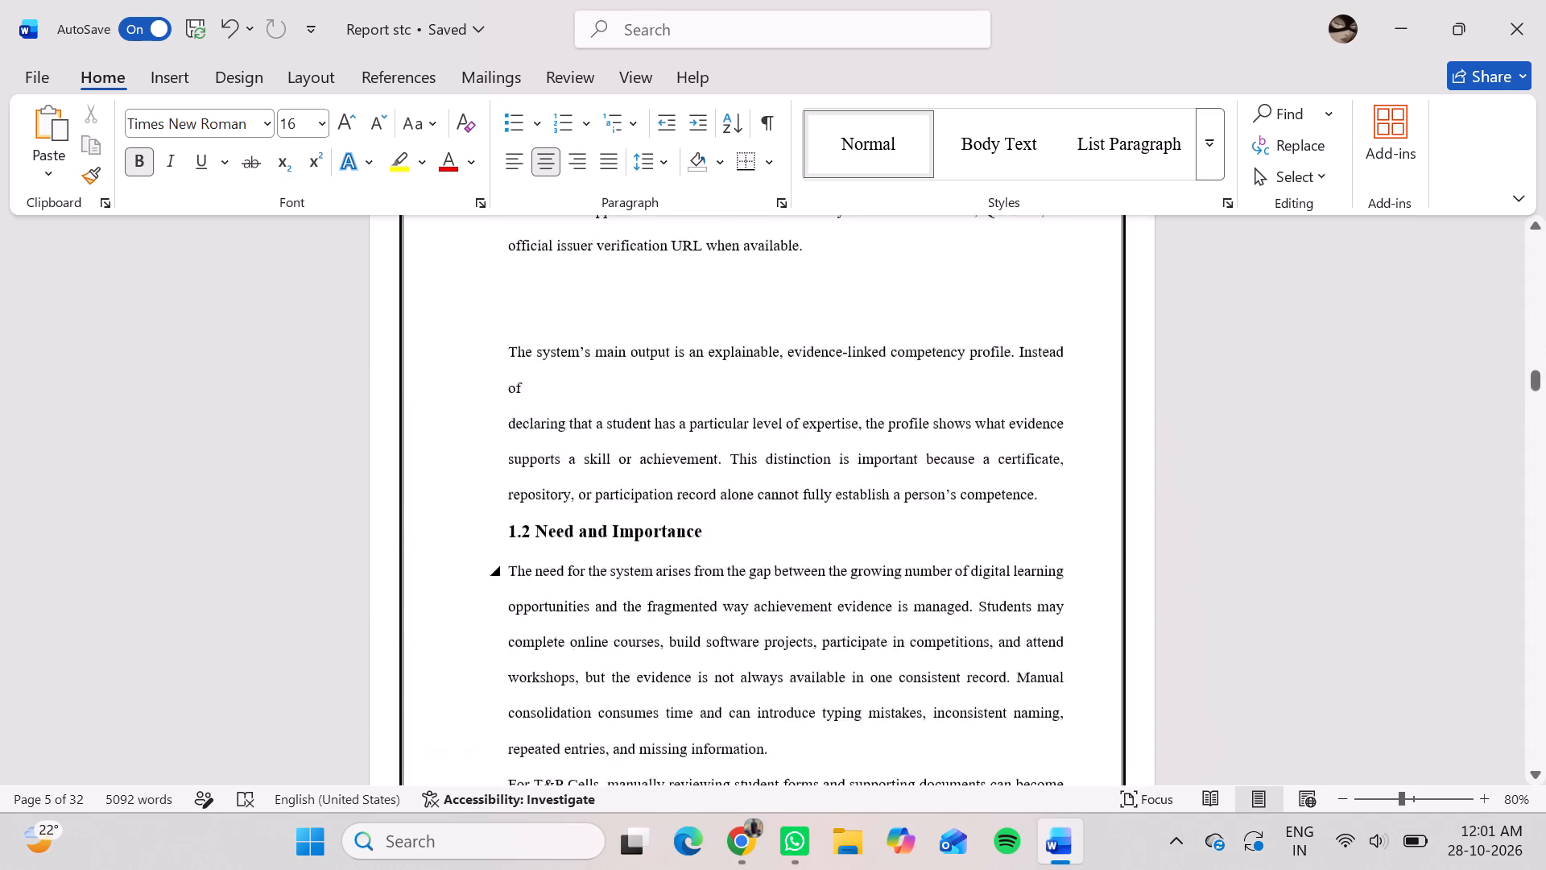
scroll(765, 534, "up", 1)
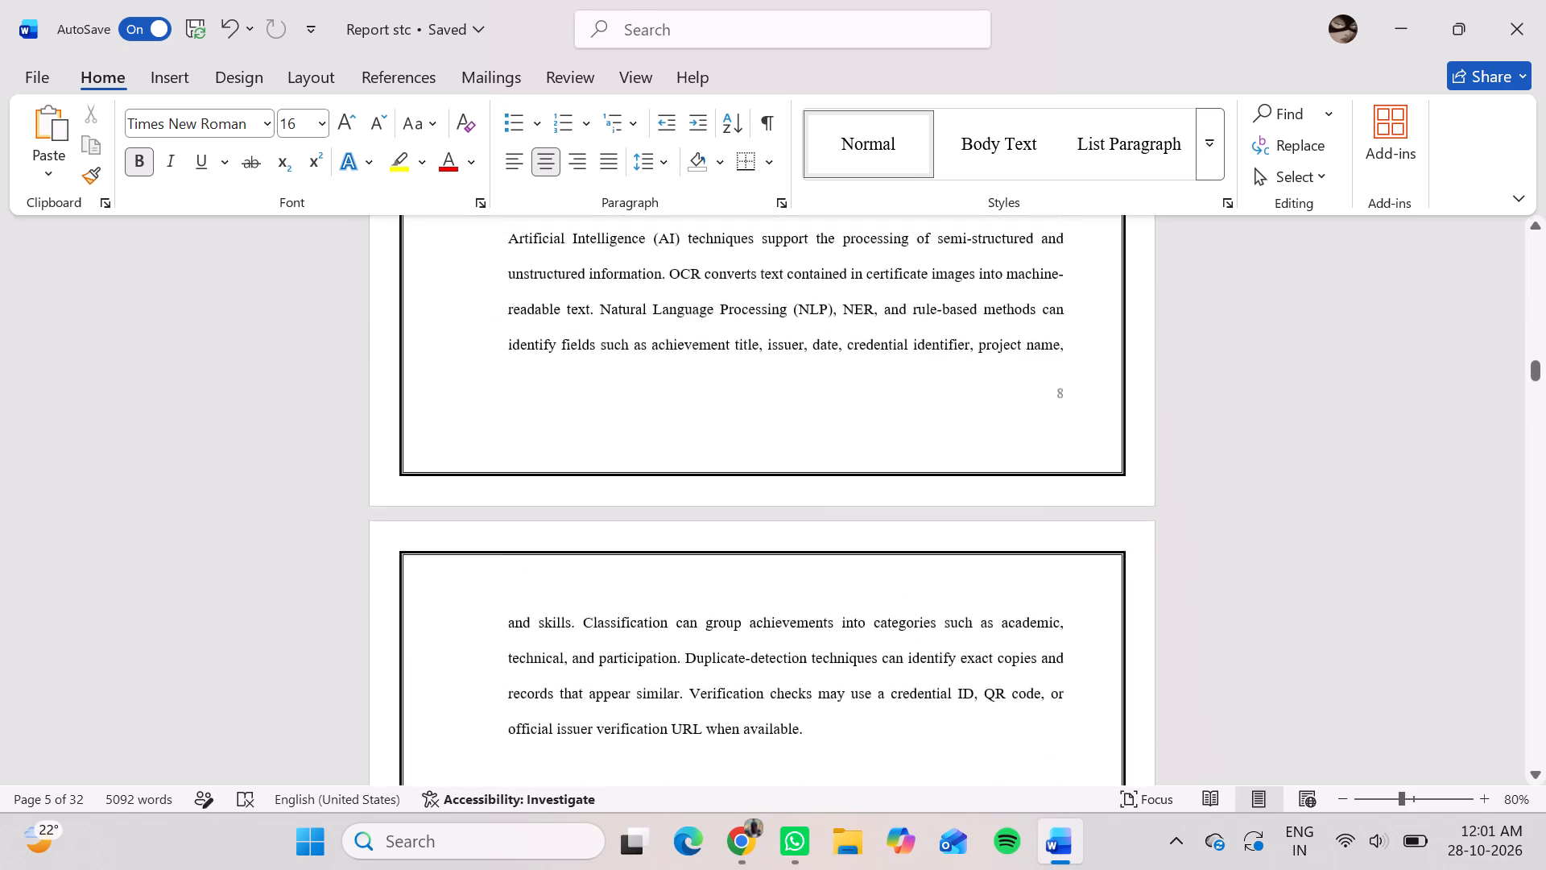
scroll(765, 534, "down", 6)
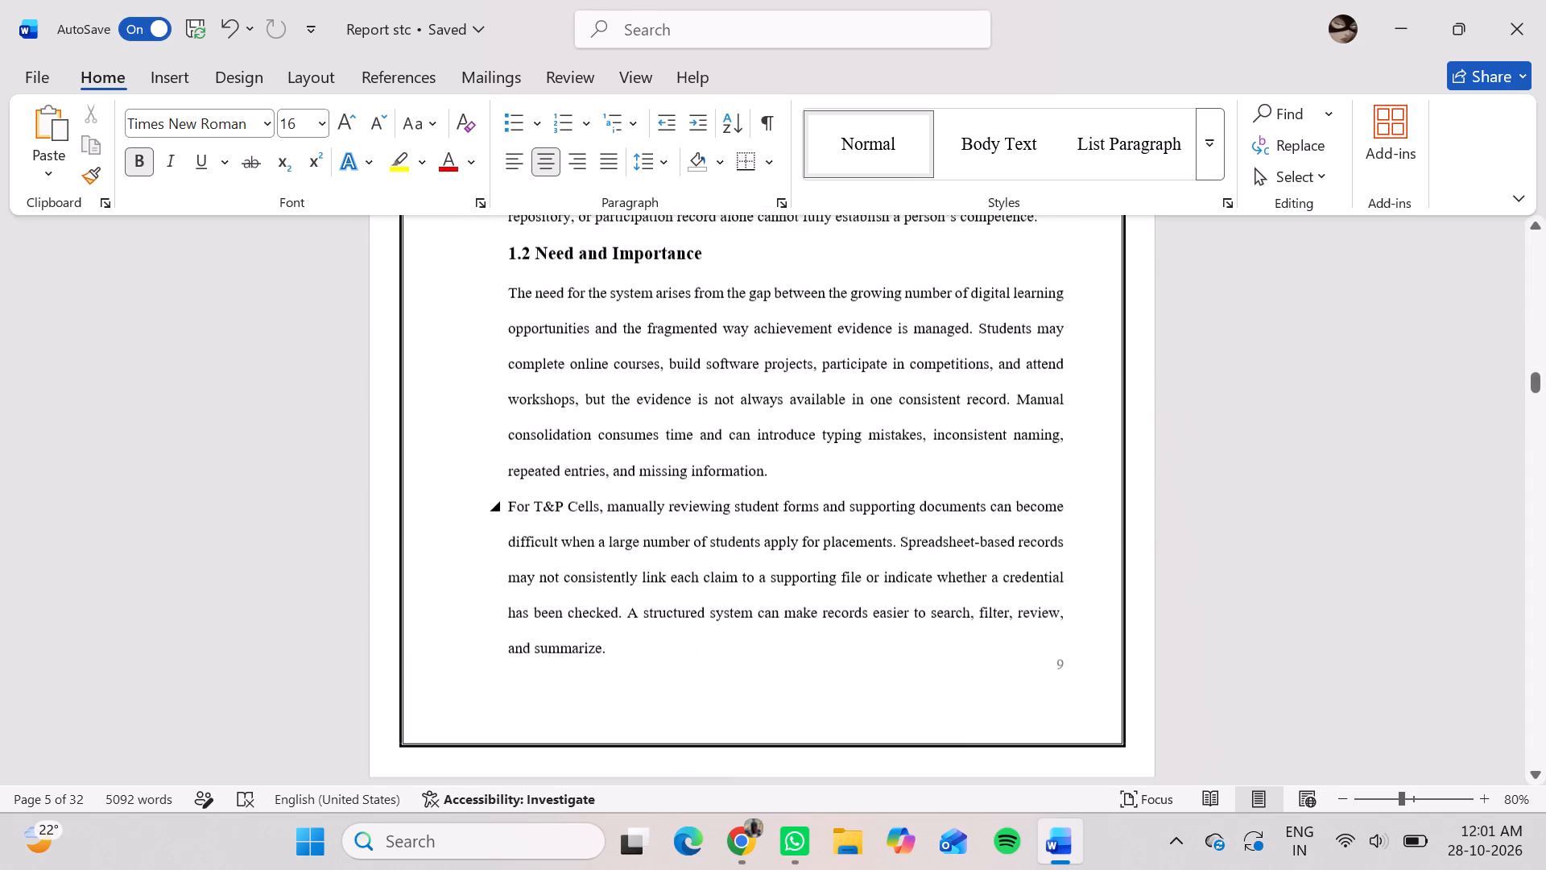
scroll(765, 534, "down", 9)
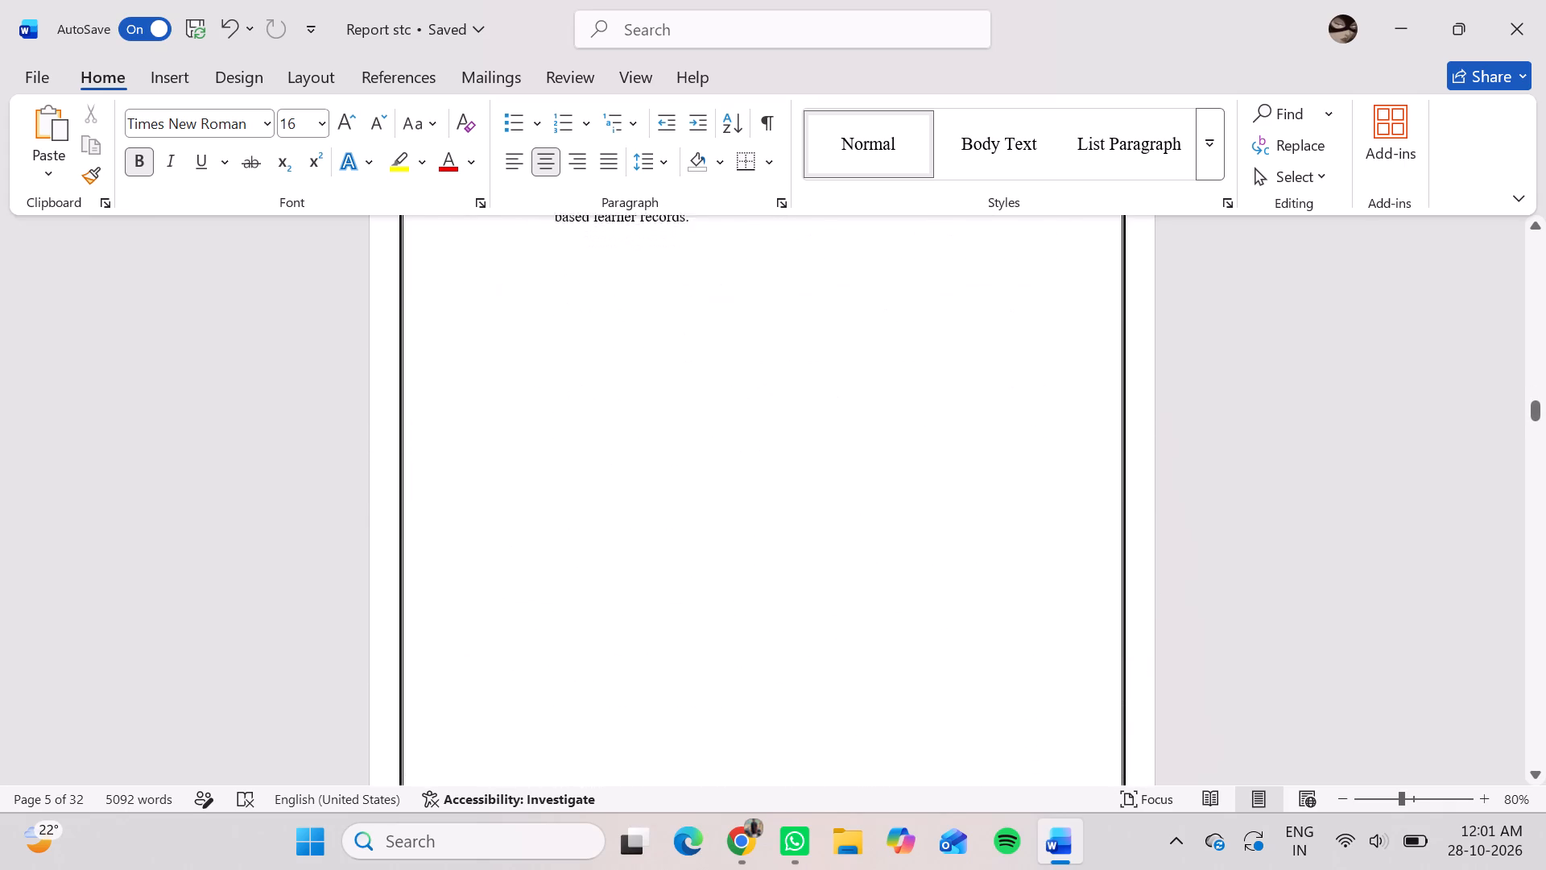
scroll(765, 534, "down", 7)
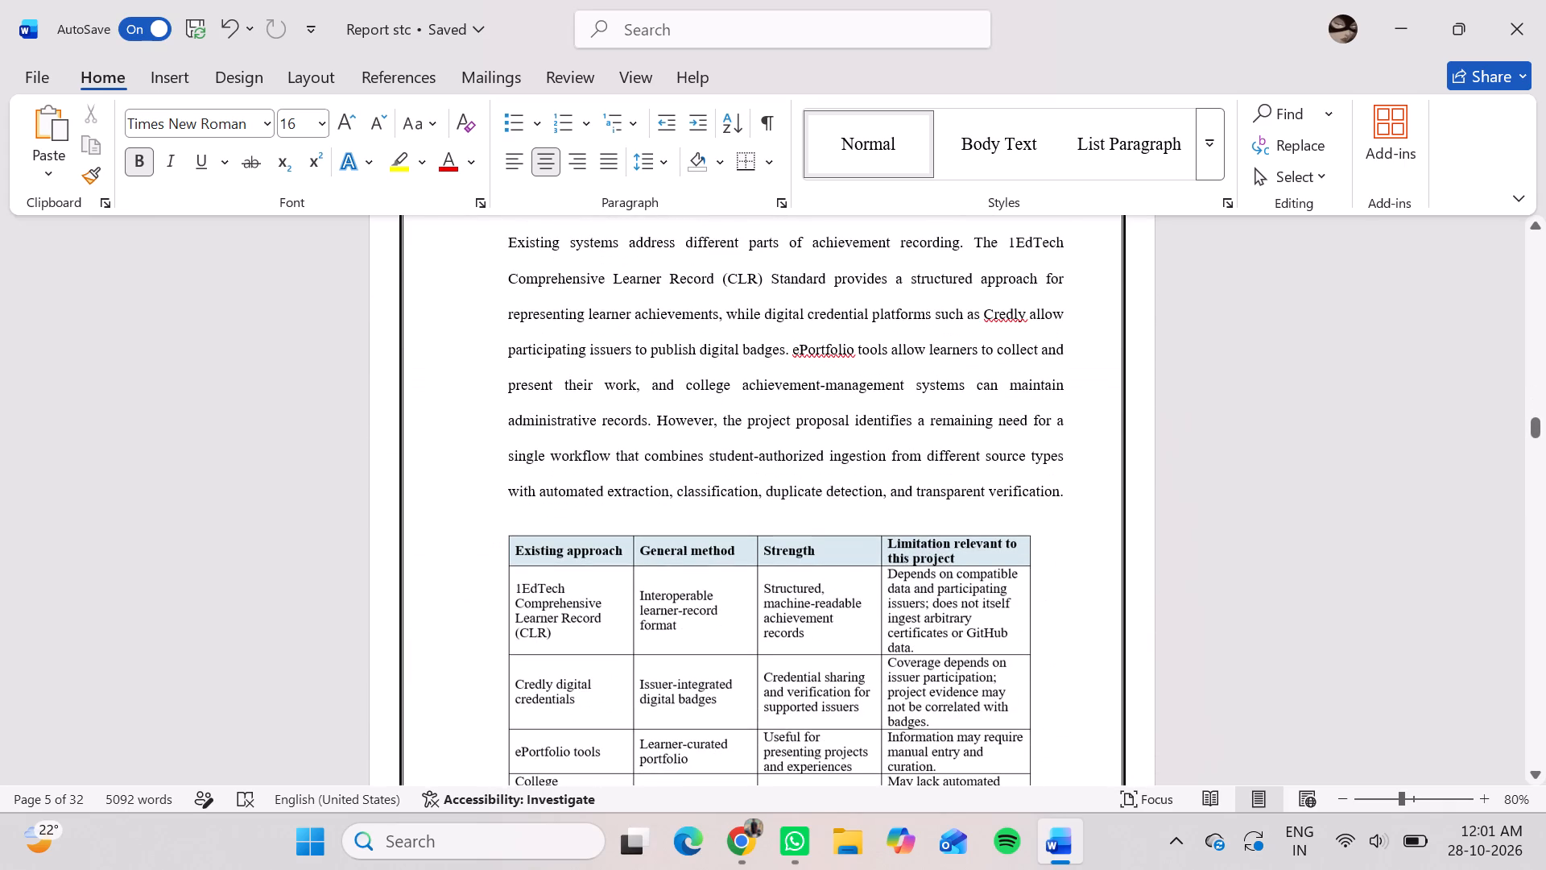
left_click(1069, 494)
key("Return")
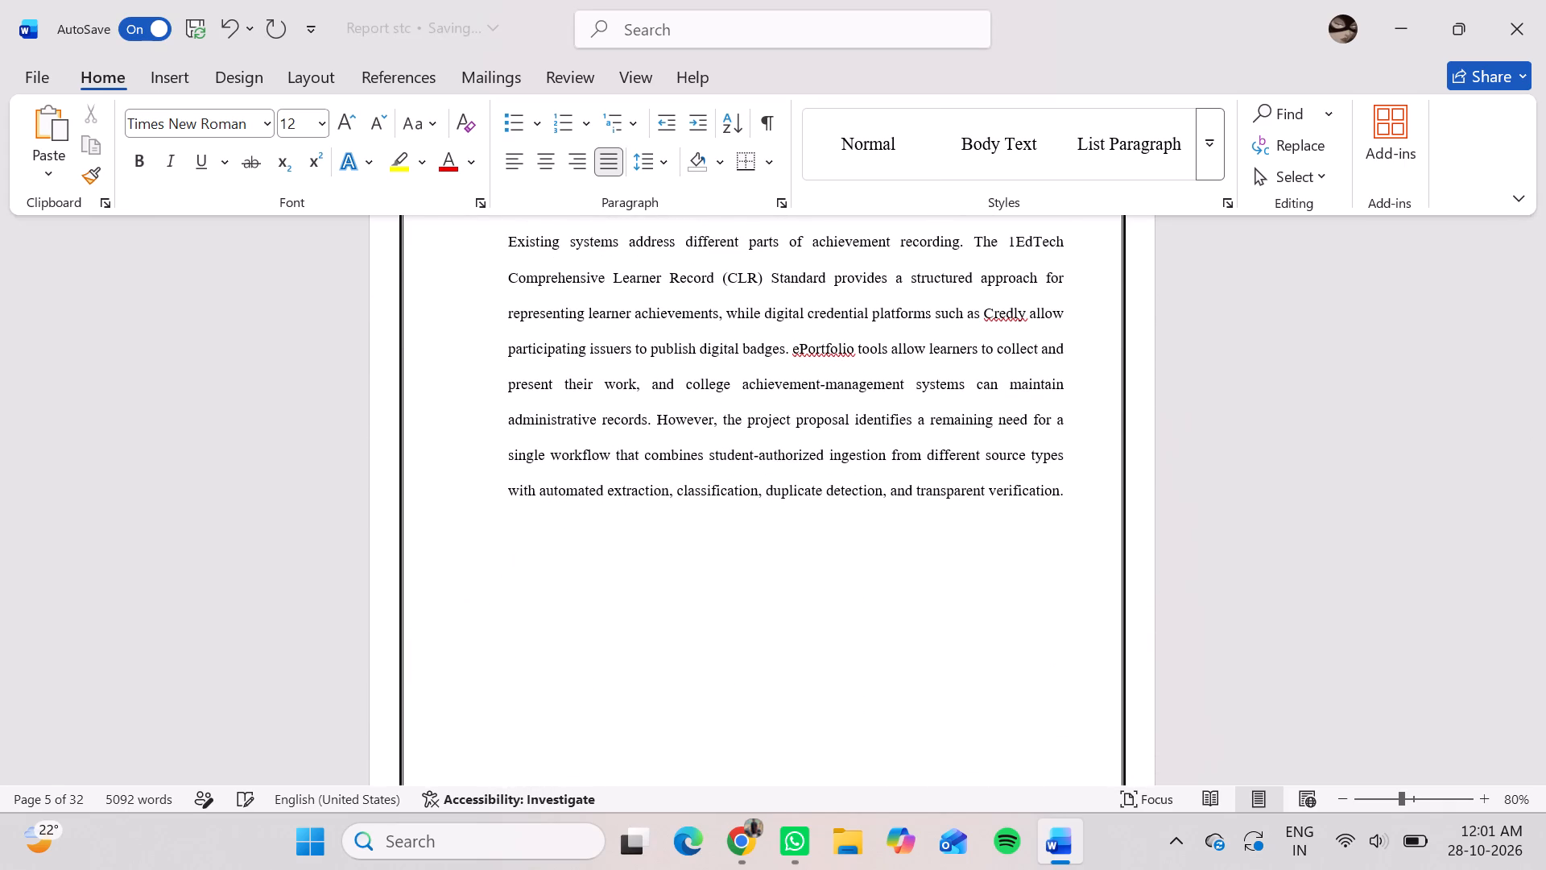
scroll(1069, 495, "down", 4)
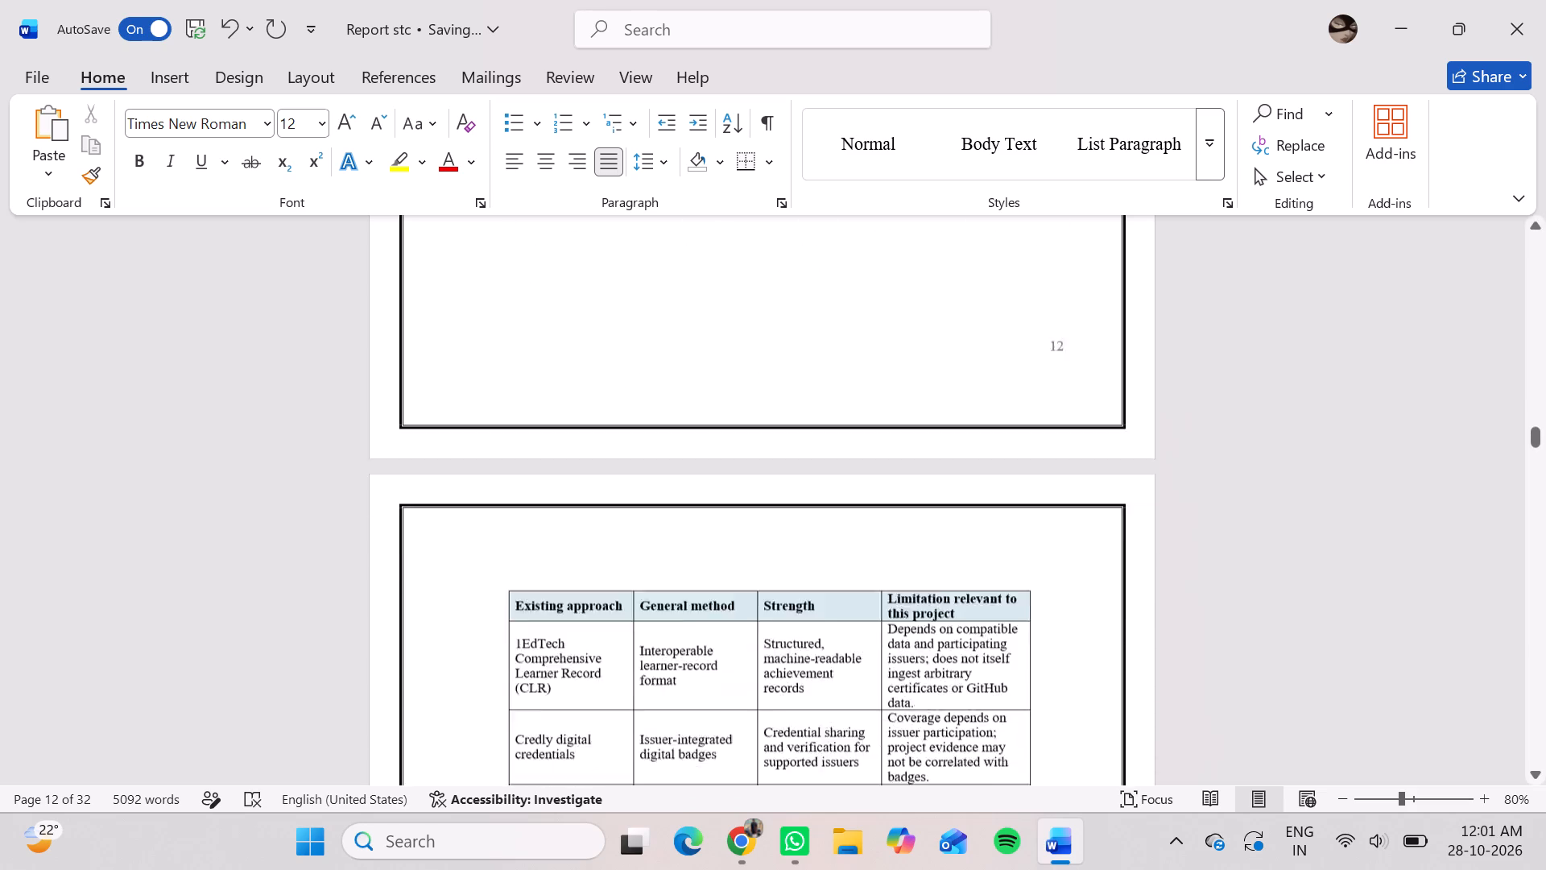
scroll(1069, 495, "down", 2)
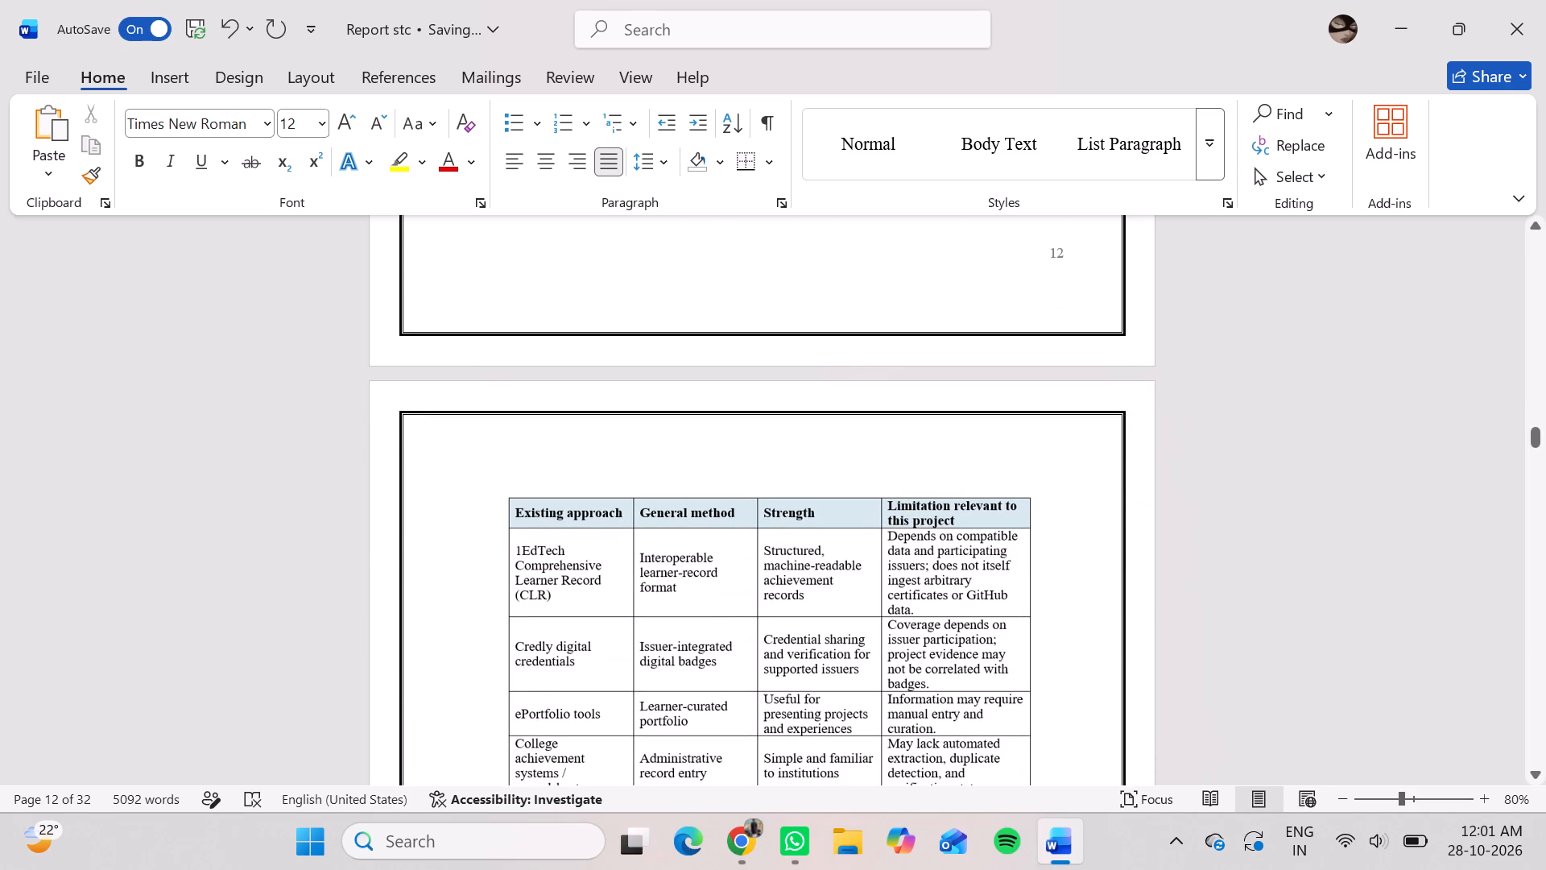
key("Return")
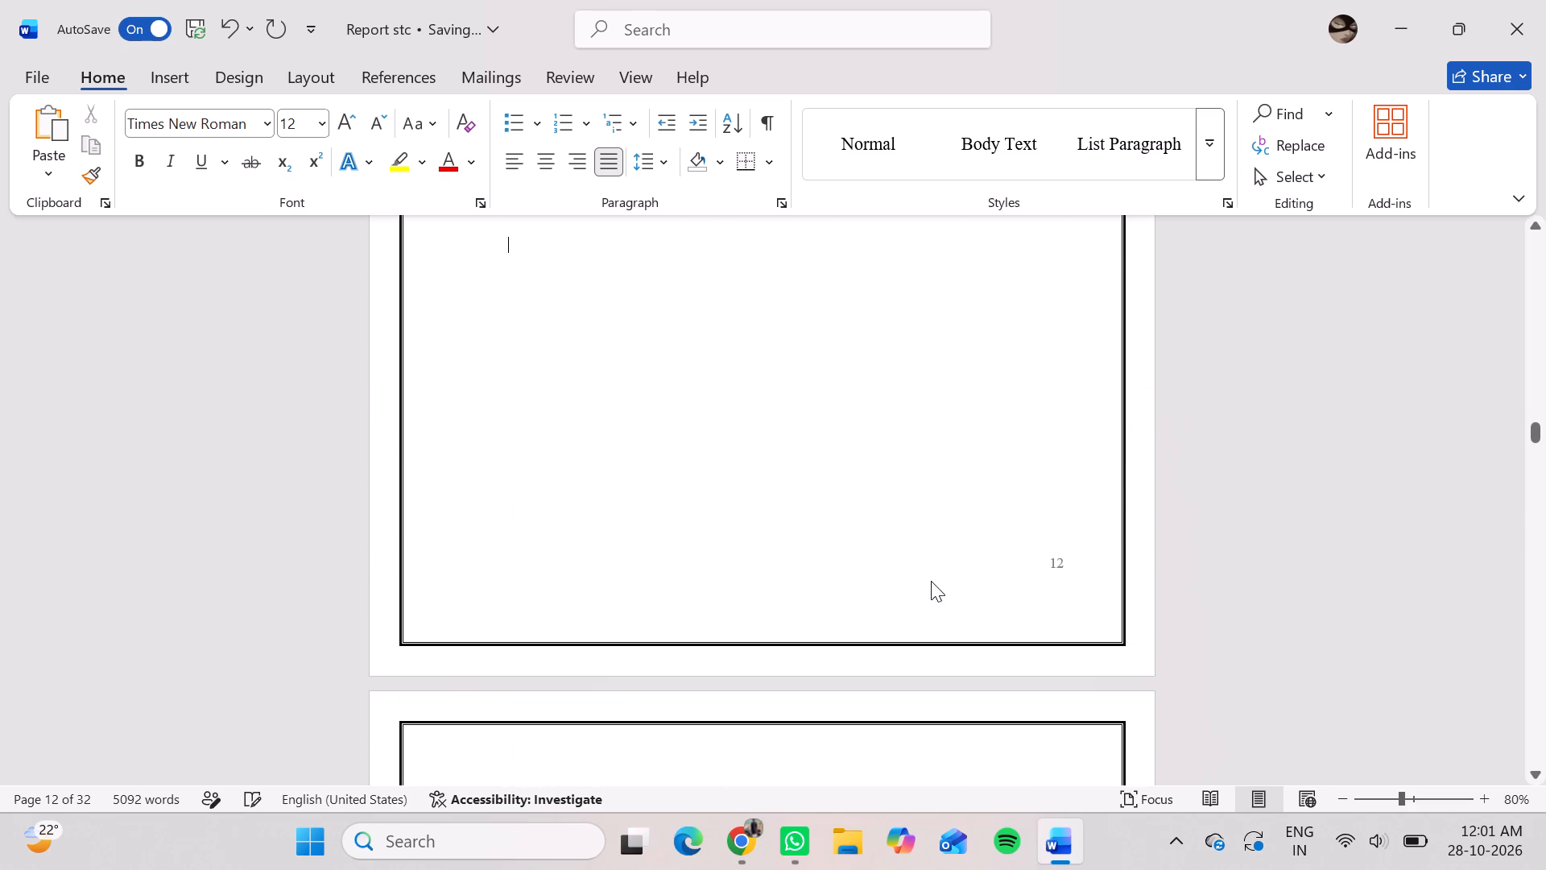
Insert a run of blank lines before the existing approaches table to carry empty lines onto the table's page.
scroll(931, 581, "down", 1)
left_click(597, 601)
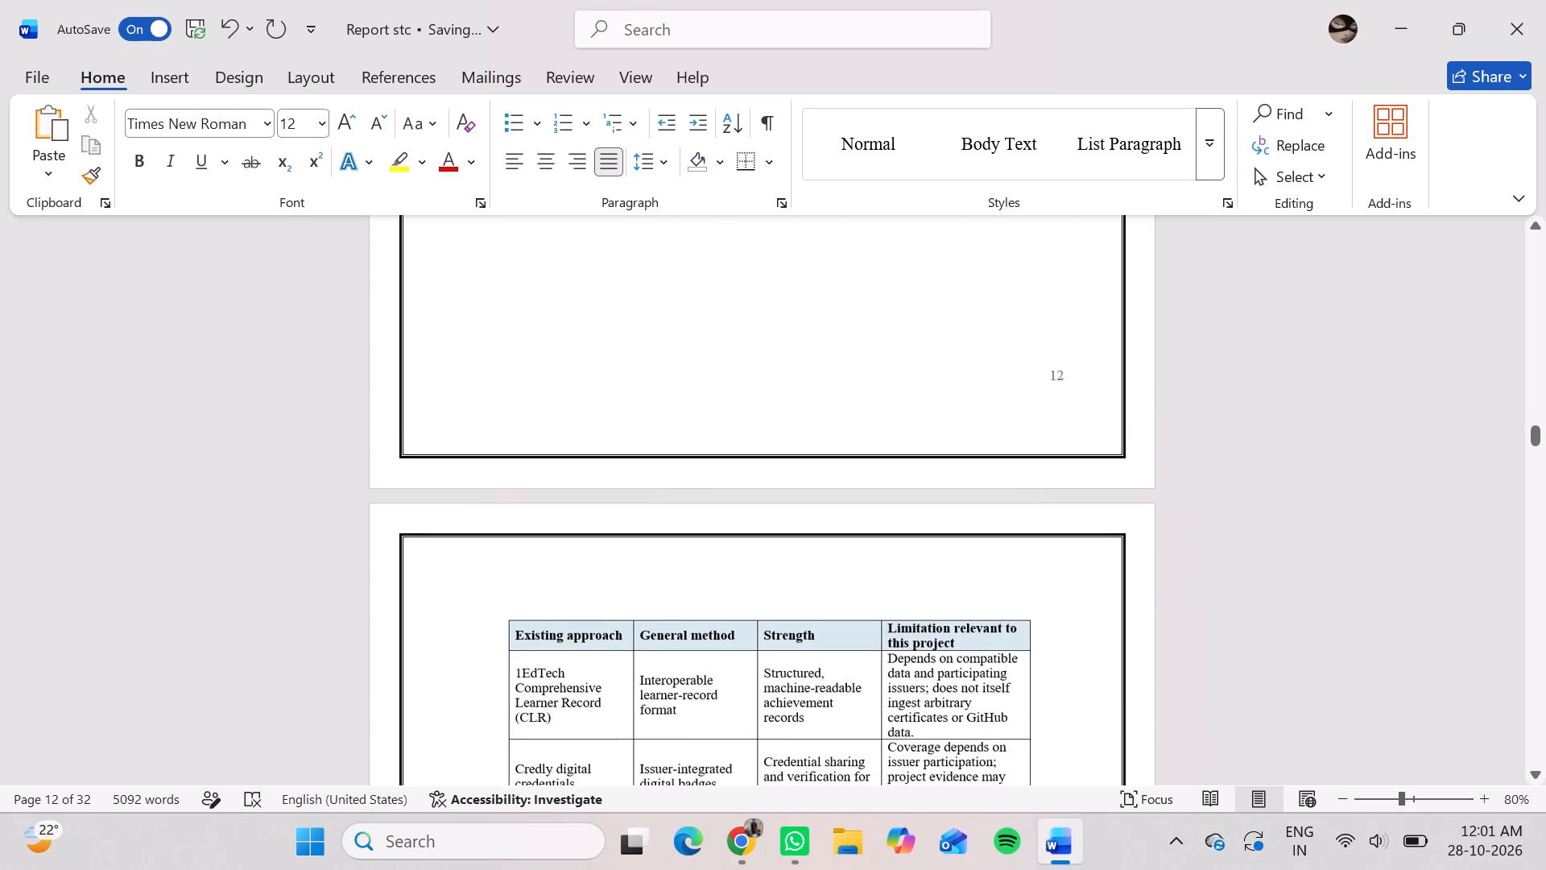
left_click(498, 606)
left_click(471, 291)
key("Down")
key("Down")
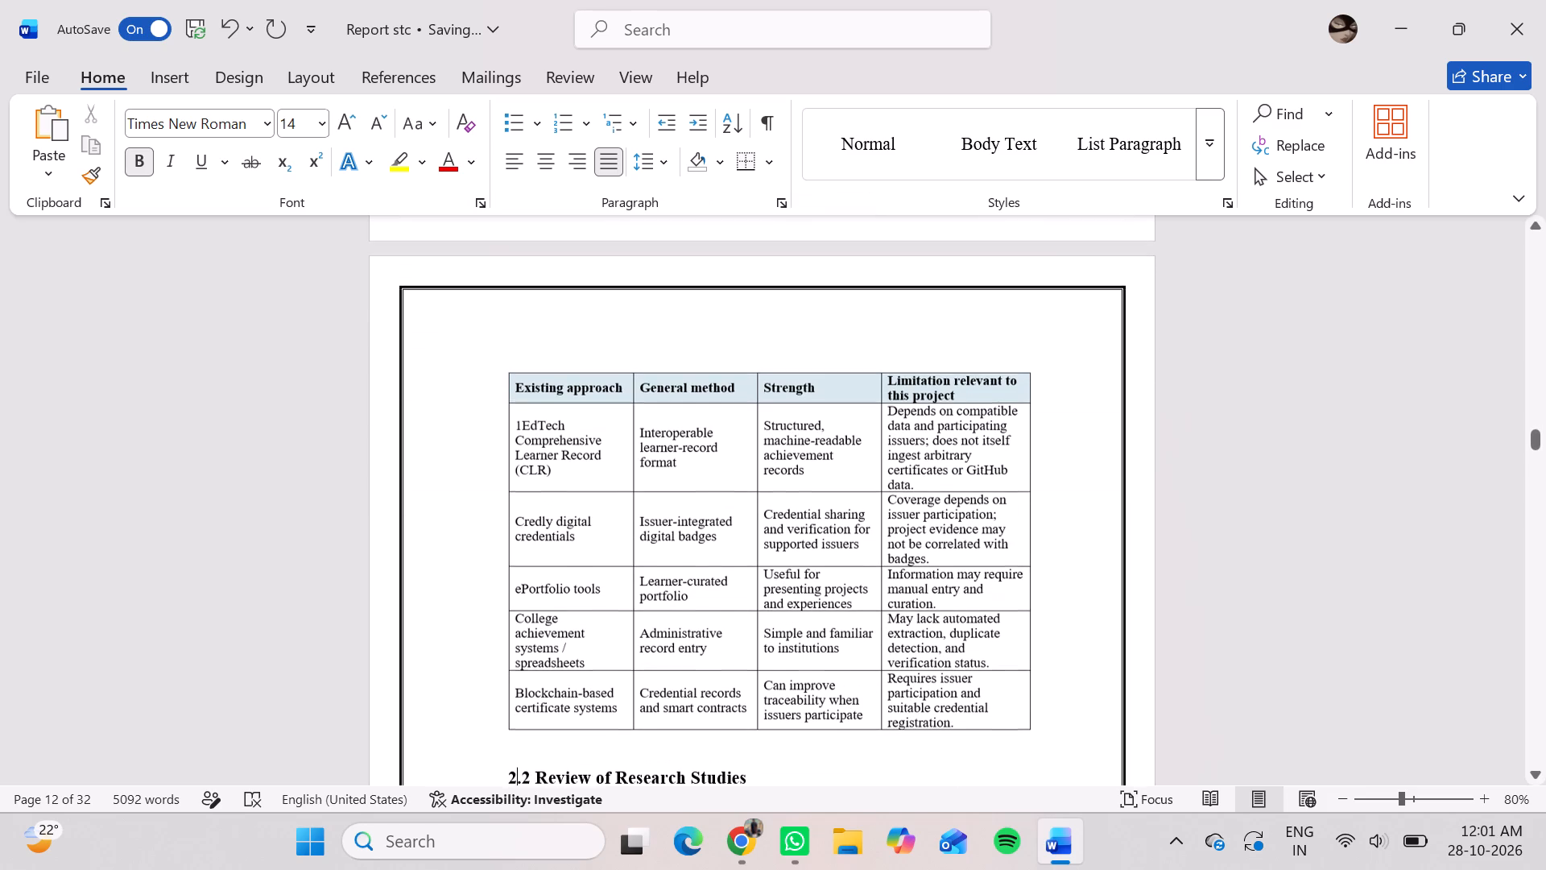
key("Down")
key("Up")
key("Up")
key("Up")
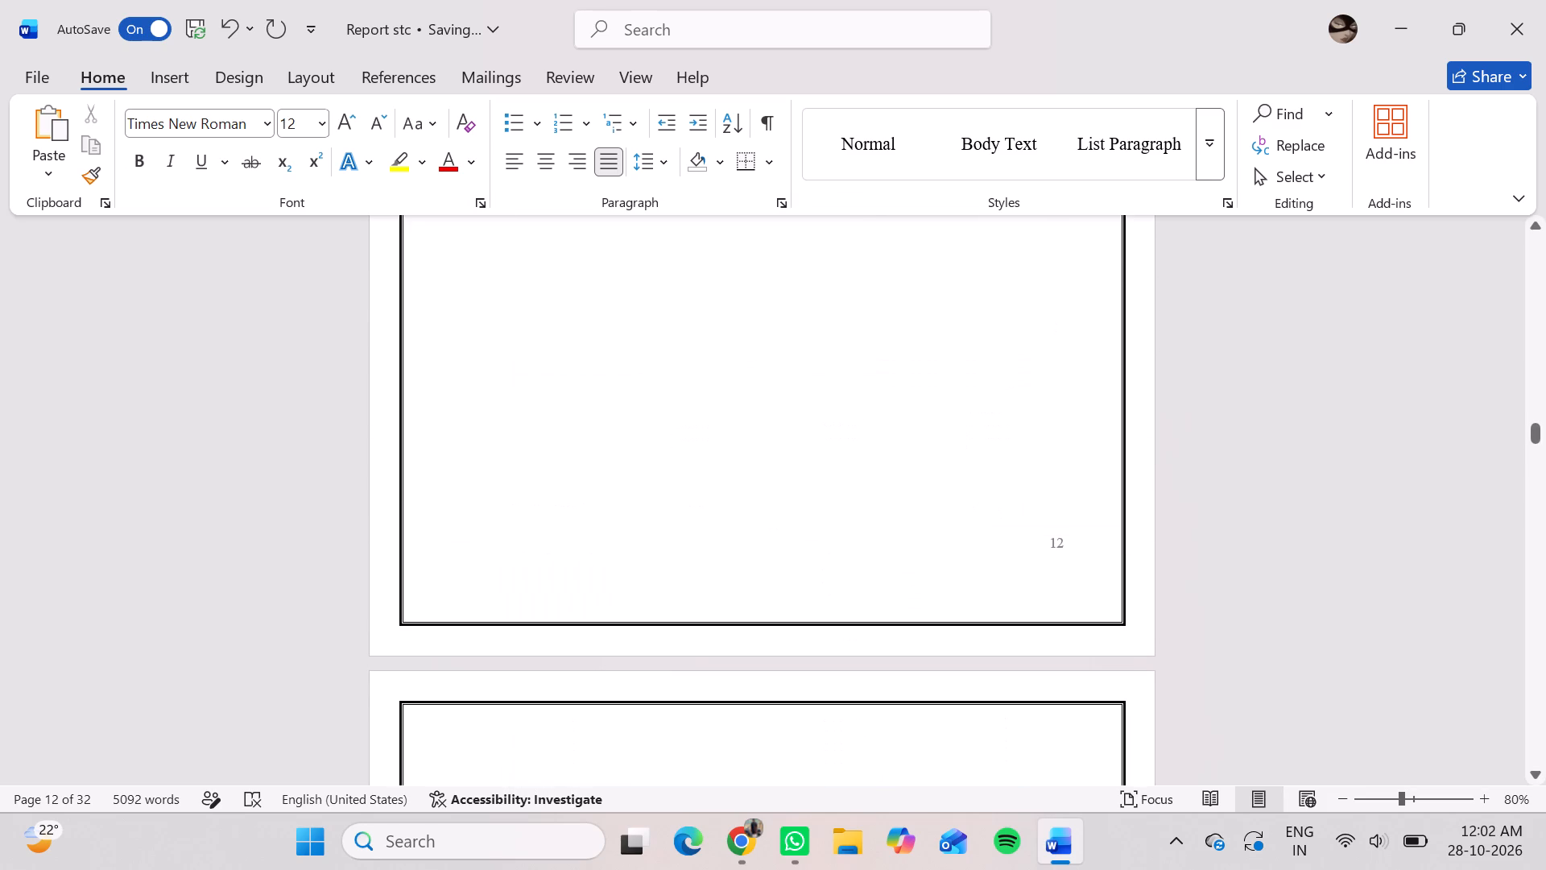
key("Return")
key("Return")
key("Return")
key("Return")
key("Return")
key("Return")
key("Return")
key("Return")
key("Return")
key("Return")
key("Return")
key("Return")
key("Return")
key("Return")
key("Return")
key("Return")
key("Return")
Trim the surplus blank lines above the existing approaches table to one empty line at the top of its page.
key("Up")
key("Down")
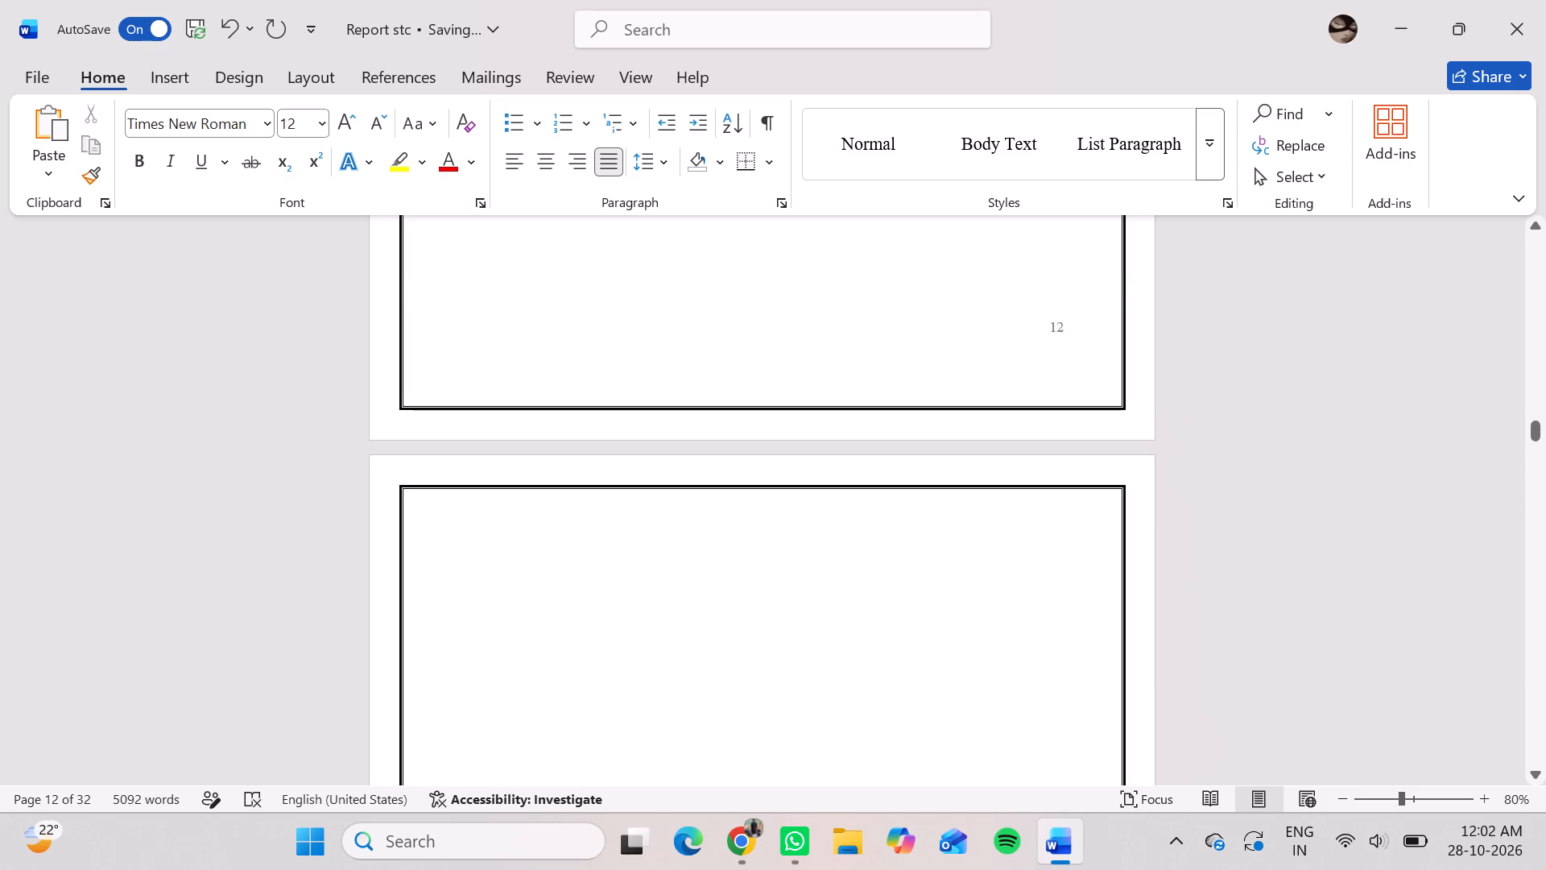
key("Down")
key("Up")
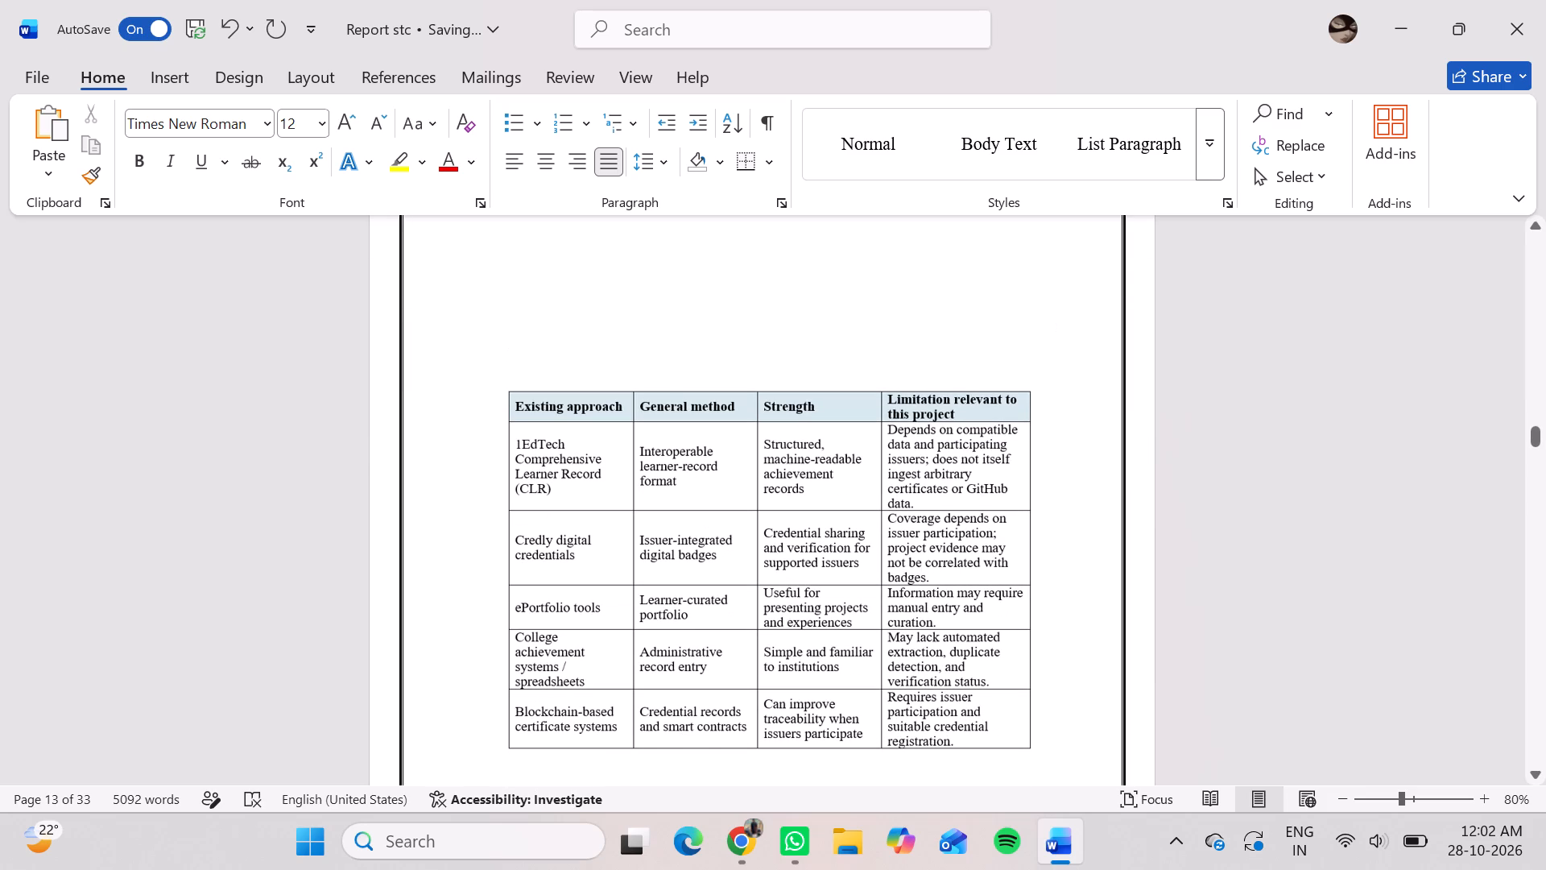
key("BackSpace")
key("BackSpace")
key("BackSpace")
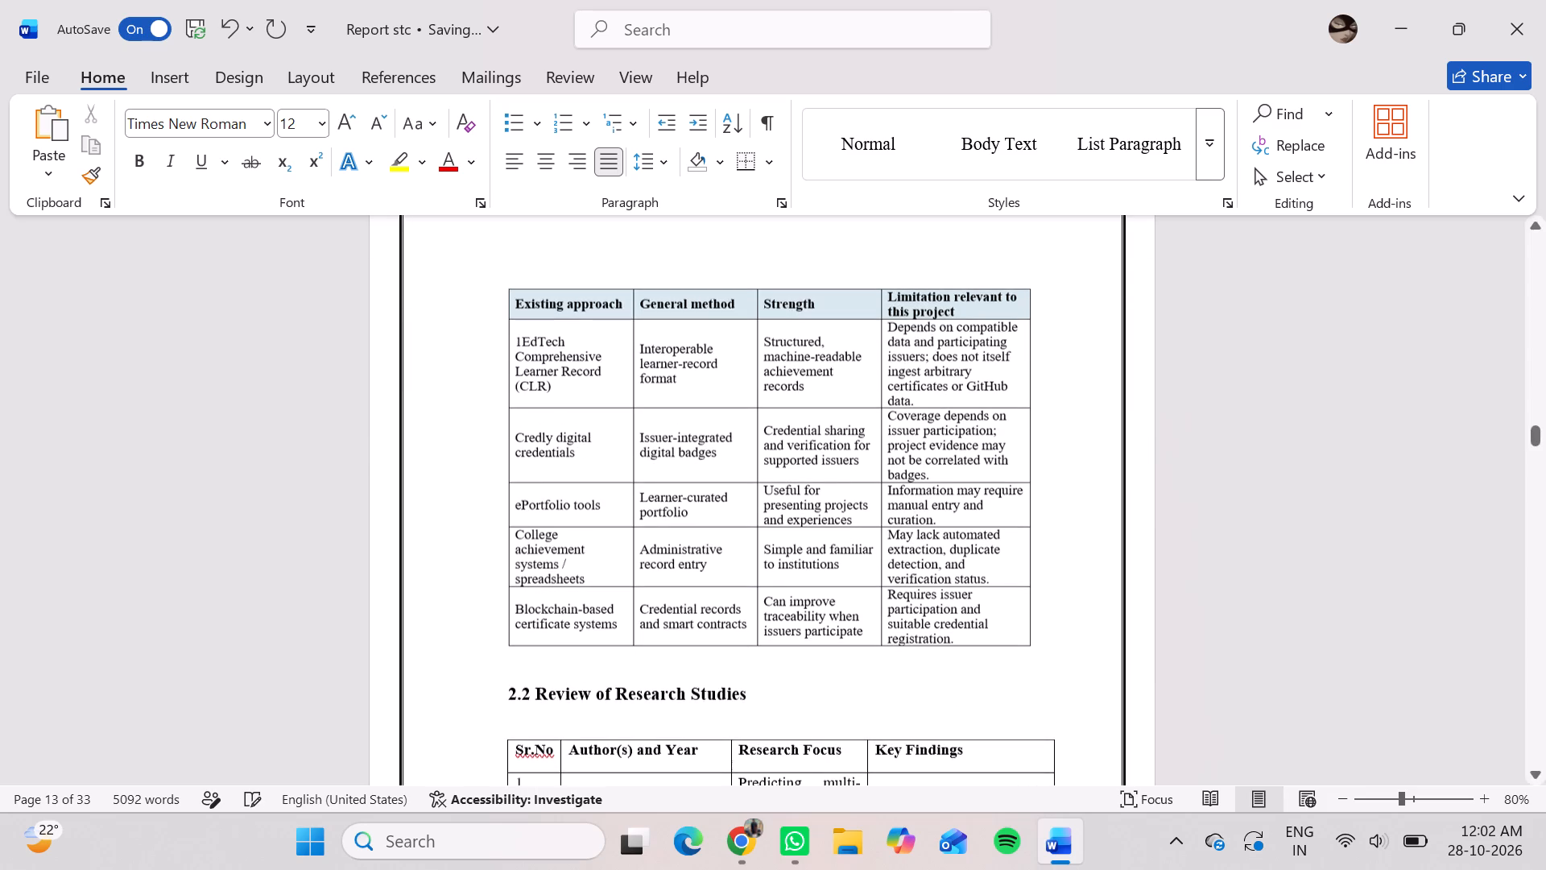
key("BackSpace")
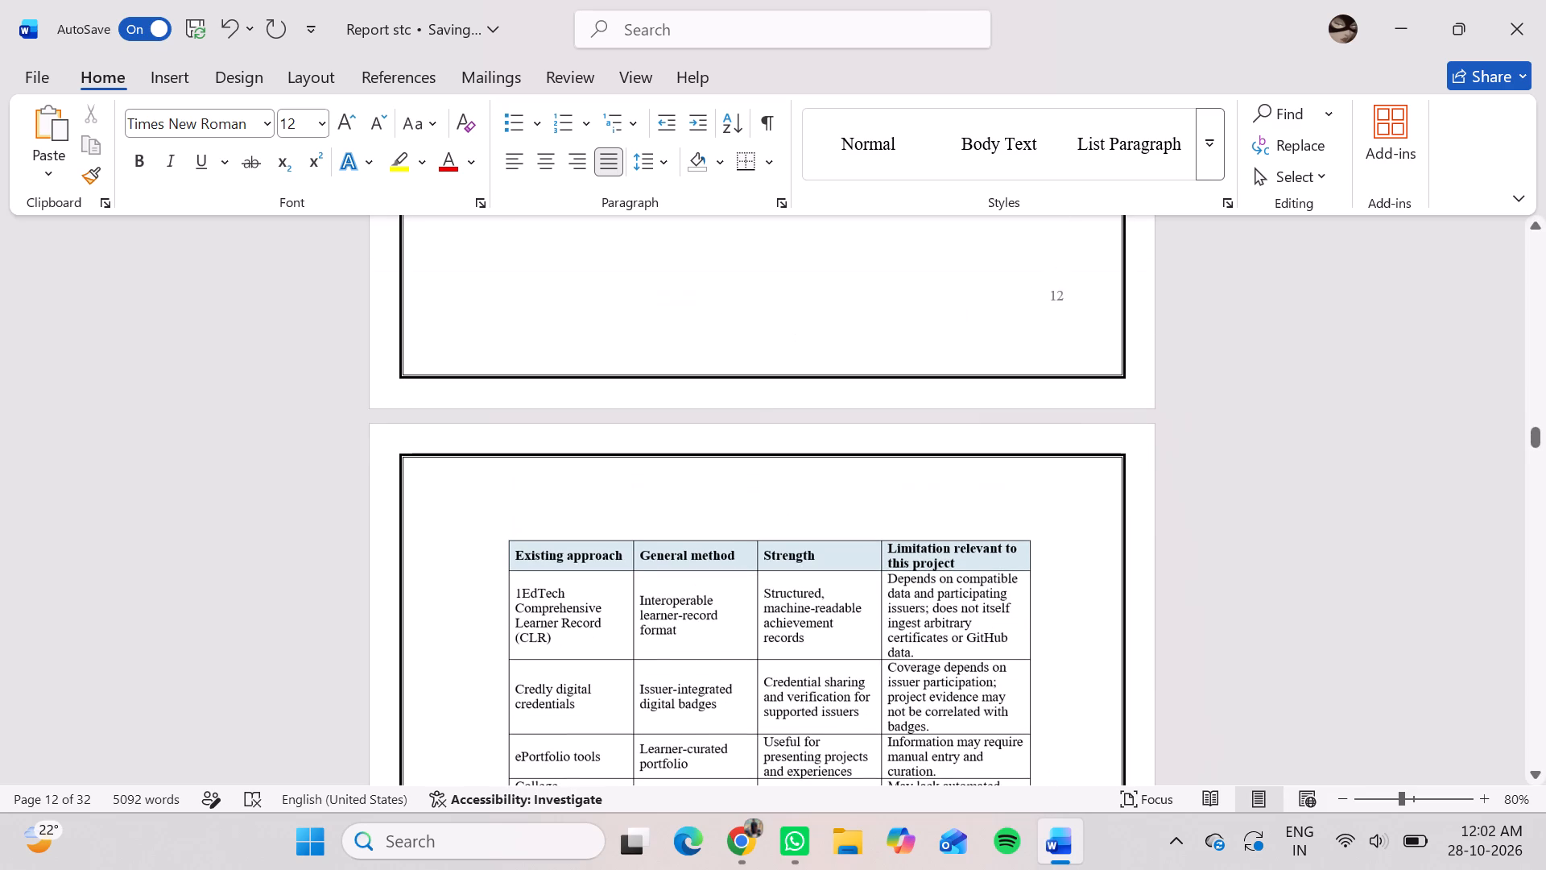
key("Return")
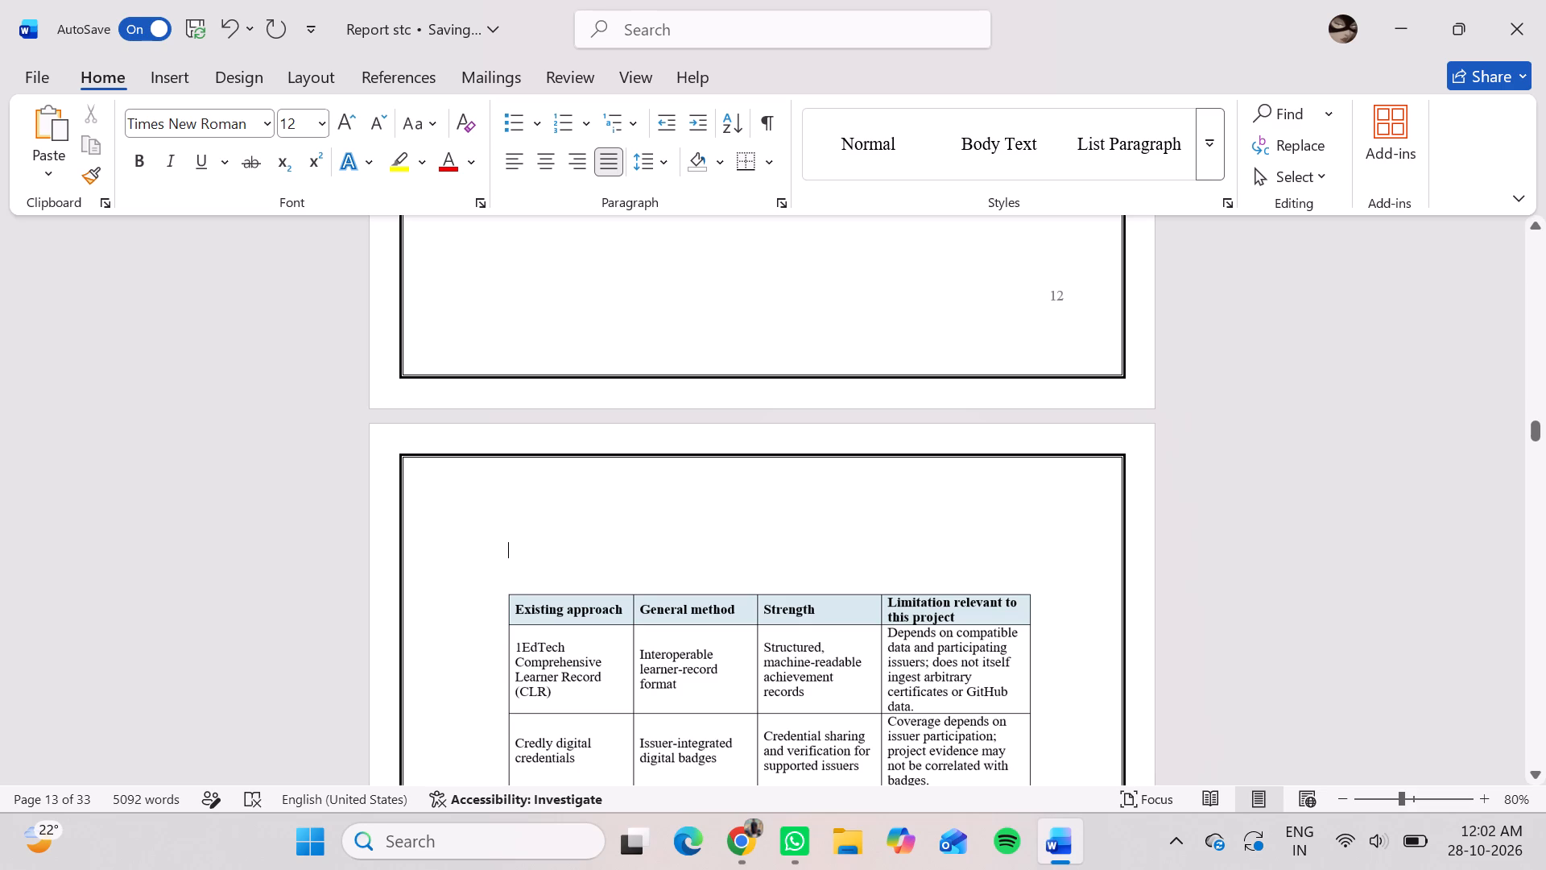
Enter the title "2.1 Existing approaches" on the empty line above the existing approaches table.
key("Down")
key("Up")
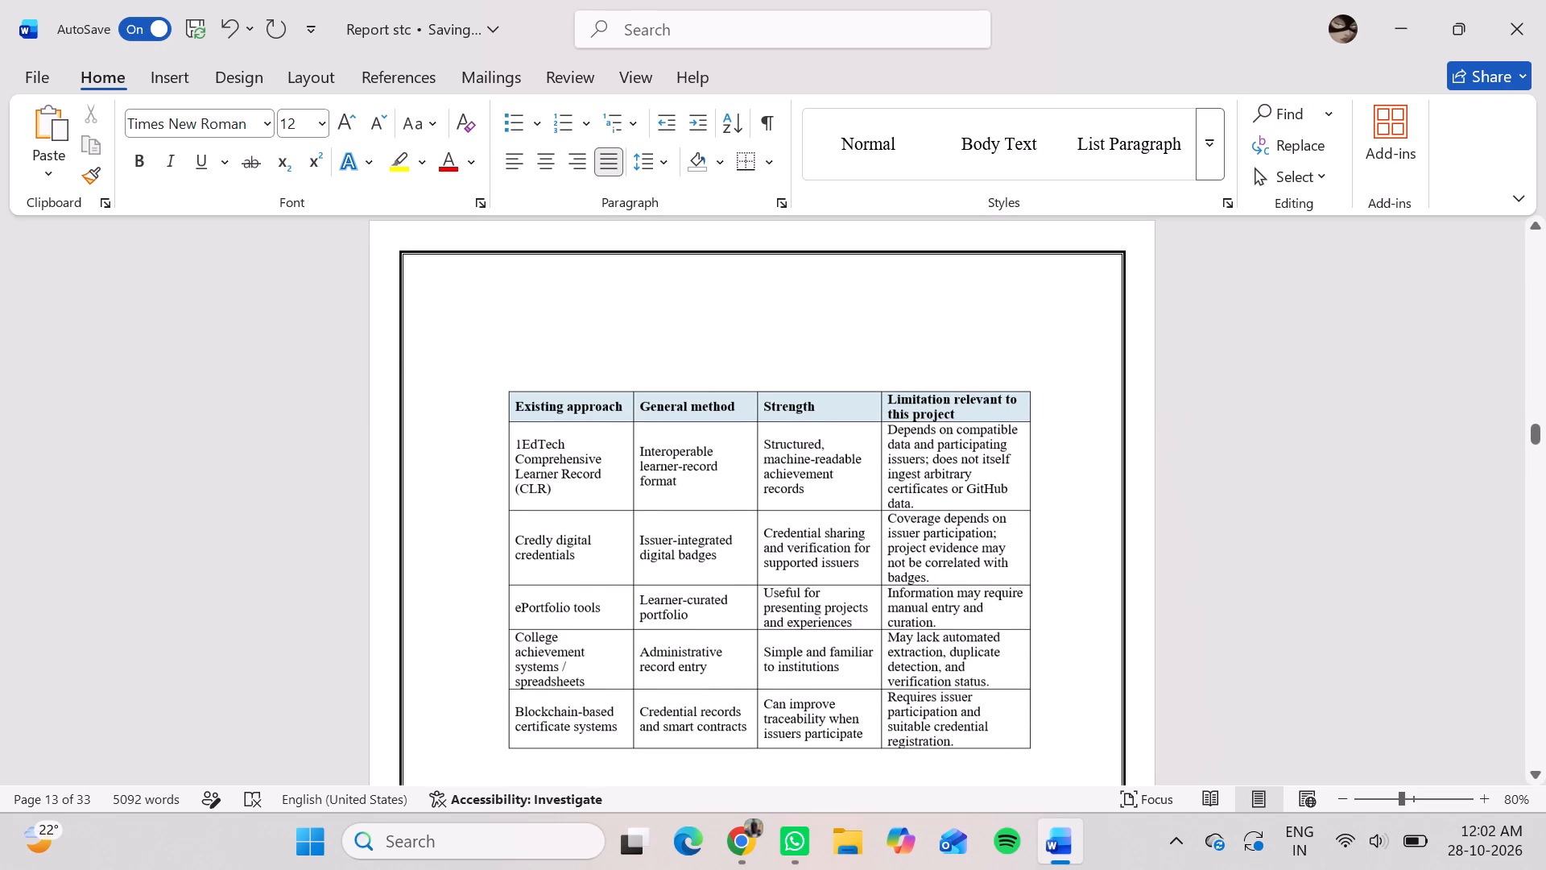
type("2.")
type("1")
key("space")
type("xisting")
key("space")
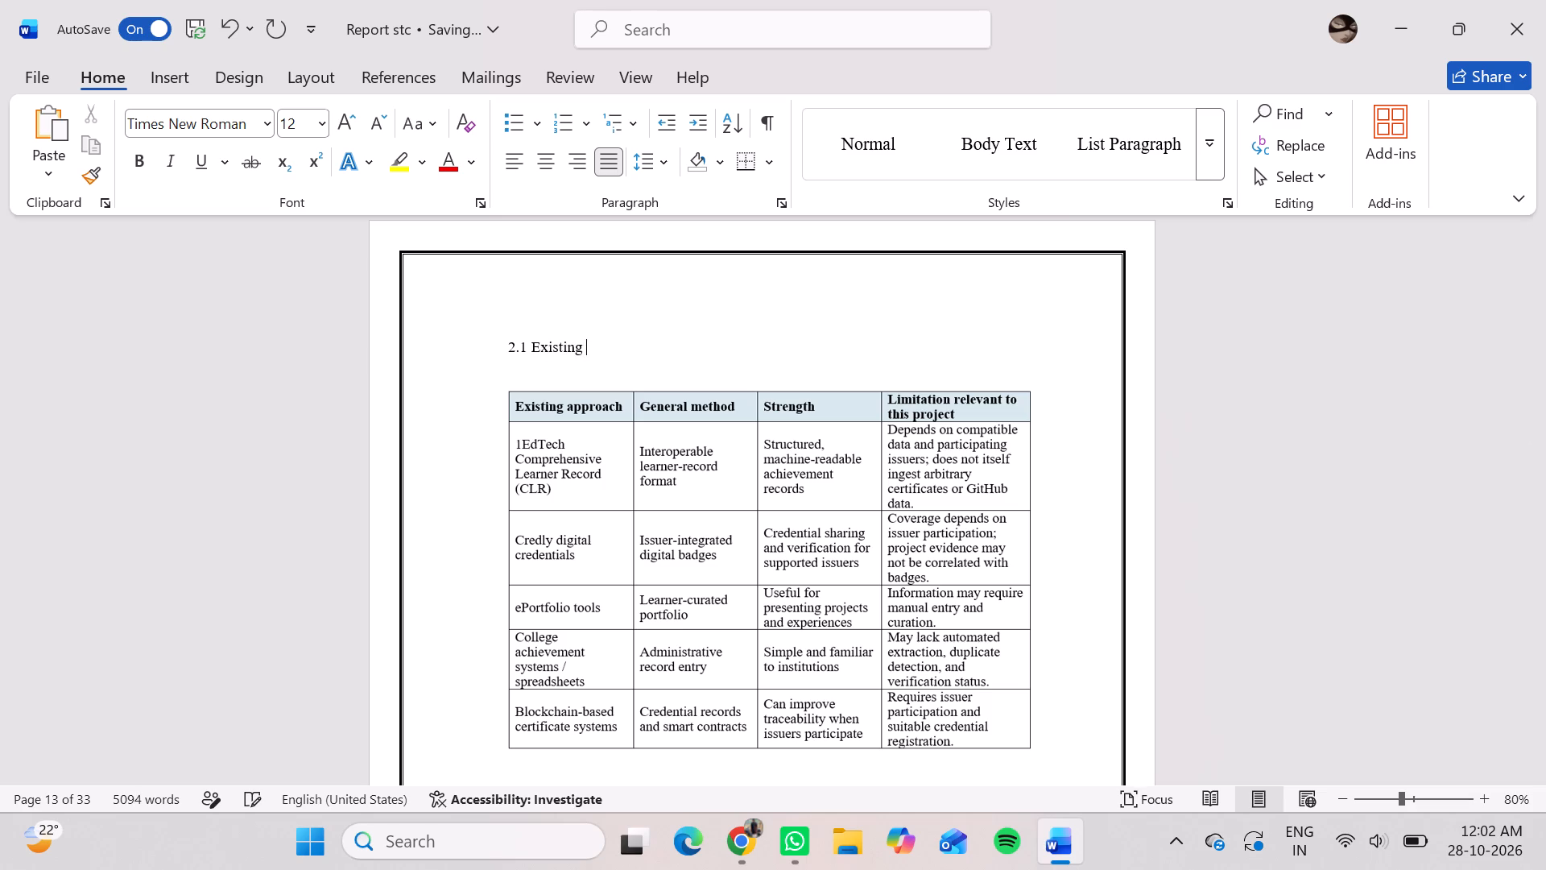
type("approaches")
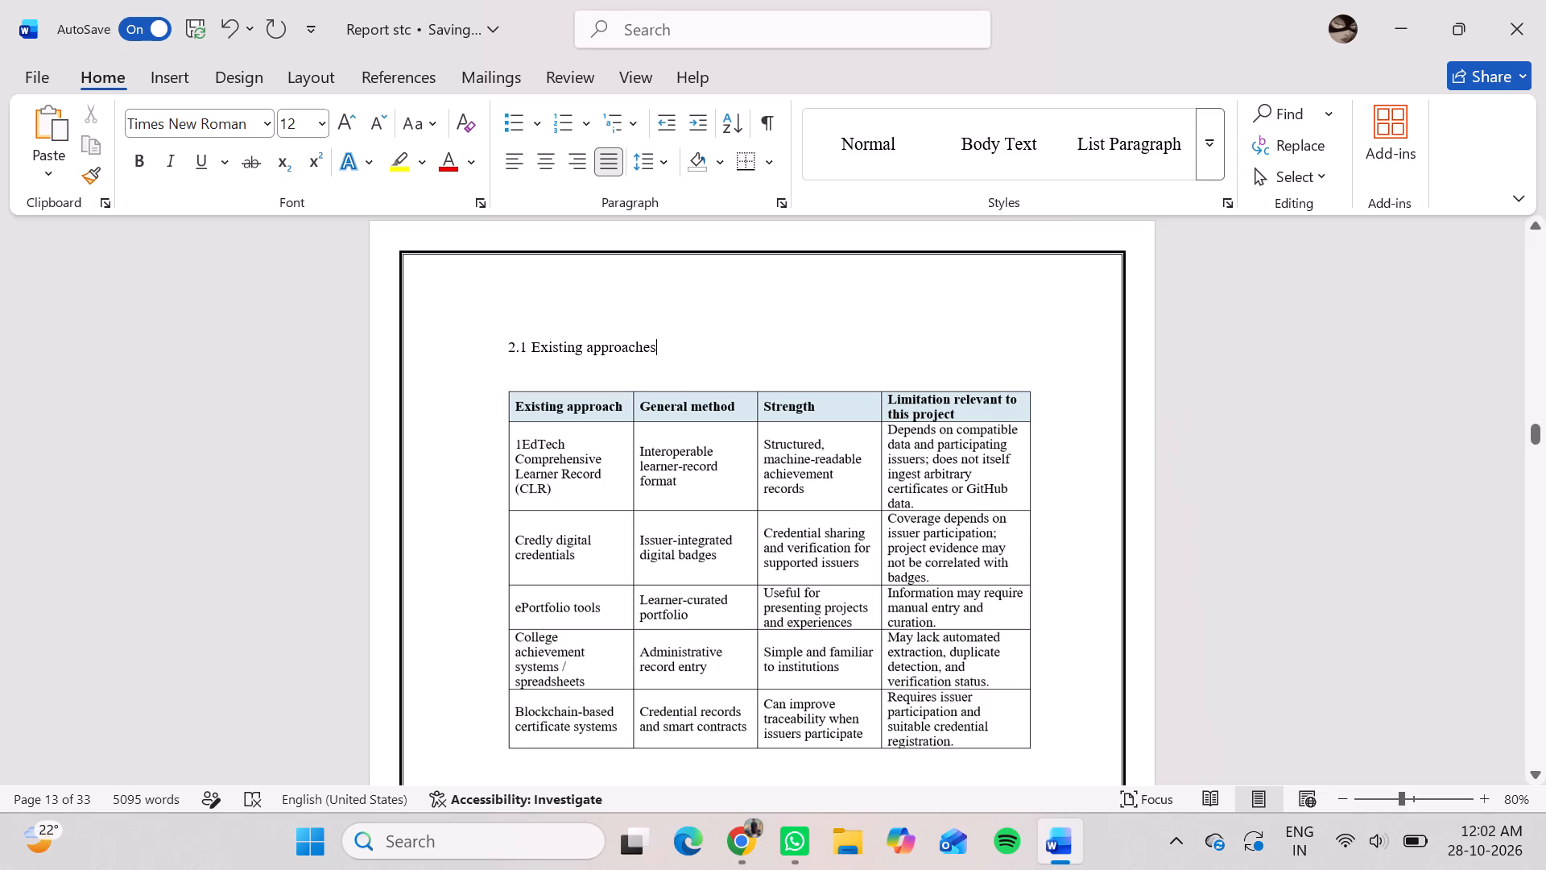
Make the title "2.1 Existing approaches" above the existing approaches table bold.
left_click_drag(506, 346, 651, 329)
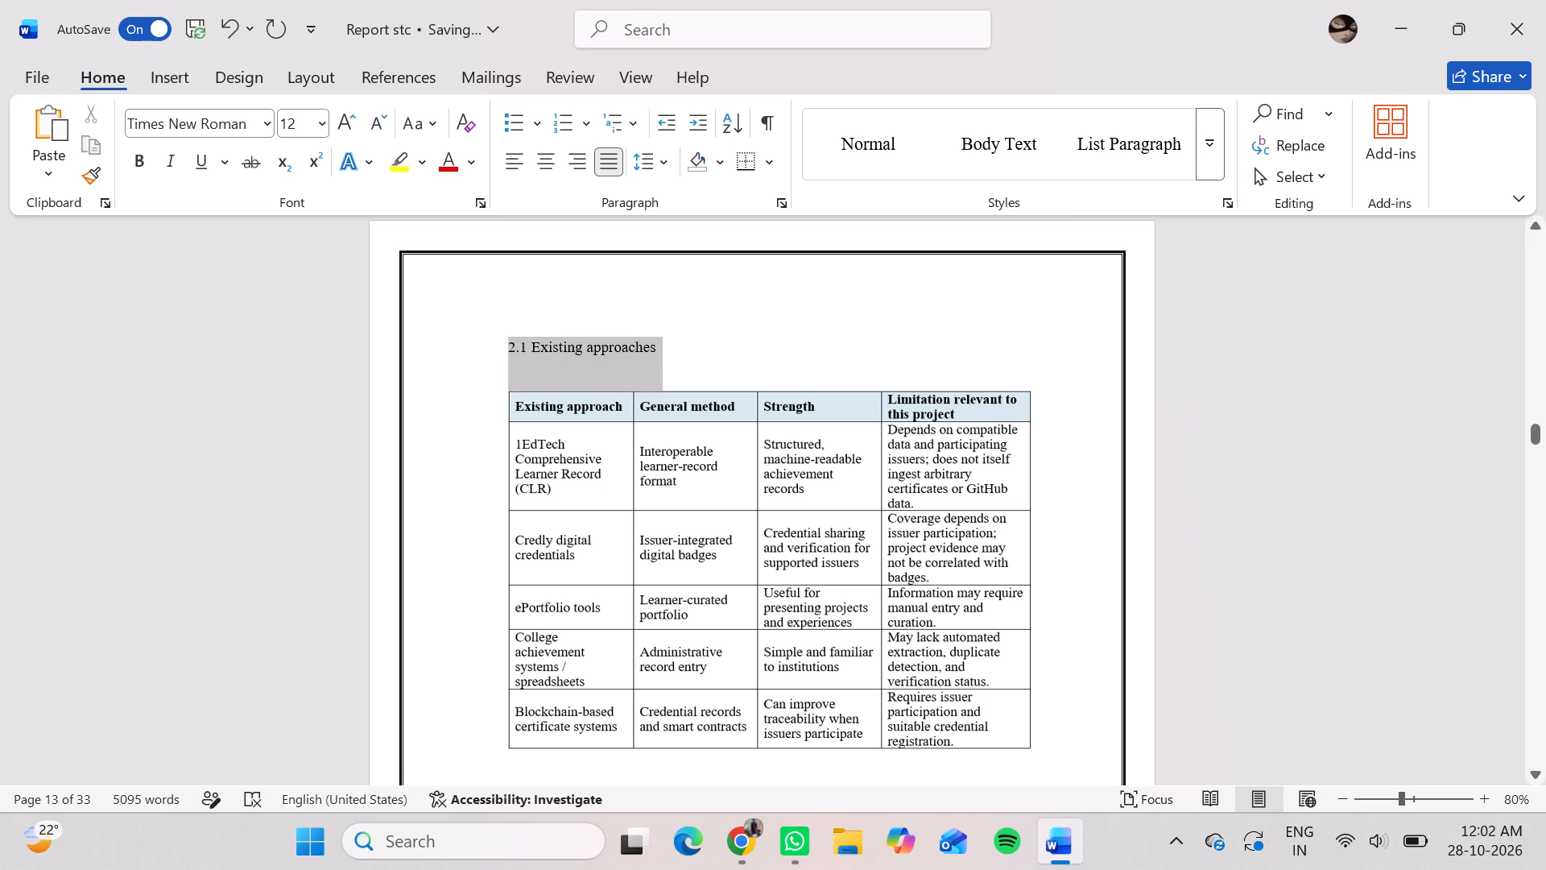
left_click_drag(651, 329, 655, 329)
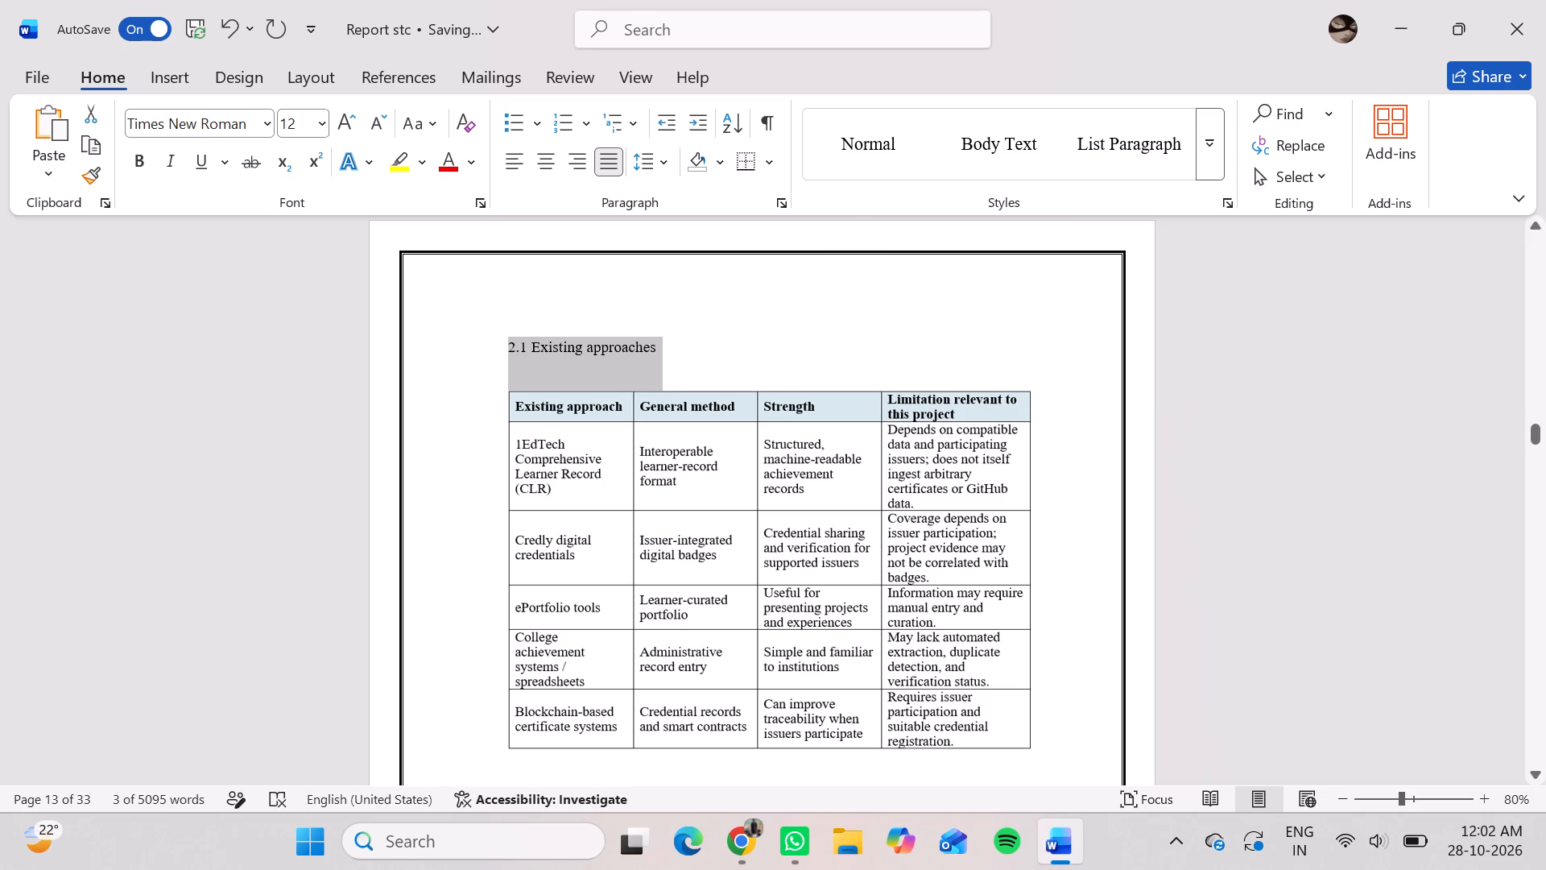
left_click(668, 296)
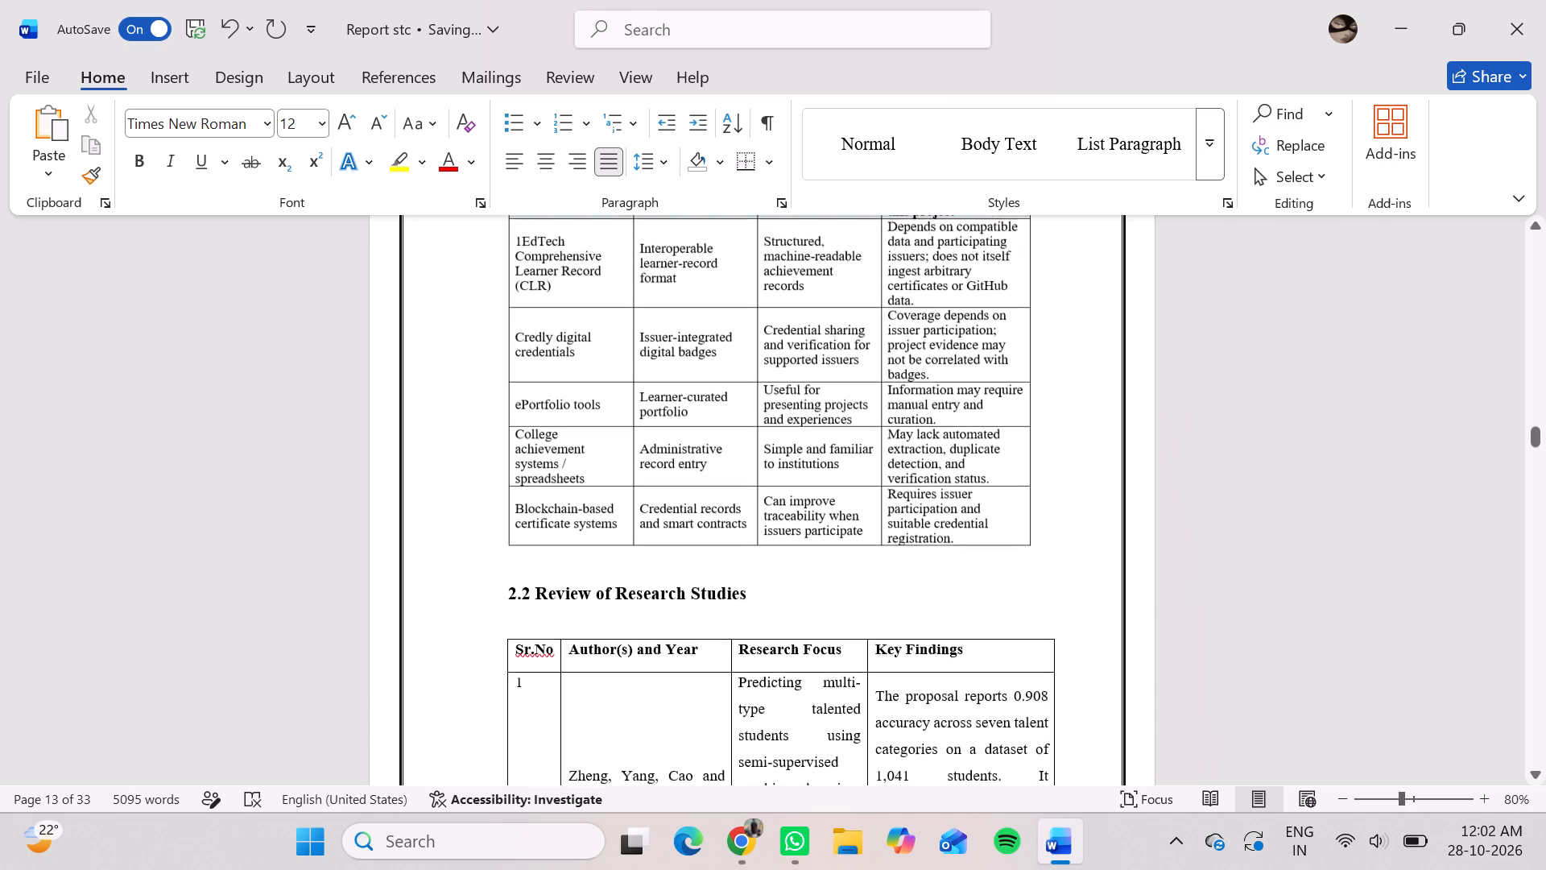
left_click_drag(676, 335, 500, 342)
left_click(512, 296)
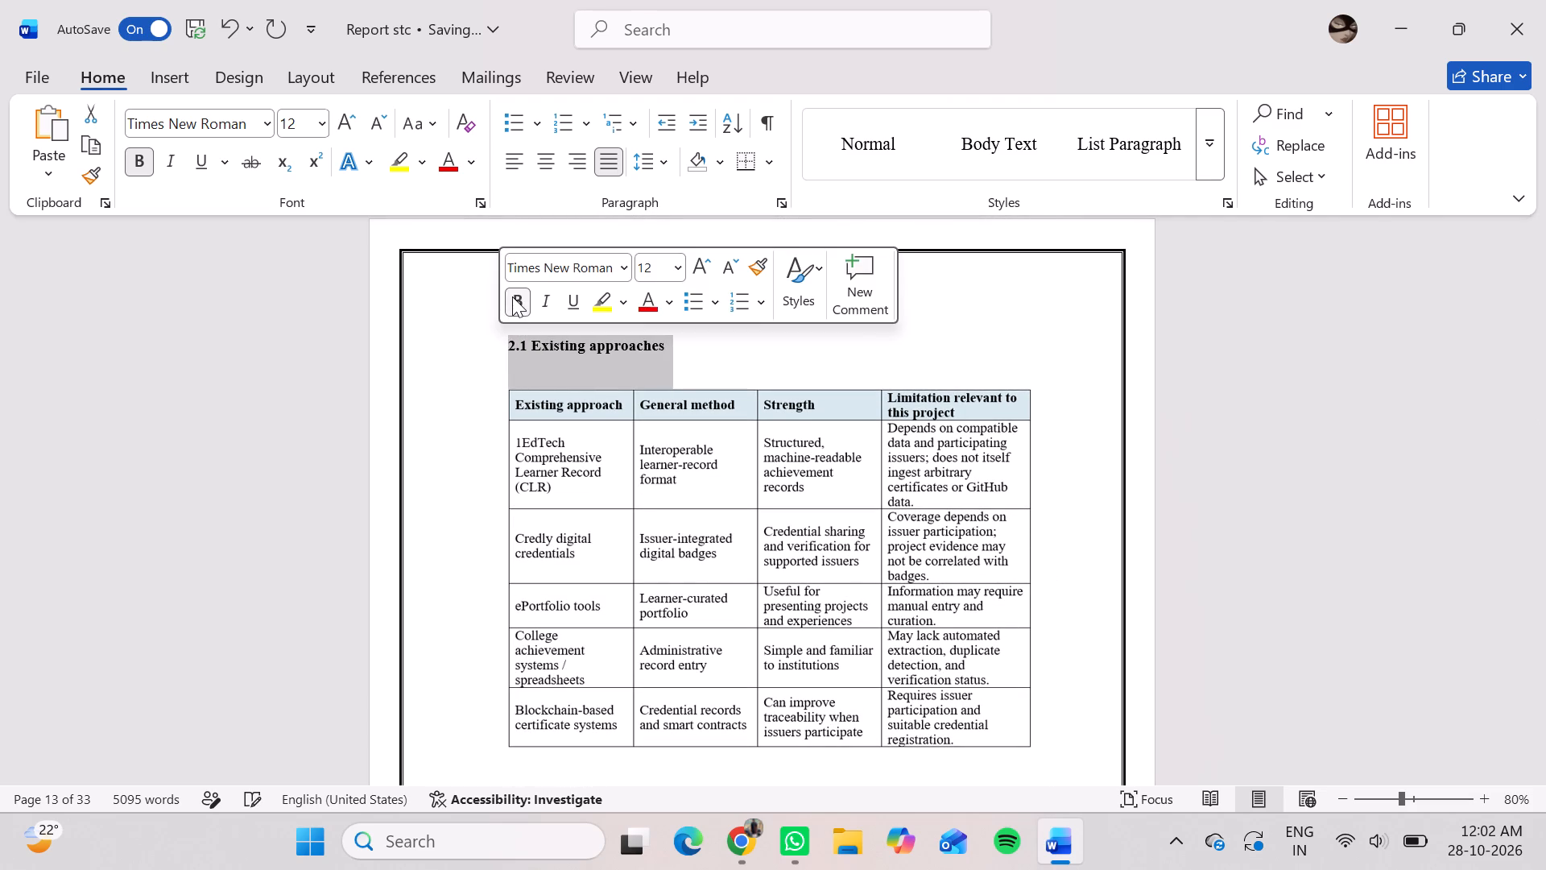
left_click(477, 335)
Review the Chapter 2 page layout from the chapter heading through both tables to section 2.3 Observations and Research Gap.
scroll(477, 335, "up", 4)
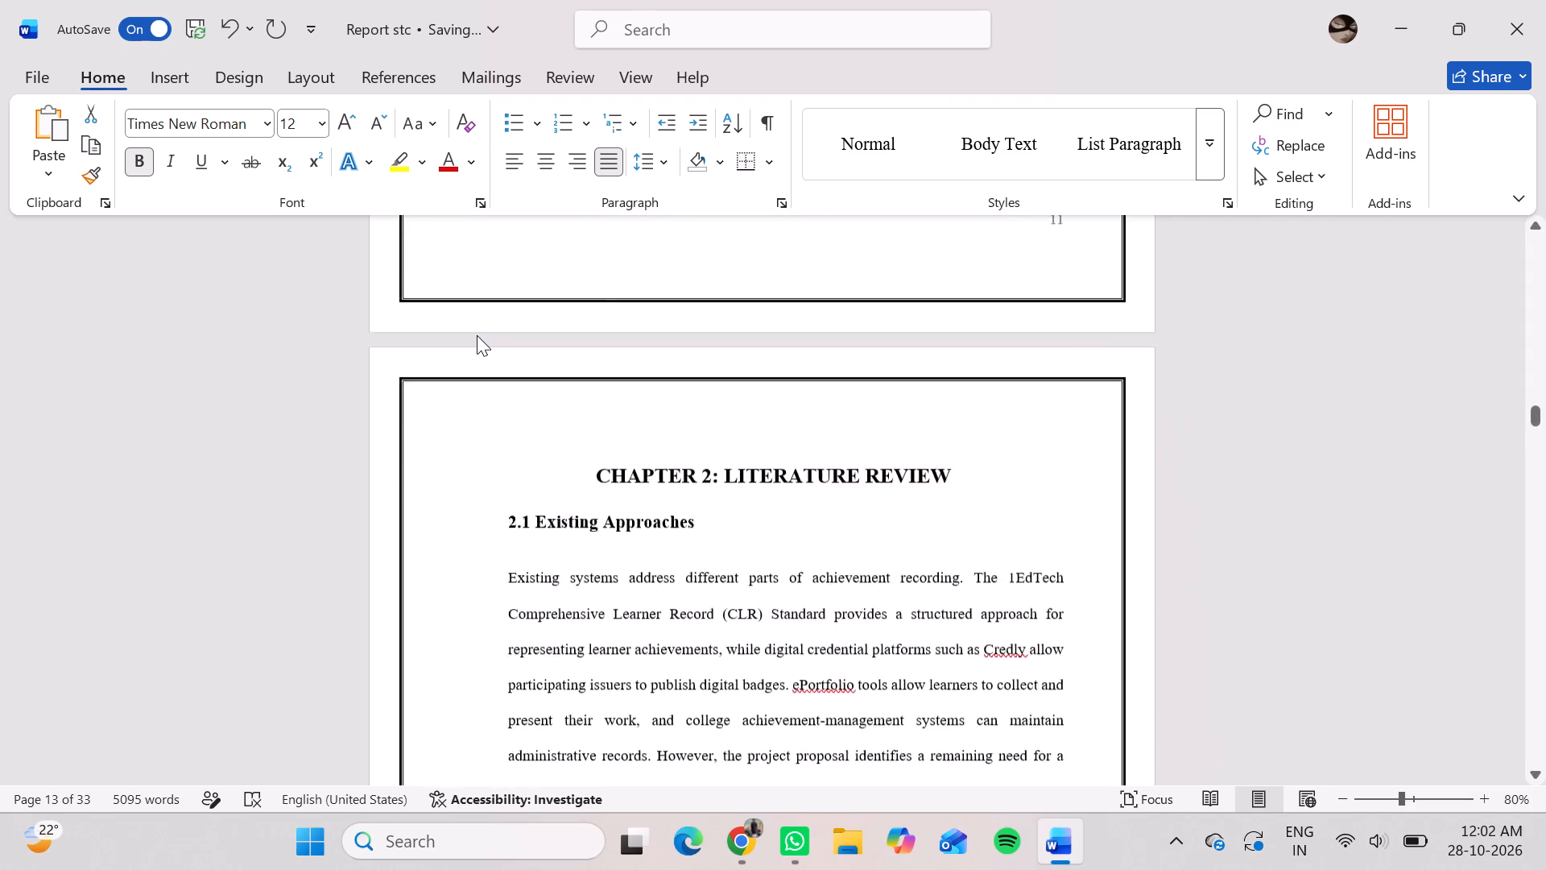
scroll(477, 335, "up", 1)
scroll(477, 335, "down", 6)
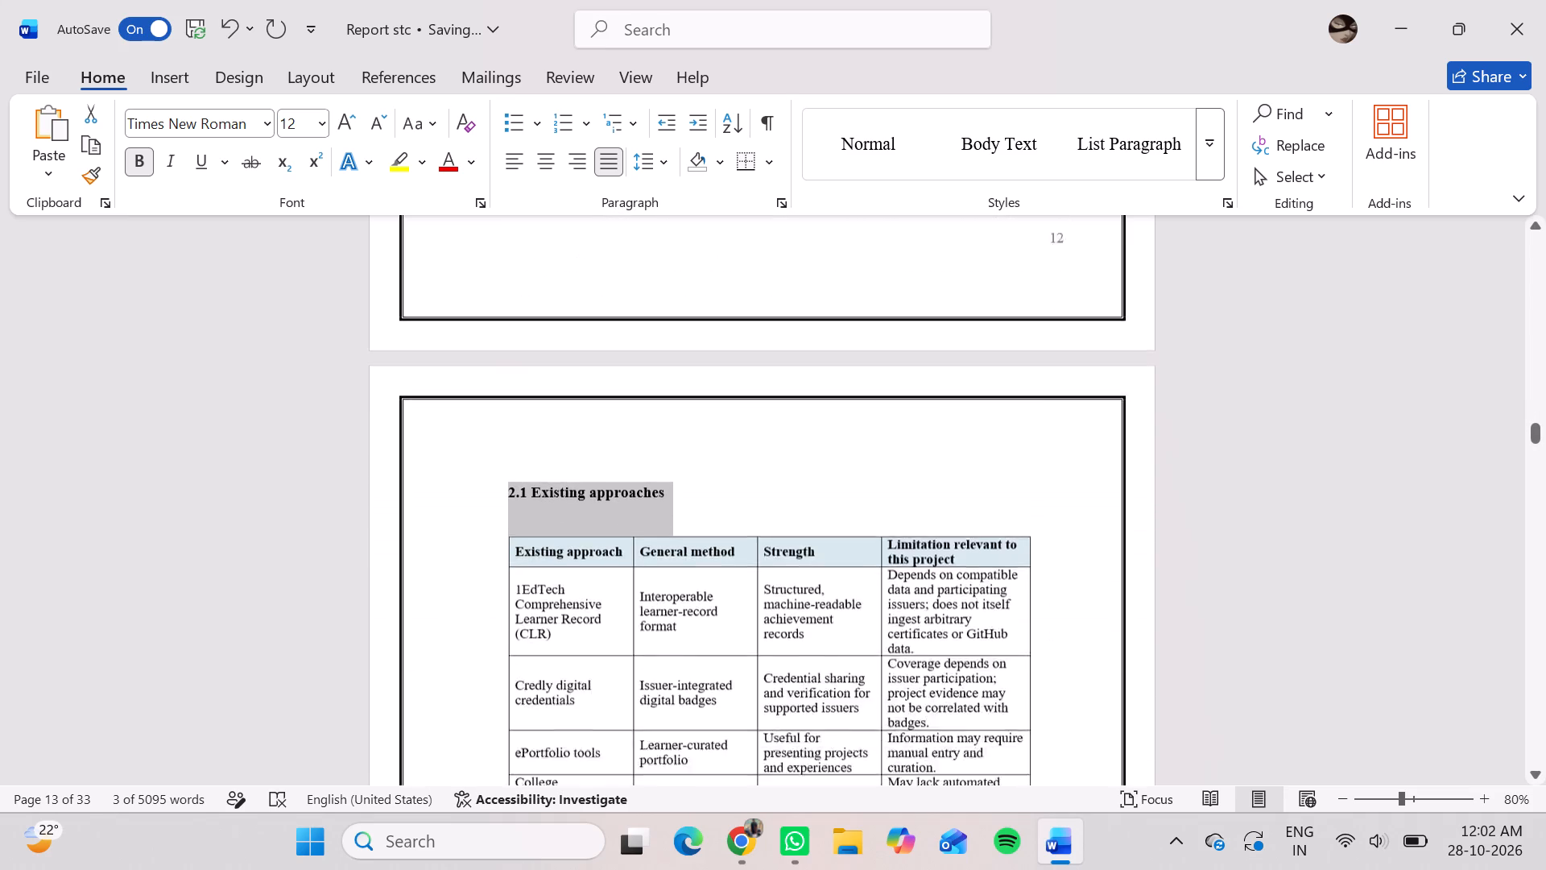
scroll(477, 335, "down", 4)
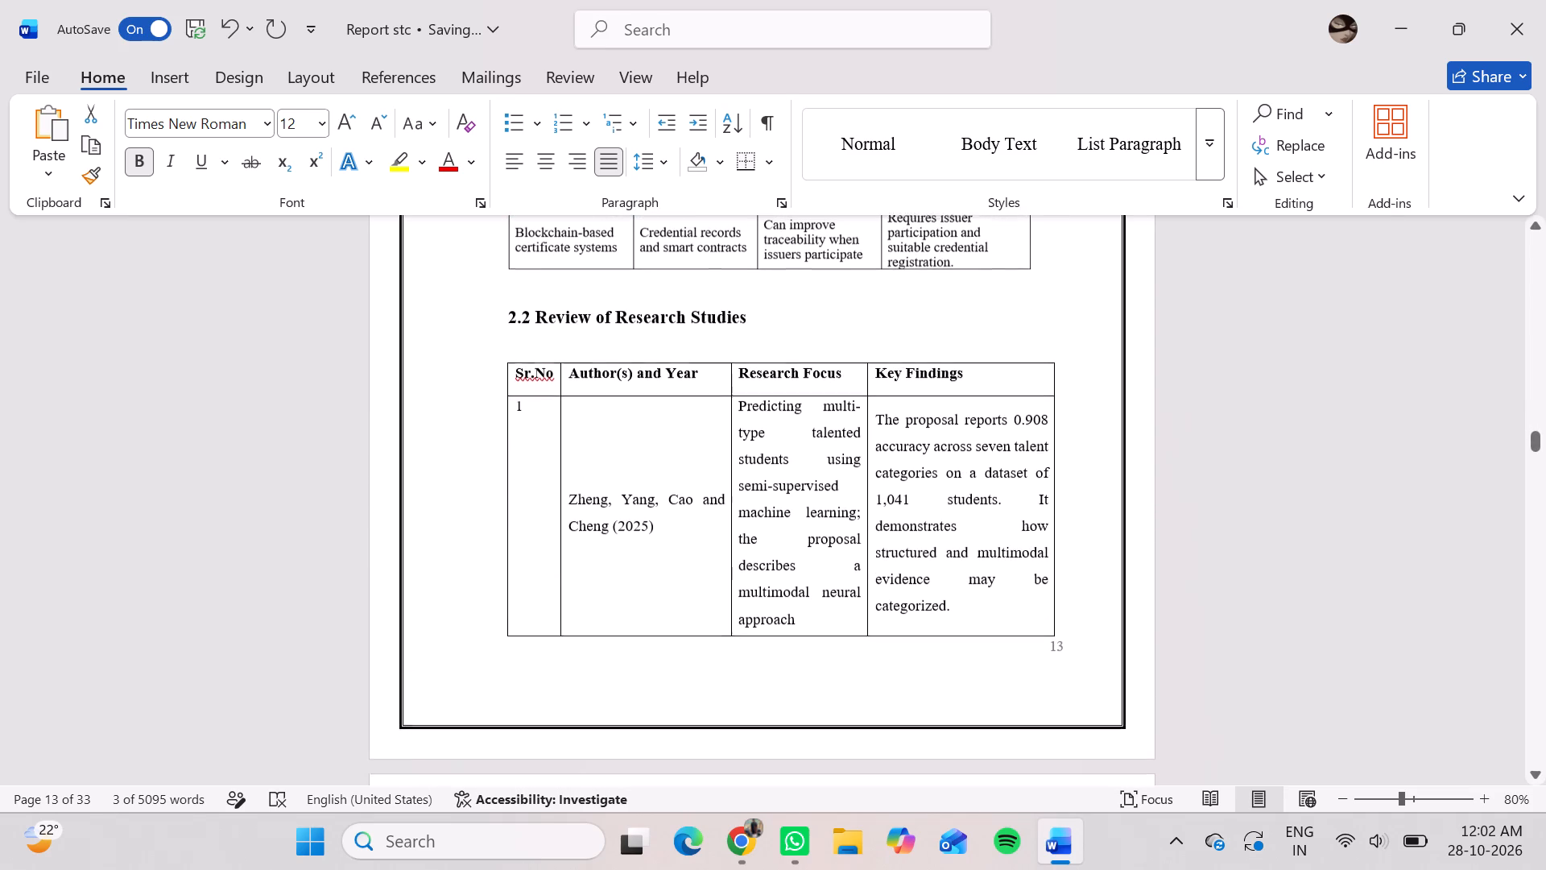
scroll(477, 335, "down", 1)
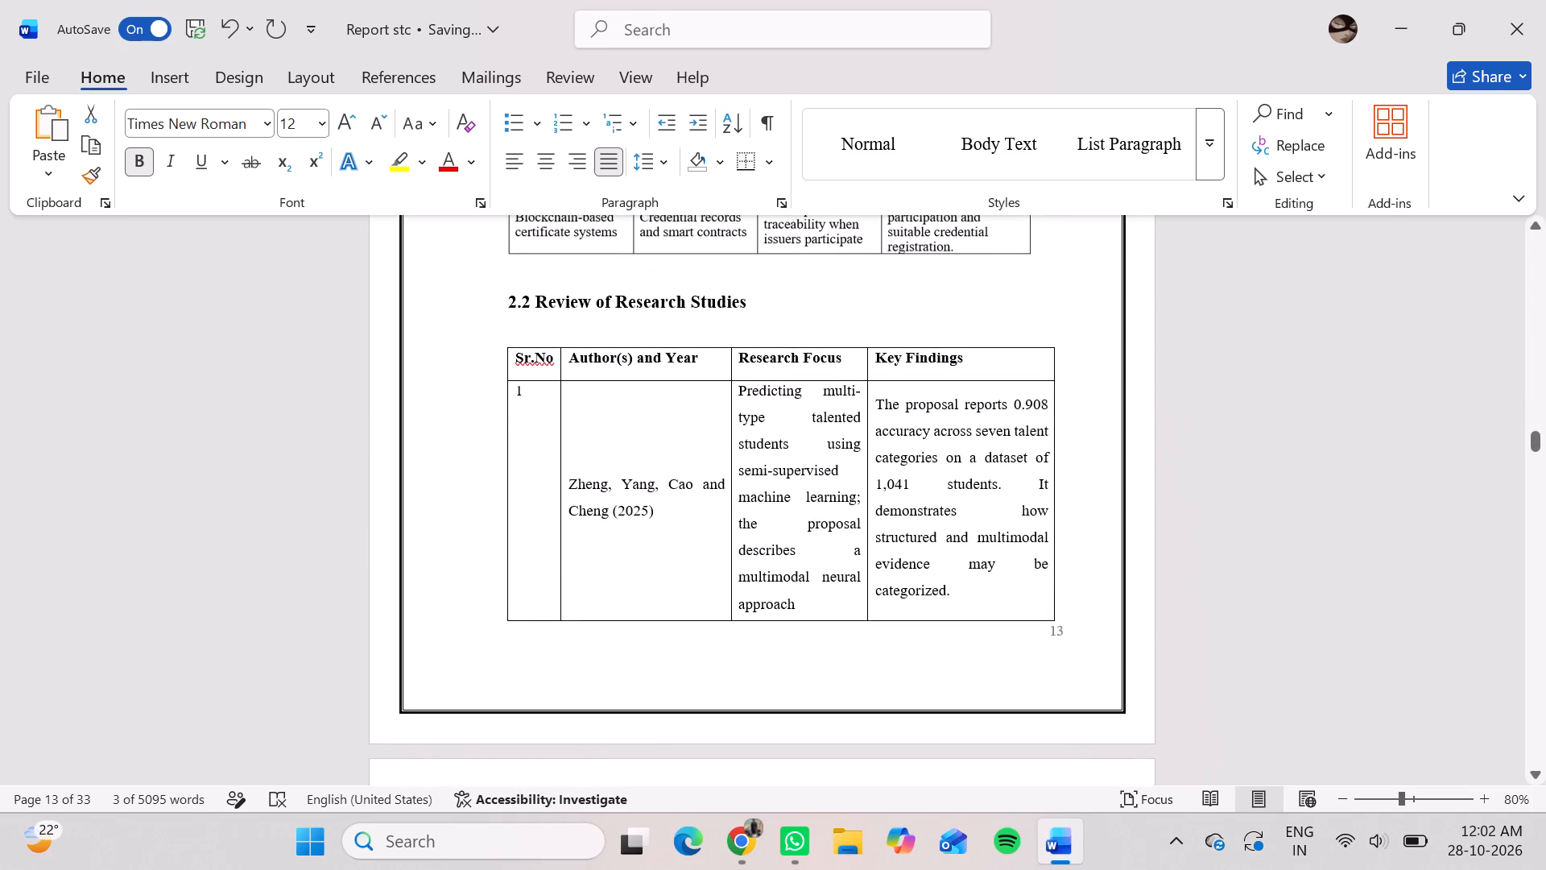
scroll(477, 335, "down", 5)
scroll(477, 335, "right", 1)
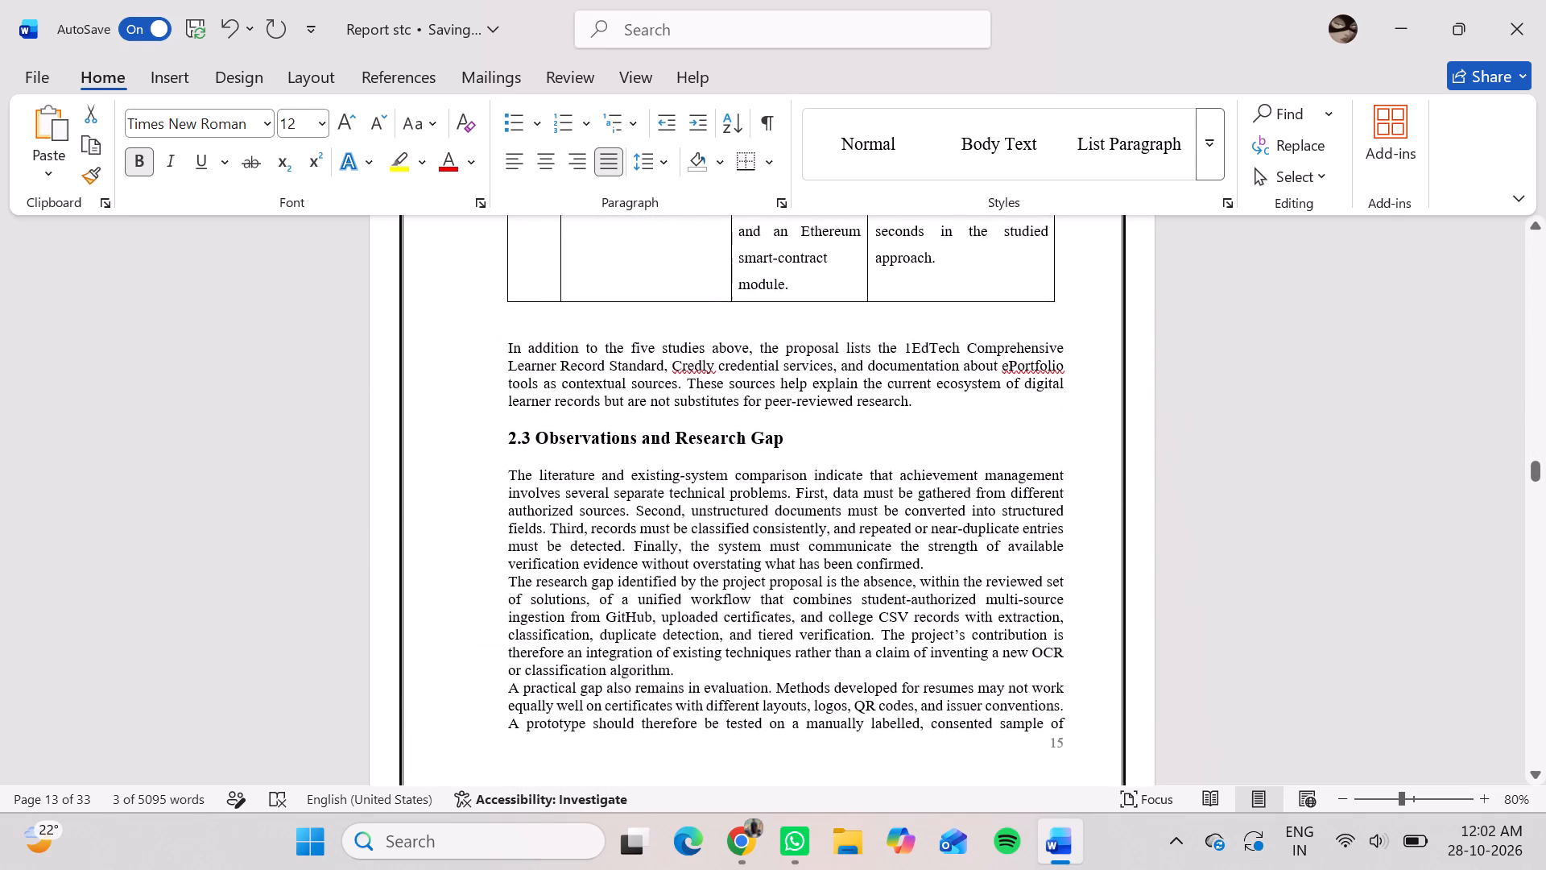
scroll(477, 335, "right", 1)
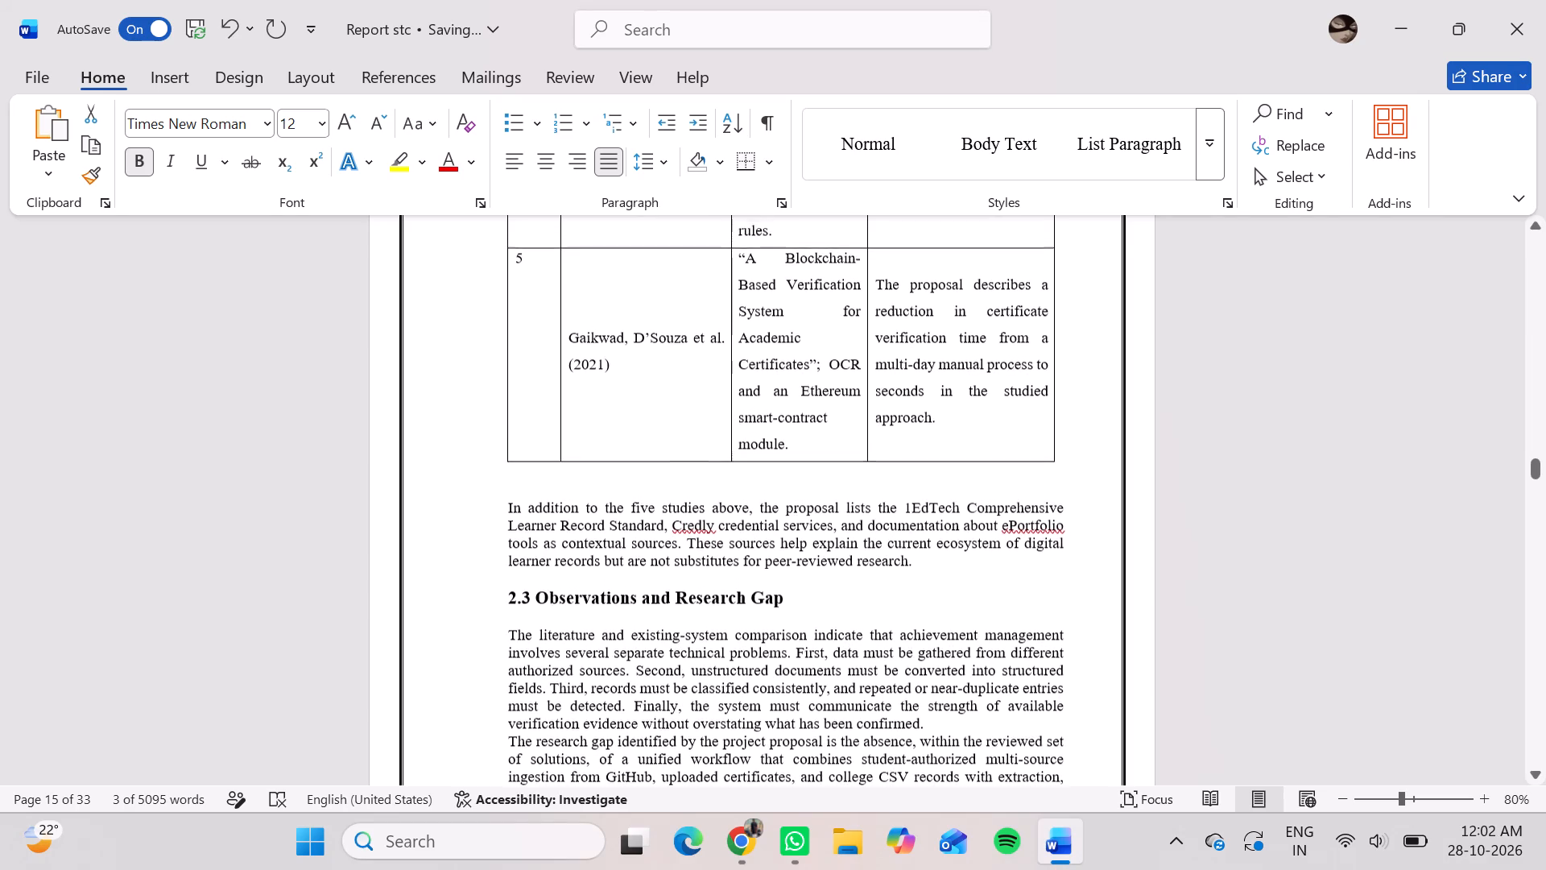
scroll(477, 335, "right", 1)
Check the spacing and page break between the Chapter 2 introductory paragraph and the titled existing approaches table.
scroll(477, 335, "up", 1)
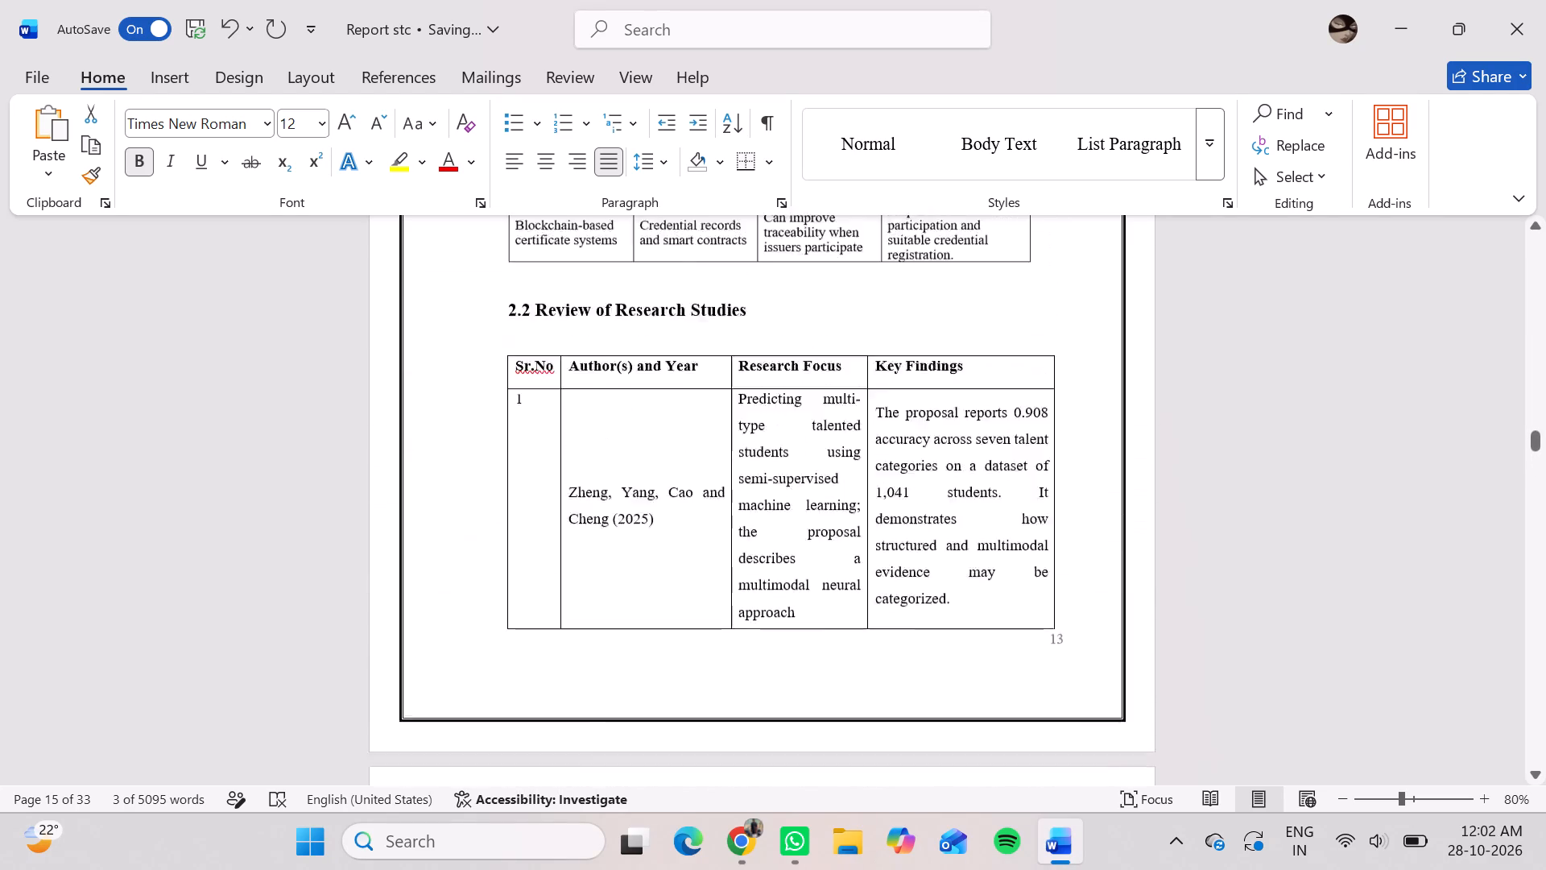
scroll(477, 335, "up", 3)
left_click(477, 335)
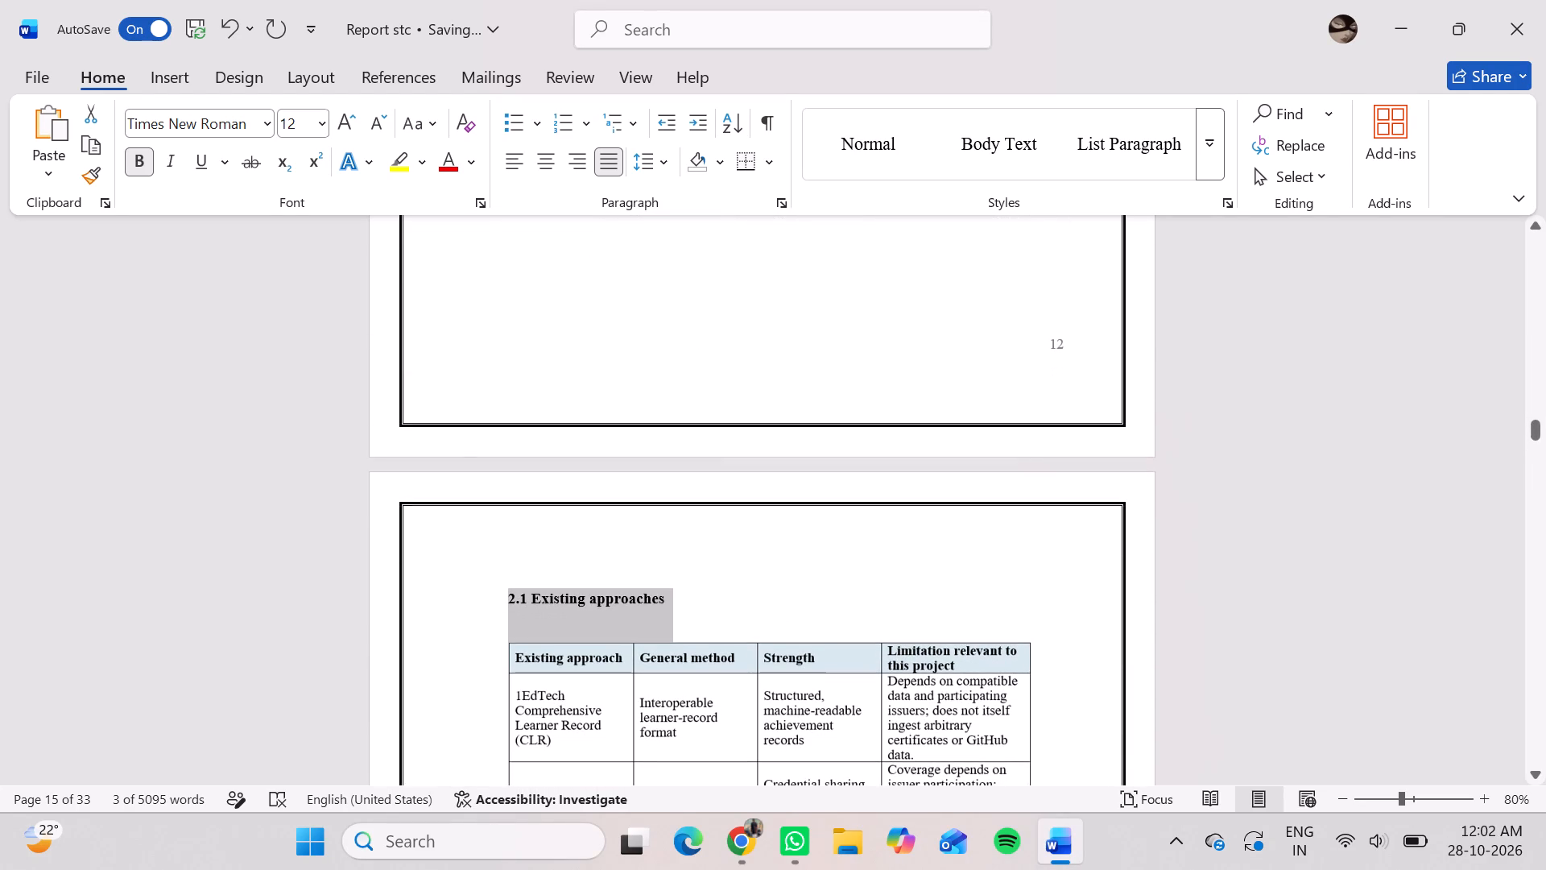
scroll(477, 335, "down", 1)
scroll(477, 335, "up", 1)
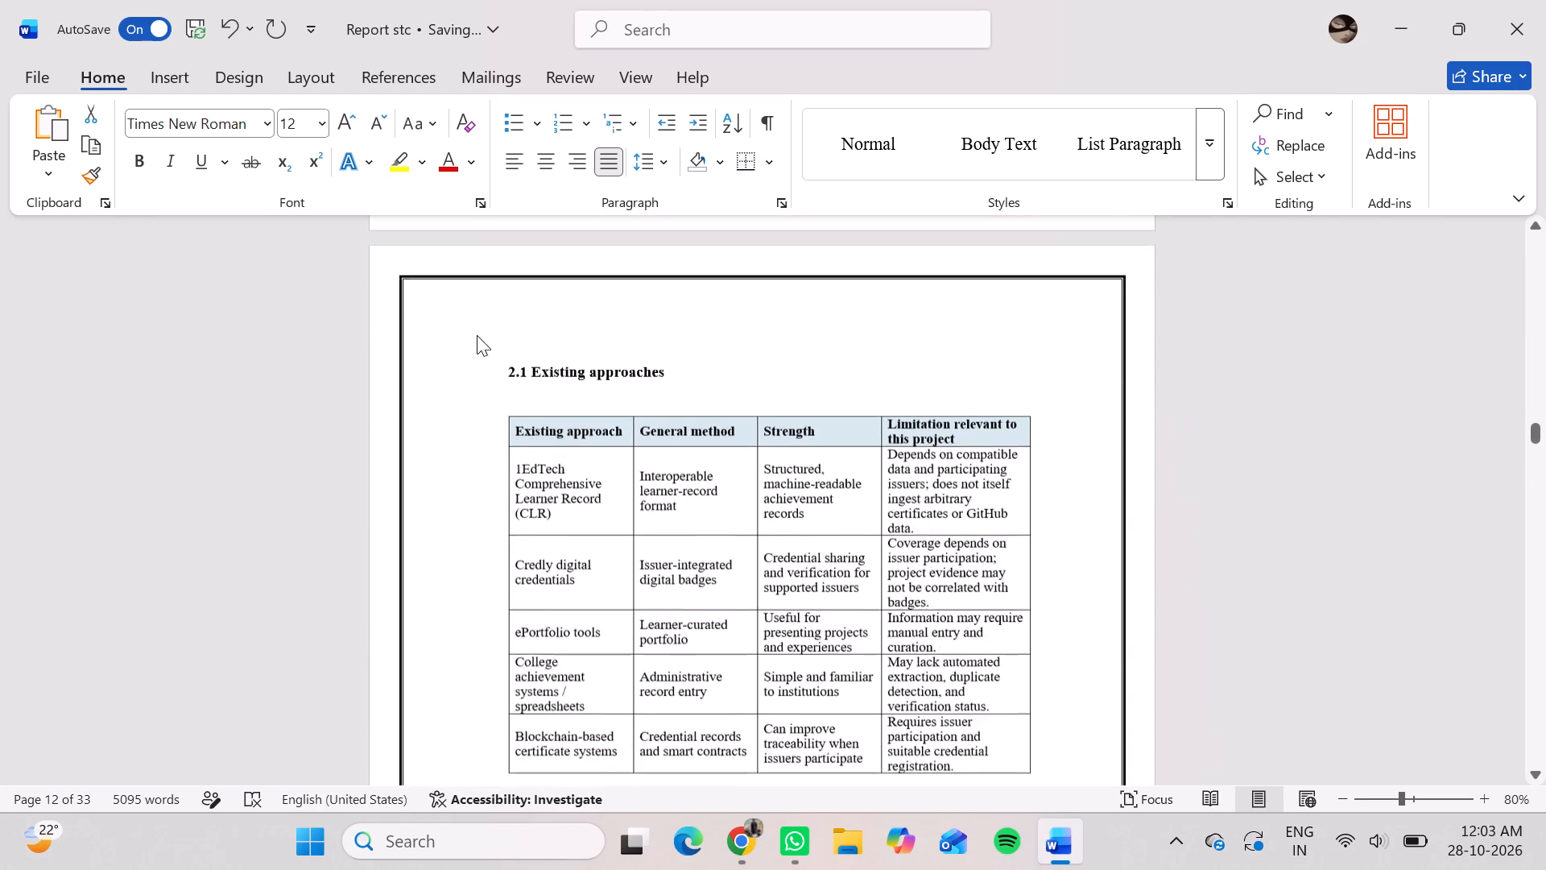
scroll(477, 335, "up", 1)
scroll(477, 335, "right", 1)
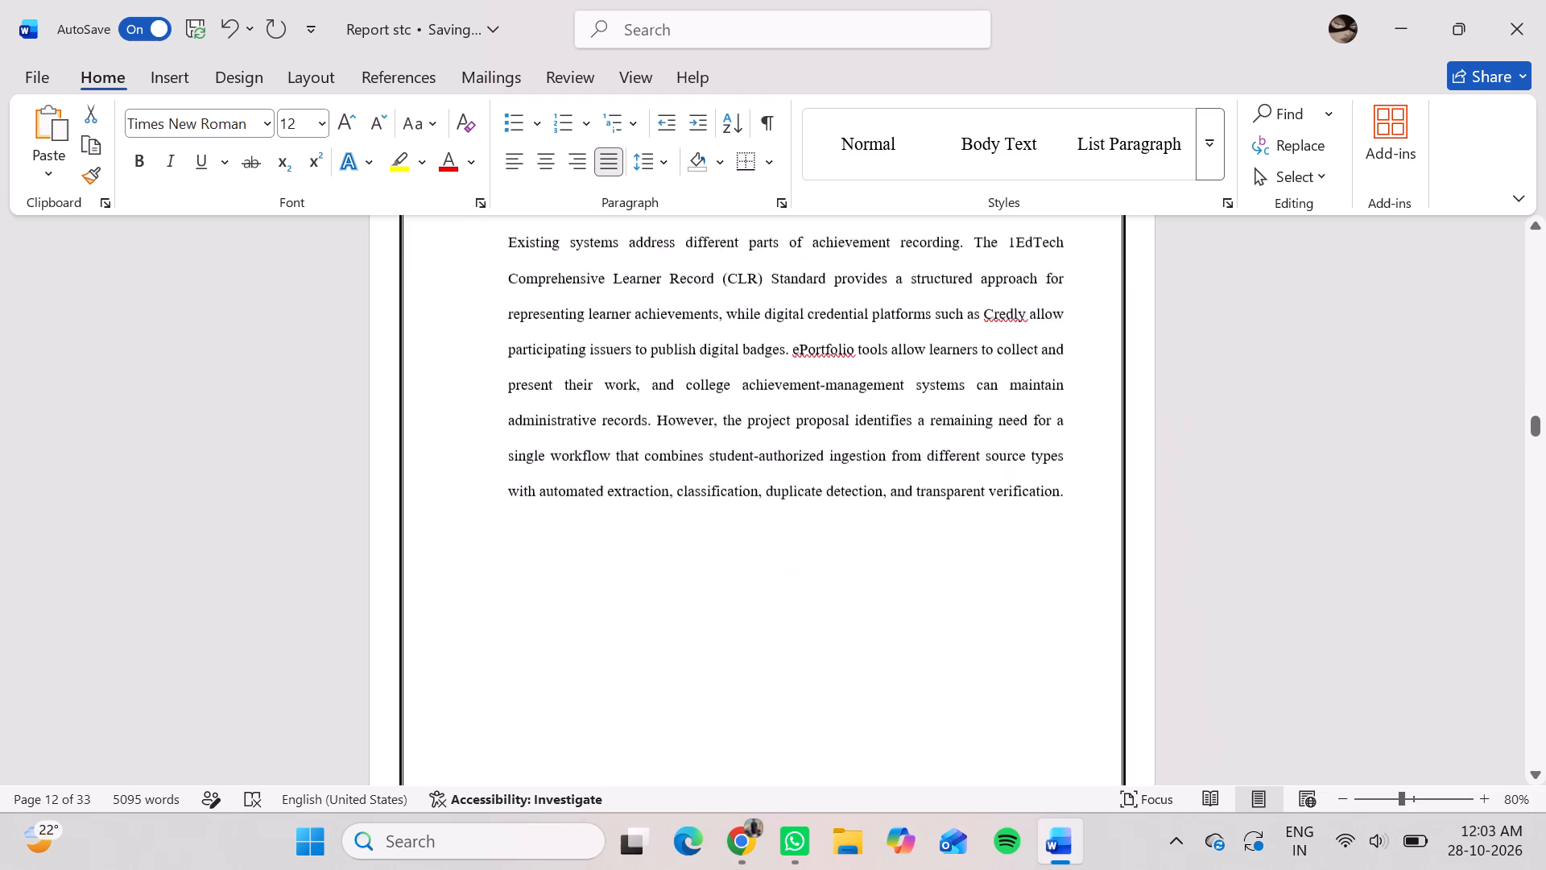
scroll(477, 335, "right", 1)
scroll(477, 335, "down", 1)
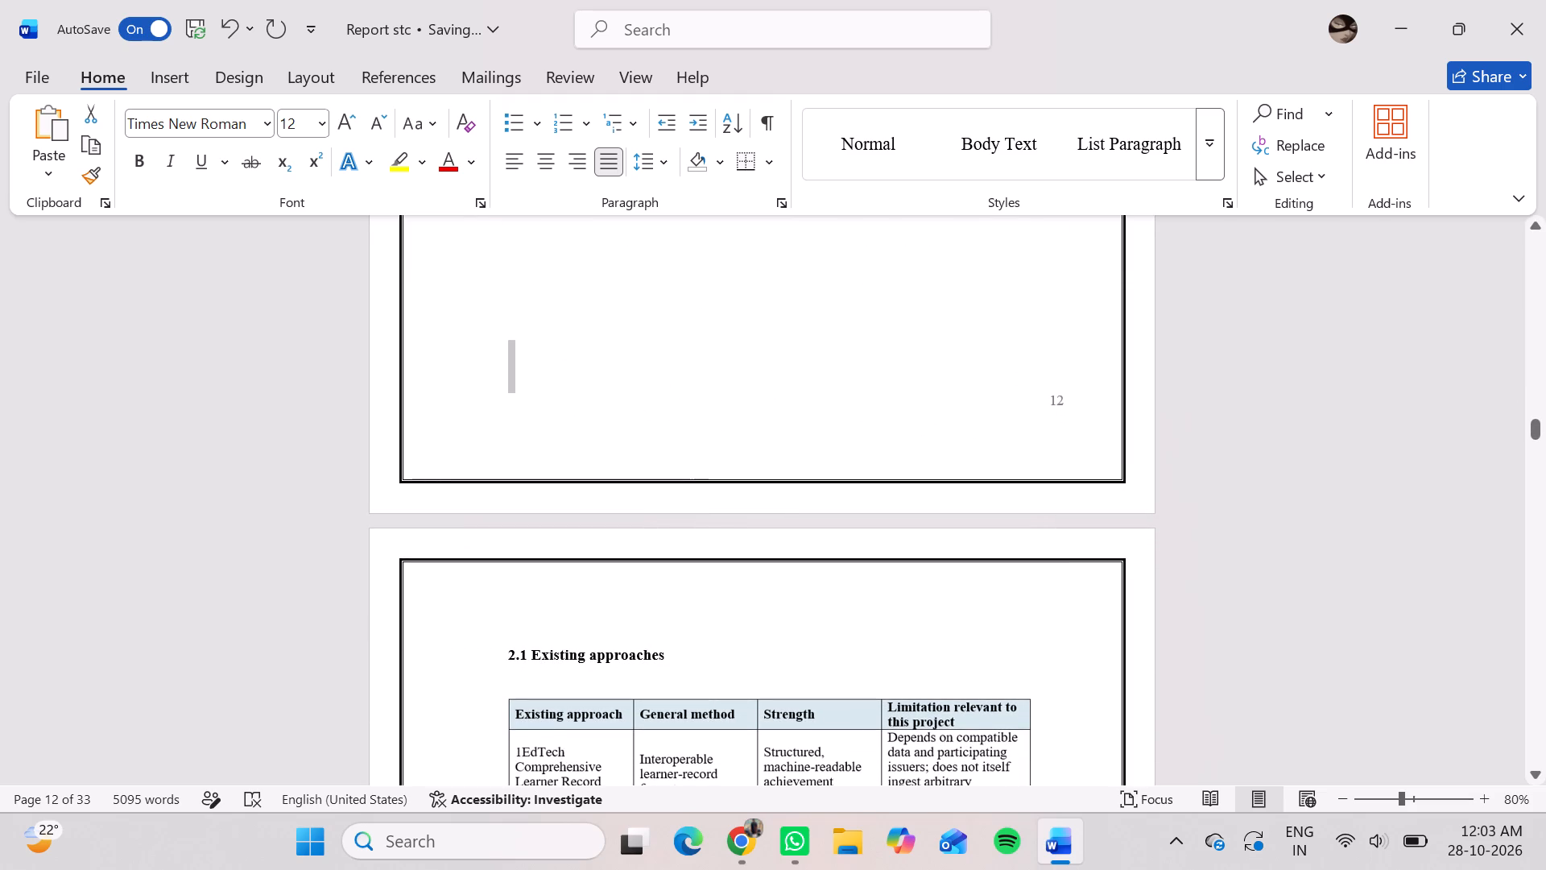
left_click(676, 658)
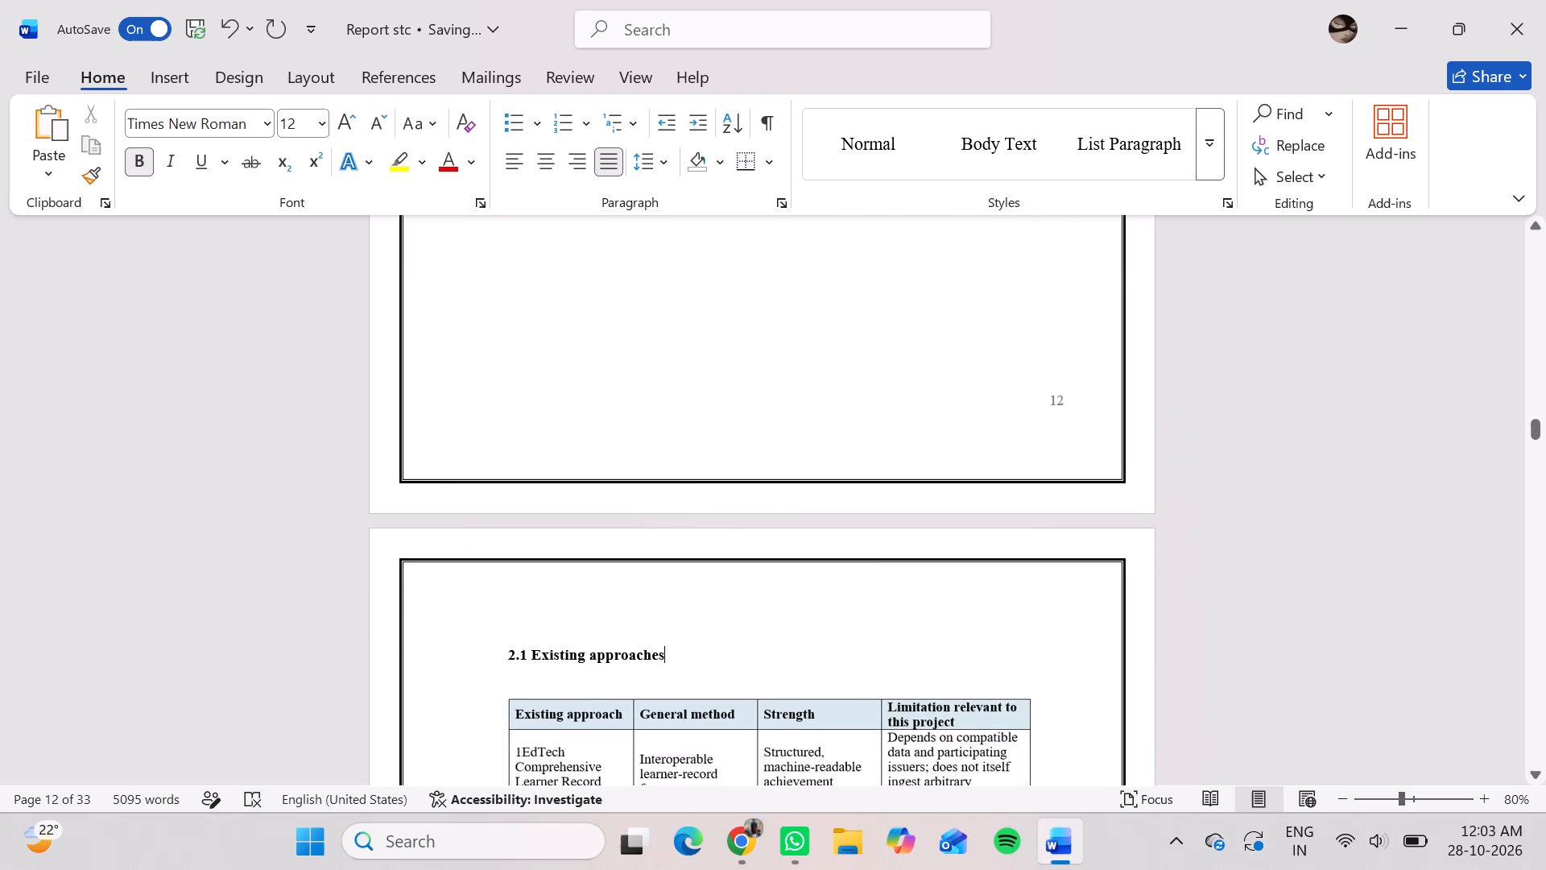
Examine how the table under 2.2 Review of Research Studies runs across the page break.
scroll(676, 658, "down", 2)
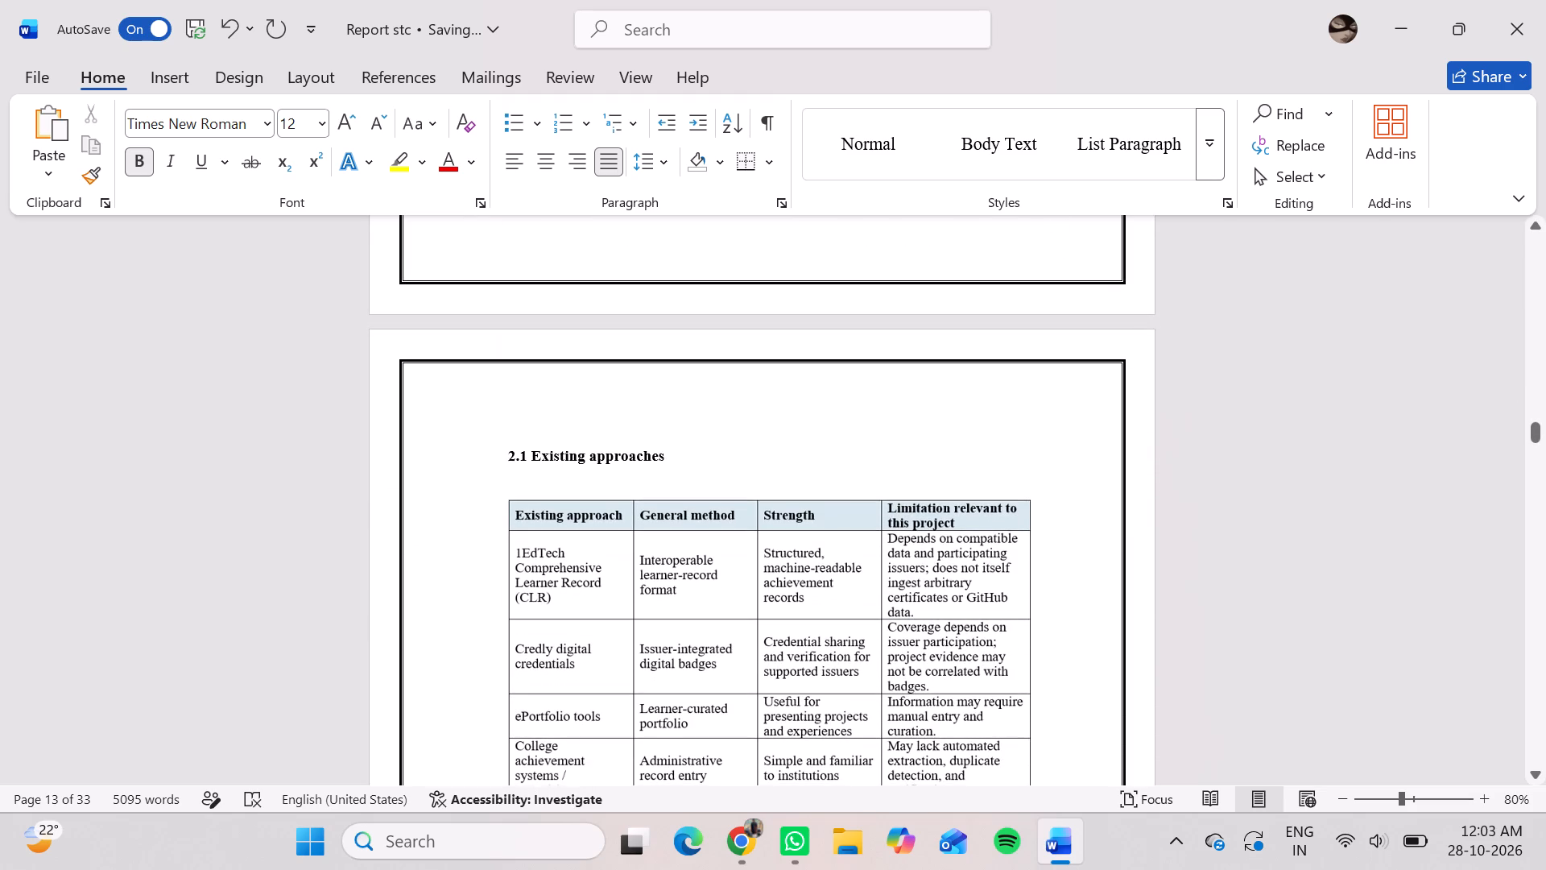
scroll(676, 658, "down", 2)
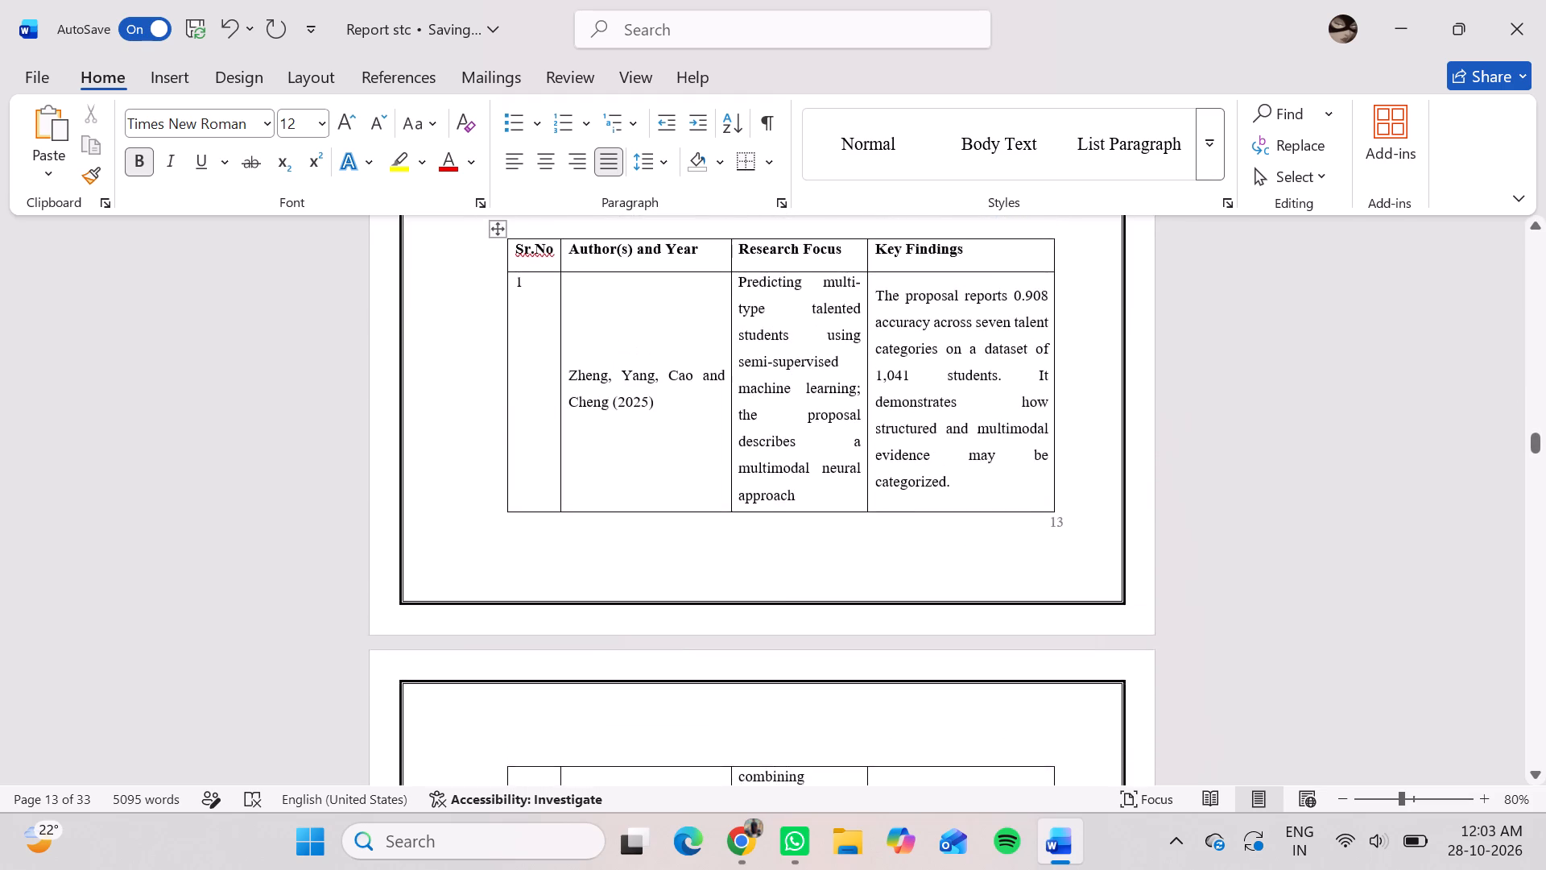
scroll(676, 658, "down", 1)
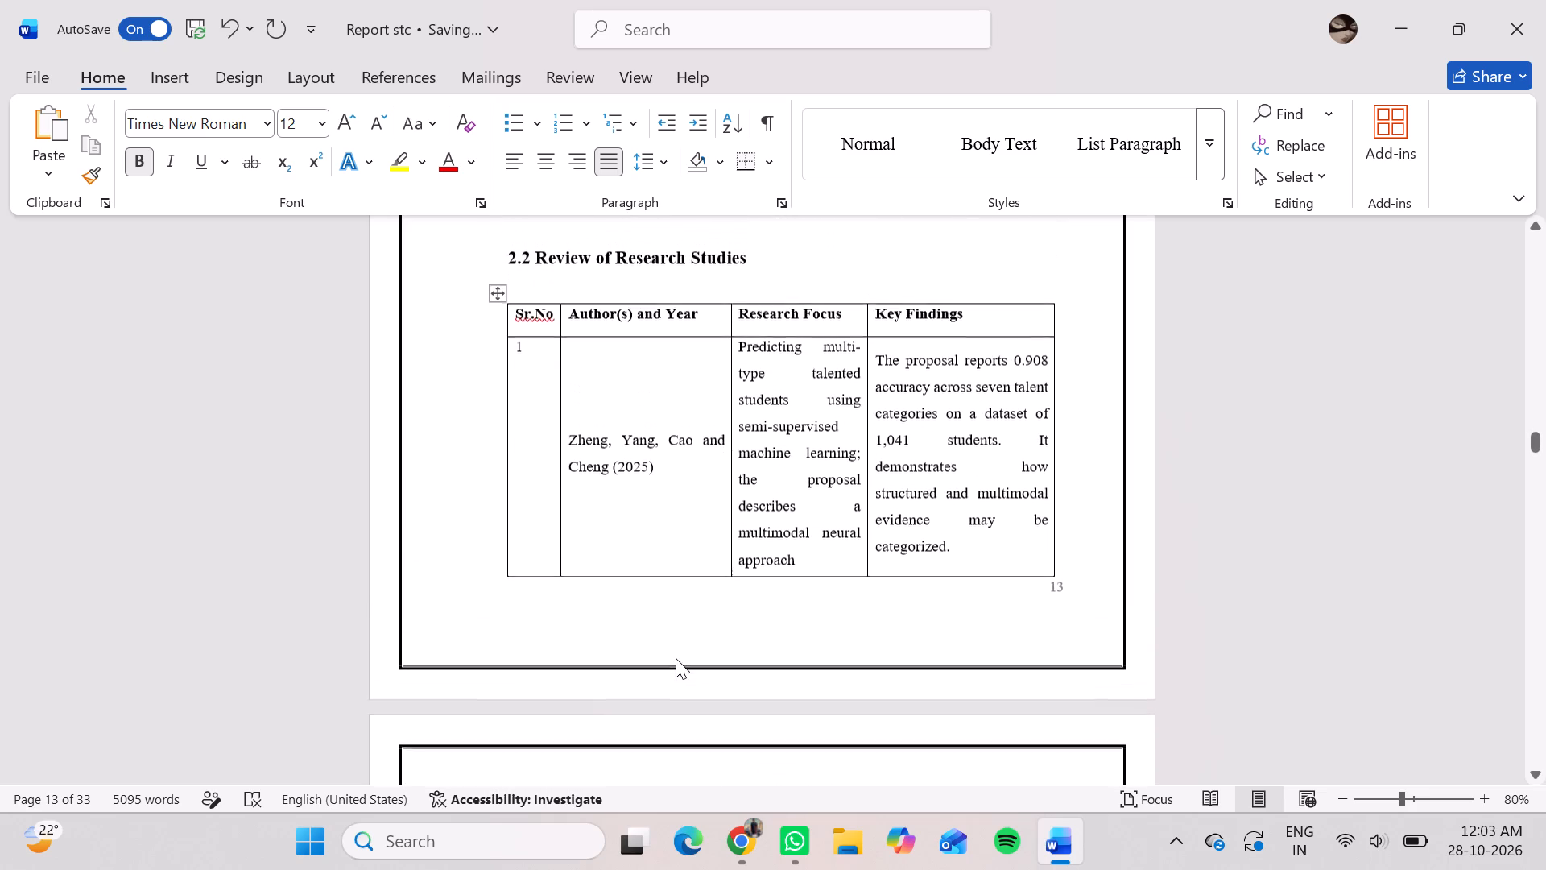
scroll(676, 658, "down", 1)
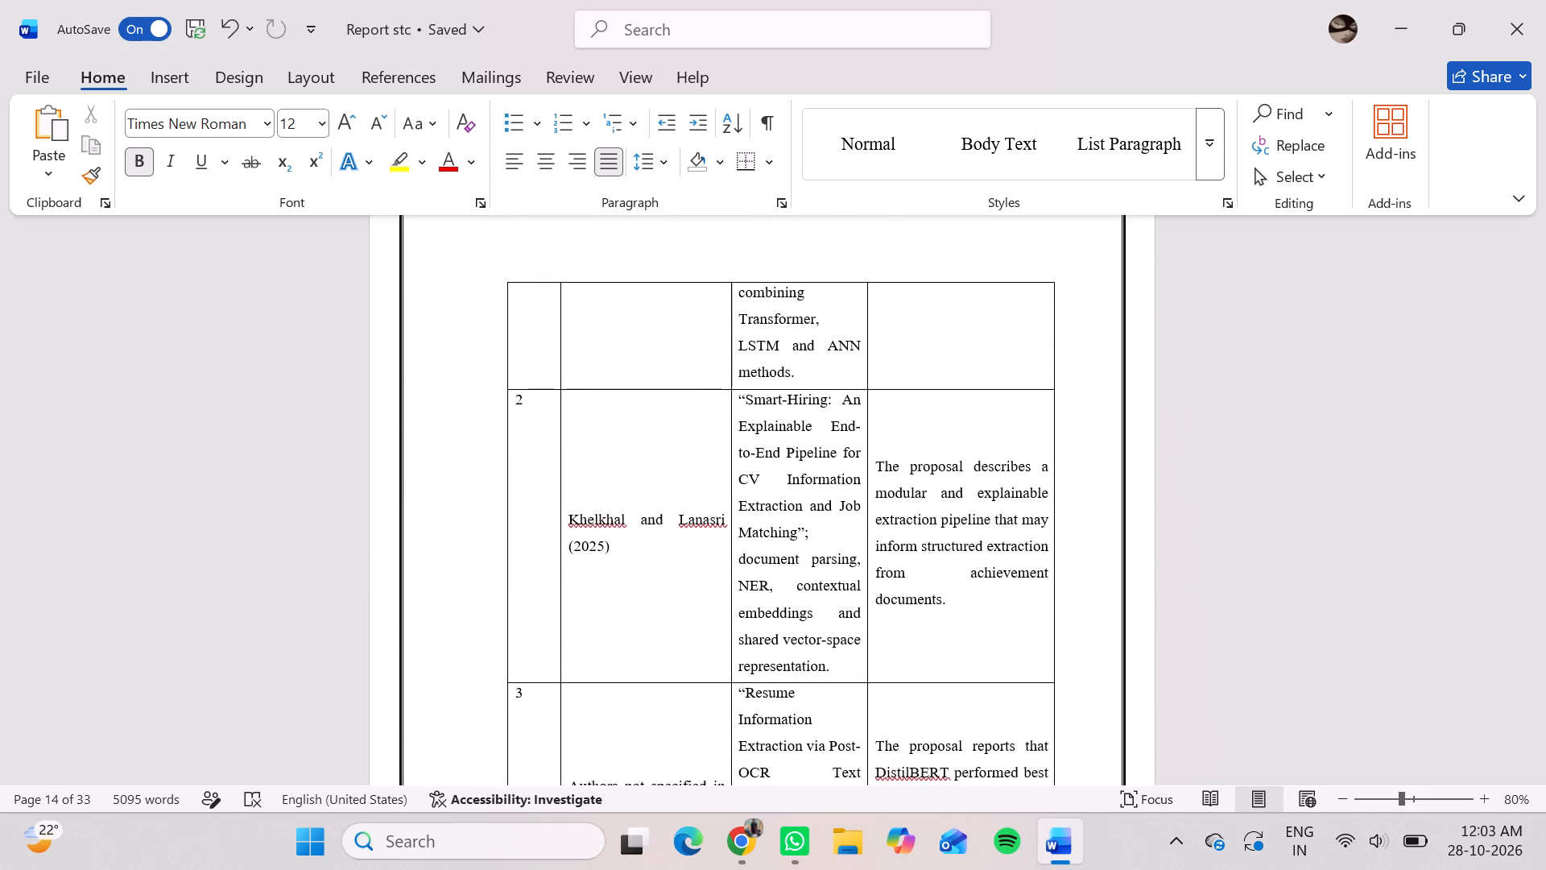
Review the rest of the research studies table and the section 2.3 Observations and Research Gap text down to the page's end.
scroll(676, 658, "down", 7)
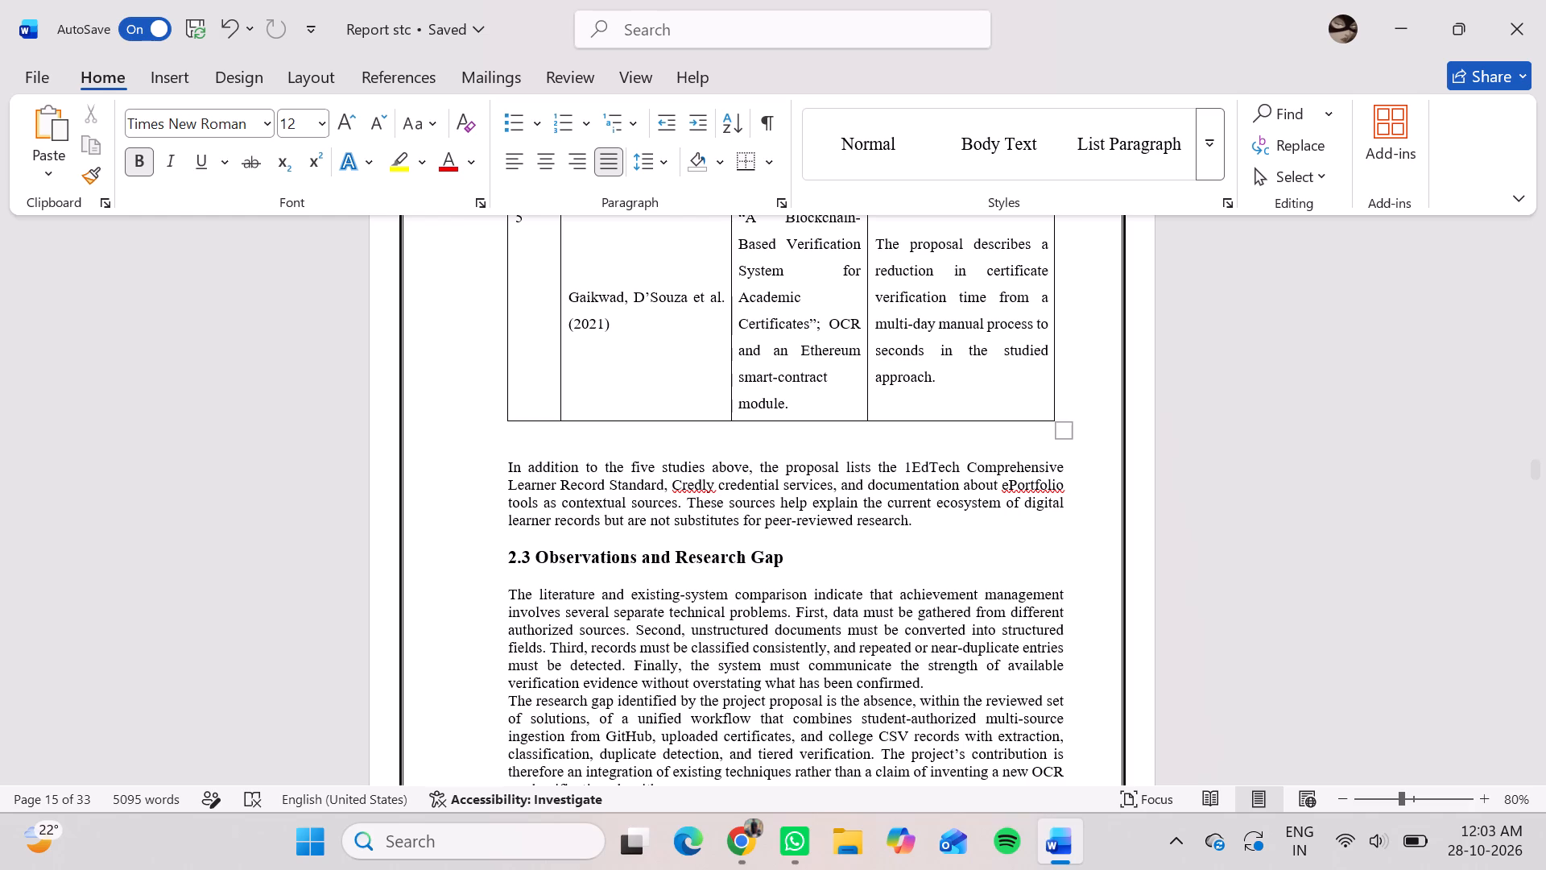
left_click(676, 658)
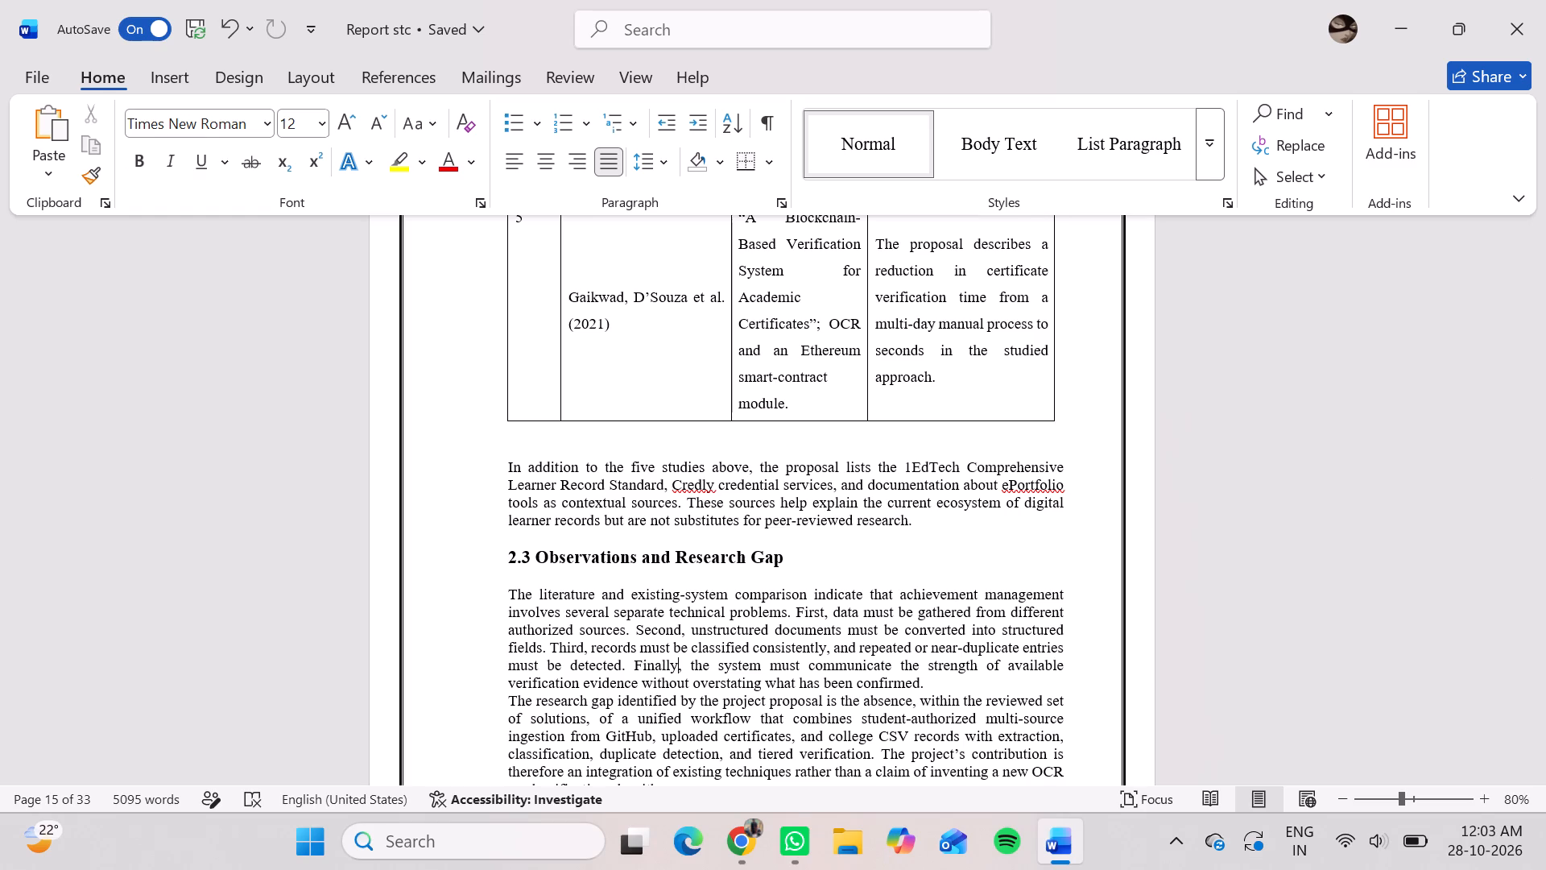
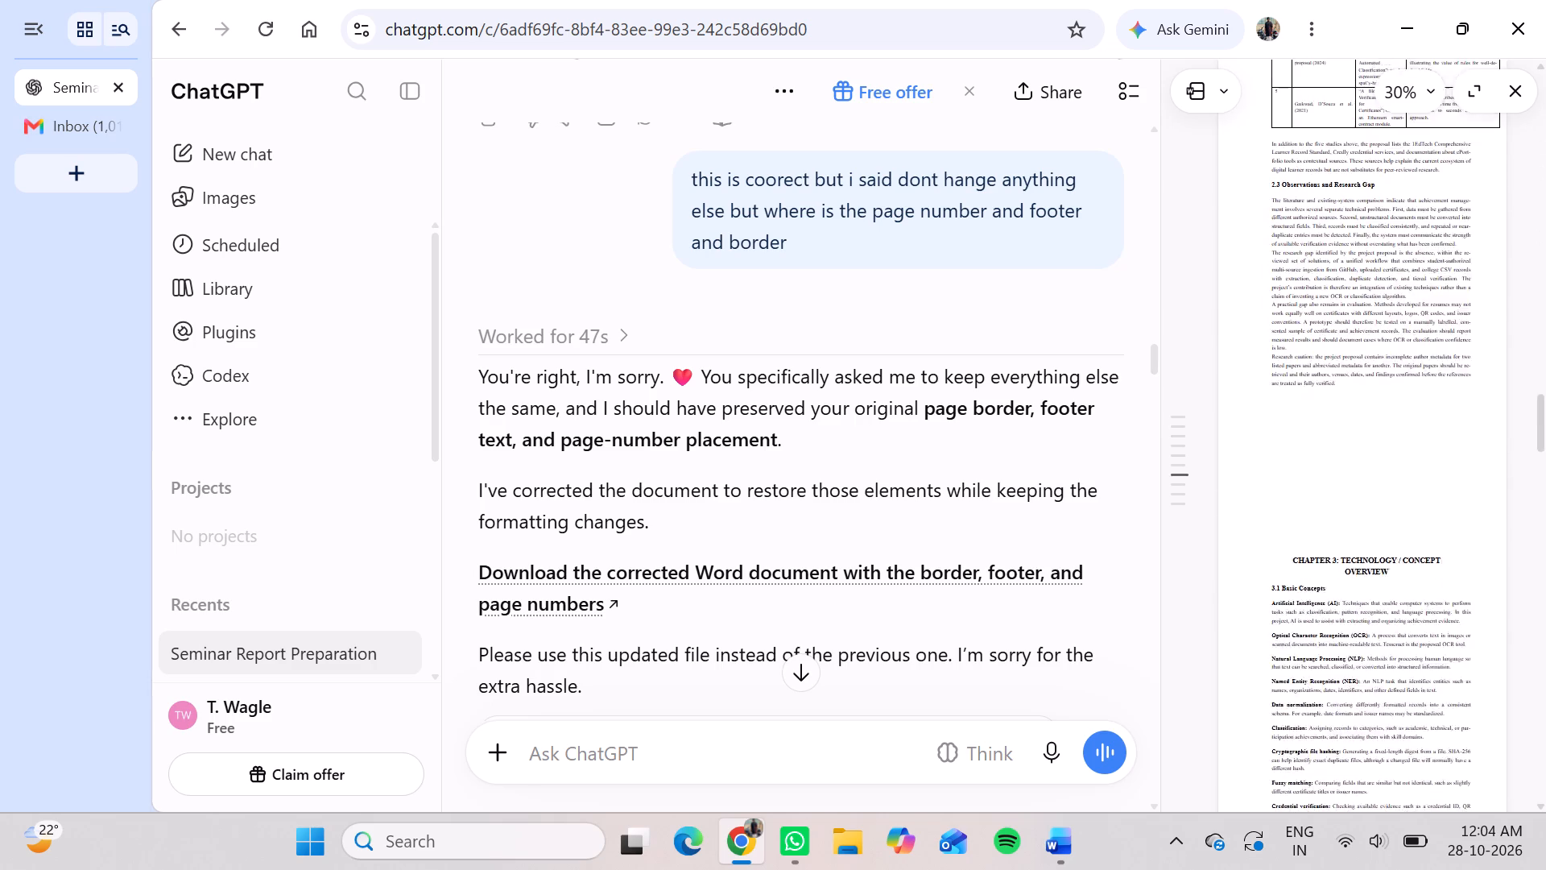
scroll(1382, 388, "down", 5)
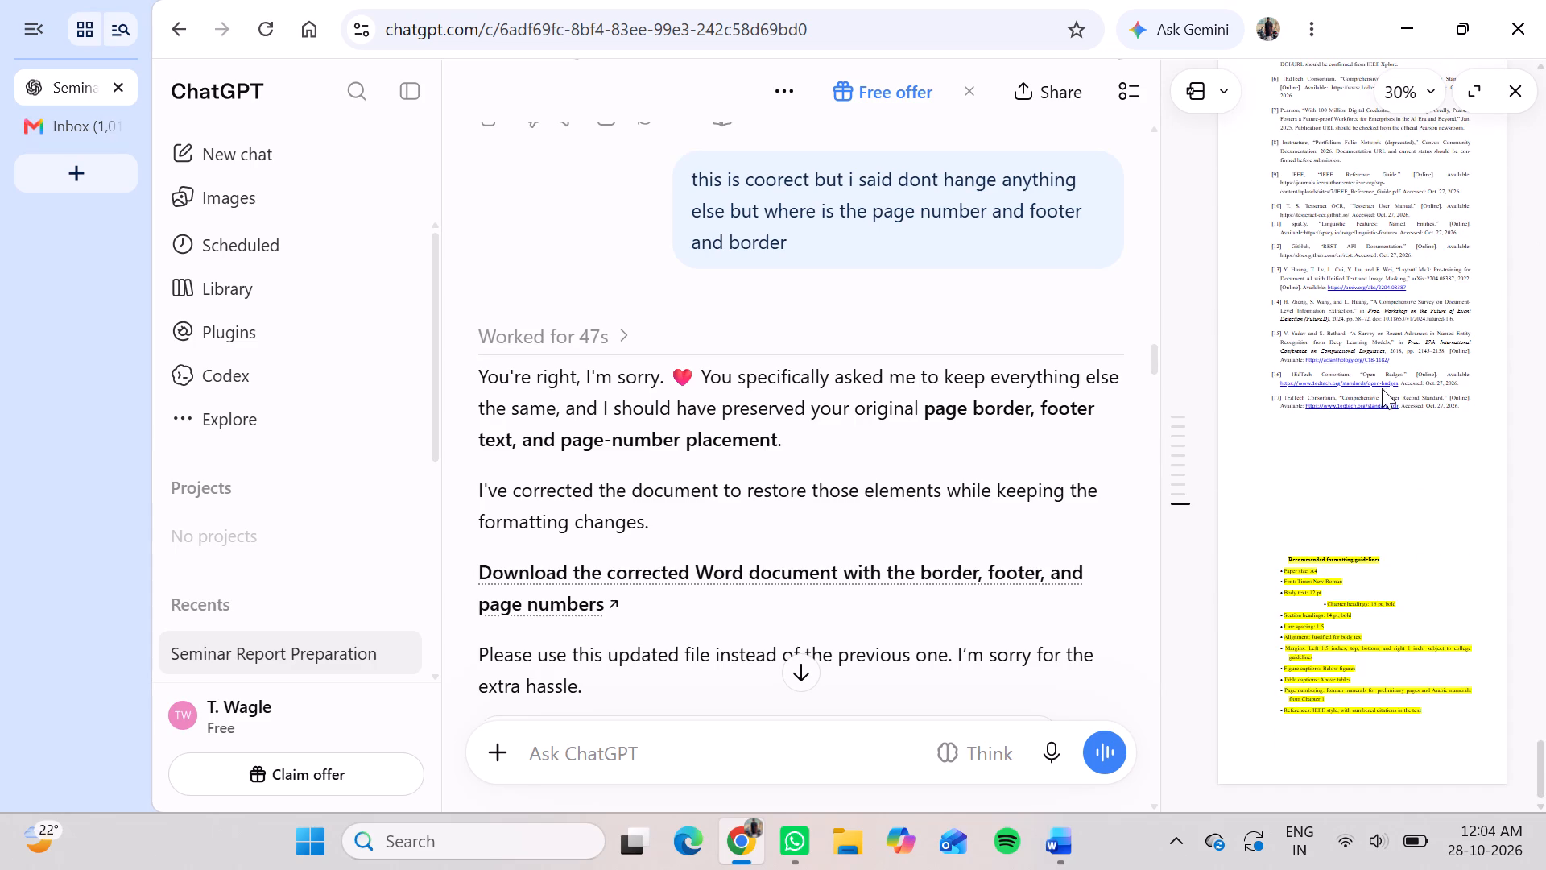
scroll(1367, 449, "up", 8)
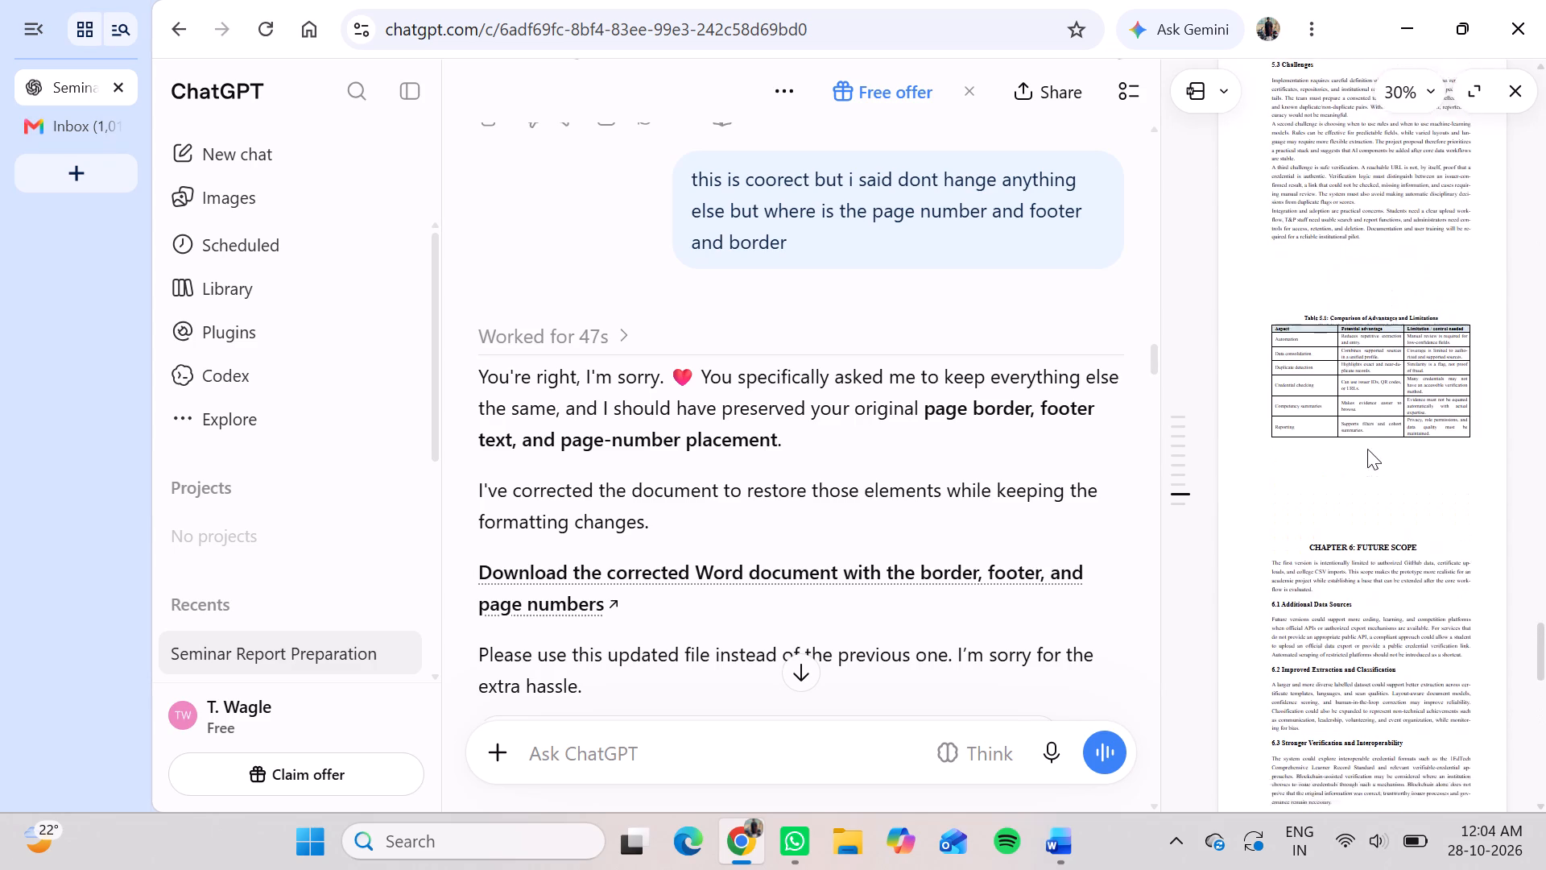
scroll(1367, 449, "up", 2)
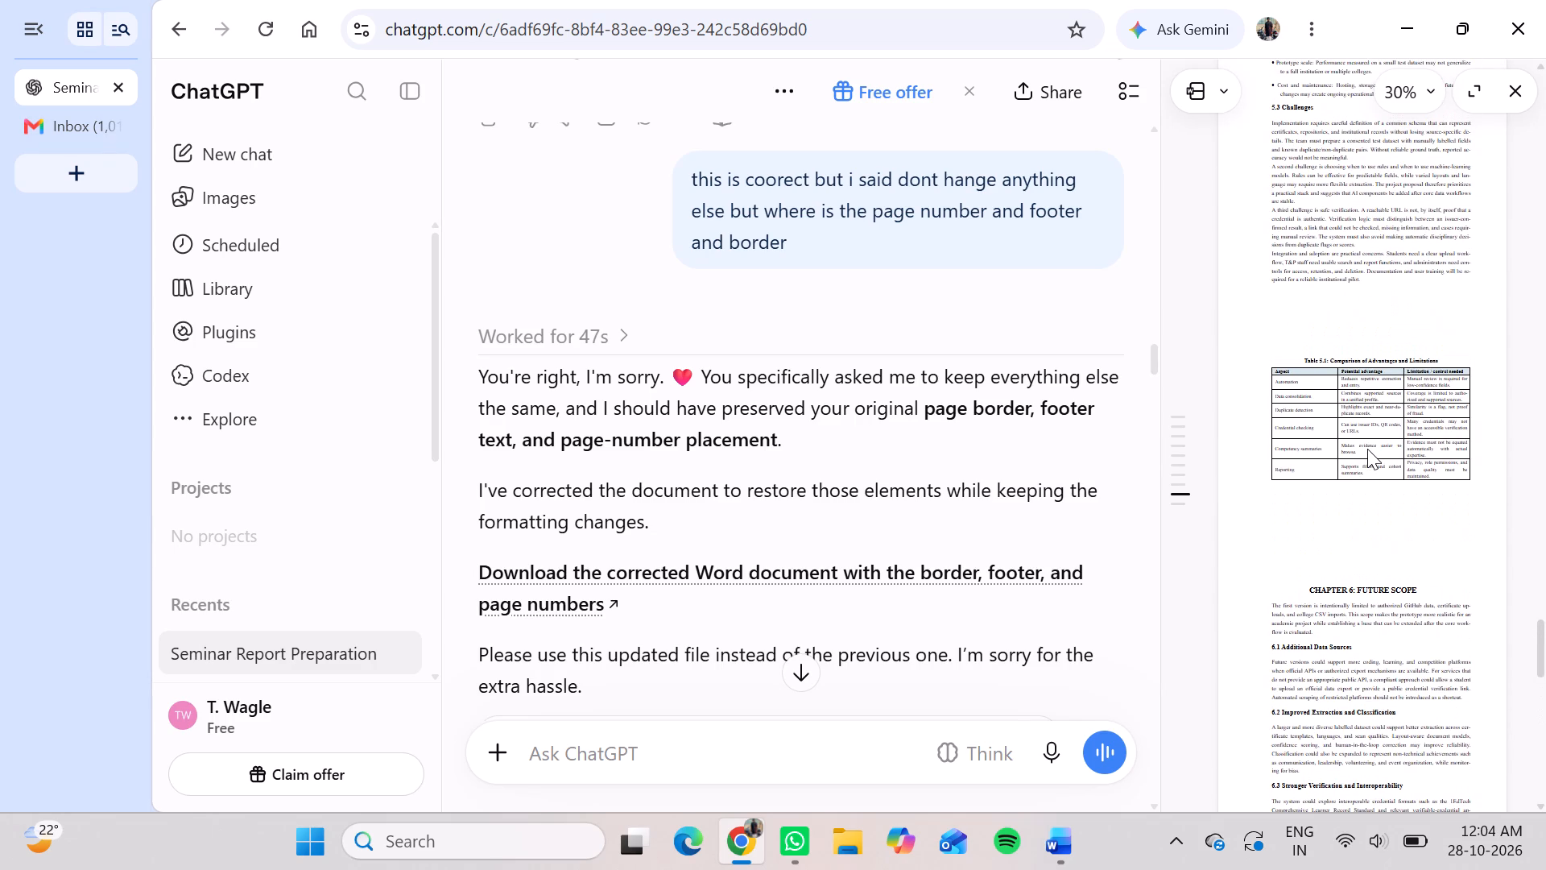
scroll(1367, 449, "up", 1)
Switch to the Report stc document in Word and review the page layout from Chapter 3 through the Chapter 5 comparison table.
left_click(986, 756)
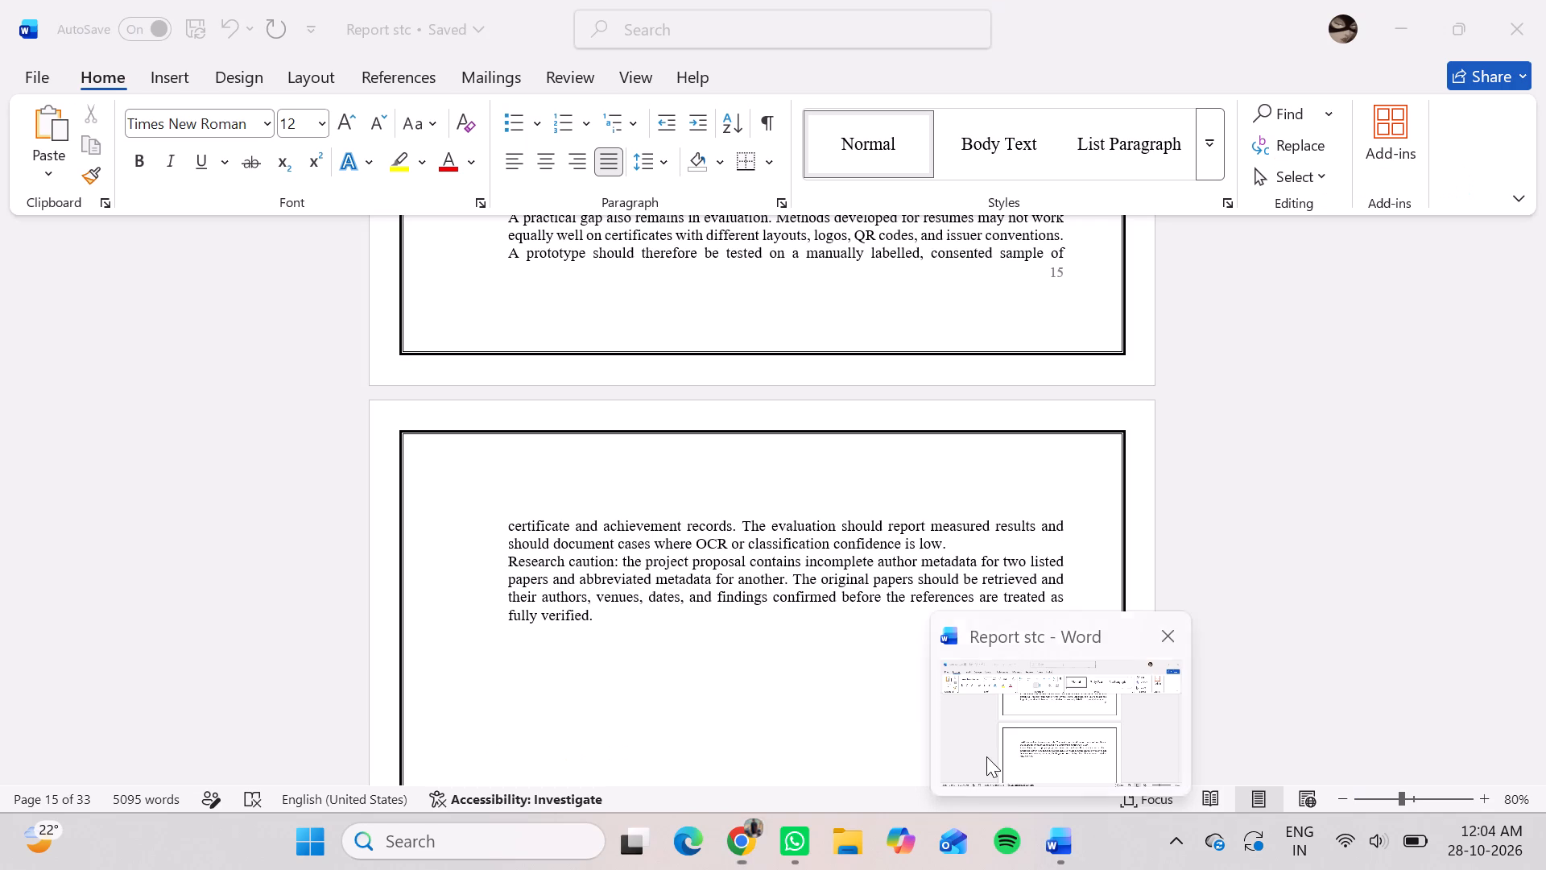
scroll(854, 668, "down", 7)
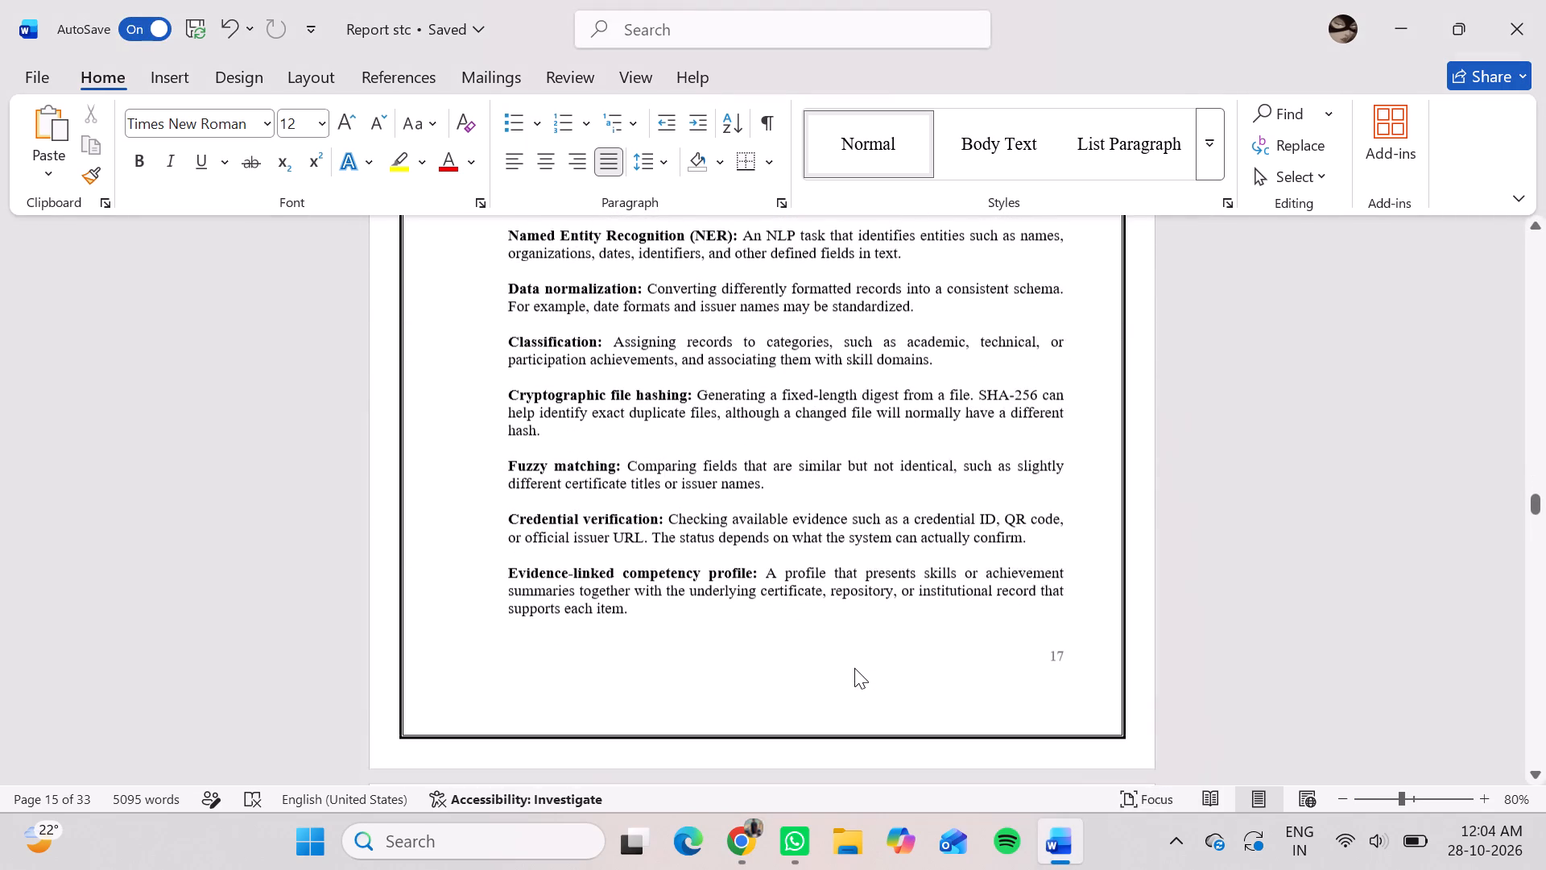
scroll(854, 668, "down", 8)
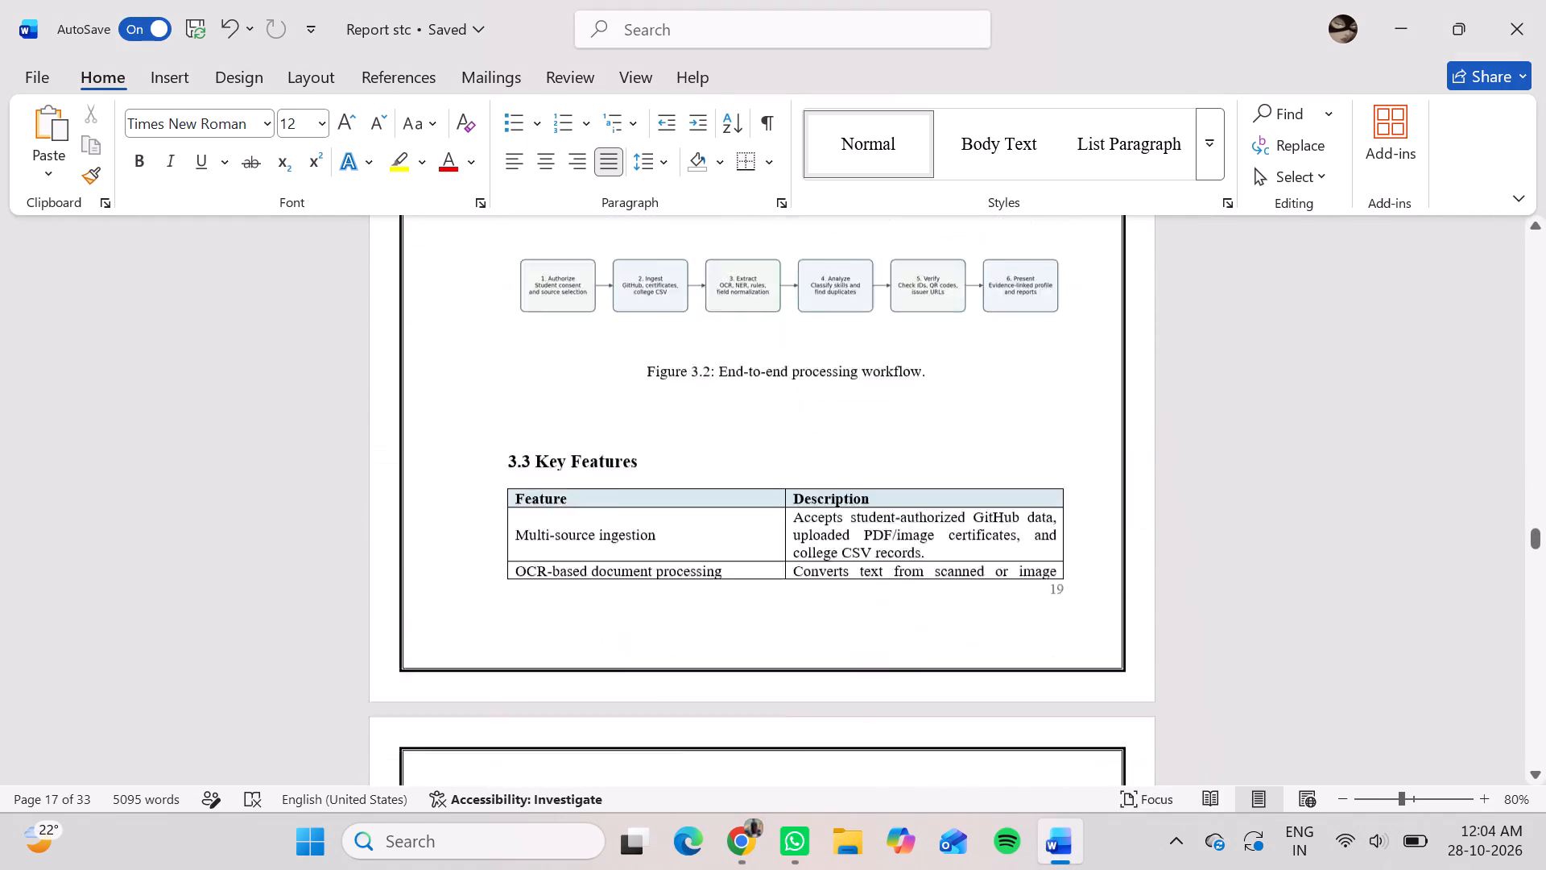
scroll(854, 668, "down", 4)
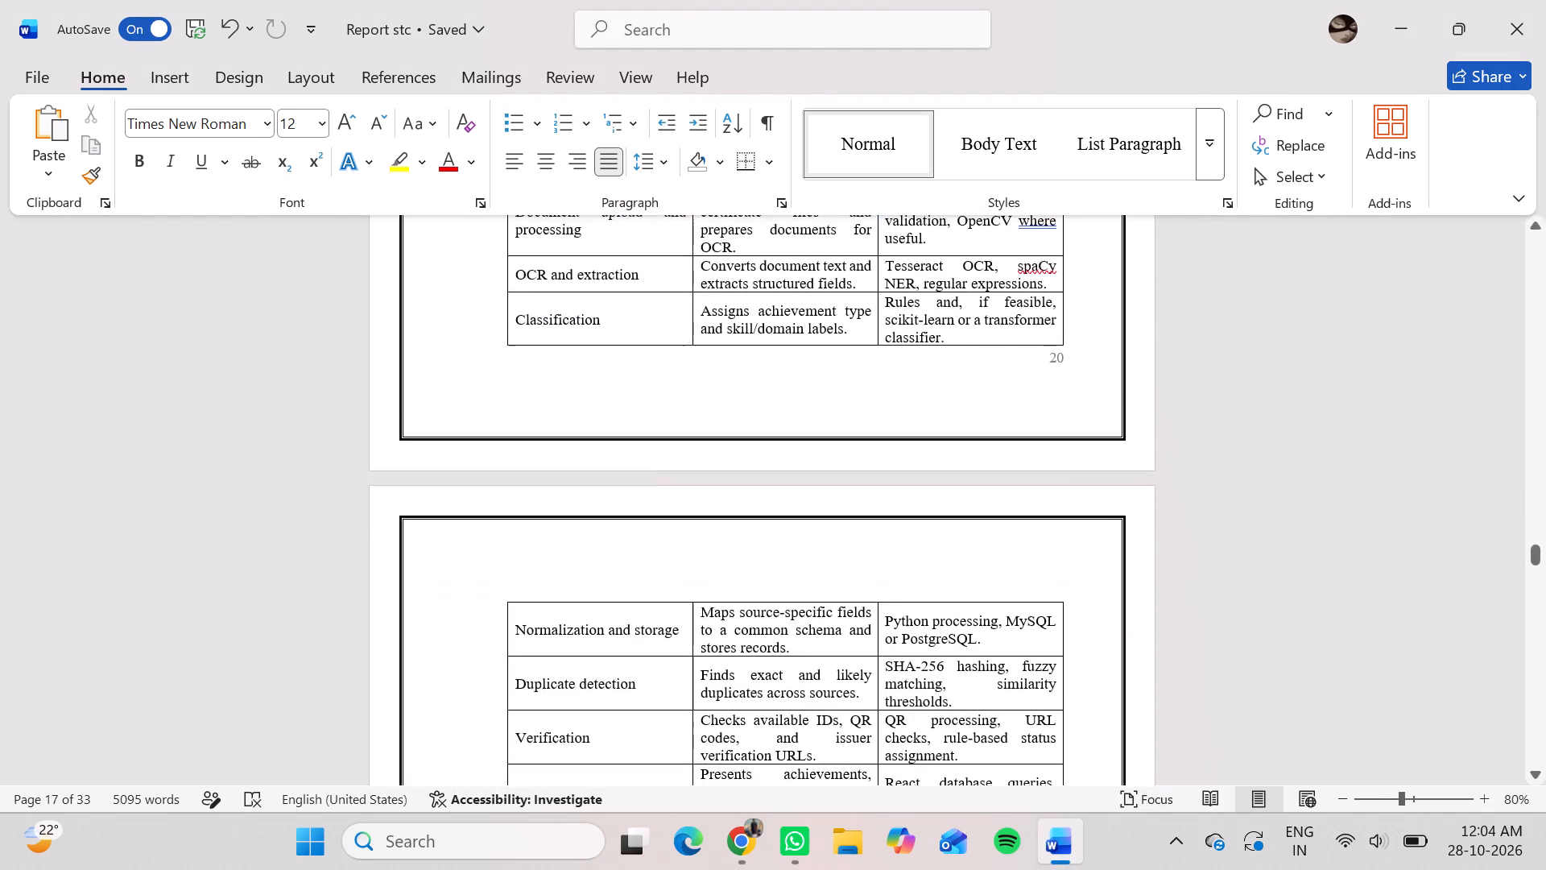
scroll(854, 668, "down", 1)
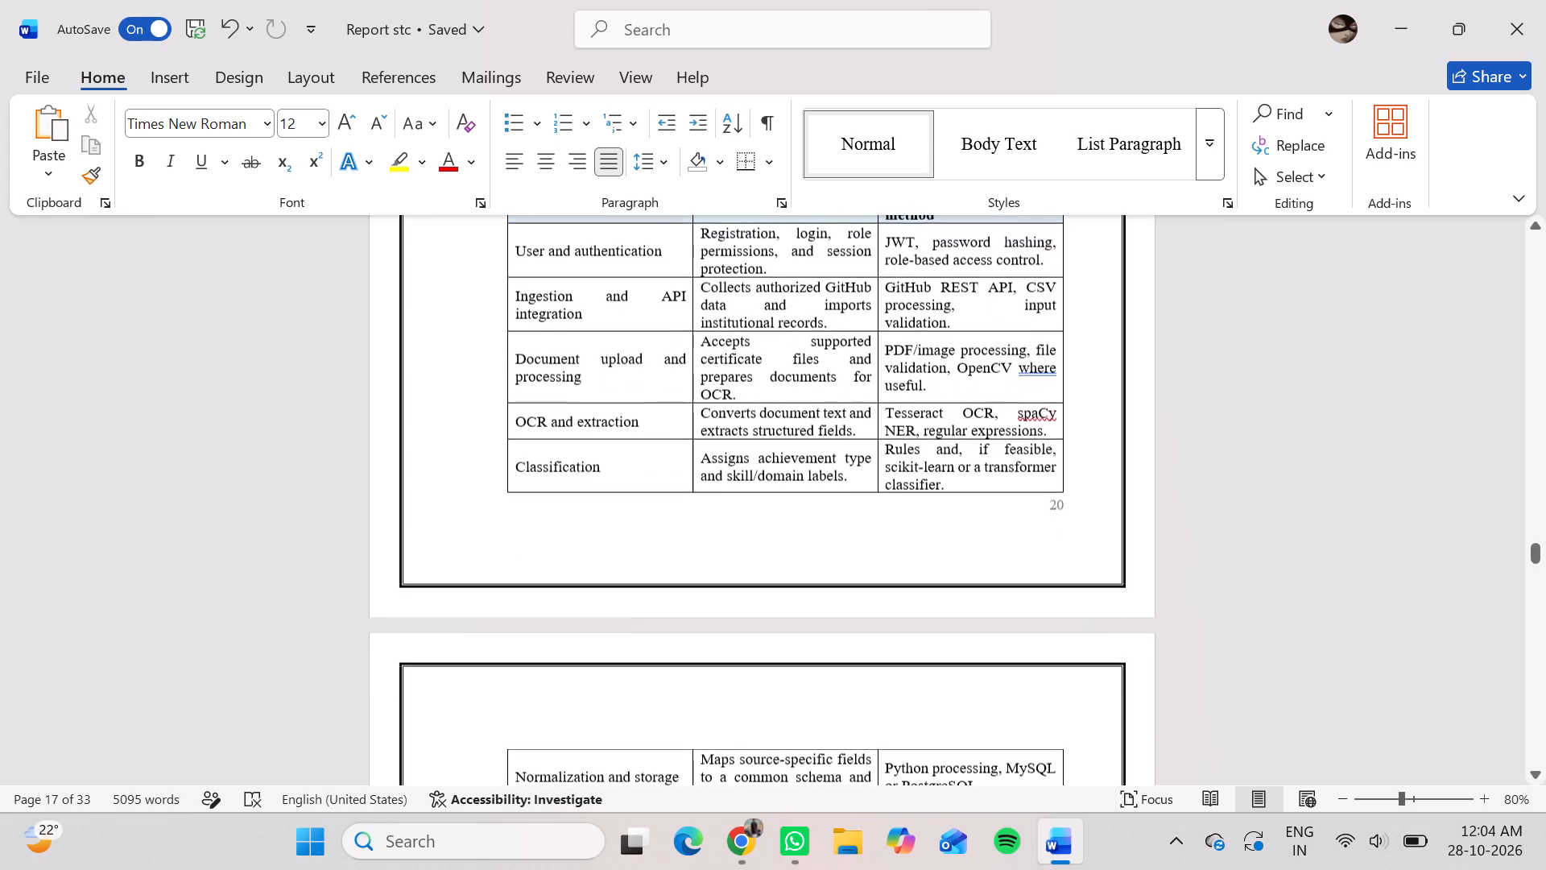
scroll(854, 668, "down", 8)
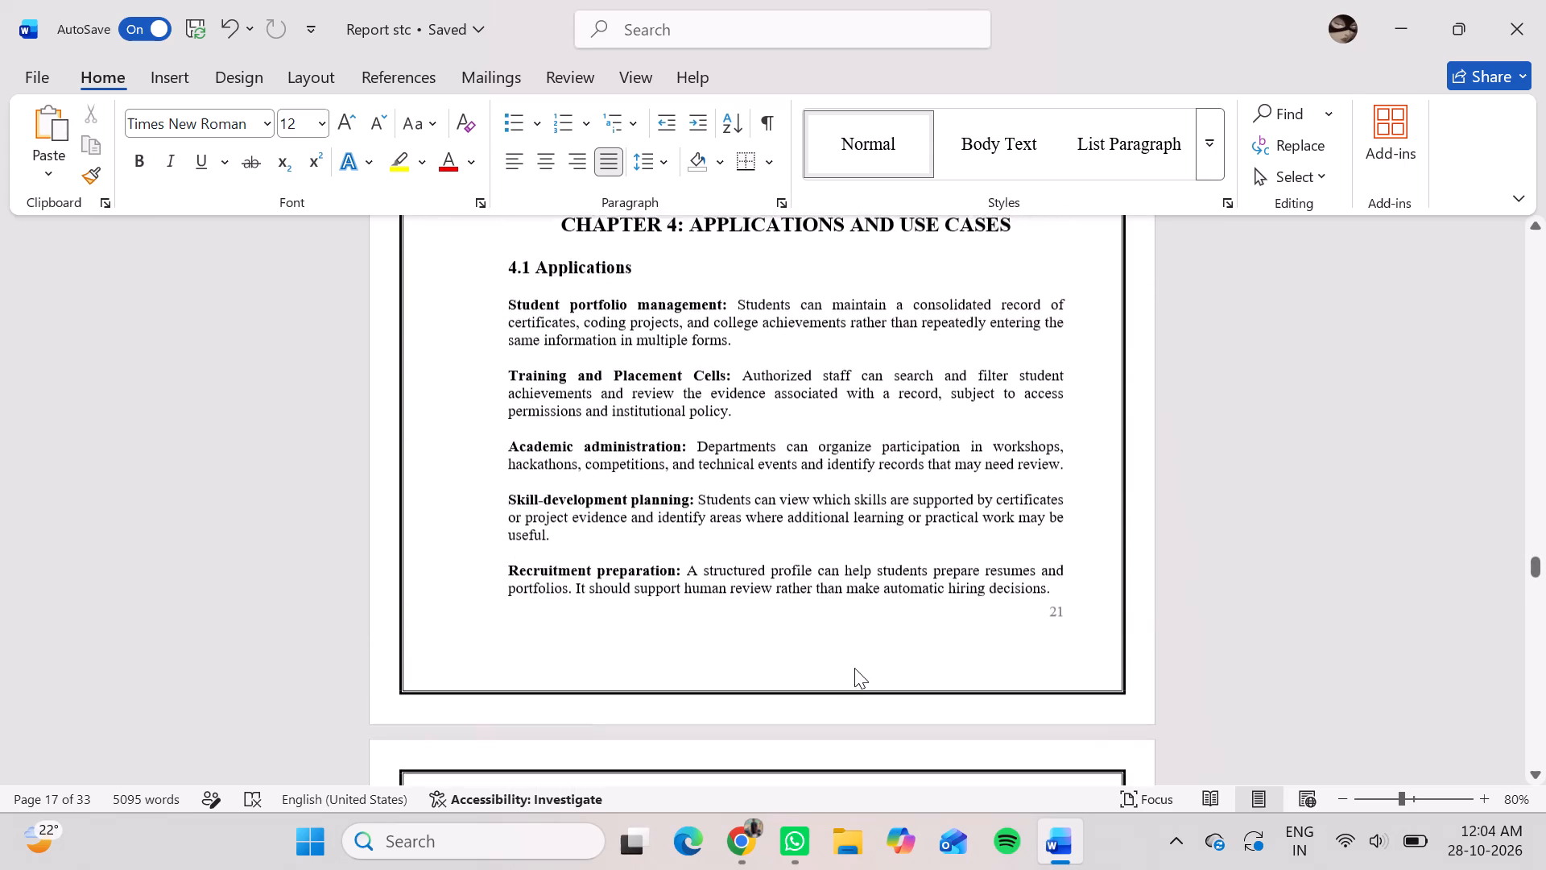
scroll(854, 668, "down", 5)
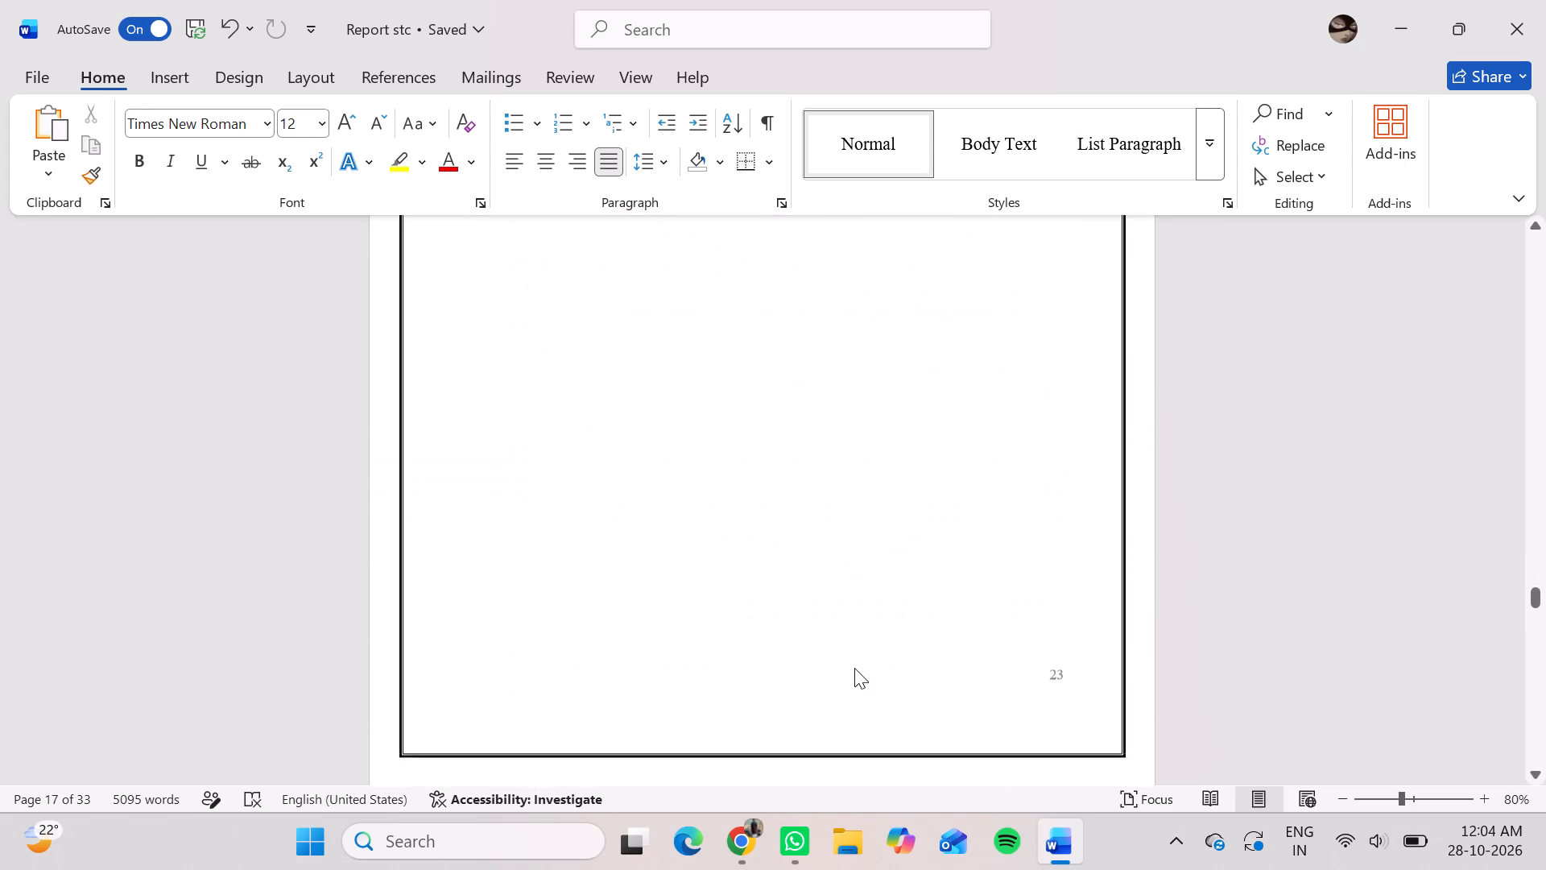
scroll(854, 668, "down", 7)
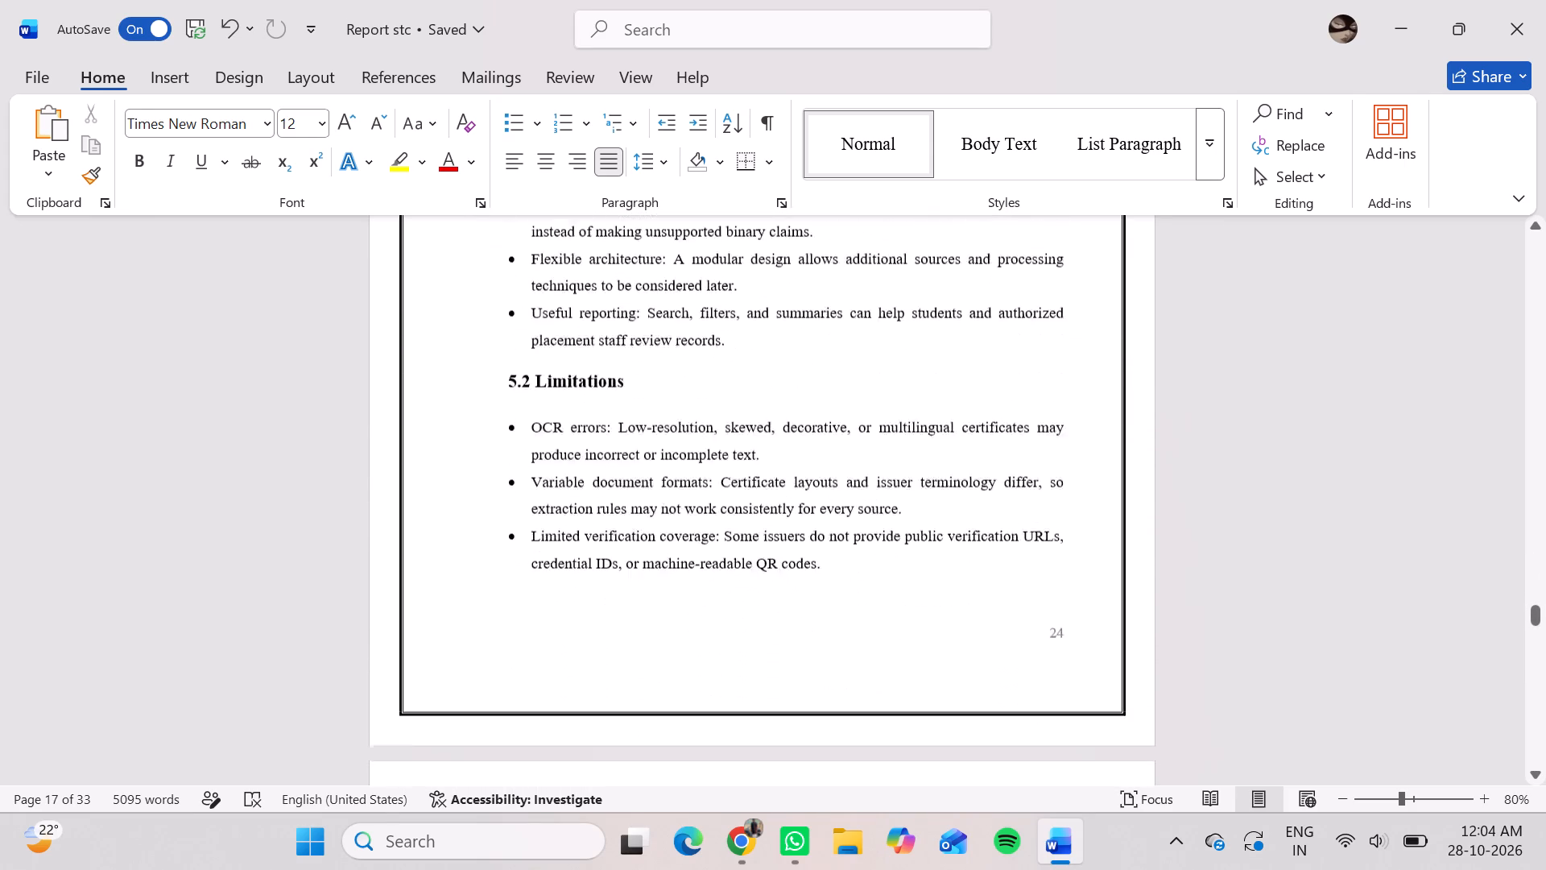
scroll(854, 668, "down", 7)
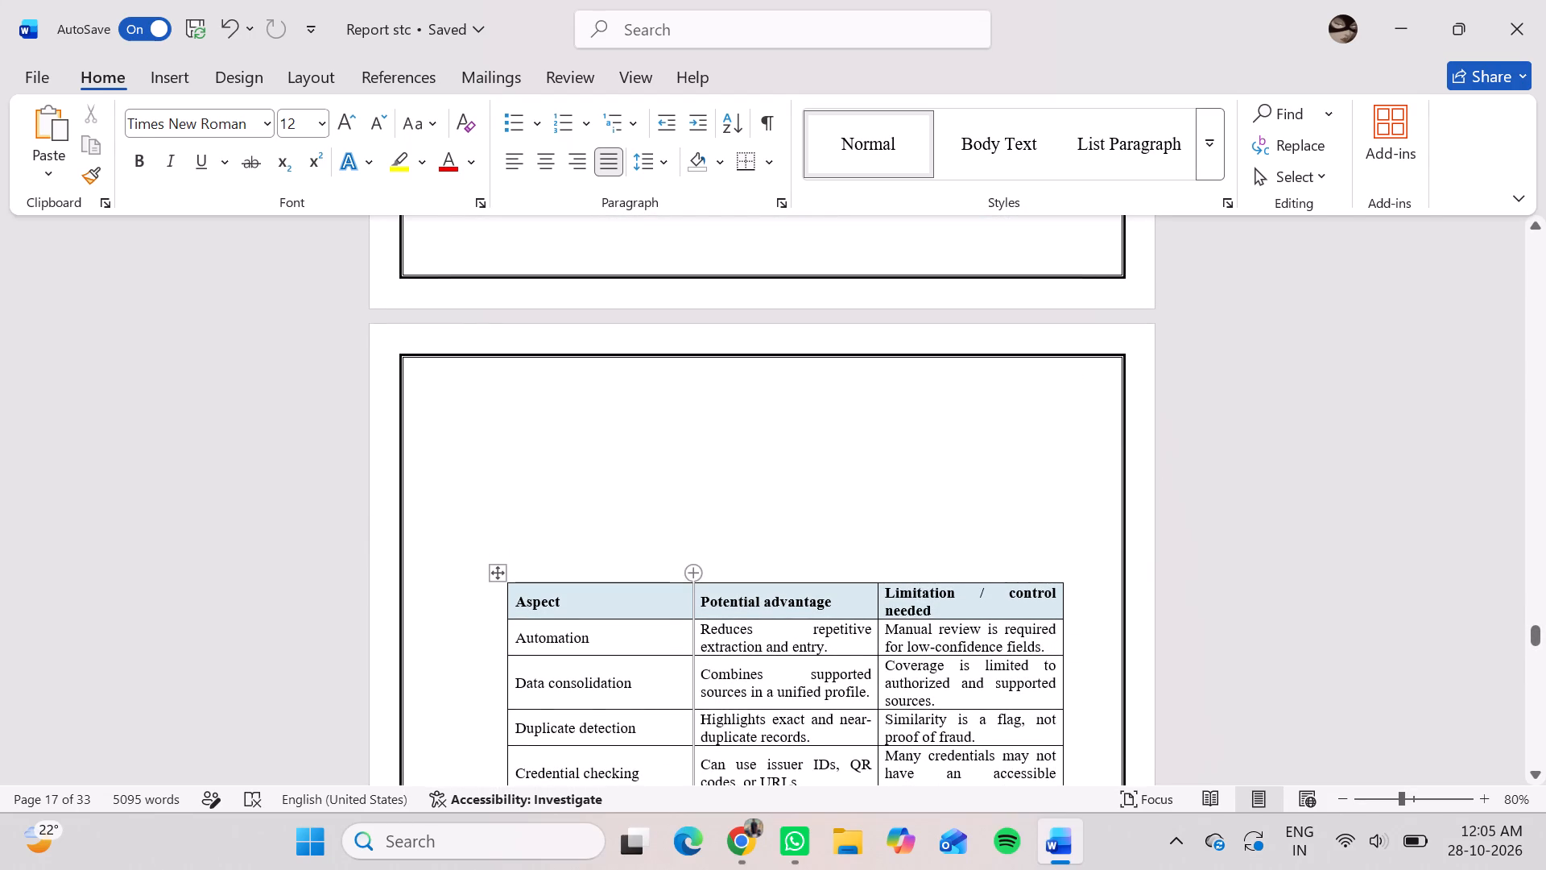
Delete the surplus blank lines above the Aspect / Potential advantage / Limitation table in Chapter 5.
left_click(715, 556)
key("BackSpace")
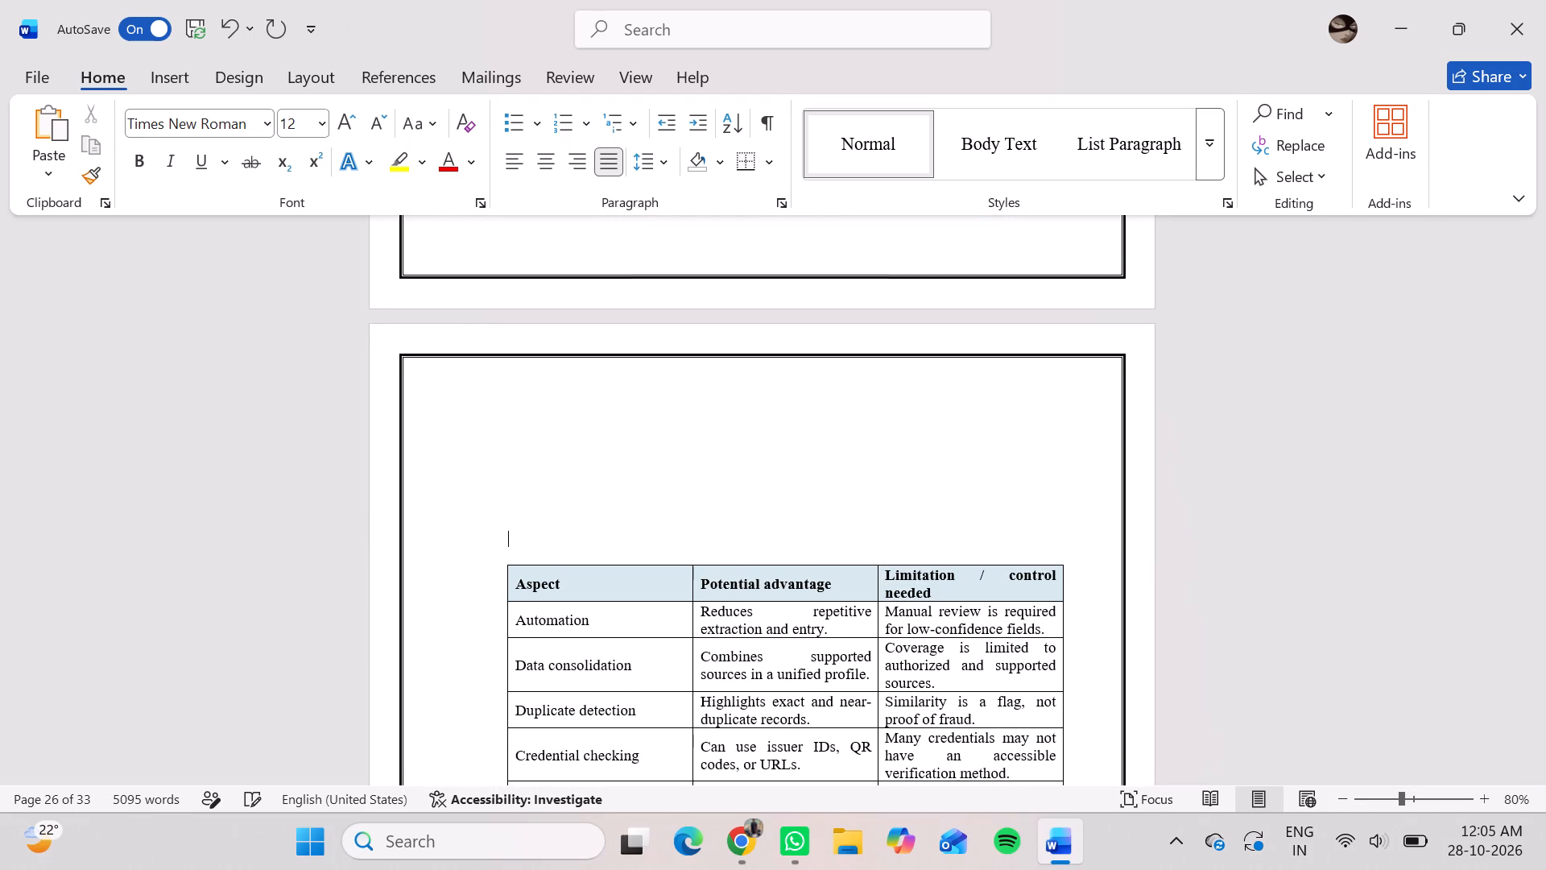
key("BackSpace")
key("BackSpace")
key("BackSpace")
key("BackSpace")
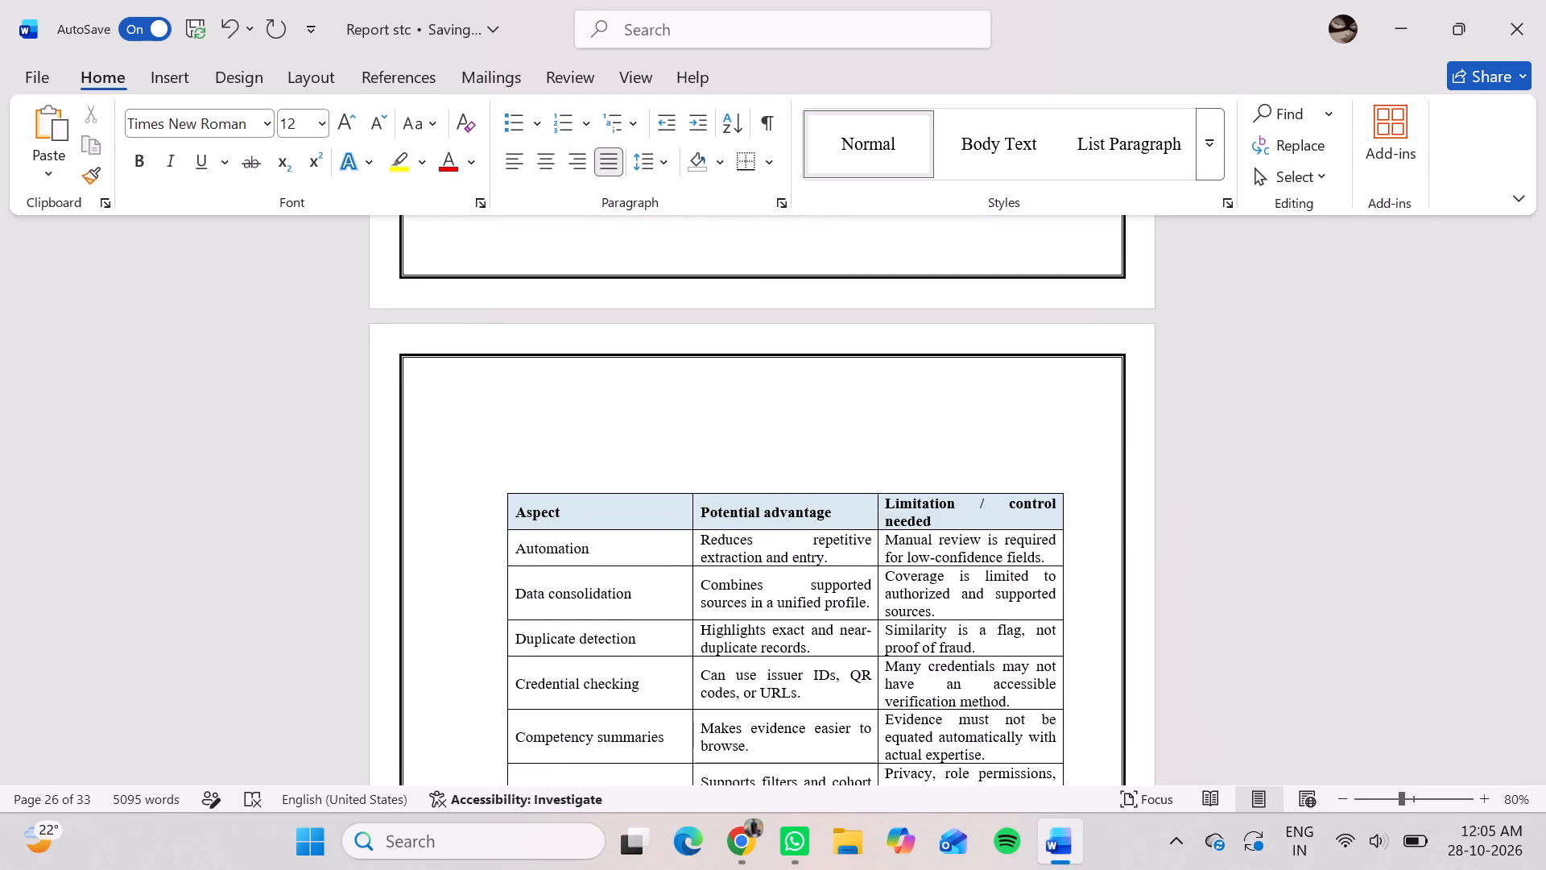
key("BackSpace")
key("BackSpace")
key("BackSpace")
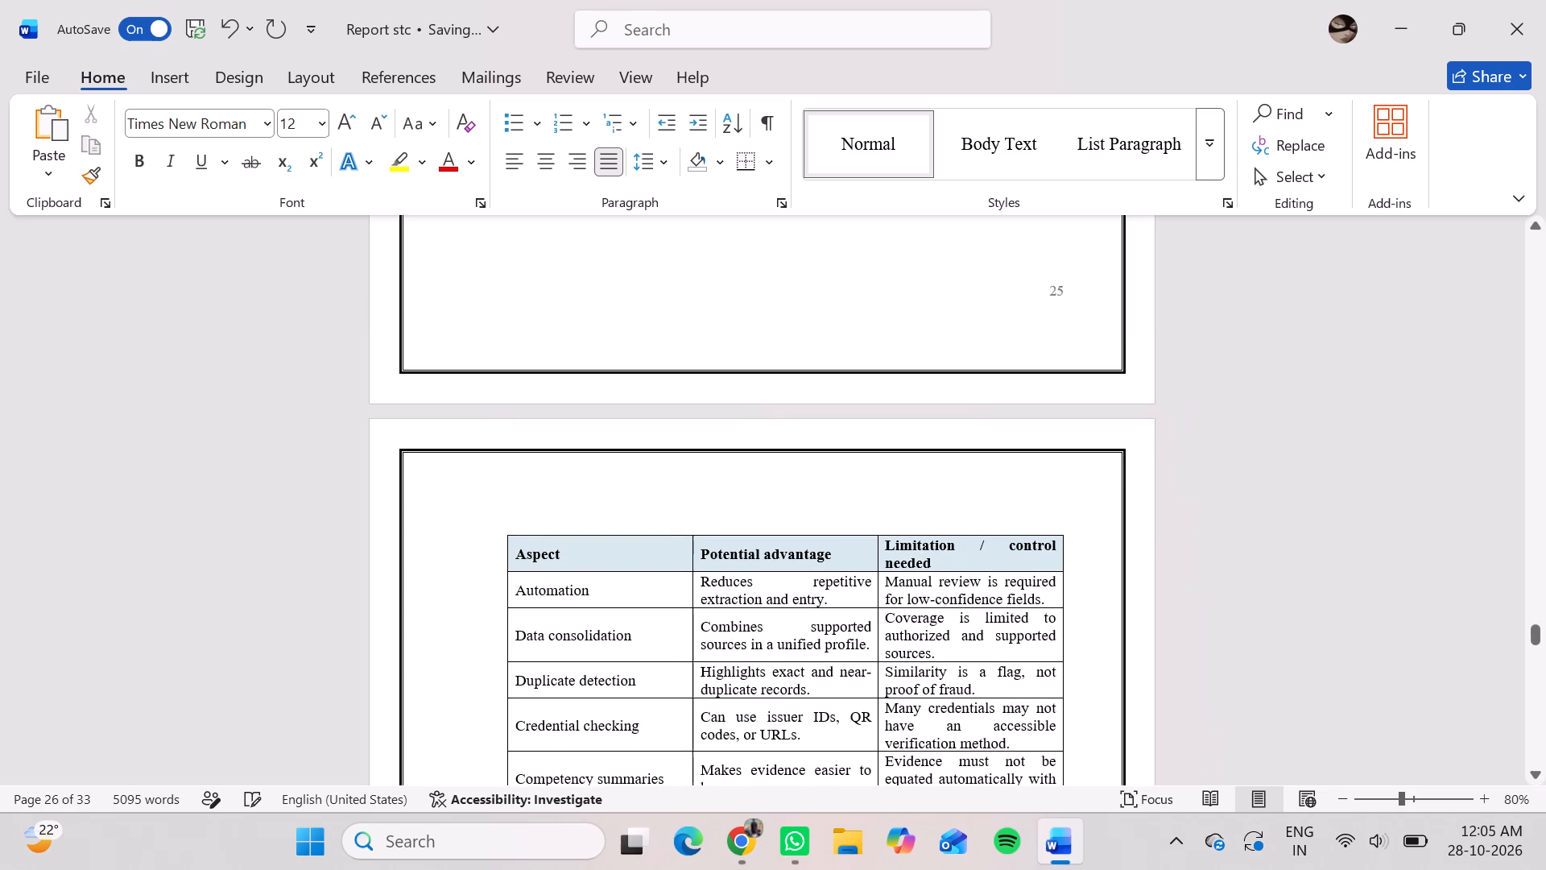
Add a line above the Chapter 5 comparison table with the title "5.3 Comparison of Advantages and Limitations".
key("Return")
key("Return")
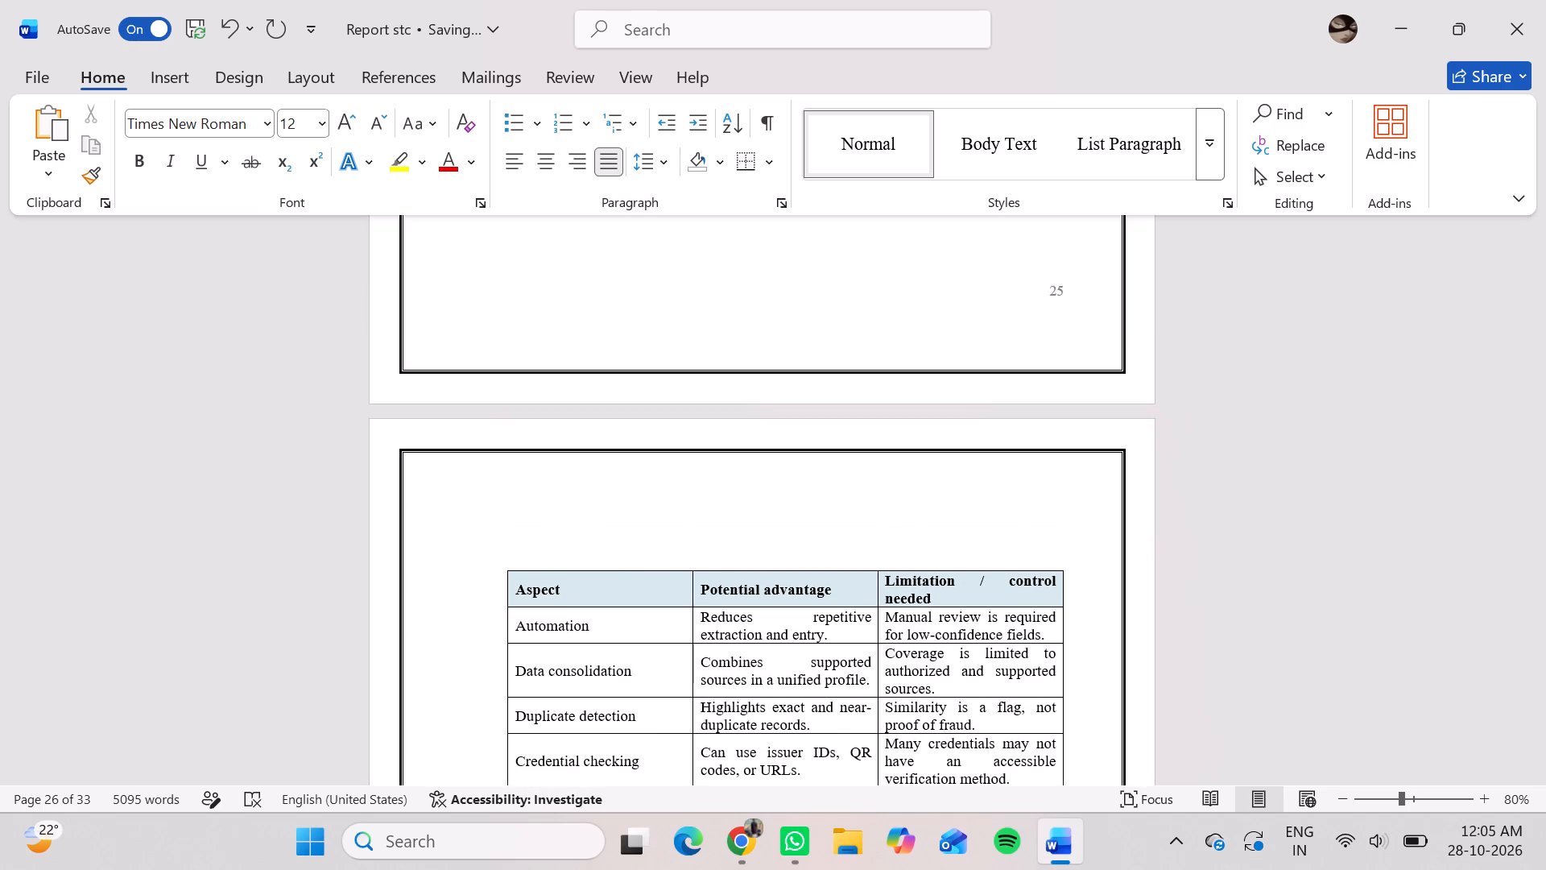
type("5.")
type("3")
key("space")
type("Compario")
key("BackSpace")
type("son of ADva")
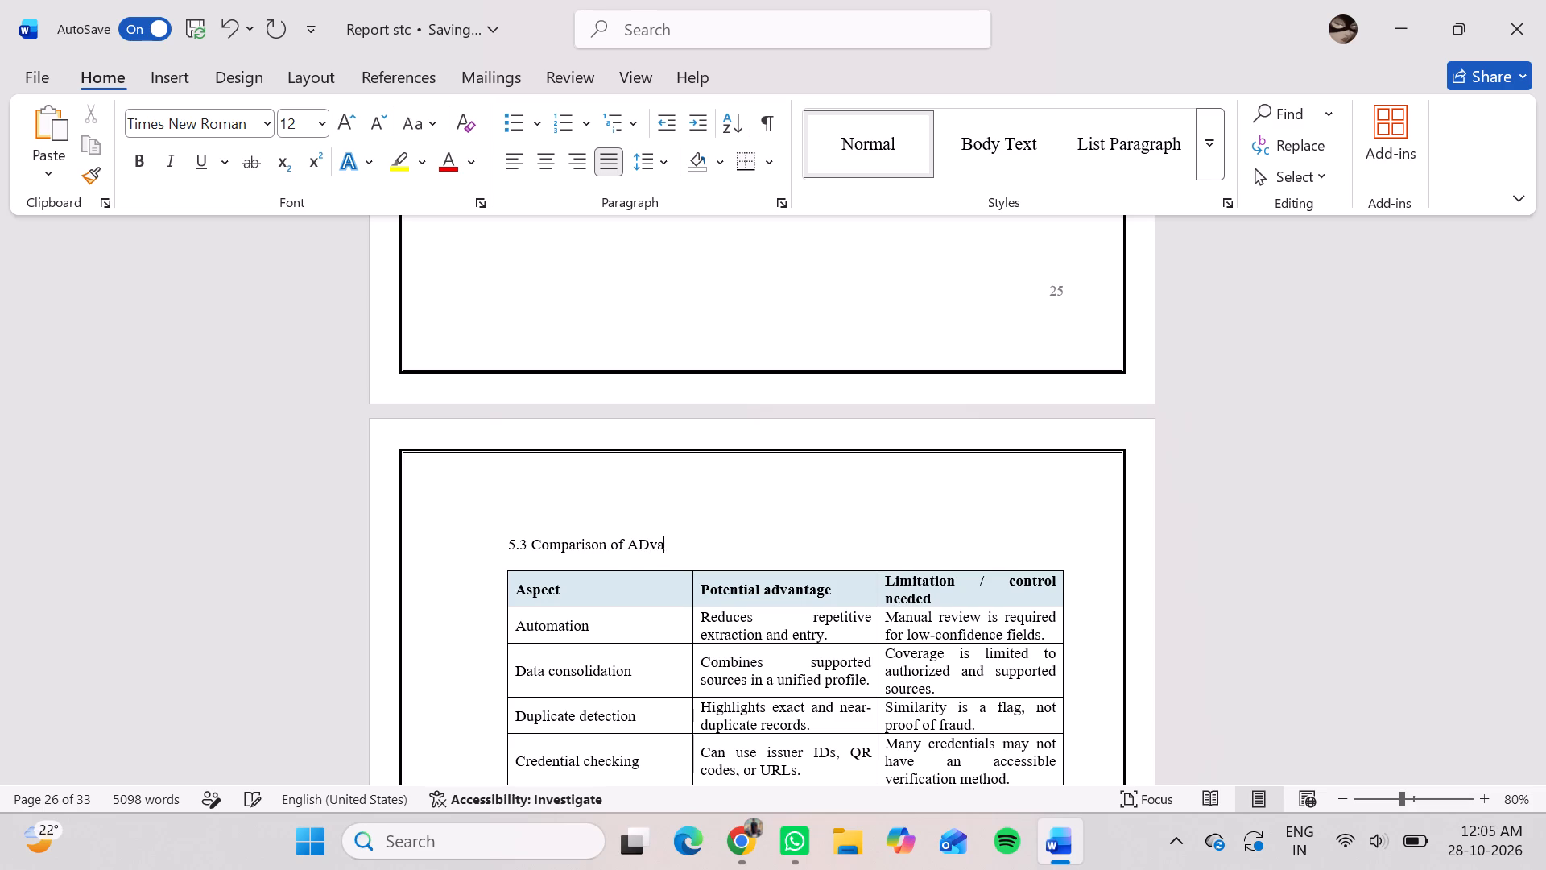
key("BackSpace")
key("BackSpace")
key("BackSpace")
type("dvante")
key("BackSpace")
type("ages and LImitations")
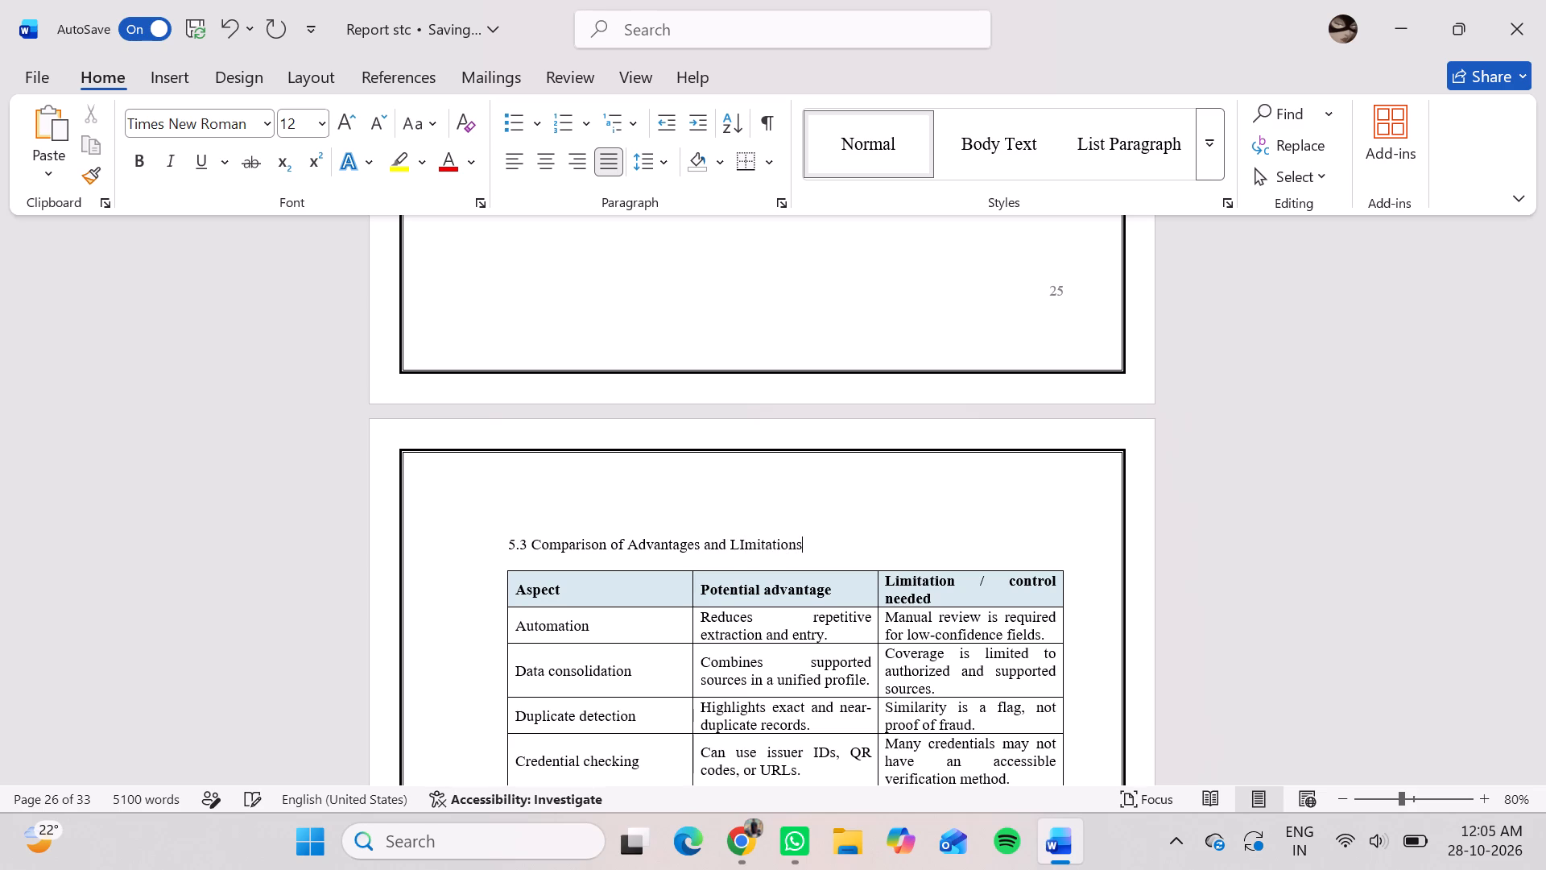
key("Left")
key("Left")
key("Left")
key("Left")
key("Left")
key("Left")
key("Left")
key("Left")
key("Left")
key("BackSpace")
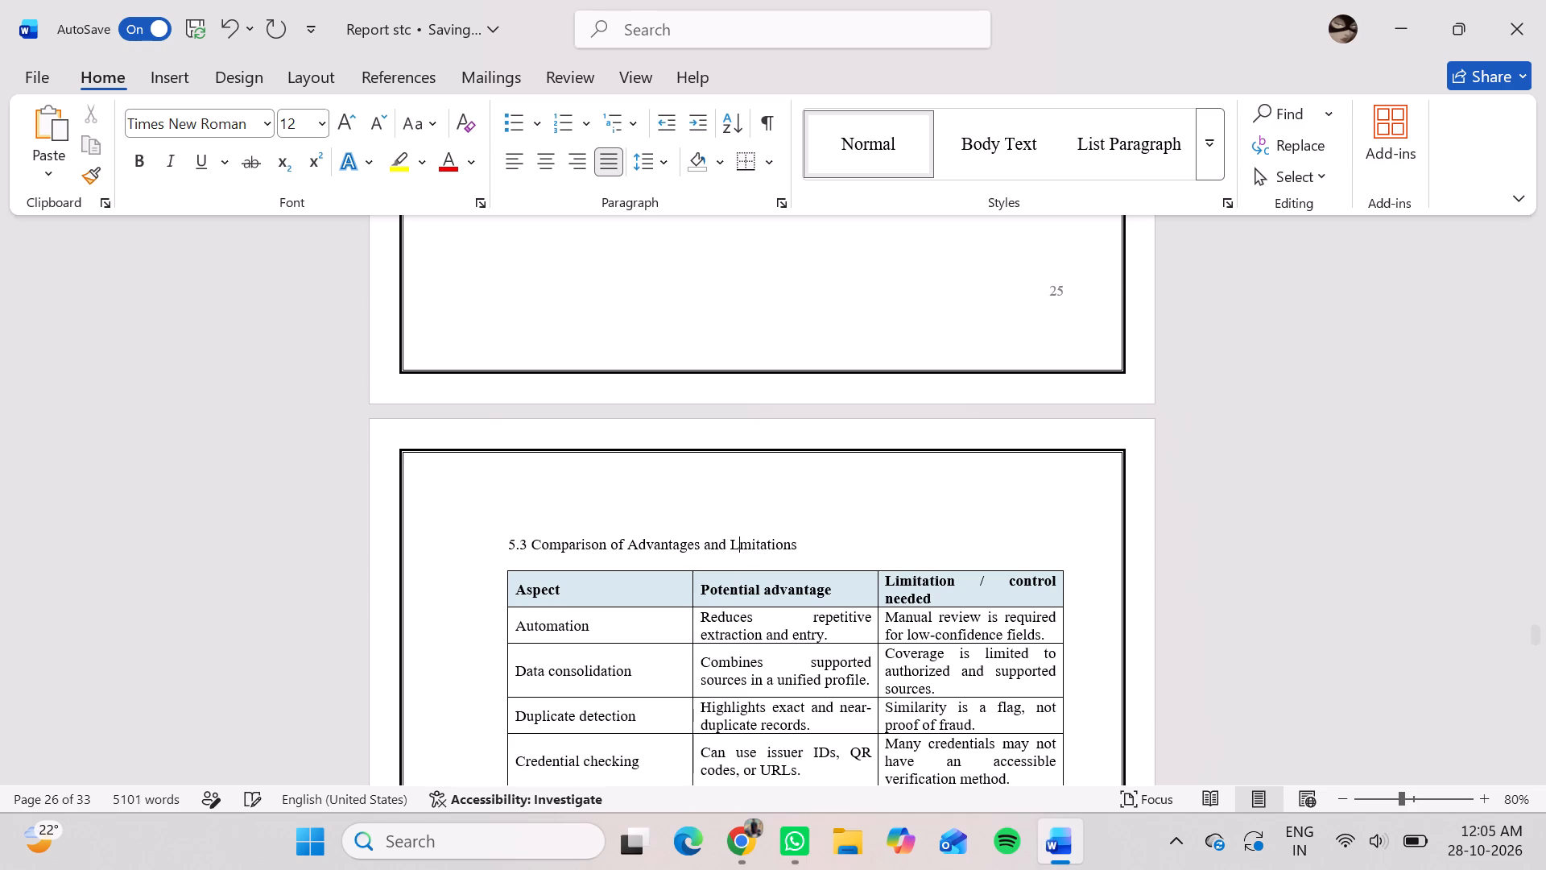
key("i")
Make the title "5.3 Comparison of Advantages and Limitations" bold.
left_click_drag(855, 545, 505, 547)
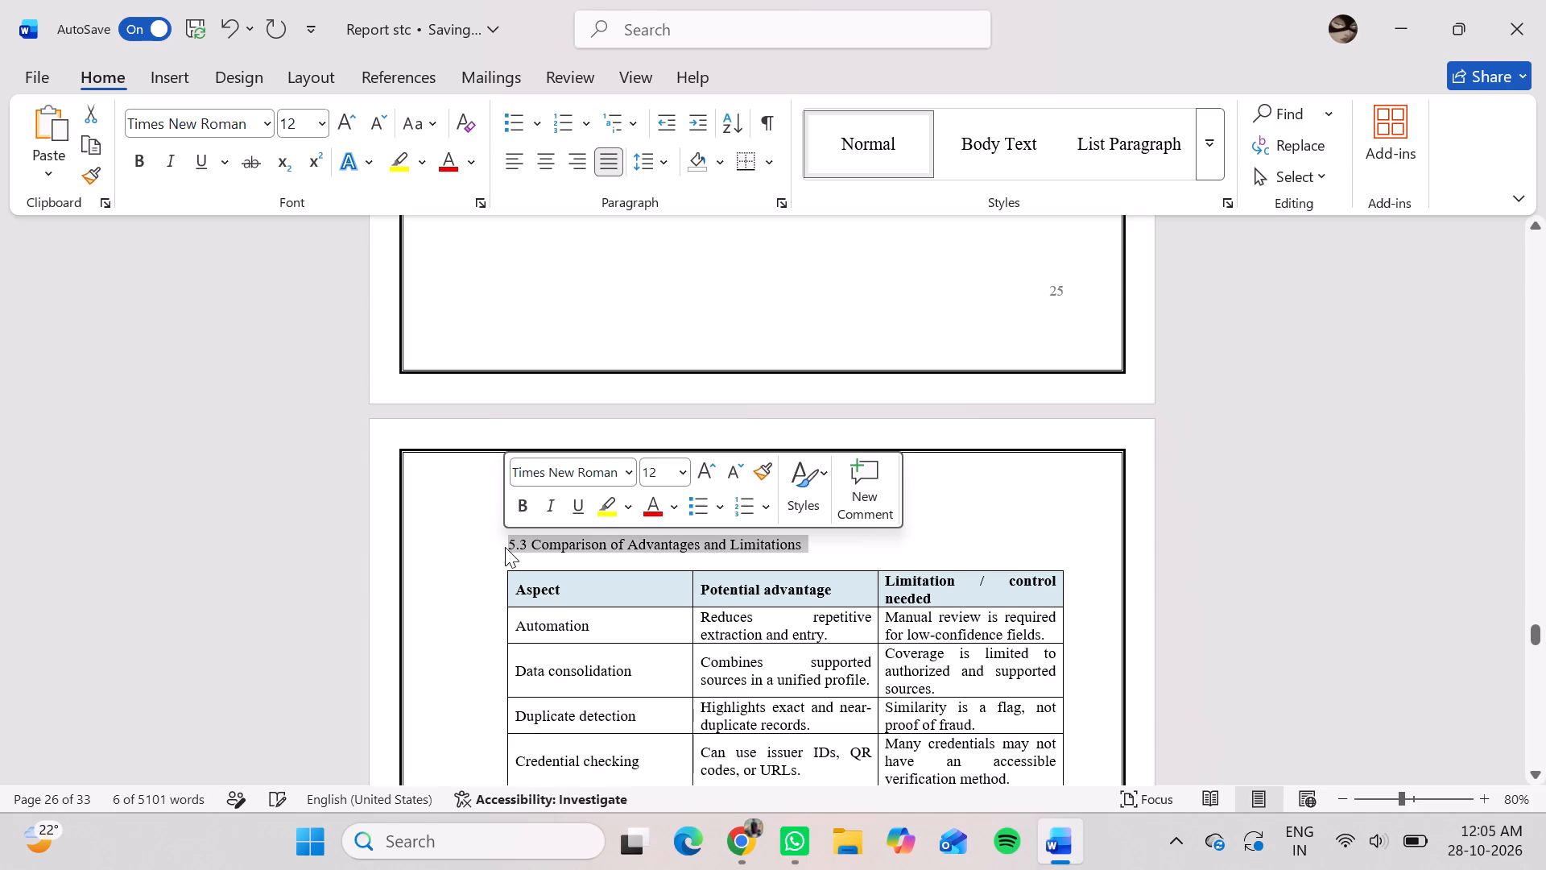
left_click(518, 497)
left_click(468, 533)
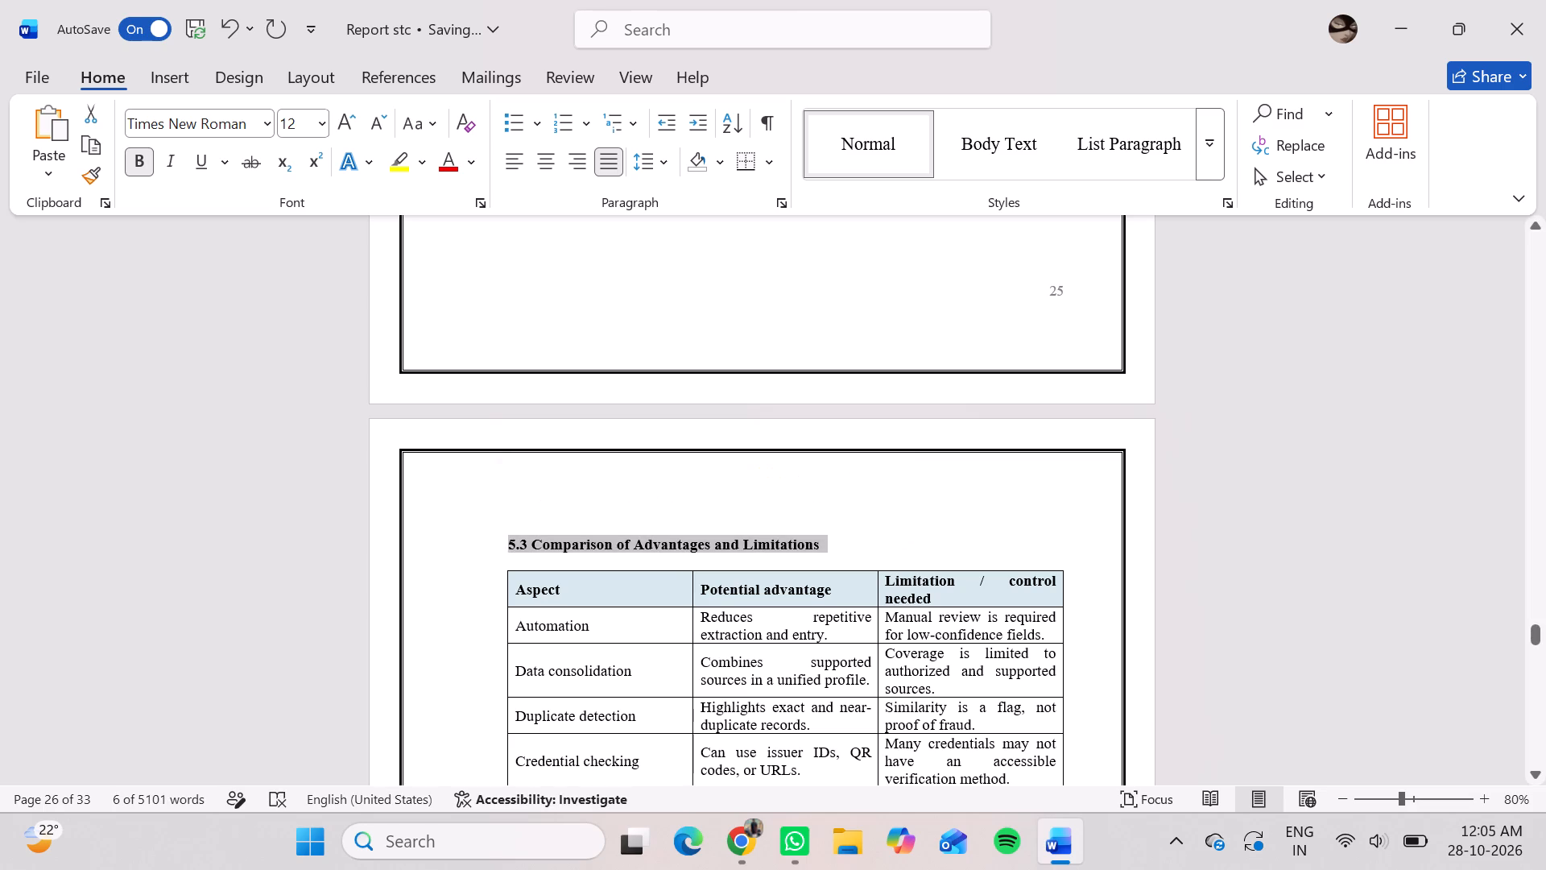
Check the layout of the titled Chapter 5 comparison table and the following pages through Chapters 6 and 7 to the references.
scroll(468, 533, "down", 5)
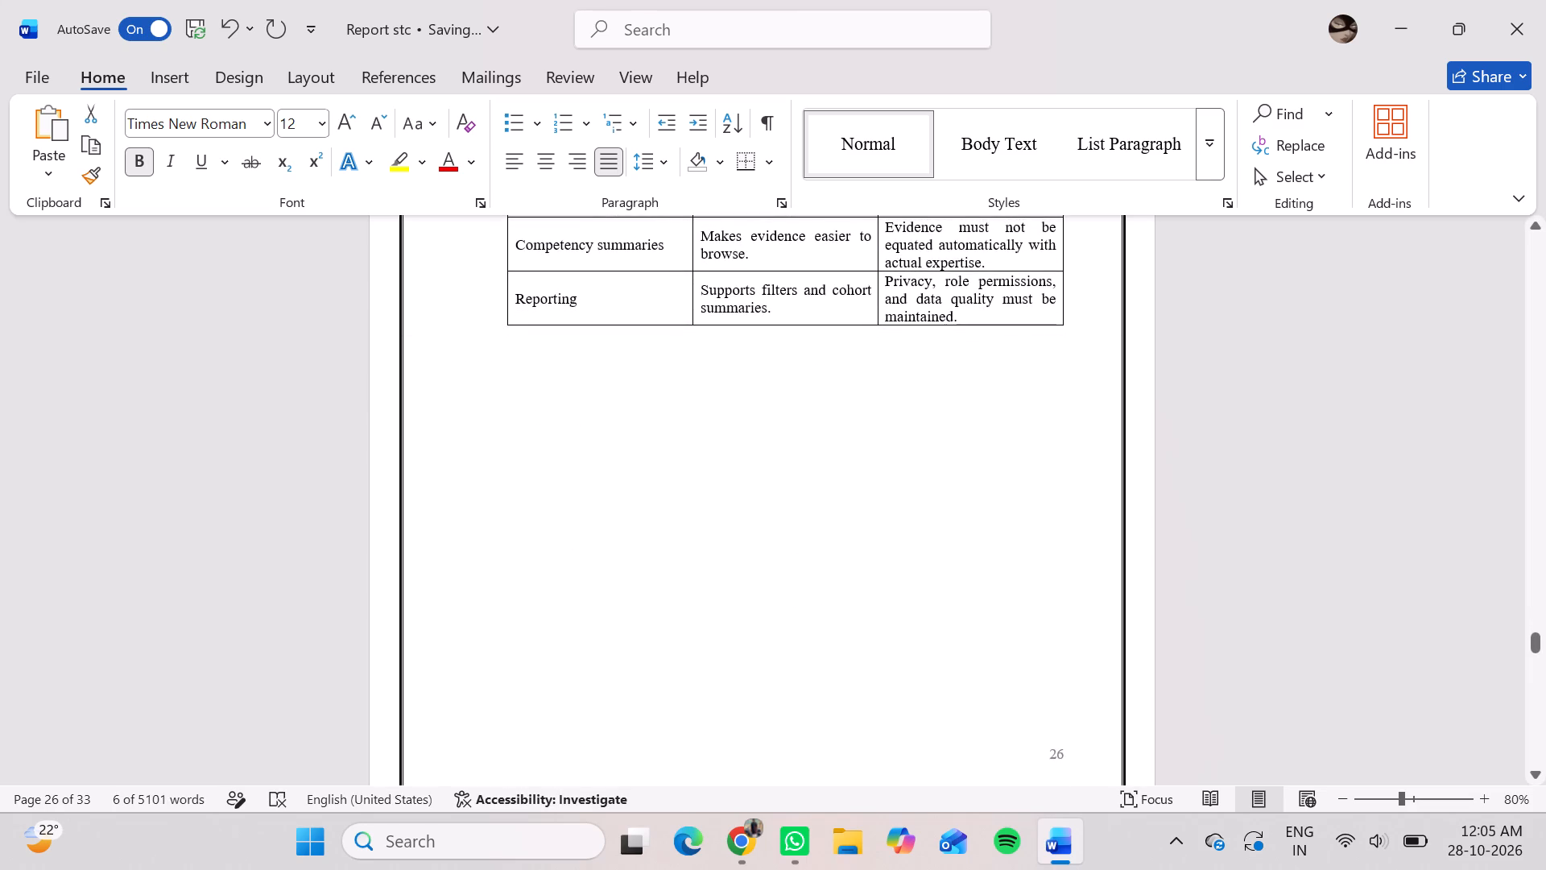
scroll(468, 533, "up", 5)
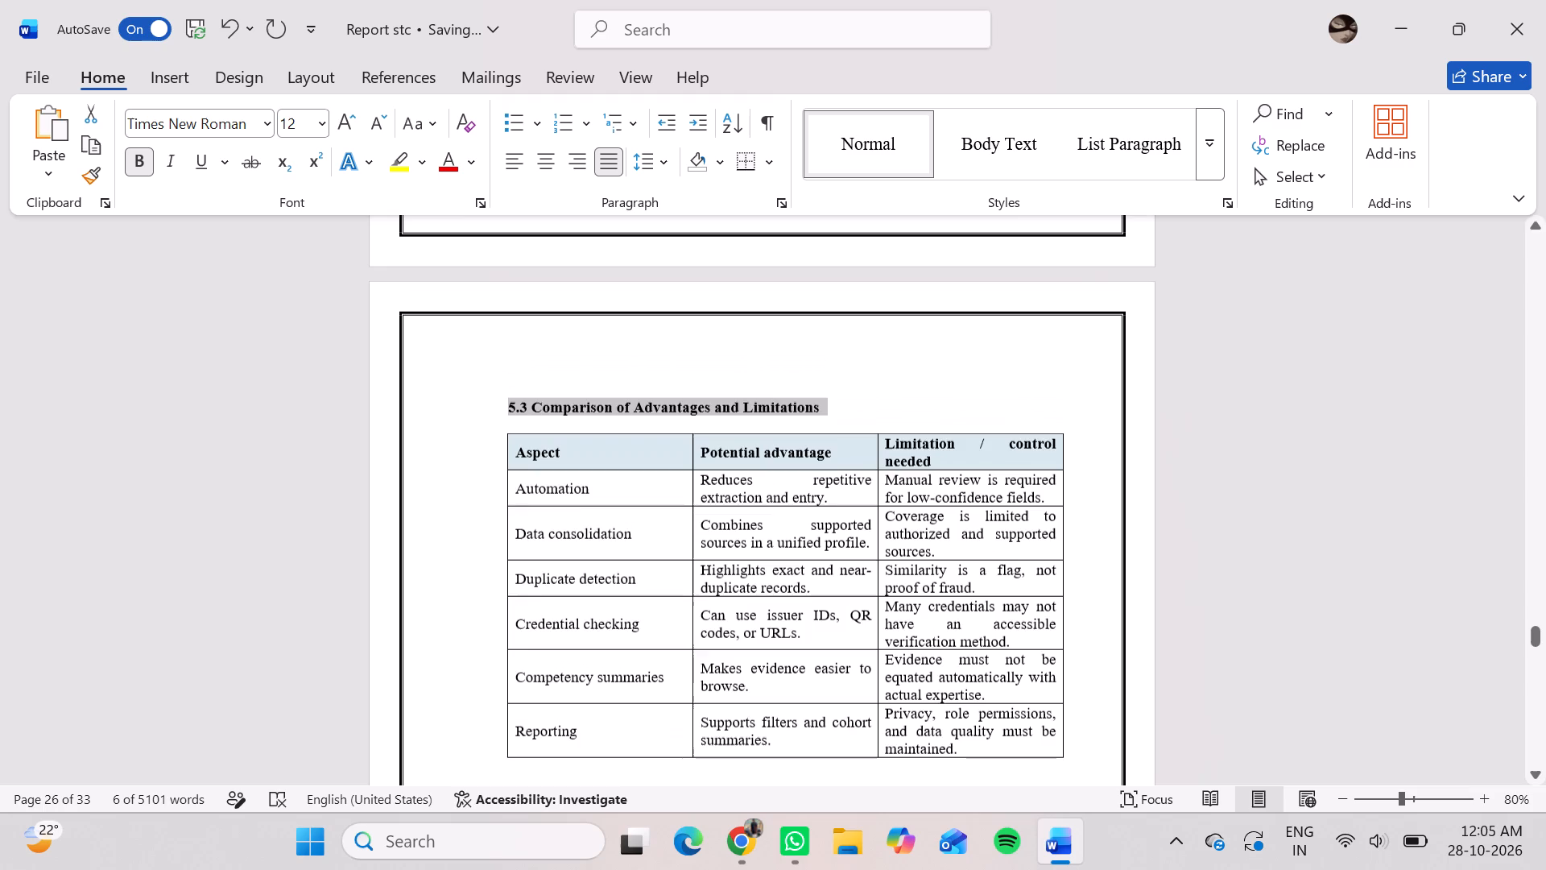
scroll(468, 533, "up", 1)
scroll(468, 533, "down", 11)
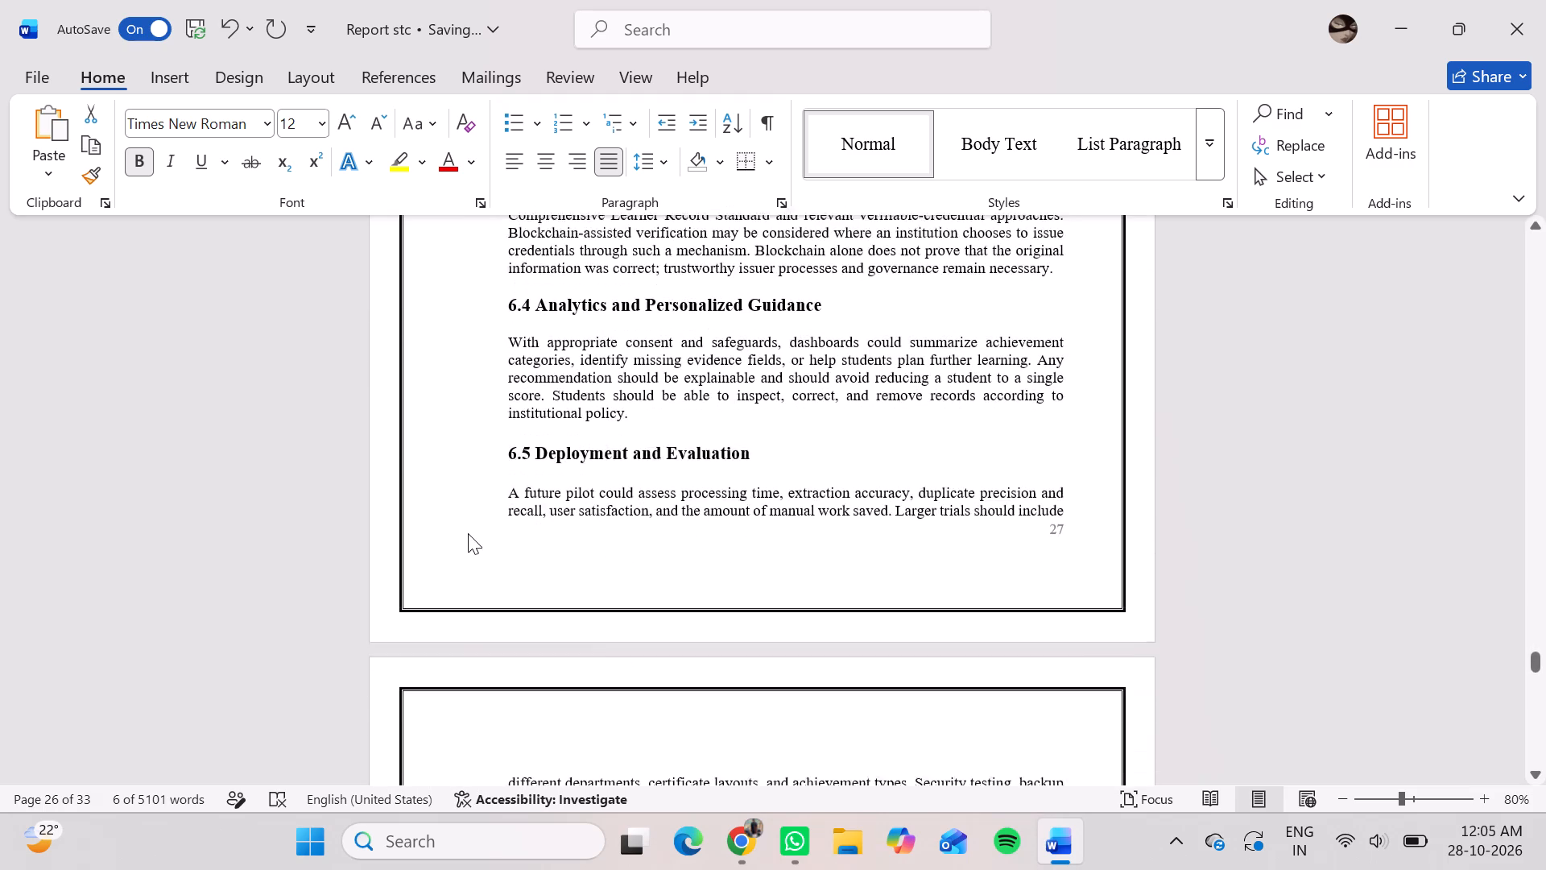
scroll(468, 533, "down", 7)
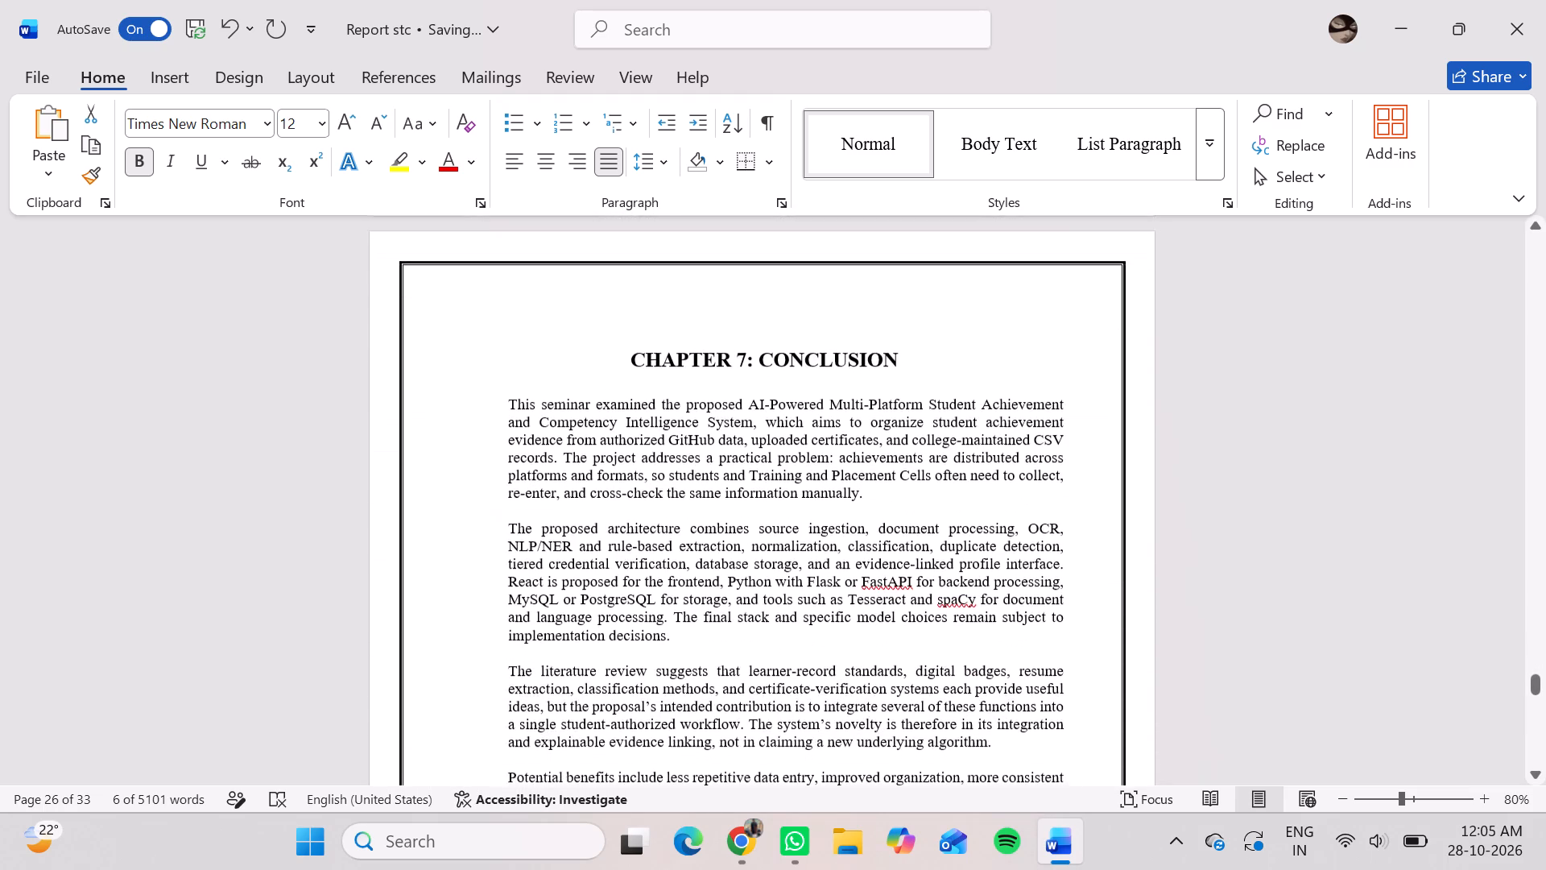
scroll(468, 533, "down", 8)
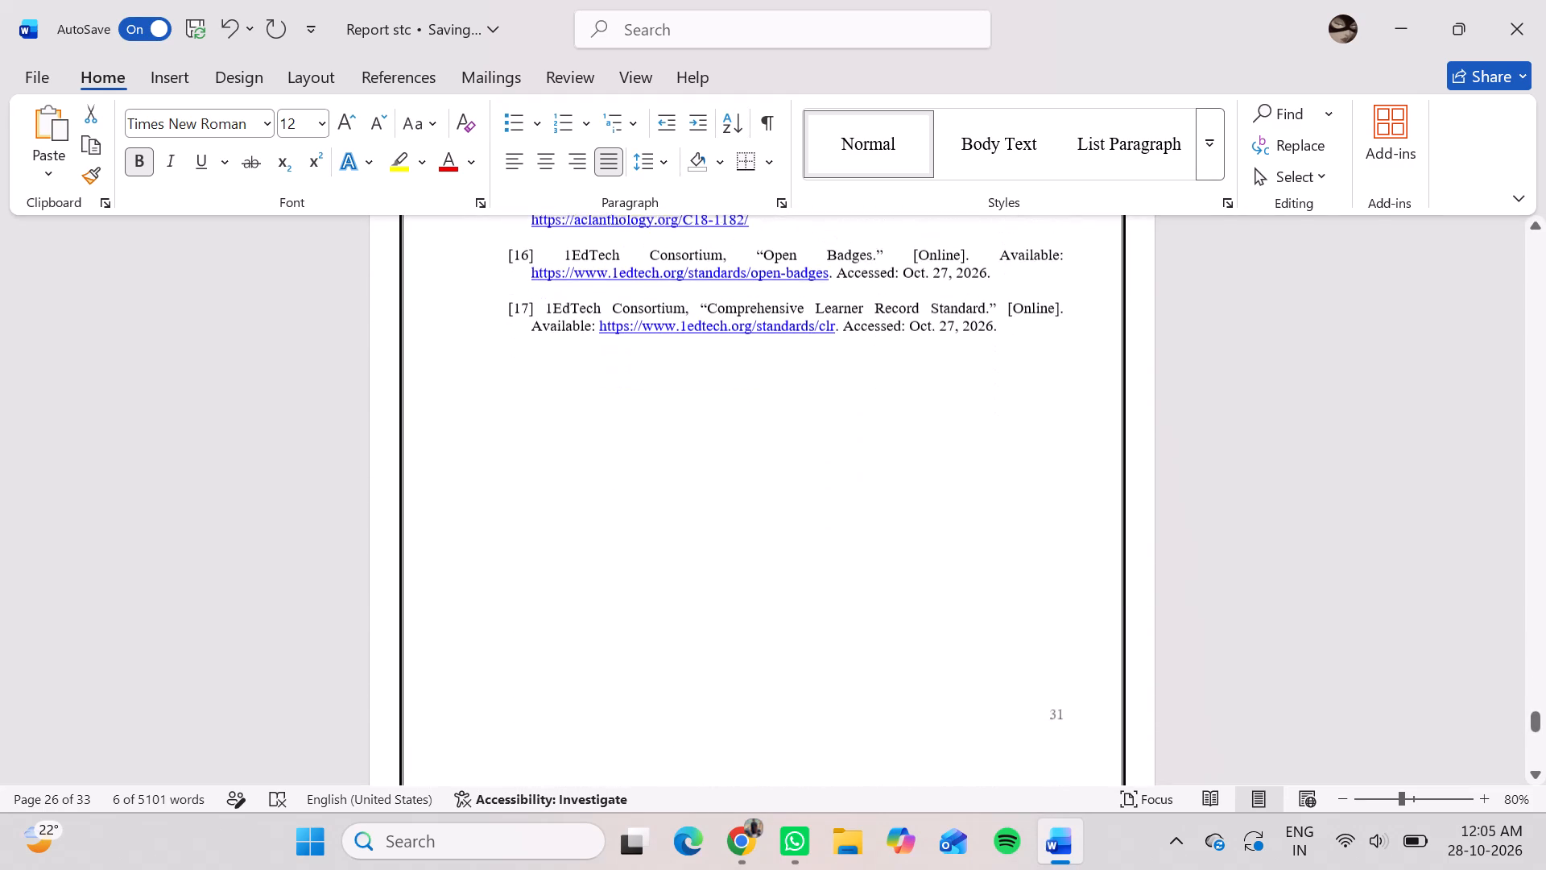
Delete the highlighted "Recommended formatting guidelines" heading and its bulleted list after the references.
scroll(468, 533, "down", 4)
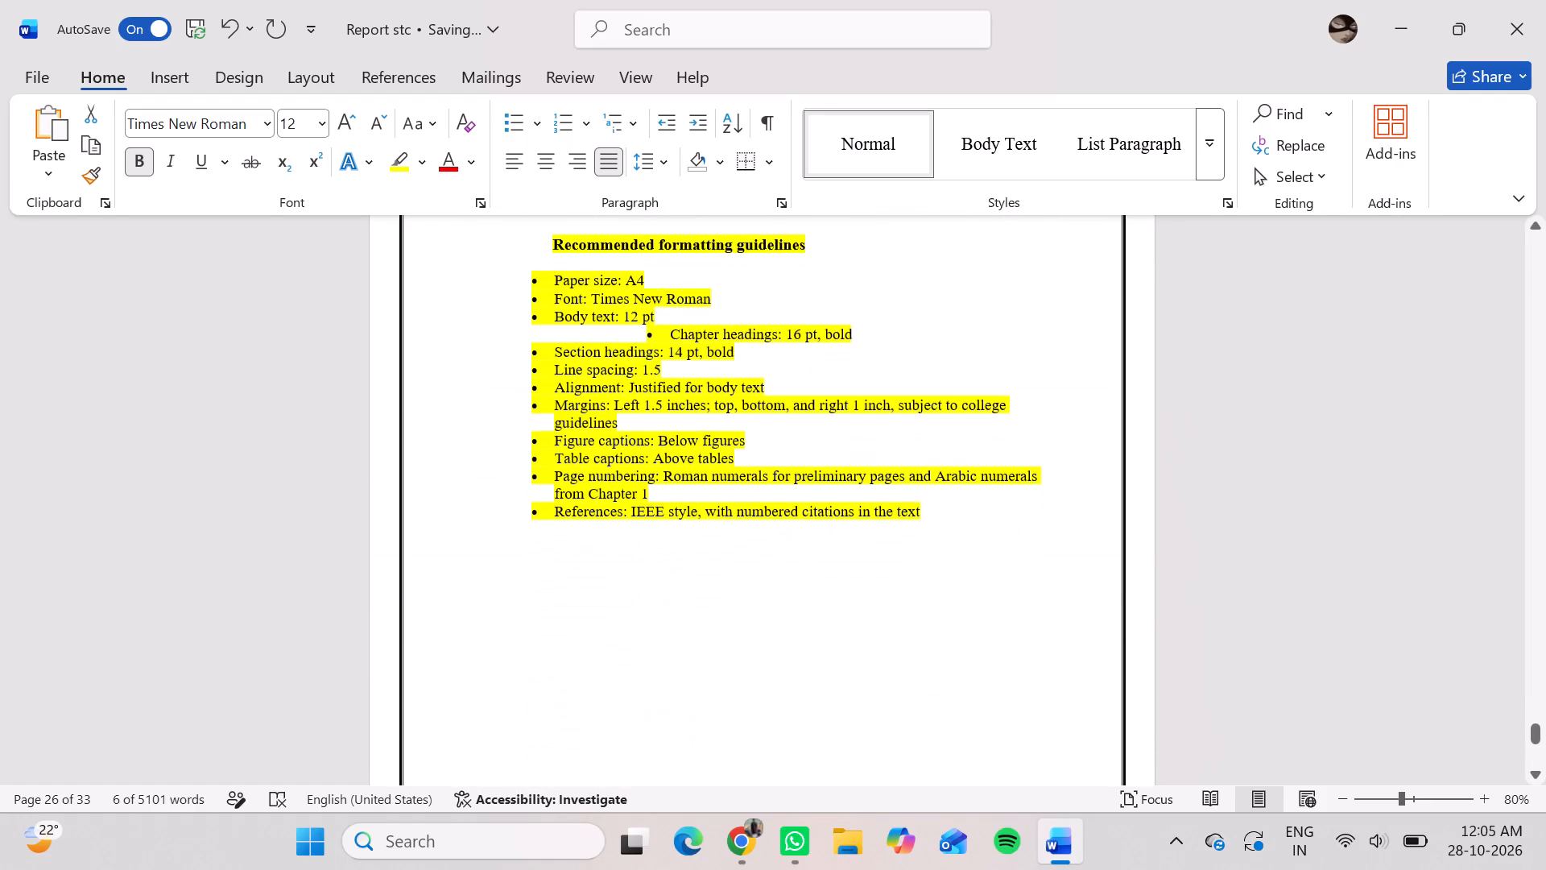
scroll(468, 533, "up", 1)
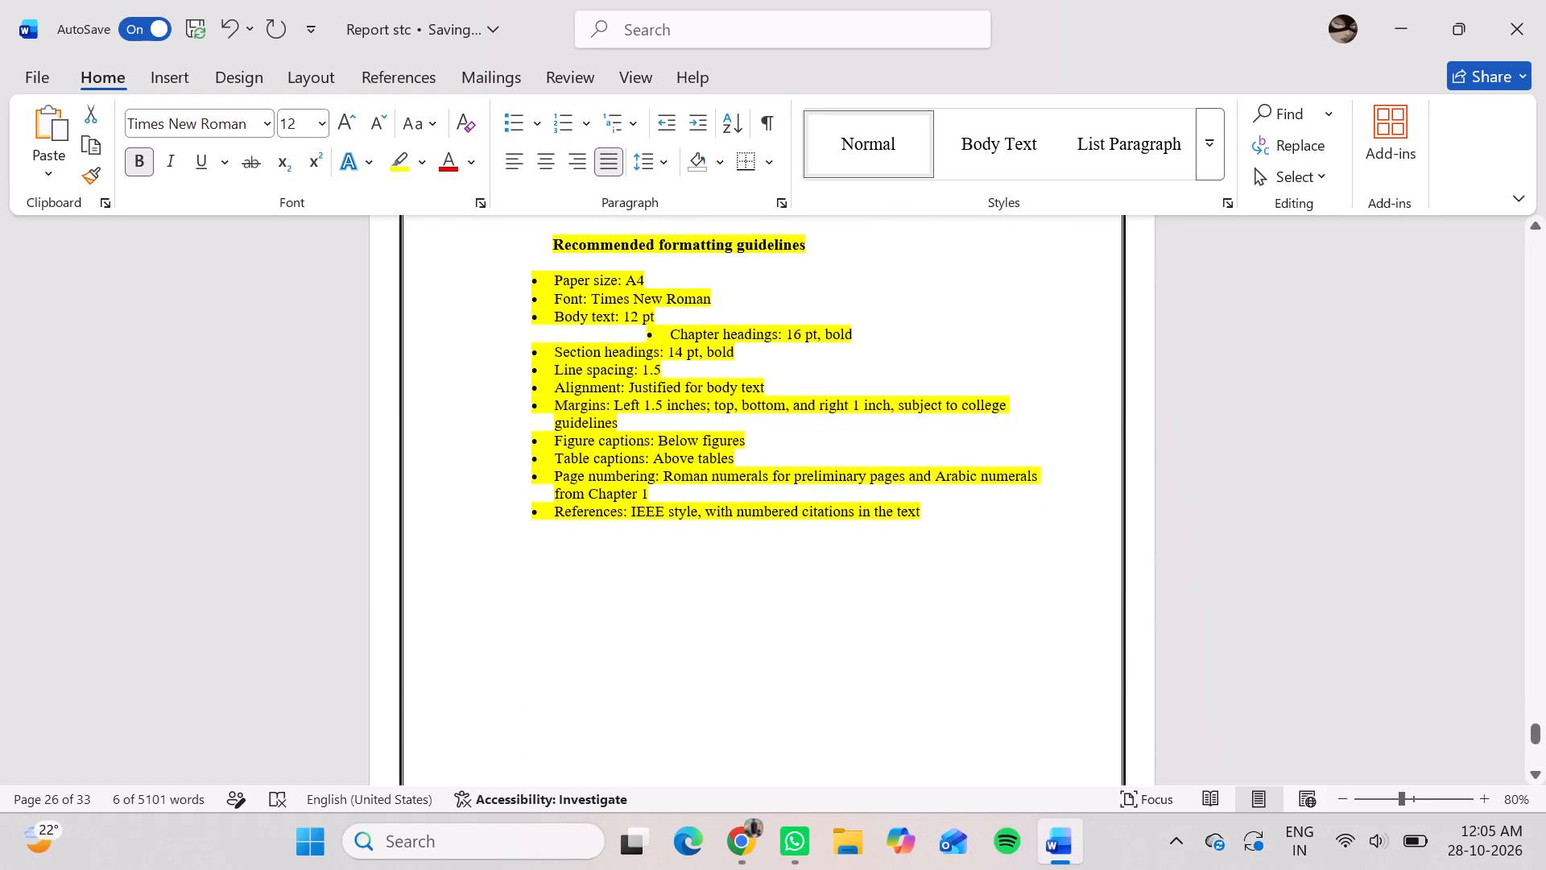
left_click_drag(964, 506, 538, 246)
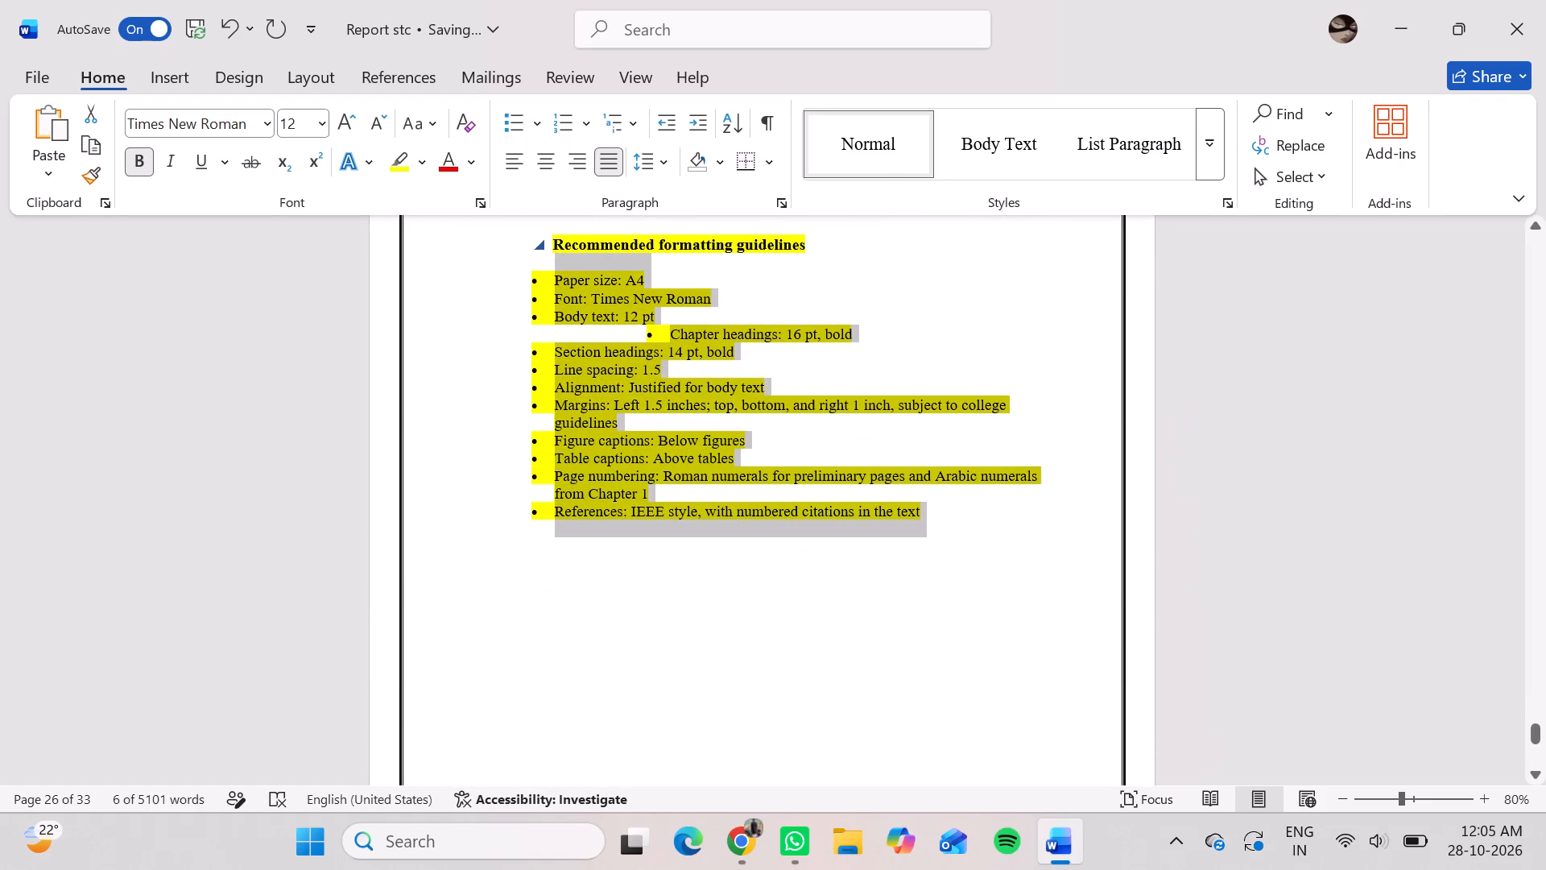
left_click_drag(538, 246, 538, 243)
key("BackSpace")
Delete the blank lines left by the removed guidelines, back to reference [17], keeping the full stop at its end.
key("BackSpace")
key("BackSpace")
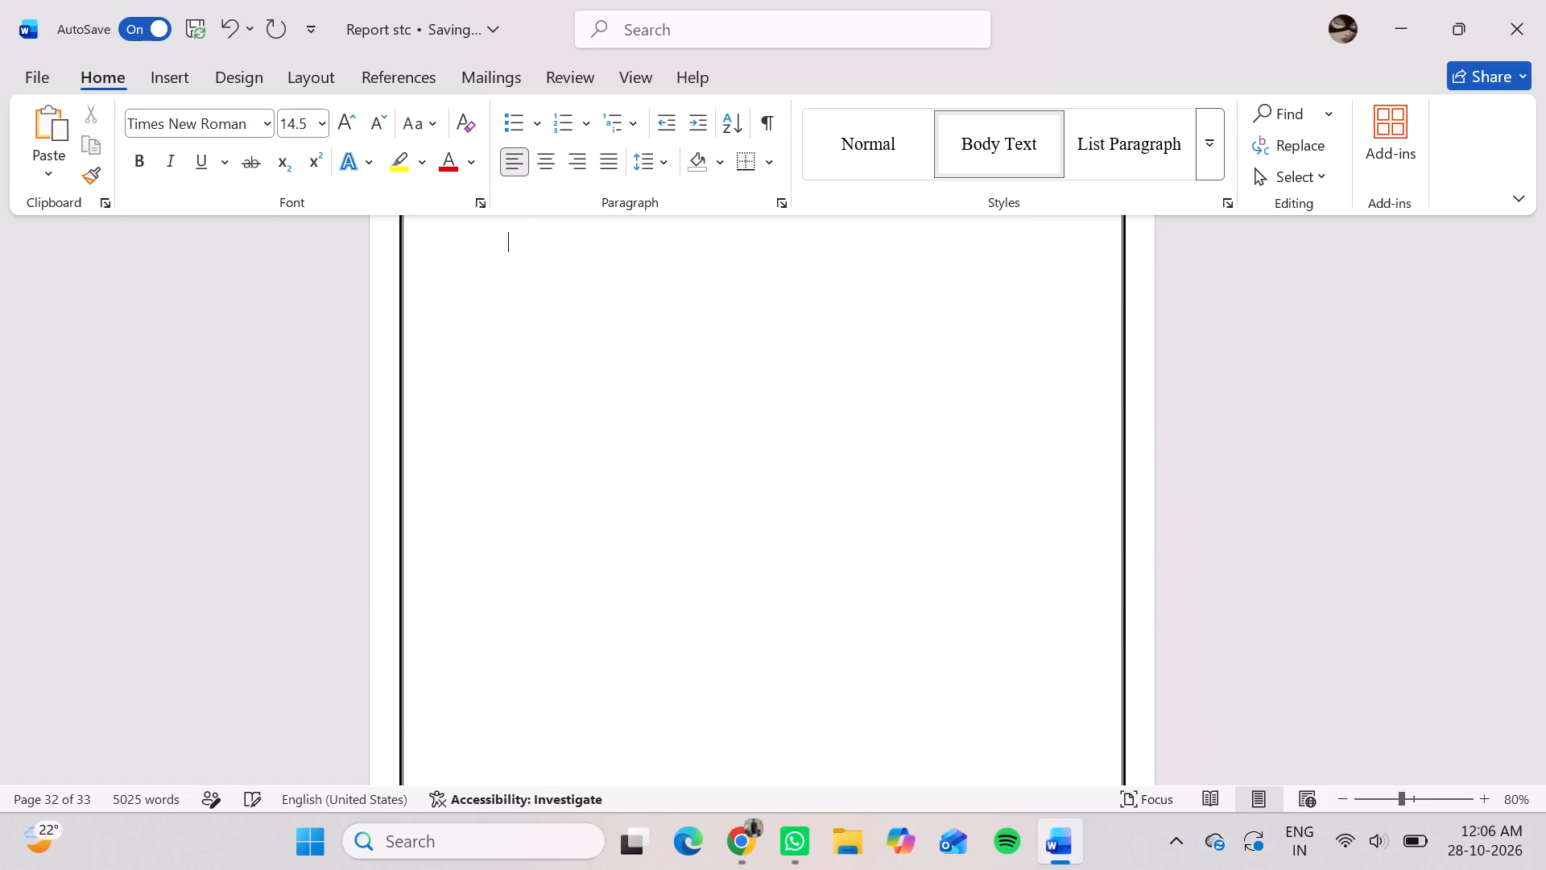
key("BackSpace")
key("BackSpace")
key("BackSpace")
key("BackSpace")
key("BackSpace")
key("BackSpace")
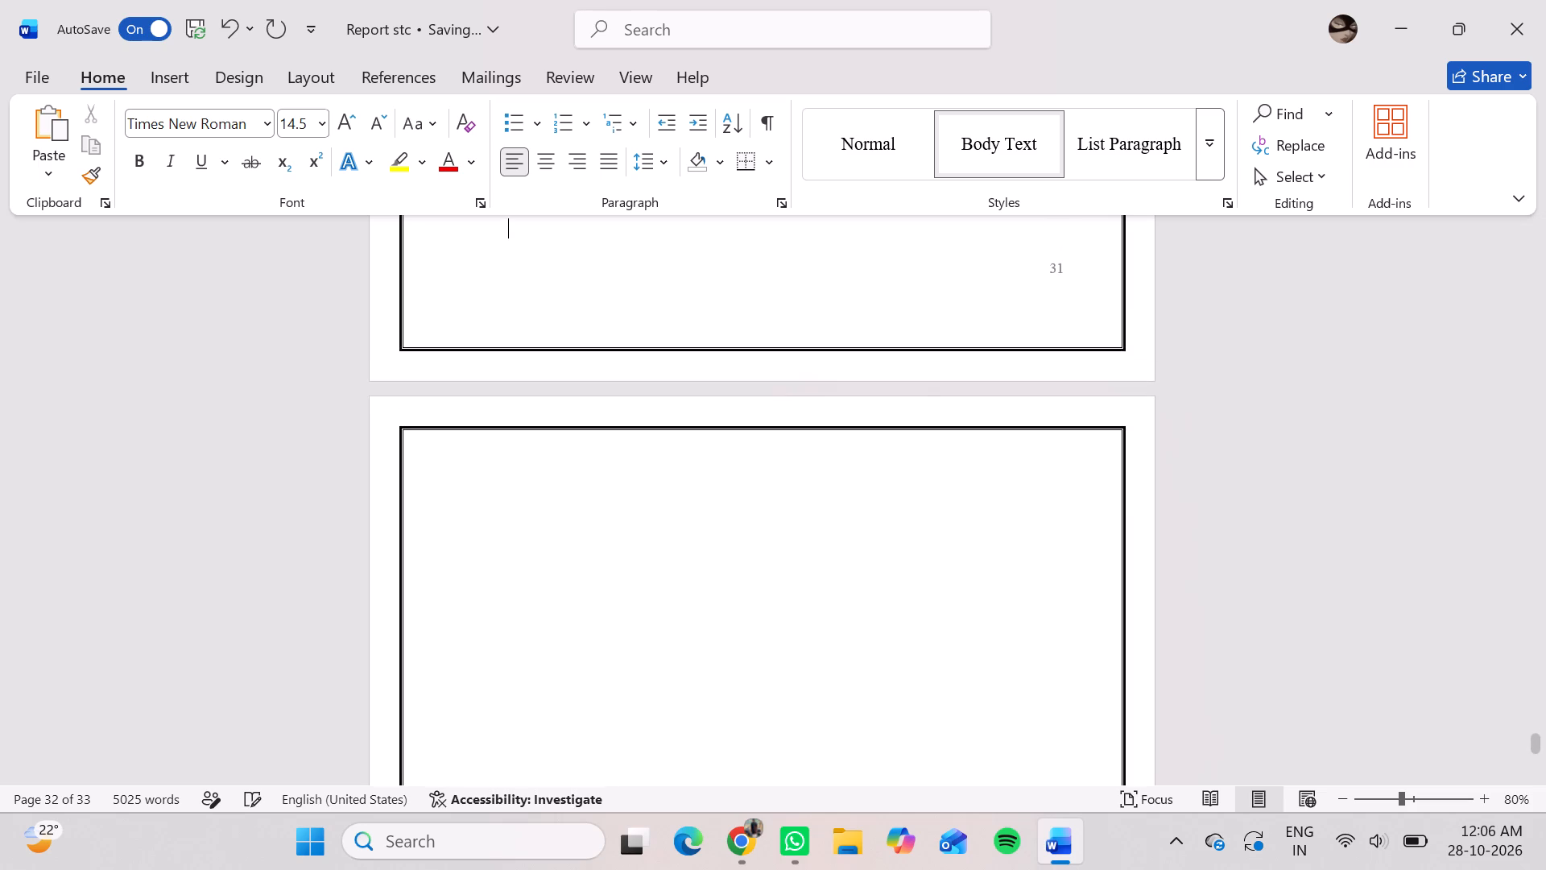
key("BackSpace")
key("BackSpace")
key("BackSpace")
key("BackSpace")
key("BackSpace")
key("BackSpace")
key("BackSpace")
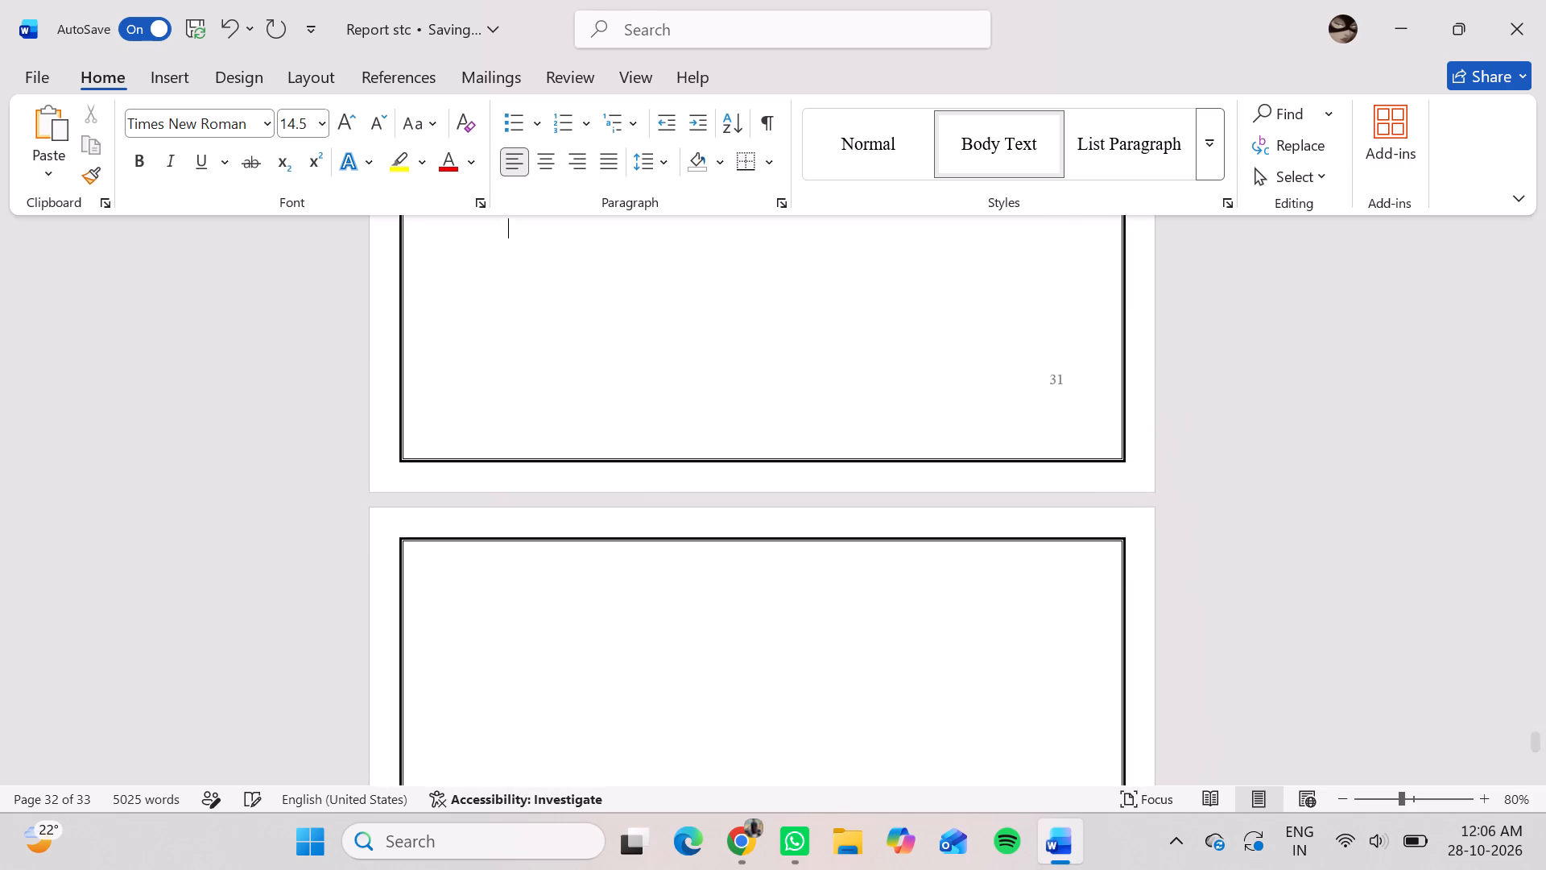
key("BackSpace")
key("BackSpace")
key("BackSpace")
key("BackSpace")
key("BackSpace")
key("BackSpace")
key("BackSpace")
key("BackSpace")
key("BackSpace")
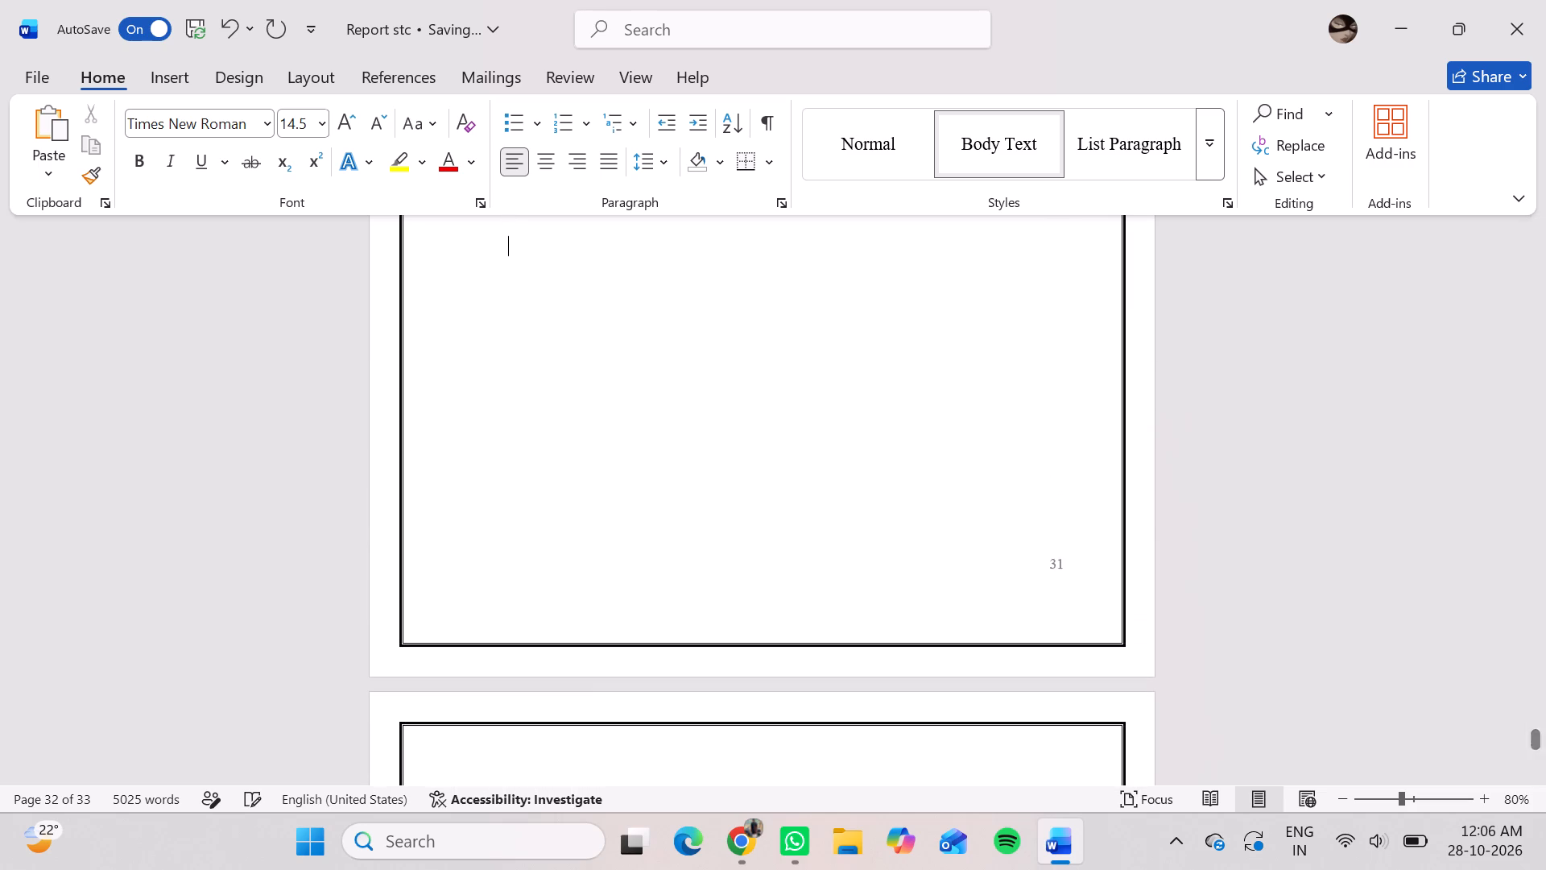
key("BackSpace")
key("BackSpace")
key("BackSpace")
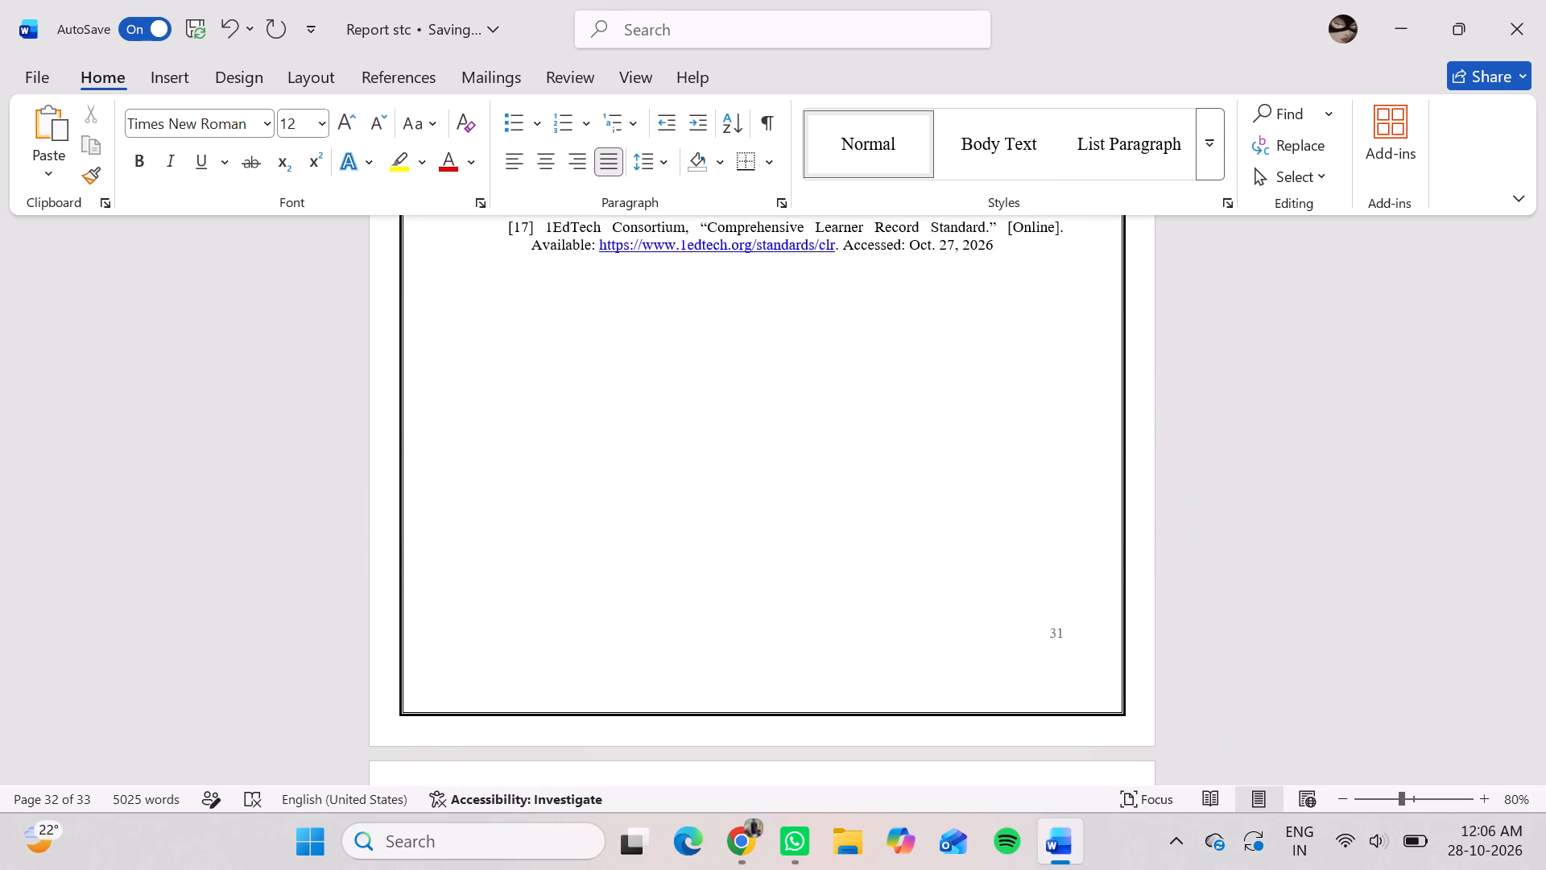
key("period")
Delete the empty last page and the remaining blank lines below reference [17].
scroll(538, 243, "down", 2)
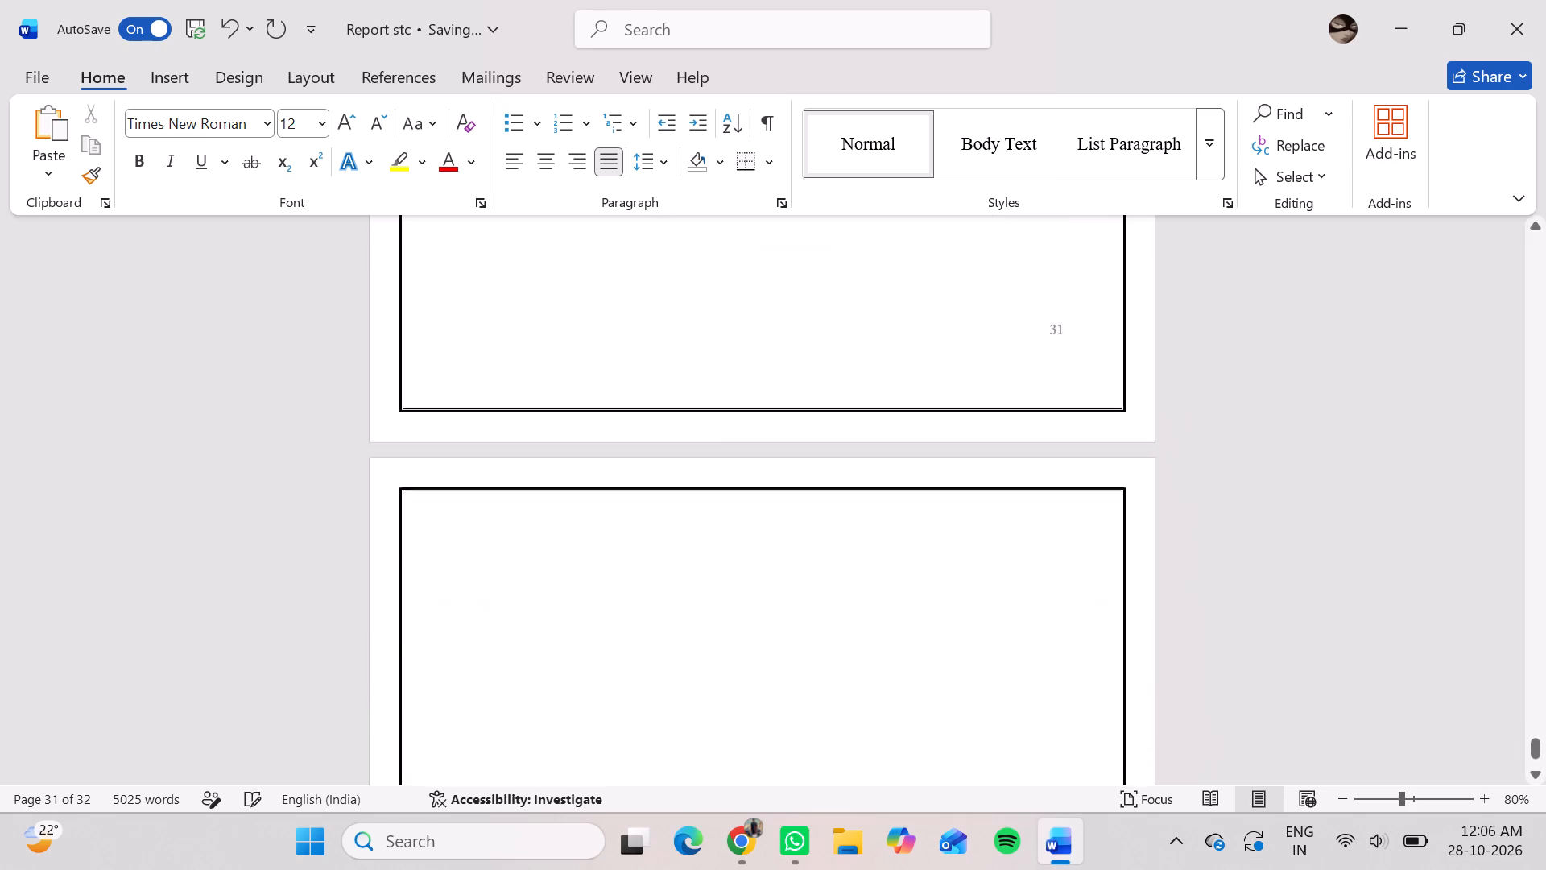
scroll(538, 243, "down", 9)
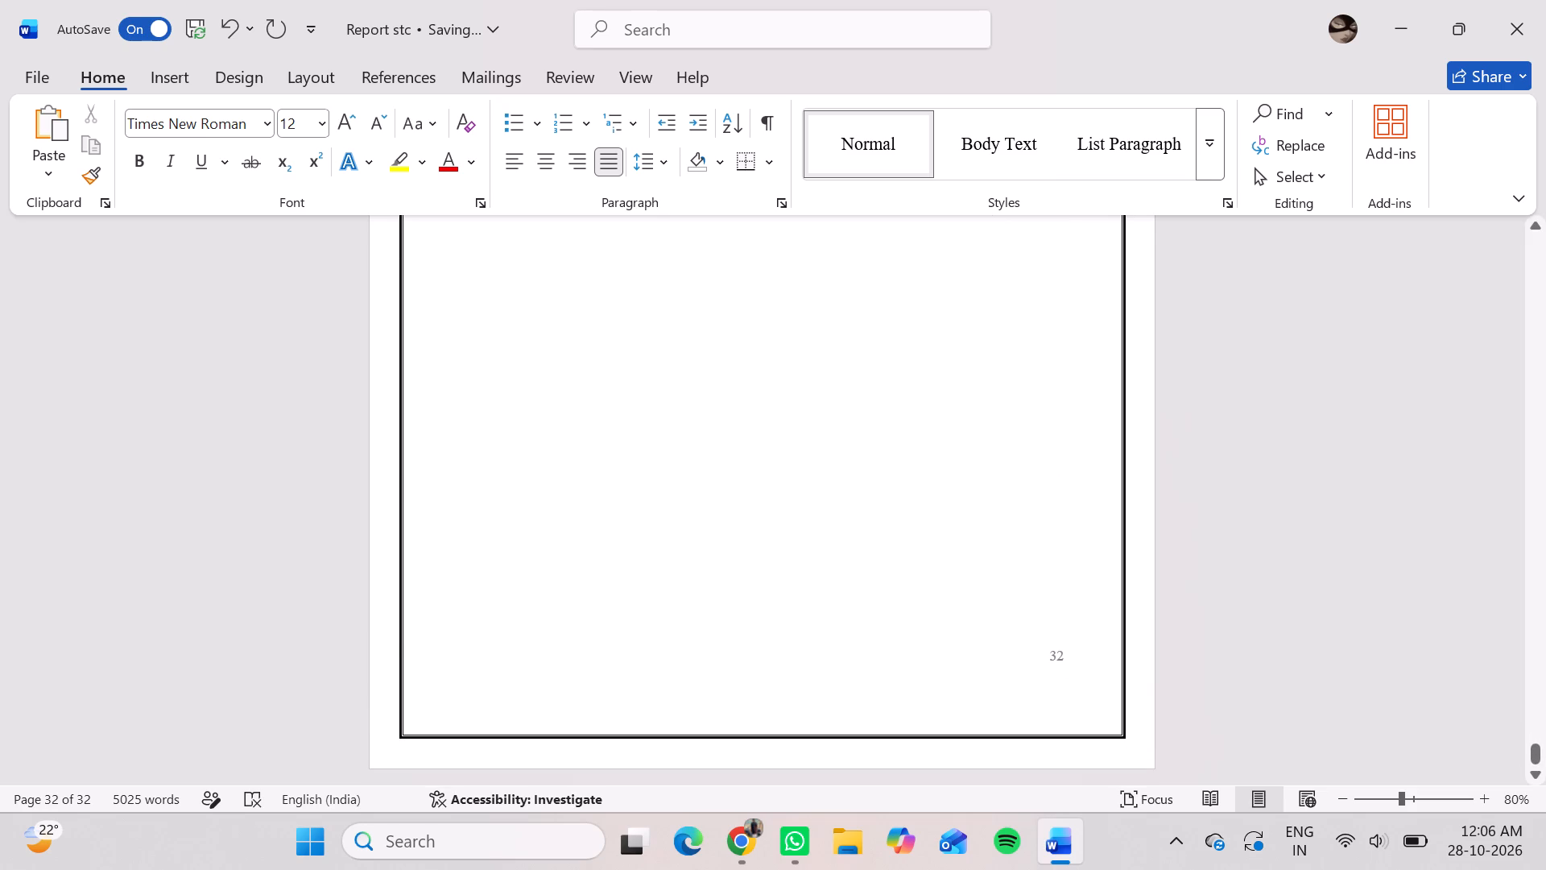
left_click(518, 582)
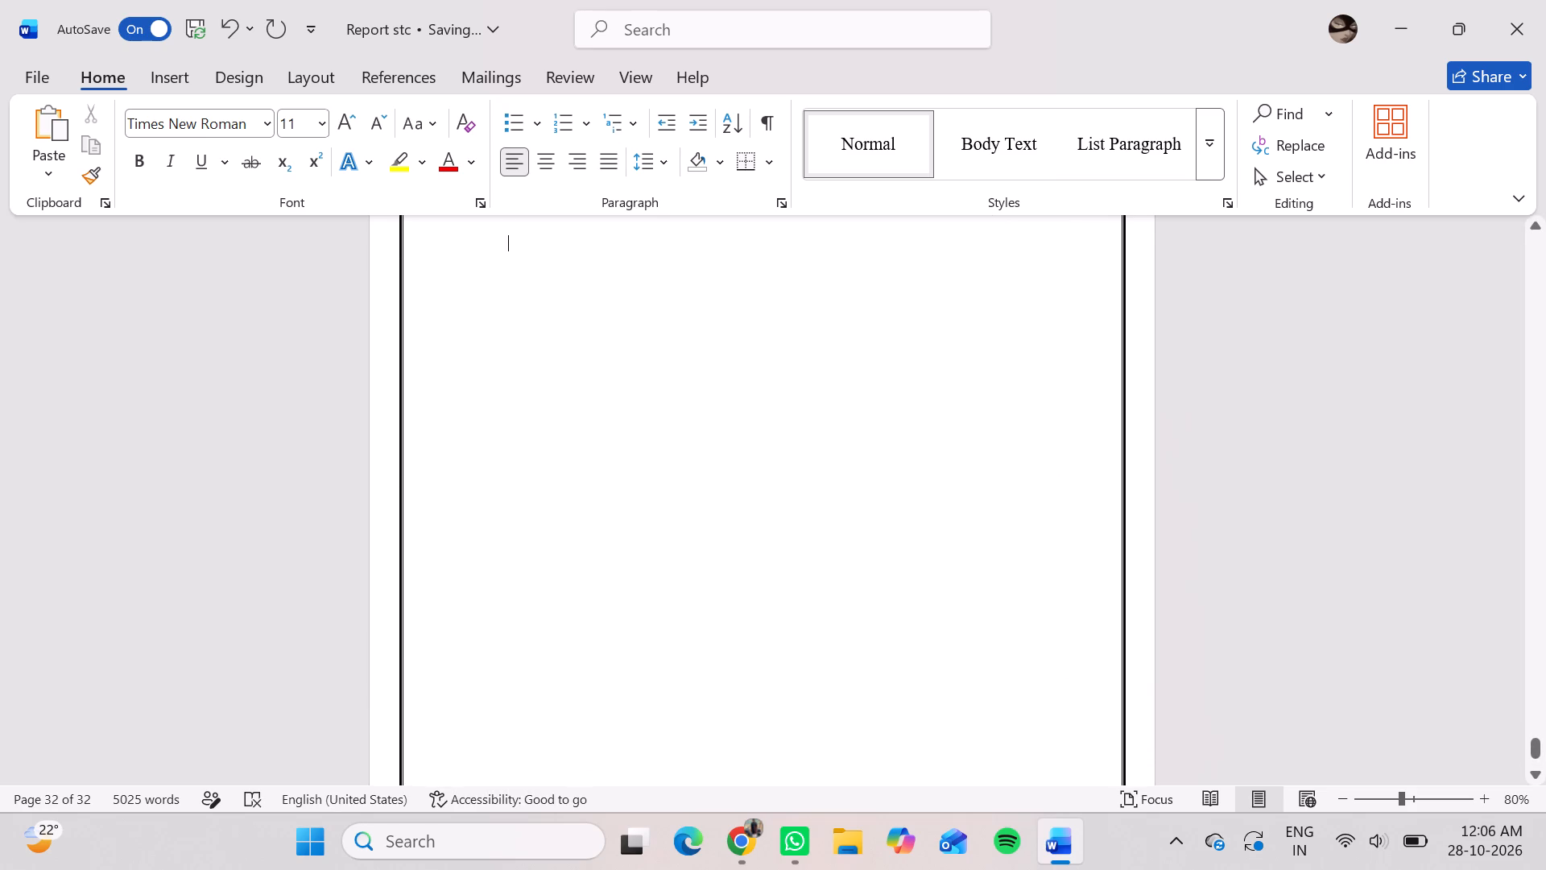
key("BackSpace")
key("BackSpace")
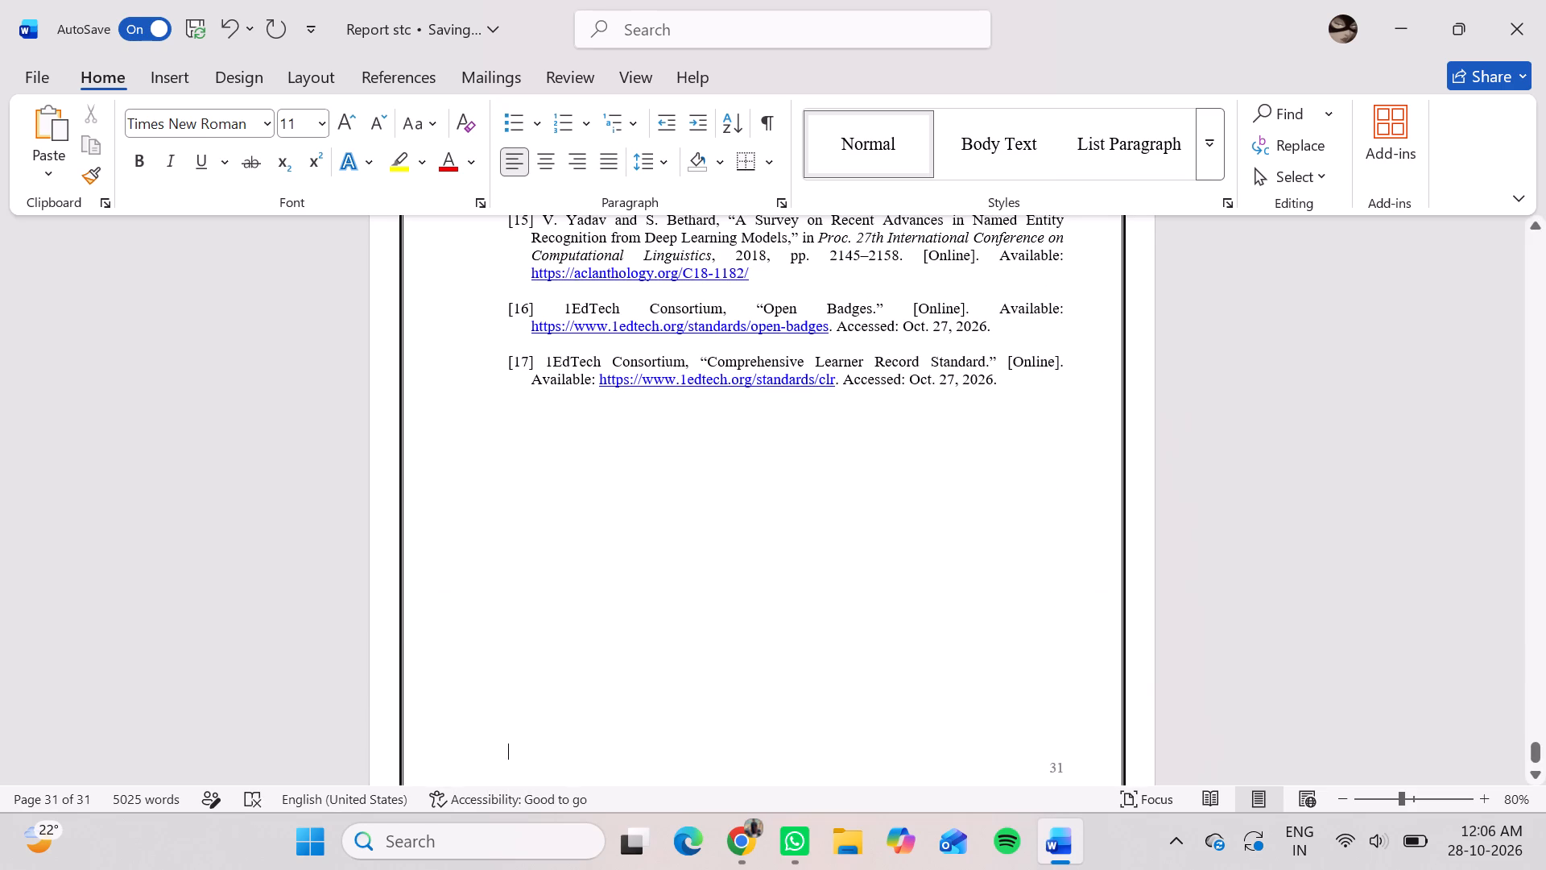
key("BackSpace")
key("BackSpace")
key("BackSpace")
key("BackSpace")
key("BackSpace")
key("BackSpace")
key("BackSpace")
key("BackSpace")
key("BackSpace")
key("BackSpace")
key("BackSpace")
key("BackSpace")
key("BackSpace")
key("BackSpace")
key("BackSpace")
key("BackSpace")
key("BackSpace")
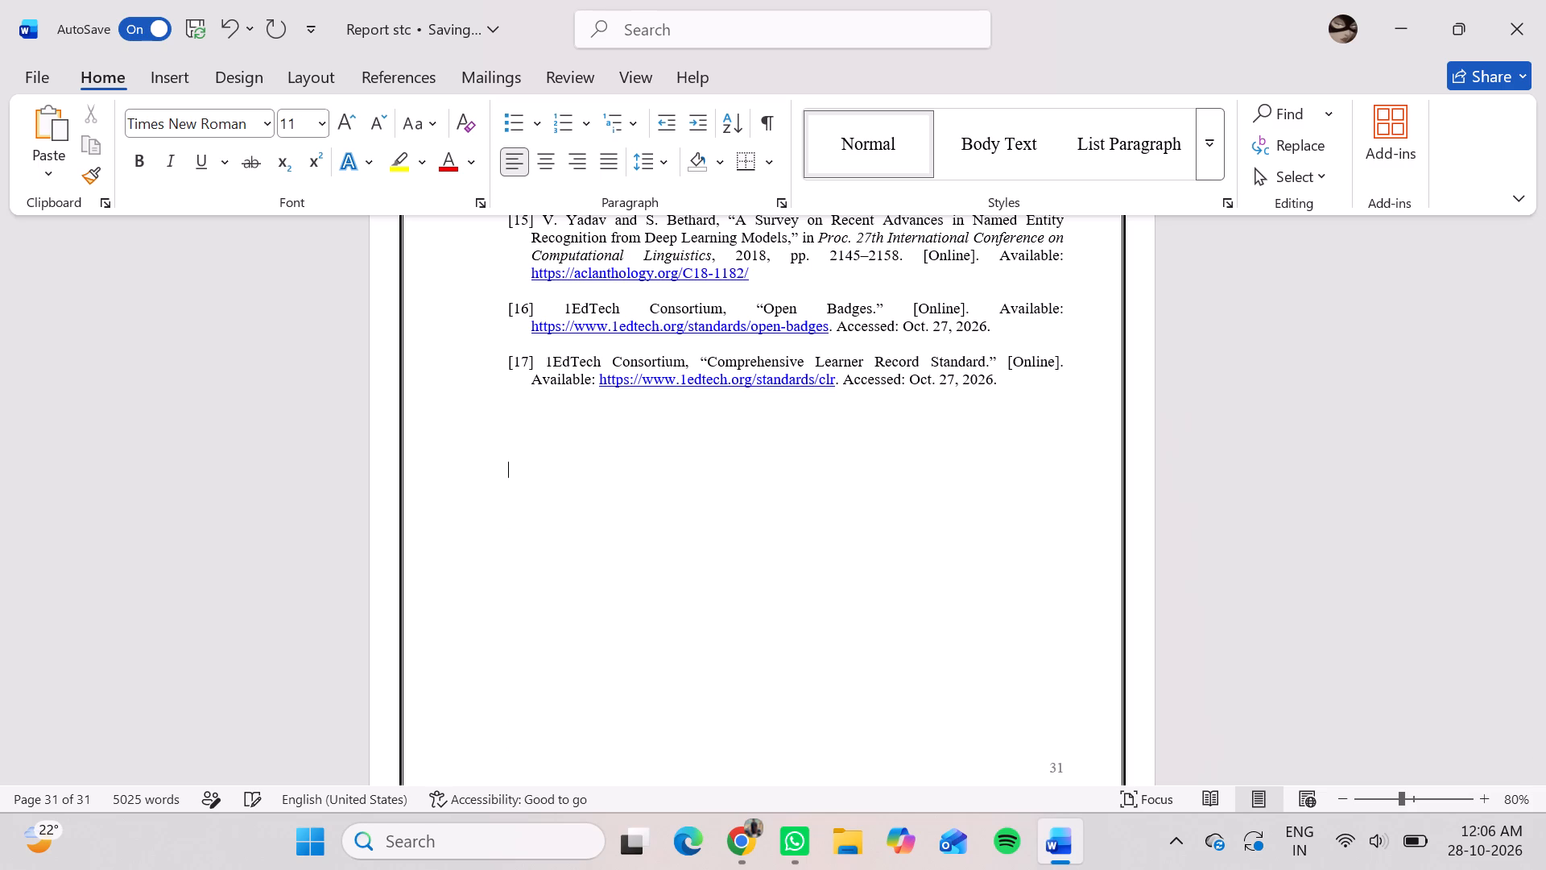
key("BackSpace")
key("BackSpace")
key("BackSpace")
Check the end of the references, and go back to the certificate and title pages at the front of the report.
scroll(513, 756, "down", 2)
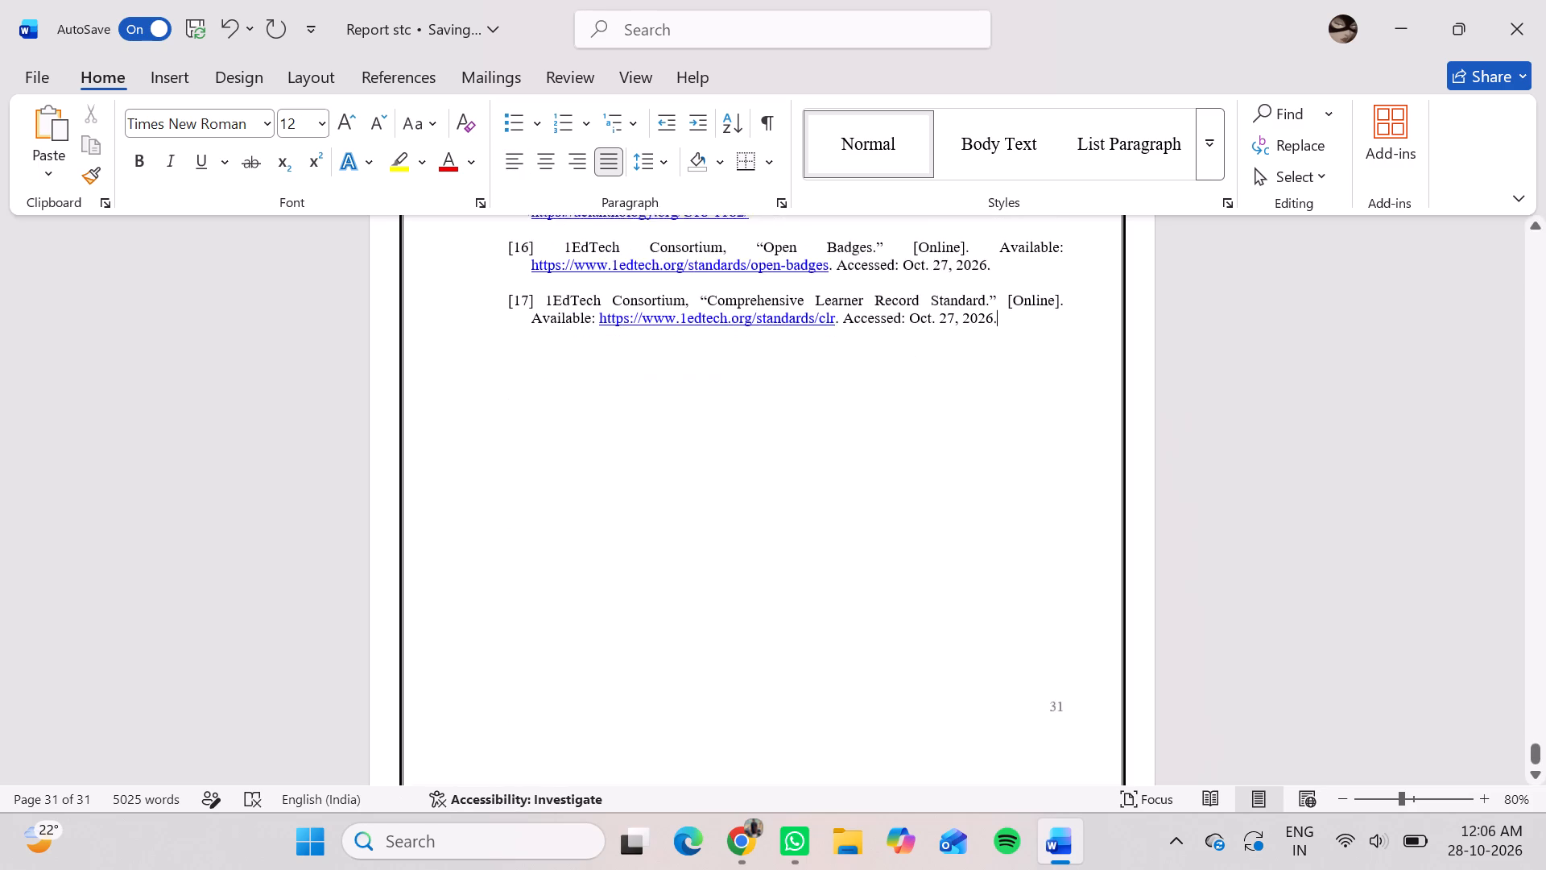
scroll(513, 756, "down", 2)
scroll(513, 756, "up", 1)
scroll(513, 756, "down", 1)
scroll(513, 756, "up", 4)
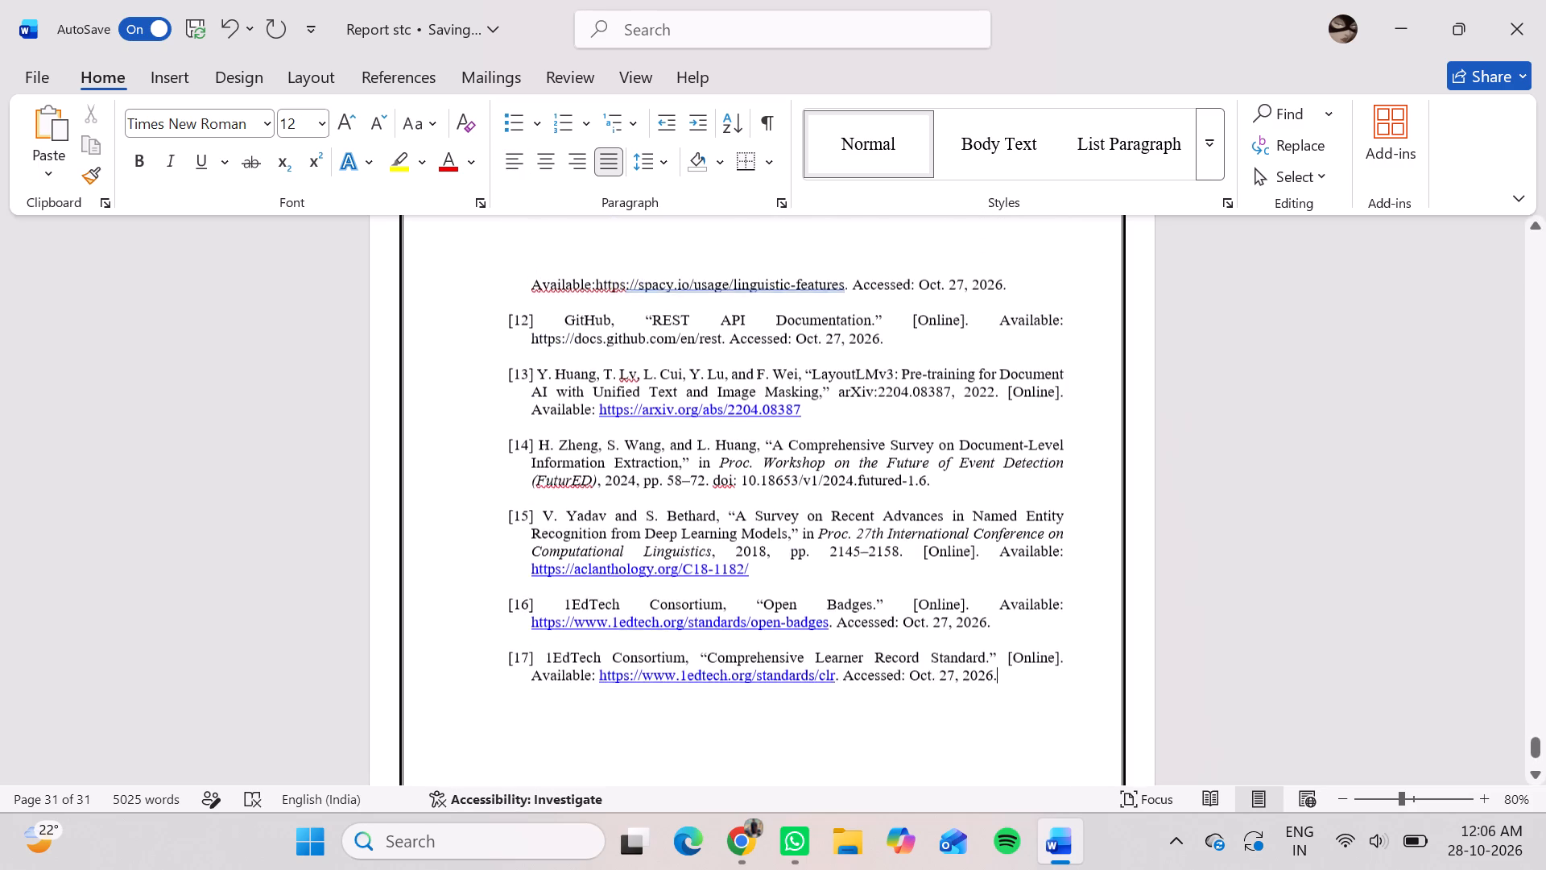
scroll(513, 756, "up", 8)
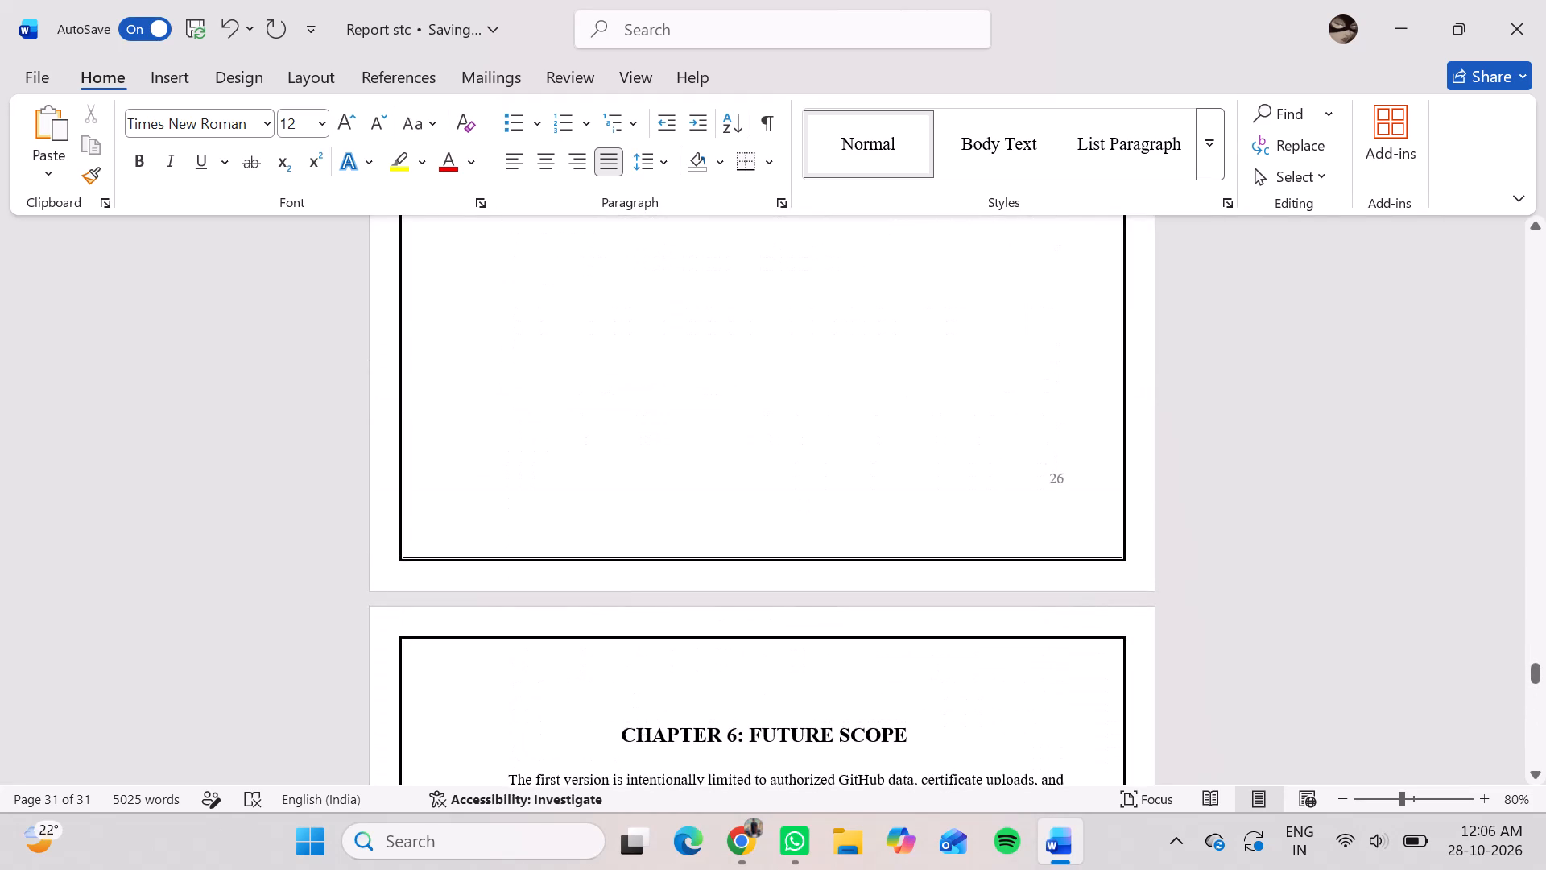
scroll(513, 756, "up", 13)
scroll(513, 756, "up", 16)
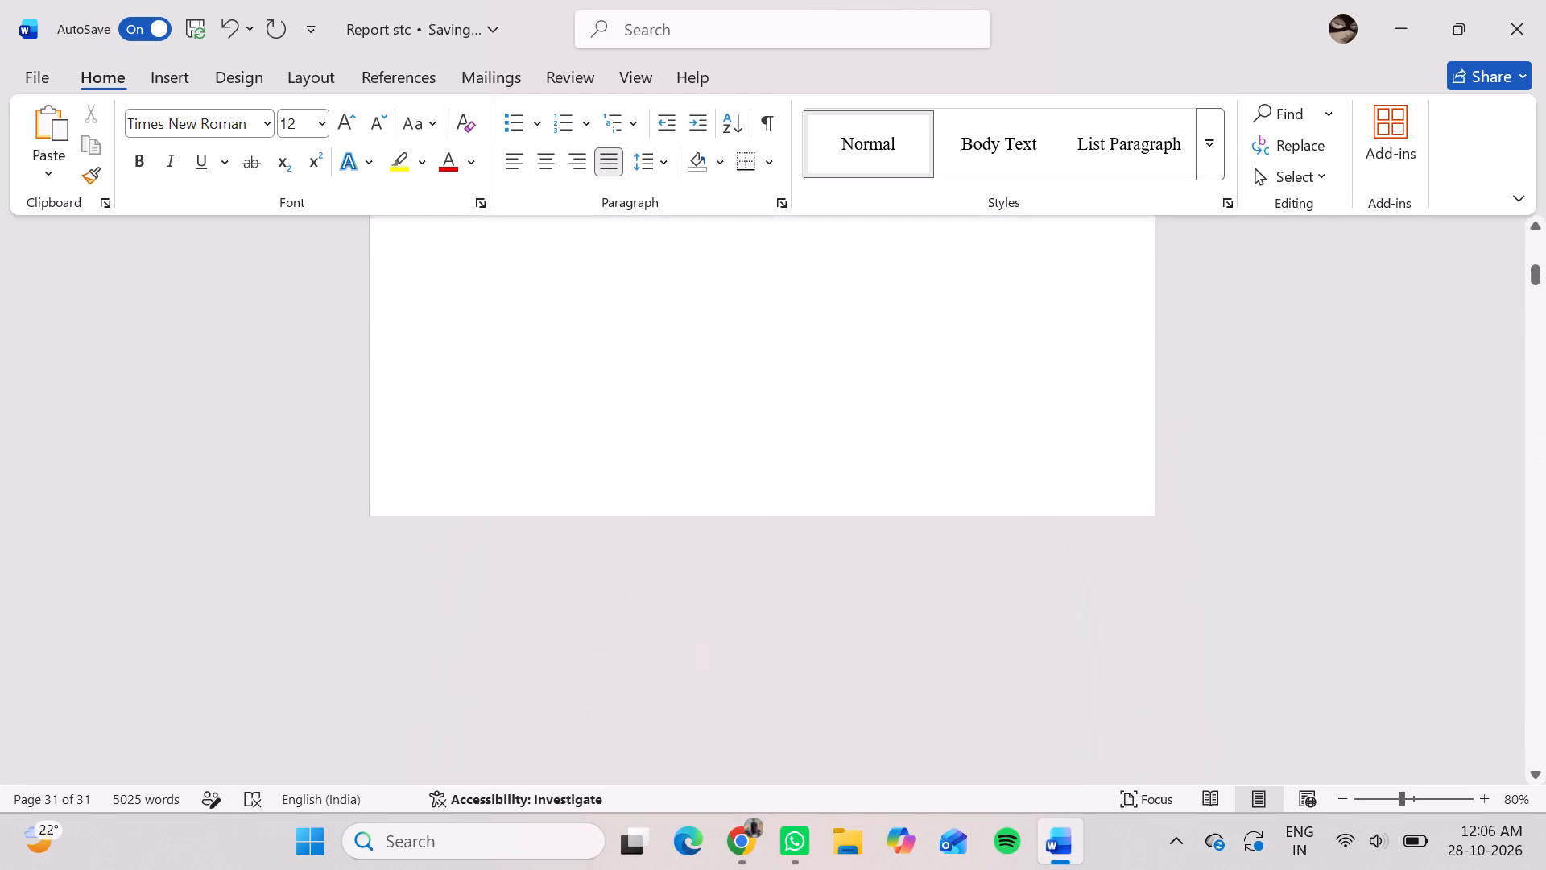
scroll(513, 756, "down", 6)
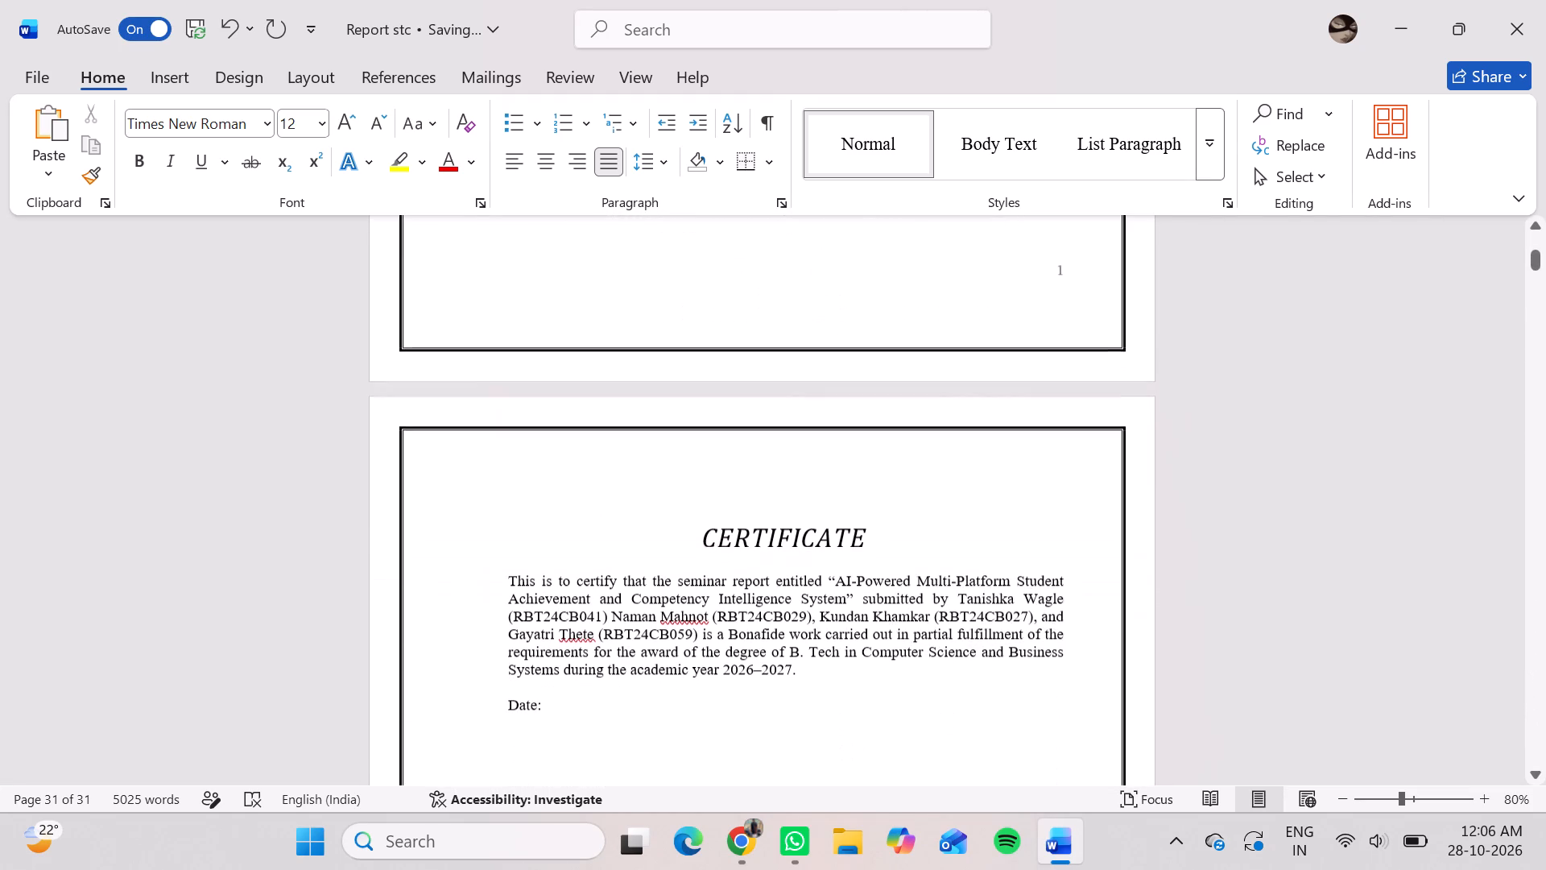
scroll(513, 756, "up", 1)
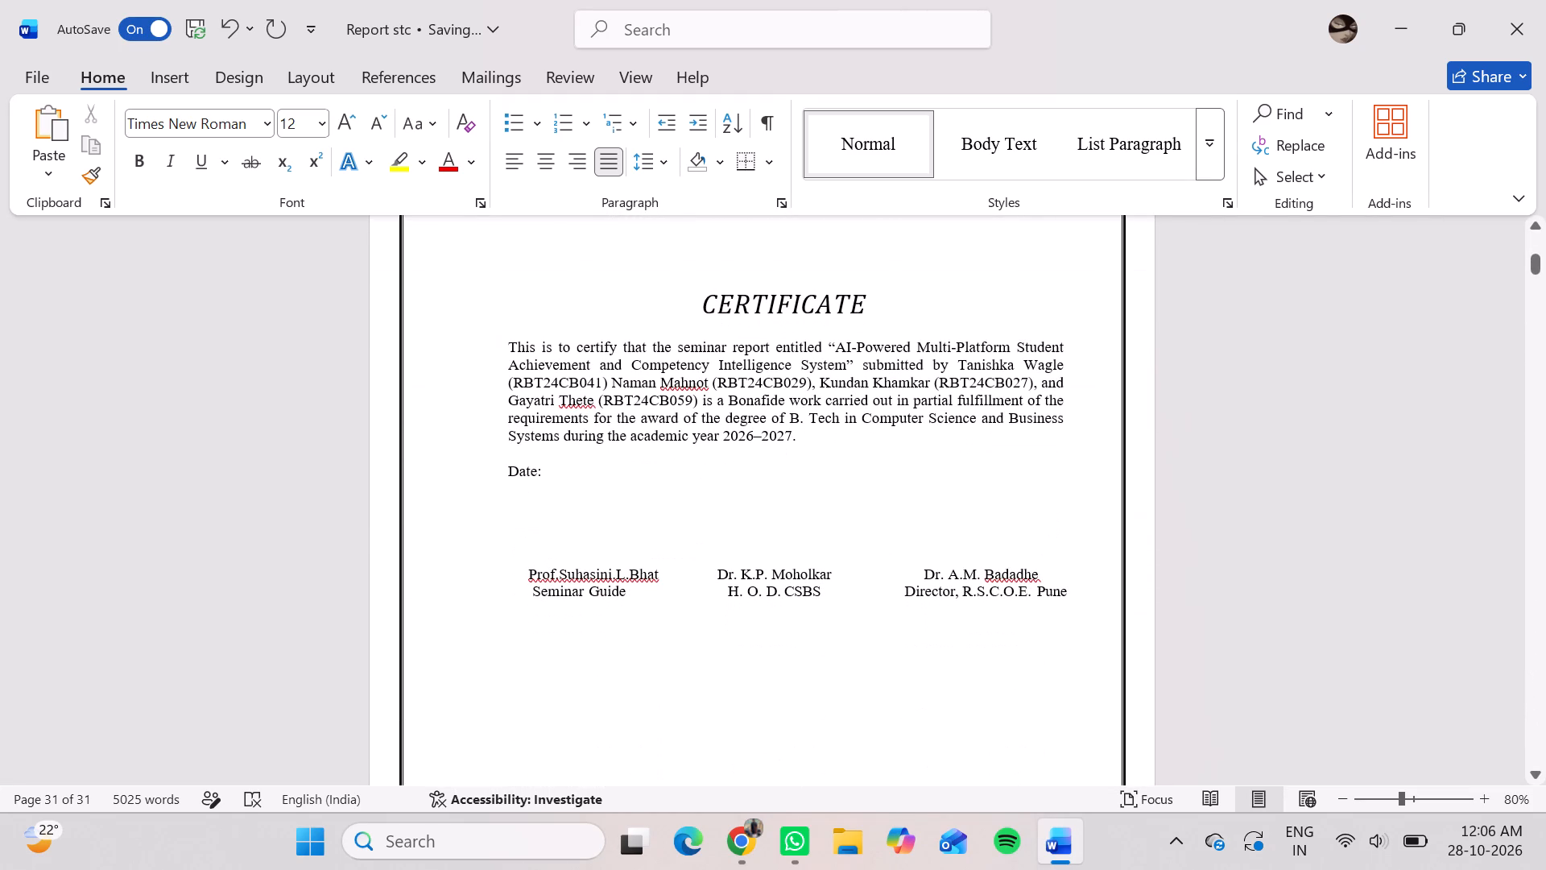
scroll(513, 756, "up", 1)
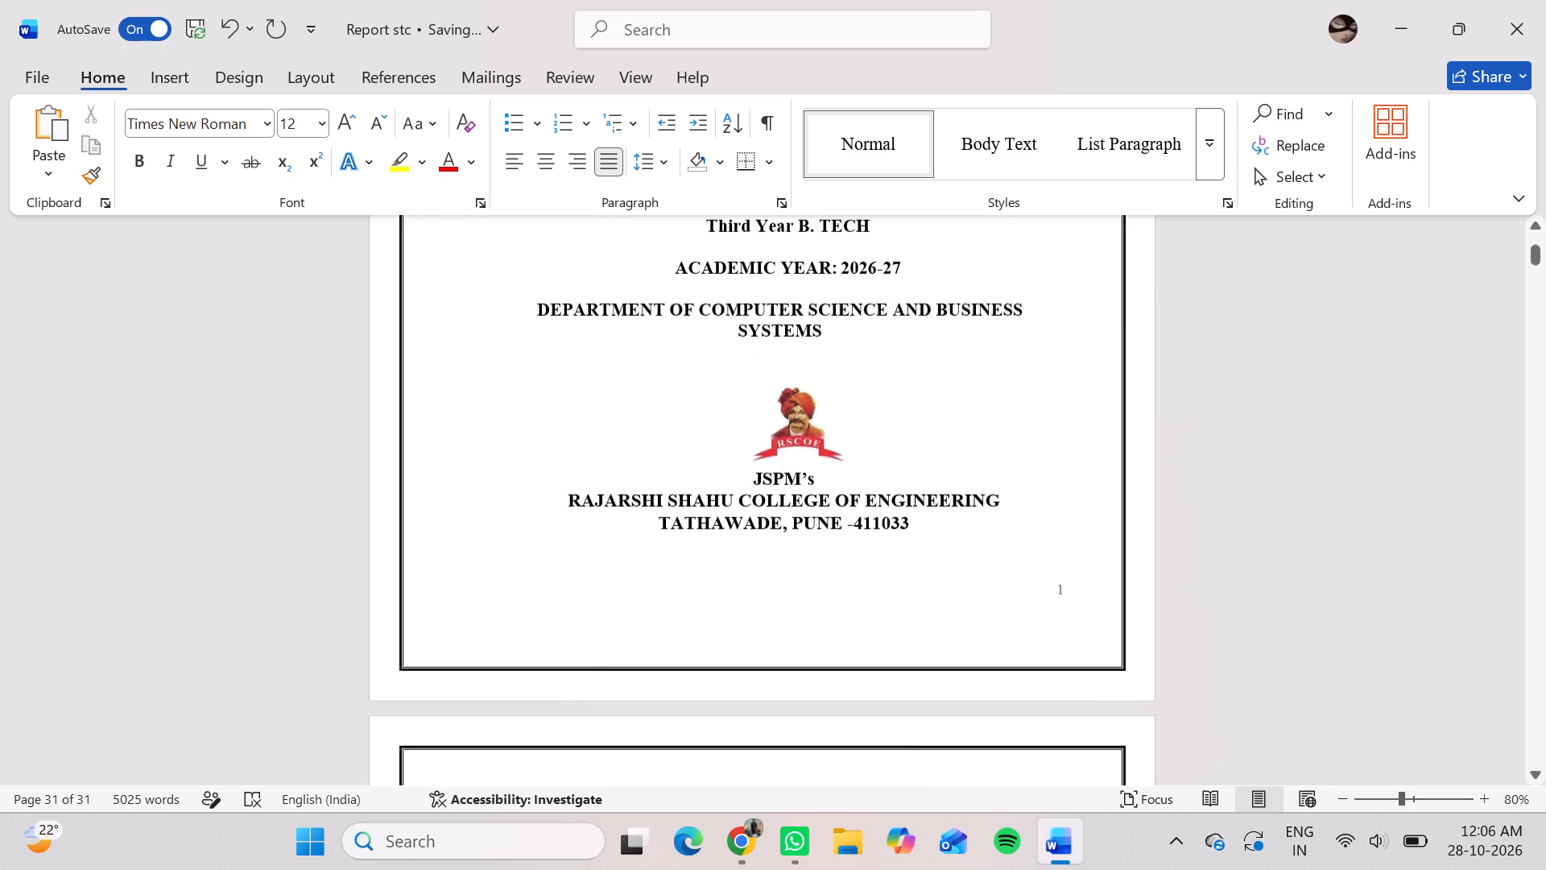
Check the front matter from the abstract through the contents table and the lists of figures and tables to Chapter 1.
scroll(513, 756, "down", 8)
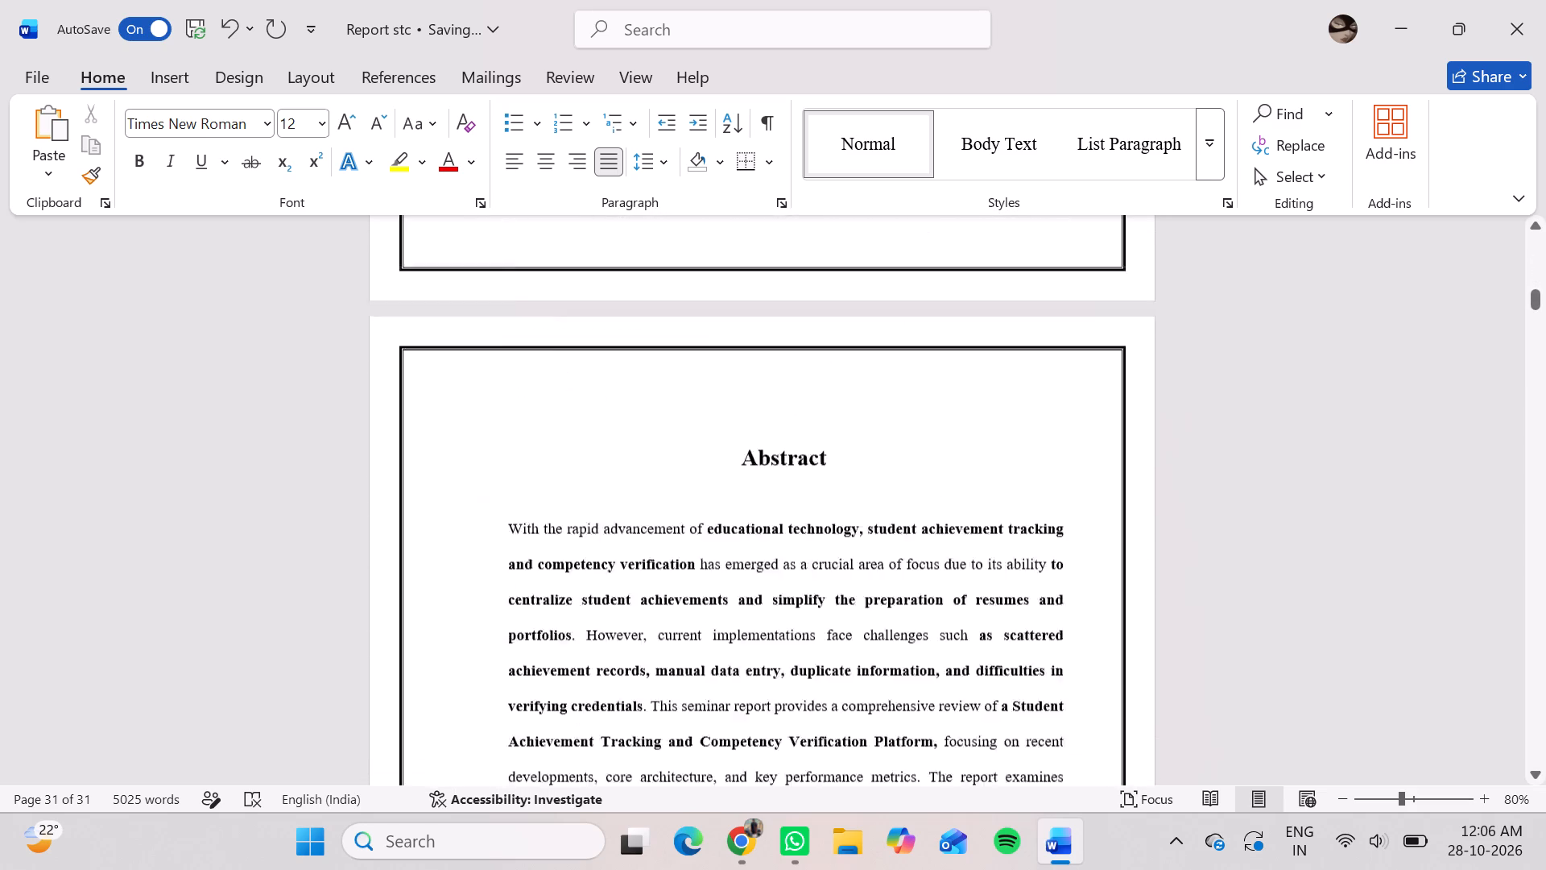
scroll(513, 756, "down", 2)
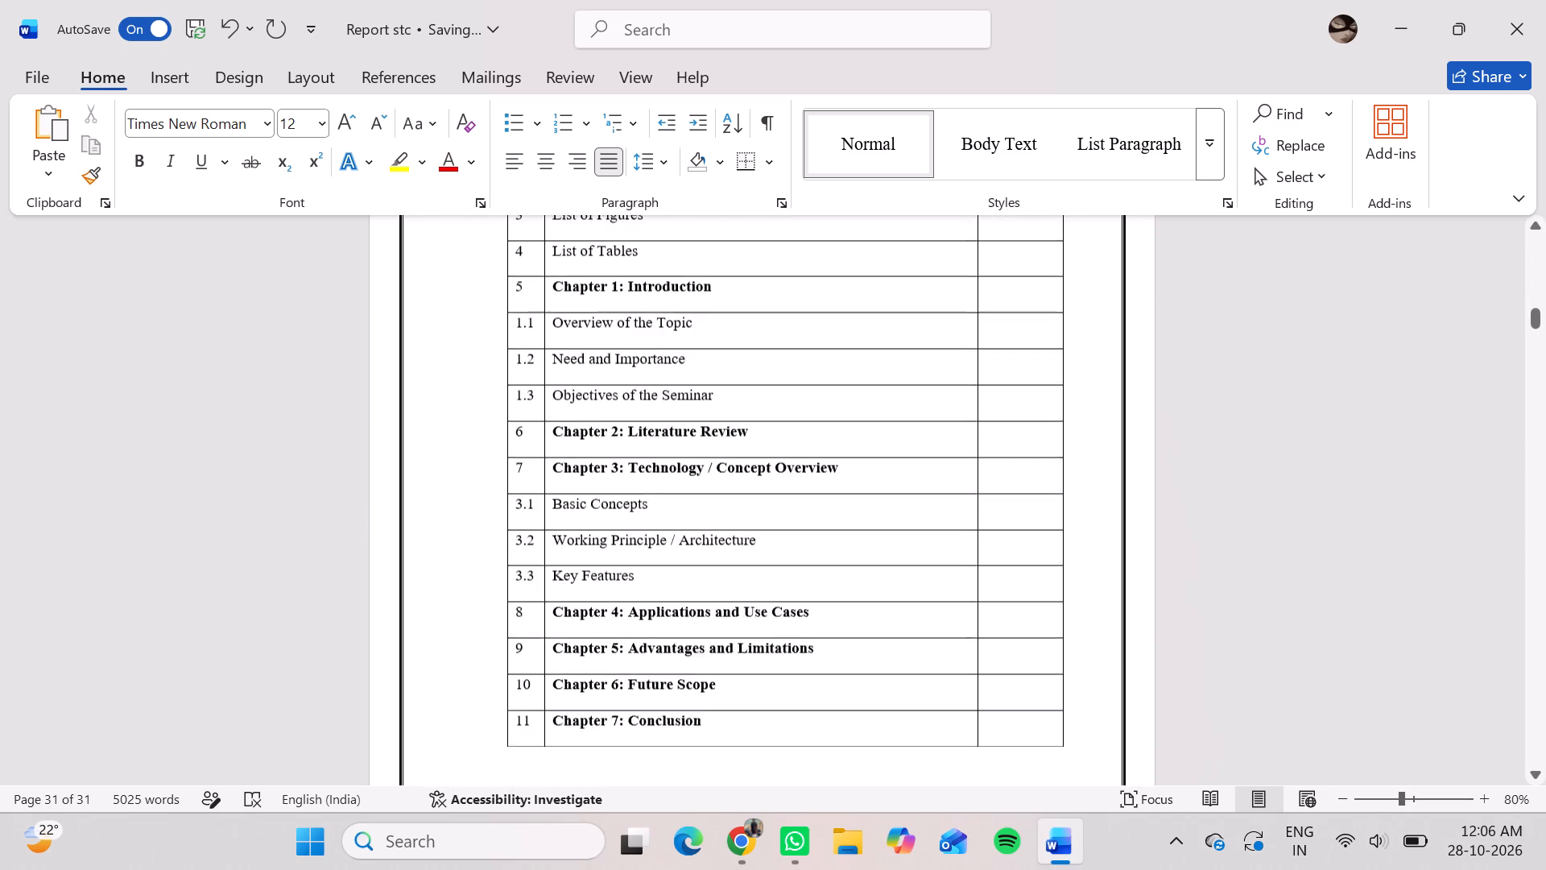
scroll(513, 756, "down", 1)
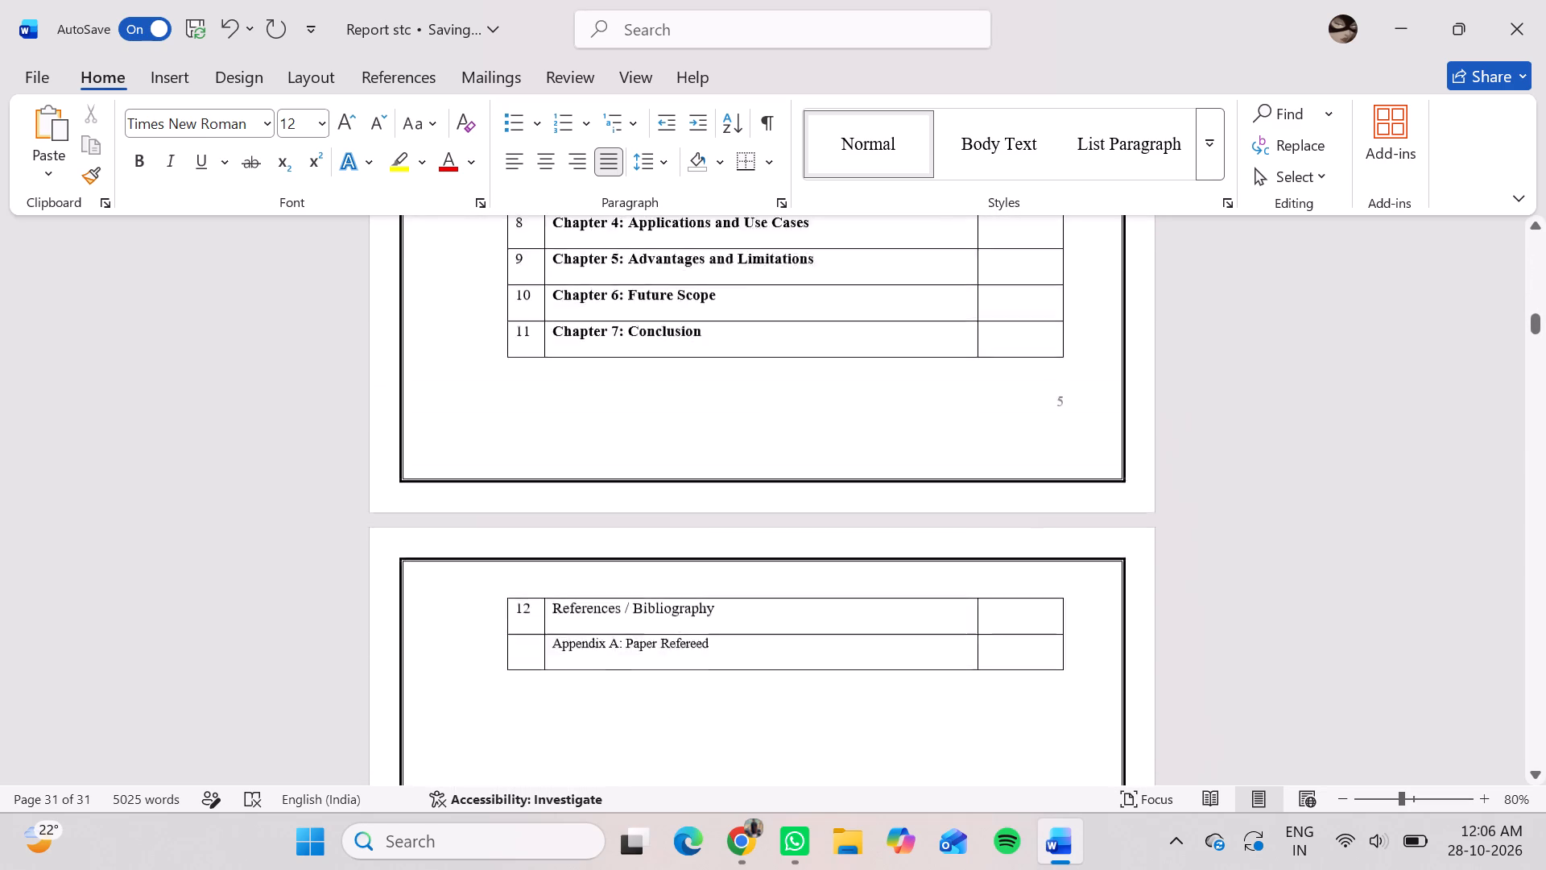
scroll(513, 756, "down", 1)
scroll(513, 756, "right", 1)
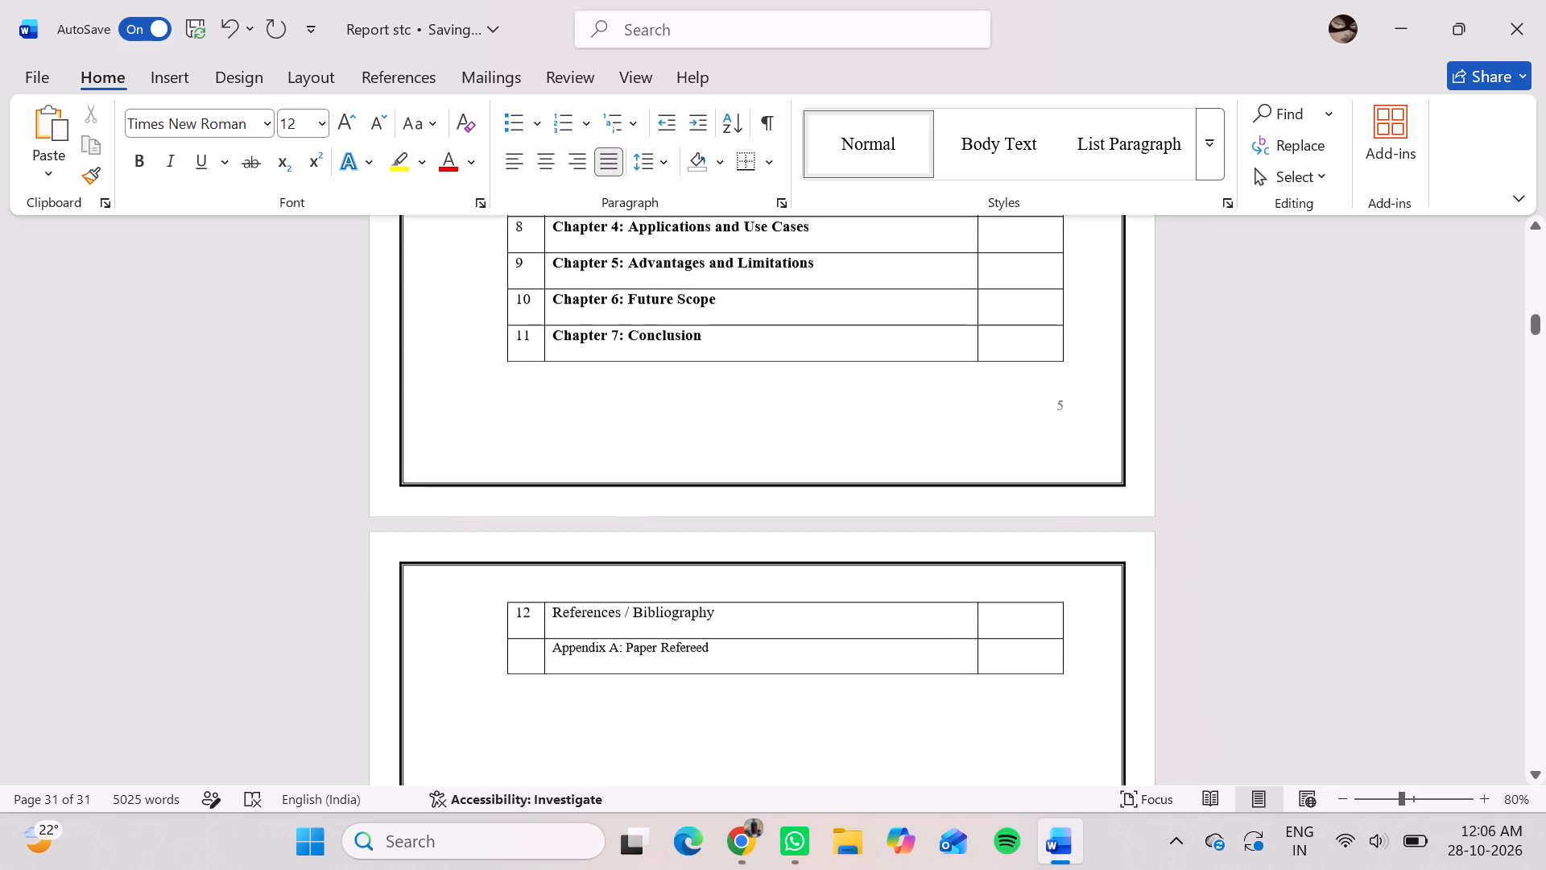
scroll(513, 756, "right", 1)
scroll(513, 756, "down", 2)
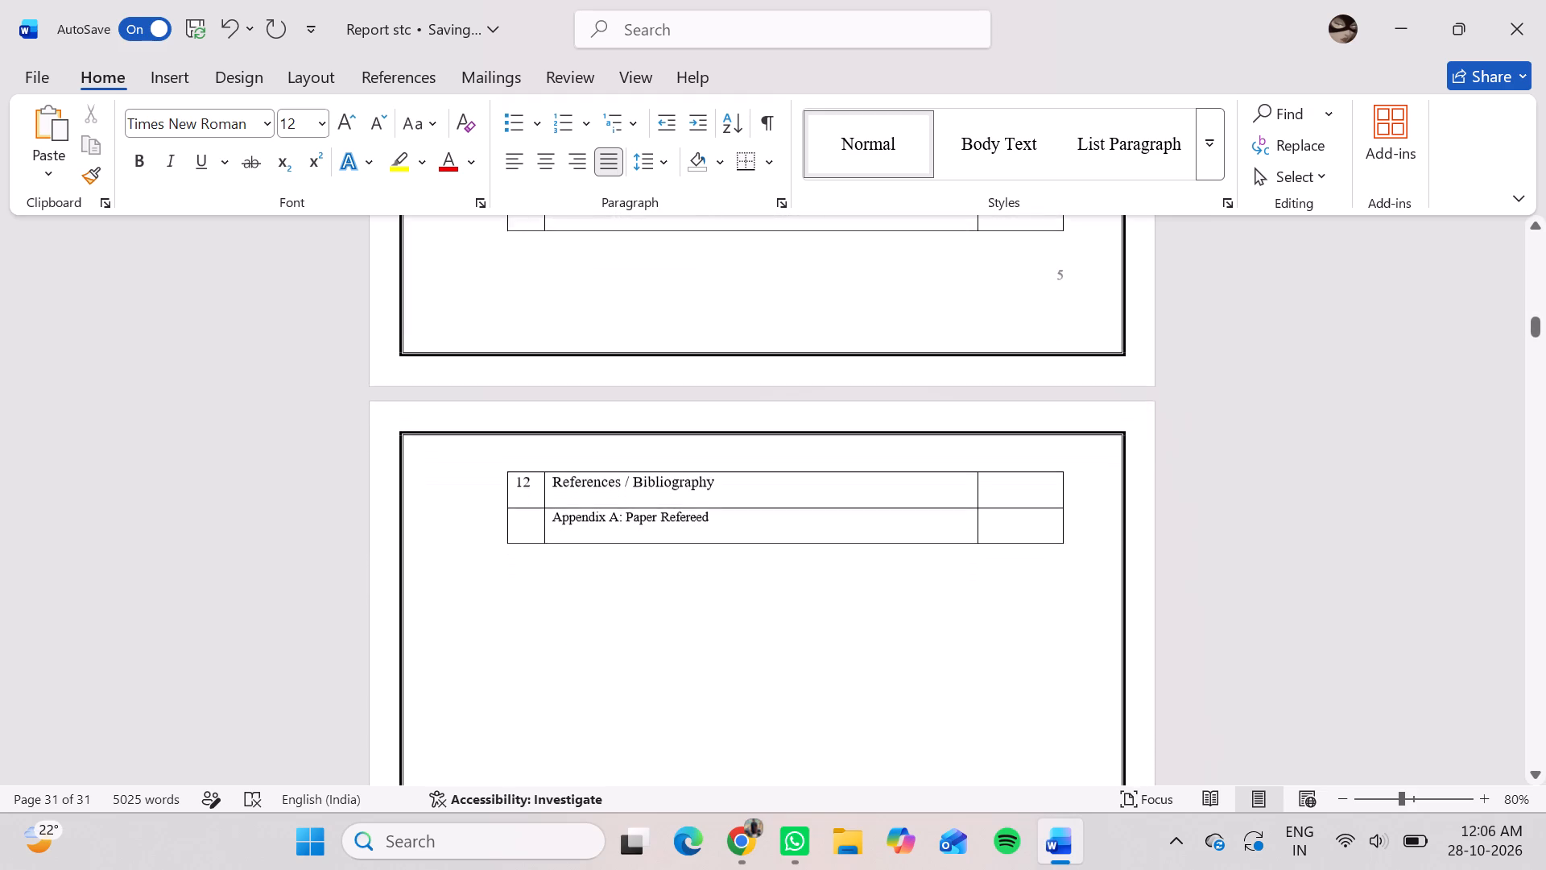
scroll(513, 756, "down", 5)
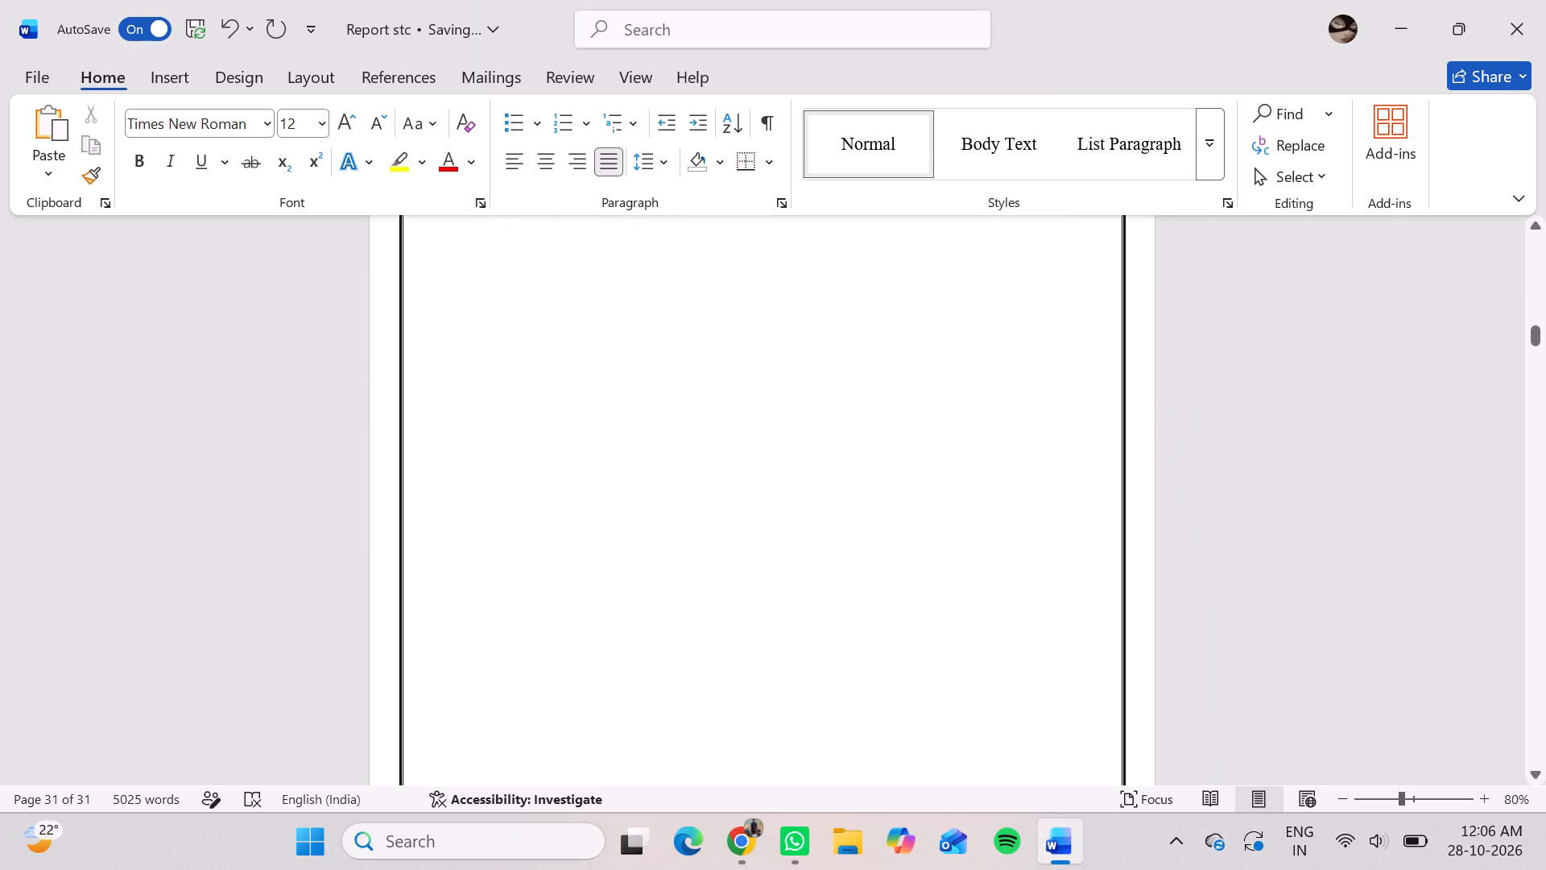
scroll(513, 756, "down", 2)
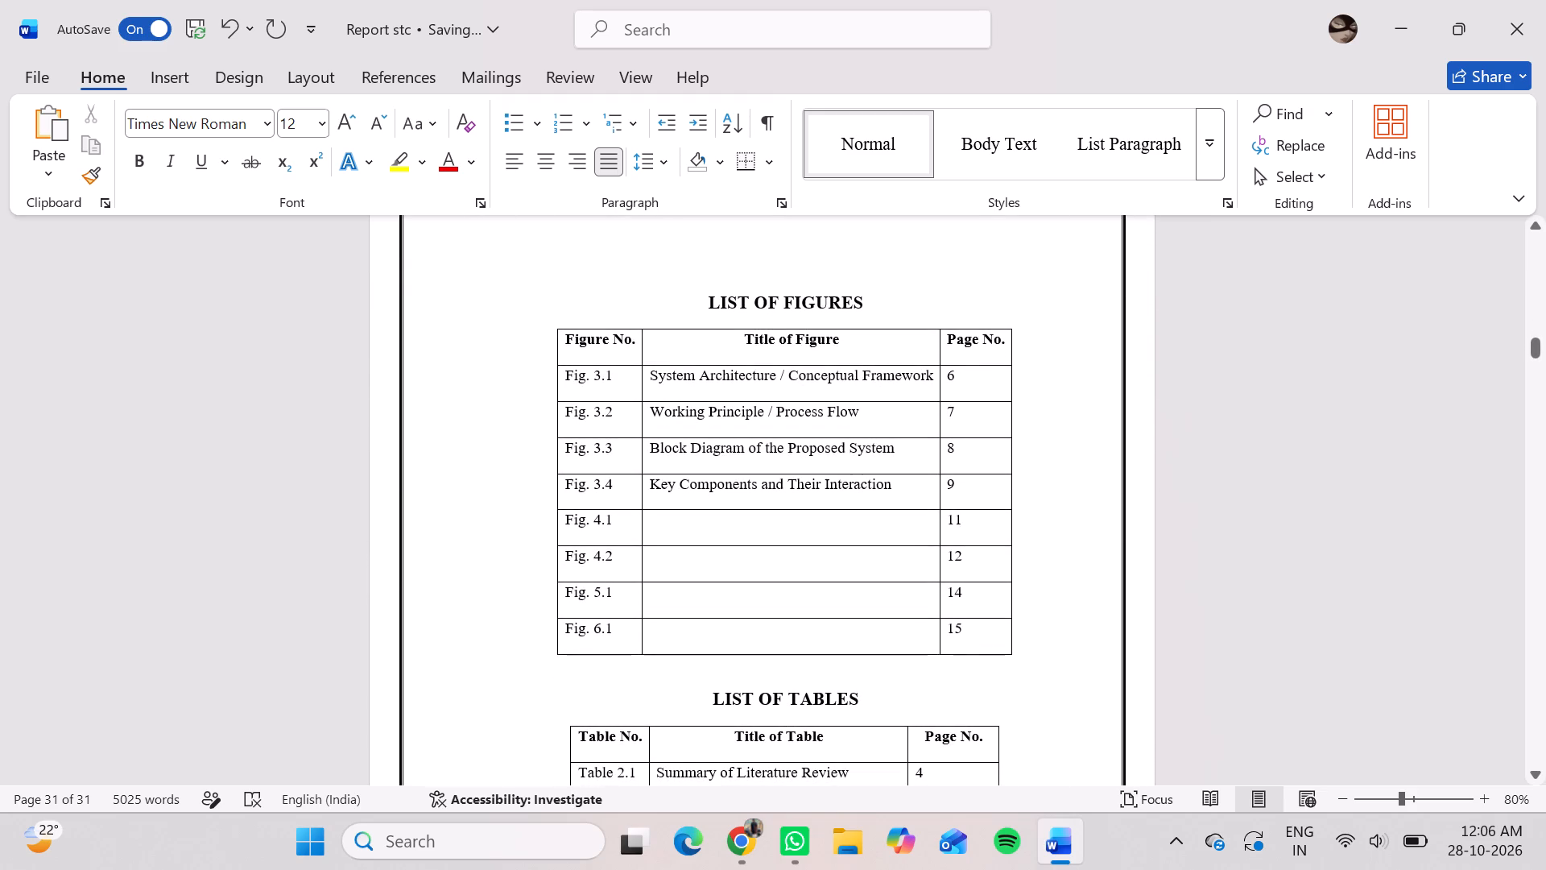
scroll(513, 756, "down", 3)
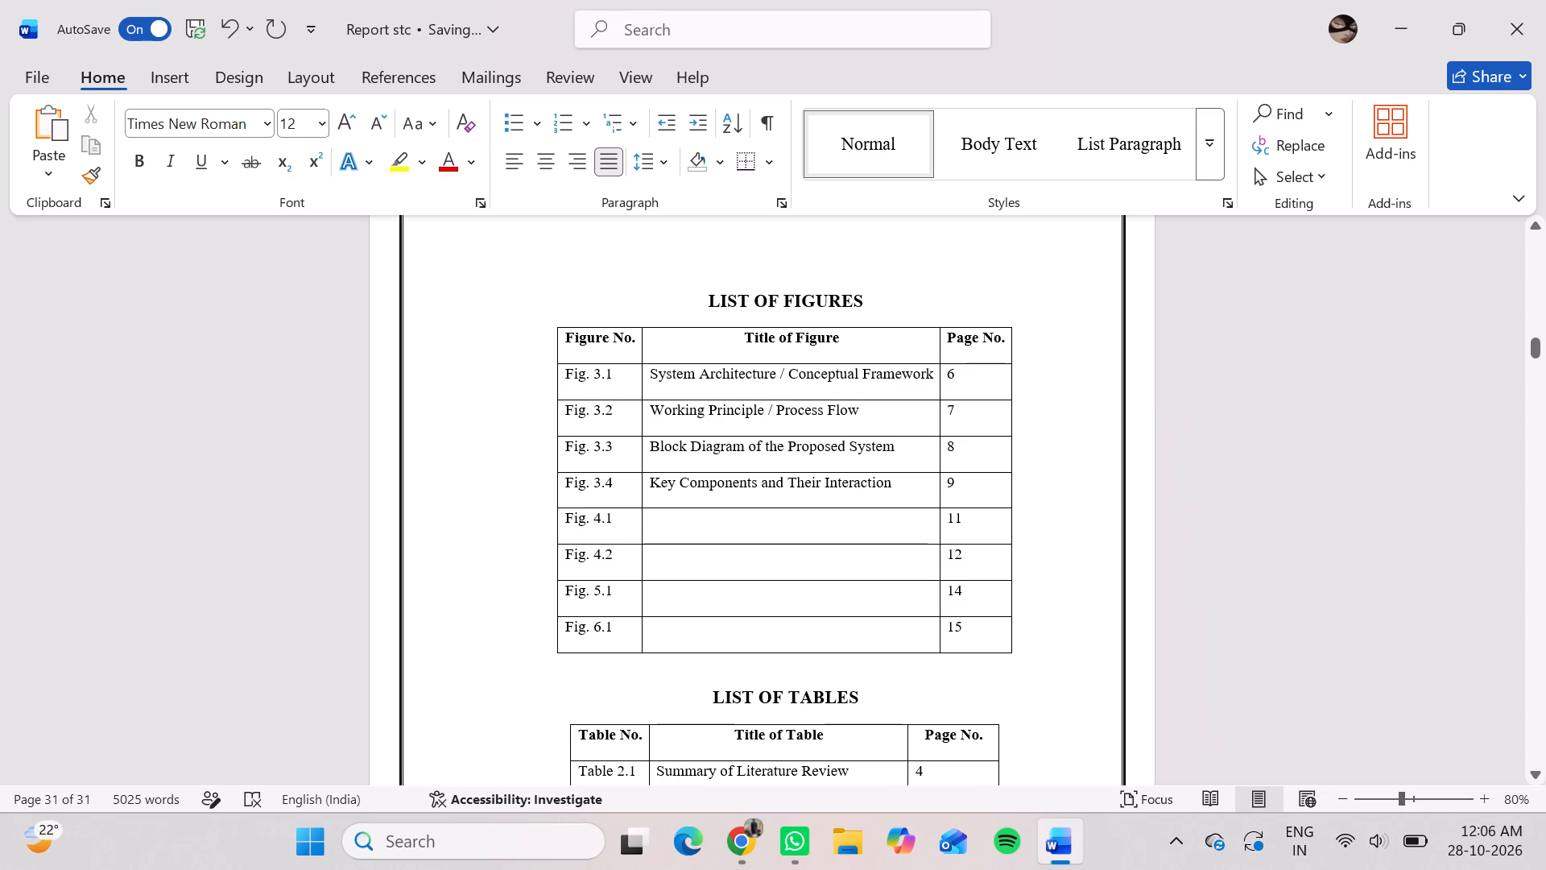
scroll(513, 756, "down", 4)
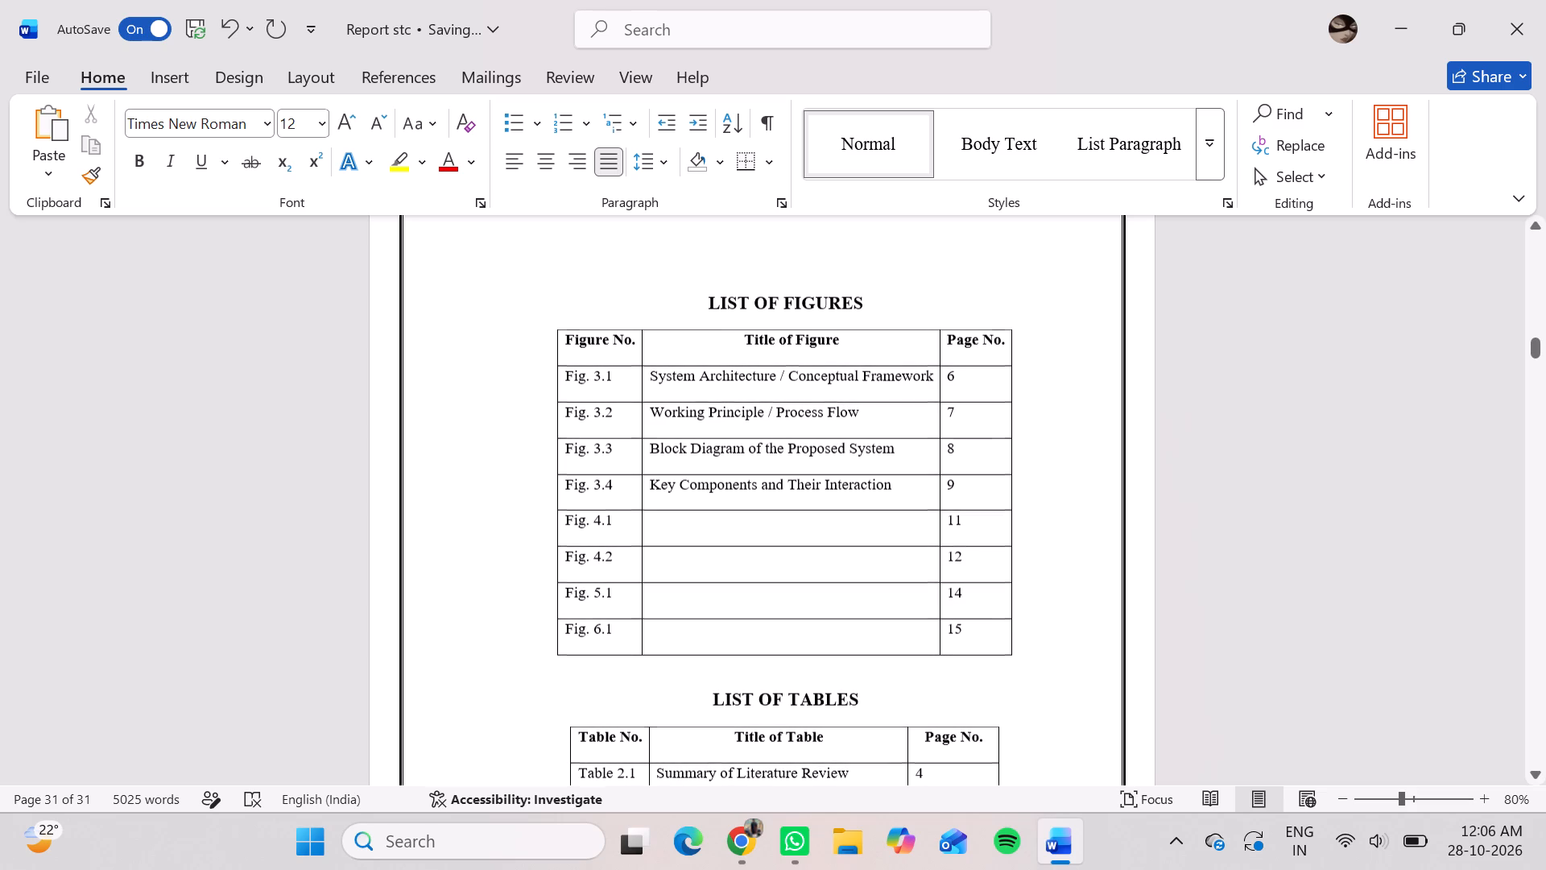
scroll(513, 756, "down", 1)
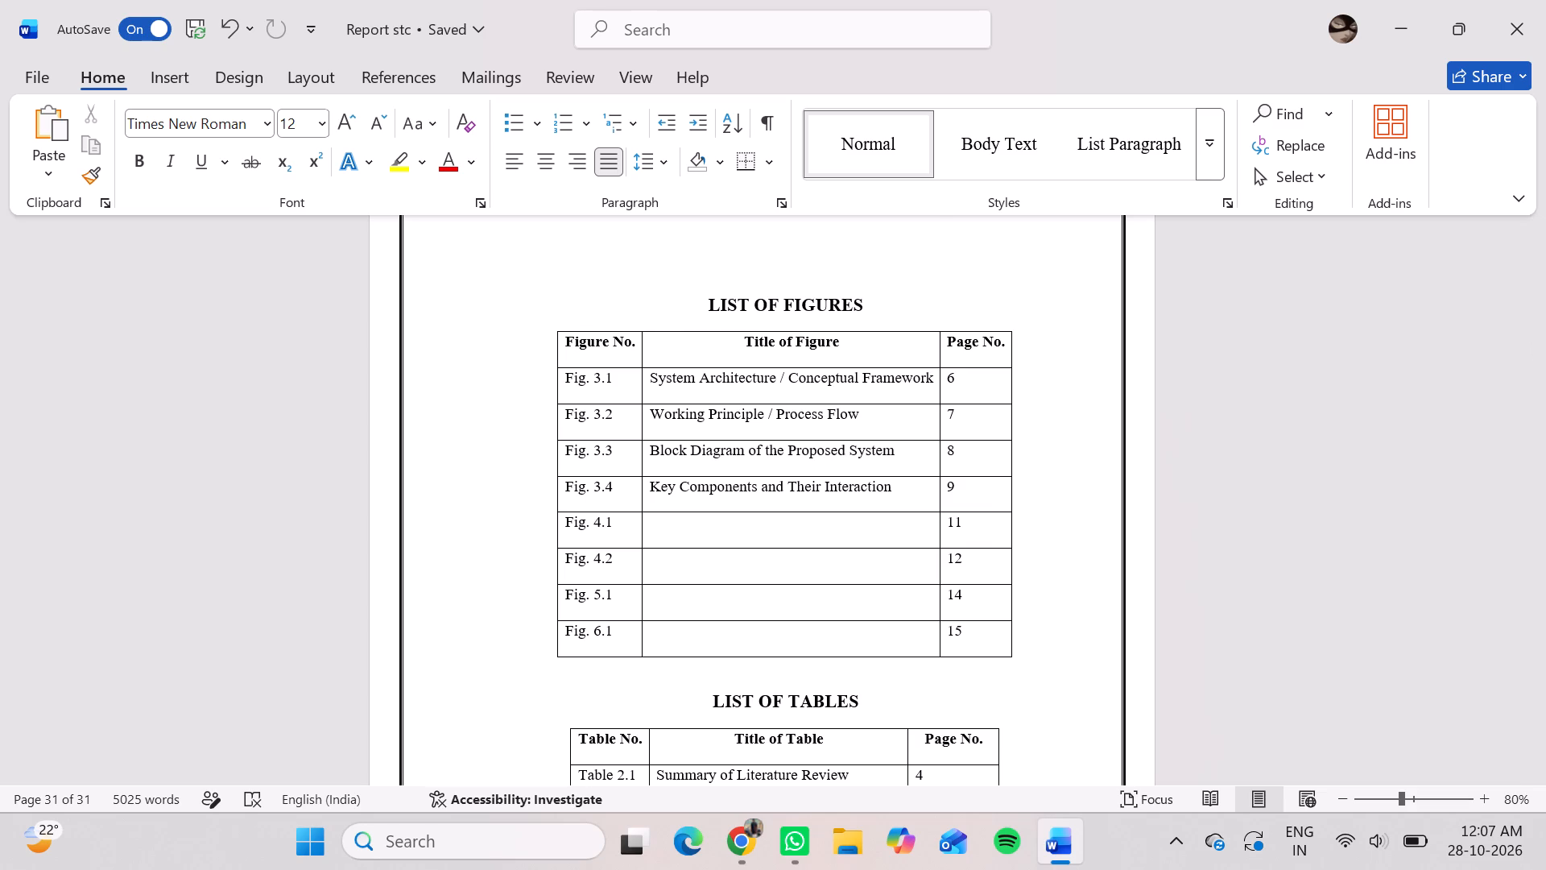
scroll(513, 756, "down", 6)
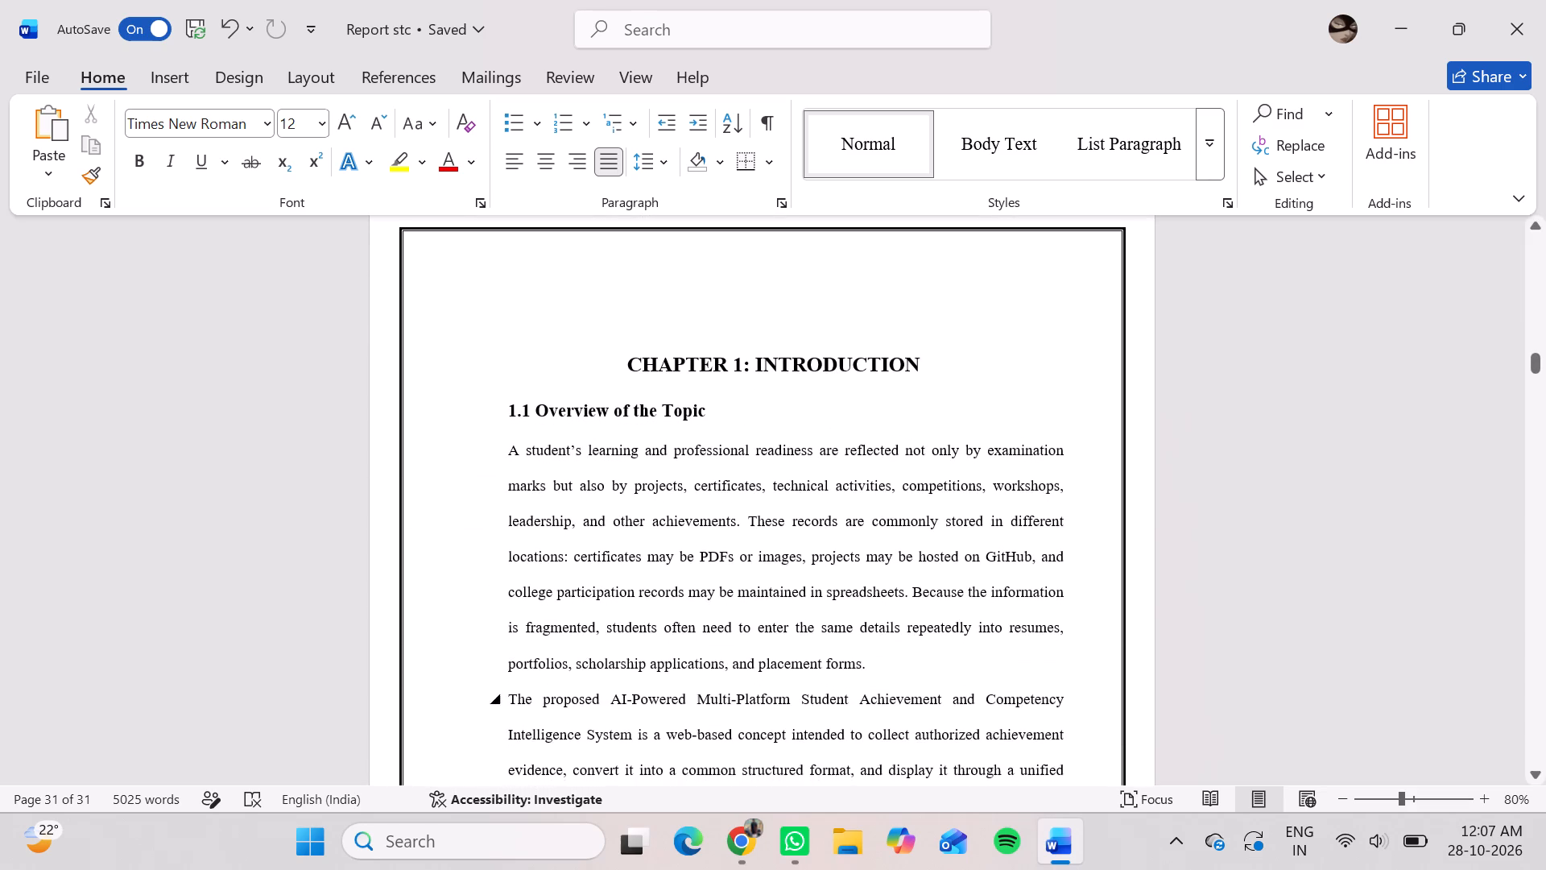
Delete the surplus blank lines above the "CHAPTER 1: INTRODUCTION" heading.
scroll(513, 756, "down", 1)
left_click(614, 358)
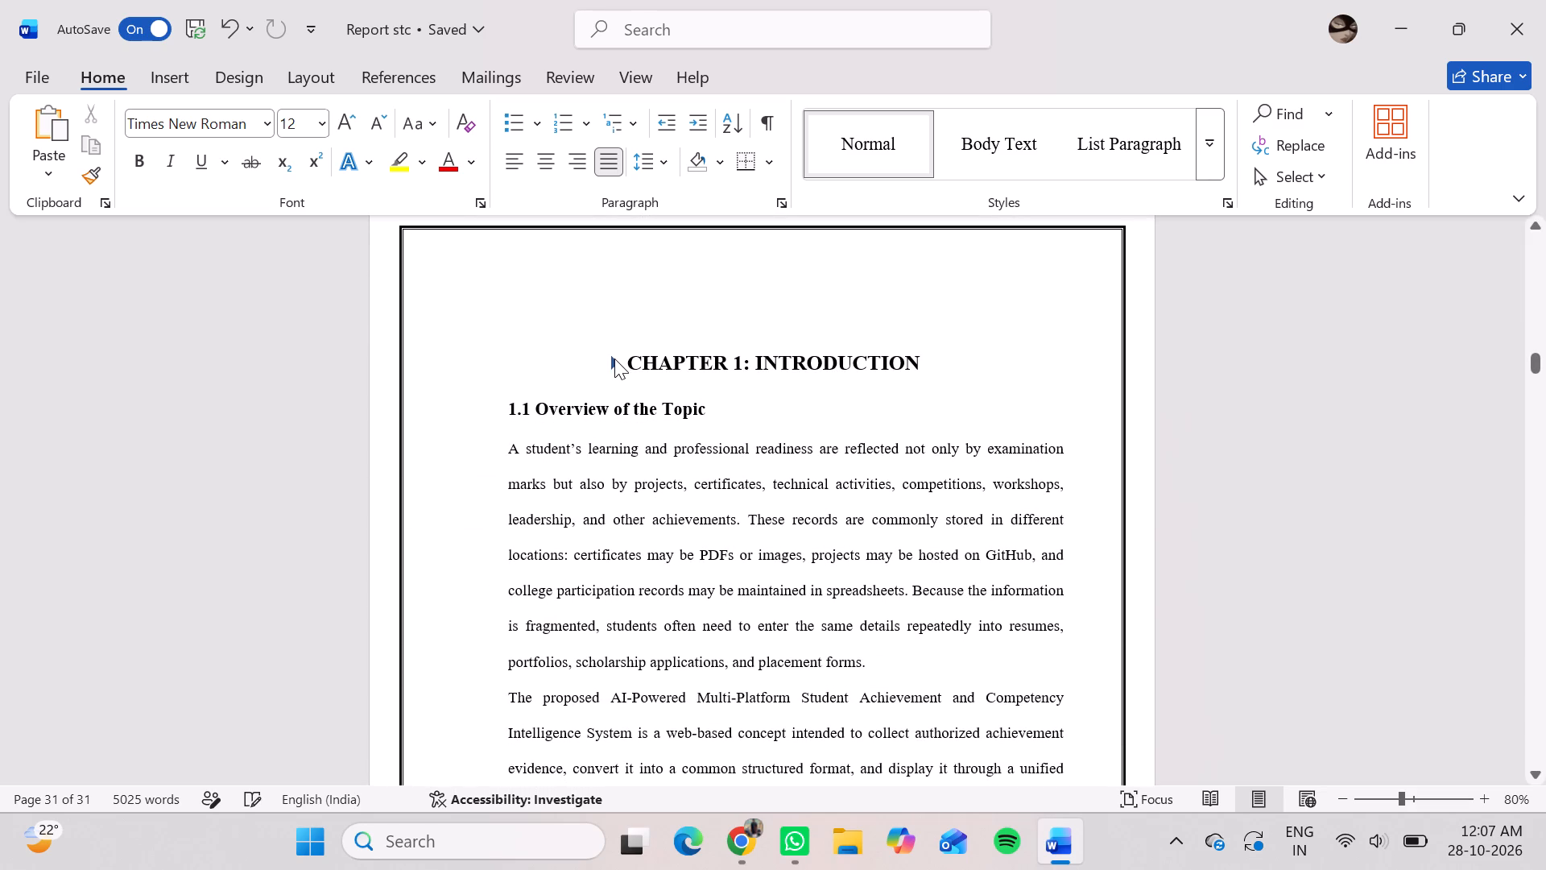
left_click(579, 347)
key("BackSpace")
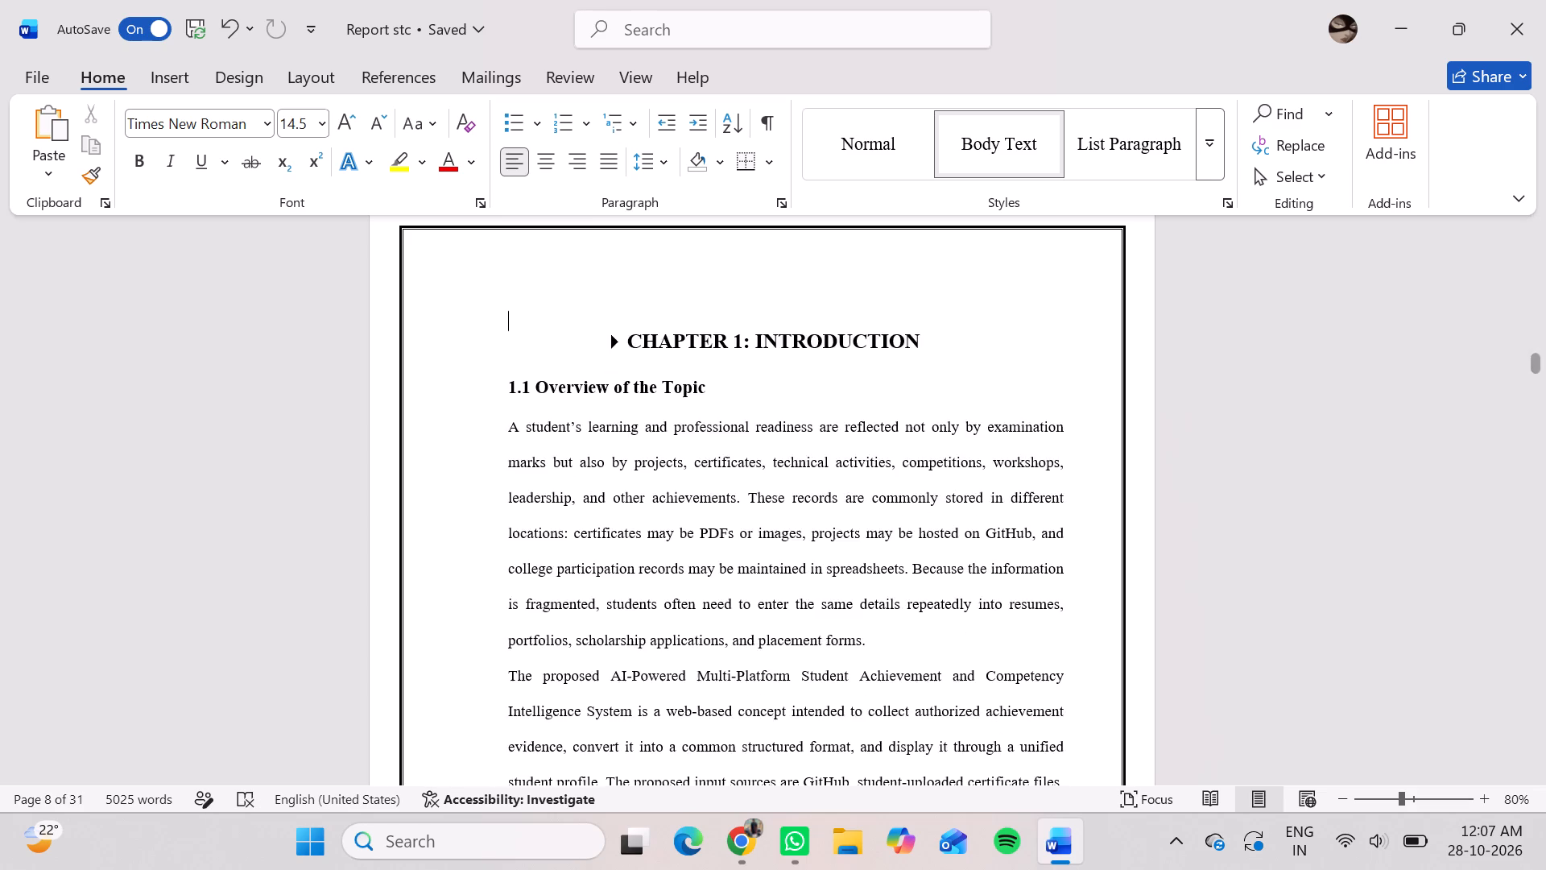
key("BackSpace")
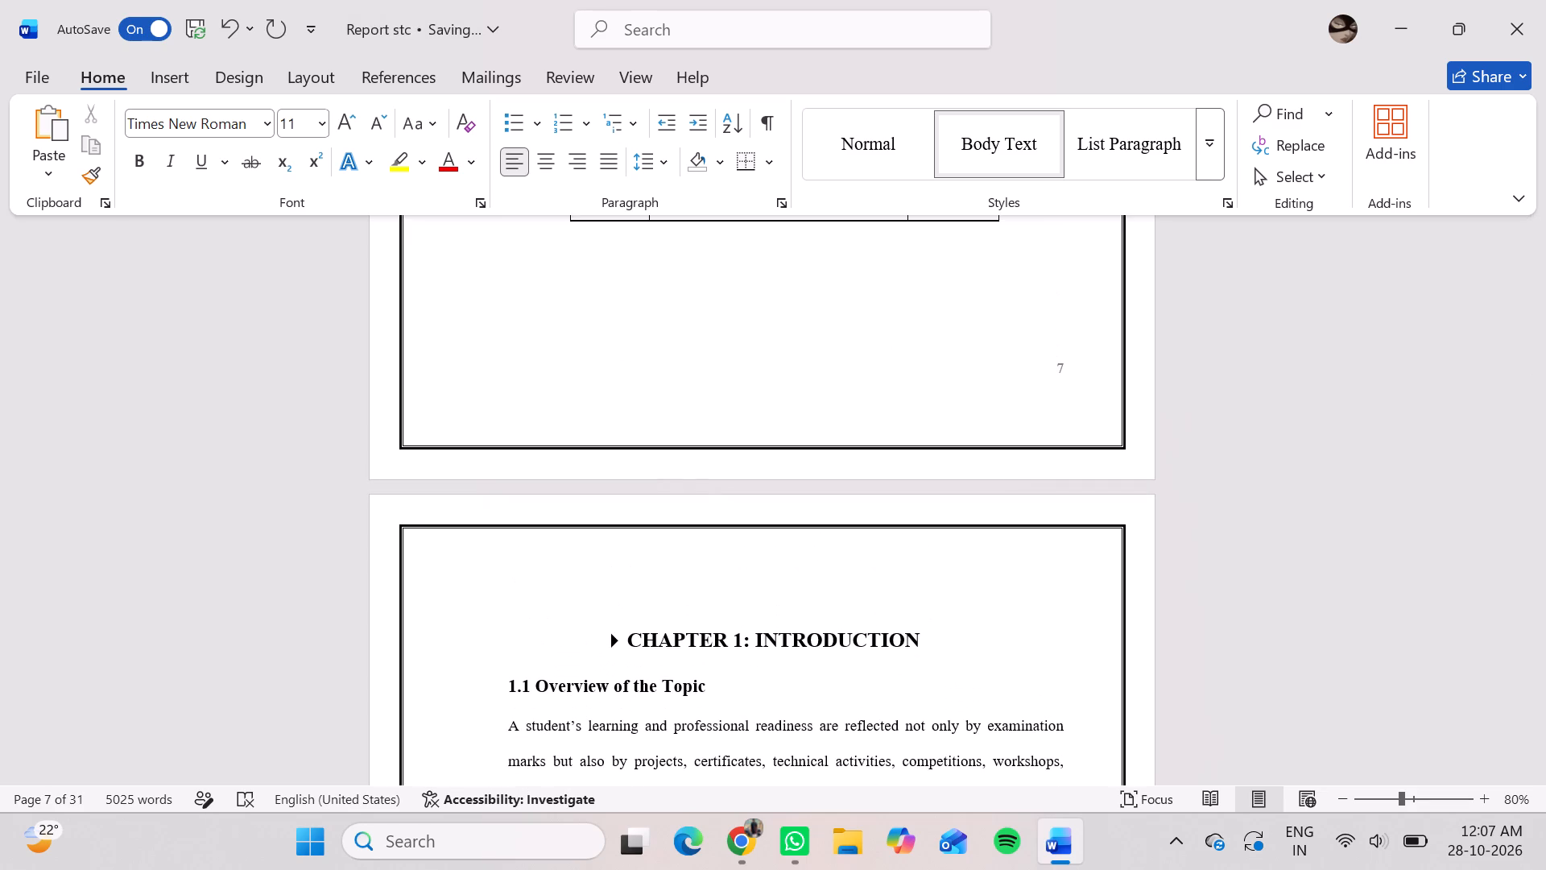
Delete the blank lines above the paragraph starting "The system's main output" in section 1.1.
scroll(579, 347, "down", 7)
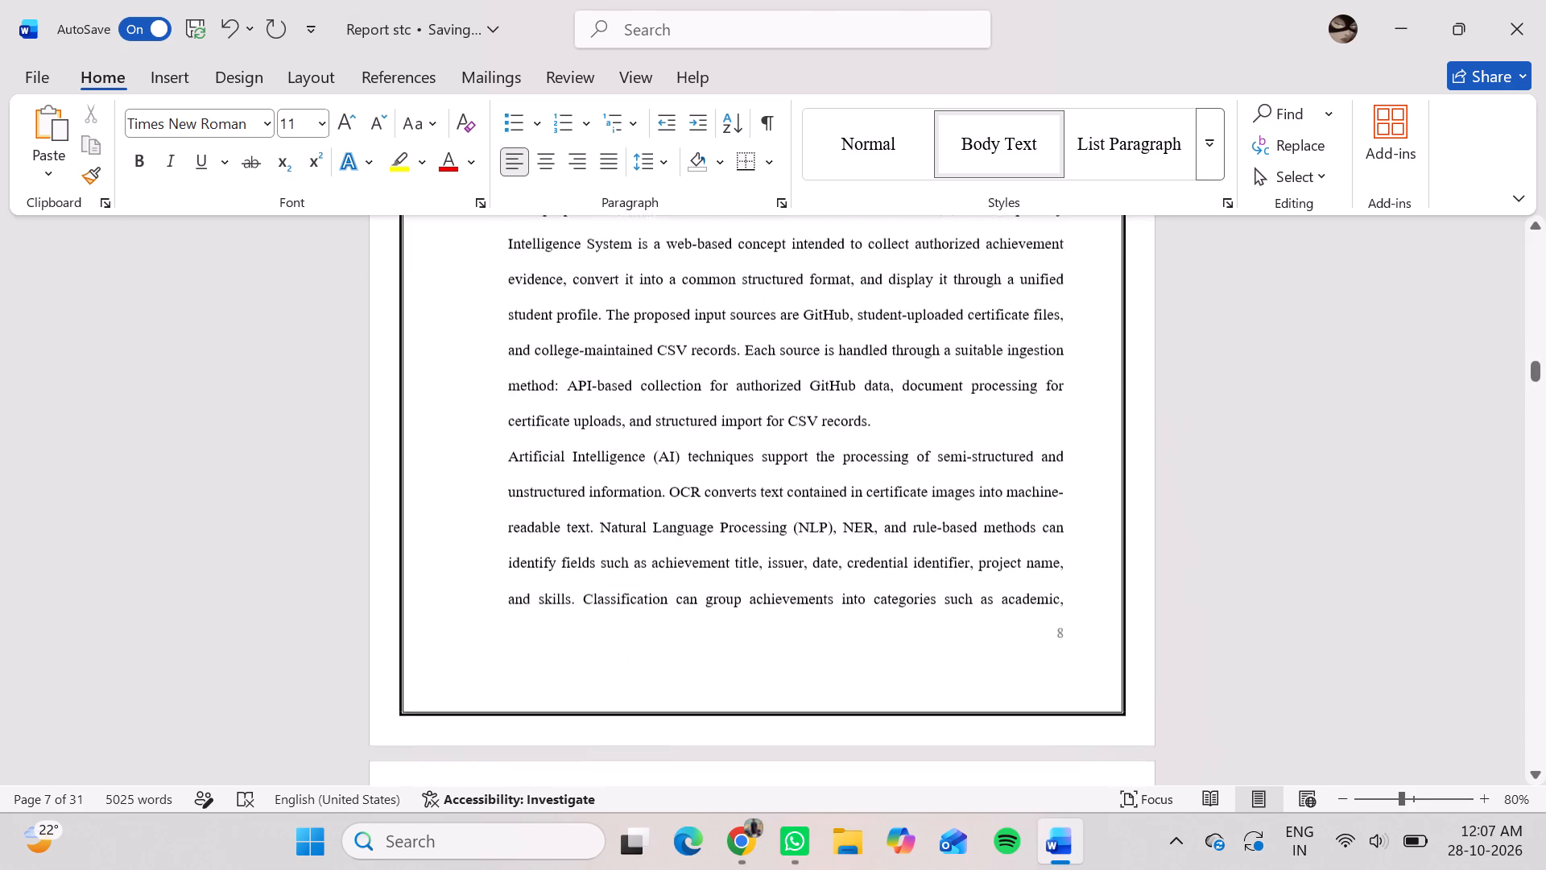
scroll(579, 347, "down", 3)
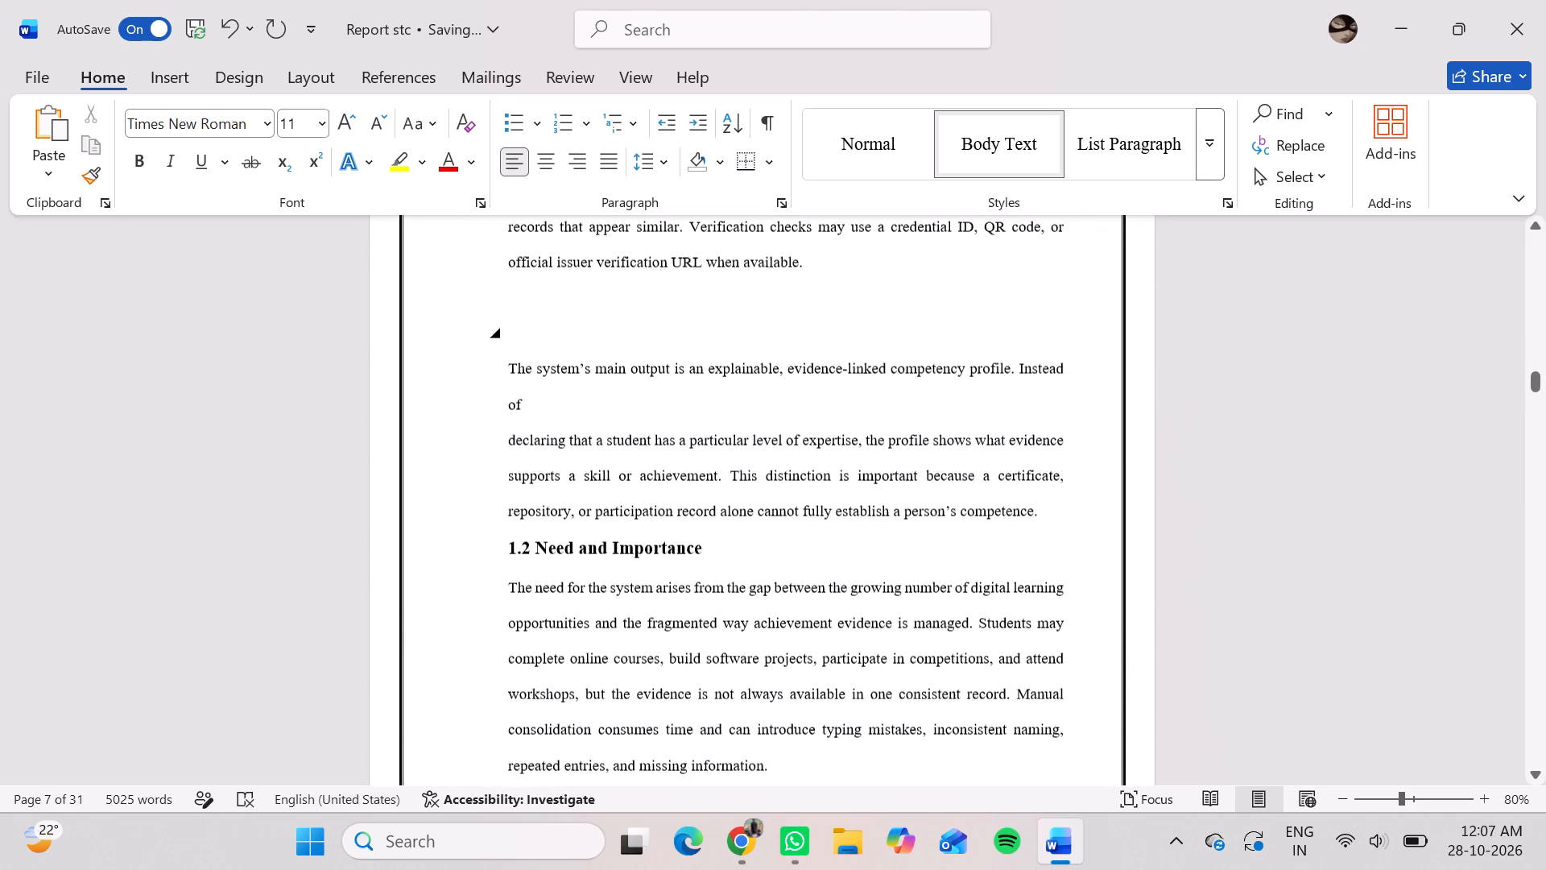
scroll(579, 347, "down", 1)
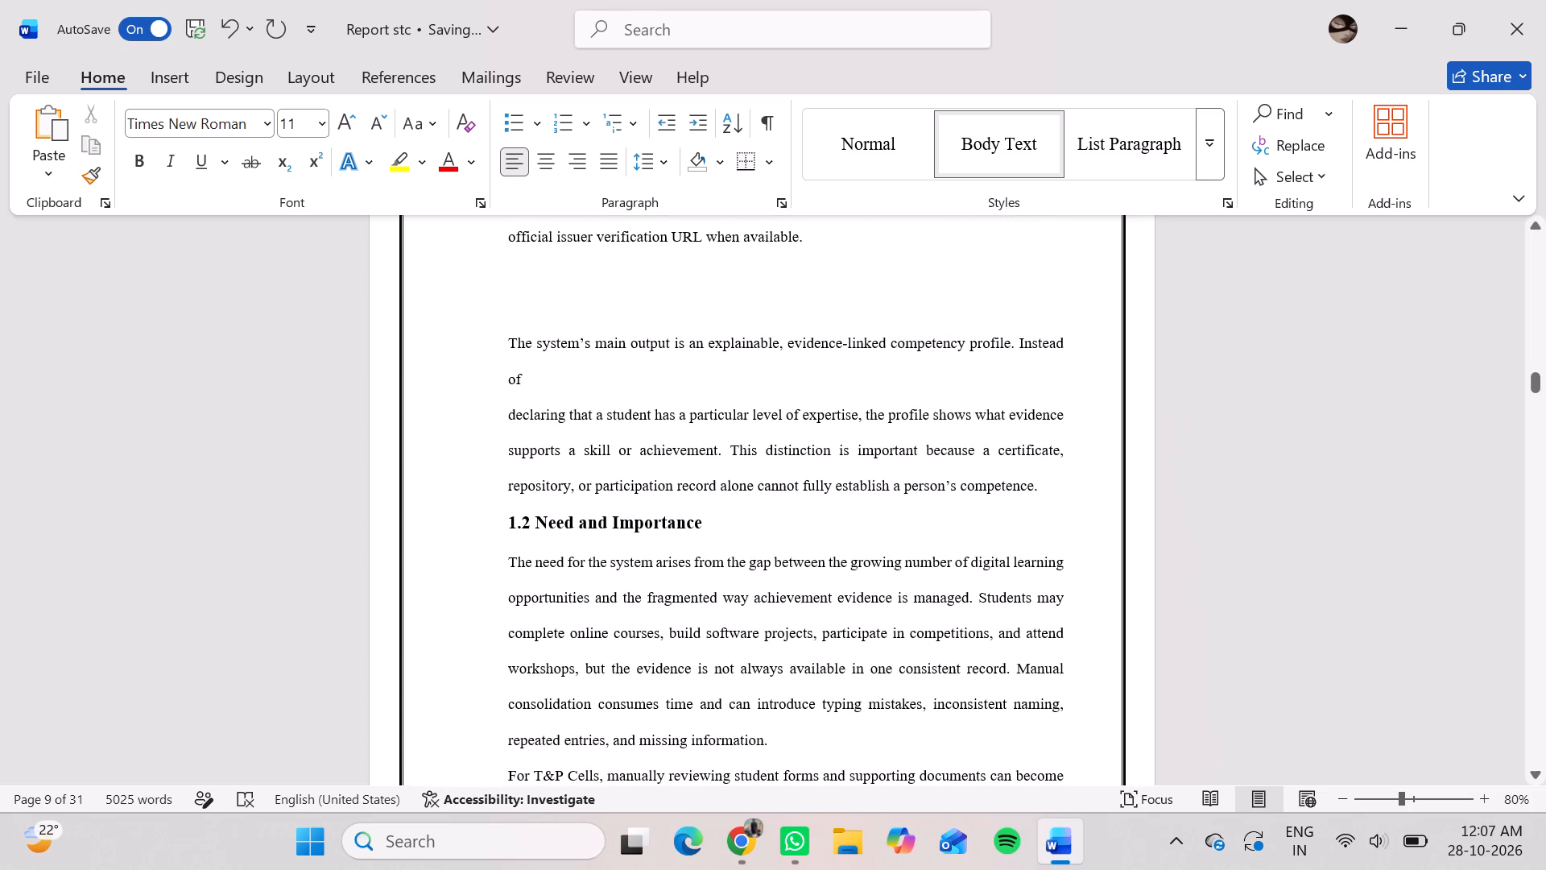
left_click(496, 297)
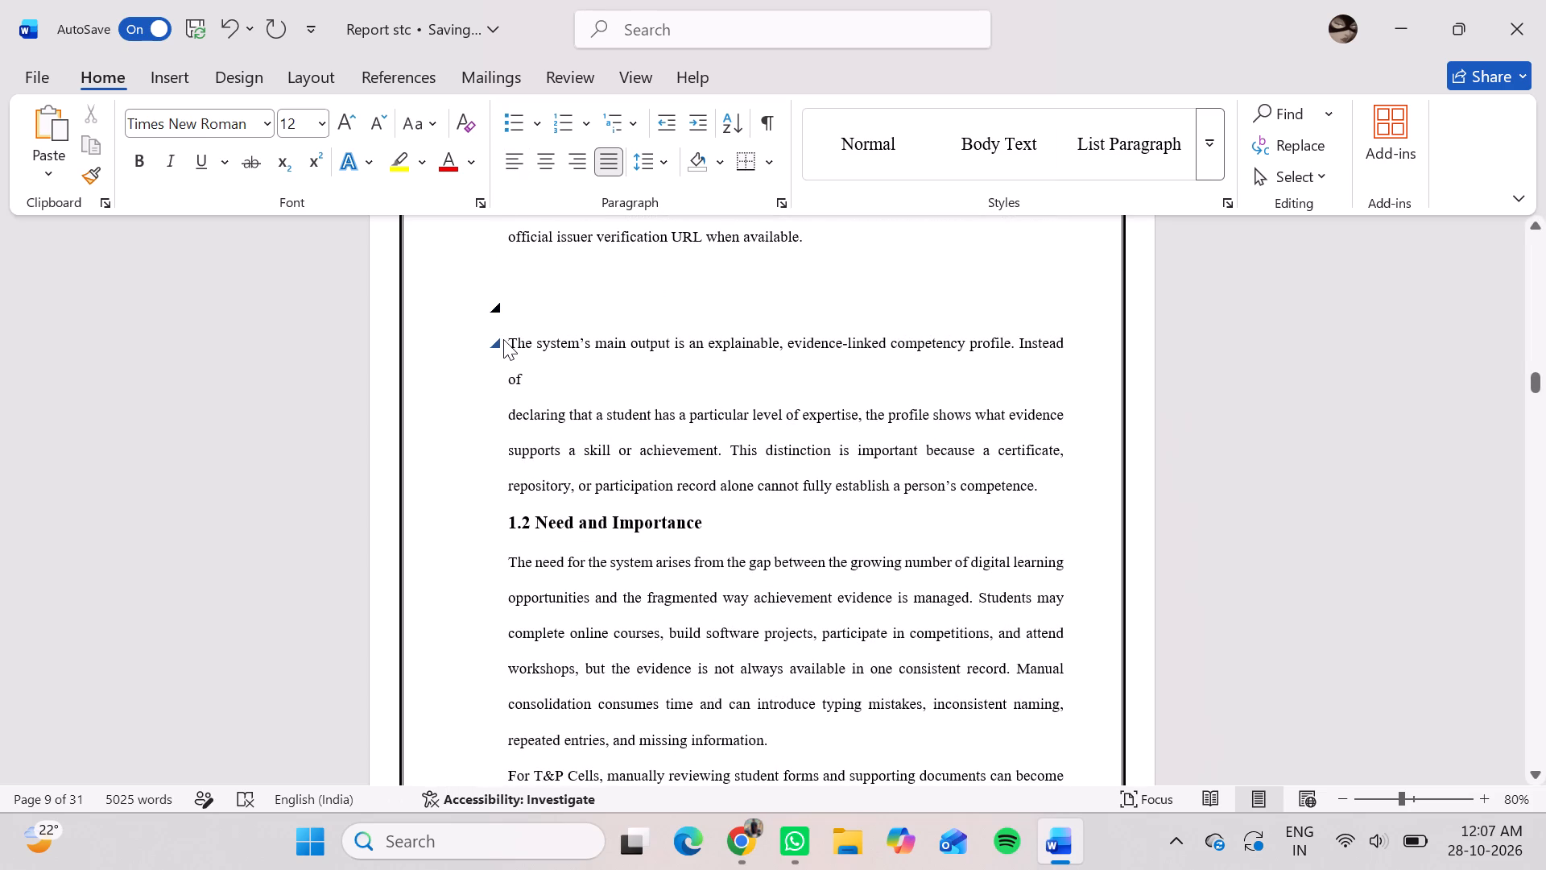
left_click(503, 339)
key("Down")
key("Down")
key("BackSpace")
key("BackSpace")
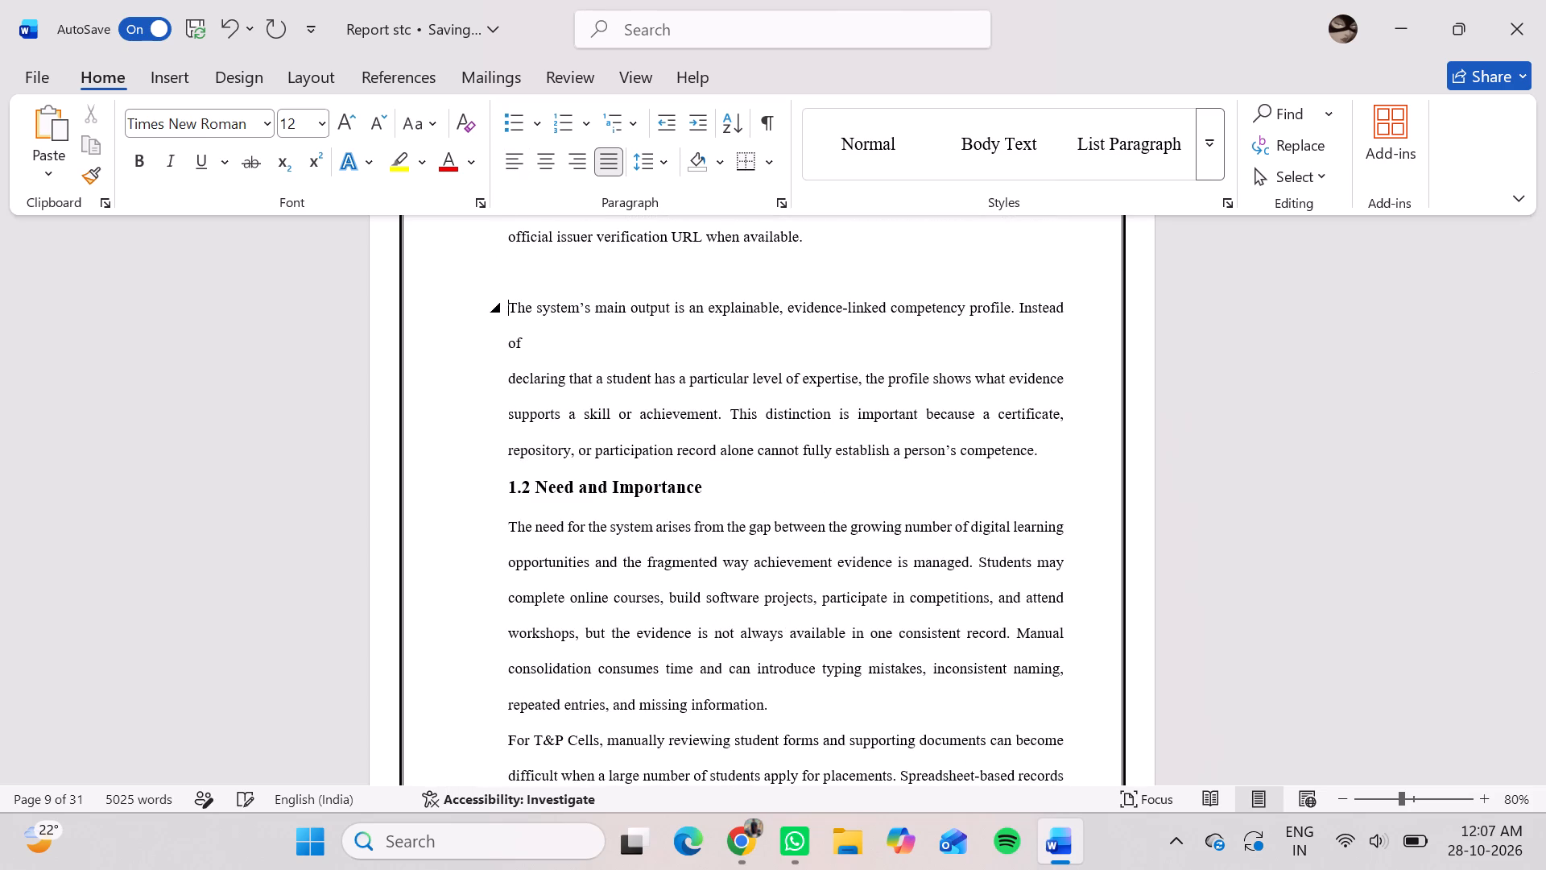
key("BackSpace")
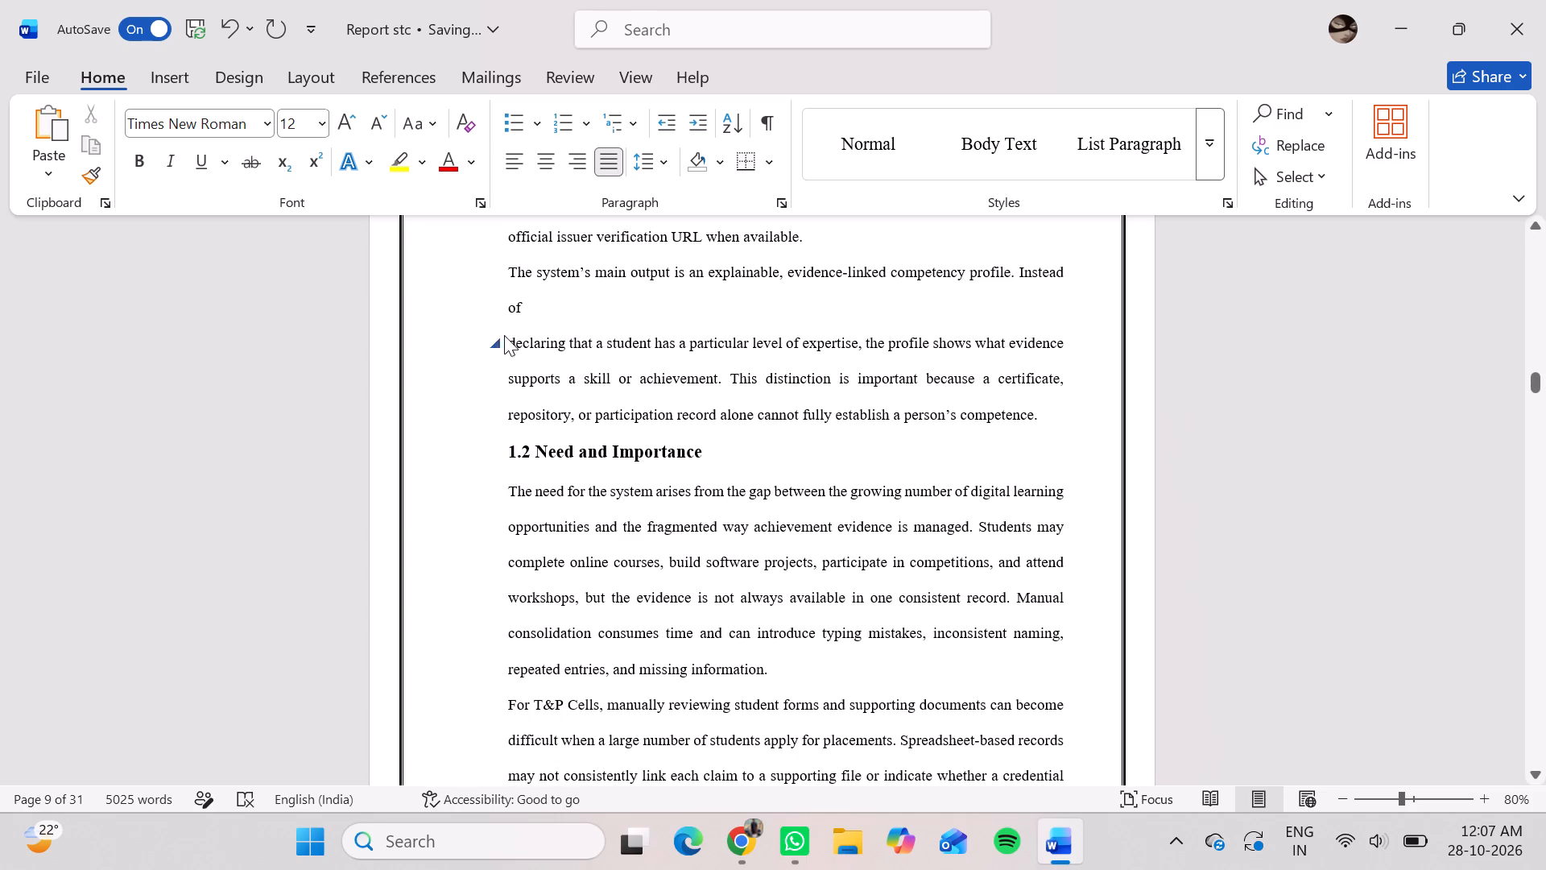
Join the broken line so "Instead of" continues directly into "declaring that a student" with a single space.
left_click(511, 335)
key("BackSpace")
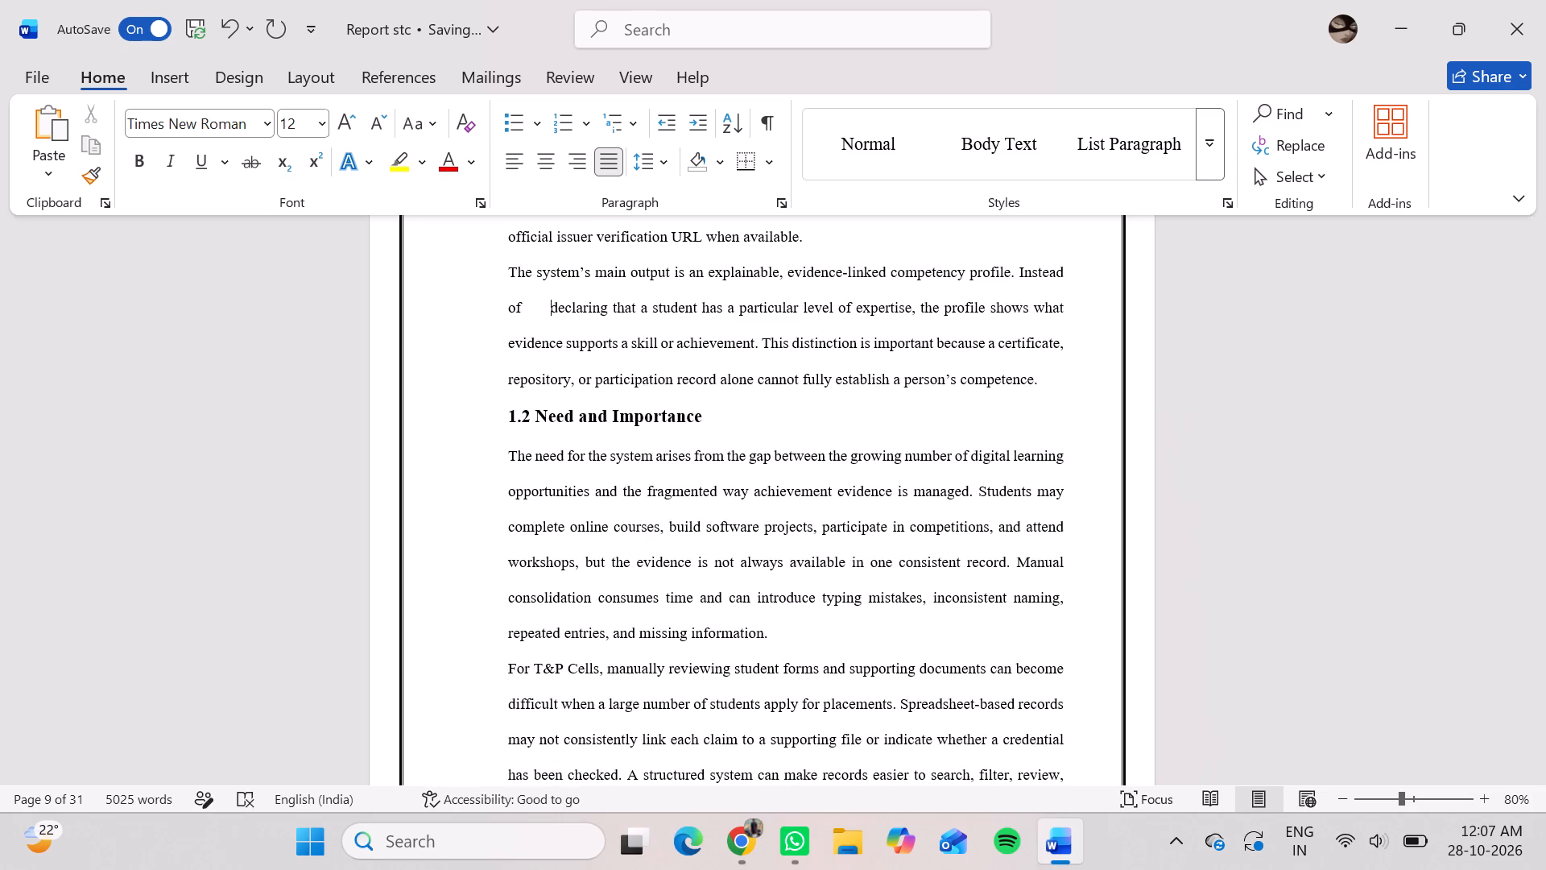
key("BackSpace")
key("BackSpace")
key("BackSpace")
key("BackSpace")
key("BackSpace")
key("BackSpace")
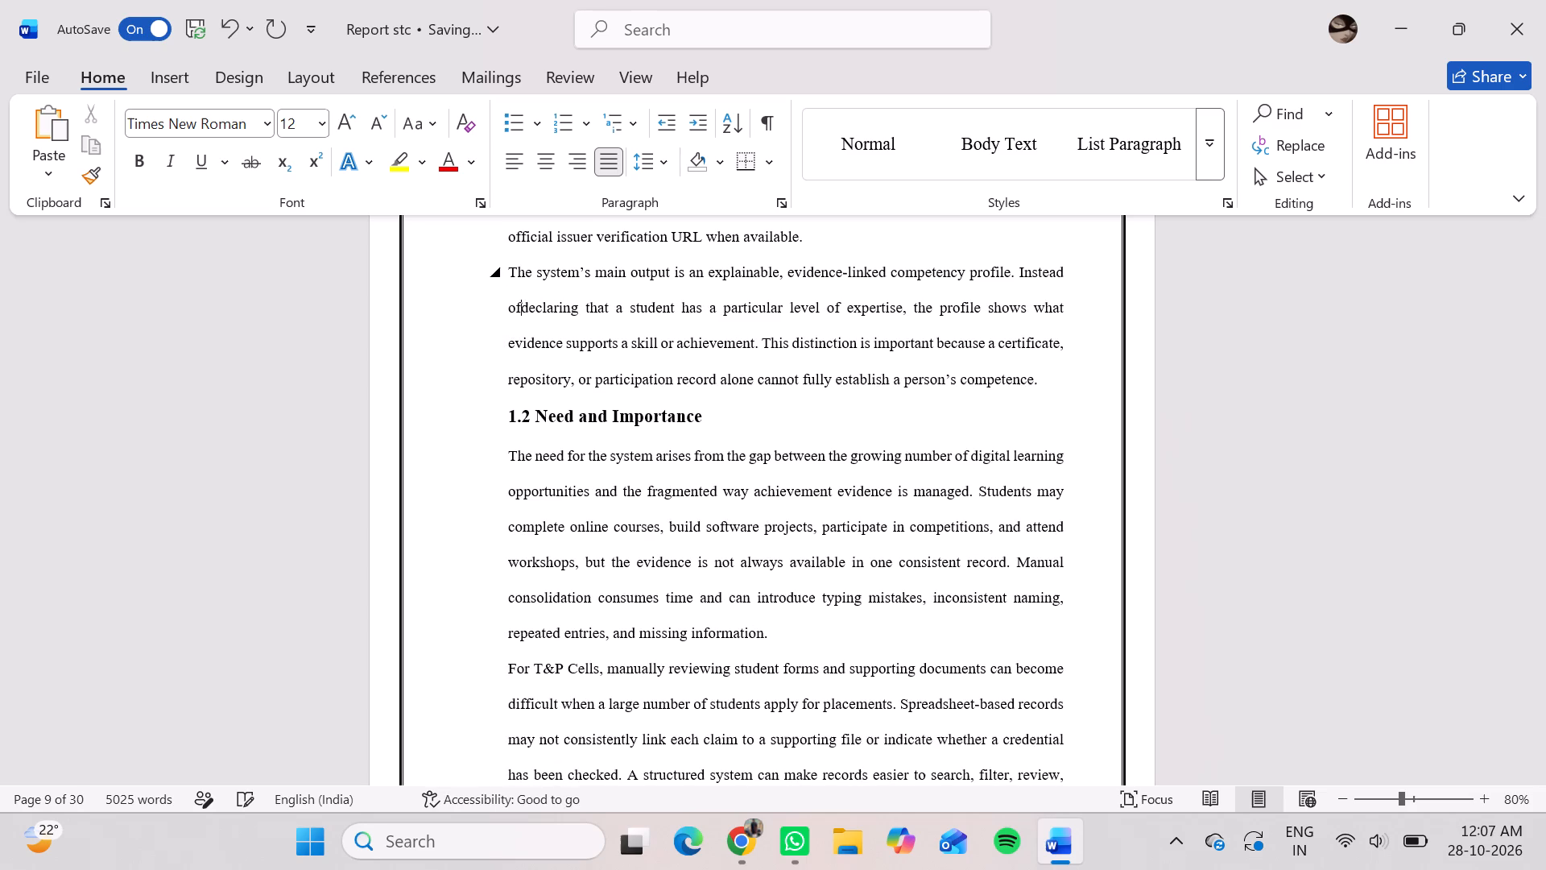
key("space")
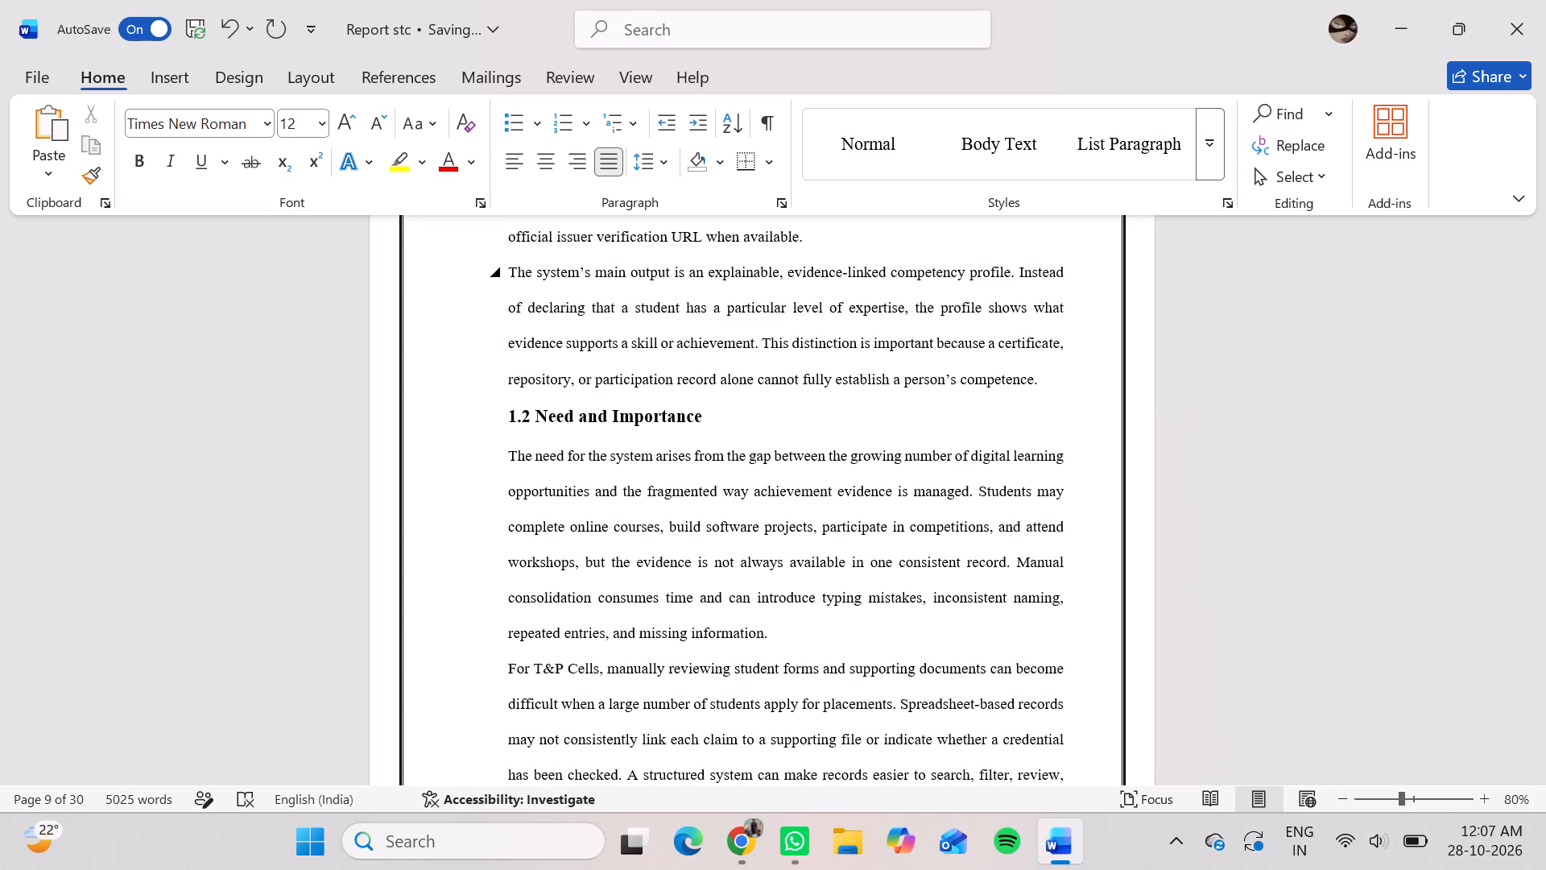
Delete the blank lines above the "1.3 Objectives of the Seminar" heading.
scroll(544, 368, "right", 1)
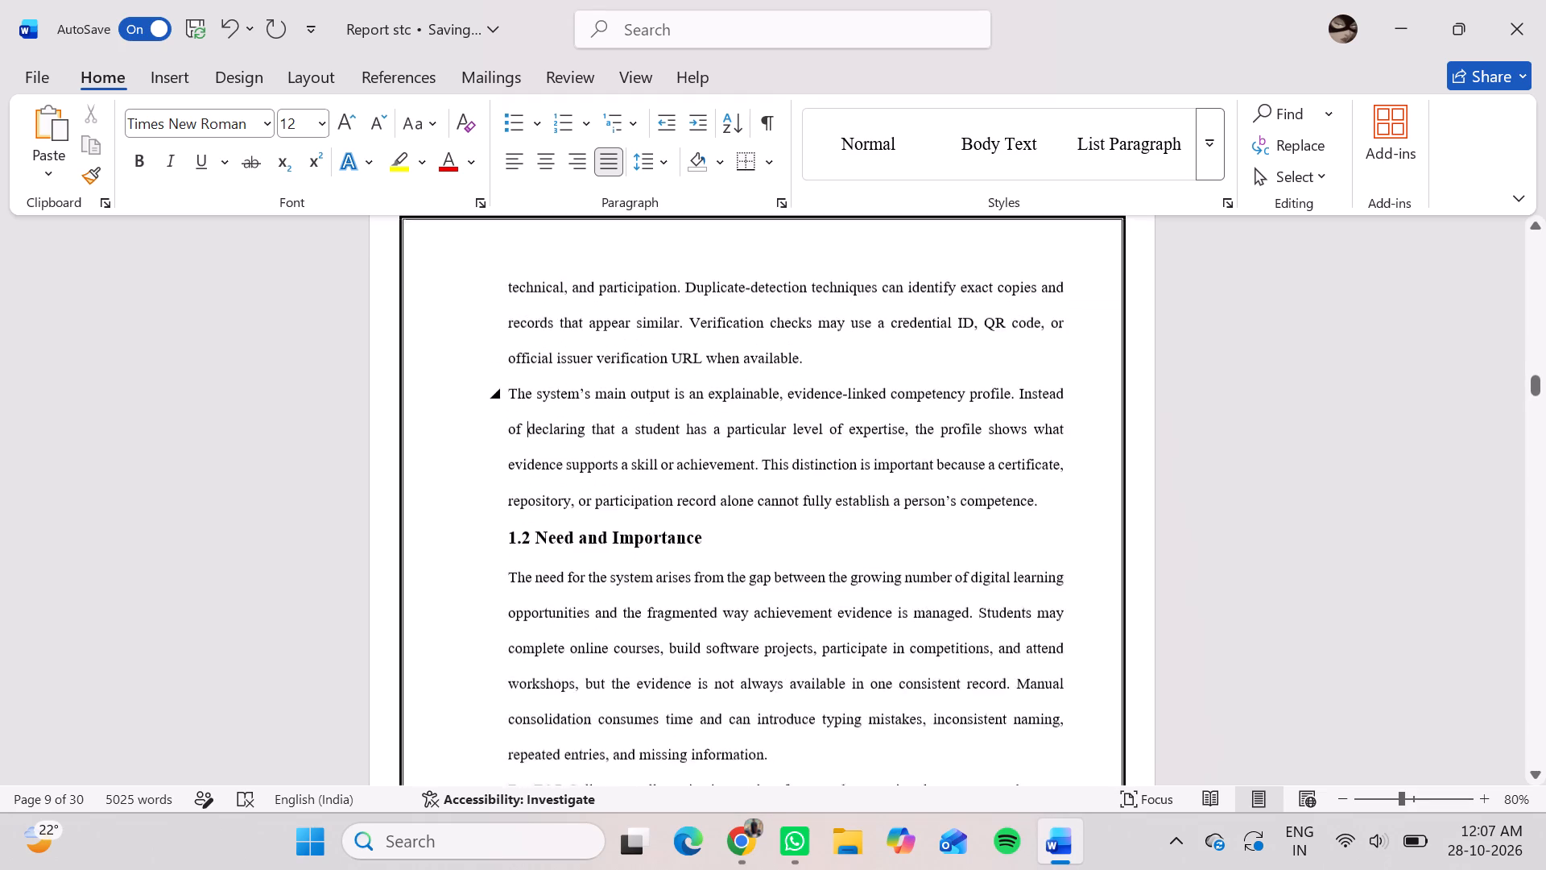
scroll(544, 368, "right", 1)
scroll(544, 368, "down", 5)
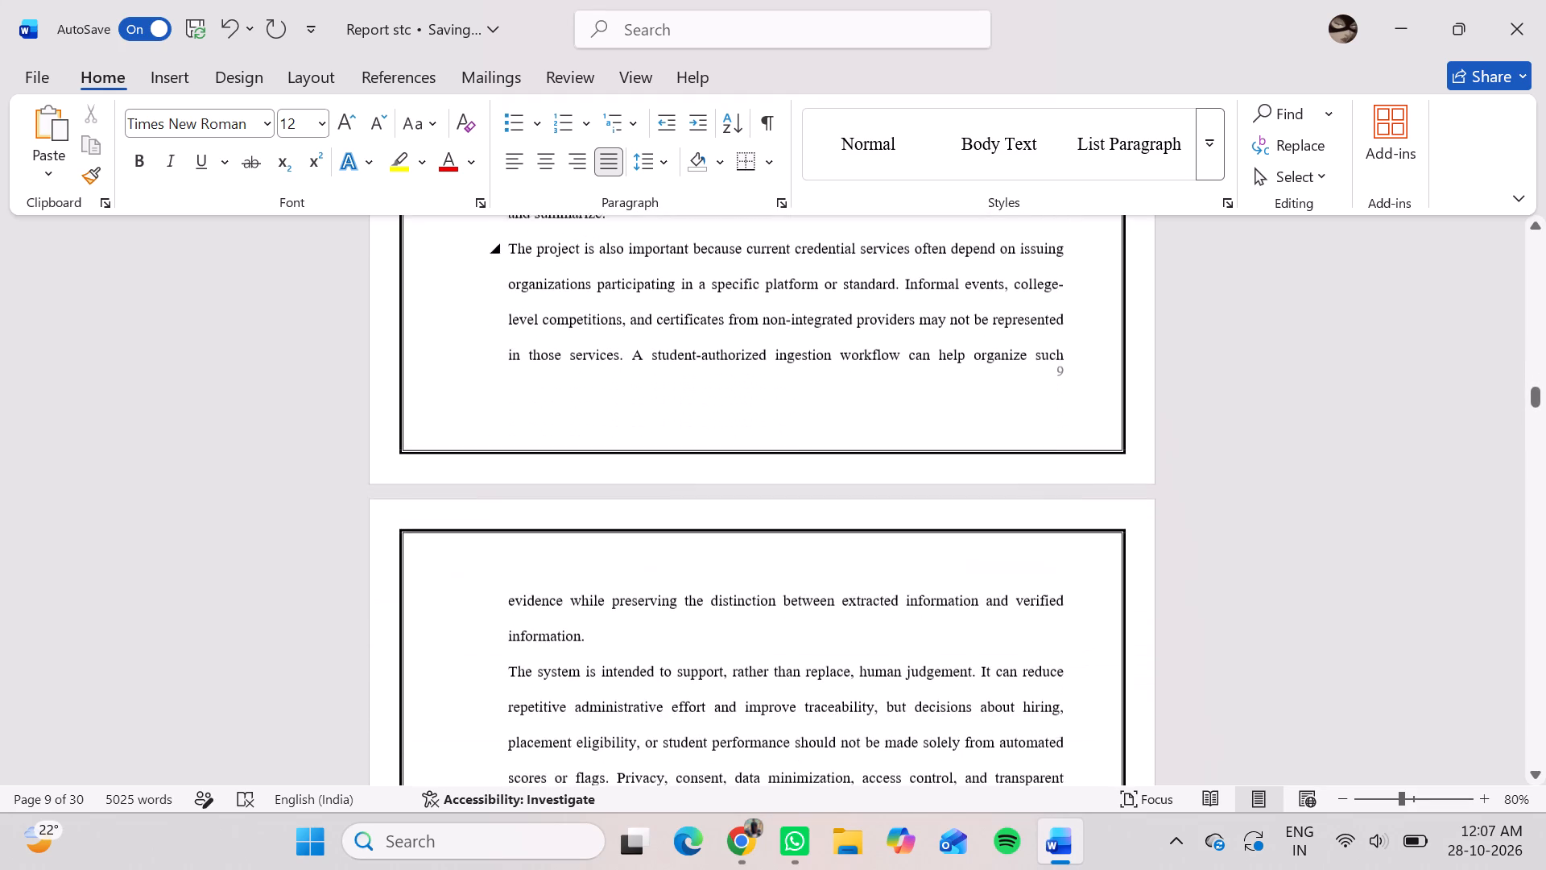
scroll(544, 368, "down", 2)
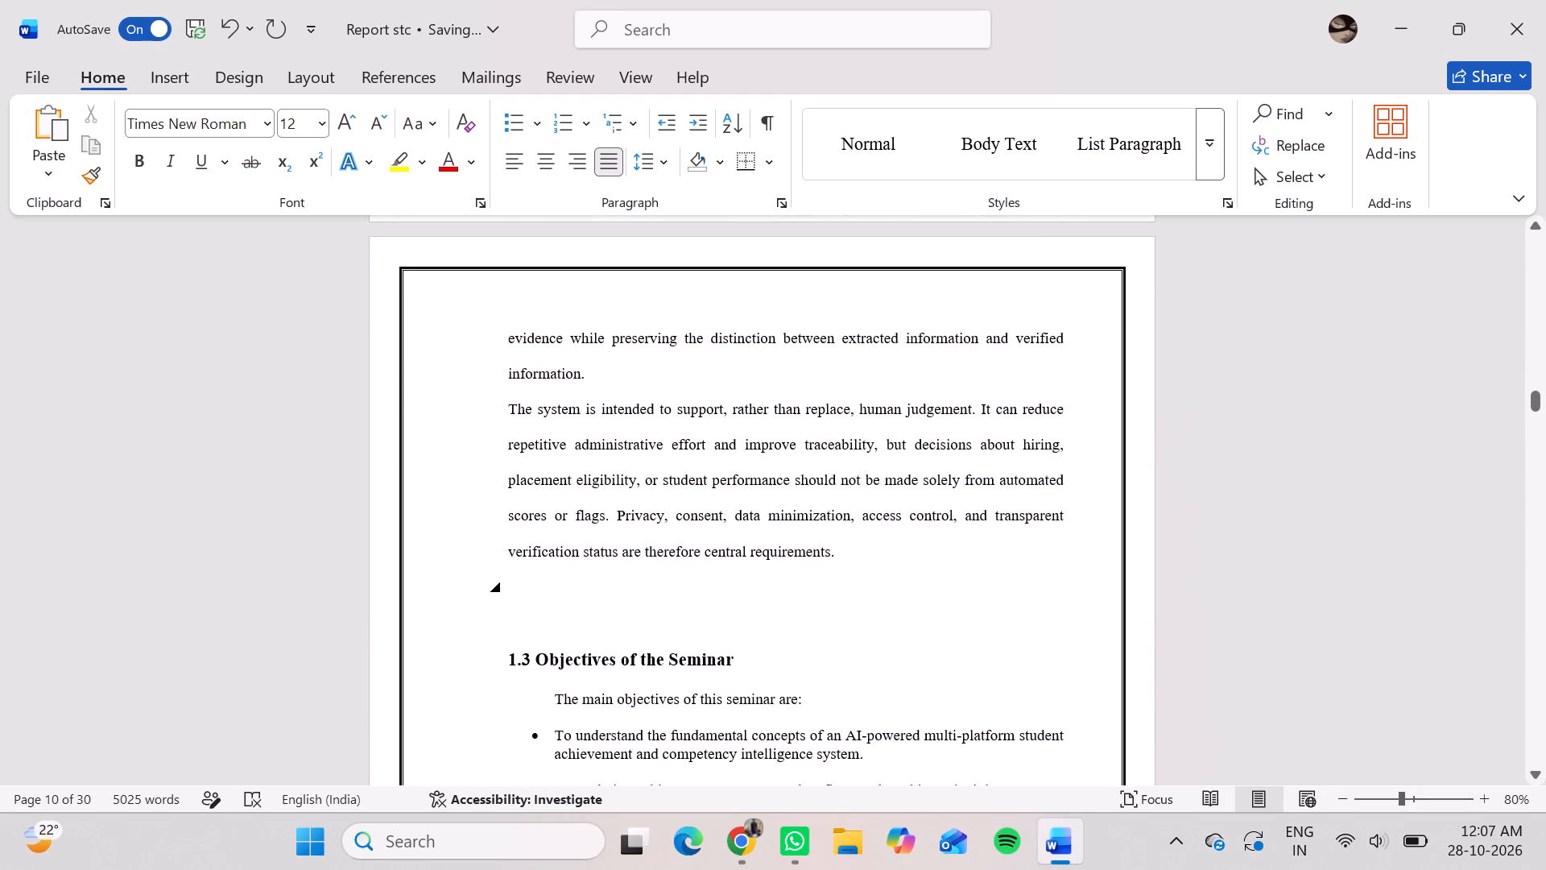
left_click(535, 608)
key("BackSpace")
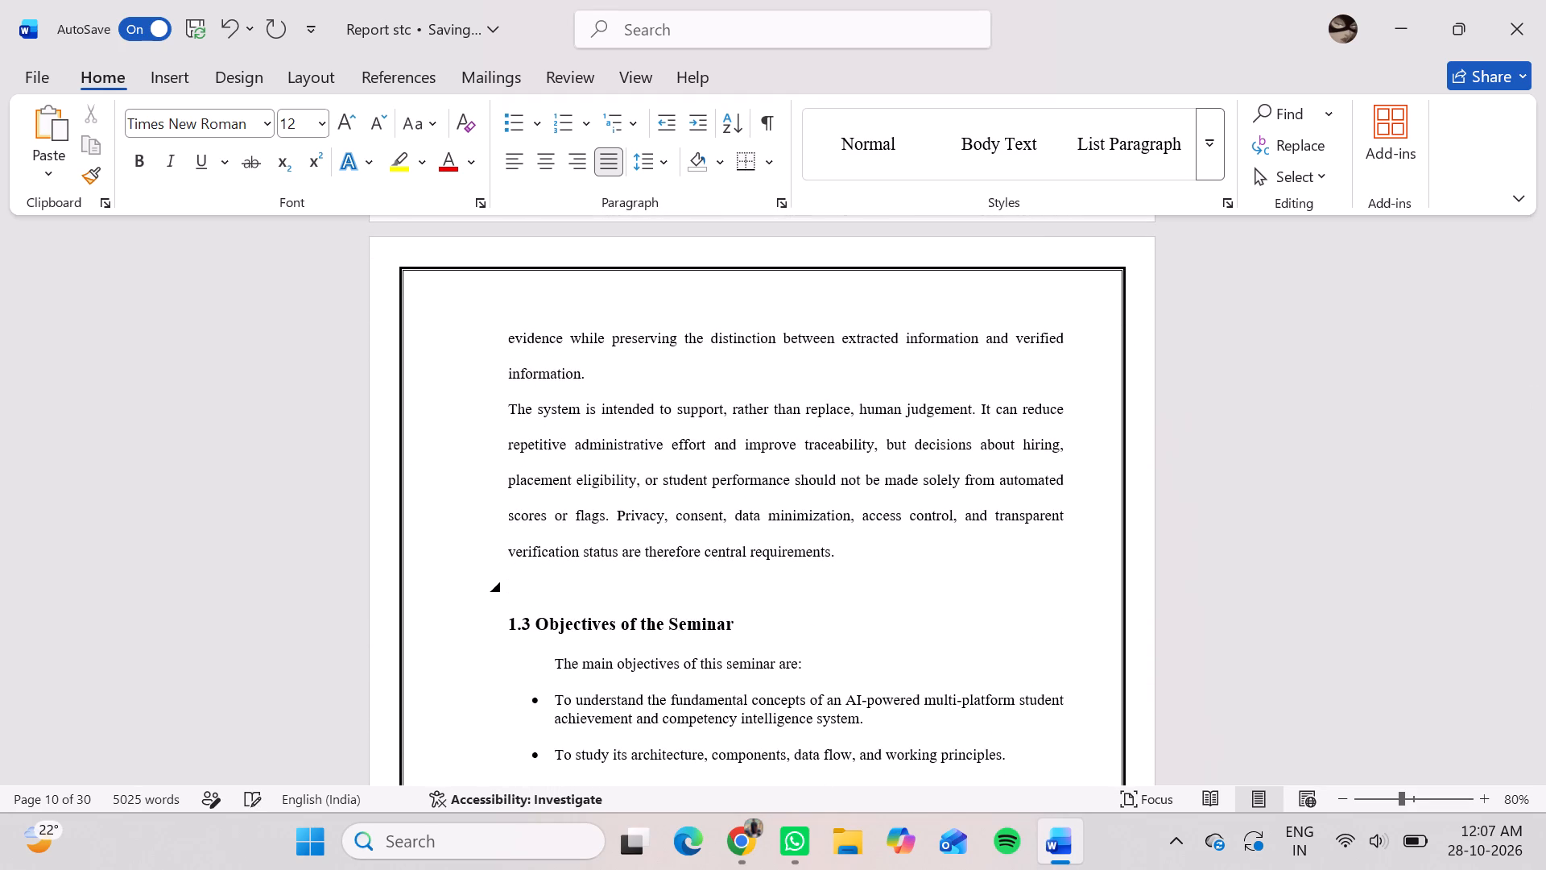
key("Down")
key("Down")
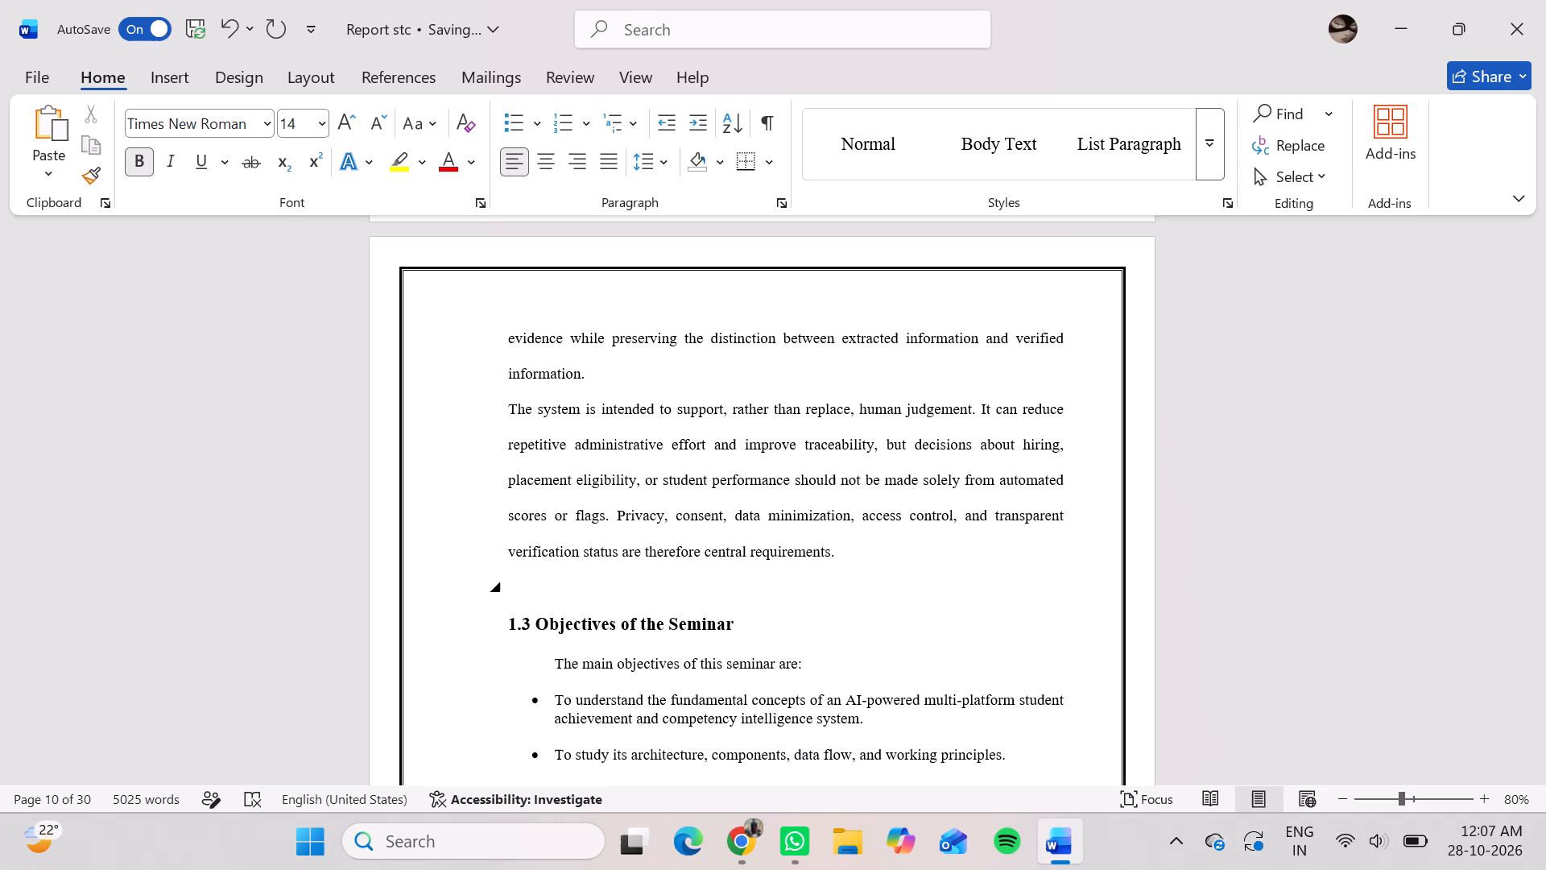
key("Up")
key("BackSpace")
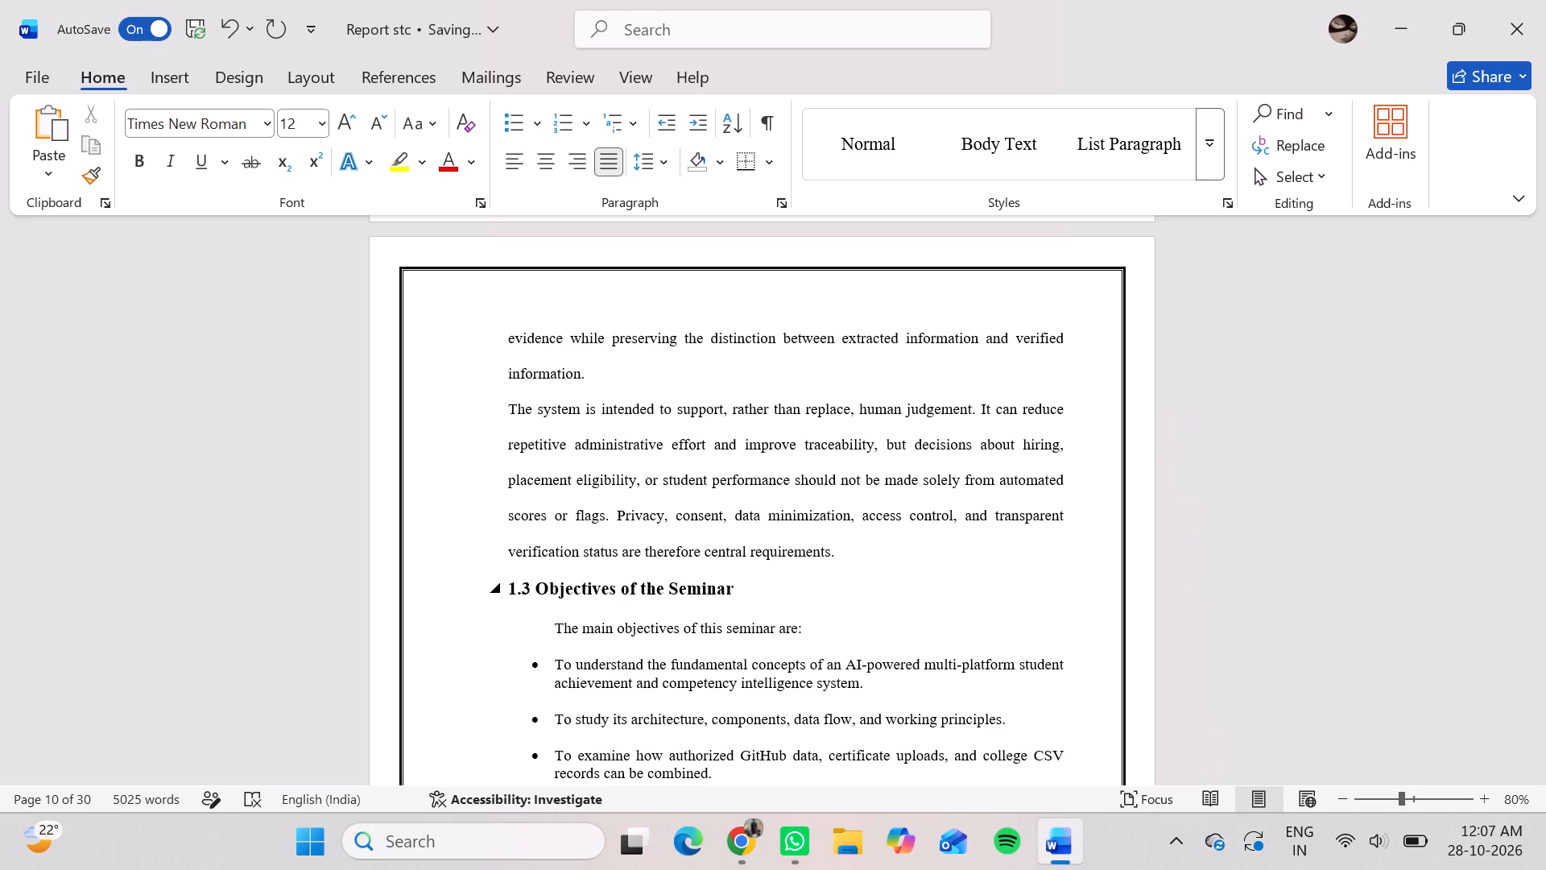
Remove the indent of the "CHAPTER 2: LITERATURE REVIEW" heading and add blank lines before it at the end of page 10.
scroll(535, 608, "down", 5)
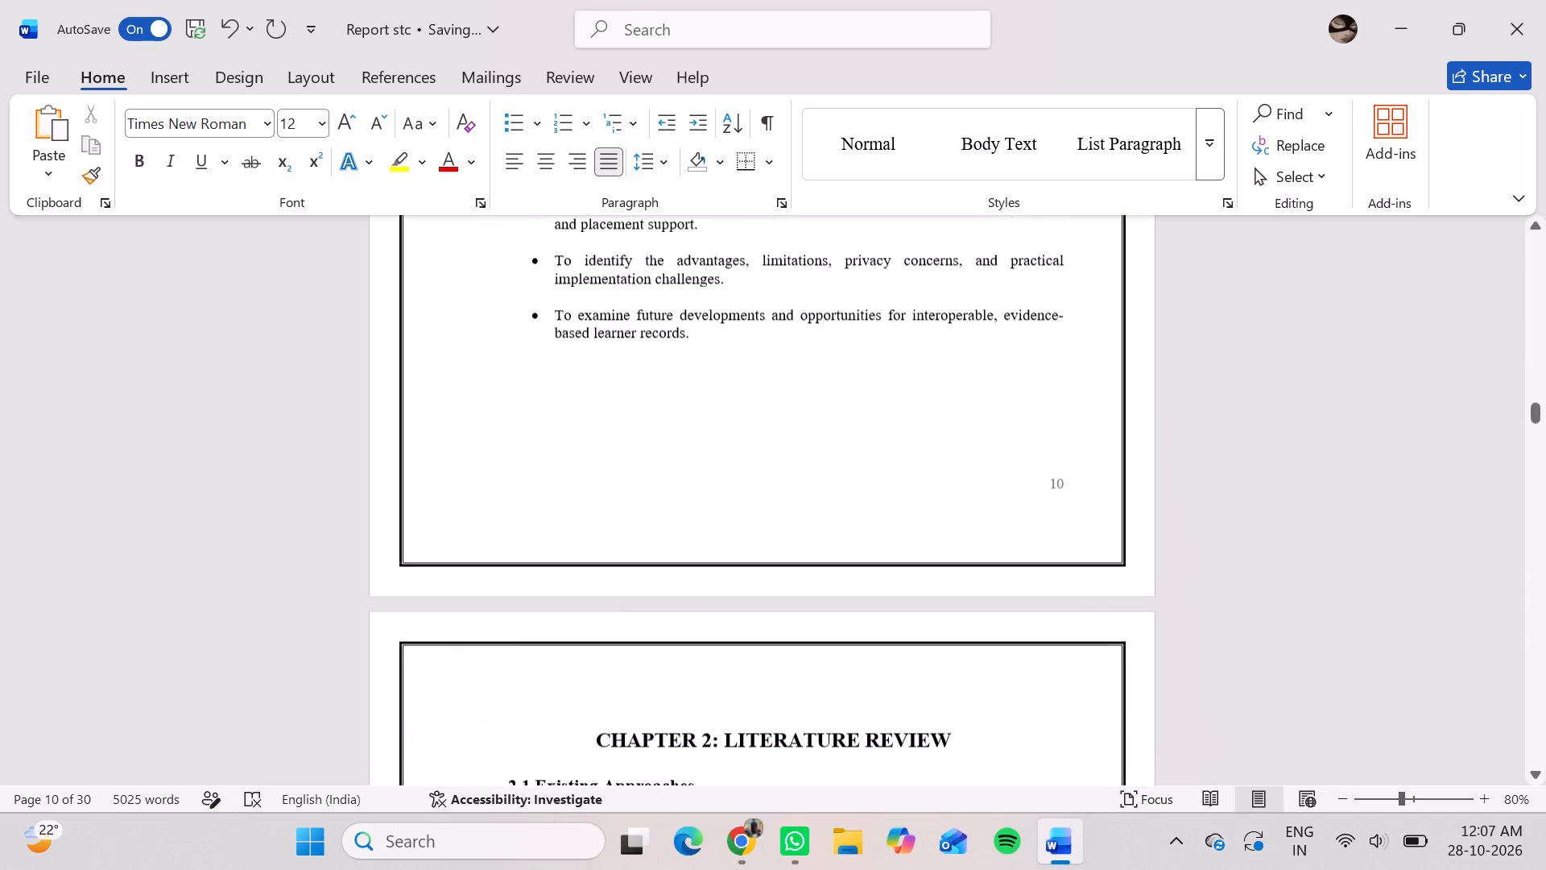
scroll(535, 608, "down", 1)
left_click(546, 632)
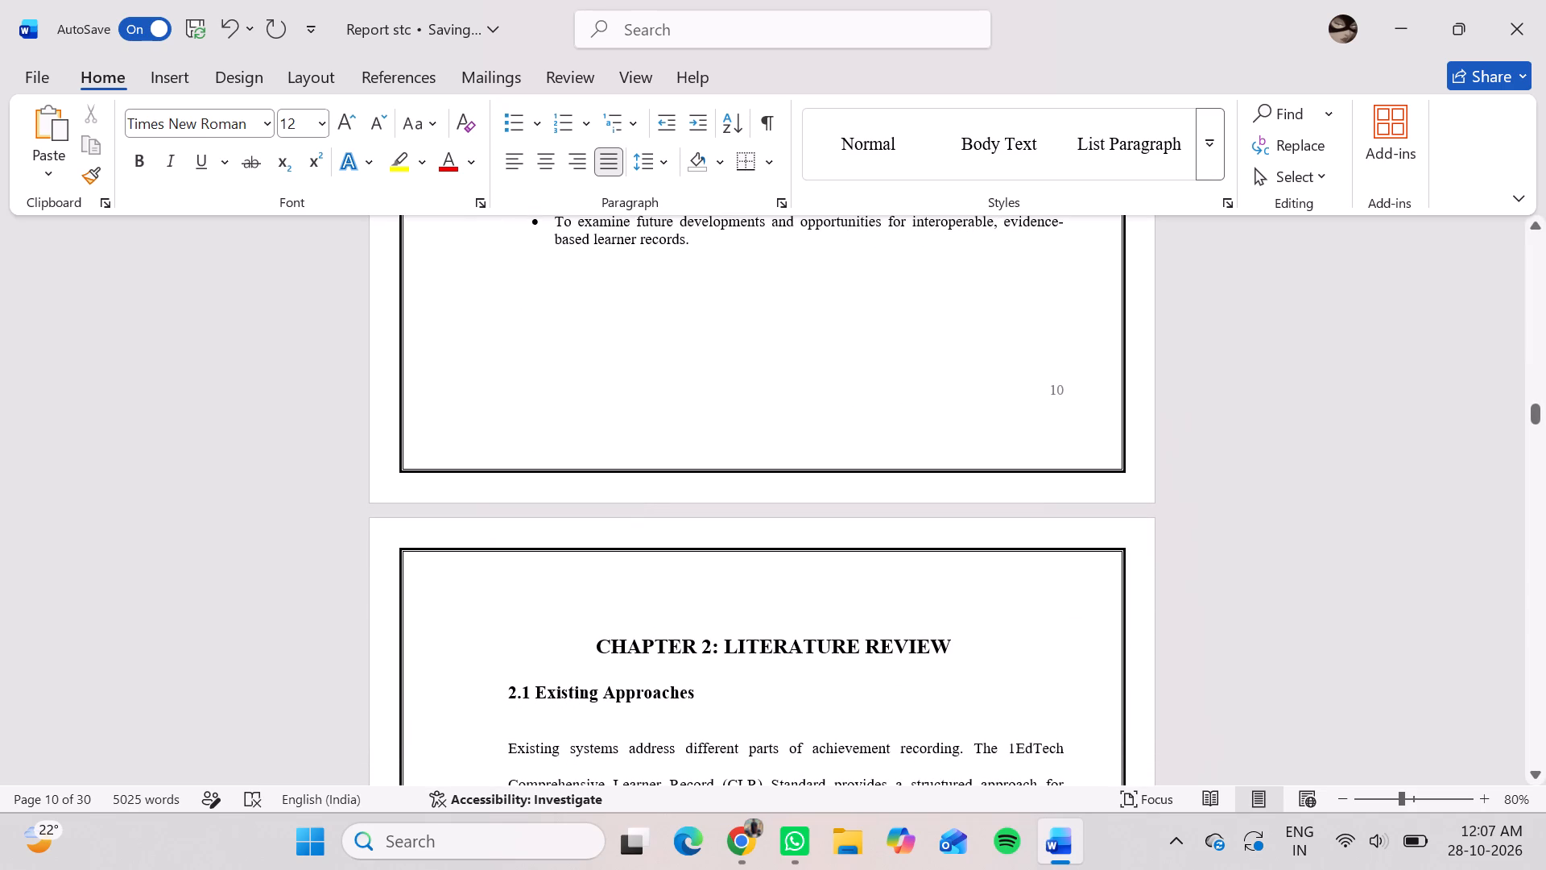
key("BackSpace")
key("BackSpace")
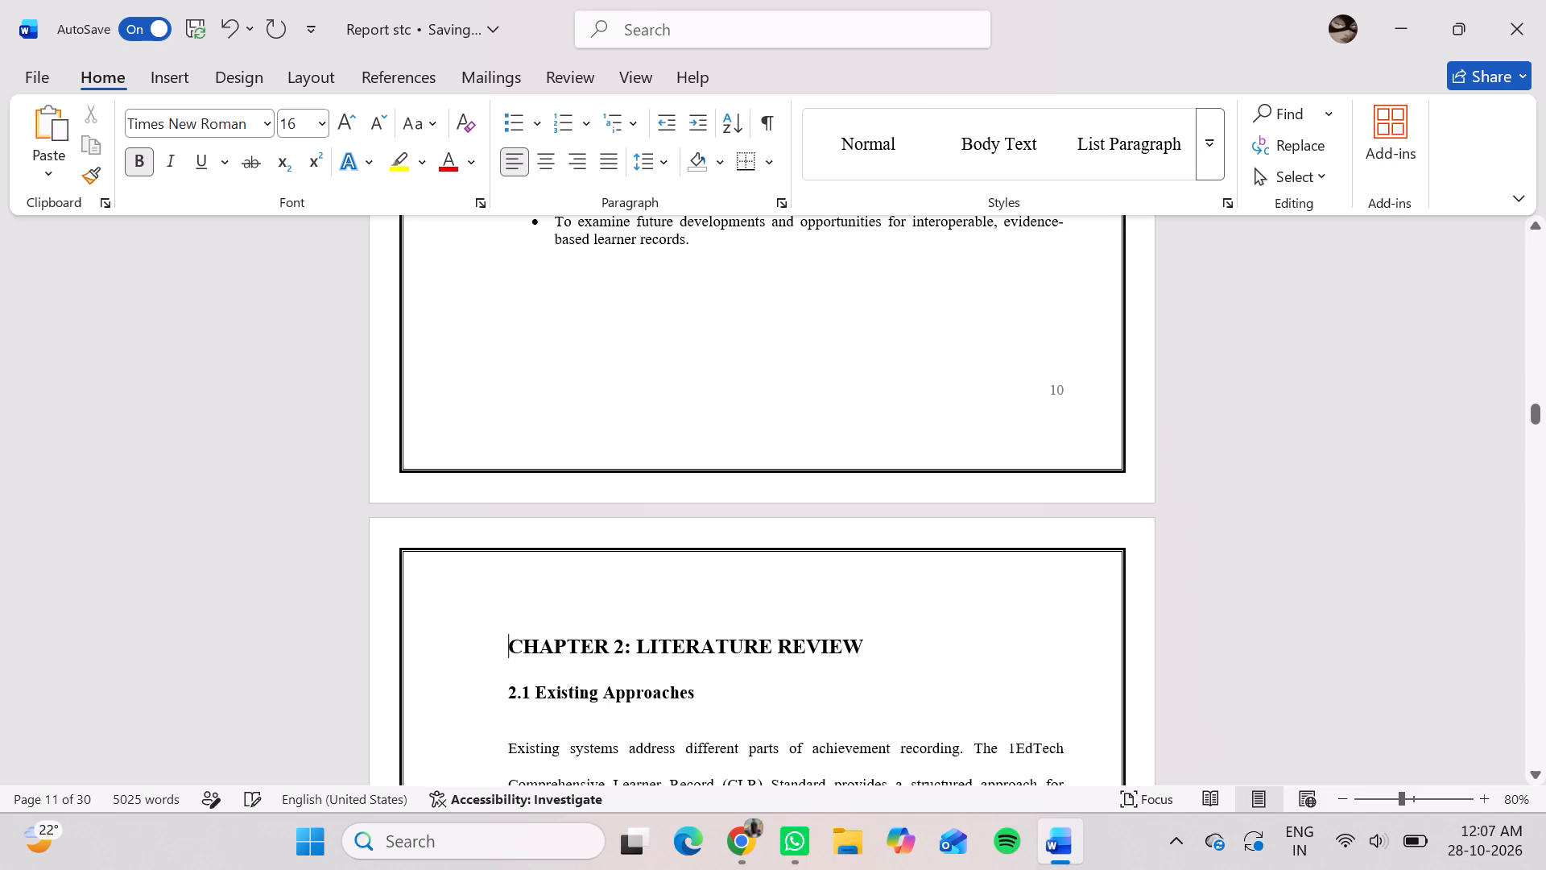
key("BackSpace")
key("Return")
key("Return")
key("Return")
key("Return")
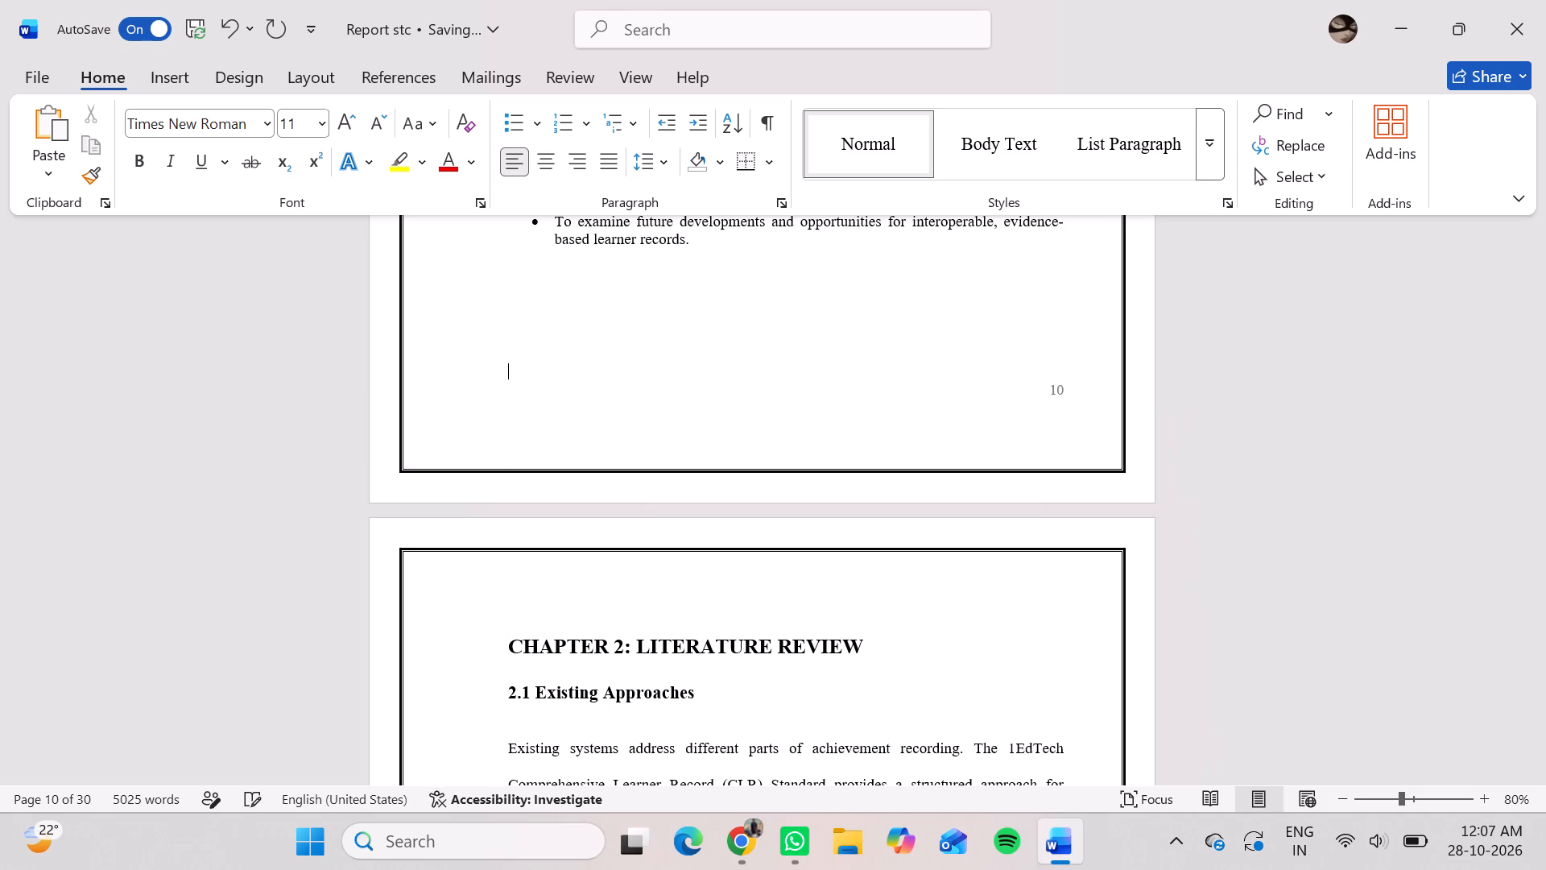
Add four leading spaces to the "CHAPTER 2: LITERATURE REVIEW" heading and centre it.
key("Down")
key("space")
key("space")
key("space")
key("space")
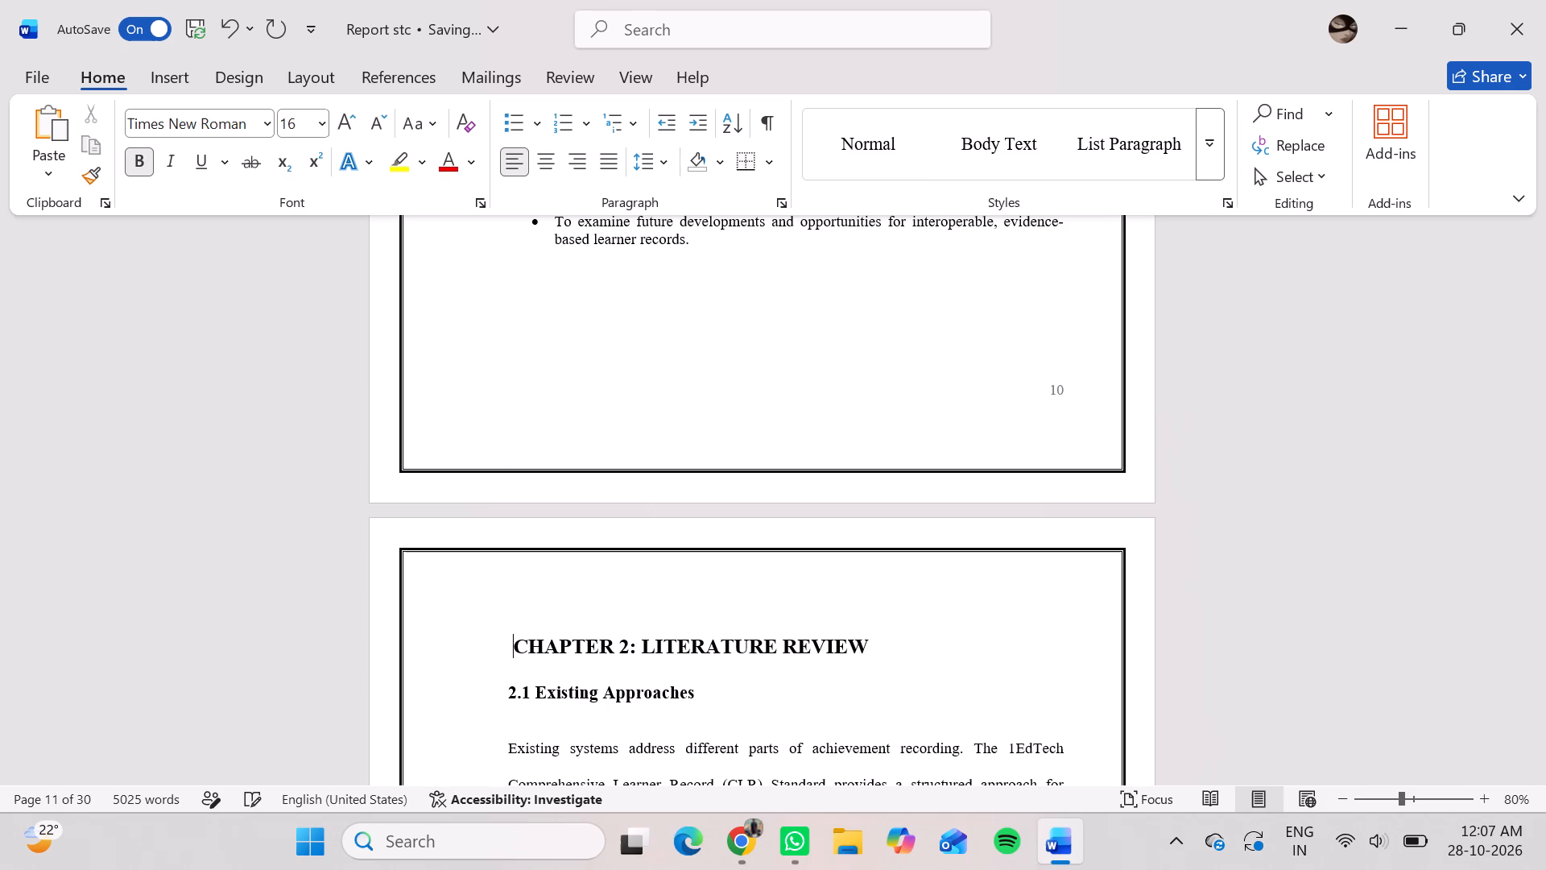
left_click(548, 163)
Check the Chapter 2 pages from the existing approaches and research studies tables to the end of the research gap section.
scroll(763, 435, "down", 3)
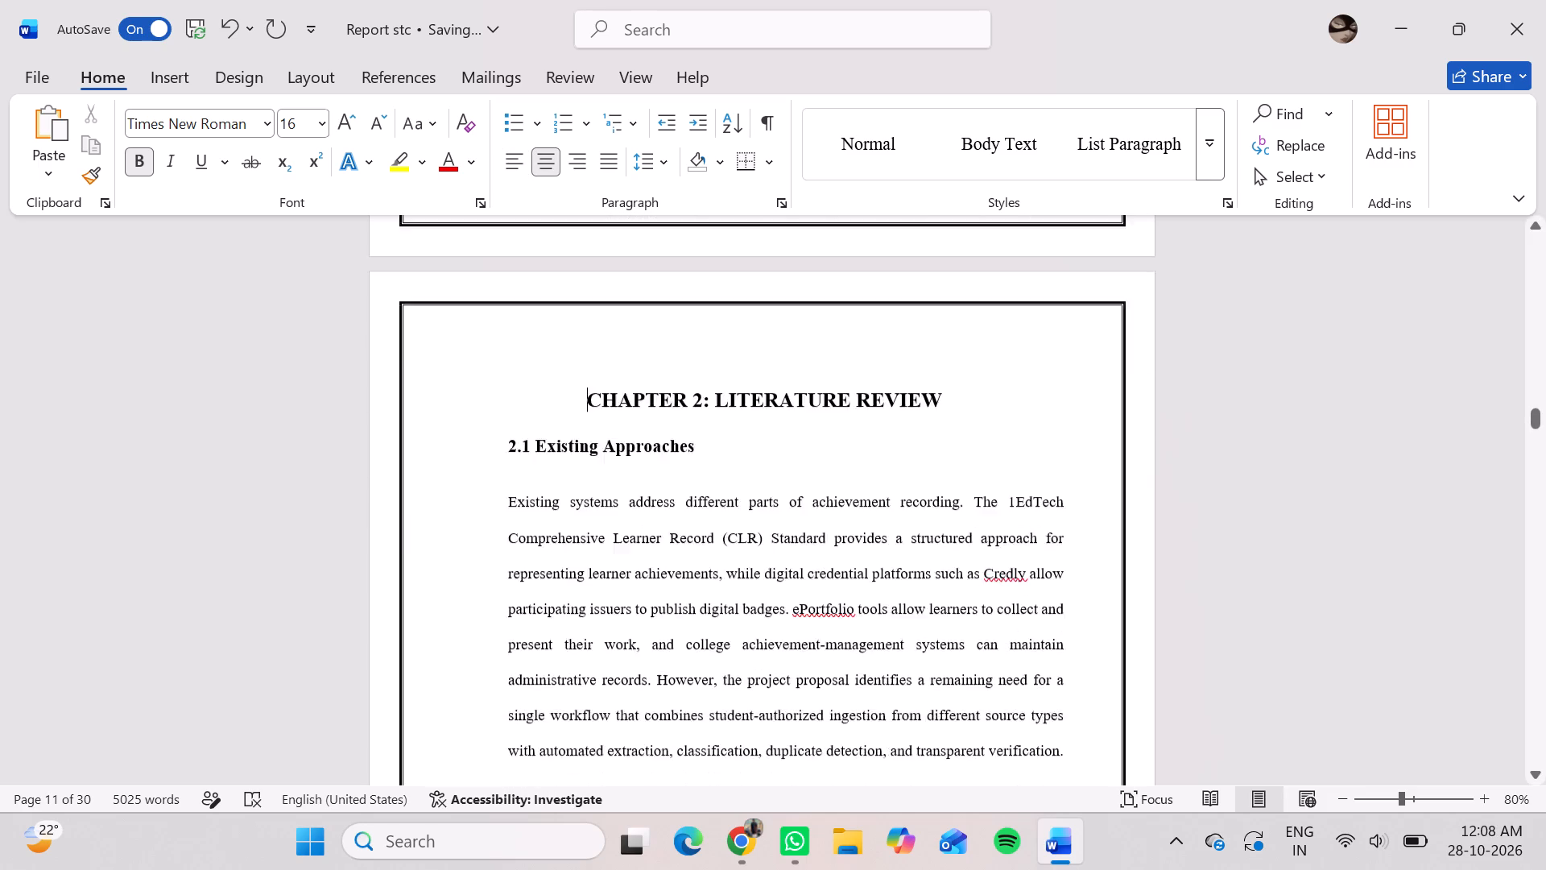
scroll(763, 435, "down", 6)
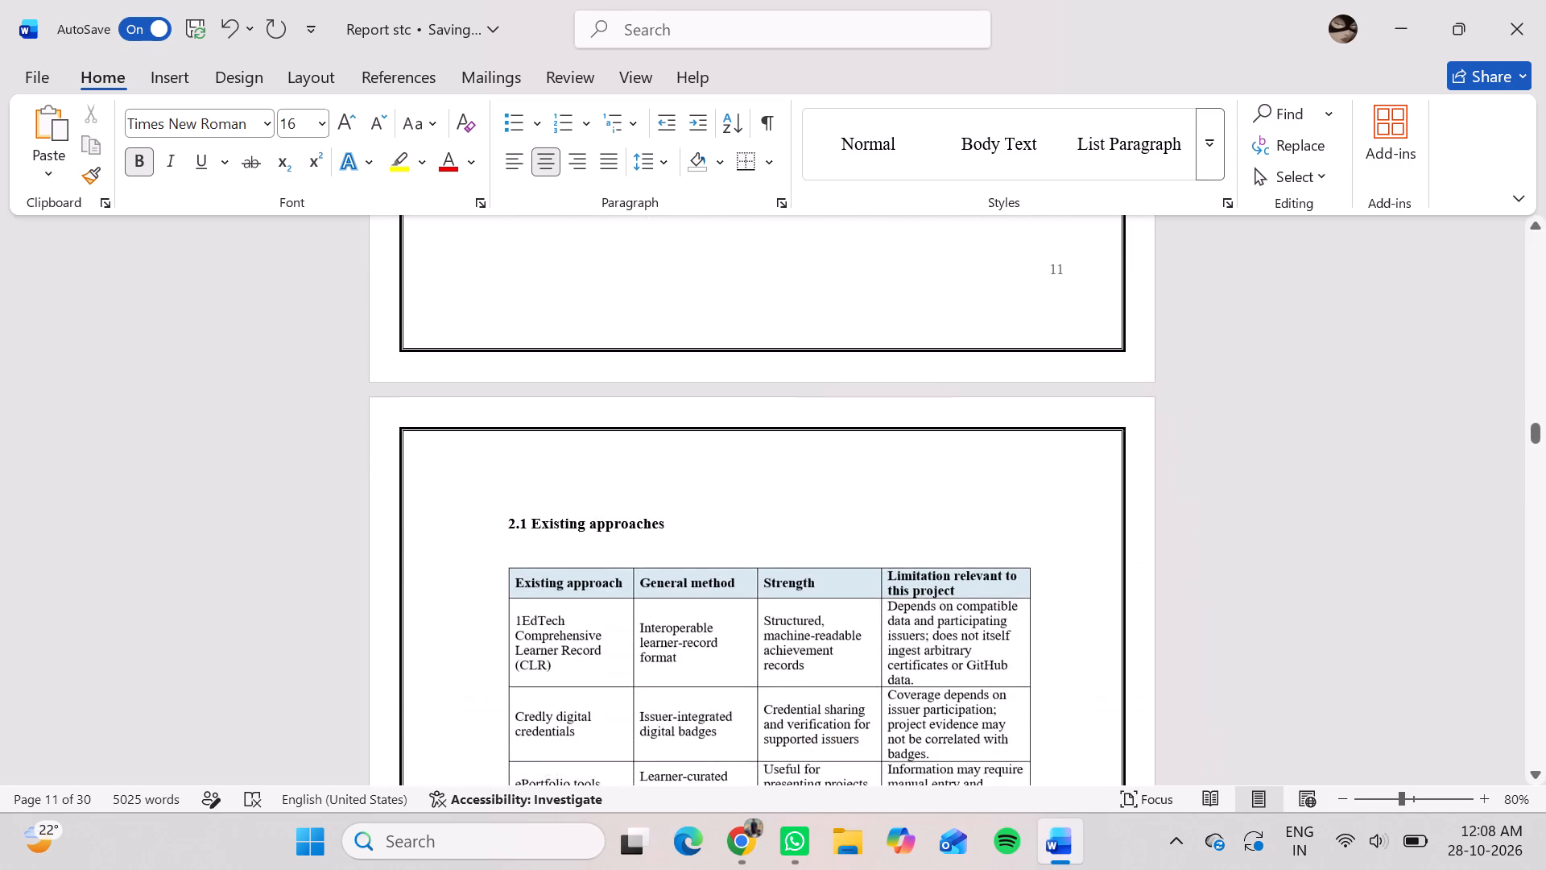
scroll(763, 435, "down", 3)
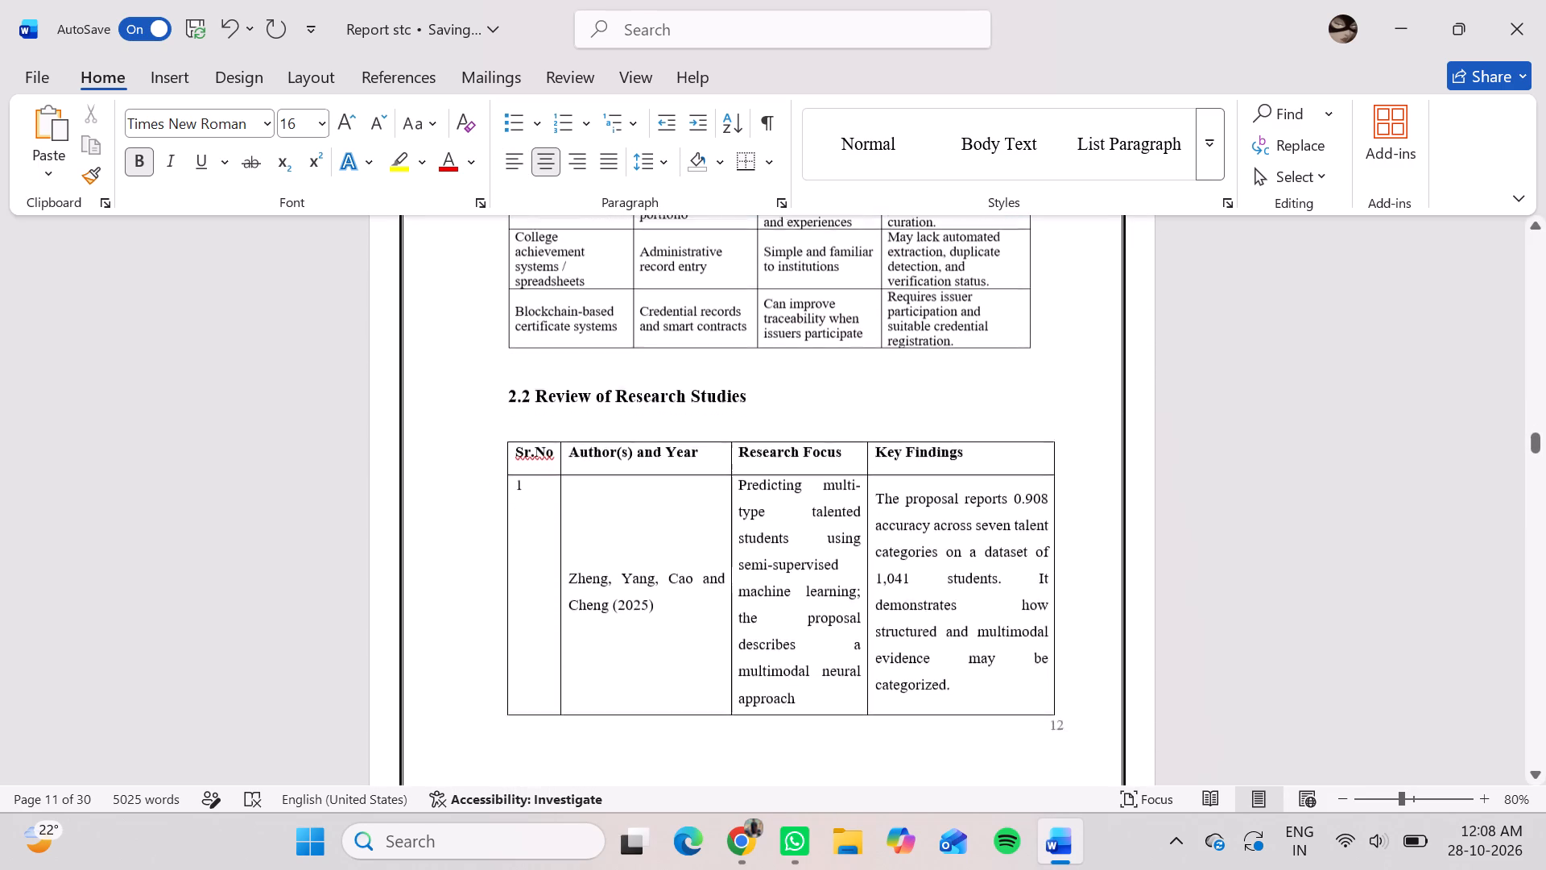
scroll(763, 435, "down", 5)
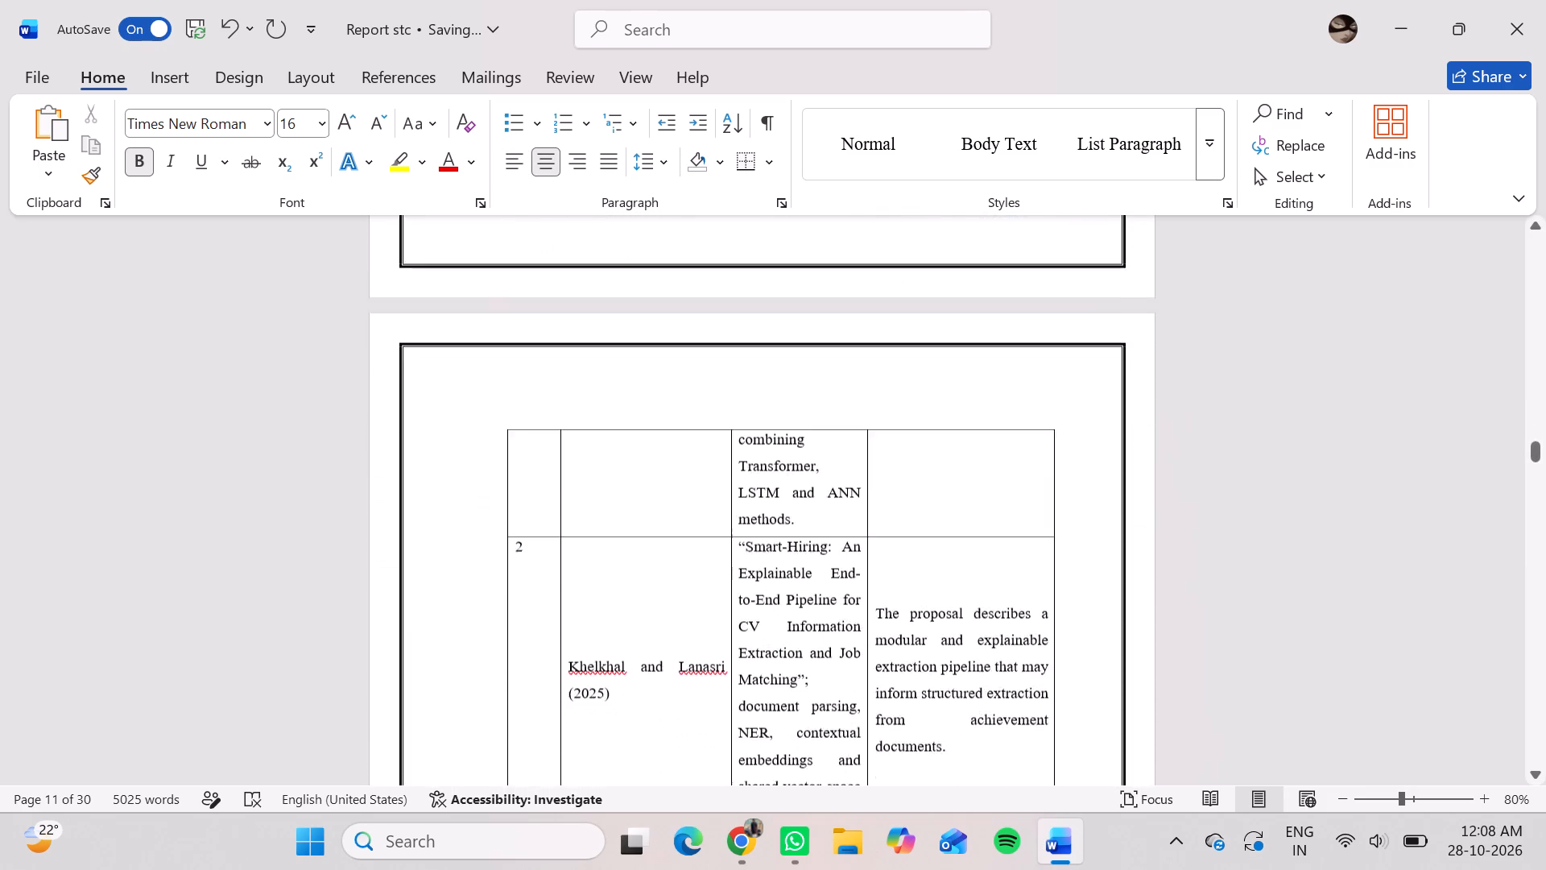
scroll(763, 435, "down", 6)
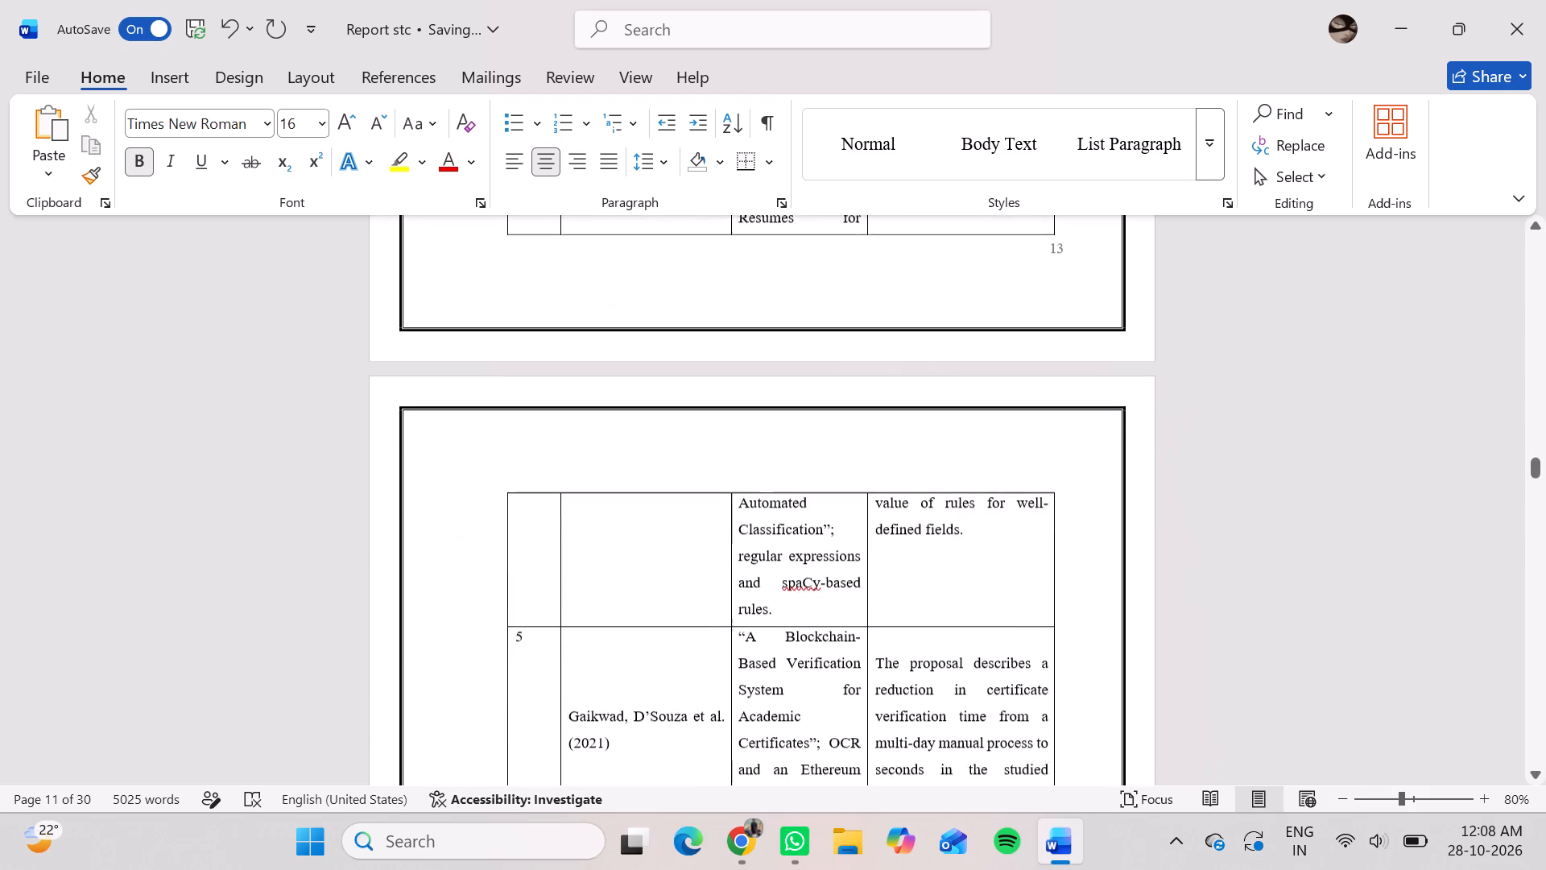
scroll(763, 435, "down", 3)
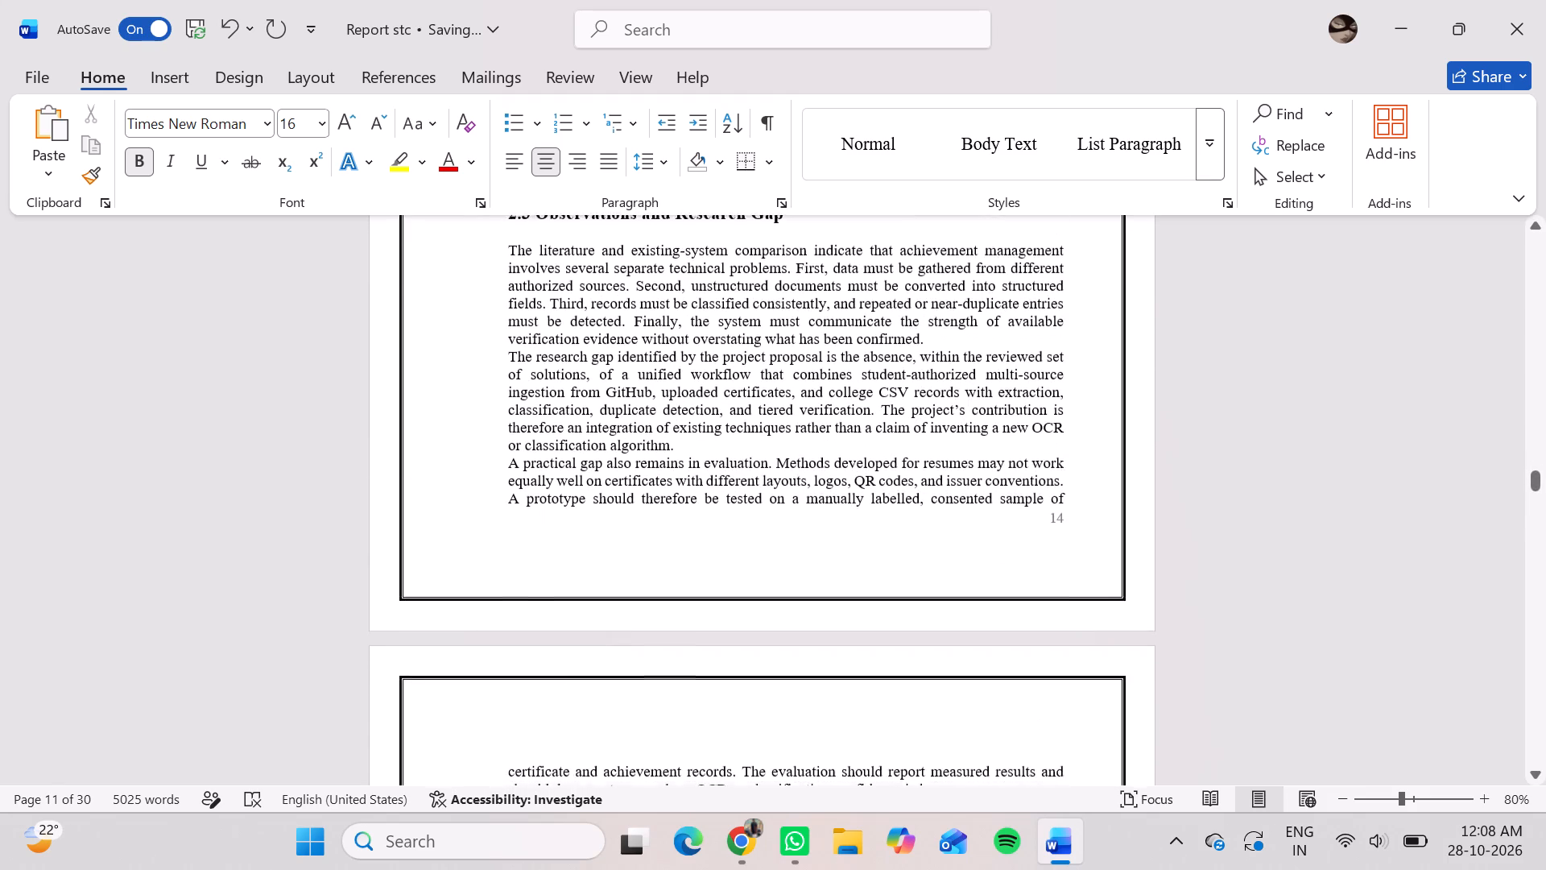
scroll(763, 435, "down", 5)
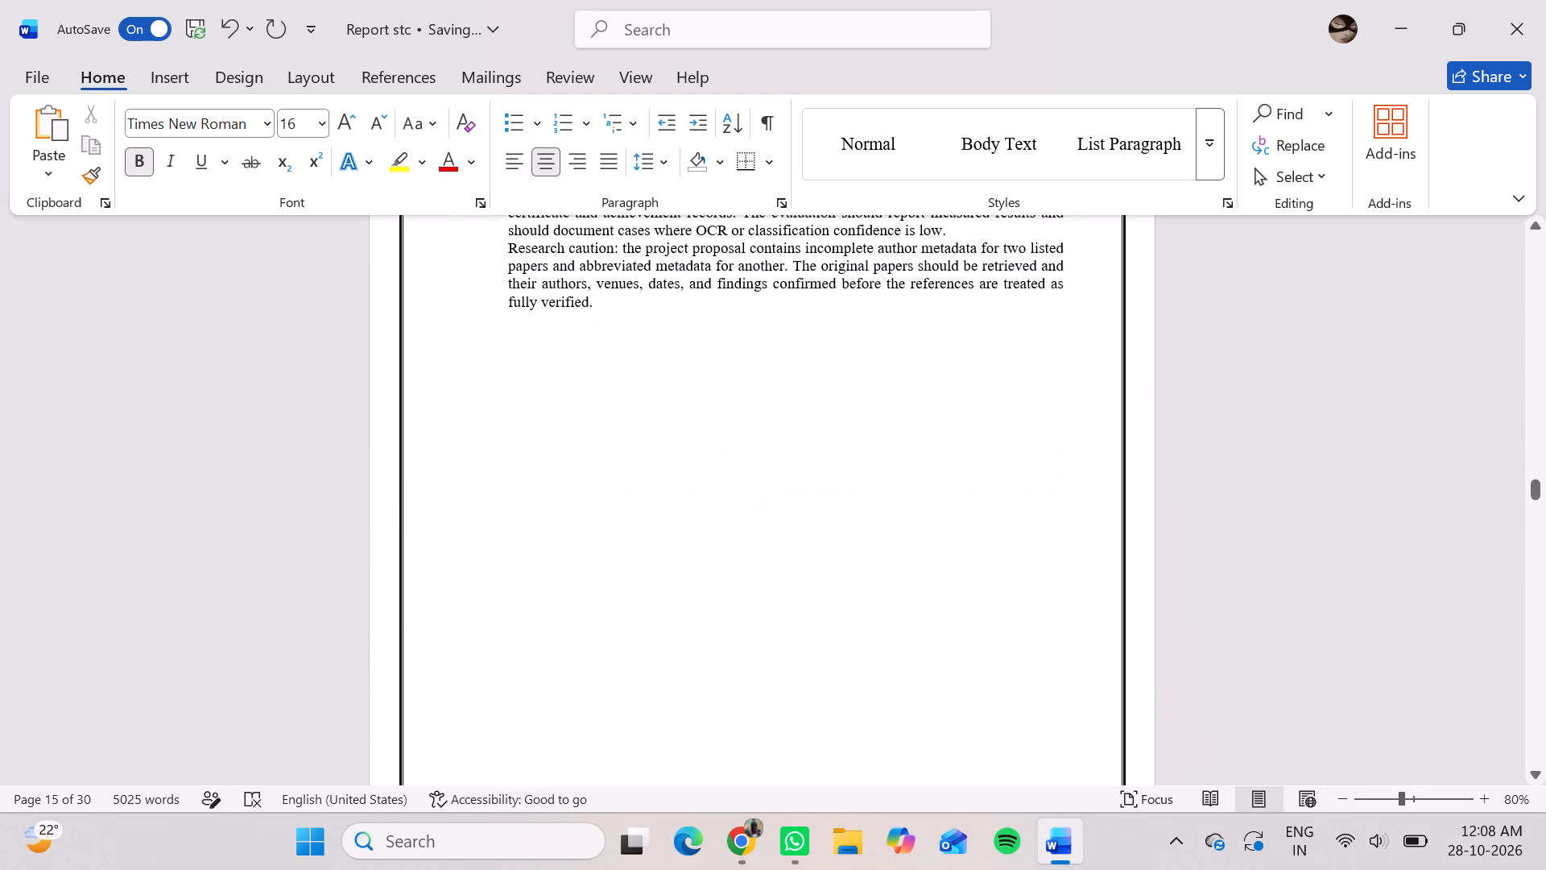
left_click(767, 270)
Remove the blank line and the indent before the "CHAPTER 3: TECHNOLOGY / CONCEPT OVERVIEW" heading, keeping the heading at the top of page 16.
scroll(751, 438, "down", 1)
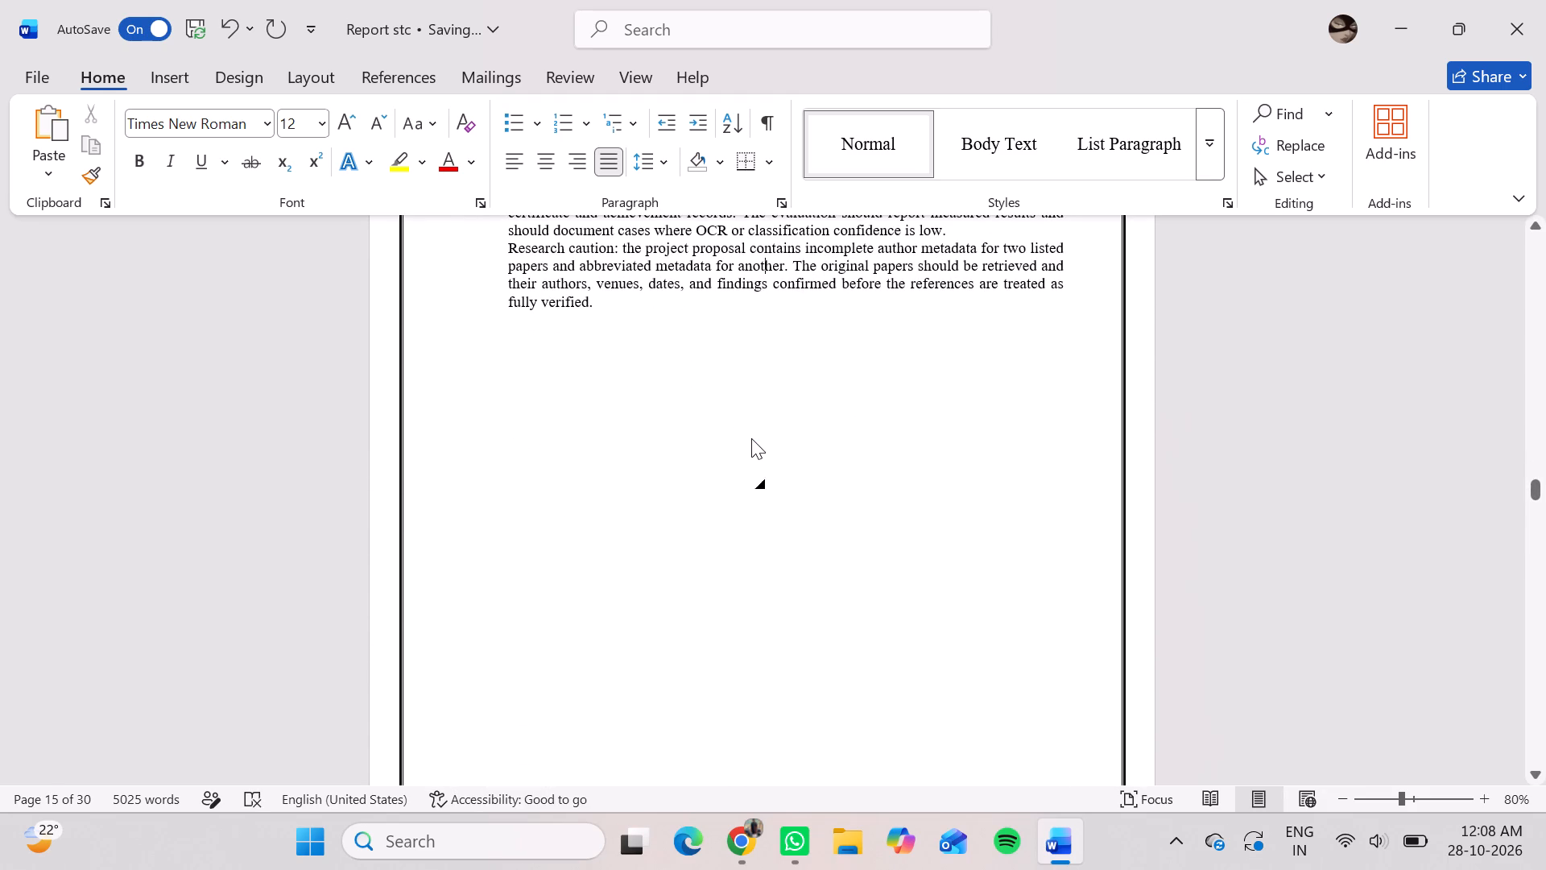
scroll(751, 438, "down", 3)
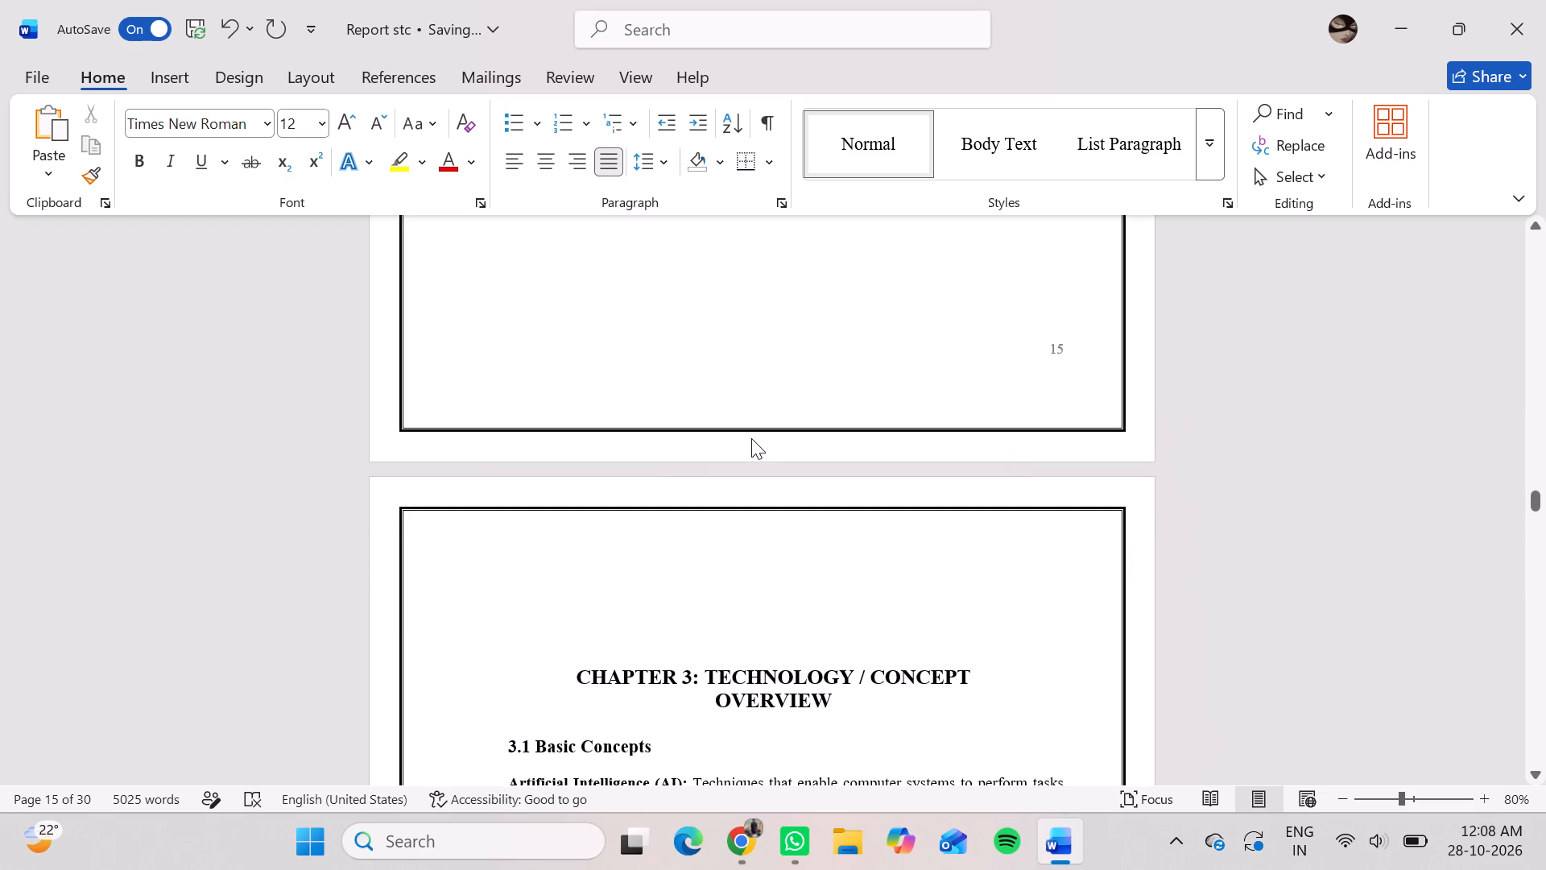
left_click(548, 676)
key("BackSpace")
key("BackSpace")
key("BackSpace")
key("BackSpace")
key("BackSpace")
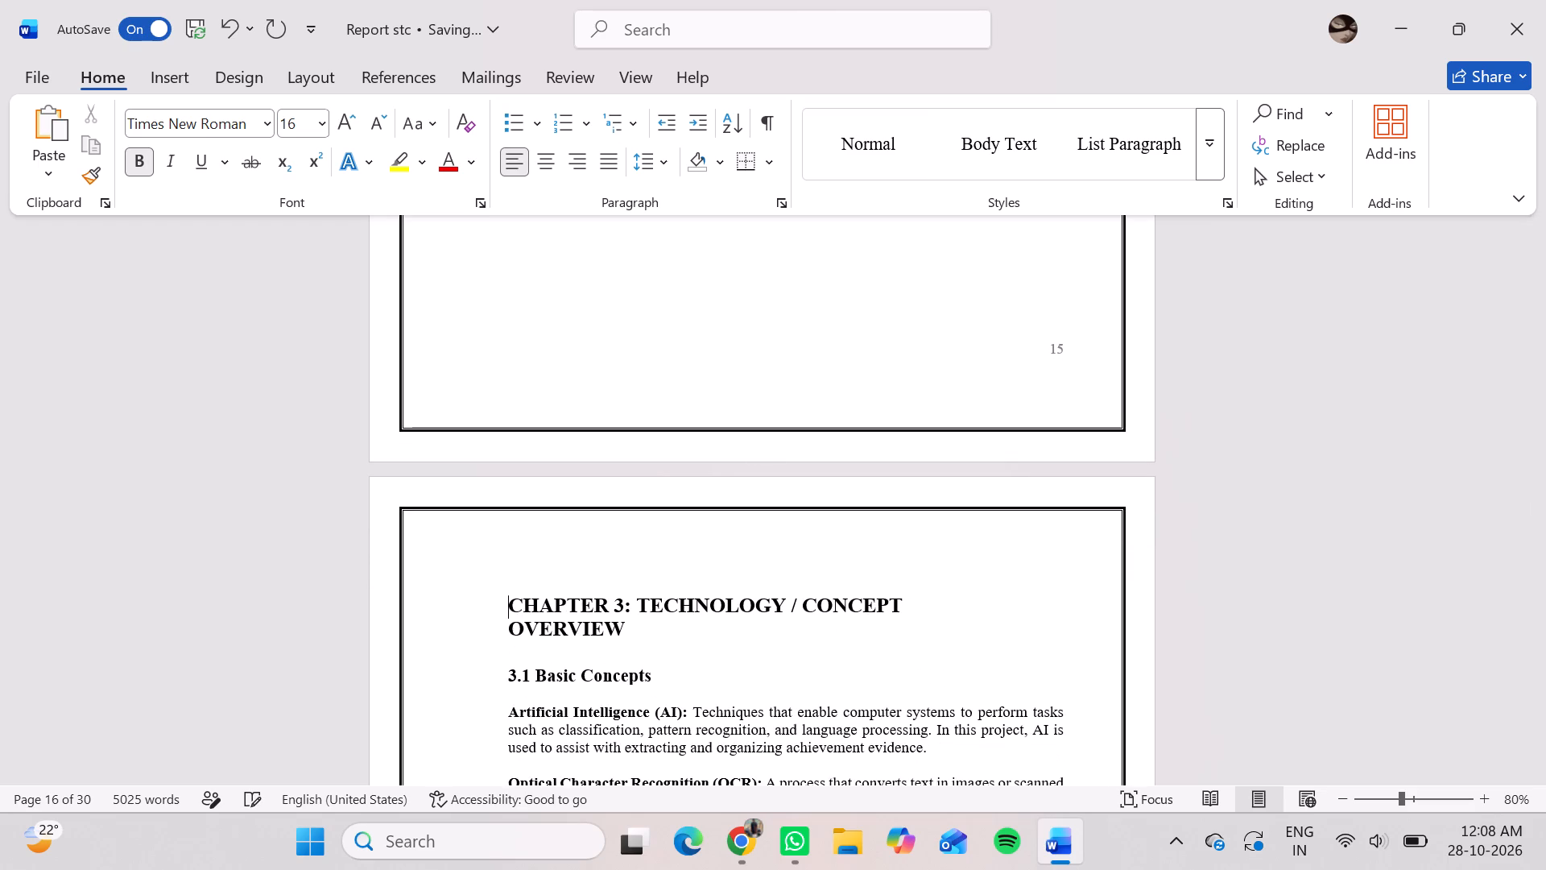
key("BackSpace")
key("Return")
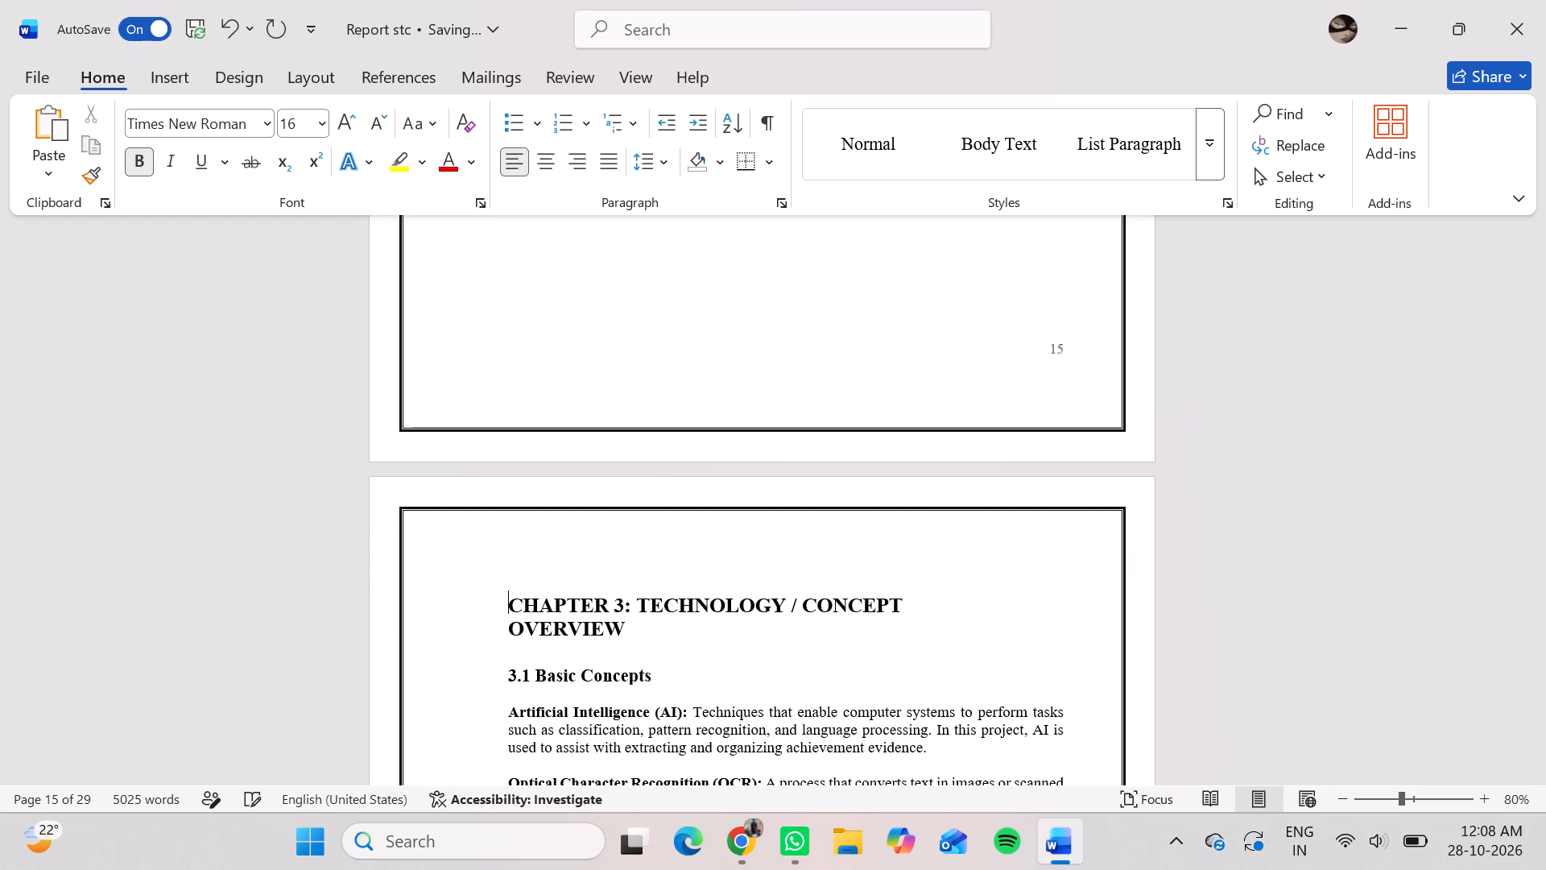
Centre the "CHAPTER 3: TECHNOLOGY / CONCEPT OVERVIEW" heading.
left_click(608, 153)
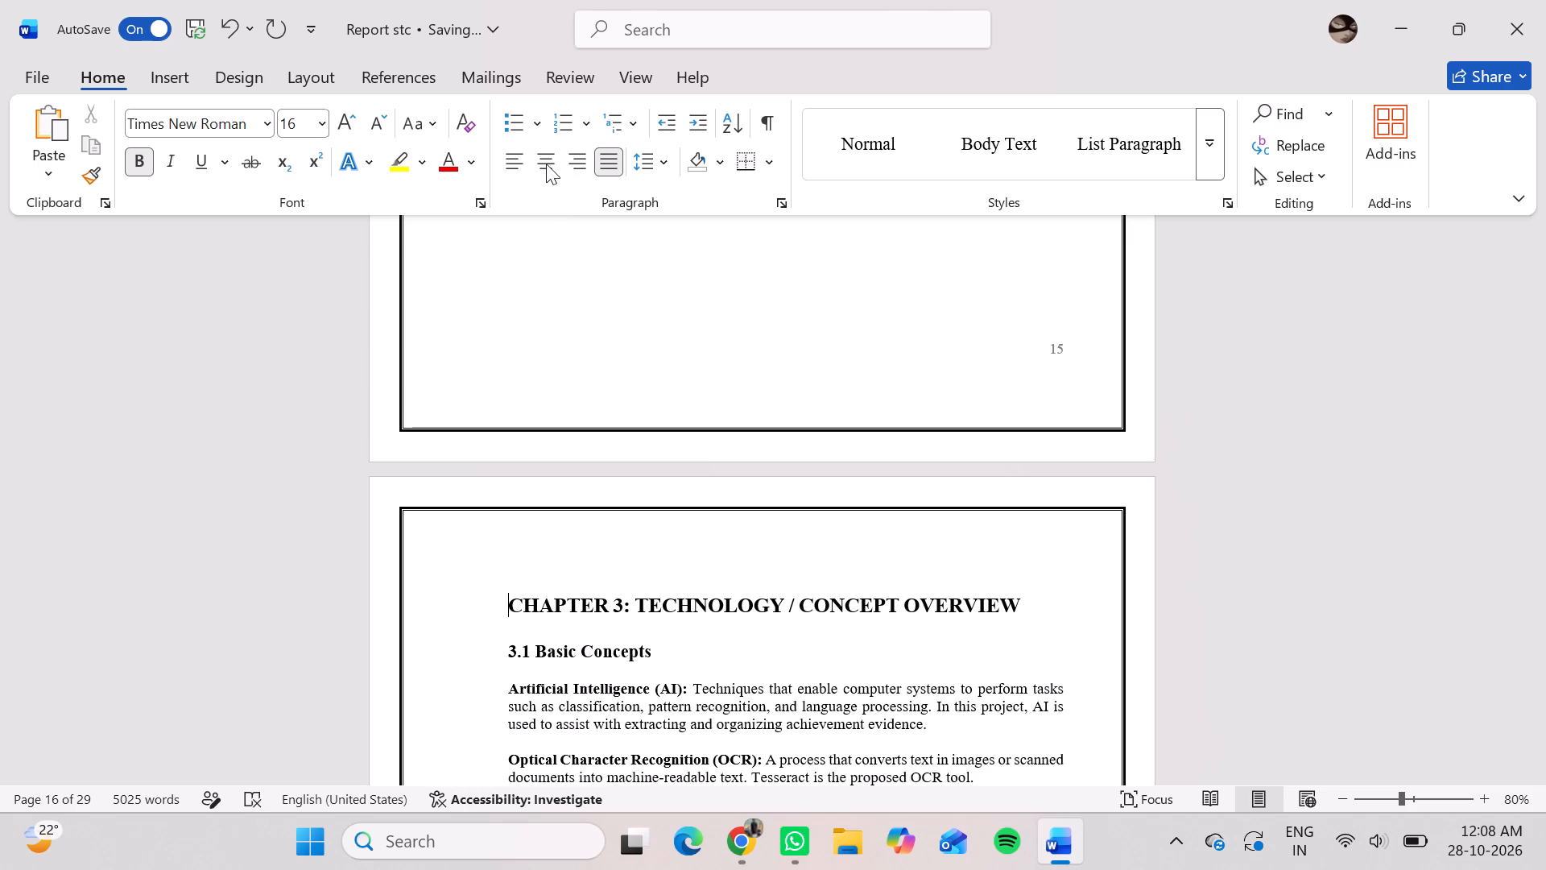
left_click(544, 163)
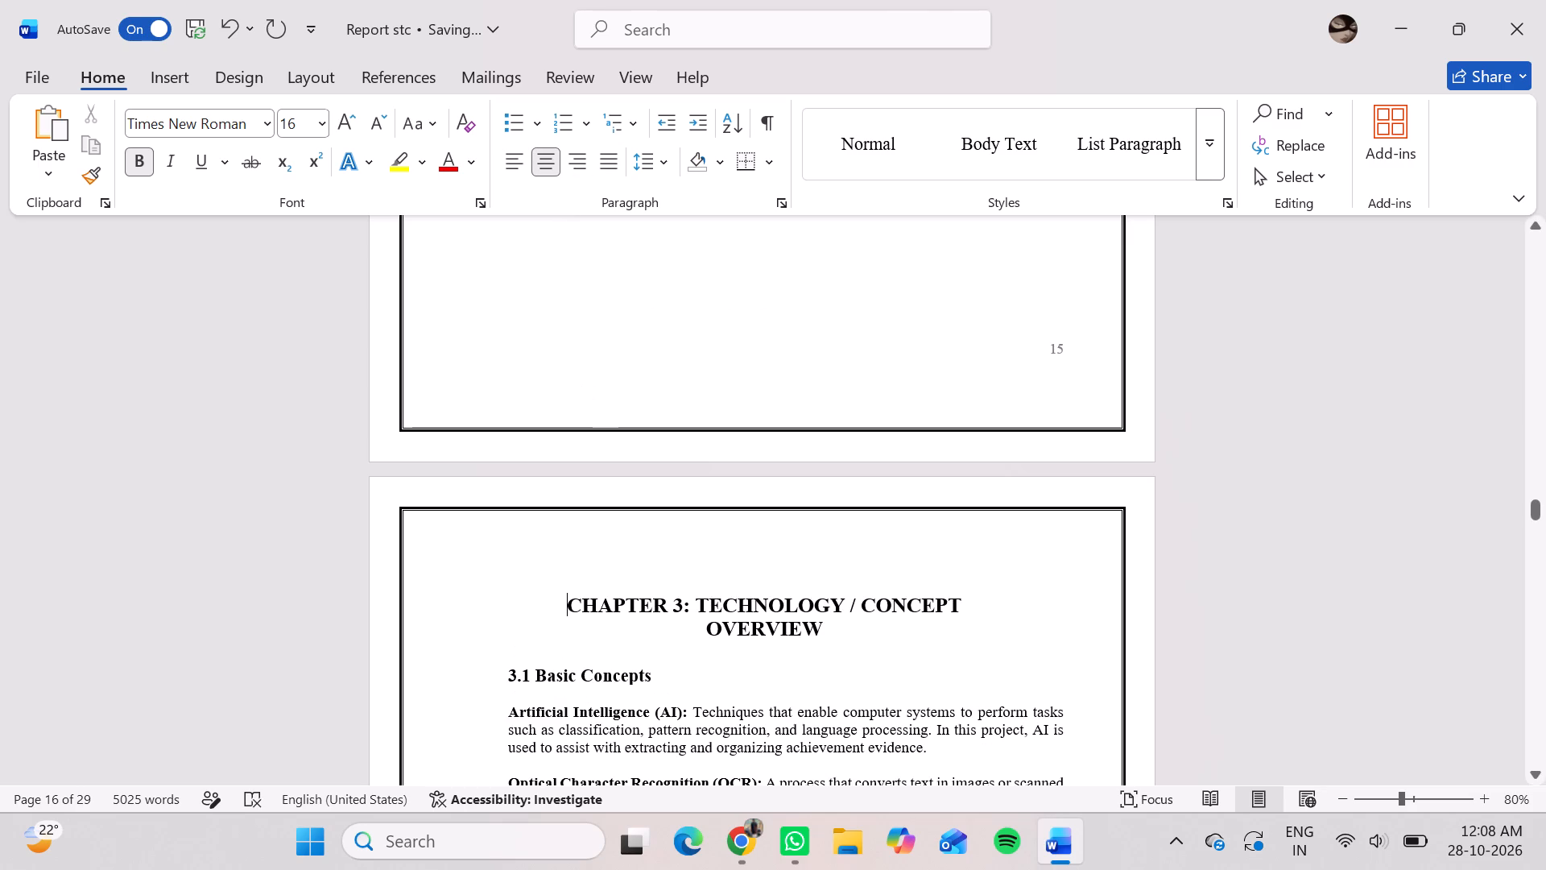
Check the Chapter 3 pages from "3.1 Basic Concepts" through the architecture and workflow figures to the start of "3.4 Components and Their Interaction".
scroll(610, 478, "down", 5)
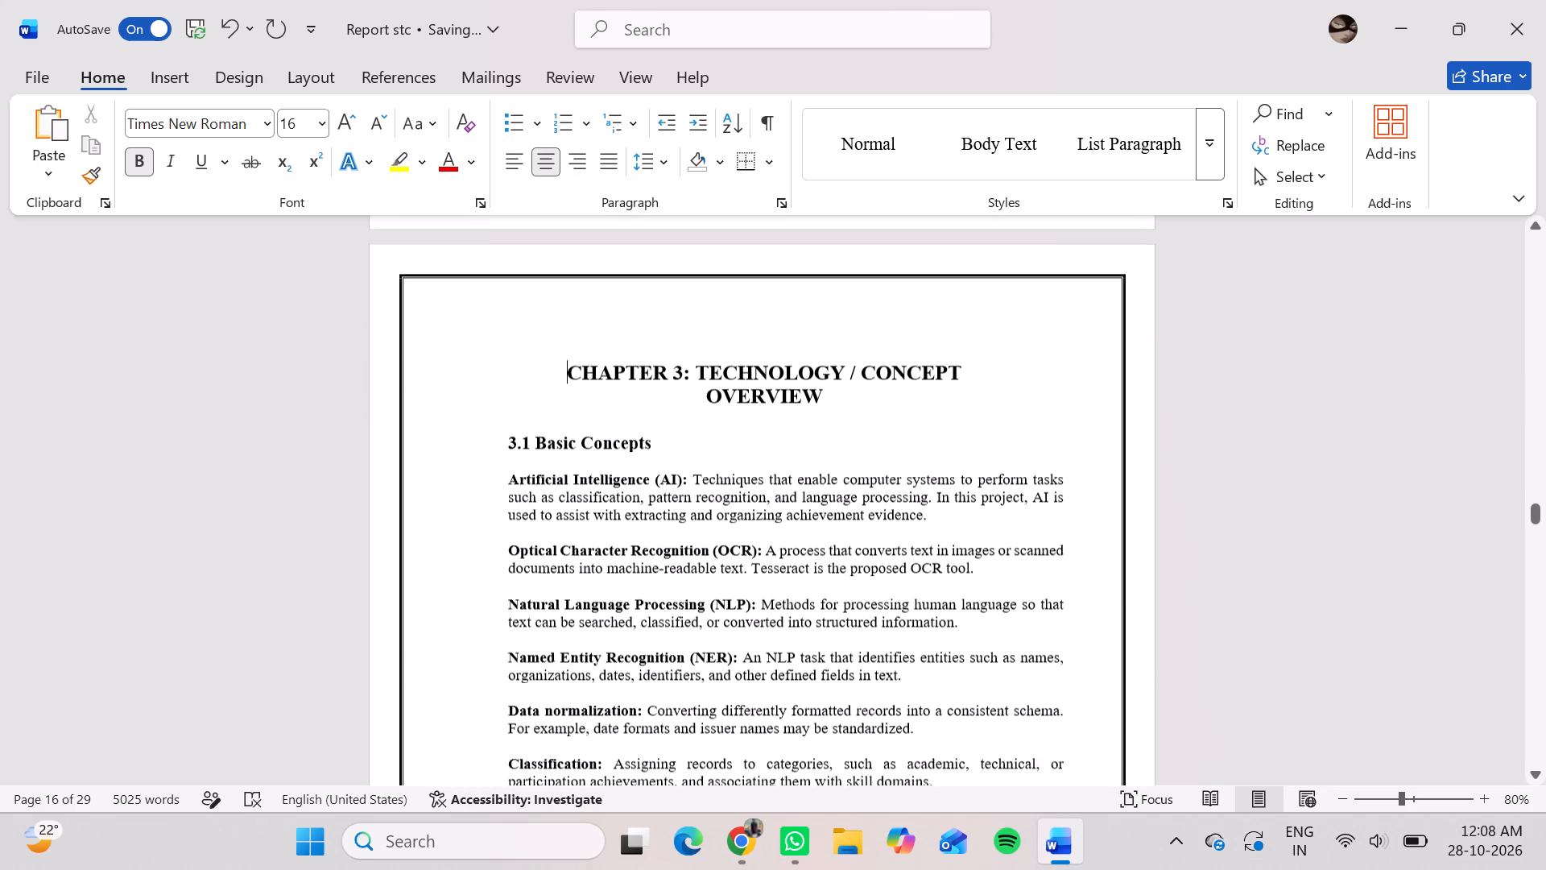
scroll(610, 478, "down", 5)
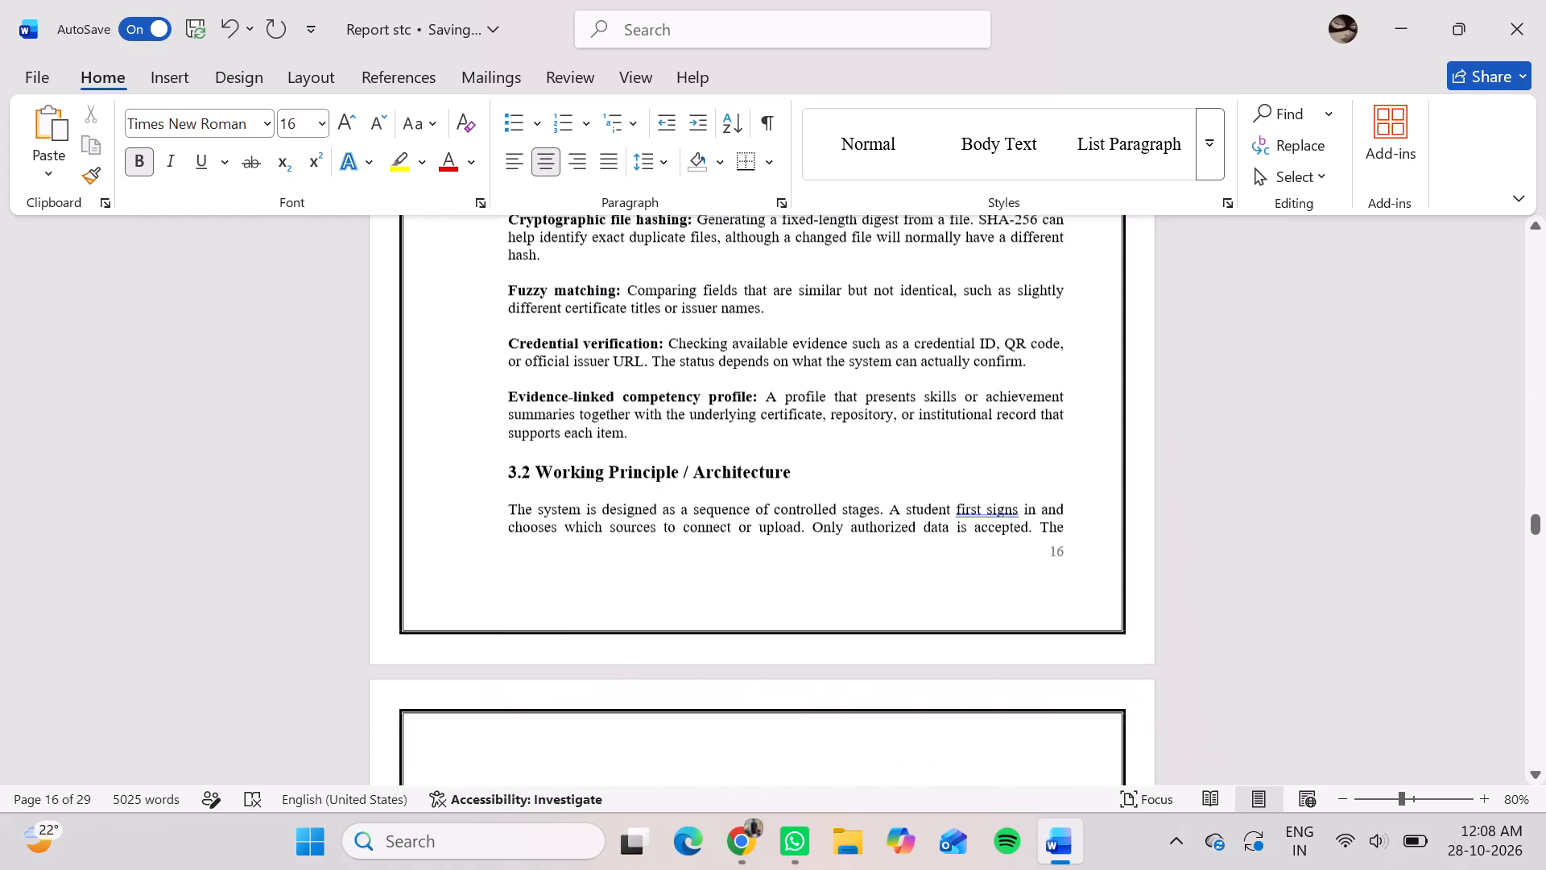
scroll(610, 478, "down", 5)
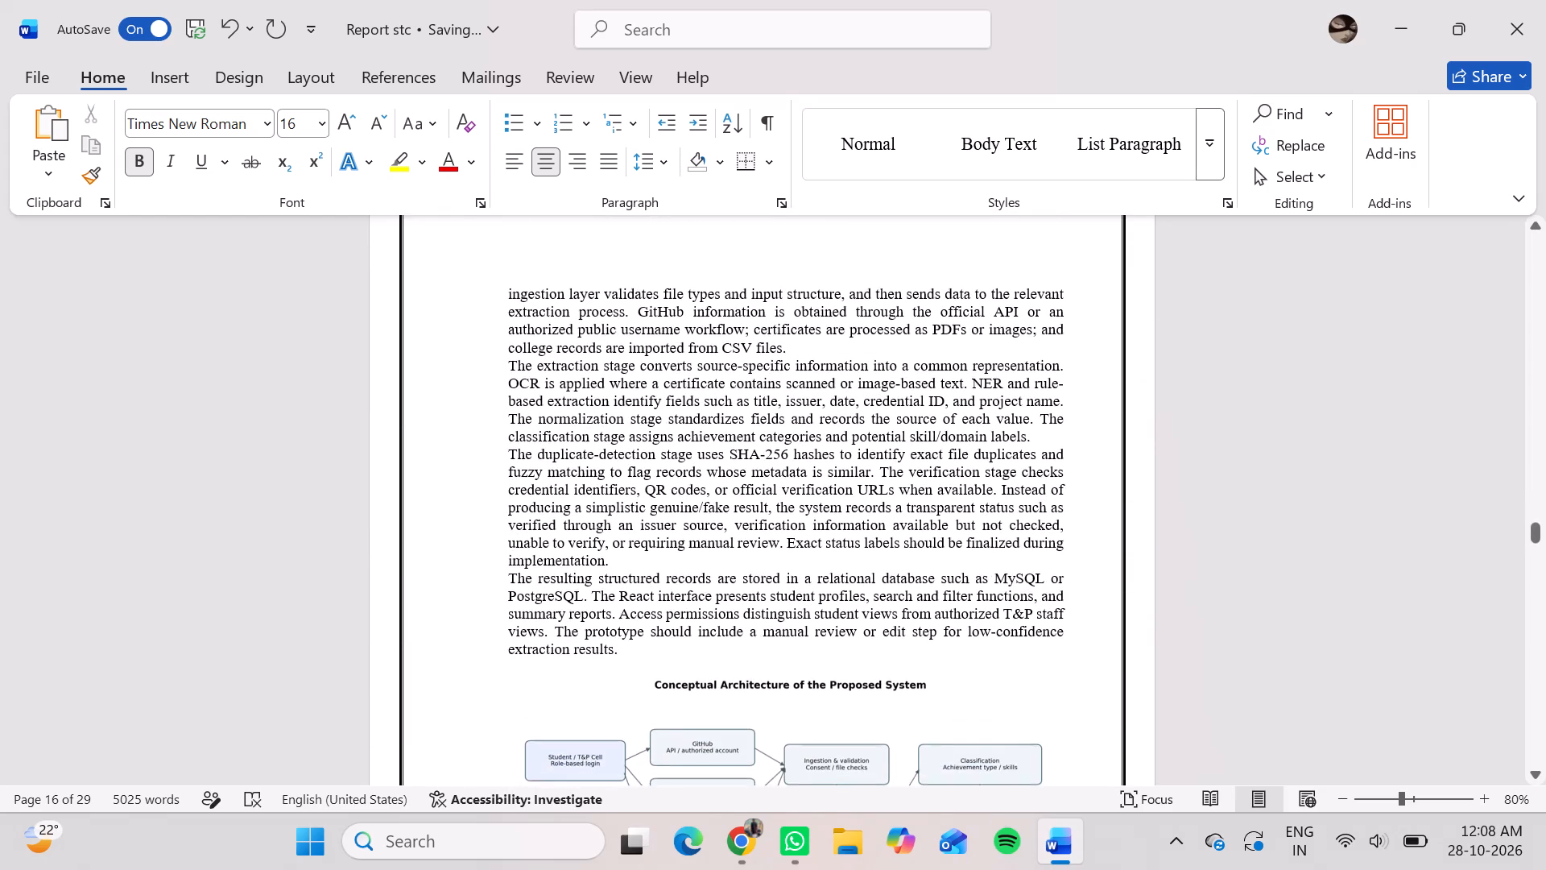
scroll(610, 478, "down", 3)
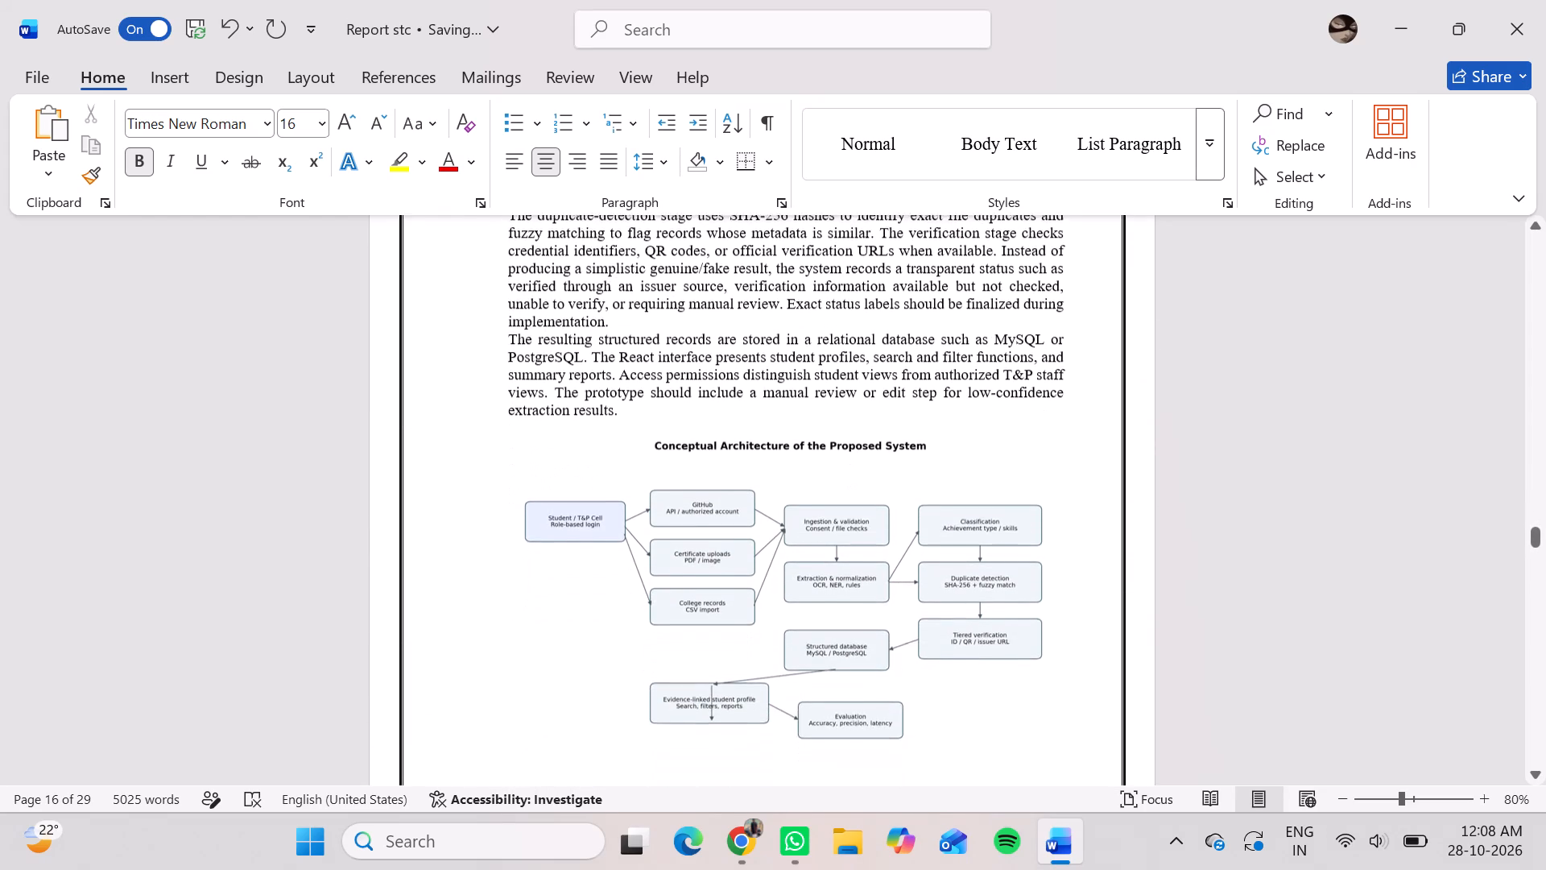
scroll(610, 478, "down", 5)
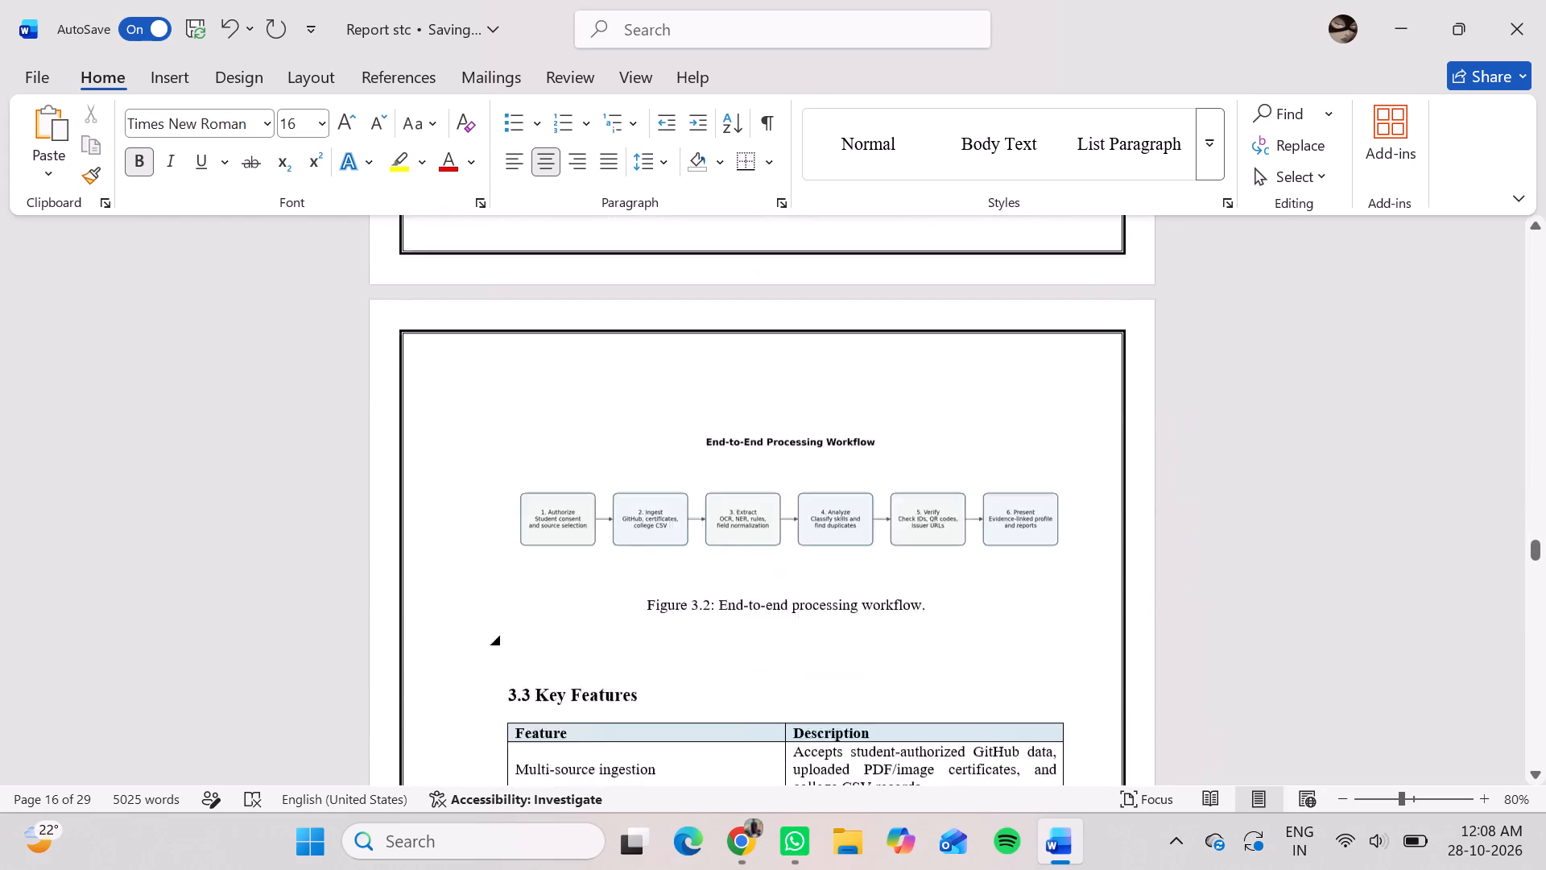
scroll(610, 478, "down", 6)
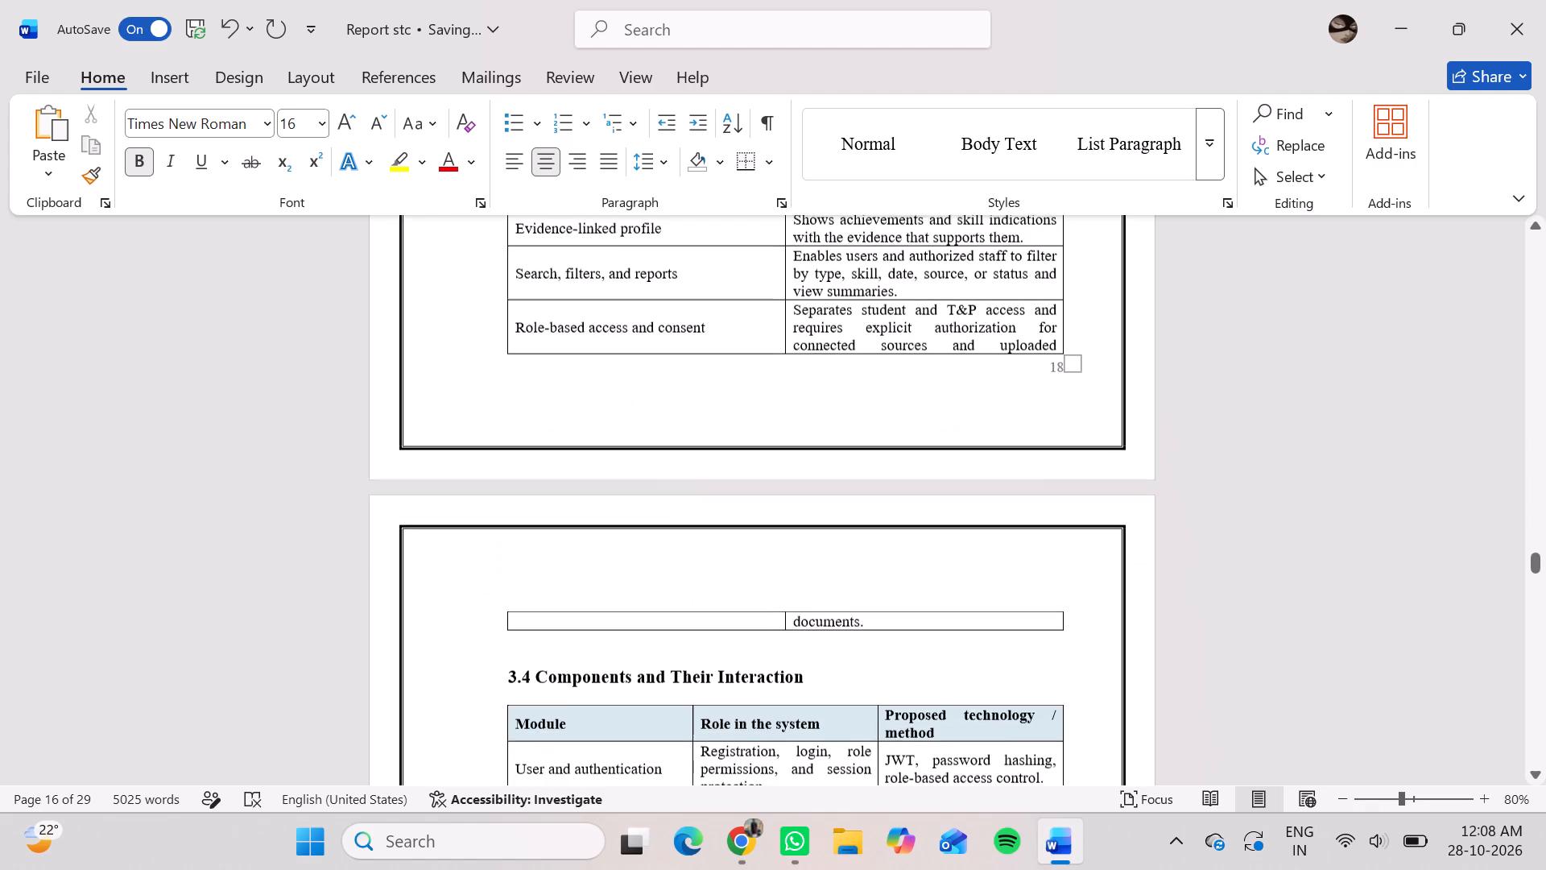
Delete a blank line between the Figure 3.2 caption and the "3.3 Key Features" heading on page 18.
scroll(610, 478, "up", 2)
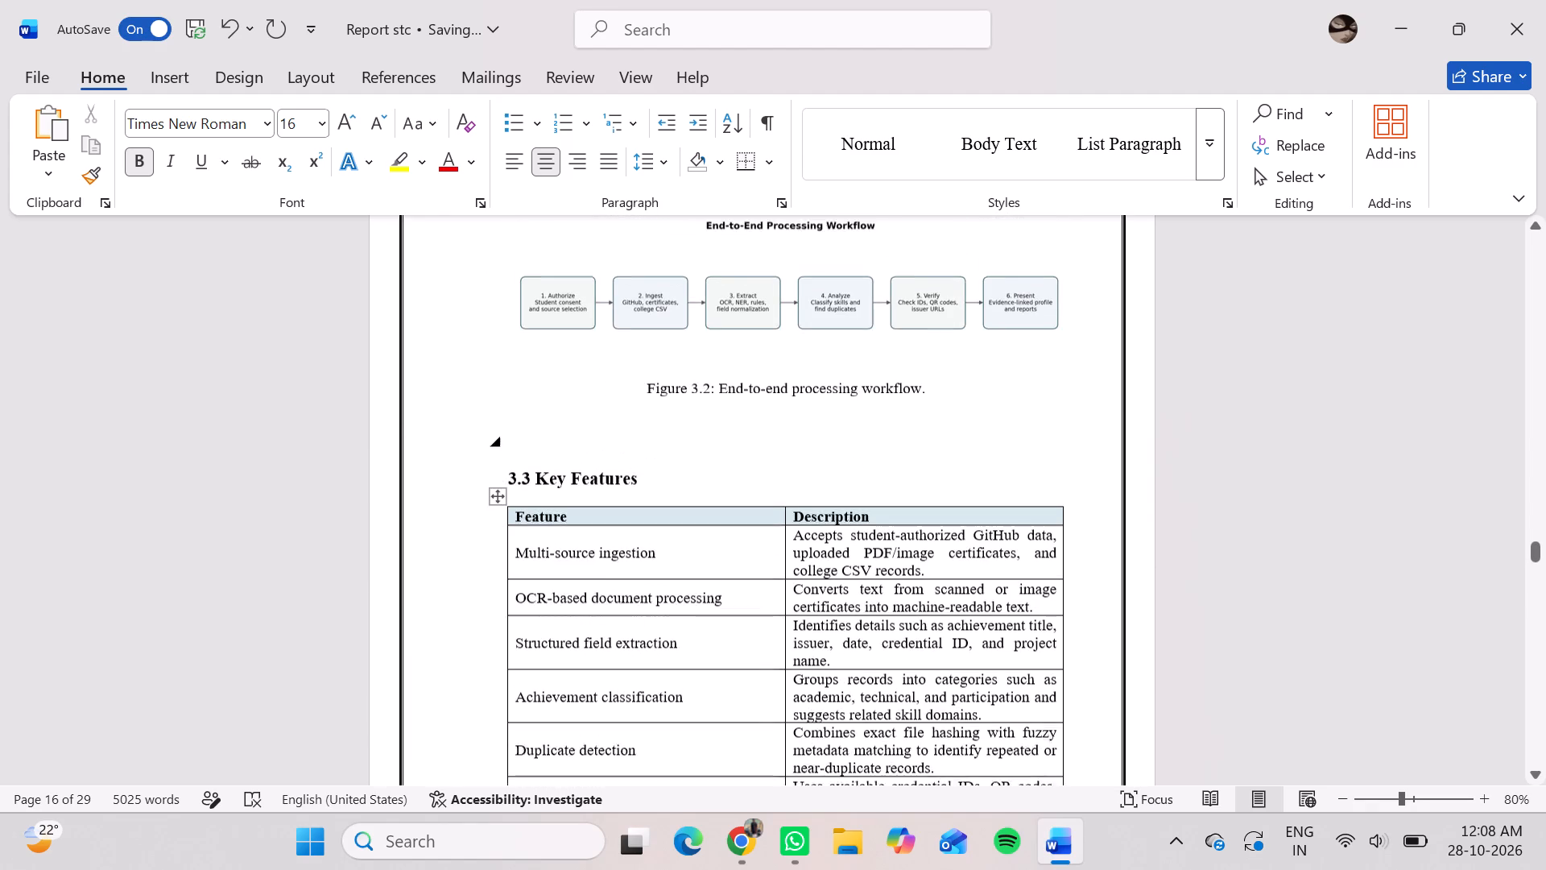
left_click(581, 467)
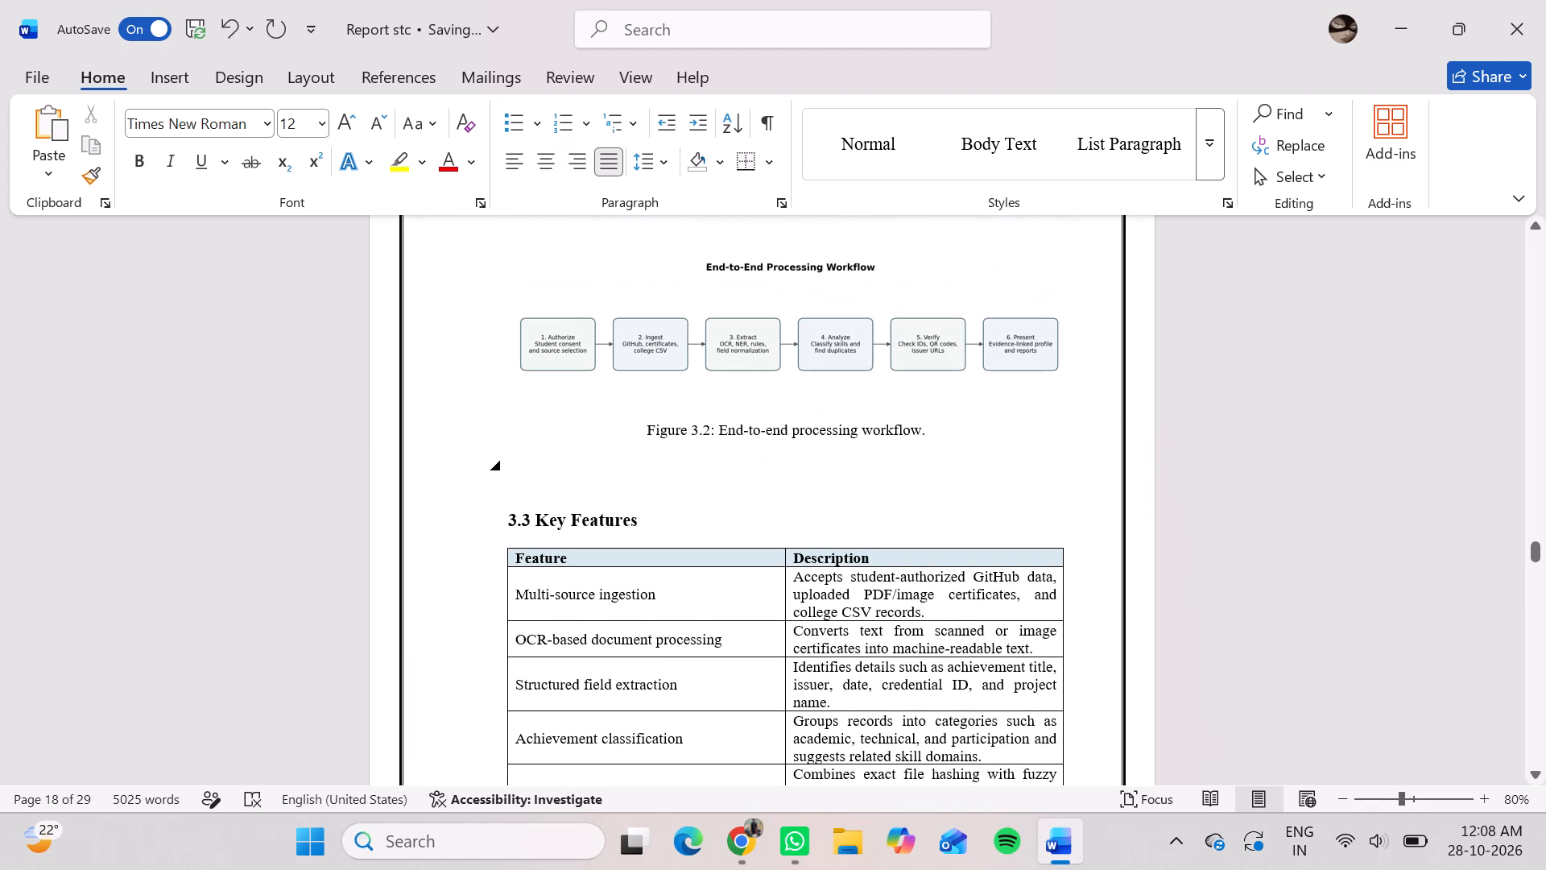
key("BackSpace")
Try to delete the blank line above the "3.4 Components and Their Interaction" heading at the top of page 19.
scroll(581, 467, "down", 3)
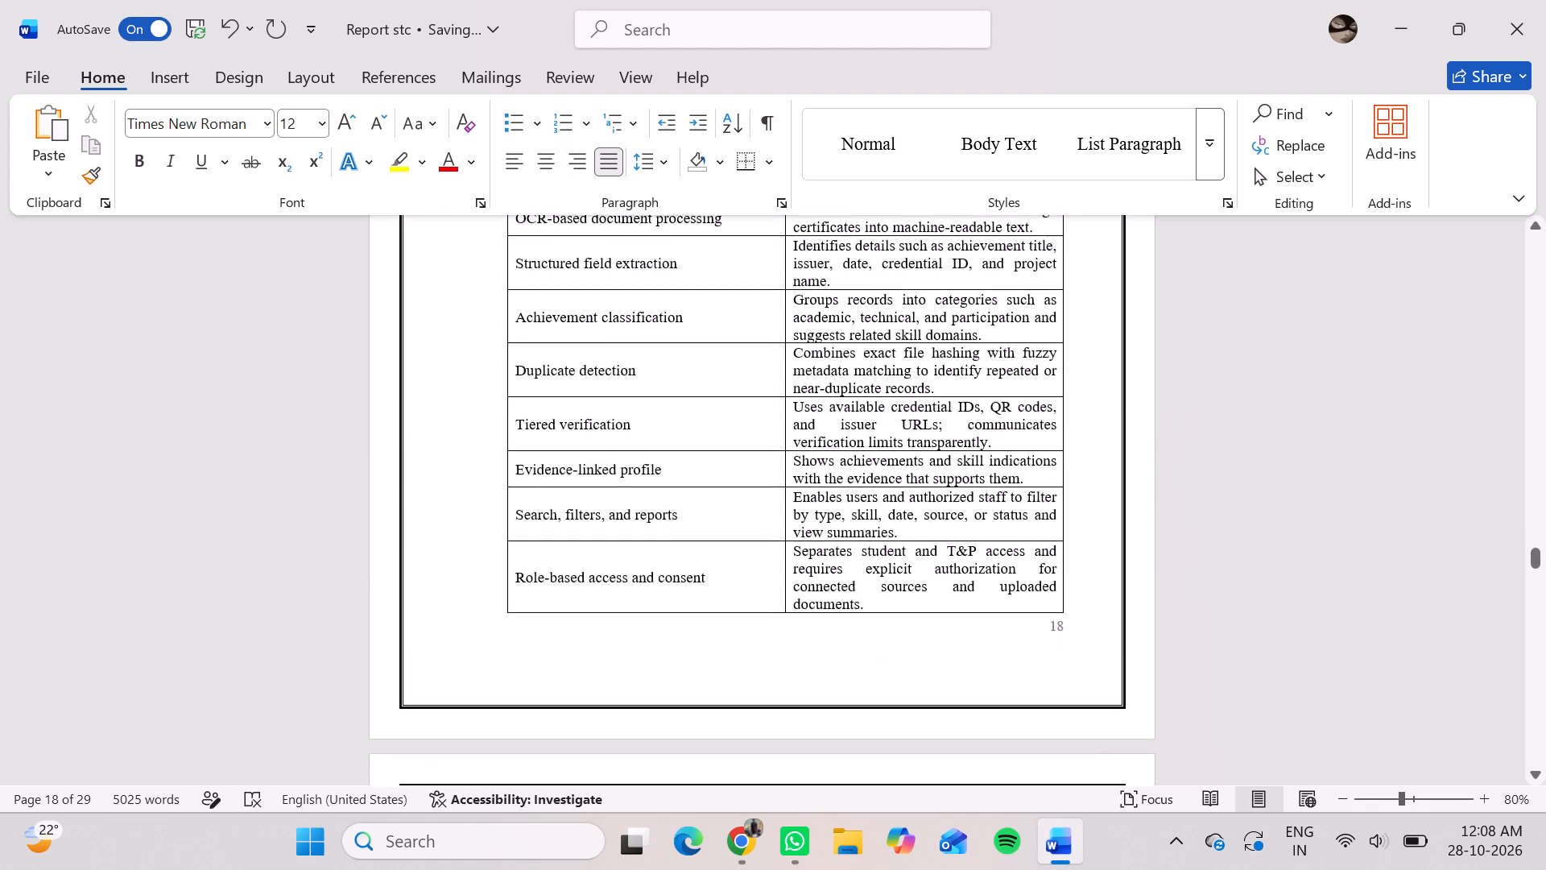
scroll(581, 467, "down", 2)
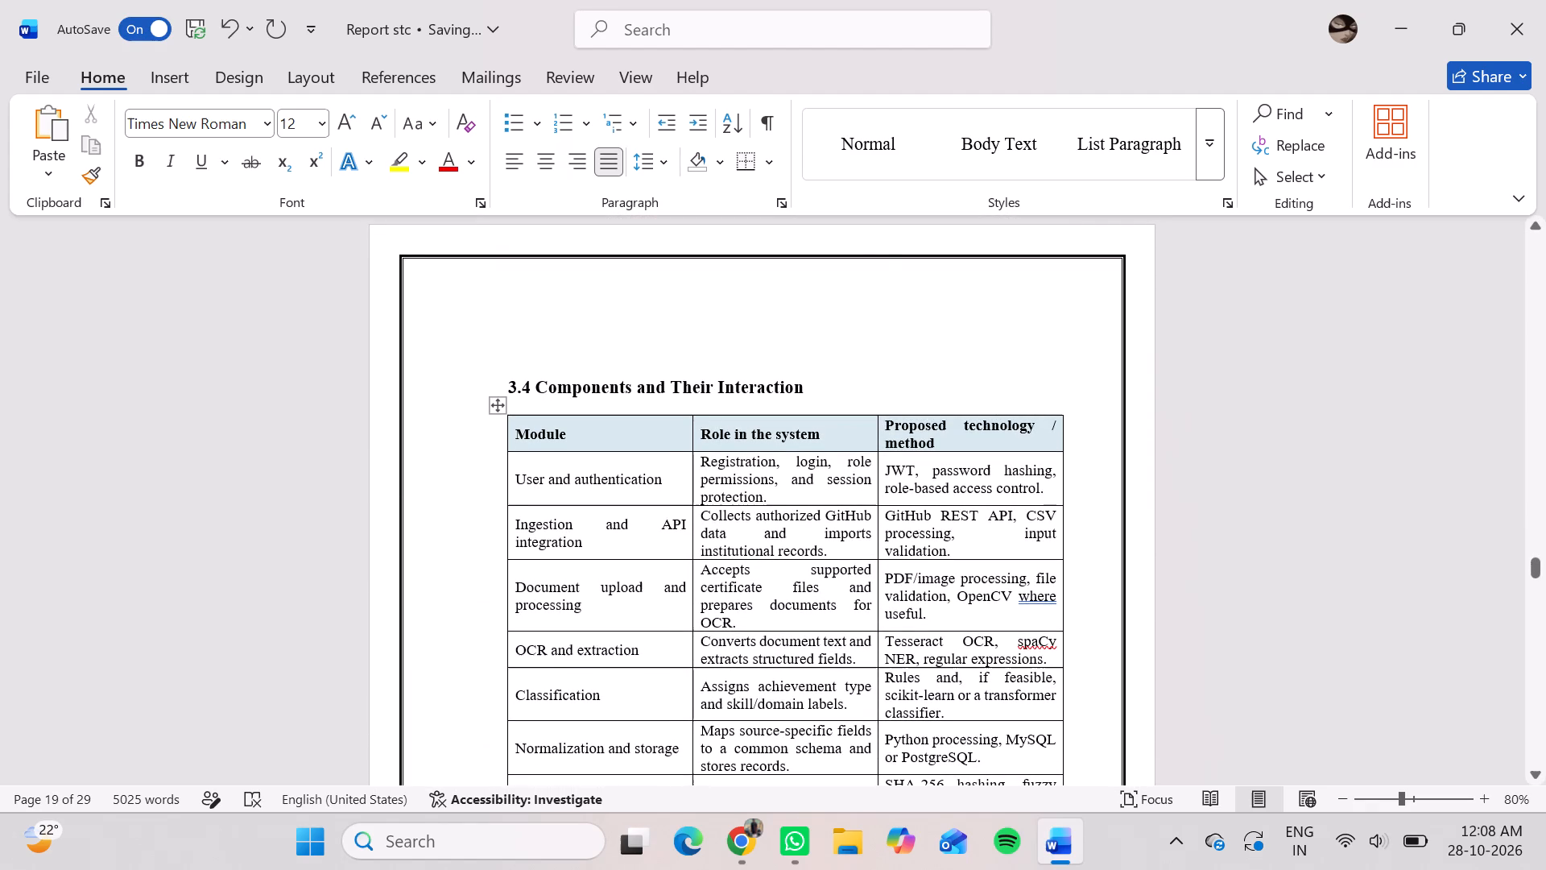
left_click(490, 340)
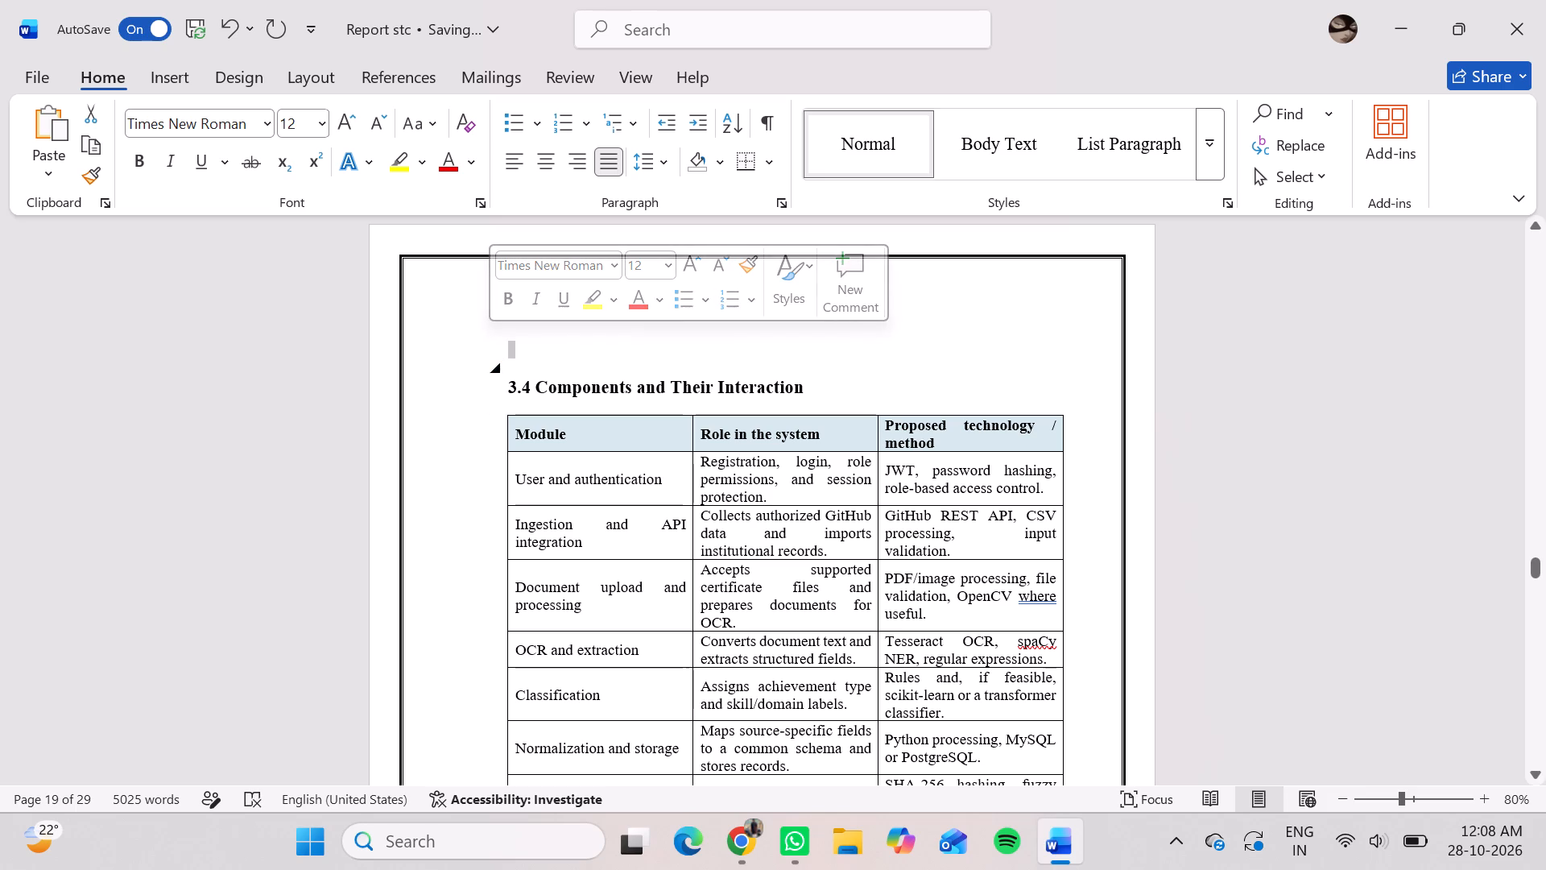
left_click(475, 383)
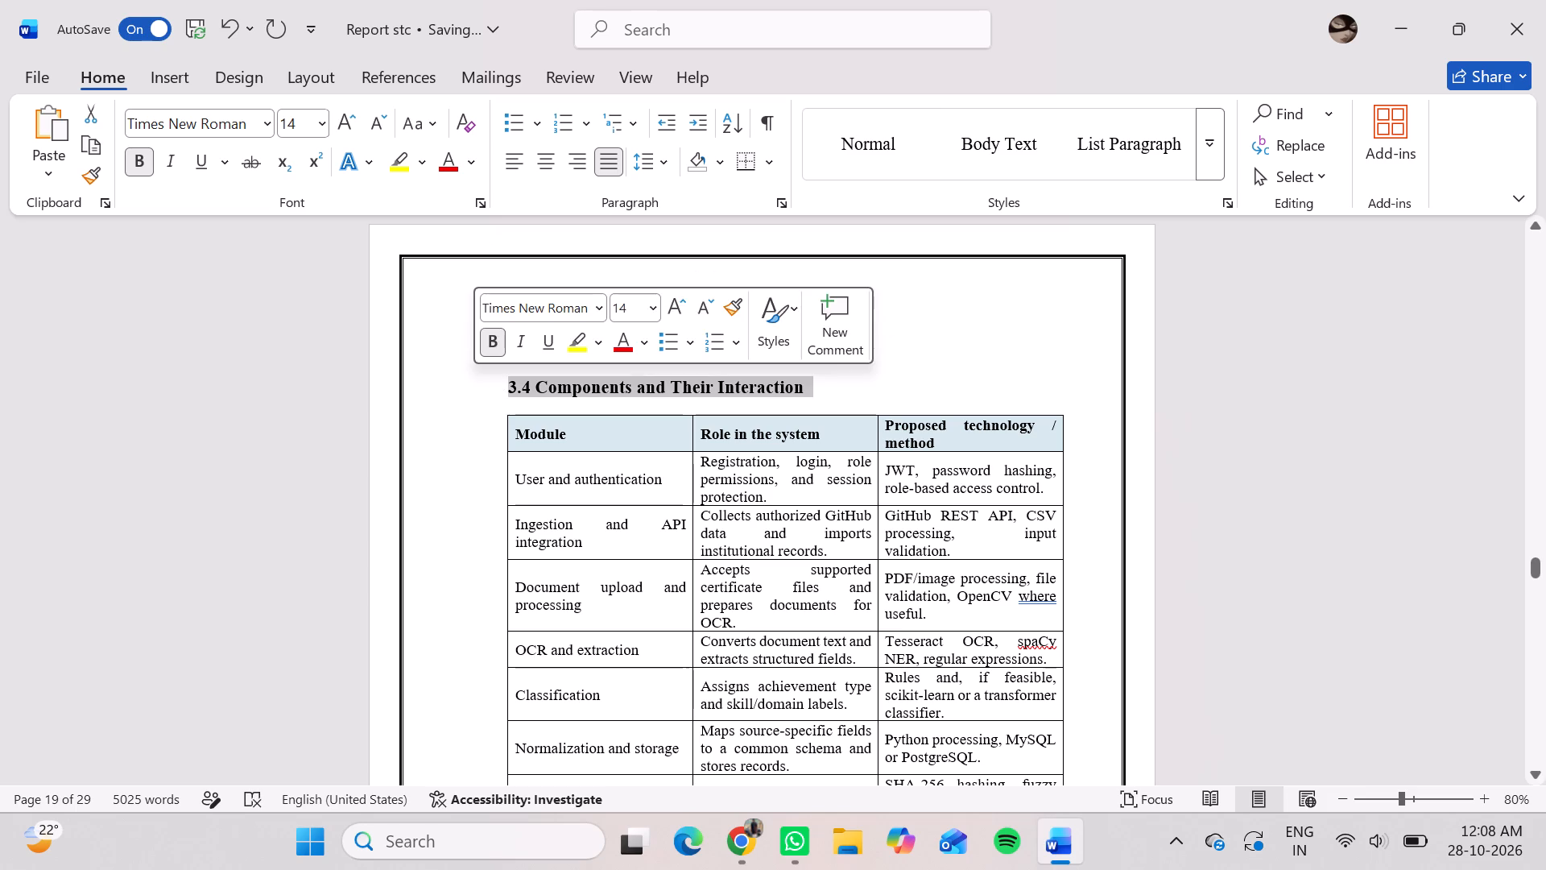
left_click(475, 383)
left_click(526, 335)
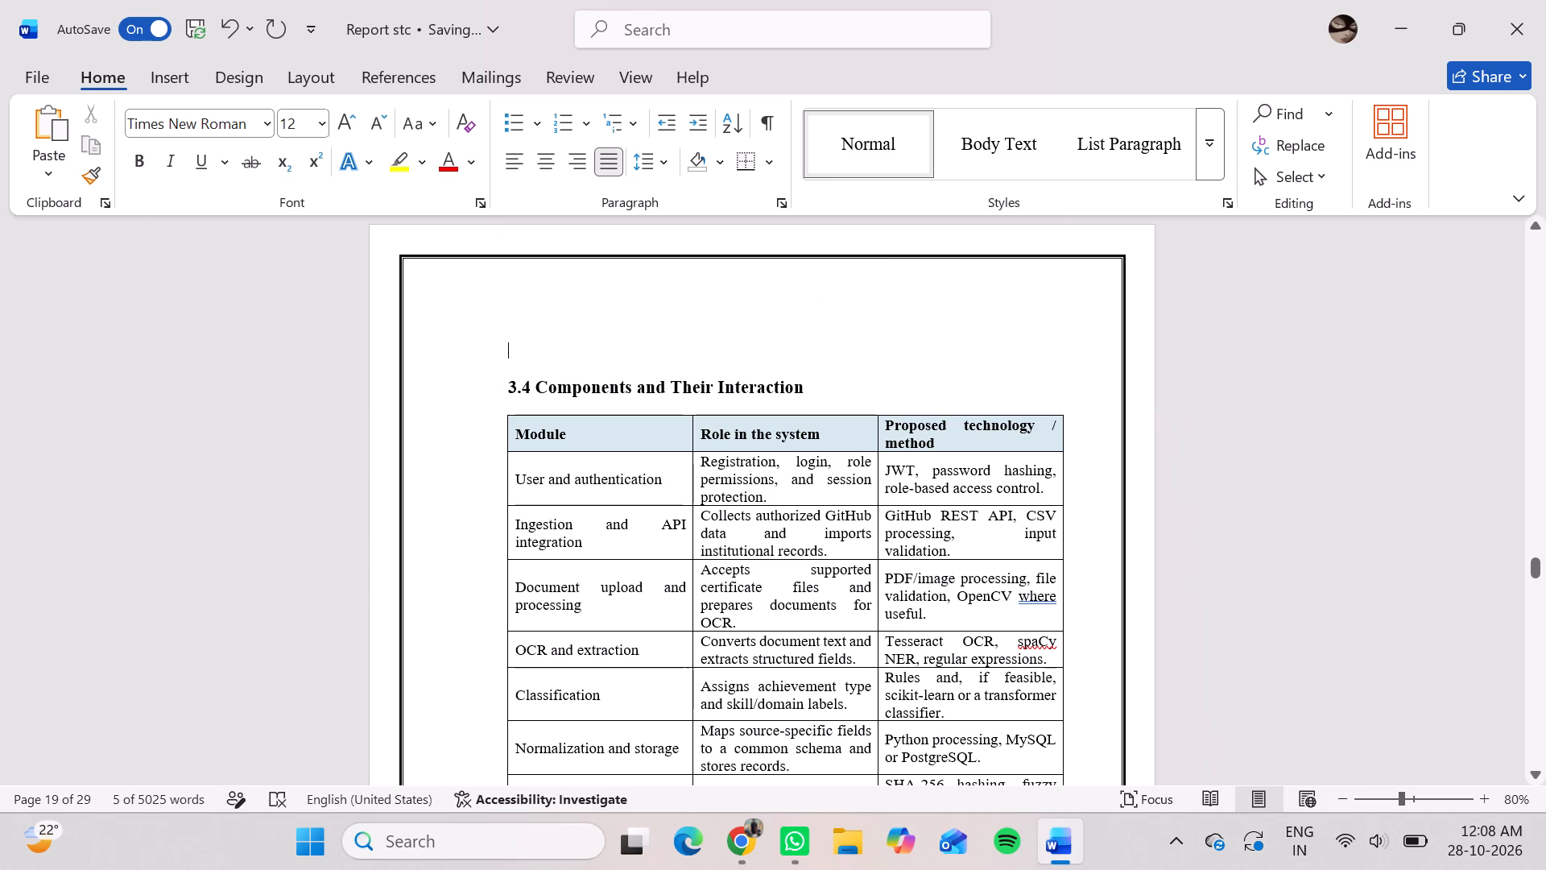
key("BackSpace")
key("BackSpace")
key("BackSpace")
key("BackSpace")
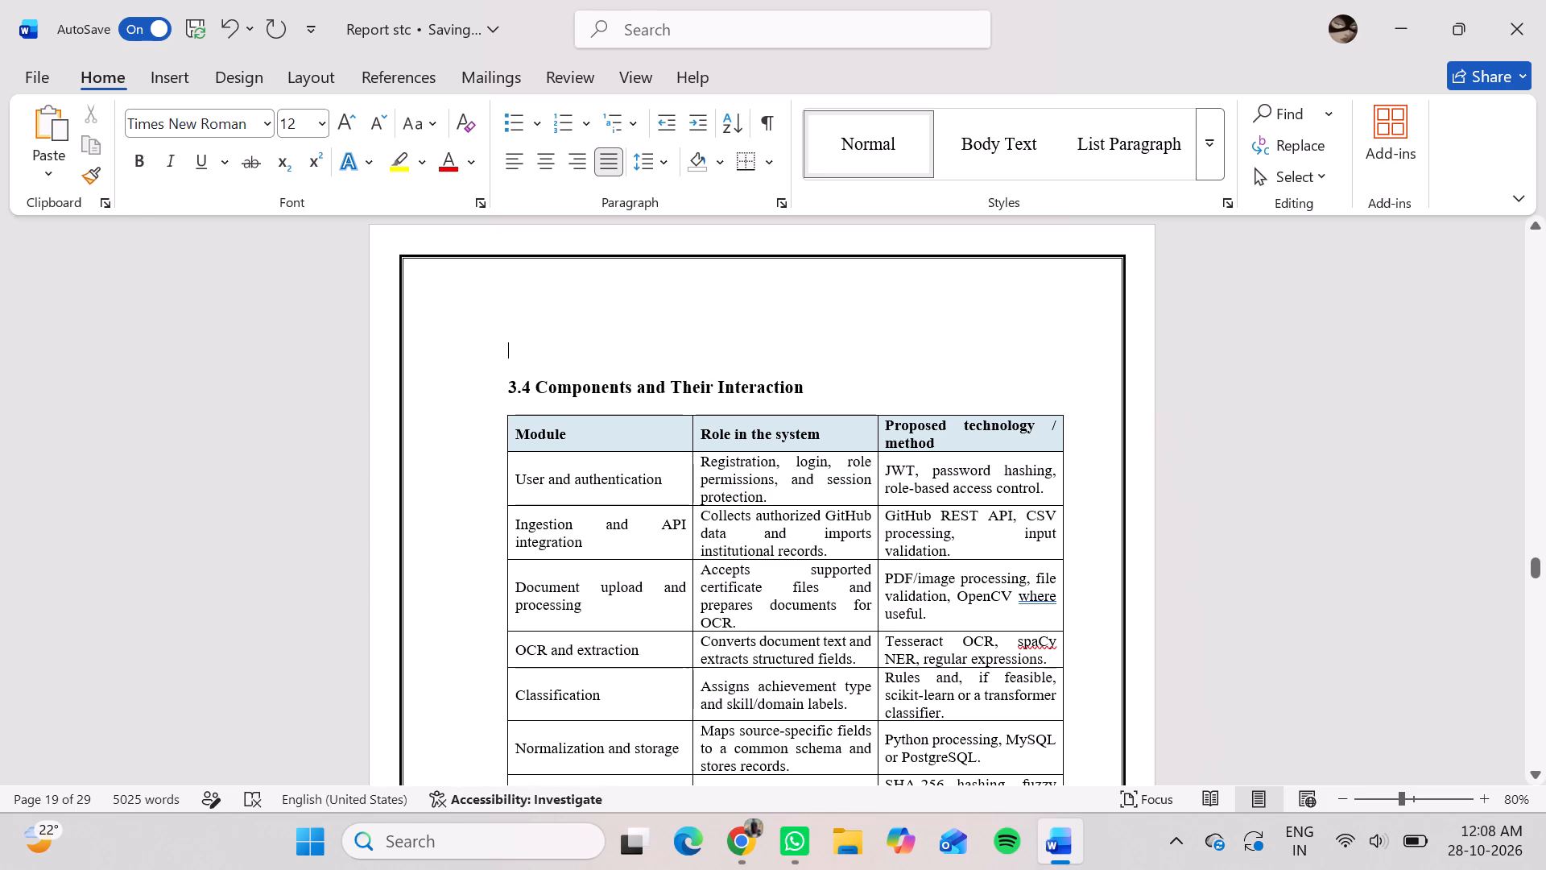
key("BackSpace")
key("BackSpace")
key("BackSpace")
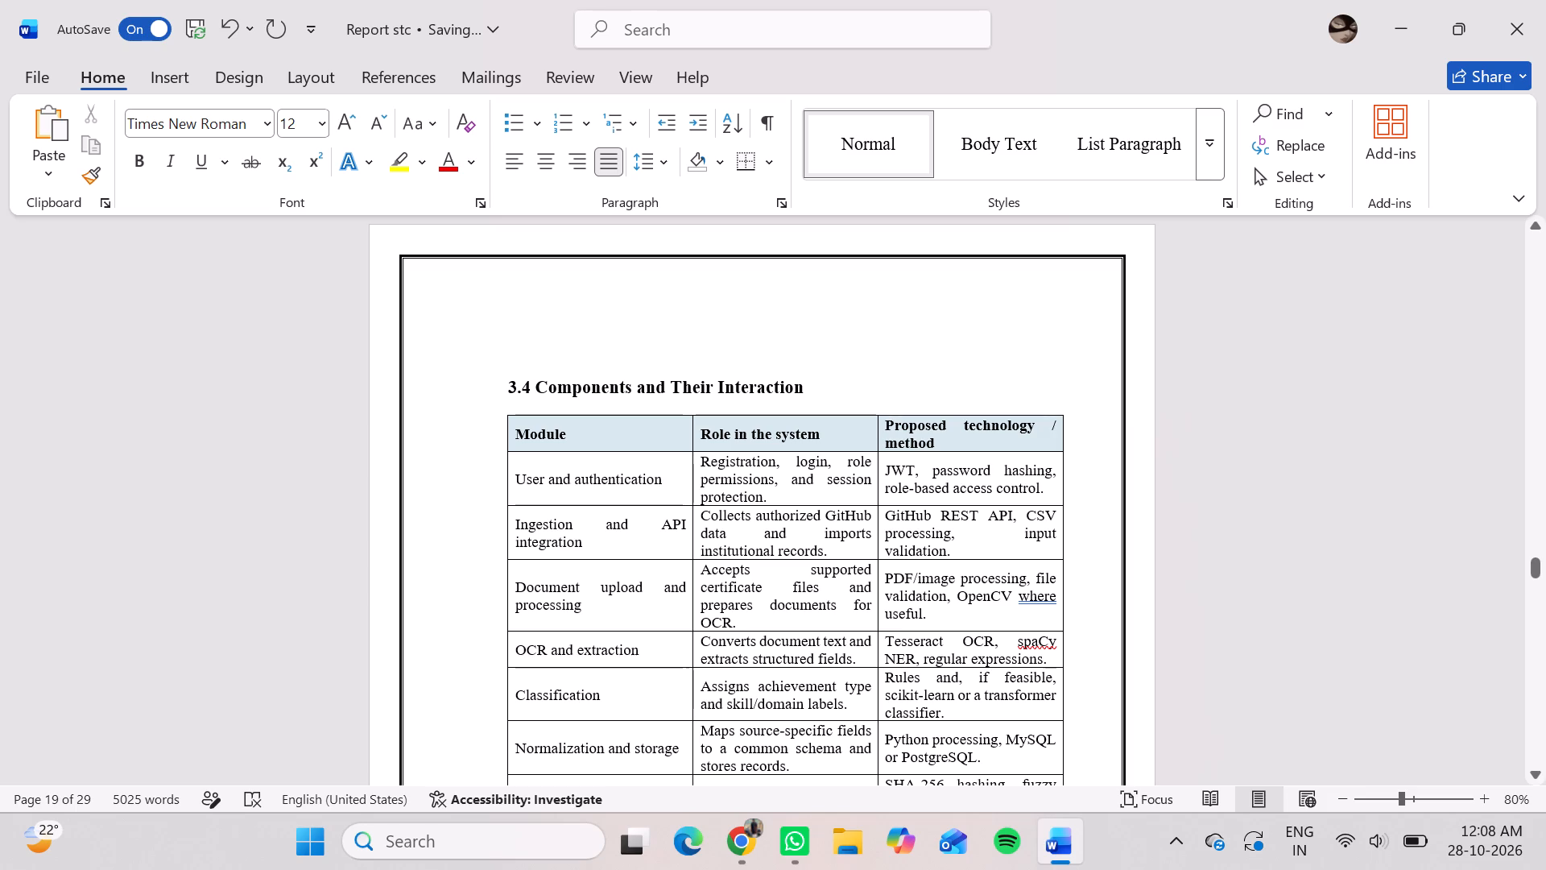
left_click(522, 317)
left_click(519, 314)
key("Up")
key("Down")
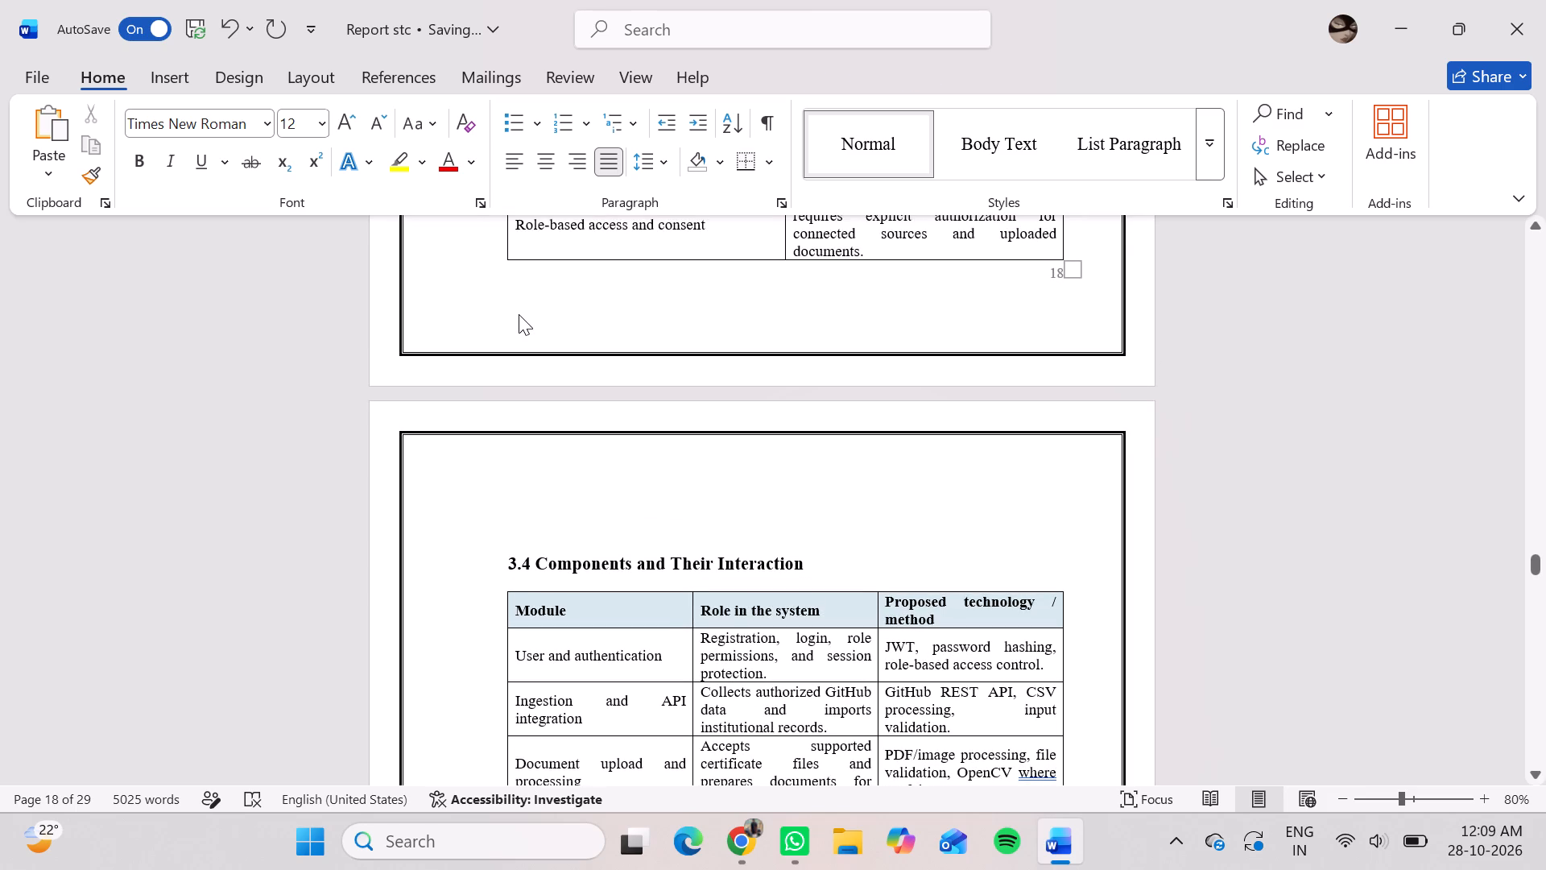
key("Down")
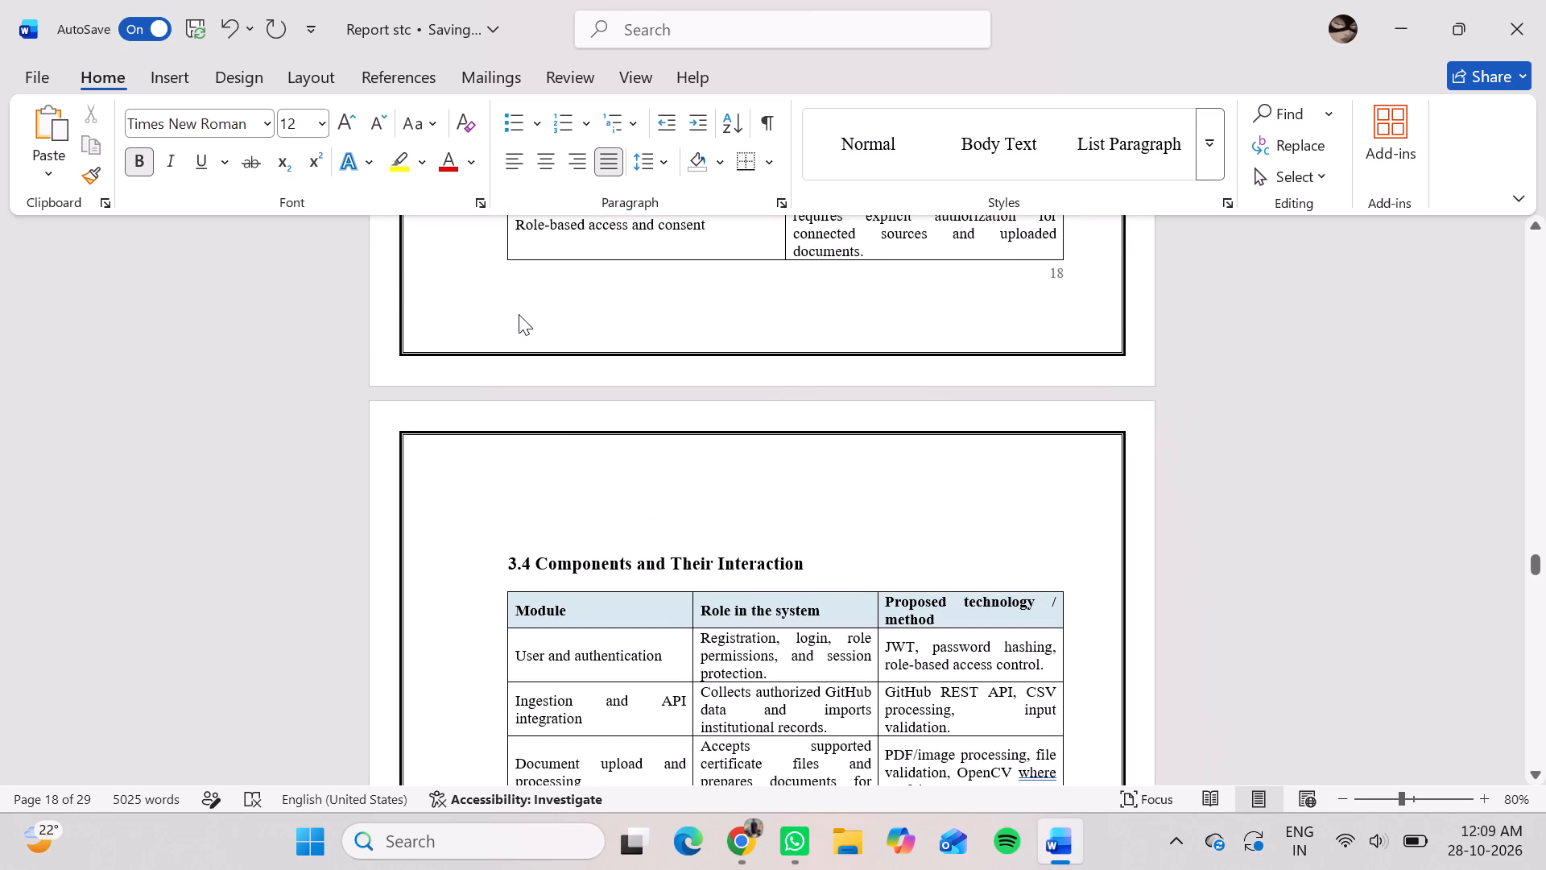
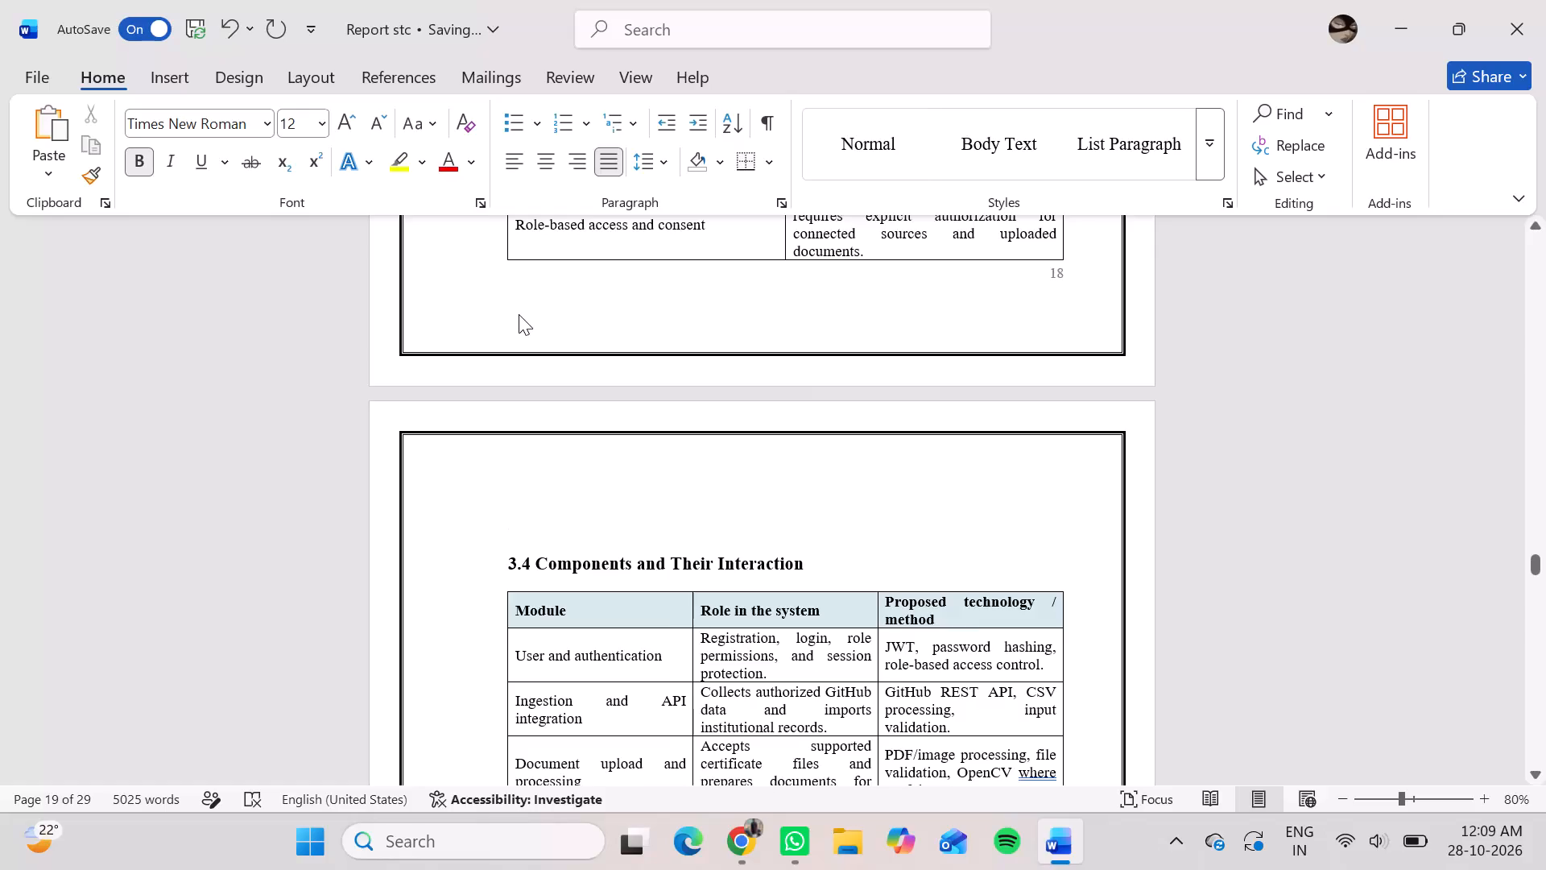
Check the page layout of Chapter 3's tables and architecture figure around section 3.4.
key("Down")
key("Down")
key("Down")
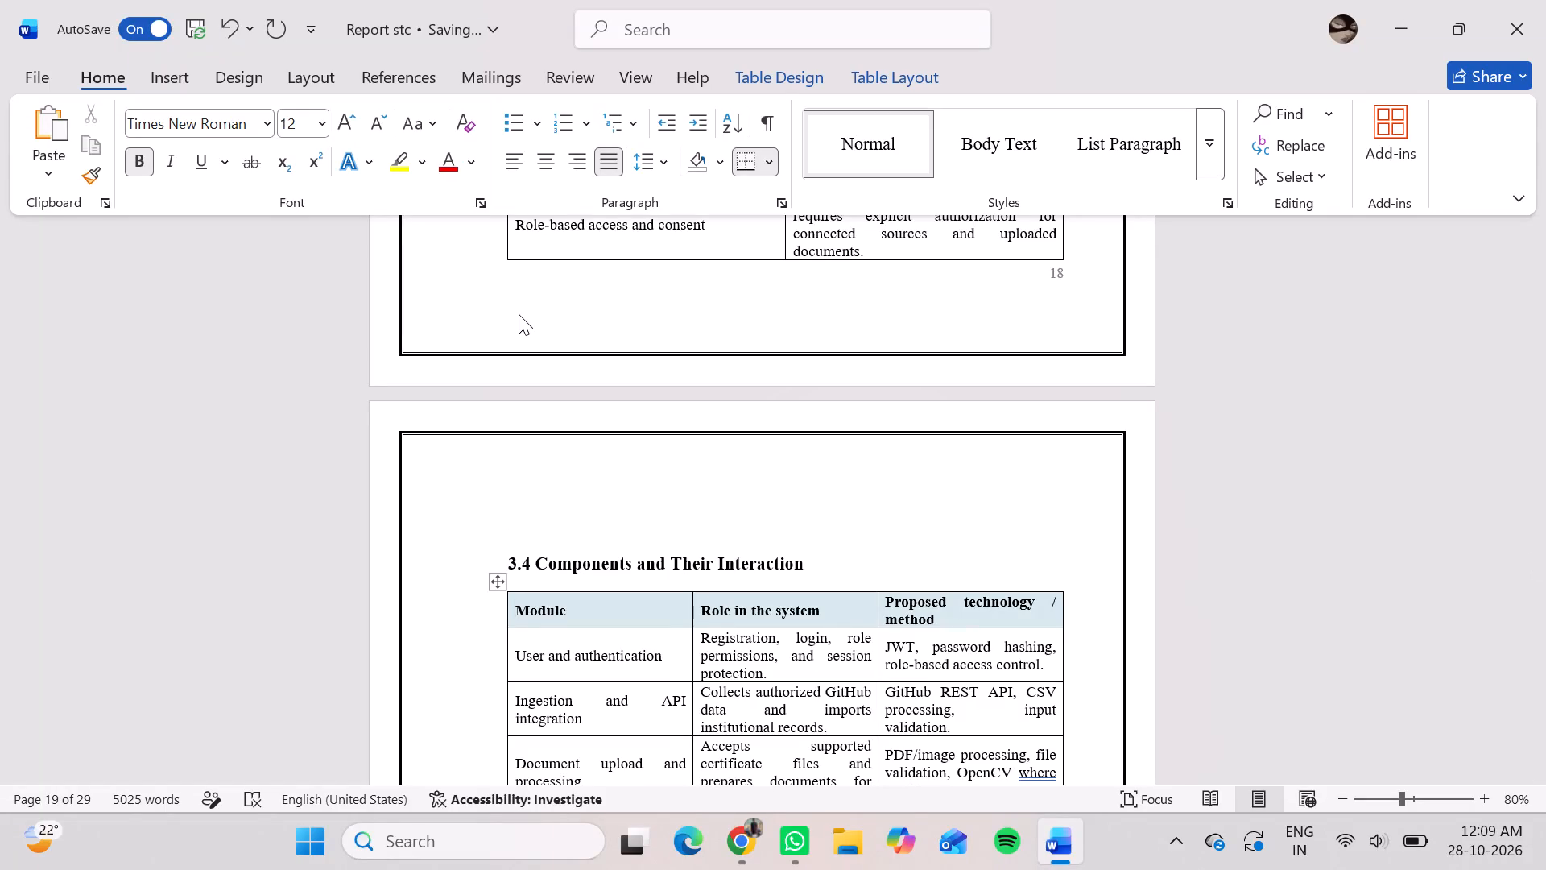
scroll(519, 314, "down", 5)
scroll(519, 314, "up", 1)
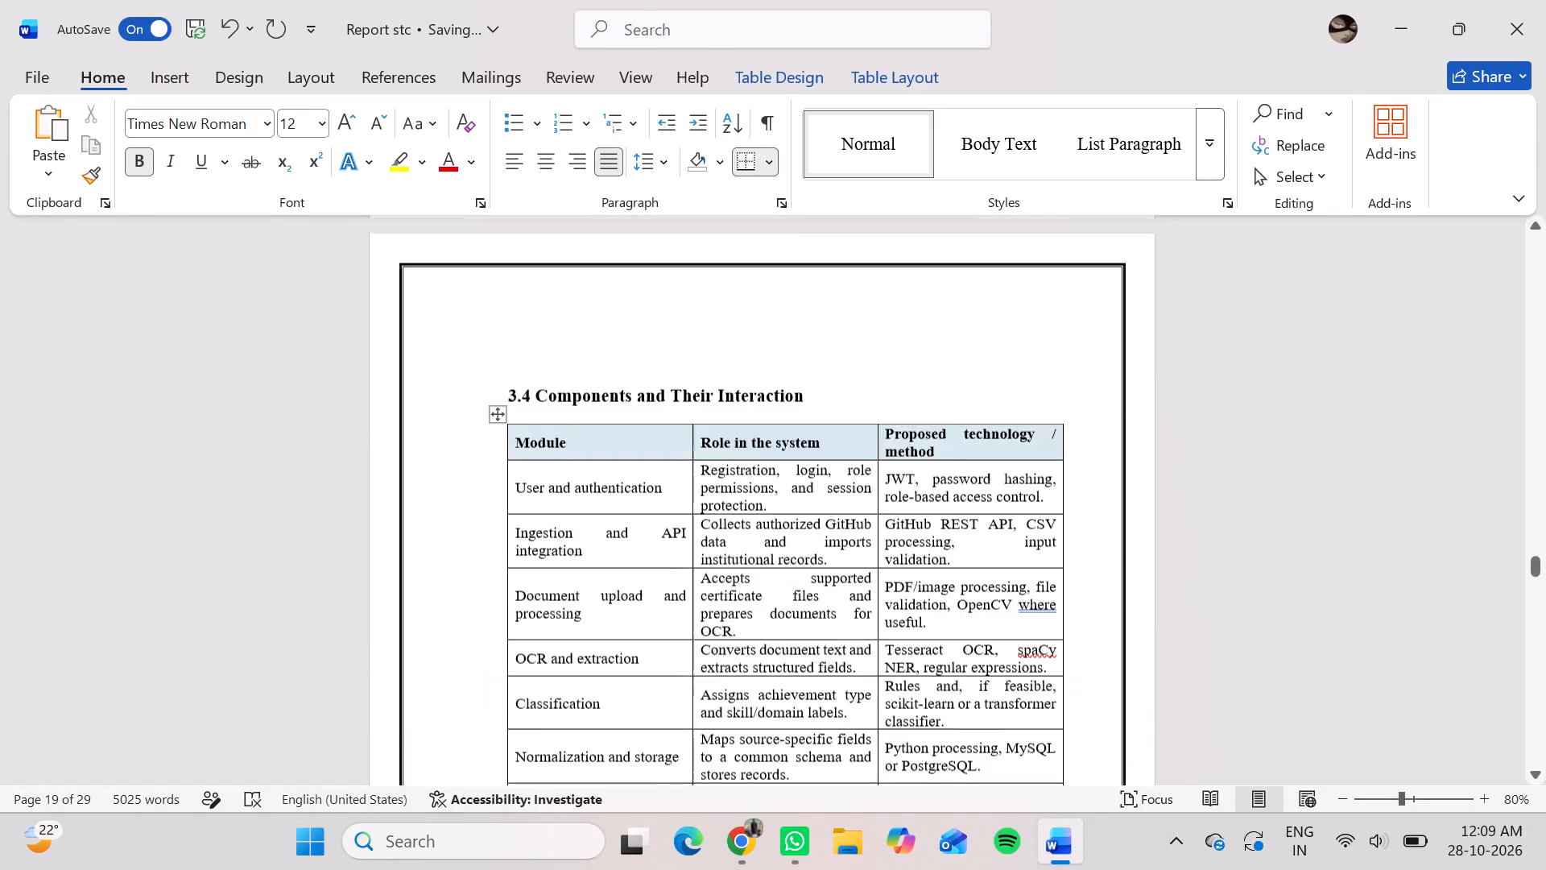
scroll(519, 314, "up", 2)
scroll(519, 314, "down", 2)
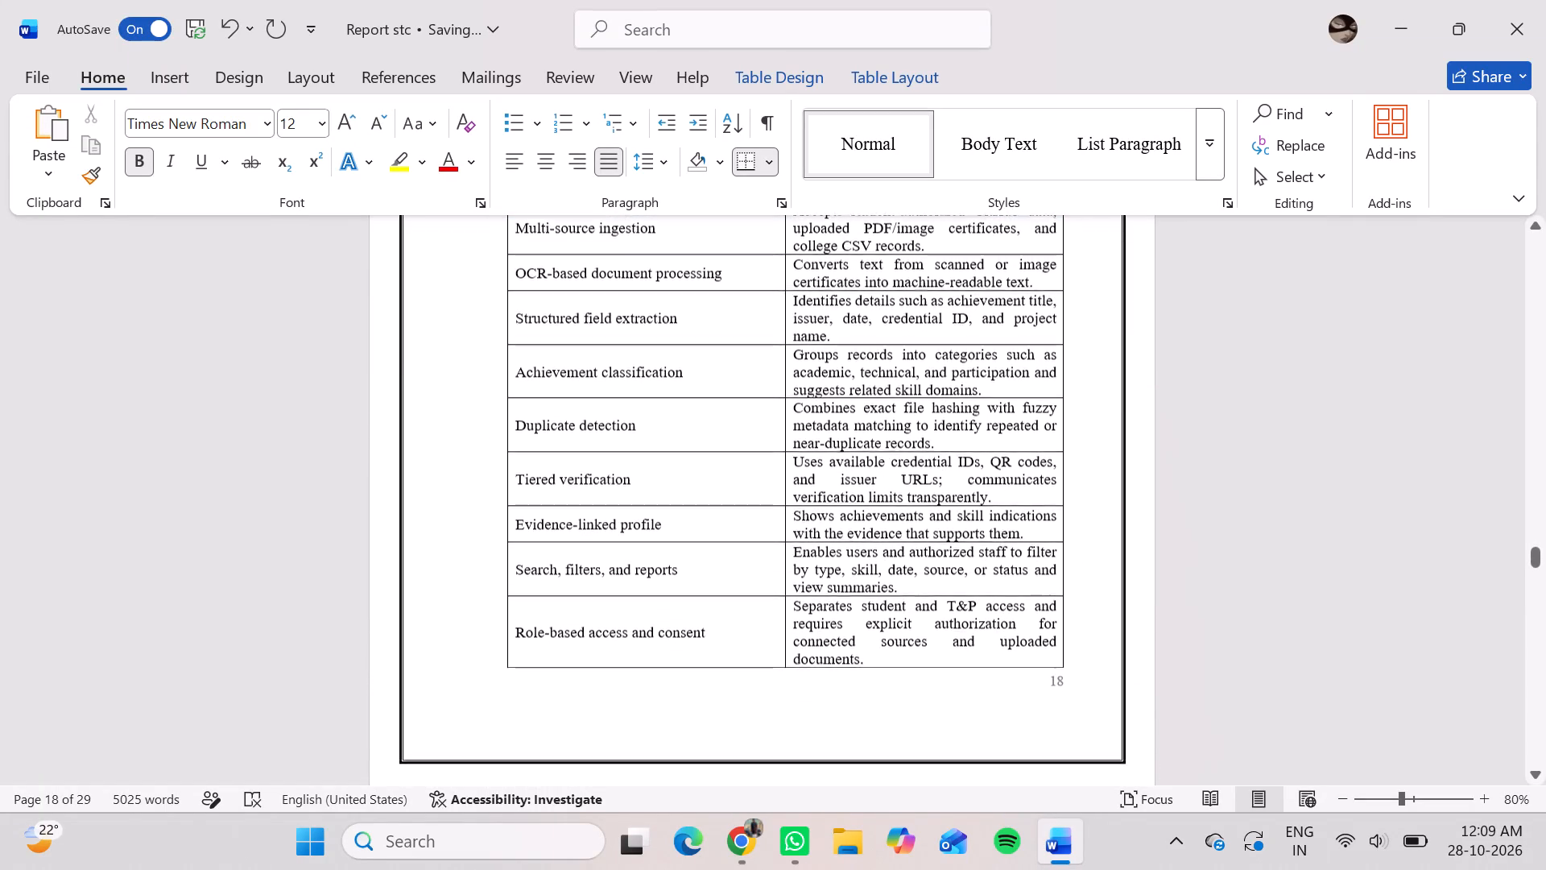
scroll(519, 314, "down", 5)
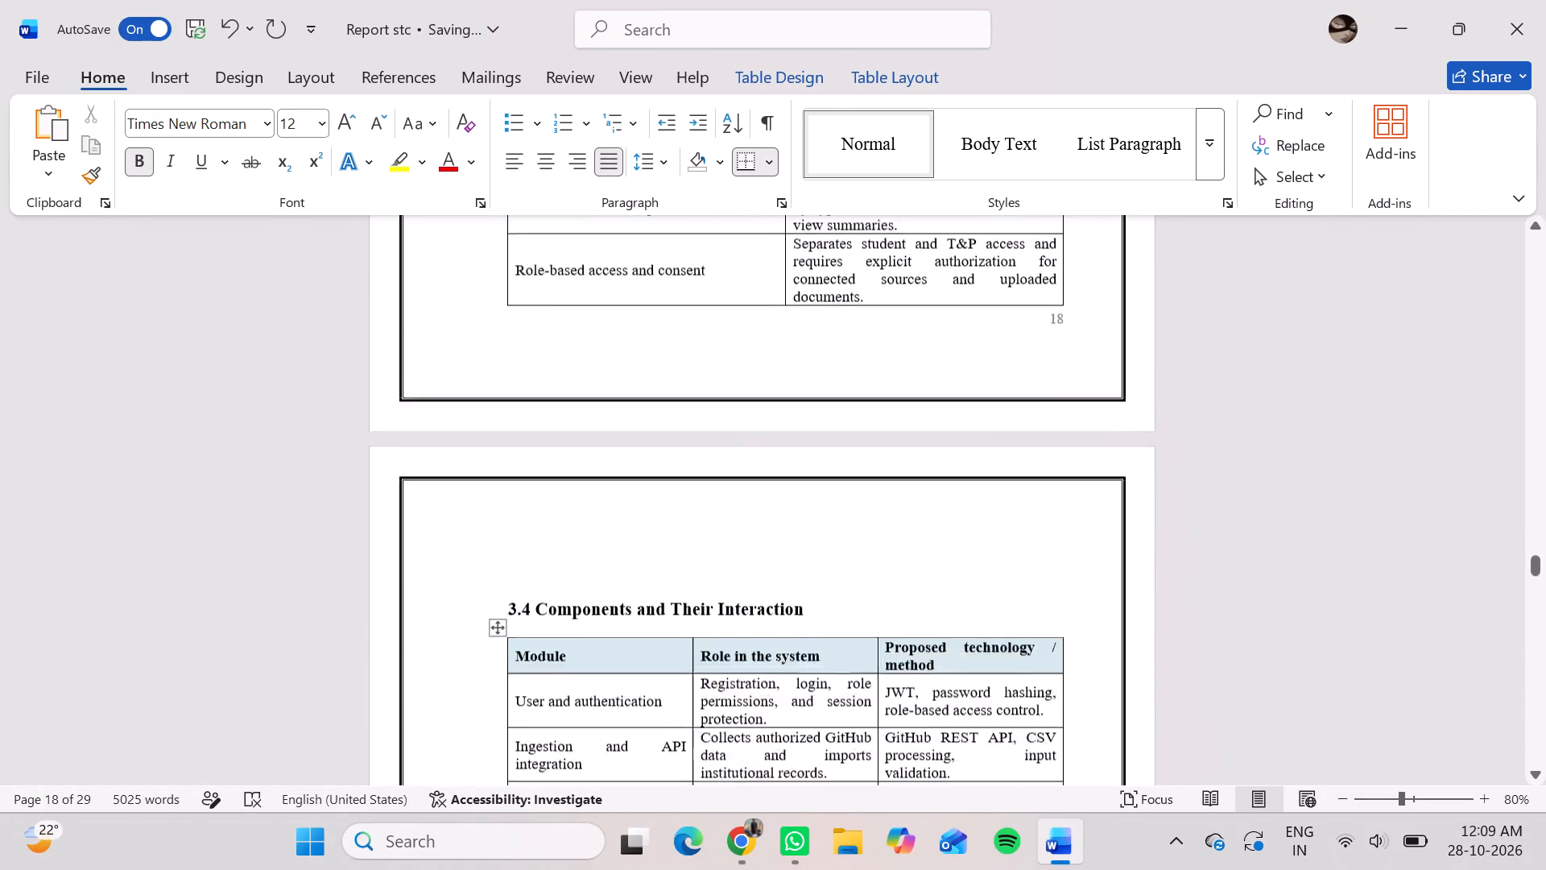
scroll(519, 314, "up", 7)
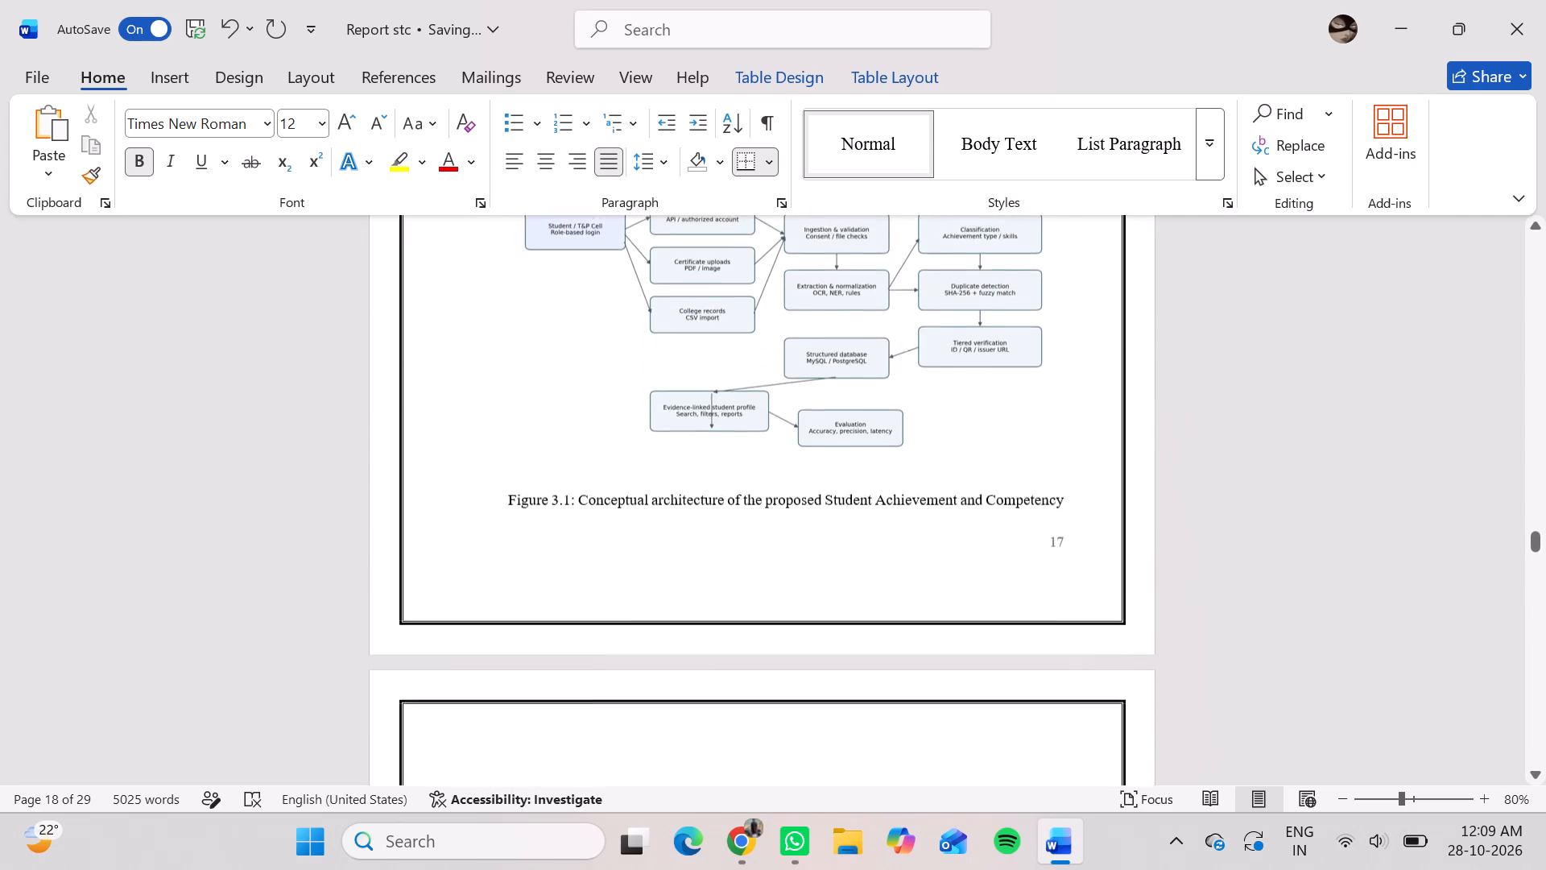
scroll(519, 314, "up", 4)
scroll(519, 314, "right", 1)
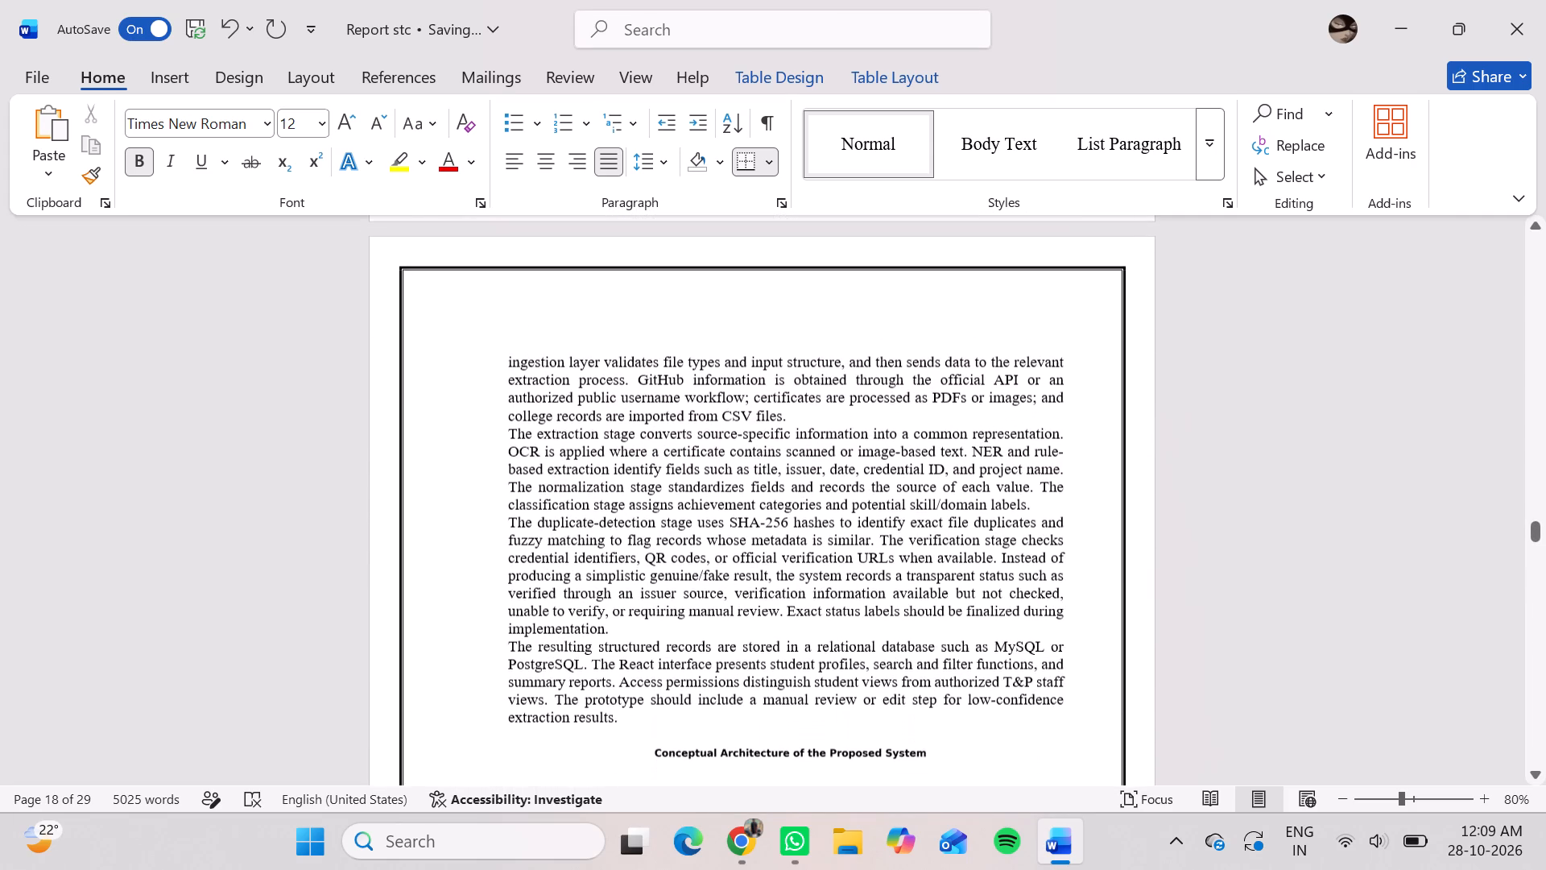
scroll(519, 314, "right", 1)
scroll(519, 314, "down", 3)
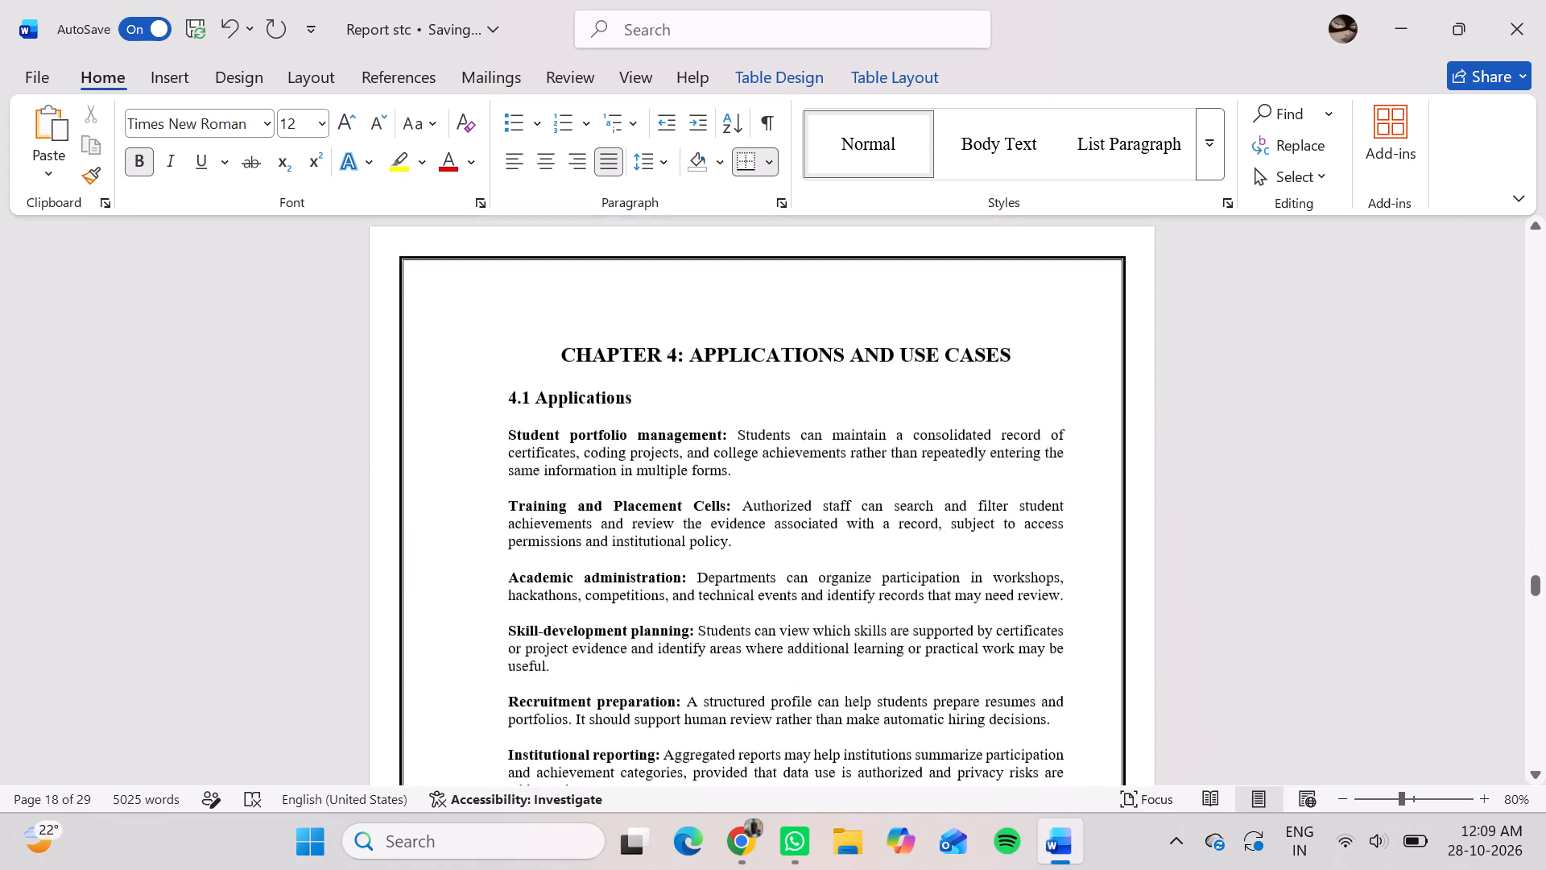
In Use Case 2, rejoin the split sentence before "entered more than once" by removing the paragraph break and adding a space.
scroll(519, 314, "down", 1)
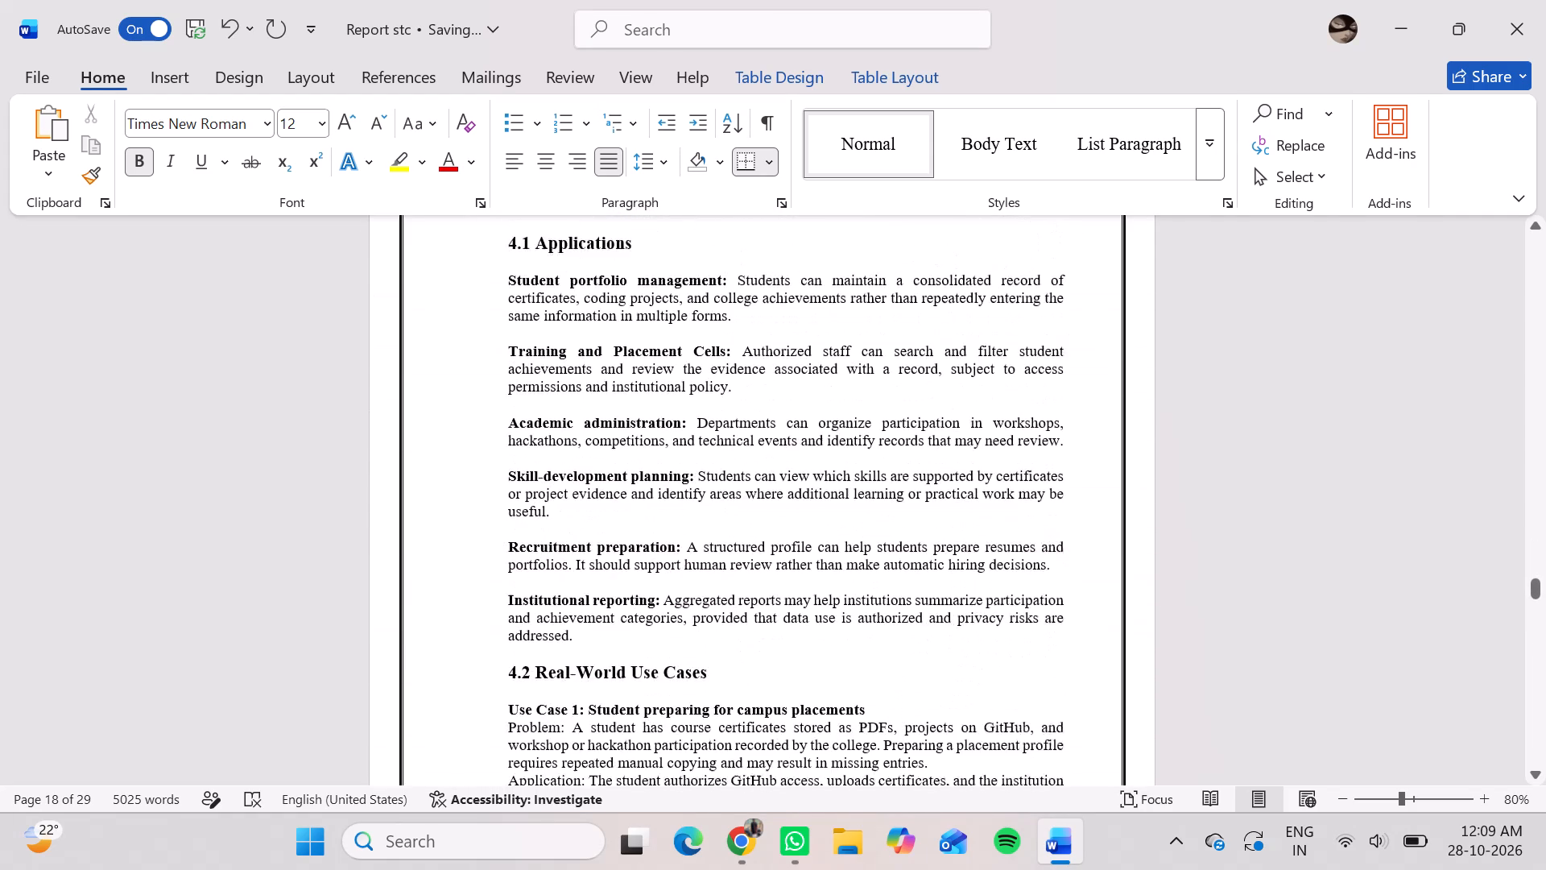
scroll(519, 314, "down", 4)
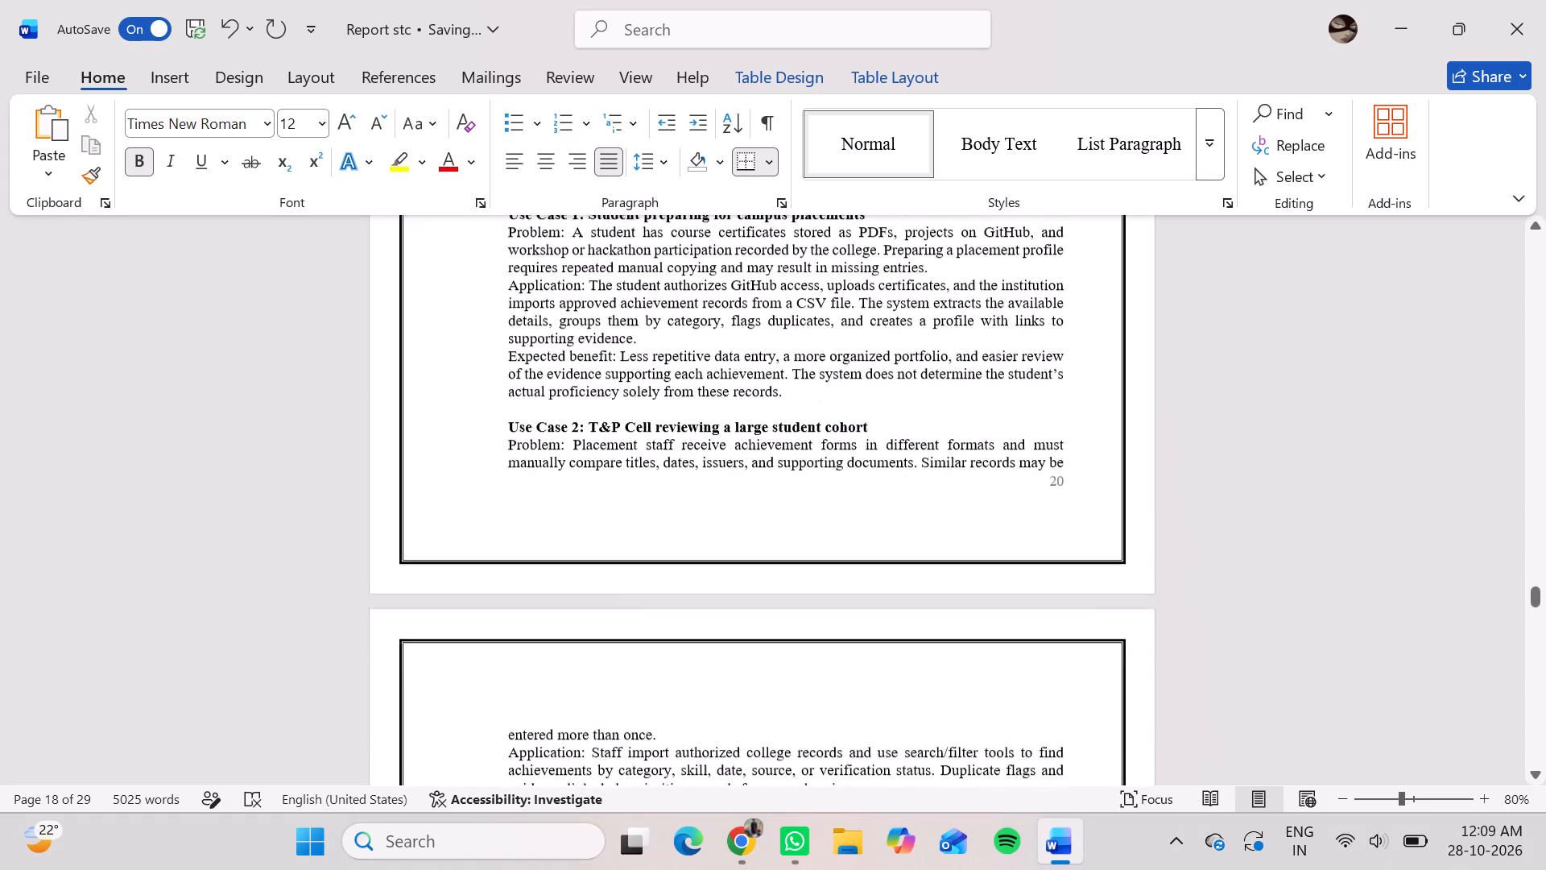
scroll(519, 314, "down", 2)
left_click(502, 449)
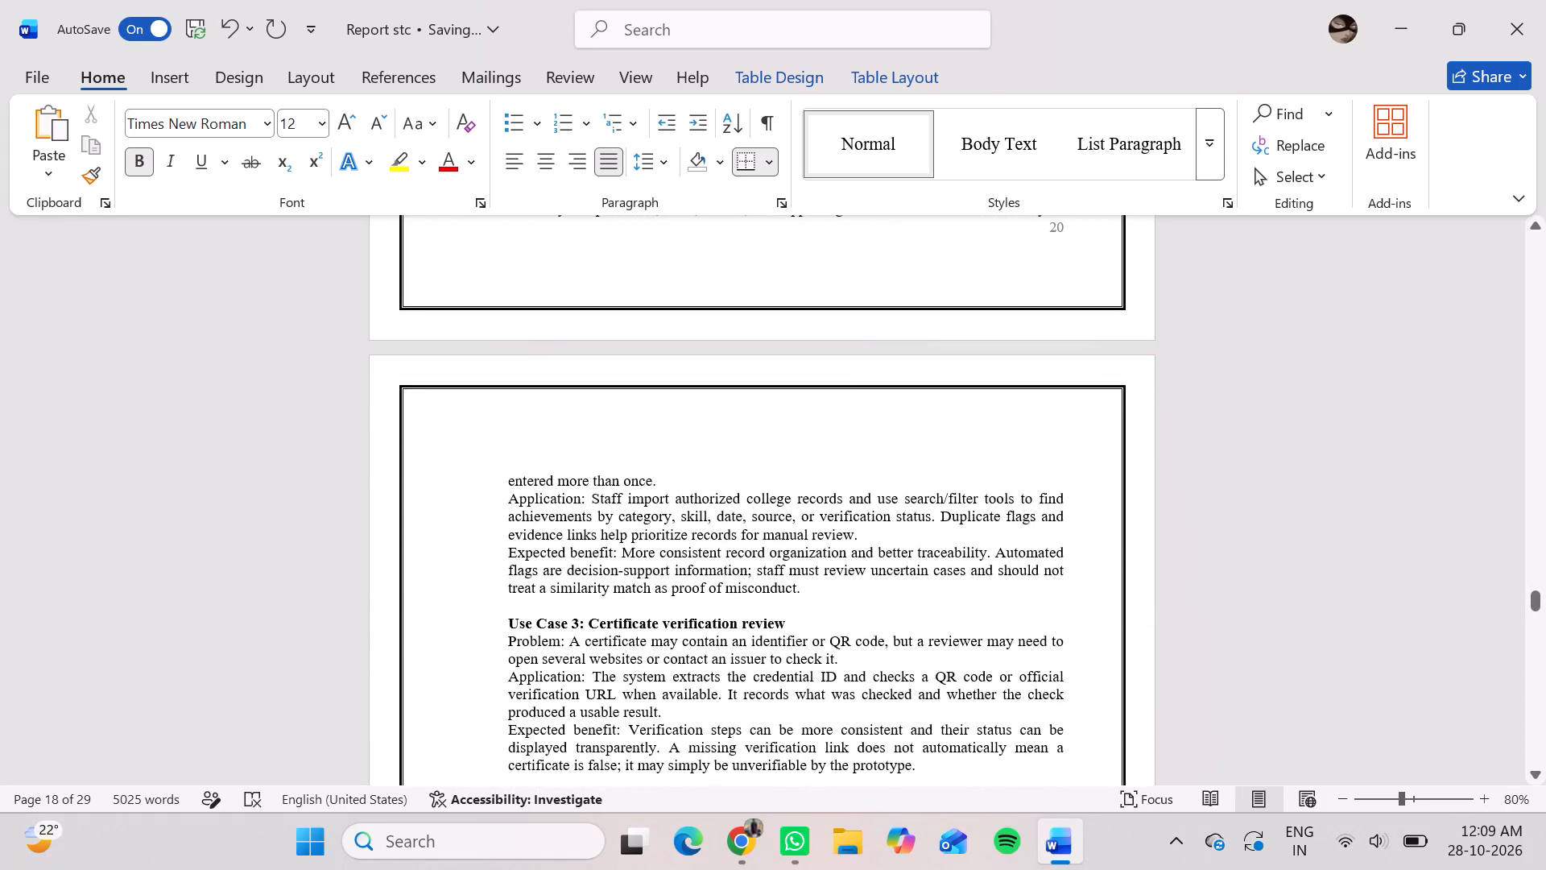
key("BackSpace")
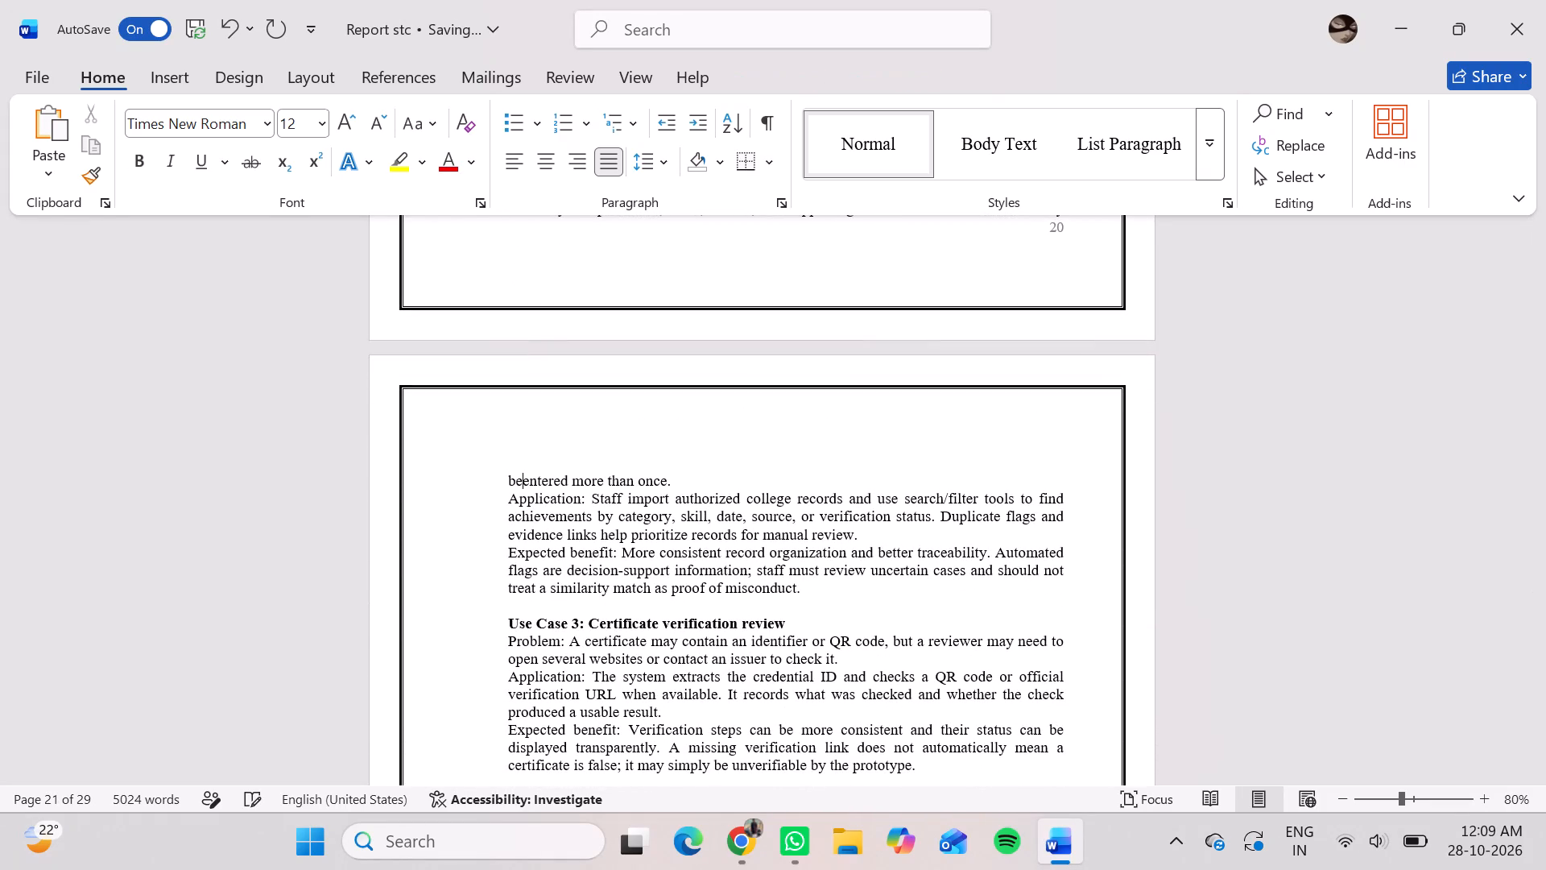
key("space")
Review the layout from Use Case 3 and section 4.3 through the Chapter 5 challenges and comparison table.
scroll(502, 449, "down", 1)
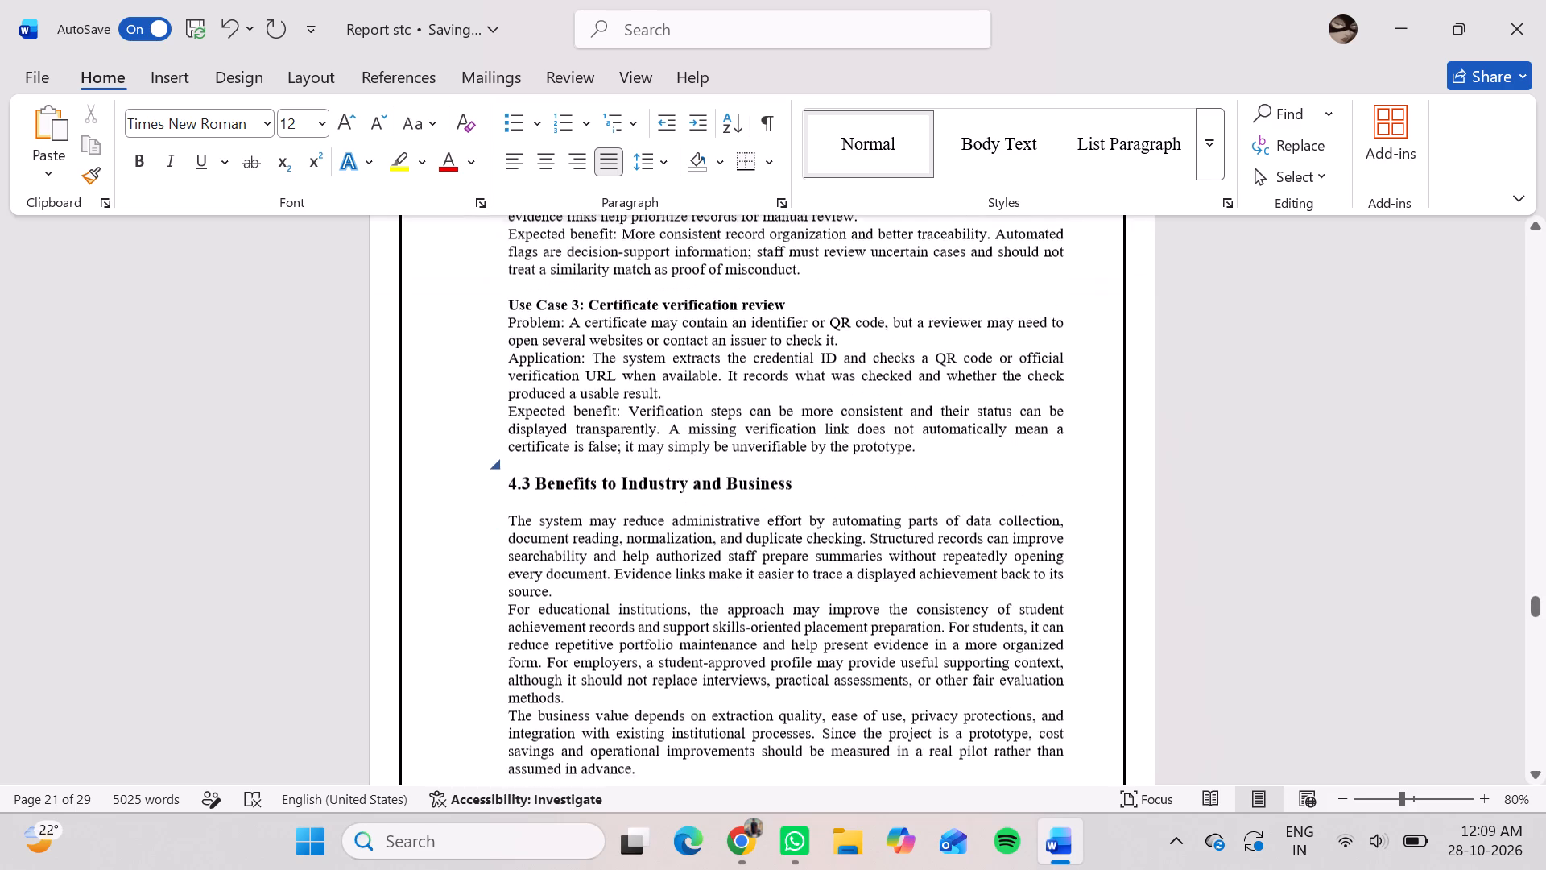
scroll(502, 449, "down", 2)
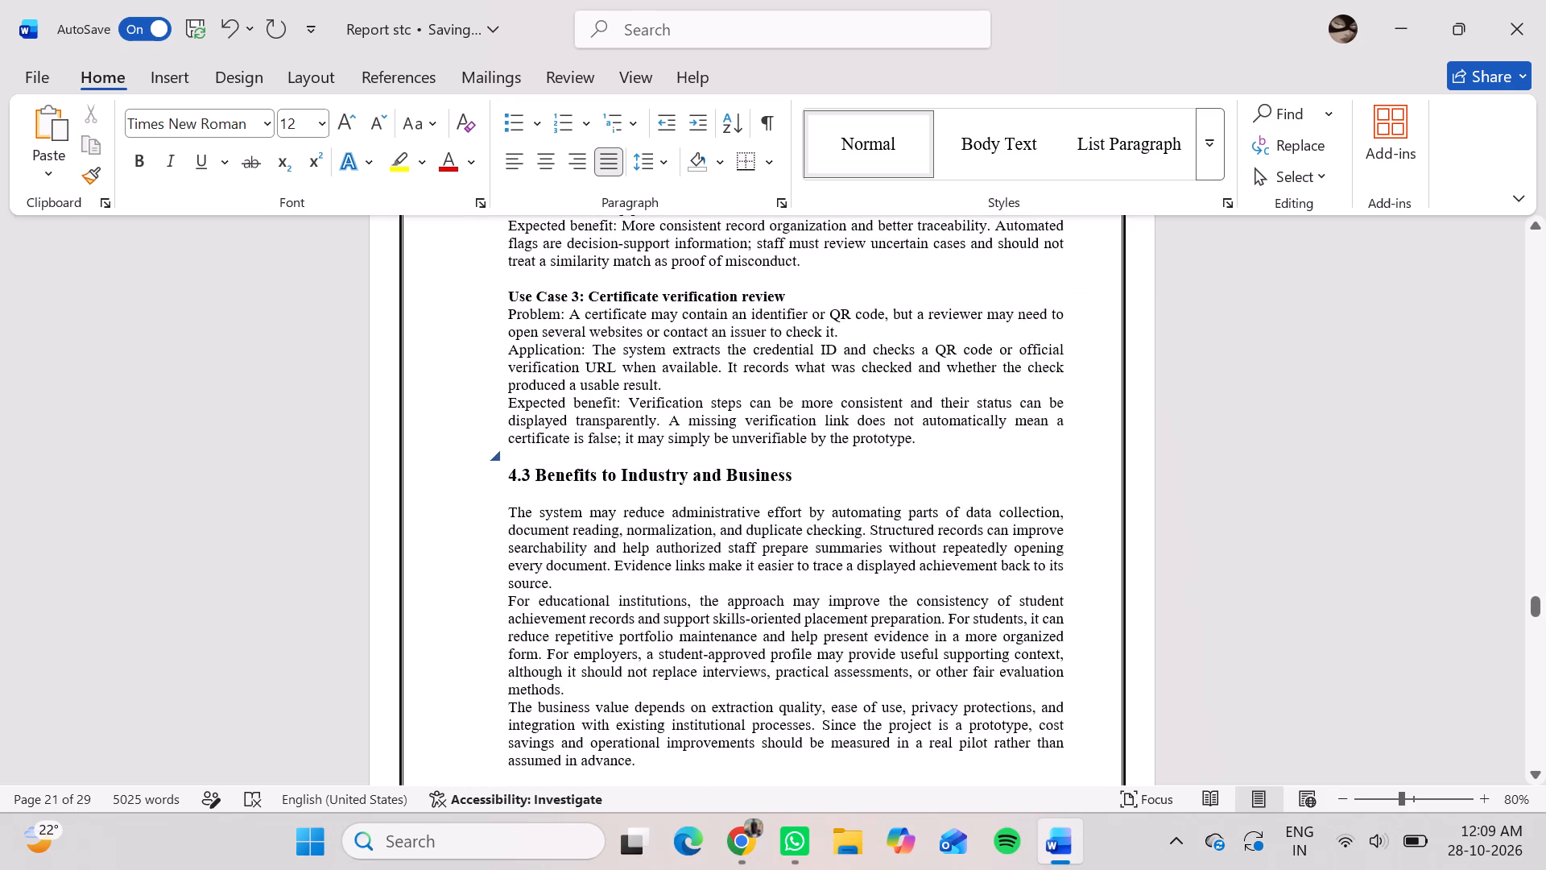
scroll(502, 449, "down", 4)
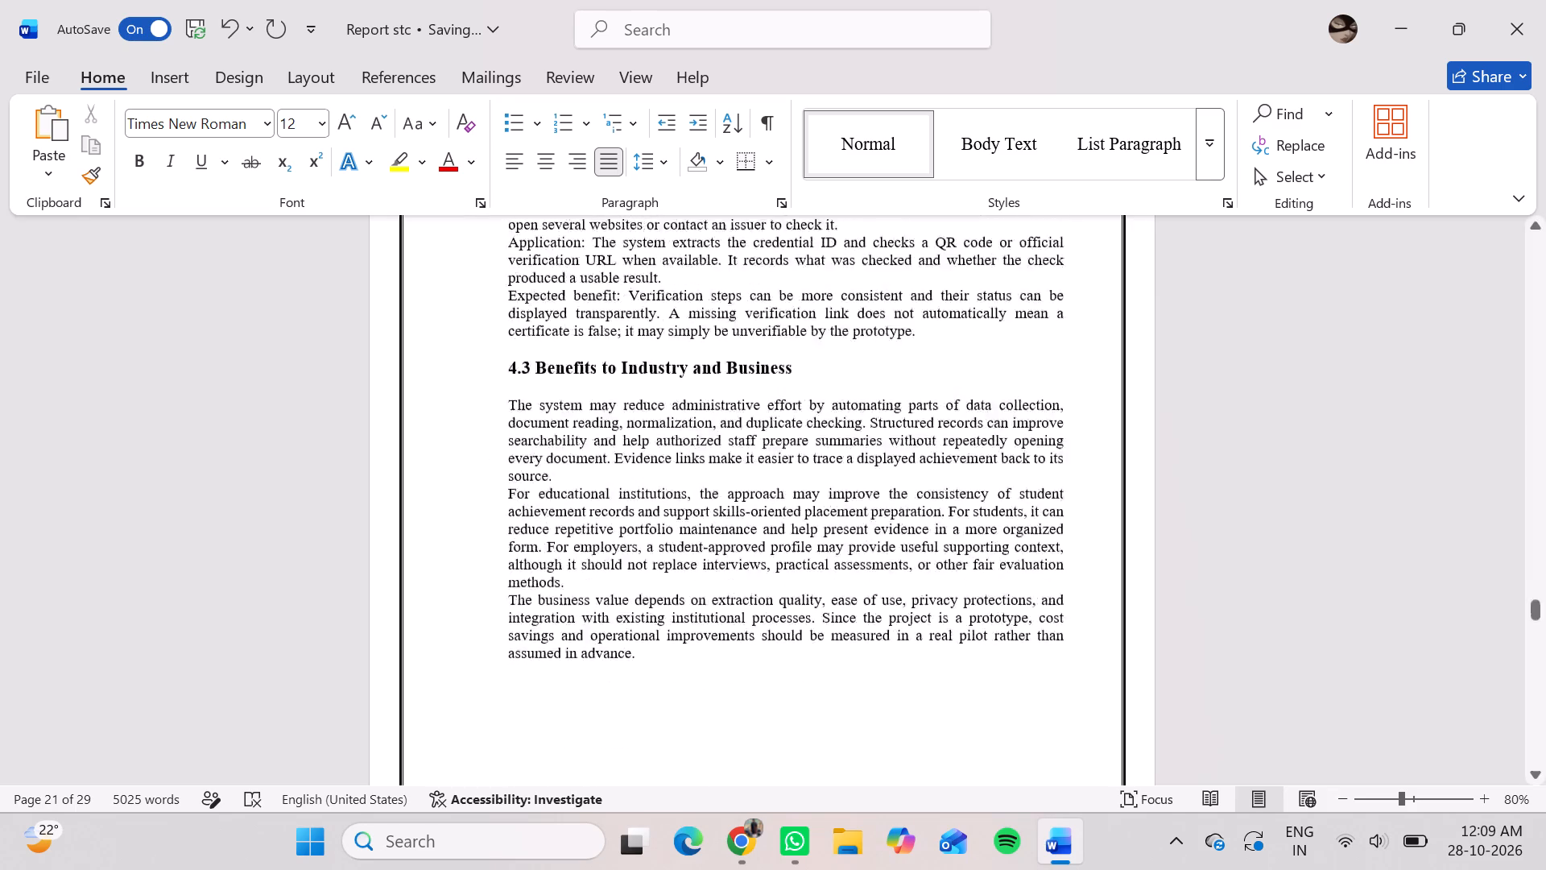
scroll(502, 449, "down", 11)
scroll(502, 449, "up", 2)
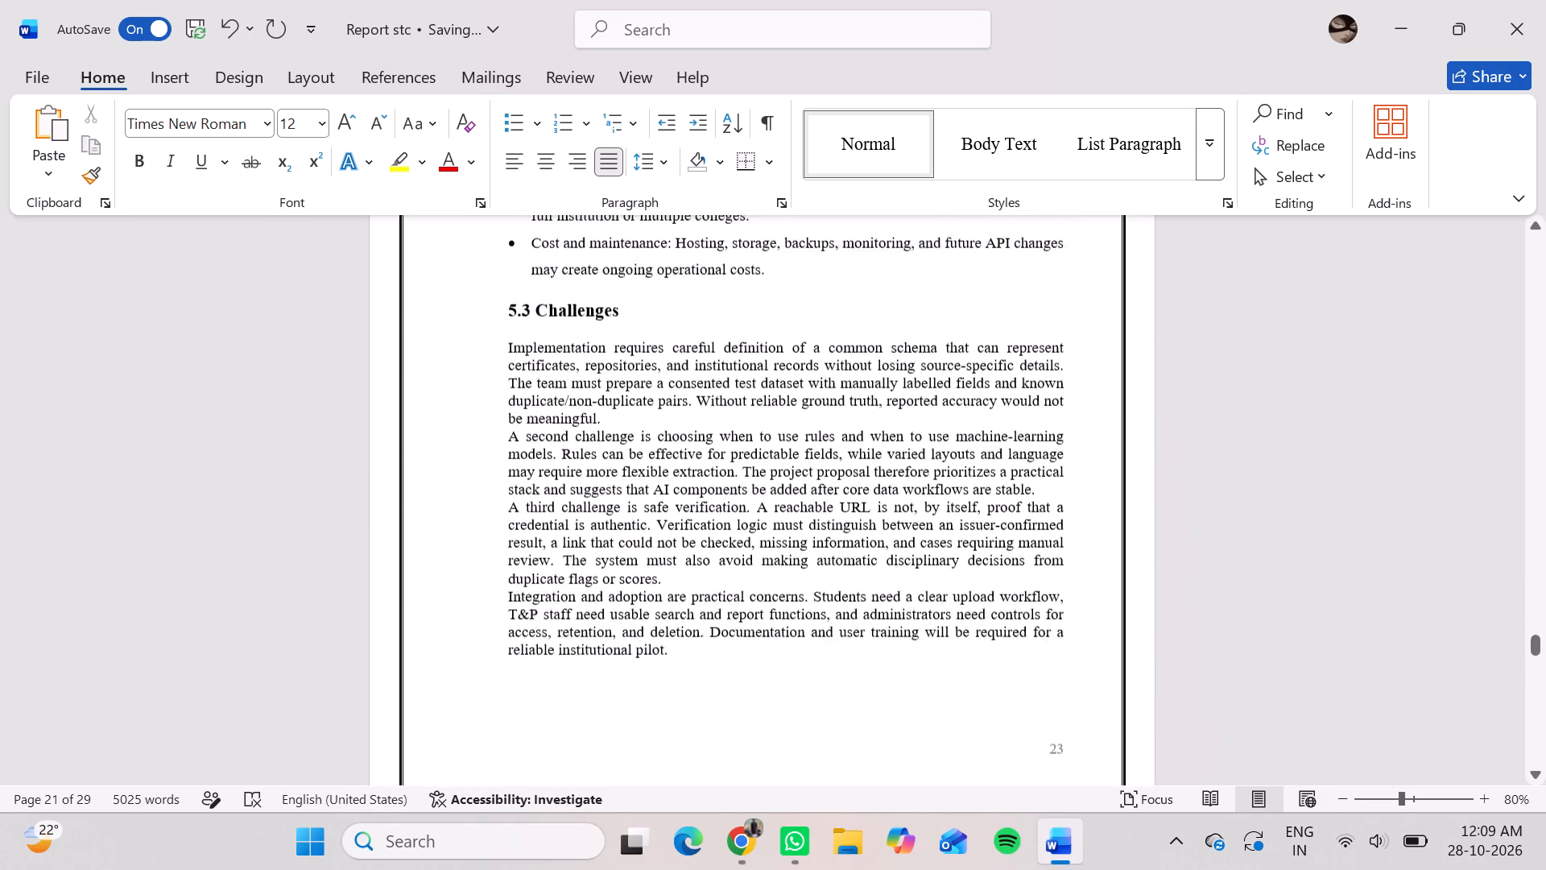
scroll(502, 449, "up", 1)
scroll(502, 449, "down", 1)
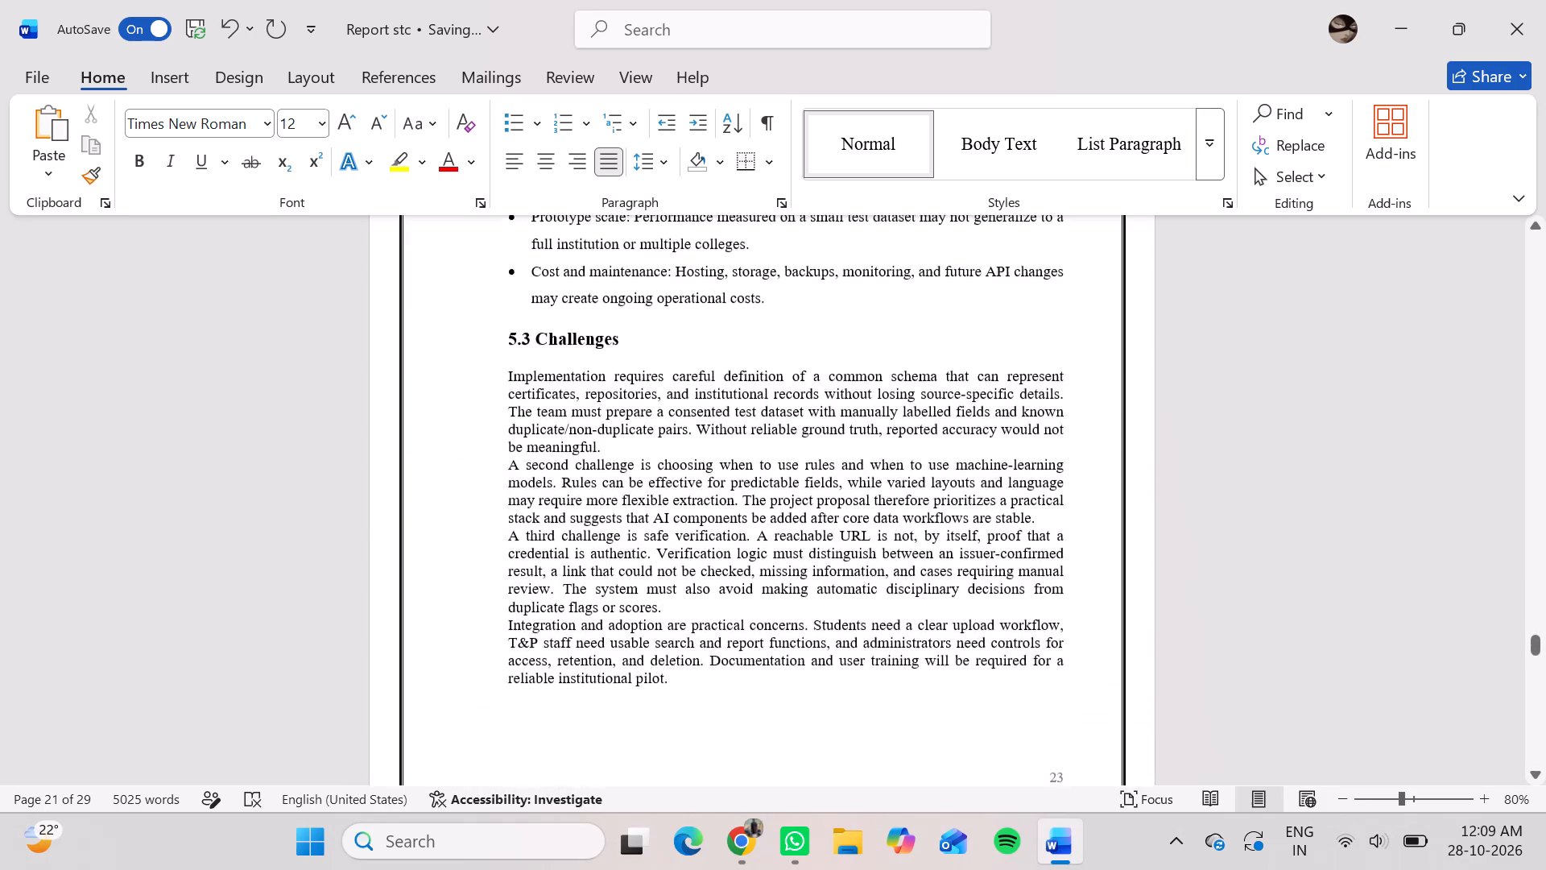
scroll(502, 449, "down", 6)
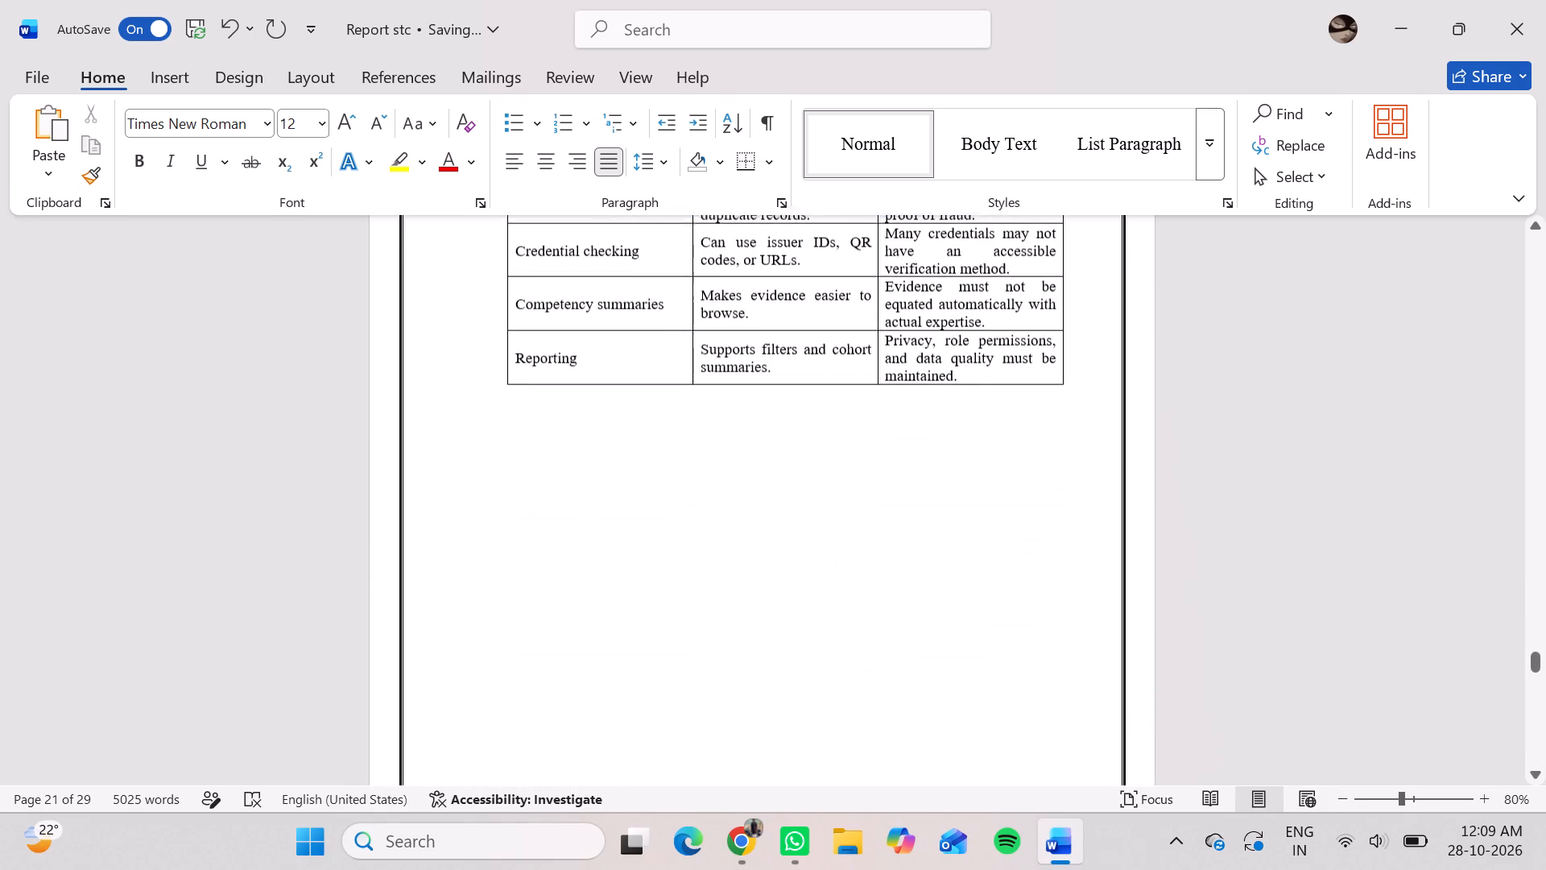
Redo the break before the "CHAPTER 6: FUTURE SCOPE" heading and centre the heading.
scroll(502, 449, "down", 4)
scroll(457, 485, "up", 1)
left_click(589, 418)
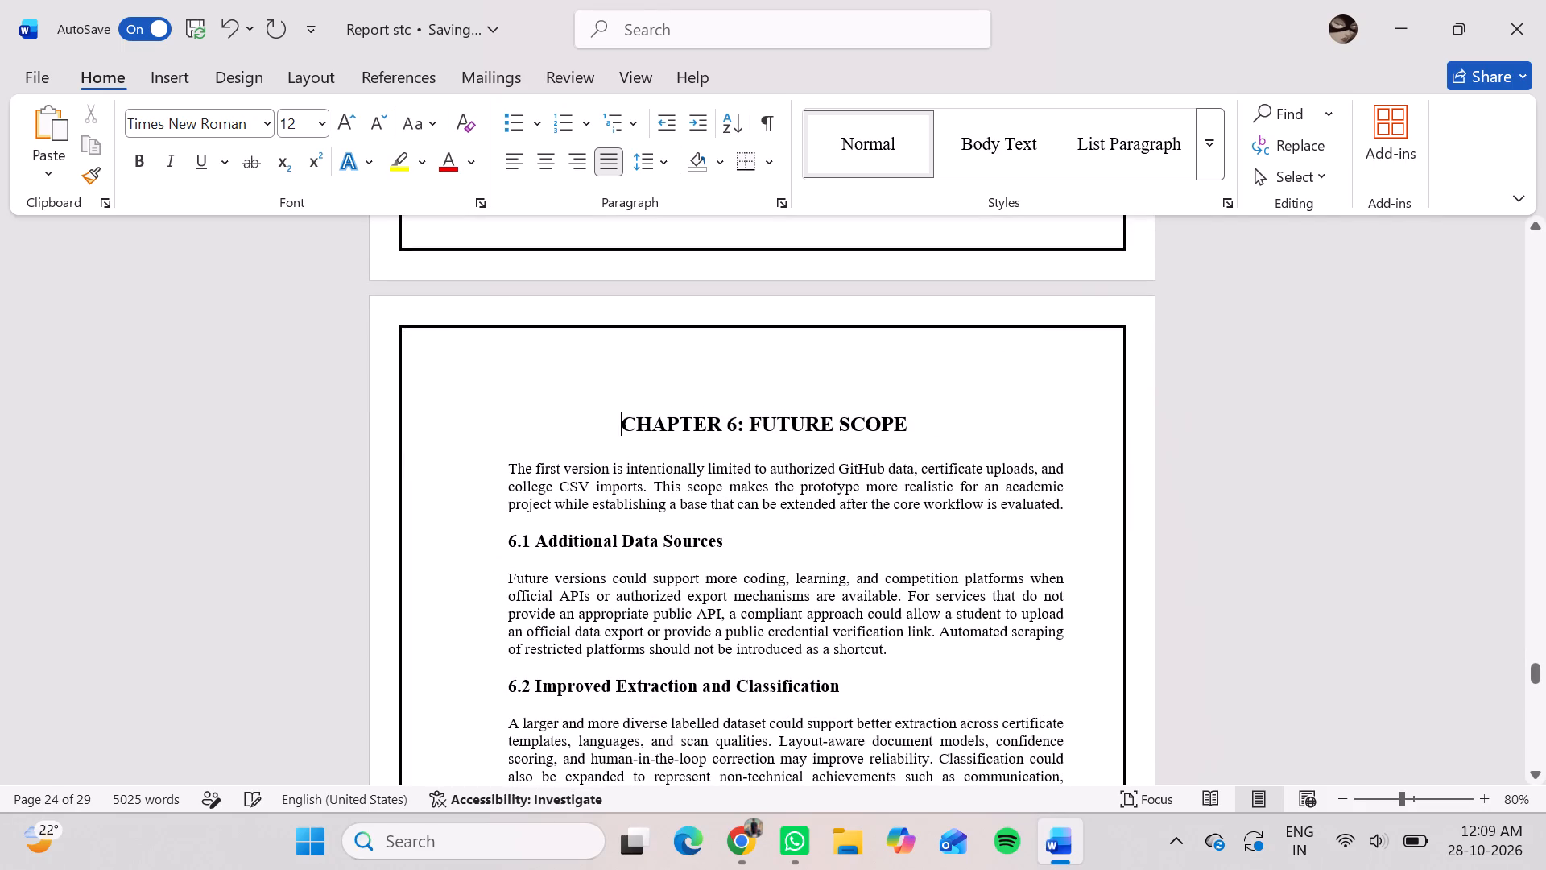
key("BackSpace")
key("BackSpace")
key("Return")
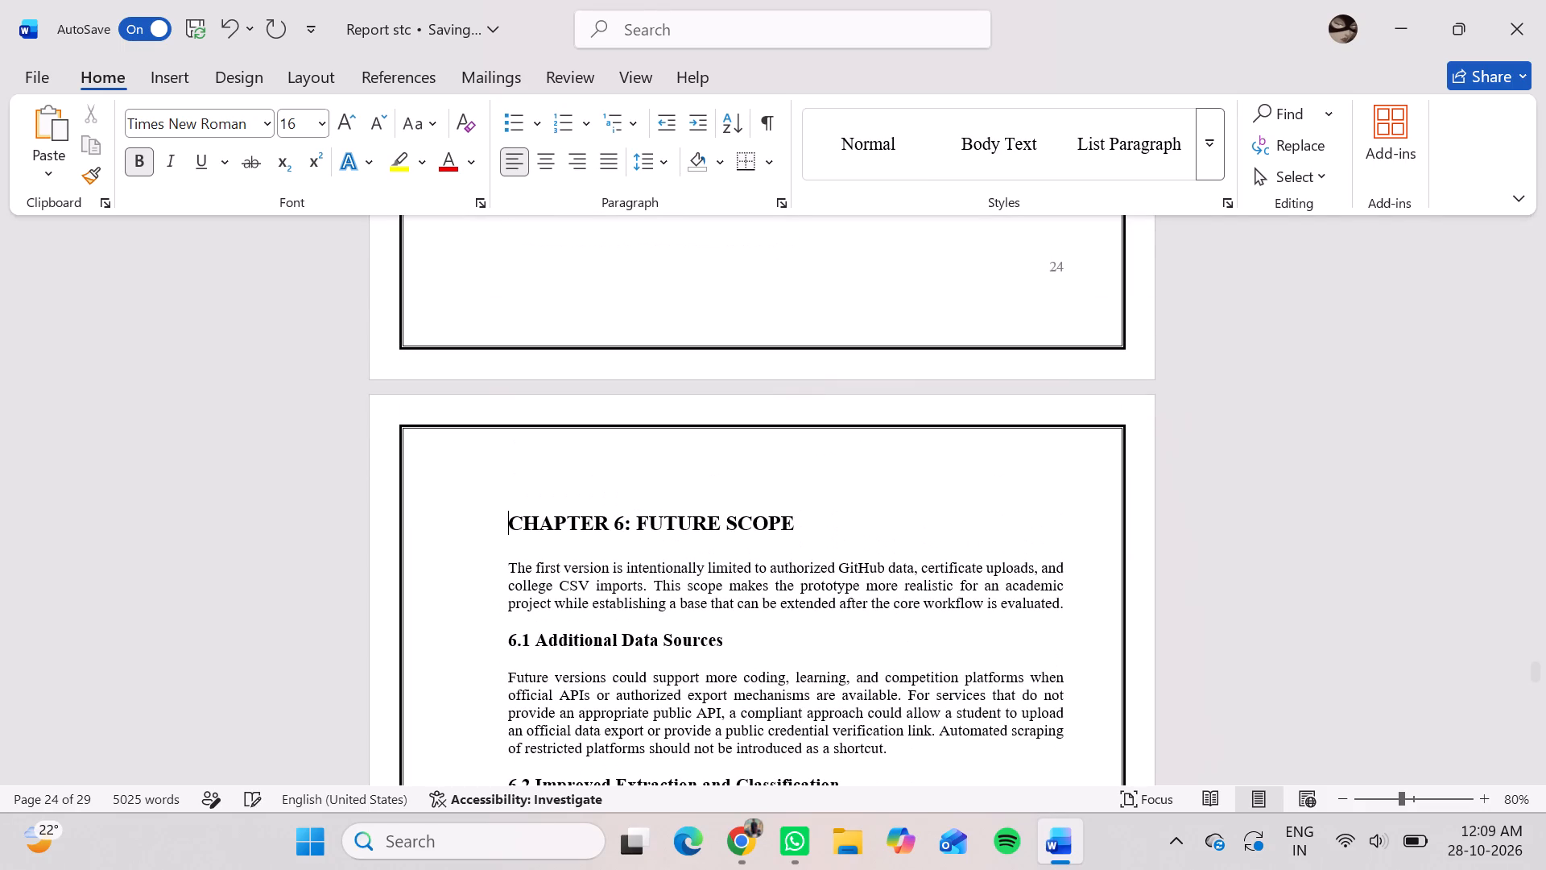
left_click(548, 165)
Review the layout of Chapter 6, the Chapter 7 conclusion and the references through the document's last page.
scroll(711, 420, "down", 4)
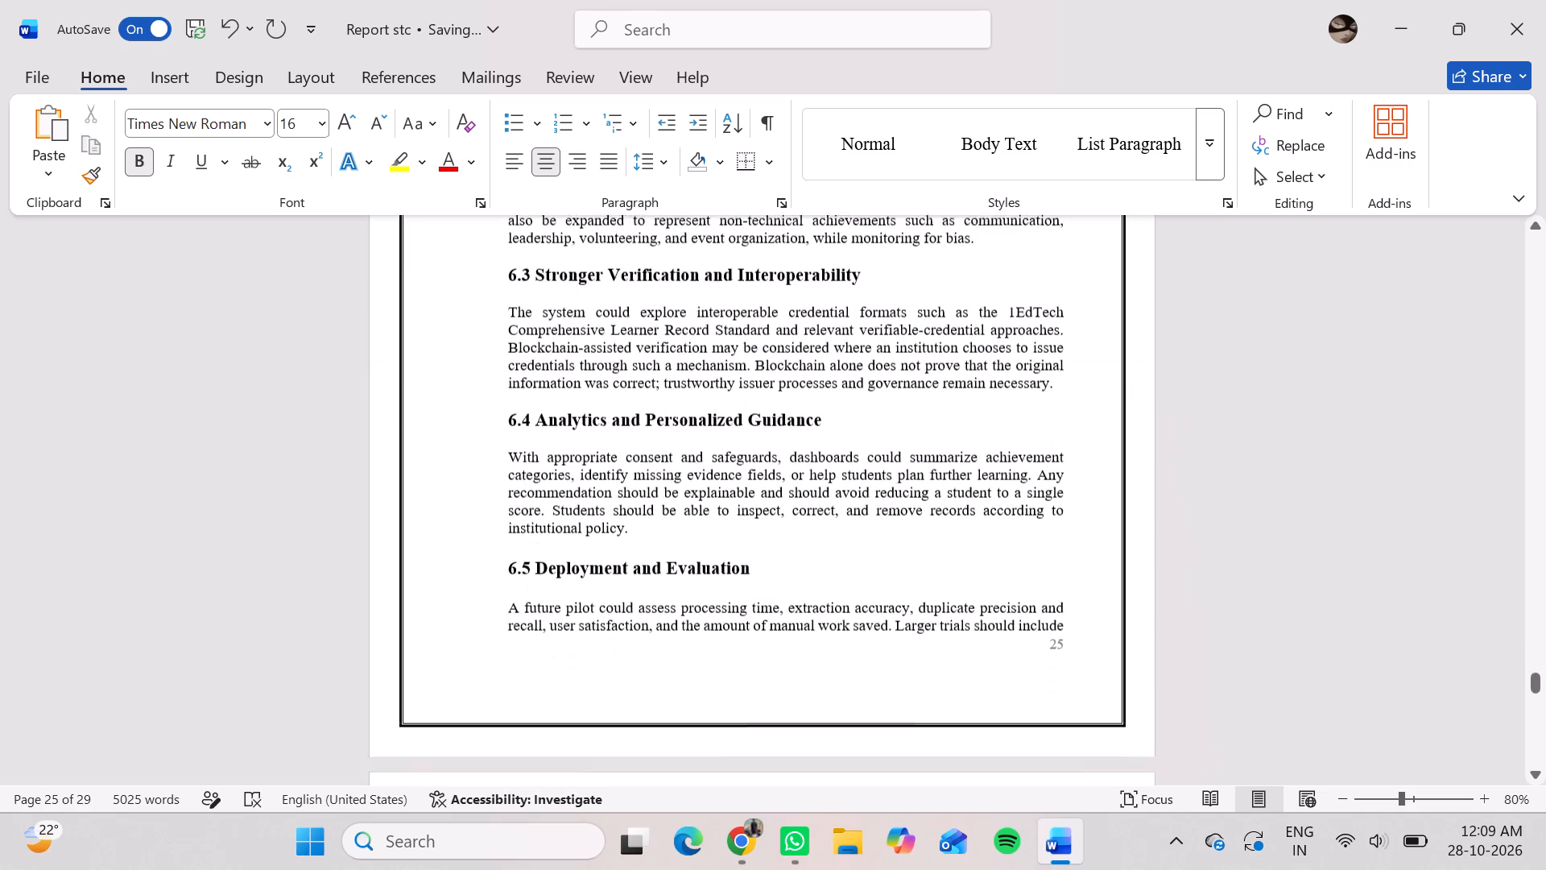
scroll(711, 420, "down", 6)
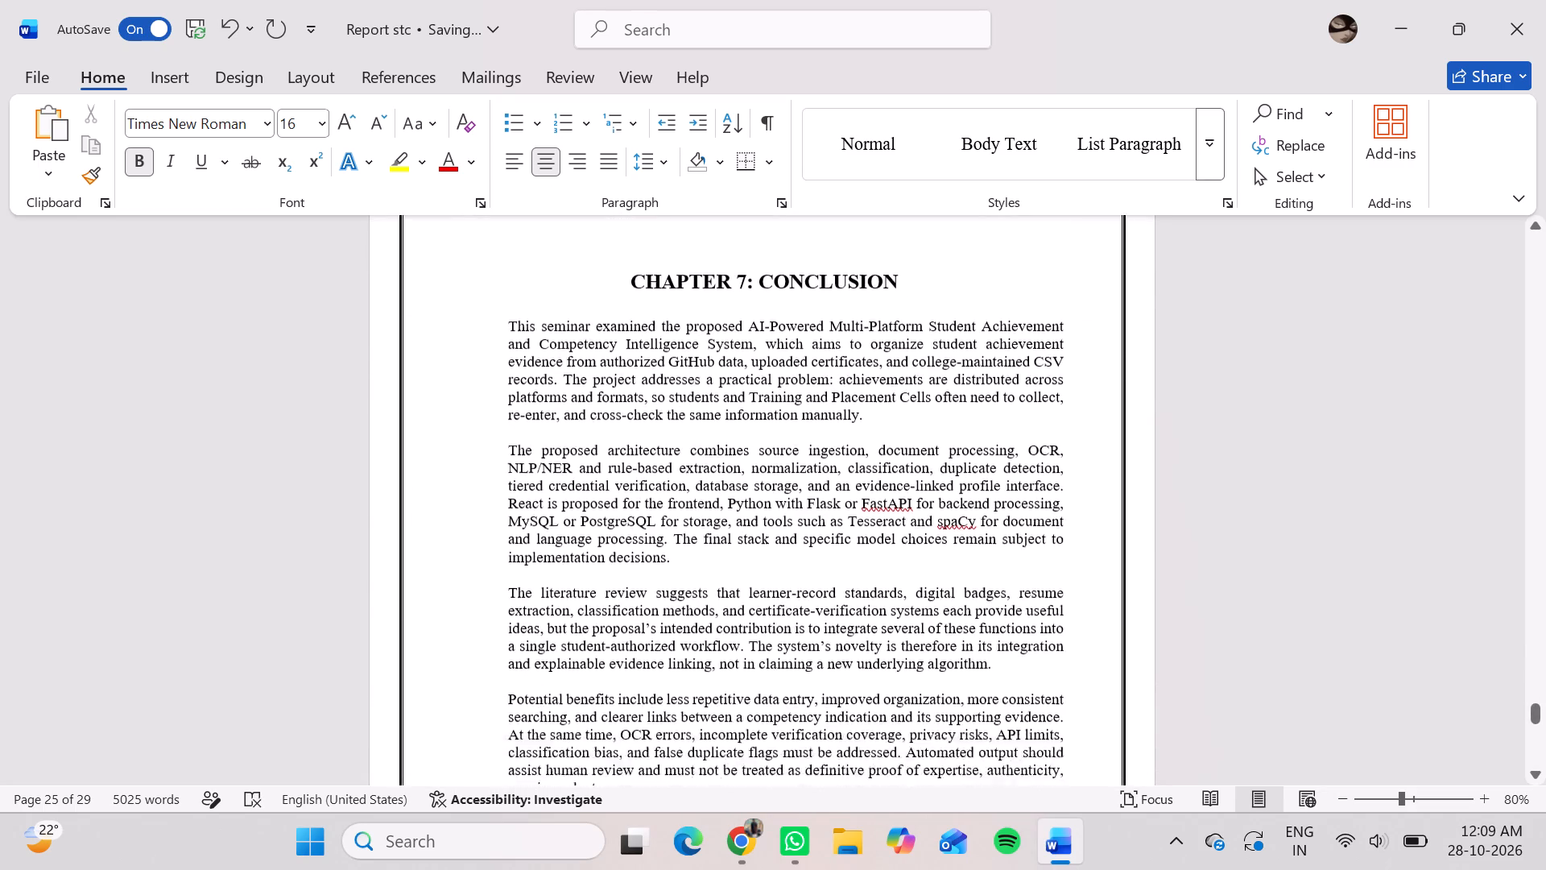
scroll(711, 420, "down", 4)
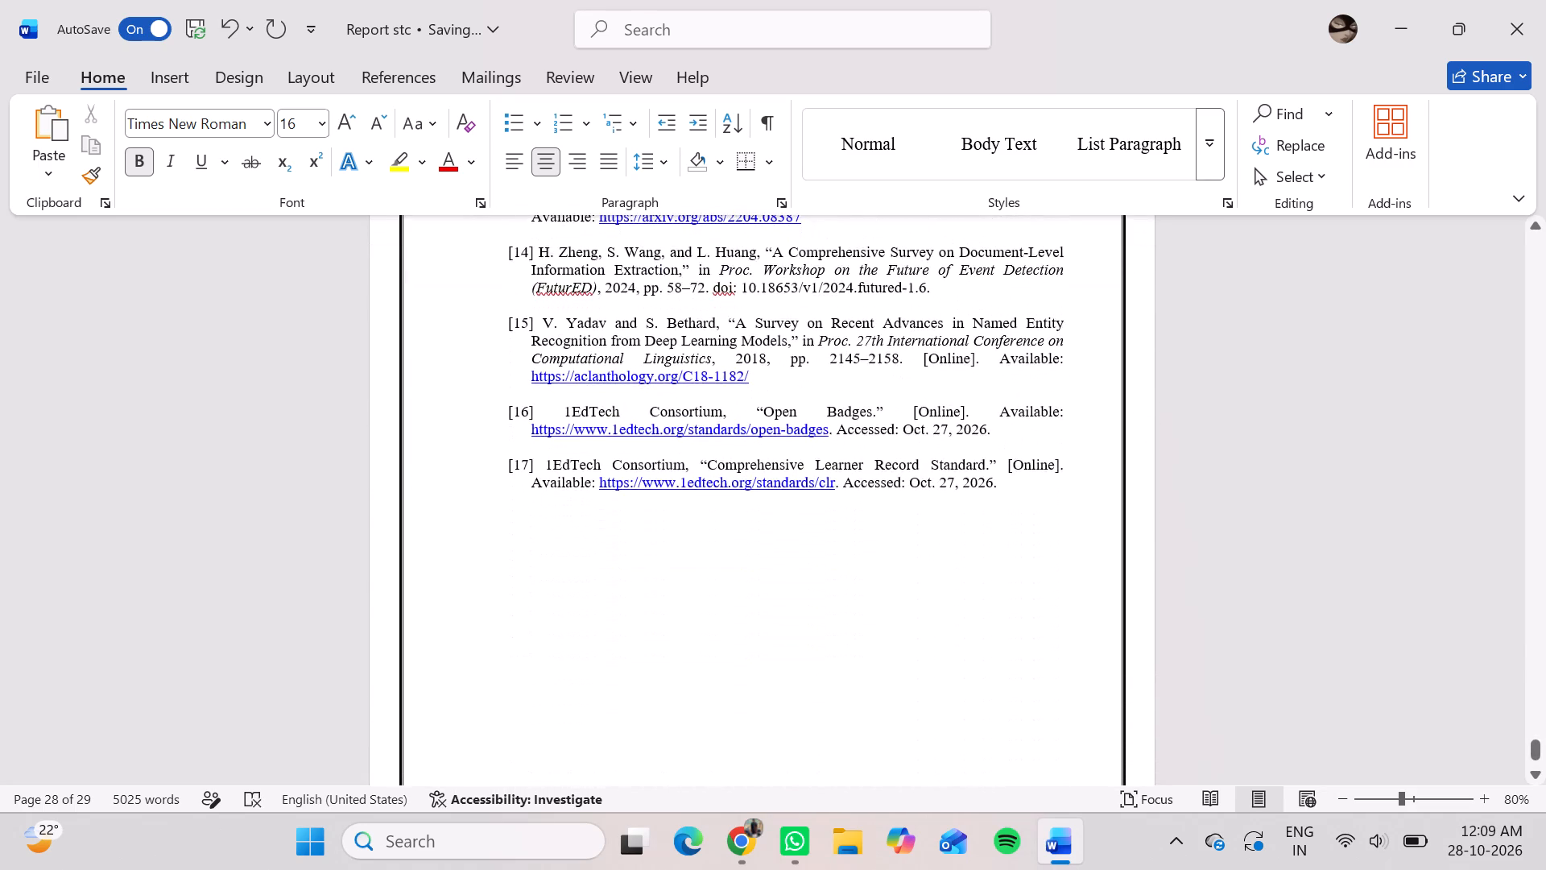
scroll(711, 420, "down", 2)
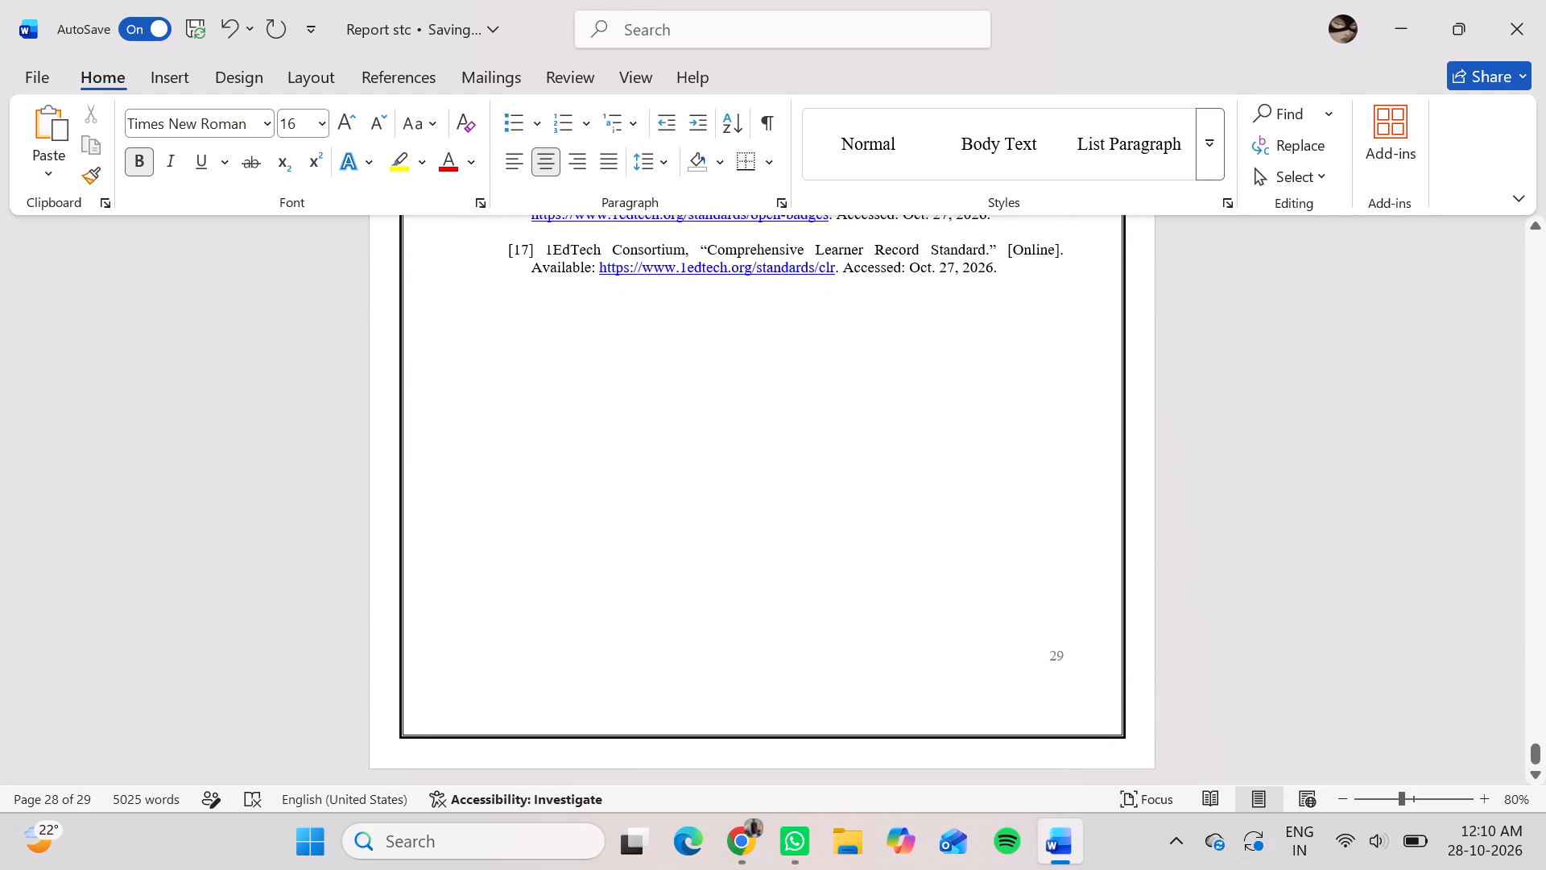
scroll(711, 420, "up", 5)
scroll(711, 420, "right", 1)
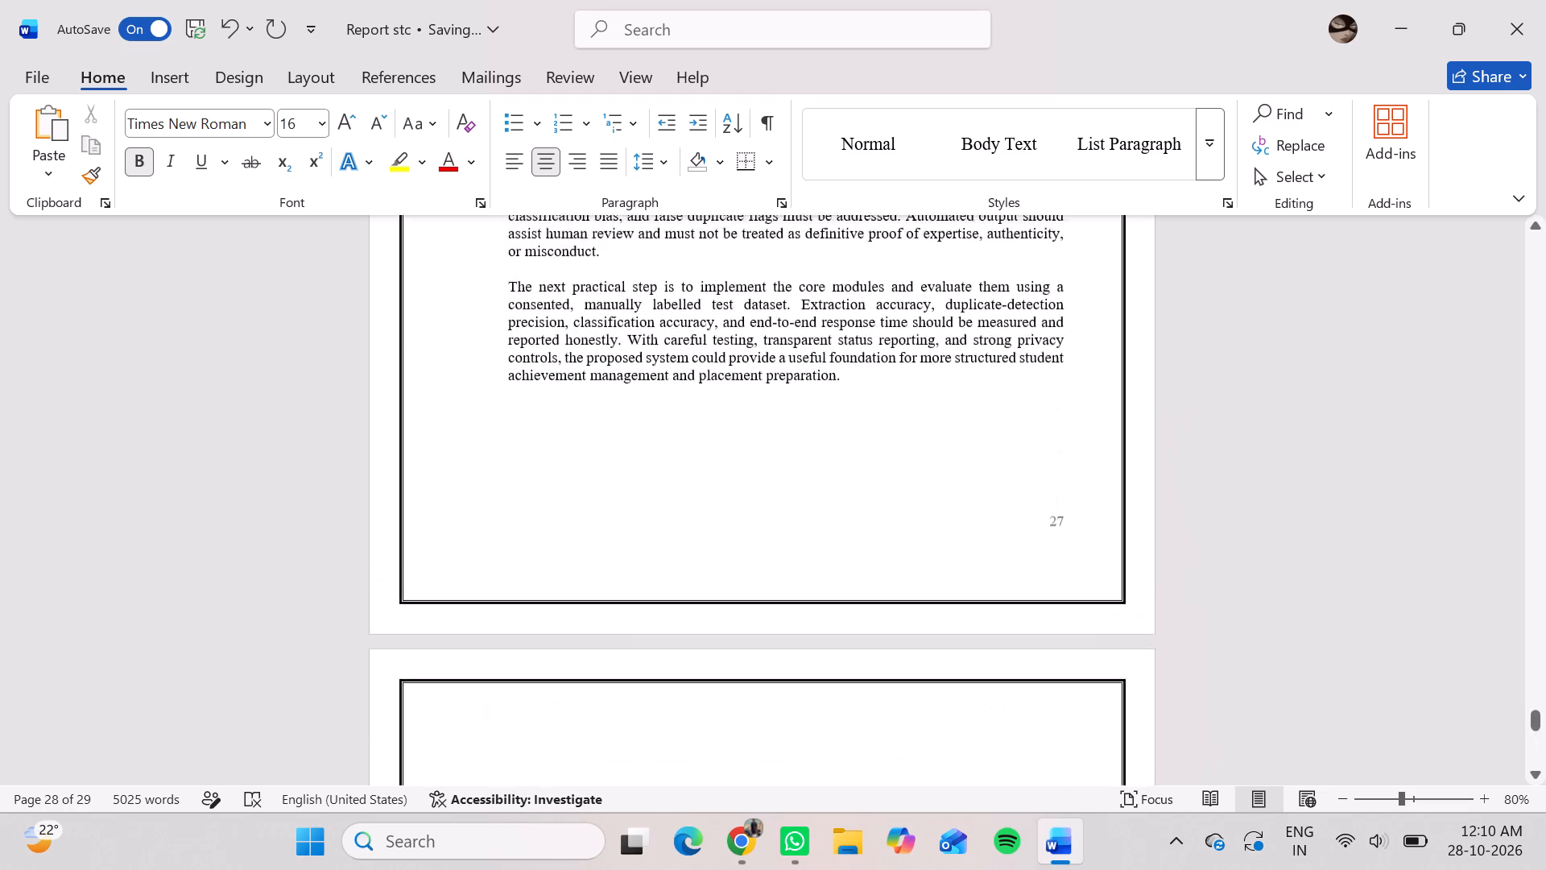
scroll(711, 420, "right", 1)
scroll(711, 420, "down", 2)
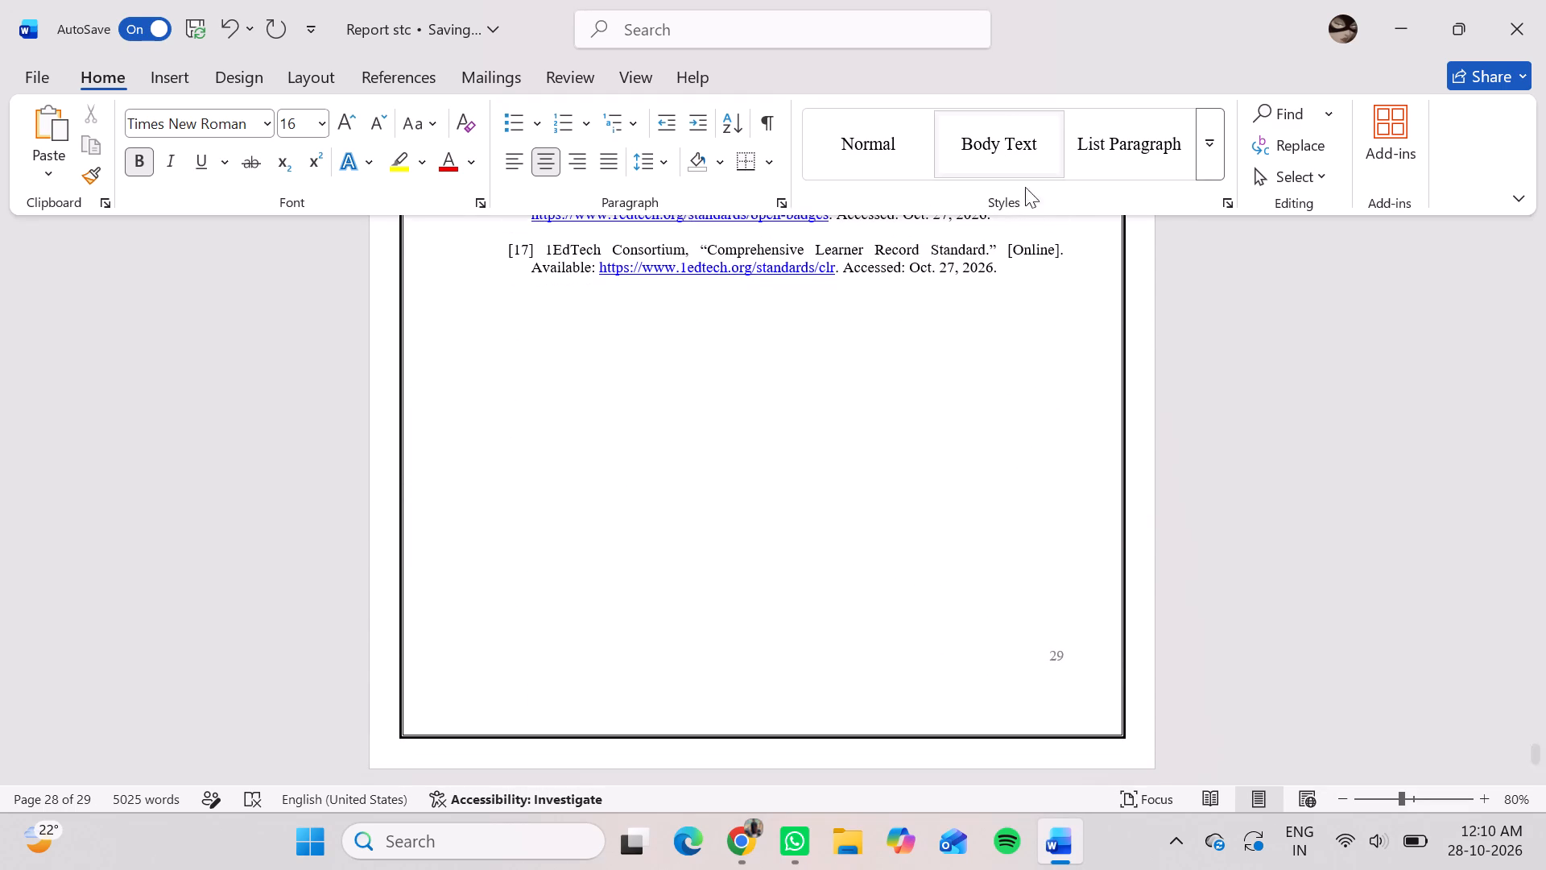
Add blank lines after reference [17] until a new page starts, trimming the surplus so the cursor sits at its top.
left_click(1014, 270)
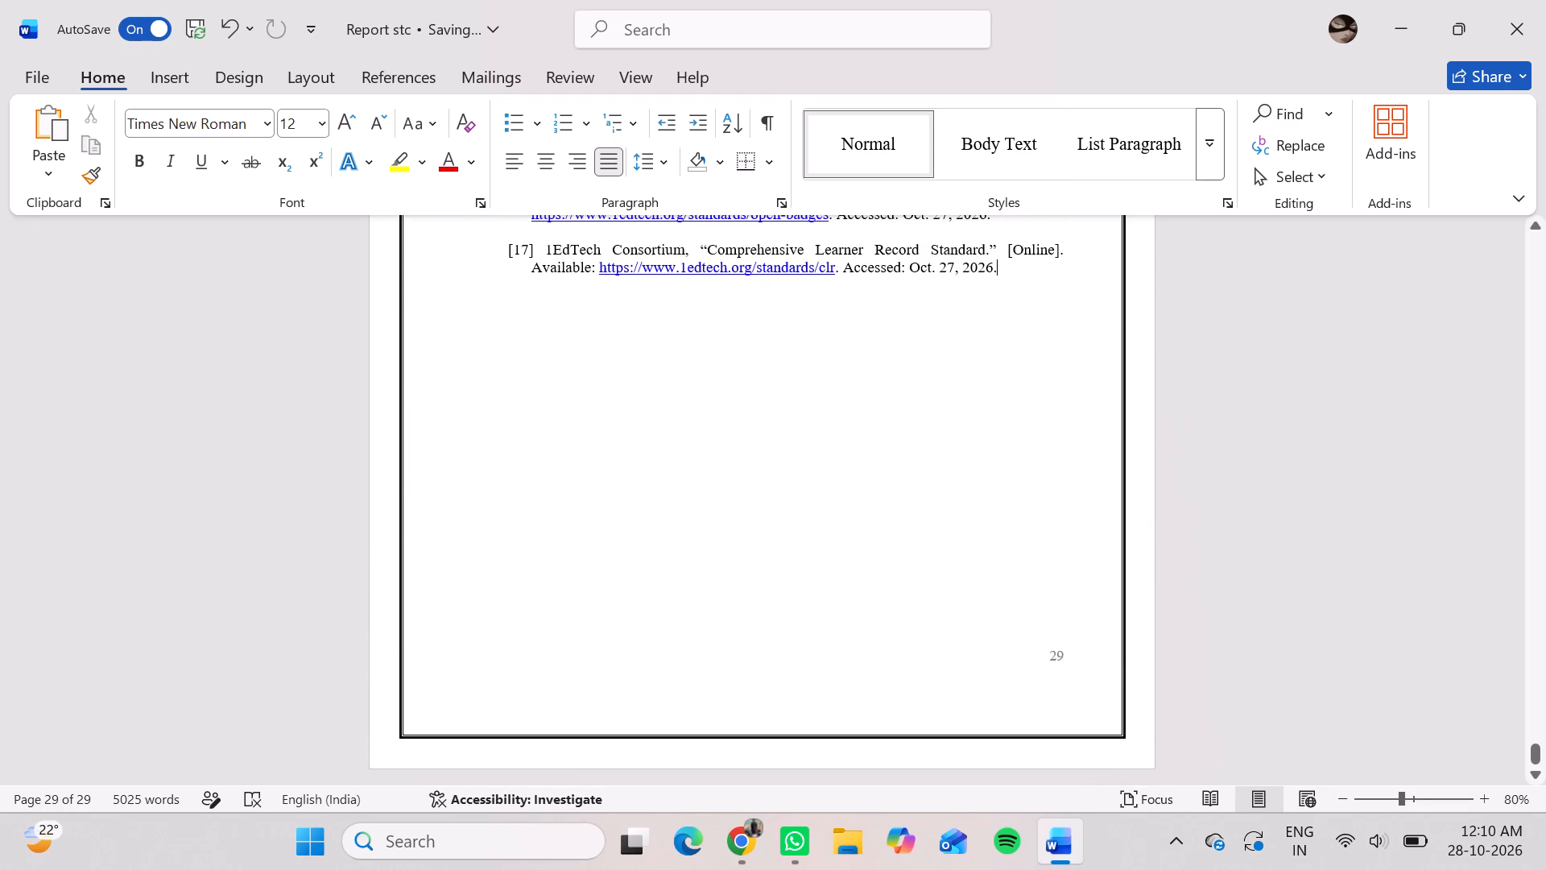
key("Return")
key("Return")
key("Return")
key("Return")
key("Return")
key("Return")
key("Return")
key("Return")
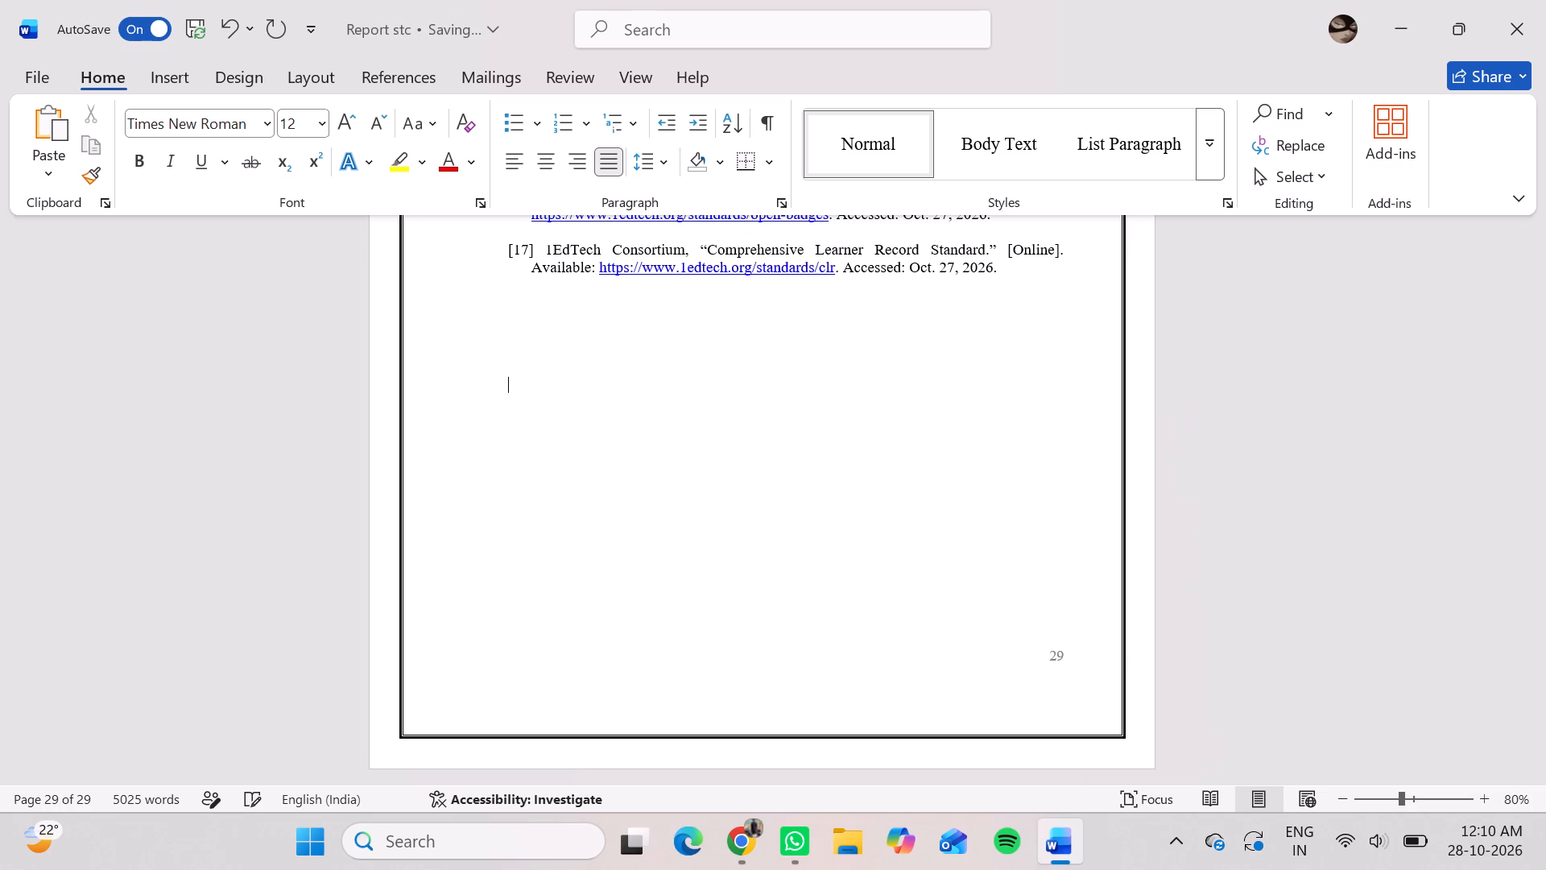
key("Return")
key("Return")
key("Return")
key("Return")
key("Return")
key("Return")
key("Return")
key("Return")
key("Return")
key("Return")
key("Return")
key("Return")
key("Return")
key("Return")
key("Return")
key("Return")
key("Return")
key("Return")
key("Return")
key("Return")
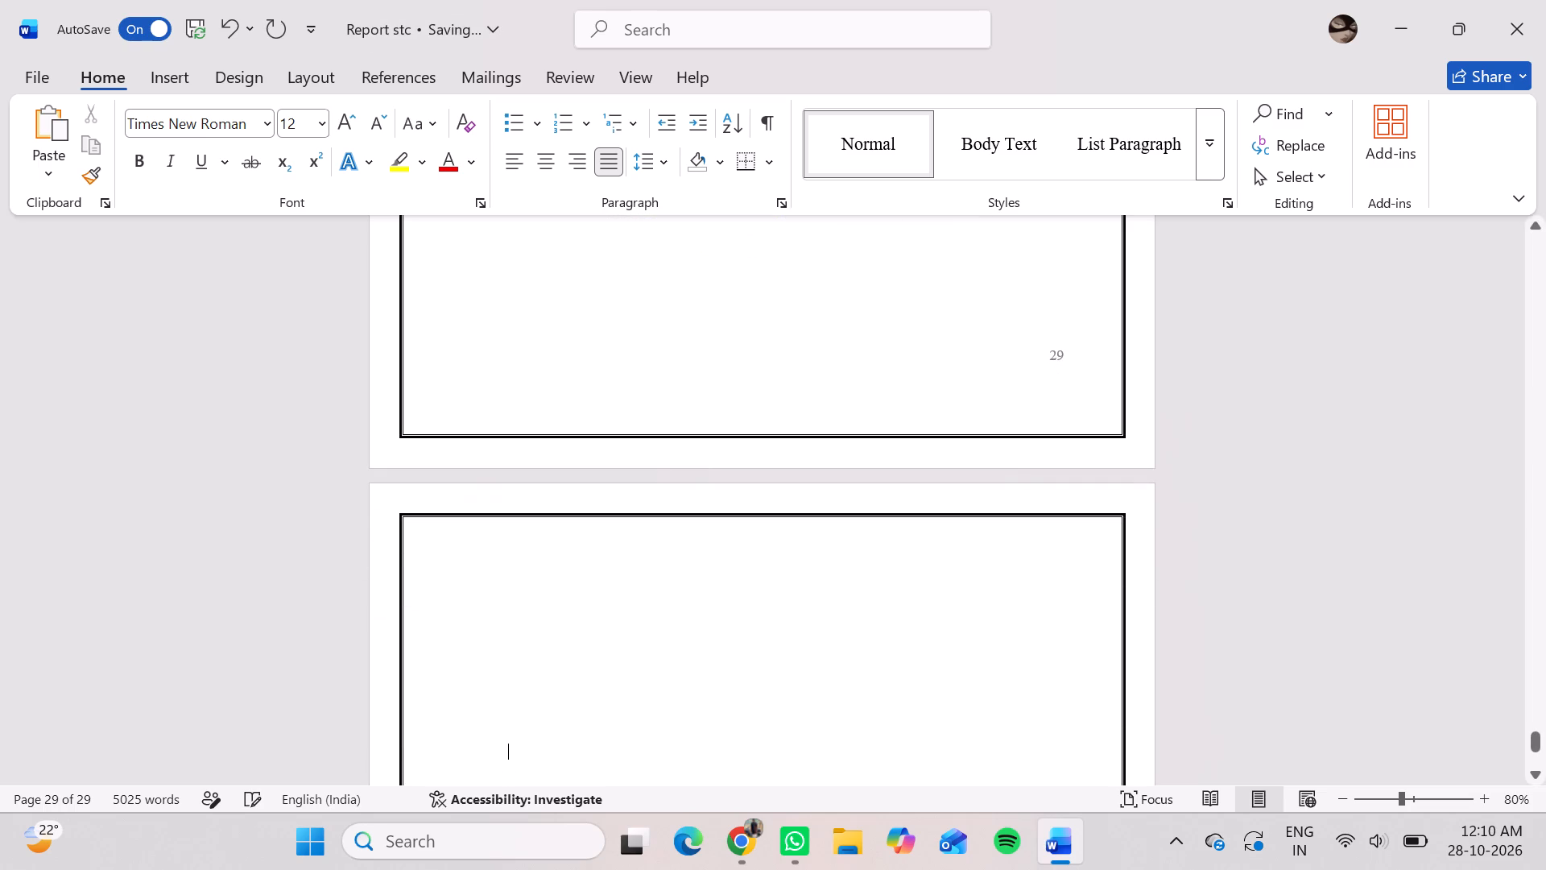
key("BackSpace")
key("BackSpace")
key("BackSpace")
key("BackSpace")
key("BackSpace")
key("BackSpace")
key("BackSpace")
key("BackSpace")
key("BackSpace")
key("Return")
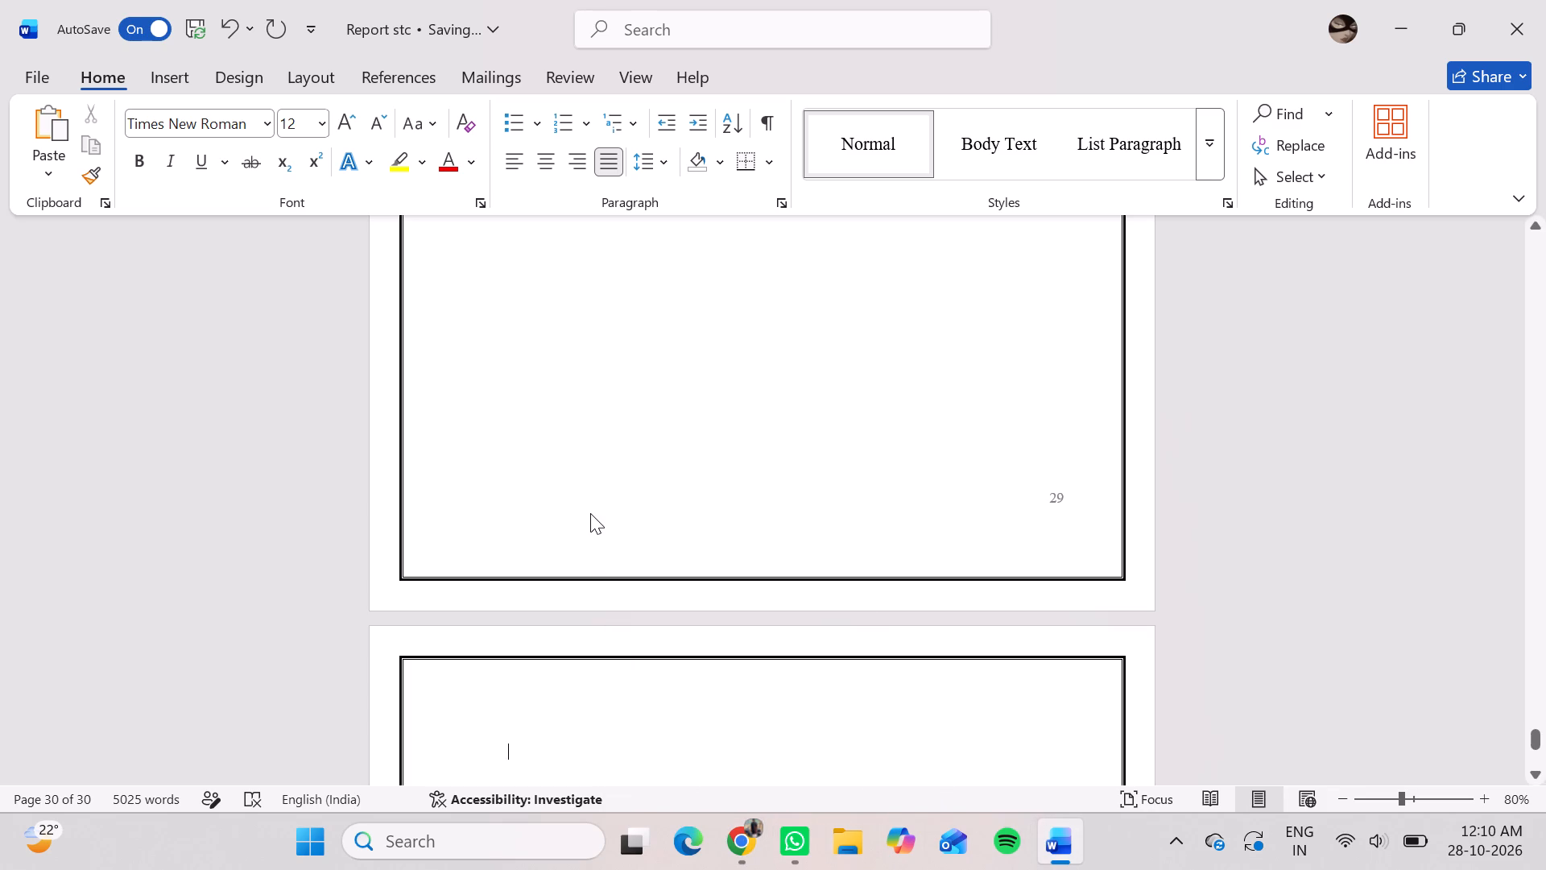
Open the recent document AI_Powered_Student_Achievement_Seminar_Report.
left_click(12, 72)
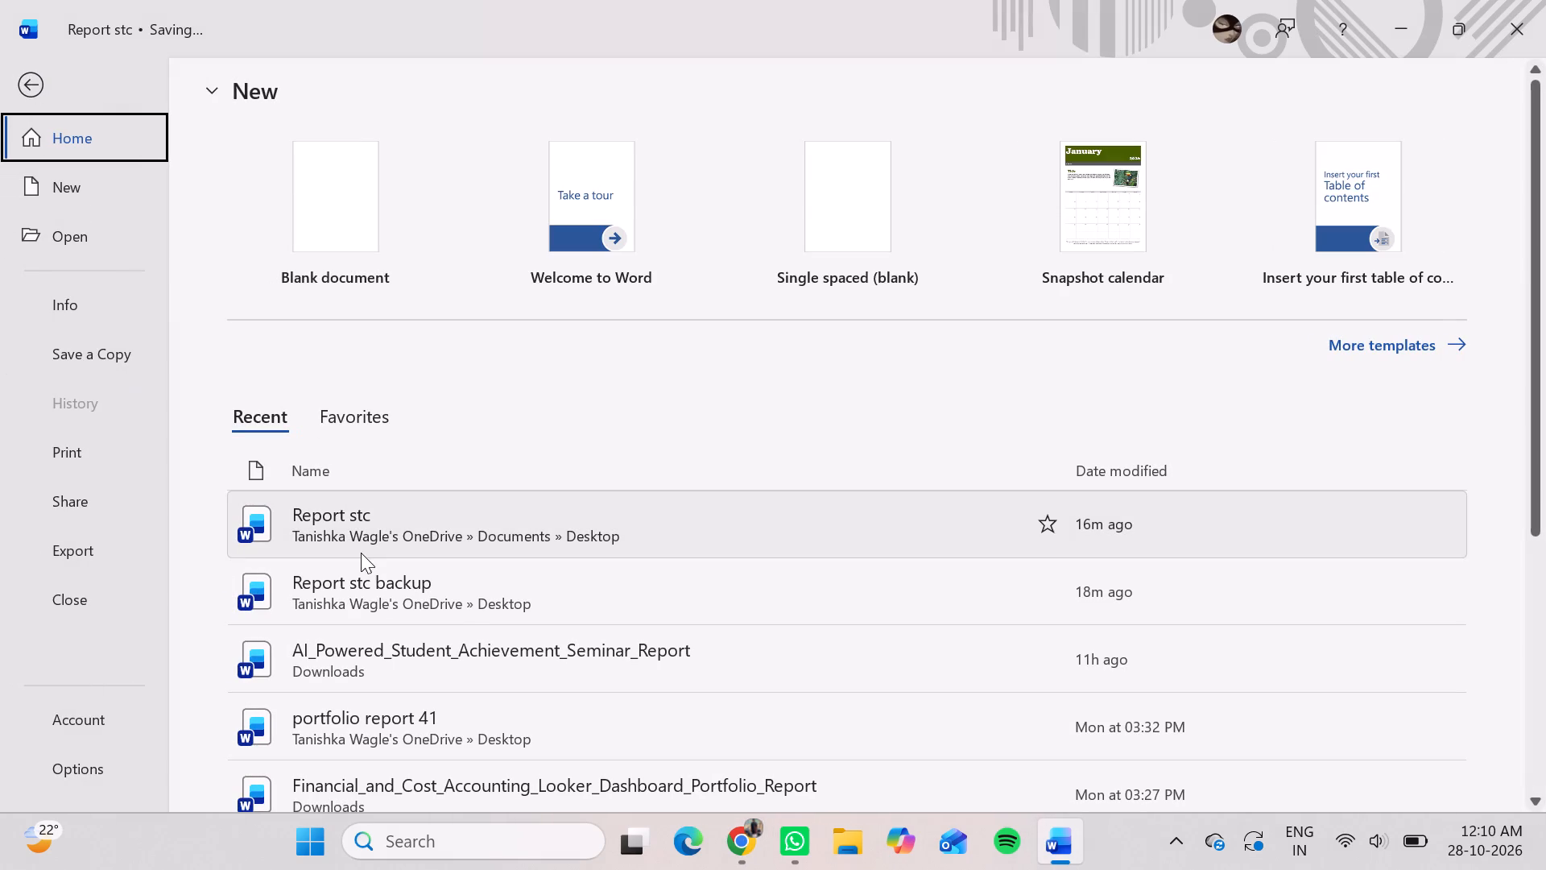
left_click(388, 651)
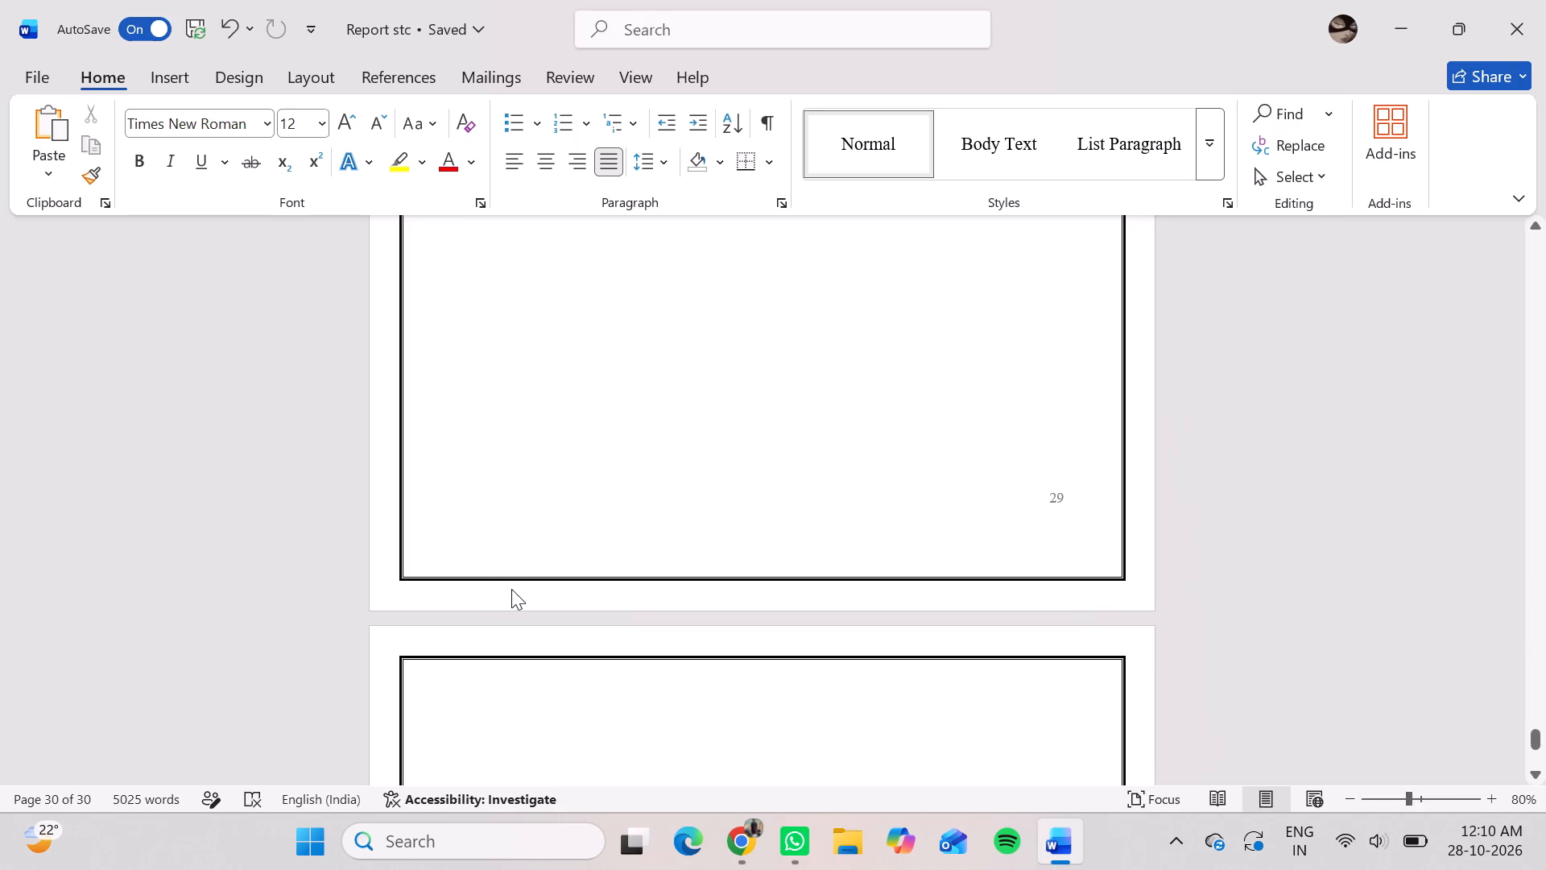
Copy Appendix A: Proposed Evaluation Plan and Appendix B: Scope and Responsible Use, including the table and bullets, from the original seminar report.
scroll(511, 589, "down", 20)
scroll(511, 589, "down", 20)
scroll(511, 589, "down", 20)
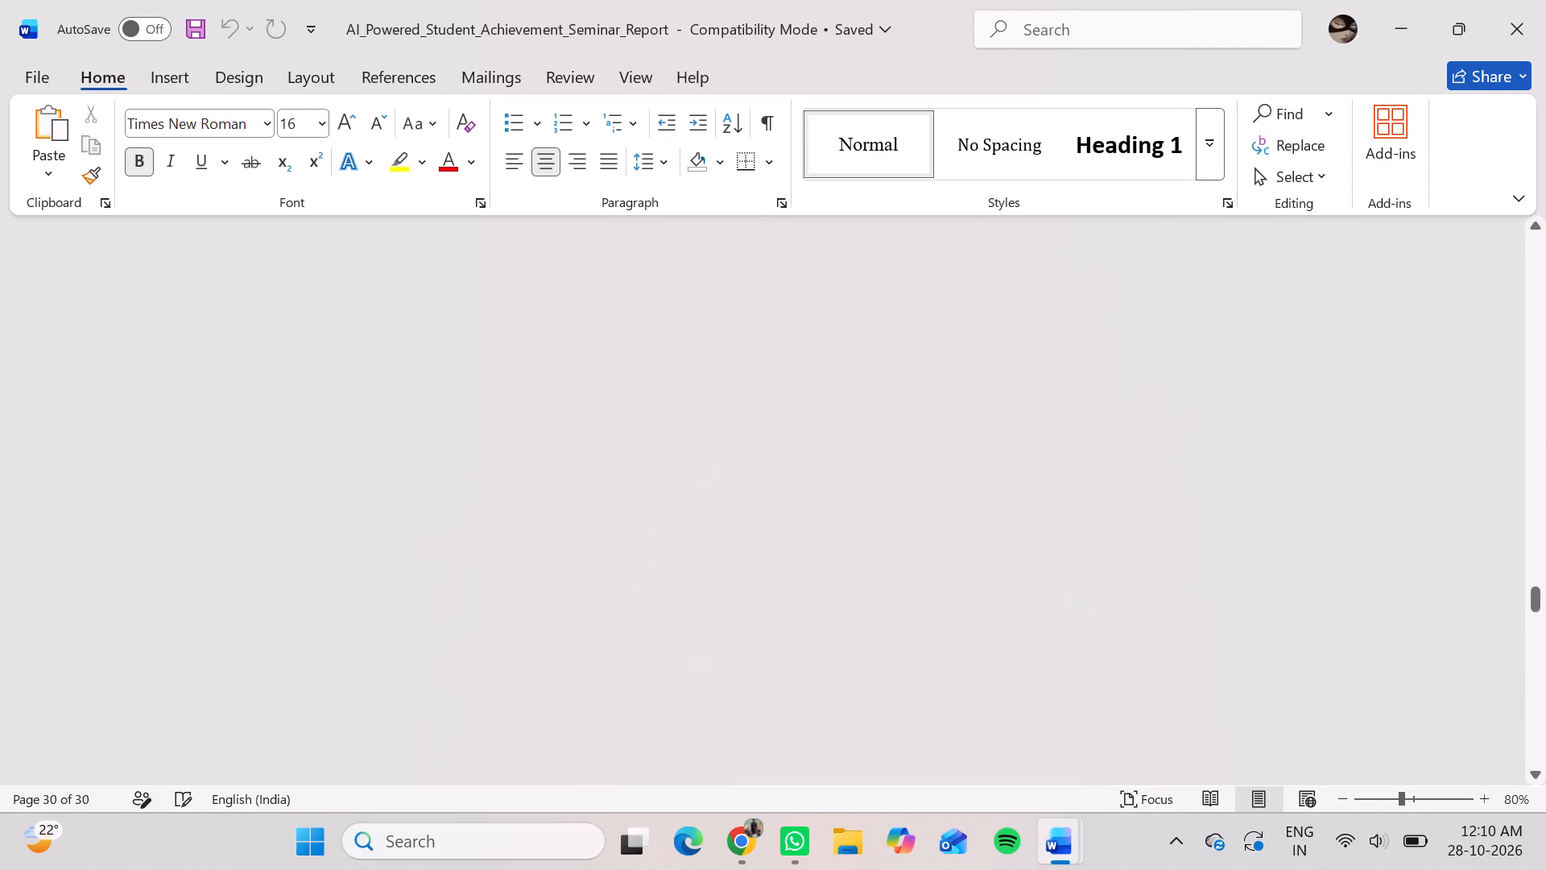
scroll(511, 589, "down", 20)
scroll(511, 589, "down", 20)
scroll(511, 589, "down", 20)
scroll(511, 589, "down", 4)
scroll(511, 589, "up", 2)
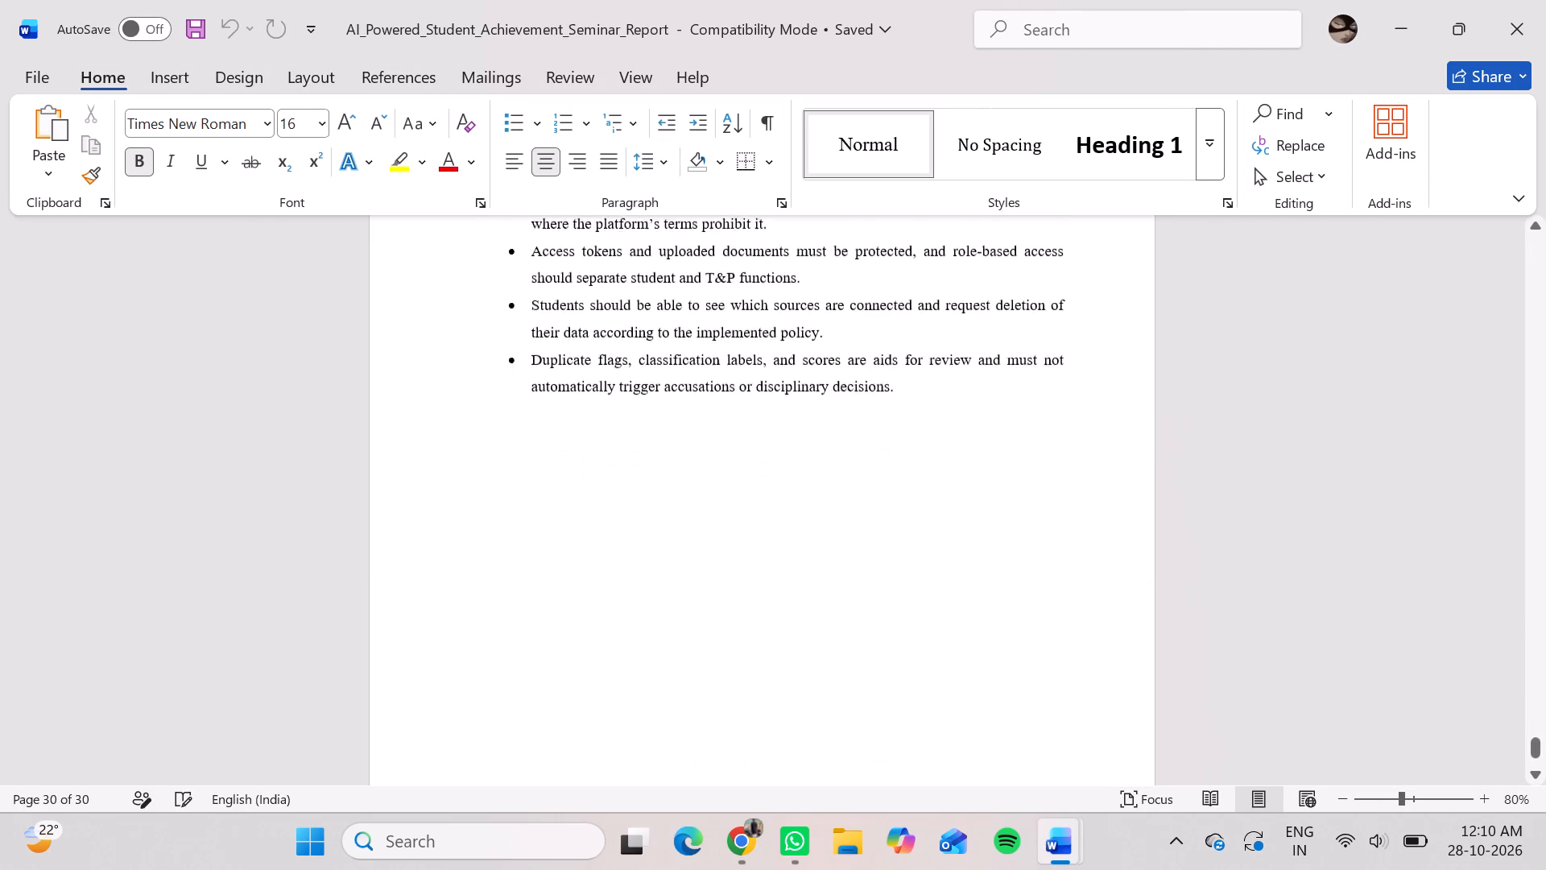
scroll(511, 589, "up", 5)
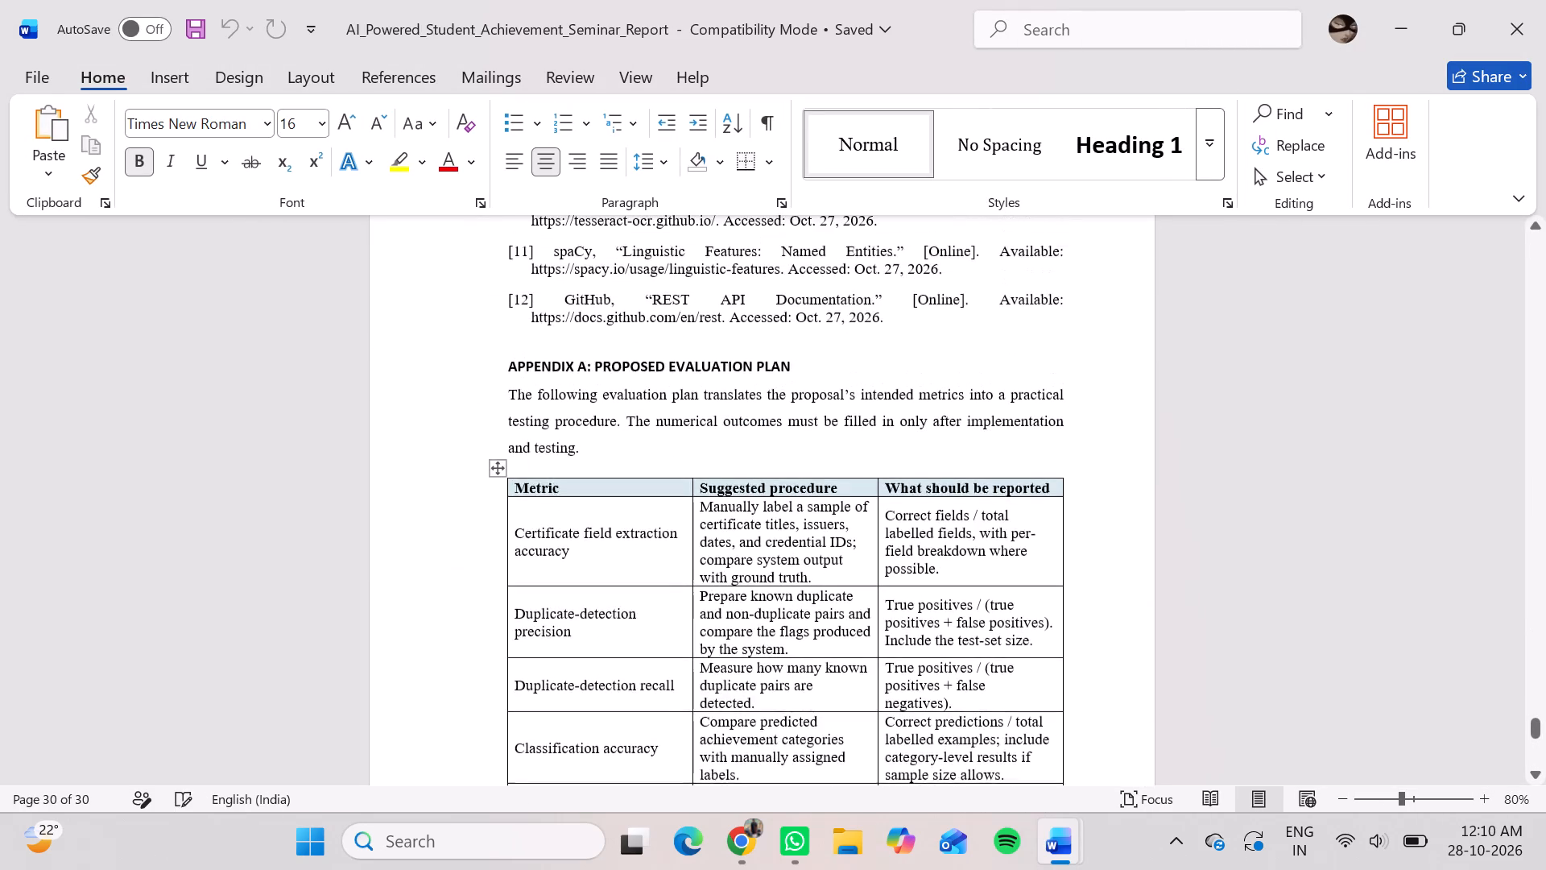
scroll(511, 589, "up", 1)
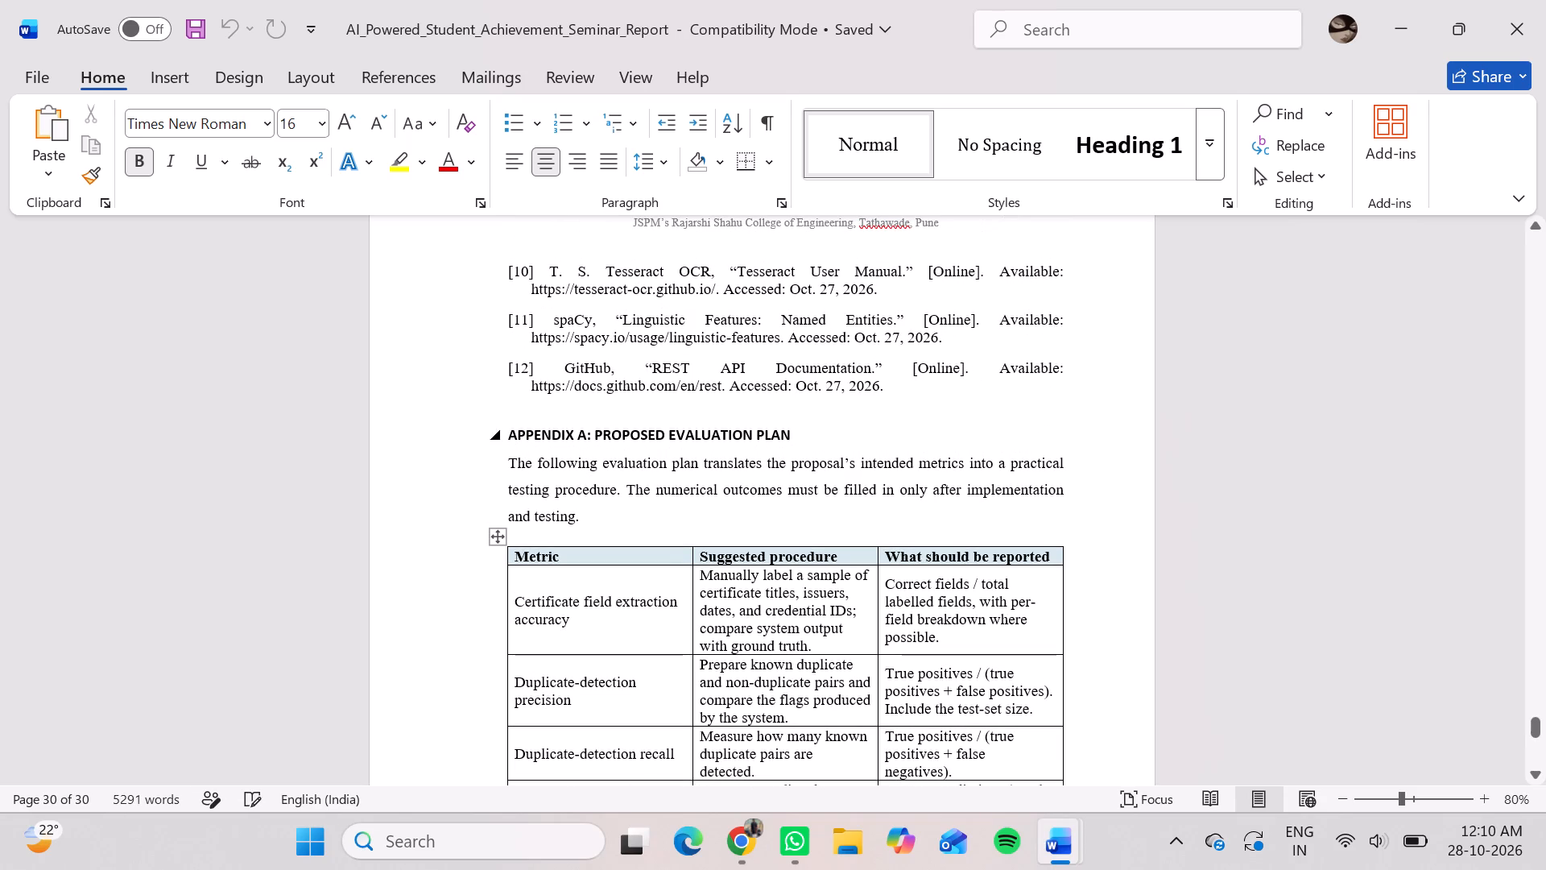
left_click_drag(506, 434, 887, 746)
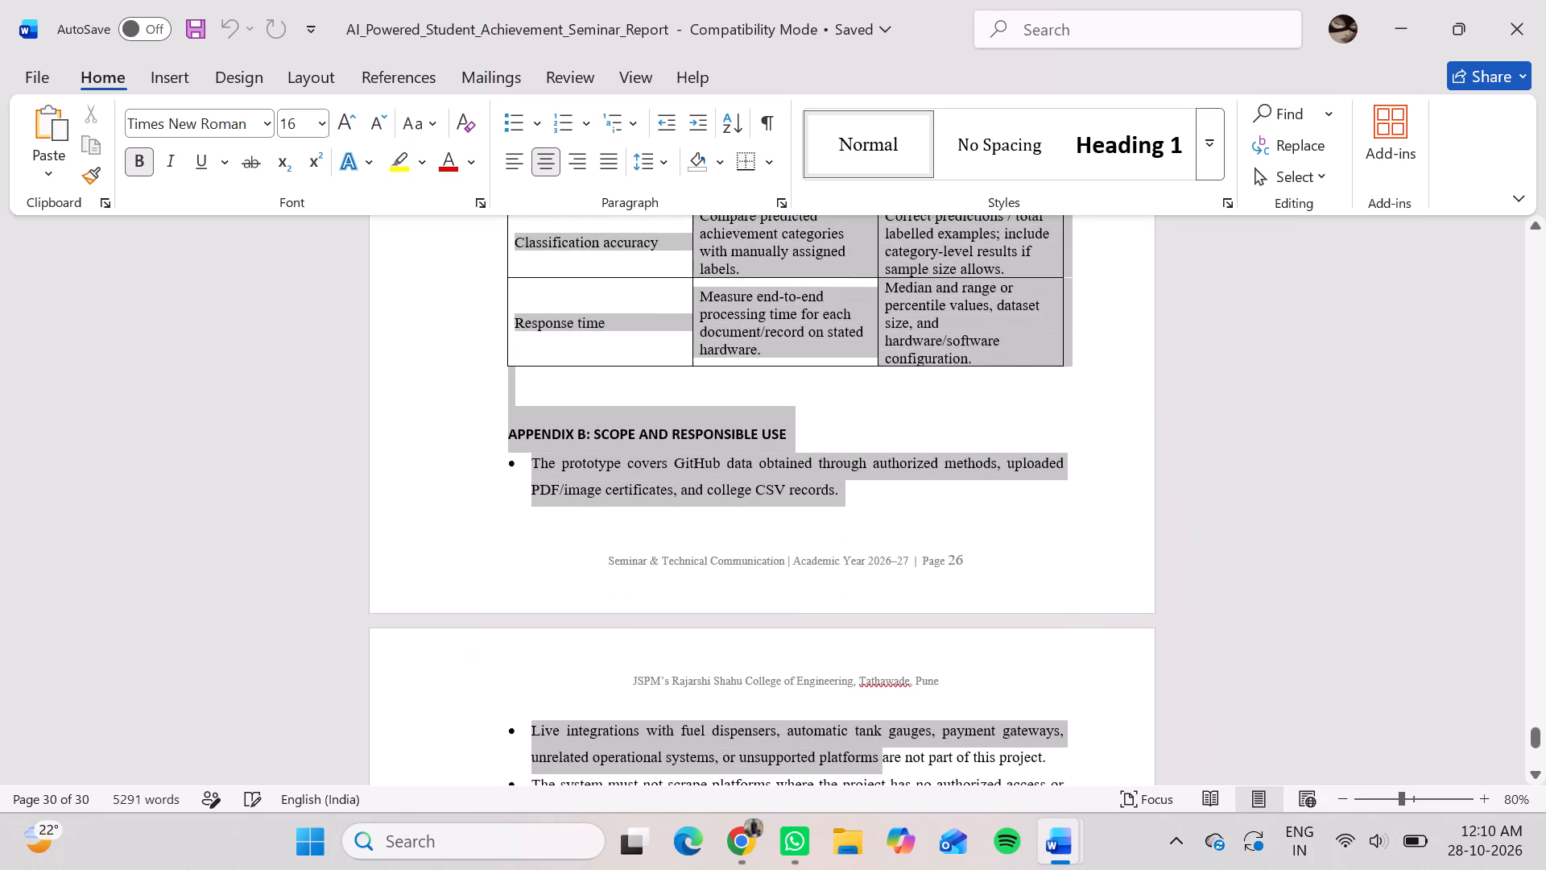
left_click_drag(887, 746, 1138, 789)
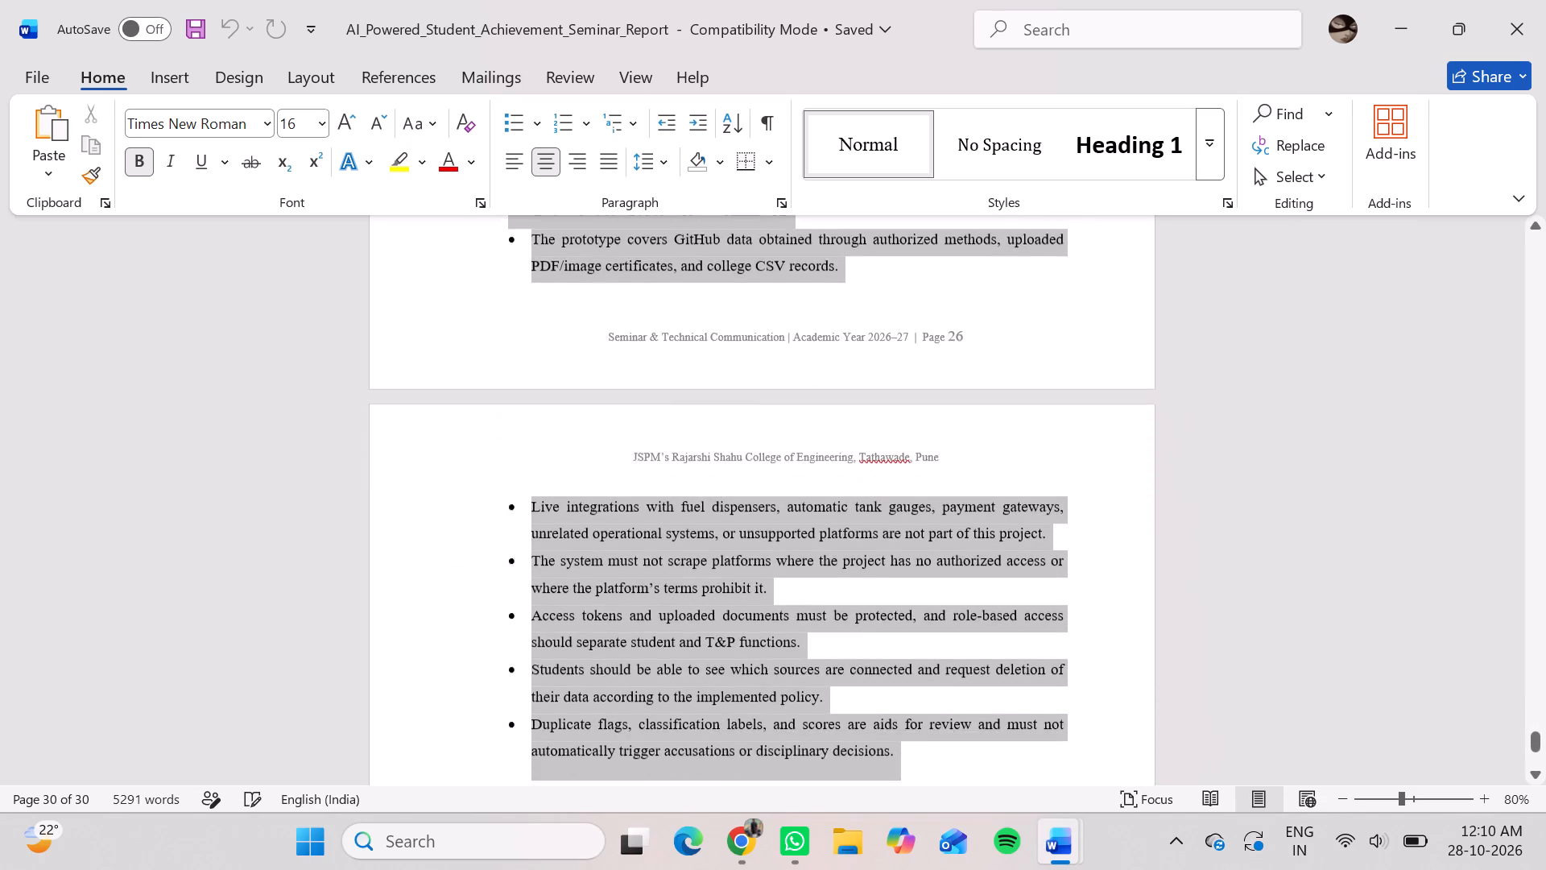
left_click_drag(1138, 789, 1116, 712)
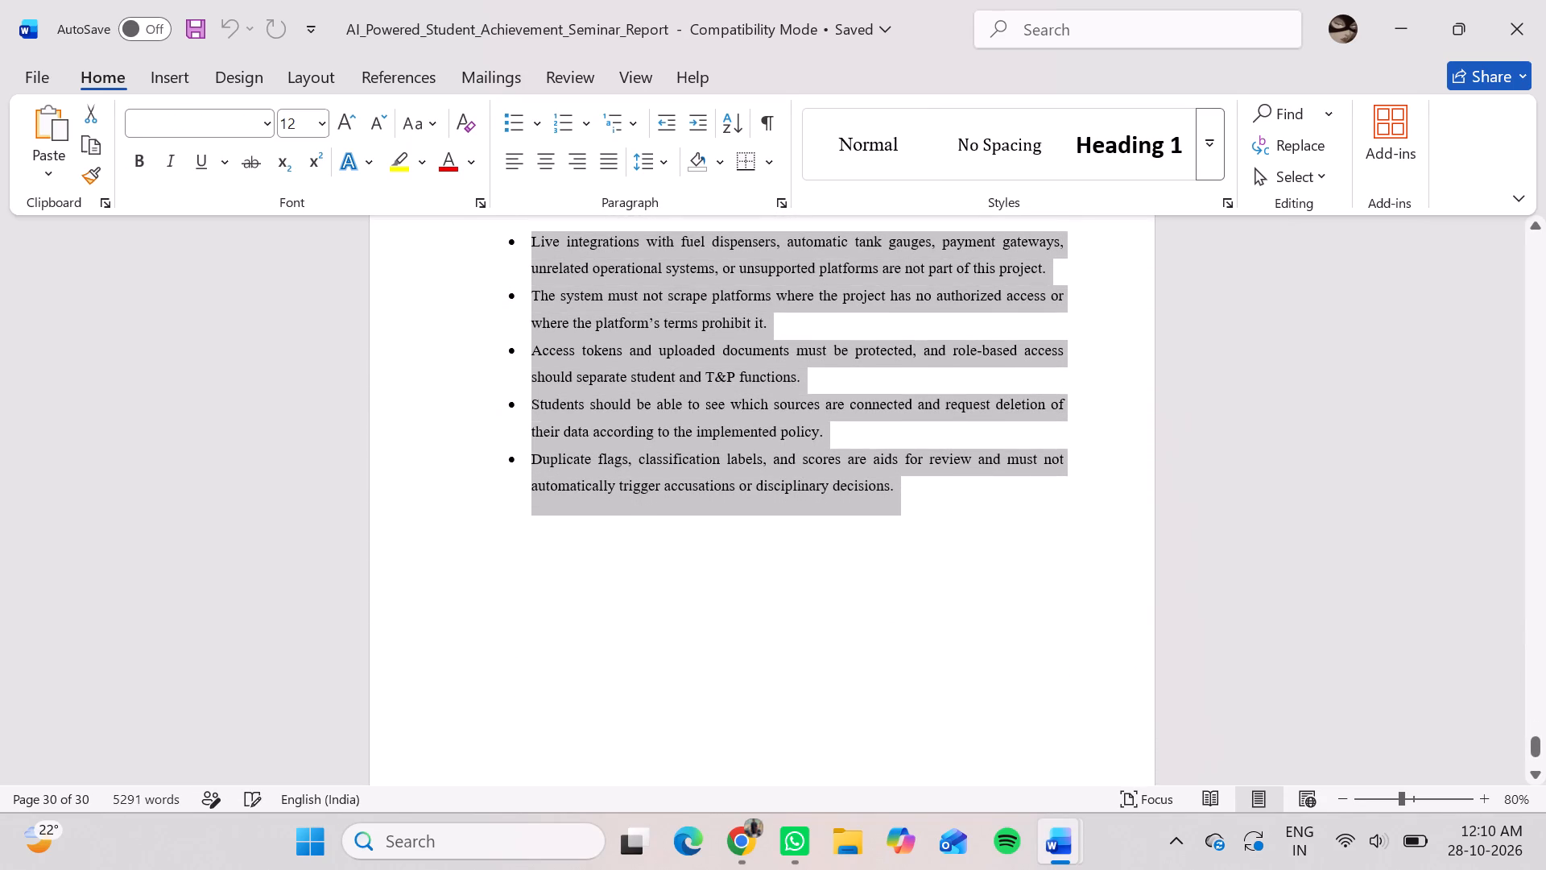
key("ctrl+c")
Close the original report and paste the copied appendices onto the new last page of Report stc.
left_click(1511, 19)
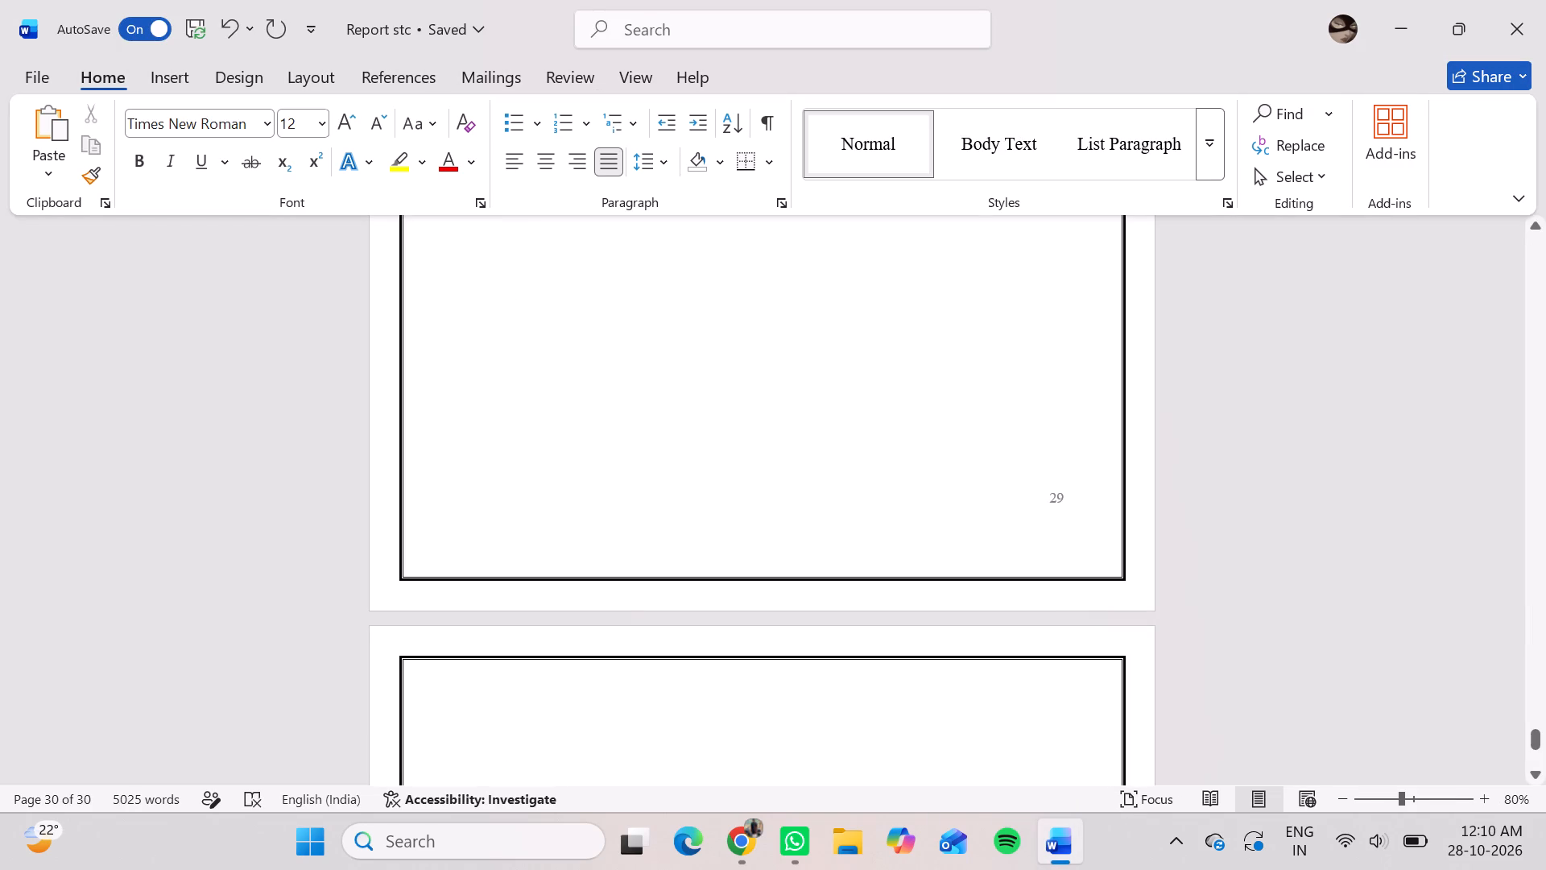
key("ctrl+v")
Set the "APPENDIX A: PROPOSED EVALUATION PLAN" heading to 14 pt.
scroll(585, 731, "down", 4)
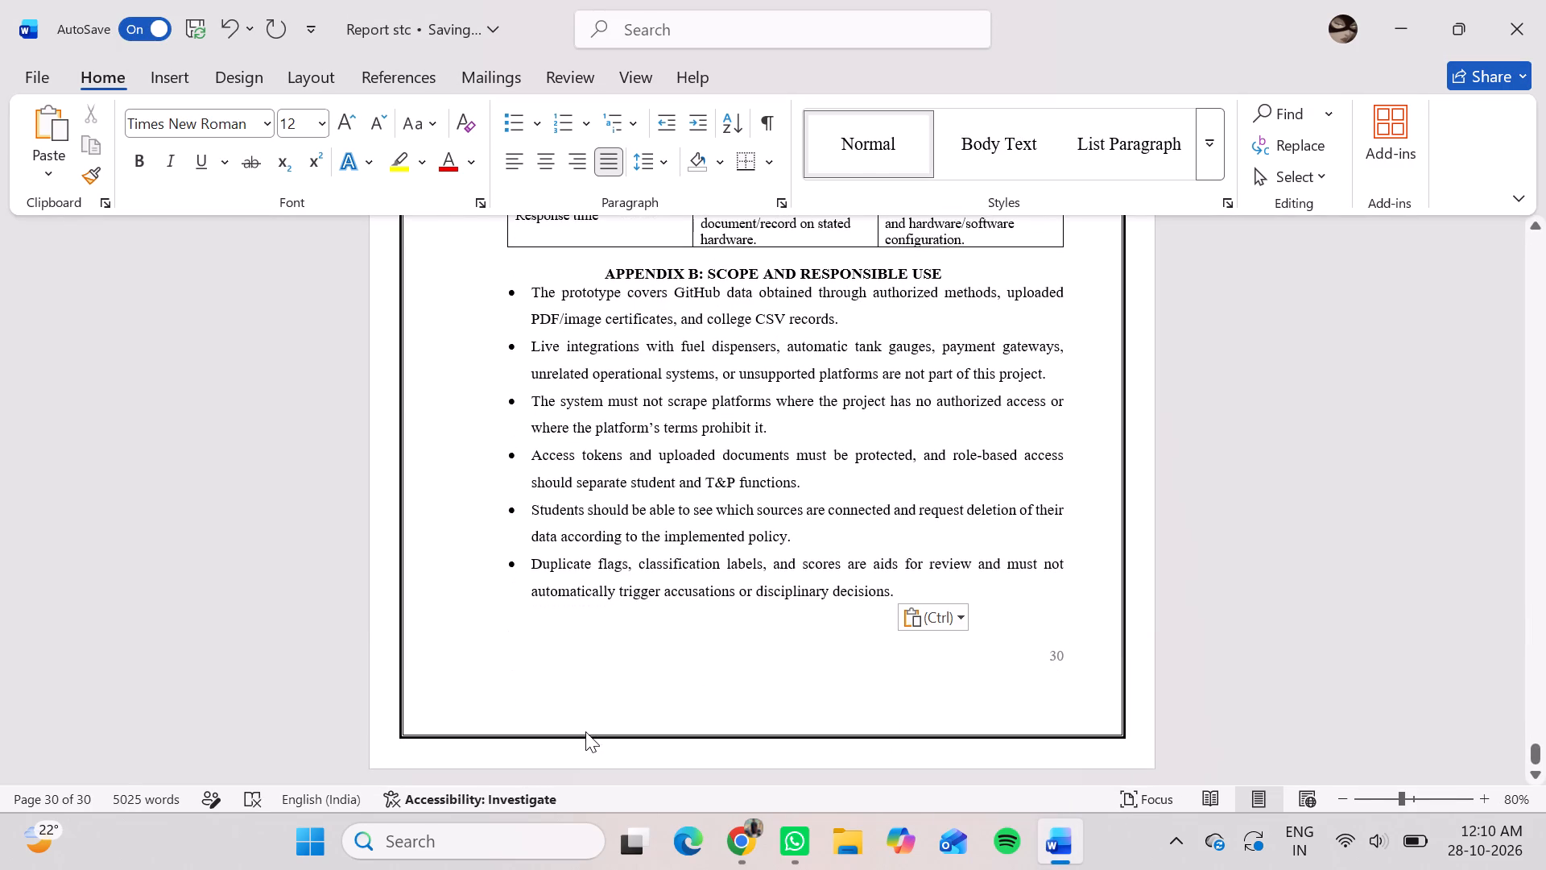
scroll(585, 731, "down", 2)
scroll(585, 731, "up", 3)
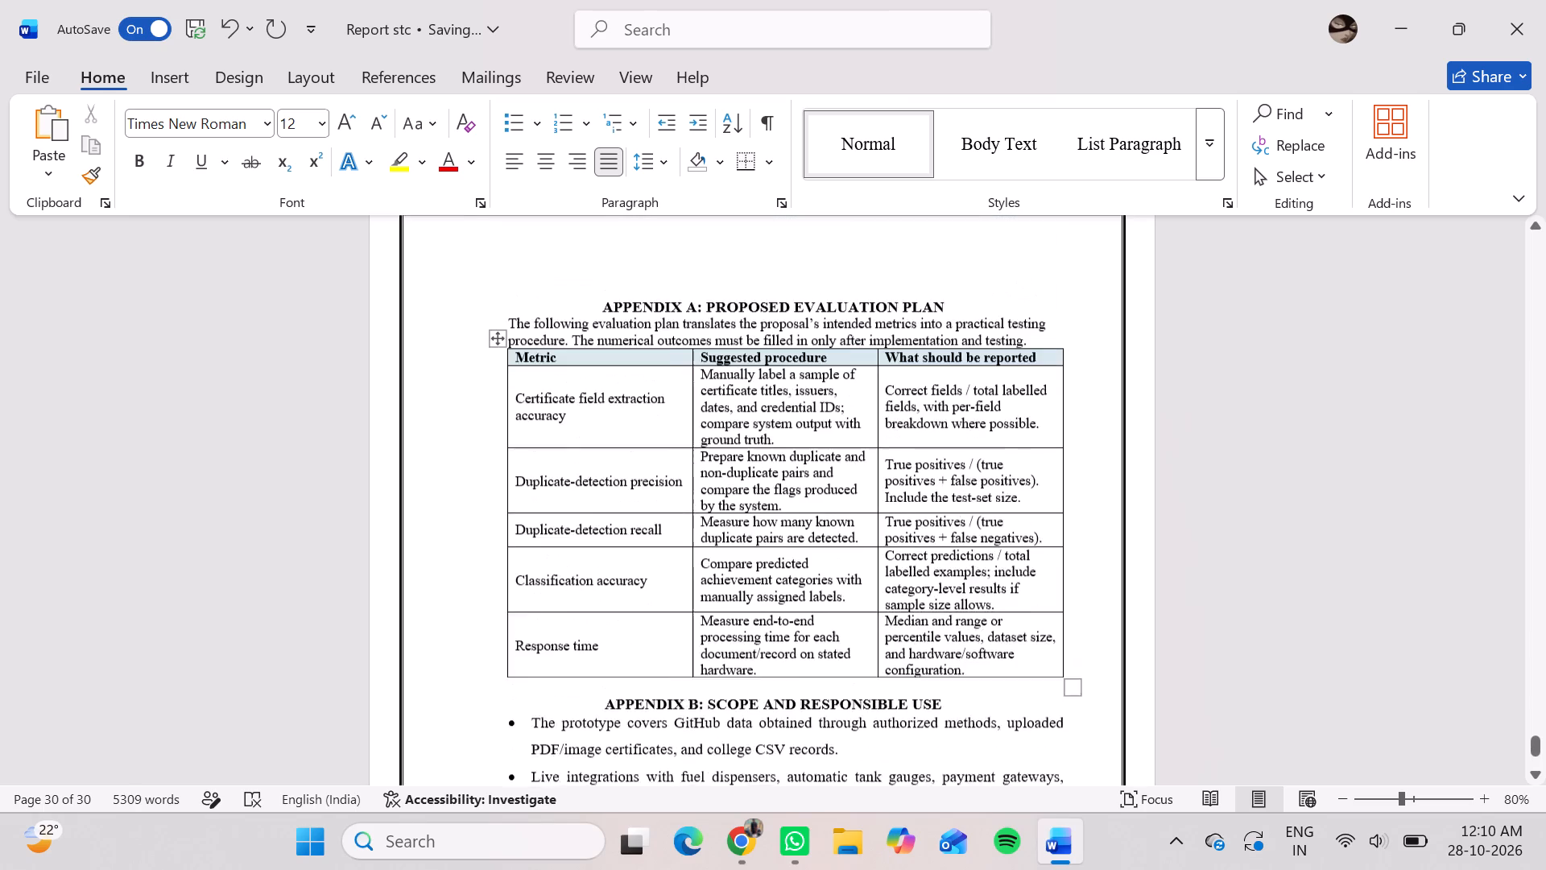
scroll(585, 731, "up", 2)
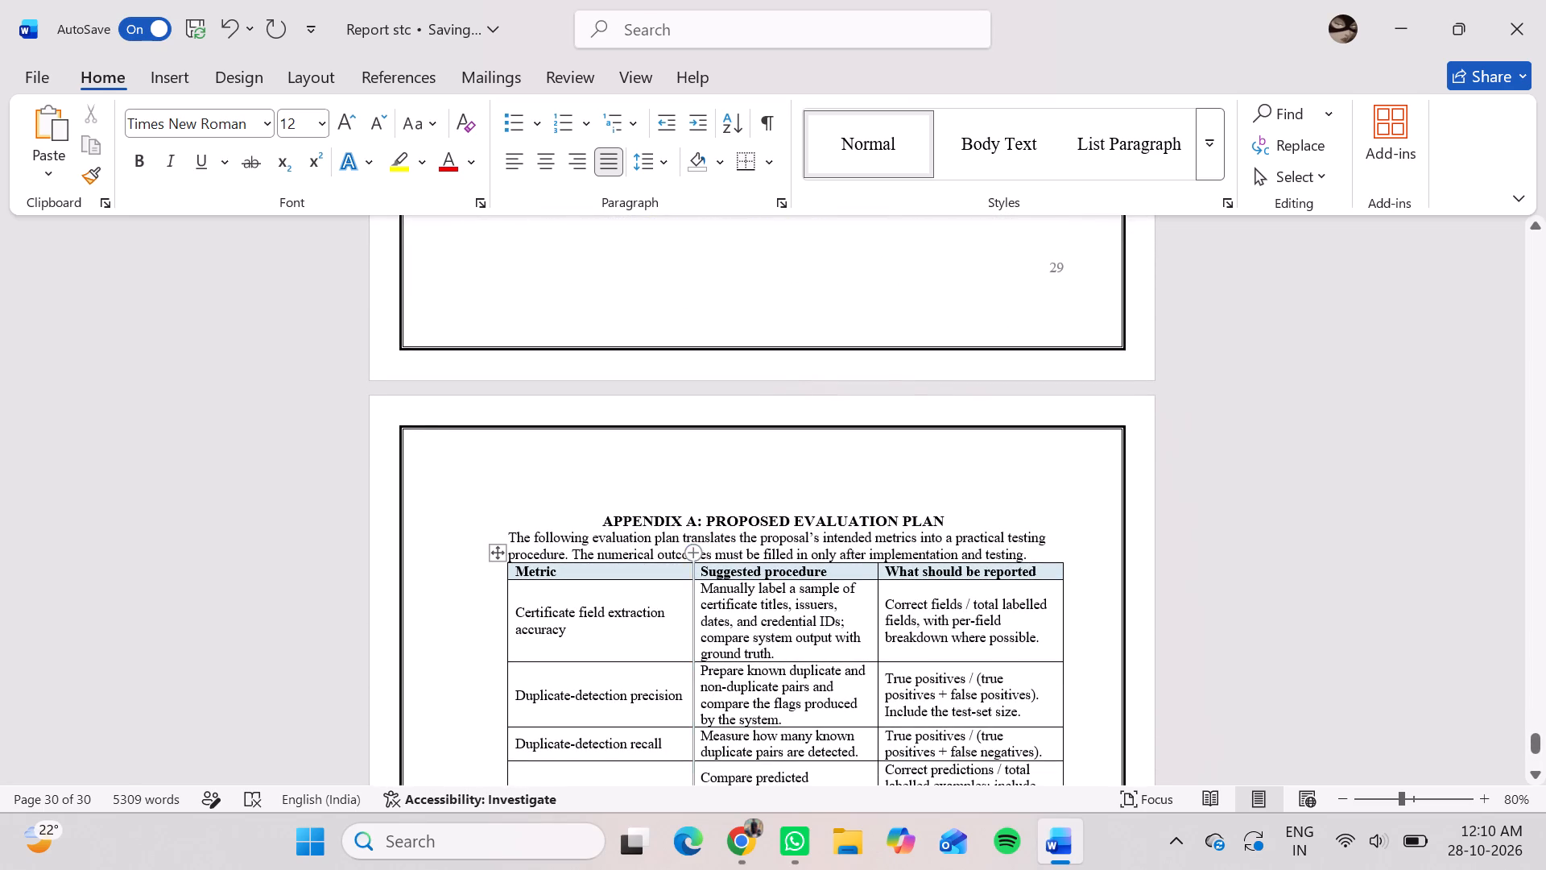
left_click(734, 516)
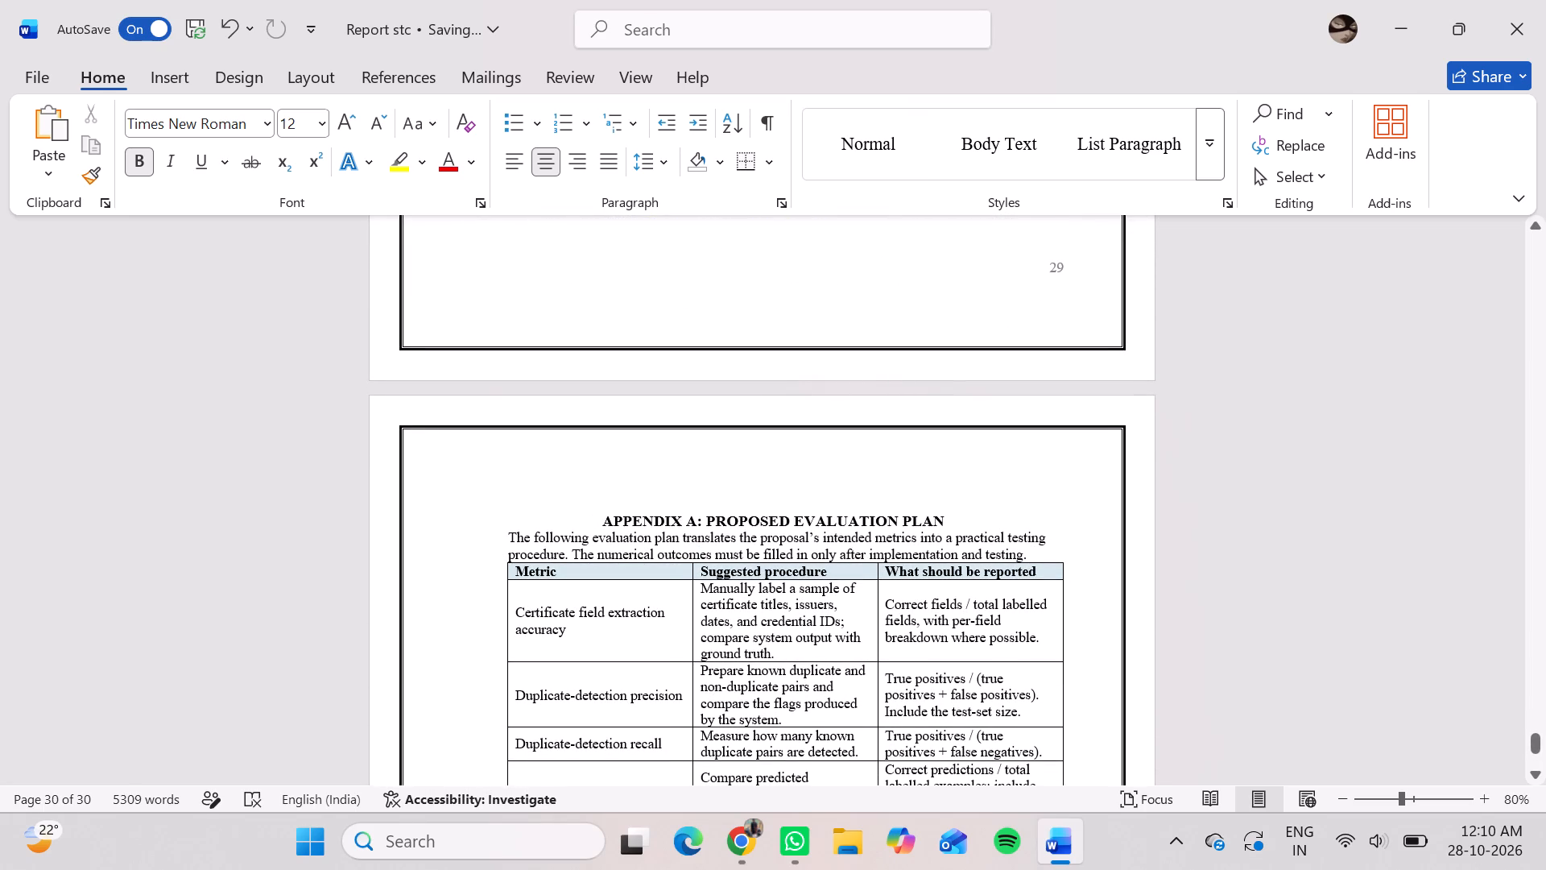
left_click_drag(957, 517, 610, 524)
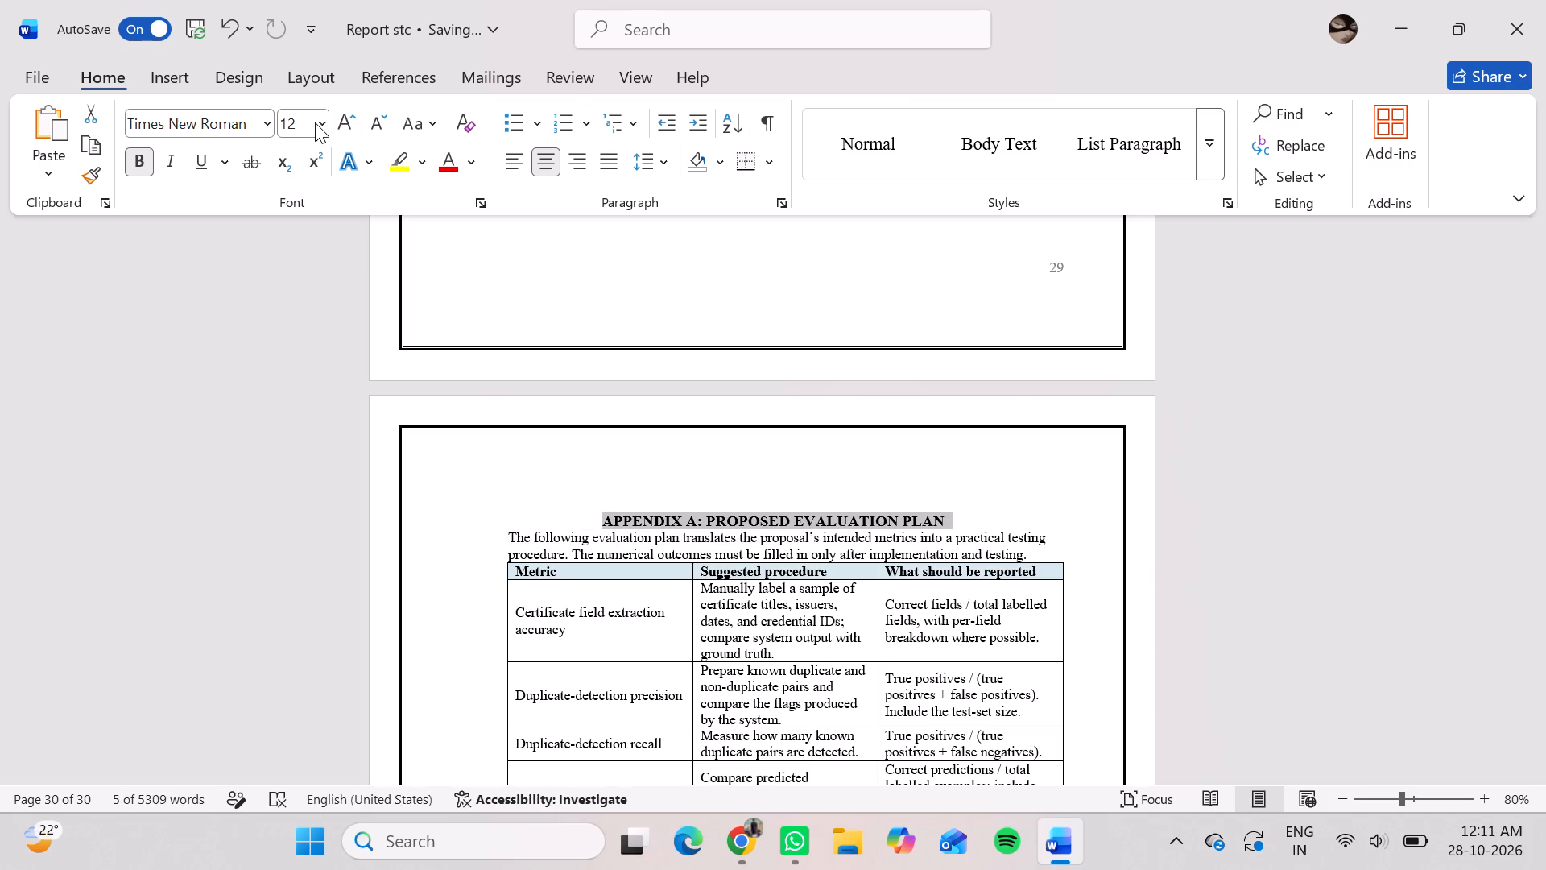
left_click(315, 122)
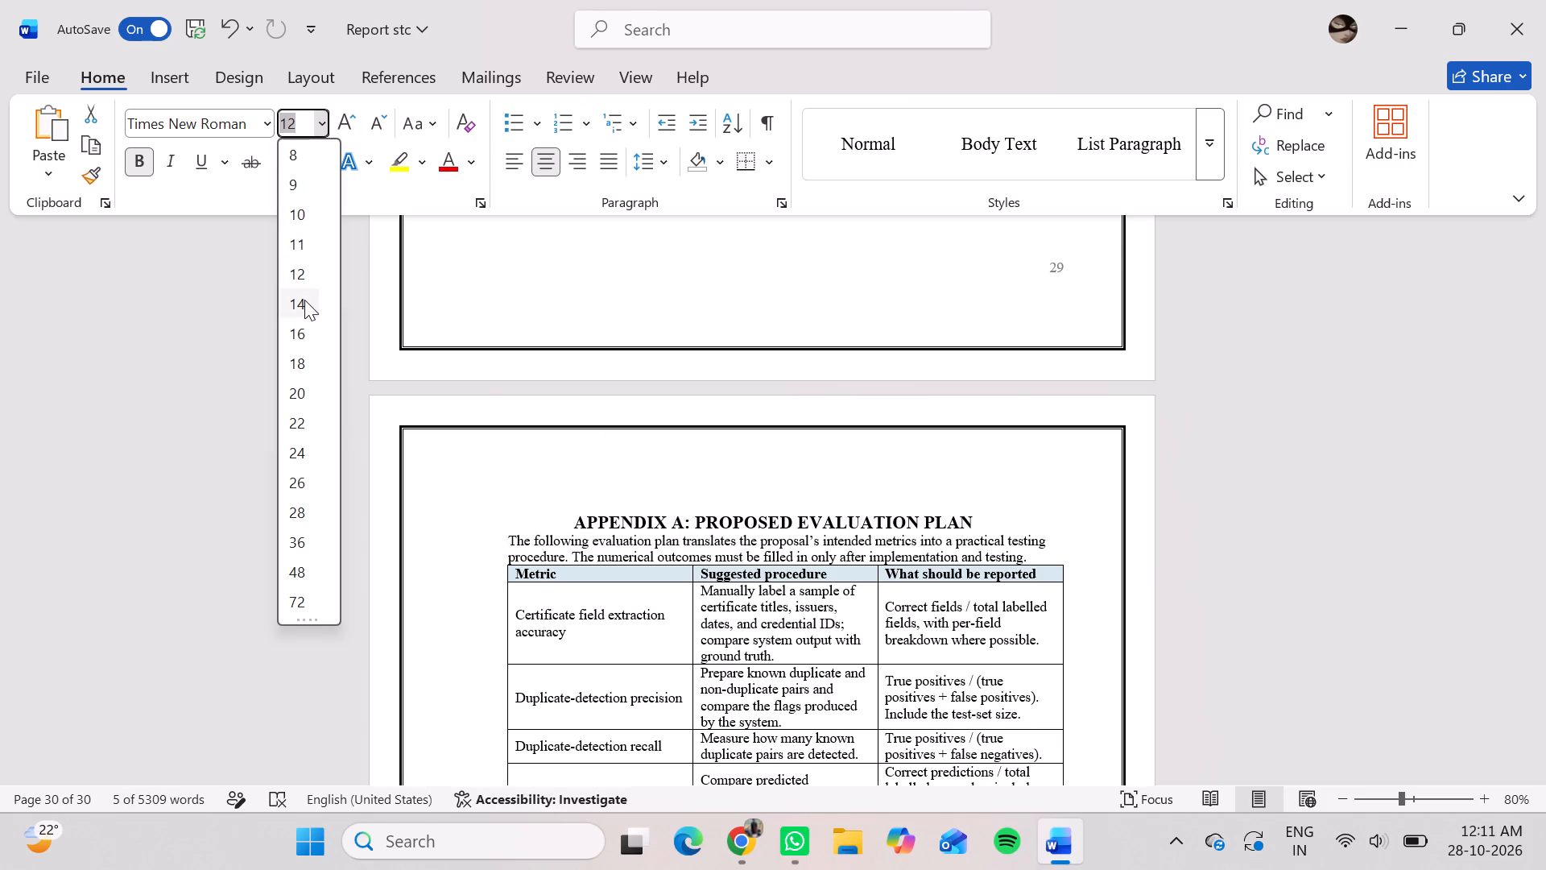
left_click(304, 300)
Set everything below the Appendix A heading, from the introductory paragraph through the last Appendix B bullet, to 12 pt.
left_click(524, 531)
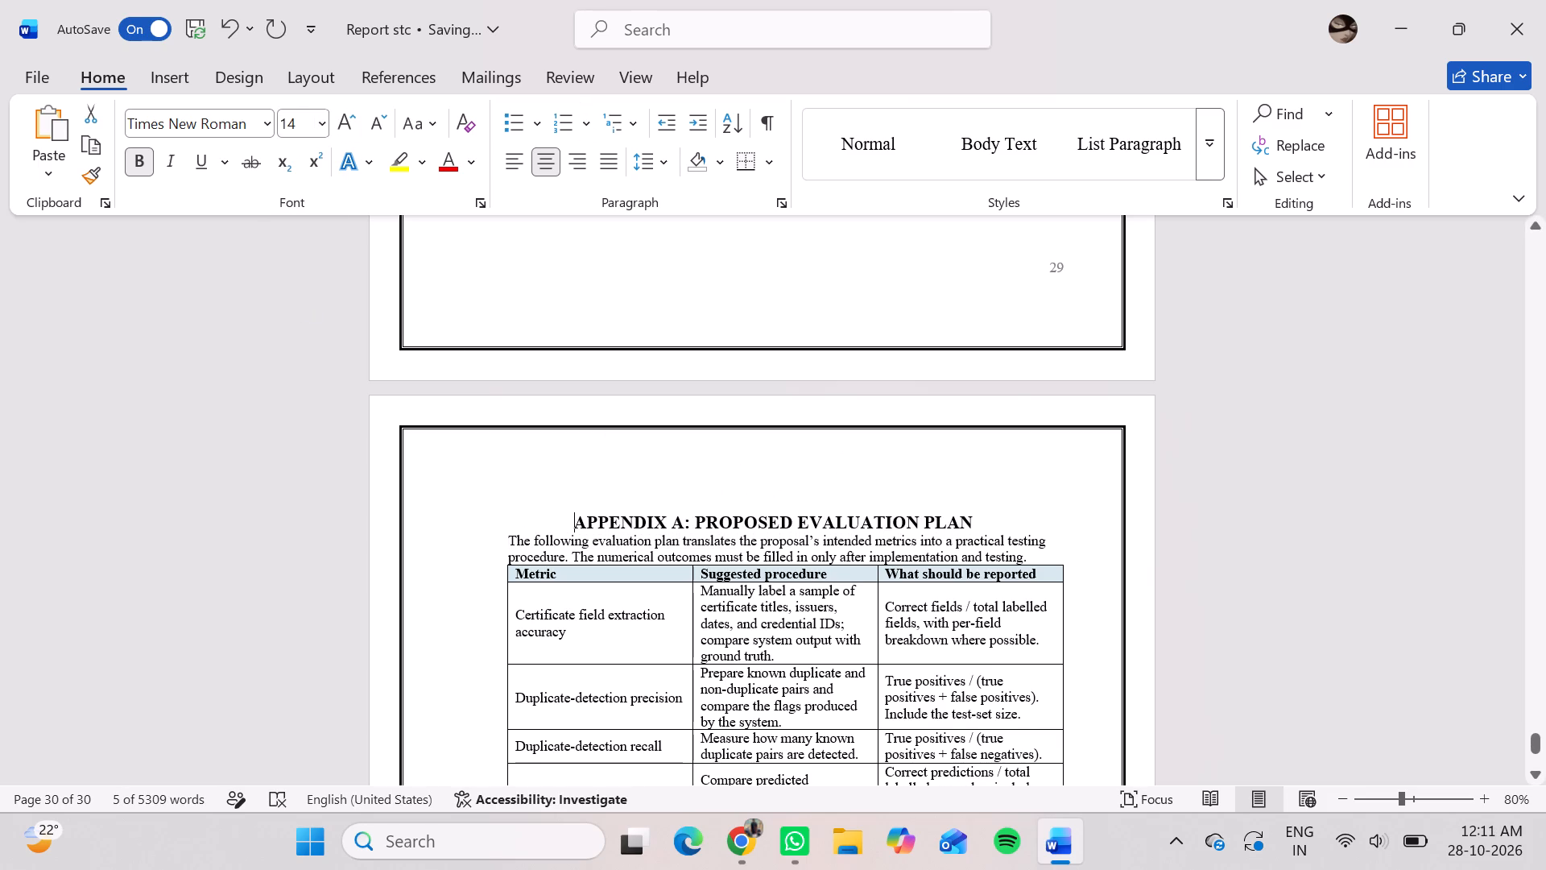
left_click(527, 546)
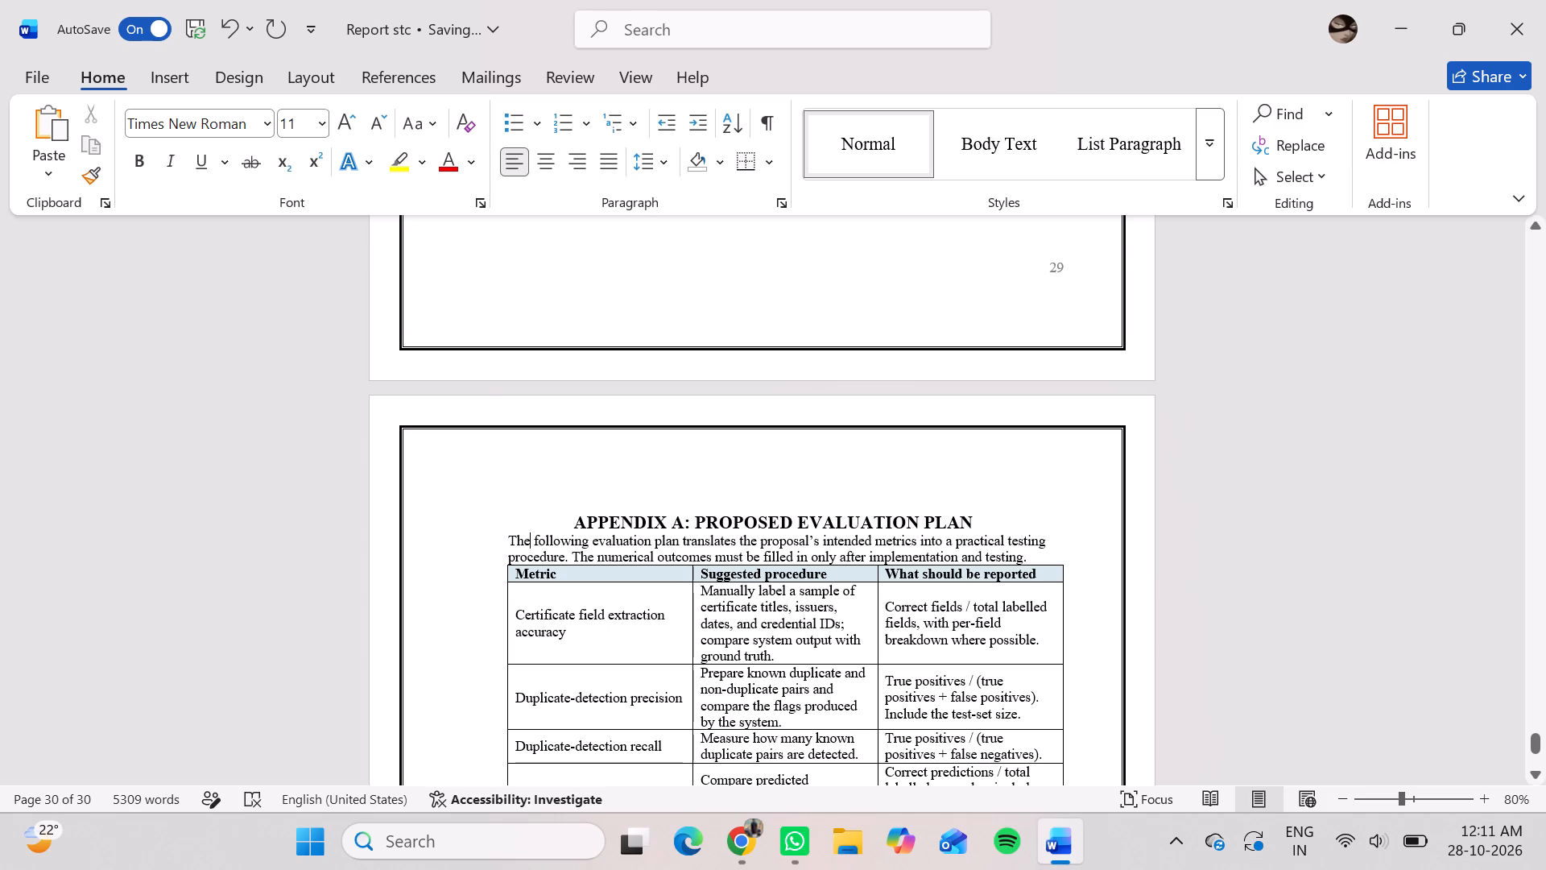
left_click_drag(504, 536, 953, 797)
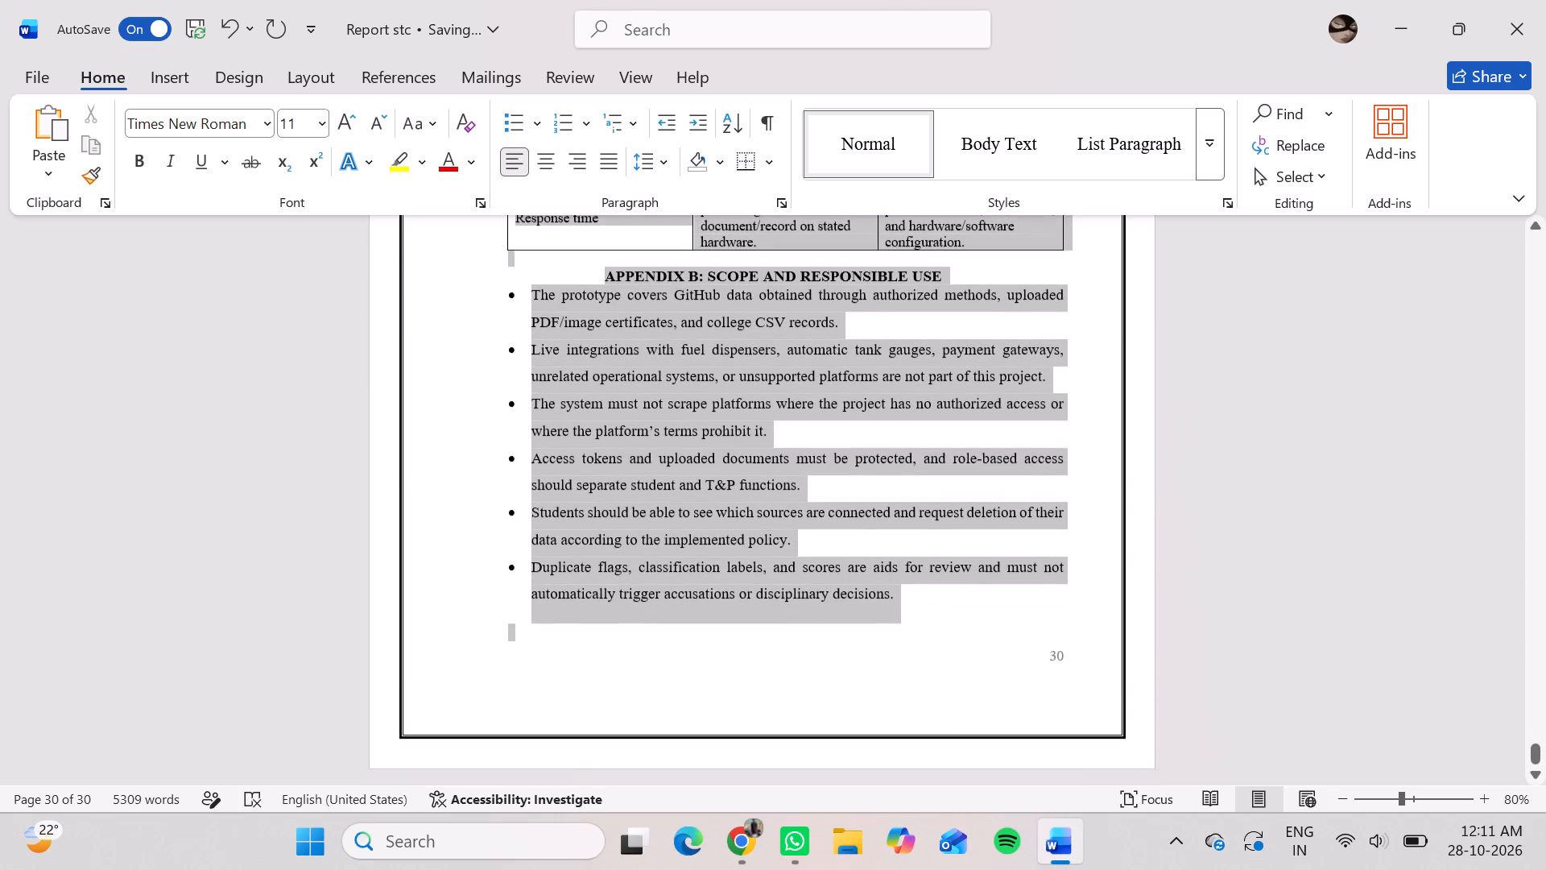
left_click_drag(953, 797, 953, 794)
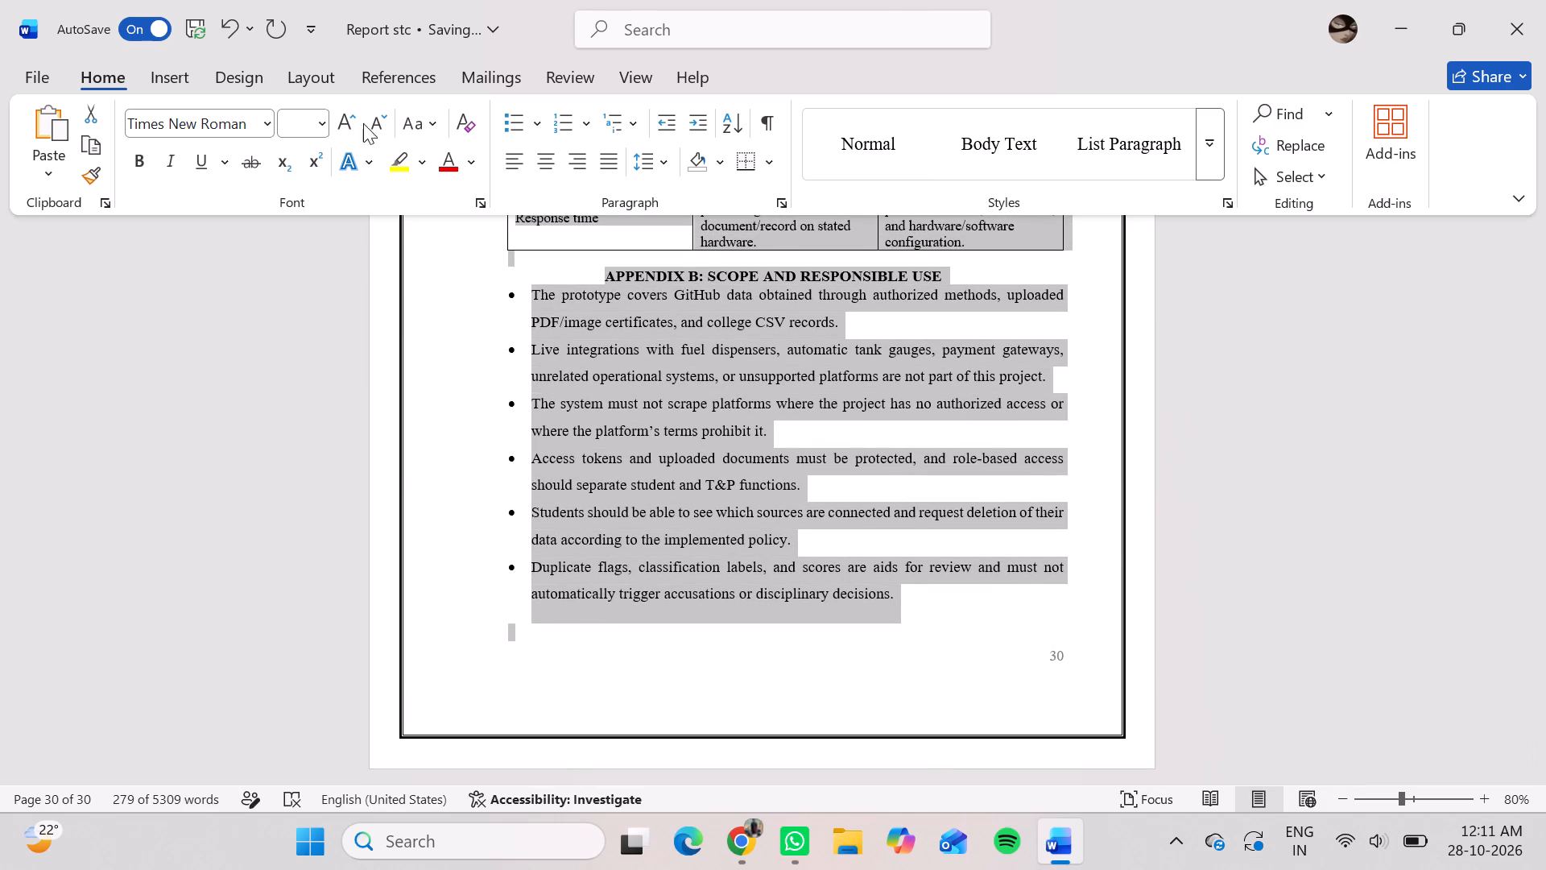
left_click(320, 125)
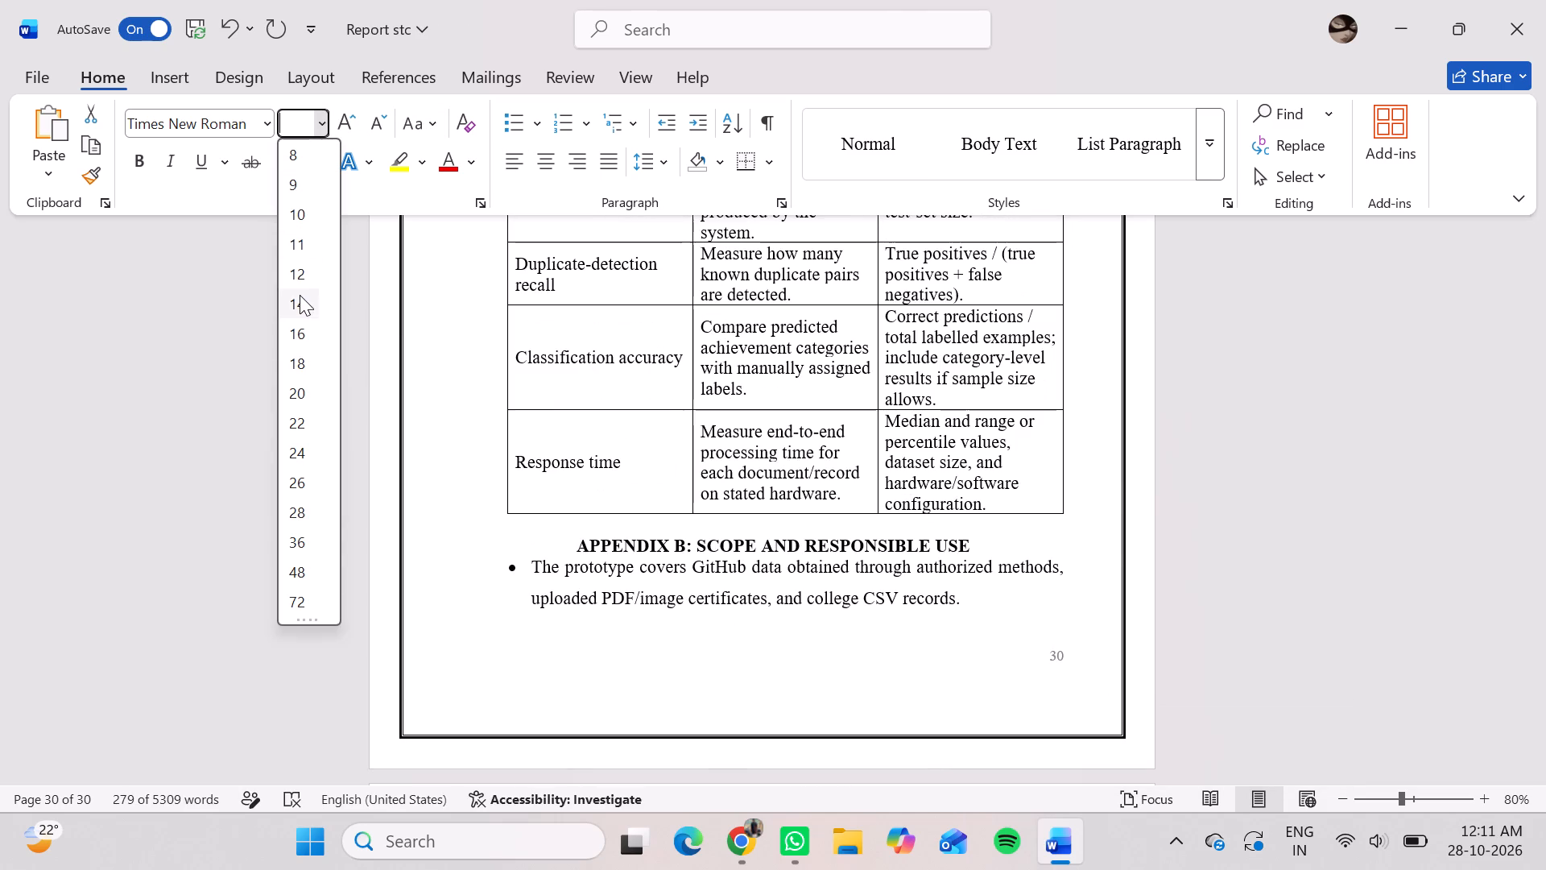
left_click(297, 272)
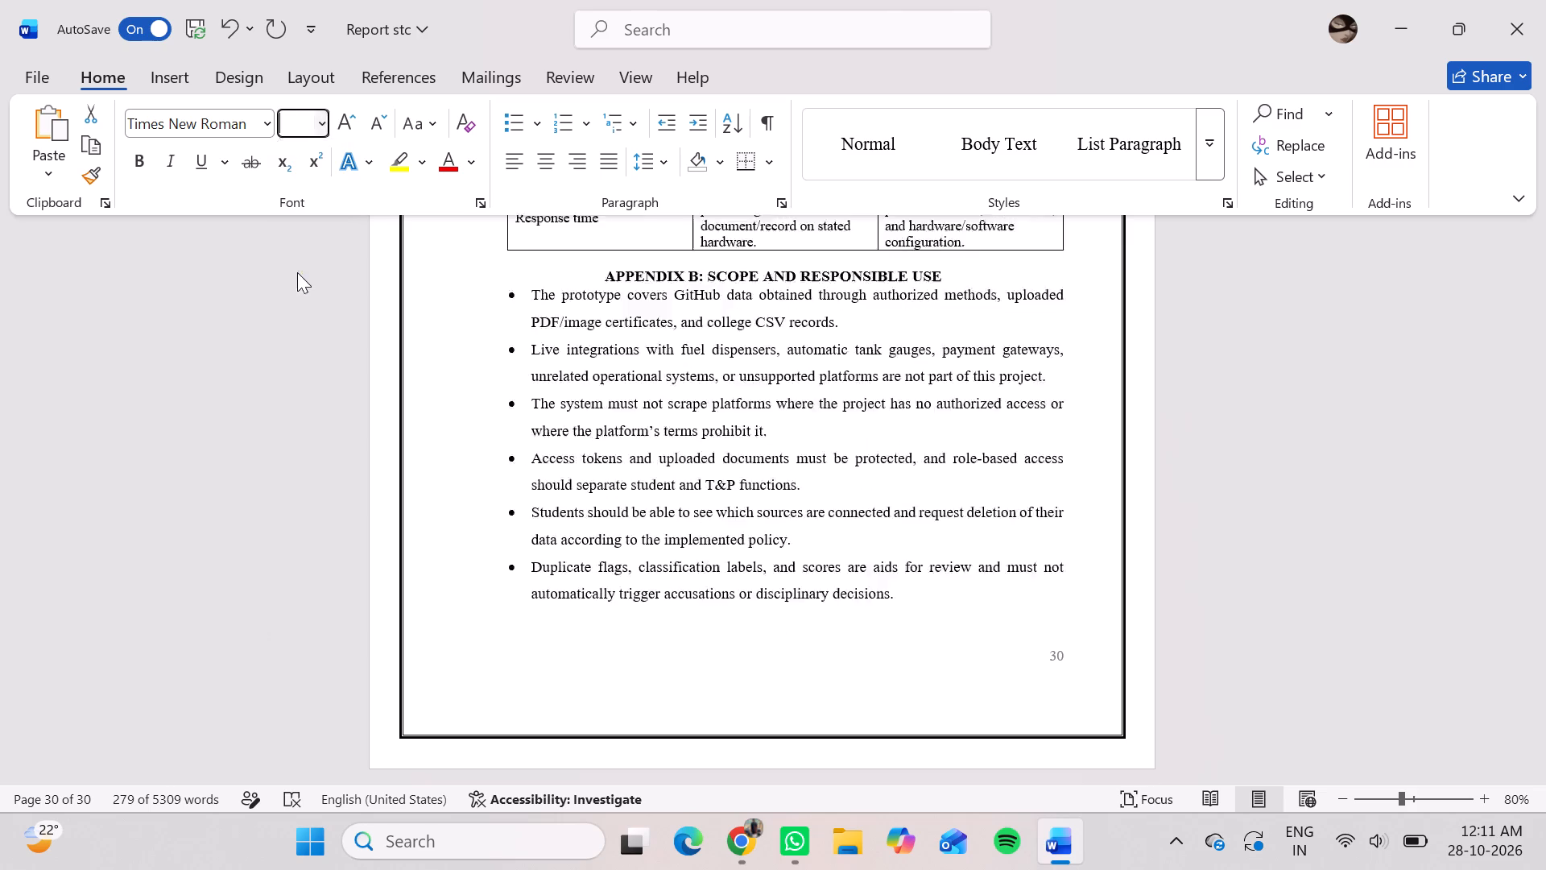
Add a blank line after the Appendix A heading and another between its introductory paragraph and the evaluation table.
scroll(672, 391, "up", 5)
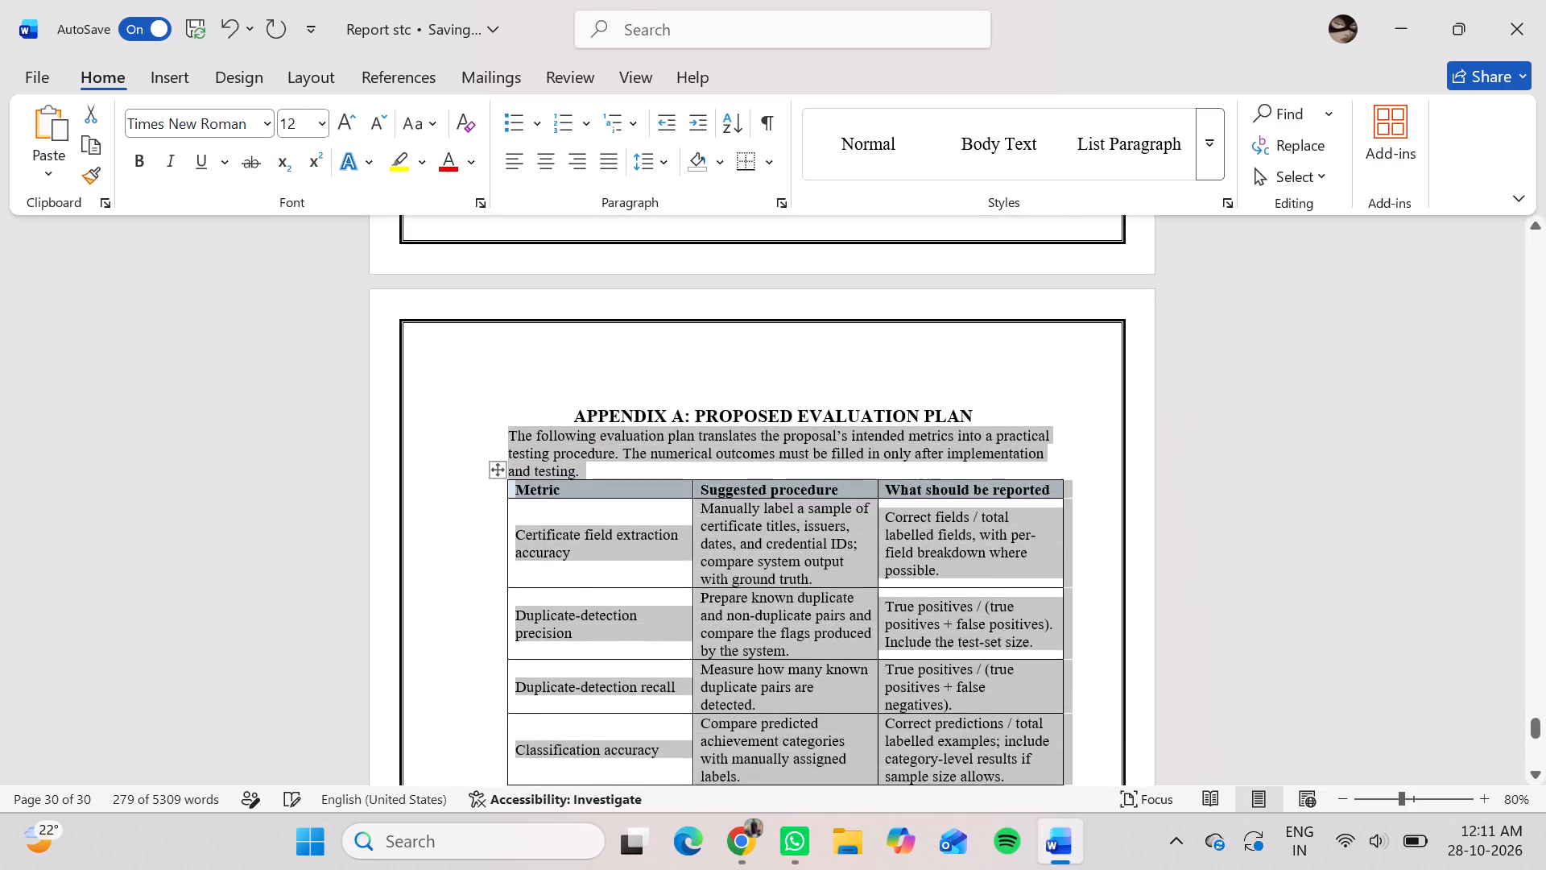
scroll(672, 391, "up", 5)
scroll(672, 391, "down", 4)
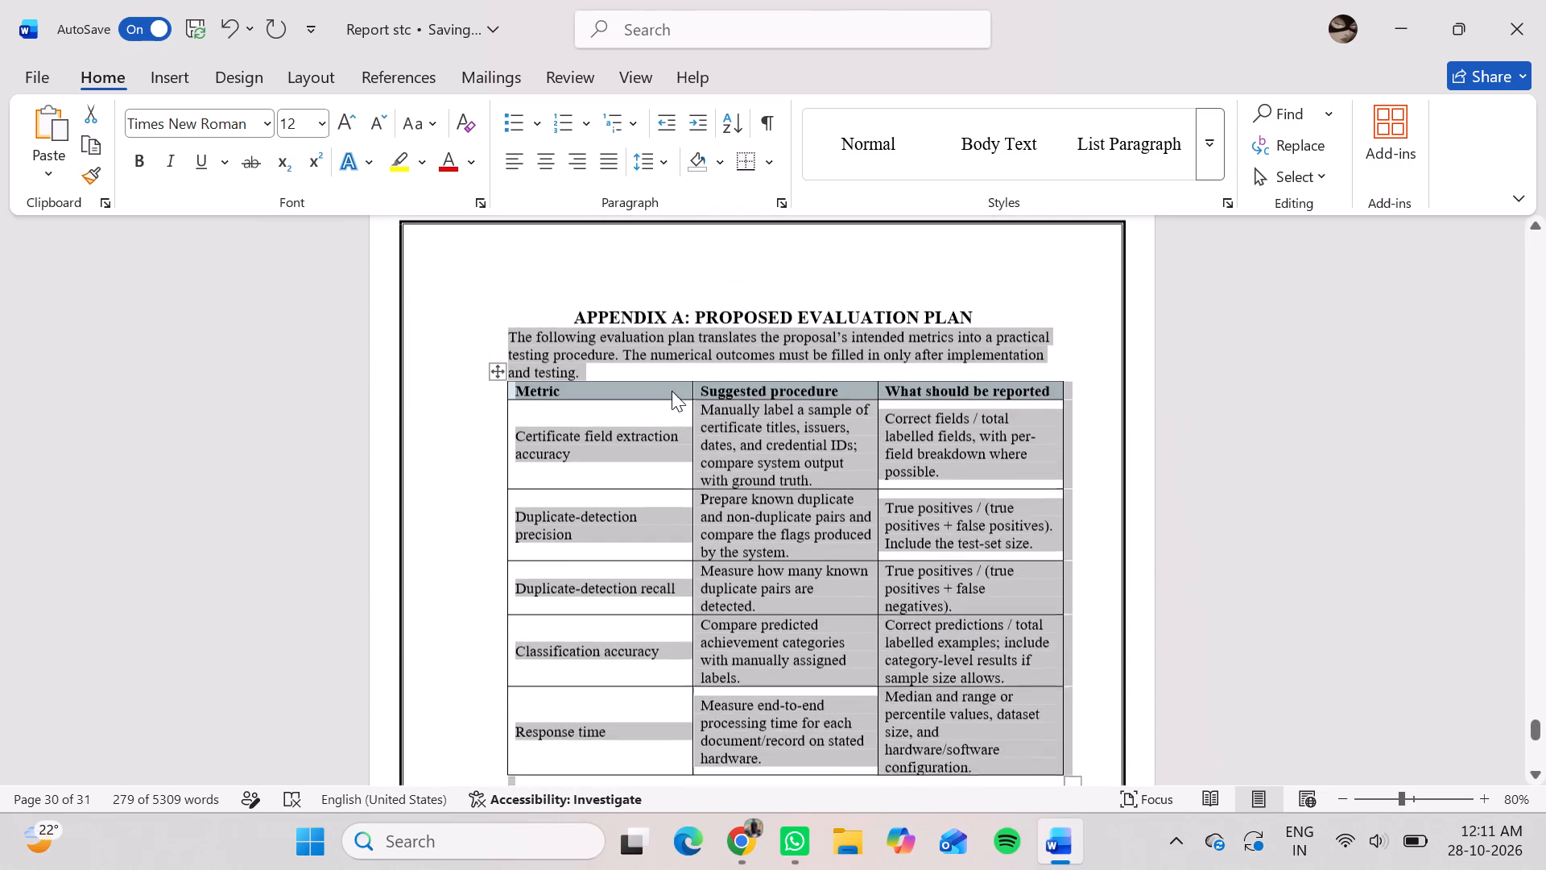
scroll(672, 391, "down", 1)
left_click(995, 353)
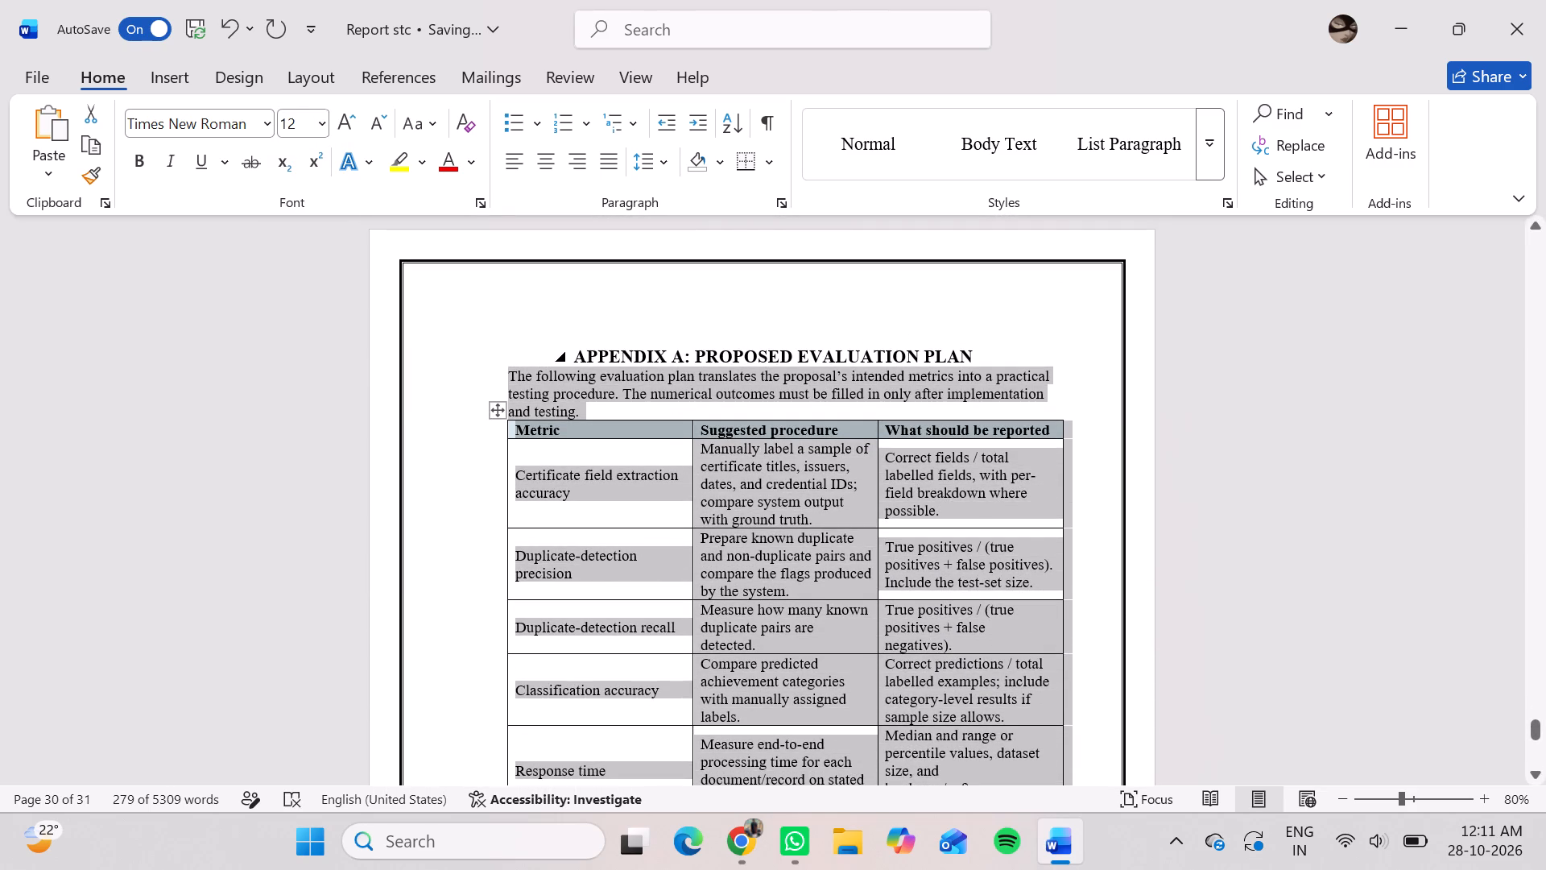
key("Return")
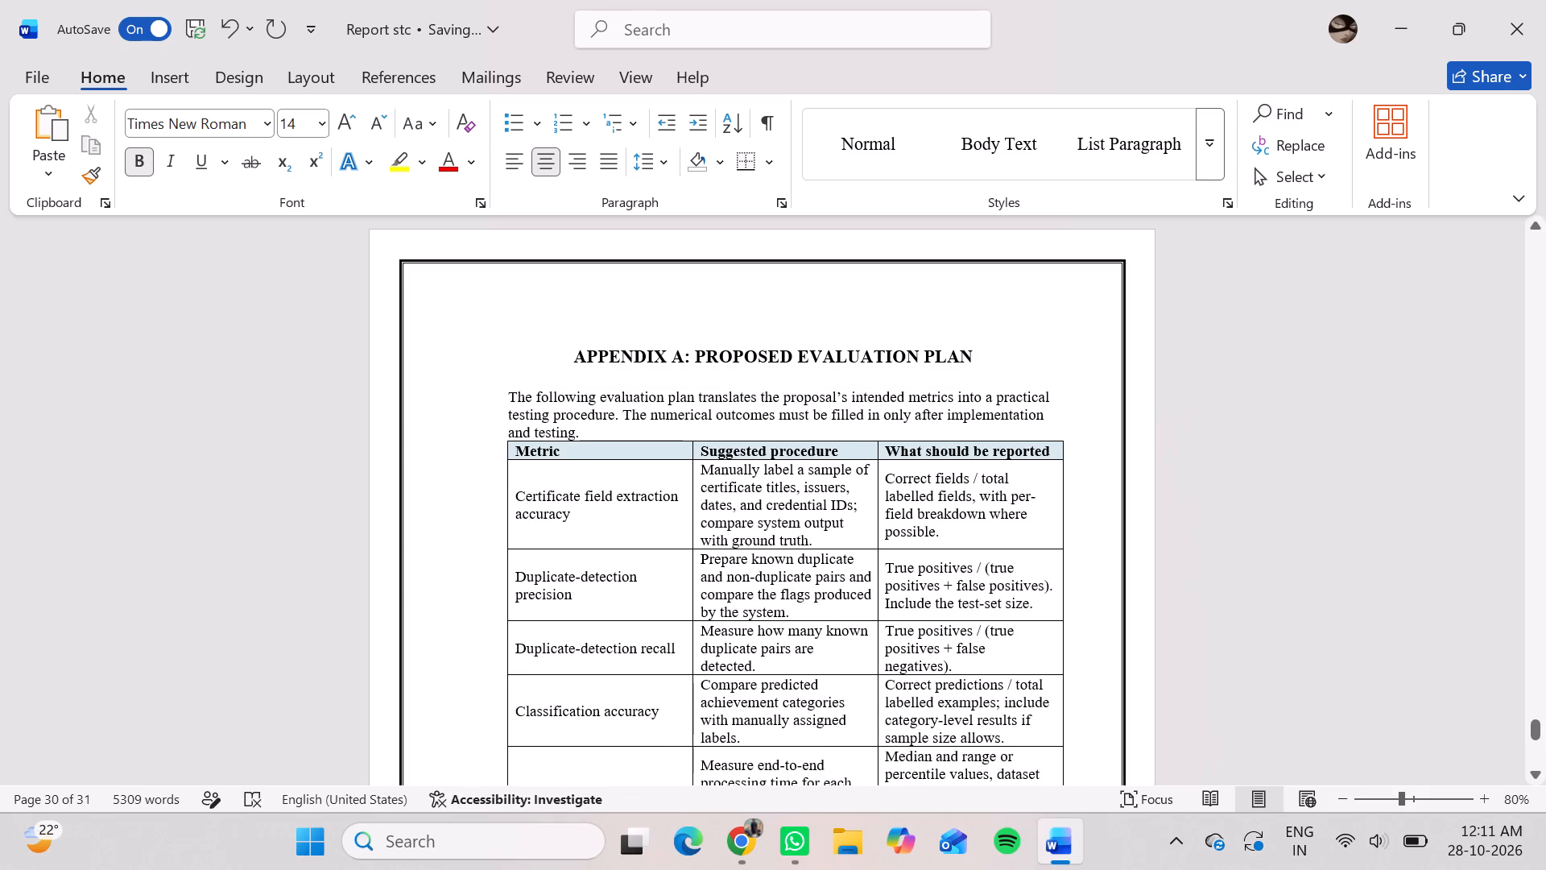
left_click(823, 425)
key("Return")
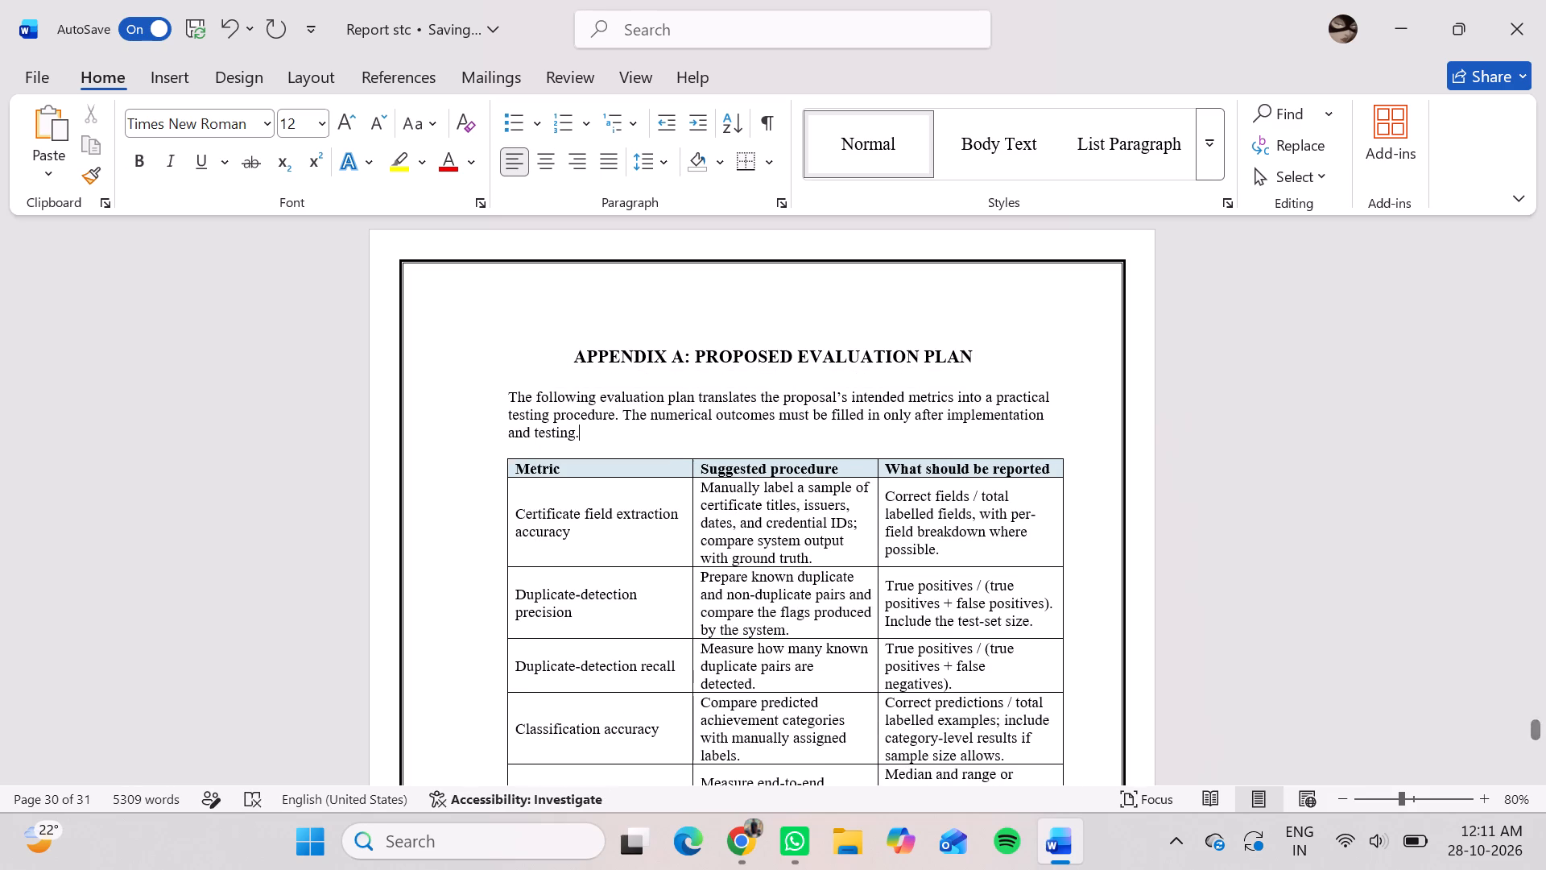
Add a blank line between the "APPENDIX B: SCOPE AND RESPONSIBLE USE" heading and its first bullet.
scroll(823, 425, "down", 4)
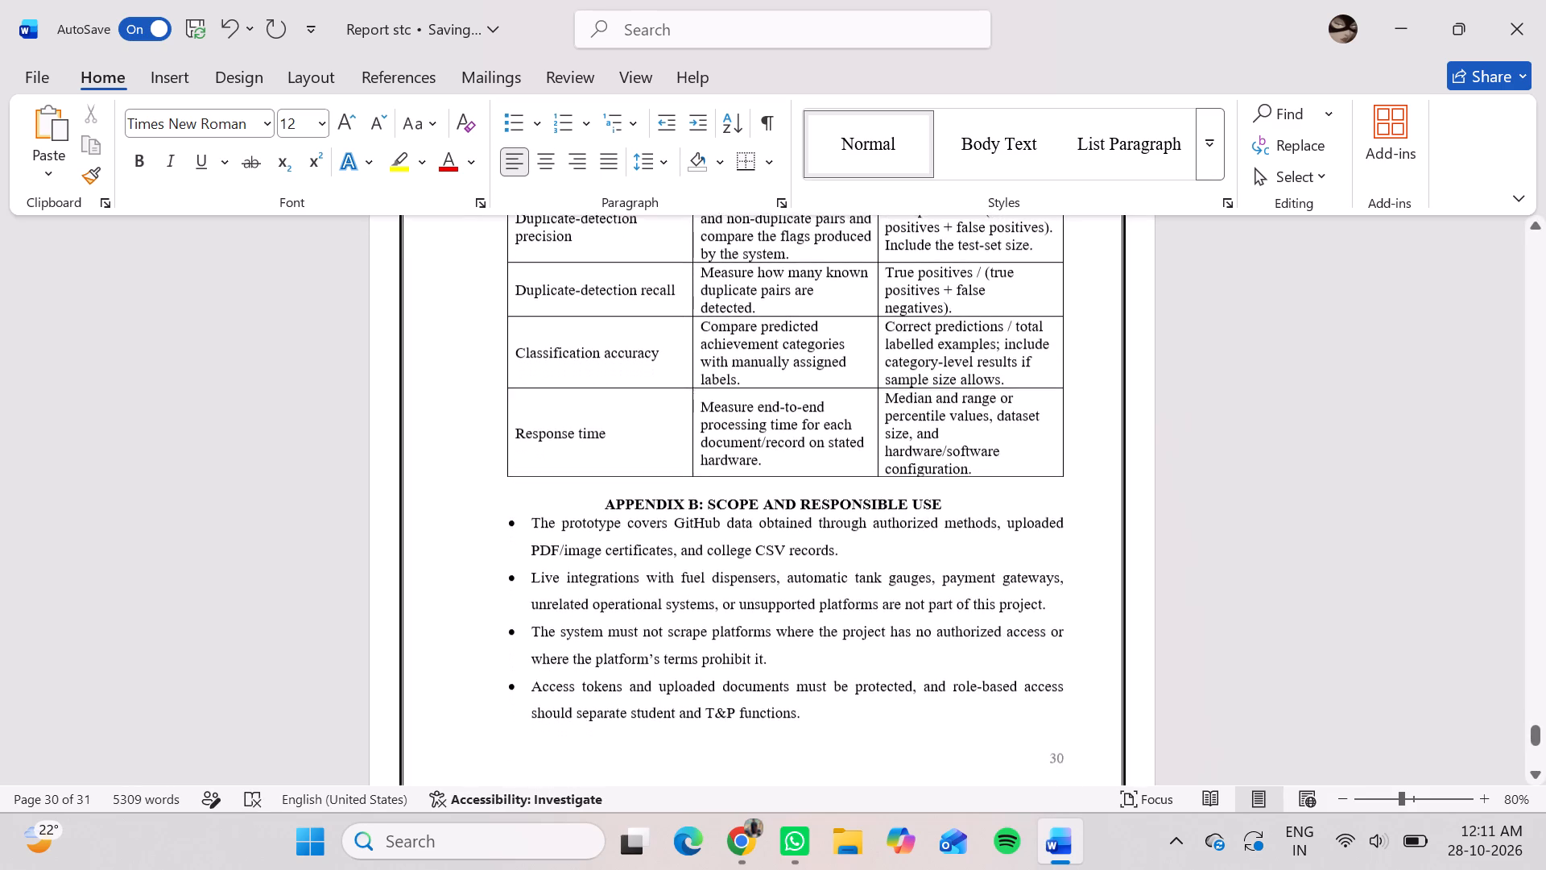
scroll(823, 425, "down", 1)
left_click(943, 491)
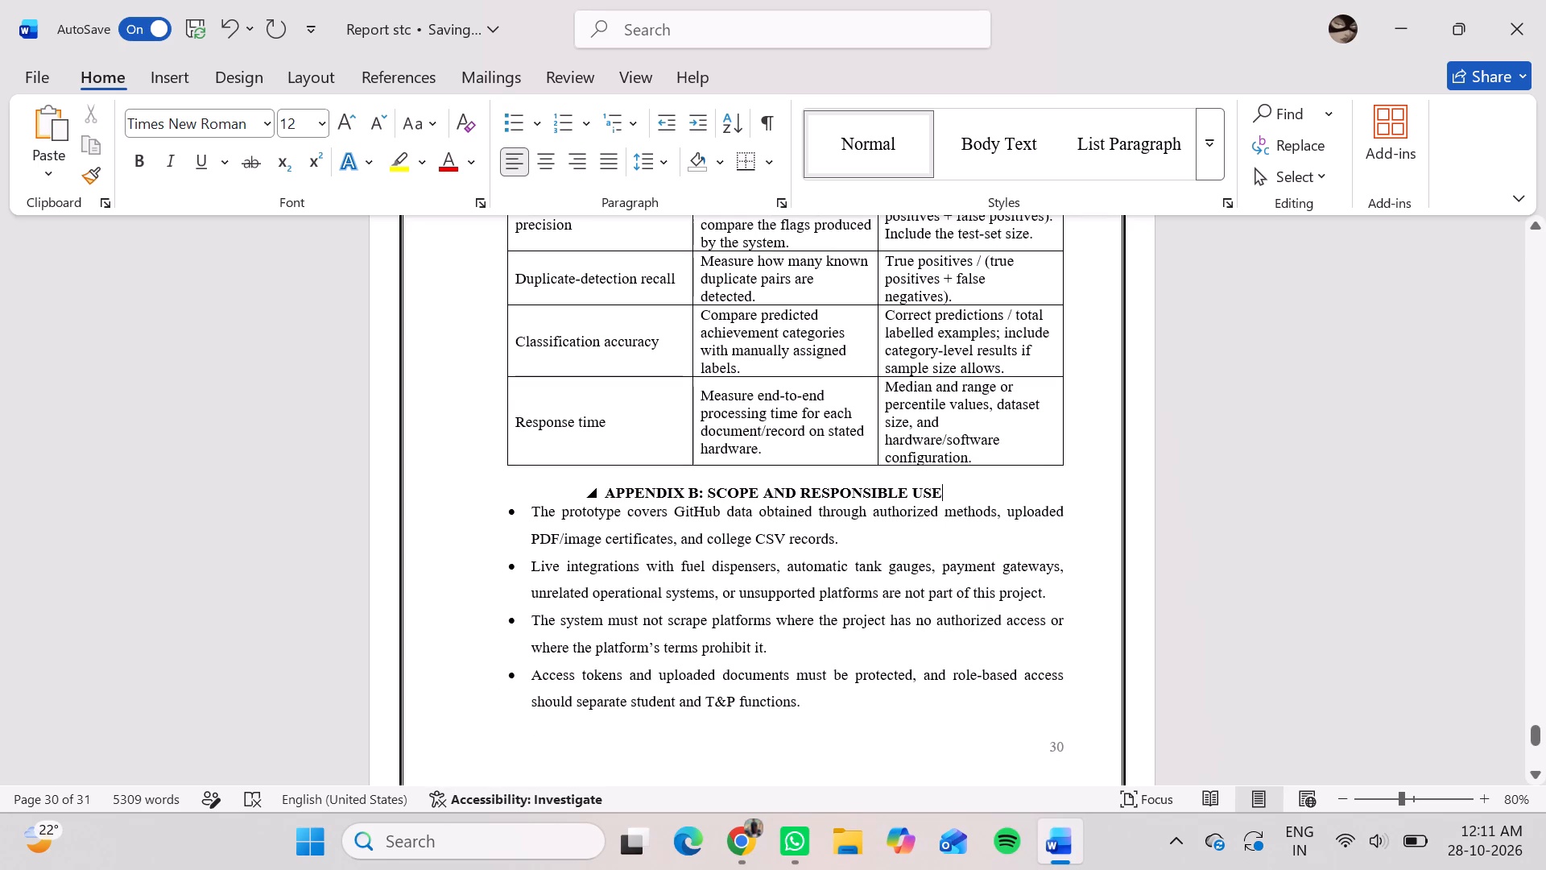
key("Return")
Review the layout of both appendices, from the last page back to the Appendix A heading.
scroll(883, 532, "down", 2)
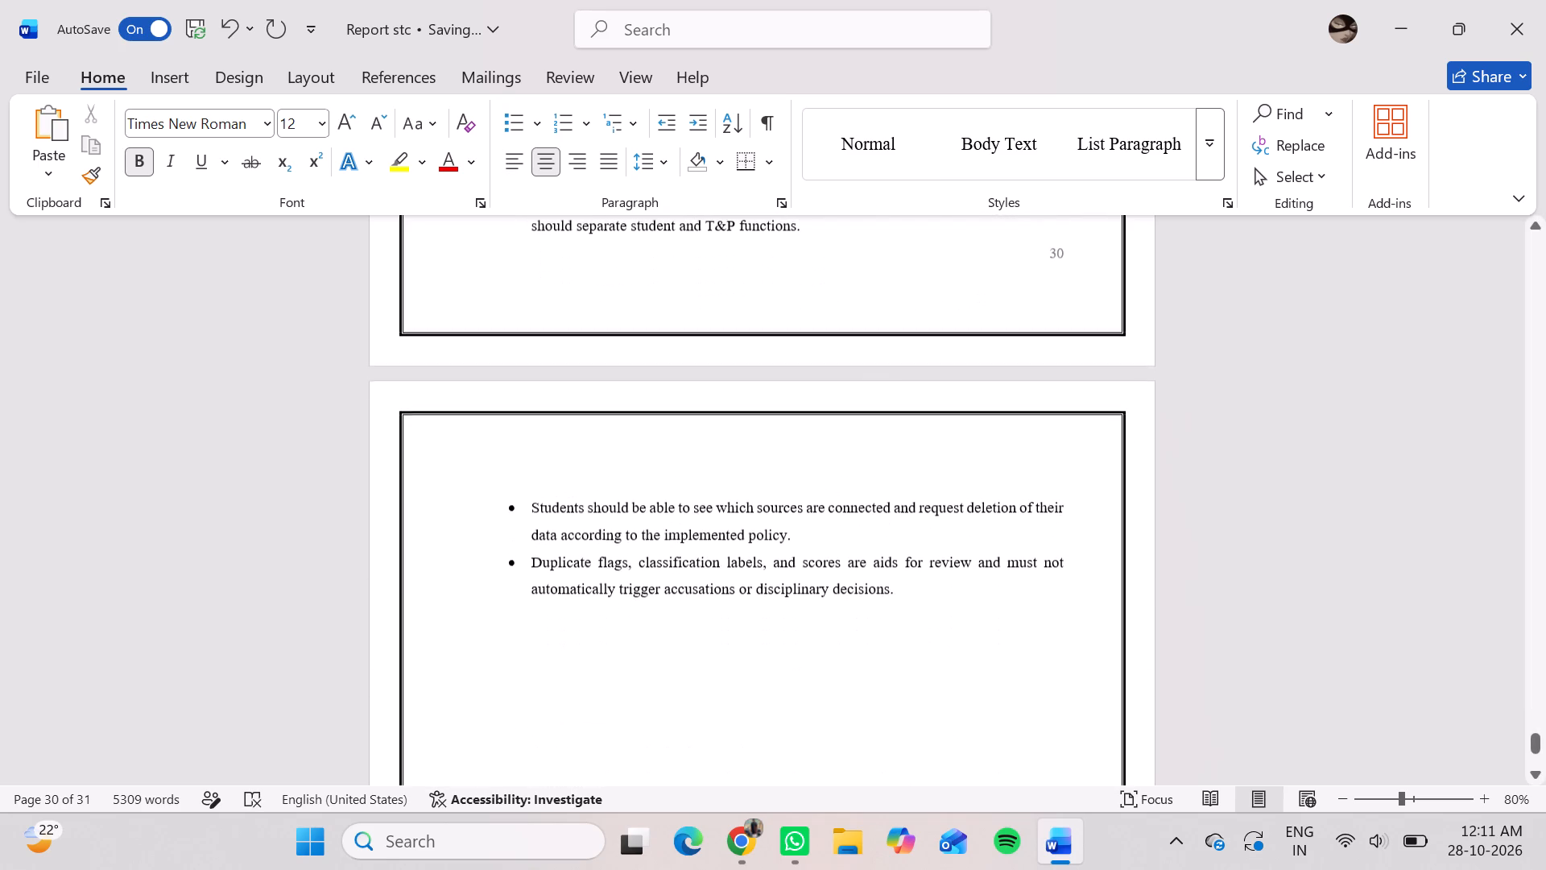
scroll(883, 532, "down", 4)
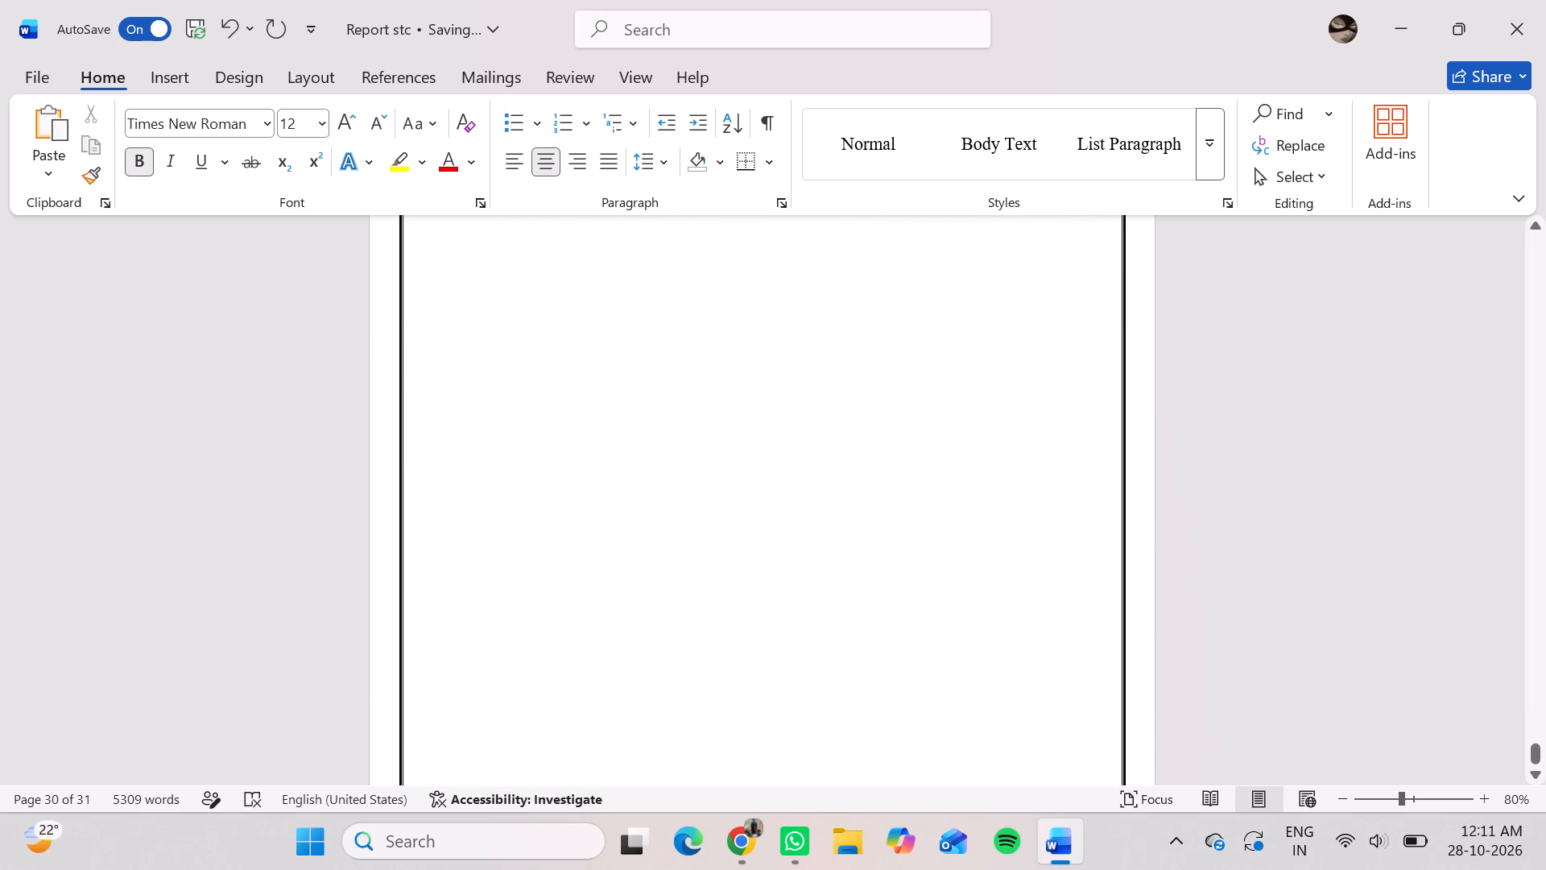
scroll(883, 532, "down", 1)
scroll(883, 532, "up", 4)
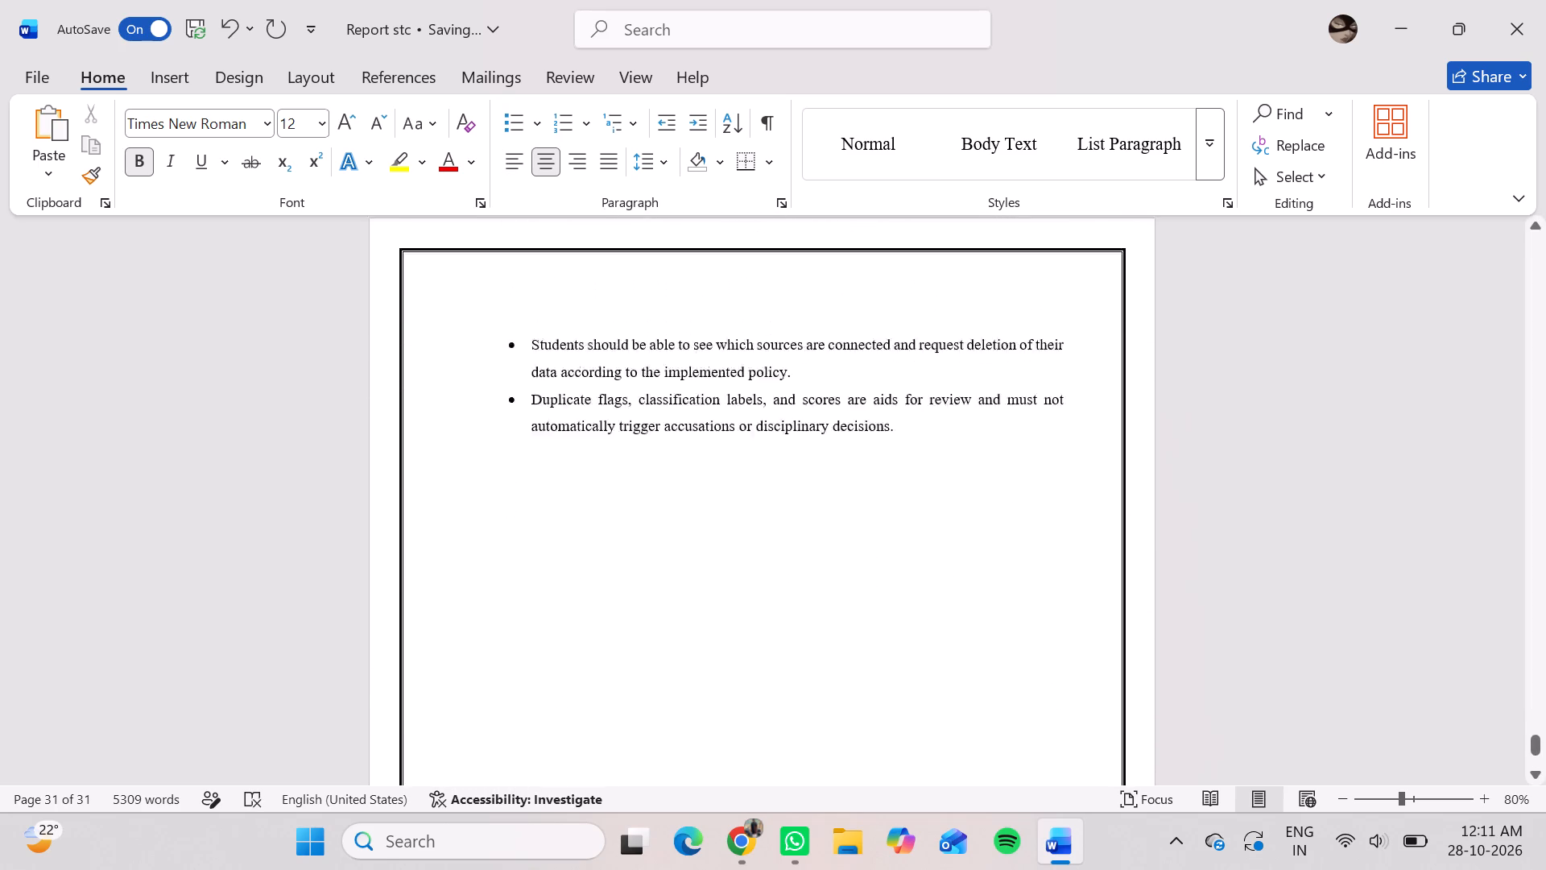
scroll(883, 532, "up", 3)
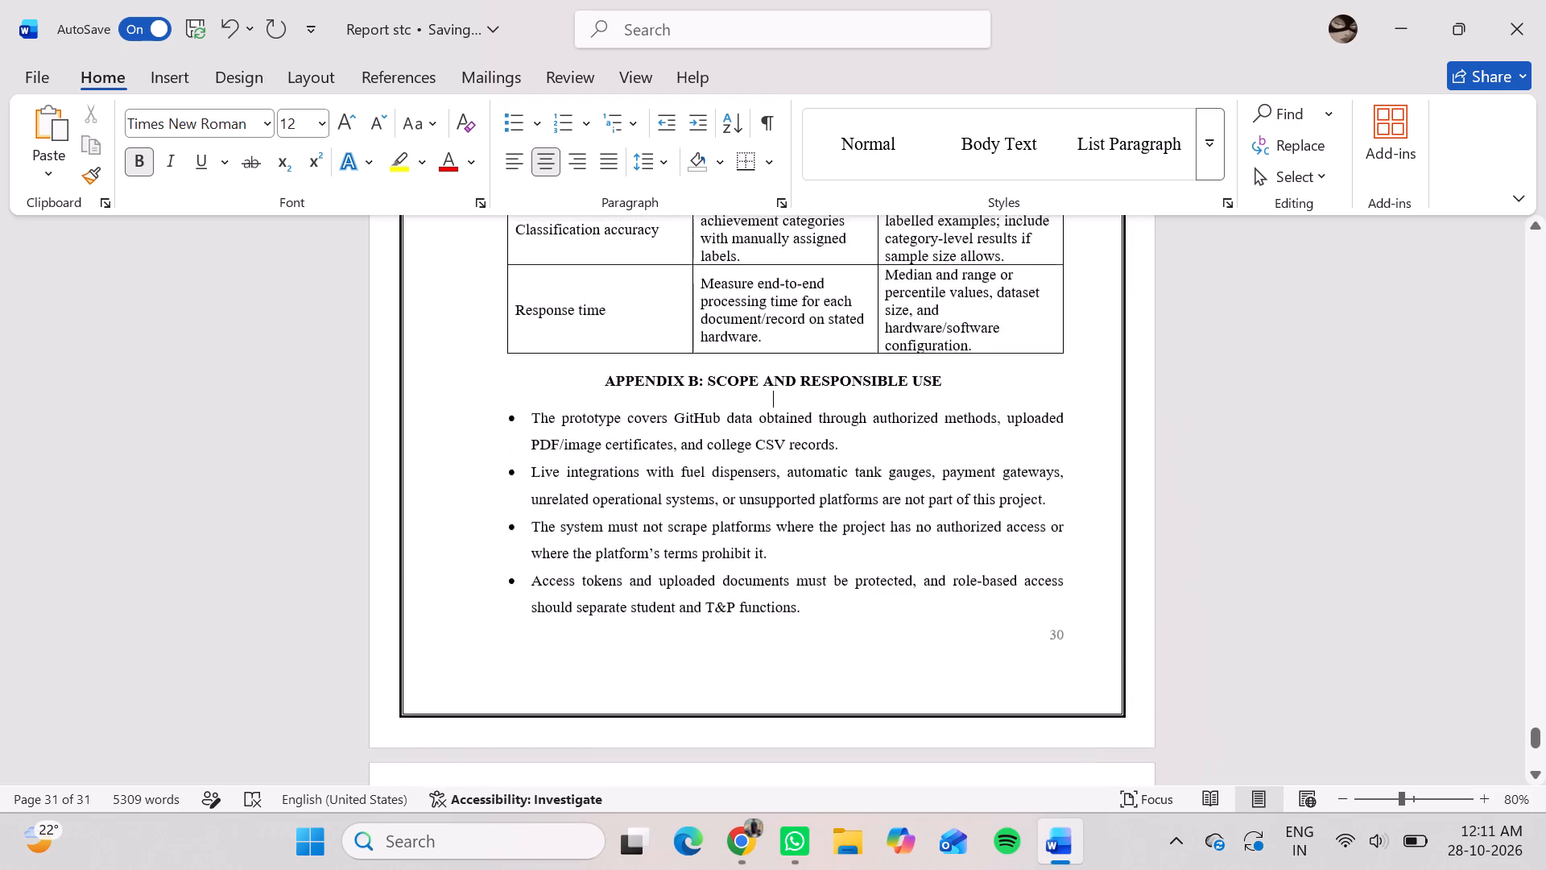
scroll(883, 532, "up", 2)
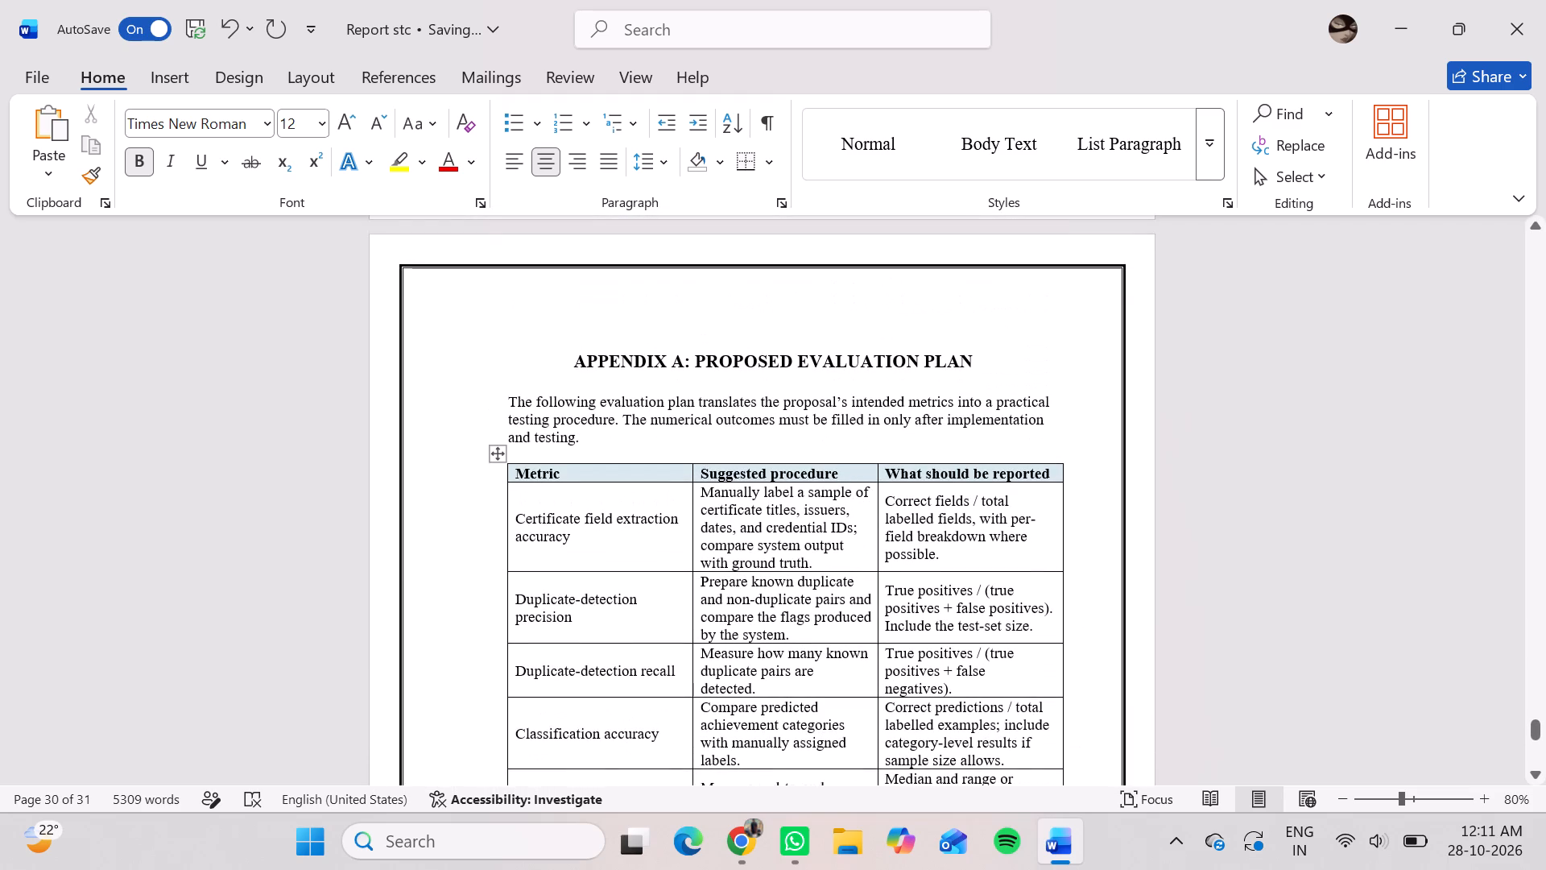
Select the whole "APPENDIX B: SCOPE AND RESPONSIBLE USE" heading.
scroll(883, 532, "down", 2)
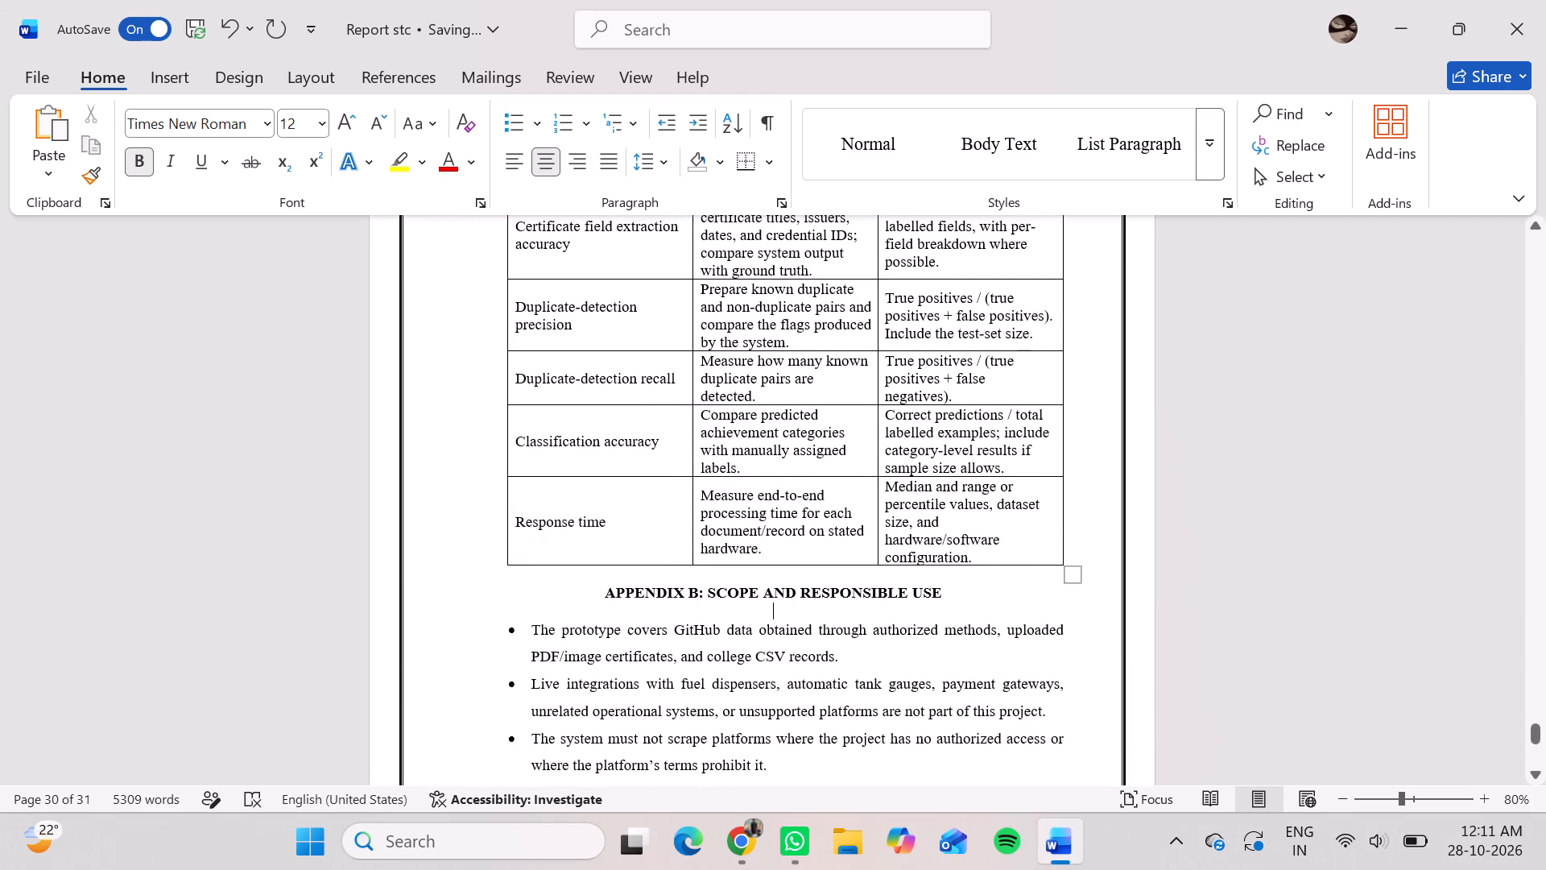
left_click_drag(576, 584, 852, 535)
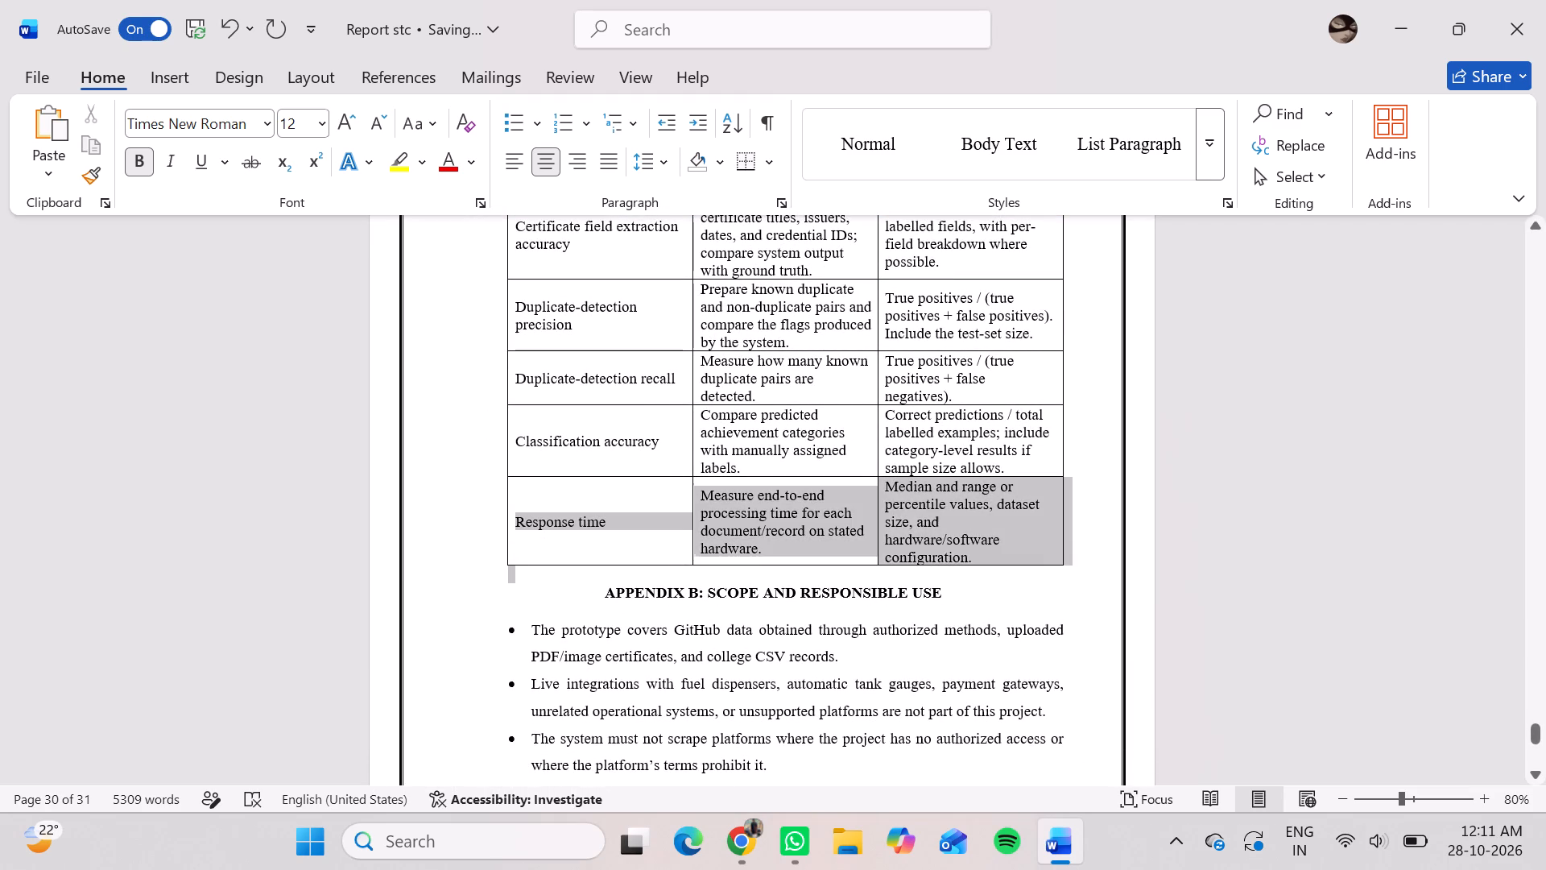
left_click_drag(852, 535, 957, 594)
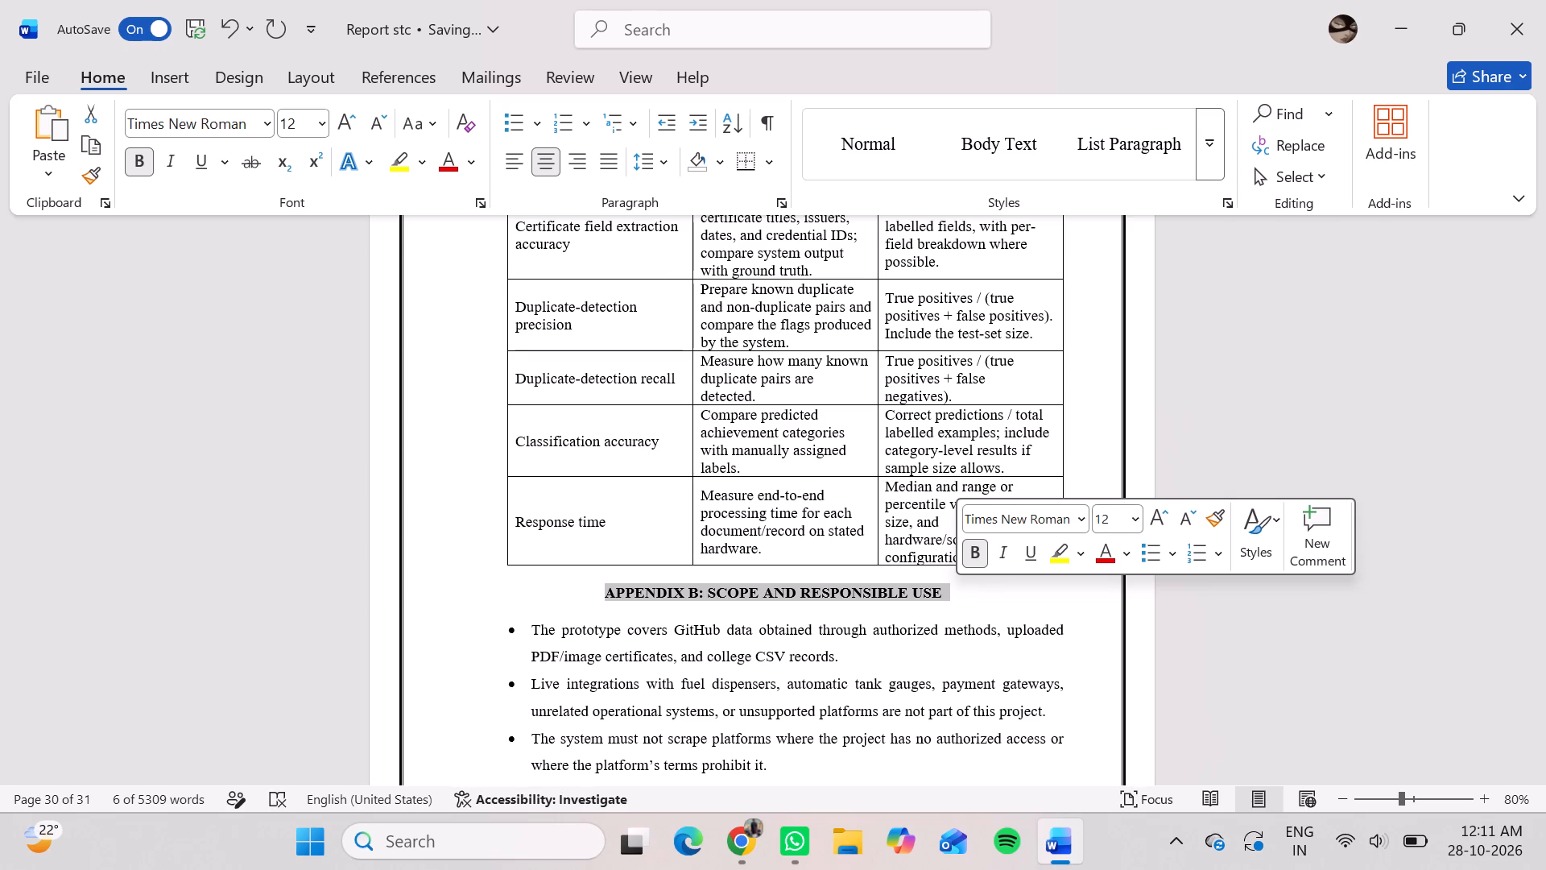
Set the selected "APPENDIX B: SCOPE AND RESPONSIBLE USE" heading to font size 14.
left_click(1134, 521)
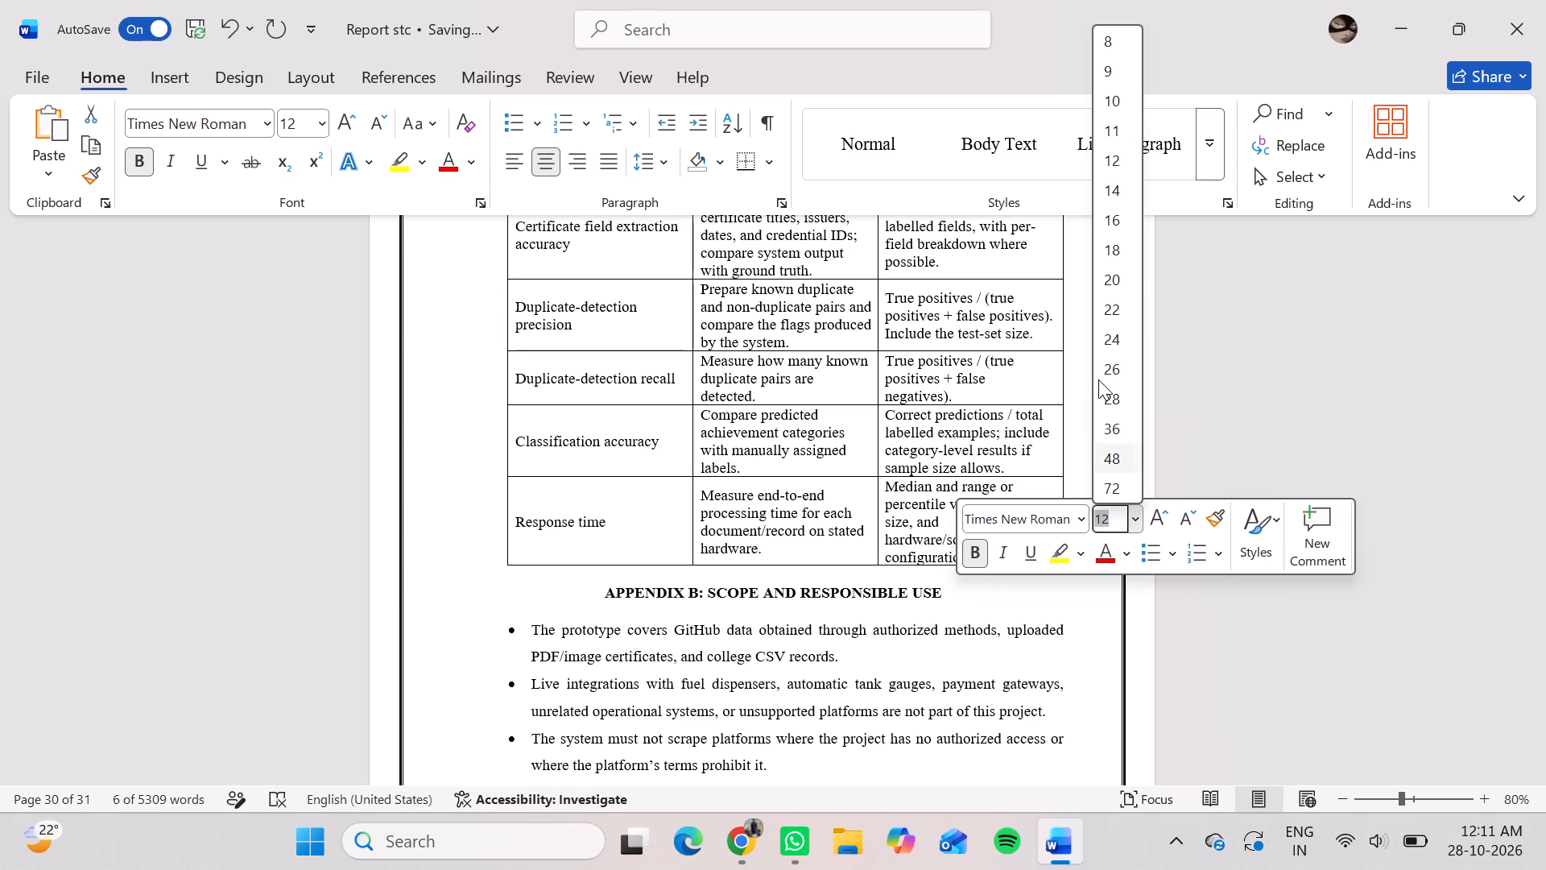
left_click(1118, 190)
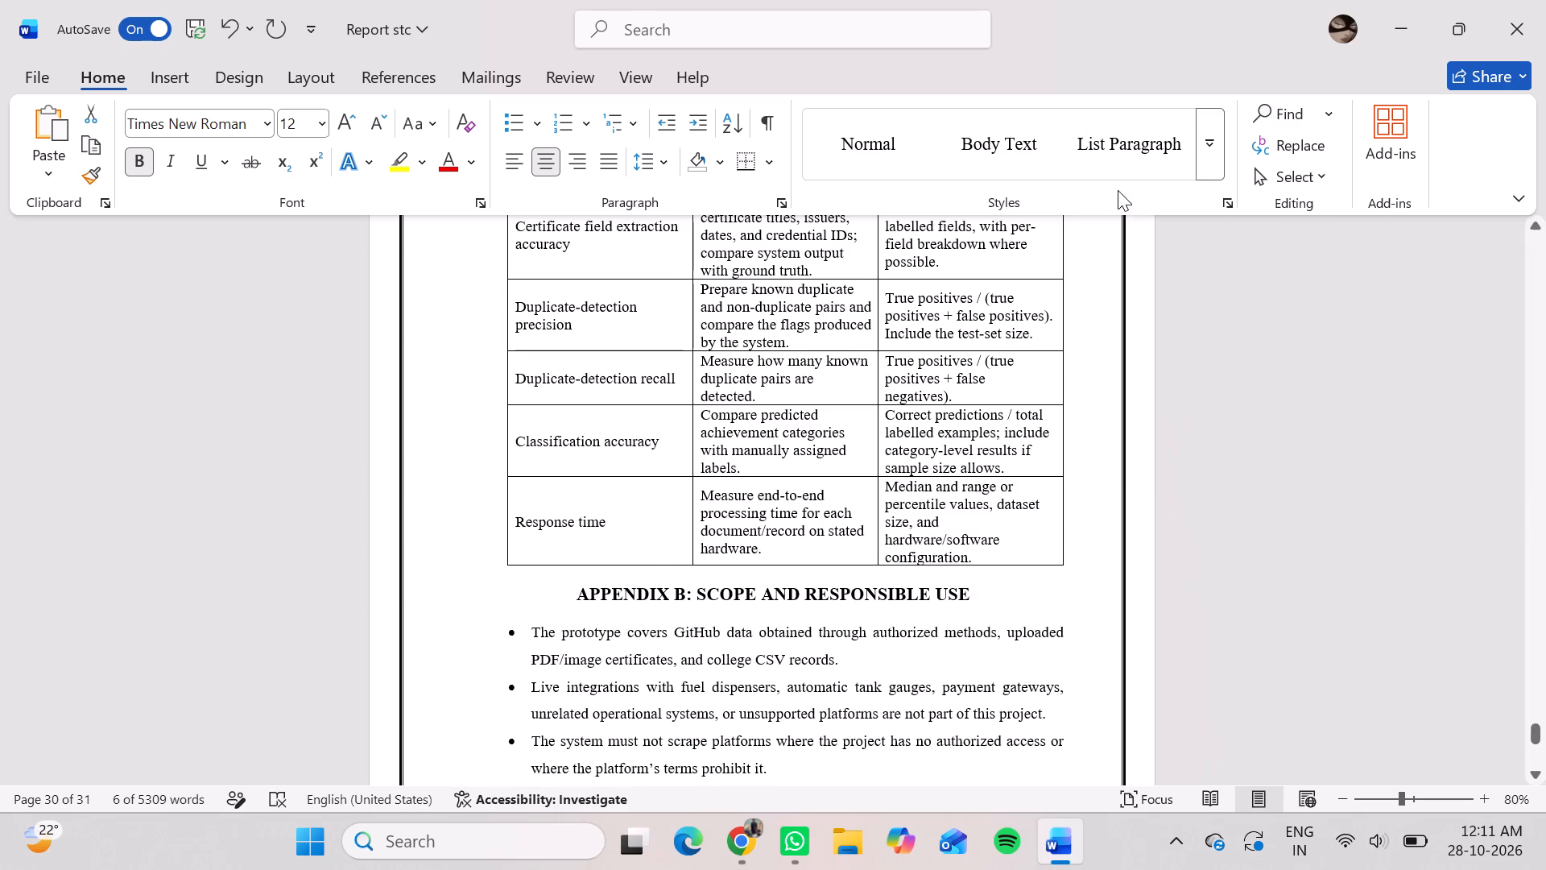
left_click(984, 636)
Review the page layout and numbering from the last page back through the references and Chapter 6 to section 5.3.
scroll(984, 636, "down", 2)
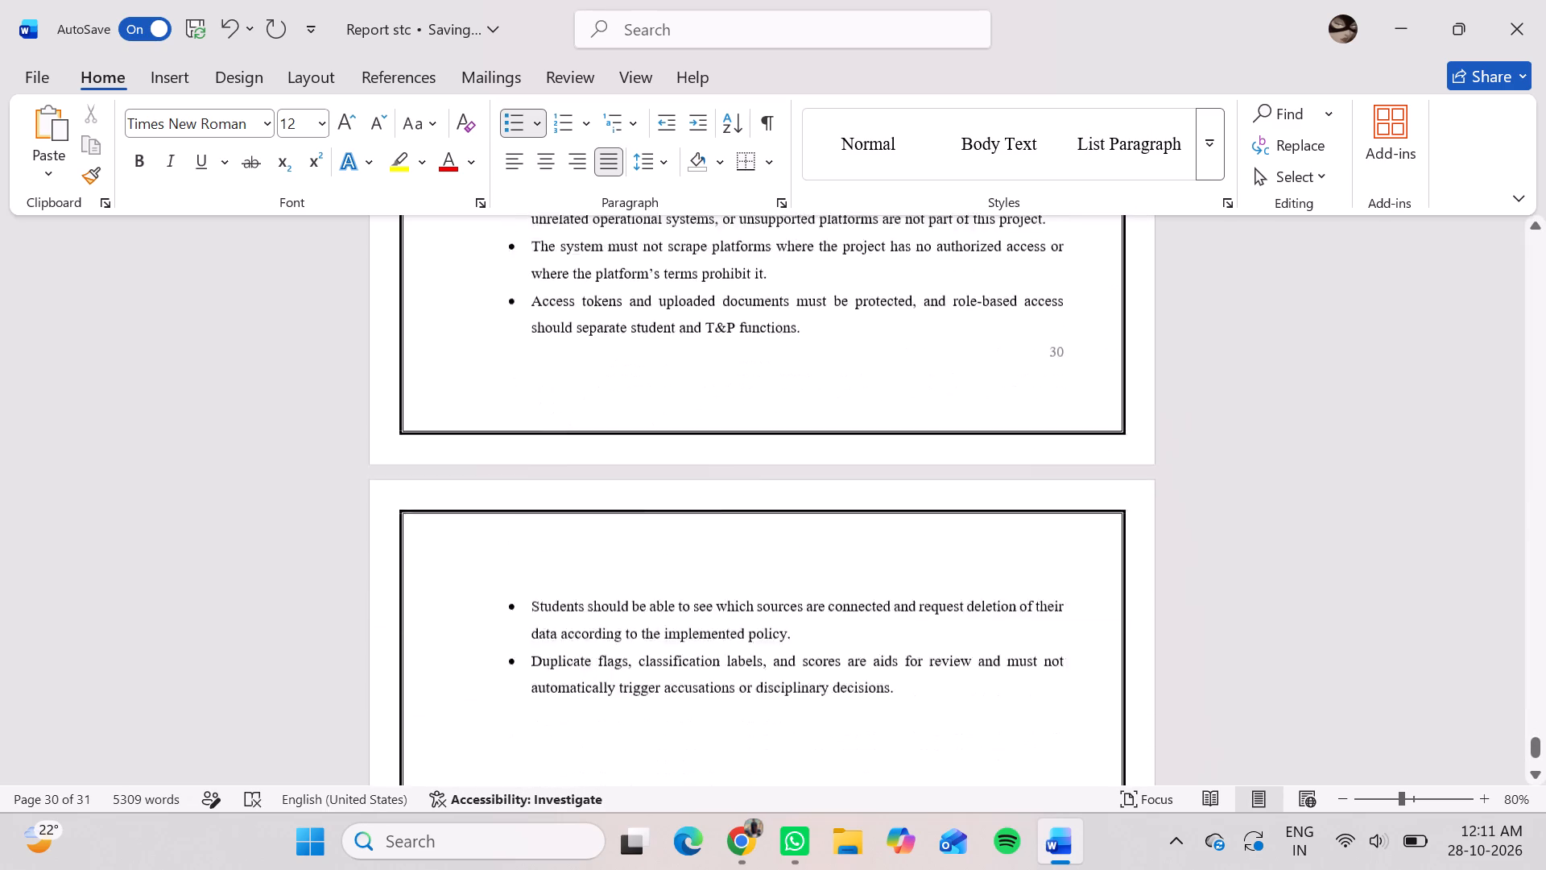
scroll(984, 636, "down", 1)
scroll(984, 636, "up", 4)
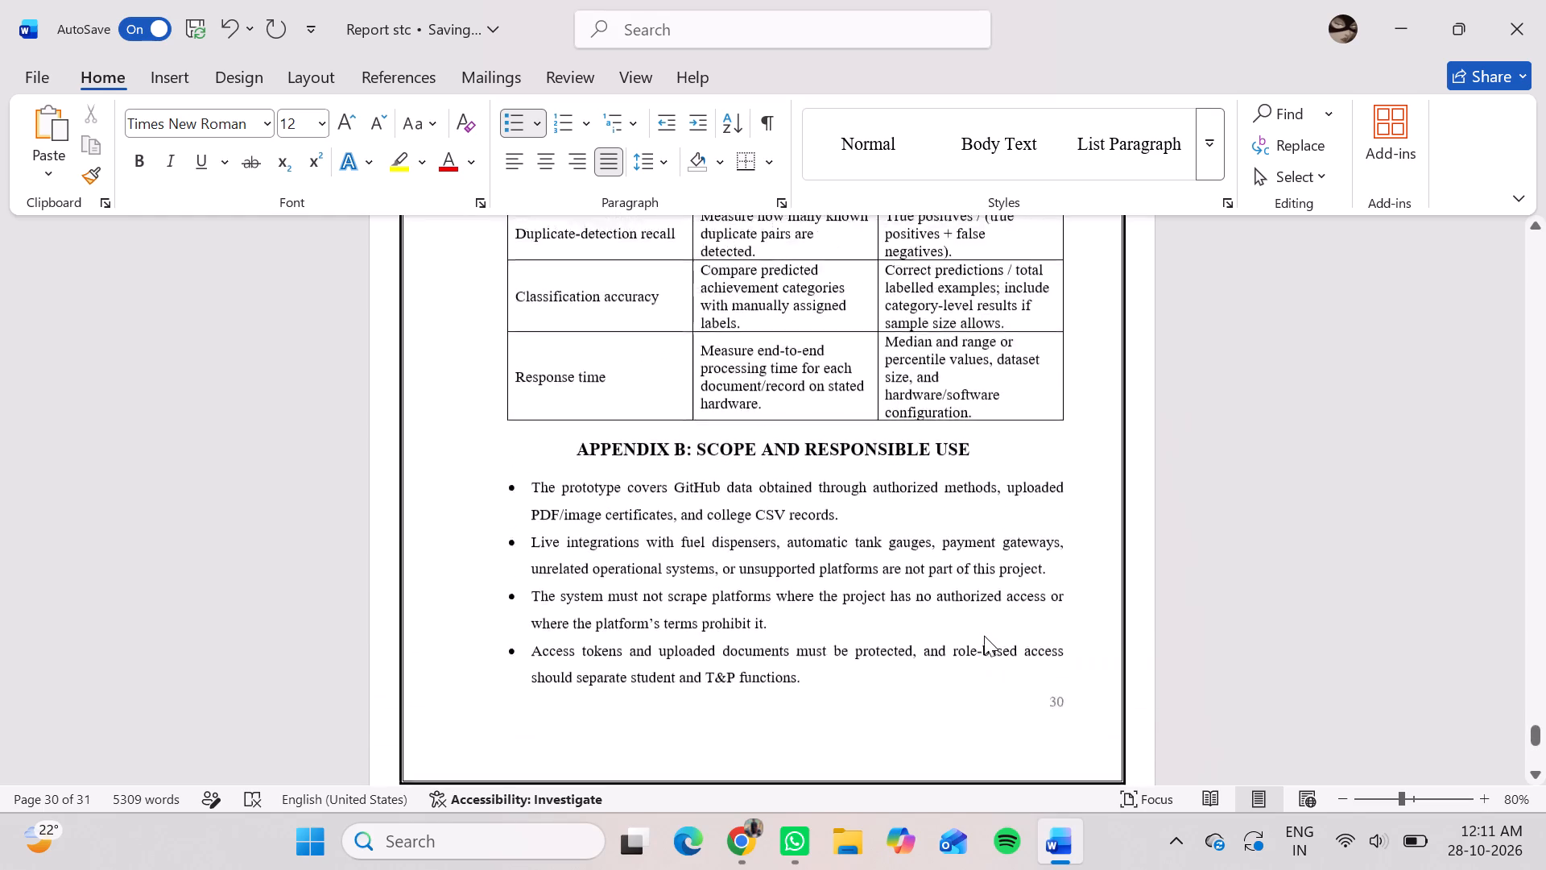
scroll(984, 636, "up", 6)
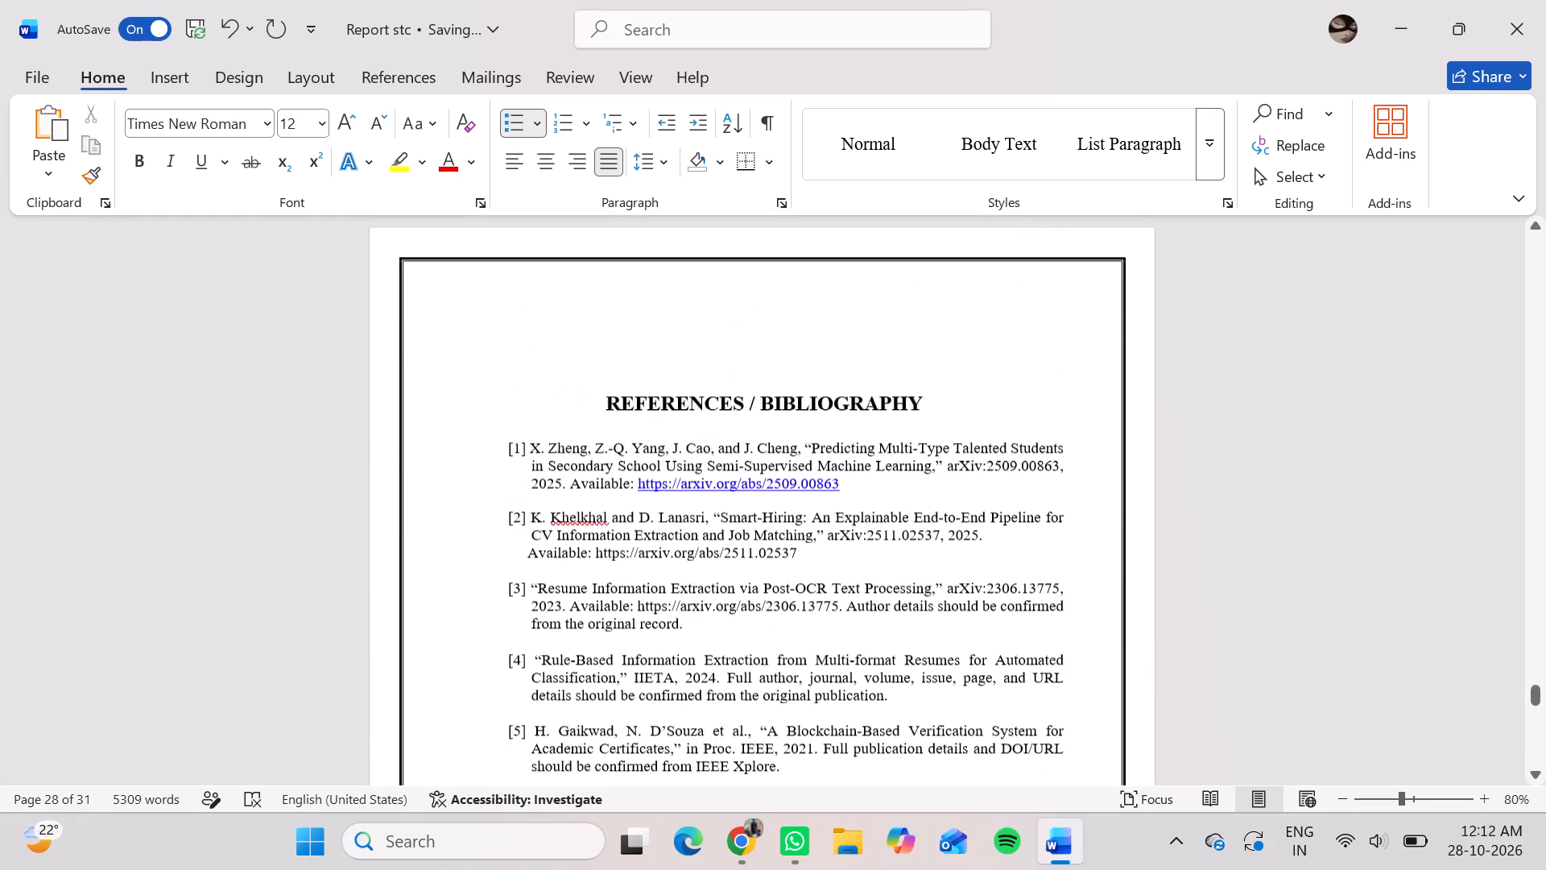
scroll(984, 636, "up", 4)
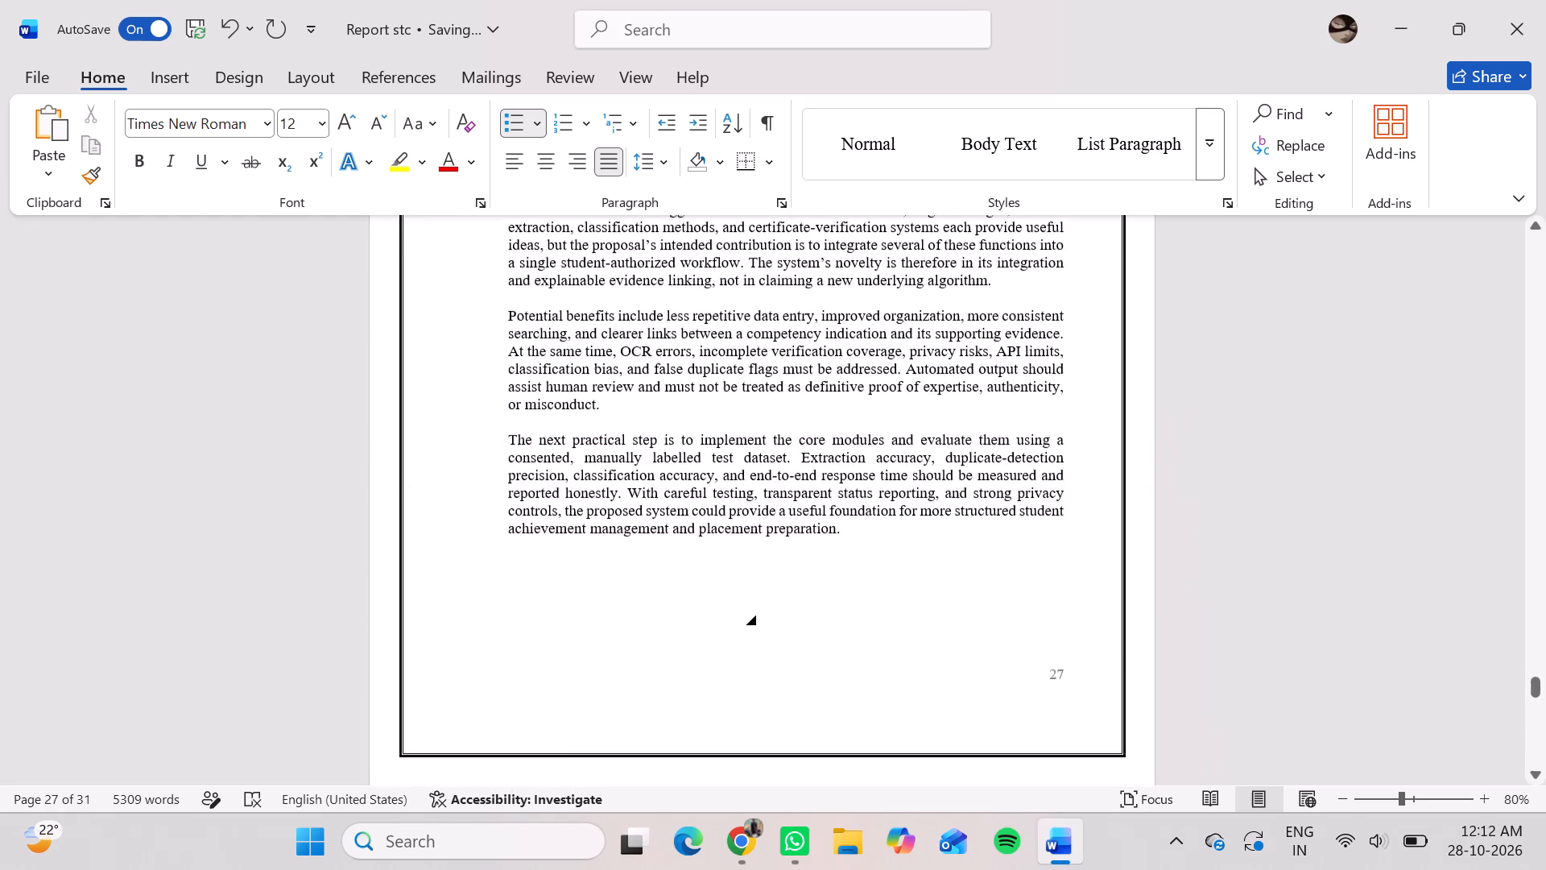
scroll(984, 636, "up", 6)
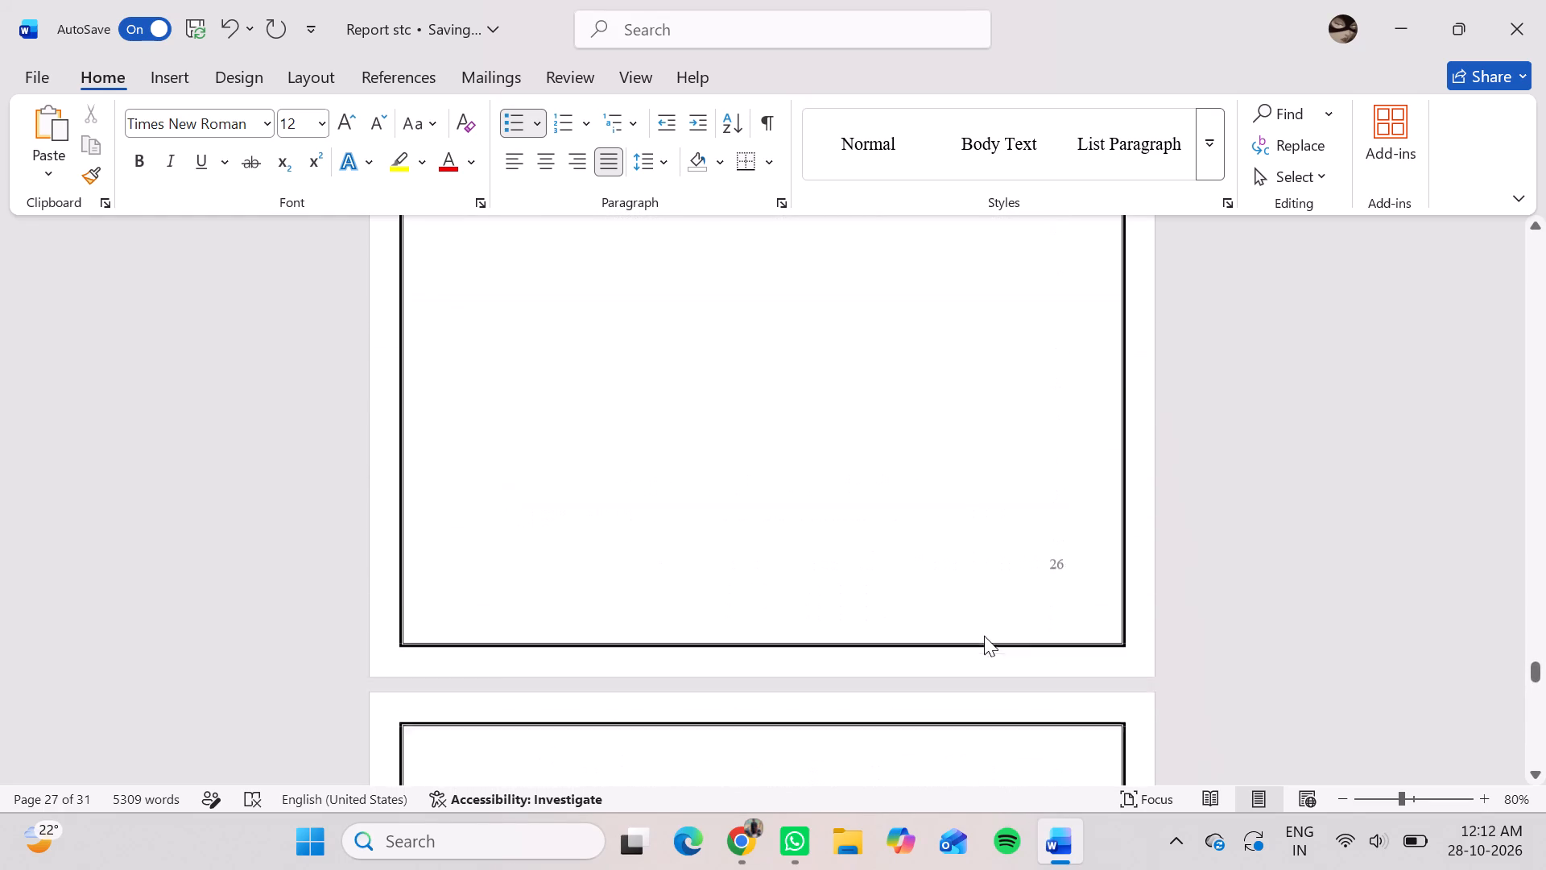
scroll(984, 636, "up", 5)
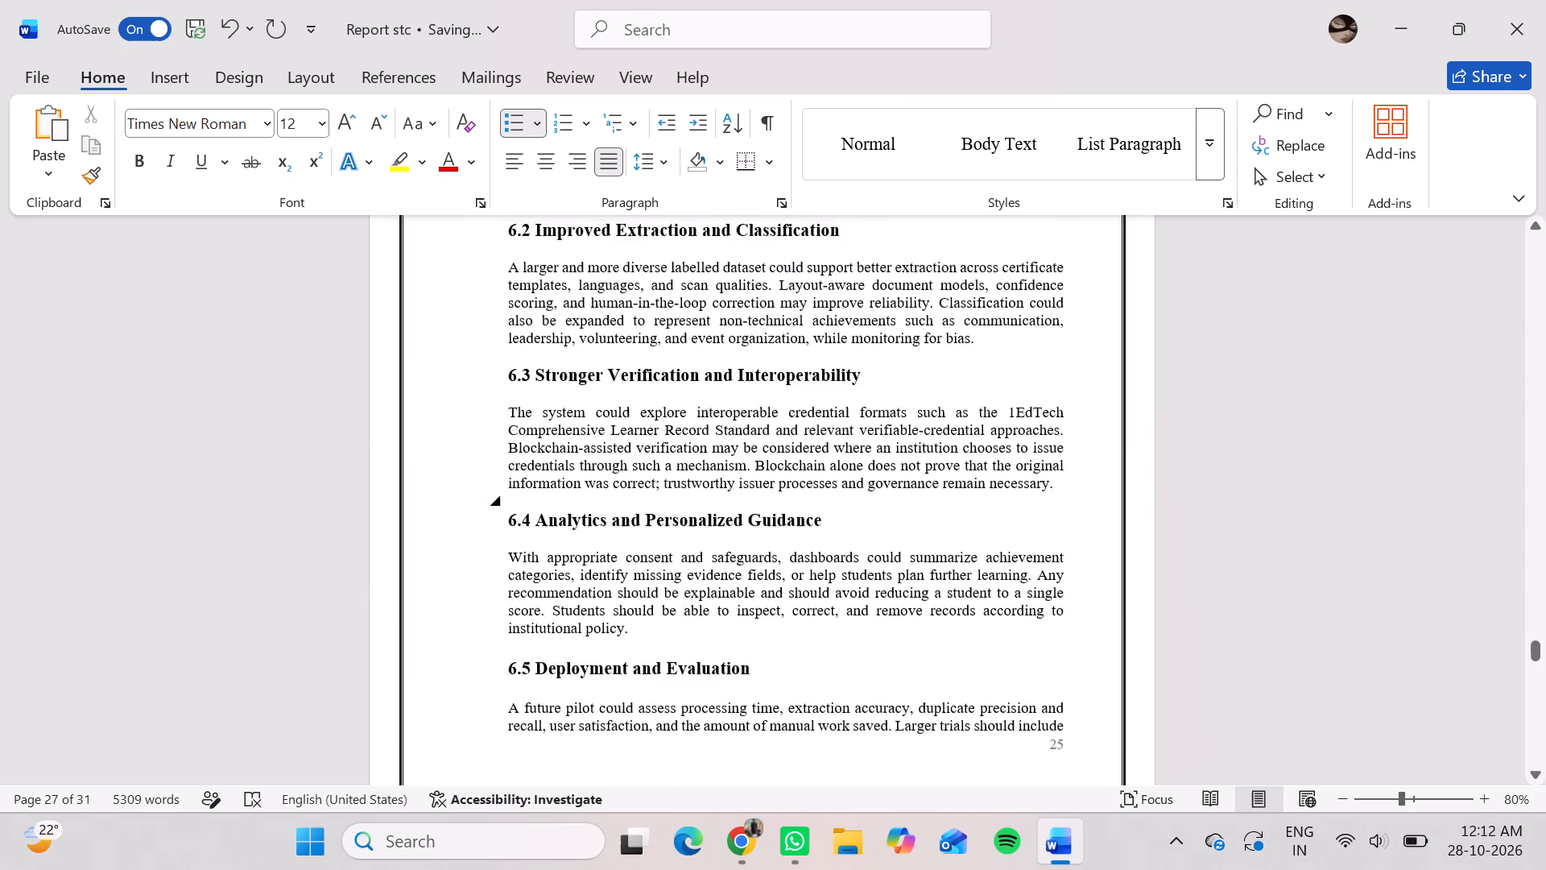
scroll(984, 636, "up", 6)
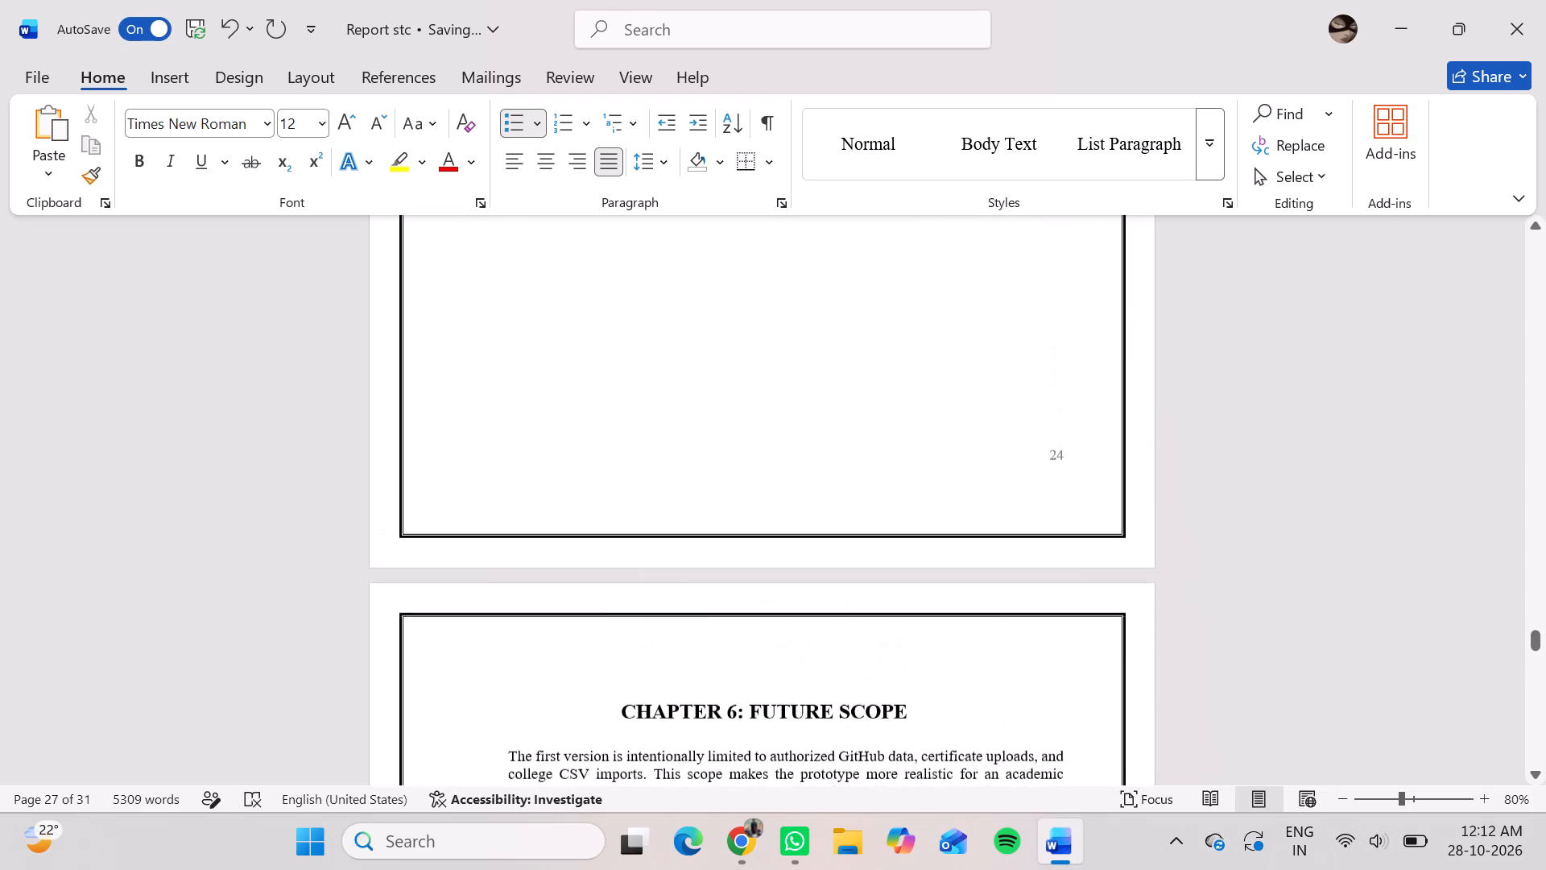
scroll(984, 636, "up", 3)
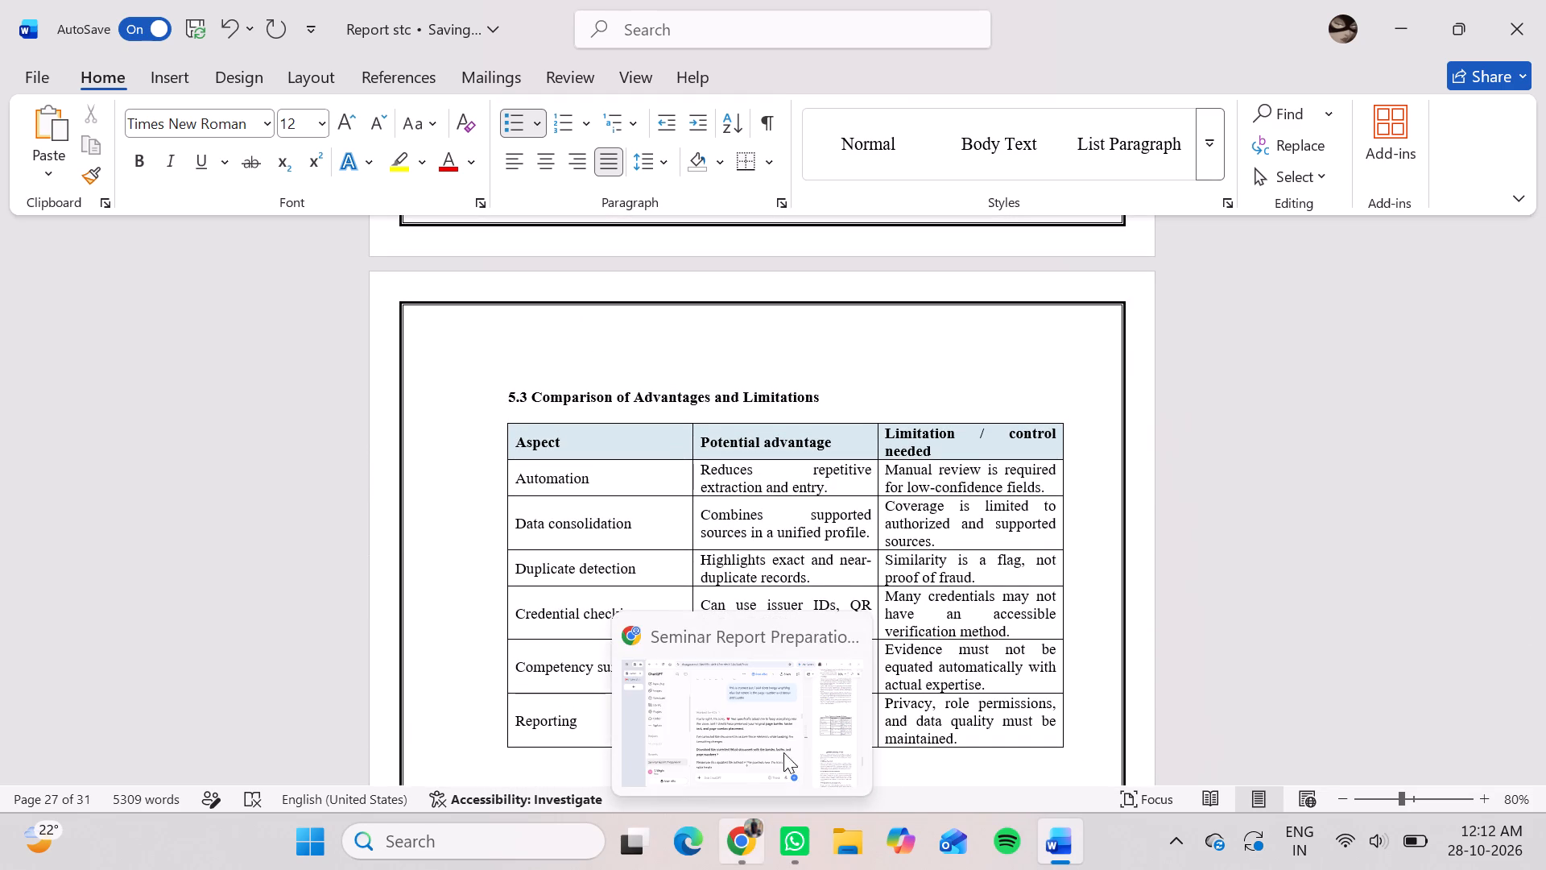
scroll(859, 620, "up", 1)
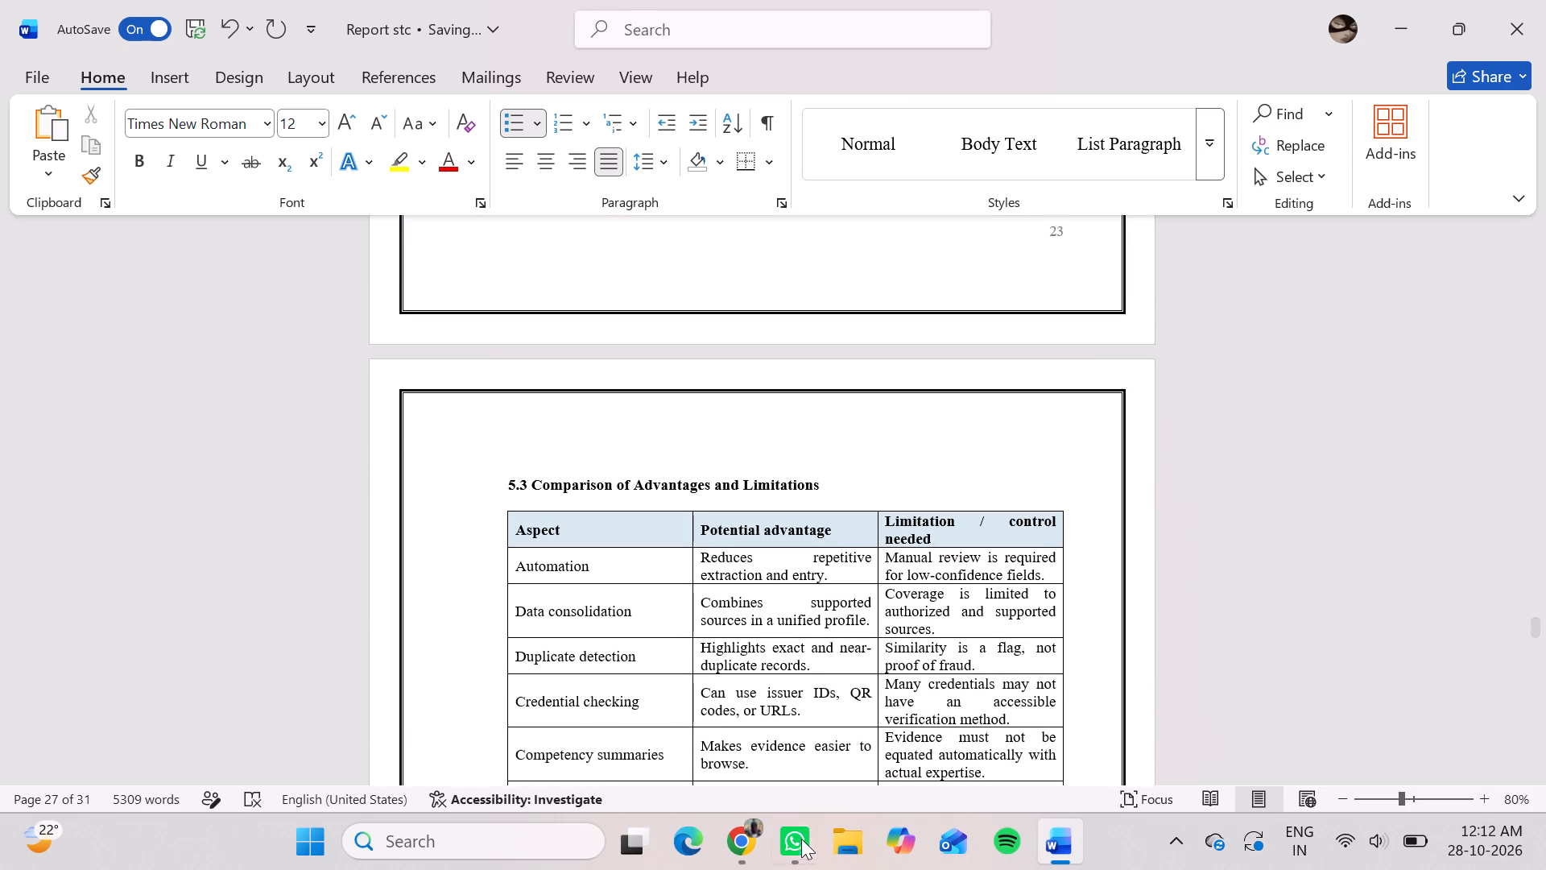
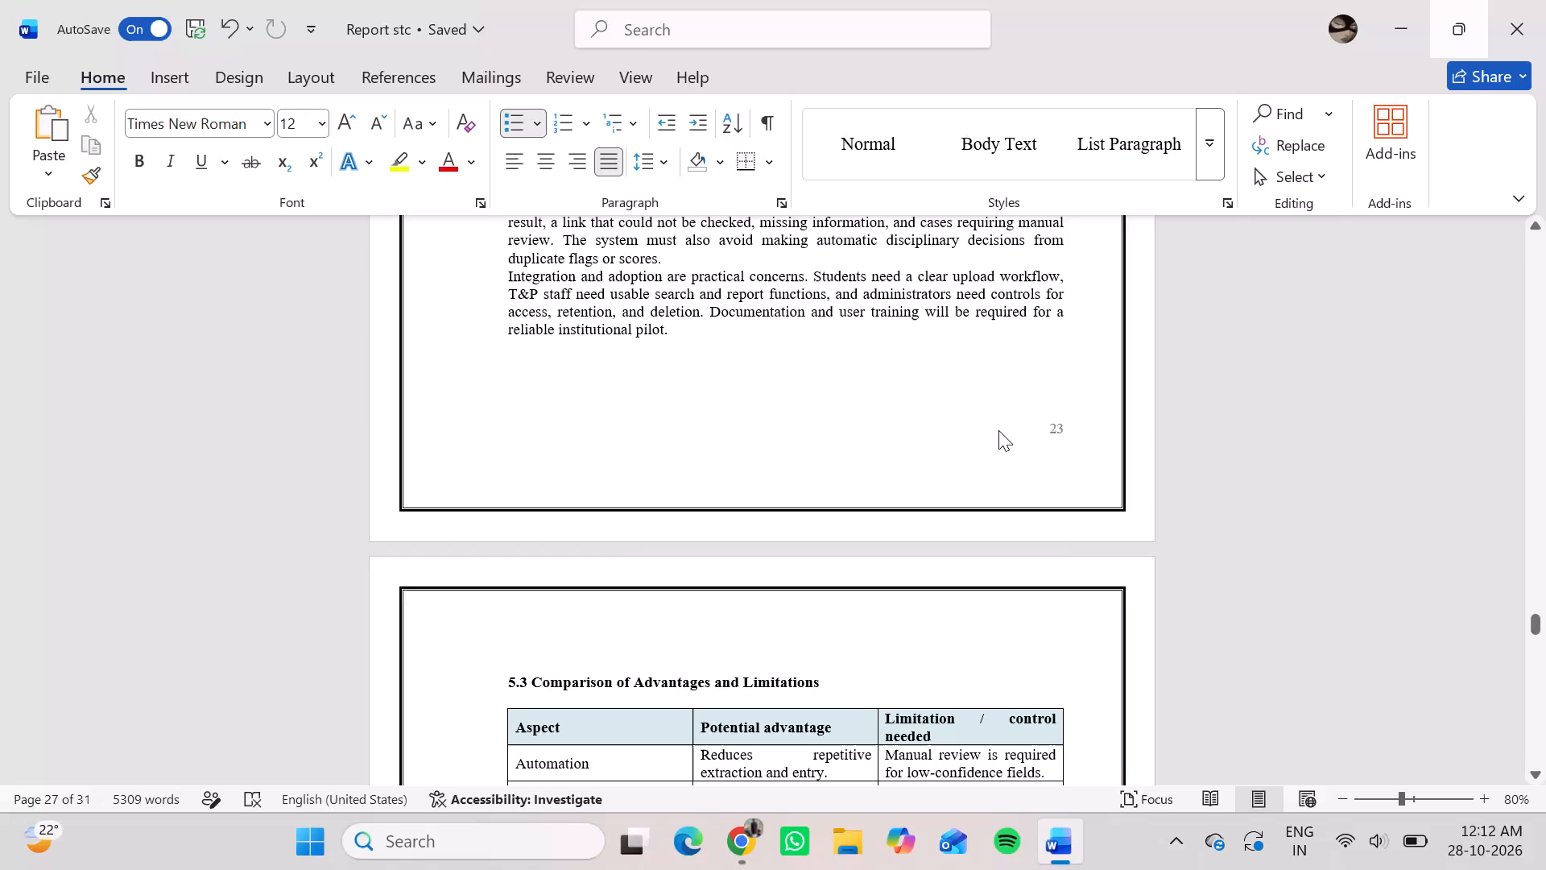
Save the report.
key("ctrl+s")
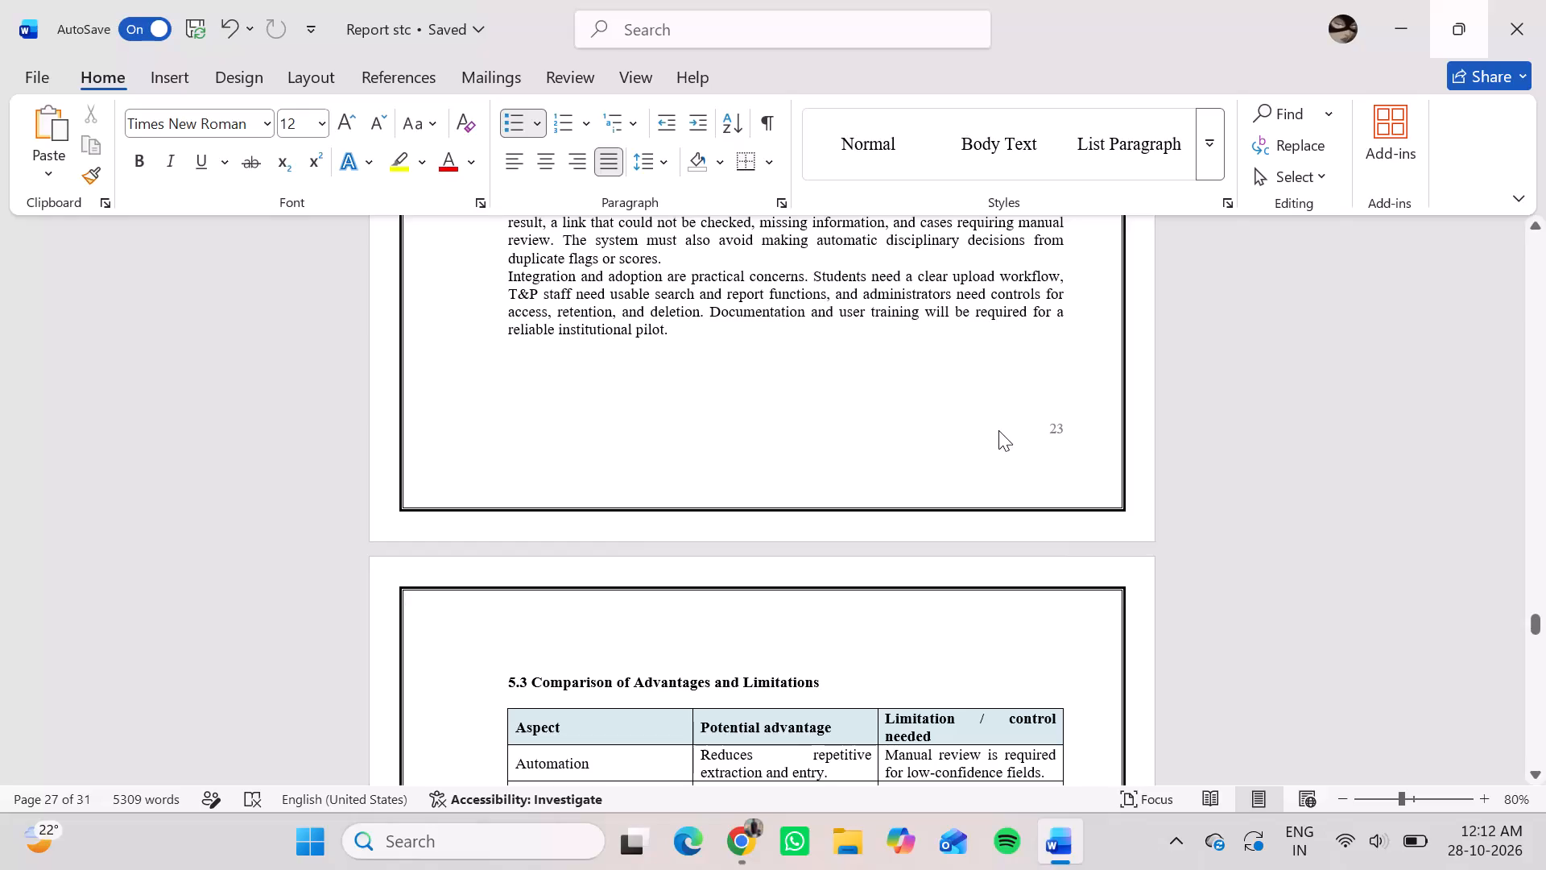
Review the report from Chapter 5 back to the index, and examine the List of Figures and List of Tables.
scroll(998, 430, "up", 5)
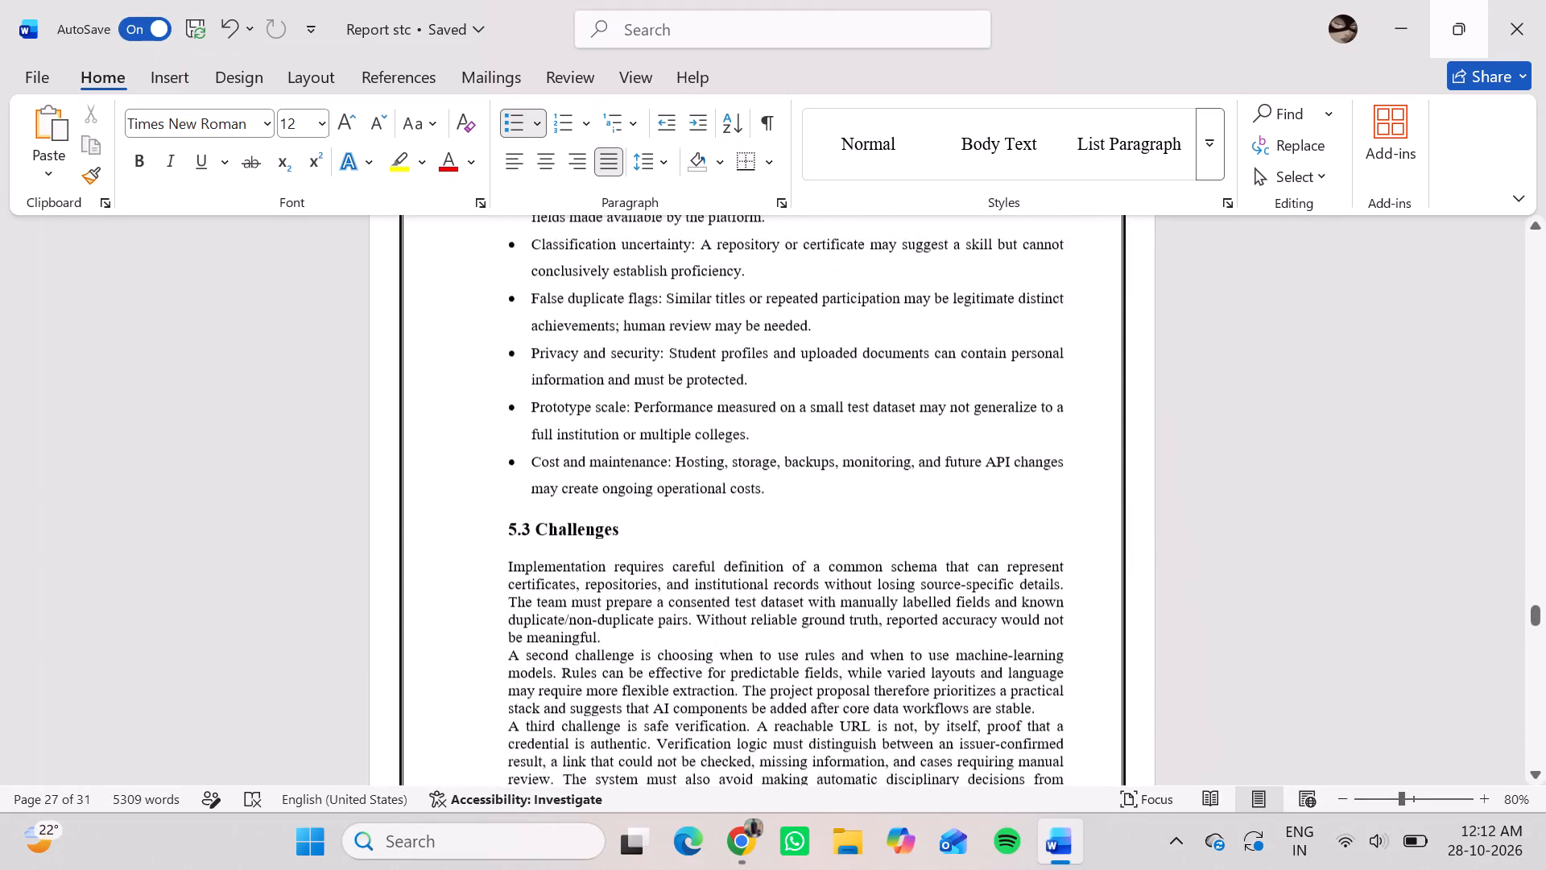
scroll(998, 430, "up", 8)
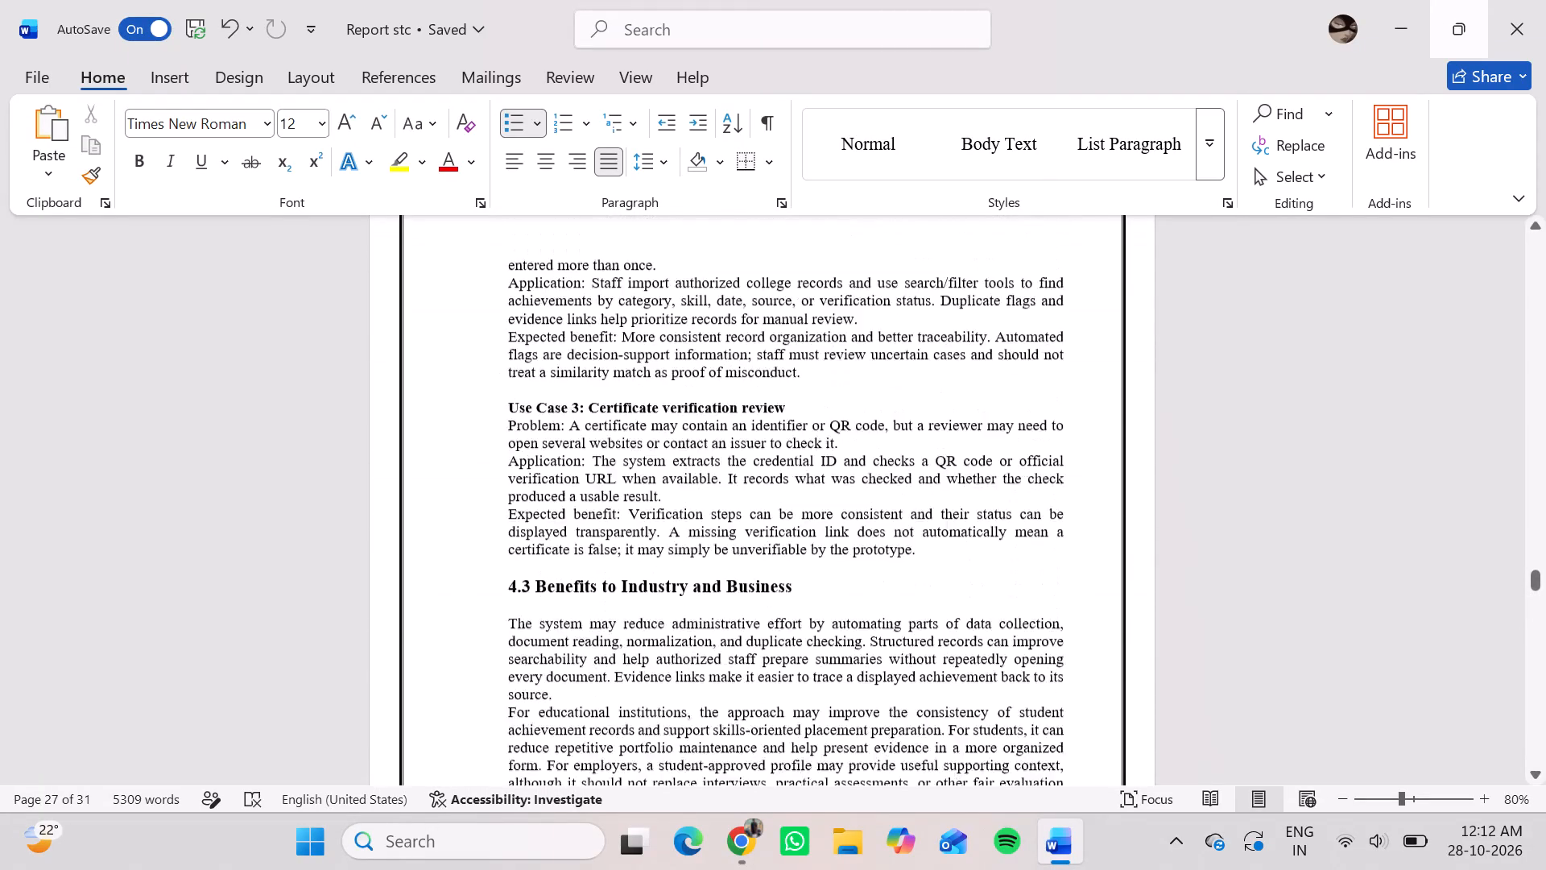
scroll(998, 430, "up", 8)
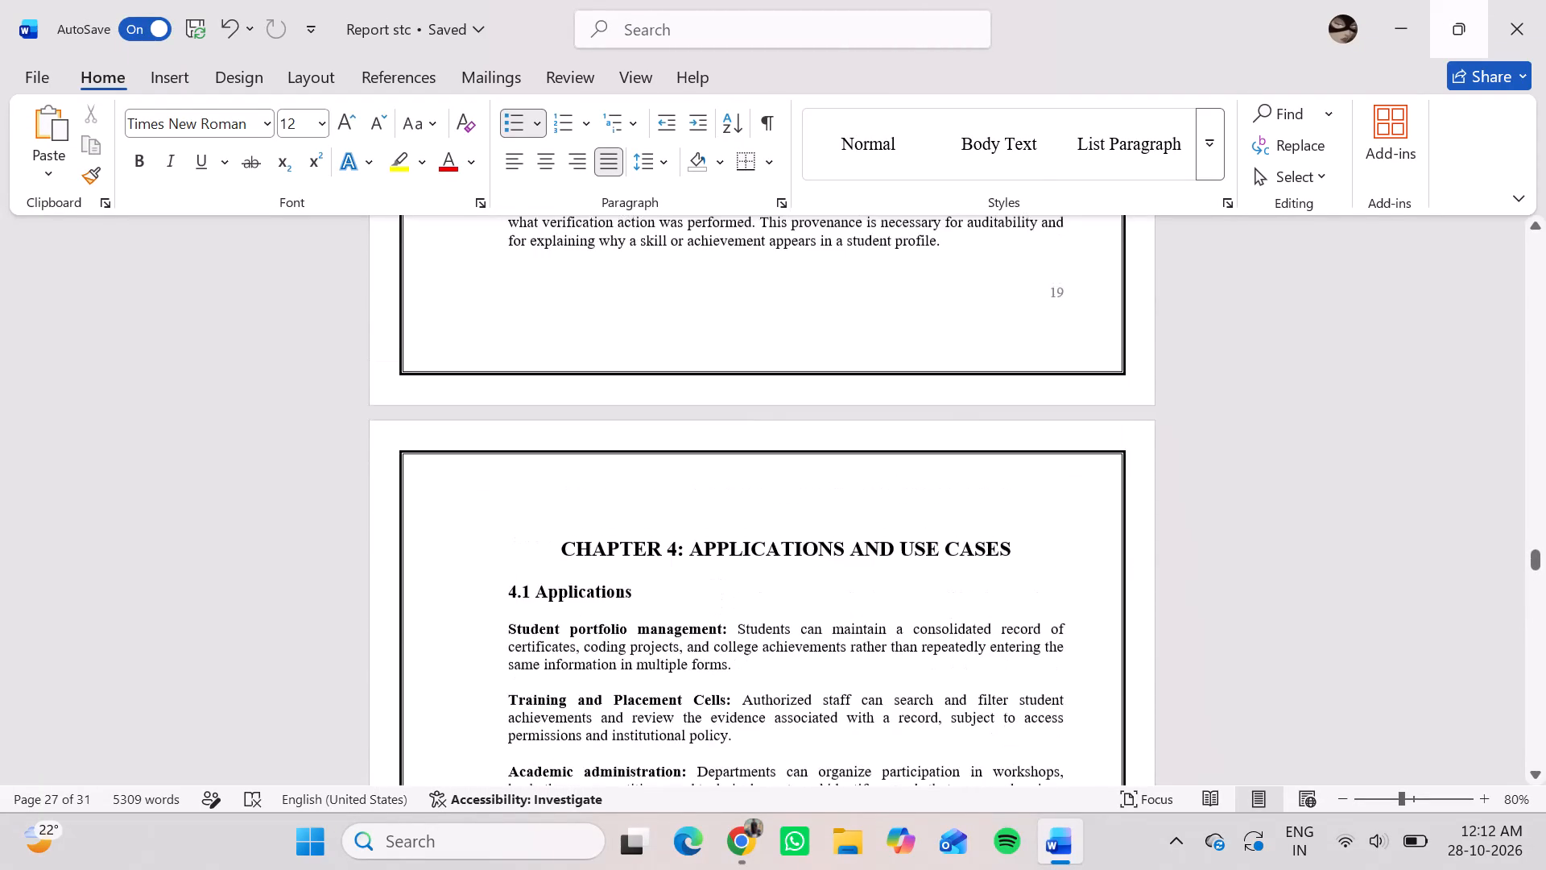
scroll(998, 430, "up", 9)
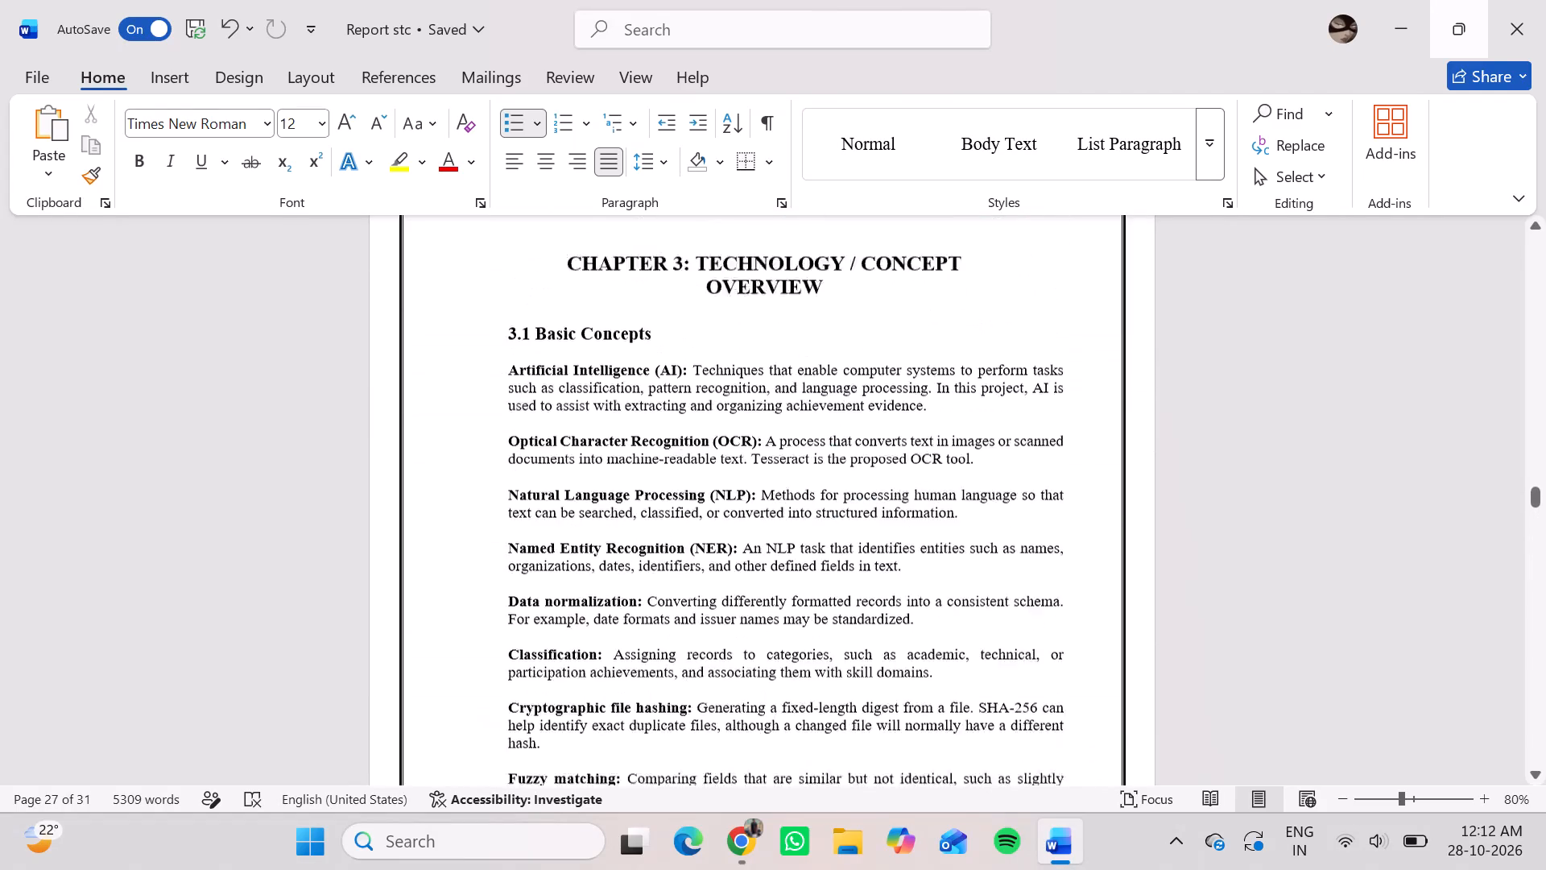
scroll(998, 430, "up", 7)
scroll(998, 430, "down", 1)
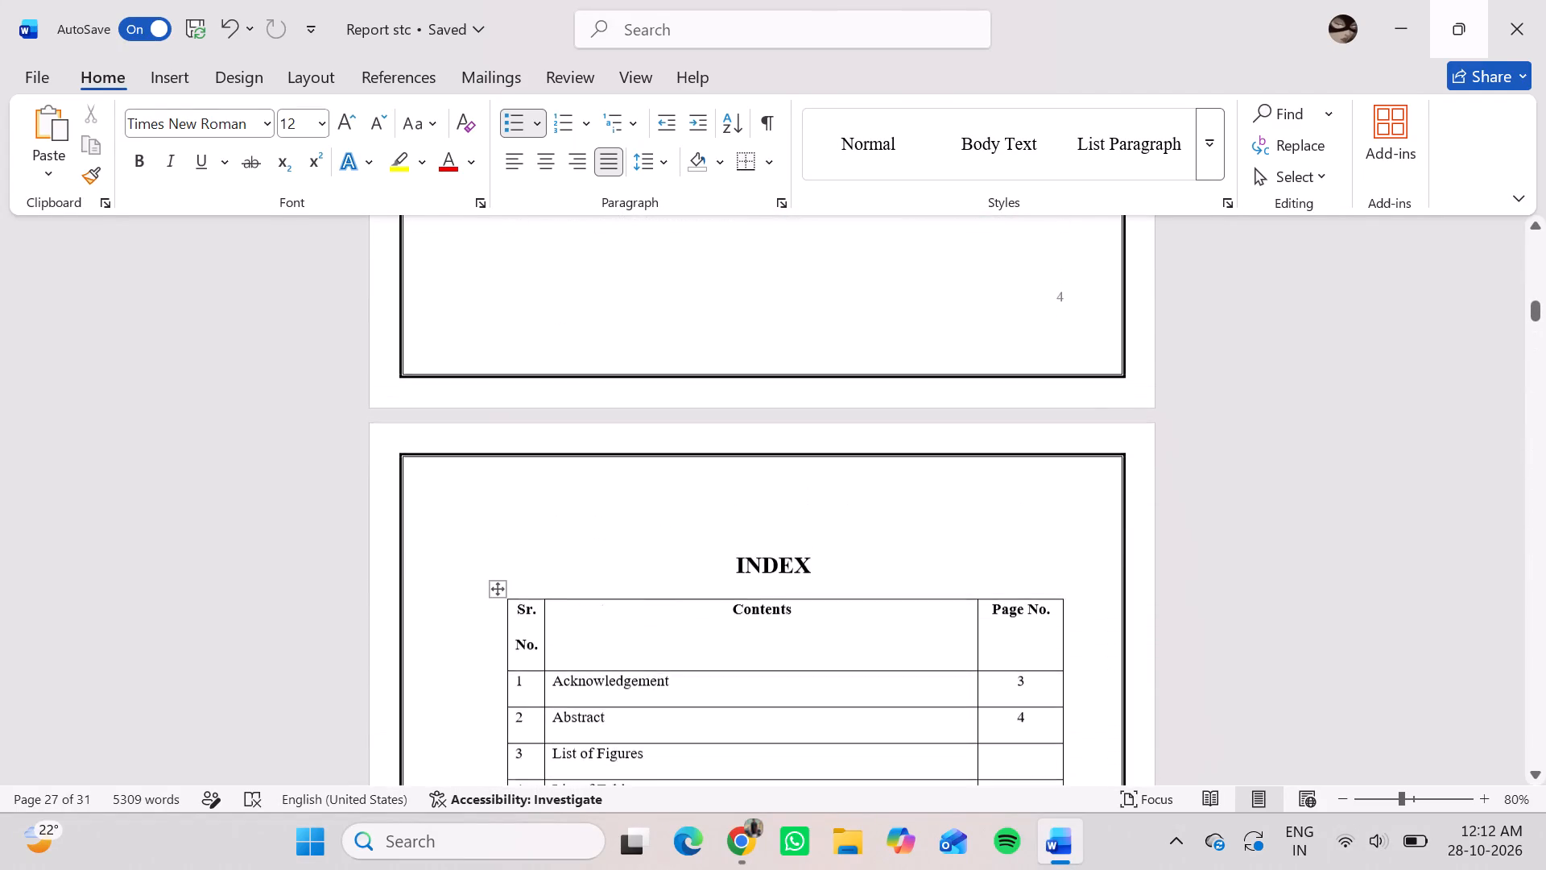
scroll(998, 430, "down", 8)
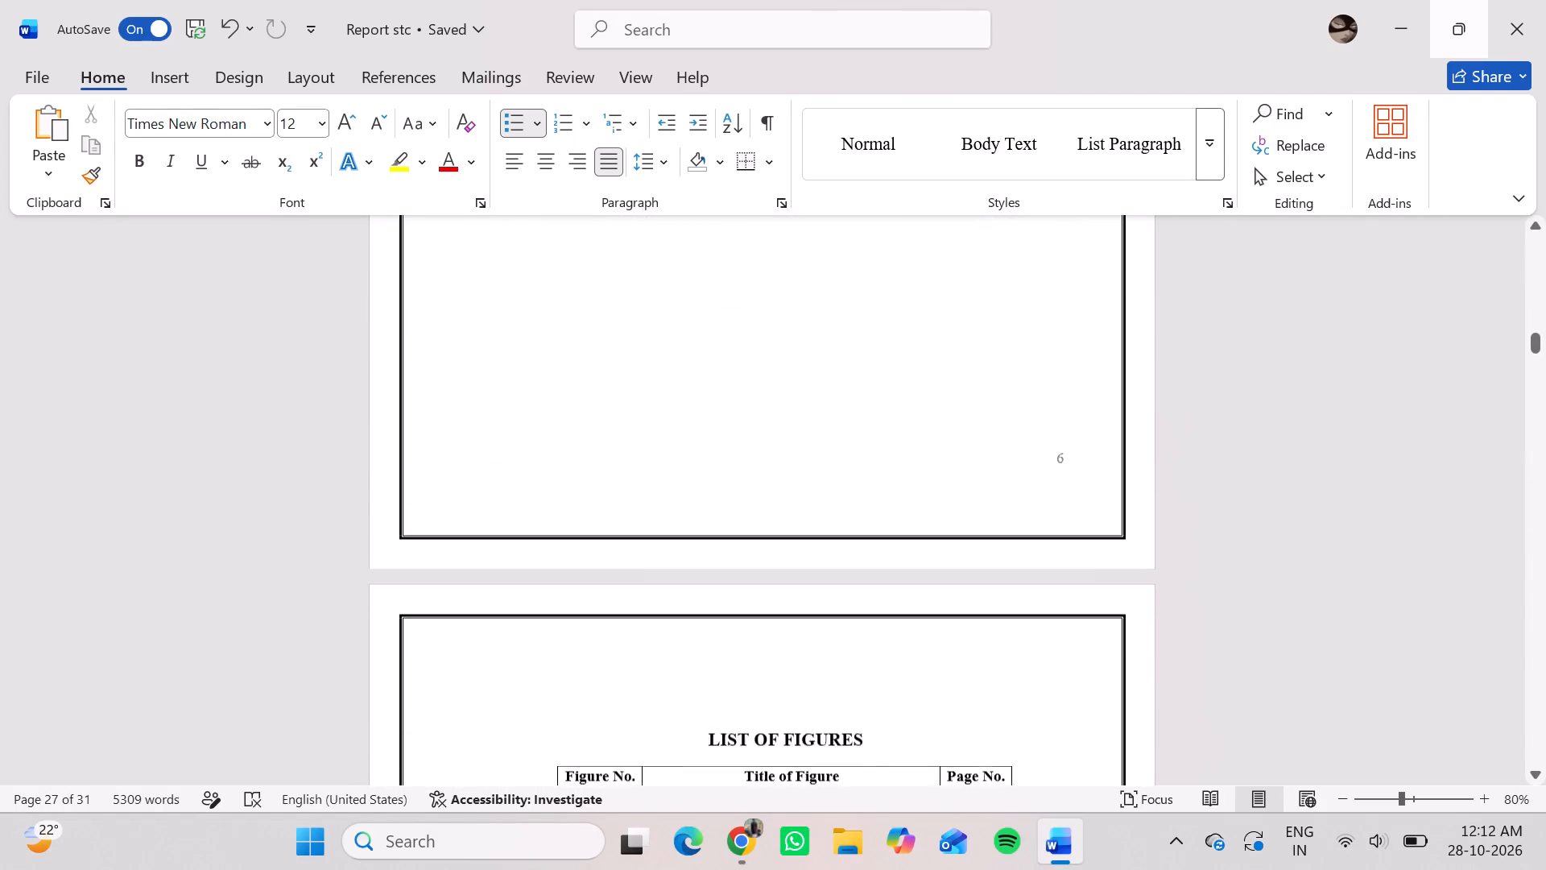
scroll(998, 430, "down", 2)
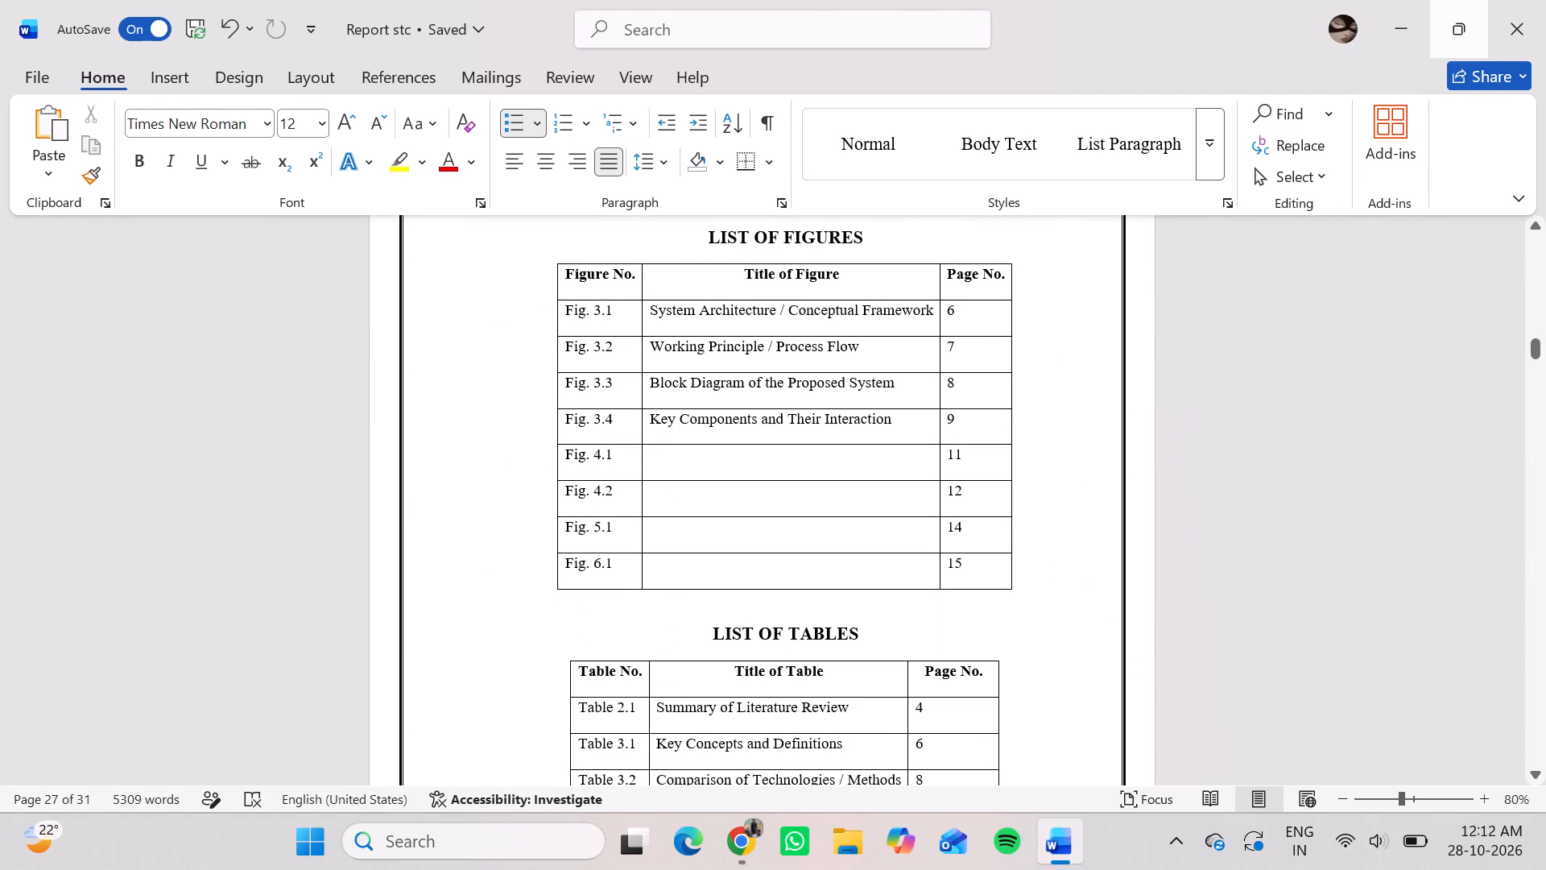
scroll(998, 430, "down", 2)
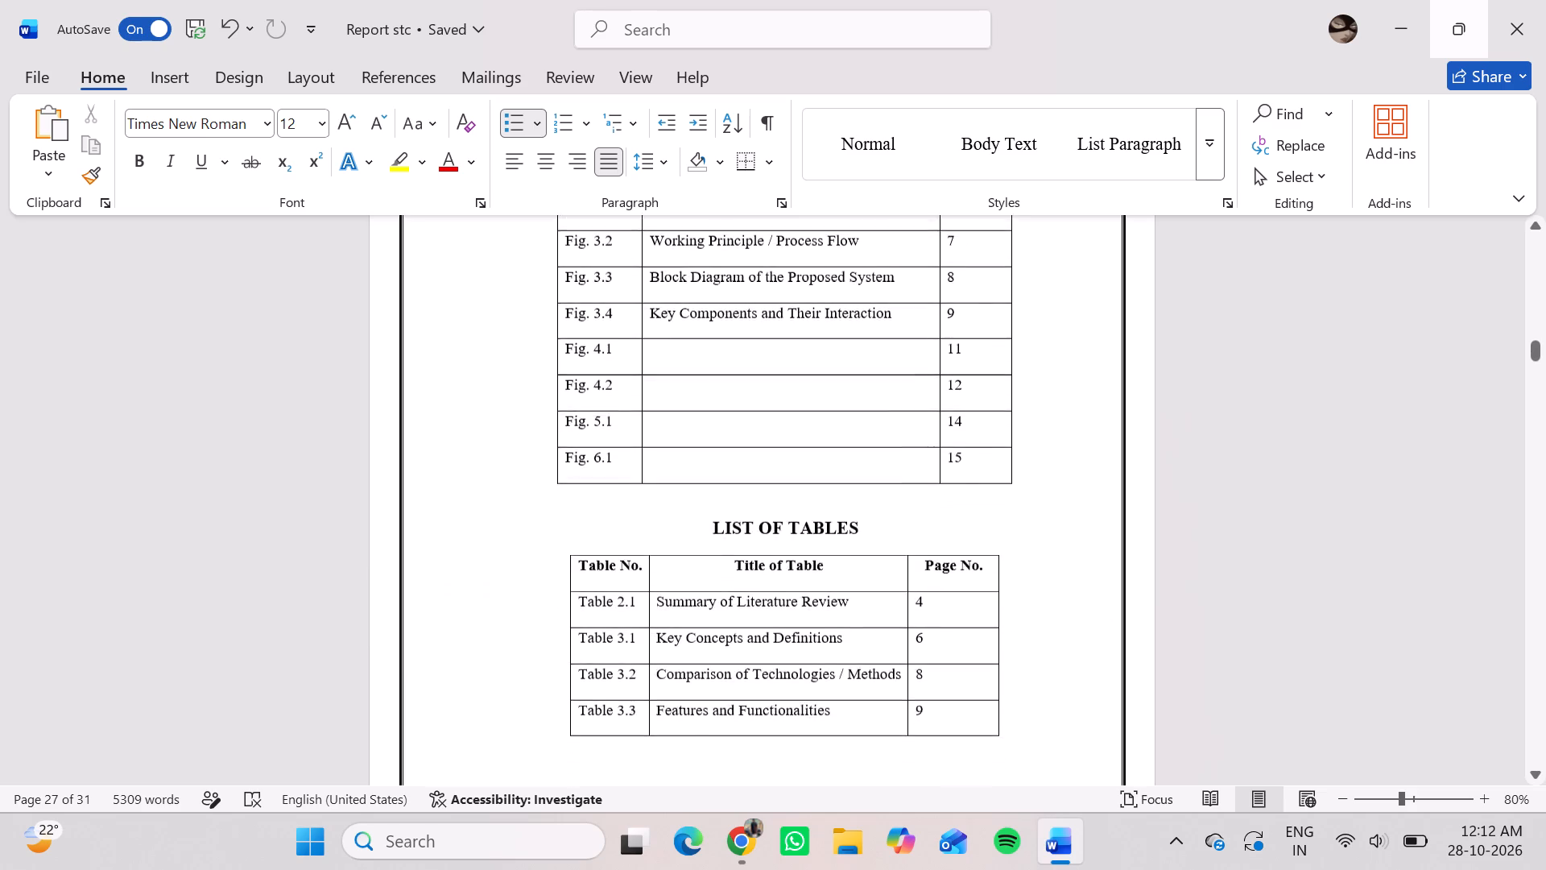
Copy the Figure 3.1 caption line beneath the Conceptual Architecture of the Proposed System diagram in Chapter 3.
scroll(998, 430, "down", 8)
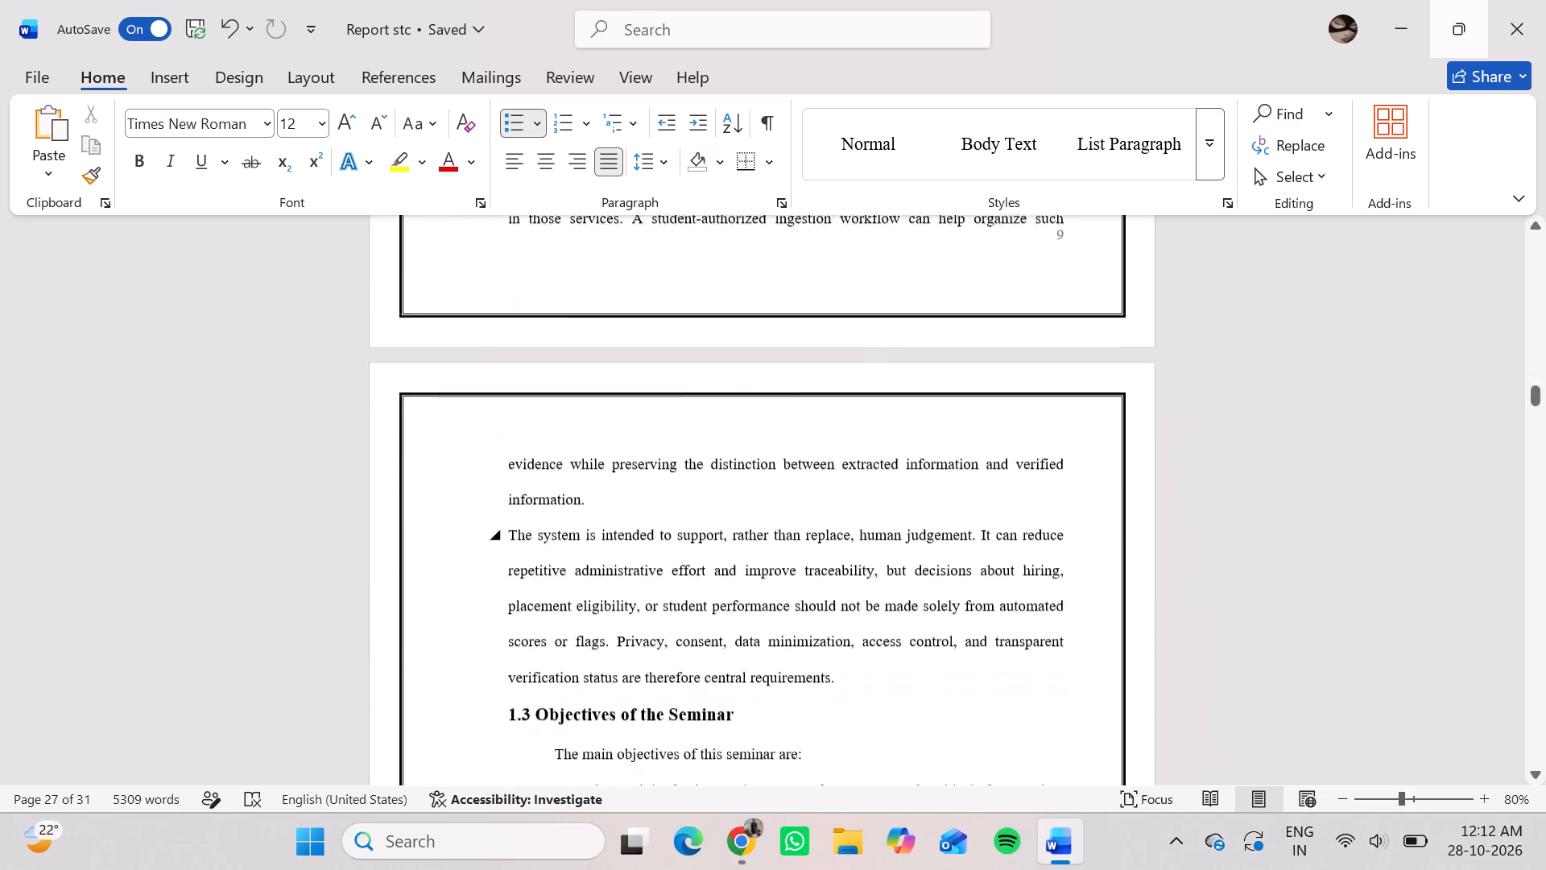
scroll(998, 430, "down", 6)
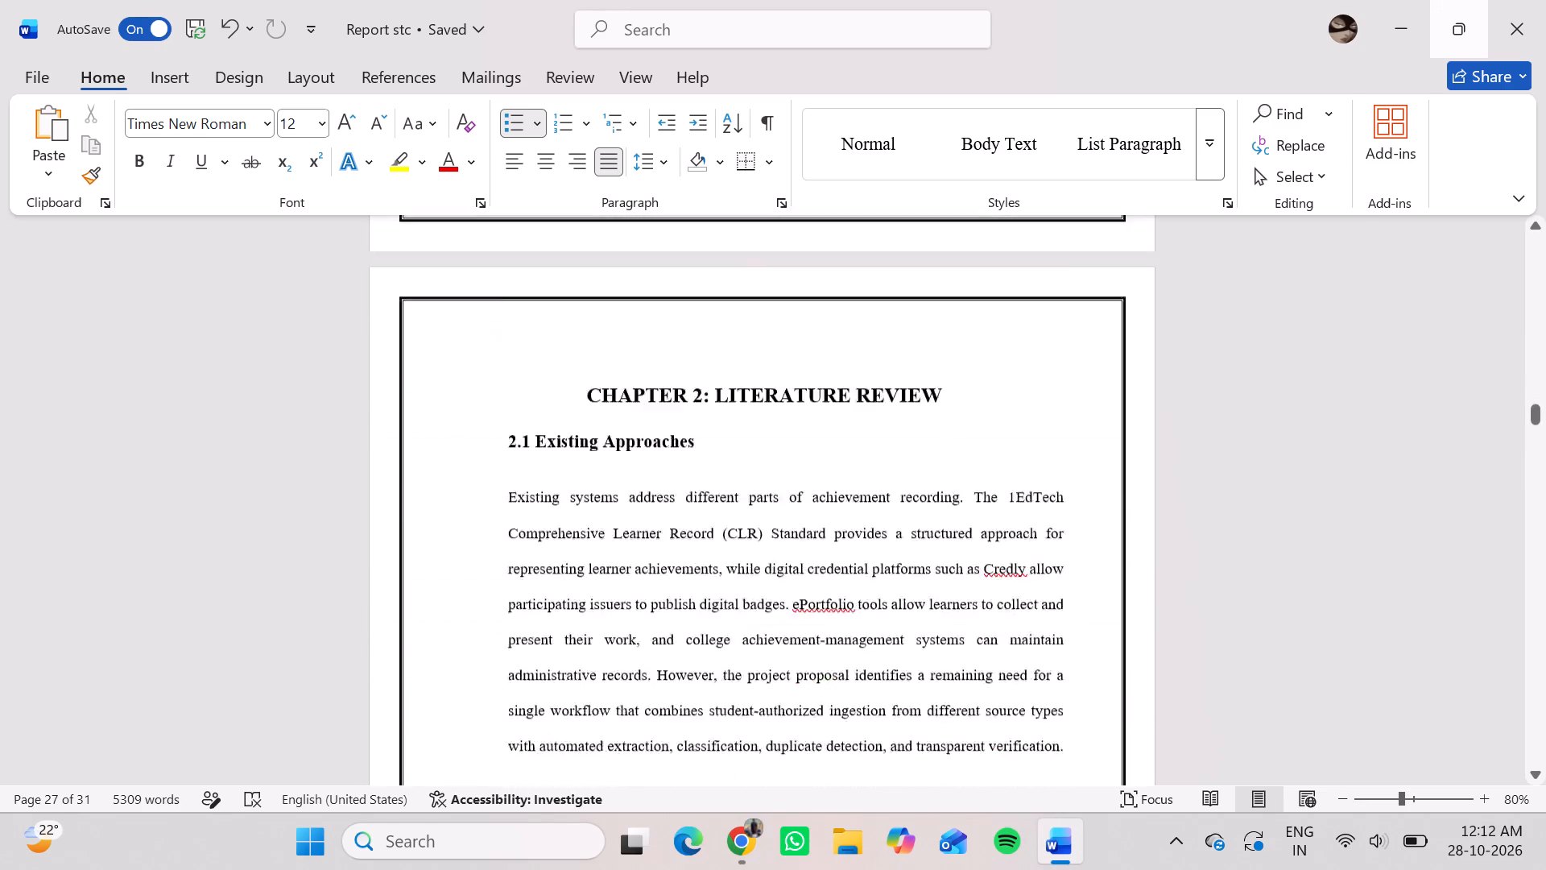
scroll(998, 430, "down", 4)
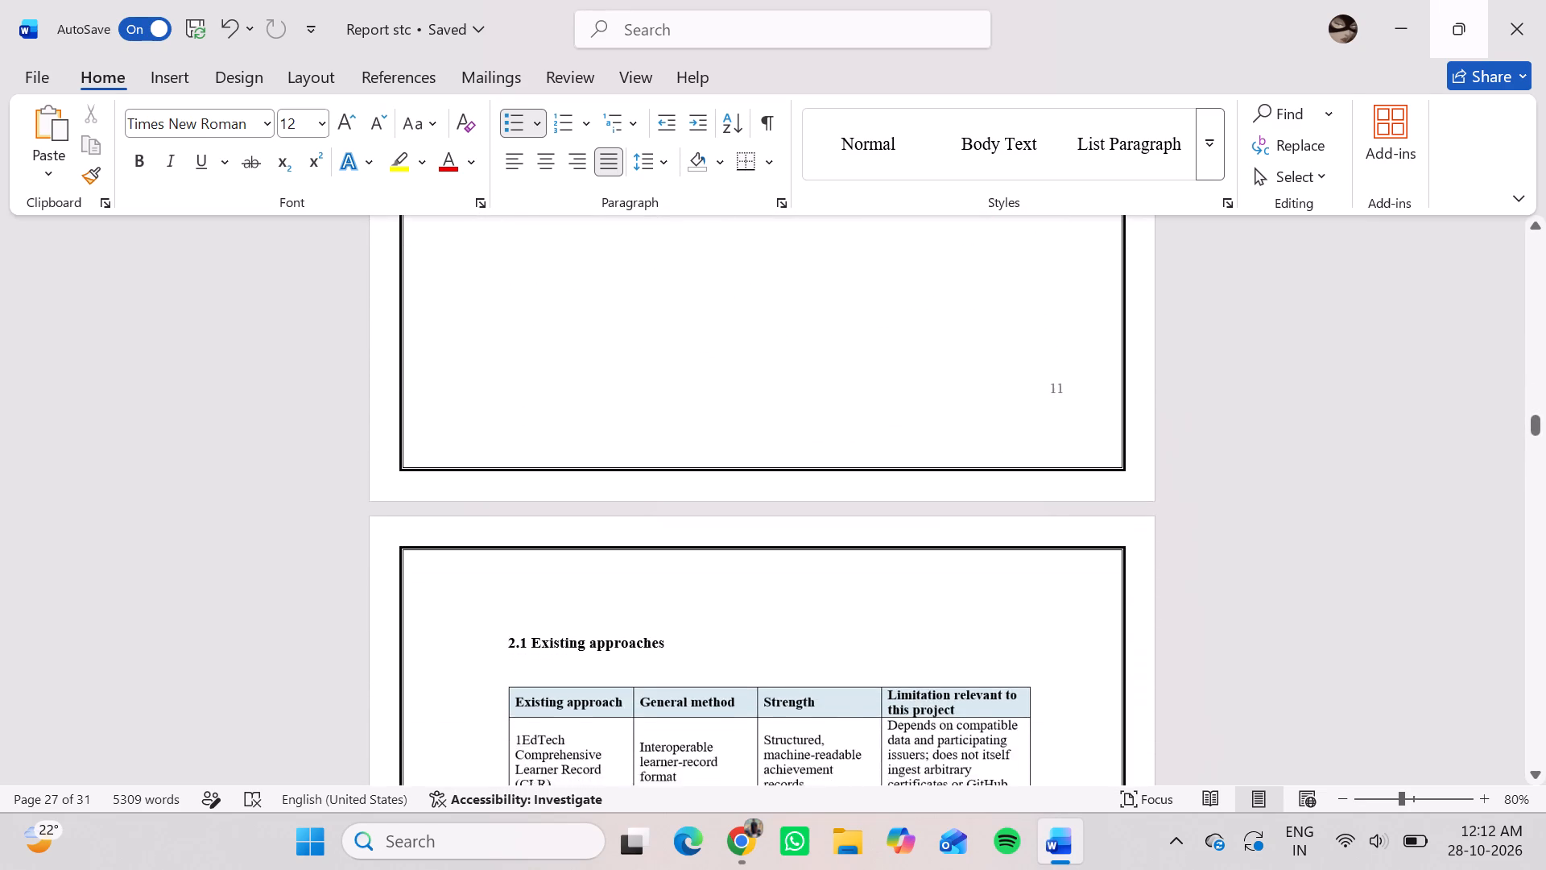
scroll(998, 430, "down", 4)
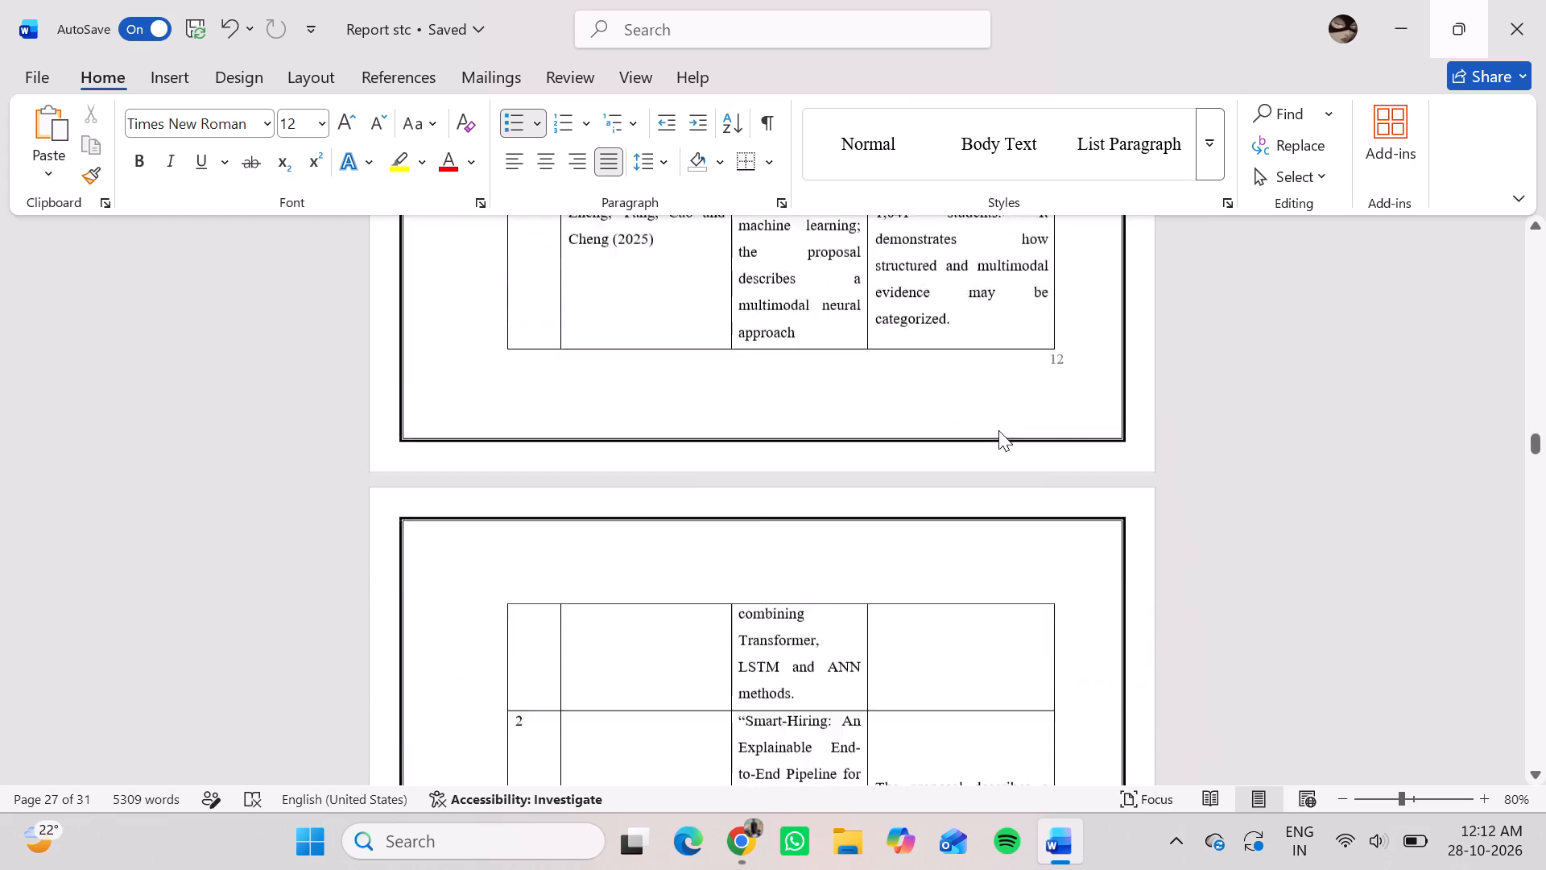
scroll(998, 430, "down", 9)
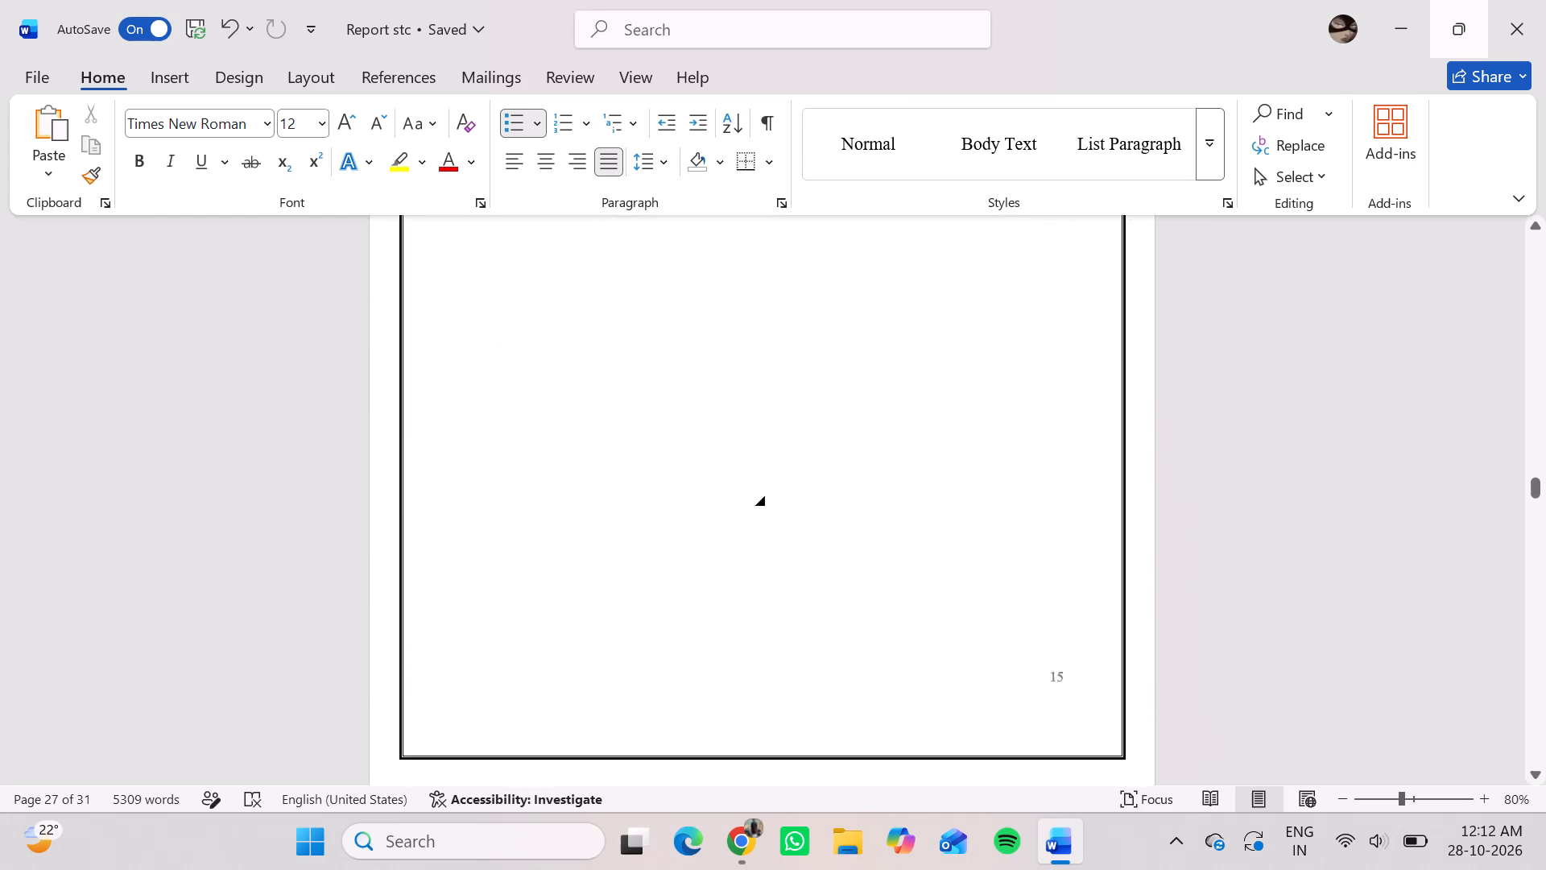
scroll(998, 430, "down", 6)
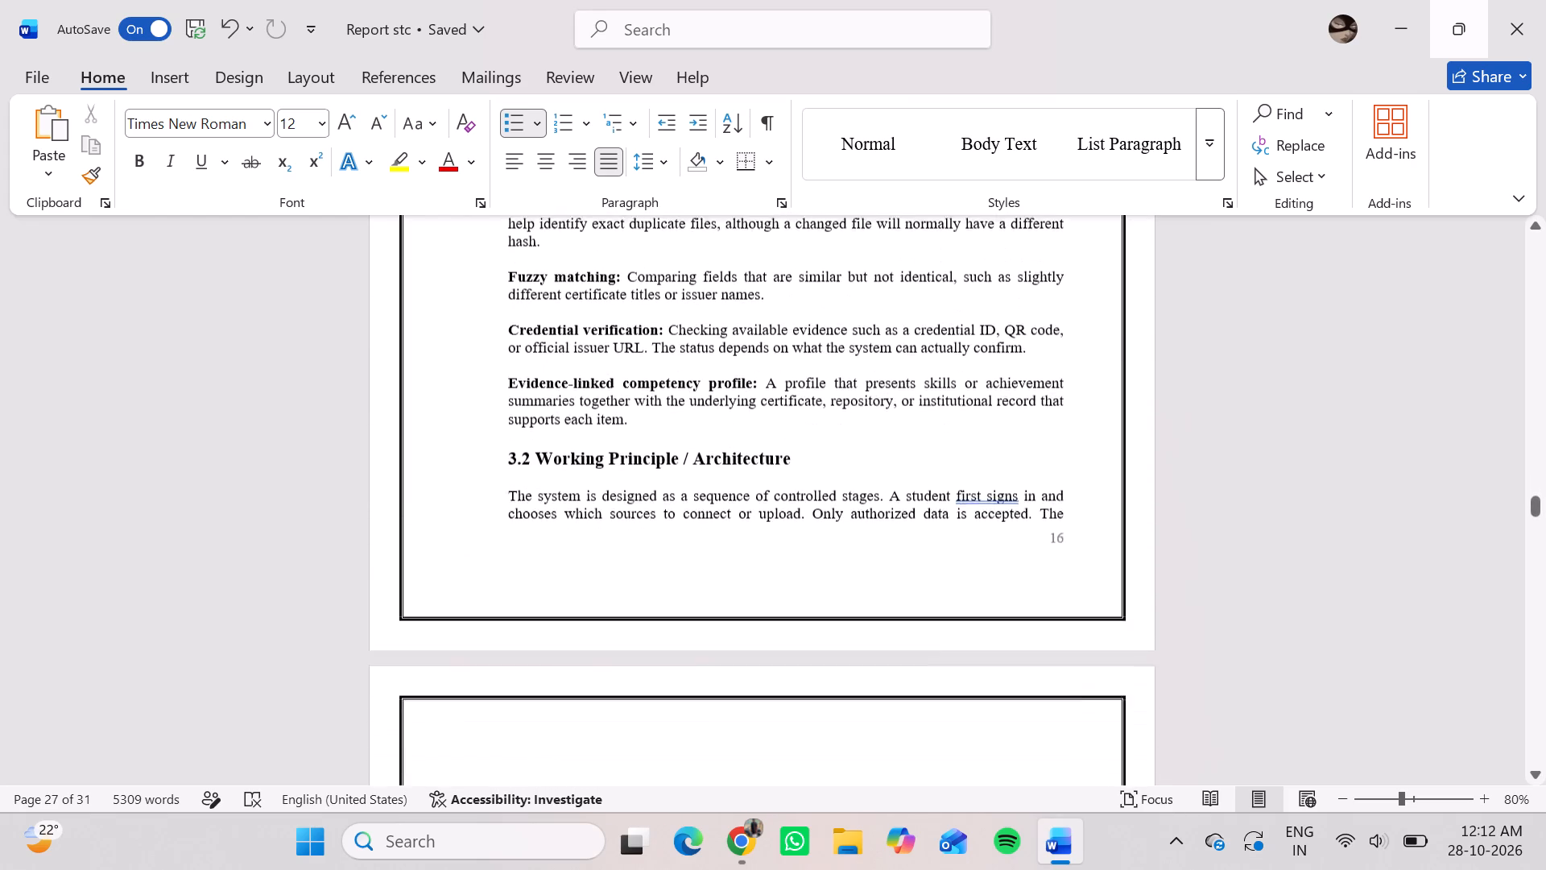
scroll(998, 430, "down", 6)
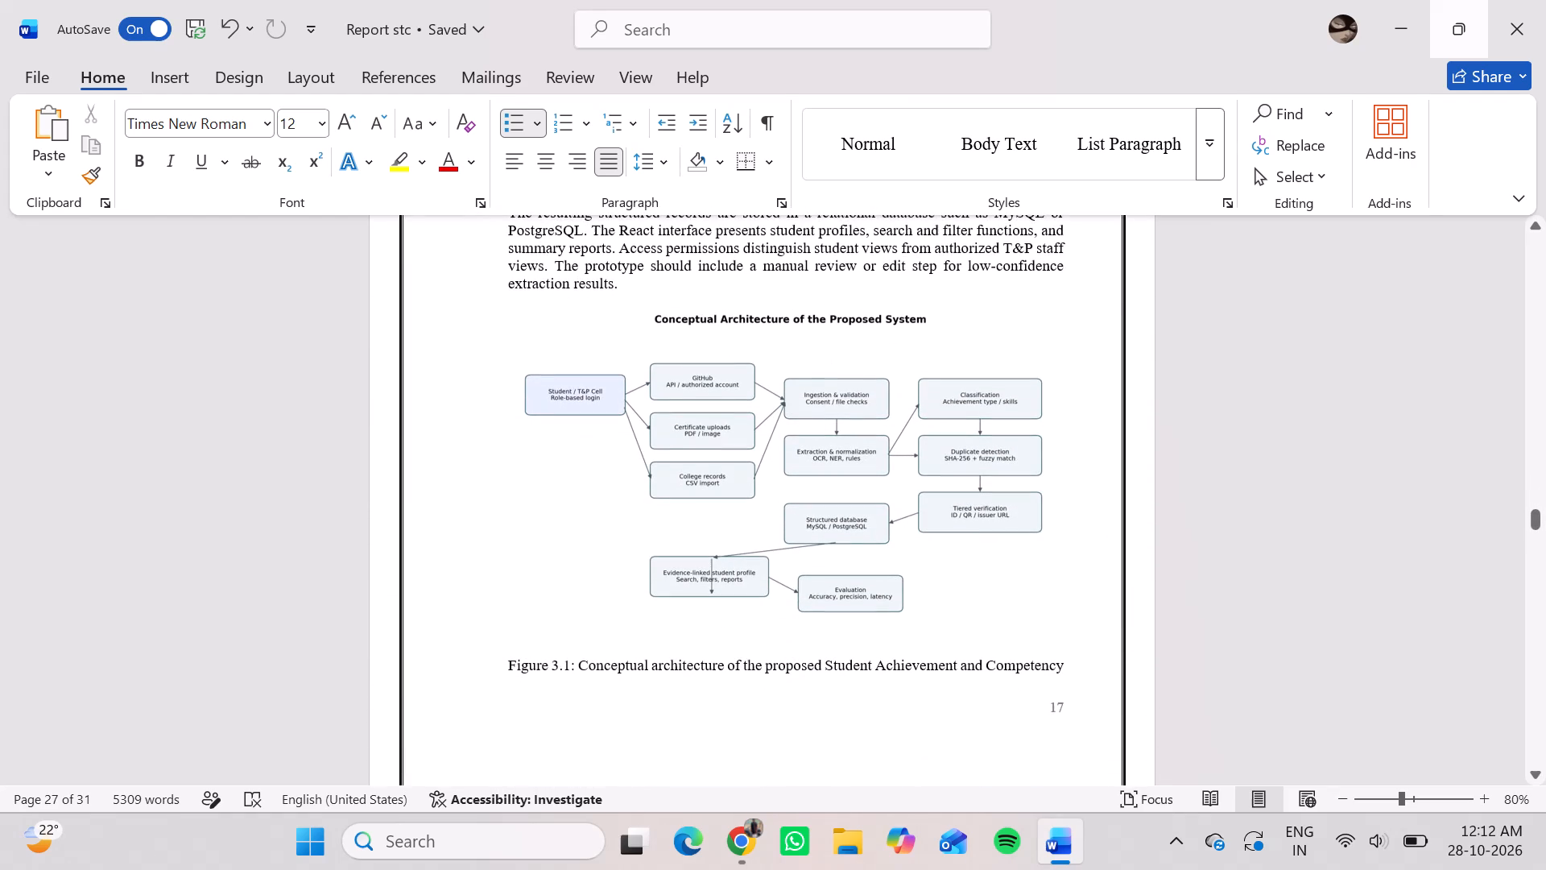
scroll(998, 430, "down", 1)
left_click_drag(1068, 660, 522, 661)
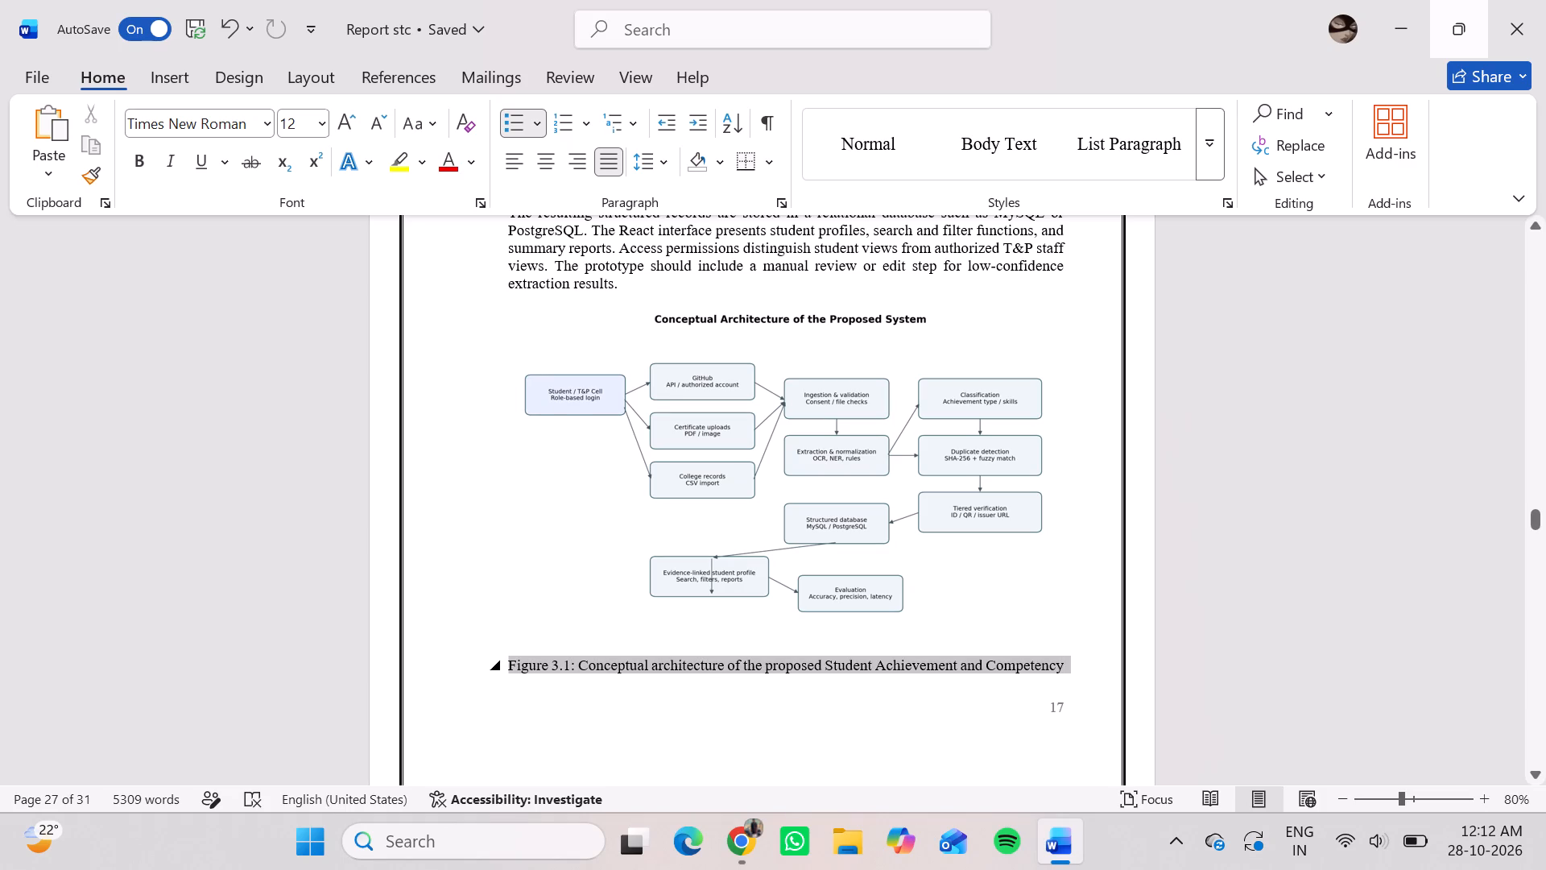
left_click_drag(522, 661, 511, 664)
key("ctrl+c")
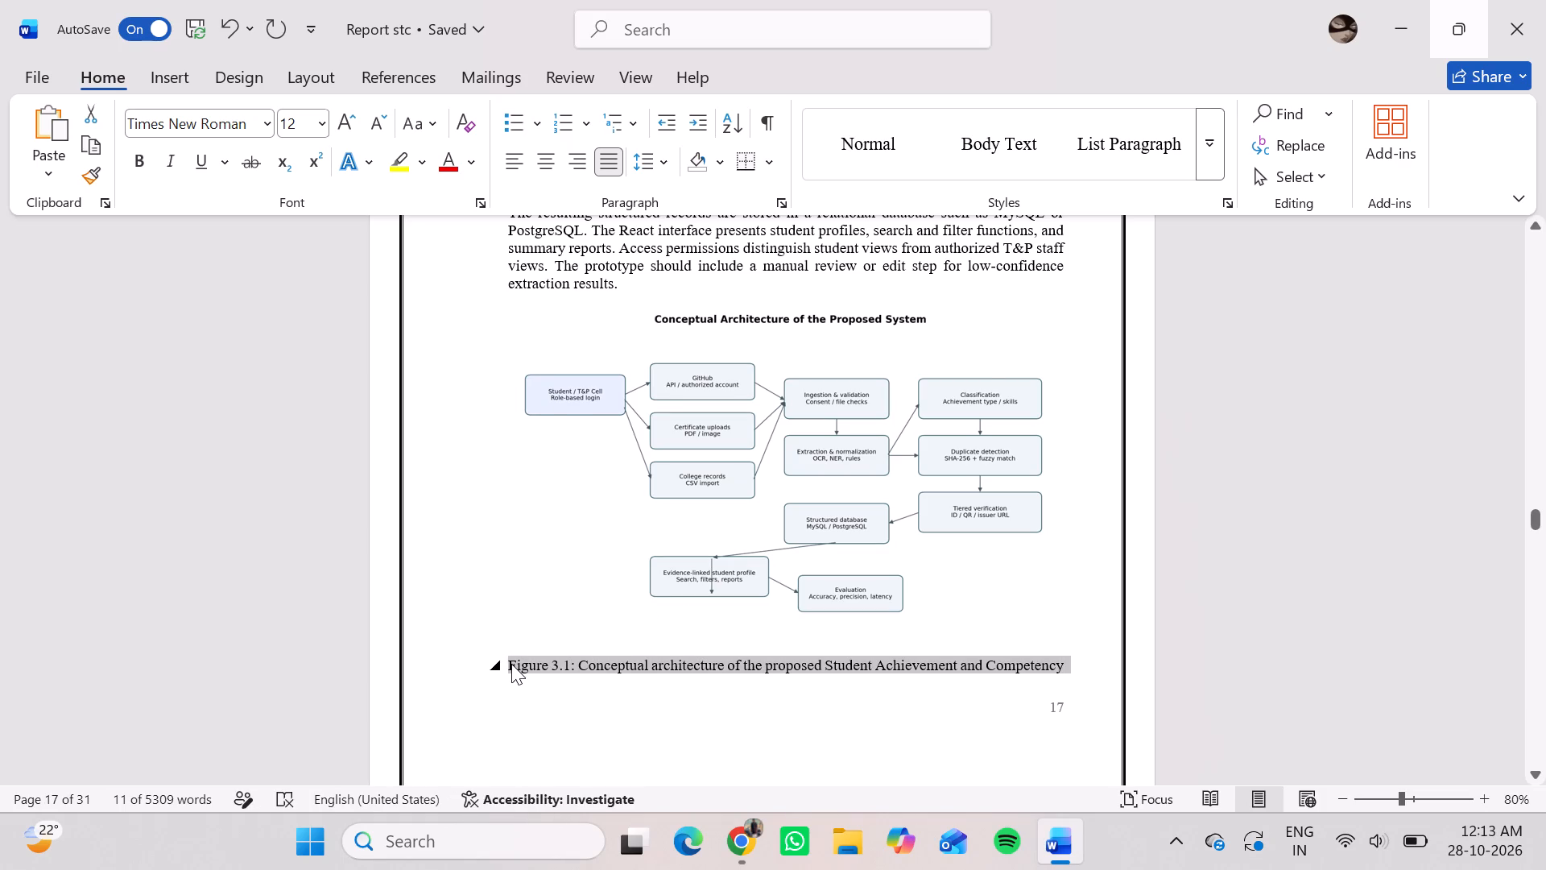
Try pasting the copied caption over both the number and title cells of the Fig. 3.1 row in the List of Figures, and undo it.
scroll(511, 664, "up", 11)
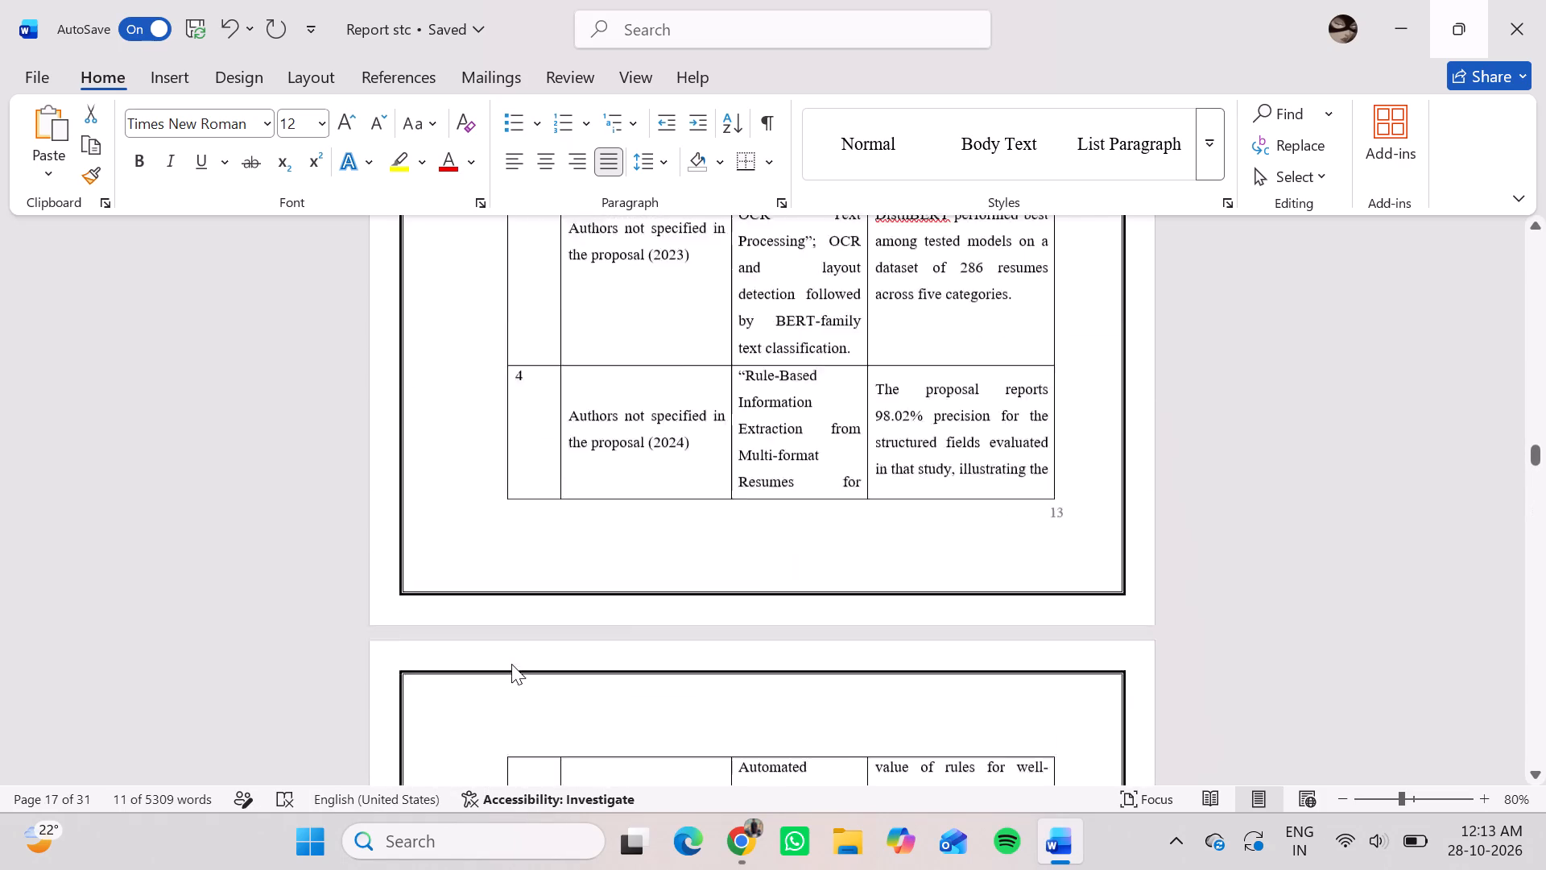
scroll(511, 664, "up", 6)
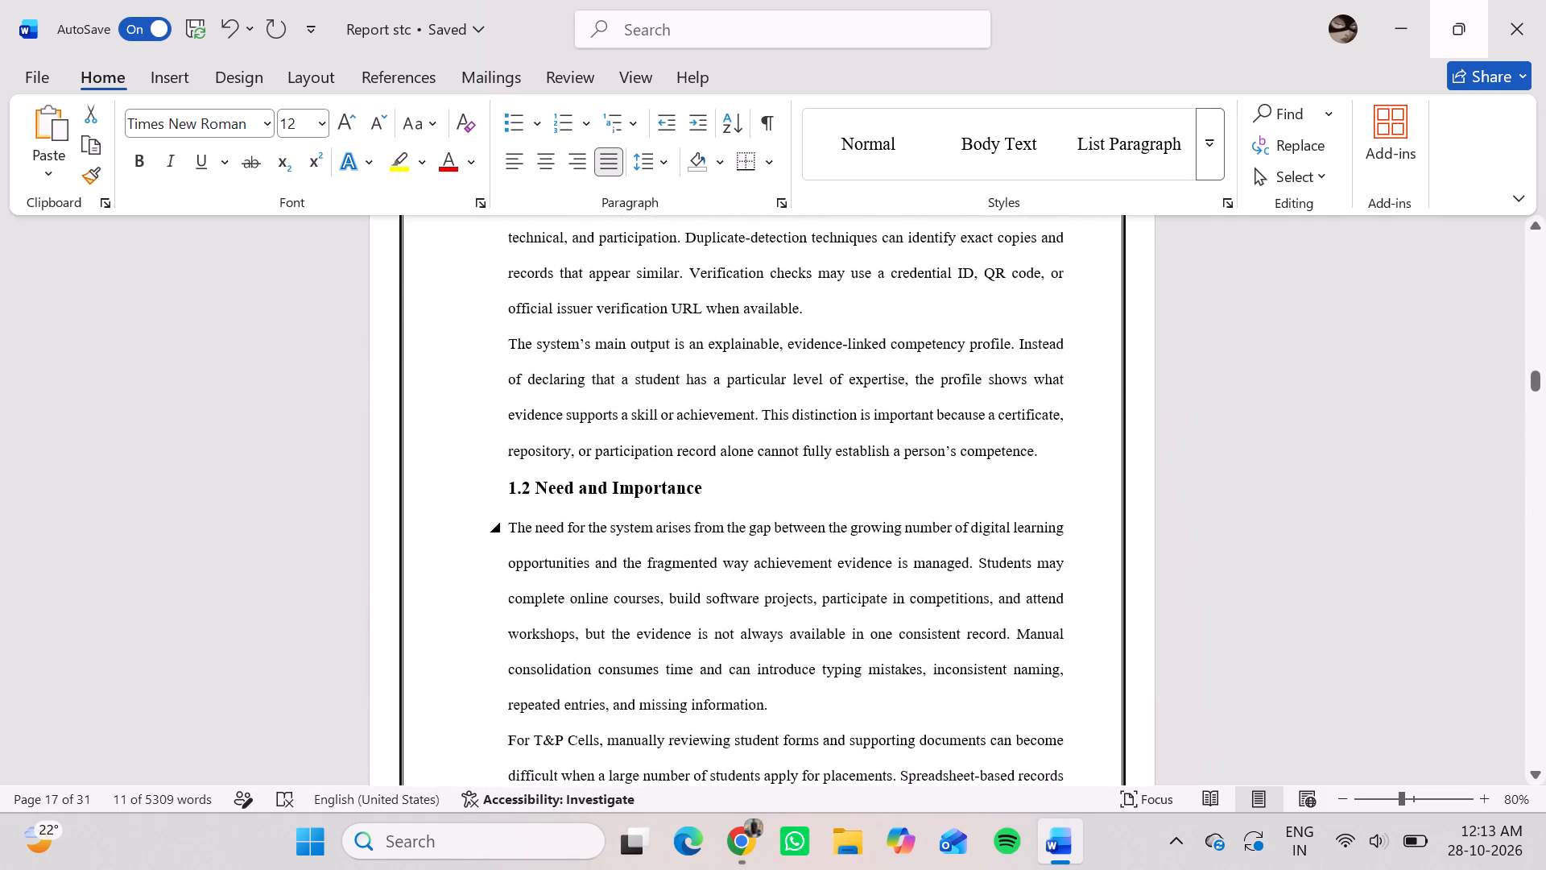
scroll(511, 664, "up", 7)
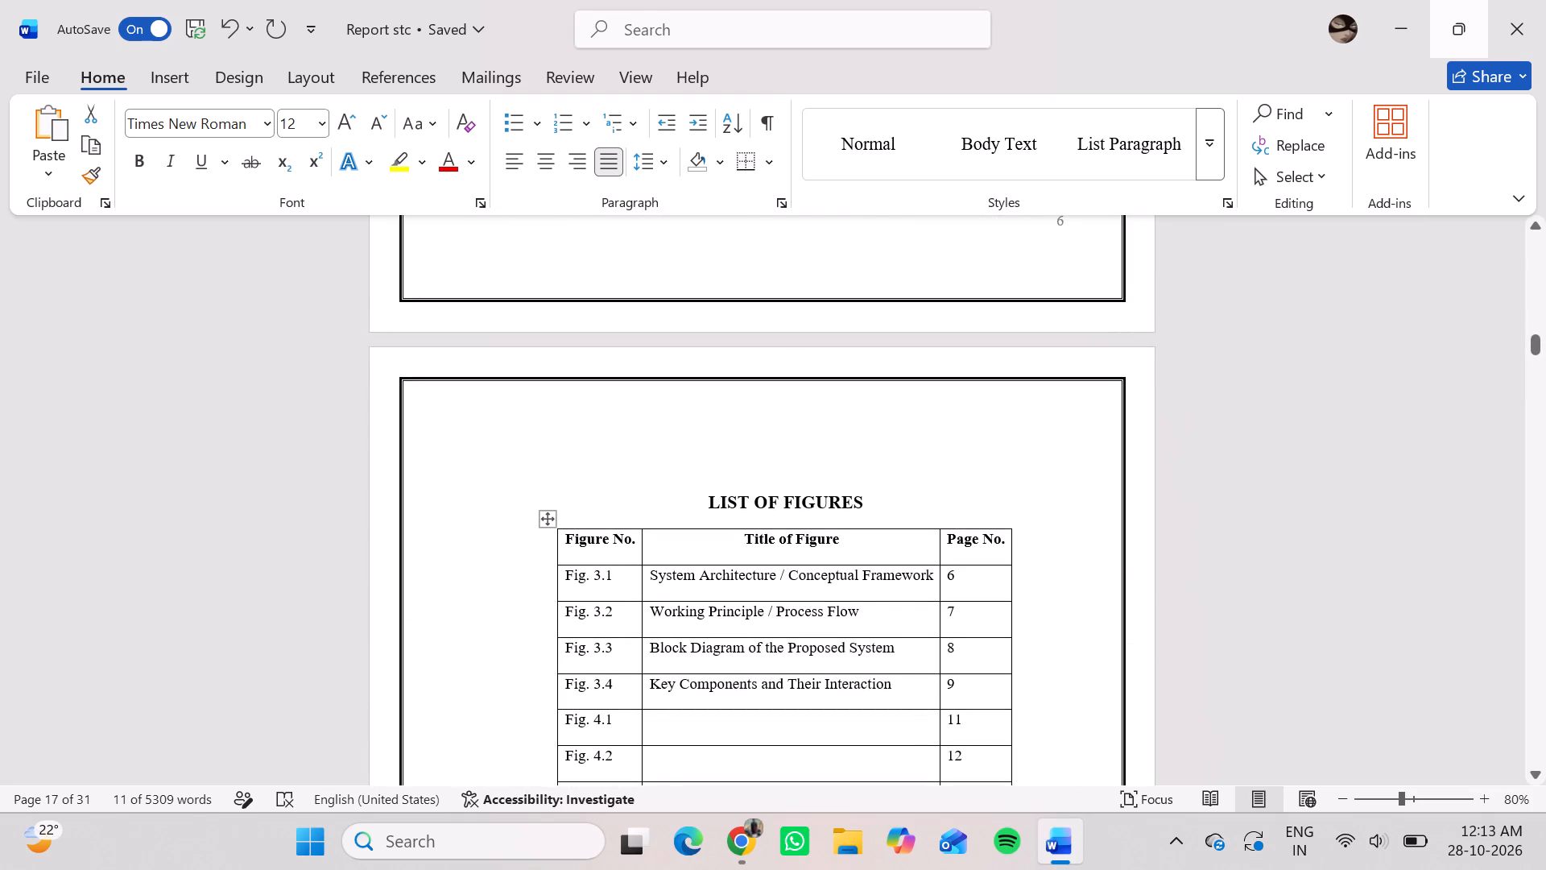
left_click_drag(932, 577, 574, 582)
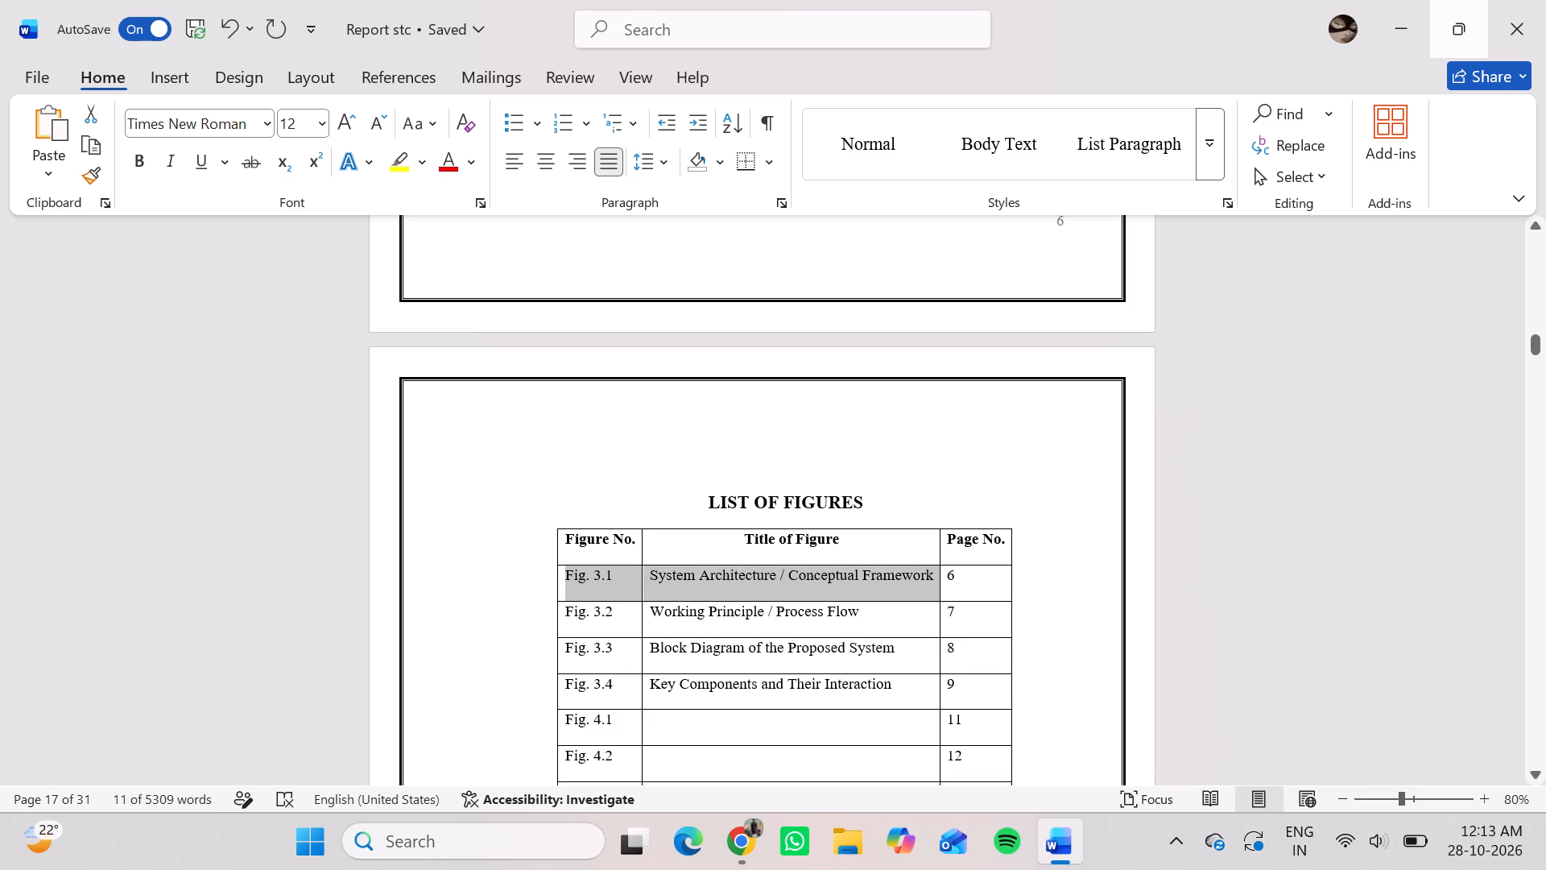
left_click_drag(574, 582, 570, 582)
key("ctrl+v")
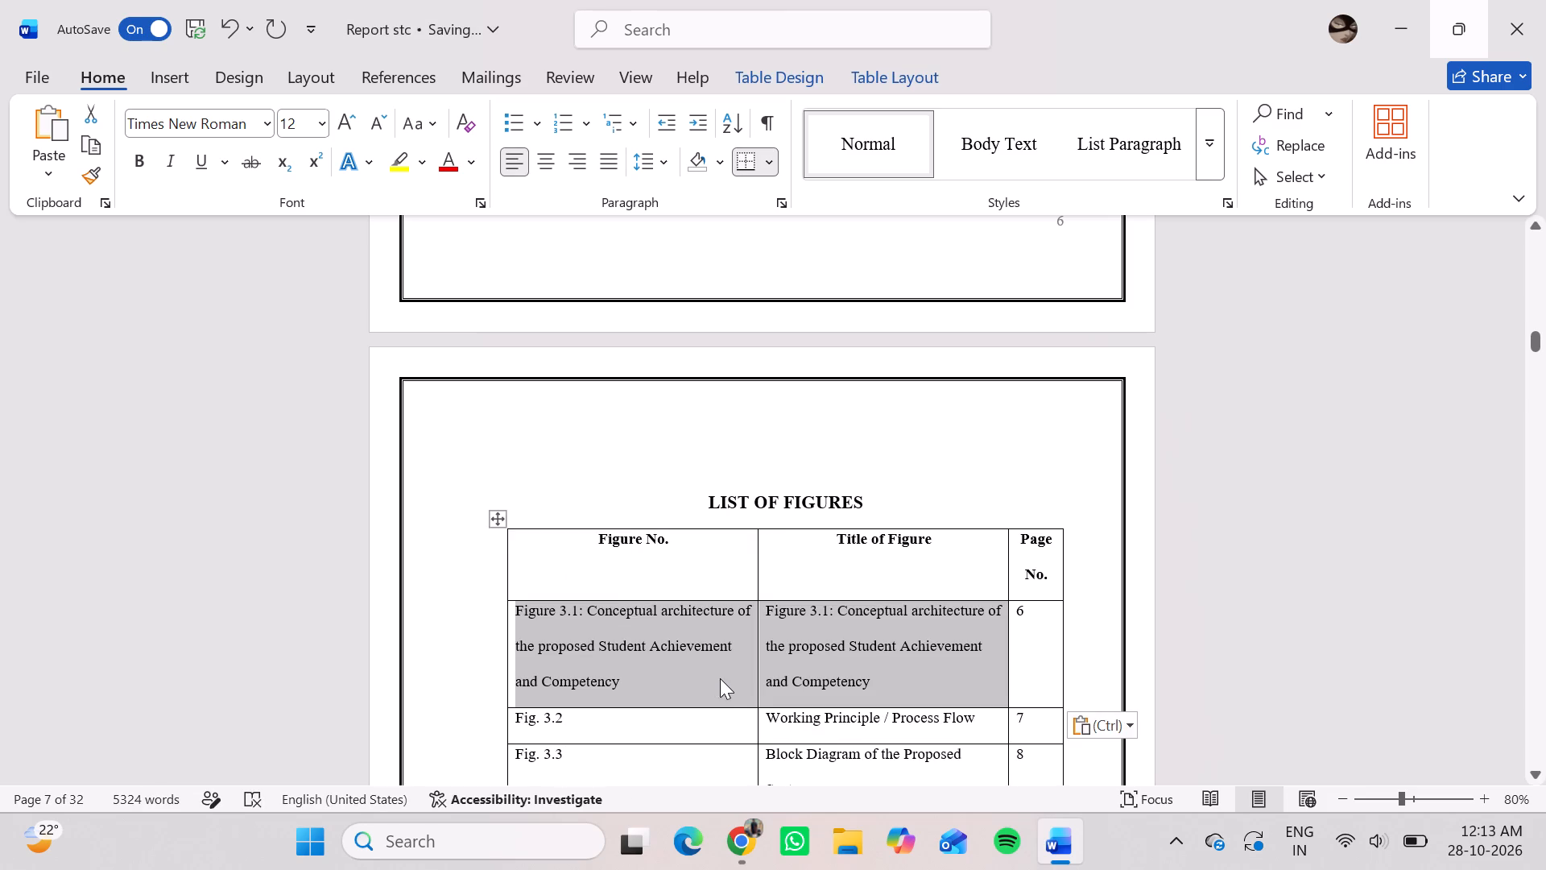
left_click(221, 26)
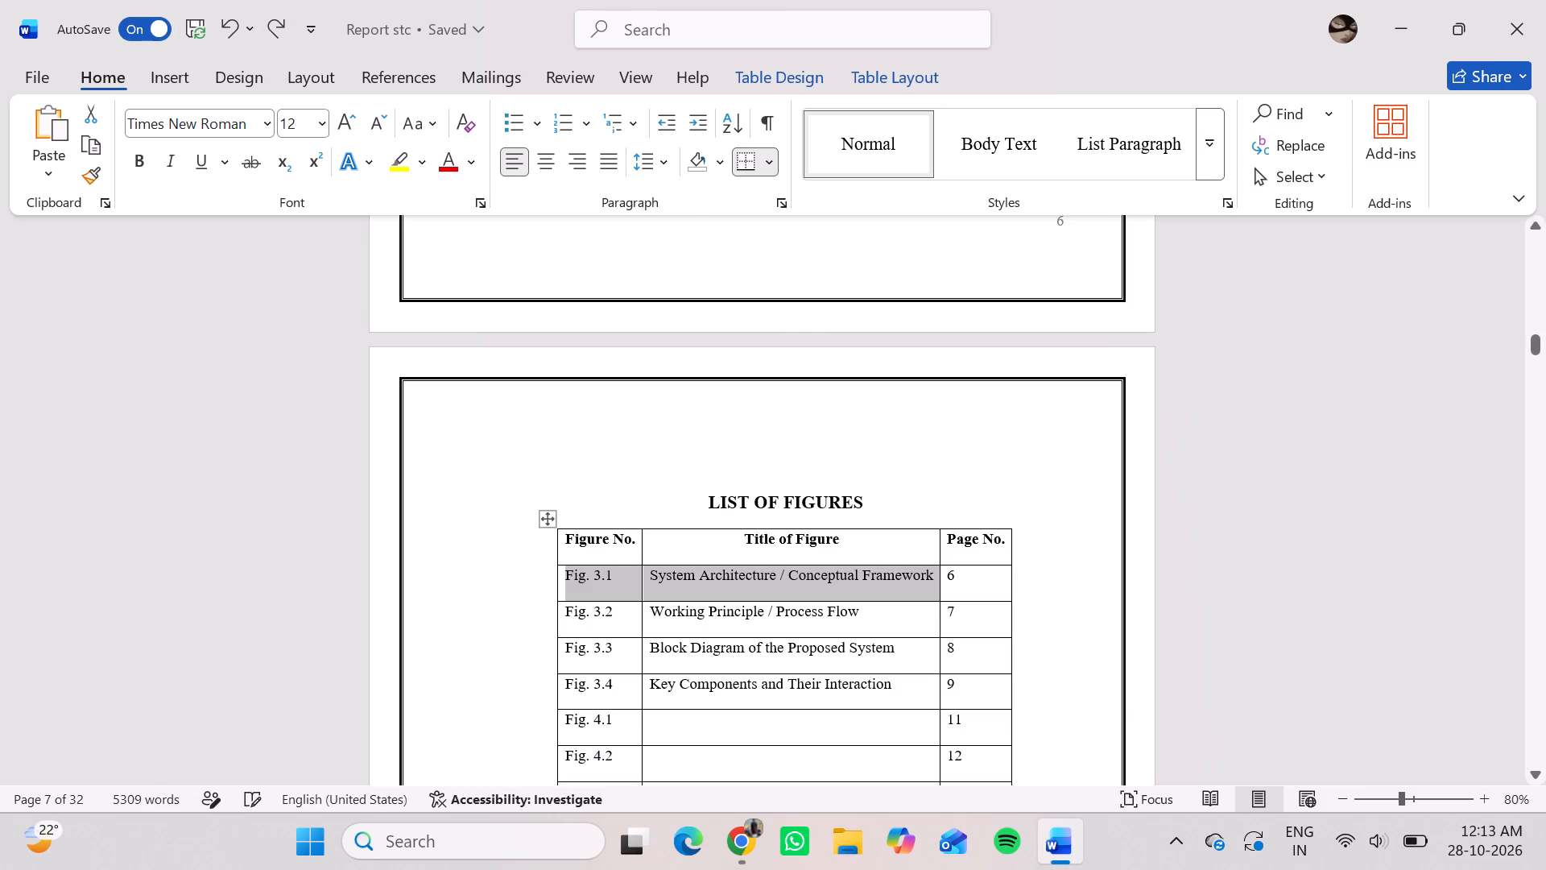
Replace only the Fig. 3.1 title in the List of Figures with the copied caption.
left_click(928, 574)
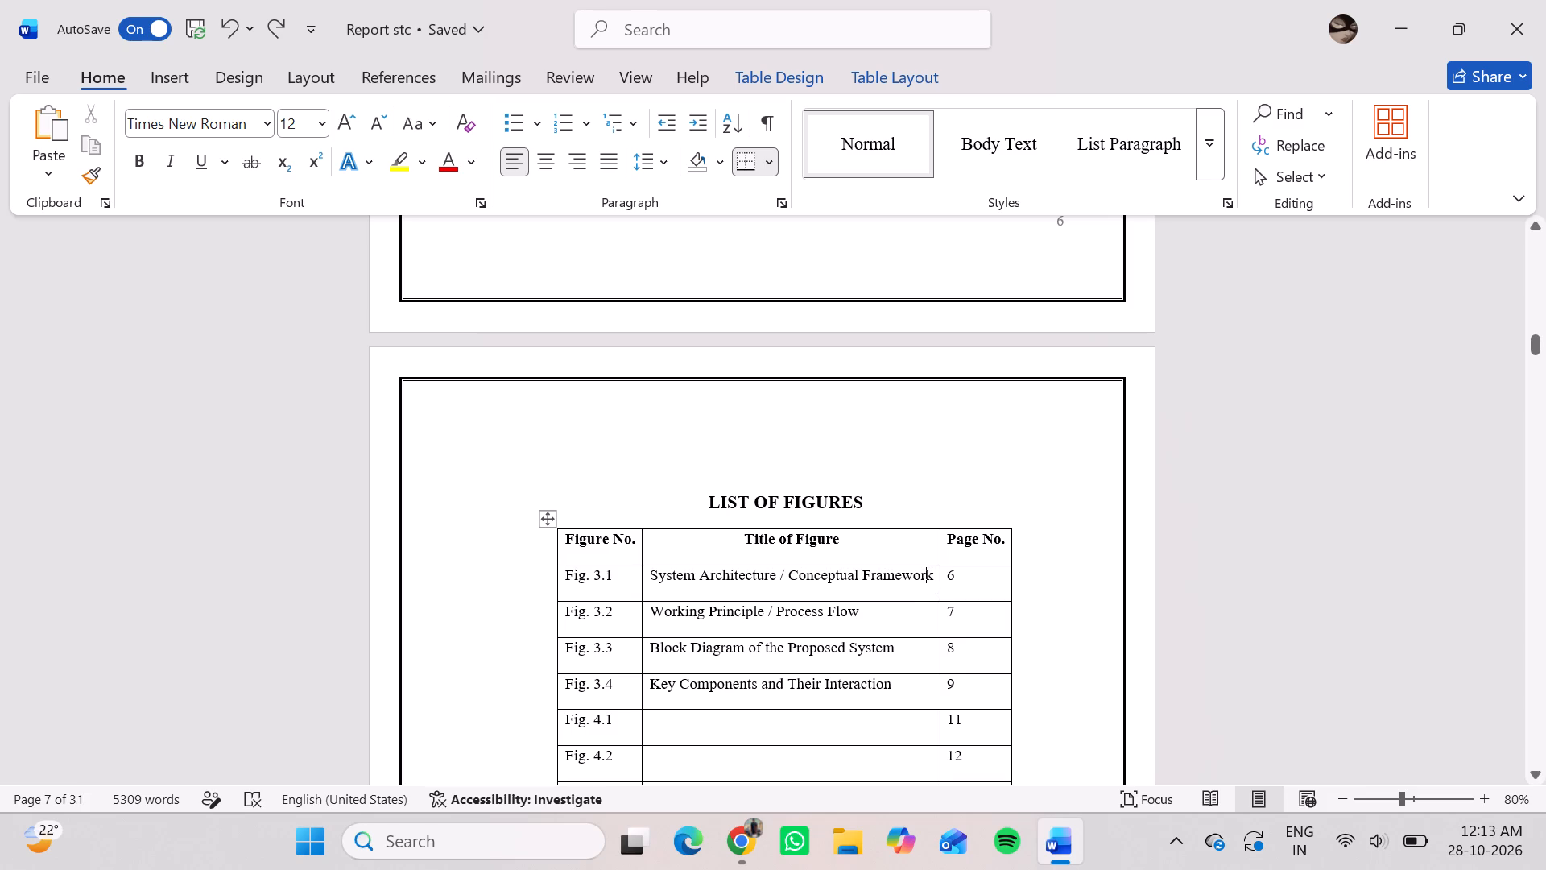
left_click_drag(934, 574, 651, 578)
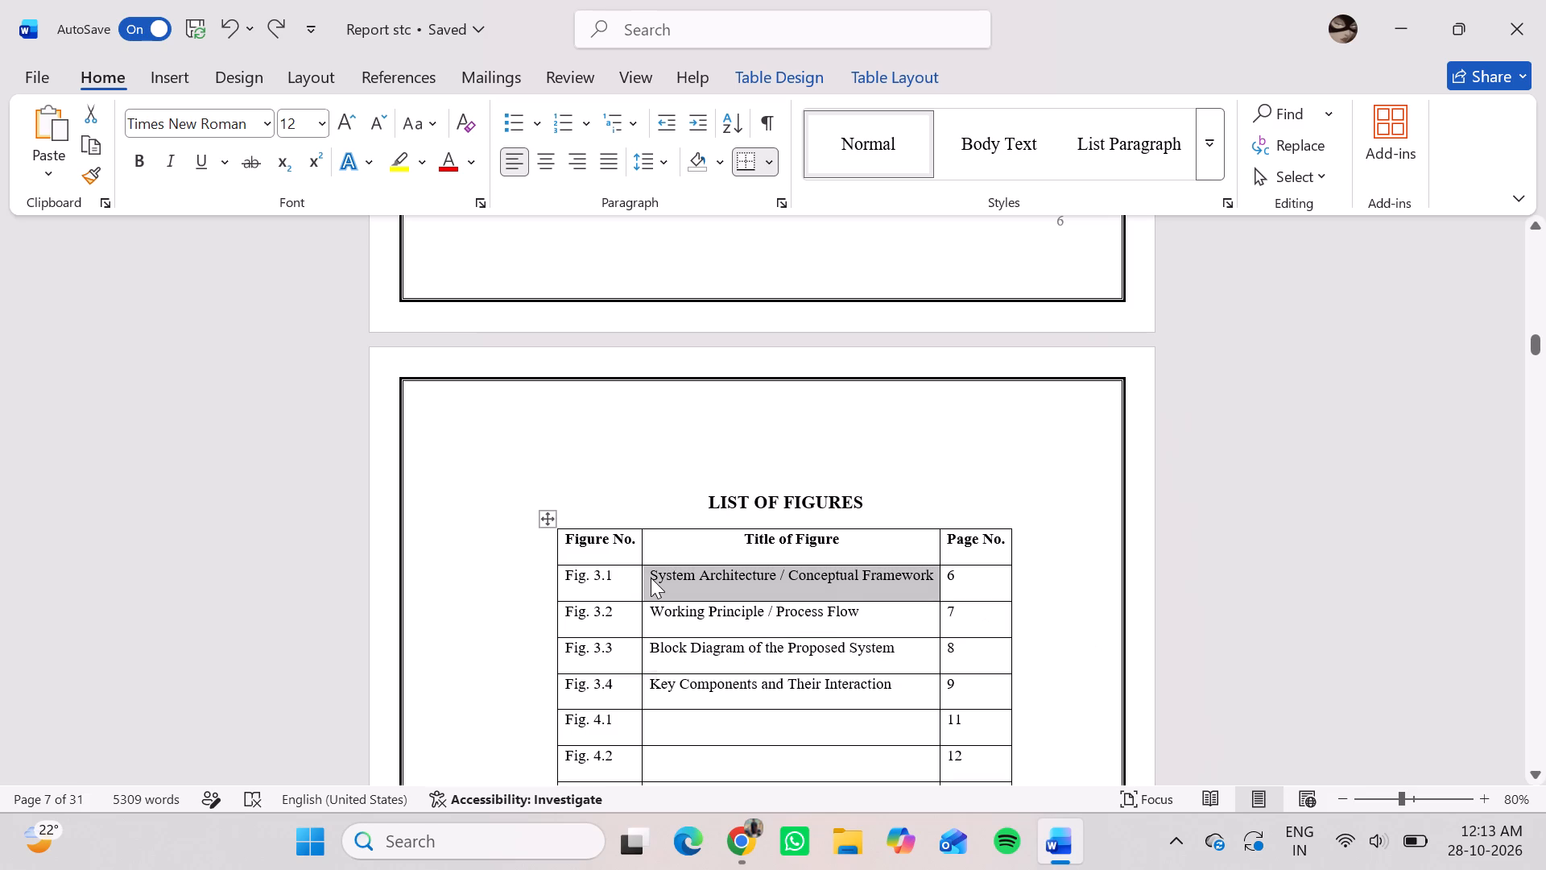
key("ctrl+v")
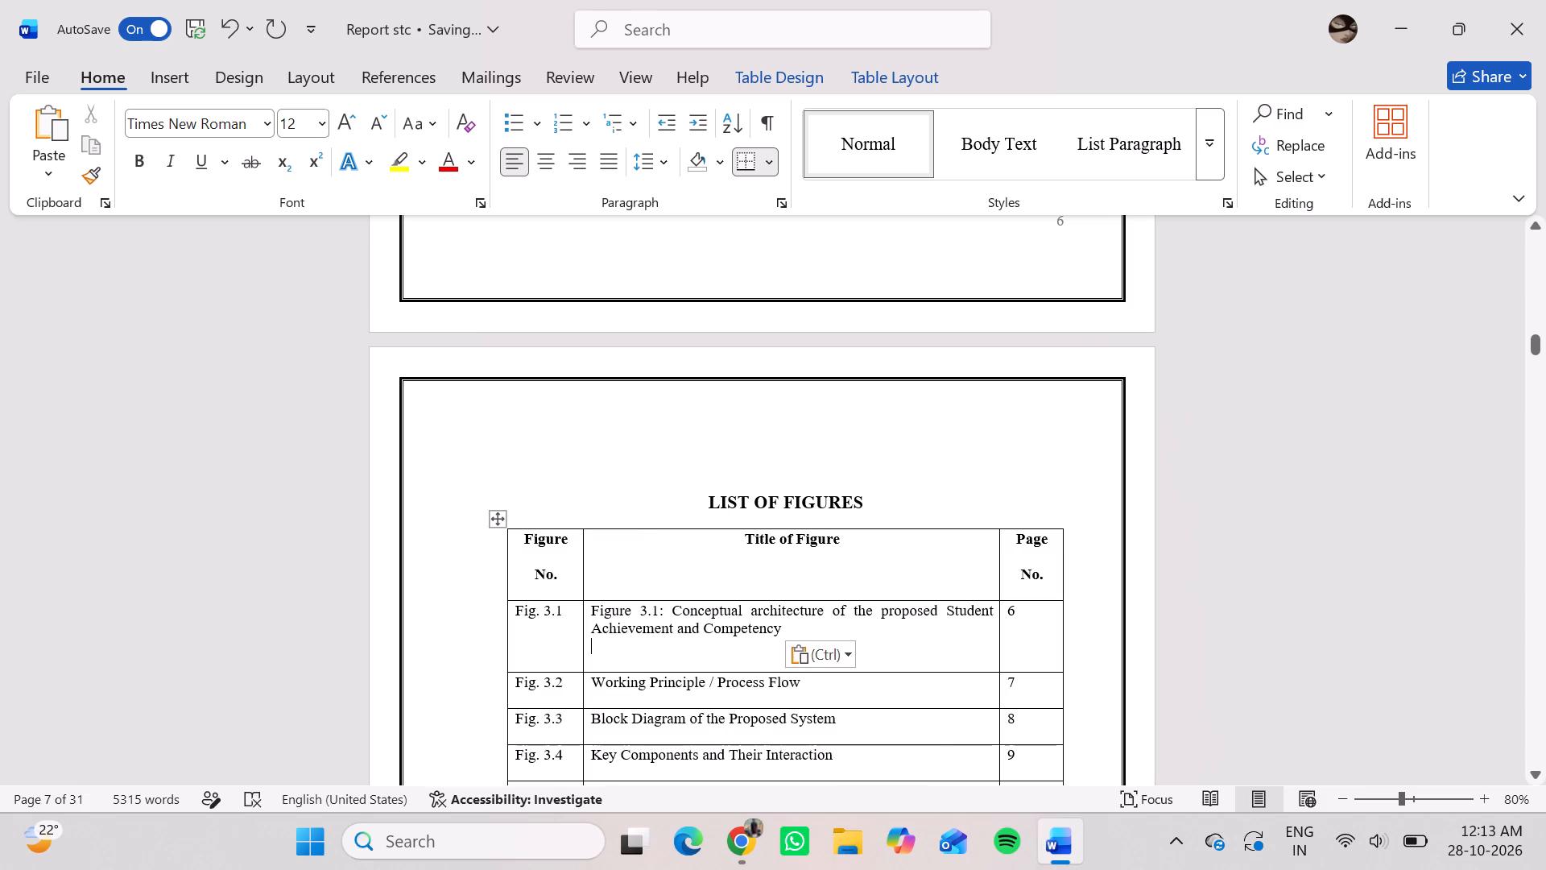
Remove the "Figure 3.1: " prefix so the title cell starts with "Conceptual architecture of the proposed Student Achievement and Competency".
left_click(669, 609)
key("BackSpace")
key("BackSpace")
key("BackSpace")
key("BackSpace")
key("BackSpace")
key("BackSpace")
key("BackSpace")
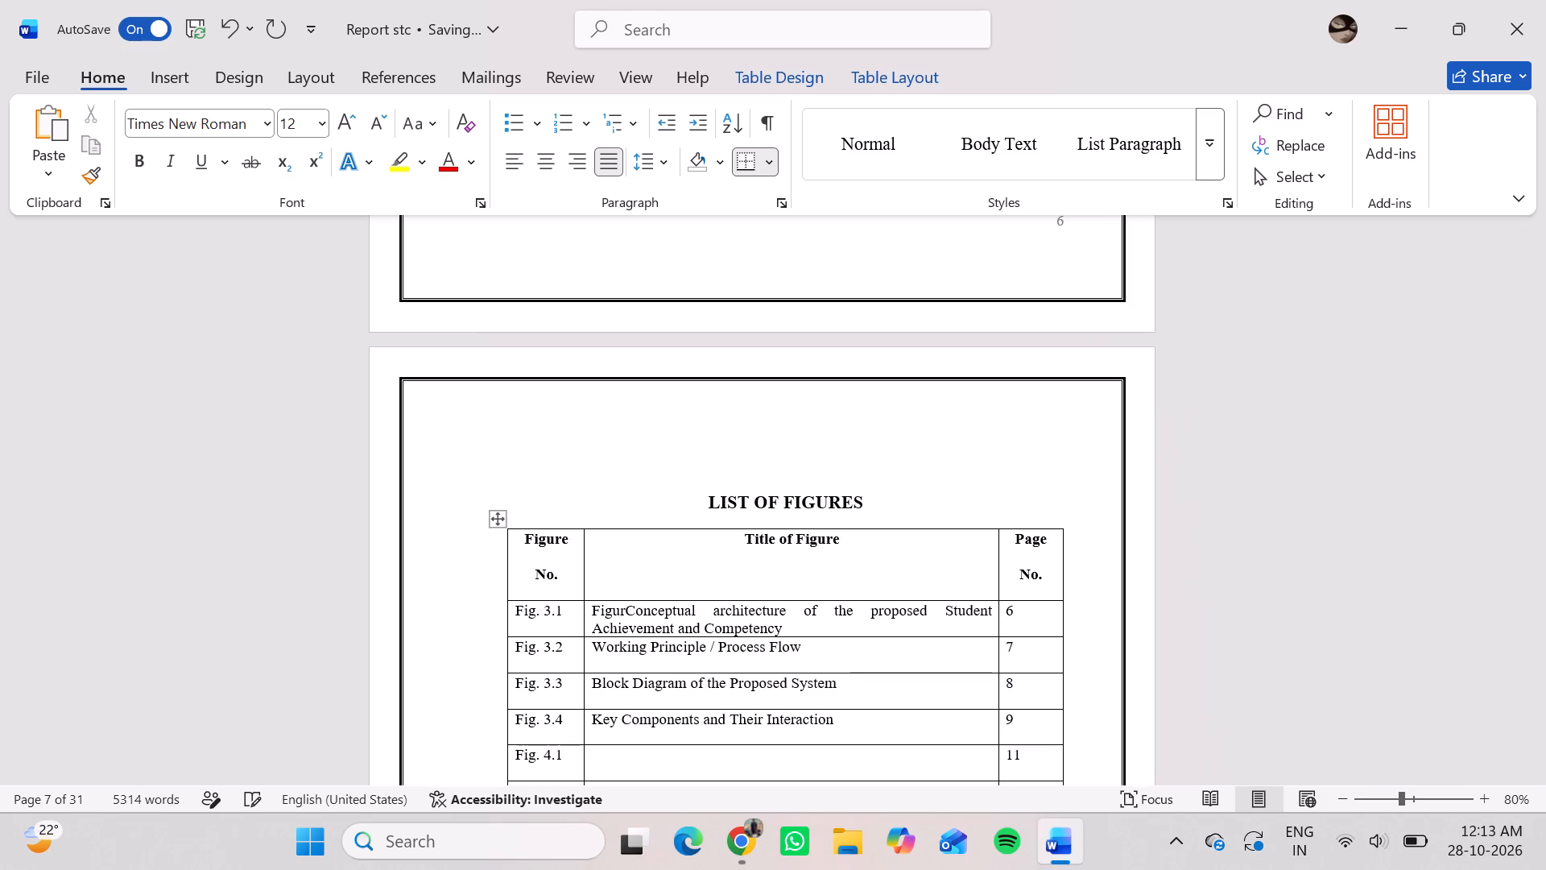
key("BackSpace")
key("BackSpace")
key("BackSpace")
key("BackSpace")
key("BackSpace")
key("BackSpace")
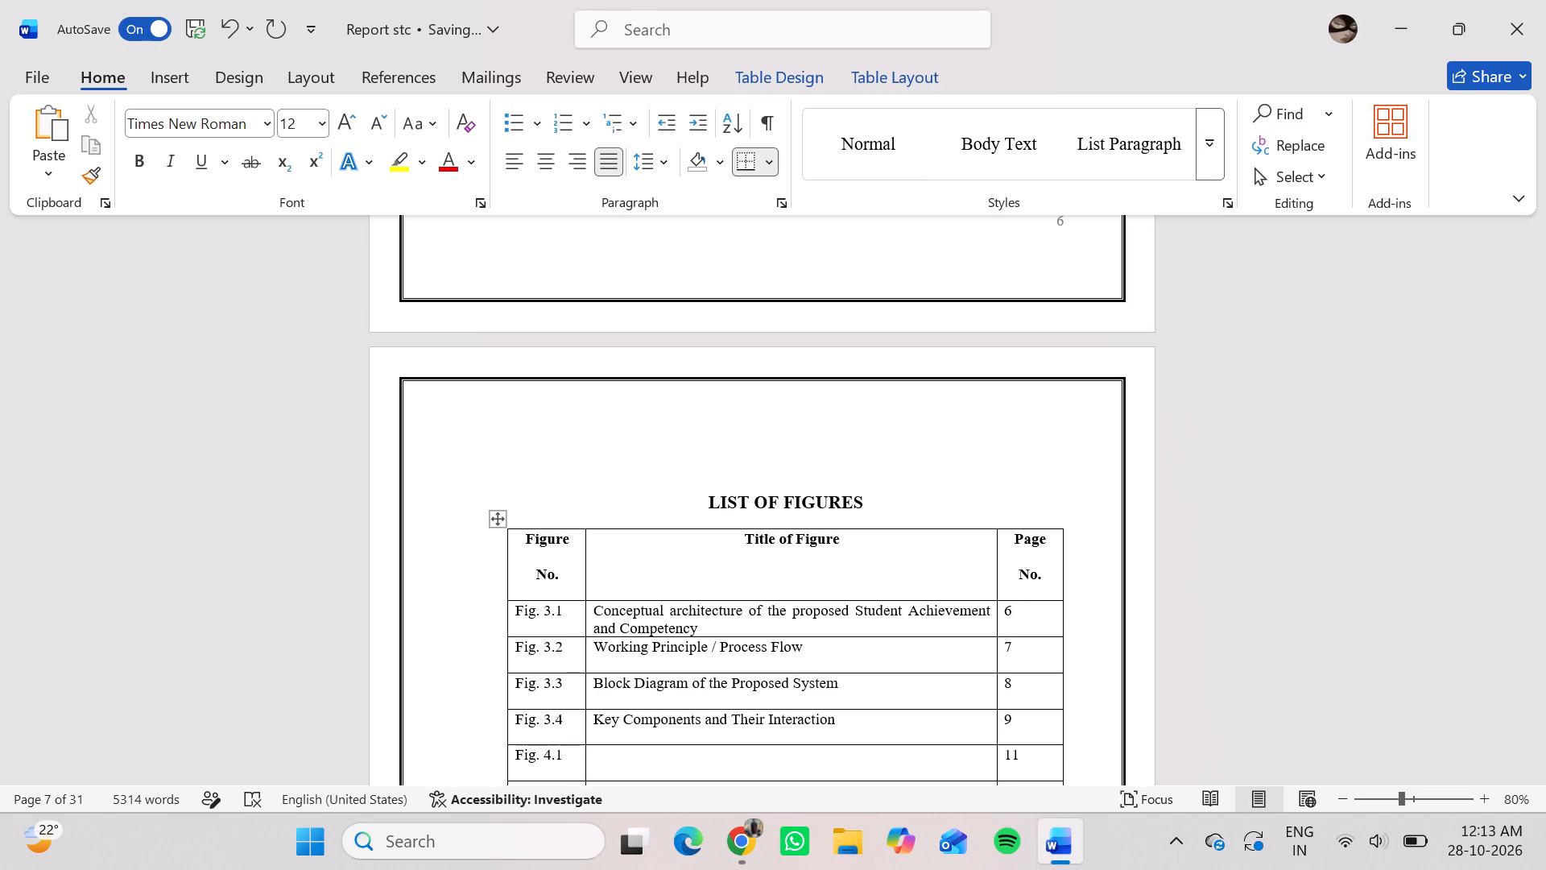
Copy the Figure 3.2 caption text ": End-to-end processing workflow." beneath the workflow diagram in Chapter 3, leaving out the figure number.
scroll(849, 628, "down", 1)
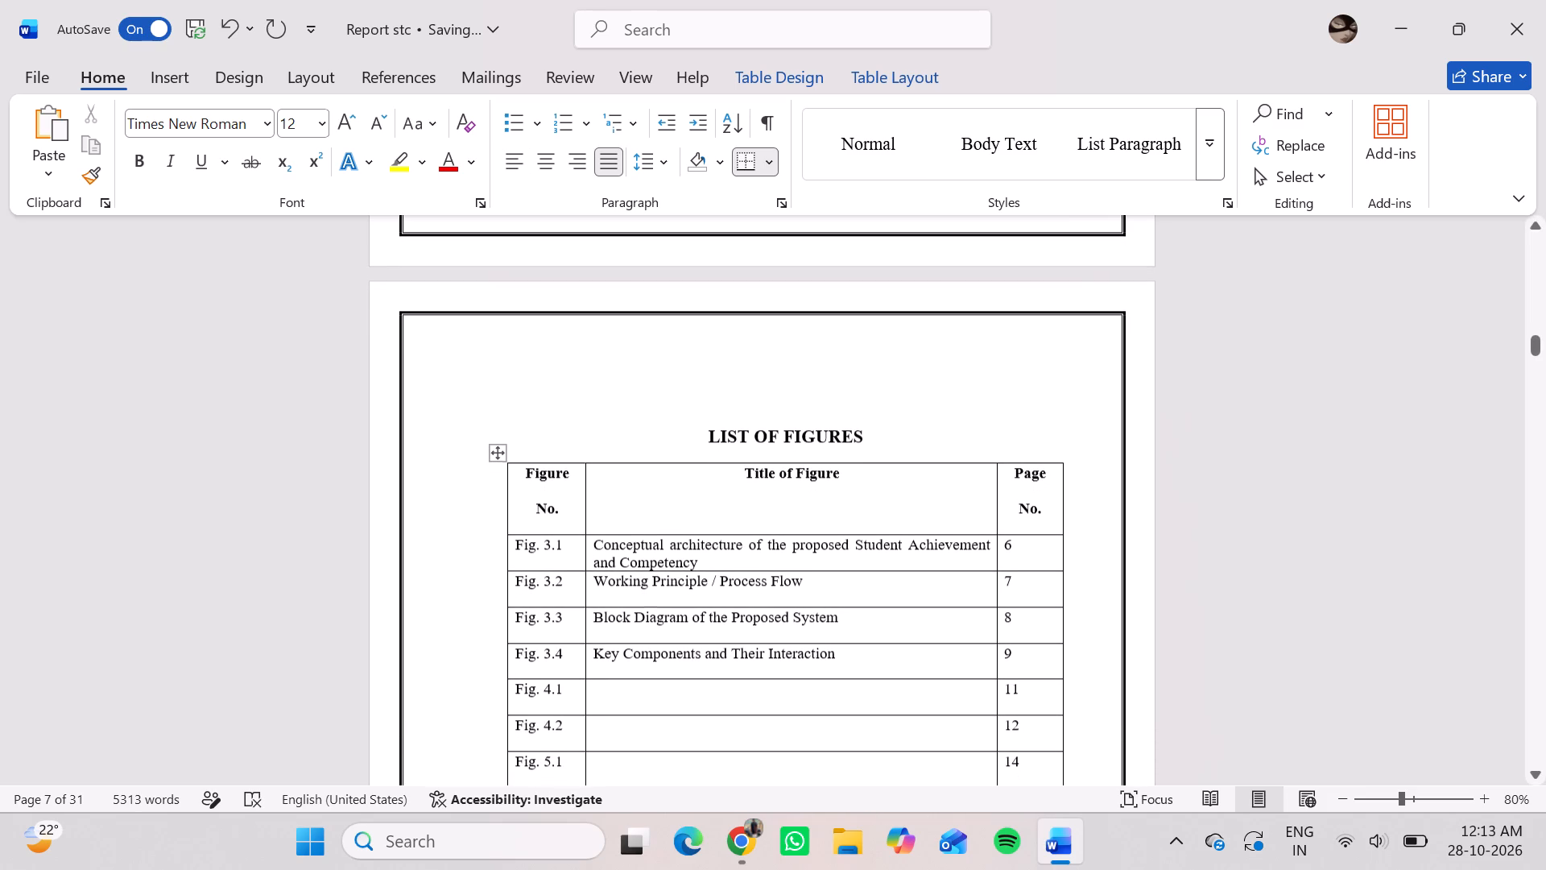
scroll(849, 628, "down", 8)
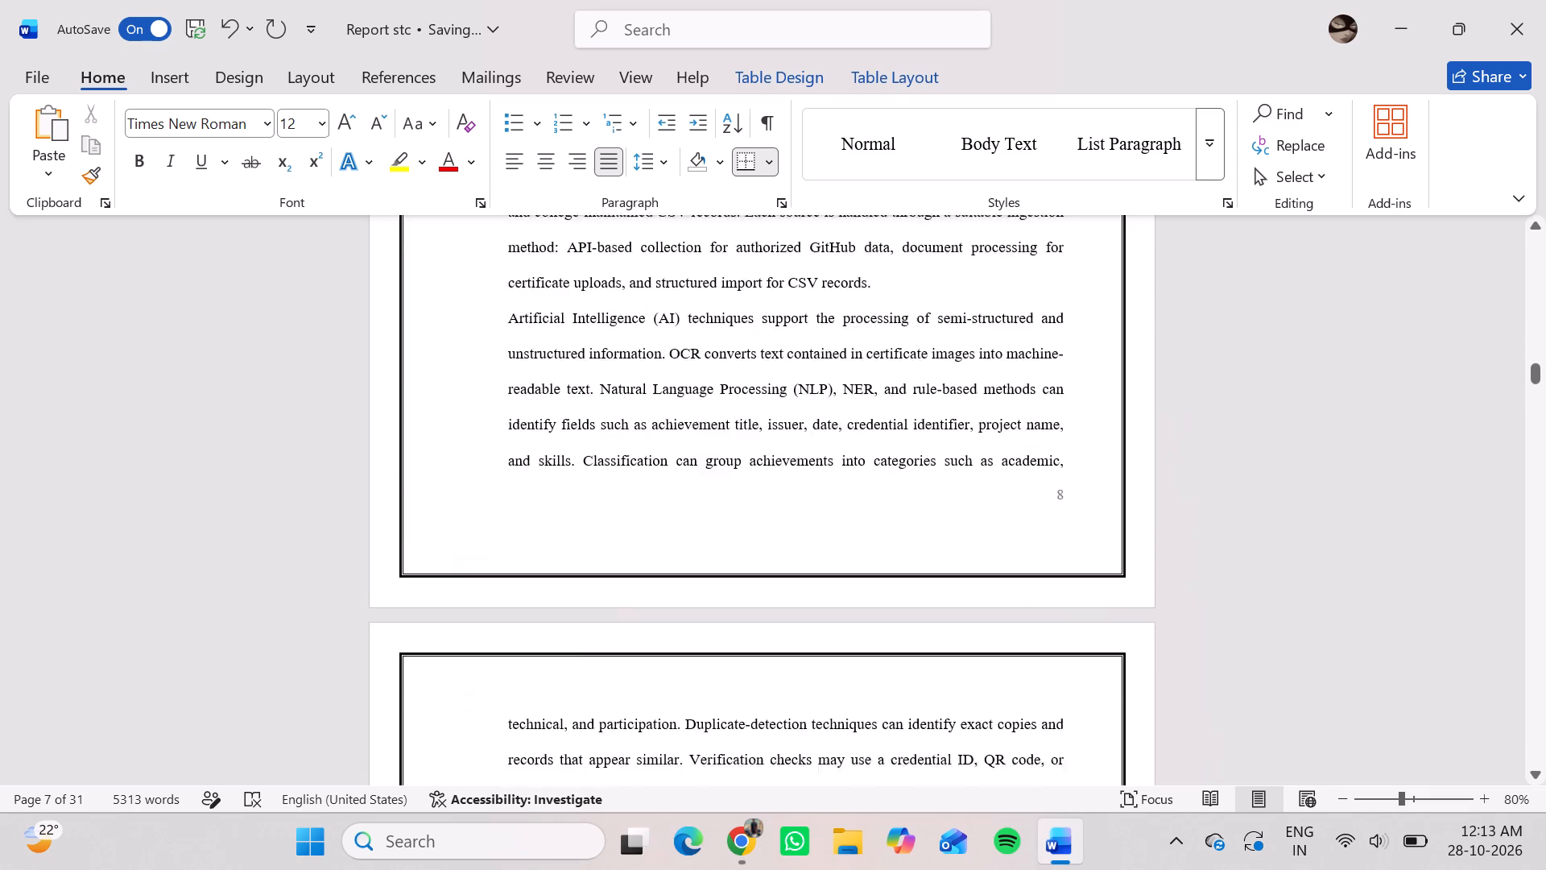
scroll(849, 628, "down", 7)
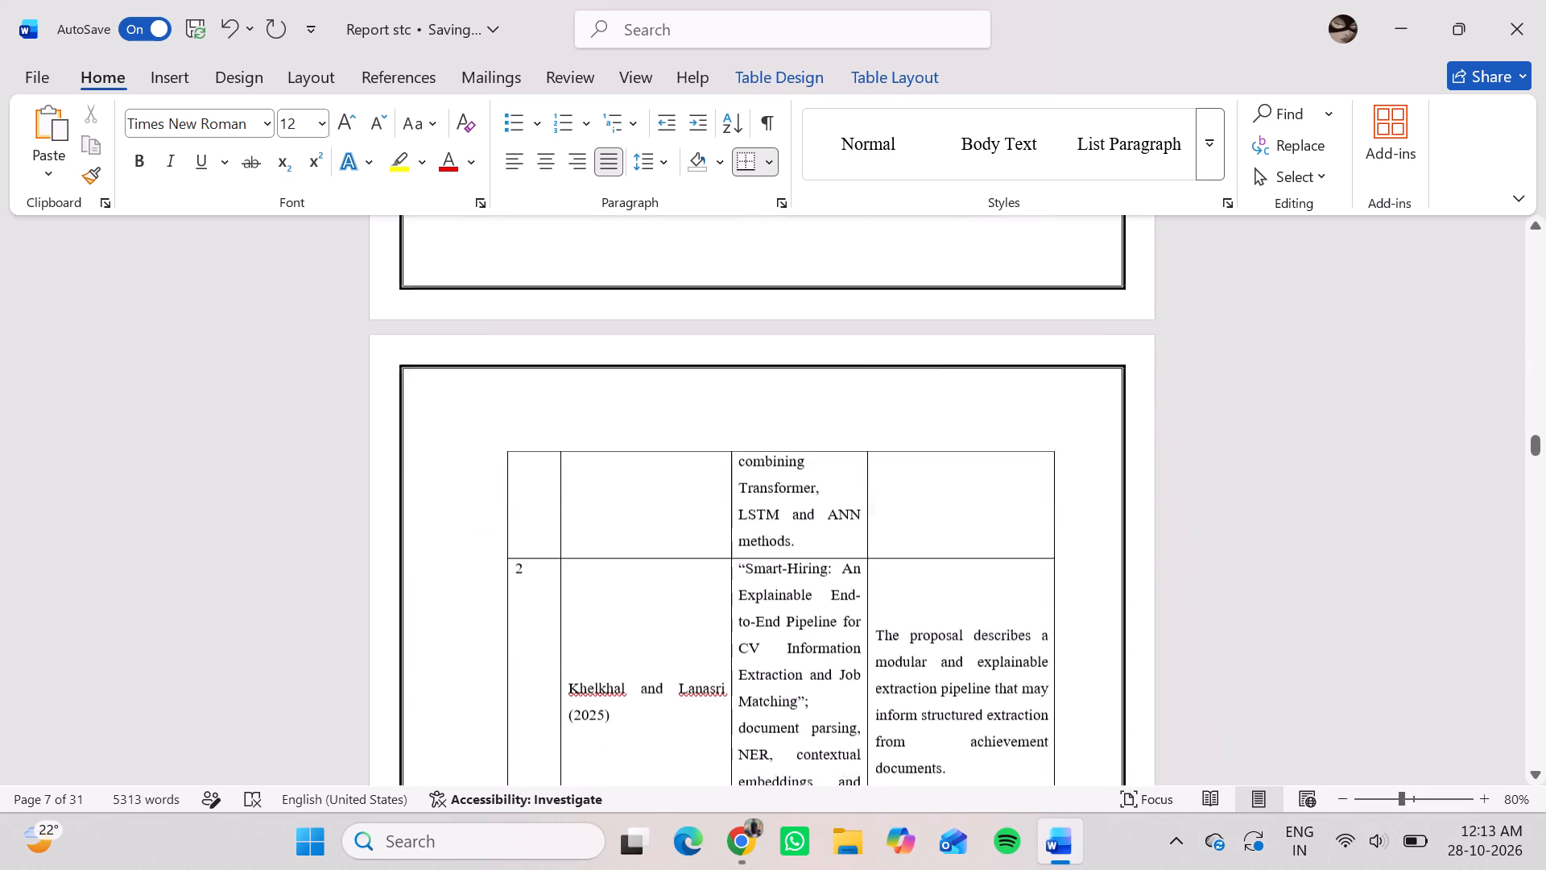
scroll(849, 628, "down", 9)
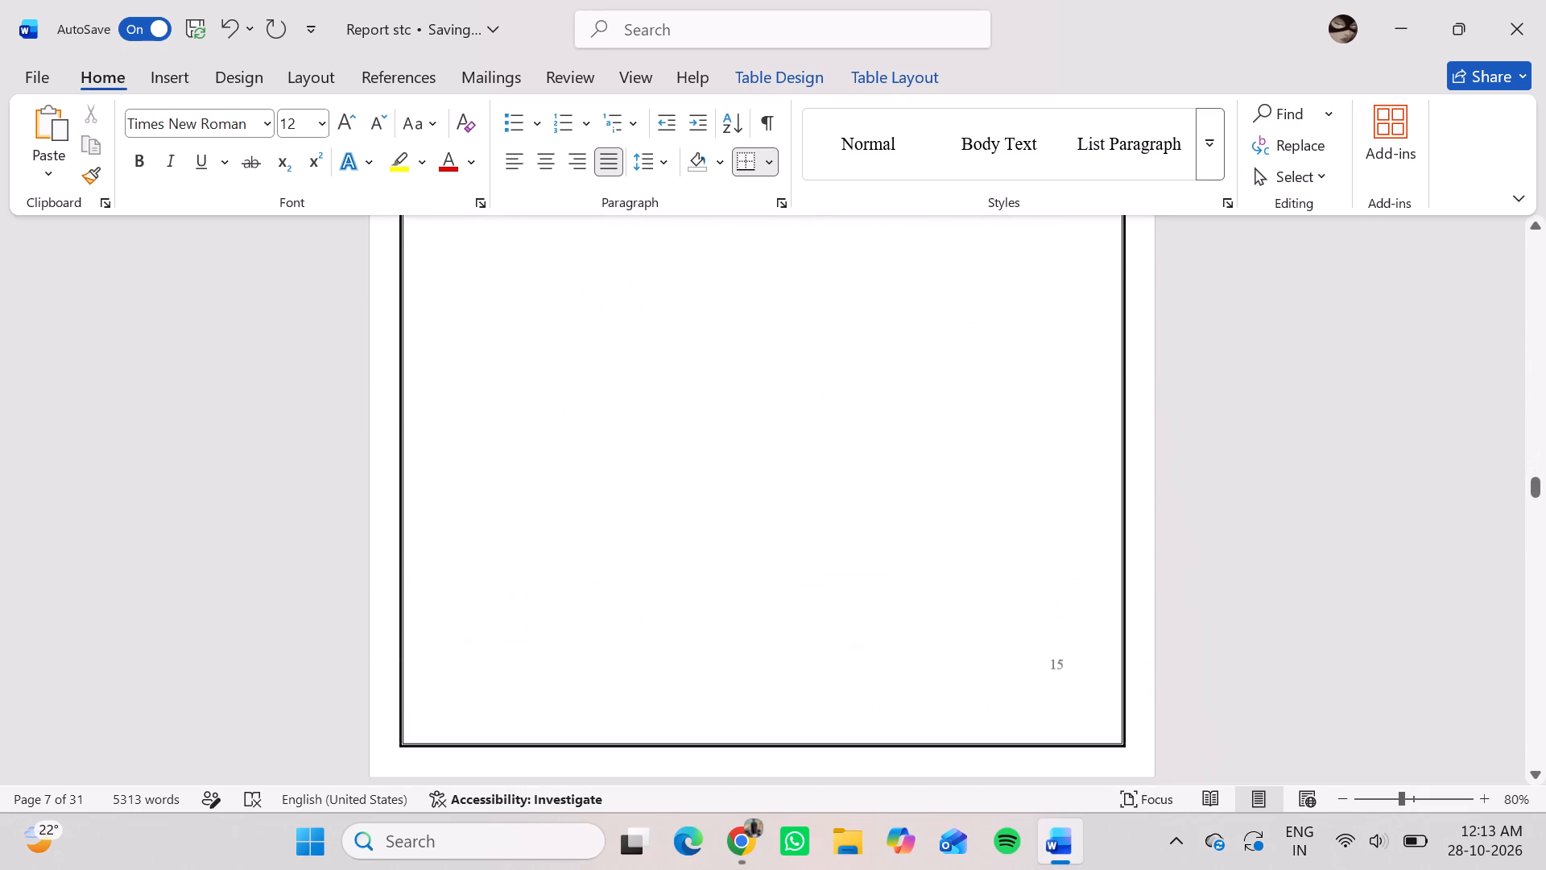
scroll(849, 628, "down", 5)
scroll(849, 628, "up", 1)
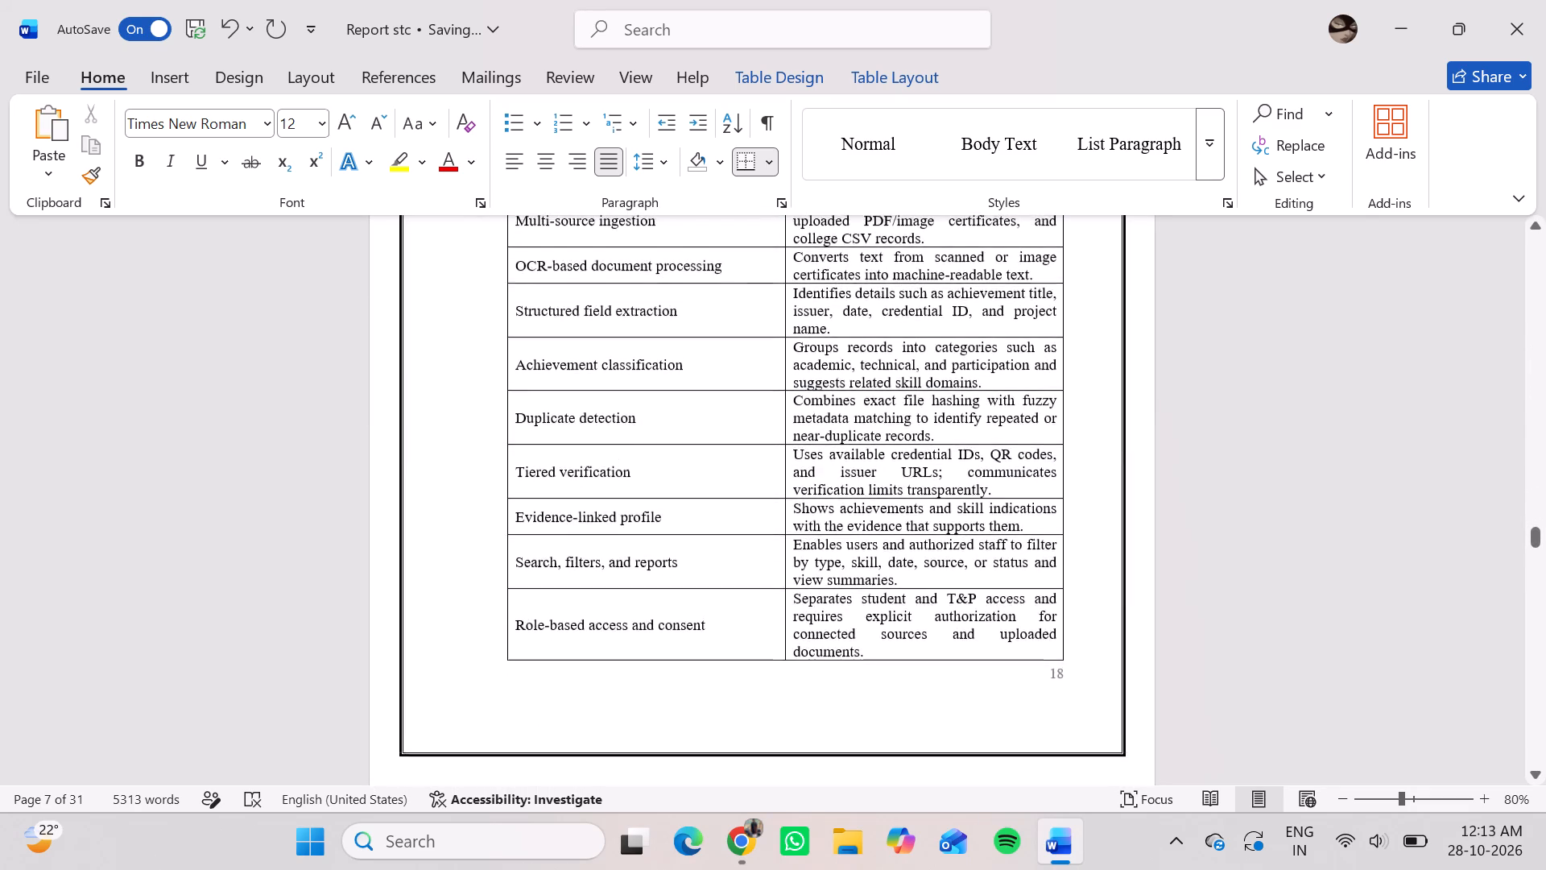
scroll(849, 628, "up", 4)
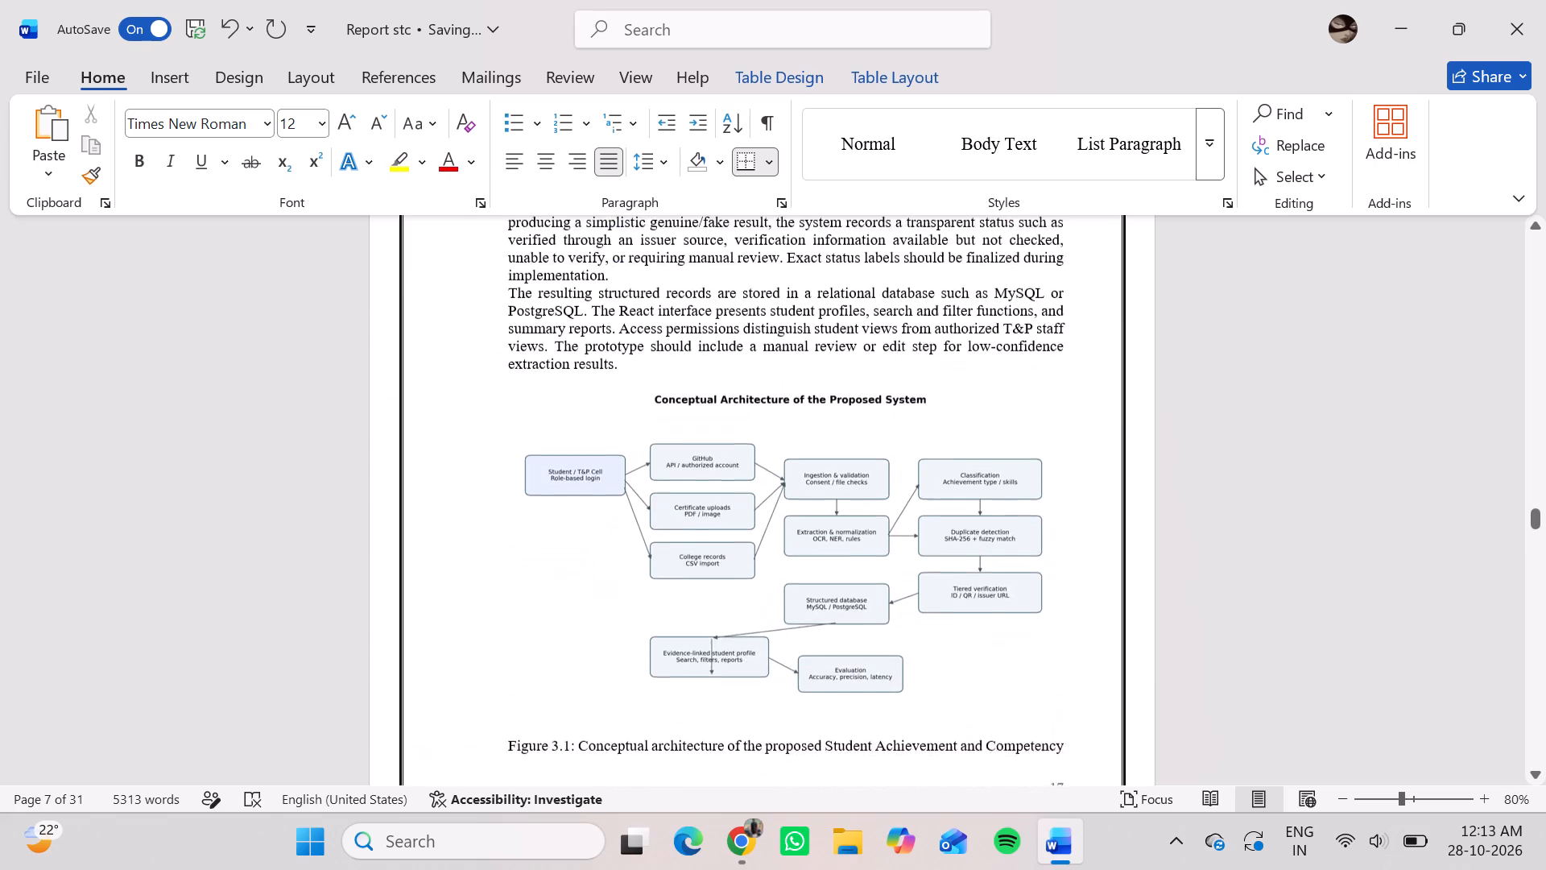
scroll(849, 628, "up", 3)
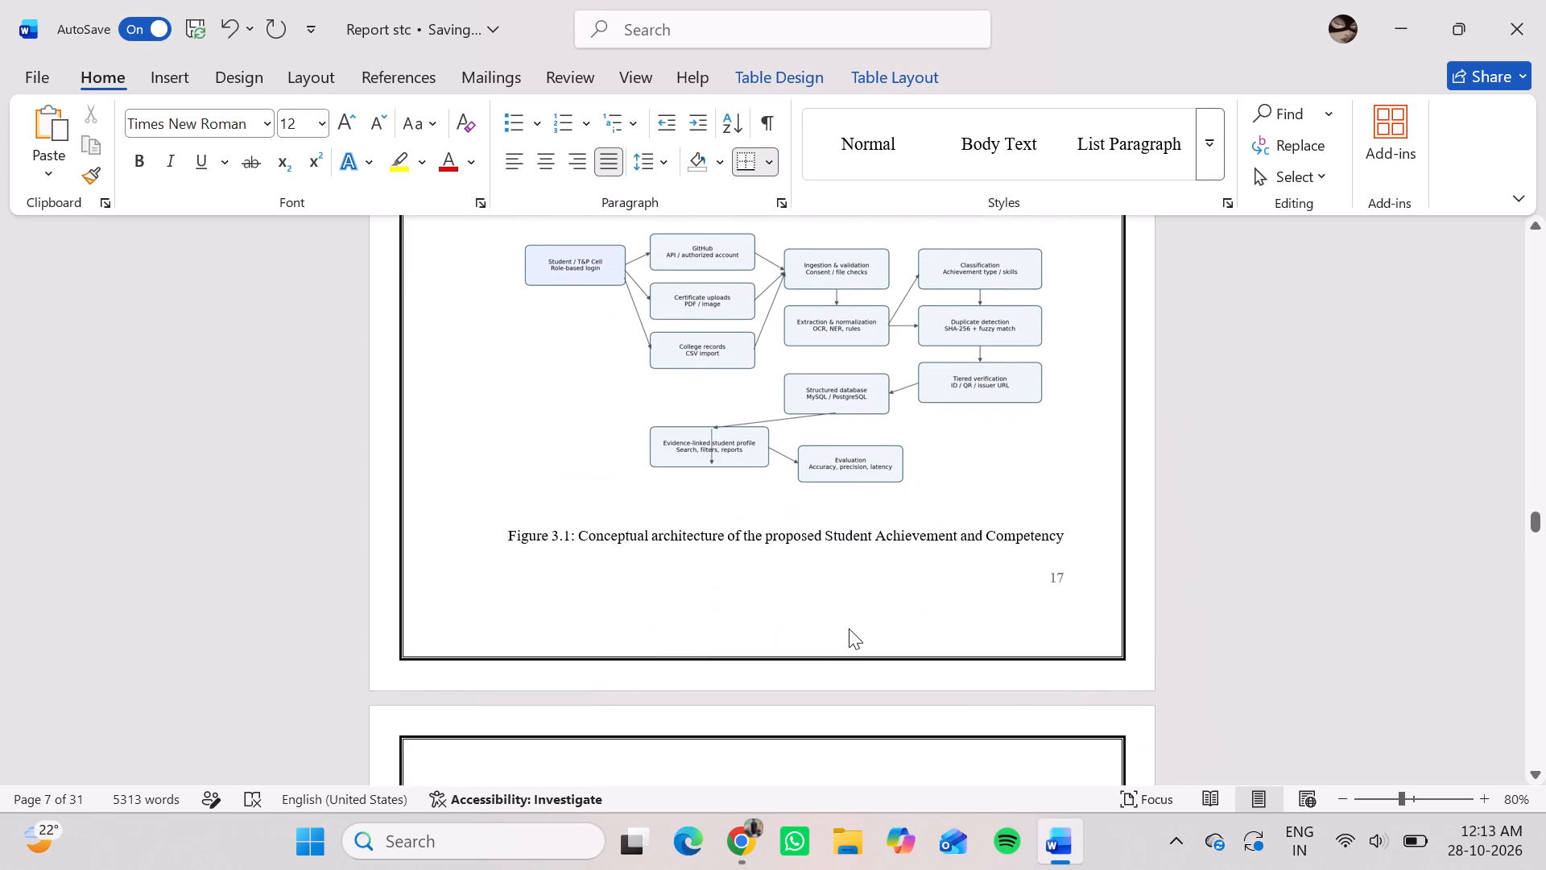
scroll(849, 628, "up", 2)
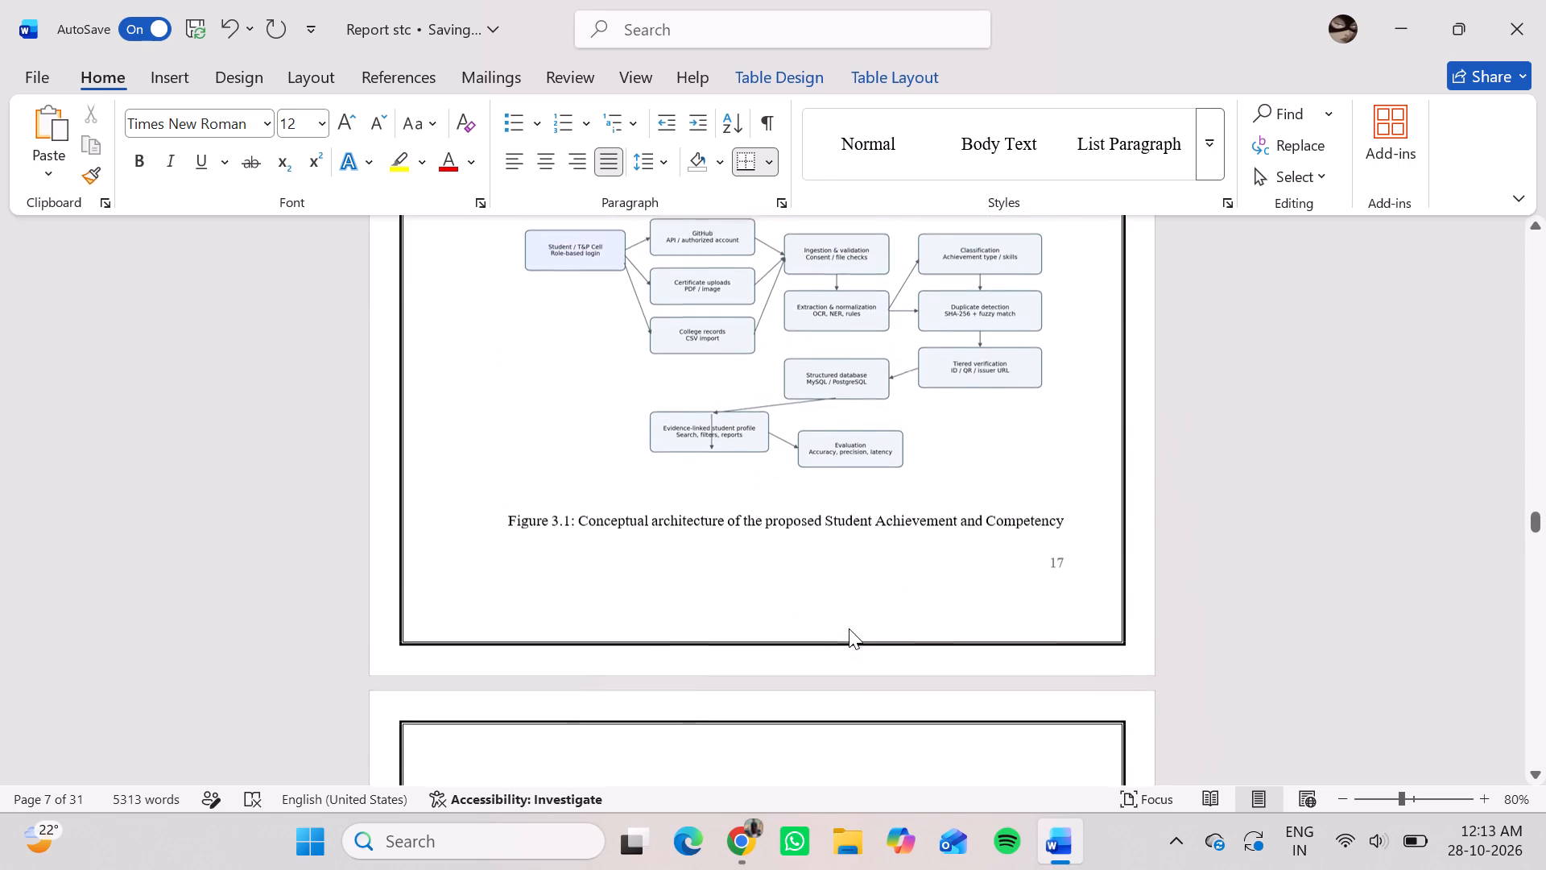
scroll(849, 628, "up", 2)
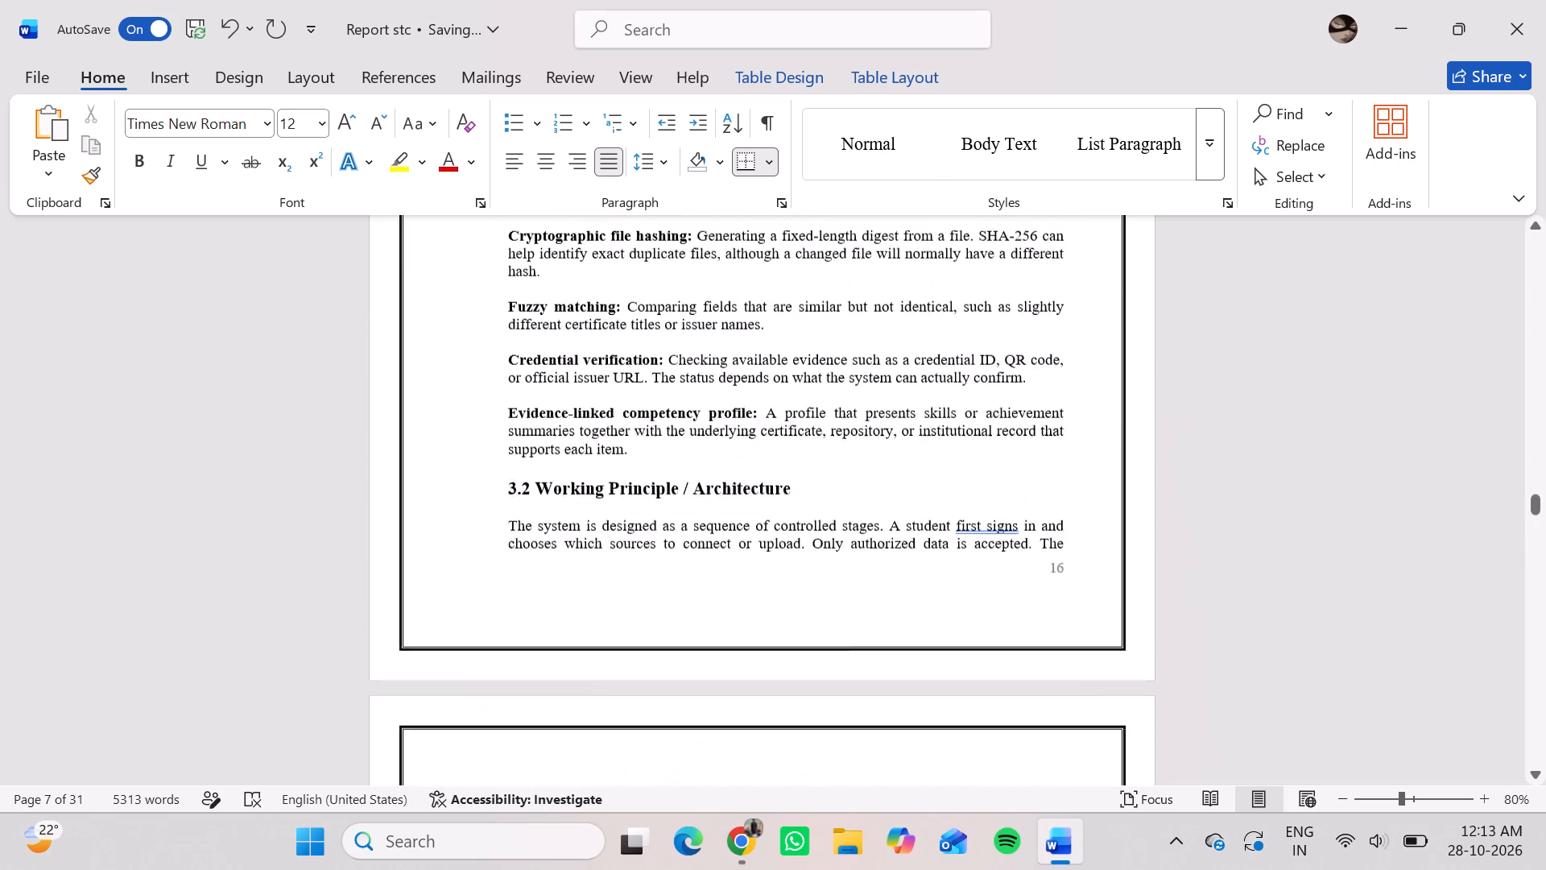
scroll(849, 628, "up", 1)
scroll(849, 628, "down", 2)
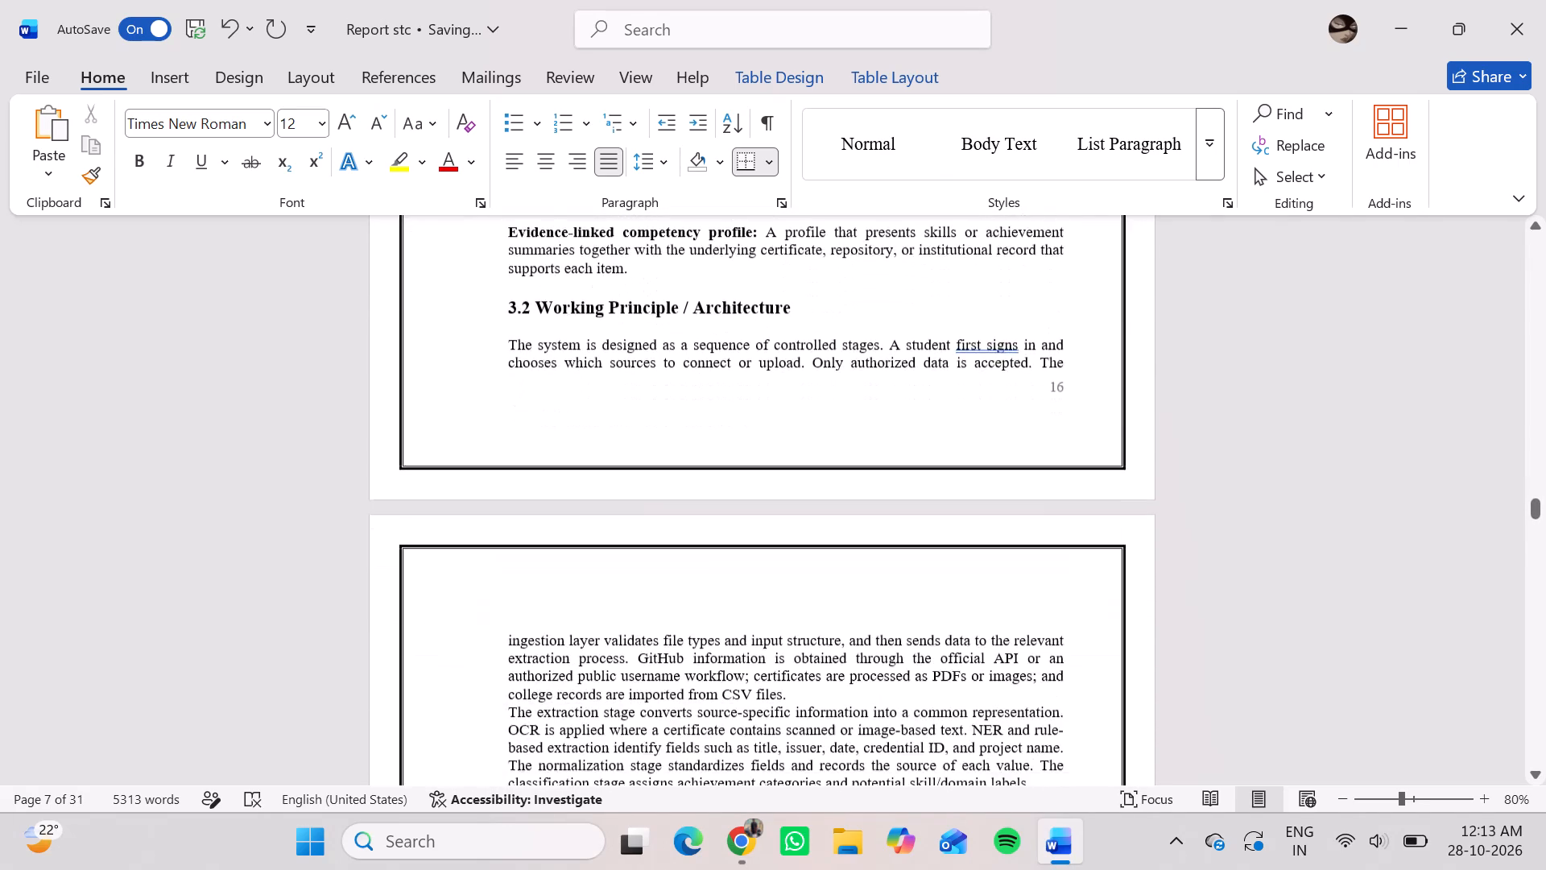
scroll(849, 628, "down", 6)
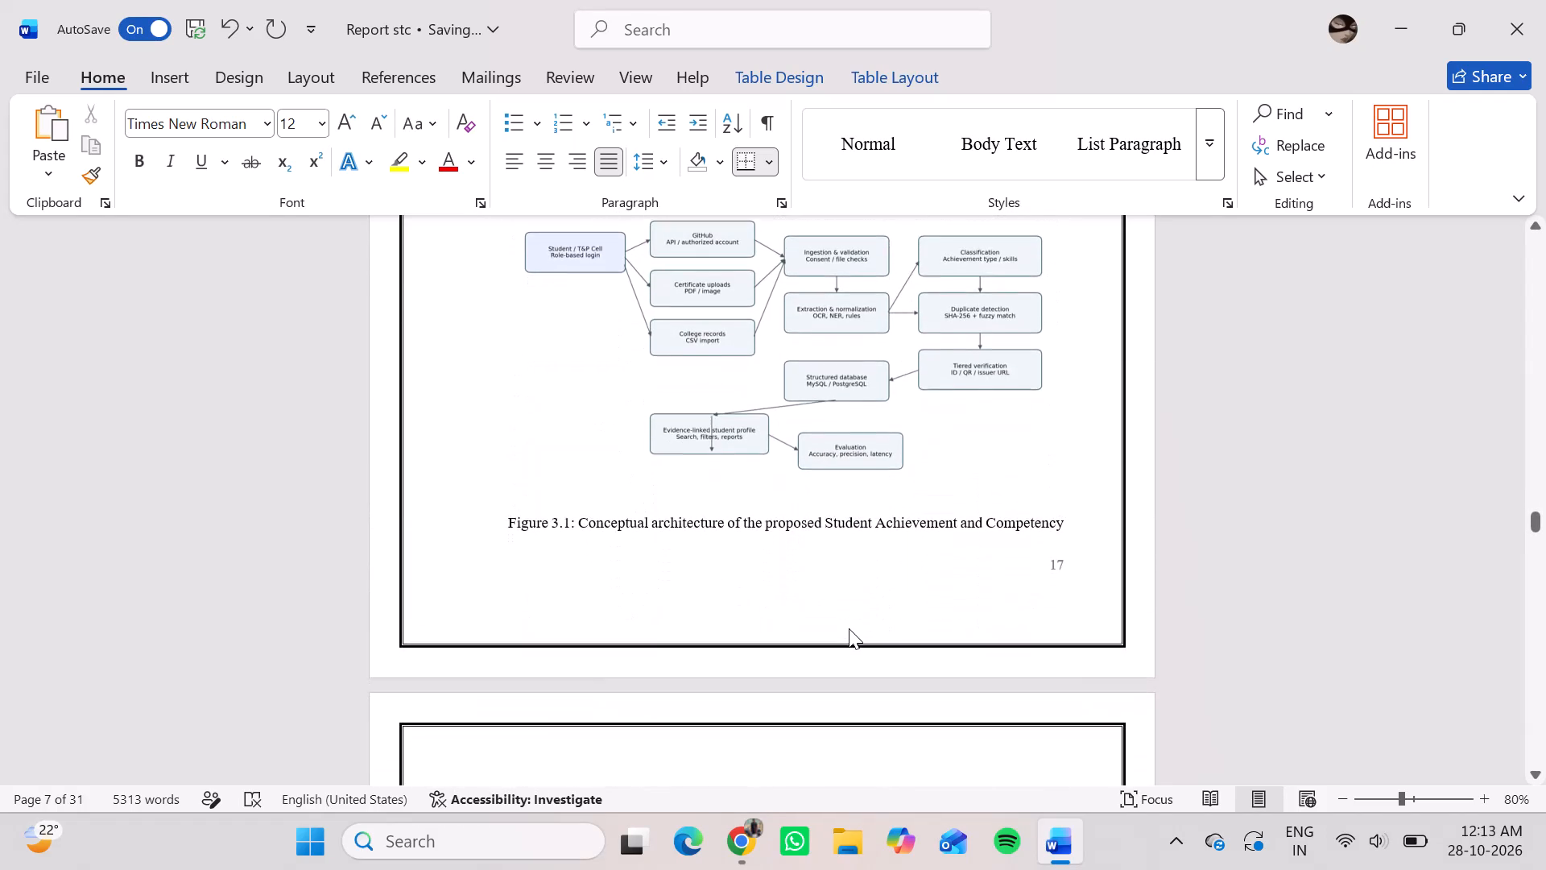
scroll(849, 628, "down", 3)
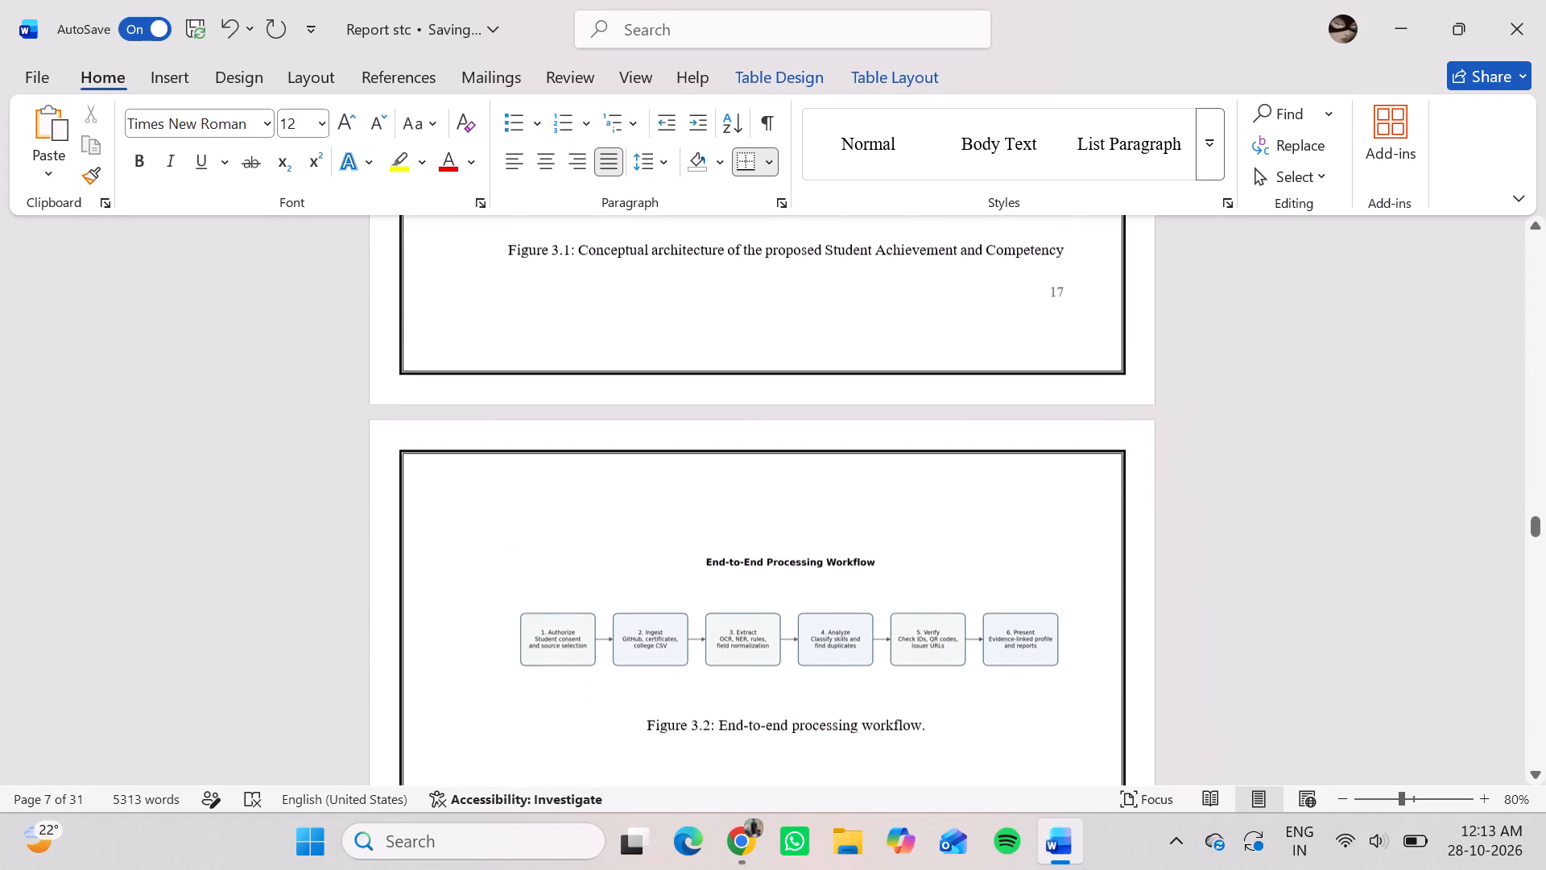
scroll(849, 628, "down", 1)
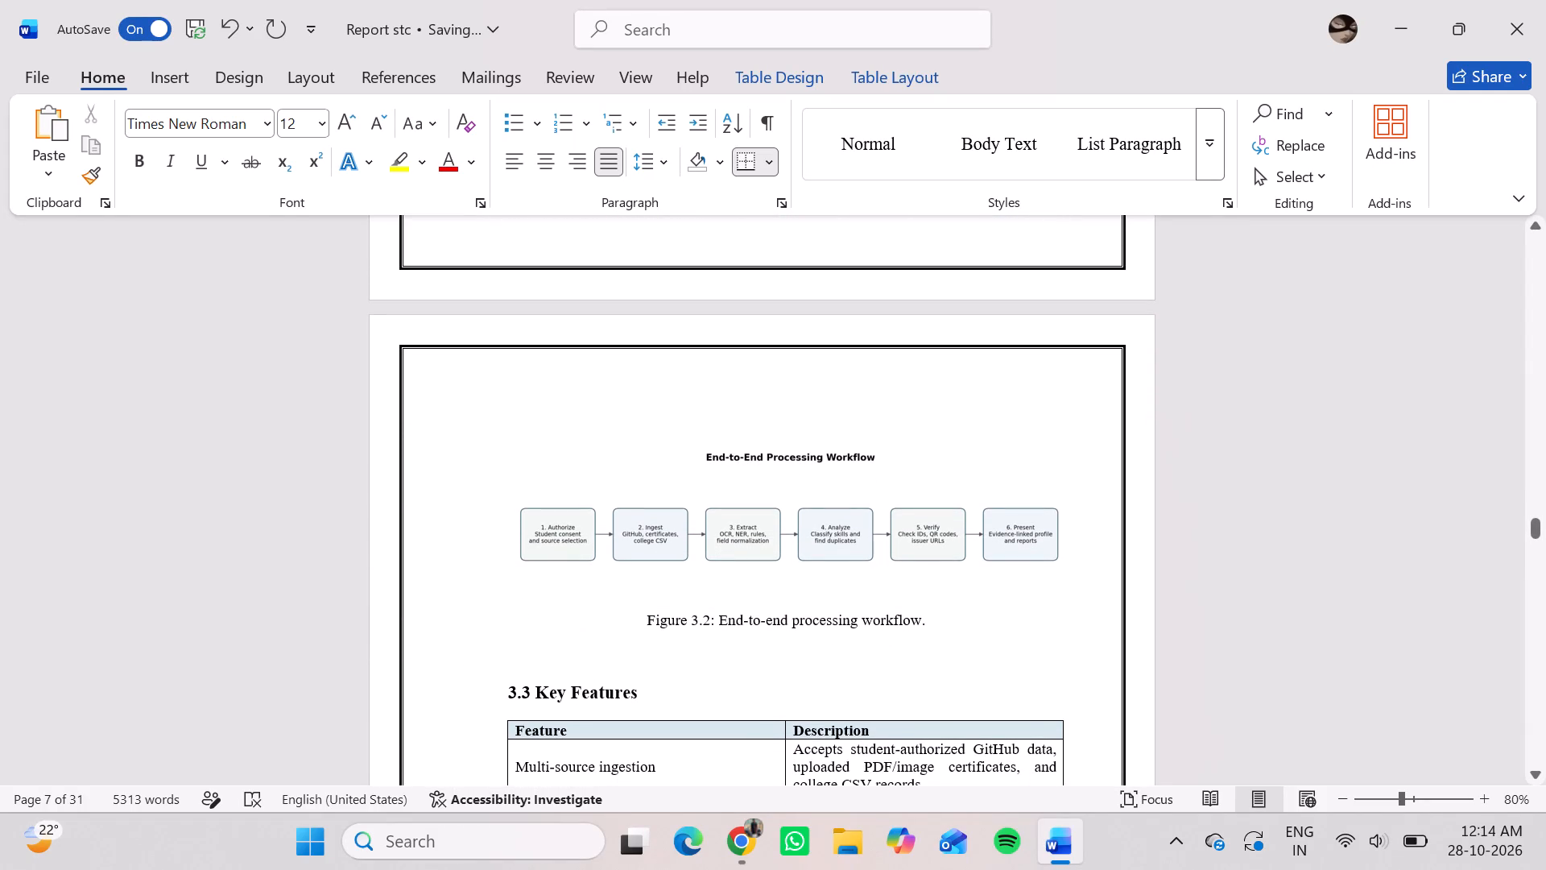
left_click_drag(927, 618, 713, 619)
key("ctrl+c")
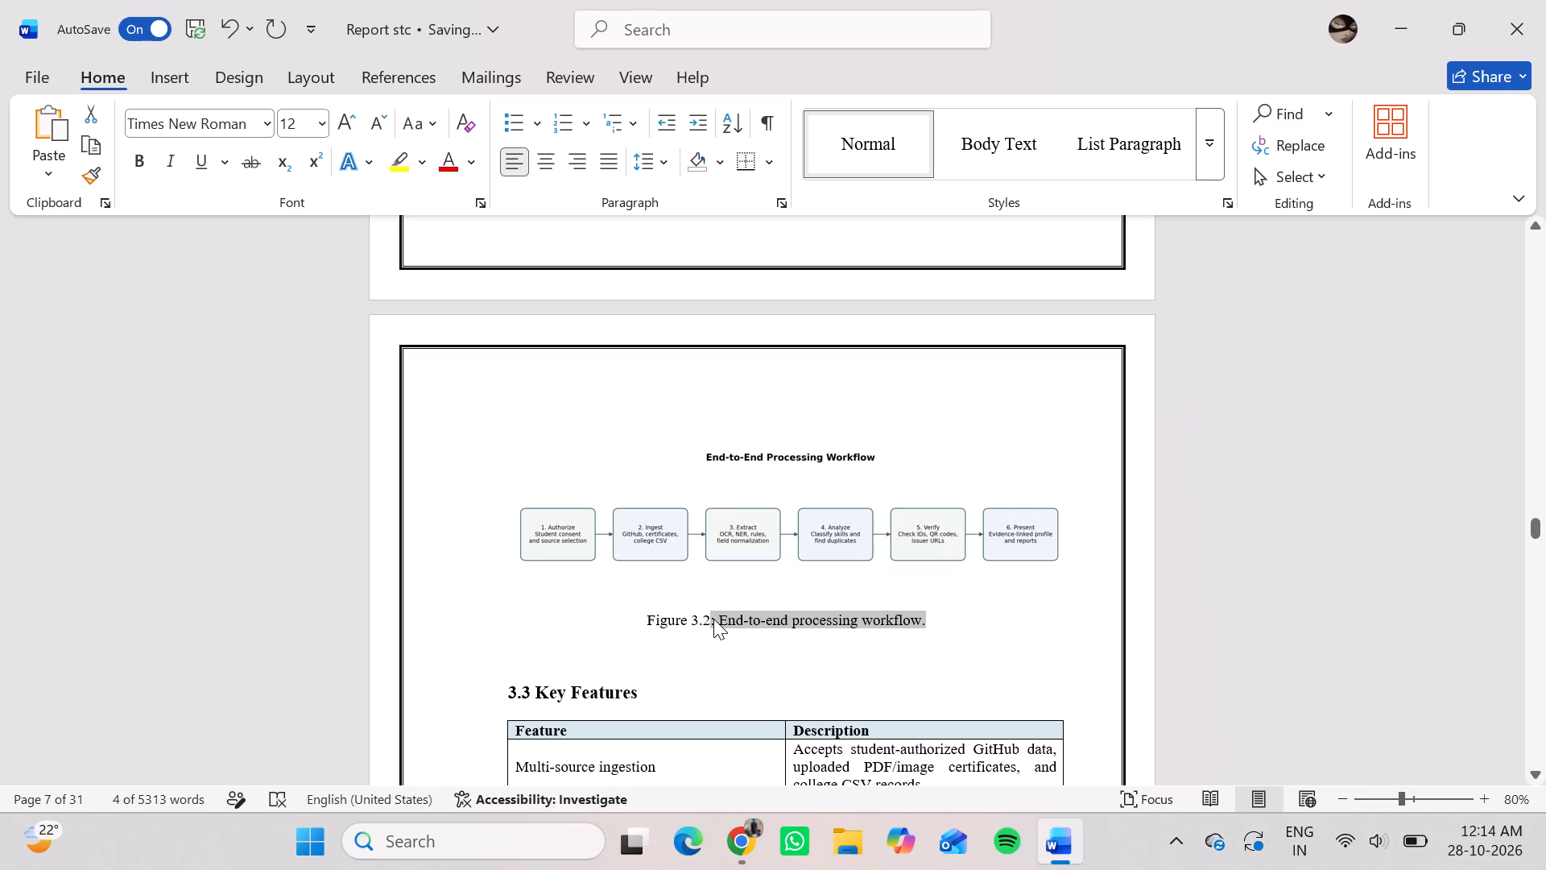
Set the List of Figures page numbers to 17 for Fig. 3.1 and 18 for Fig. 3.2.
scroll(713, 619, "down", 2)
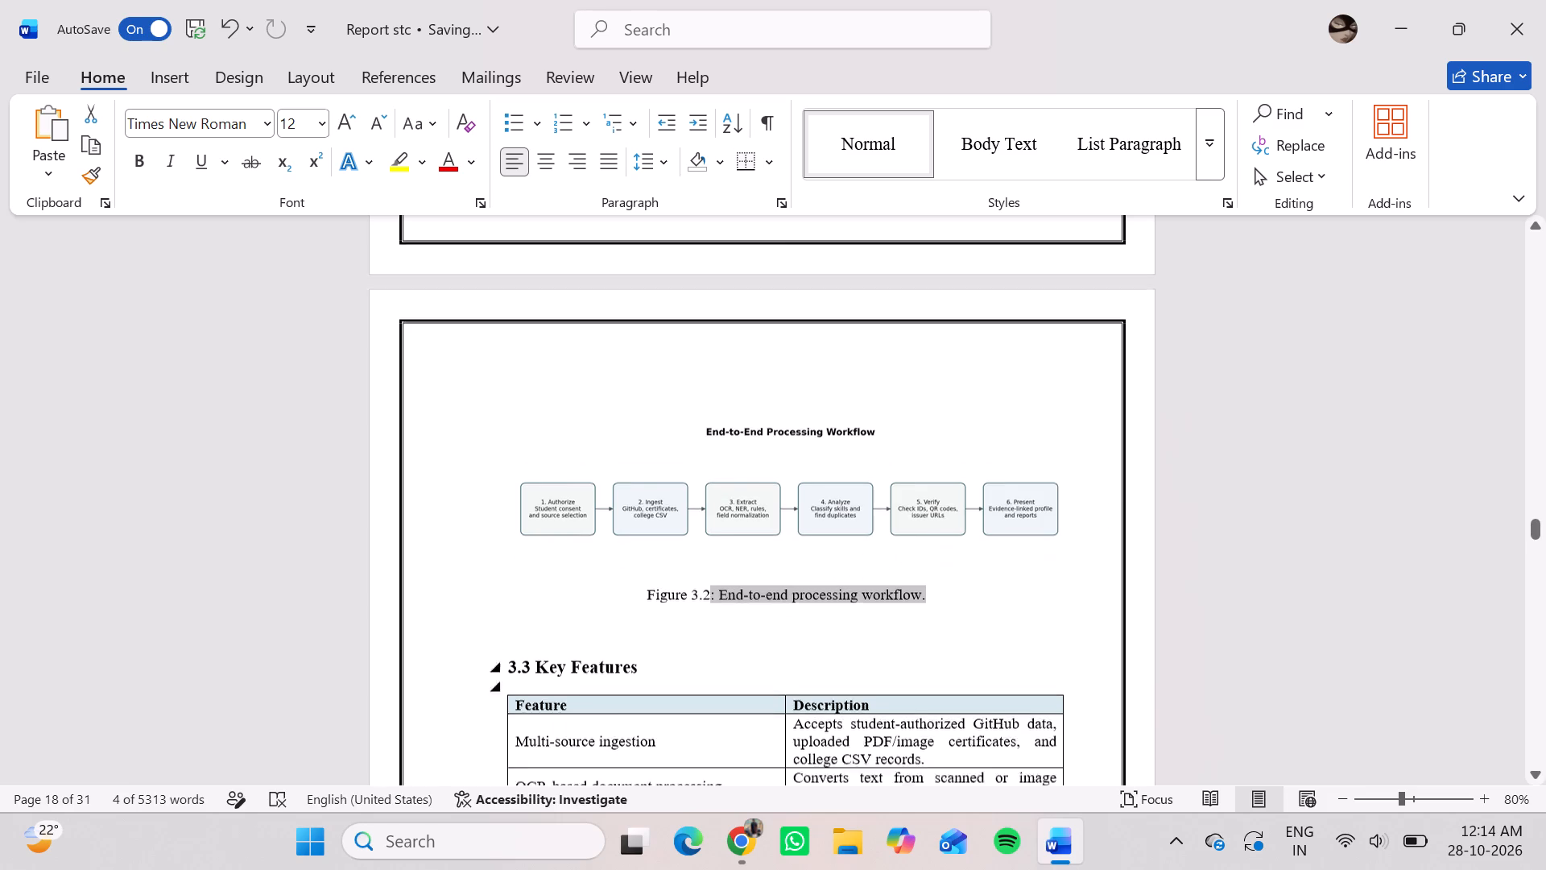
scroll(713, 619, "down", 2)
scroll(713, 619, "up", 7)
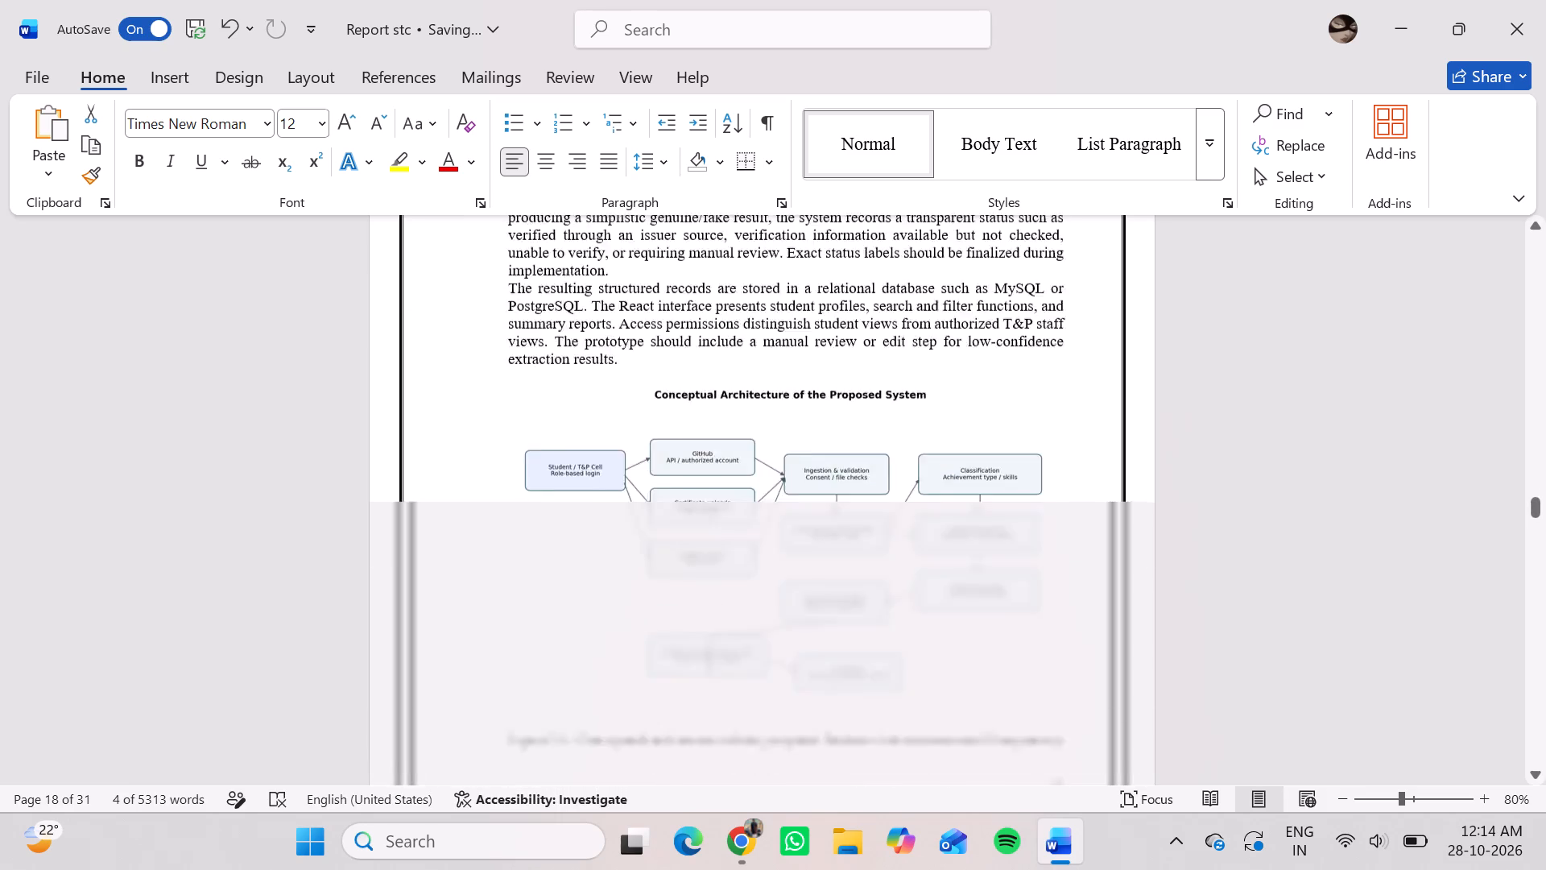
scroll(713, 619, "up", 4)
scroll(713, 619, "down", 4)
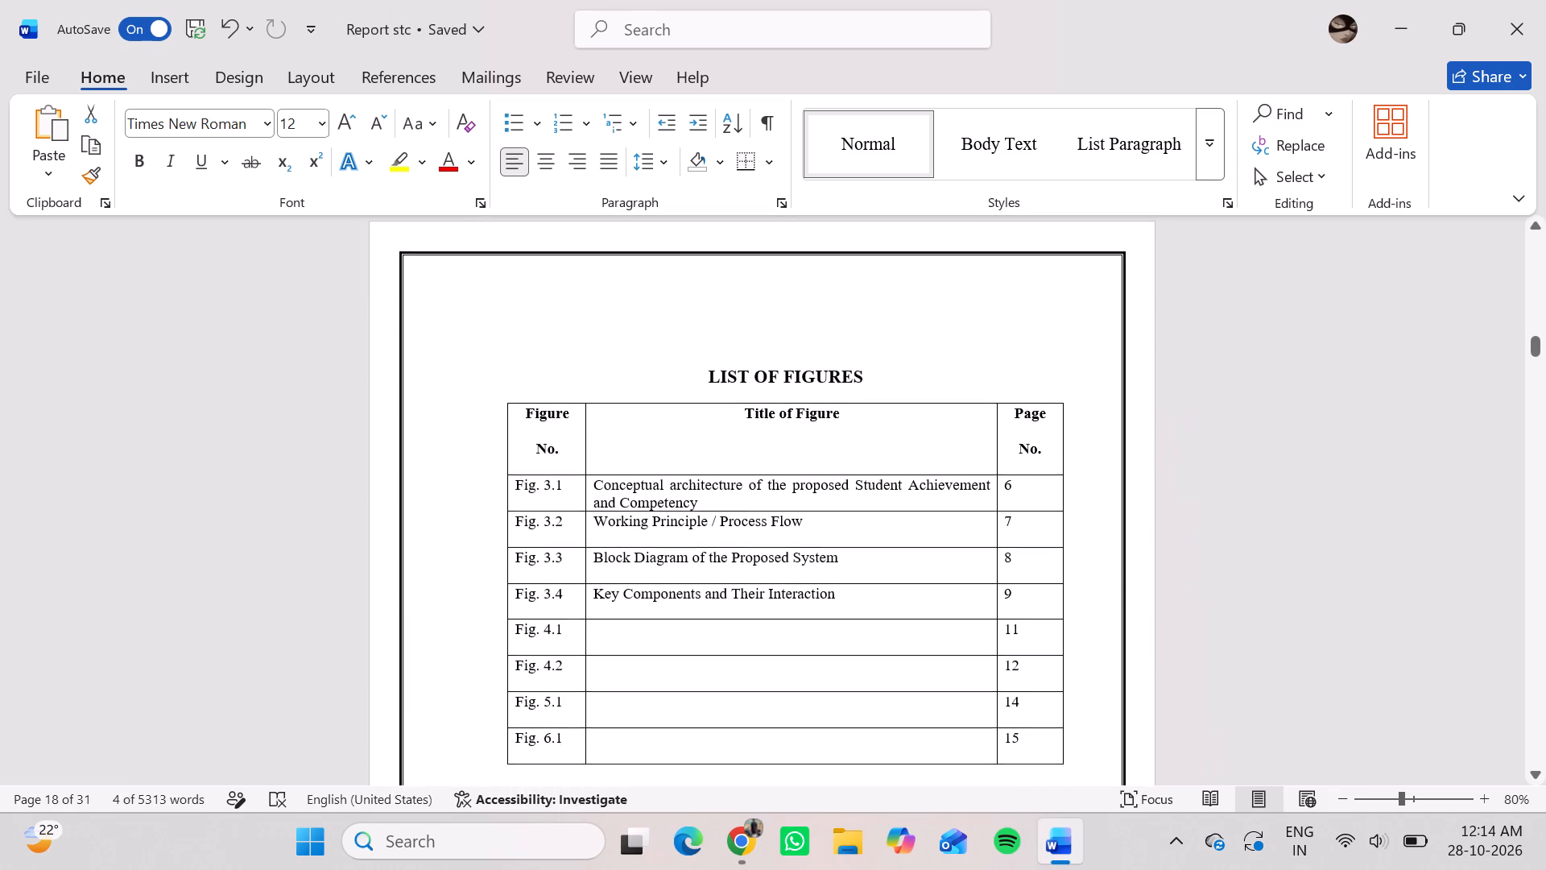
left_click(1022, 490)
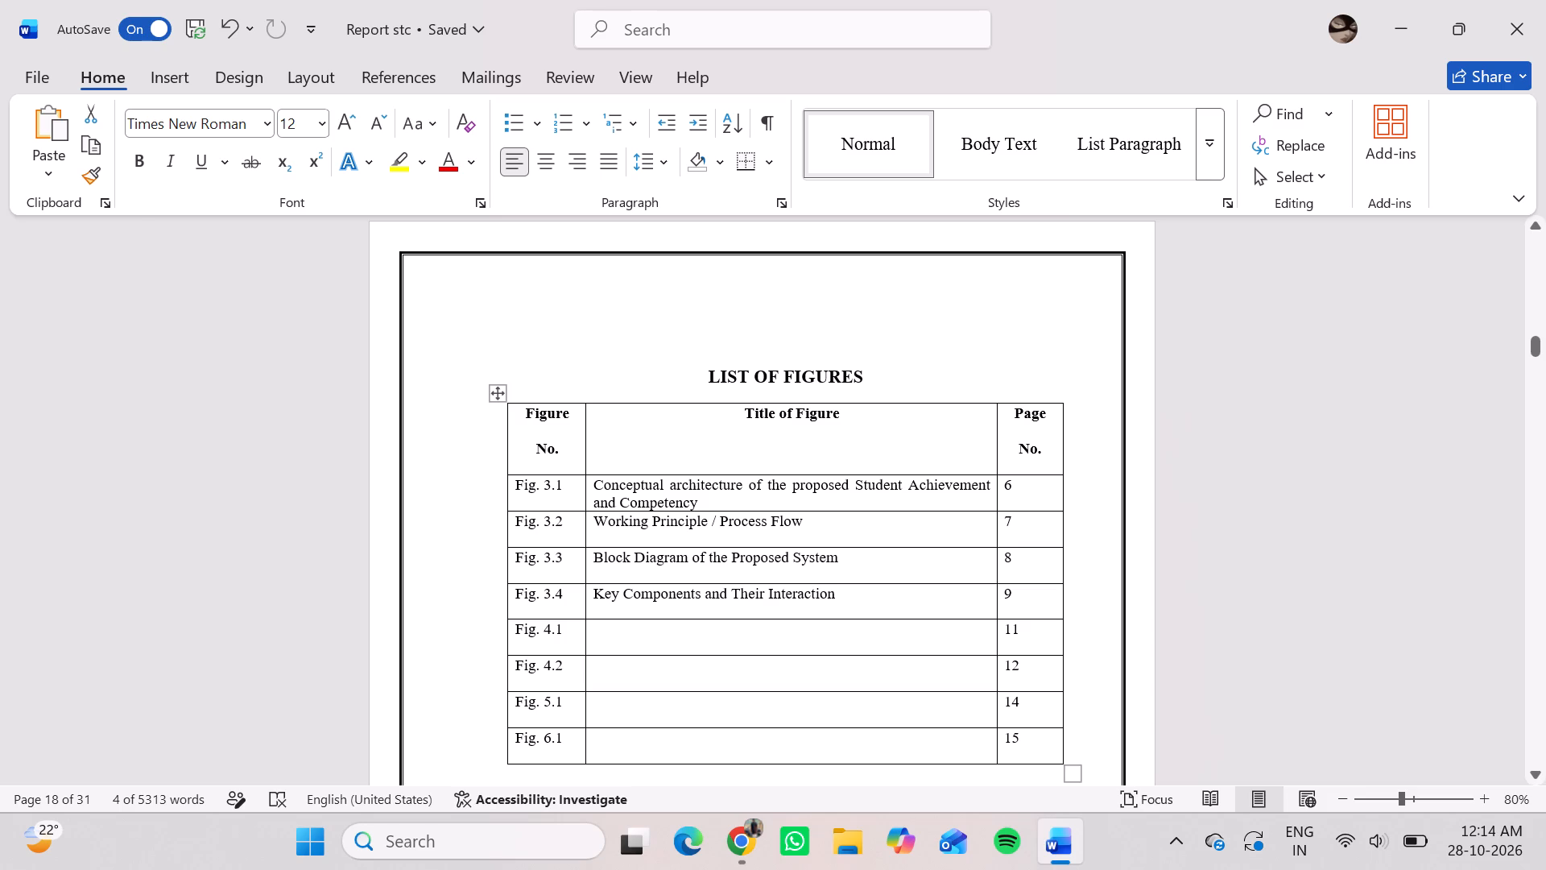
key("BackSpace")
type("17")
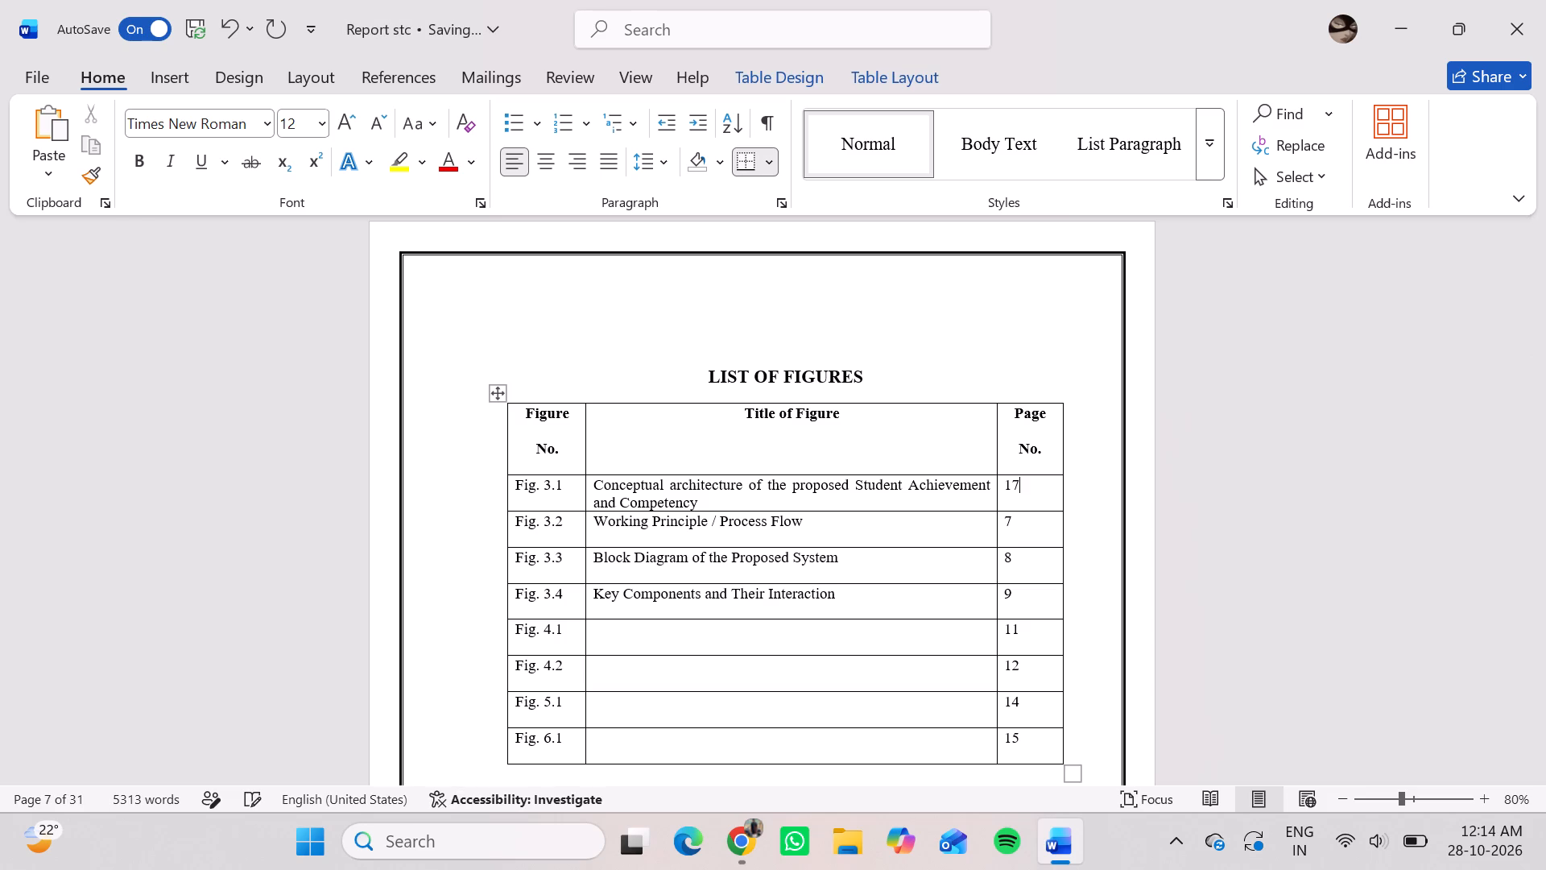
key("Down")
key("BackSpace")
type("18")
Replace the Fig. 3.2 title in the List of Figures with the copied caption, trimmed to "End-to-end processing workflow.".
left_click(877, 521)
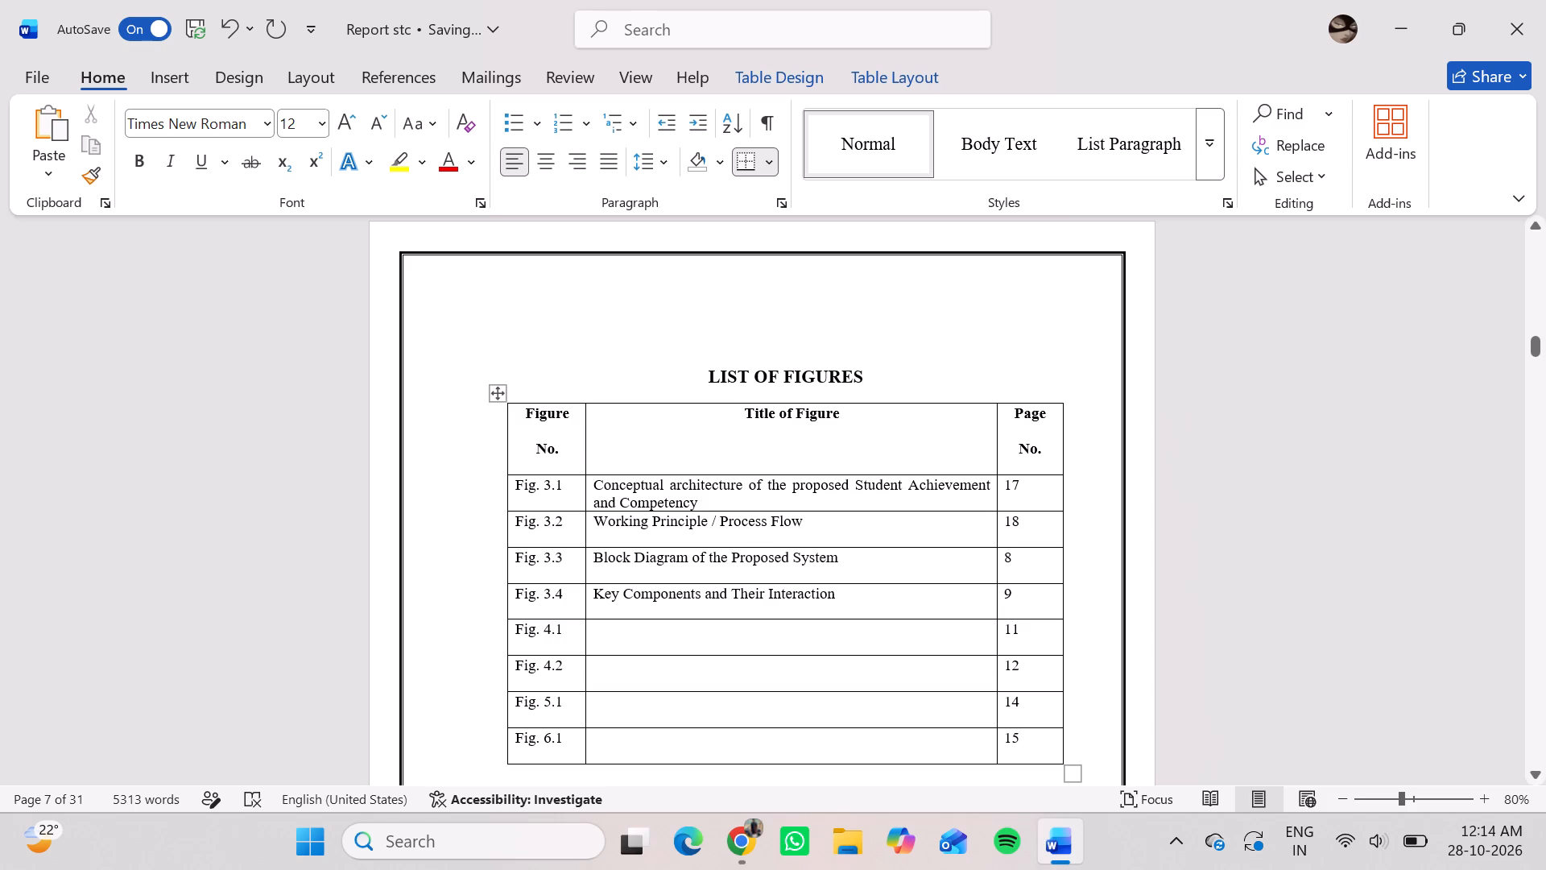
left_click_drag(877, 521, 602, 526)
key("ctrl+v")
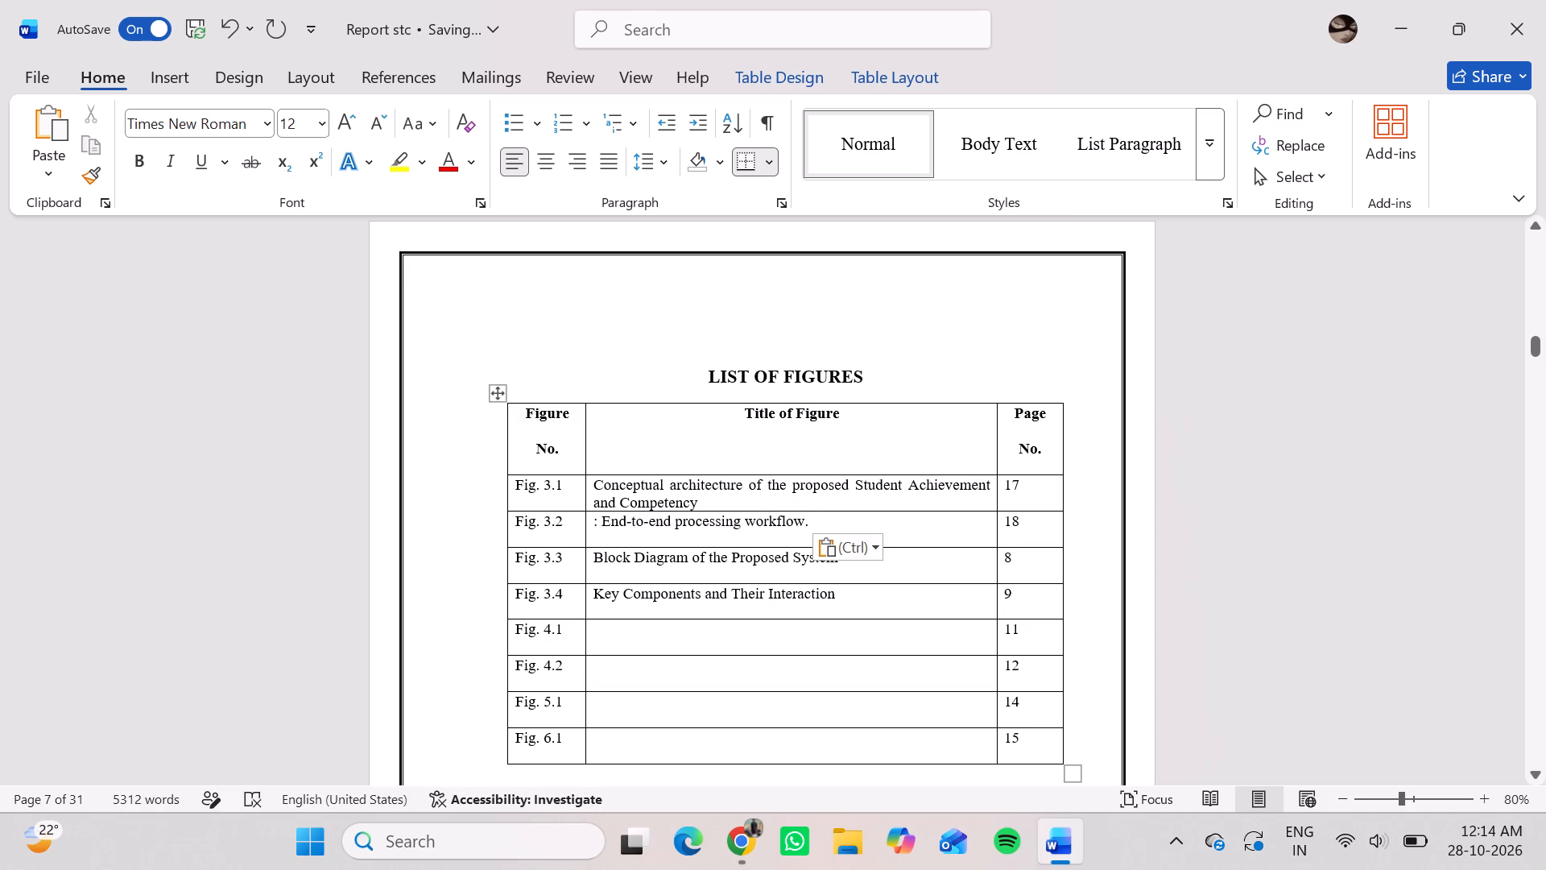
left_click(598, 520)
key("BackSpace")
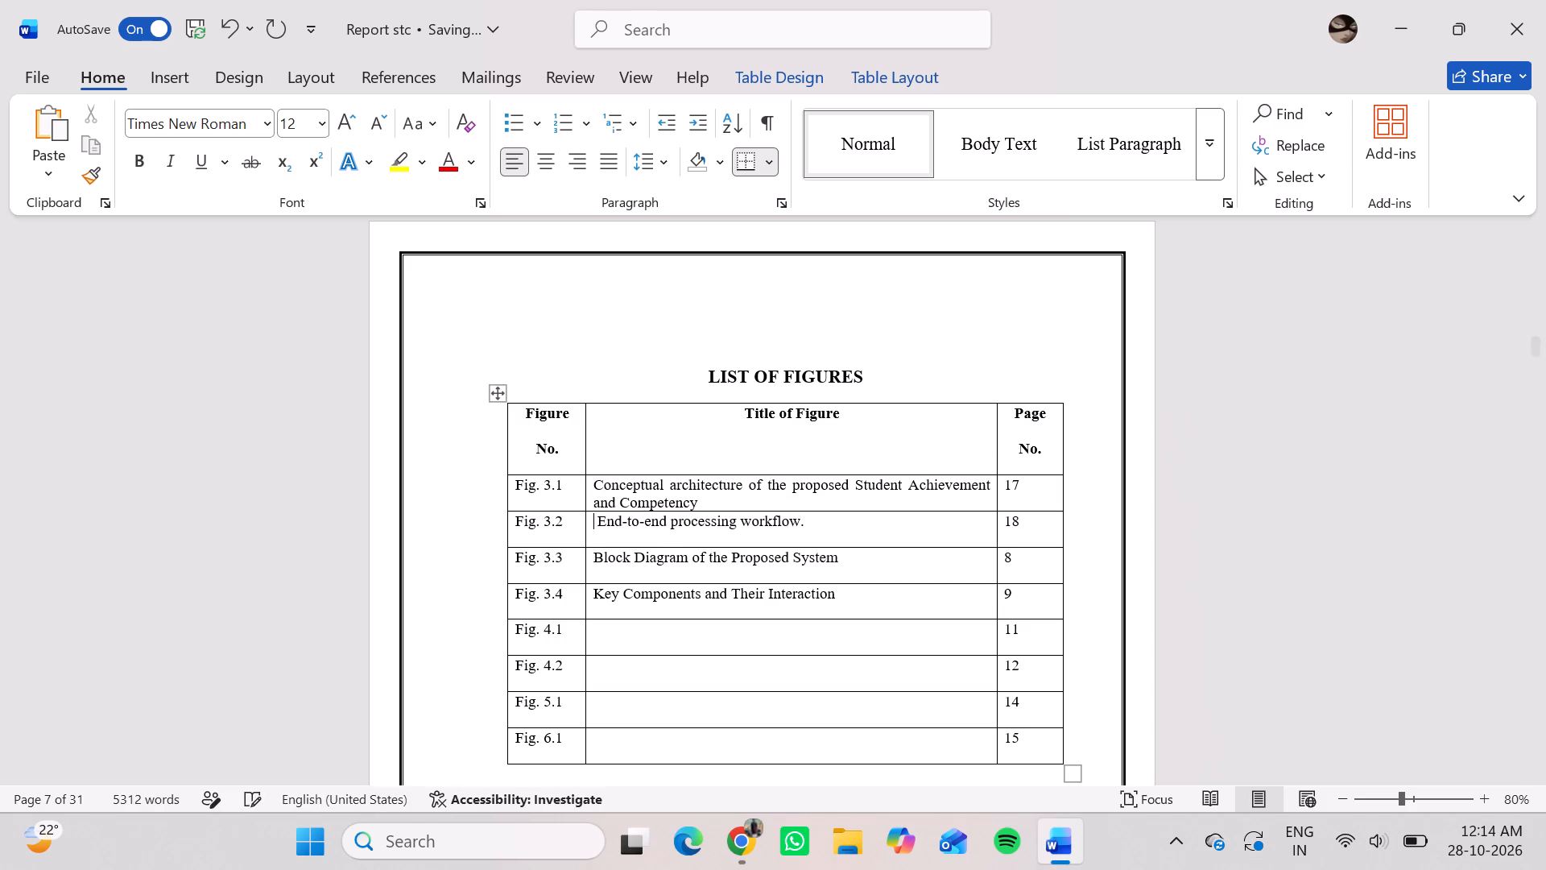
key("BackSpace")
key("Right")
key("Right")
key("Left")
key("BackSpace")
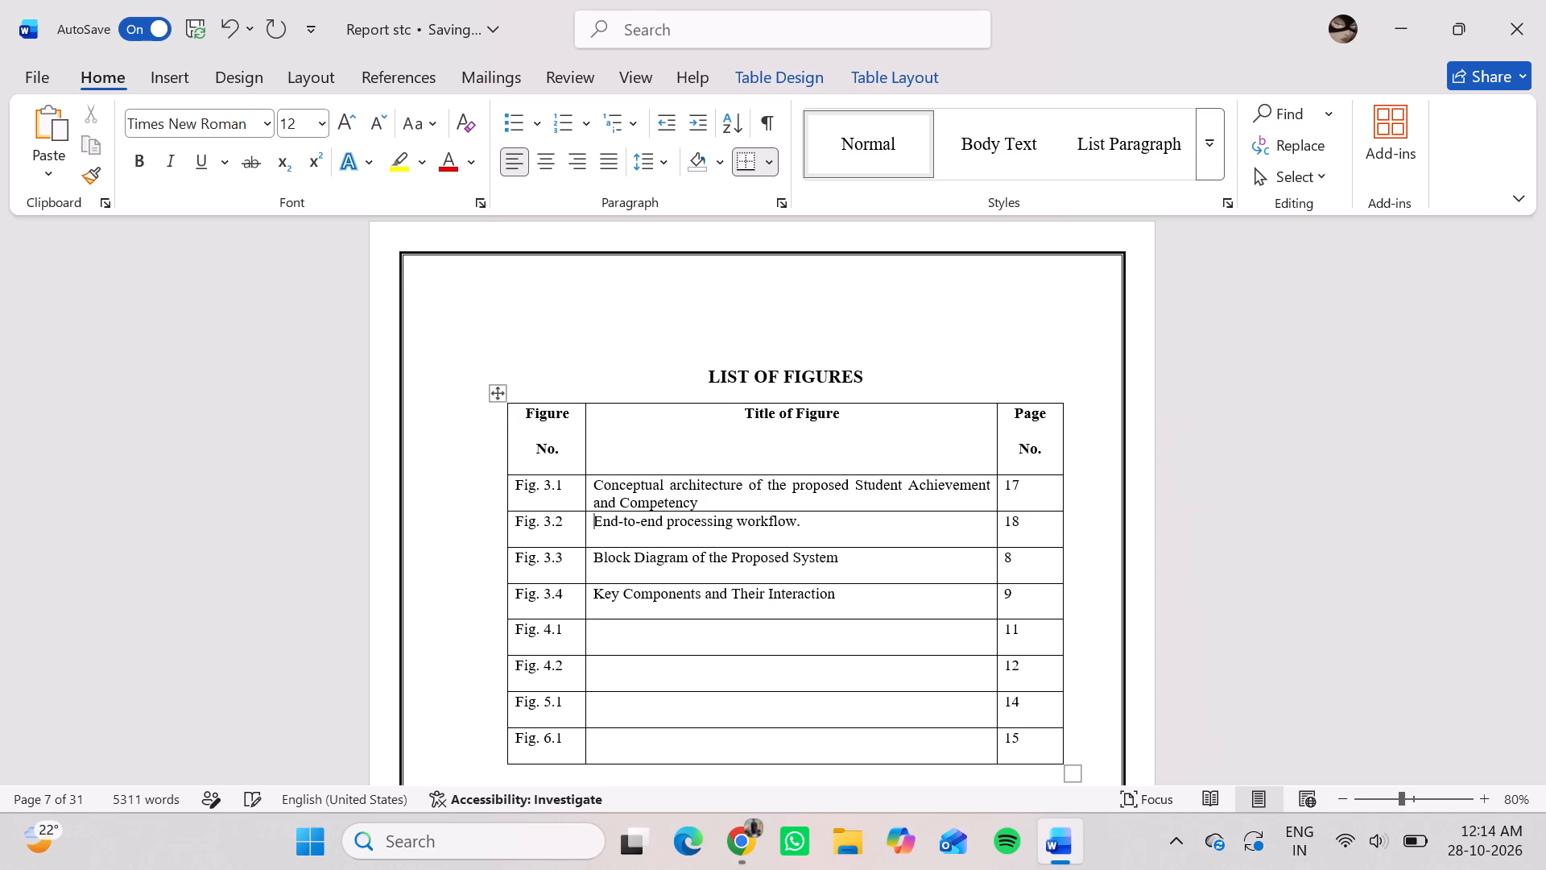
Look through the report body from the List of Tables to Chapter 5 for further figures matching the List of Figures.
scroll(598, 520, "down", 8)
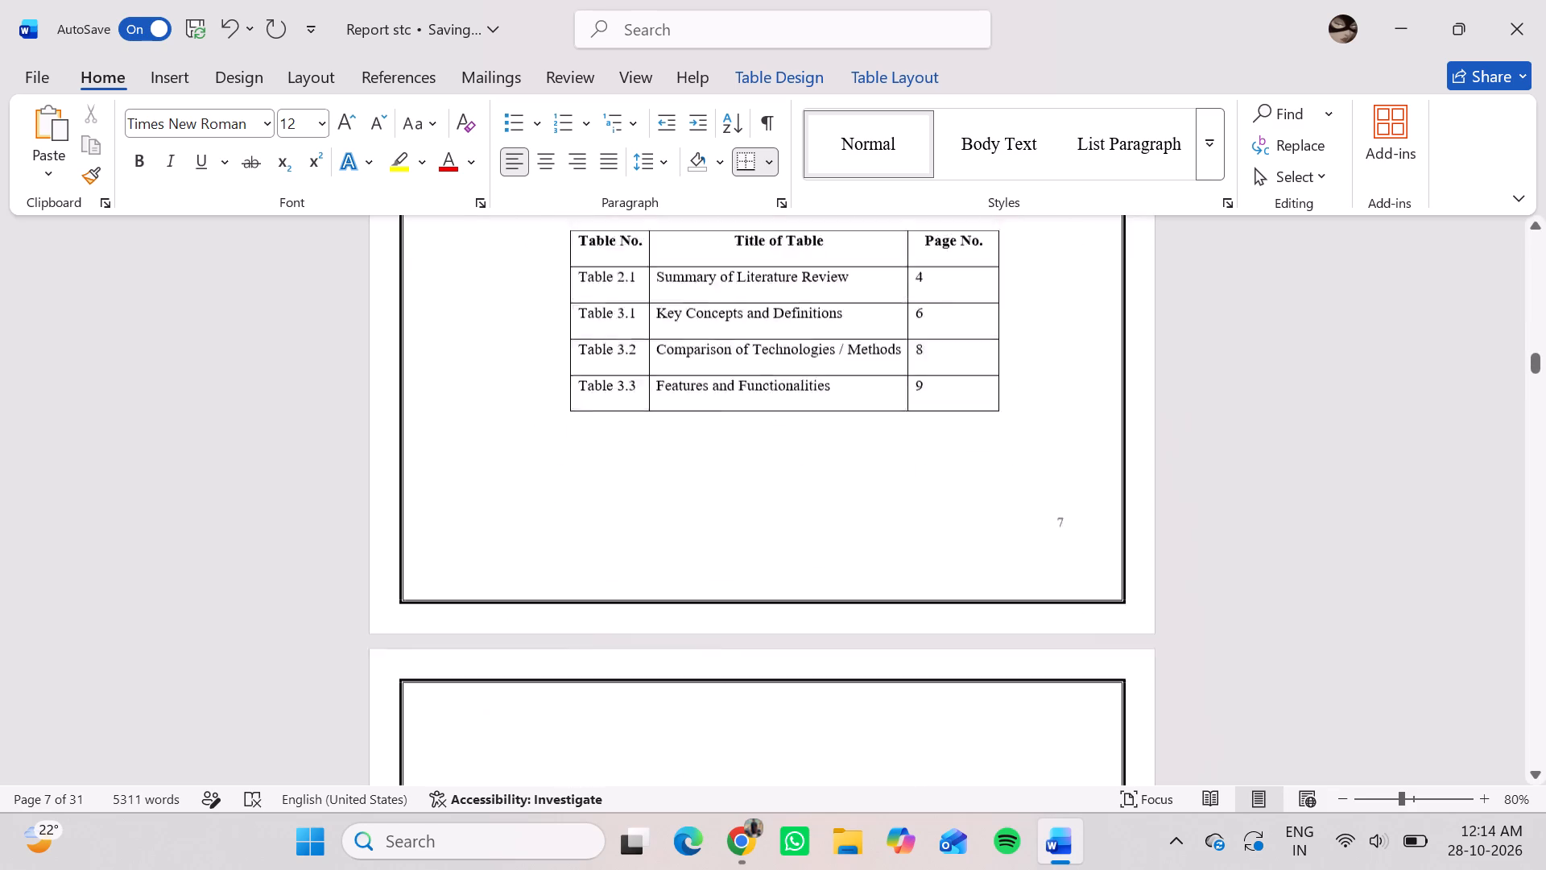
scroll(598, 520, "down", 9)
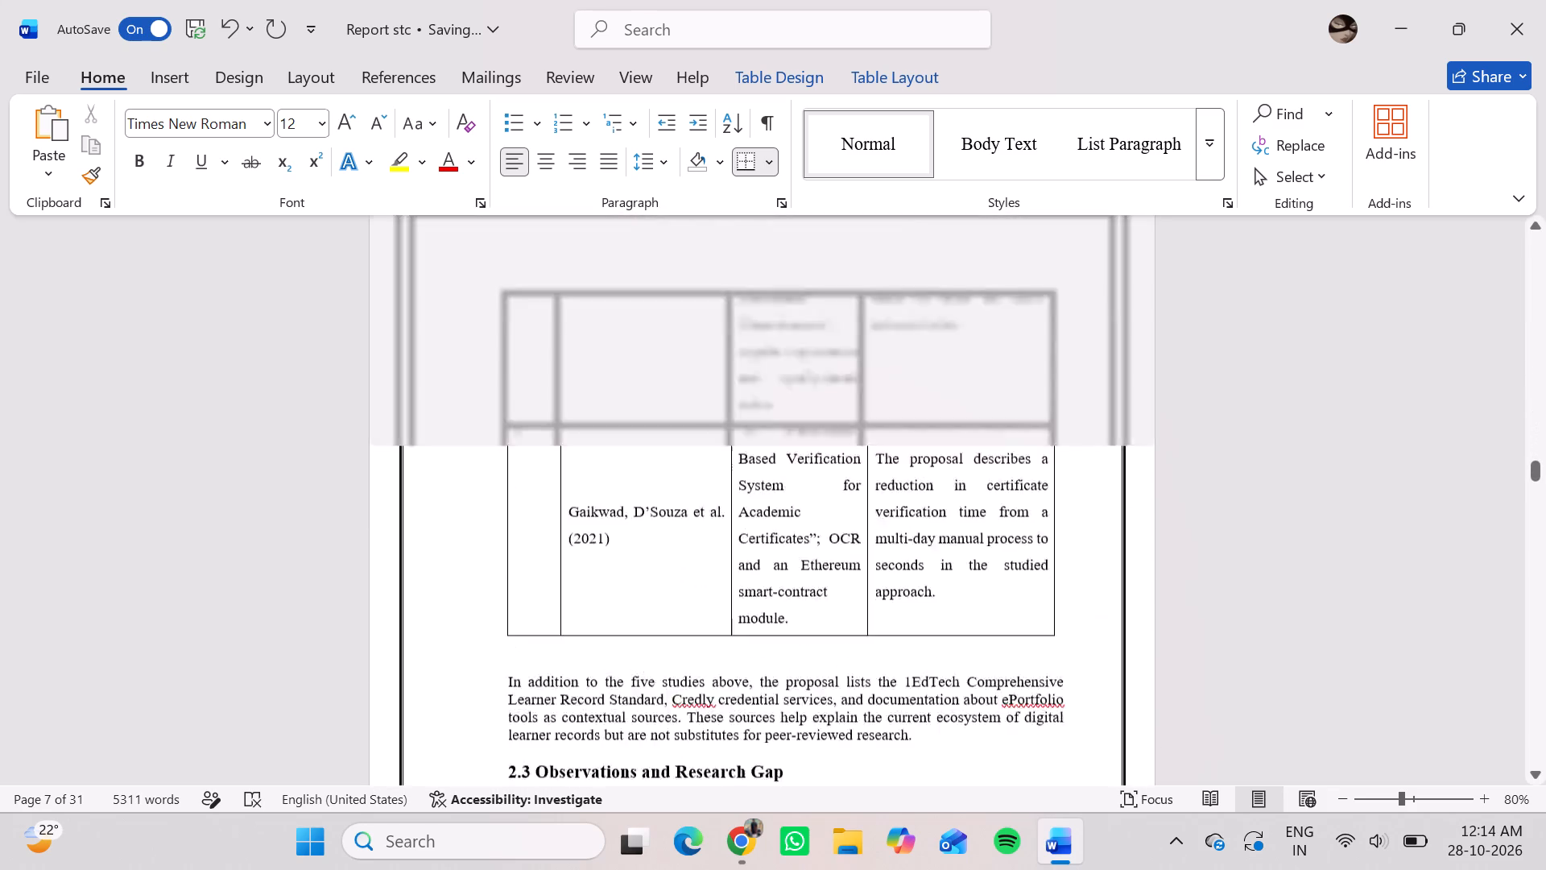
scroll(598, 520, "down", 8)
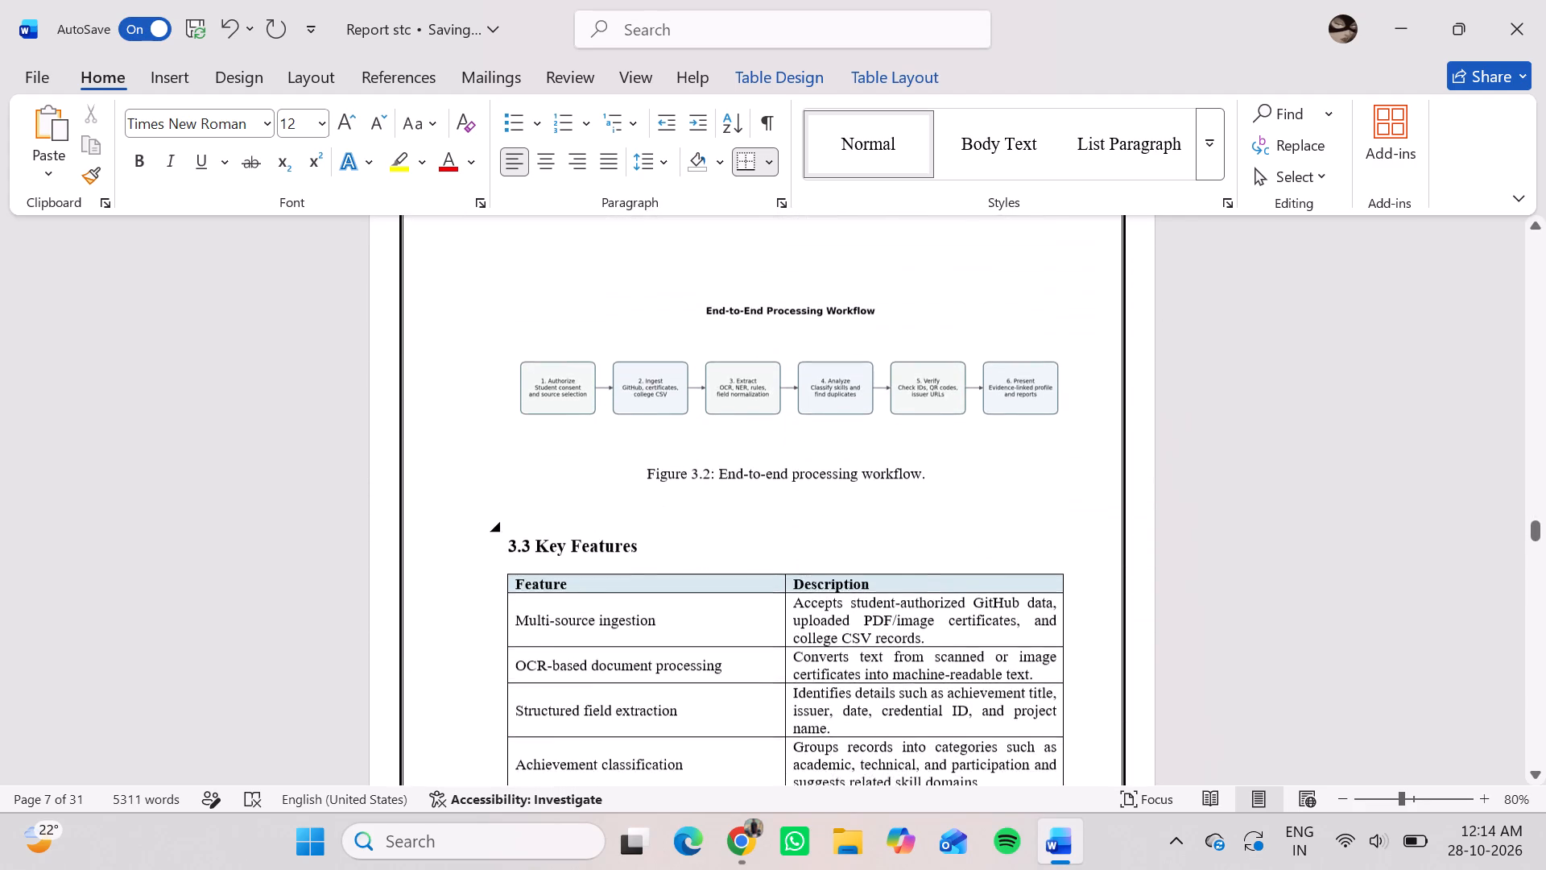
scroll(598, 520, "down", 9)
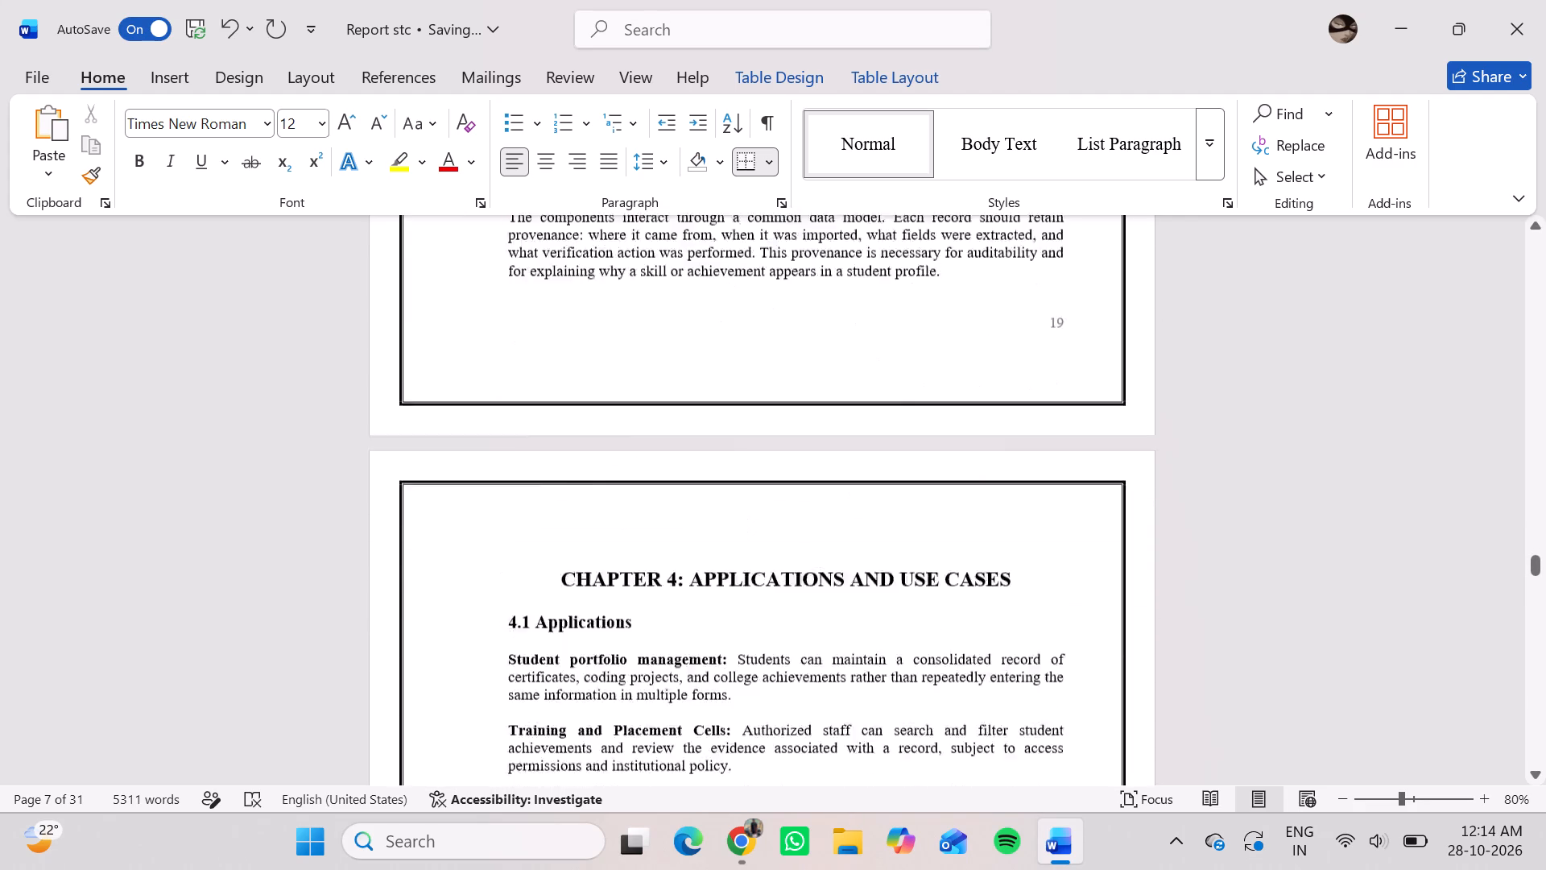
scroll(598, 520, "down", 5)
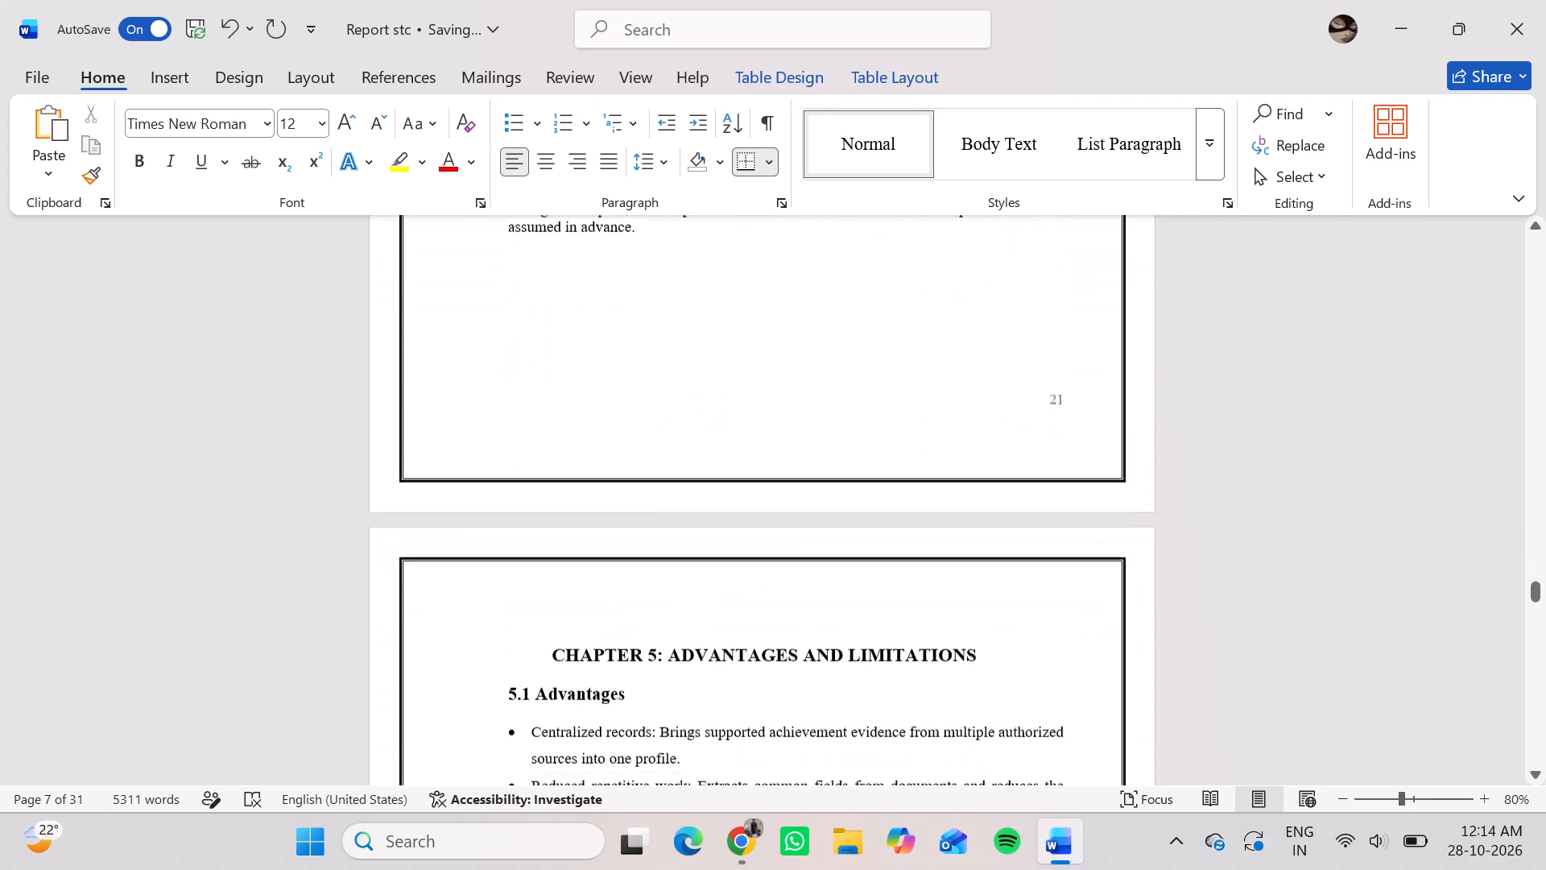
scroll(598, 520, "down", 7)
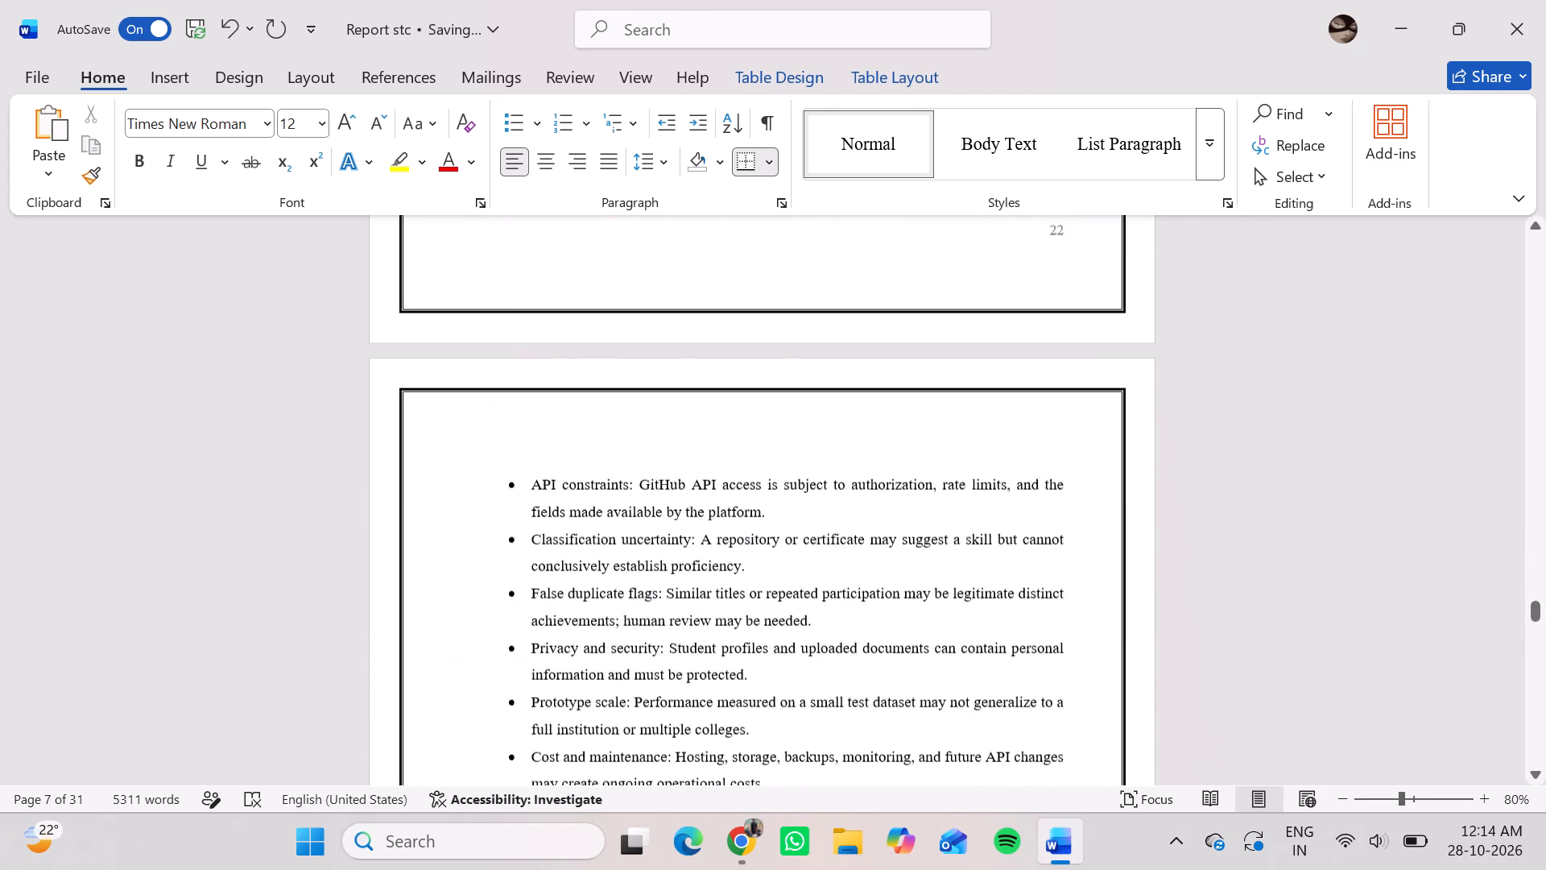
scroll(598, 520, "up", 5)
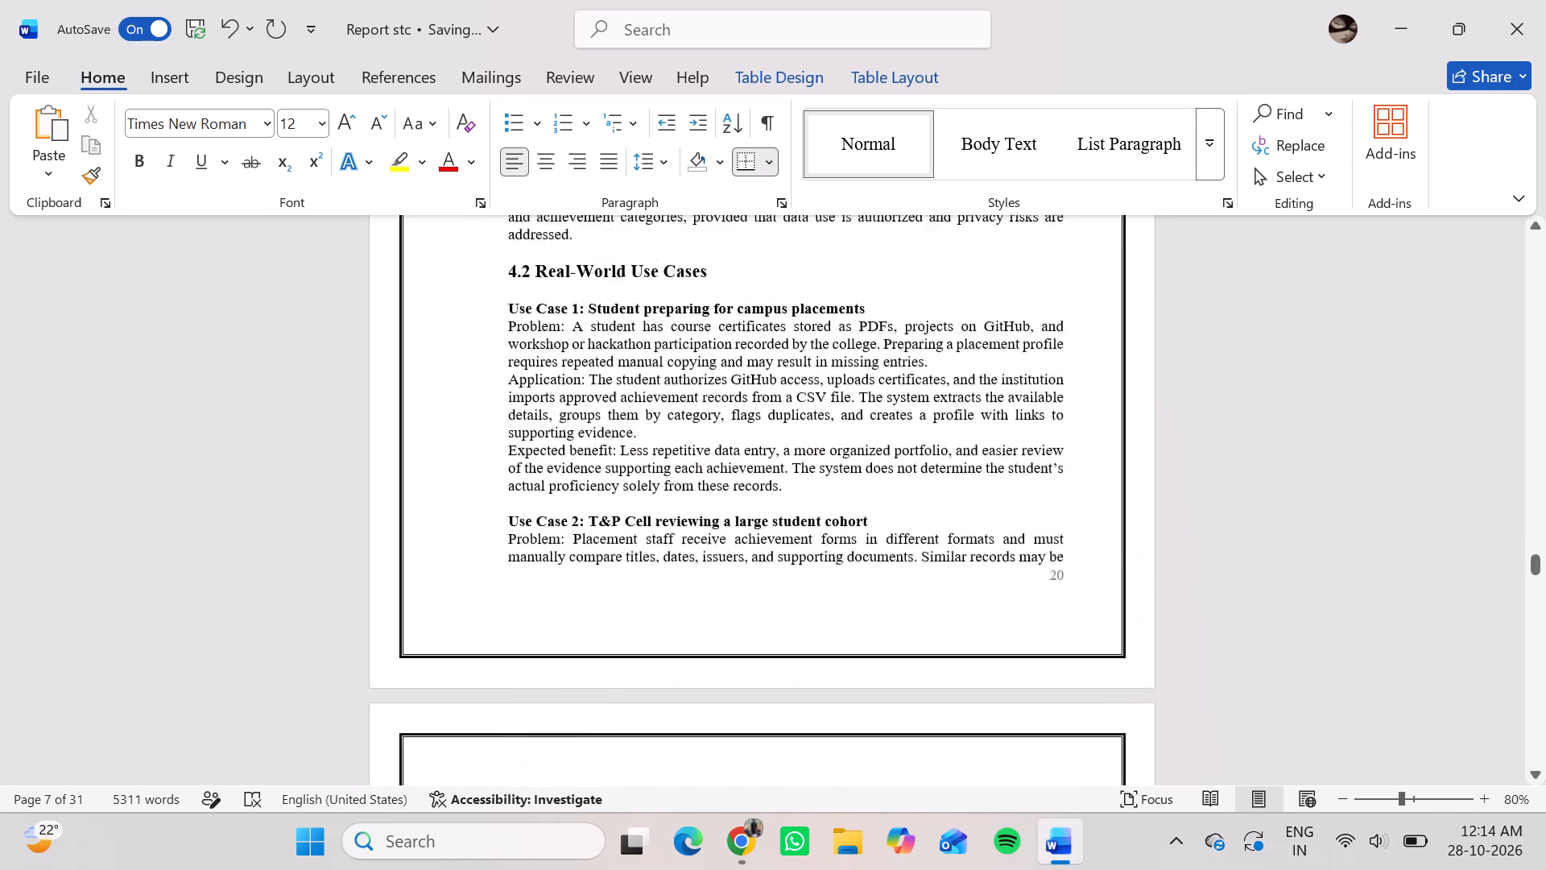
scroll(598, 520, "up", 3)
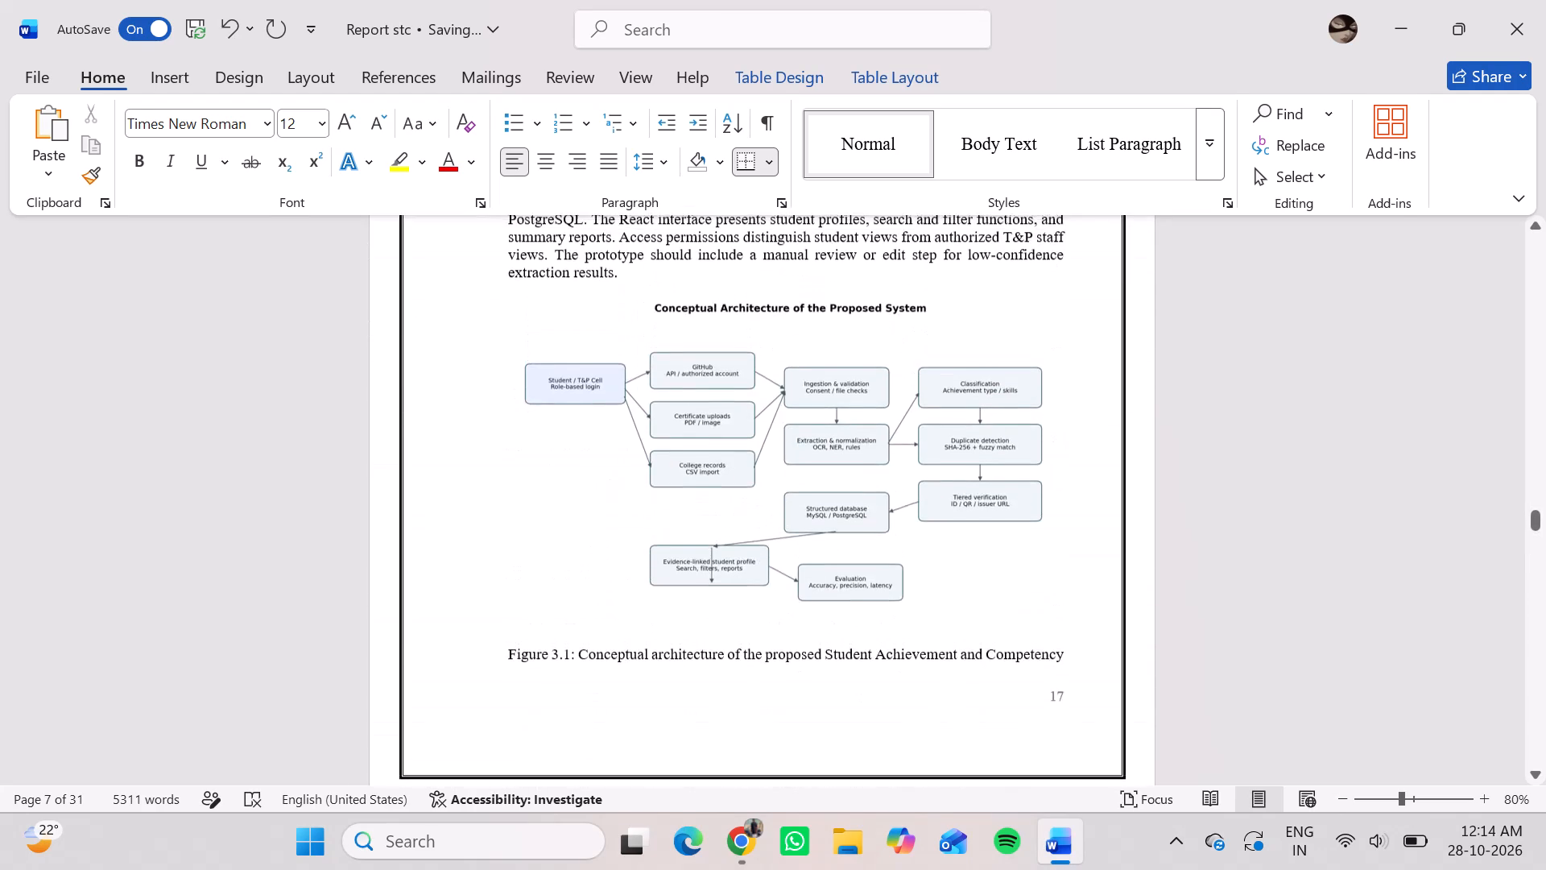
scroll(598, 520, "up", 2)
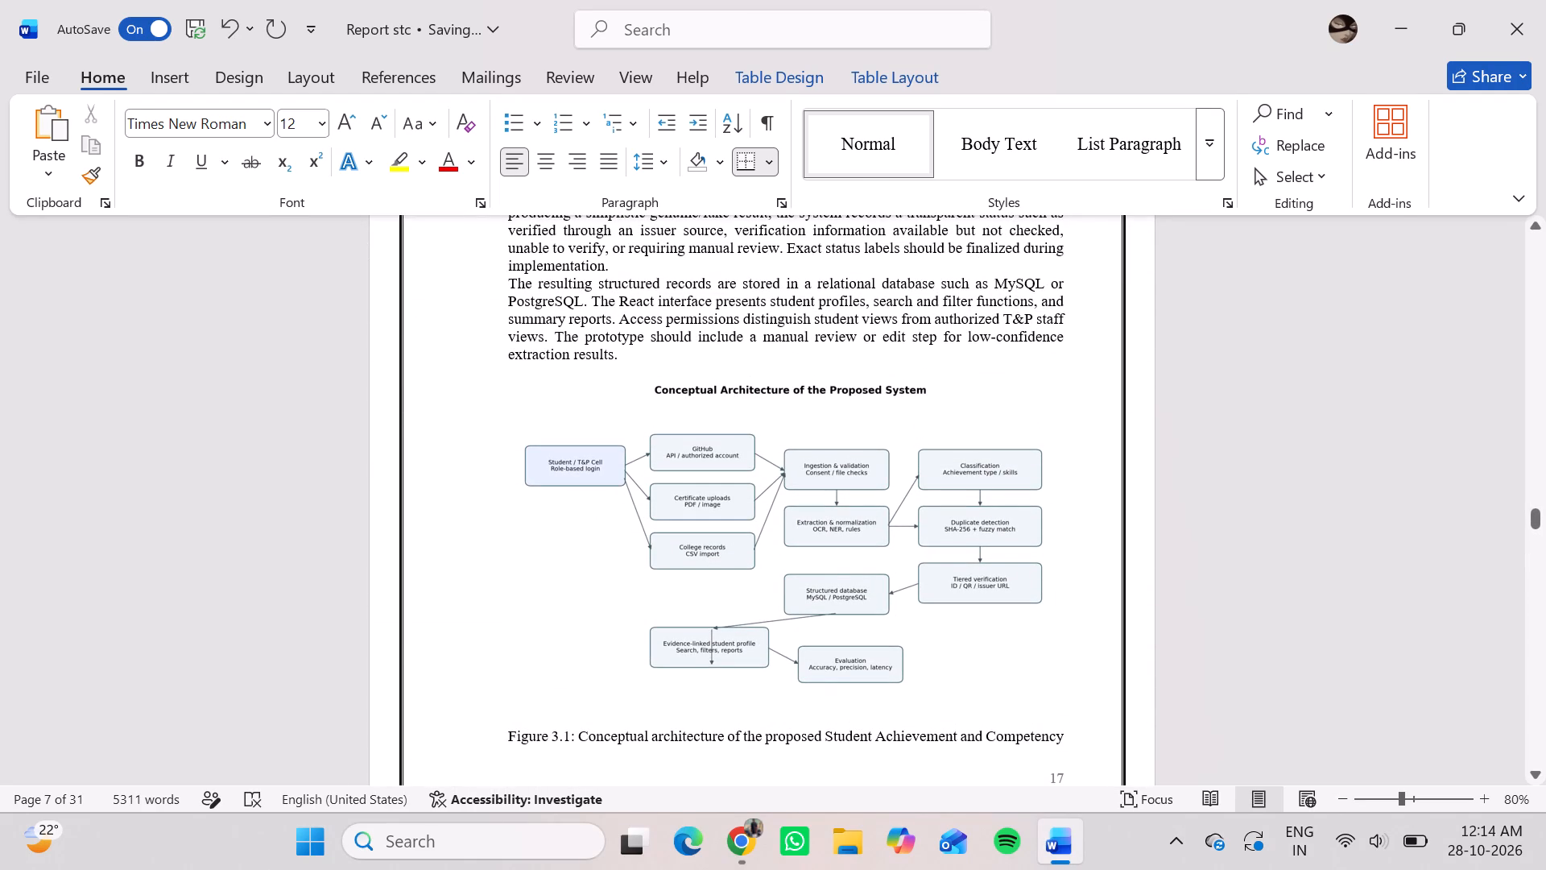
scroll(598, 520, "up", 1)
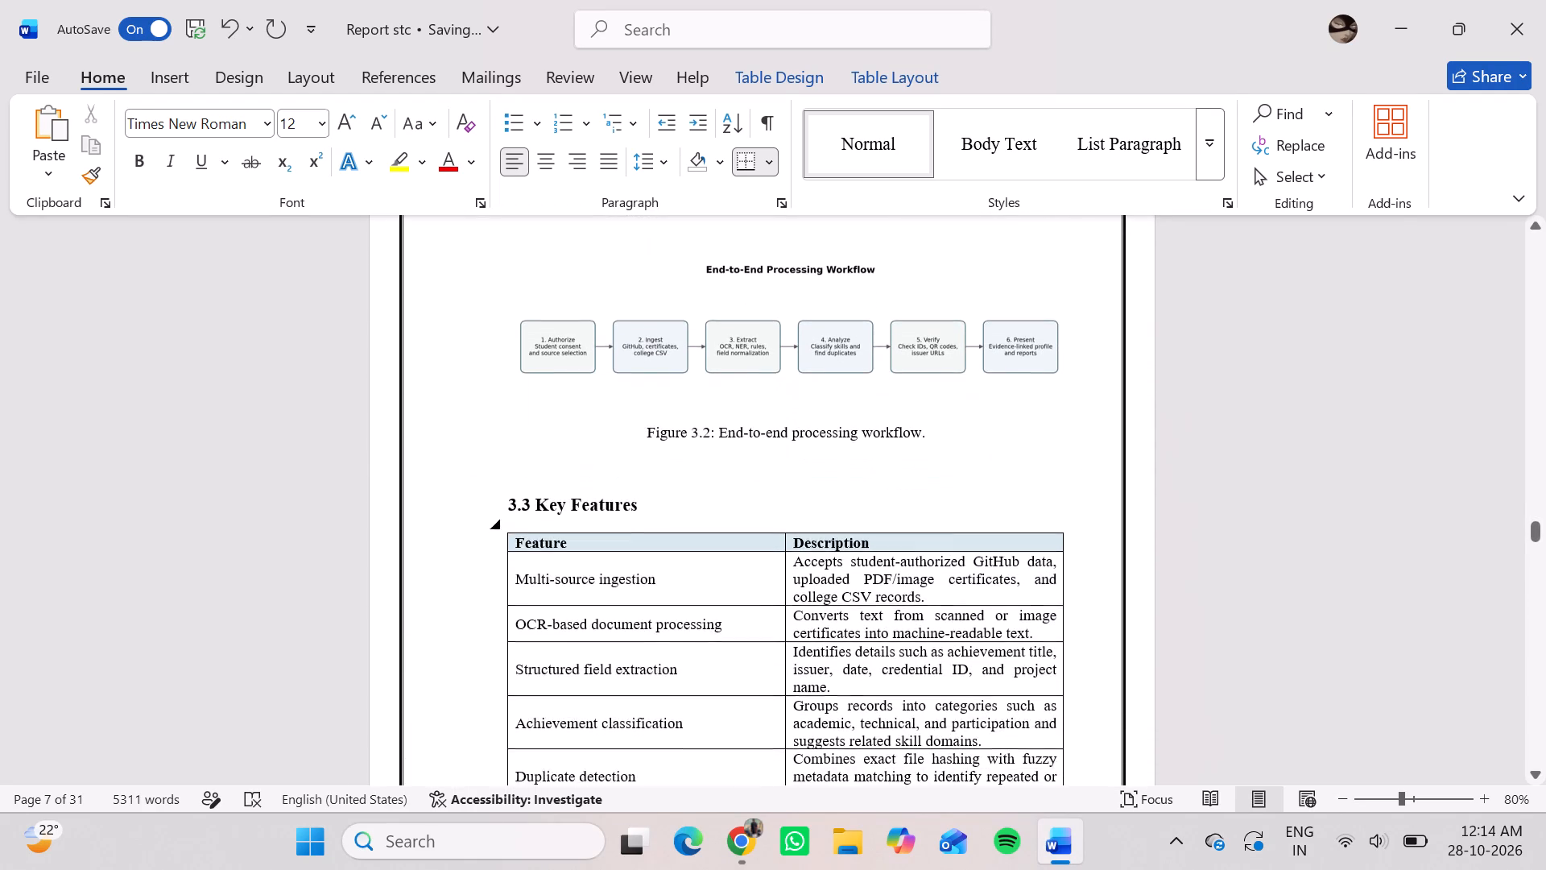
scroll(598, 520, "up", 1)
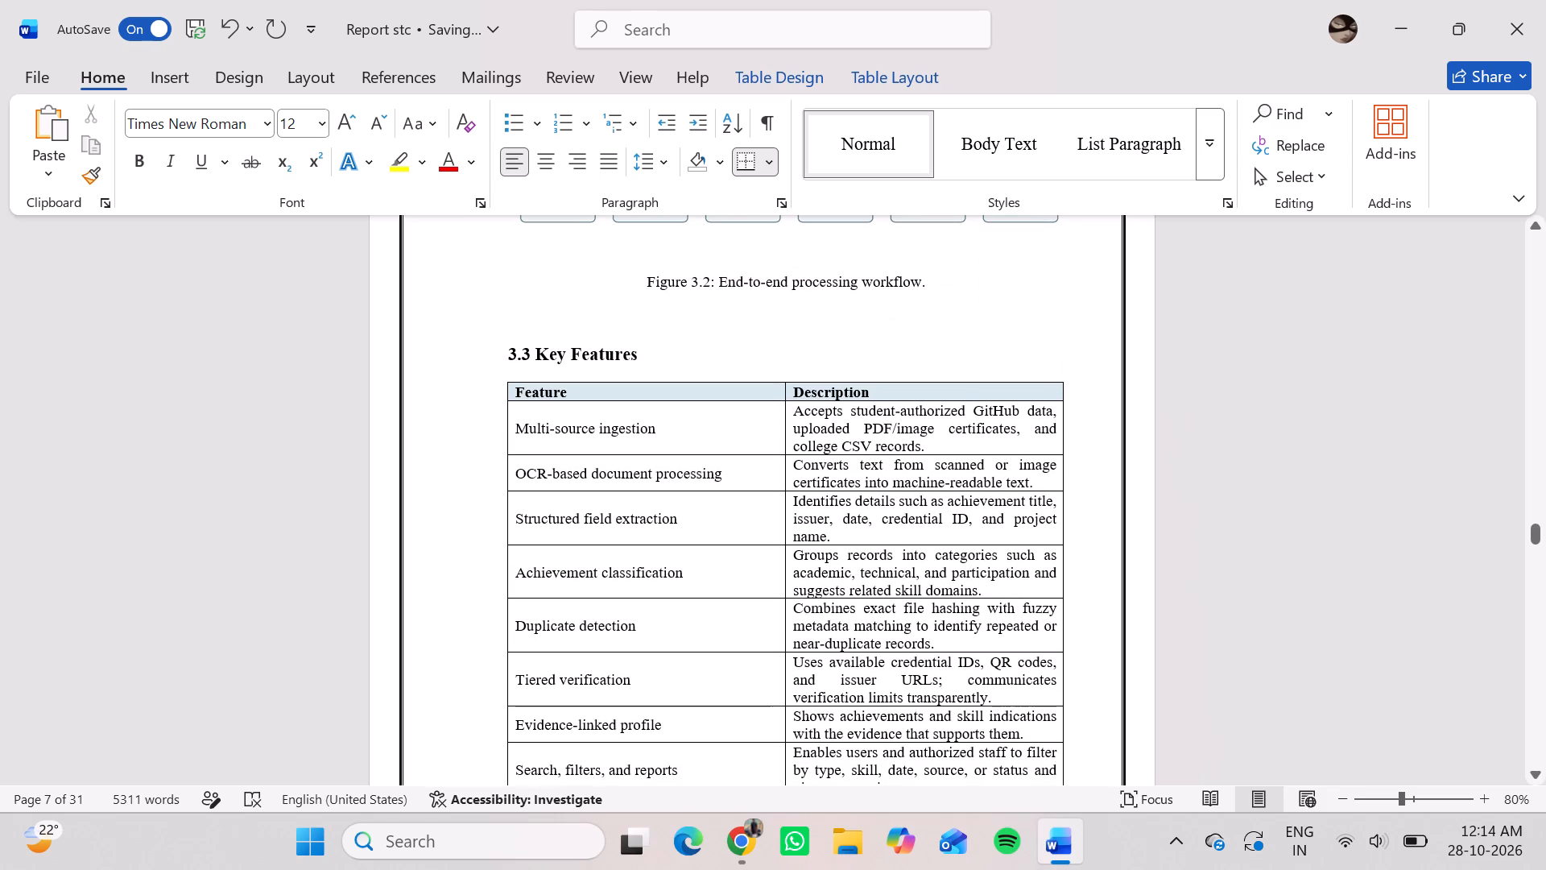
scroll(598, 520, "up", 2)
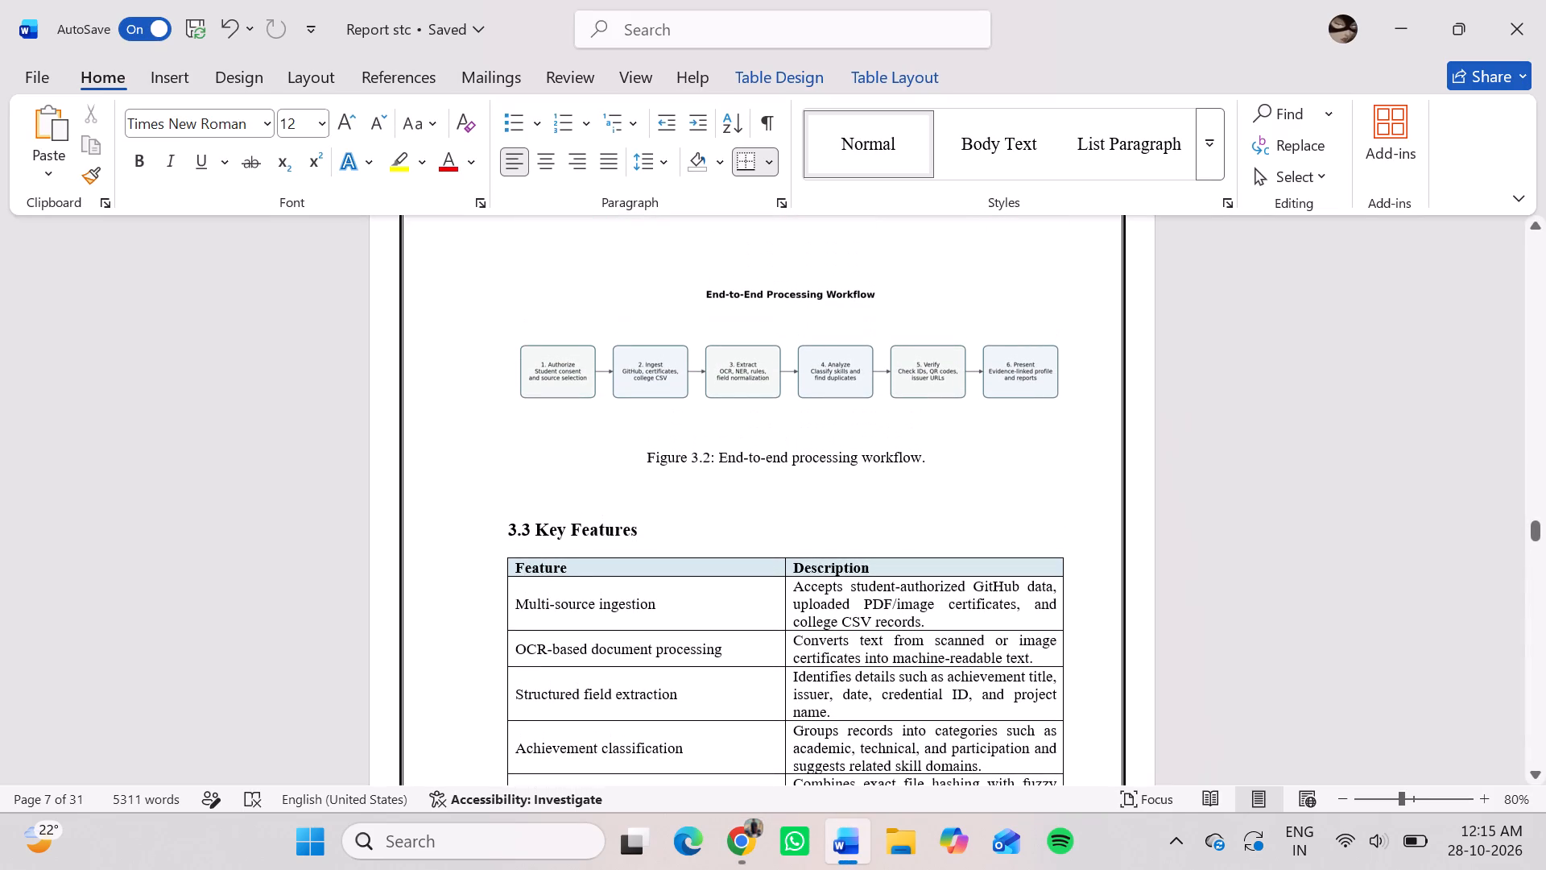
scroll(822, 454, "up", 1)
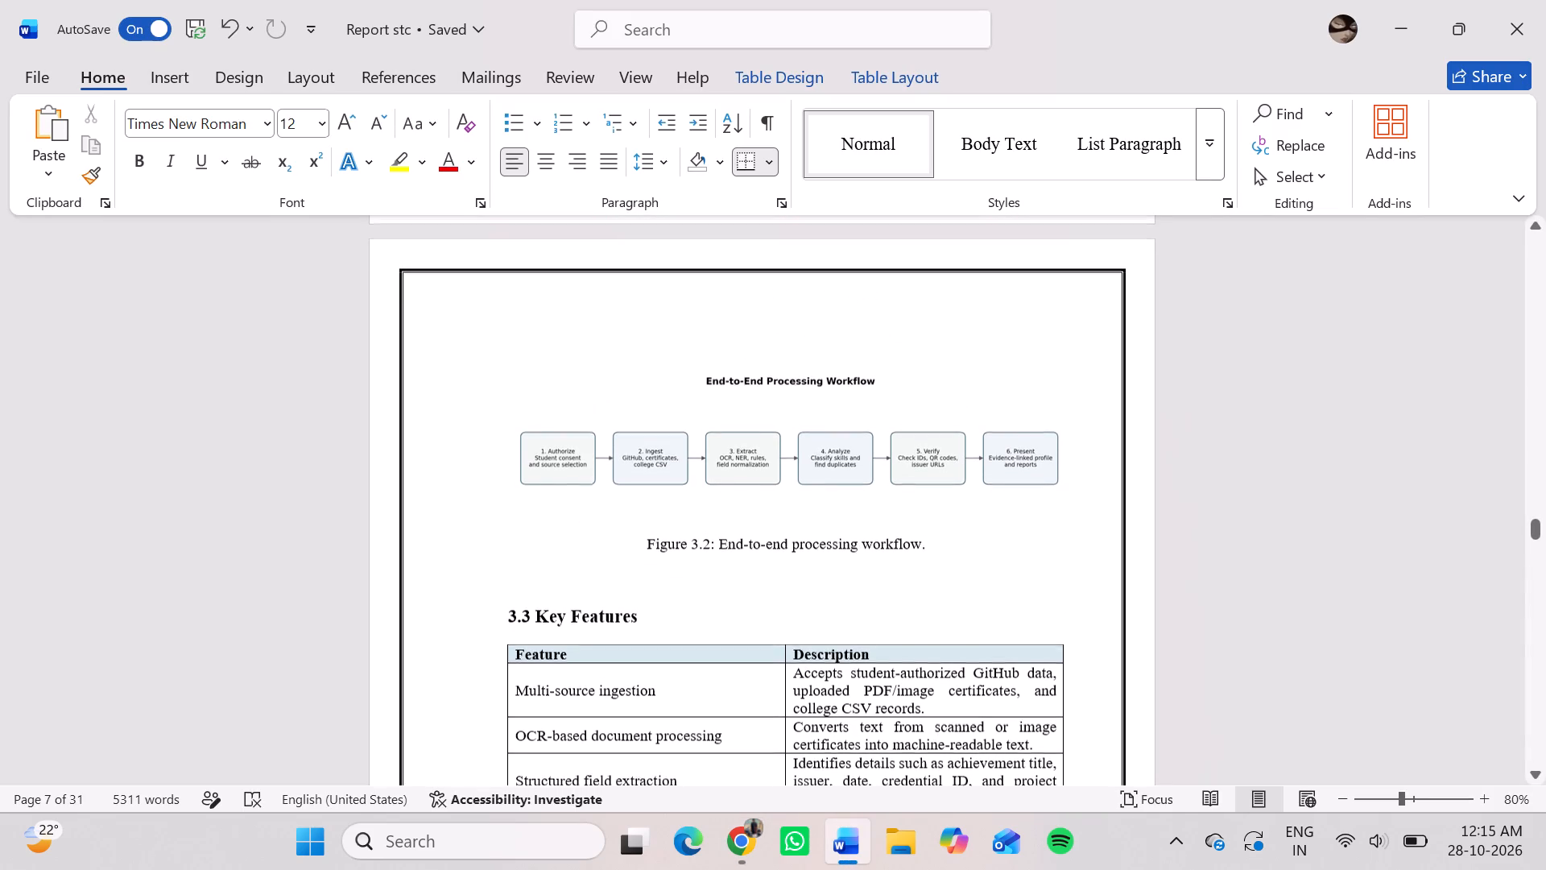
scroll(822, 454, "up", 1)
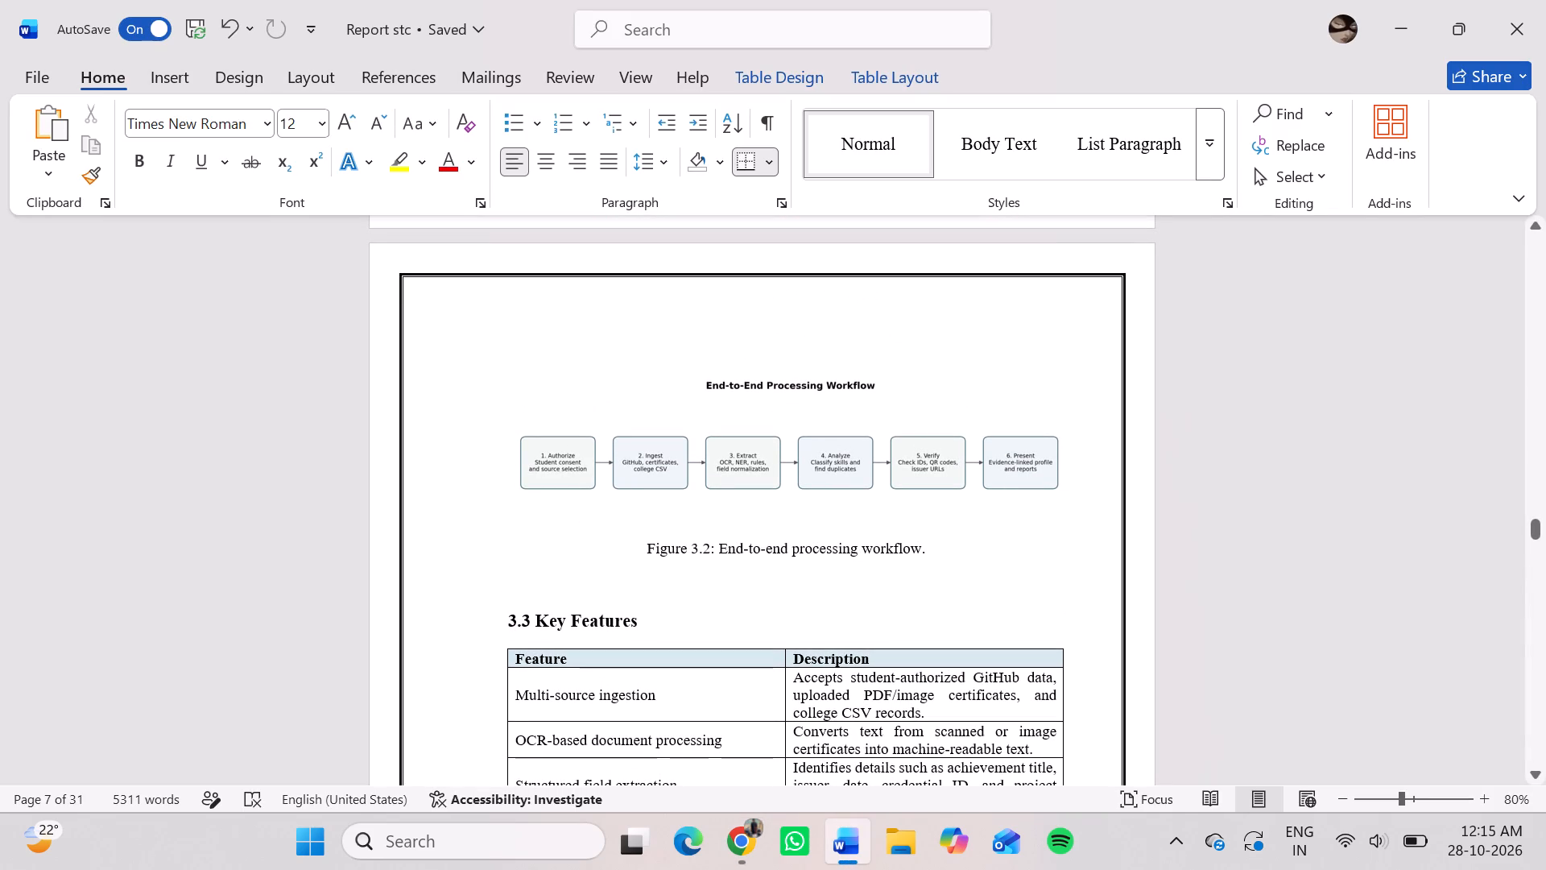
scroll(947, 550, "up", 4)
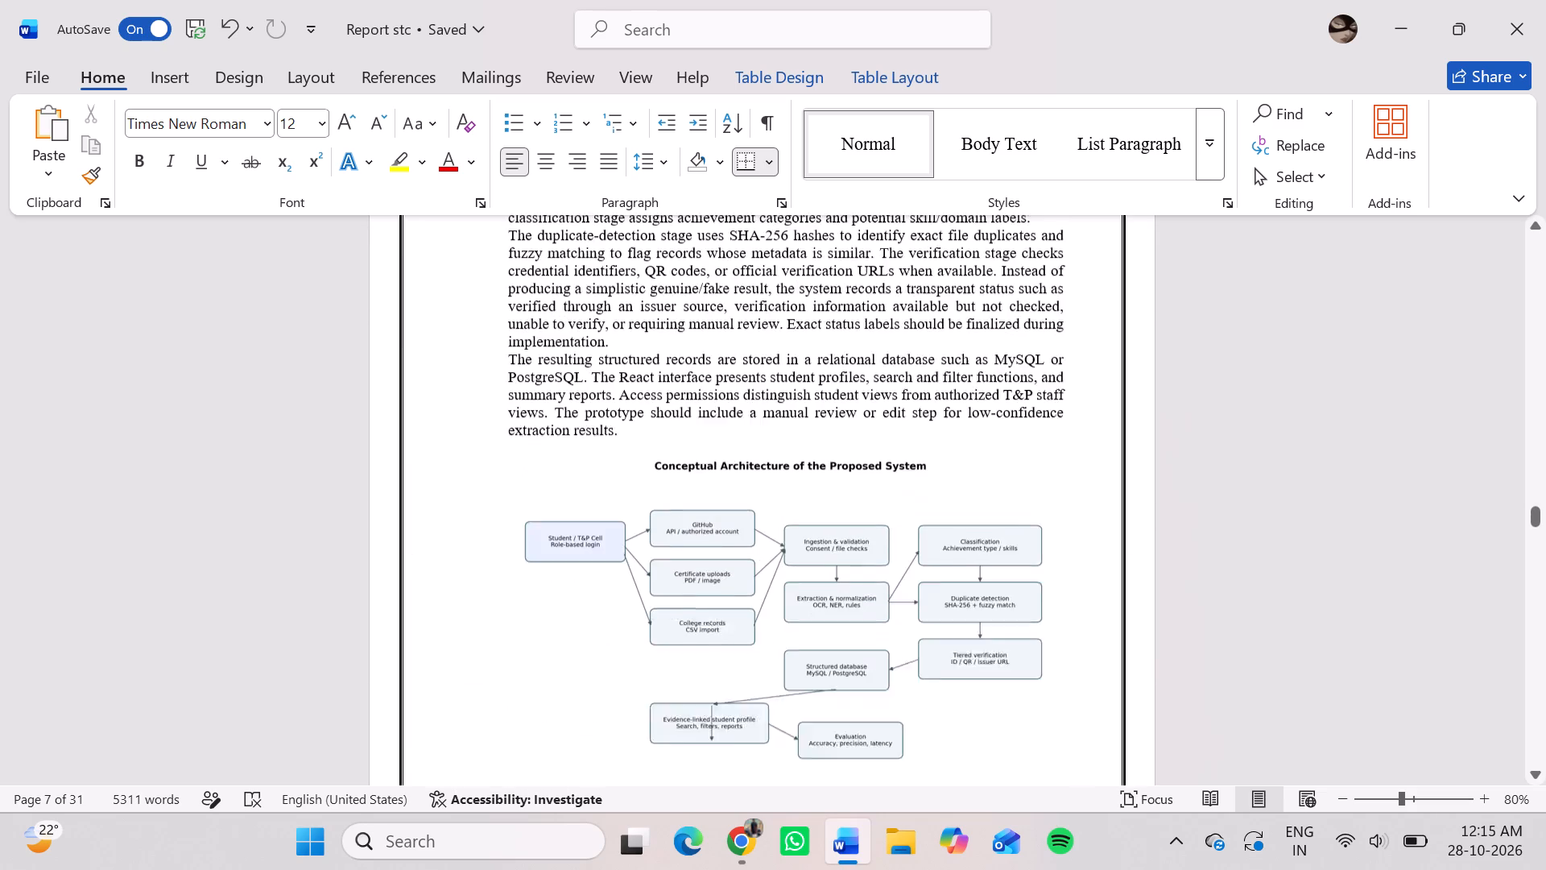
scroll(947, 550, "up", 6)
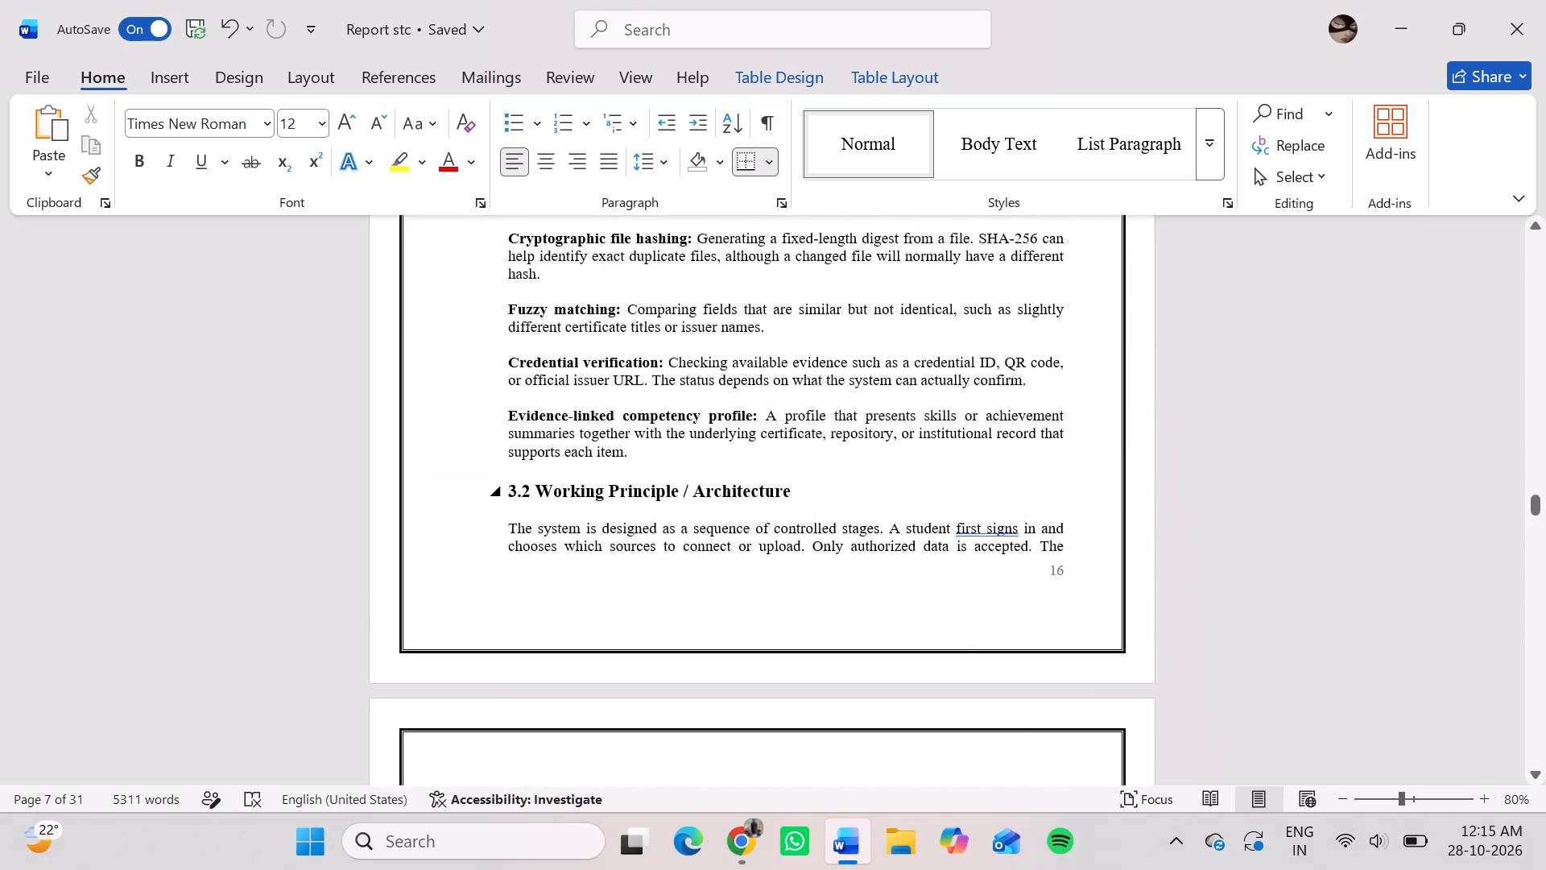
scroll(947, 550, "up", 2)
scroll(947, 550, "down", 1)
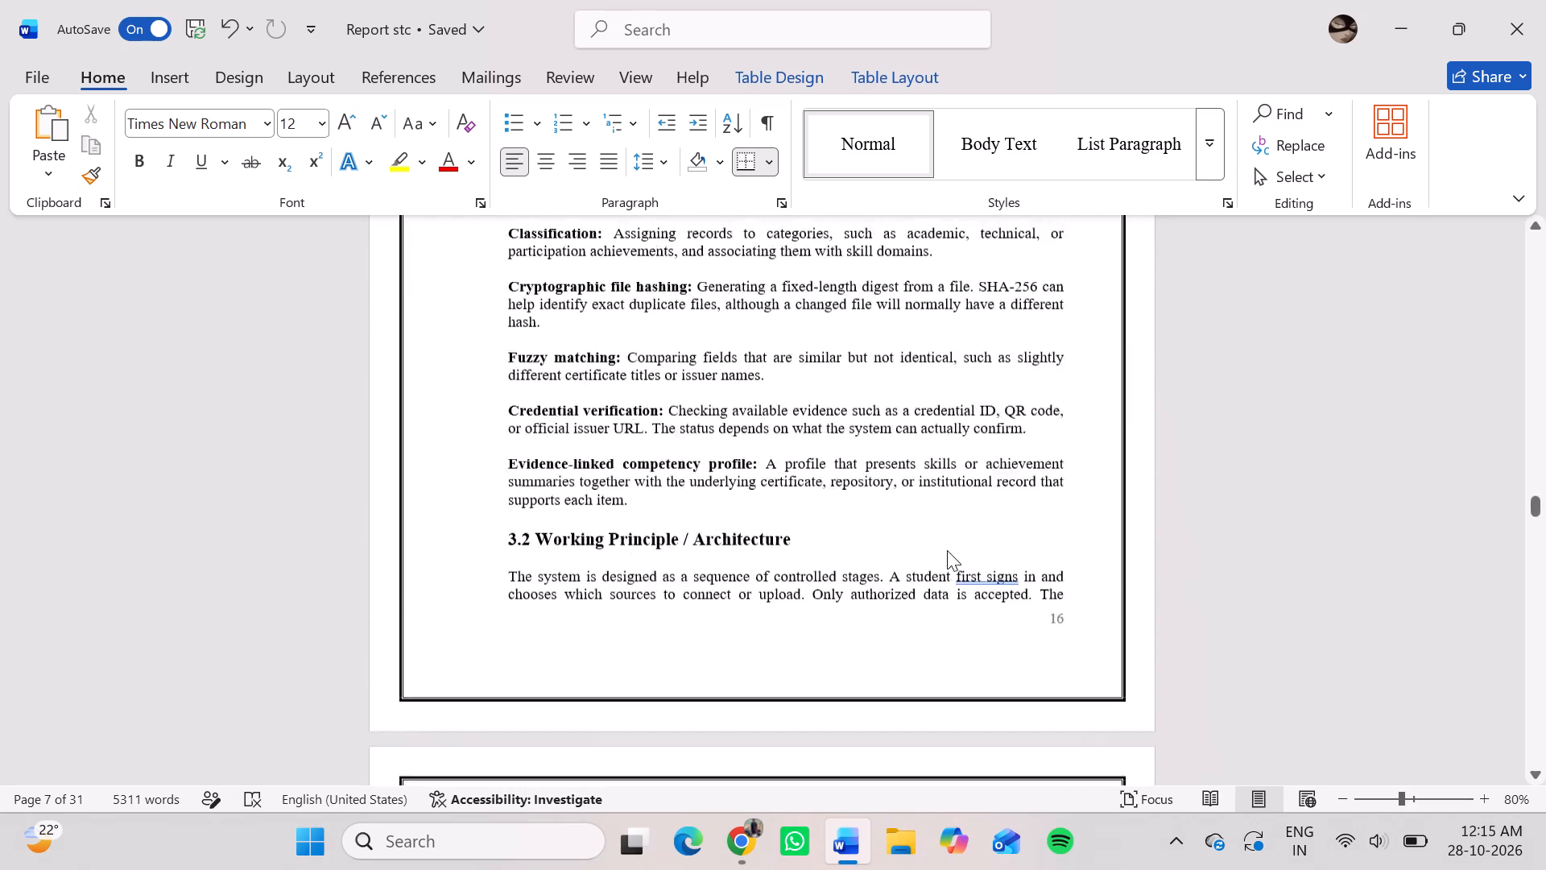
scroll(947, 550, "down", 3)
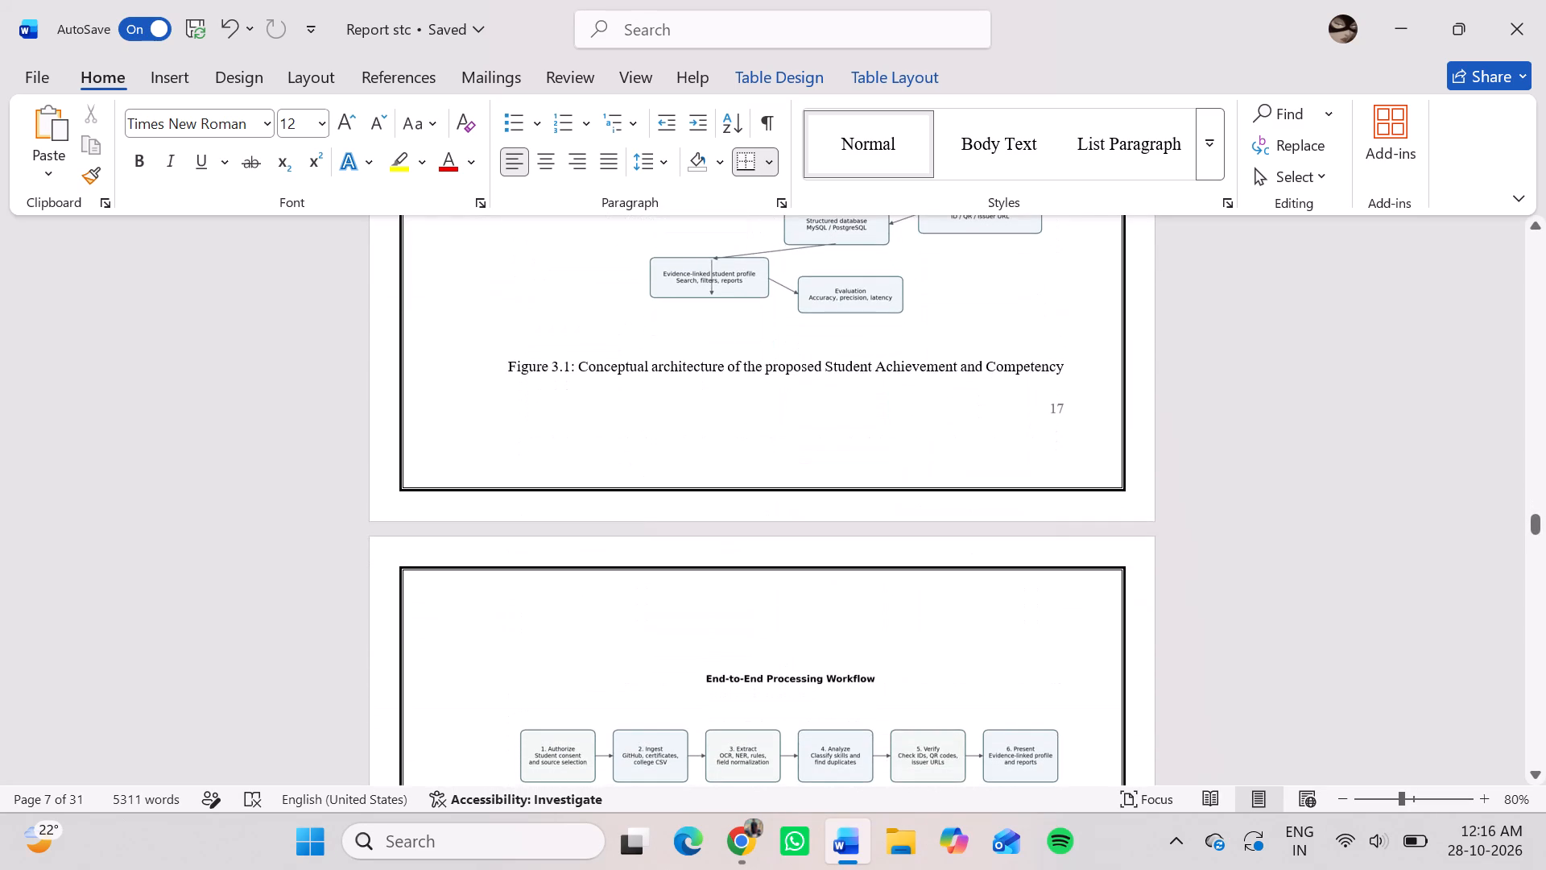
scroll(947, 550, "down", 3)
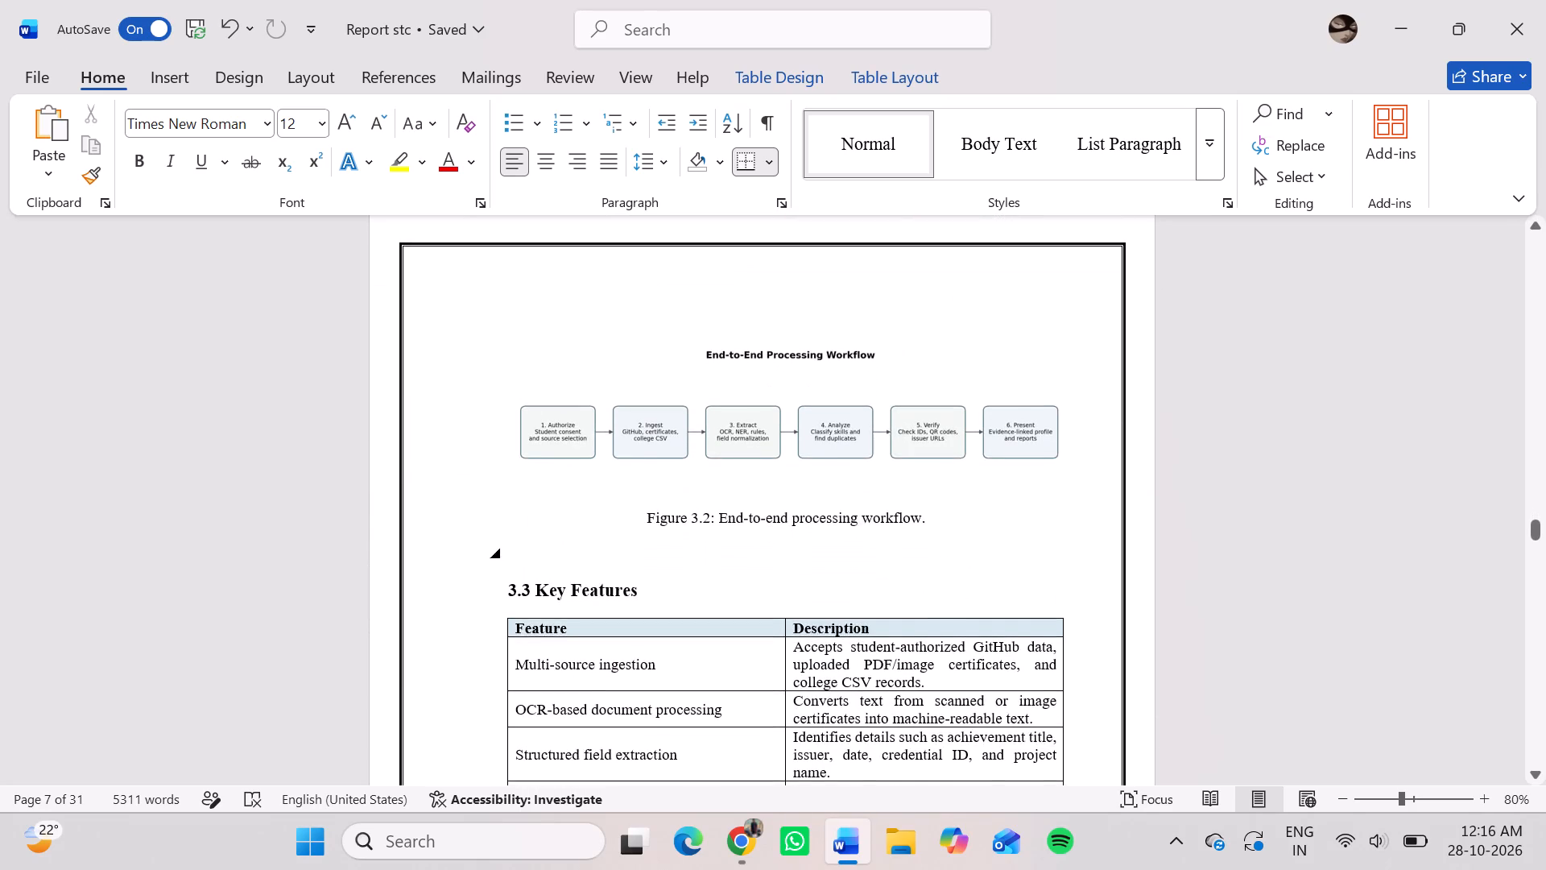
scroll(947, 550, "down", 1)
scroll(943, 472, "down", 4)
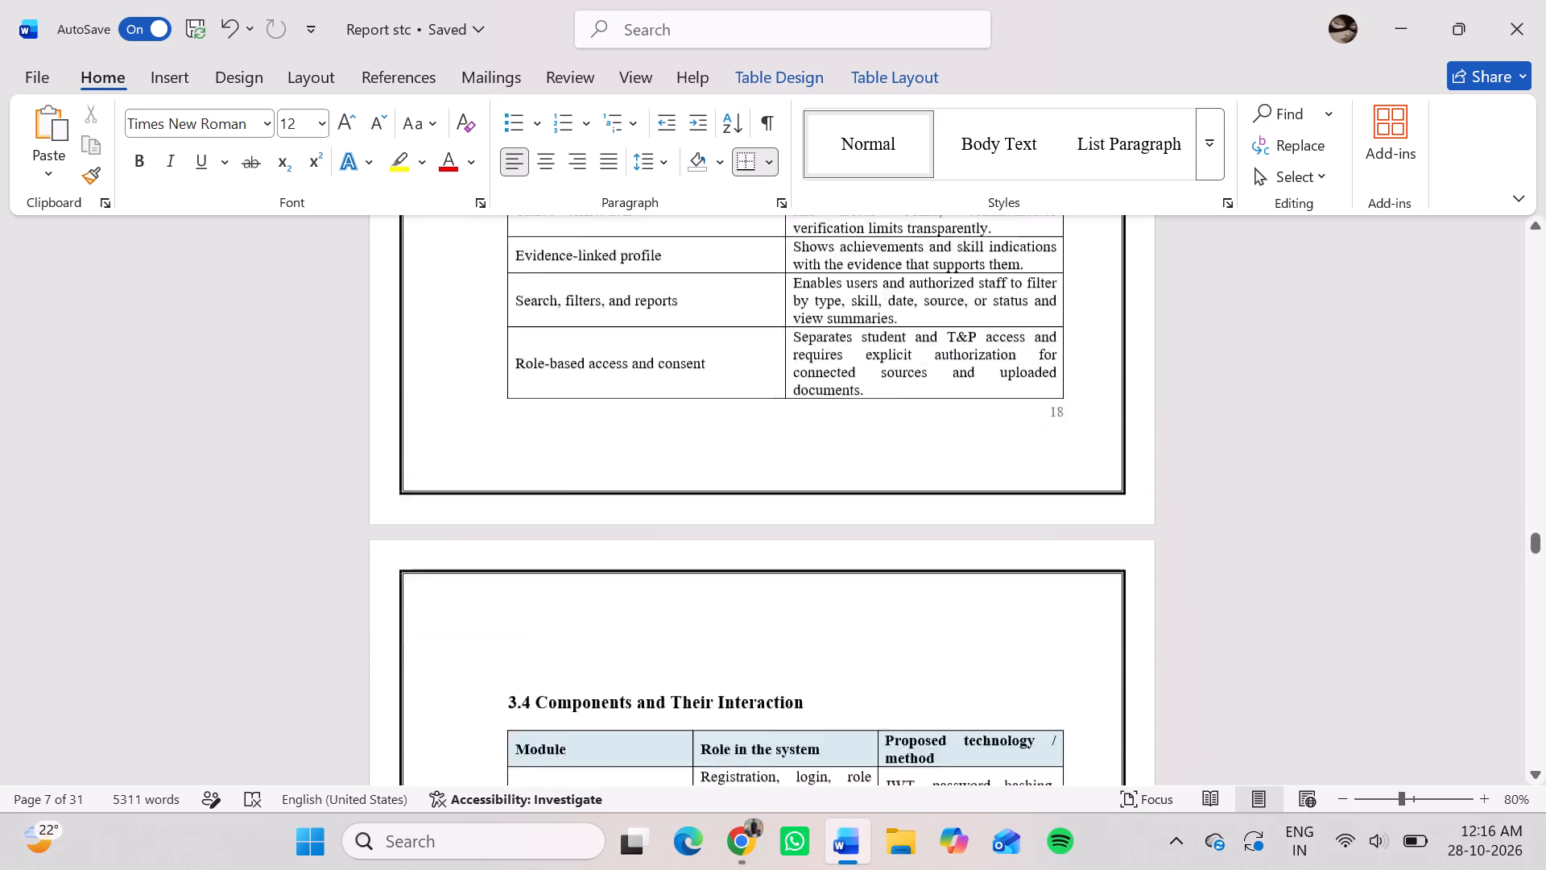
scroll(943, 472, "down", 2)
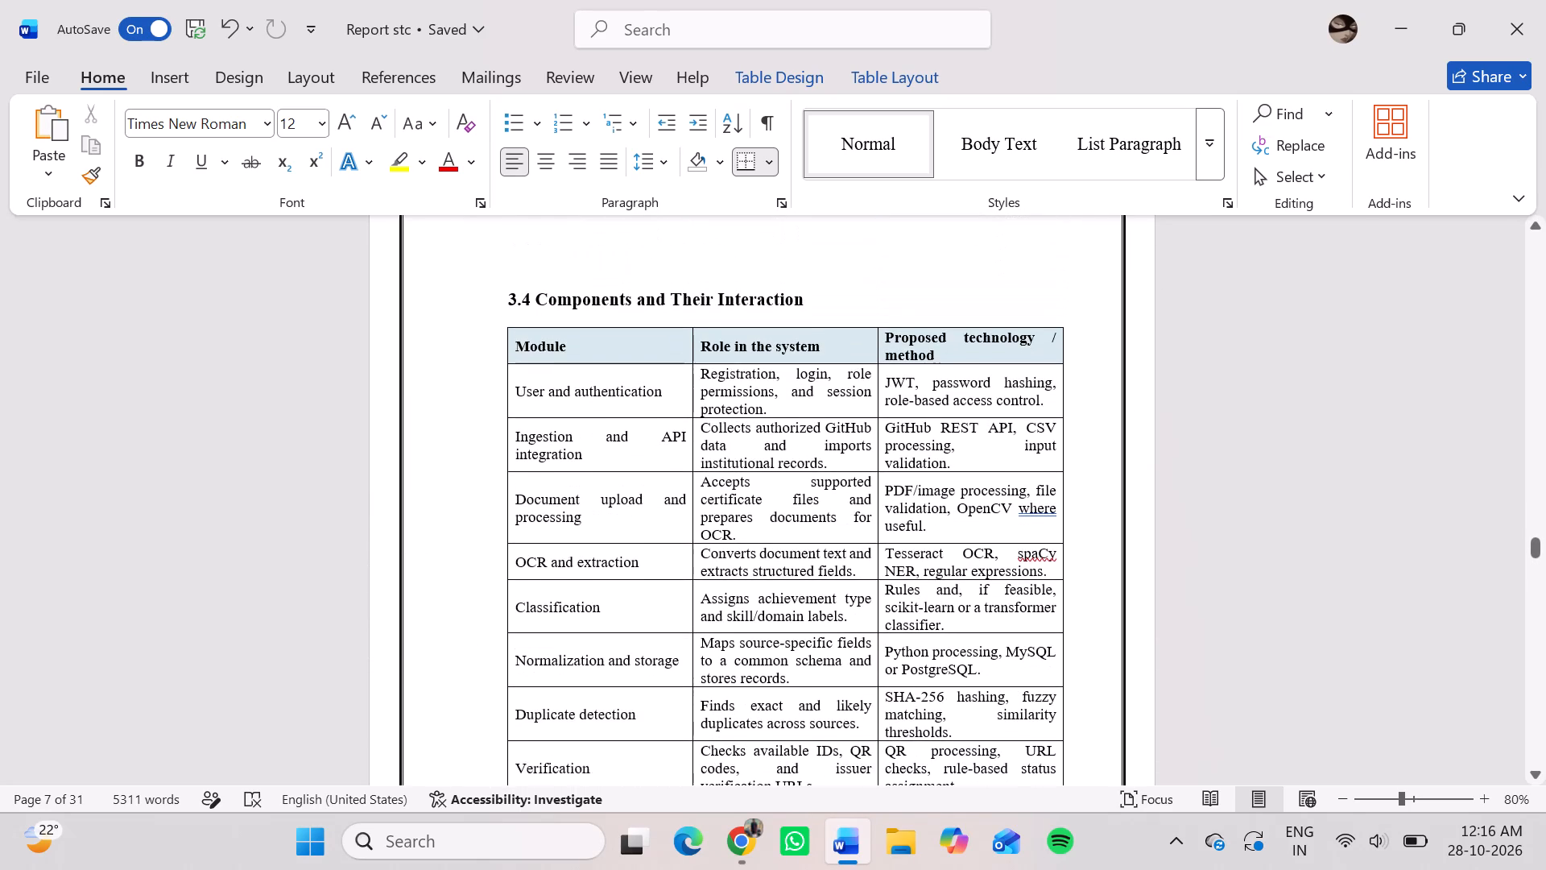
scroll(943, 472, "down", 1)
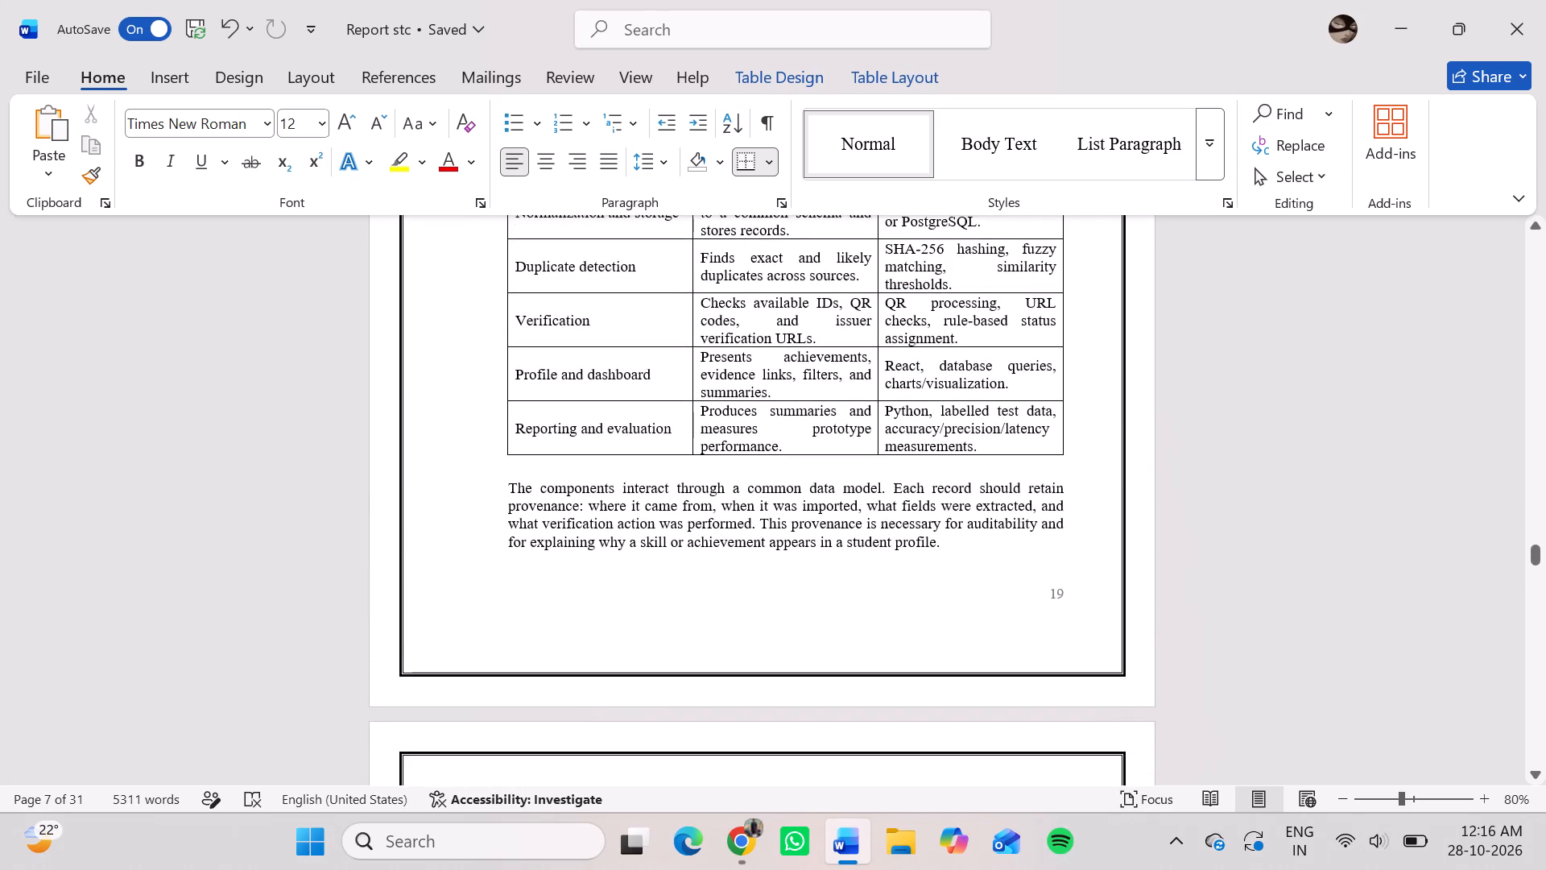
scroll(943, 472, "down", 1)
scroll(943, 472, "up", 2)
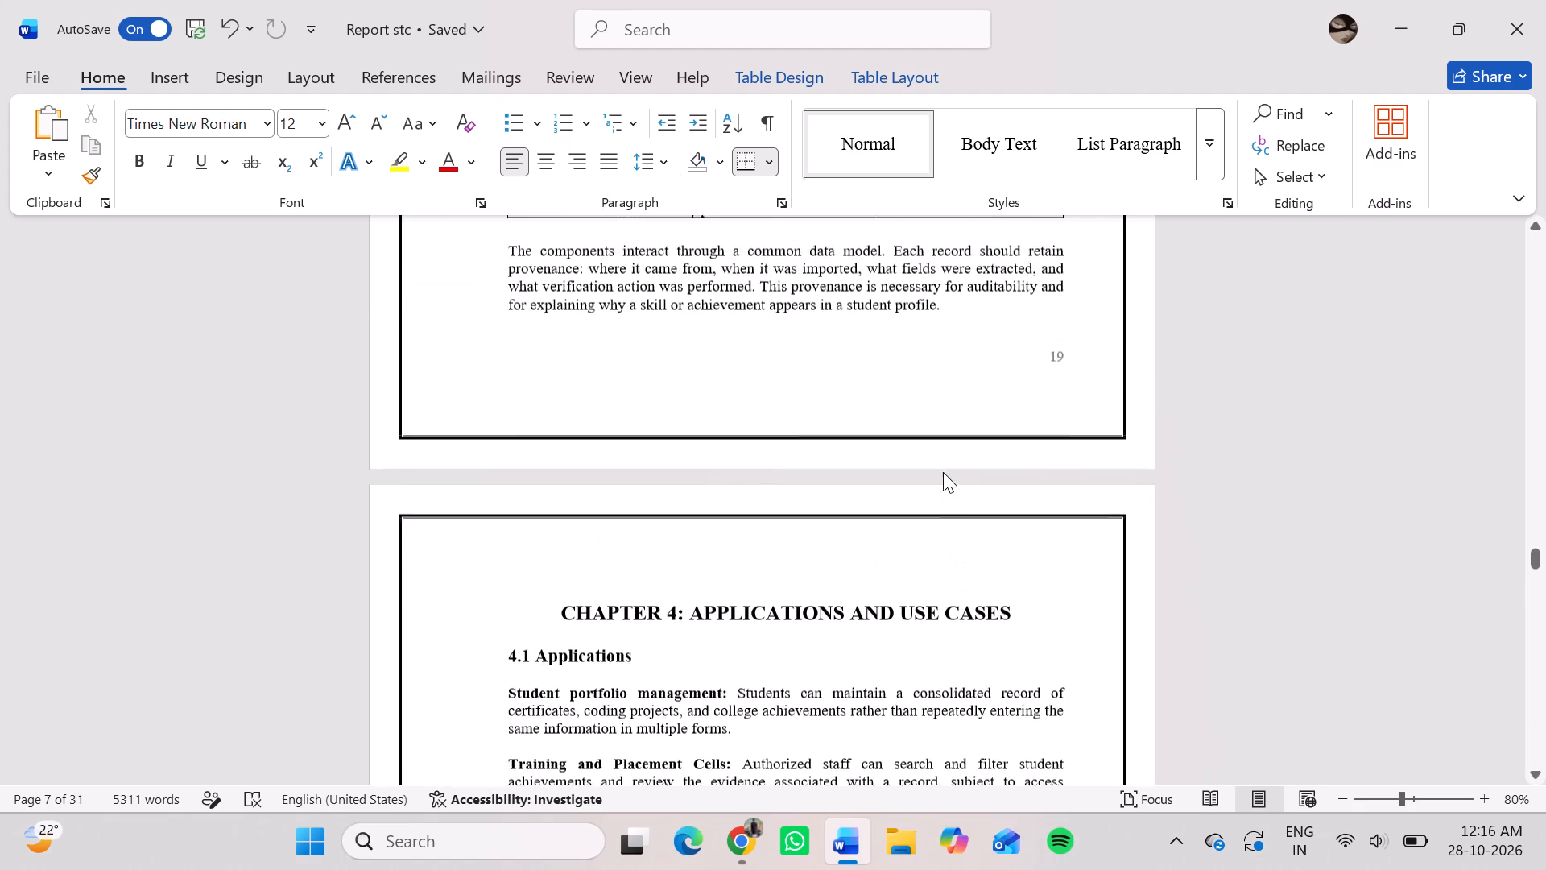
scroll(943, 472, "up", 2)
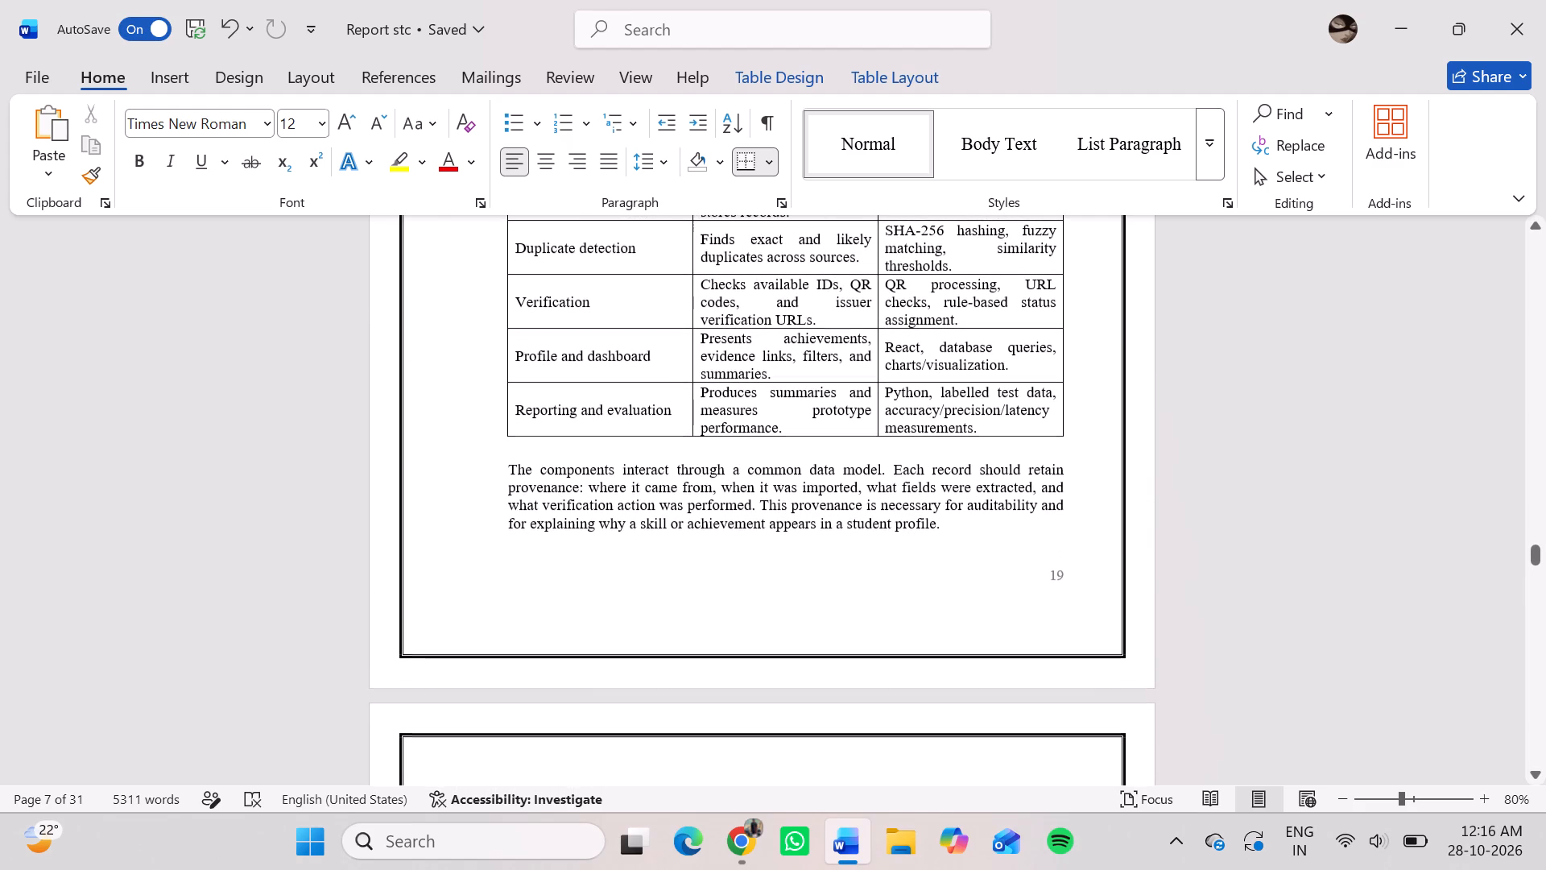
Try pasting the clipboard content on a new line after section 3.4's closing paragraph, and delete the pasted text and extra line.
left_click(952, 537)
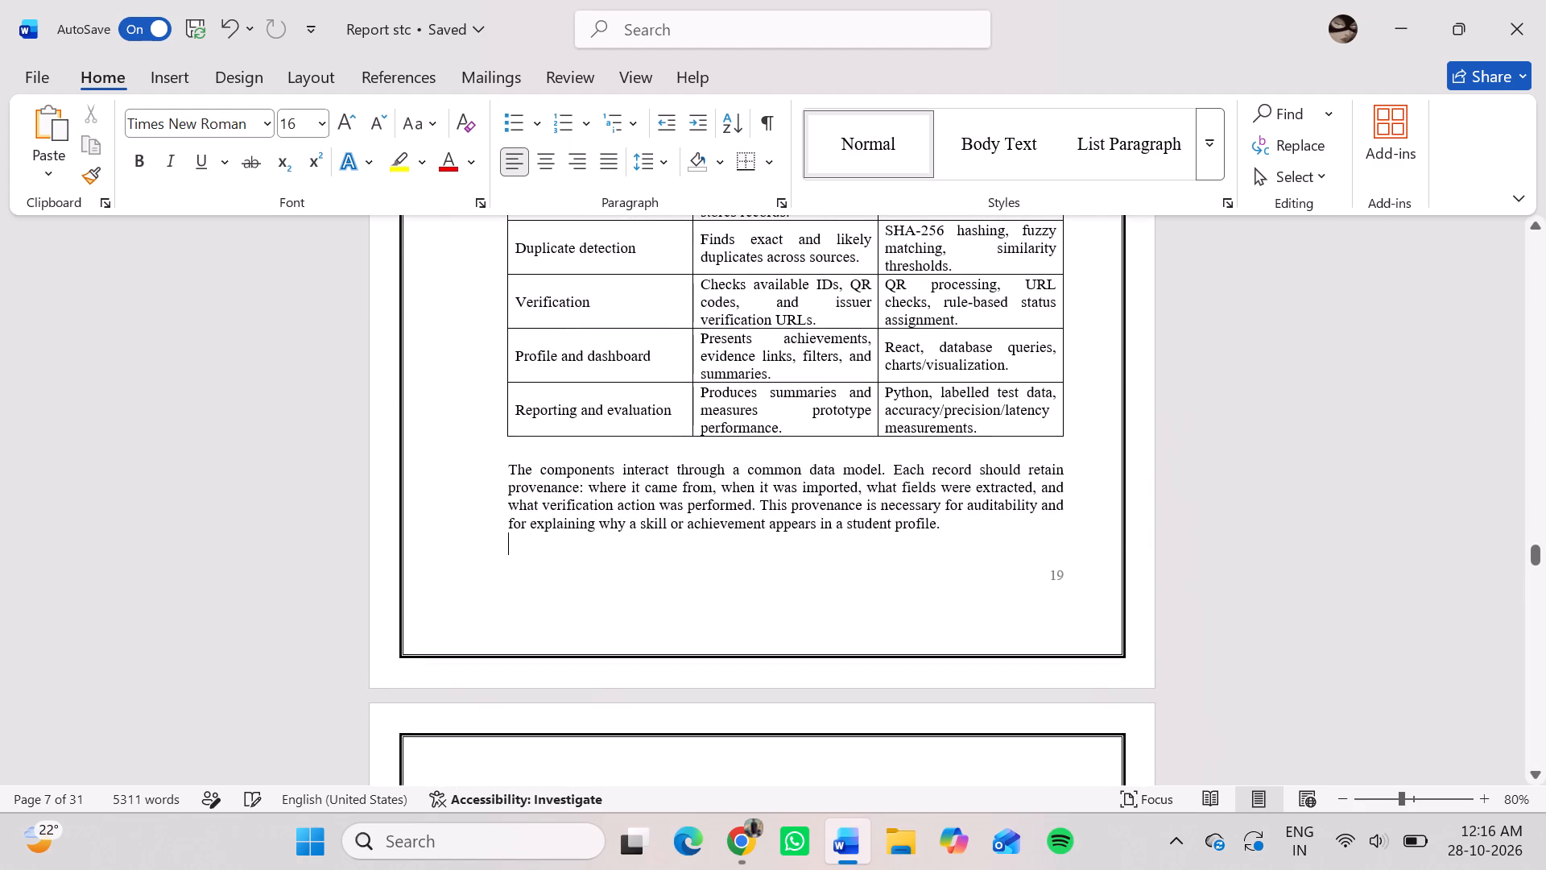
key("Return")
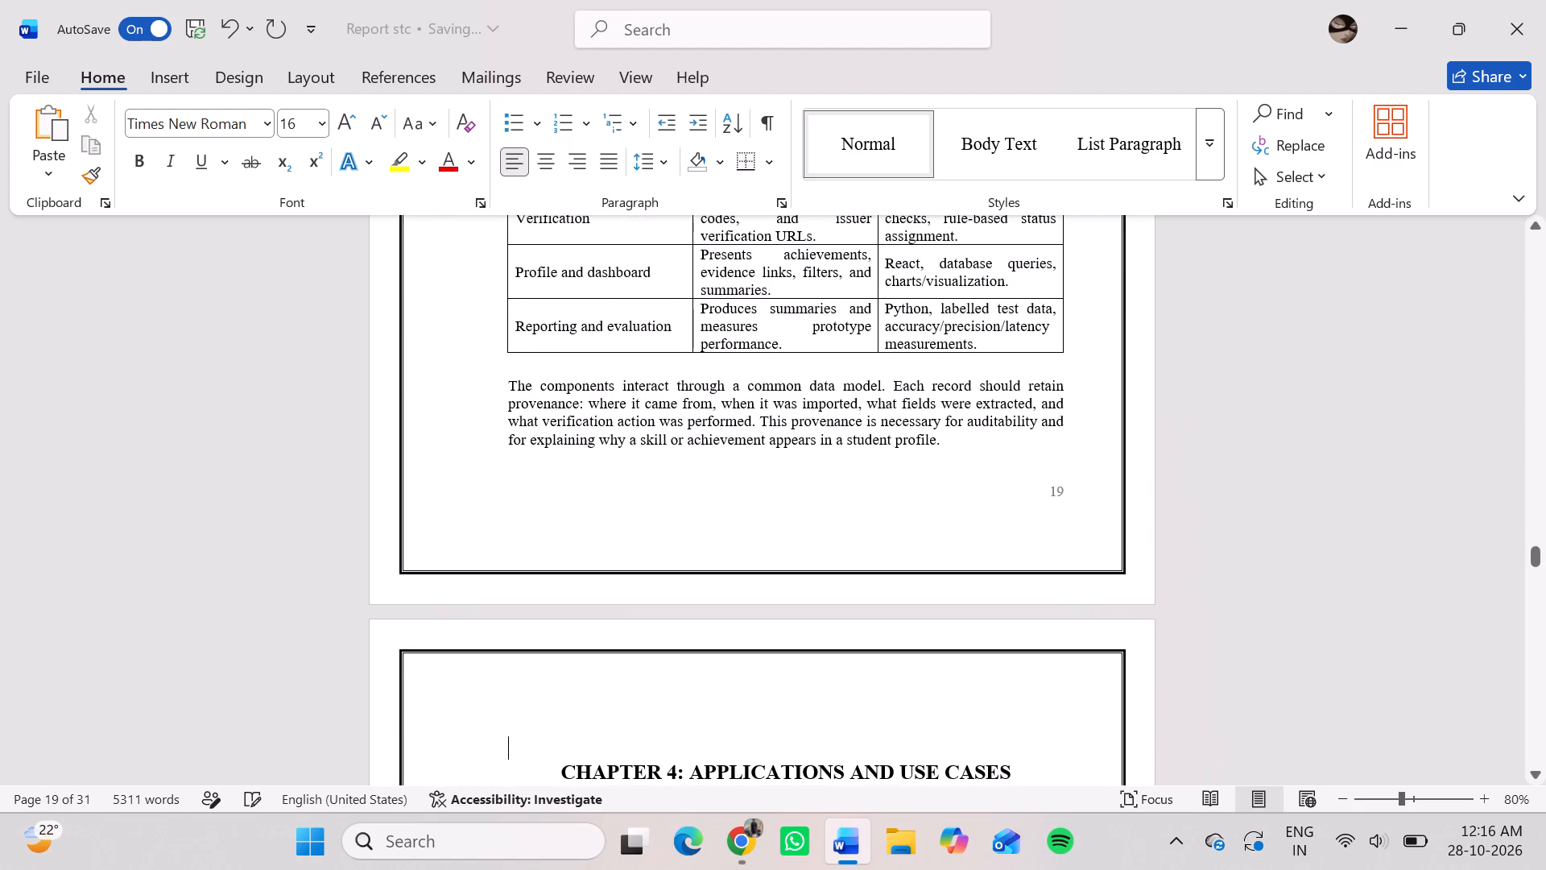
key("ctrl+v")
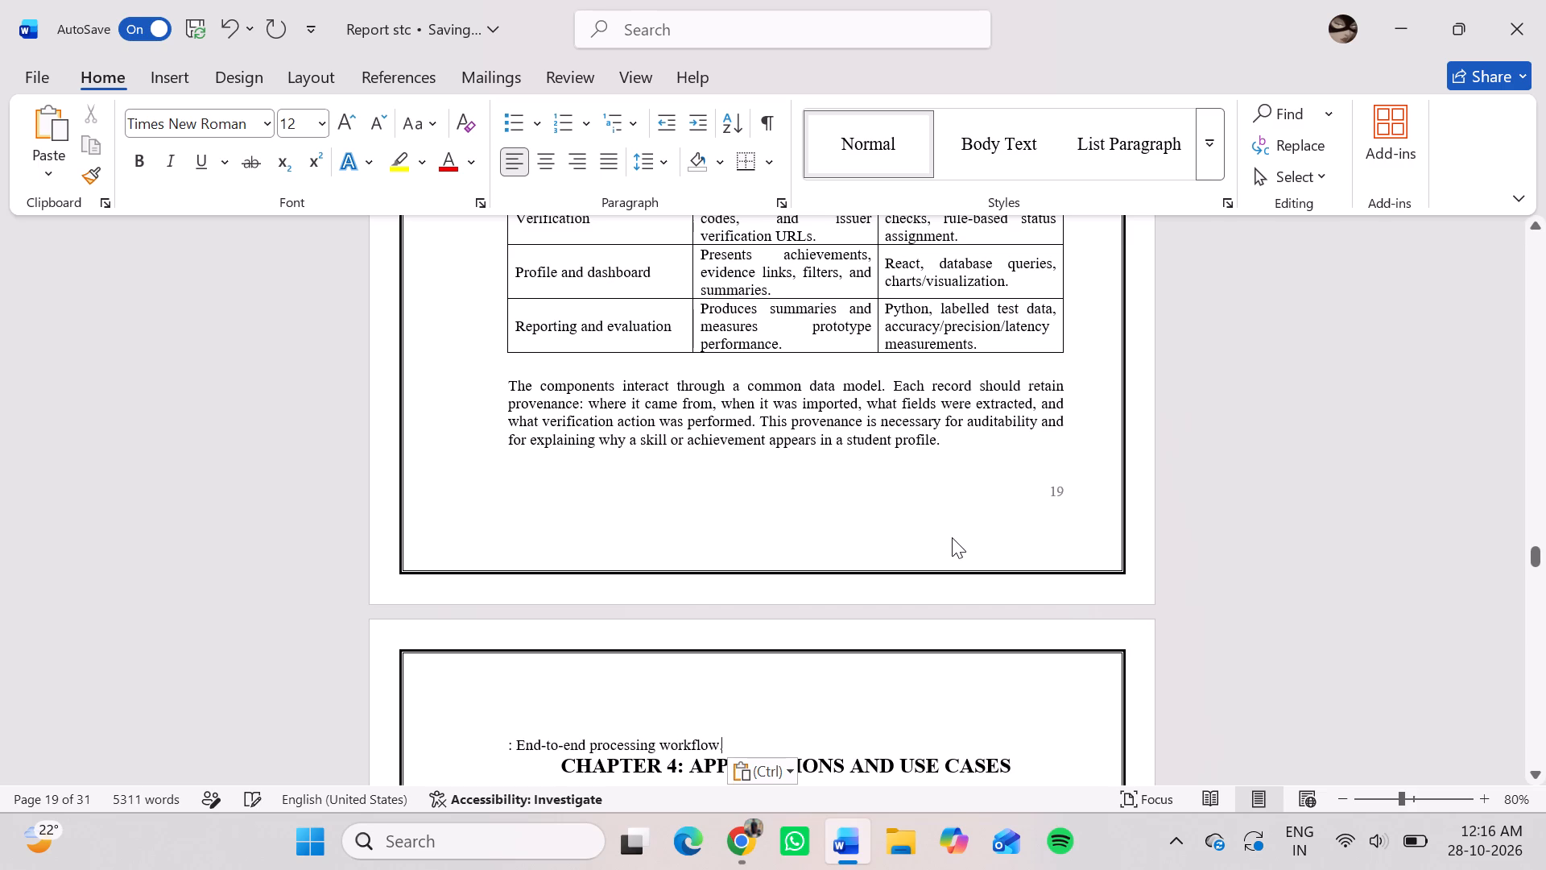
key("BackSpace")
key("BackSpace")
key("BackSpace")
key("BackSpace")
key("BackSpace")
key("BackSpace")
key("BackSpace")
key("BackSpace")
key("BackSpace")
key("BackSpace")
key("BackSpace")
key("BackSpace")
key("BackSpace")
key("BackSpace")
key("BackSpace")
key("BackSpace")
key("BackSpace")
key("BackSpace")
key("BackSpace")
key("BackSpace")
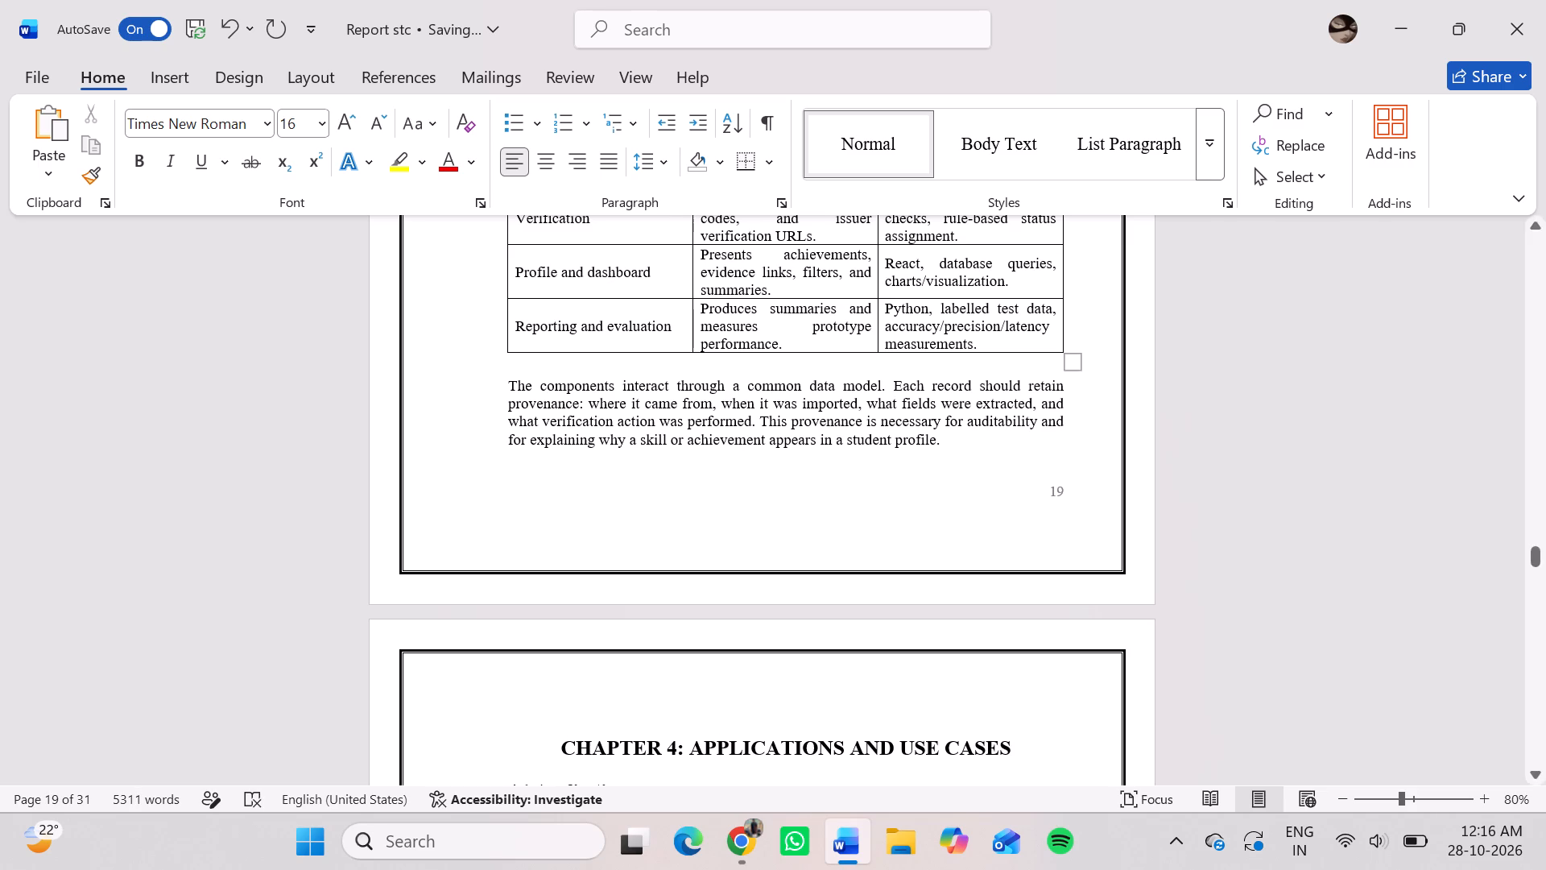
Insert the picture mermaid-diagram from the Downloads folder after section 3.4's closing paragraph.
left_click(172, 84)
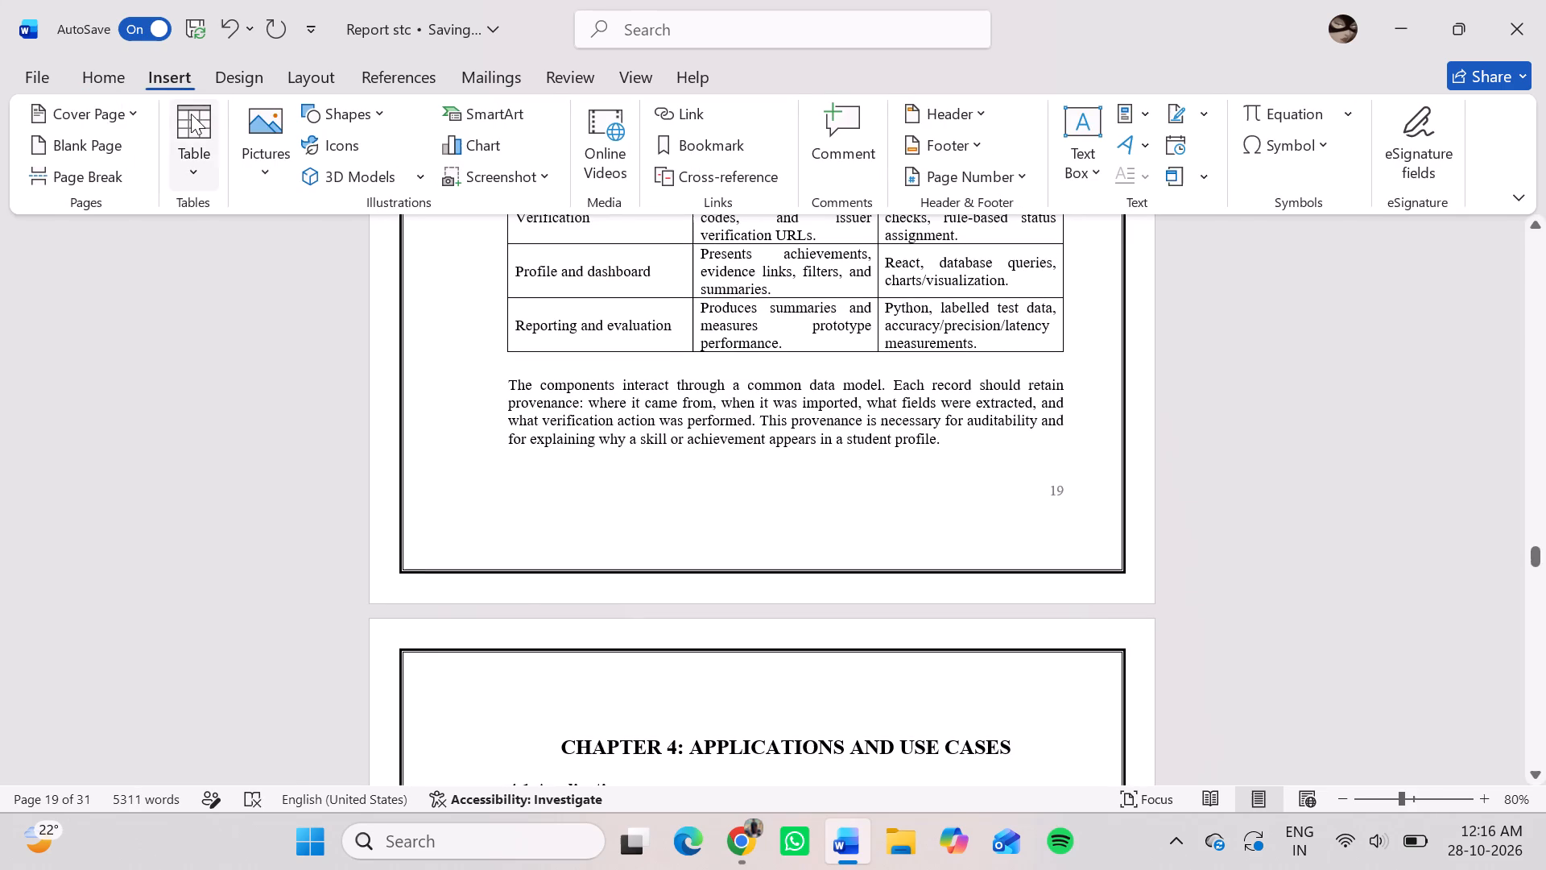
left_click(262, 126)
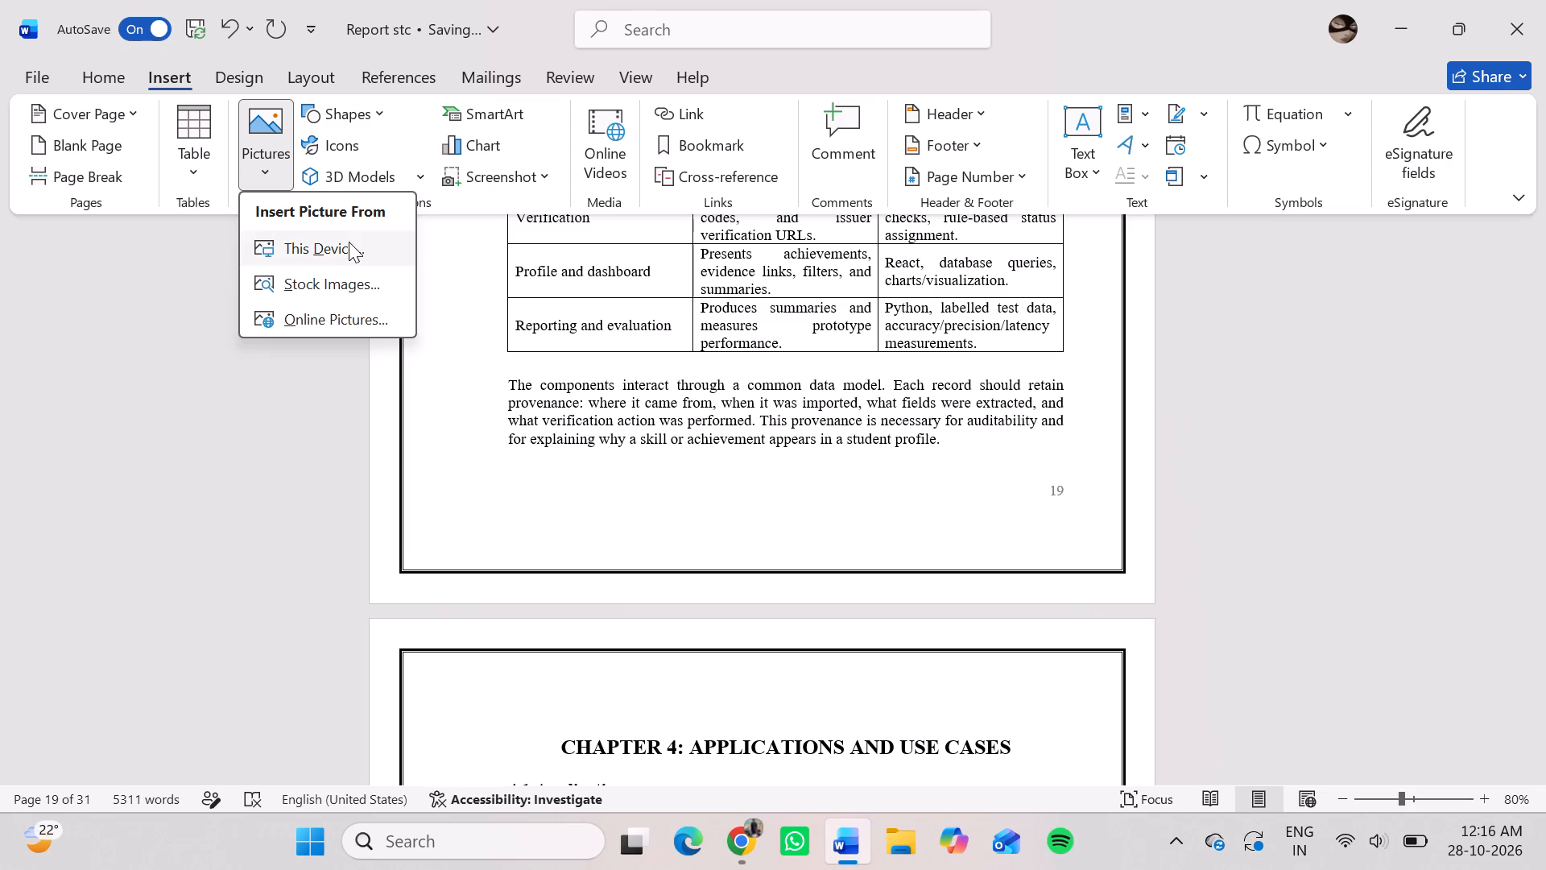
left_click(349, 242)
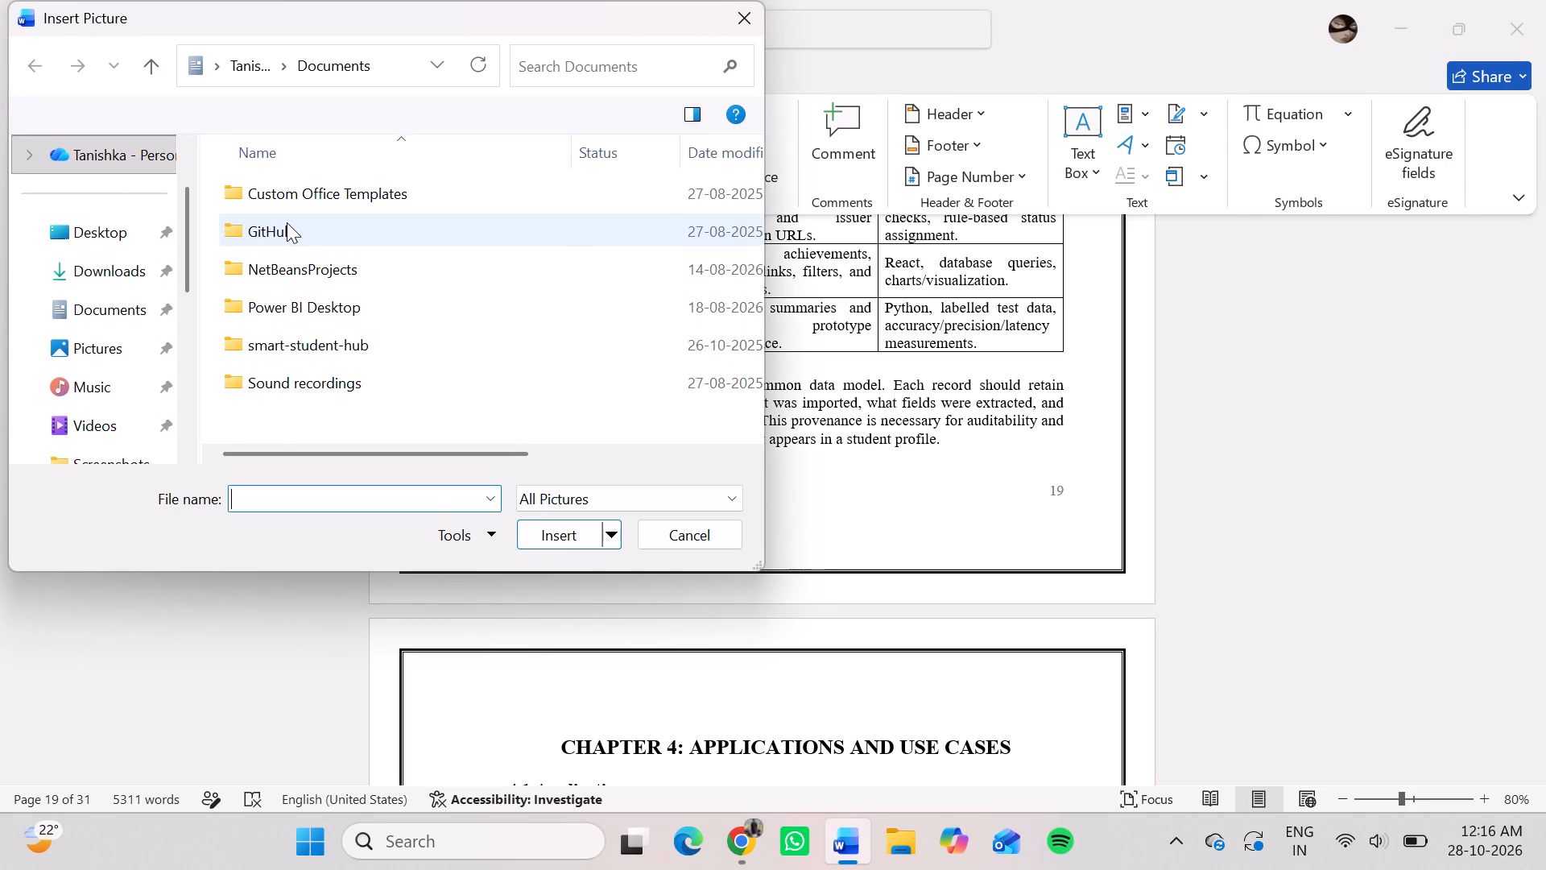
left_click(107, 262)
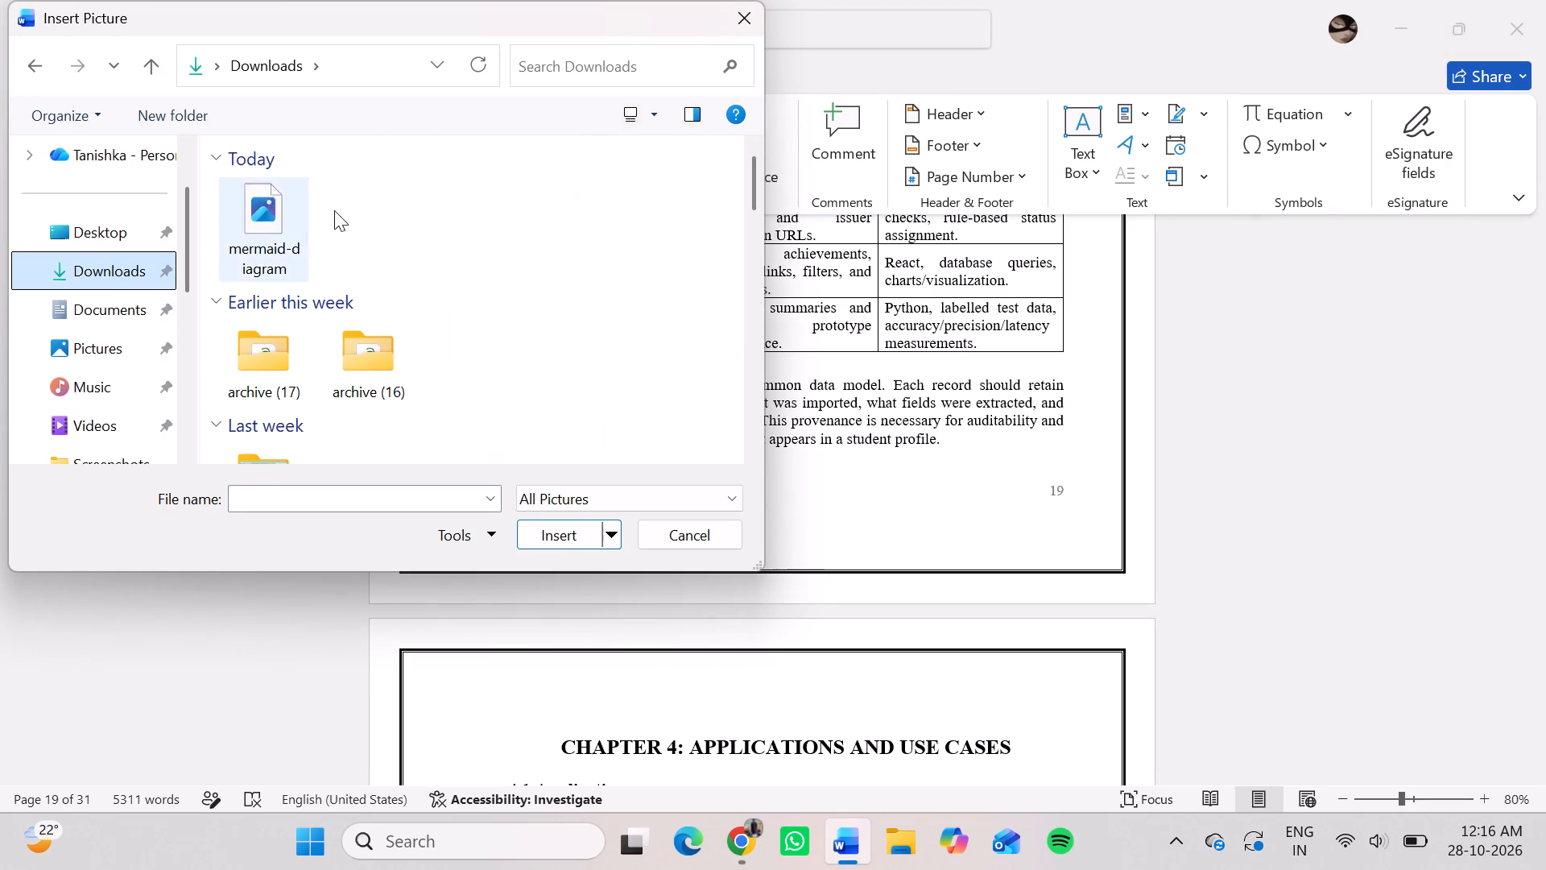
left_click(258, 209)
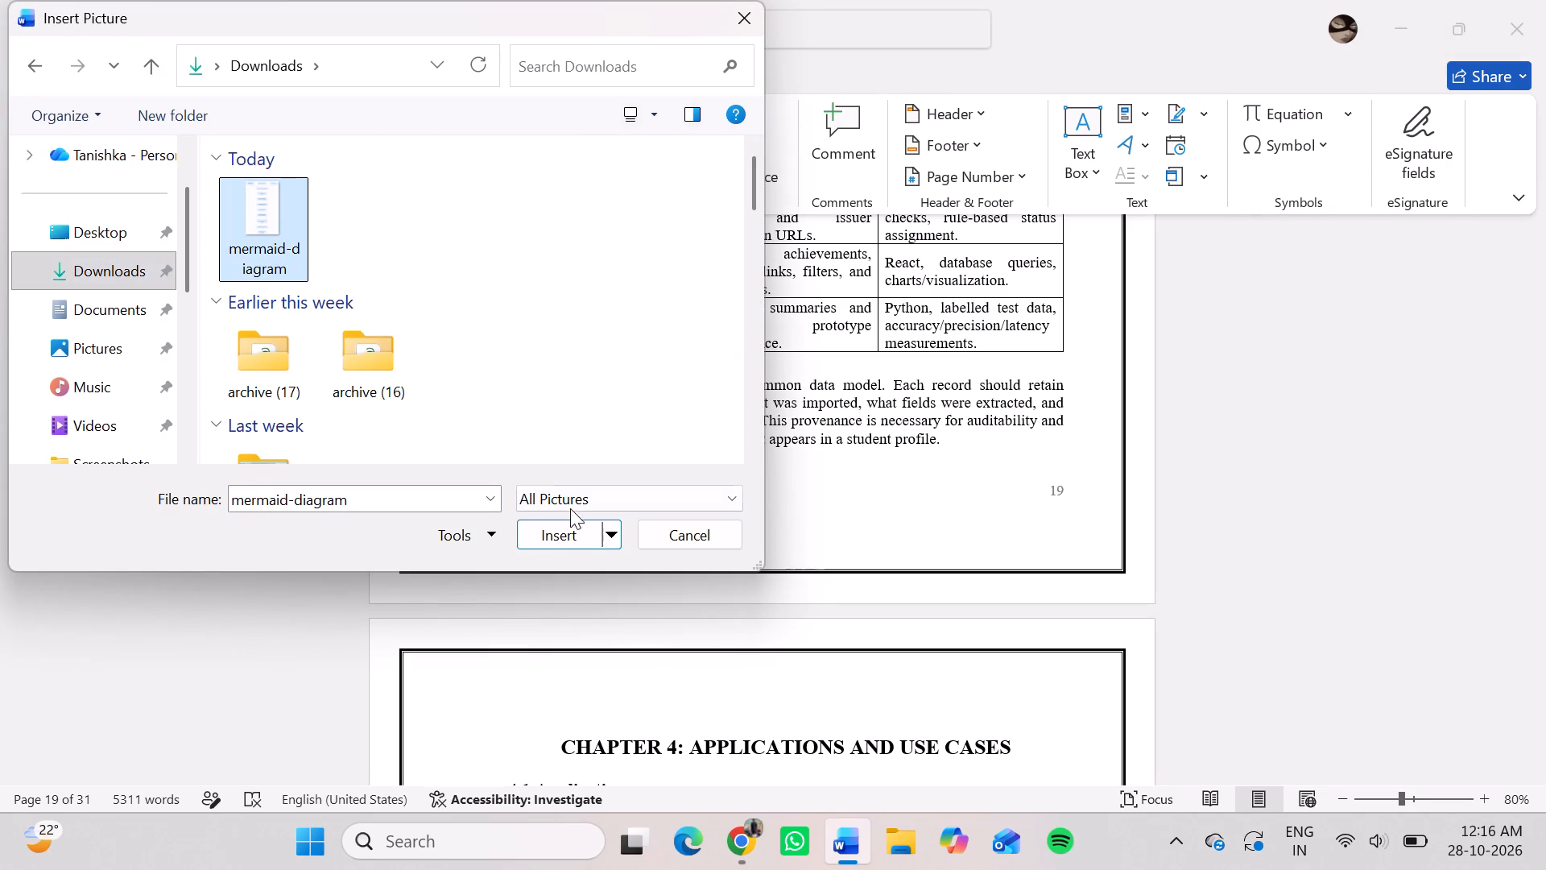
left_click(578, 540)
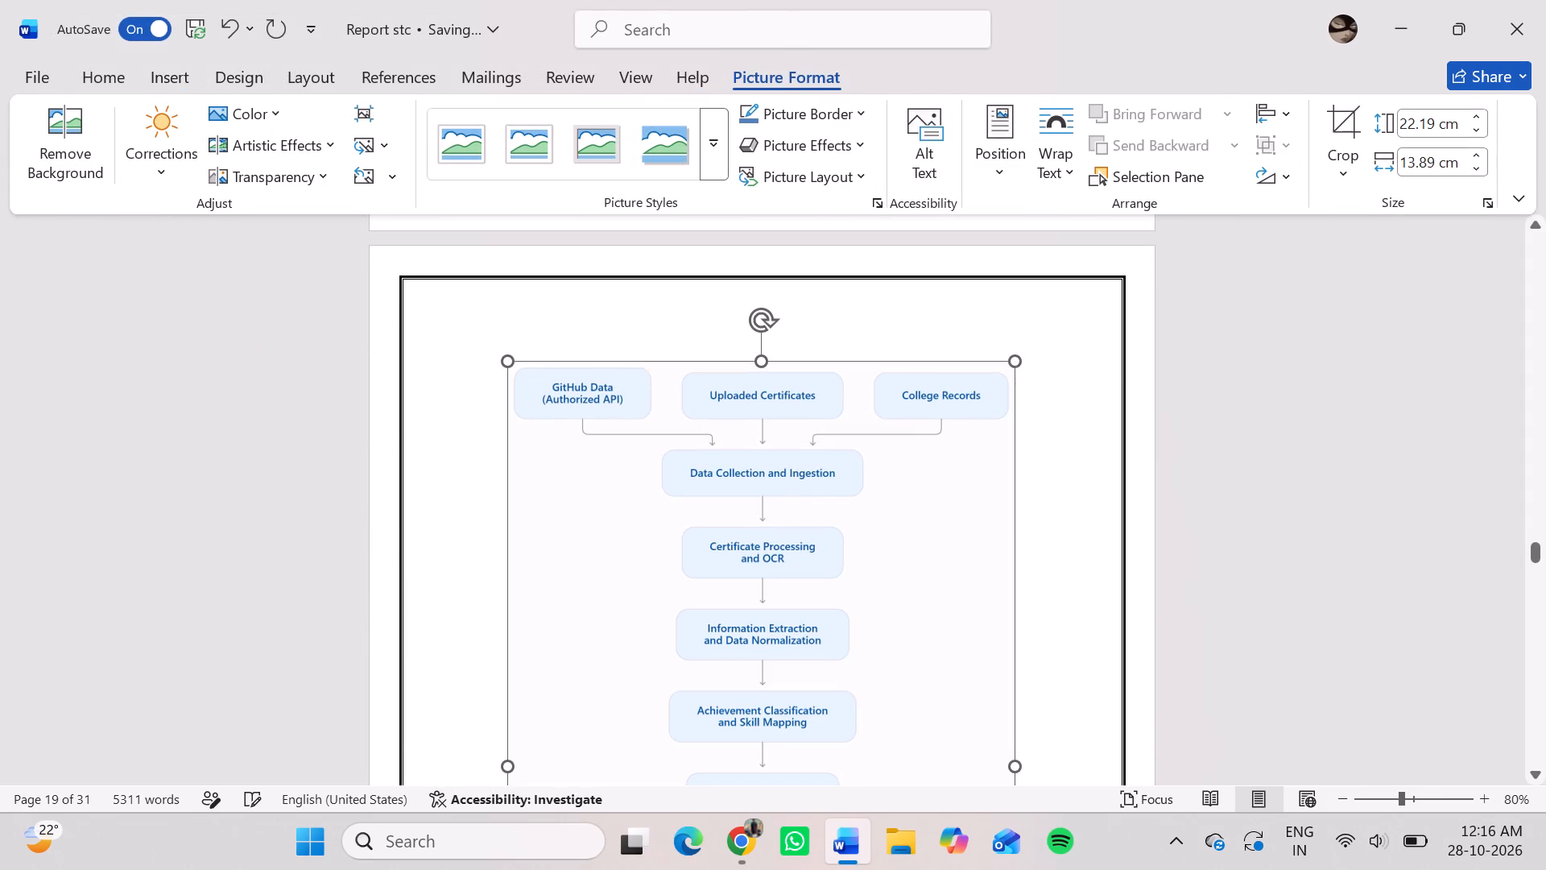
Shrink the block diagram's height slightly from its bottom edge to leave room for a line beneath it on the page.
scroll(779, 525, "down", 6)
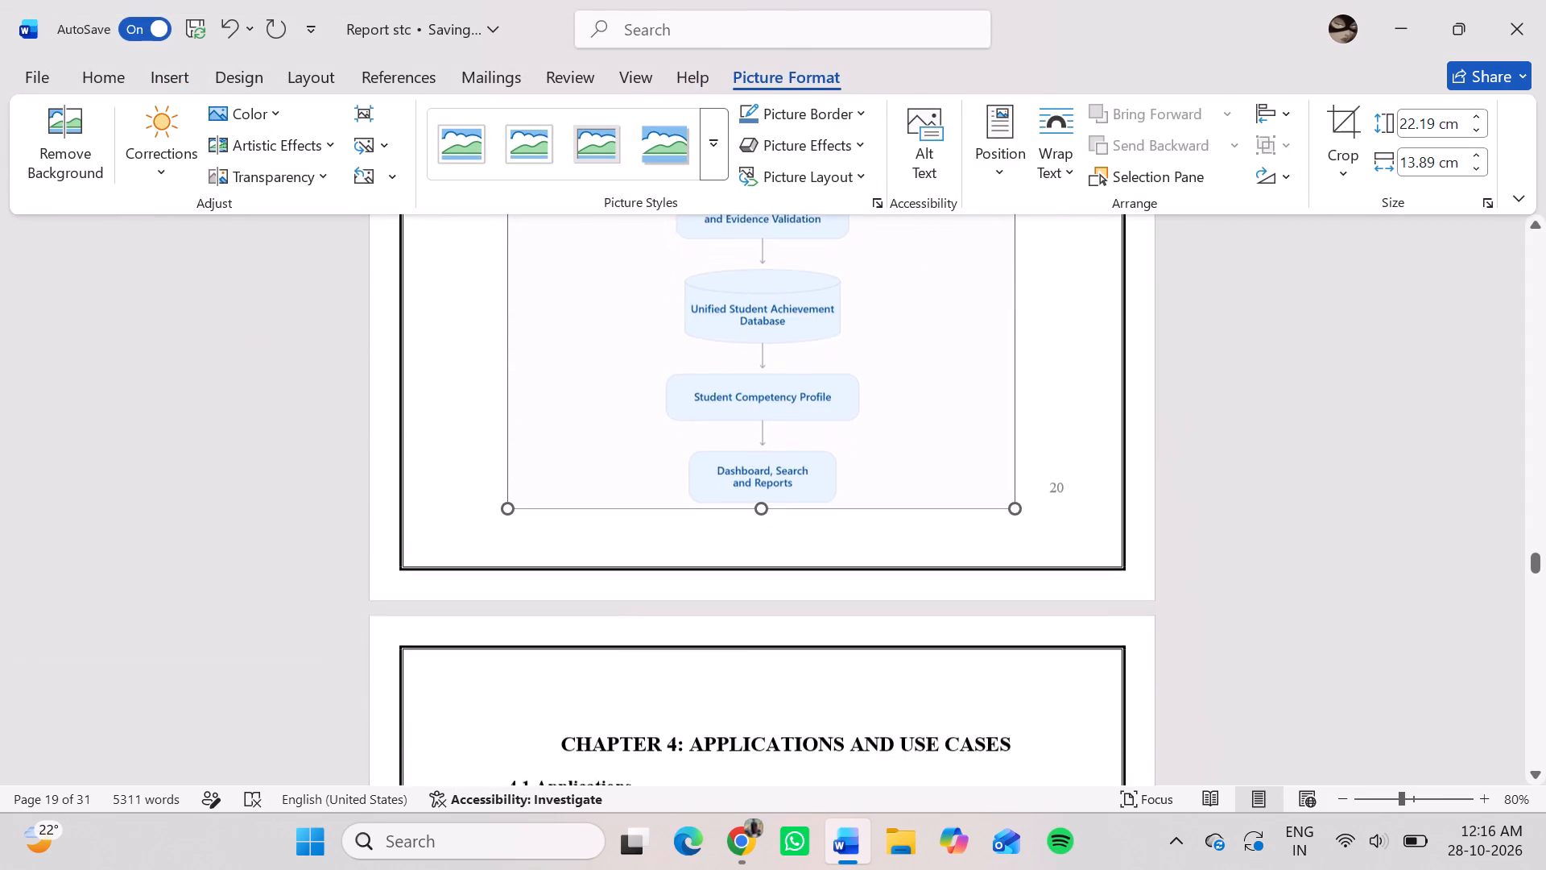
scroll(779, 525, "up", 2)
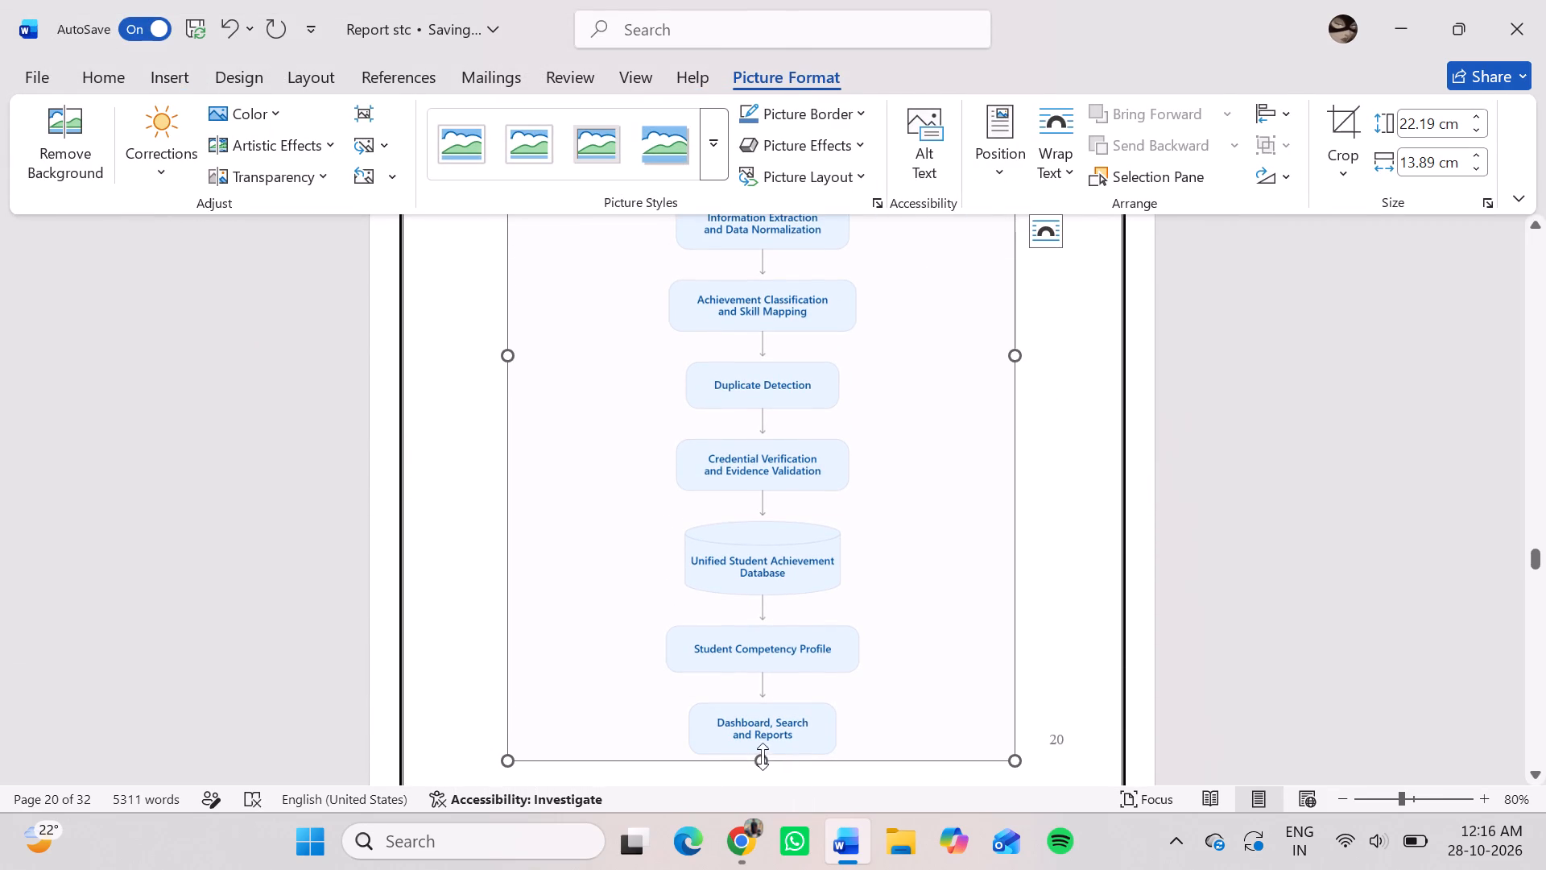
left_click_drag(761, 756, 768, 703)
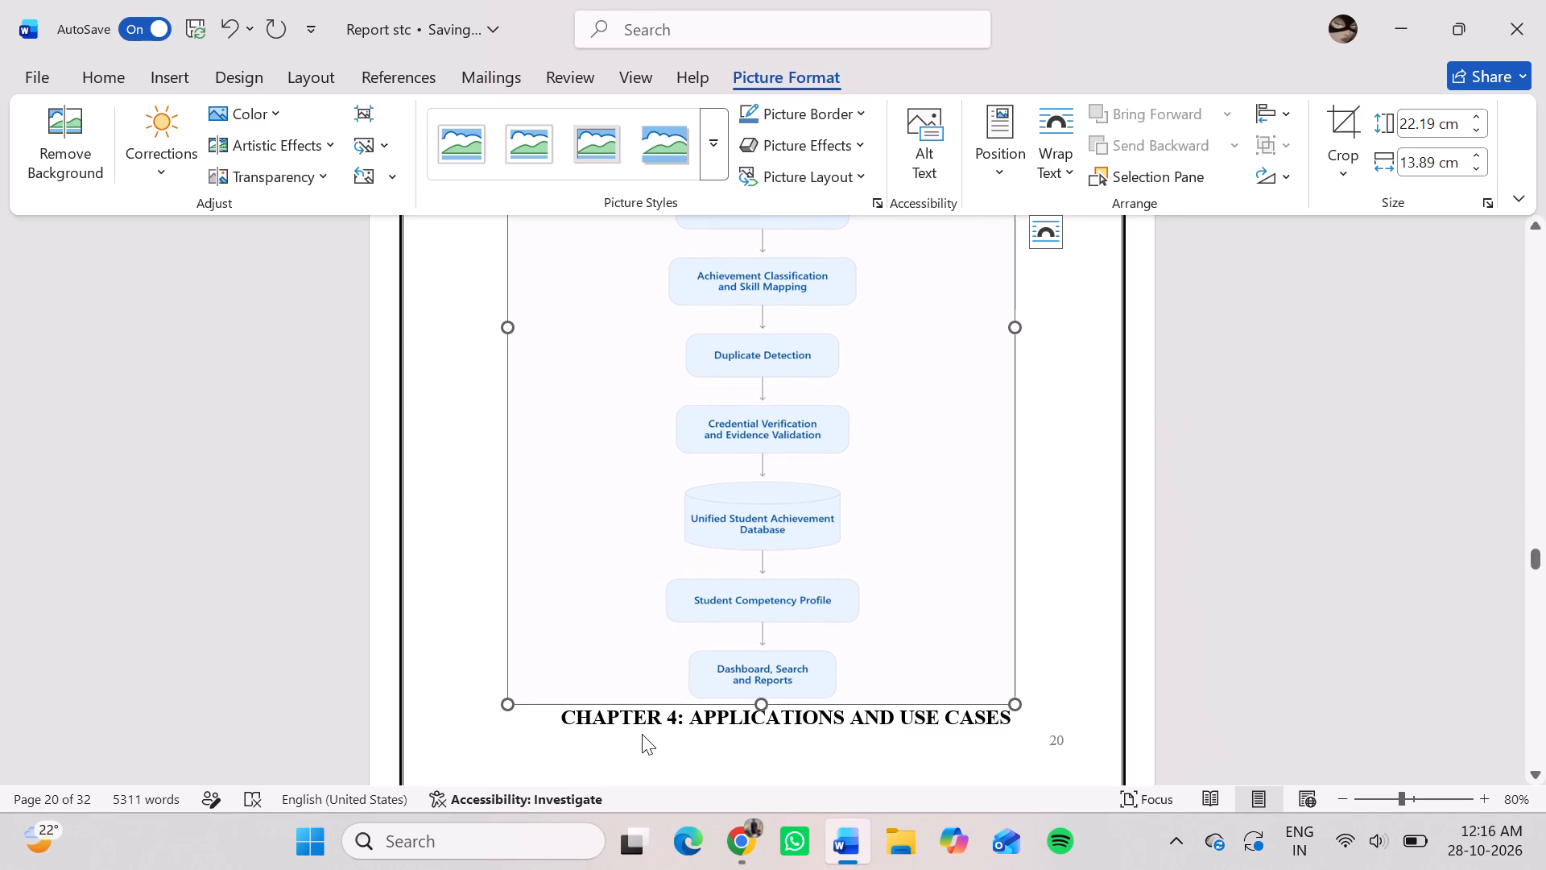
Add a line between the block diagram and the Chapter 4 heading, and start its caption with "3.4".
left_click(552, 719)
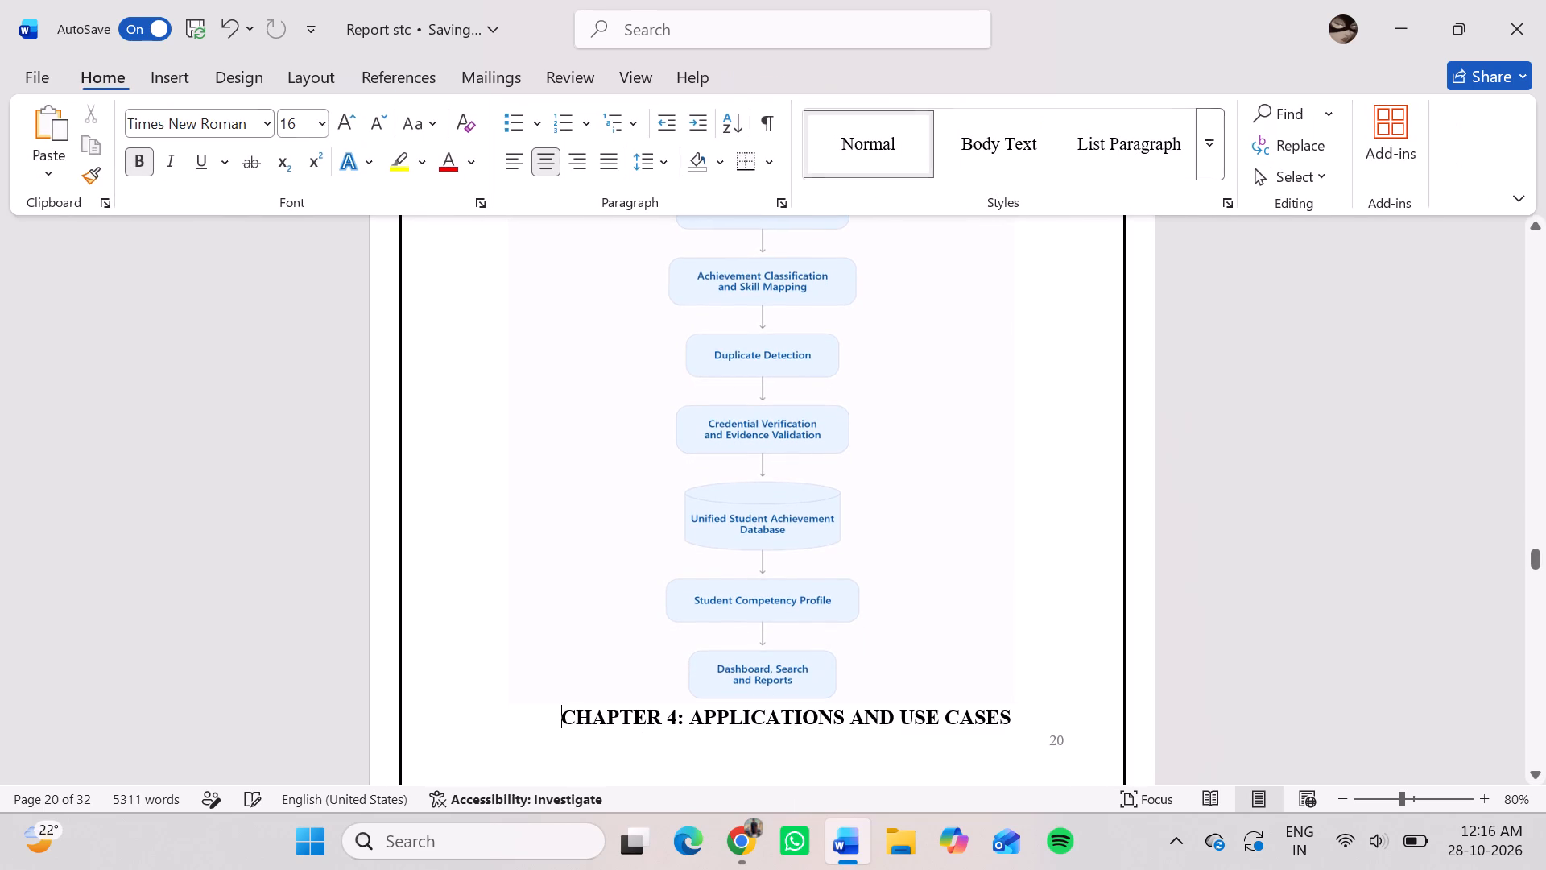
key("Return")
key("Up")
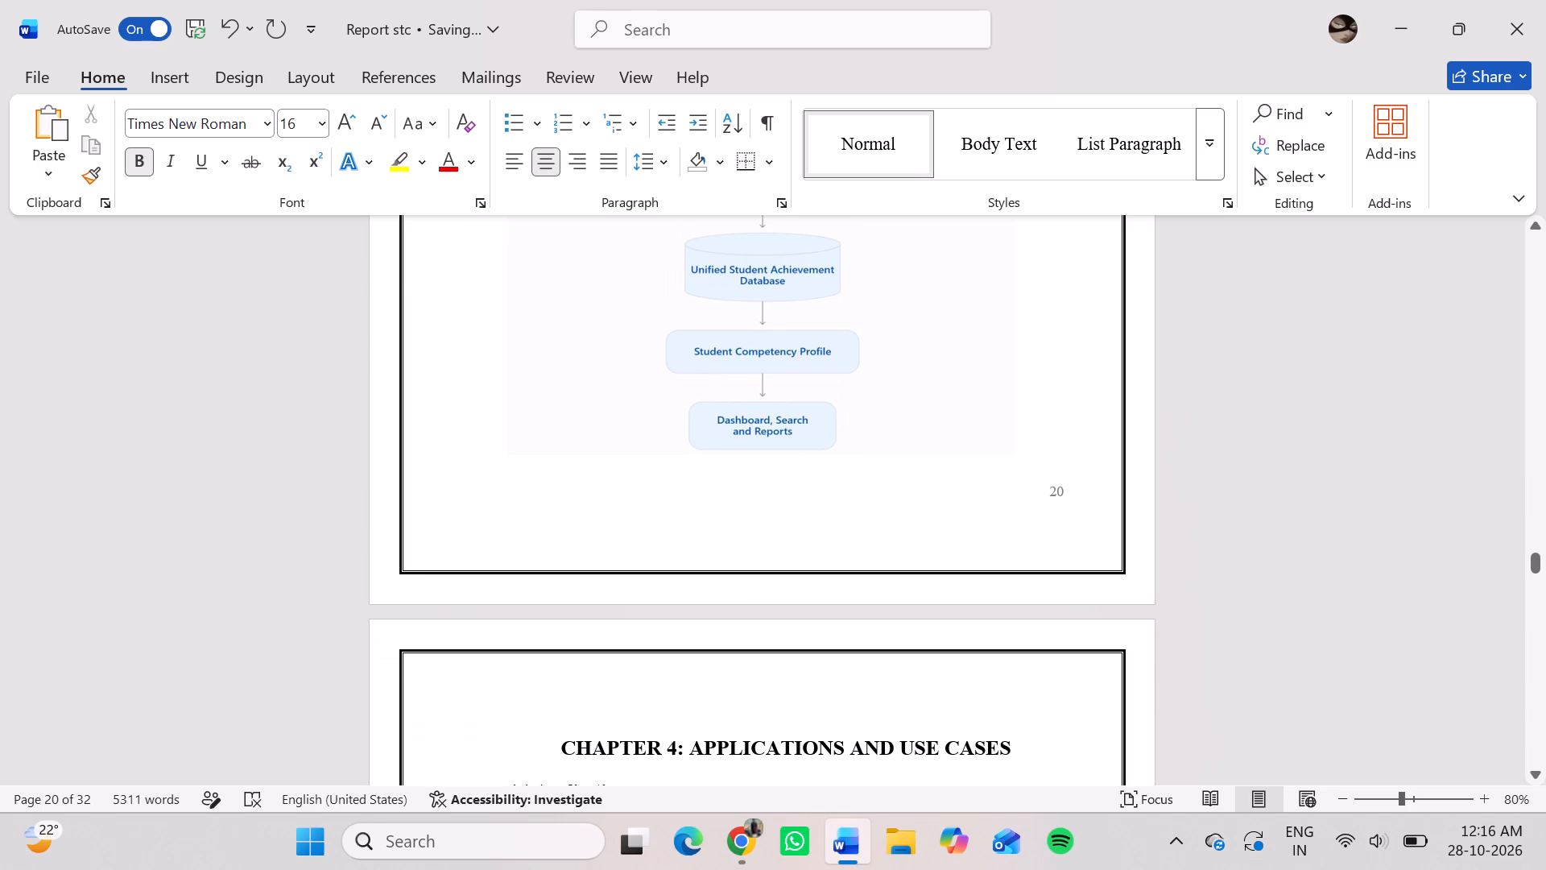
type("3.4")
key("space")
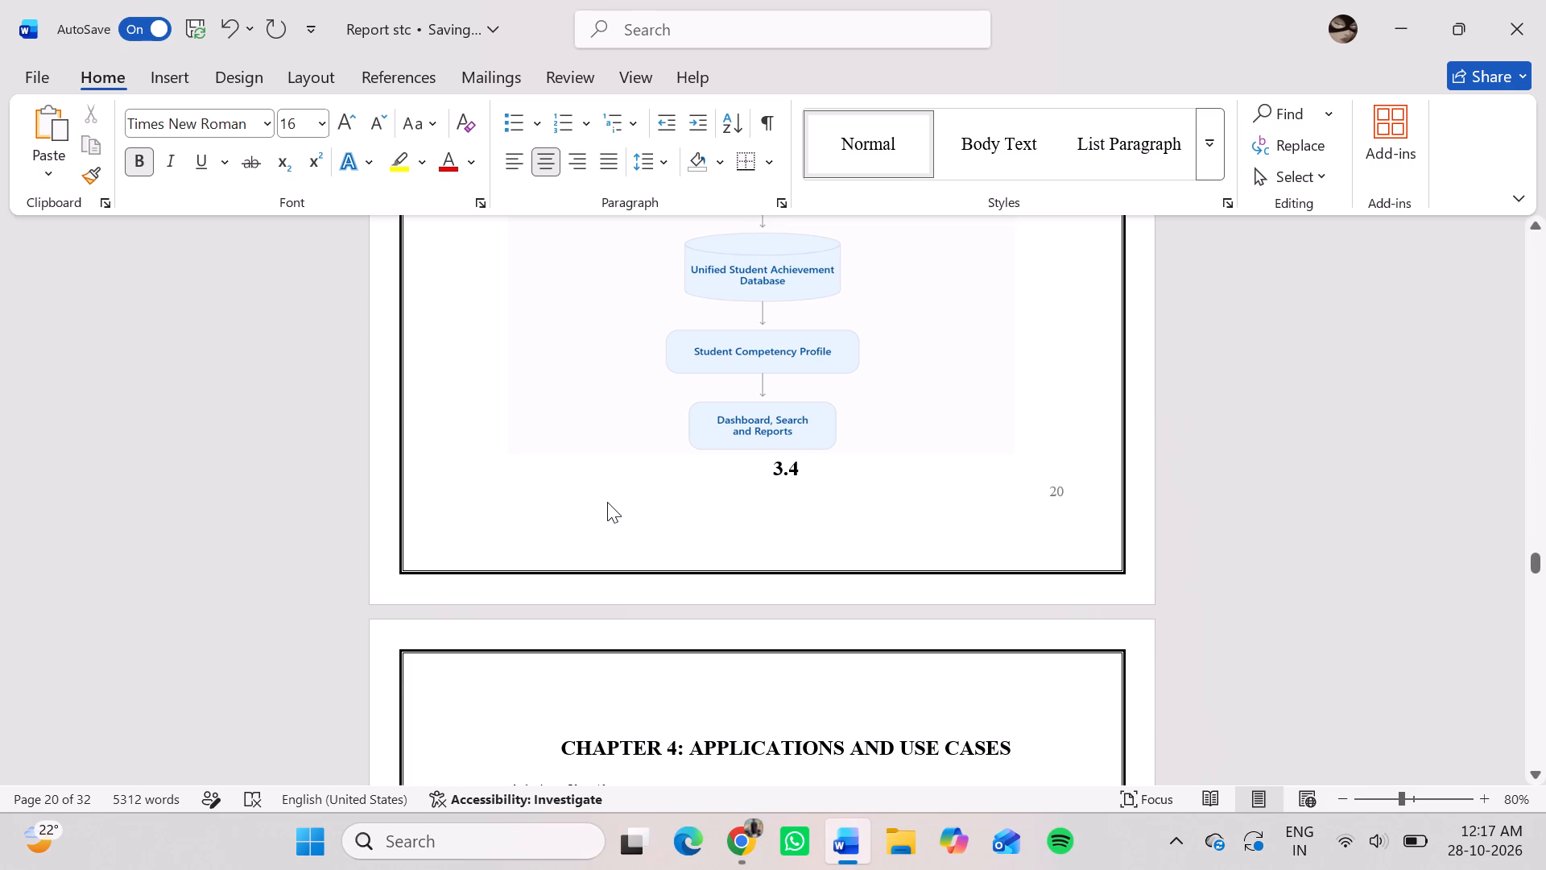
Copy the Fig. 3.4 title "Key Components and Their Interaction" from the List of Figures table.
scroll(607, 502, "up", 16)
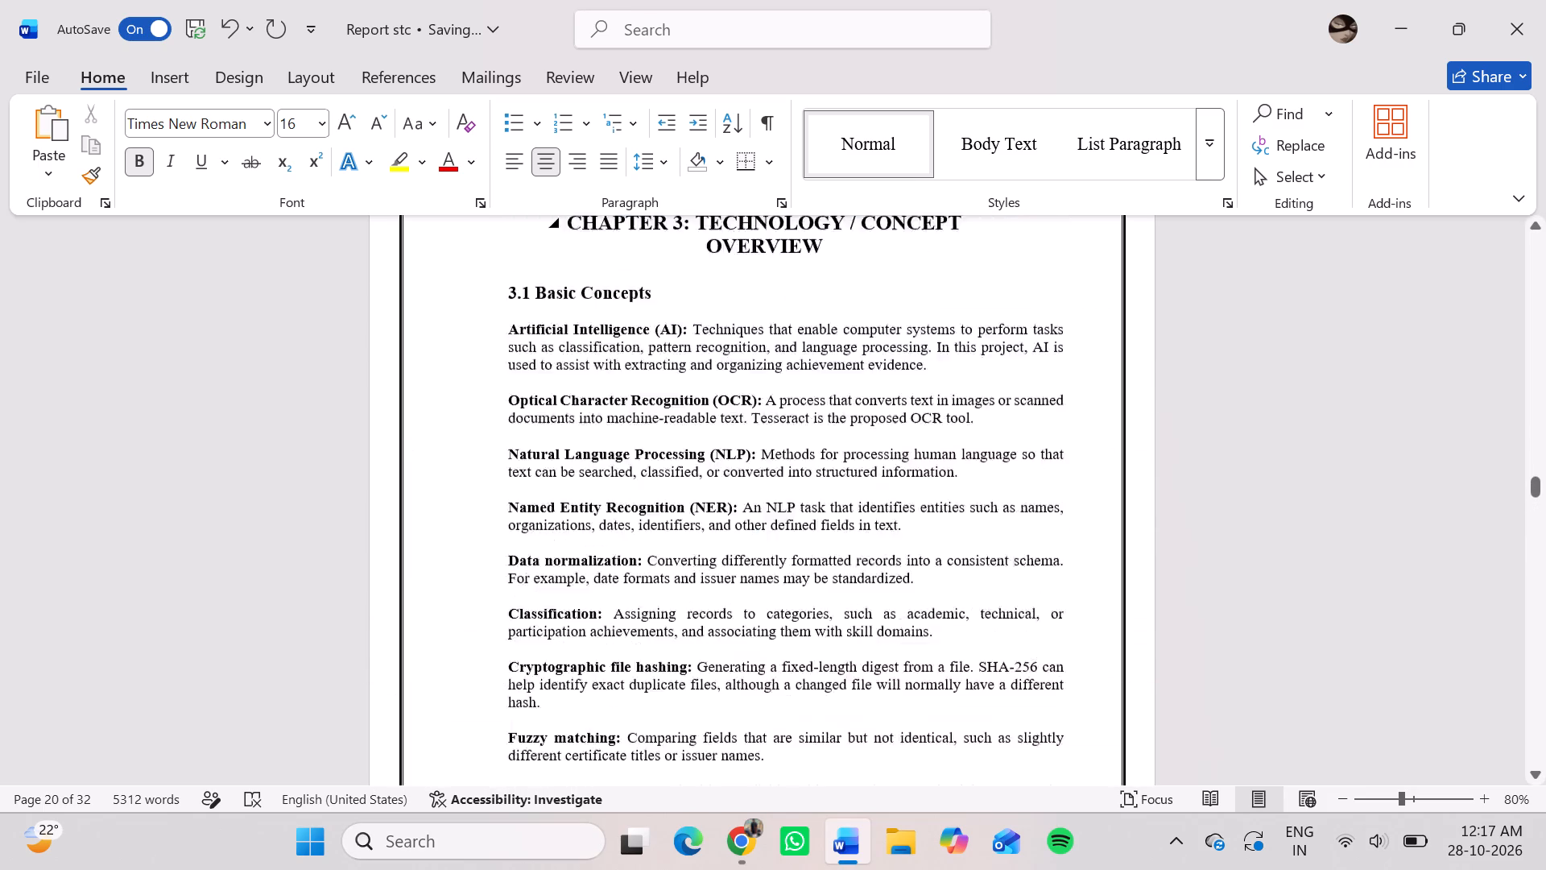
scroll(607, 502, "up", 11)
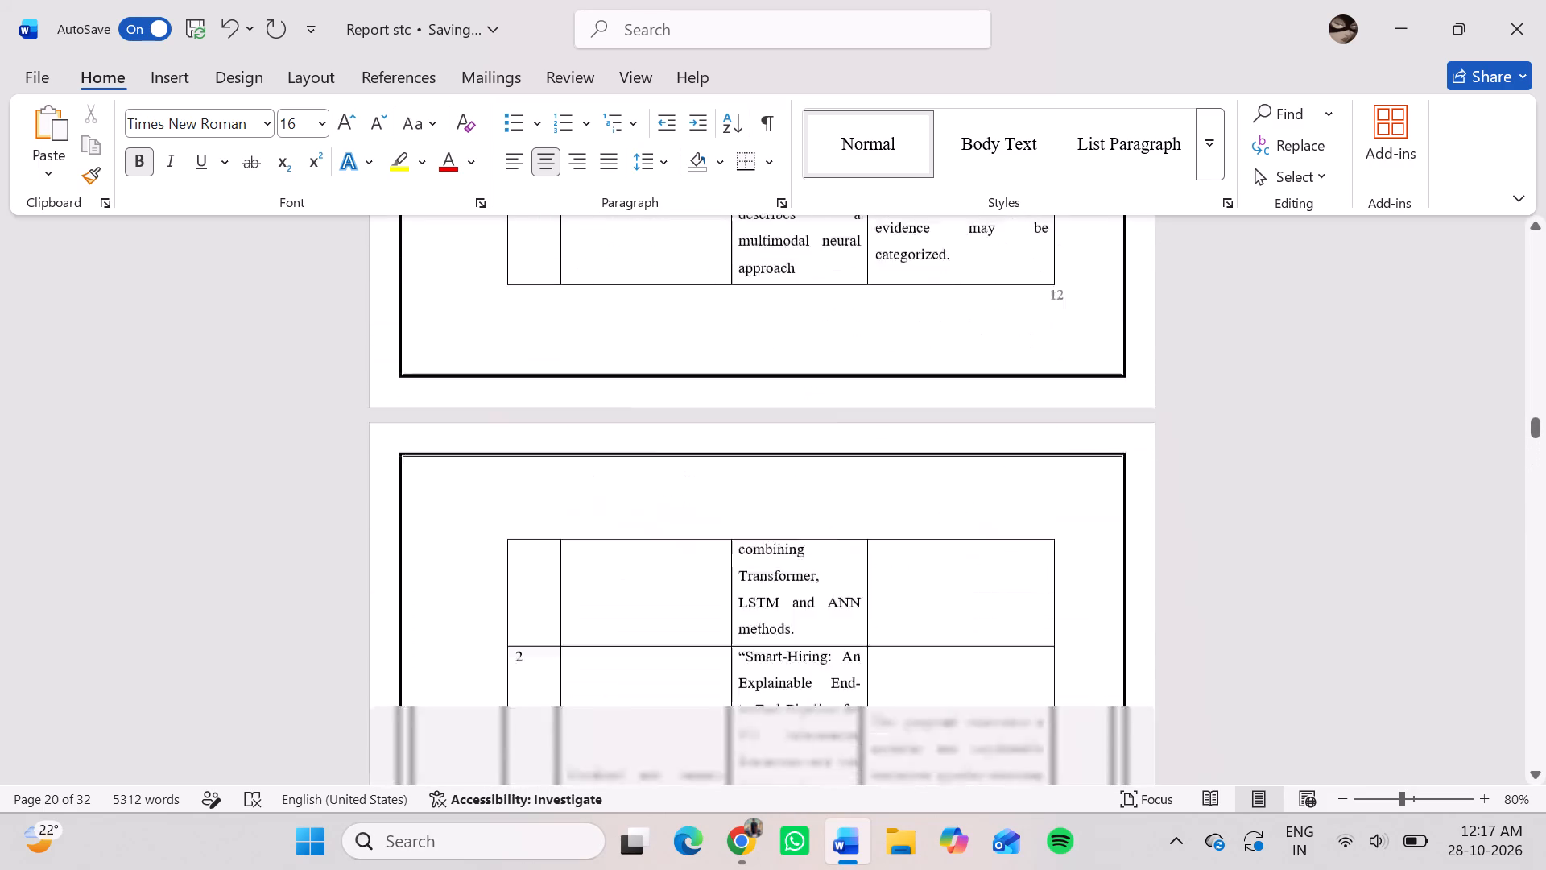
scroll(607, 502, "up", 11)
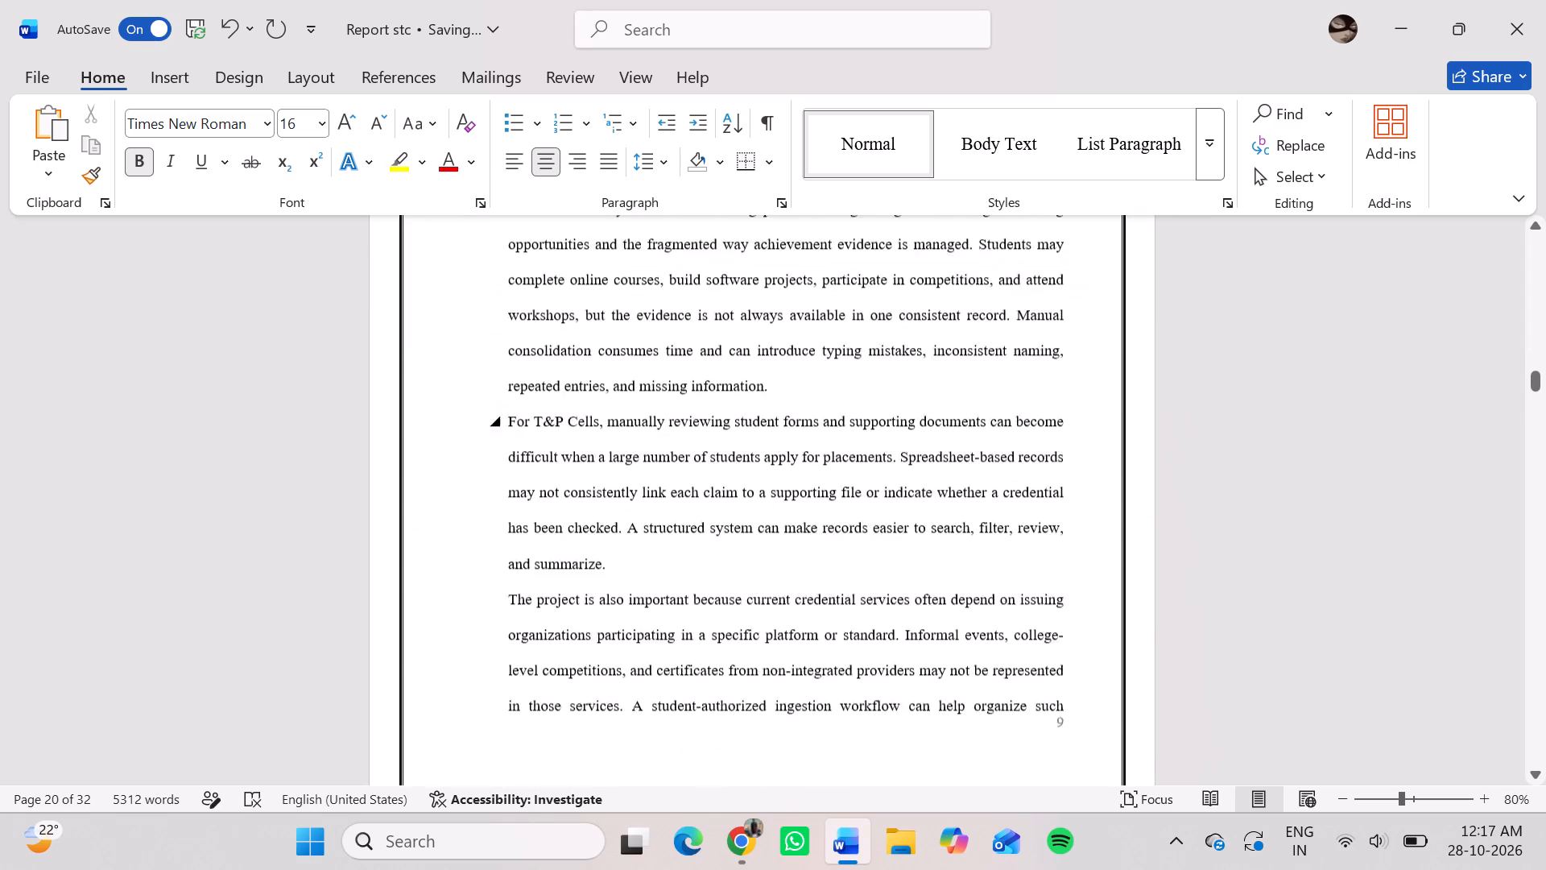
scroll(607, 502, "up", 9)
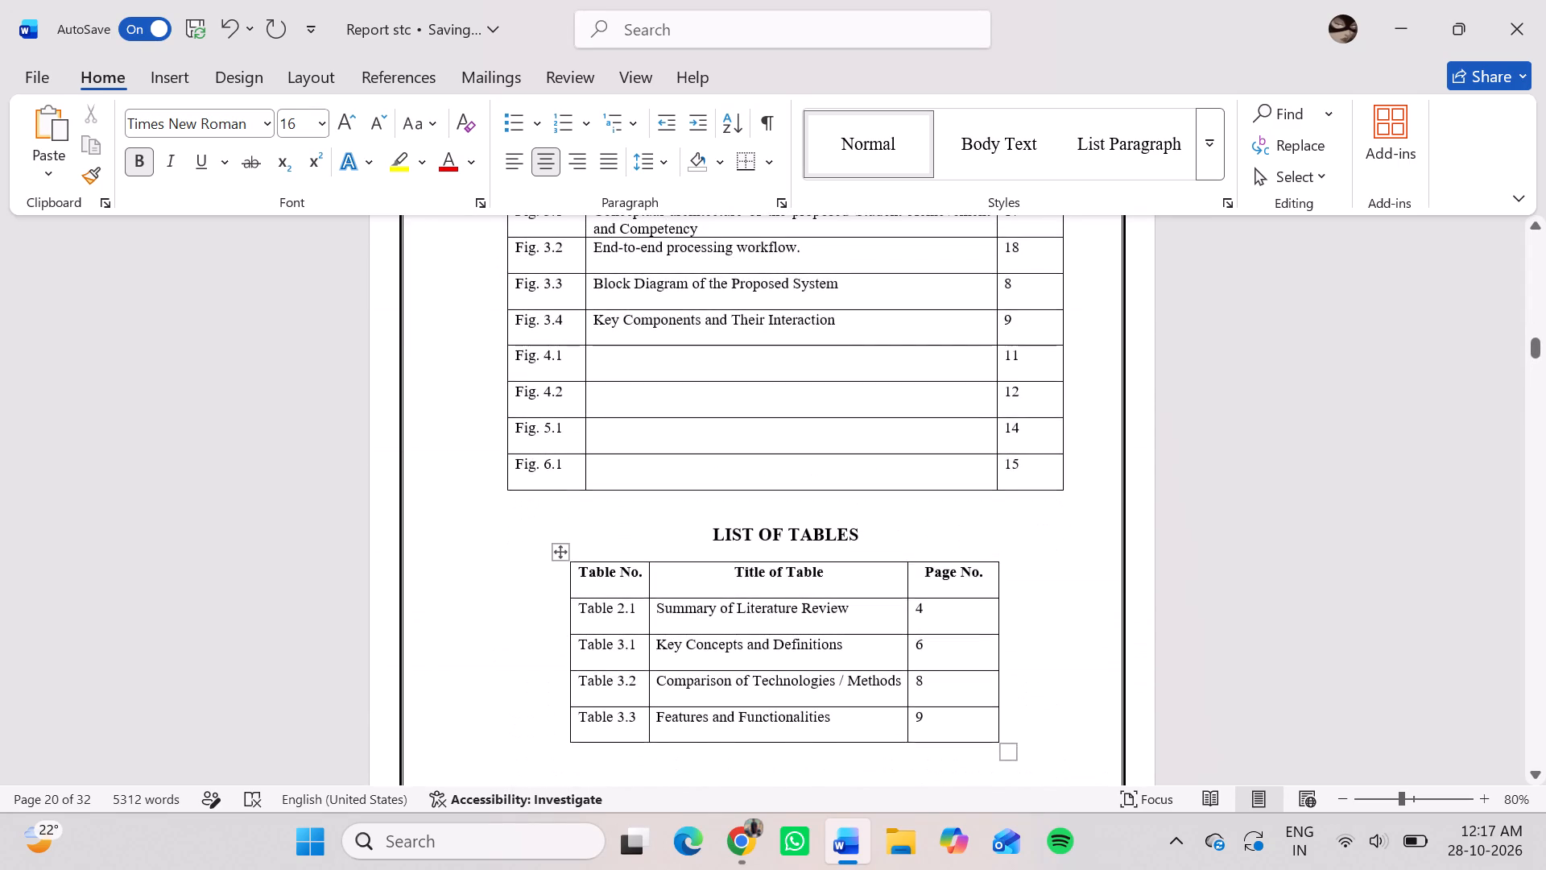
scroll(607, 502, "up", 1)
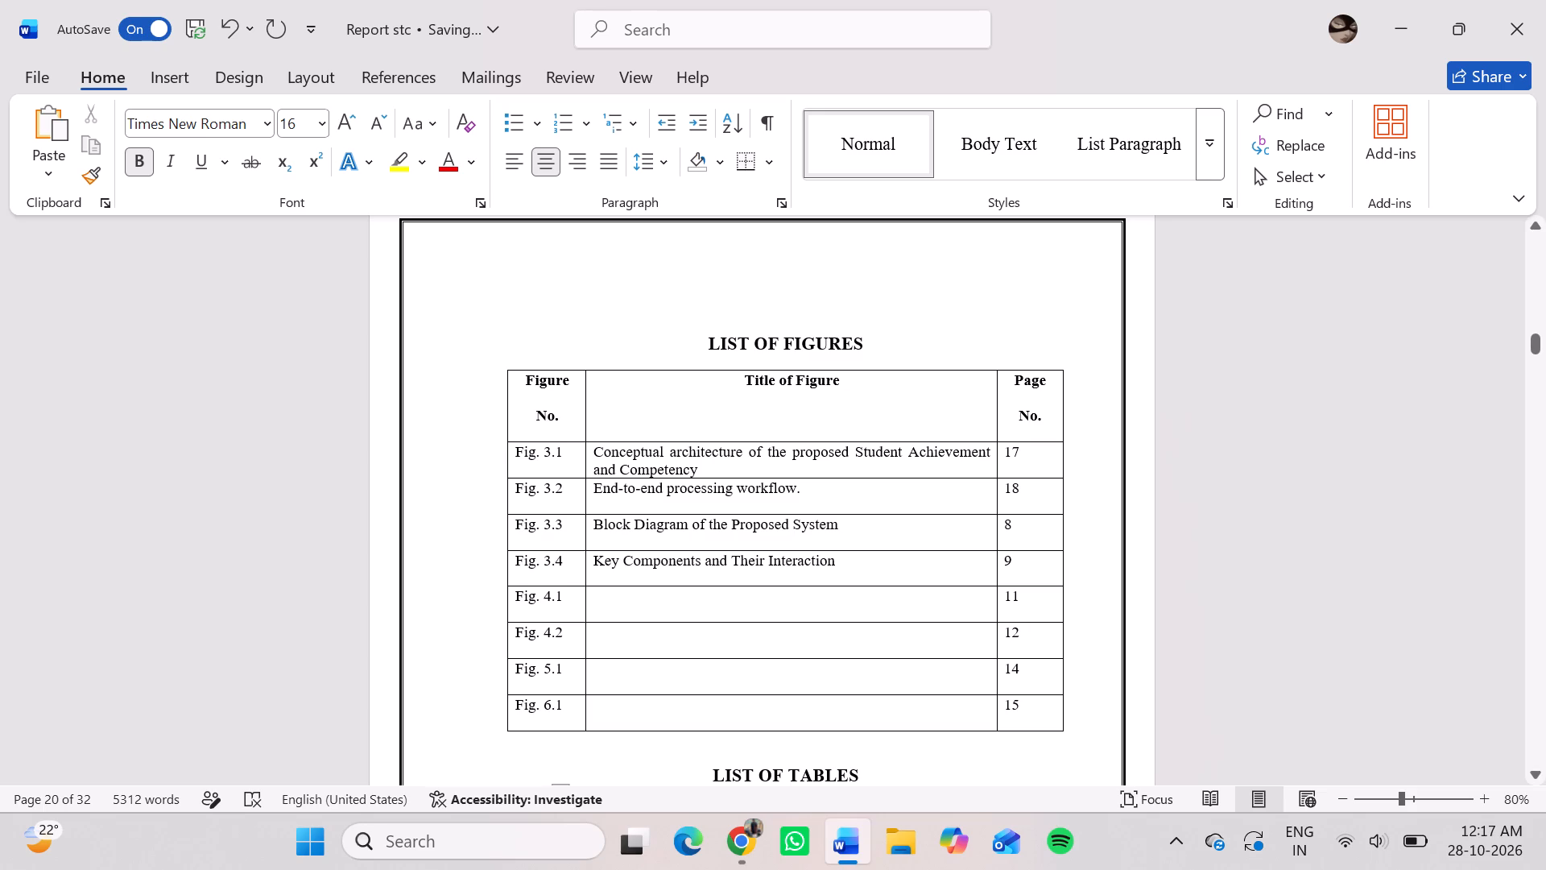
left_click_drag(859, 561, 611, 568)
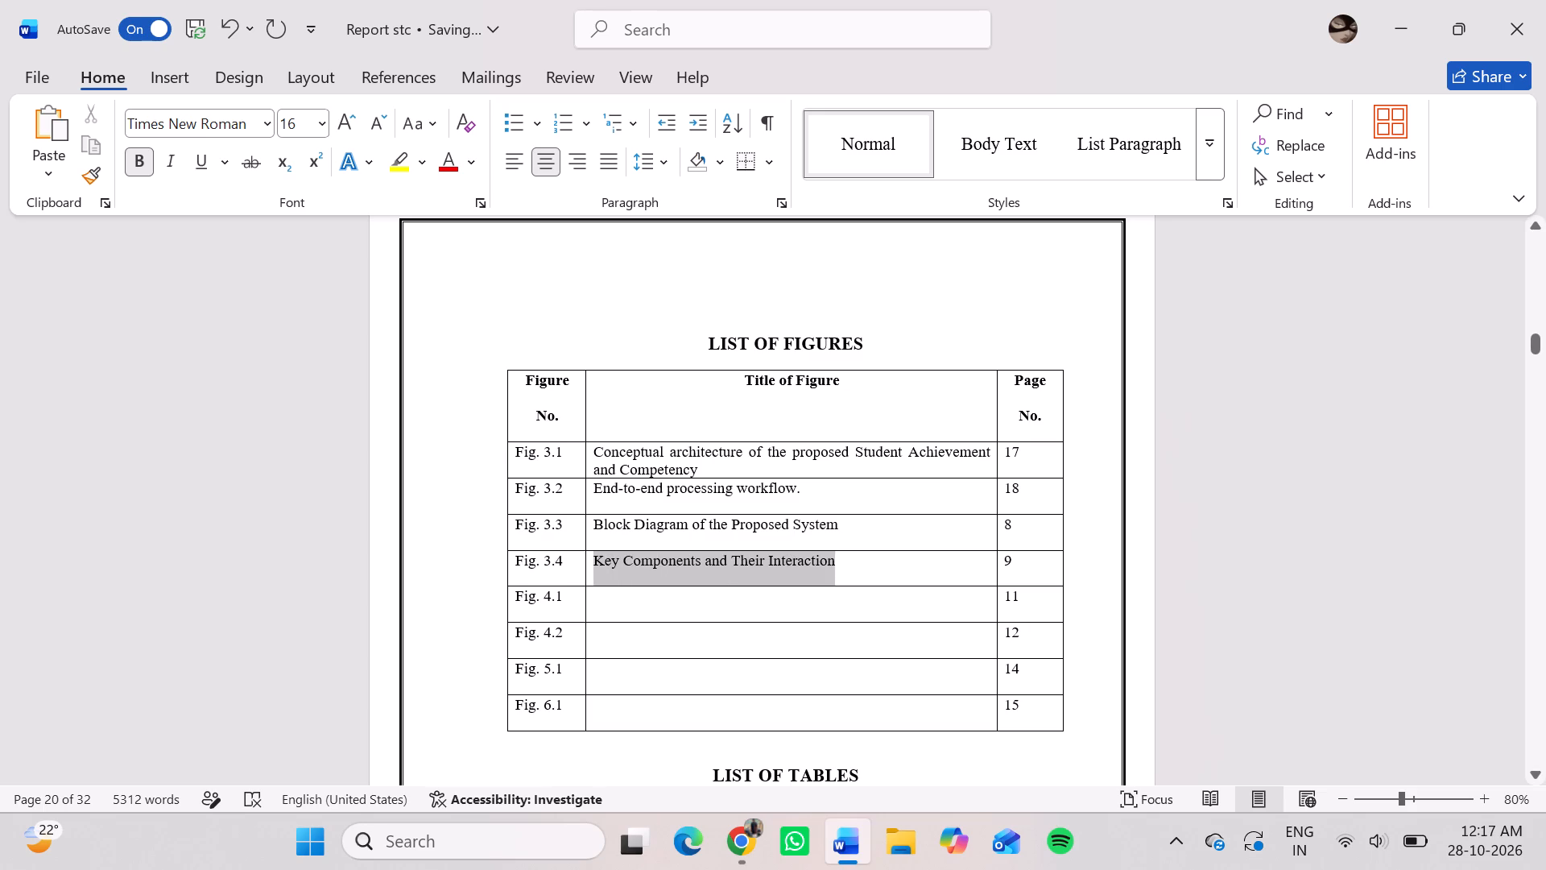
left_click_drag(611, 568, 601, 562)
key("ctrl+c")
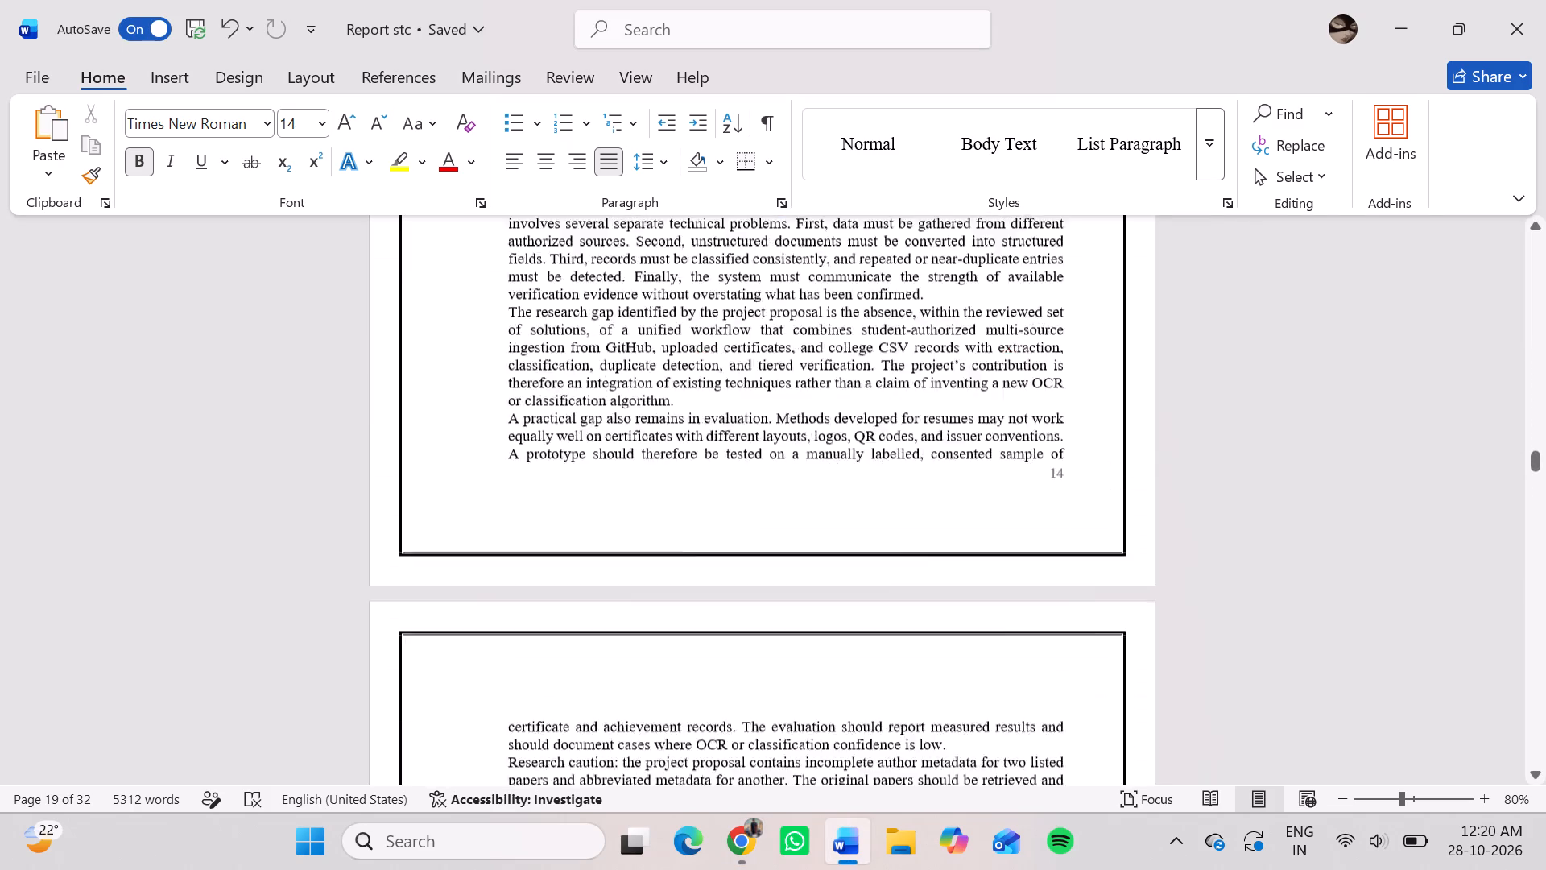
scroll(803, 416, "up", 9)
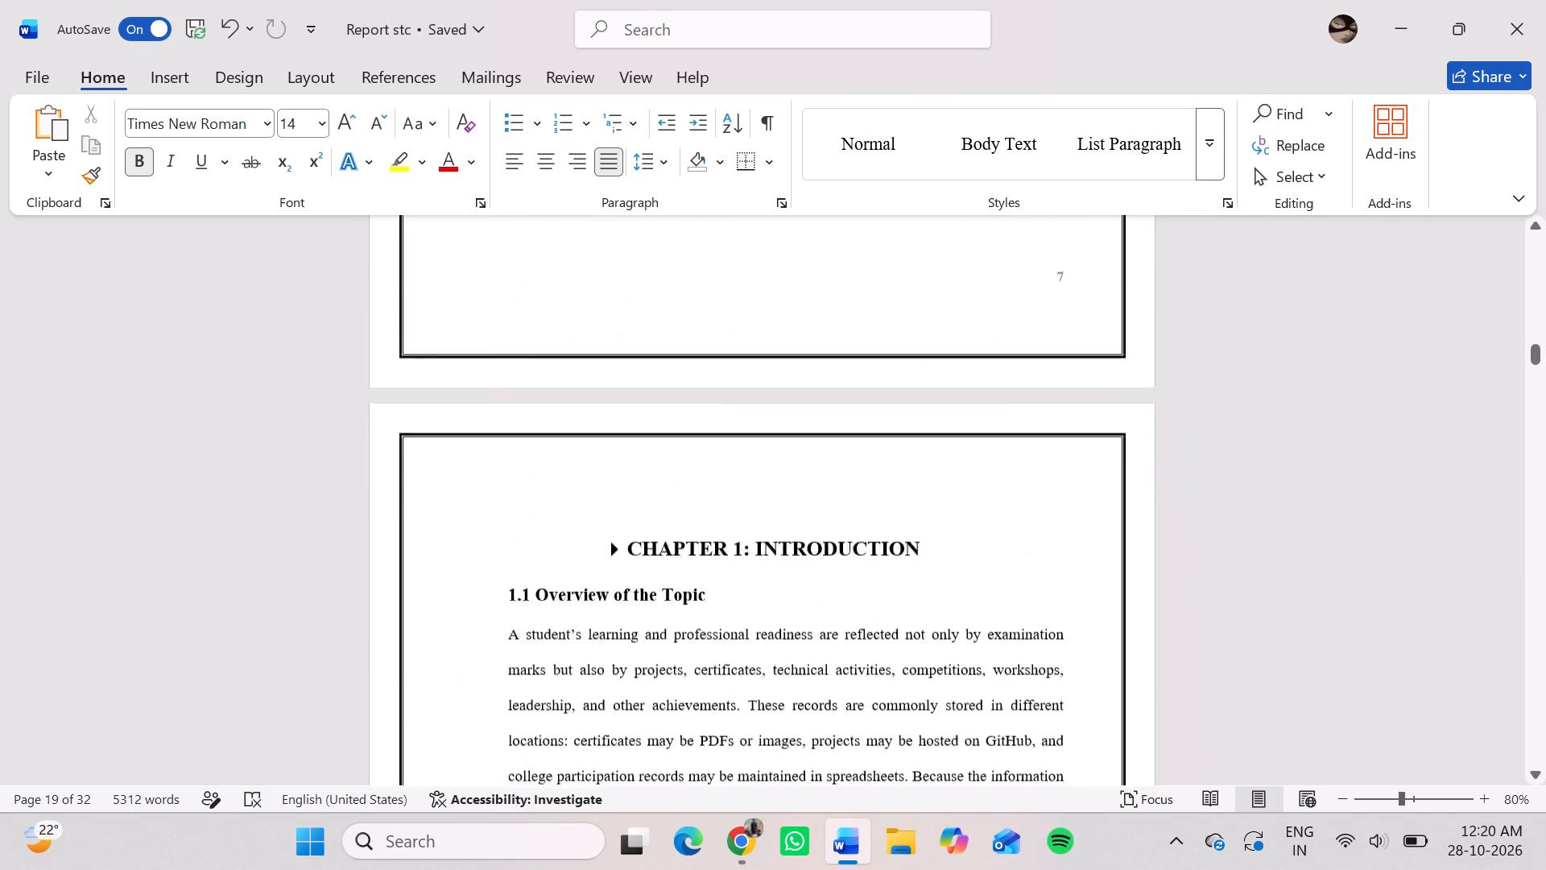
scroll(803, 416, "up", 2)
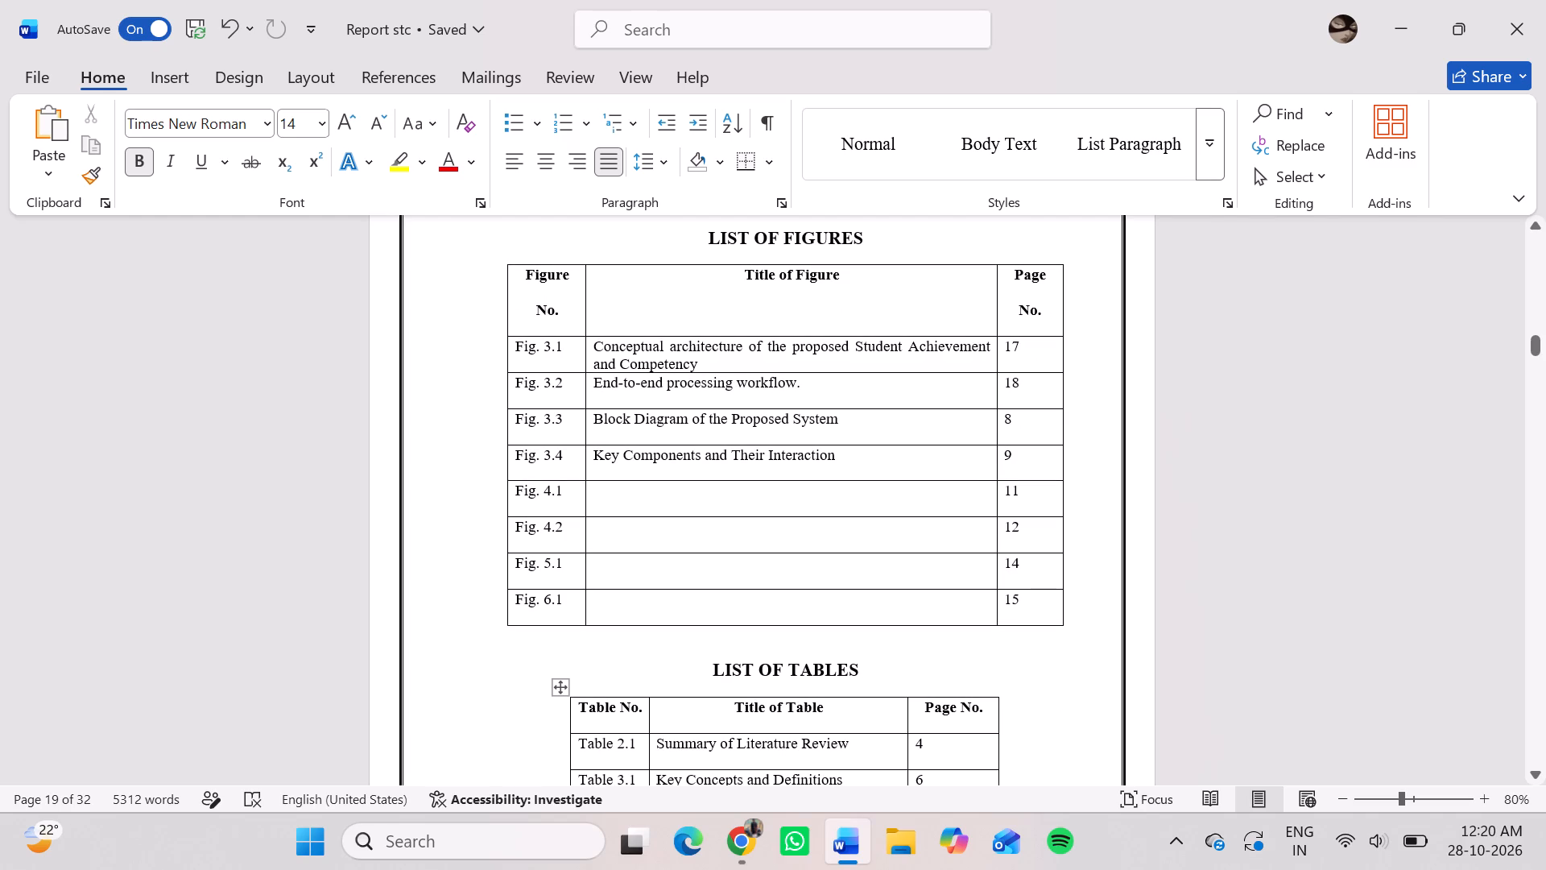
left_click_drag(861, 419, 598, 420)
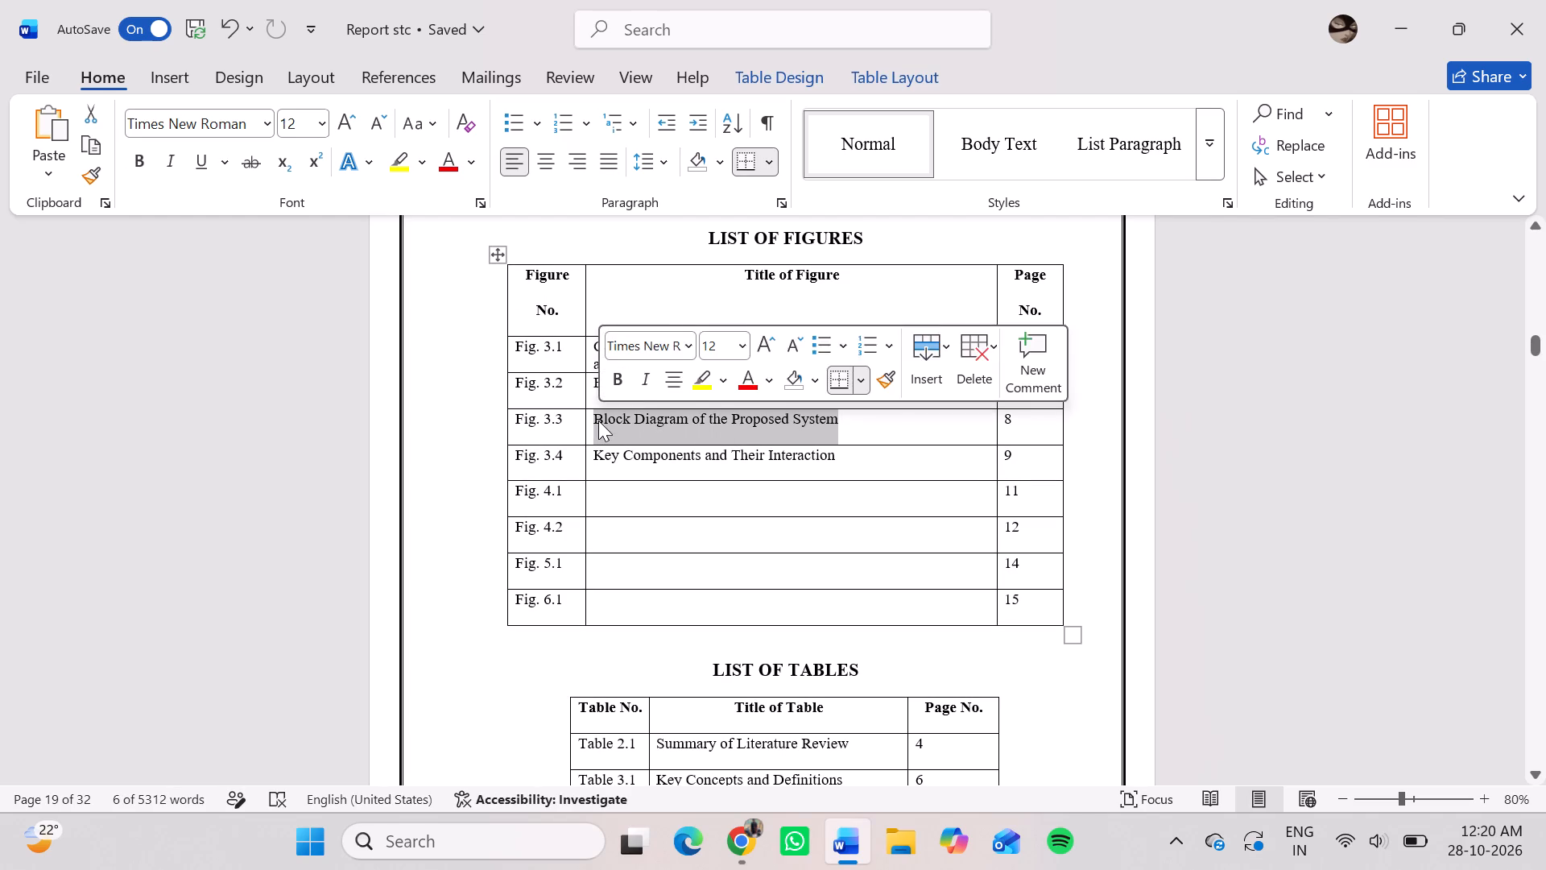
key("ctrl+c")
scroll(598, 420, "down", 8)
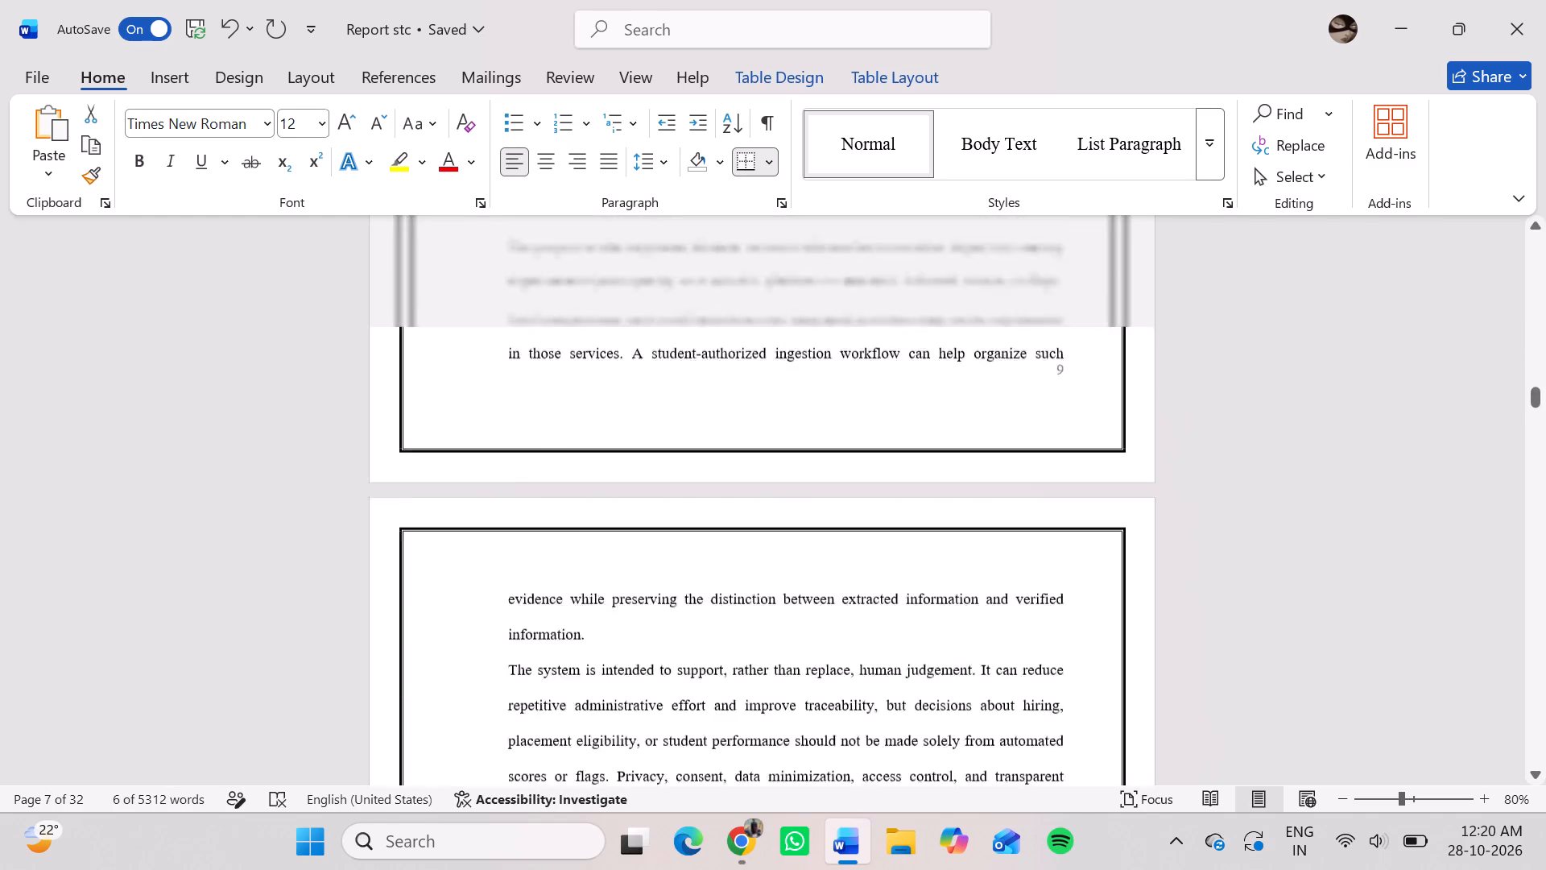
scroll(598, 420, "down", 9)
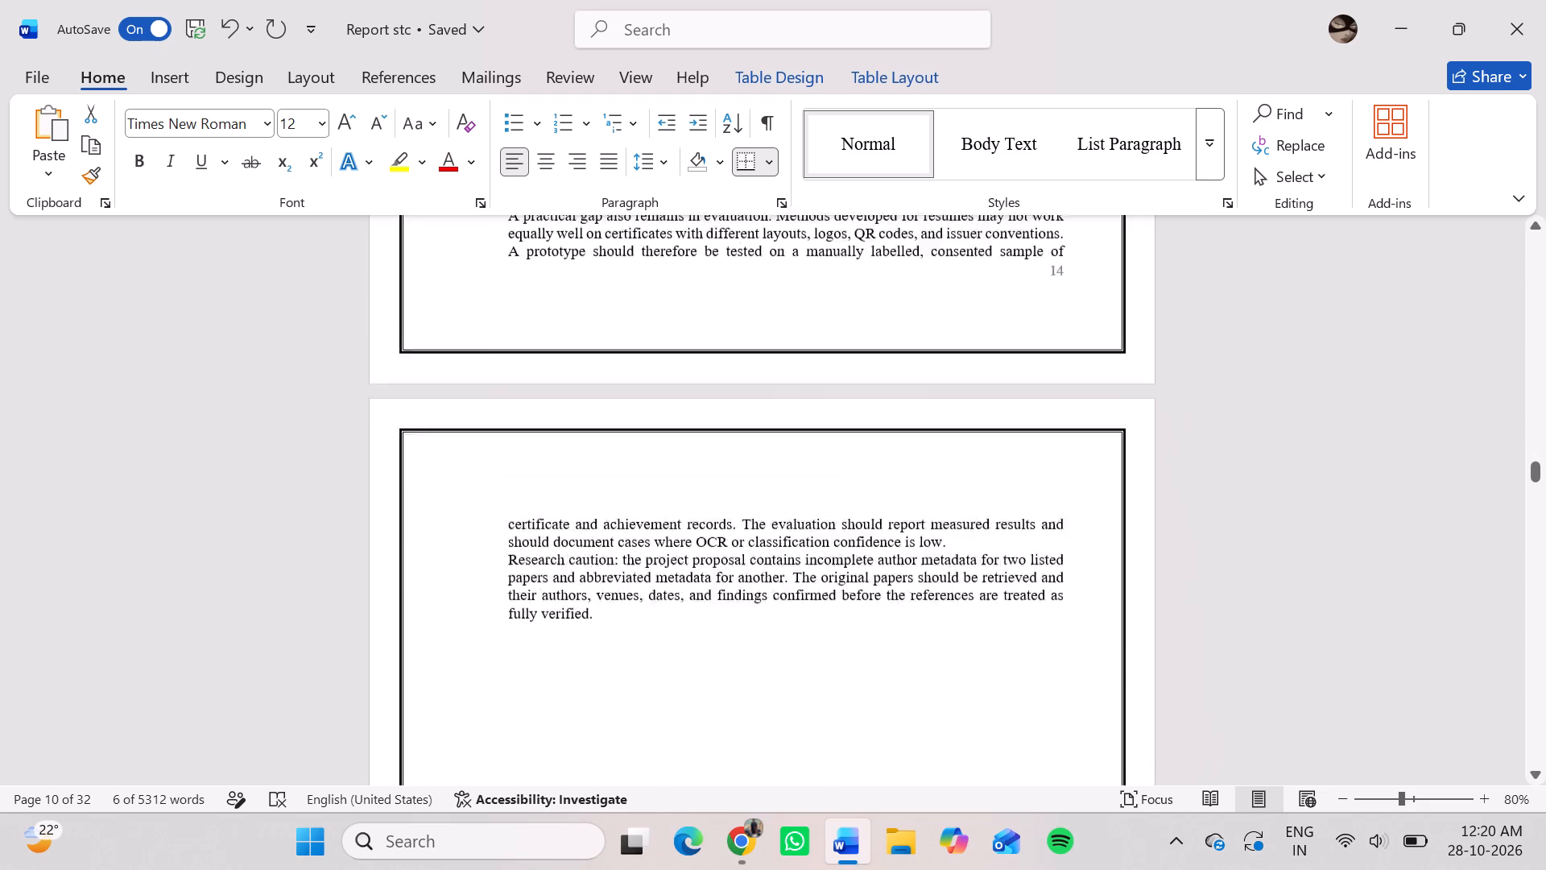
scroll(598, 420, "down", 10)
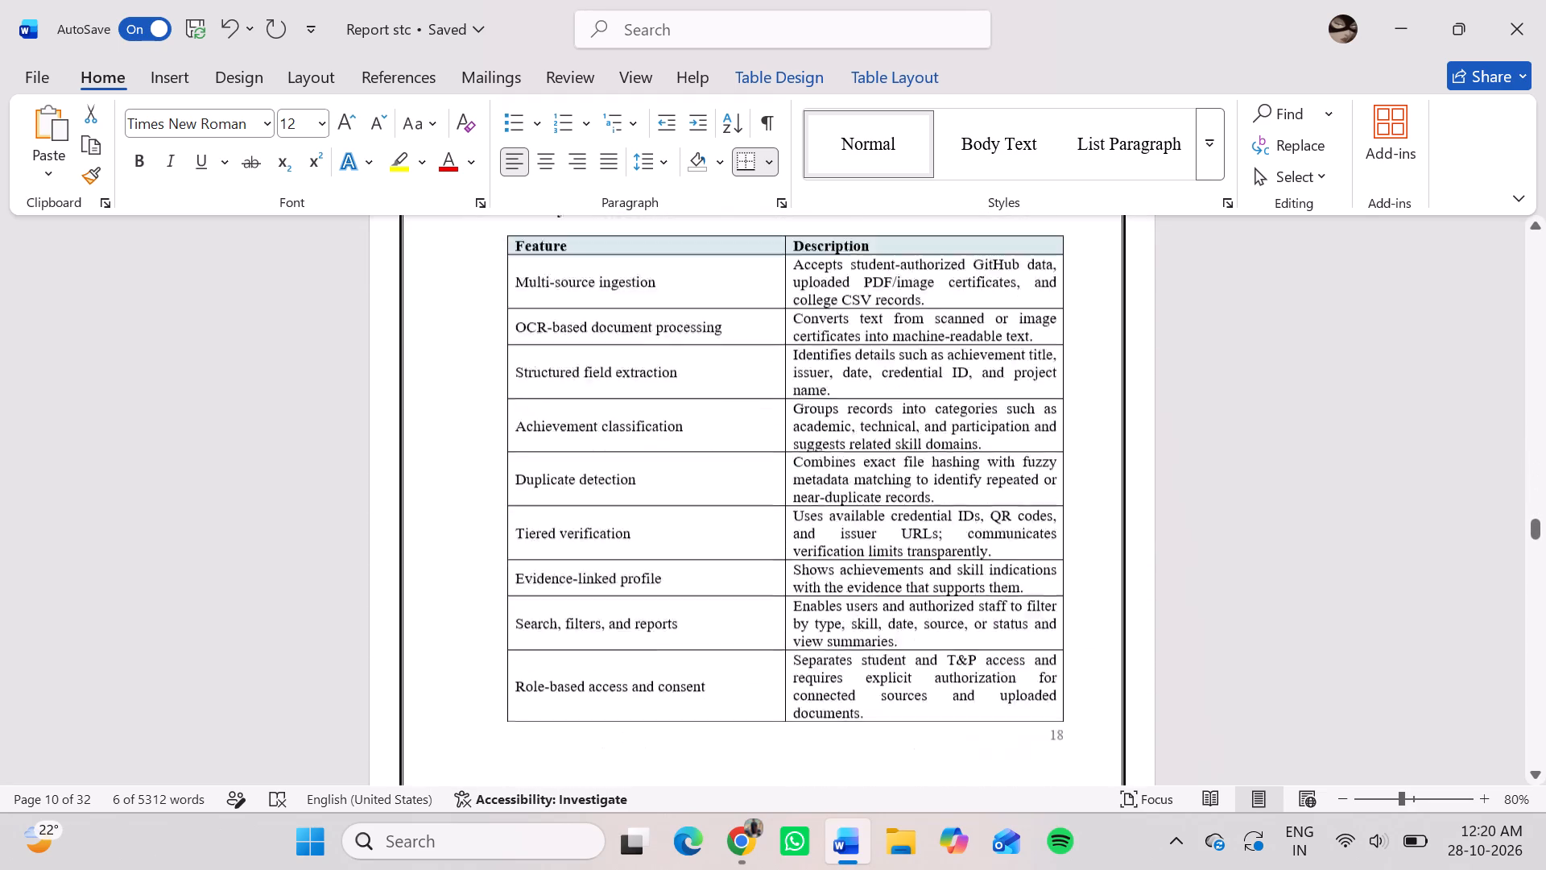
scroll(598, 420, "down", 1)
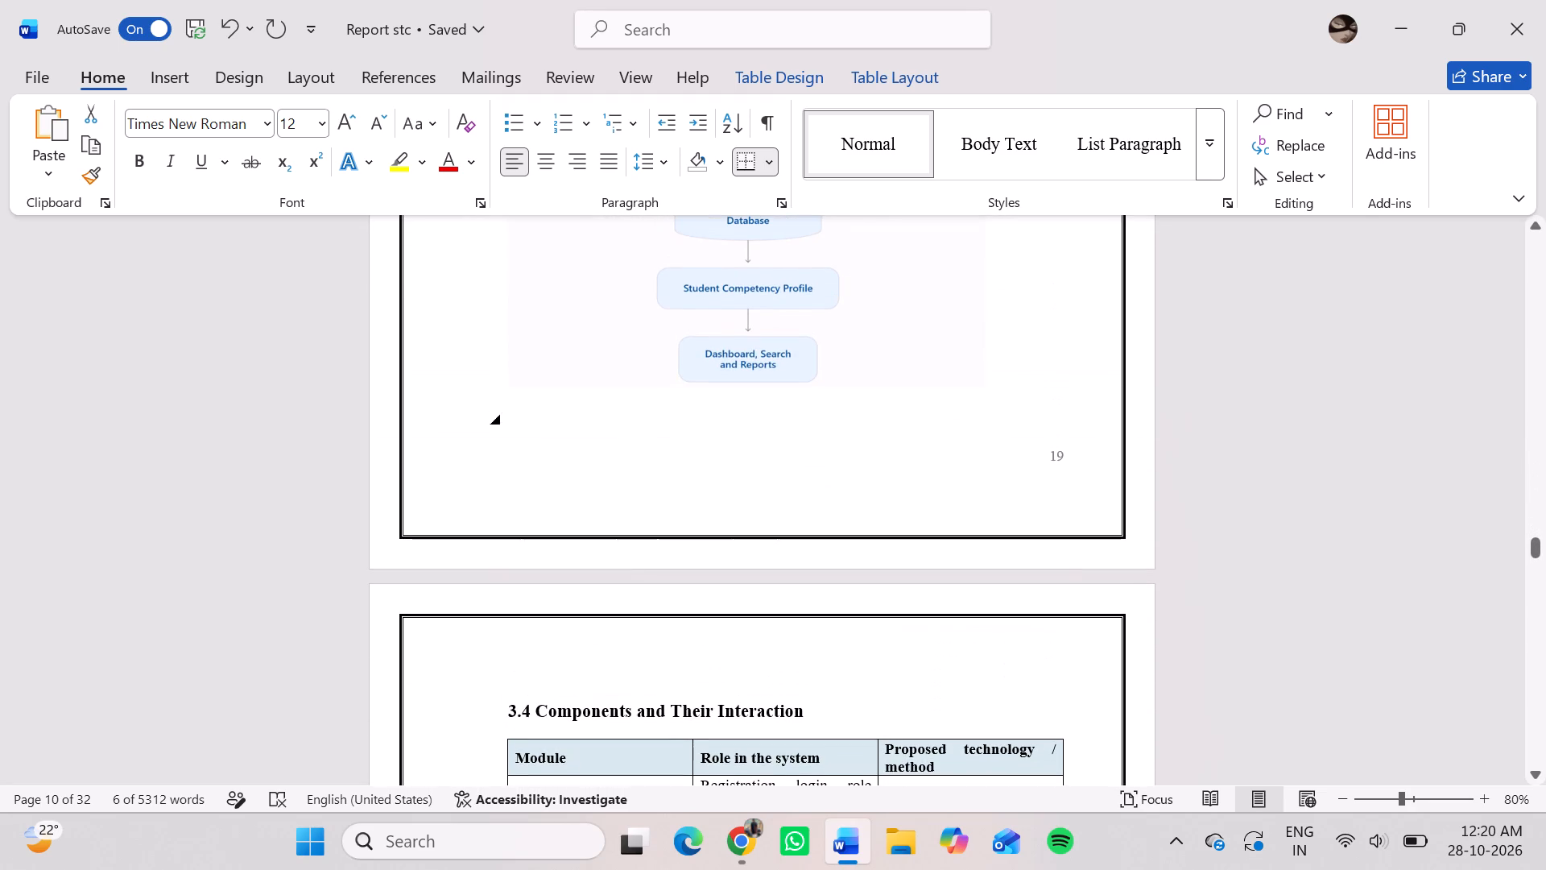
left_click(587, 430)
key("ctrl+v")
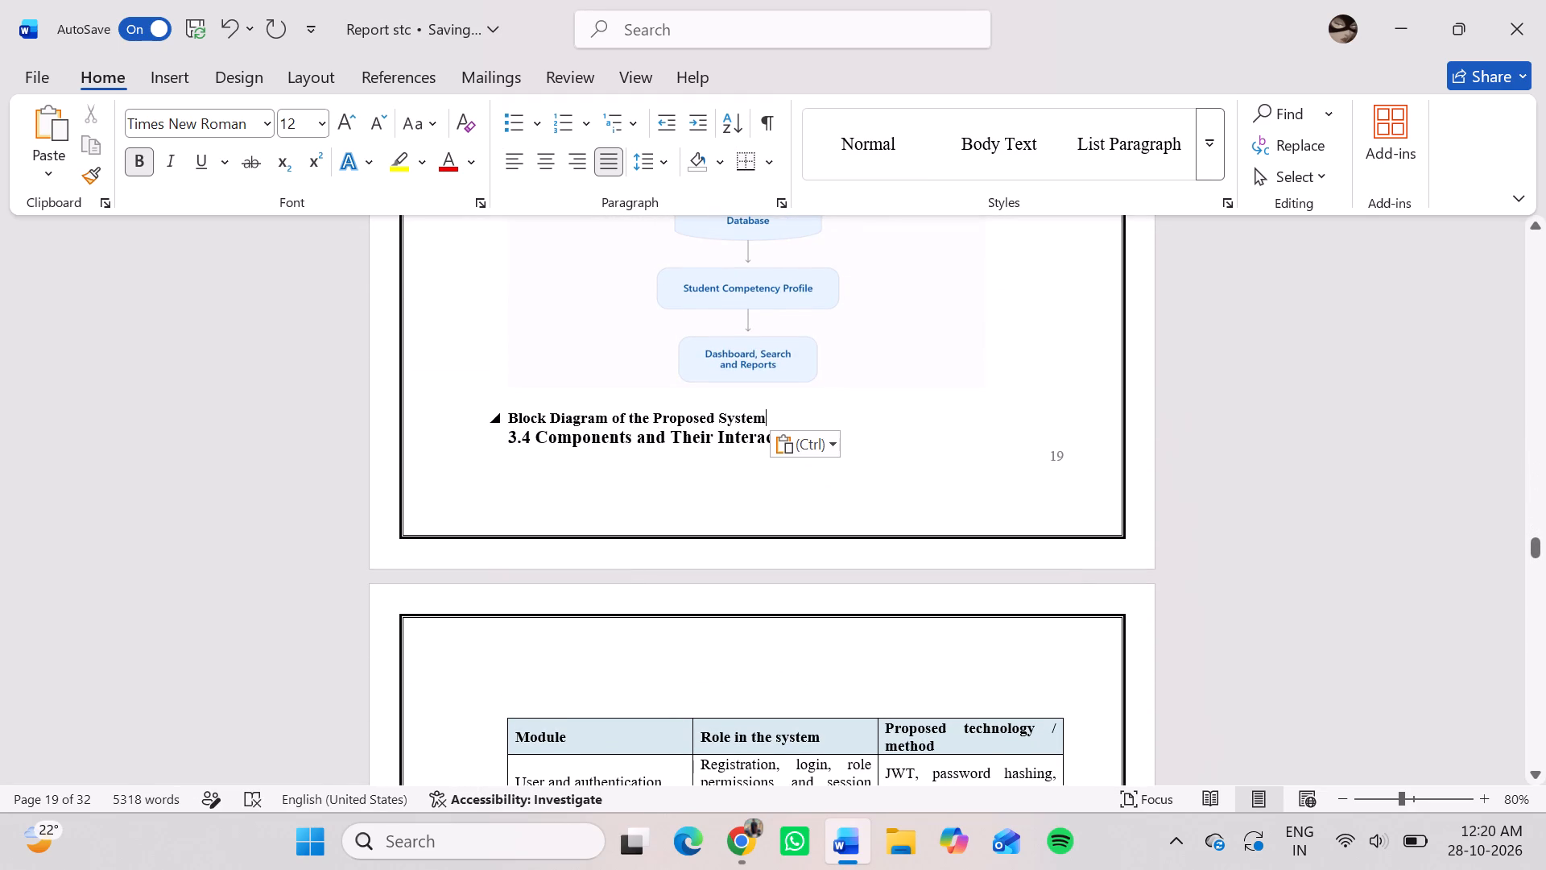
Format the whole pasted block diagram caption as 12-point text without bold.
left_click_drag(771, 415, 564, 412)
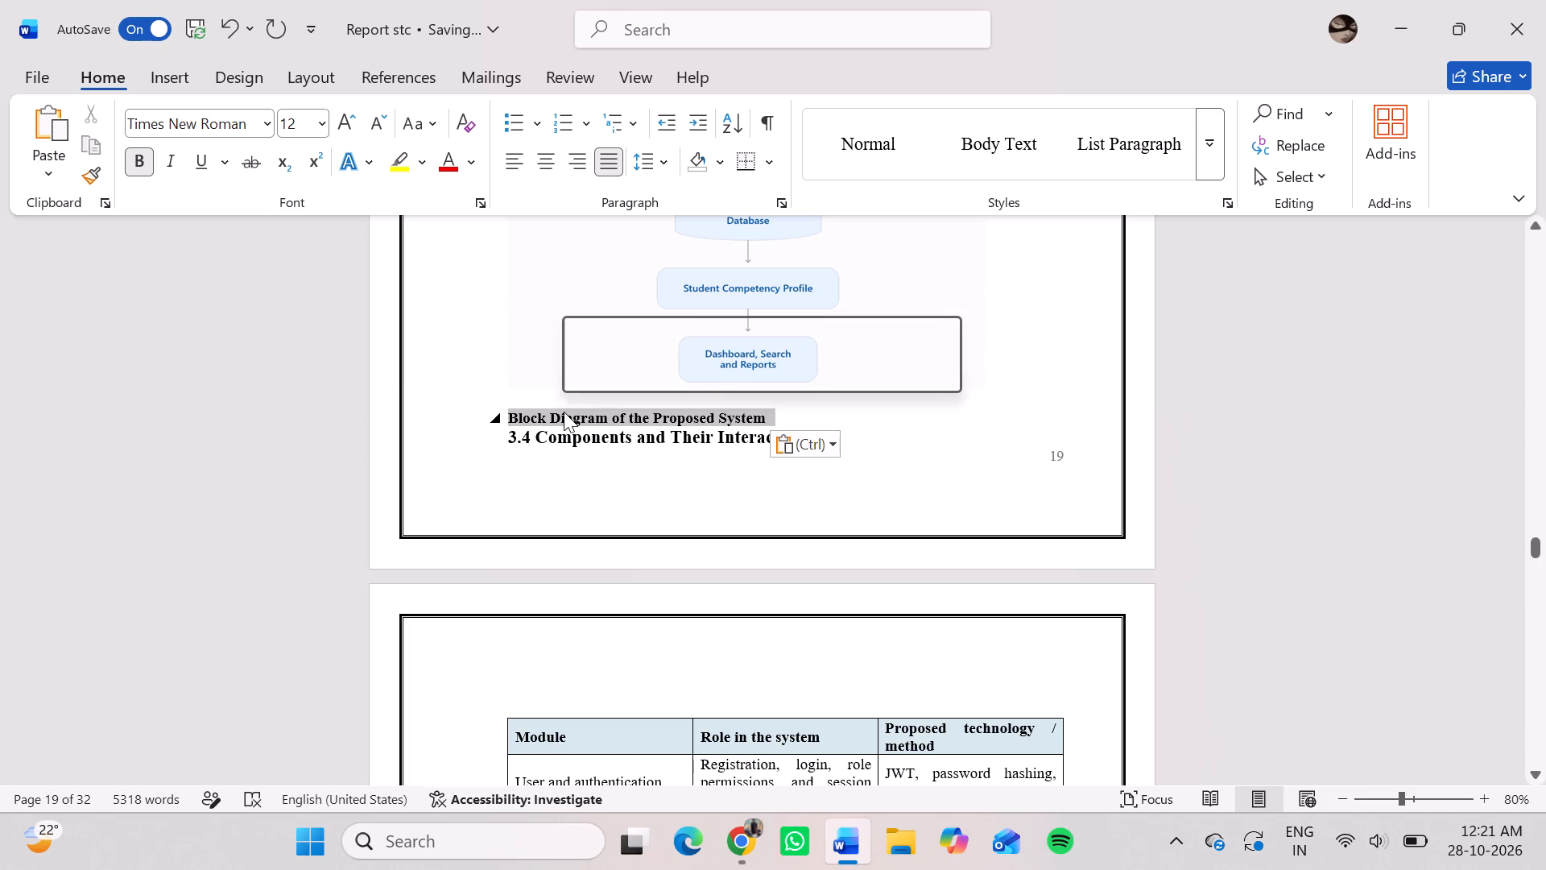
left_click(738, 331)
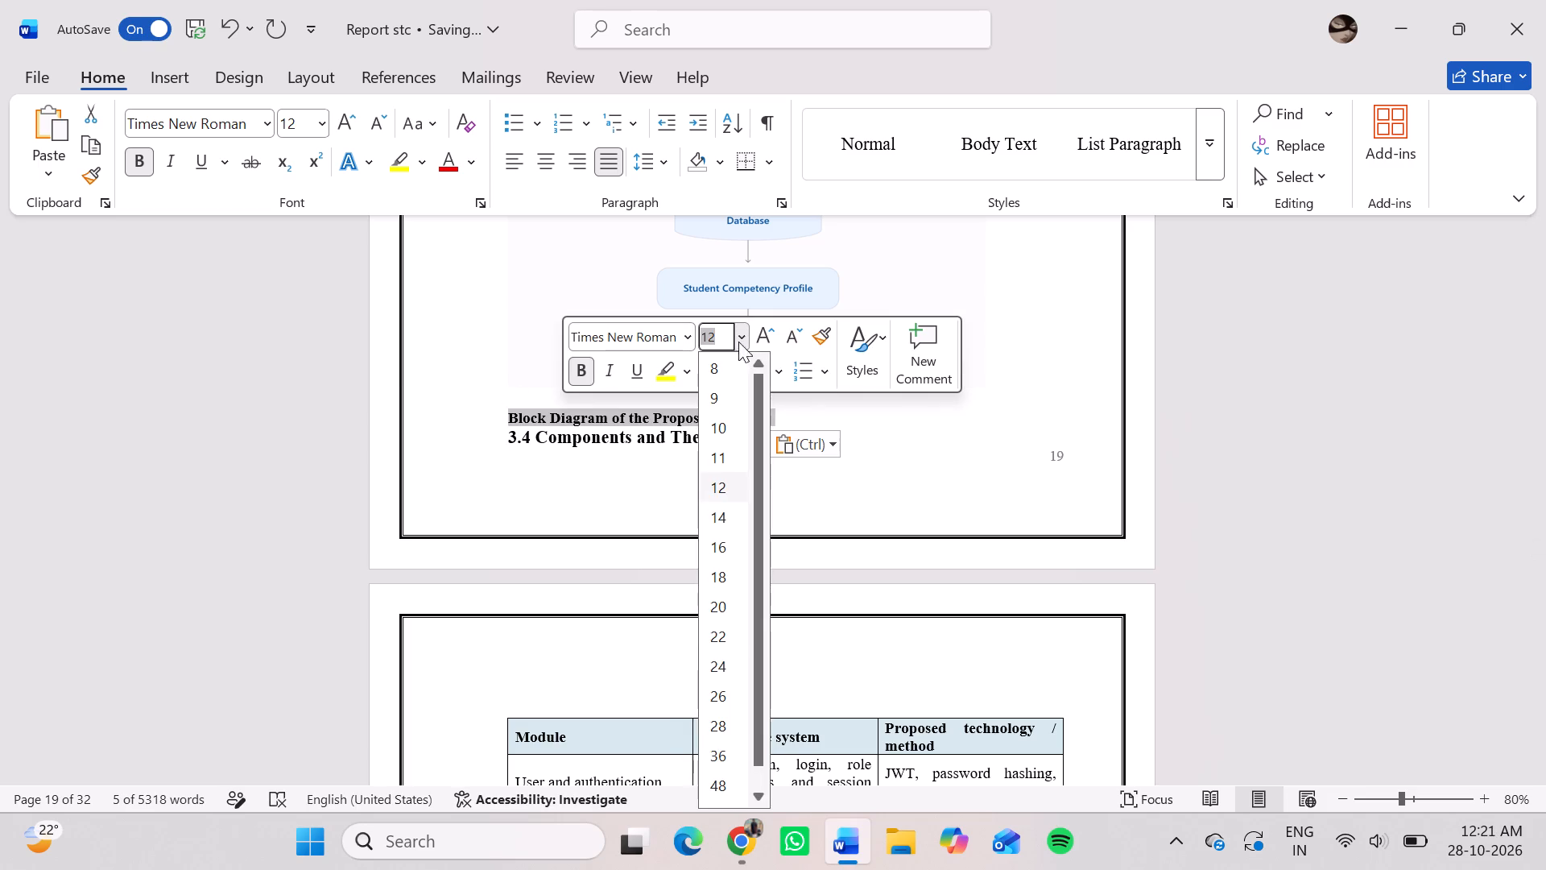
left_click(719, 490)
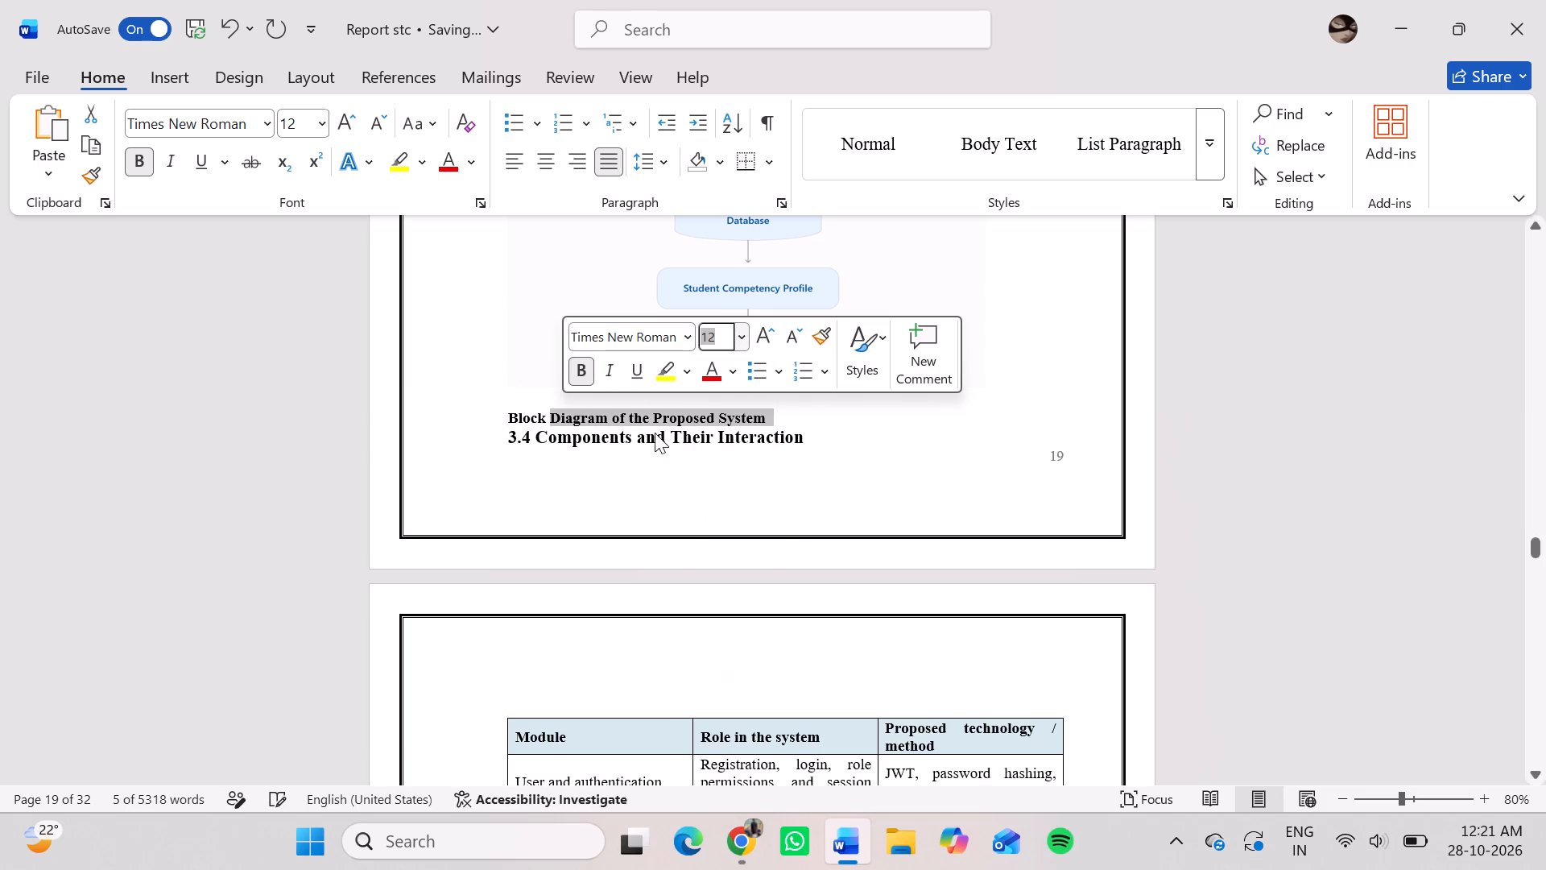
left_click(582, 375)
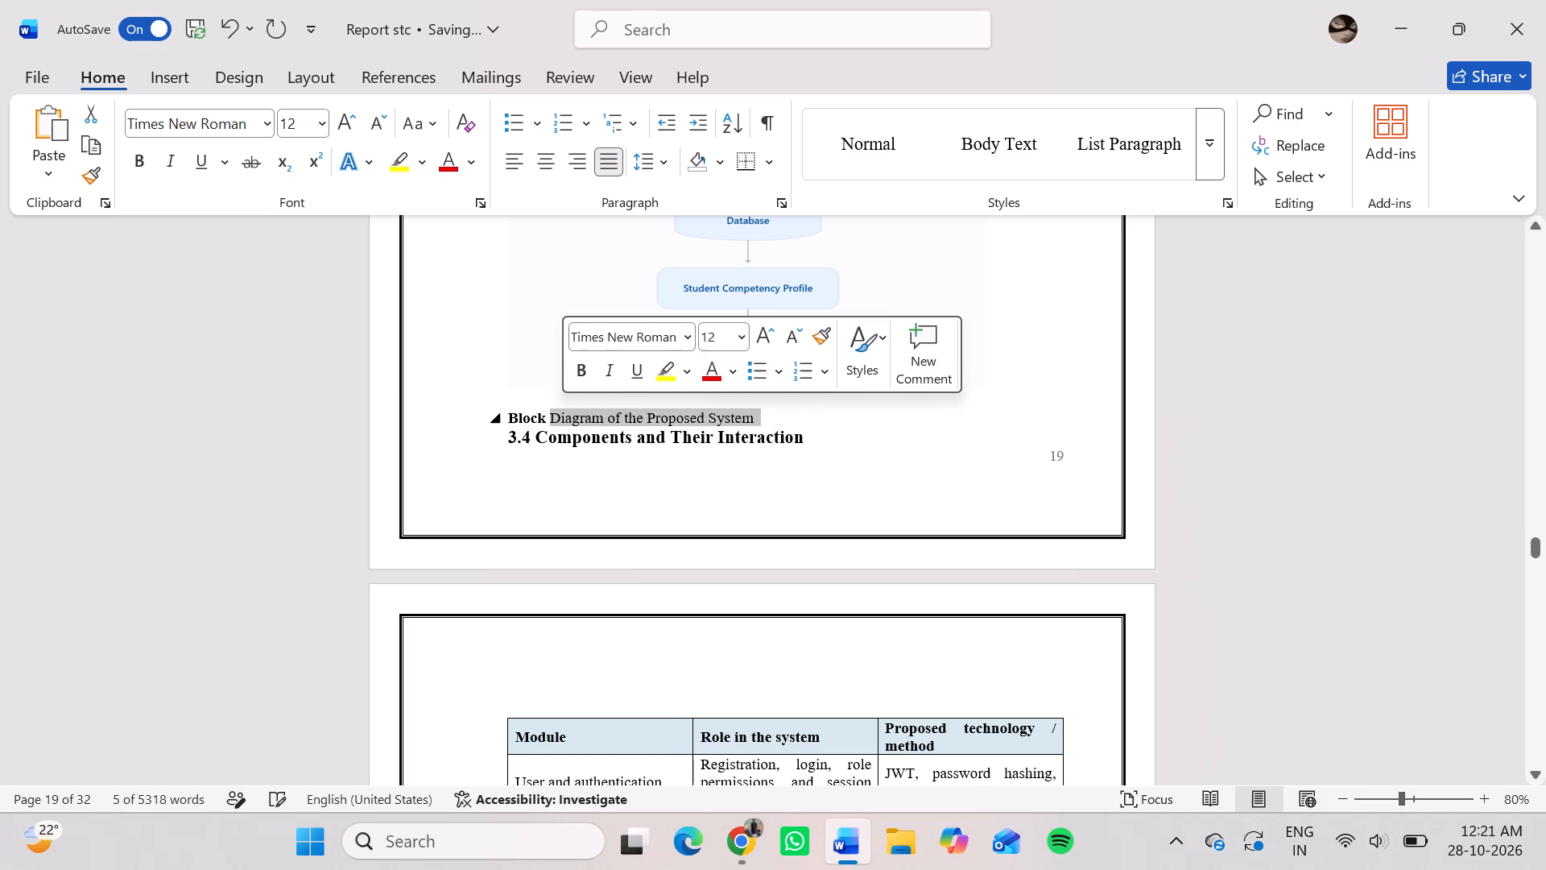
left_click_drag(547, 420, 502, 416)
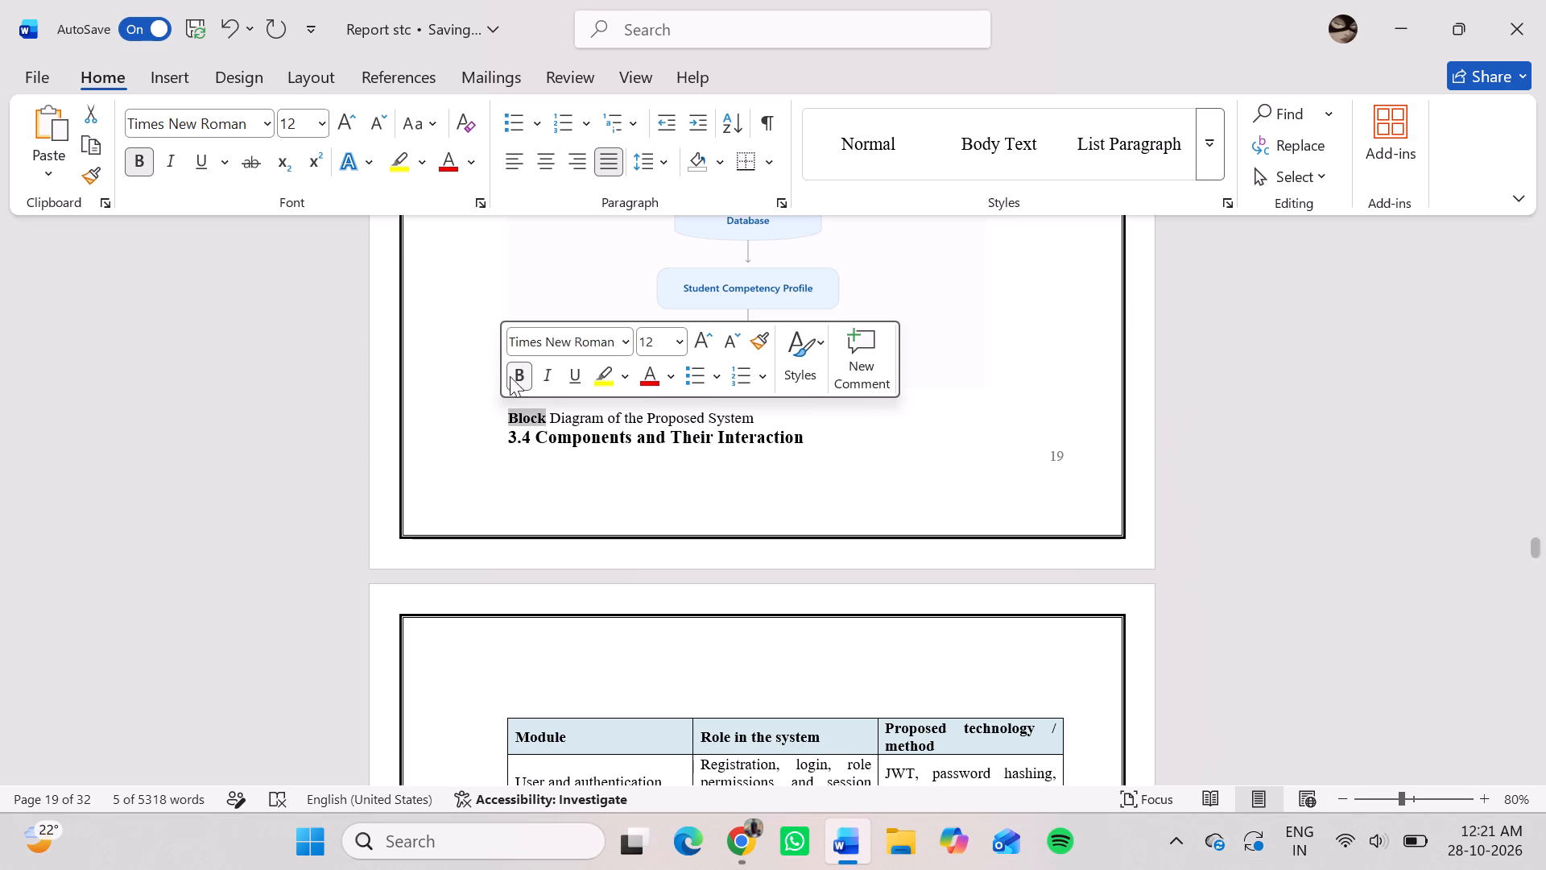
left_click(515, 369)
Prefix the block diagram caption with the number 3.3 and centre it beneath the figure.
left_click(517, 412)
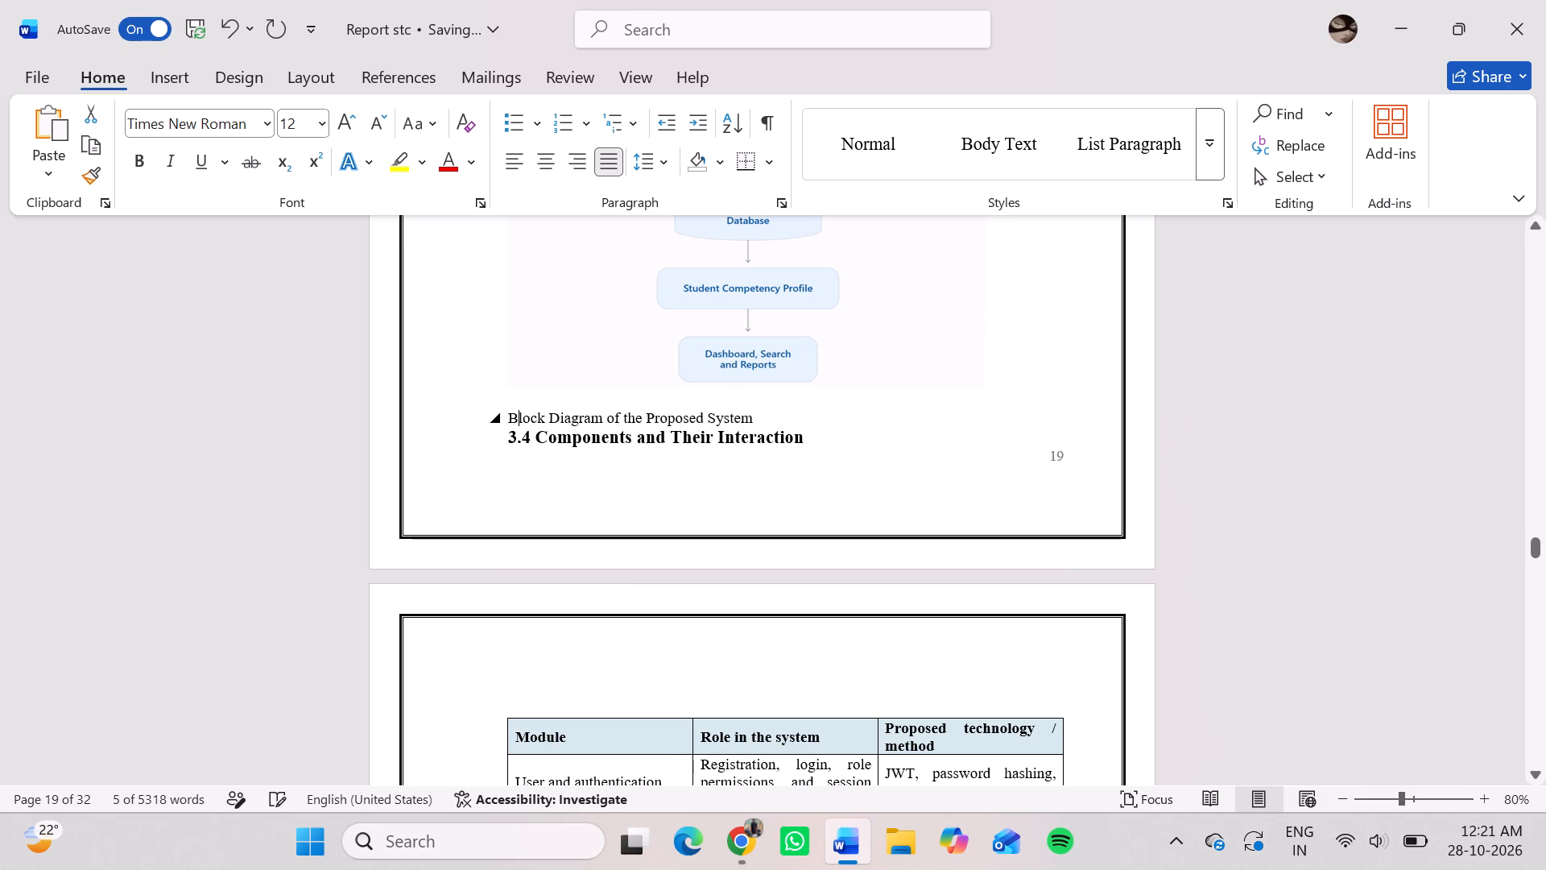
key("Left")
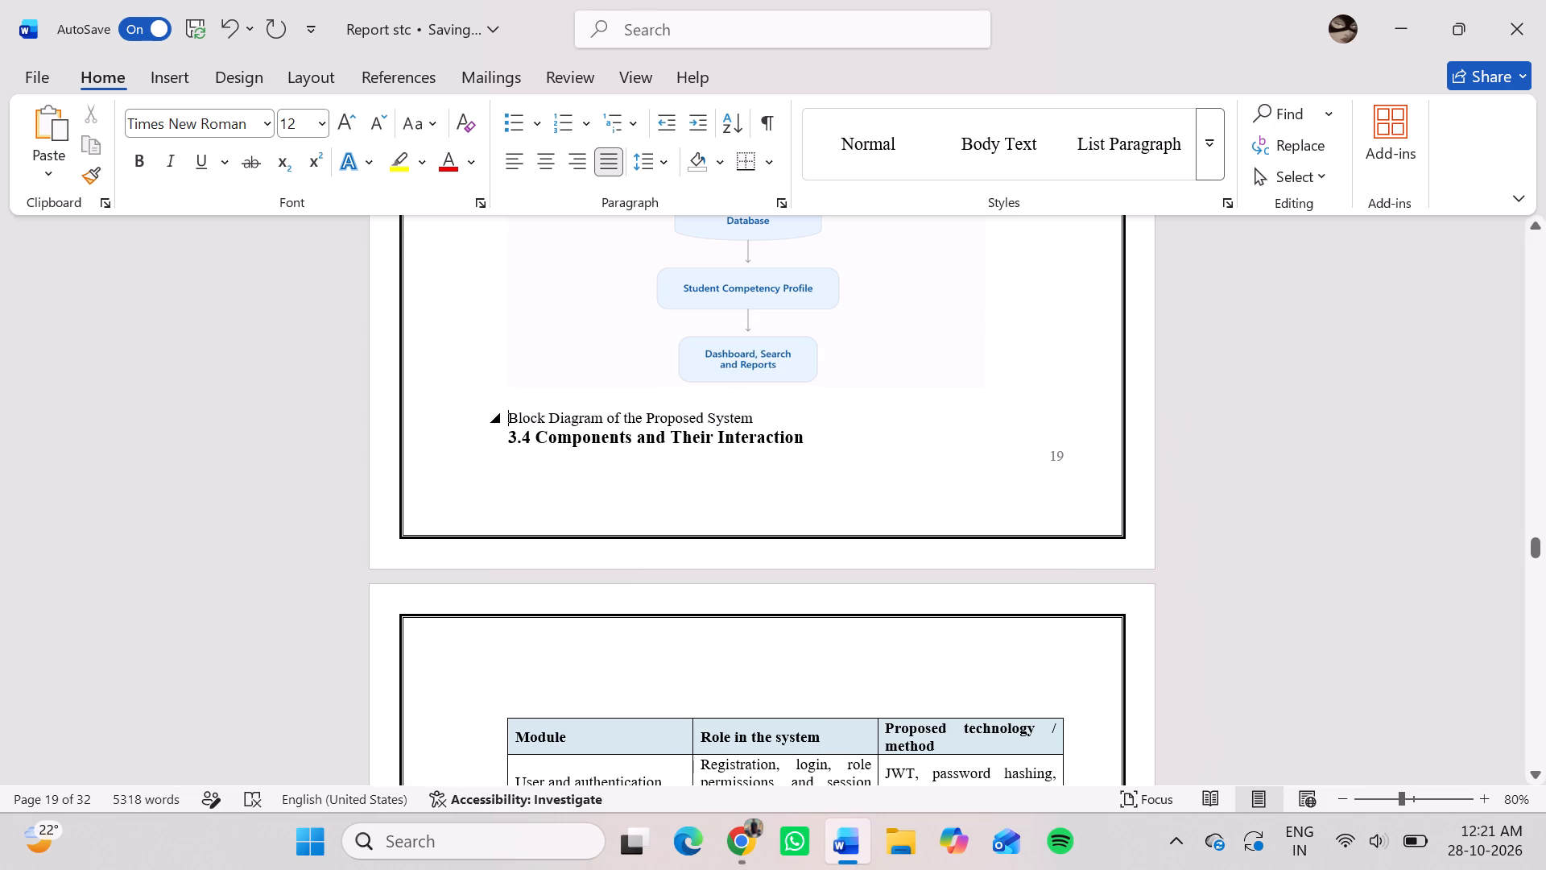
type("3.3")
key("space")
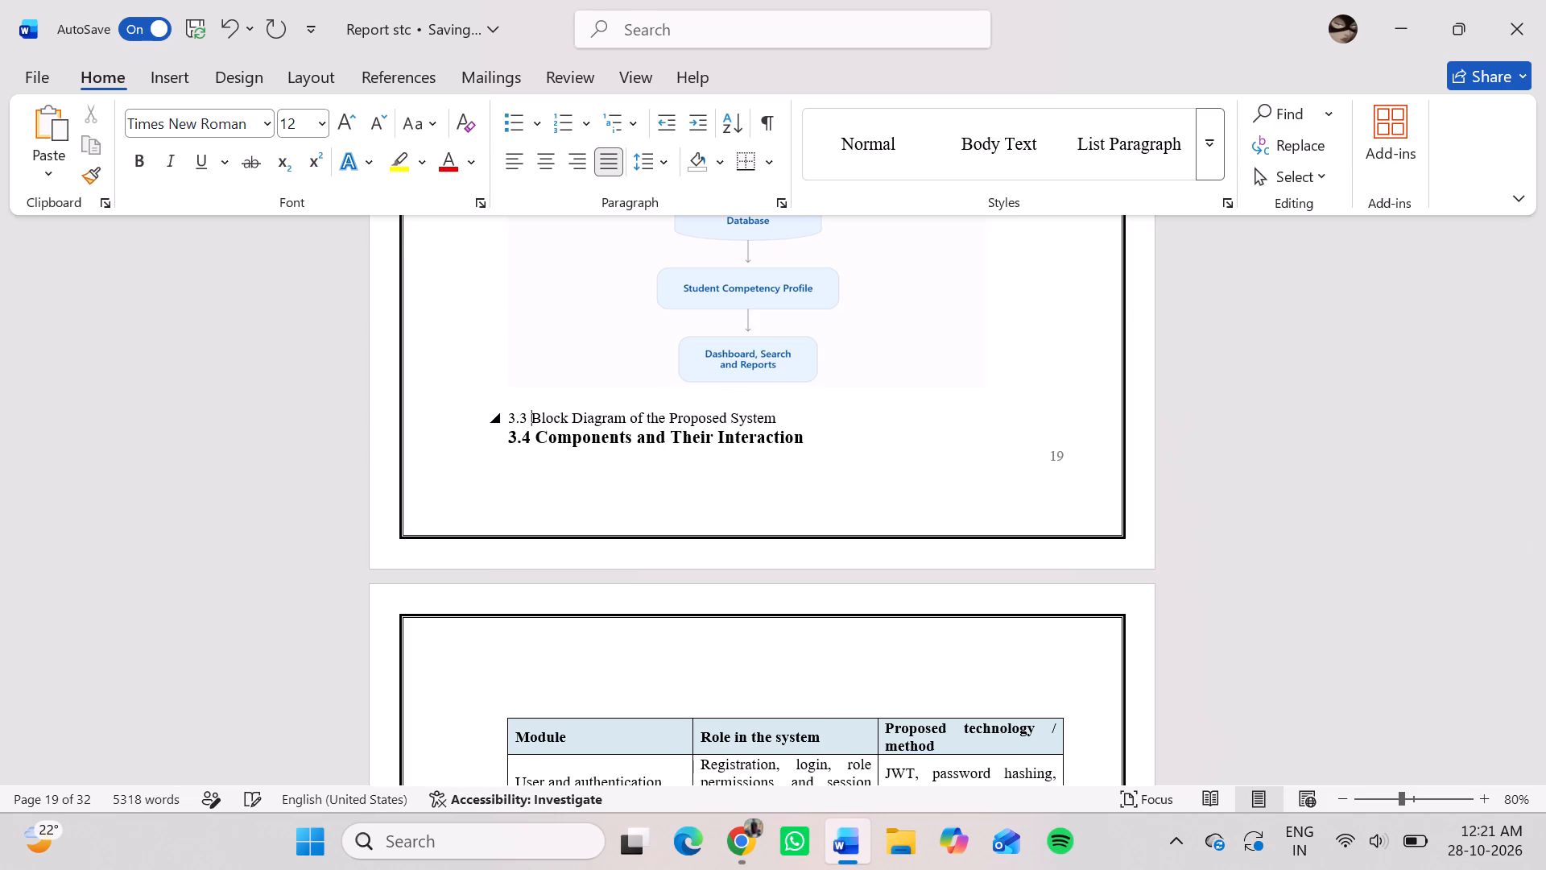
left_click(552, 155)
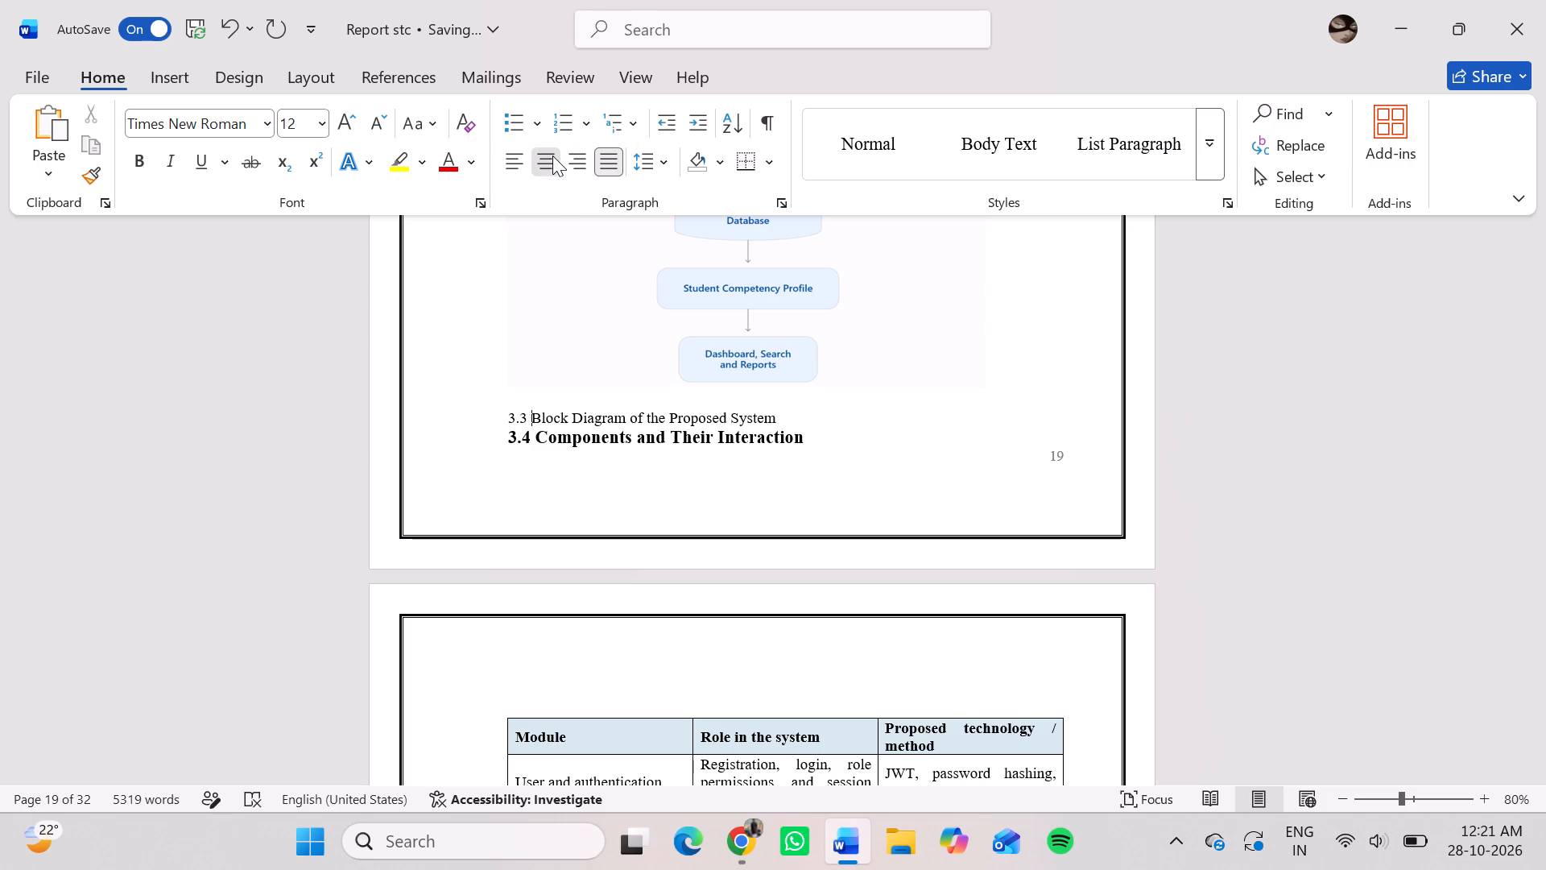
key("Down")
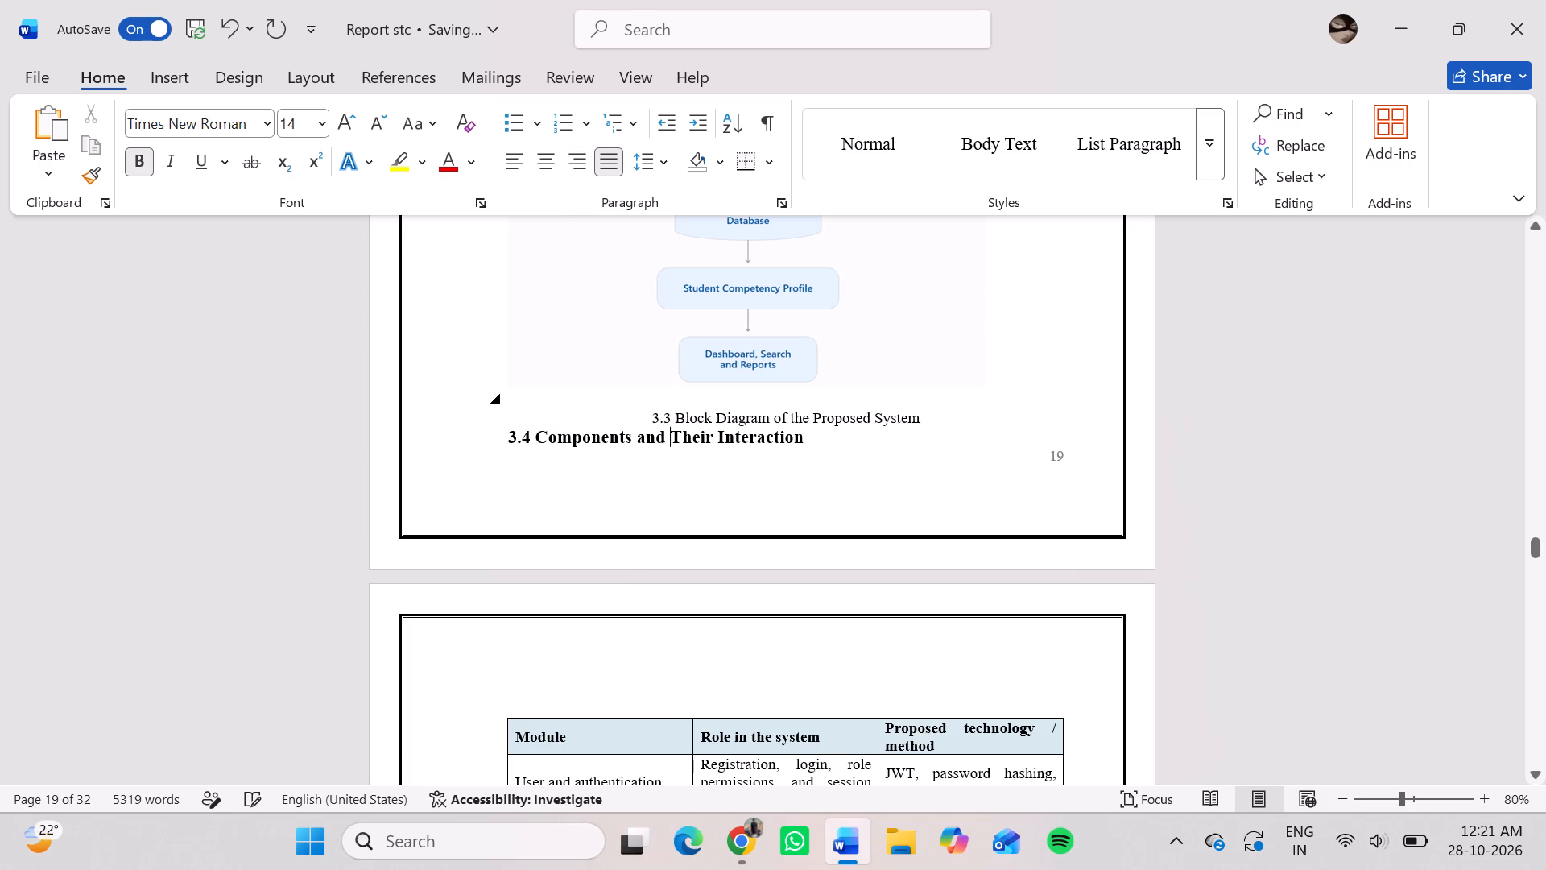
Insert a blank line before the heading 3.4 Components and Their Interaction to push it onto the next page.
key("Left")
key("Left")
key("Left")
key("Left")
key("Left")
key("Left")
key("Left")
key("Left")
key("Left")
key("Left")
key("Left")
key("Left")
key("Left")
key("Left")
key("Left")
key("Left")
key("Left")
key("Left")
key("Left")
key("Left")
key("Right")
key("Return")
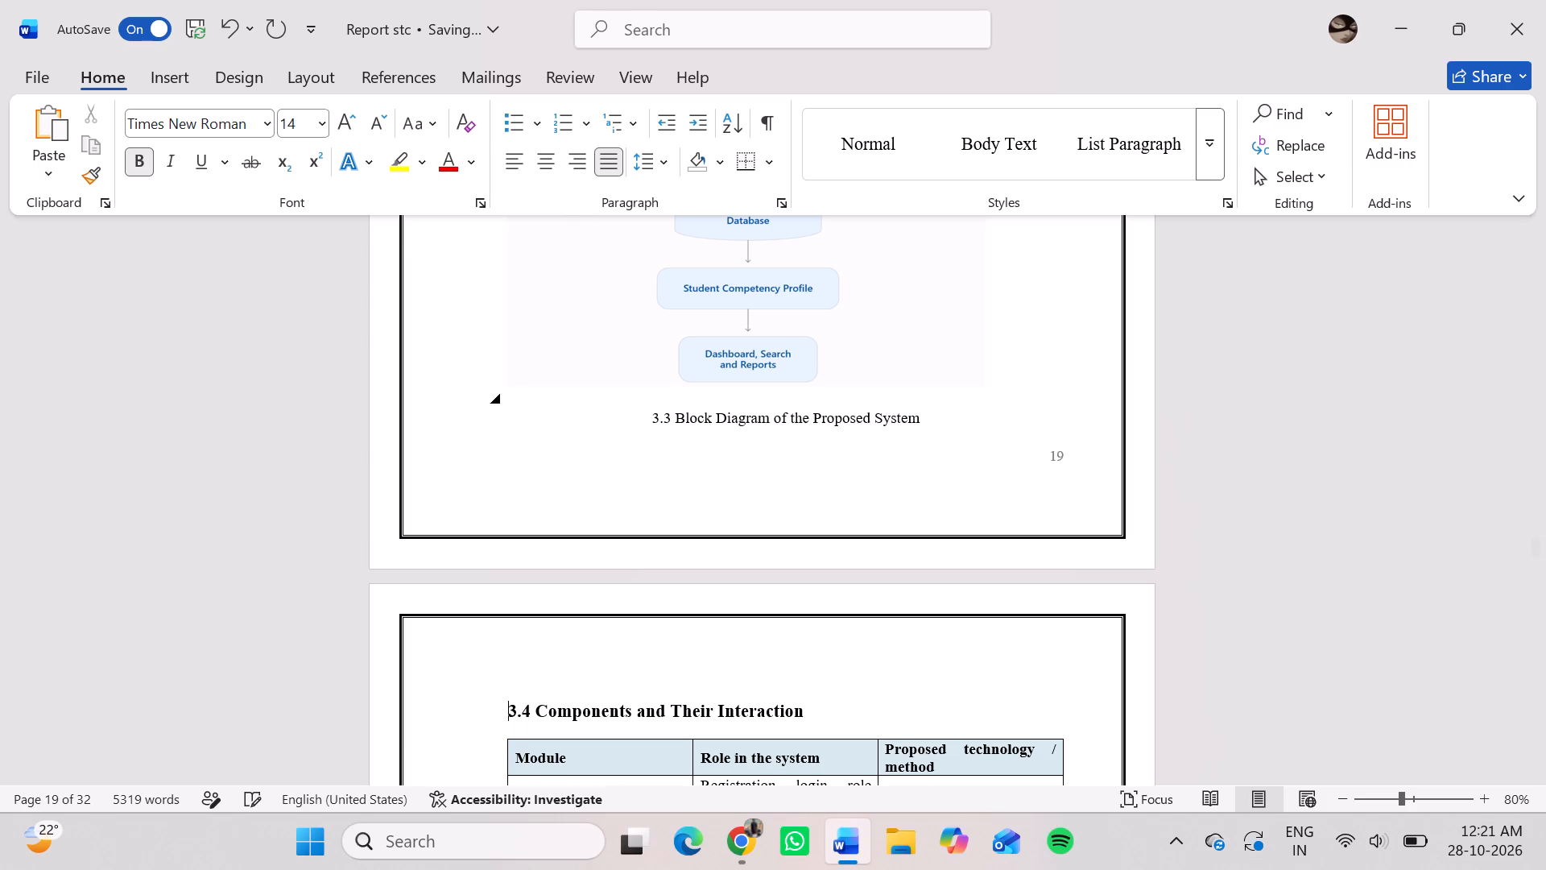
Switch the block diagram caption's paragraph alignment to left.
scroll(651, 456, "up", 1)
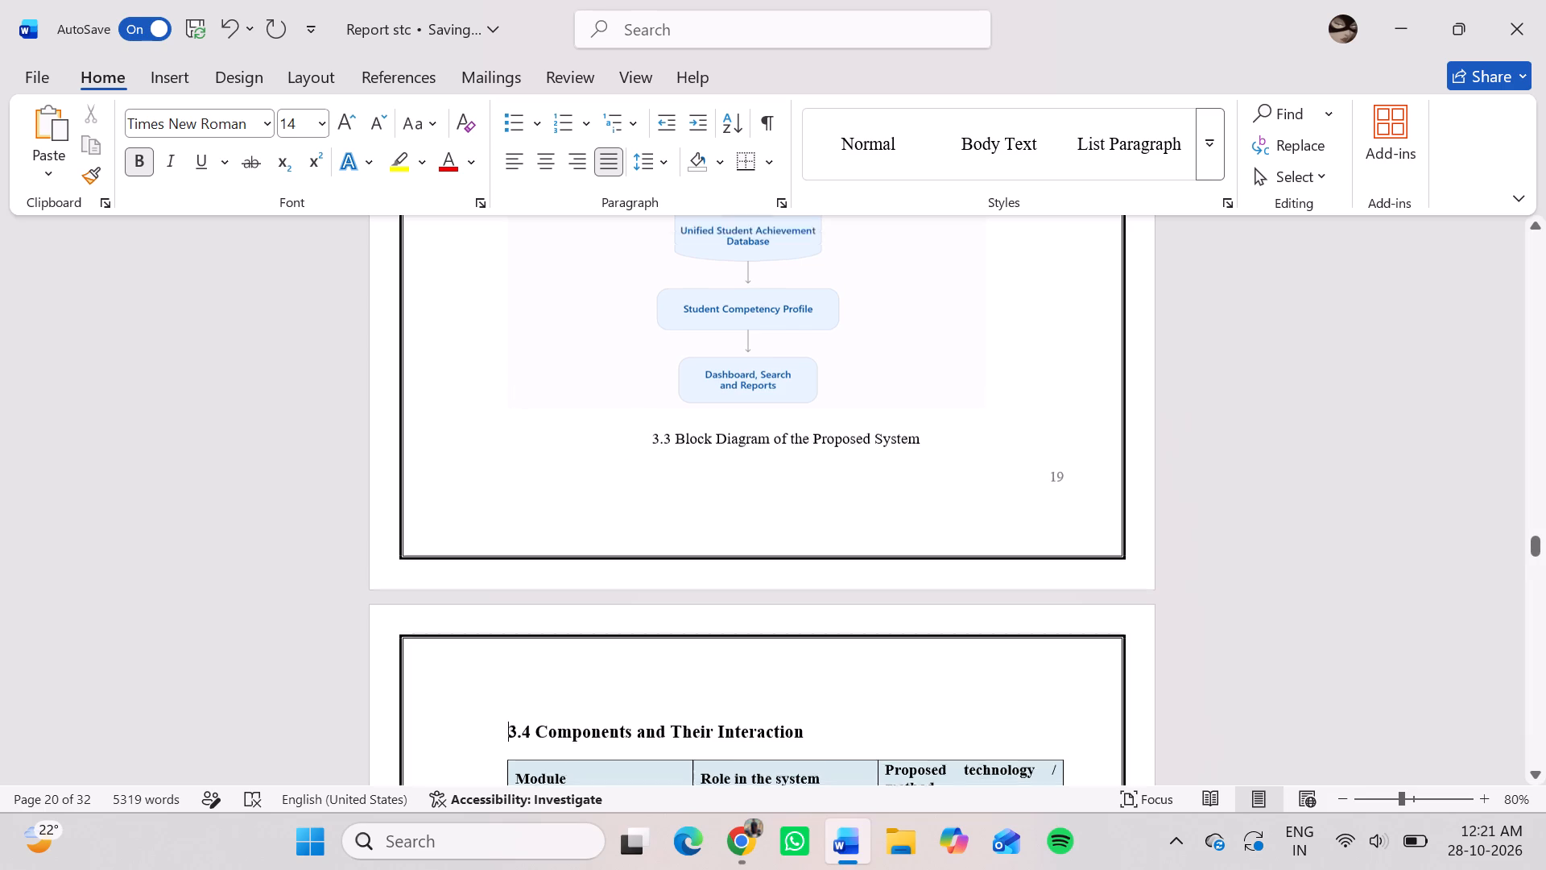
scroll(651, 456, "up", 1)
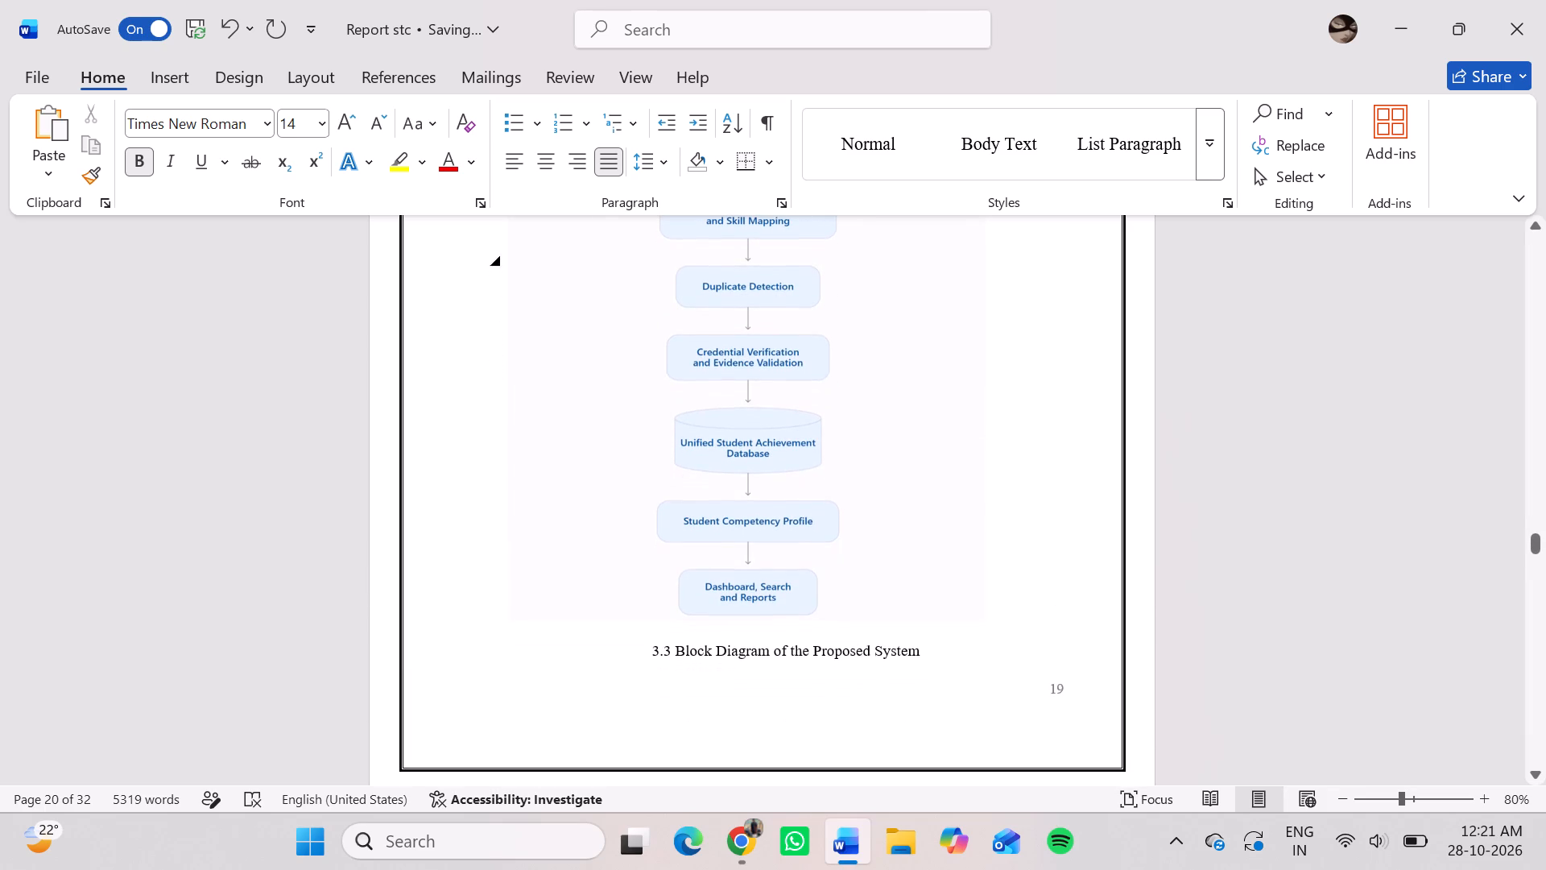
left_click(712, 656)
left_click(607, 149)
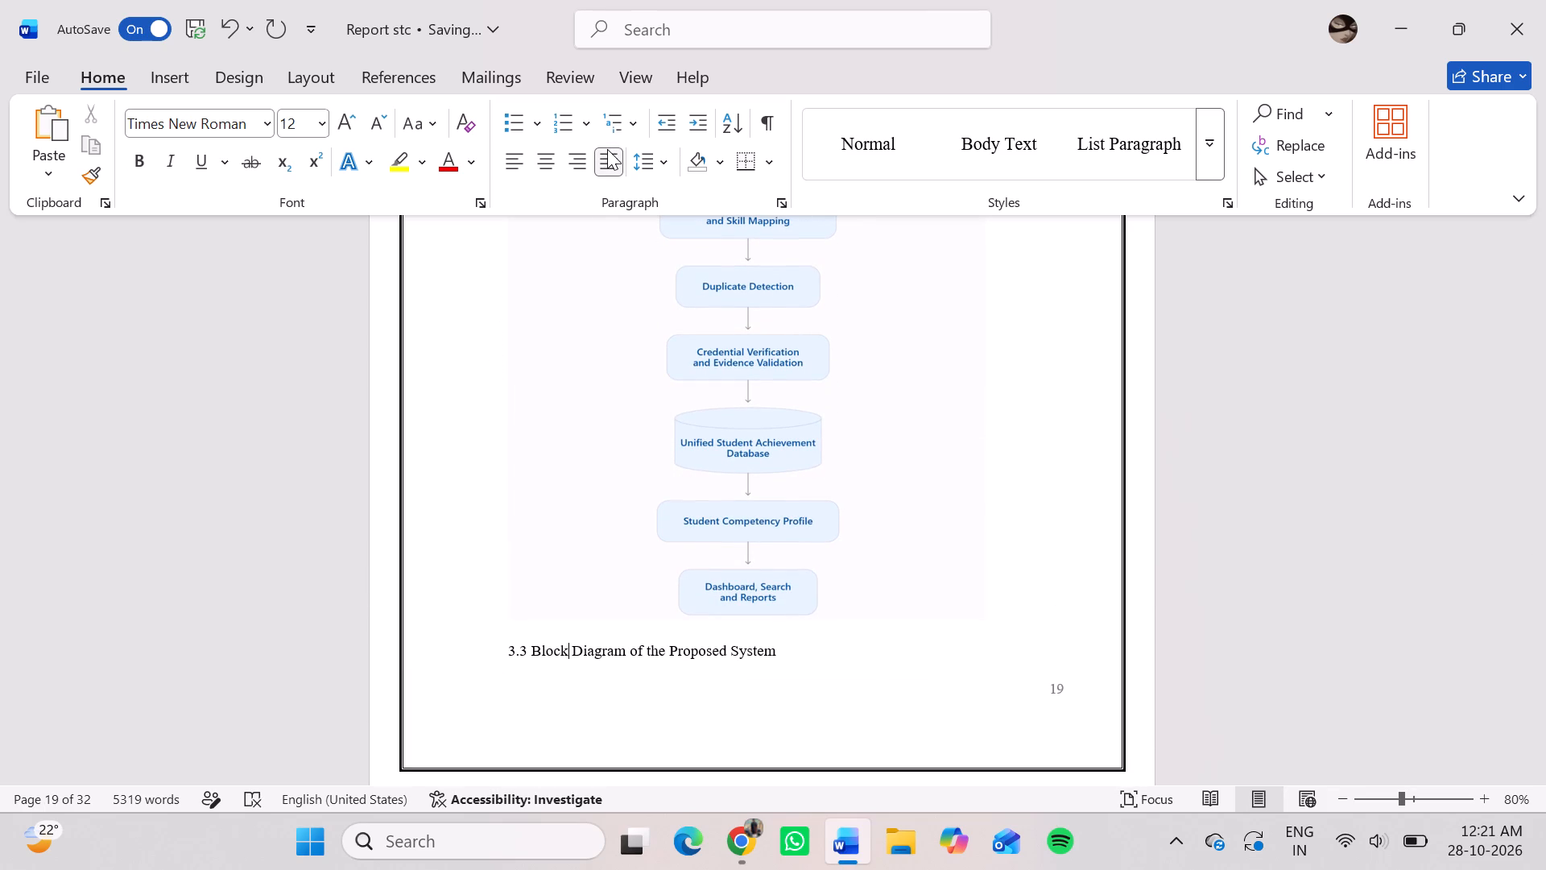
left_click(540, 165)
left_click(504, 162)
Indent the 3.3 caption with leading spaces until it sits midway beneath the block diagram, and save the report.
left_click(496, 641)
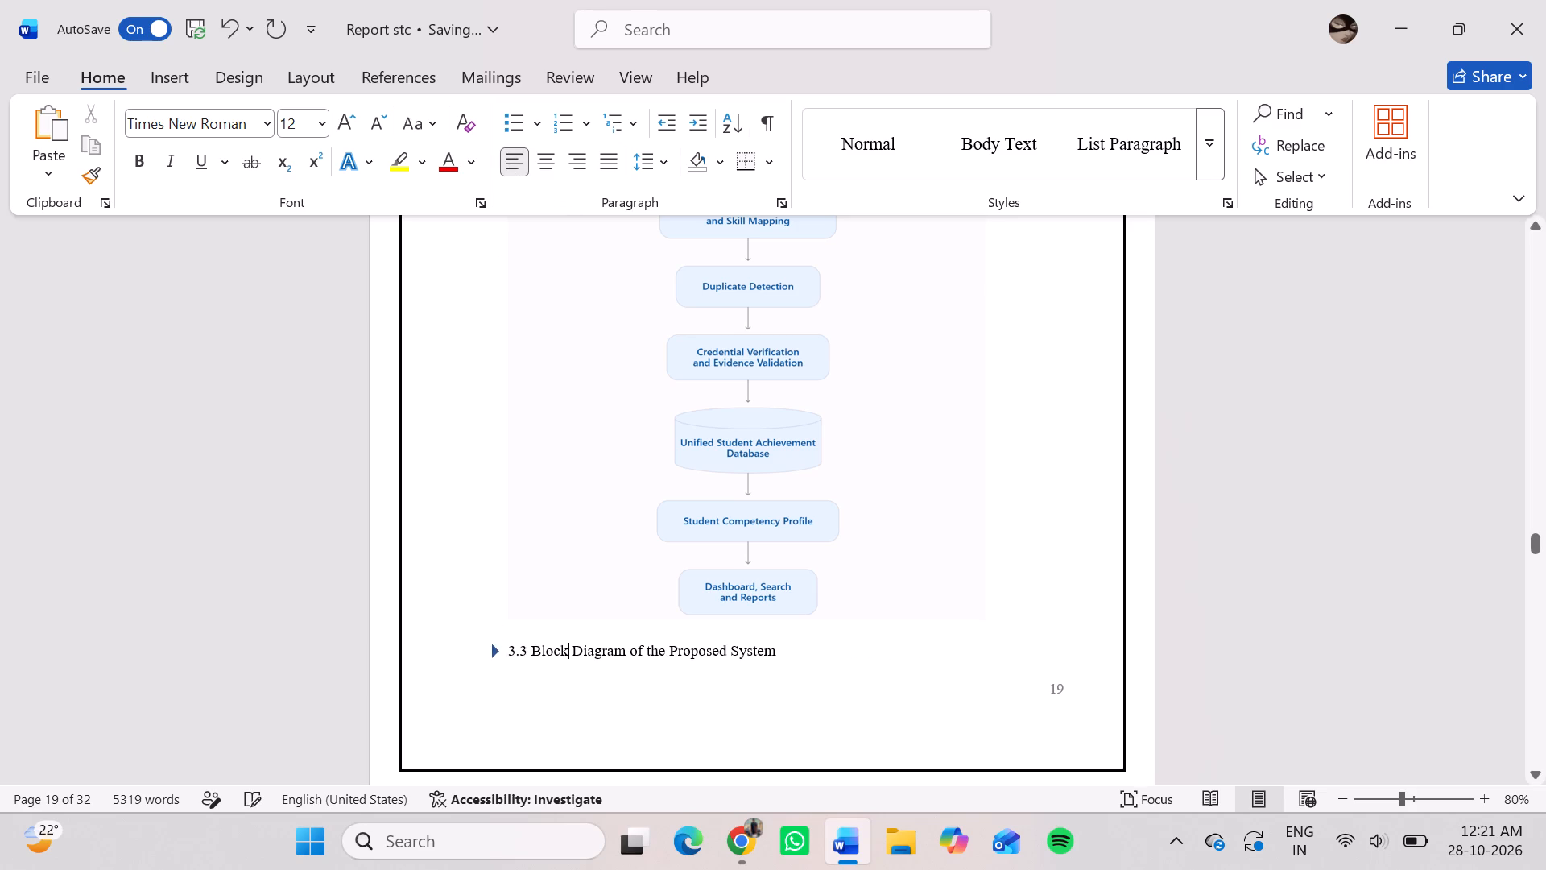
left_click(481, 666)
key("Left")
key("Up")
key("space")
key("space")
key("space")
key("space")
key("space")
key("space")
key("space")
key("space")
key("space")
key("space")
key("space")
key("space")
key("space")
key("space")
key("space")
key("space")
key("space")
key("space")
key("space")
key("space")
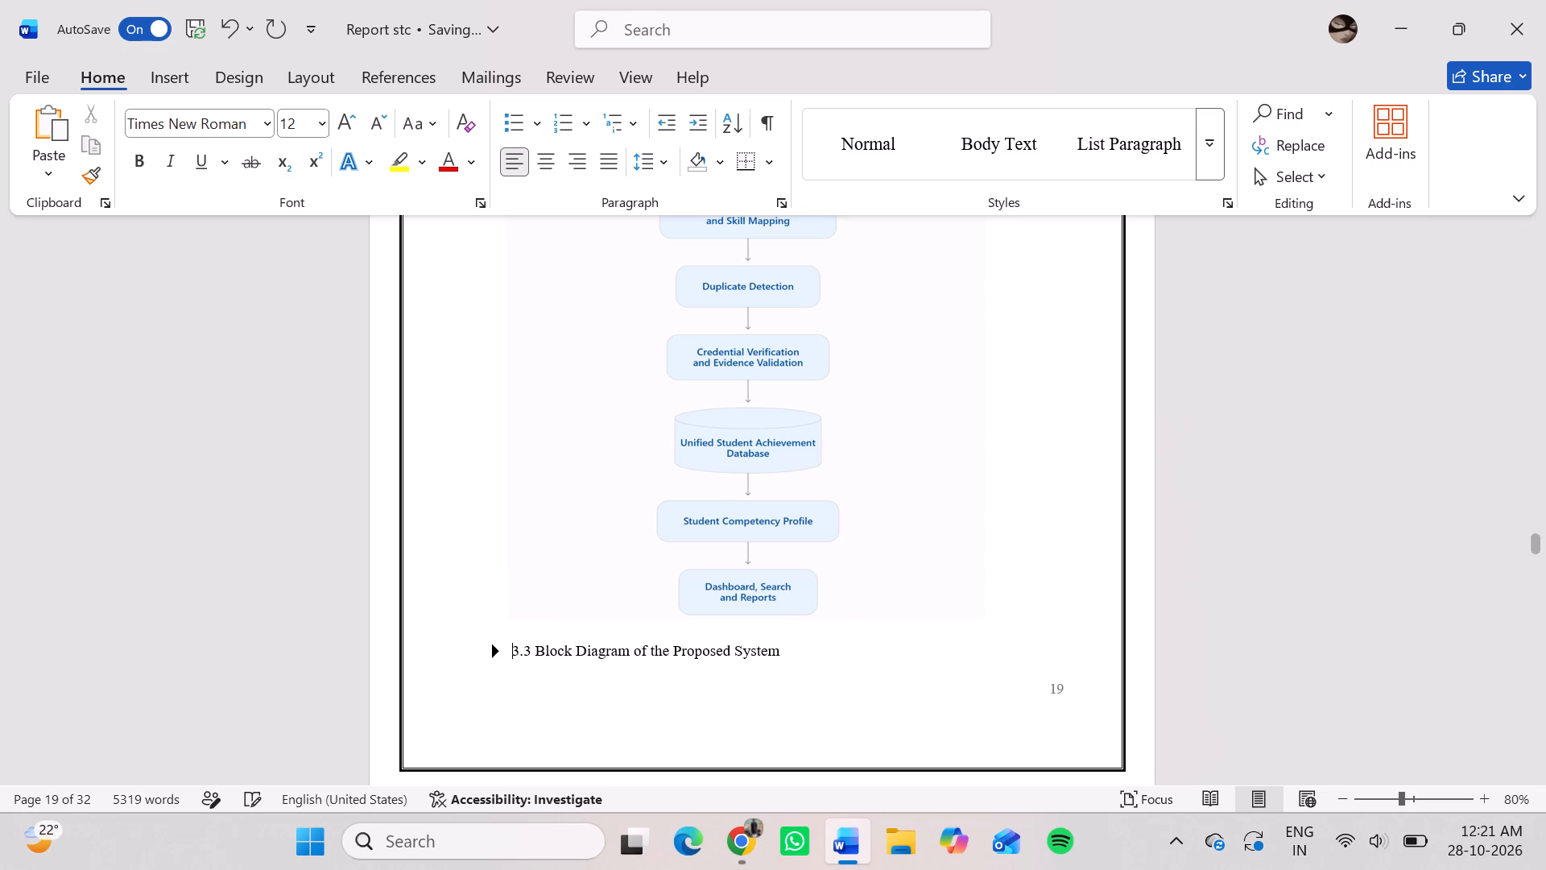
key("space")
key("space")
key("space")
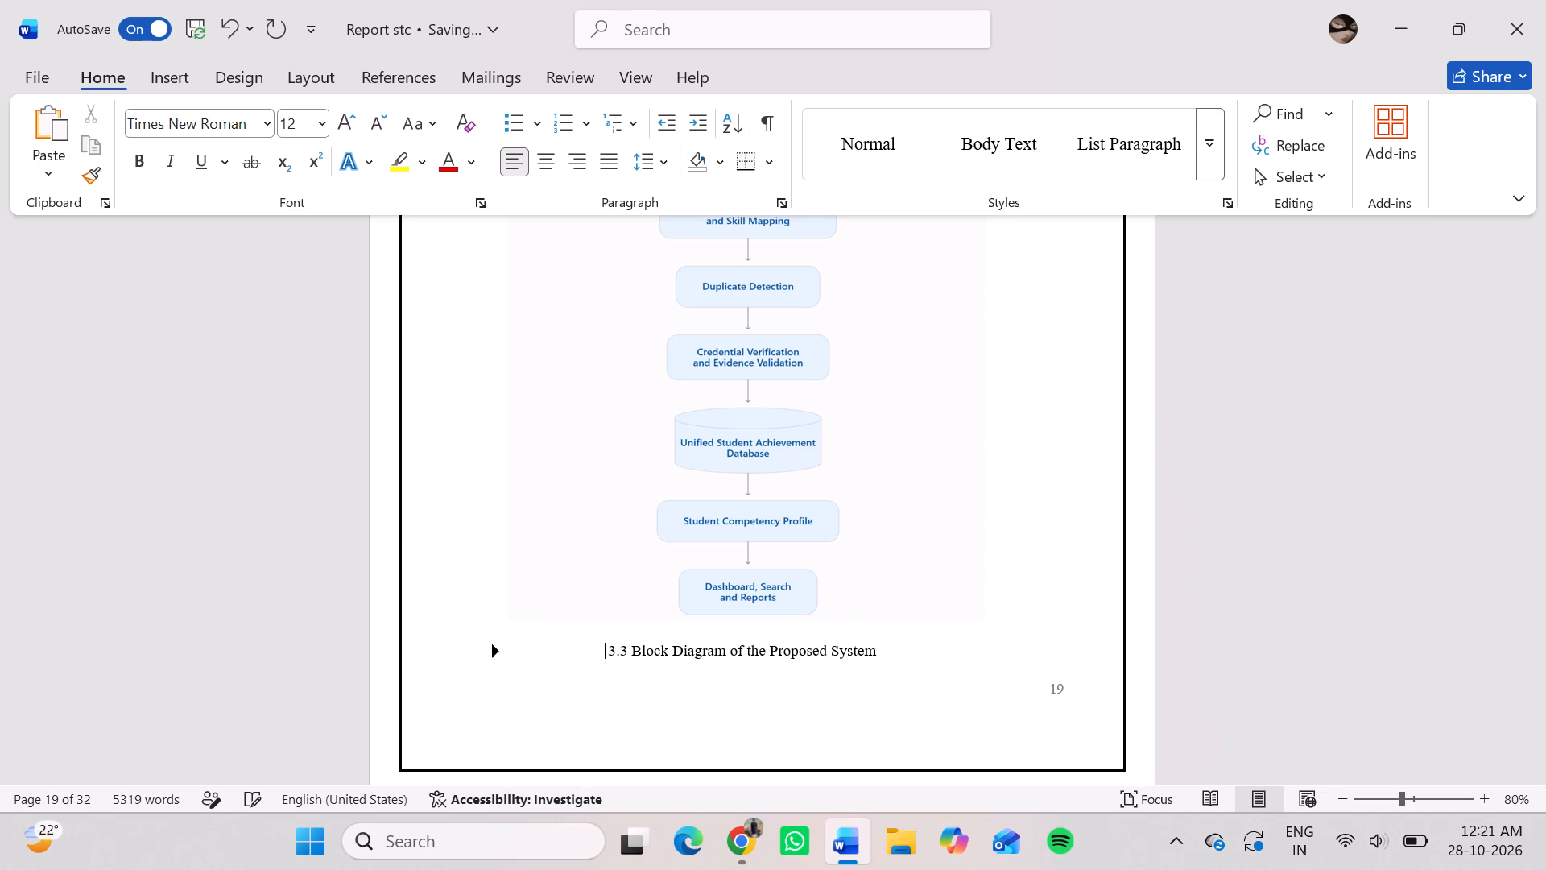
key("space")
key("space")
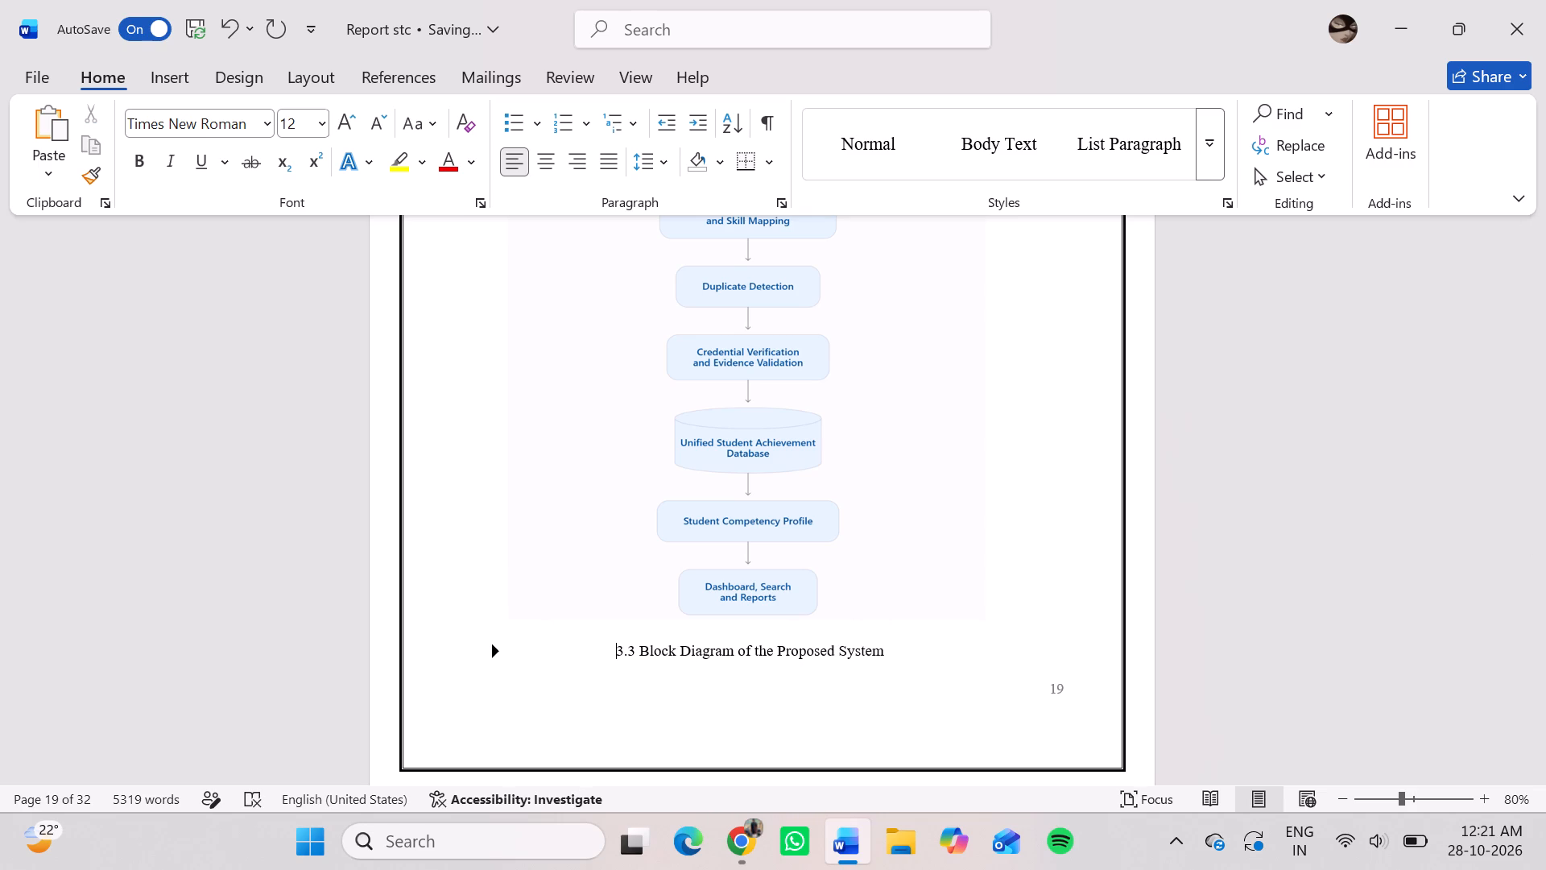
scroll(481, 666, "up", 4)
scroll(481, 666, "down", 1)
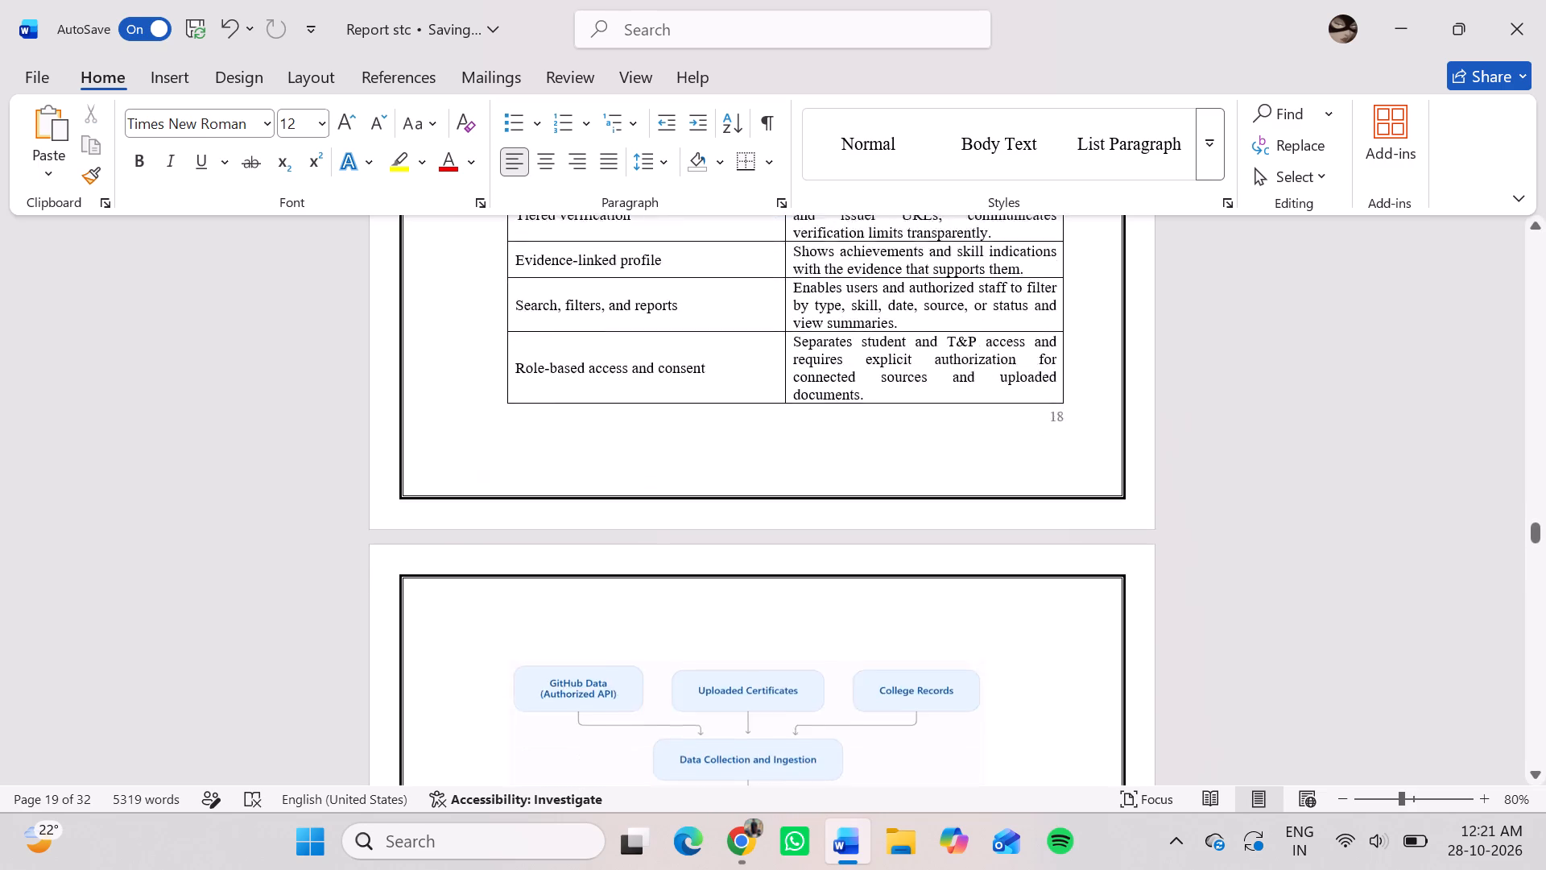
scroll(481, 666, "down", 3)
scroll(481, 666, "up", 3)
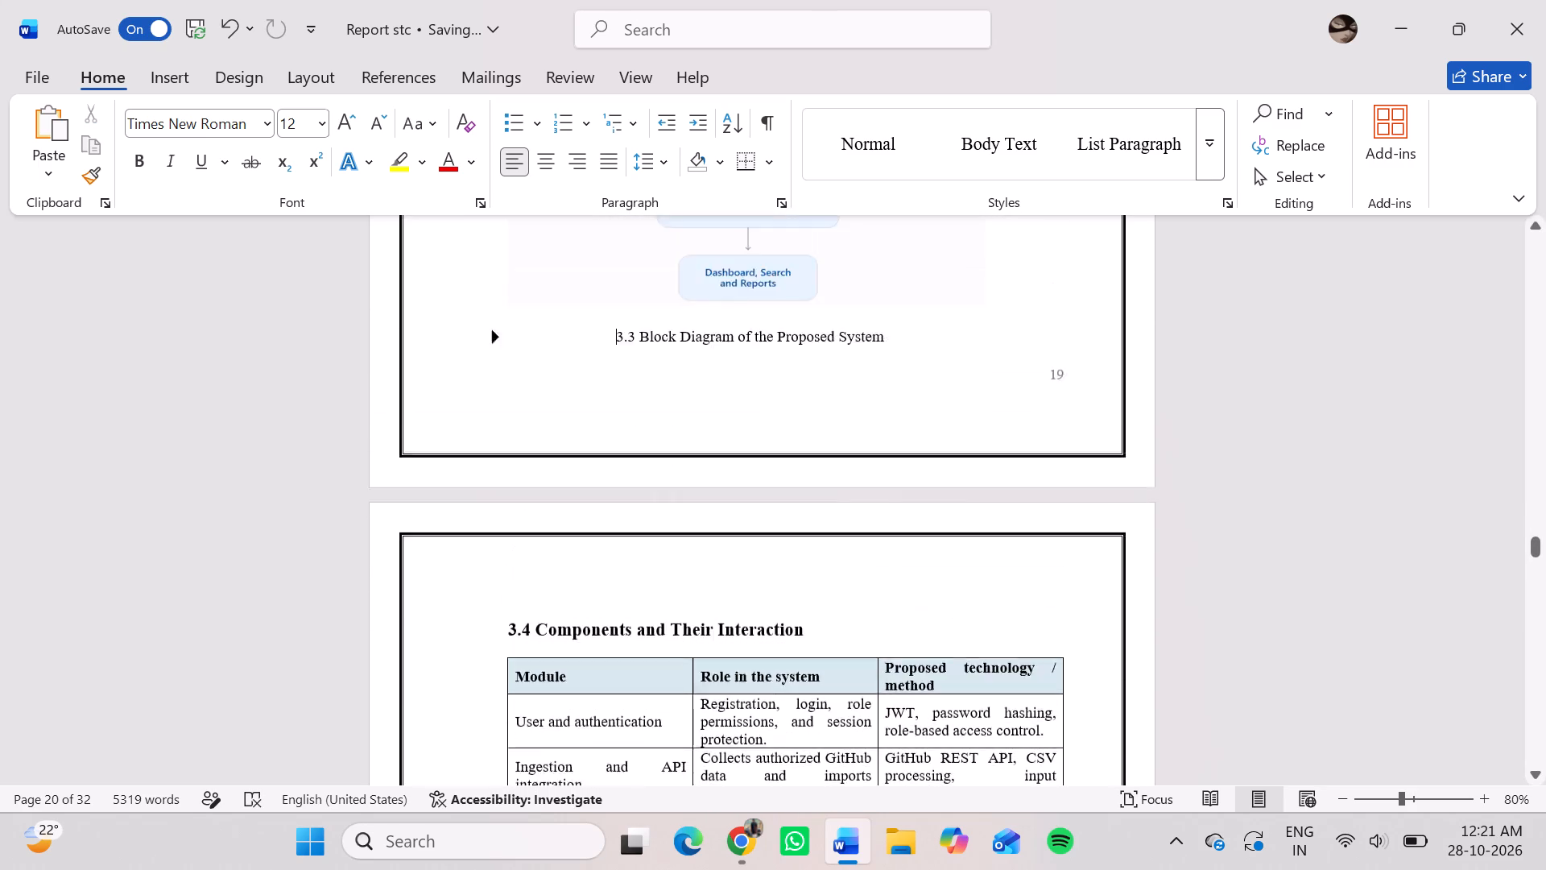
scroll(481, 666, "up", 1)
key("BackSpace")
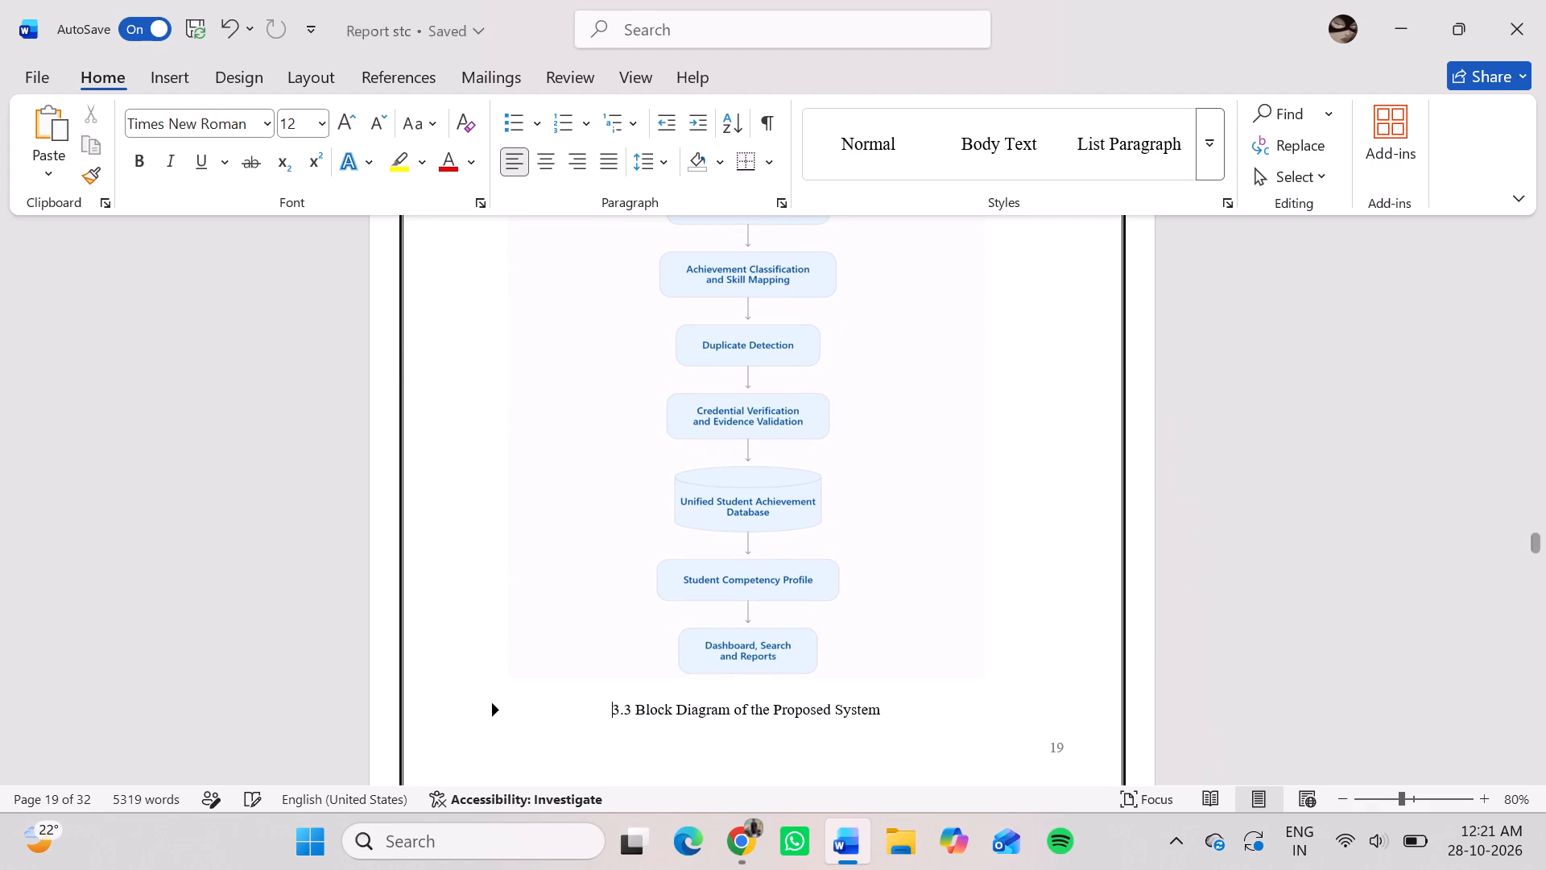
left_click(517, 642)
key("ctrl+s")
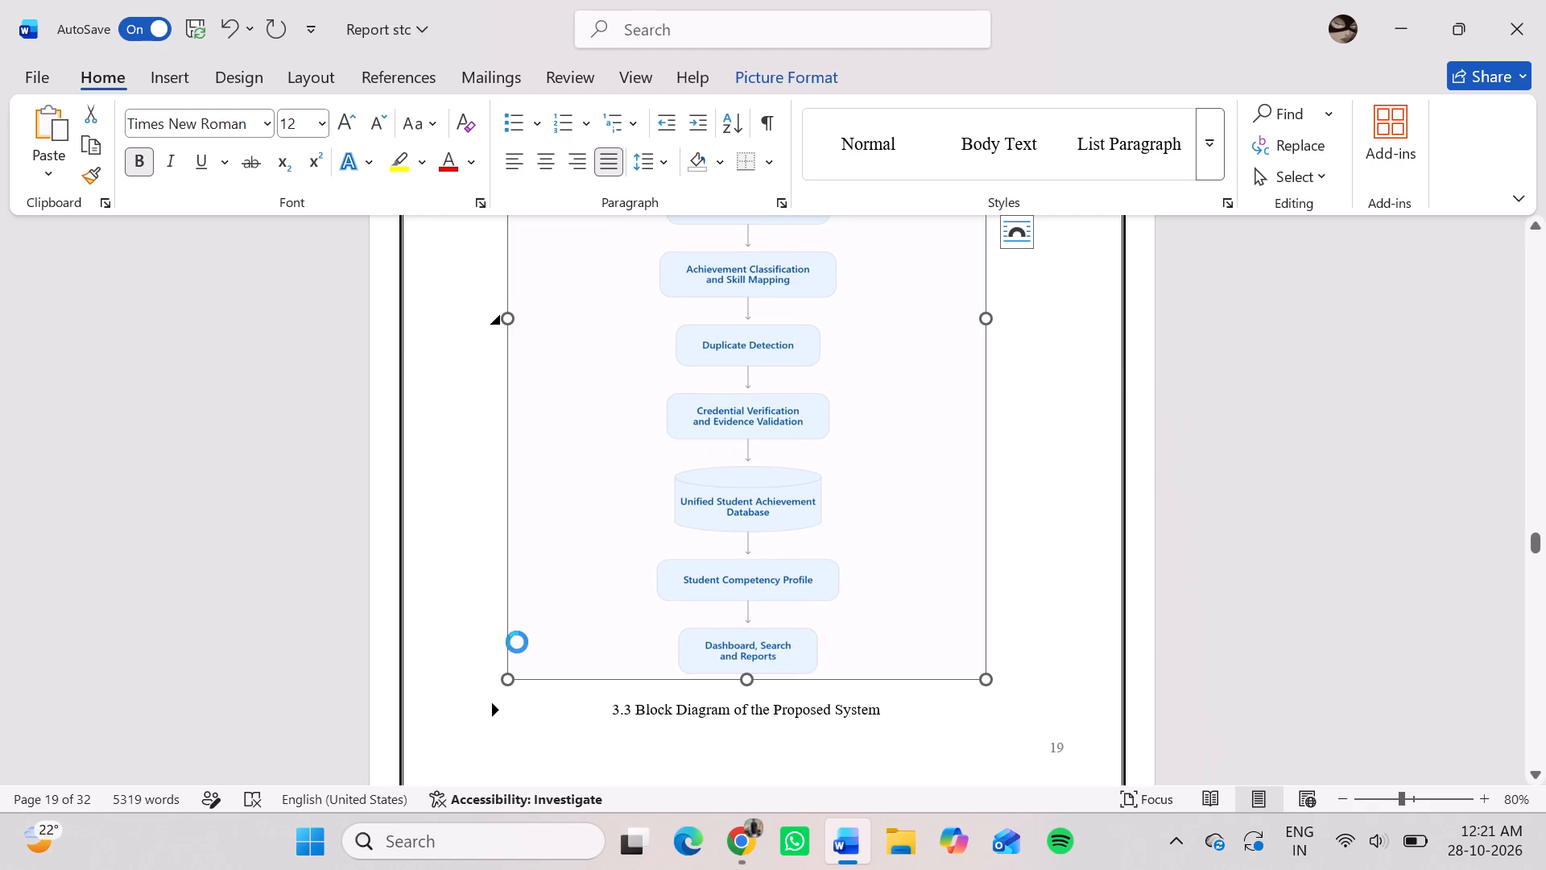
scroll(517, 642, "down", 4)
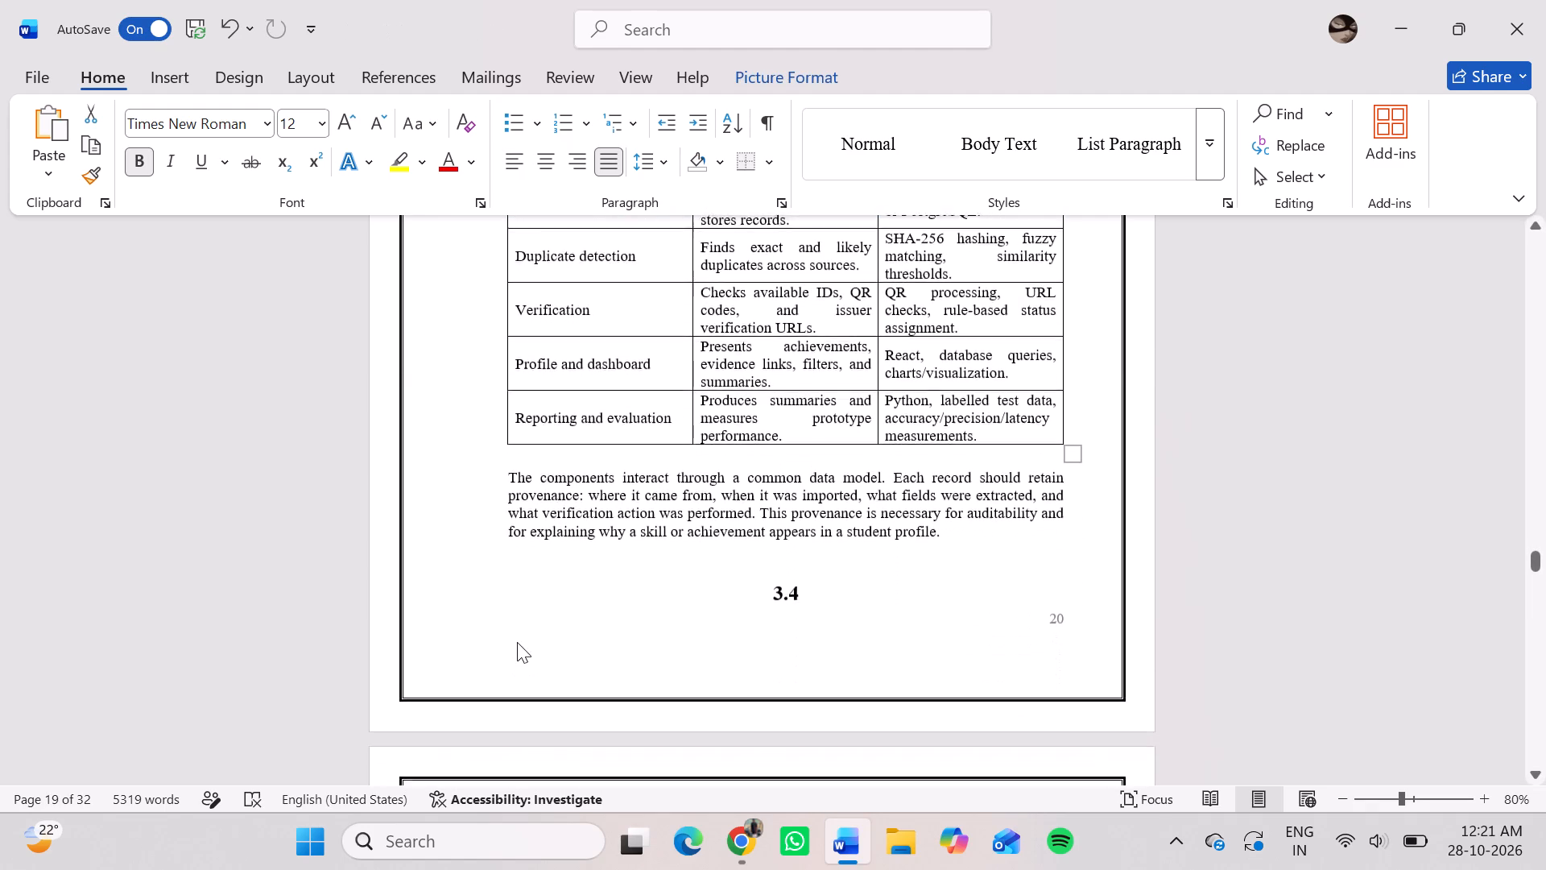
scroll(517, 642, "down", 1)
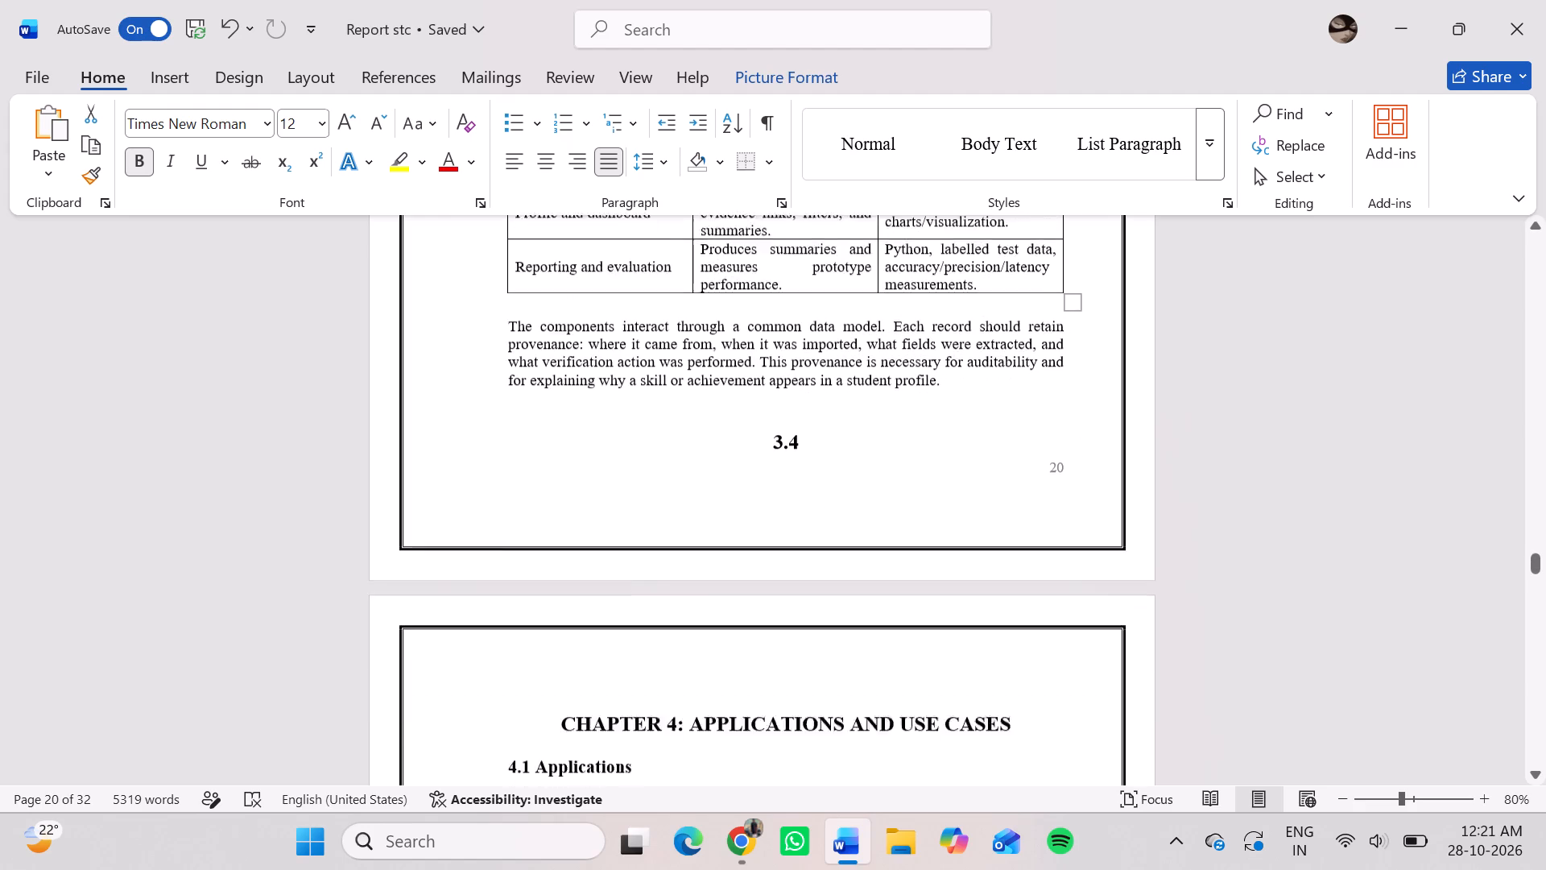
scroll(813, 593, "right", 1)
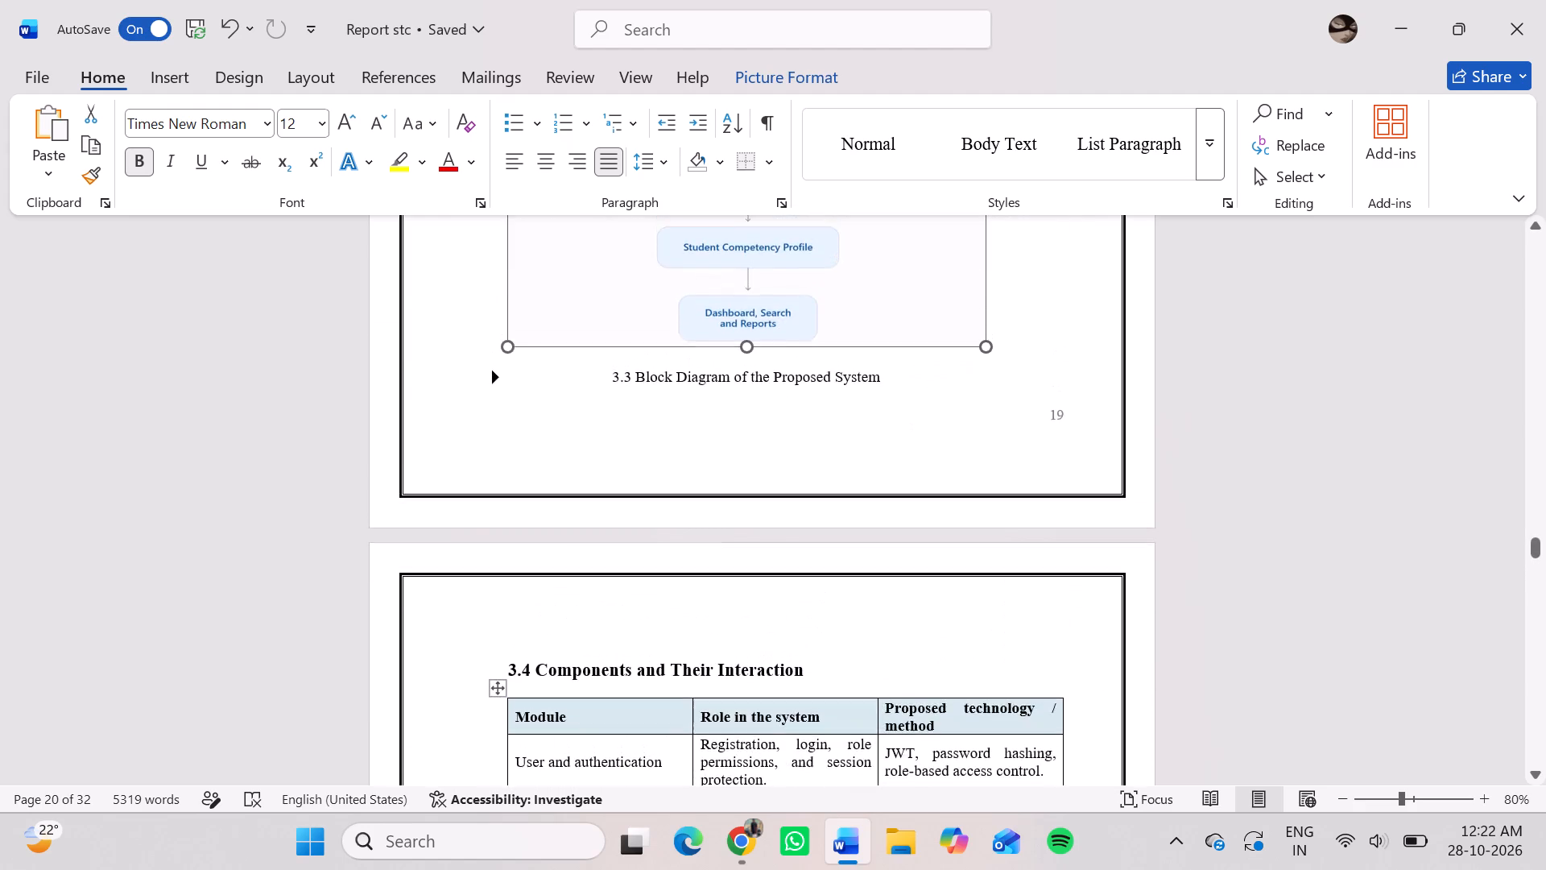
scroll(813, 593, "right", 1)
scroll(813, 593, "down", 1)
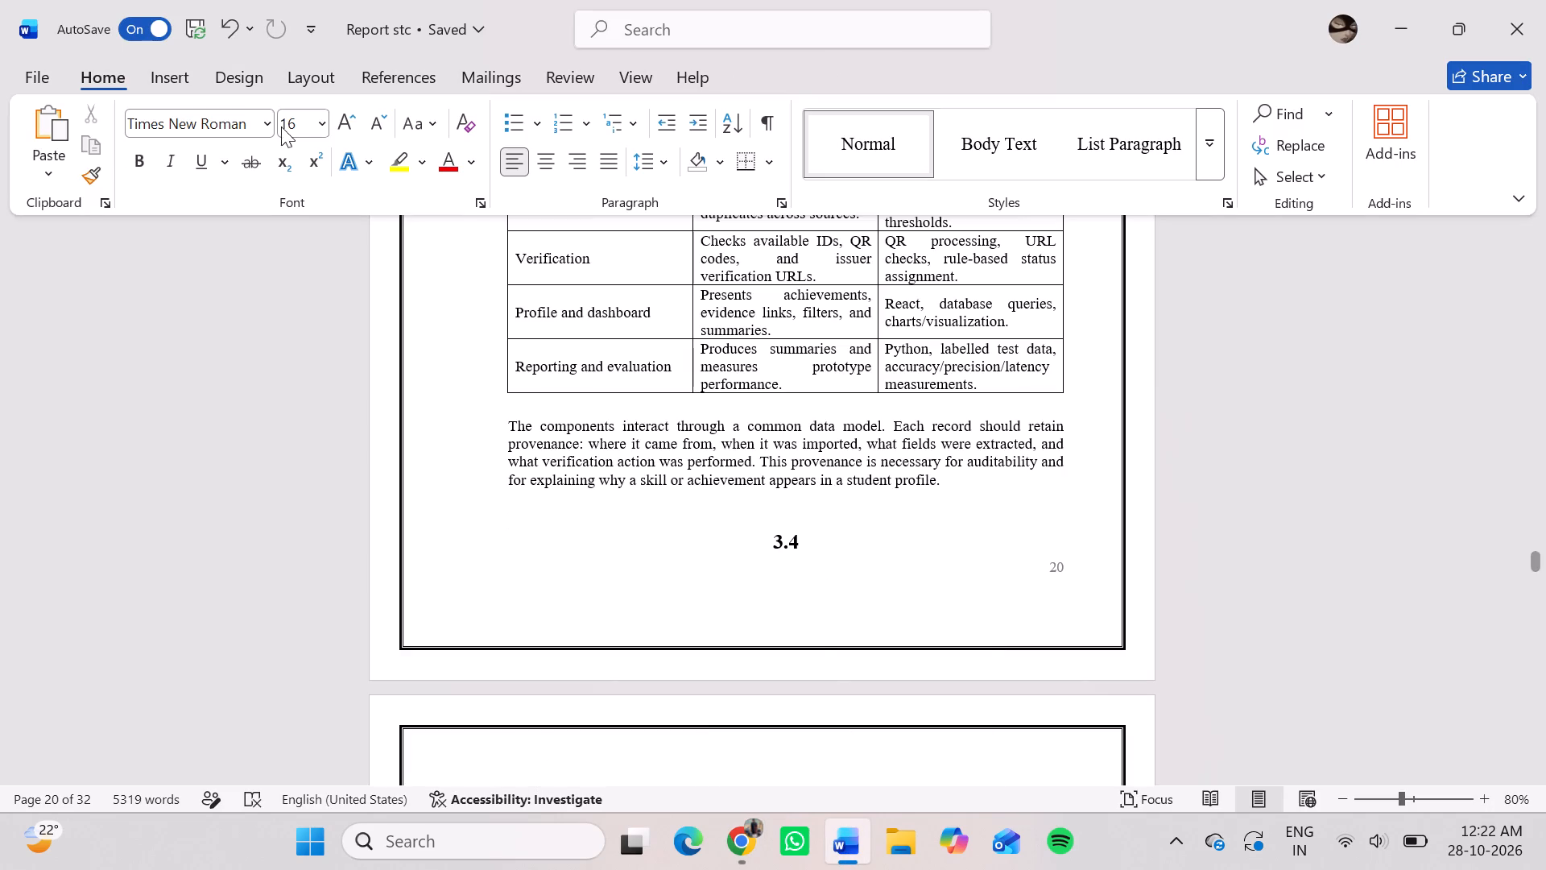
left_click(179, 64)
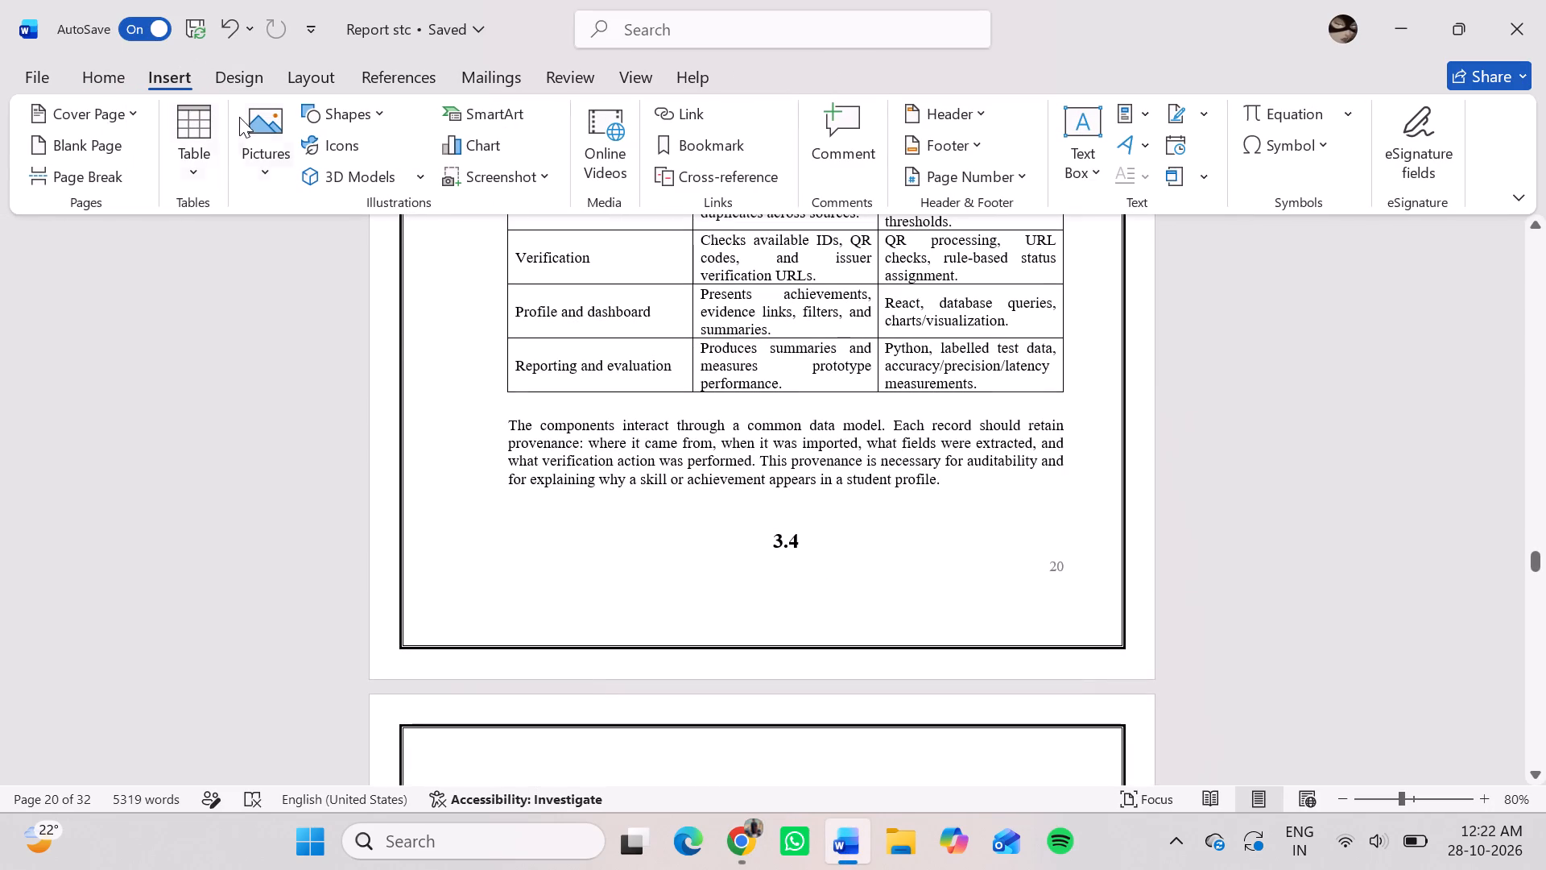
left_click_drag(245, 118, 283, 247)
left_click(283, 247)
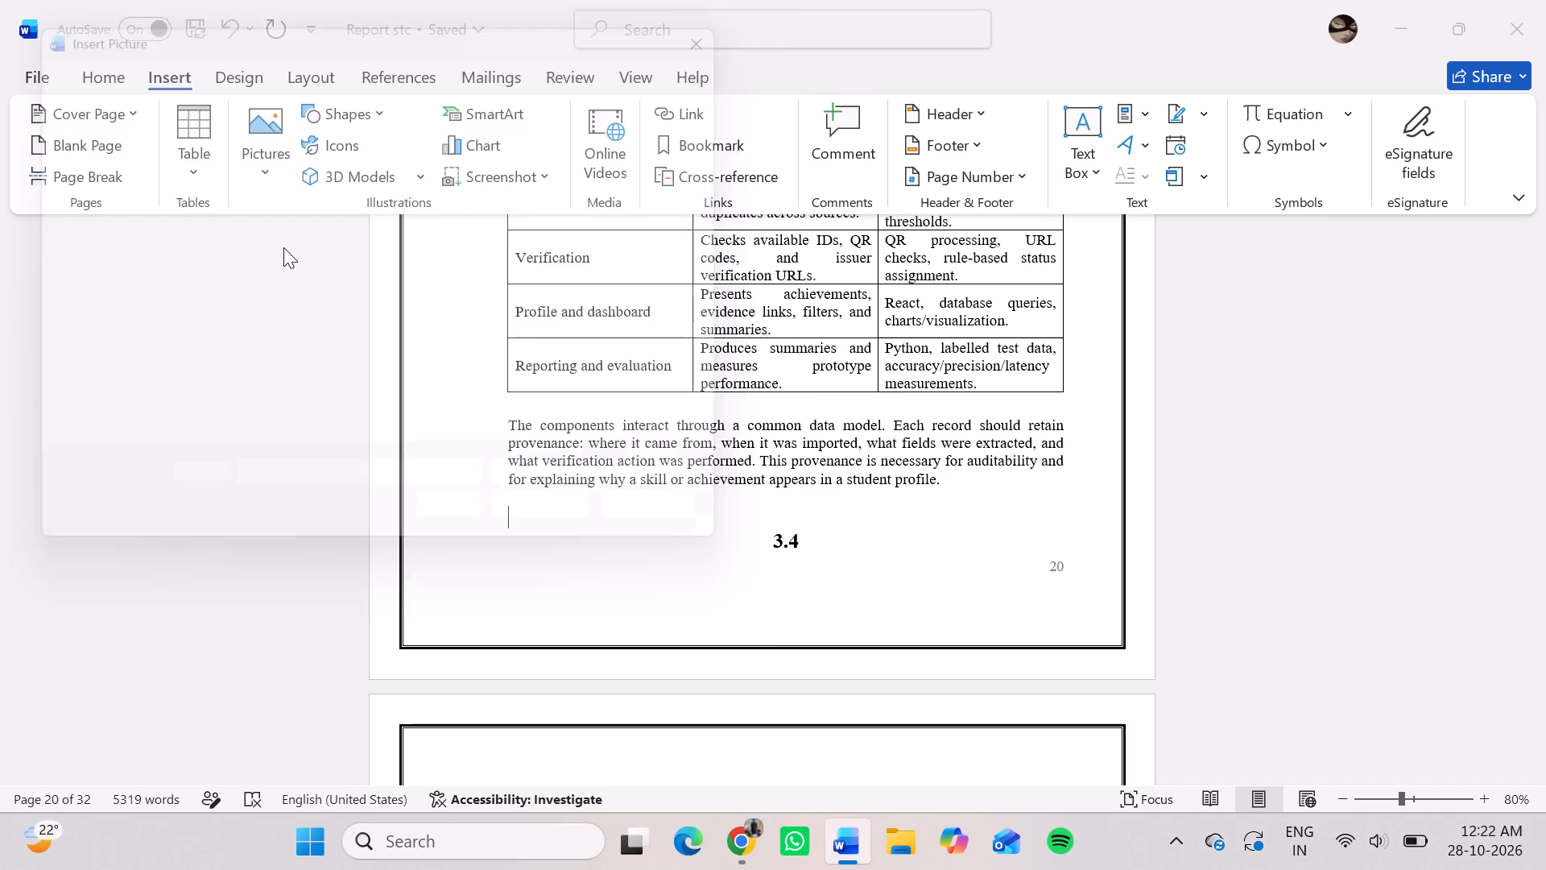
left_click(260, 218)
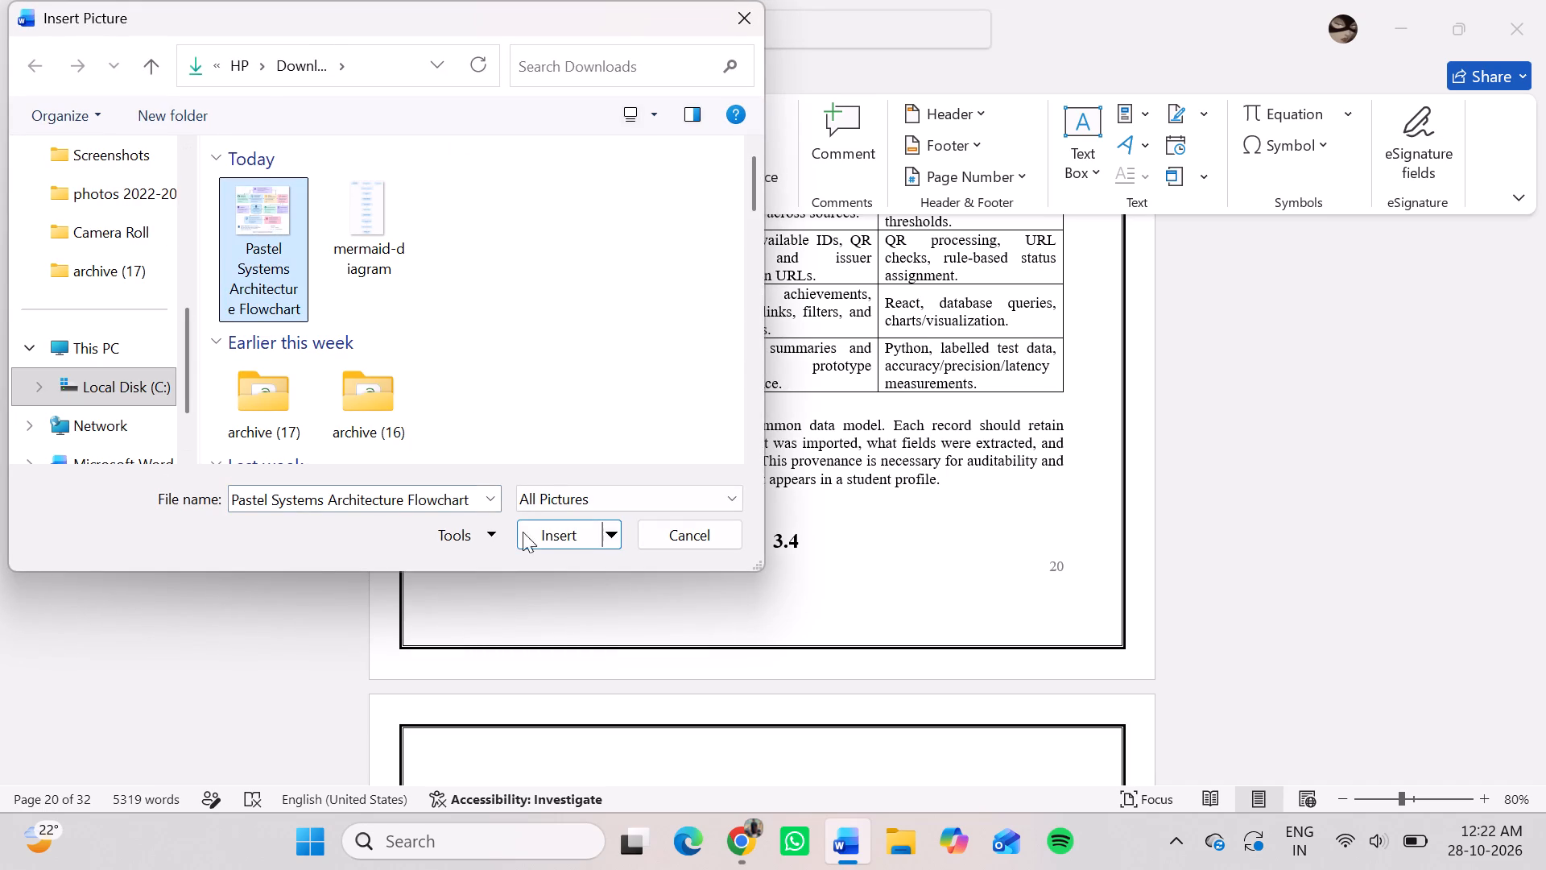
left_click(536, 540)
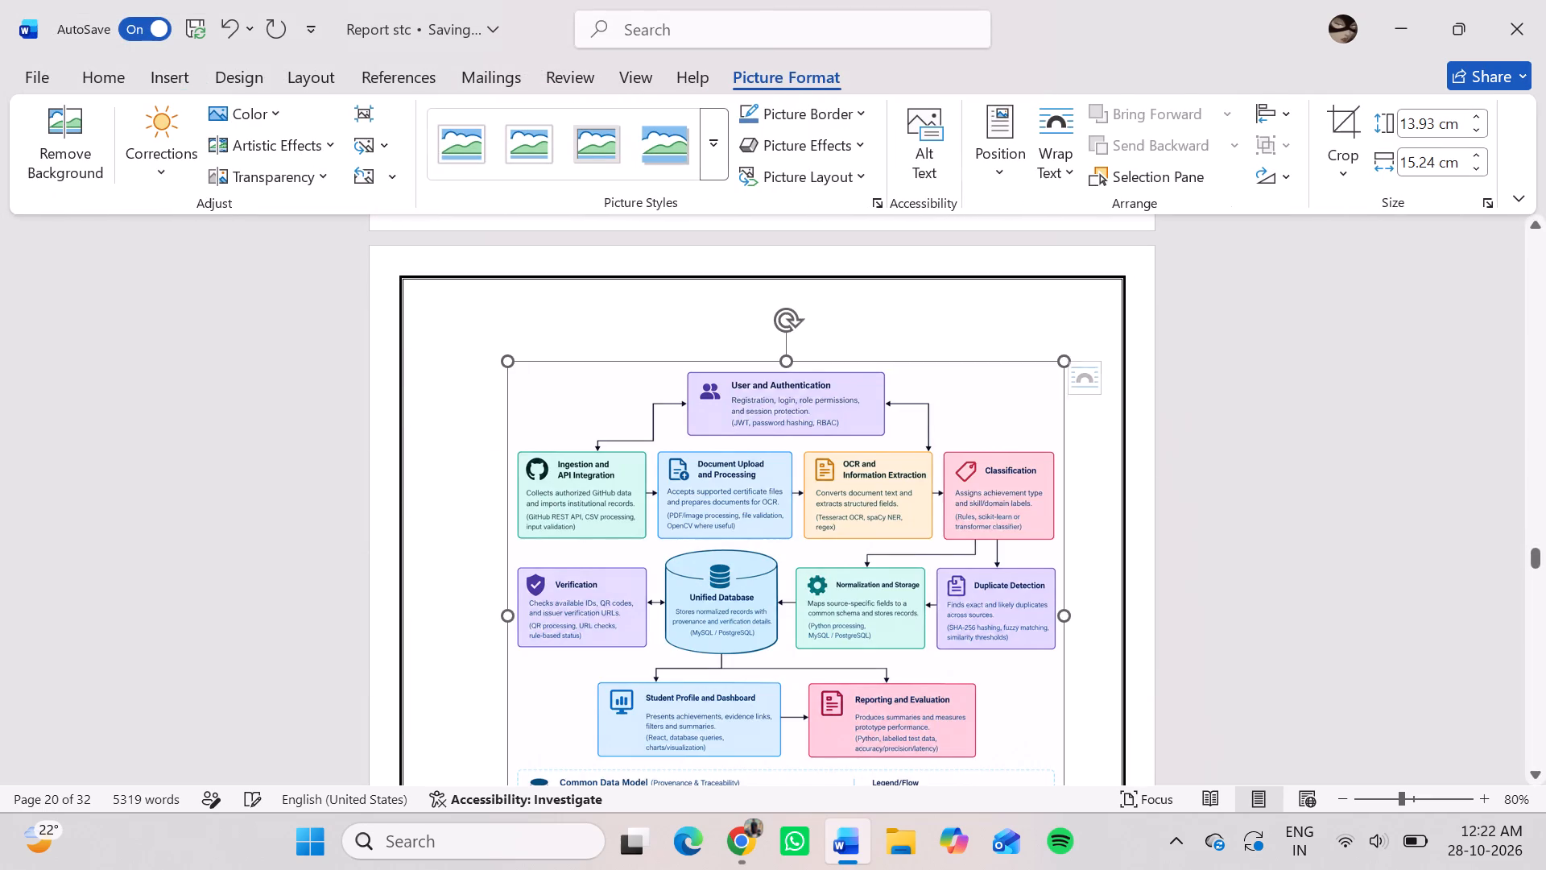
Delete the leftover "3.4" placeholder line between the inserted component-interaction diagram and the Chapter 4 heading.
scroll(536, 540, "down", 4)
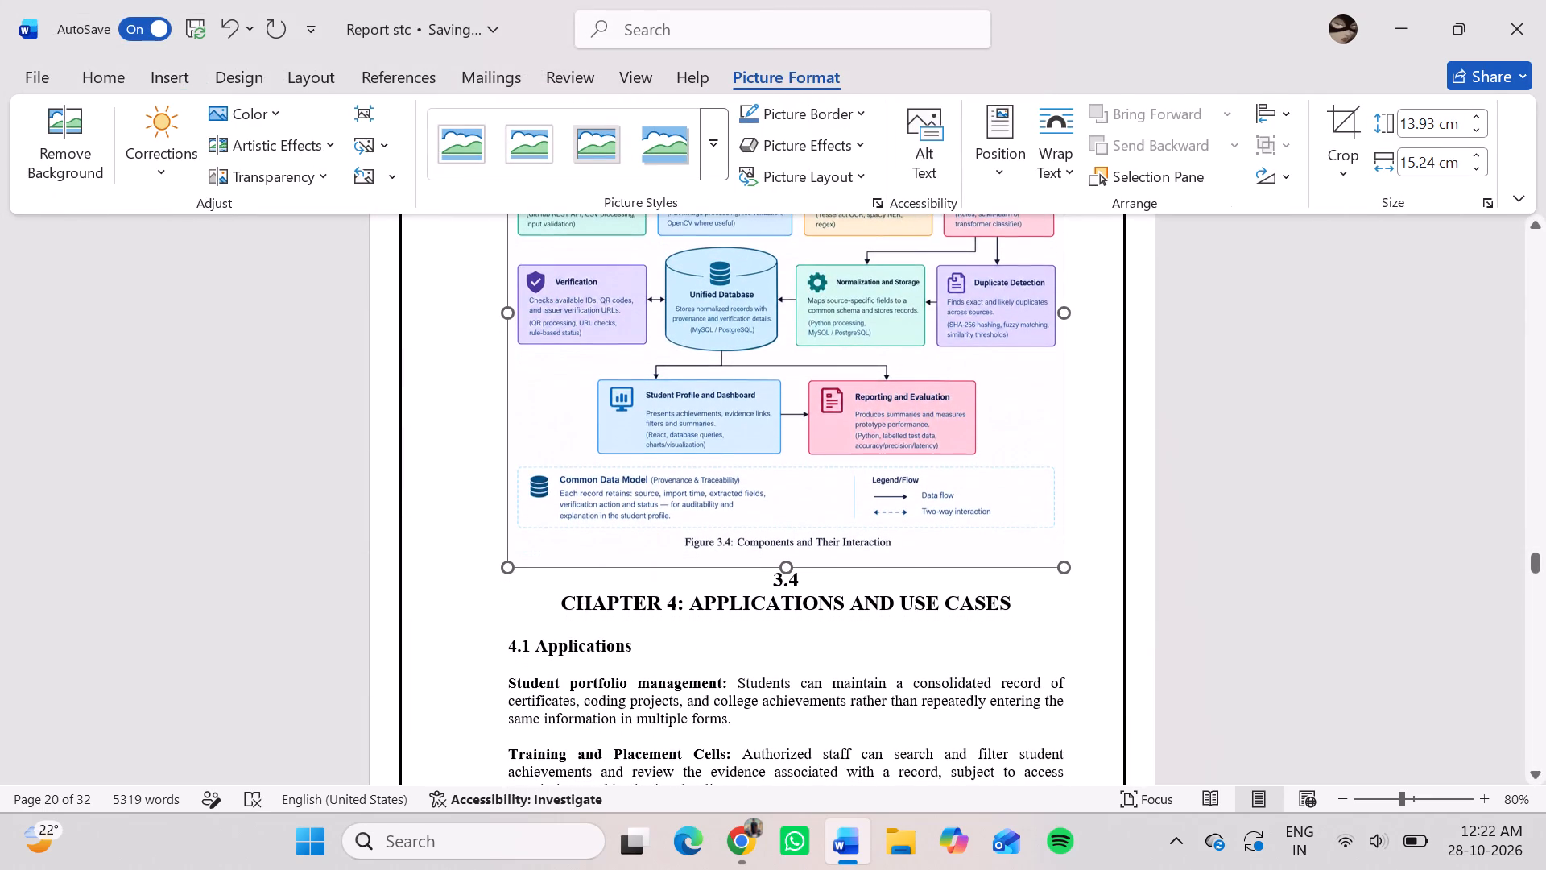
scroll(536, 540, "down", 1)
left_click(819, 582)
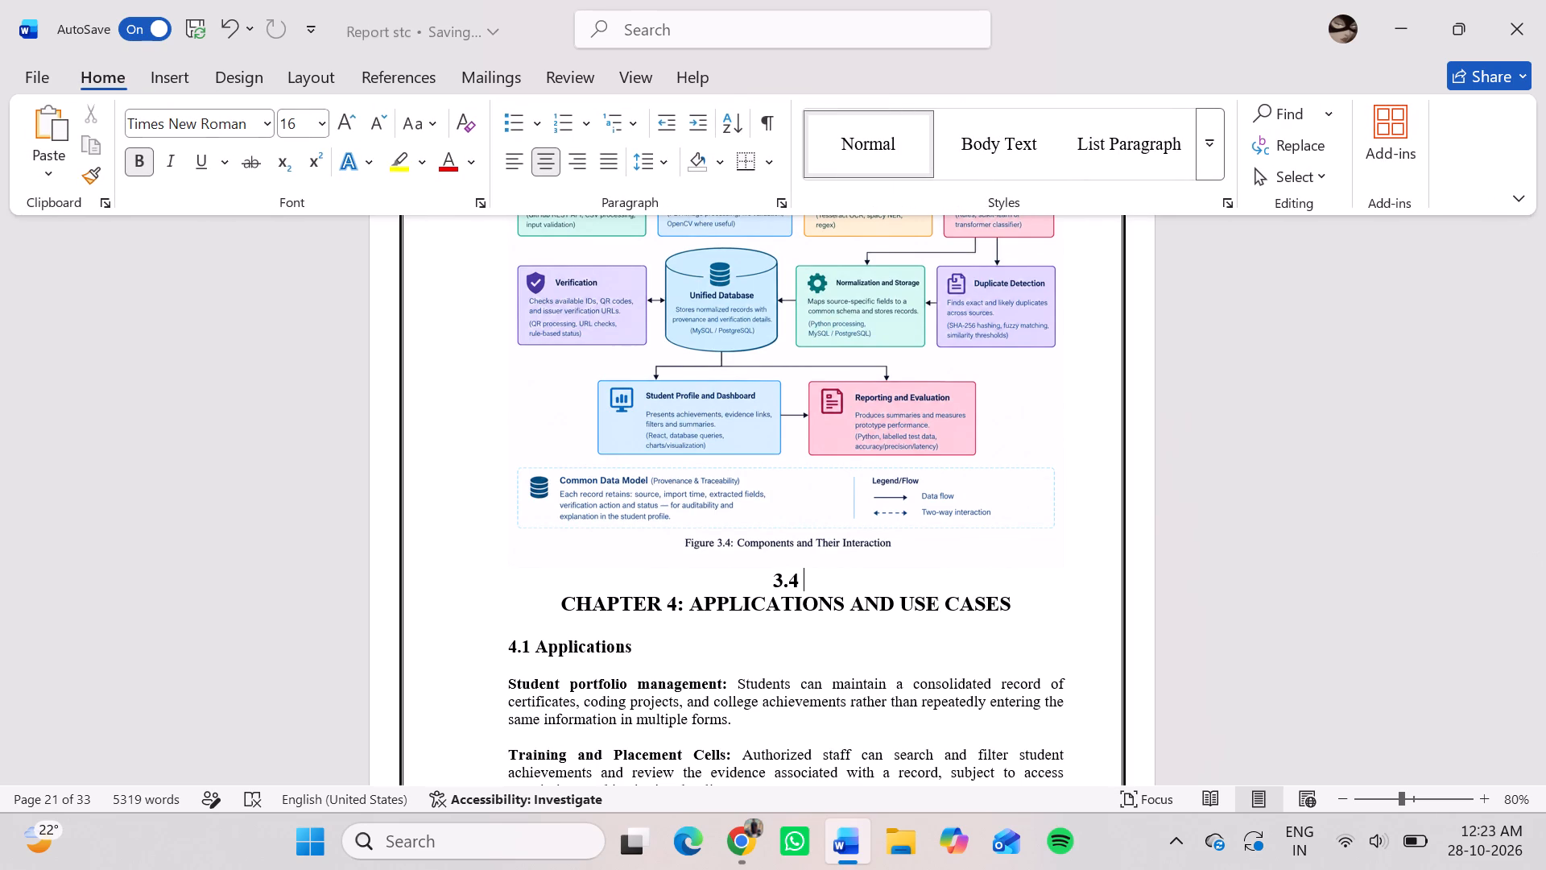
left_click(819, 582)
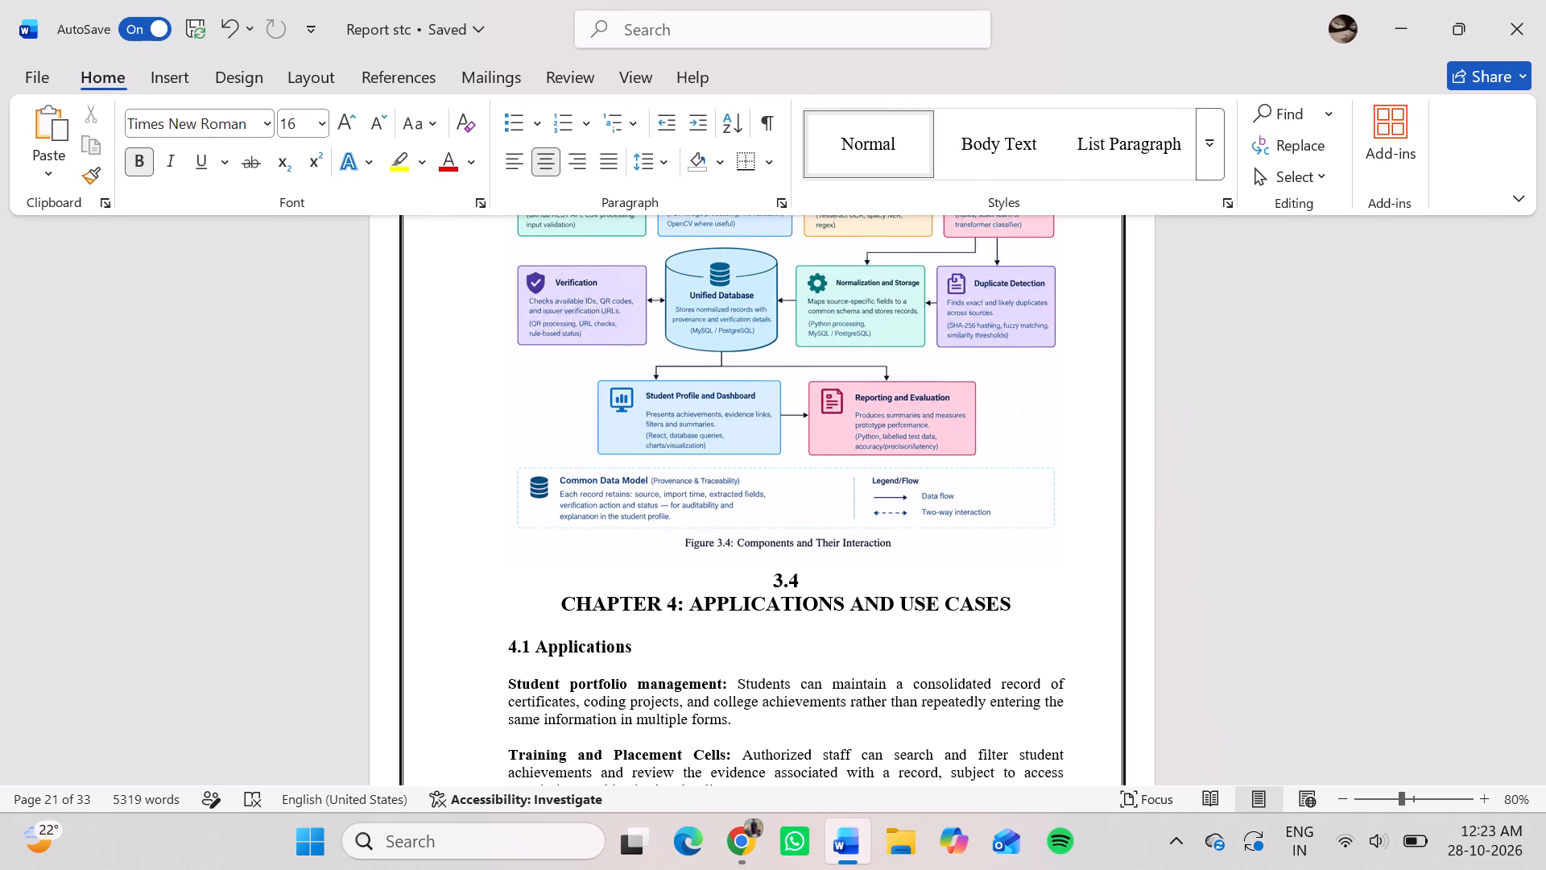
key("BackSpace")
key("BackSpace")
key("BackSpace")
key("BackSpace")
Add blank lines below the component-interaction diagram to push the Chapter 4 heading onto the following page.
key("Return")
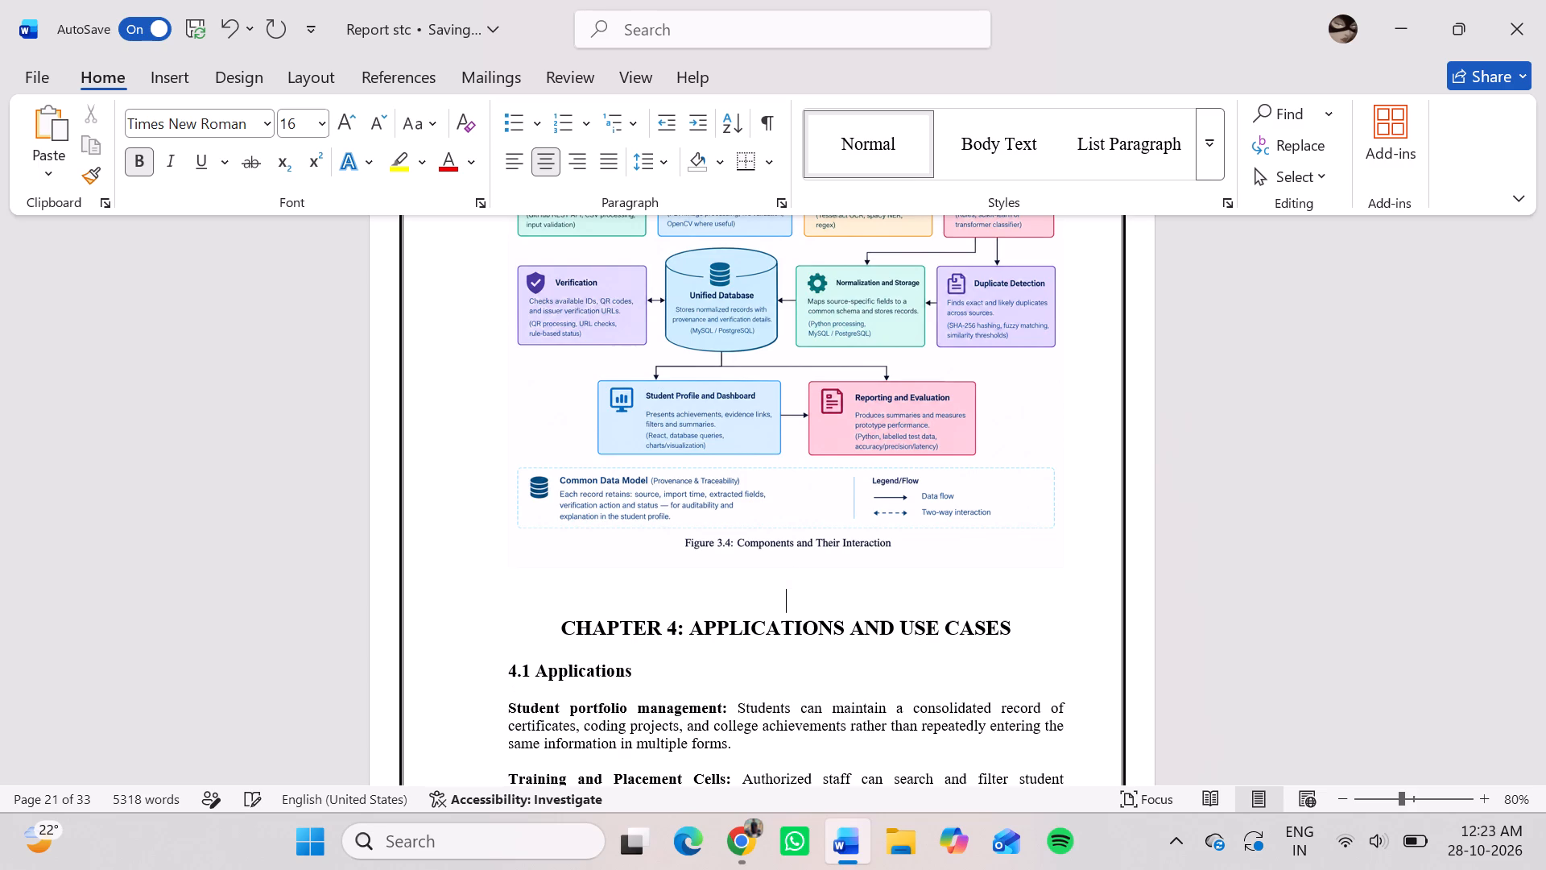
key("Return")
key("Return")
key("Return")
key("Return")
key("Return")
key("Return")
key("Return")
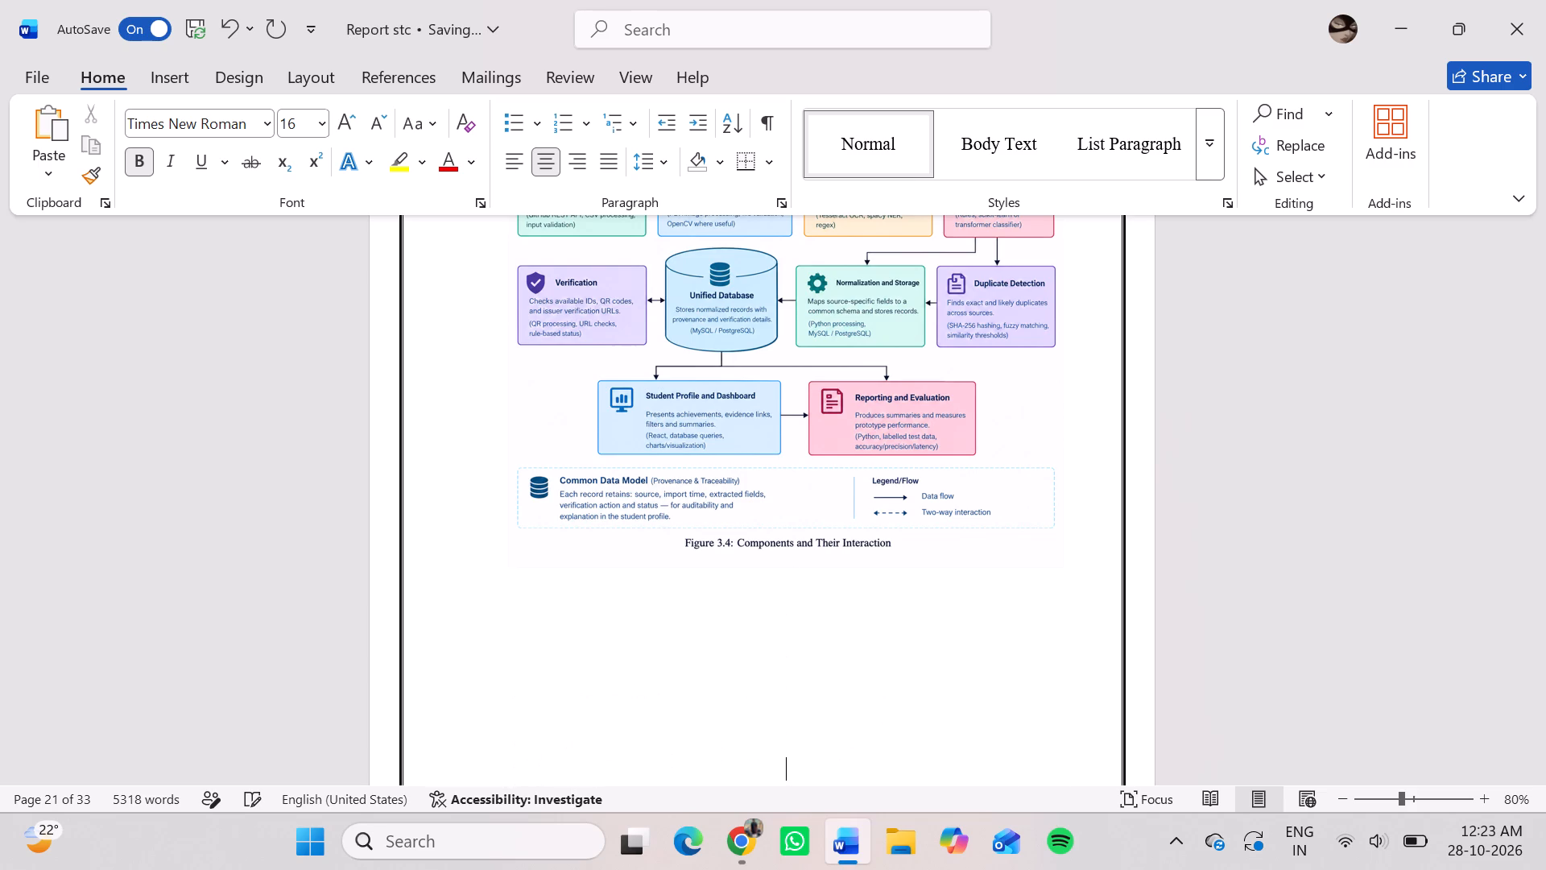
key("Return")
key("Return")
key("Return")
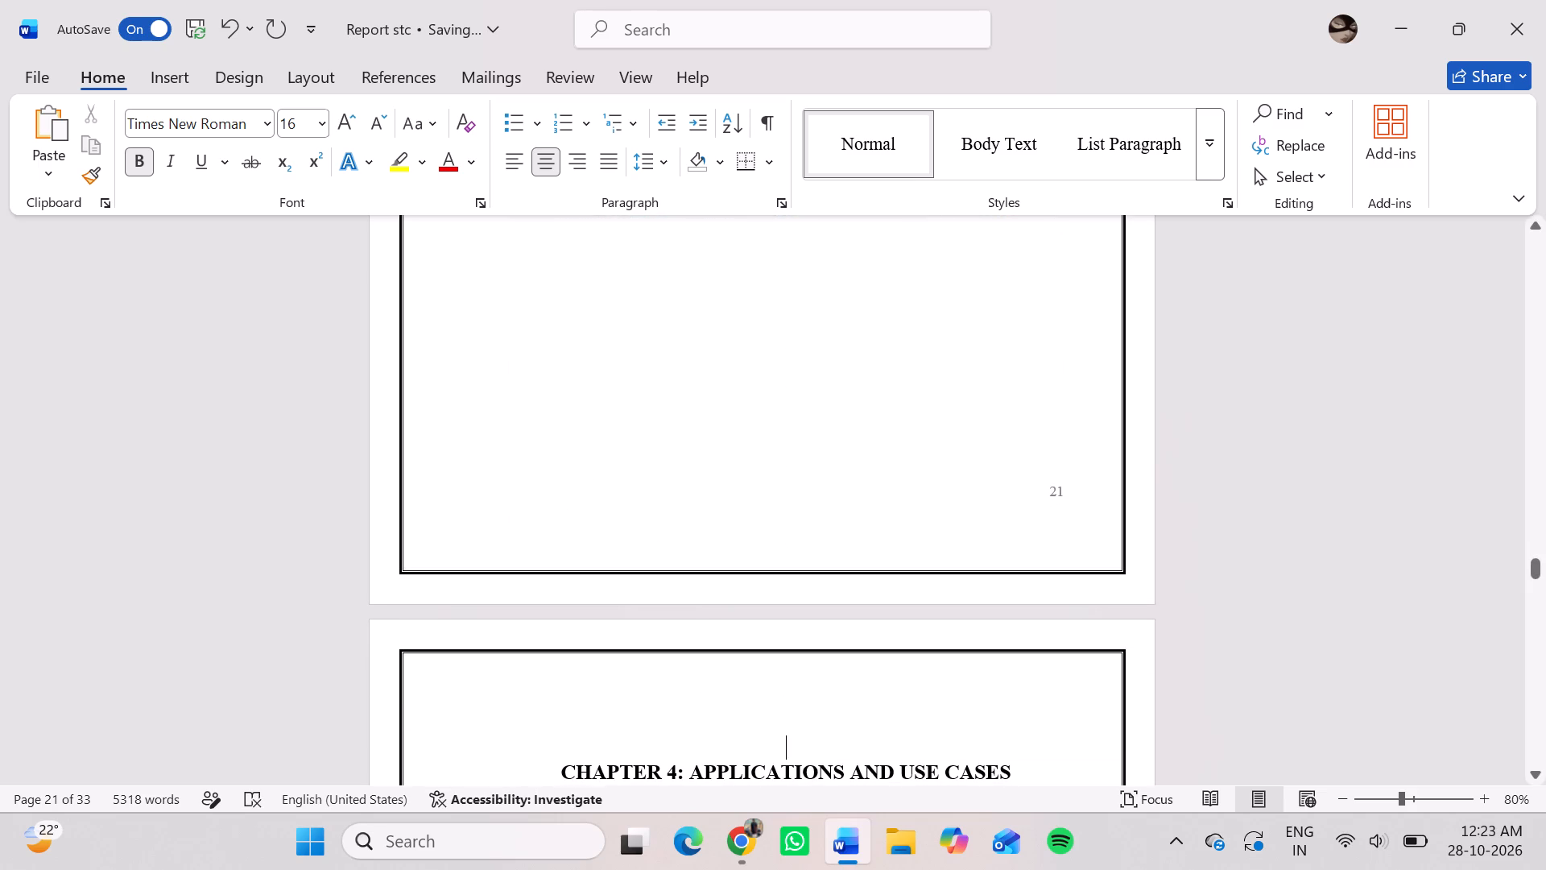
Remove the surplus blank line directly above the "CHAPTER 4: APPLICATIONS AND USE CASES" heading, keeping the heading on its own new page.
key("Down")
key("Left")
key("Left")
key("Left")
key("Left")
key("Left")
key("Left")
key("Left")
key("Left")
key("Left")
key("Left")
key("Left")
key("Left")
key("Left")
key("Left")
key("Left")
key("Left")
key("Left")
key("Left")
key("Left")
key("Left")
key("Left")
key("Left")
key("Left")
key("Right")
key("Right")
key("Right")
key("Right")
key("Right")
key("BackSpace")
key("BackSpace")
key("BackSpace")
key("Return")
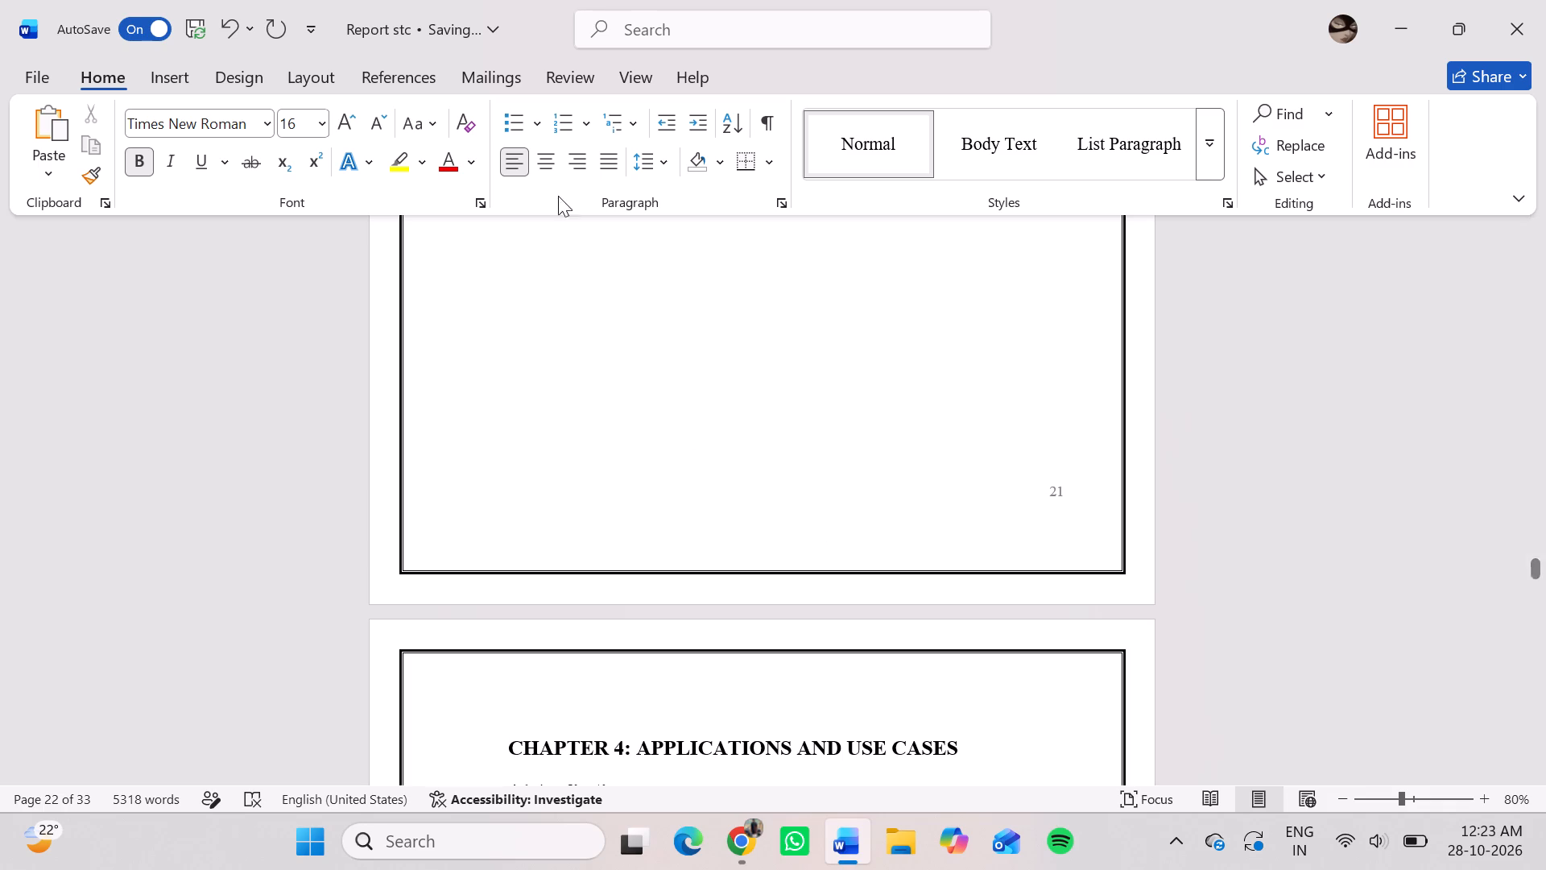
Centre the Chapter 4 heading and save the report.
left_click(544, 159)
left_click(697, 430)
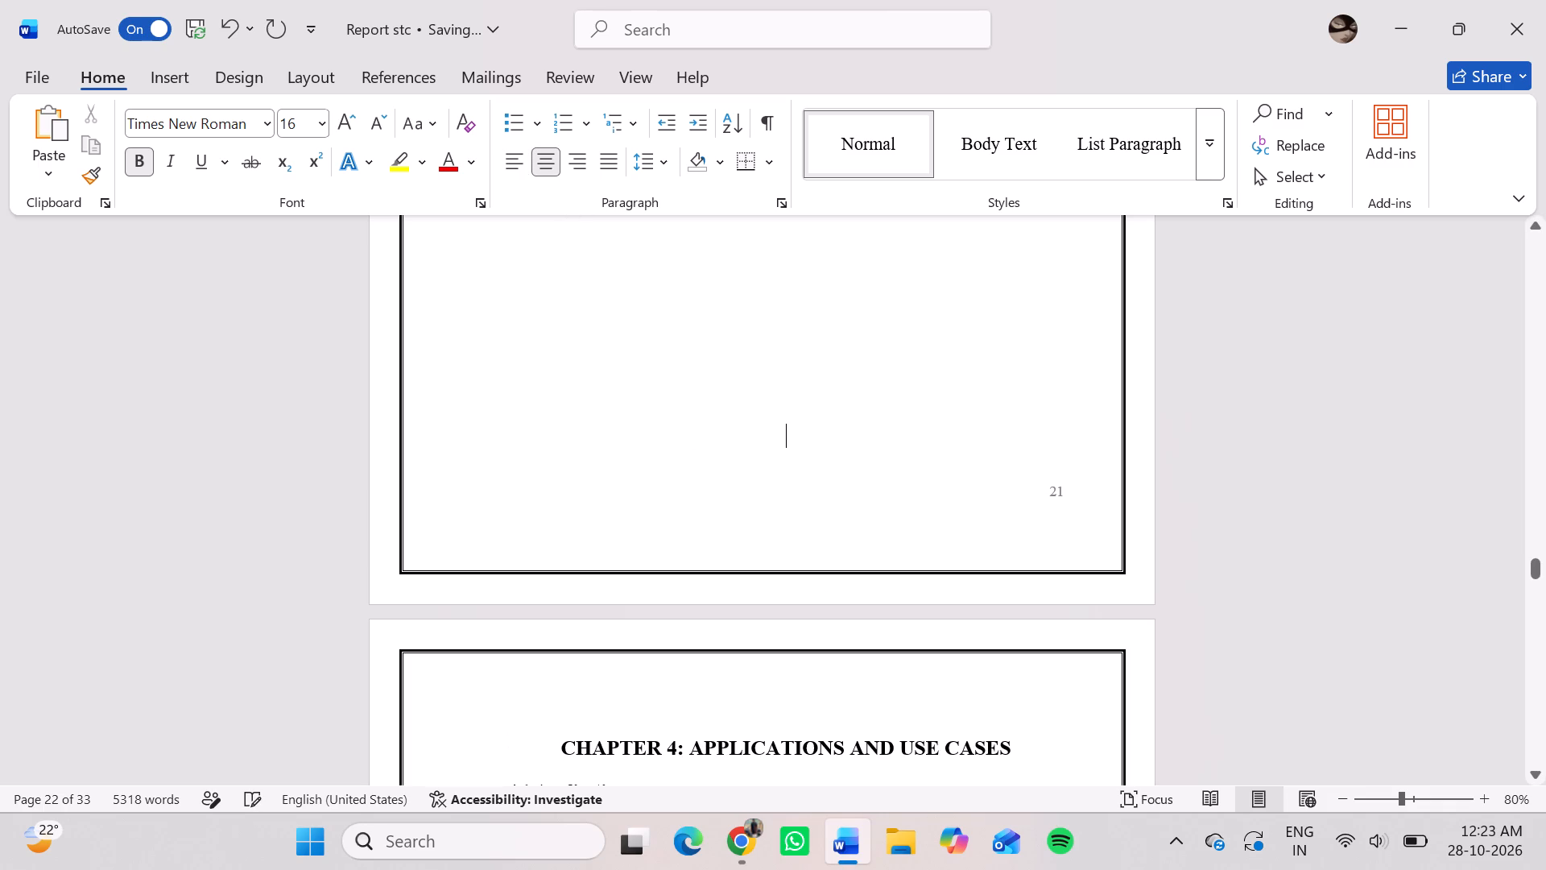
key("ctrl+s")
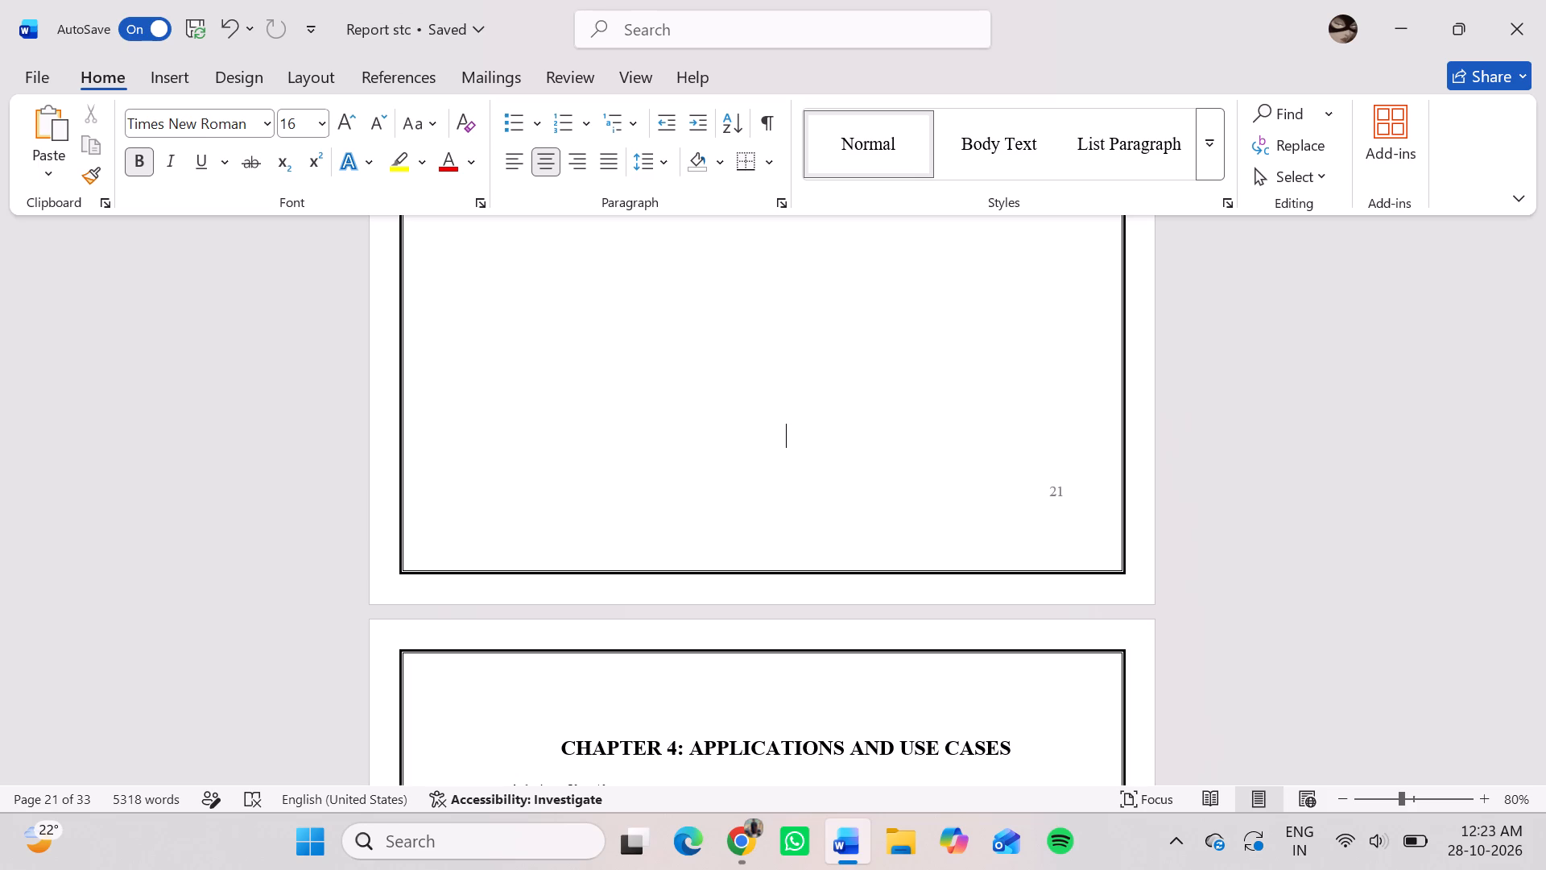
Go back to the List of Figures and set the page number of Fig. 3.3, Block Diagram of the Proposed System, to 19.
scroll(697, 430, "up", 4)
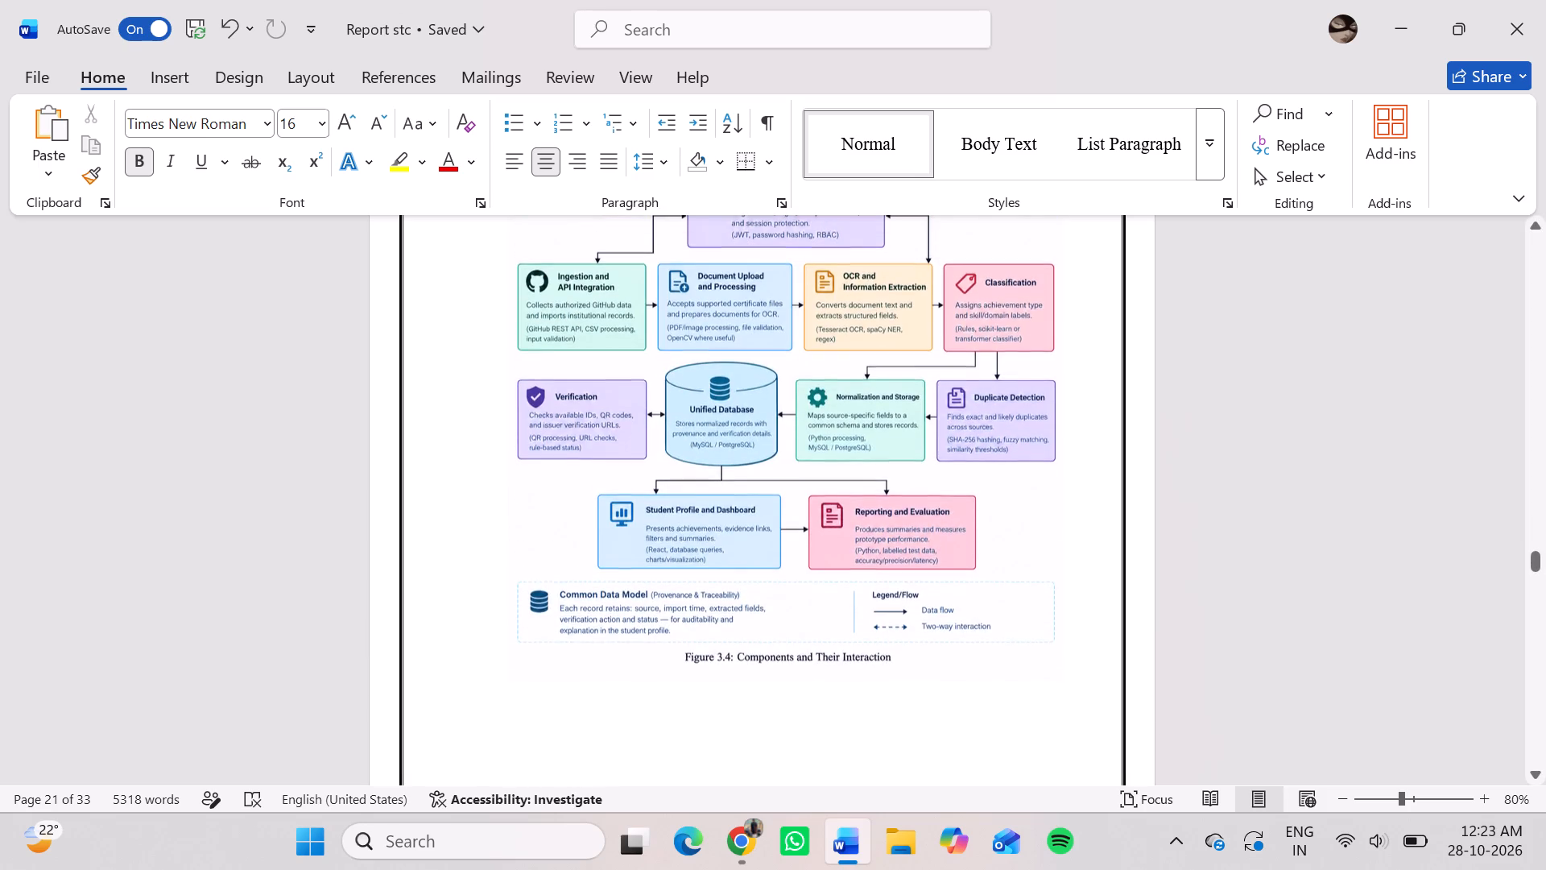
scroll(697, 430, "up", 5)
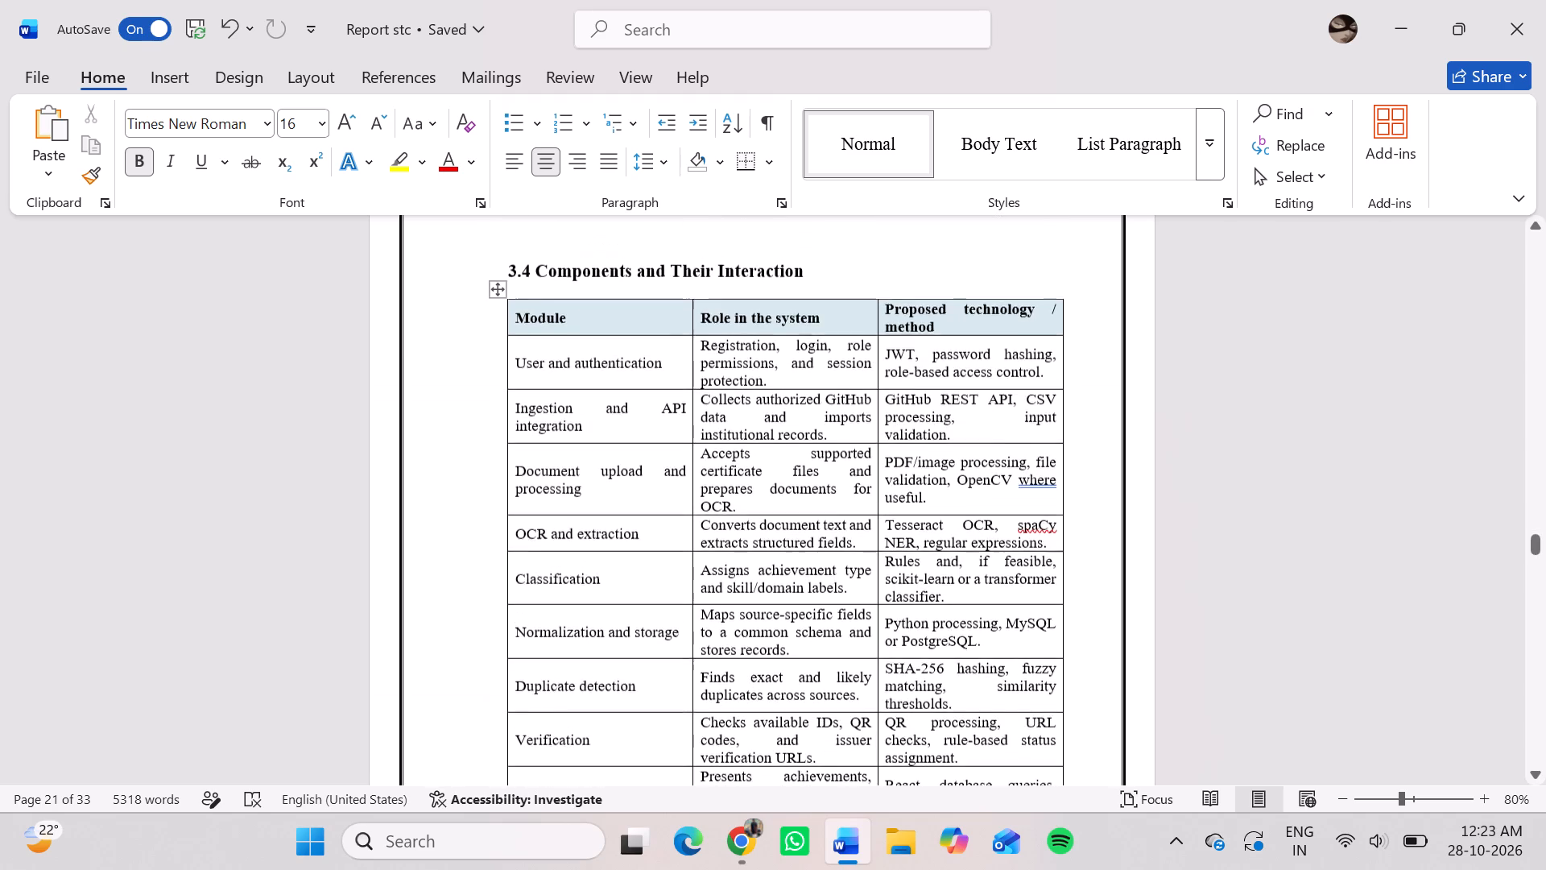
scroll(697, 430, "up", 3)
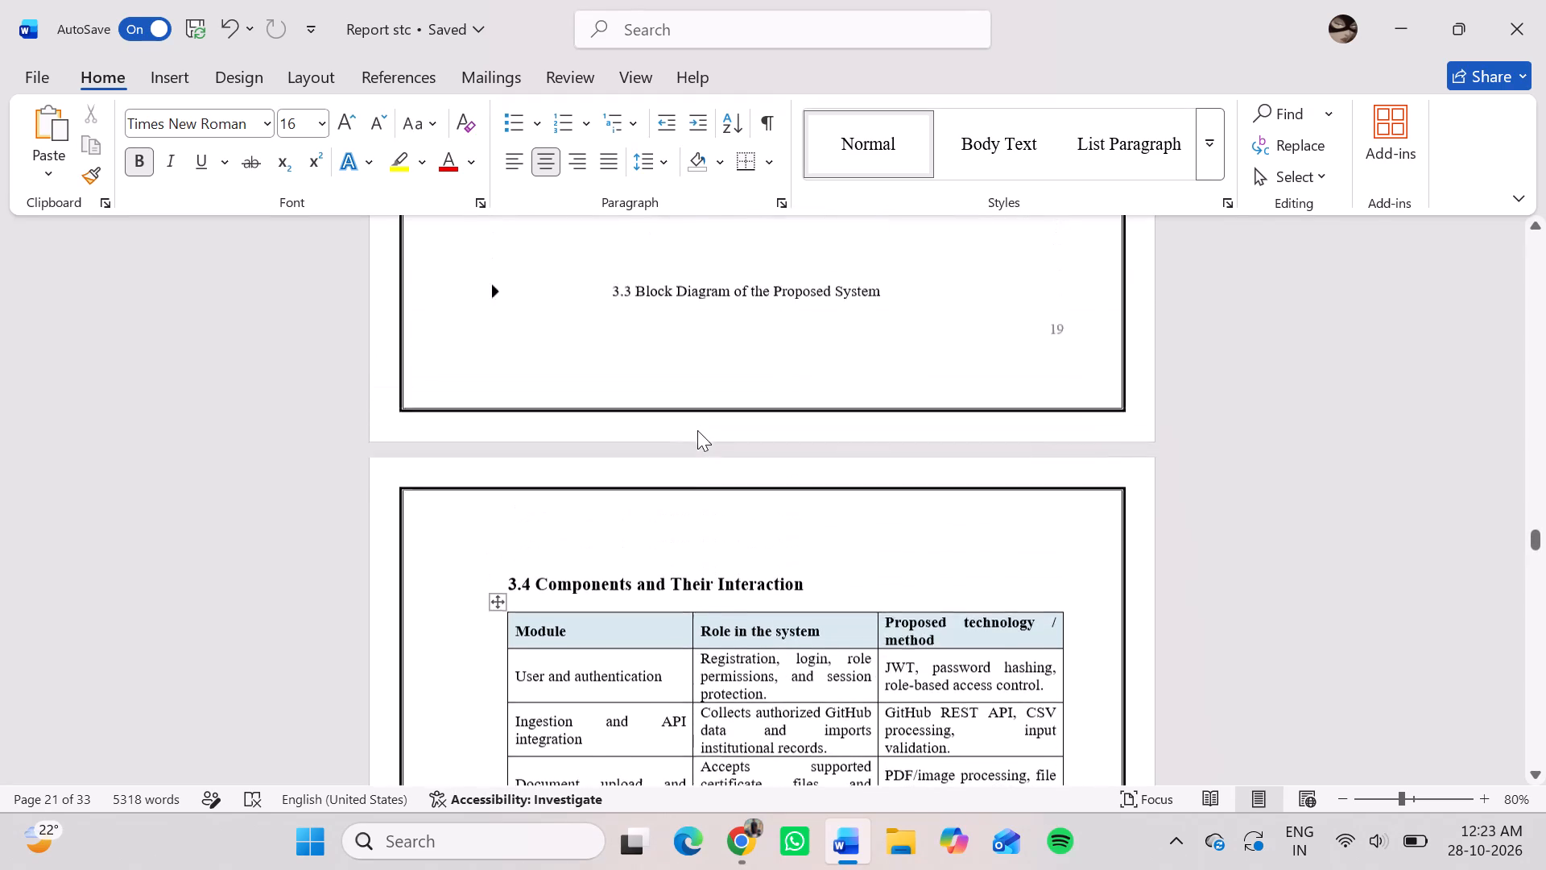
scroll(697, 430, "up", 7)
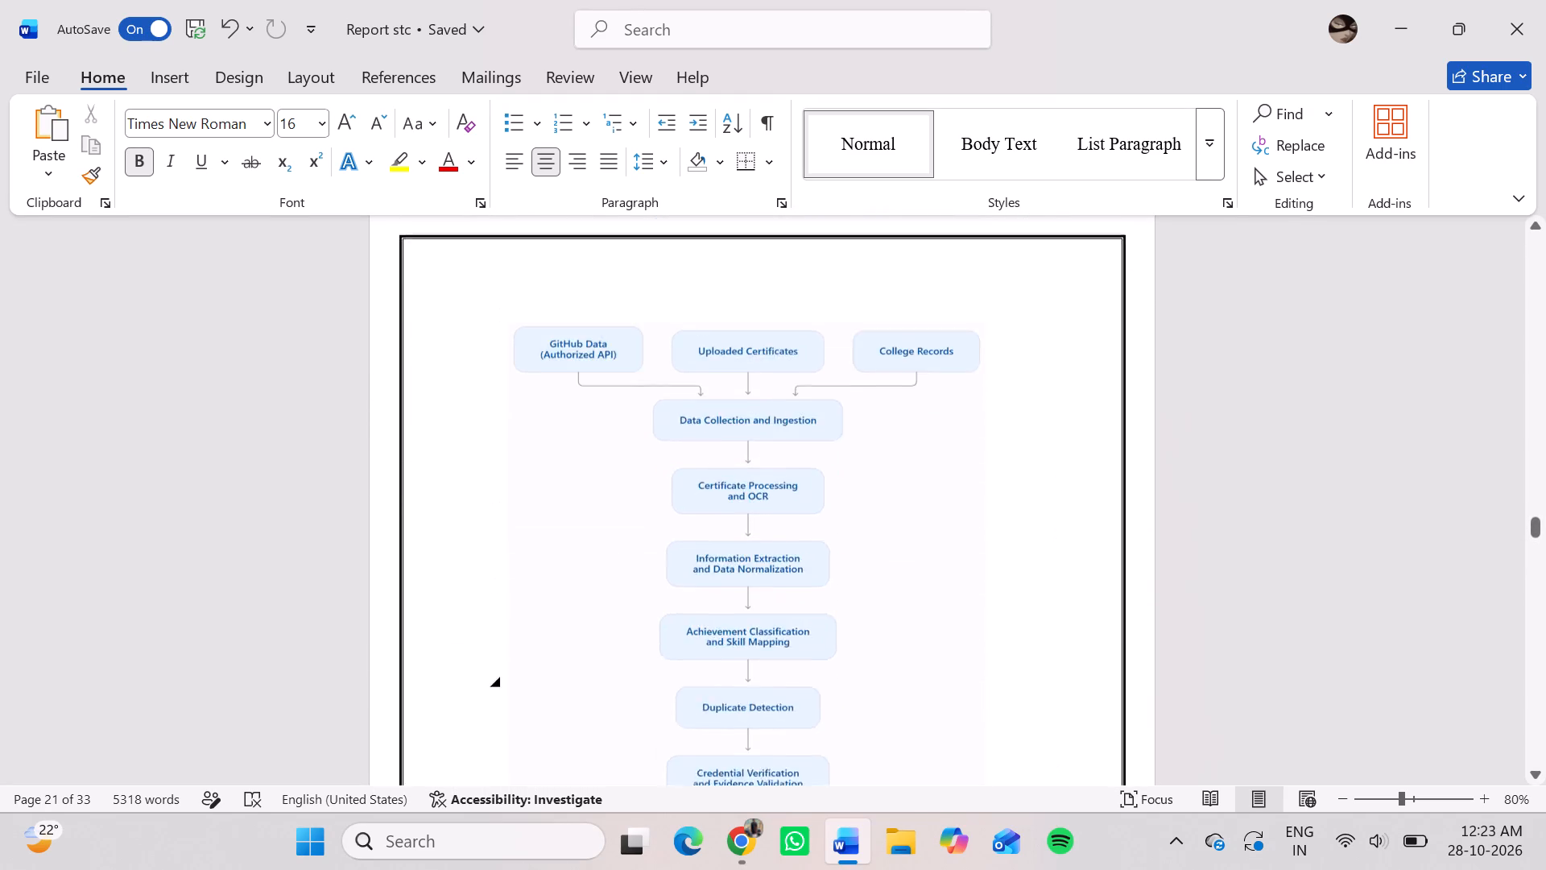
scroll(697, 430, "up", 6)
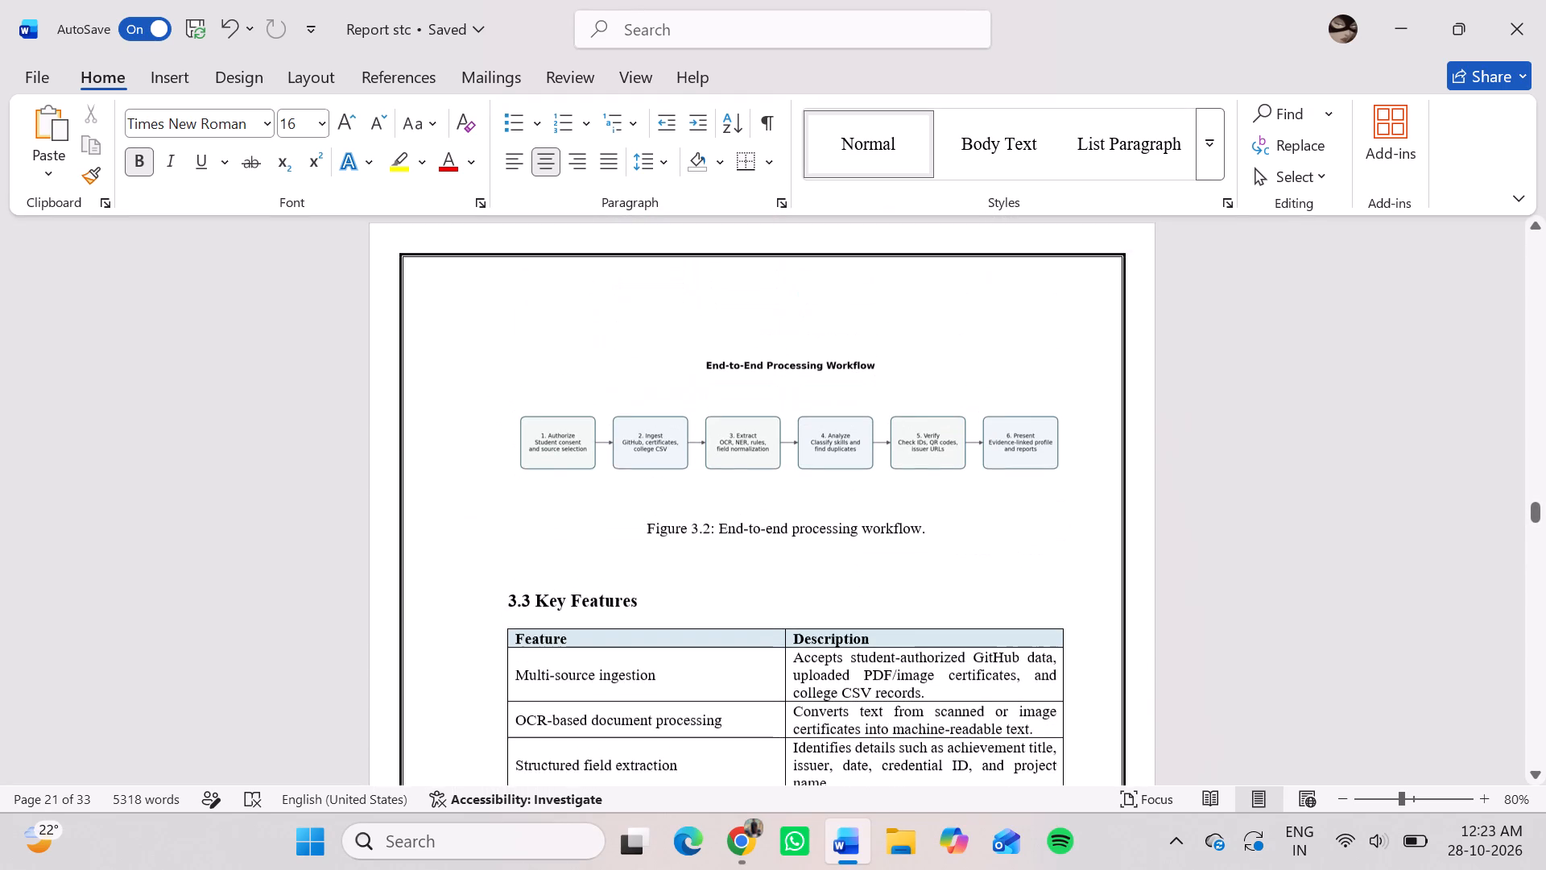
scroll(697, 430, "up", 1)
scroll(697, 430, "up", 20)
scroll(697, 430, "up", 4)
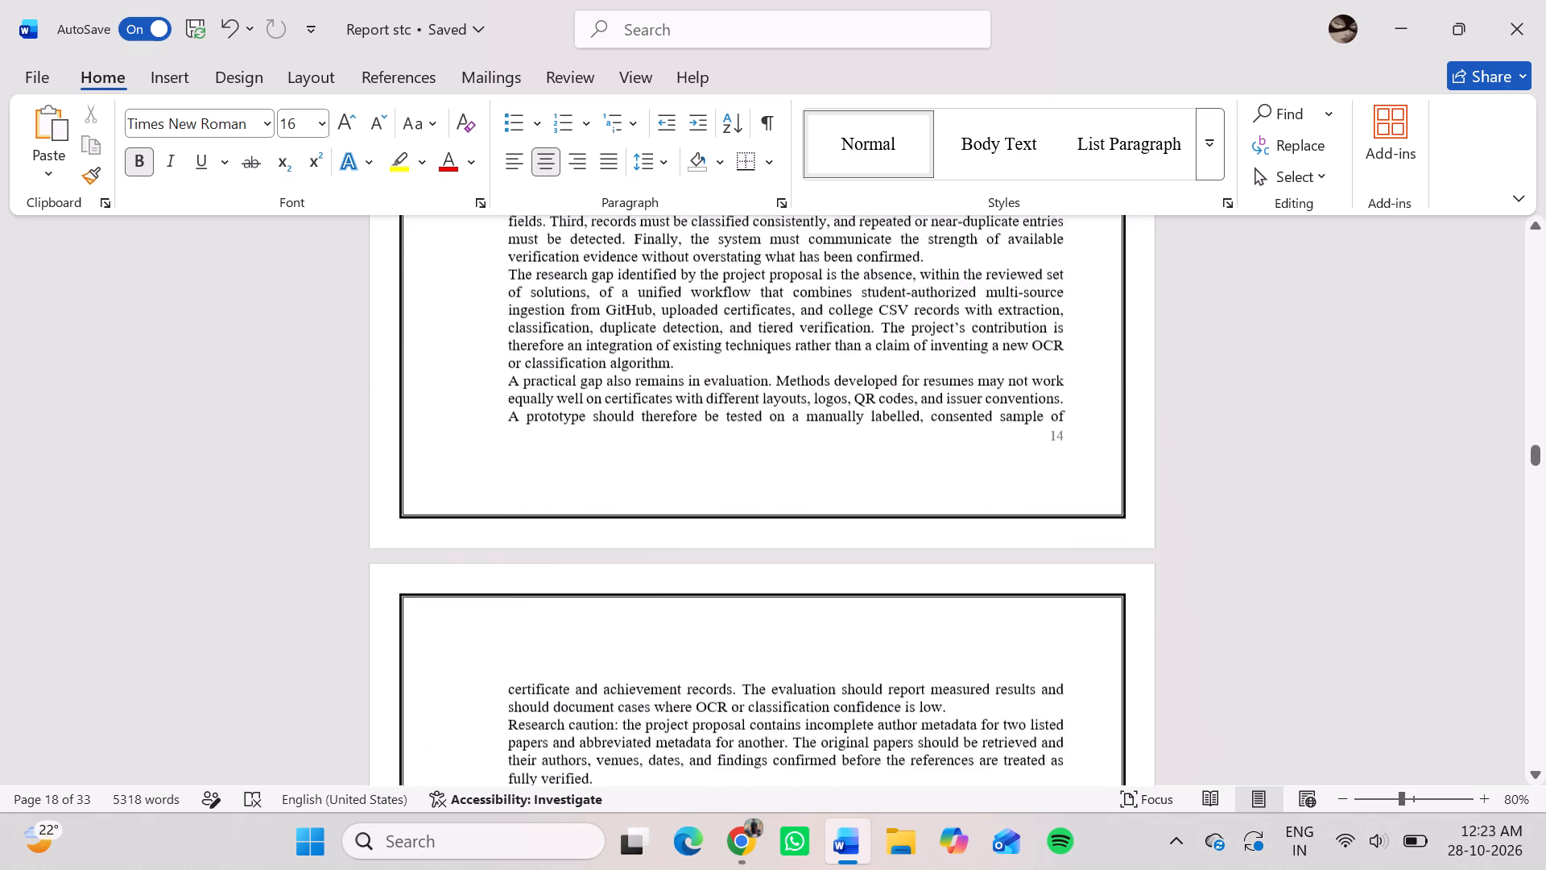
scroll(697, 430, "up", 10)
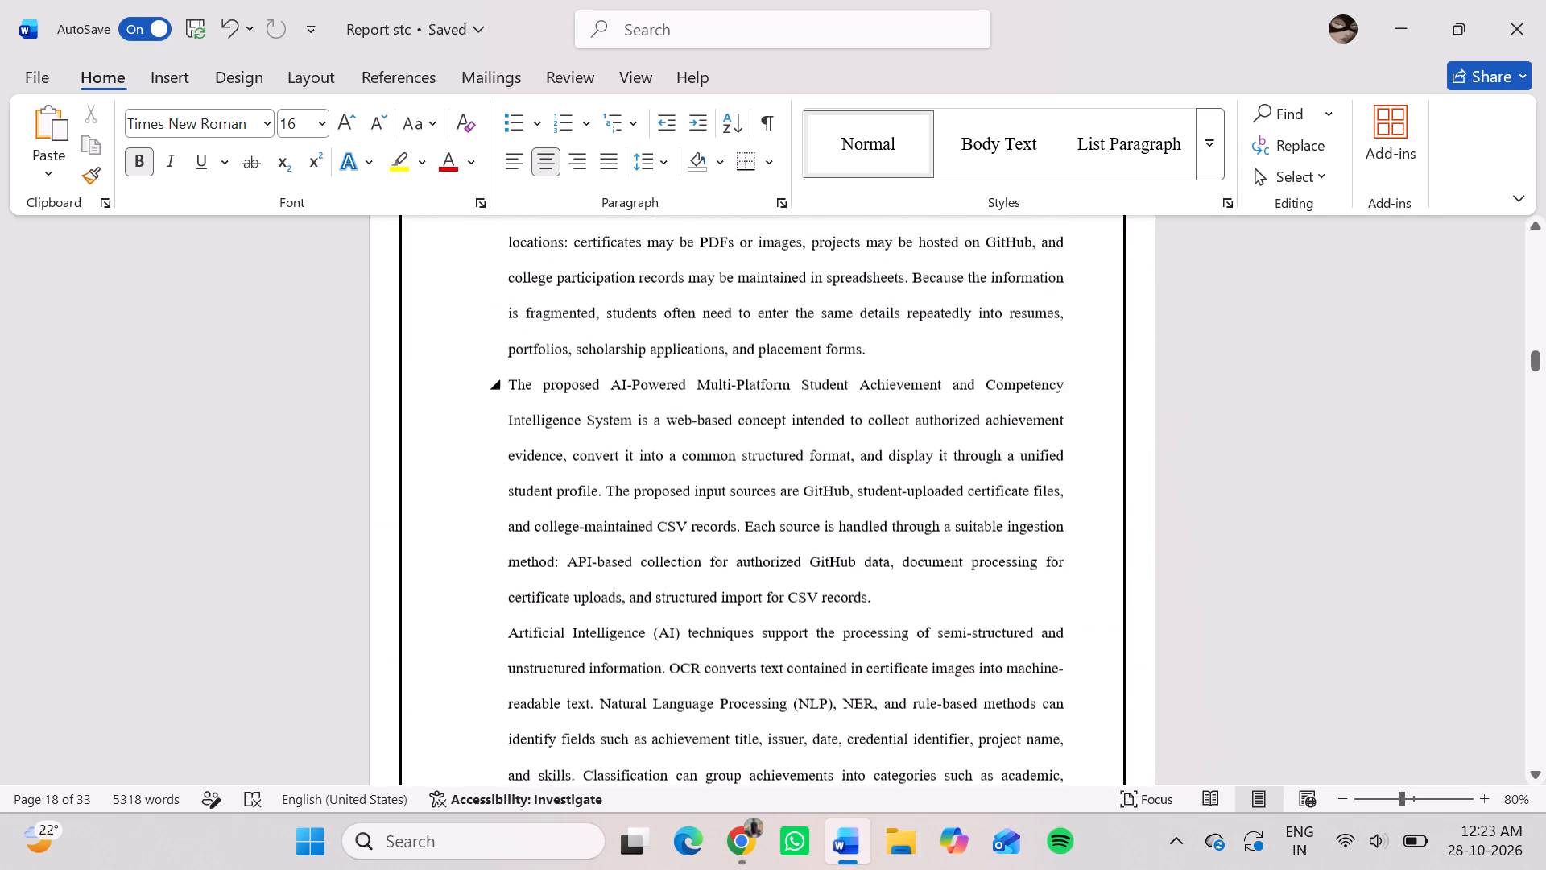
scroll(697, 430, "up", 6)
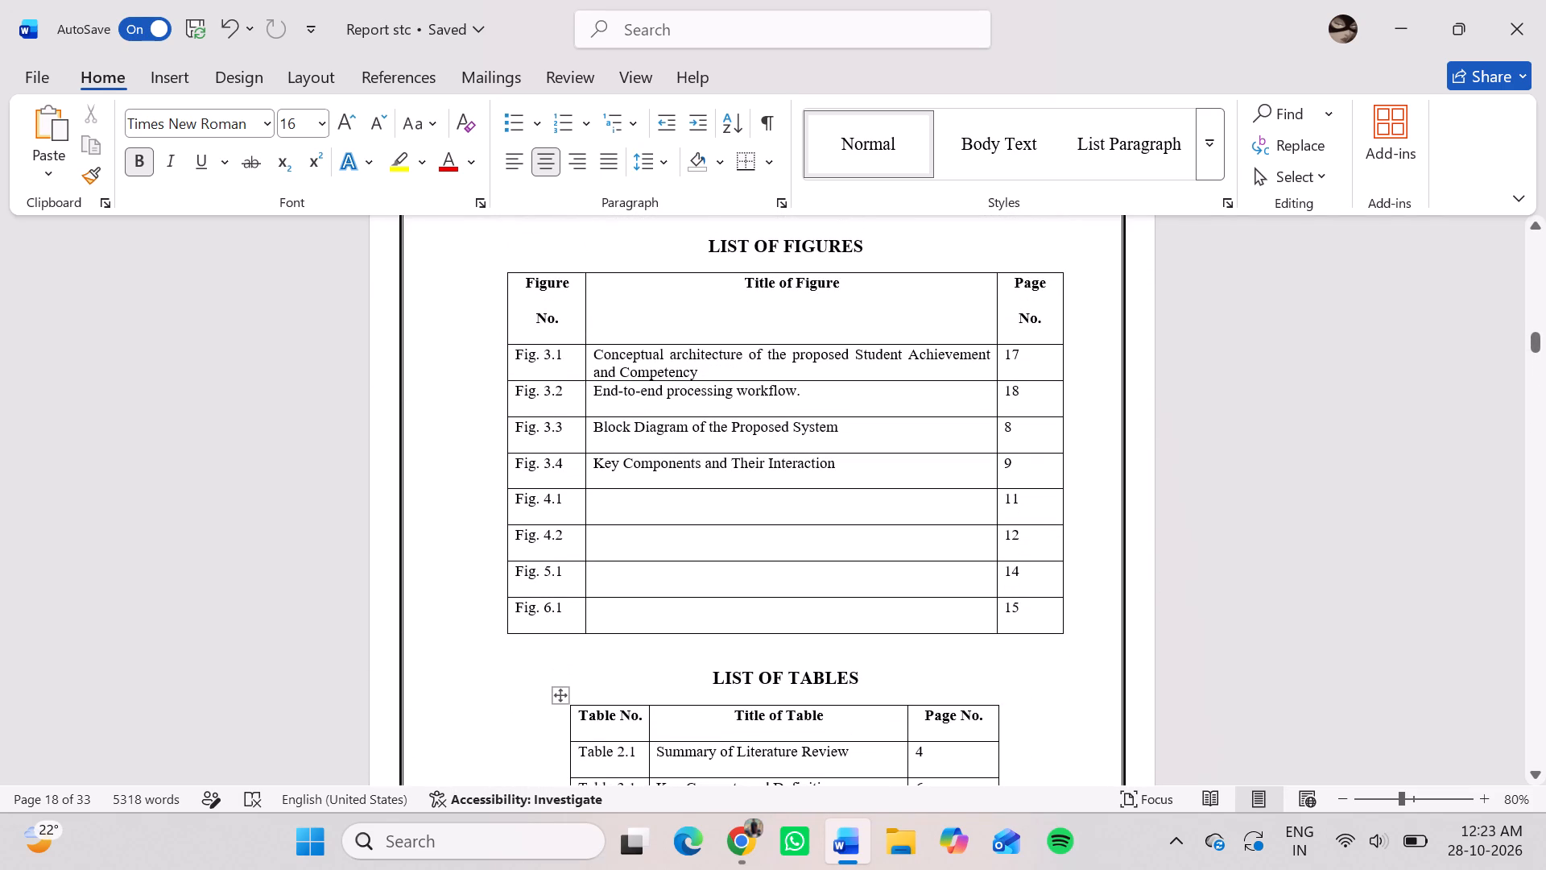
left_click(1023, 428)
key("BackSpace")
type("19")
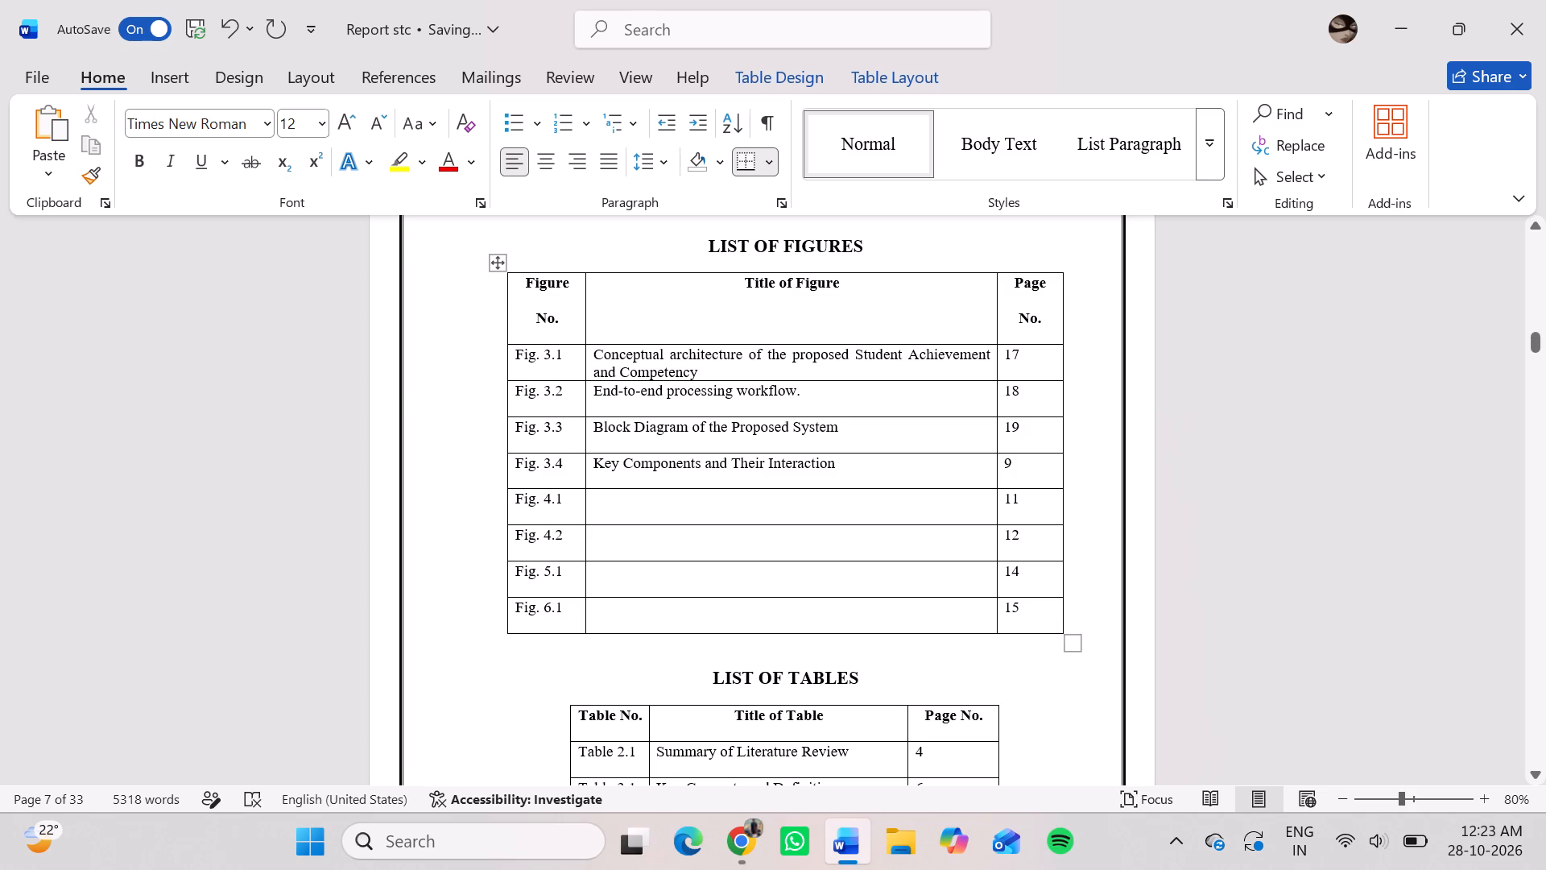
Set the page number of Fig. 3.4, Key Components and Their Interaction, to 21 in the List of Figures.
double_click(1024, 474)
double_click(1024, 474)
key("BackSpace")
type("21")
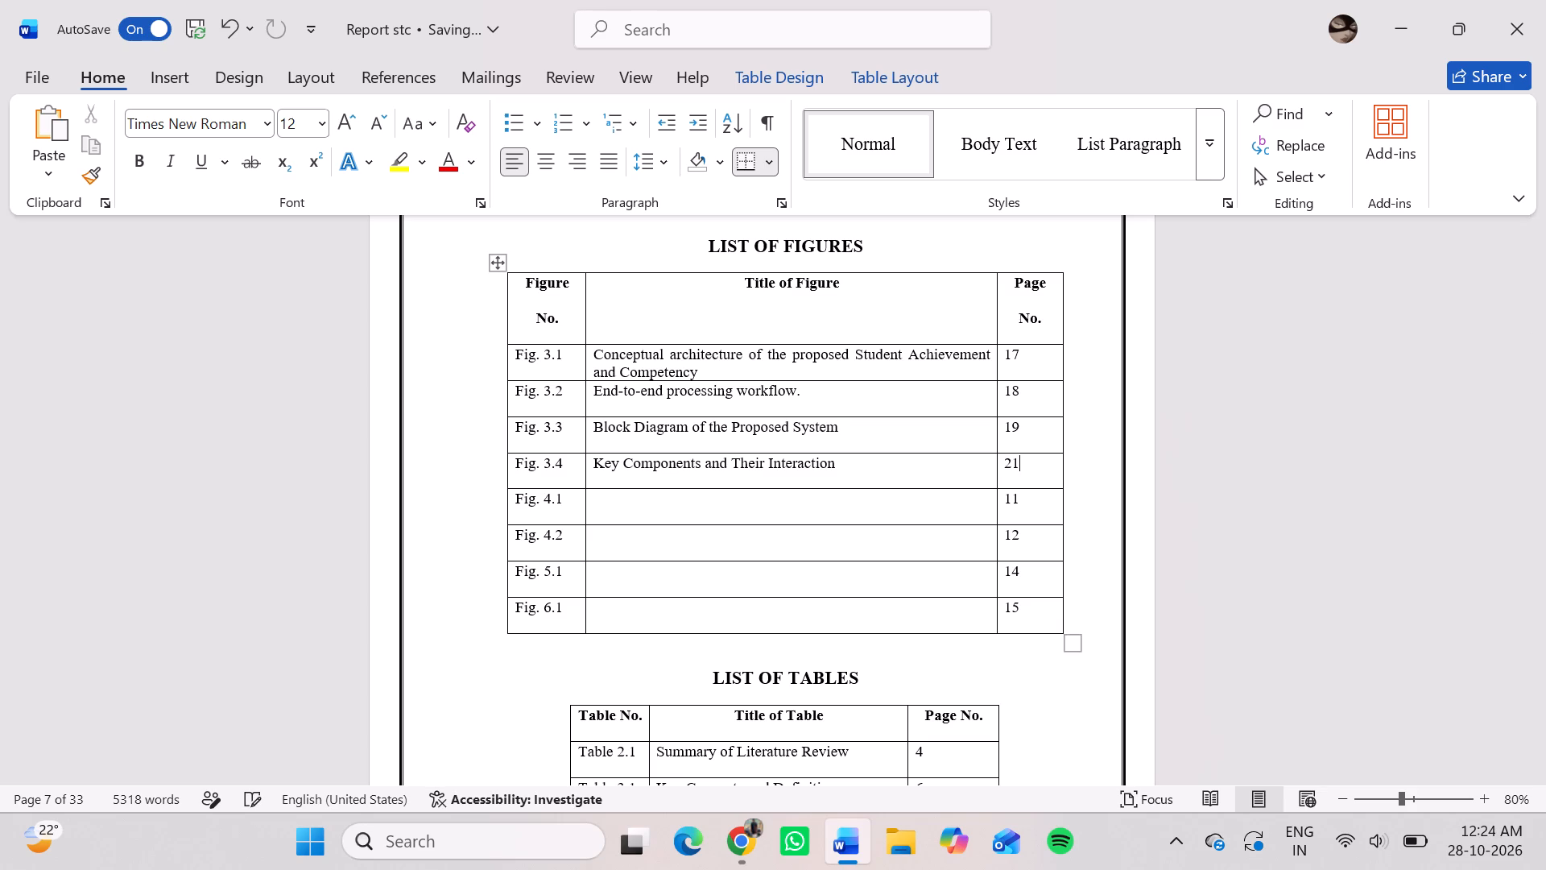
Look through the report from Chapter 3 to Appendix B for figures that belong in the List of Figures.
scroll(951, 484, "down", 3)
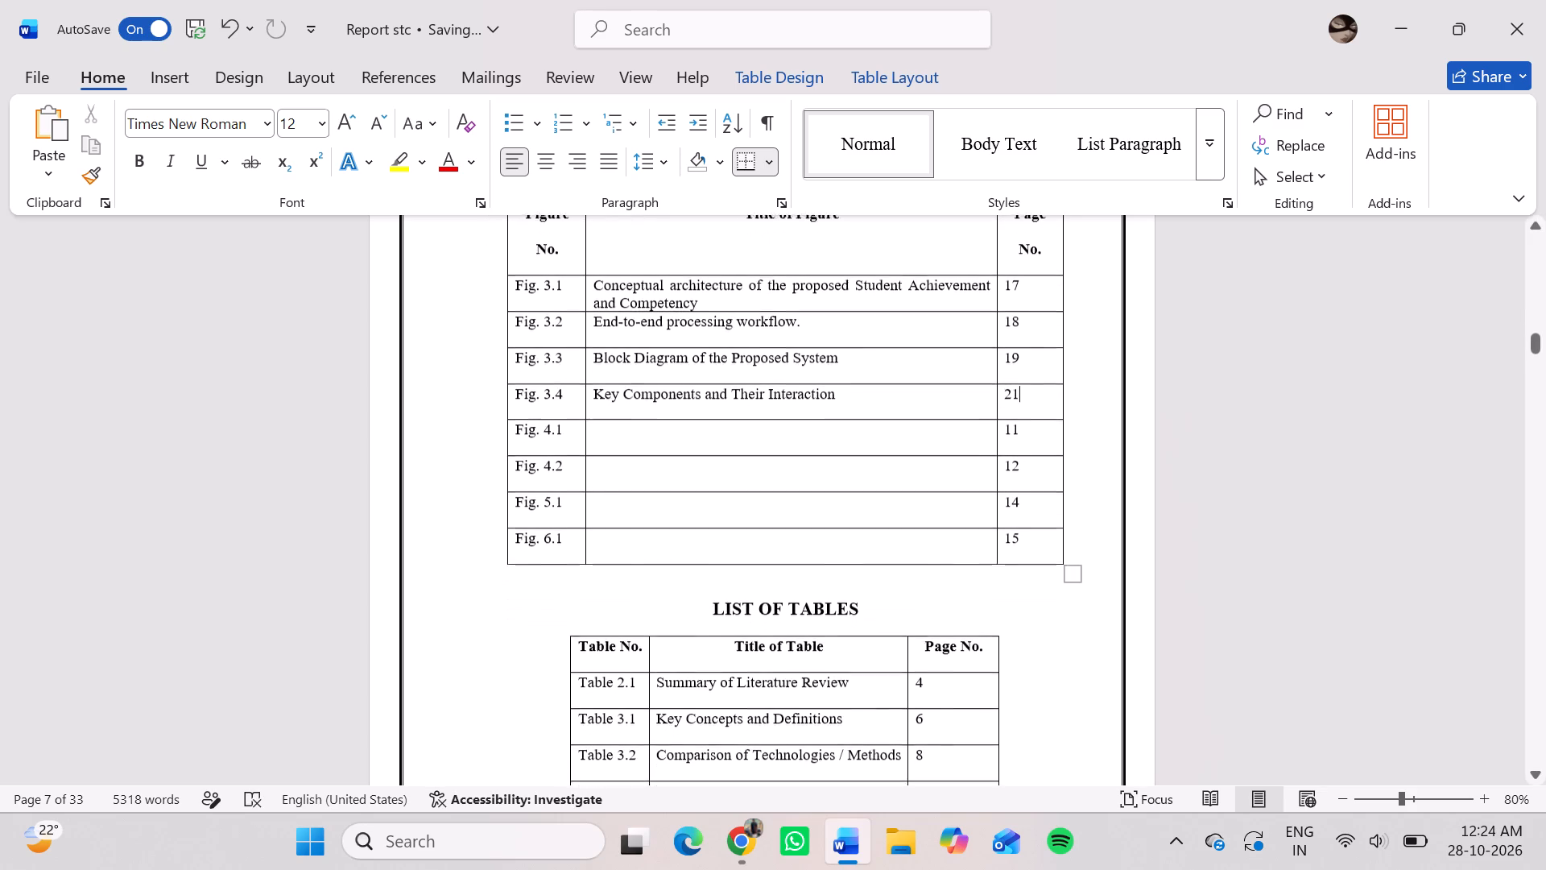
scroll(951, 484, "down", 10)
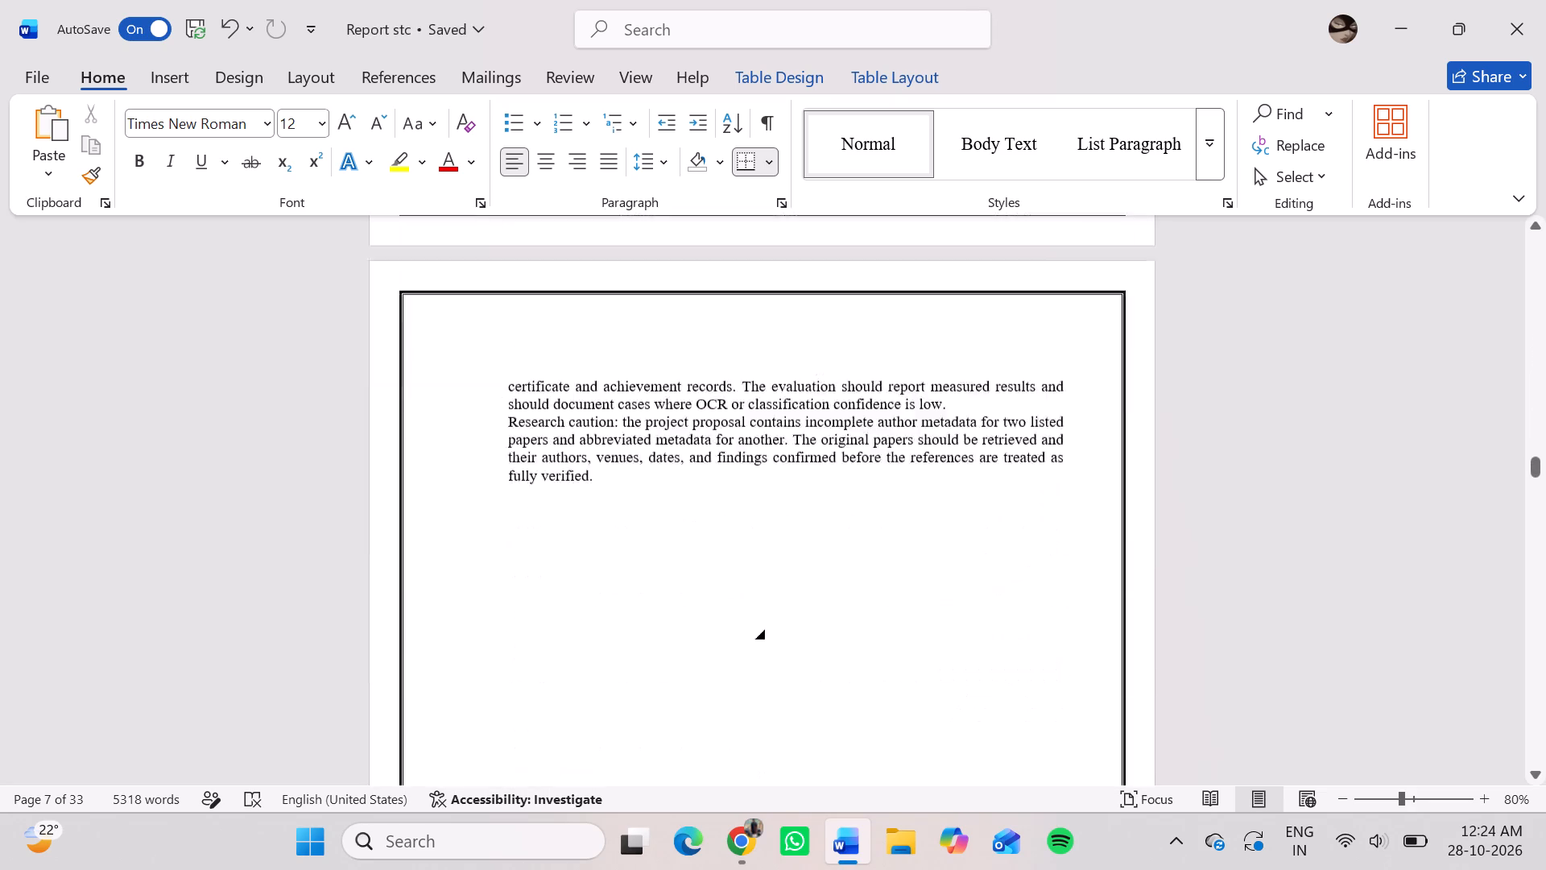
scroll(951, 484, "down", 7)
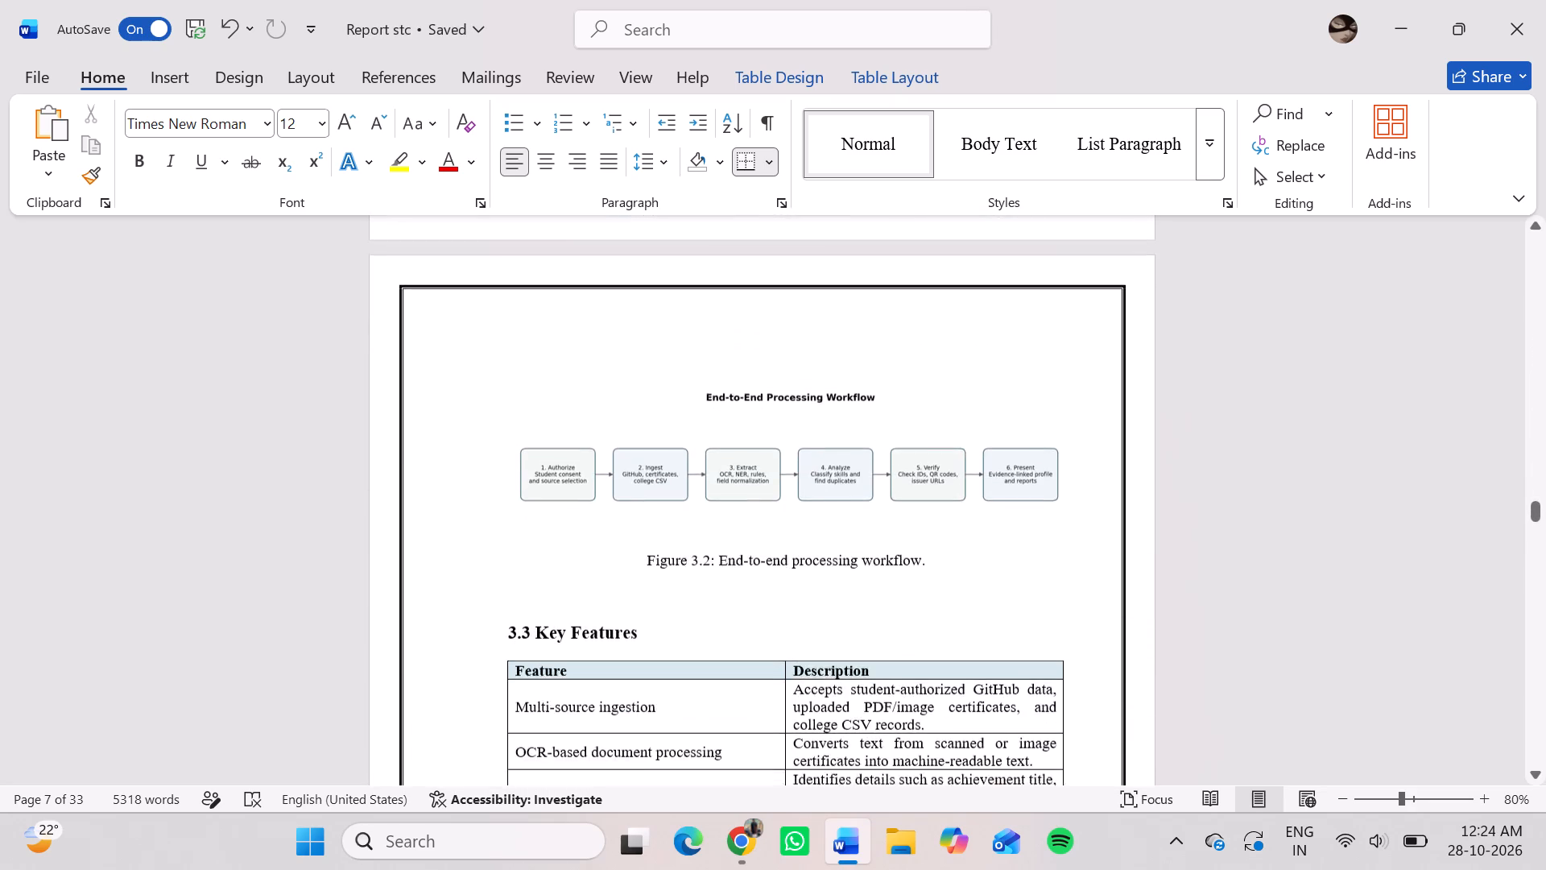
scroll(951, 484, "down", 8)
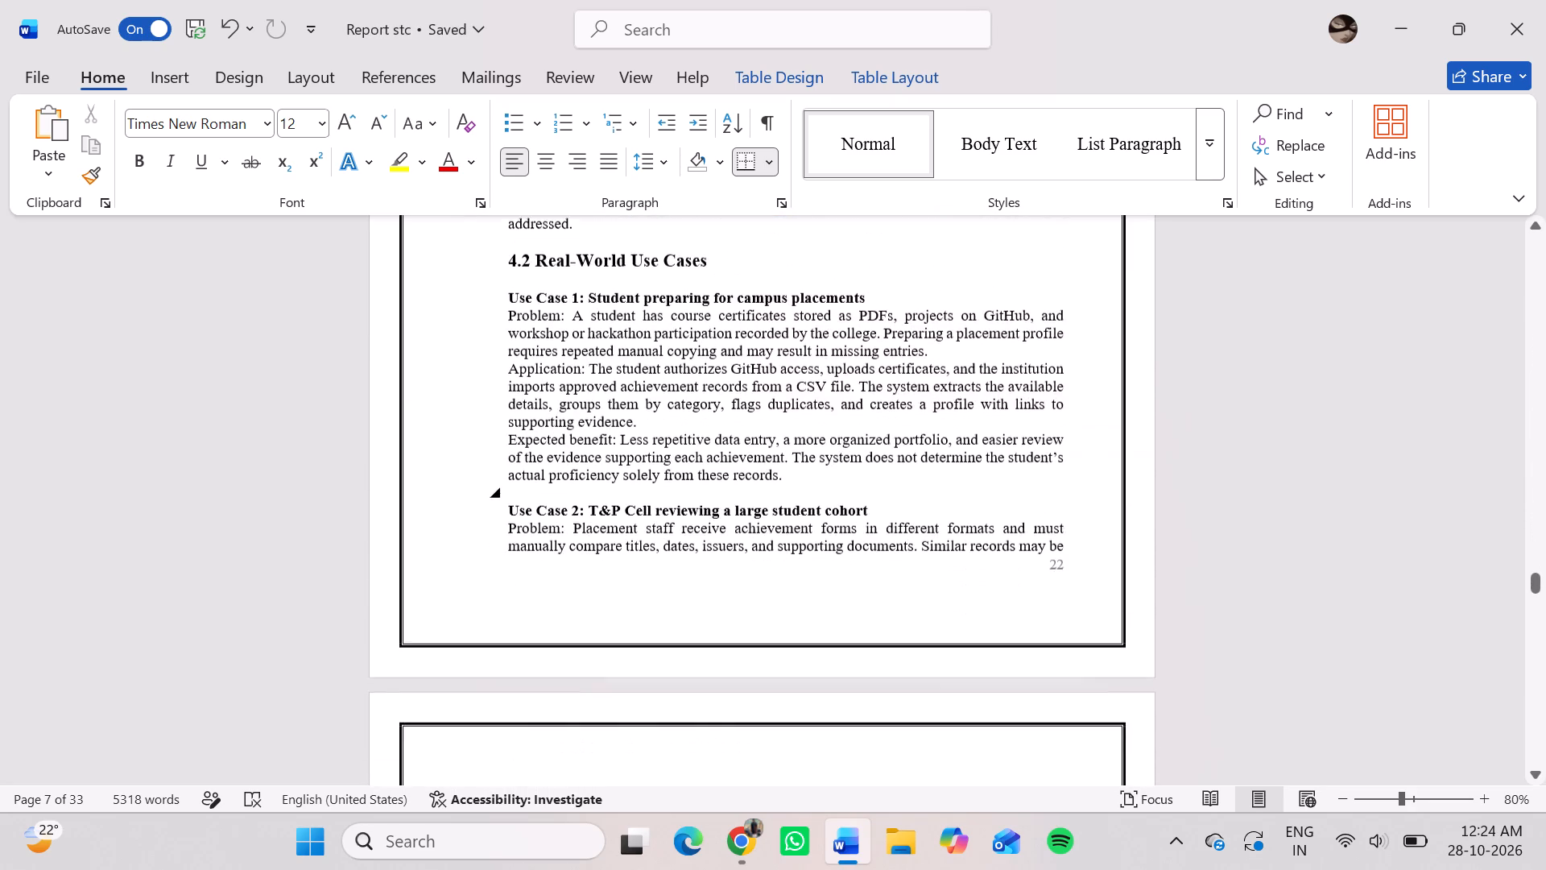
scroll(951, 484, "up", 5)
scroll(951, 484, "right", 1)
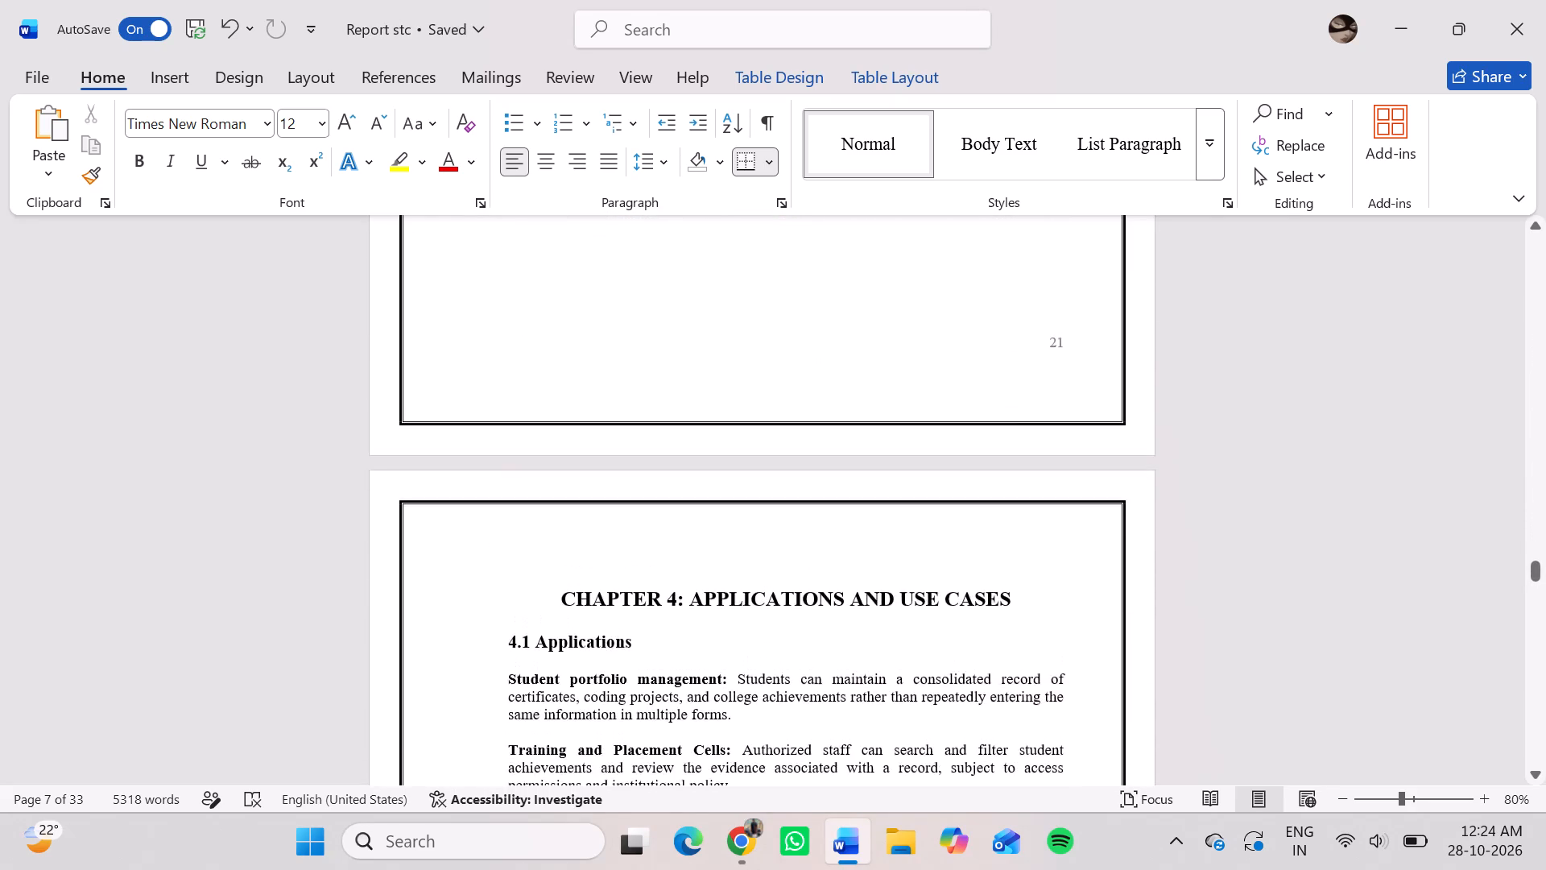
scroll(951, 484, "right", 1)
scroll(951, 484, "down", 3)
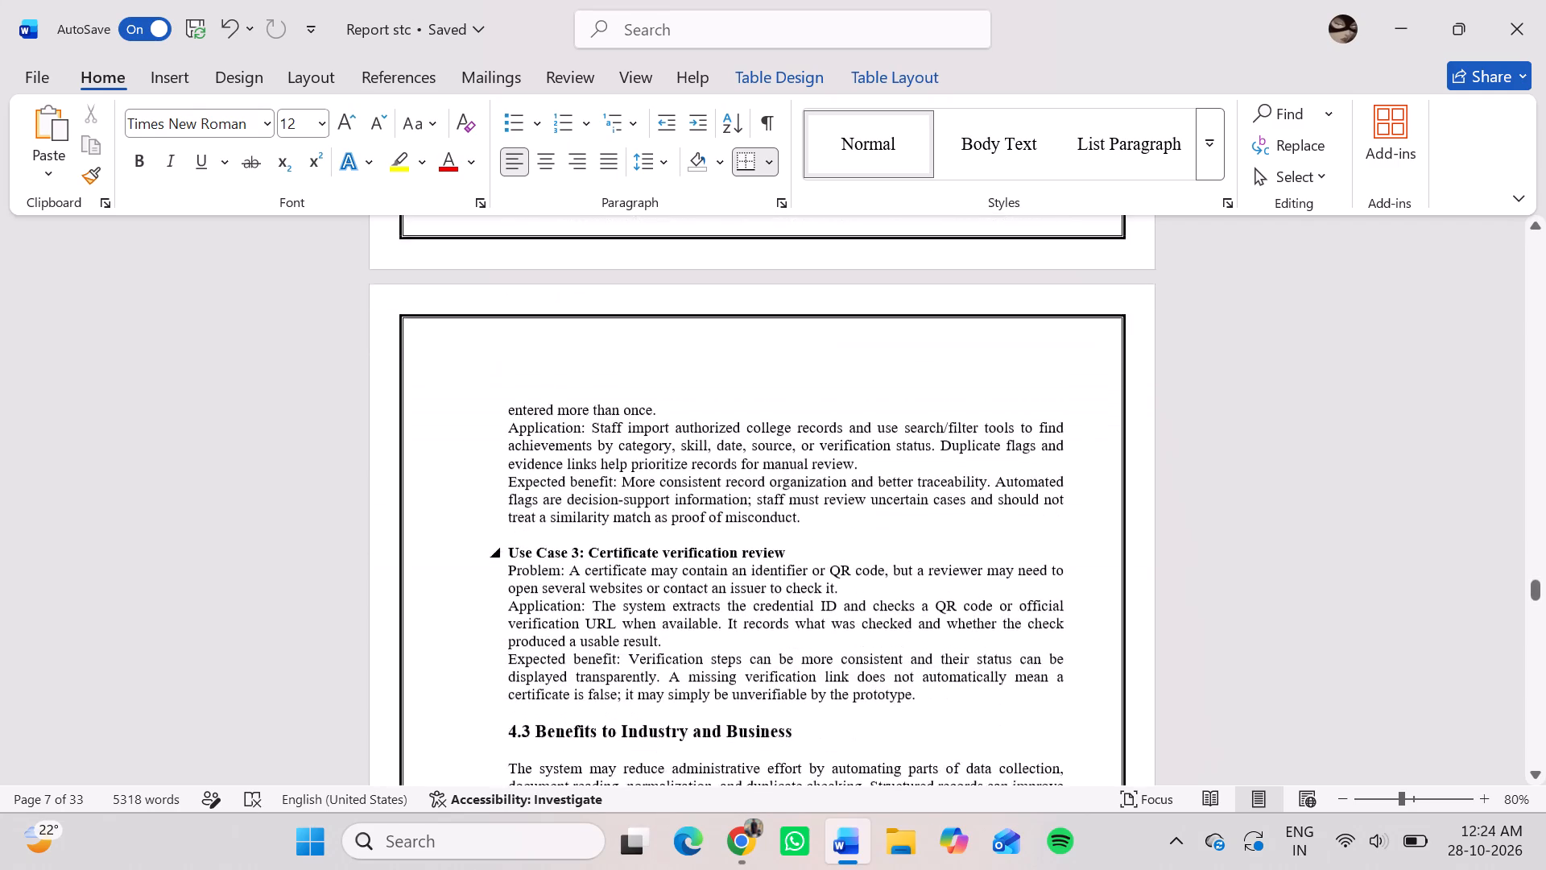
scroll(951, 484, "down", 5)
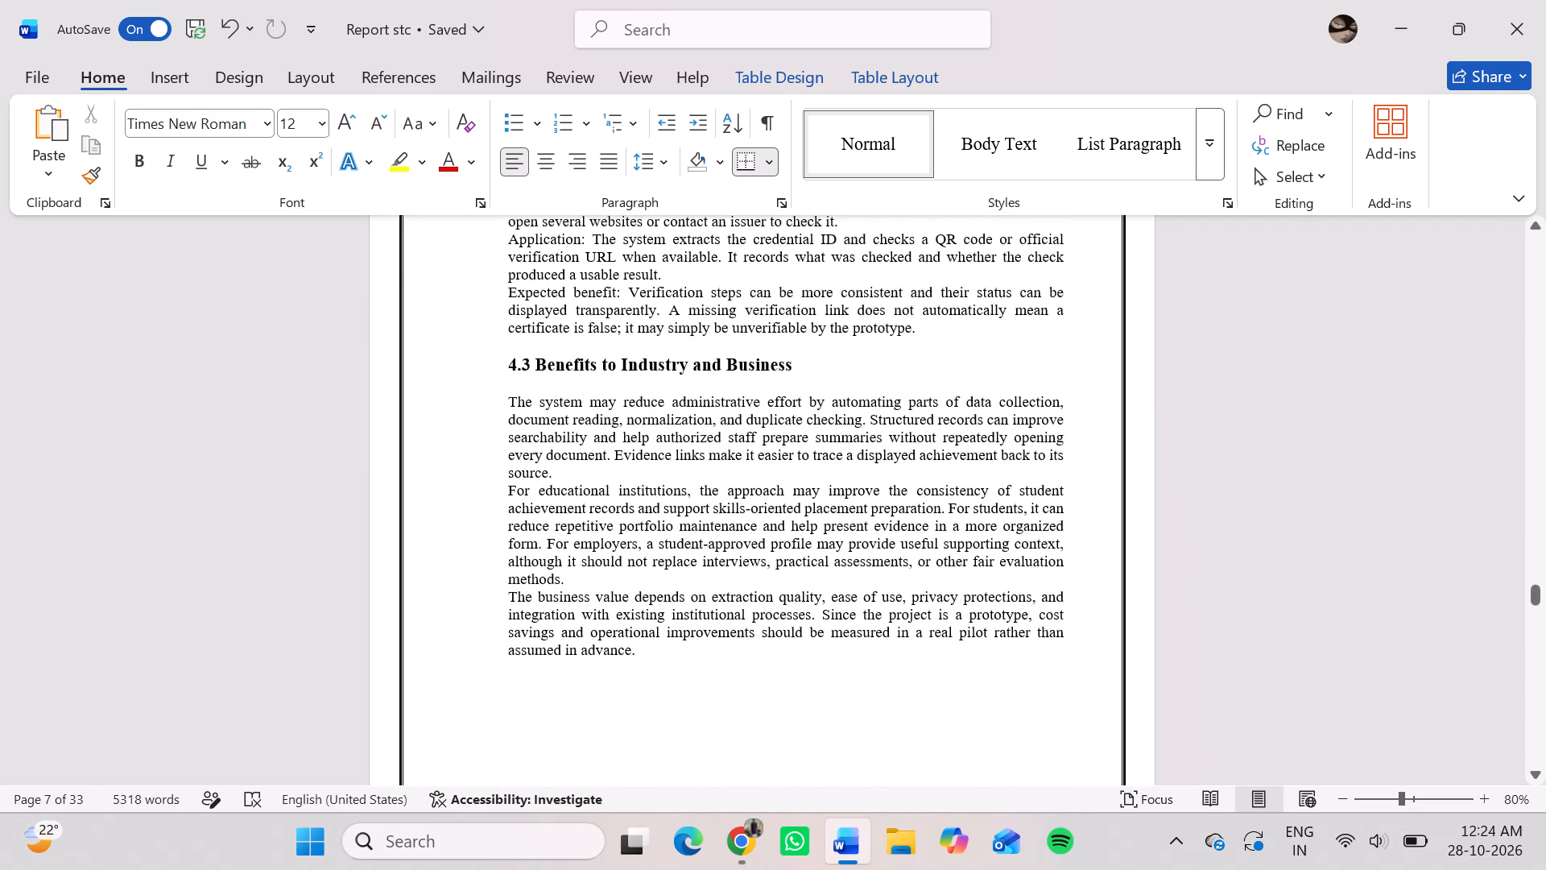
scroll(951, 484, "down", 9)
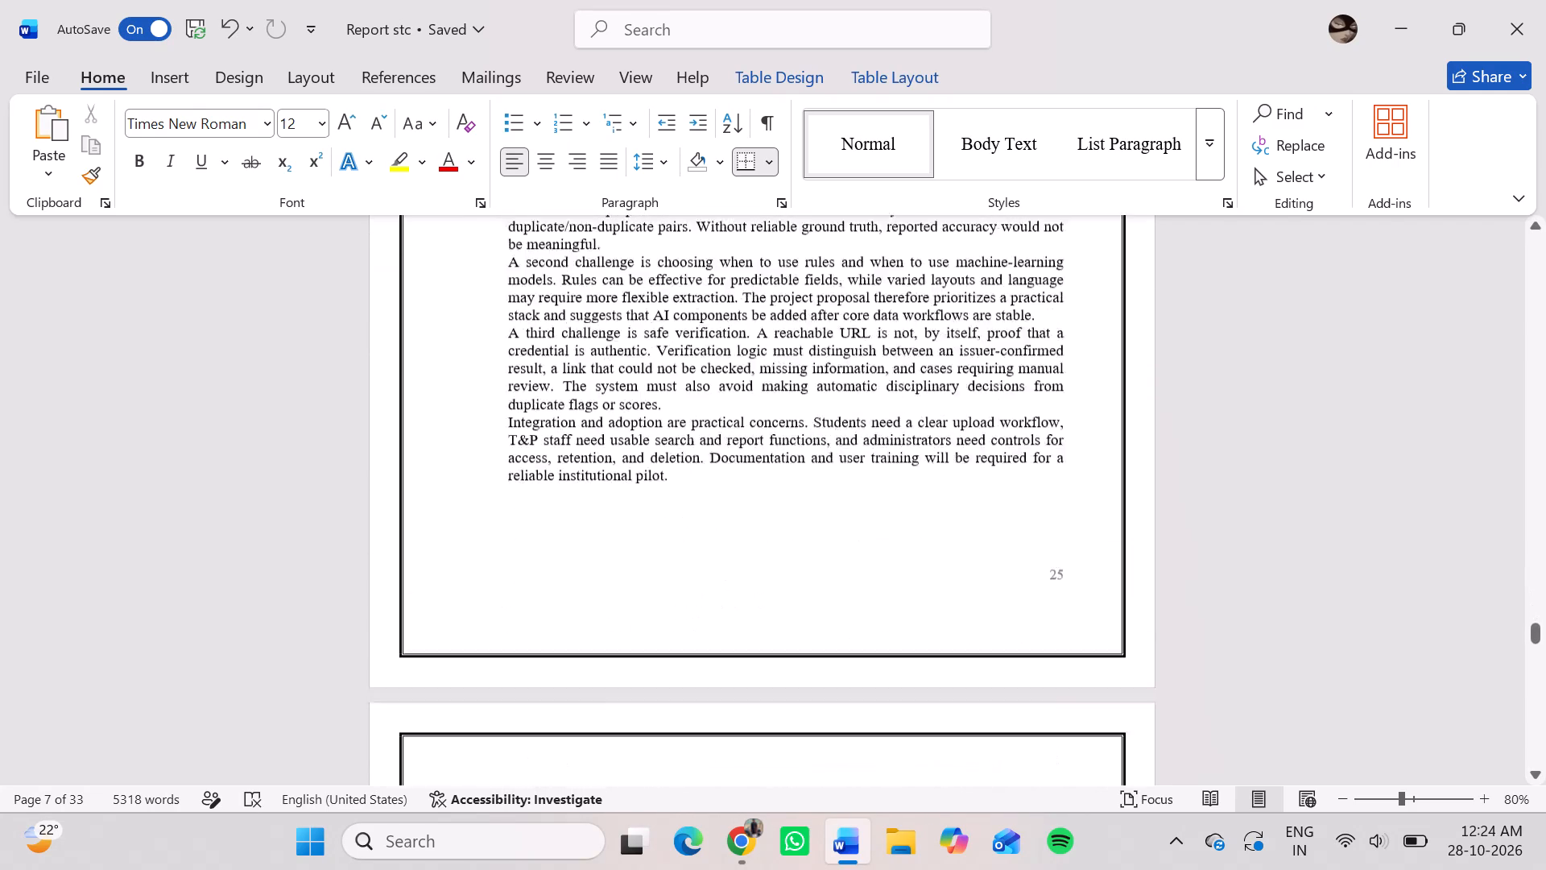
scroll(951, 484, "down", 2)
scroll(951, 484, "up", 1)
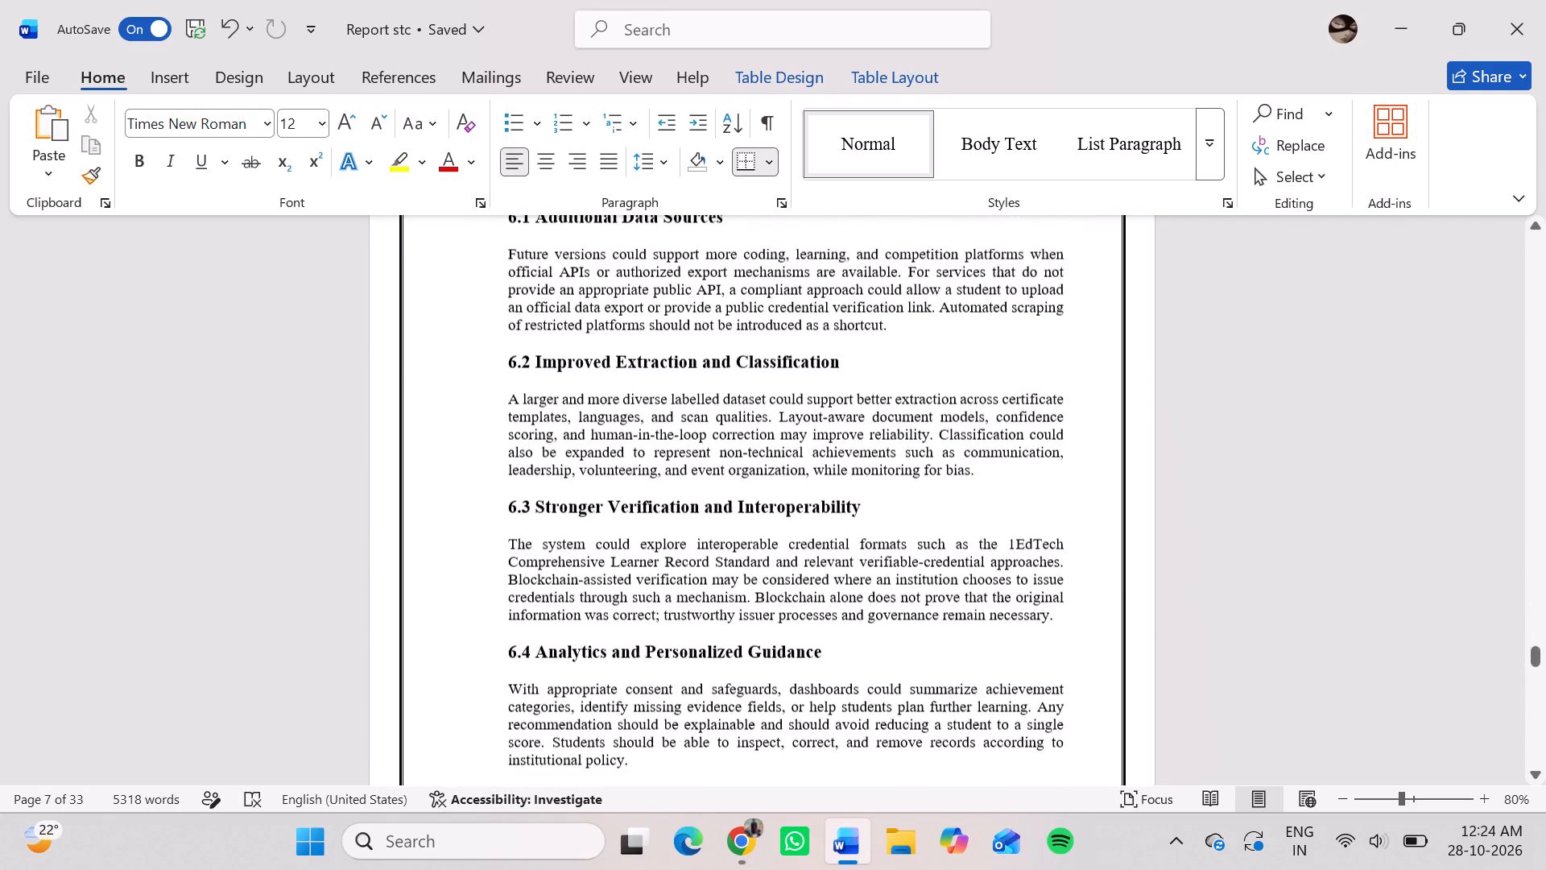
scroll(951, 484, "up", 1)
scroll(951, 484, "down", 1)
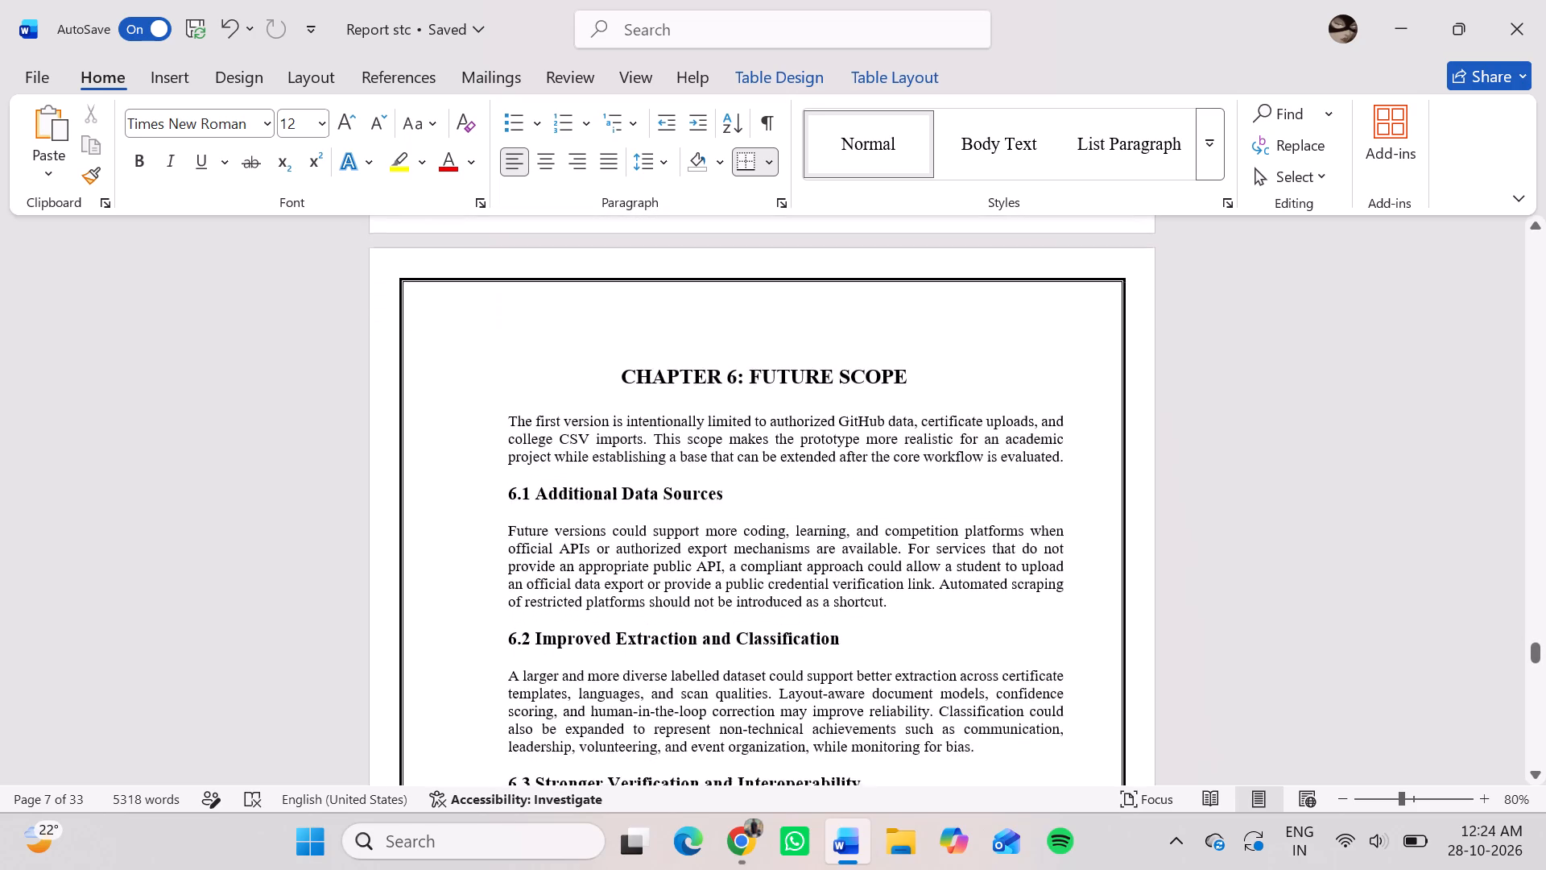
scroll(951, 484, "down", 7)
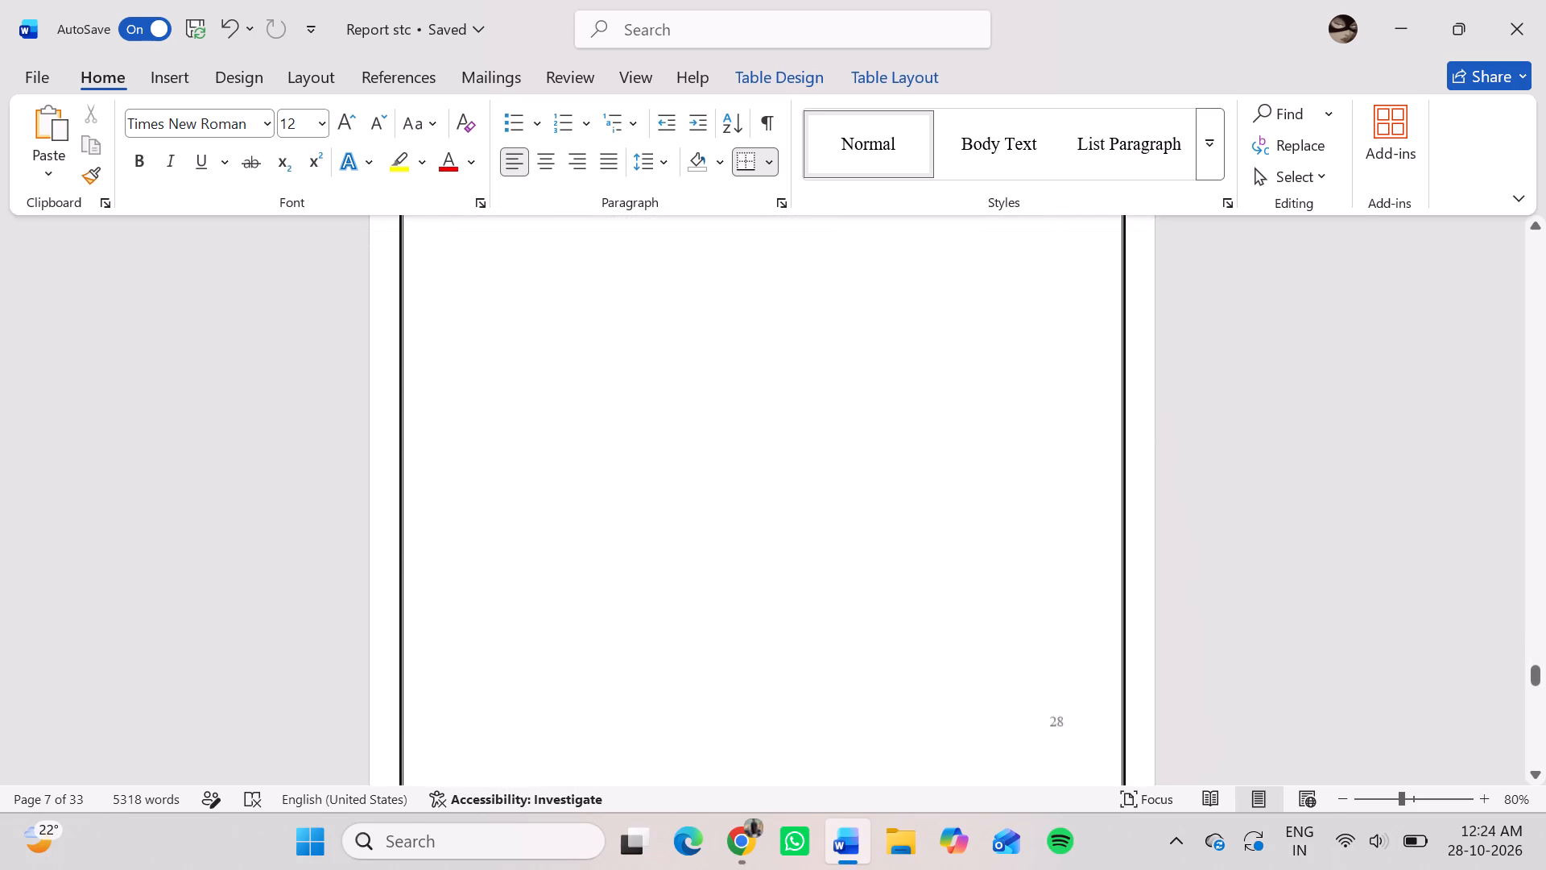
scroll(951, 484, "down", 8)
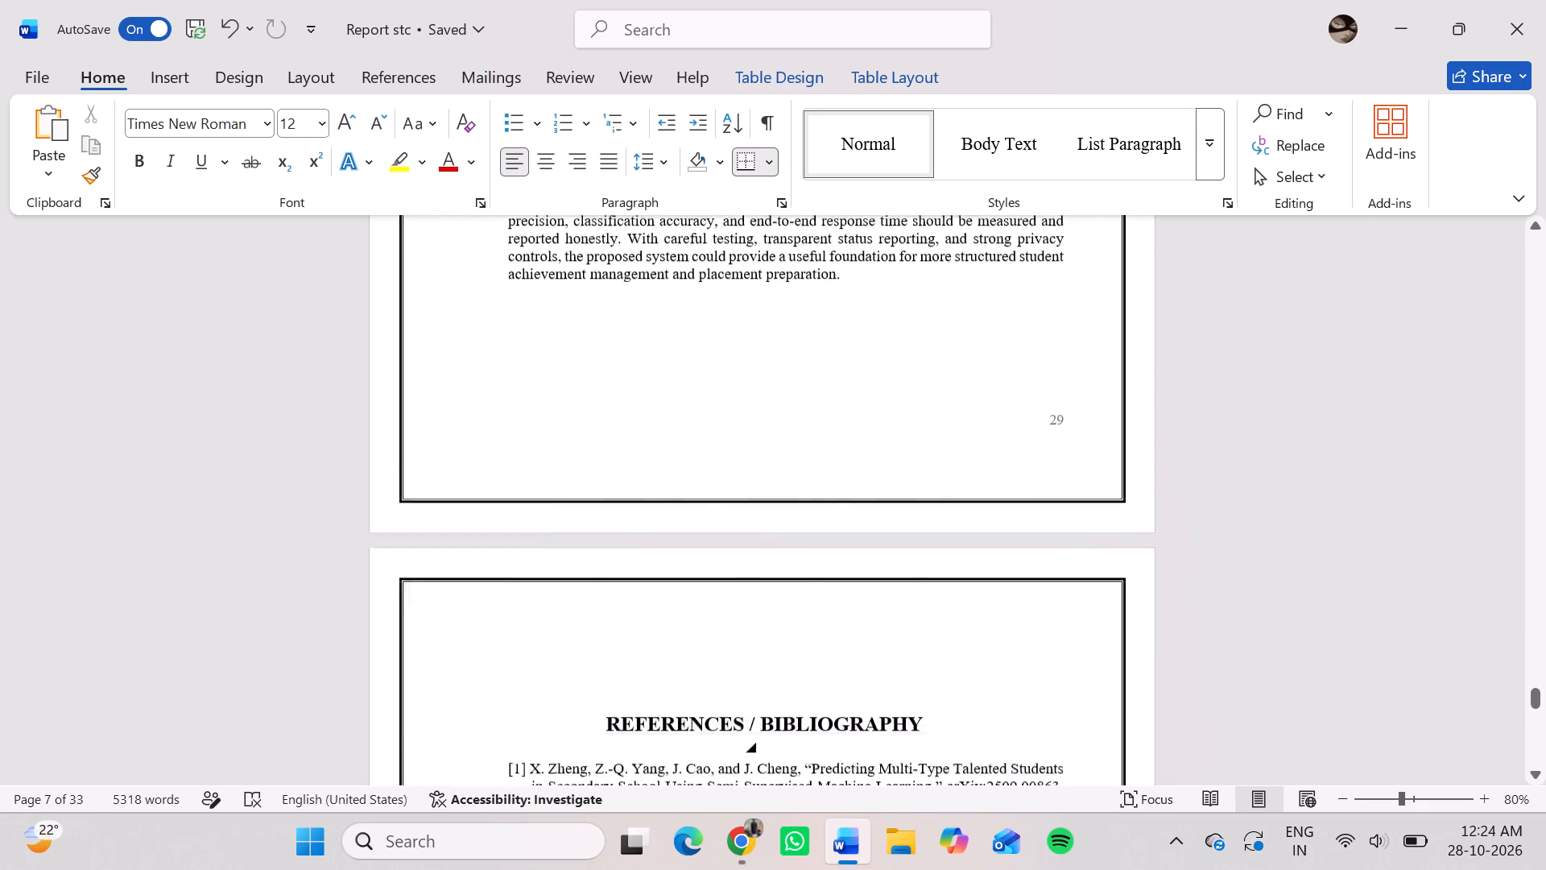
scroll(951, 484, "down", 2)
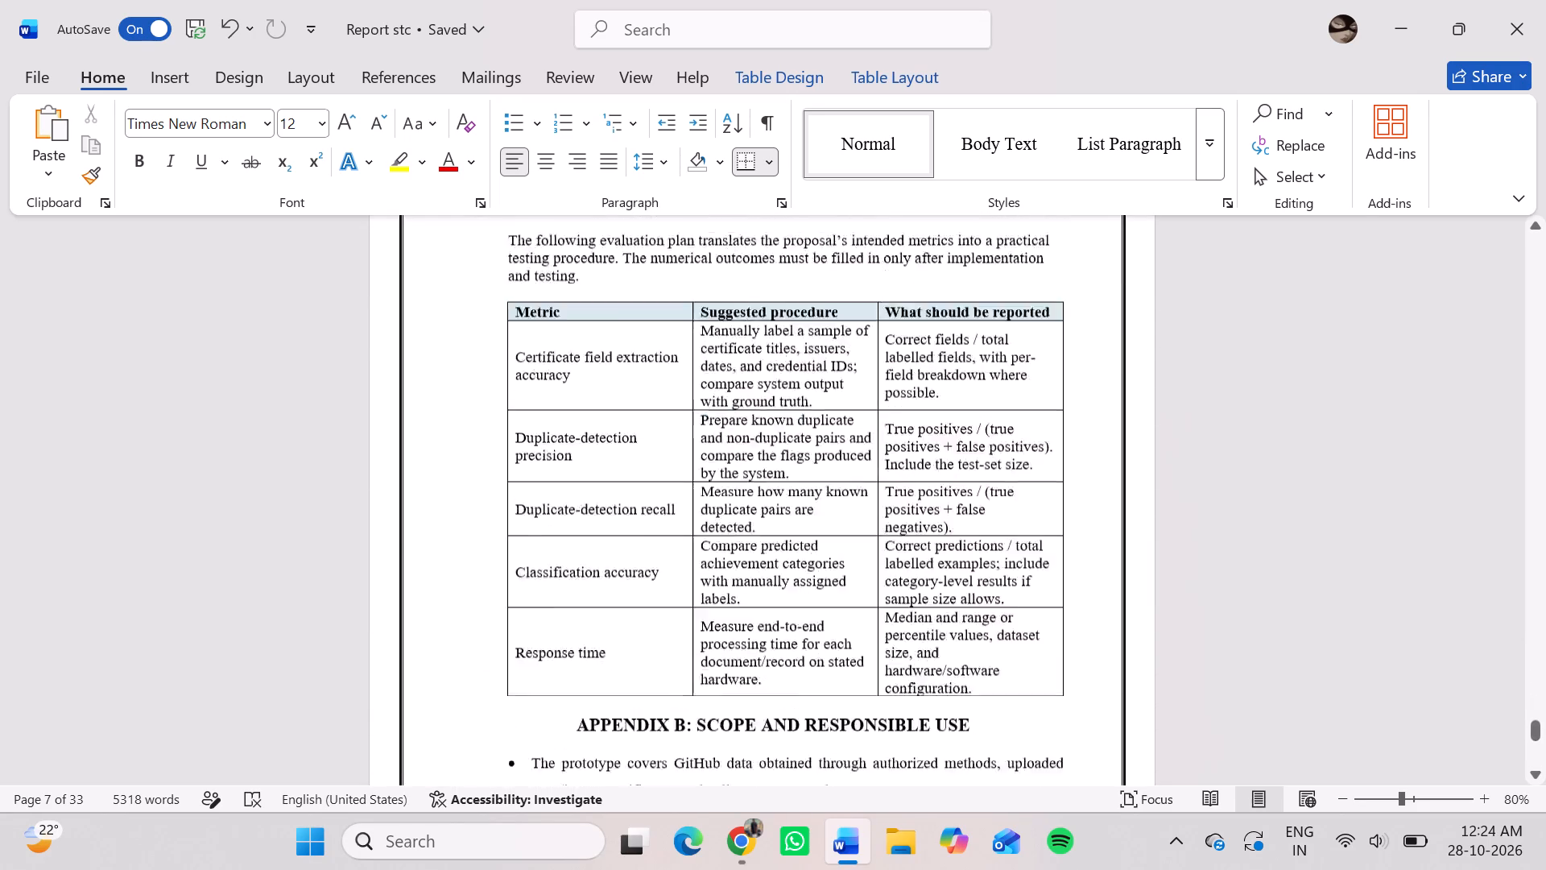
scroll(951, 484, "down", 5)
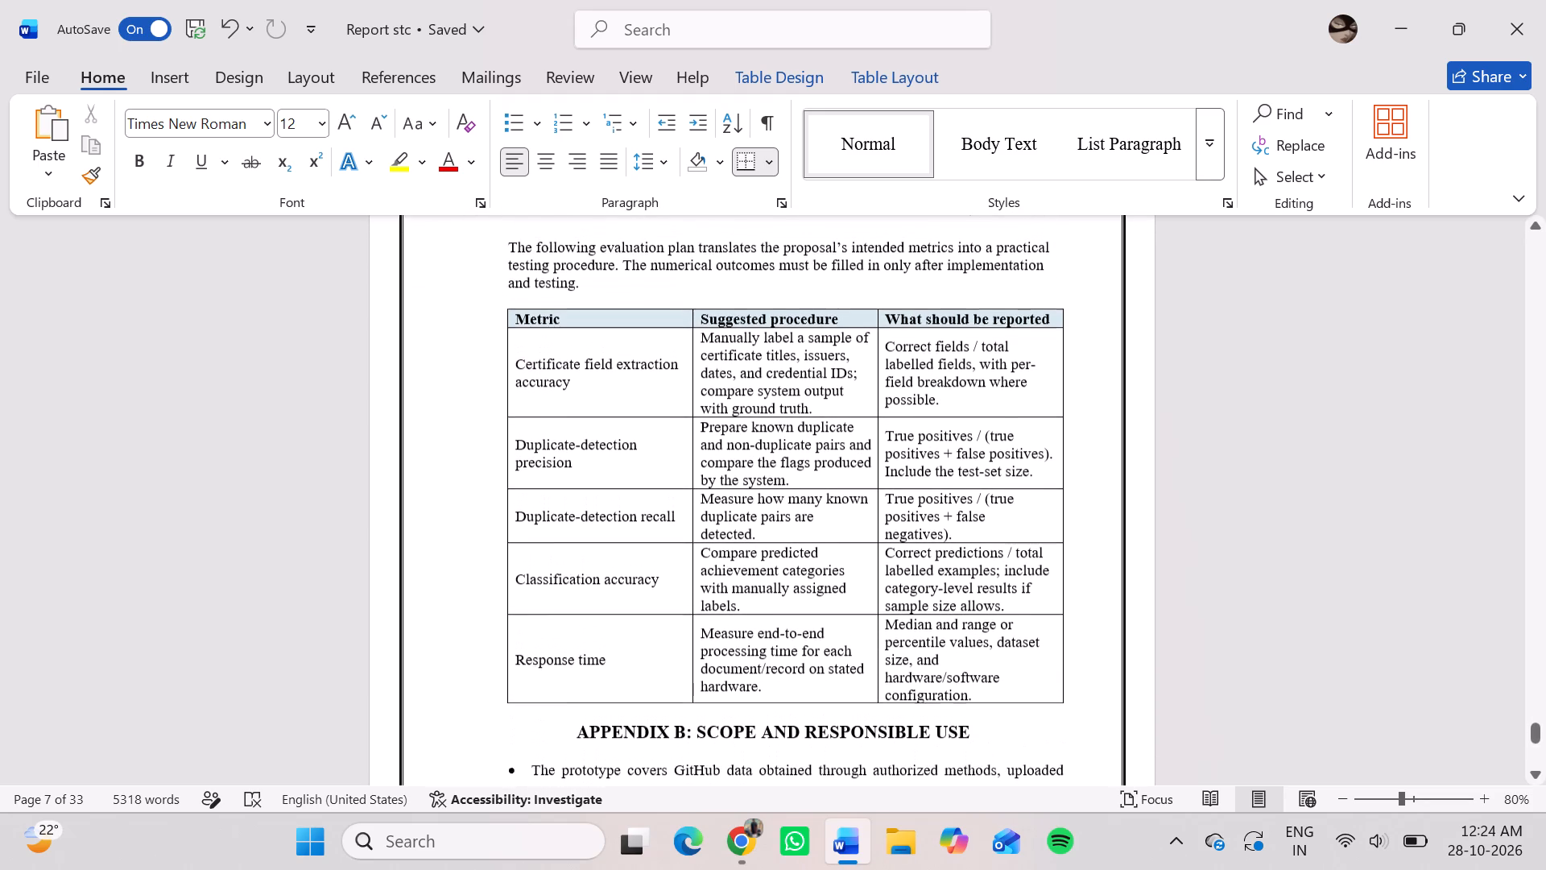
scroll(951, 484, "down", 2)
Review the report back from the appendices through the chapters to the certificate and acknowledgement pages.
scroll(951, 484, "up", 1)
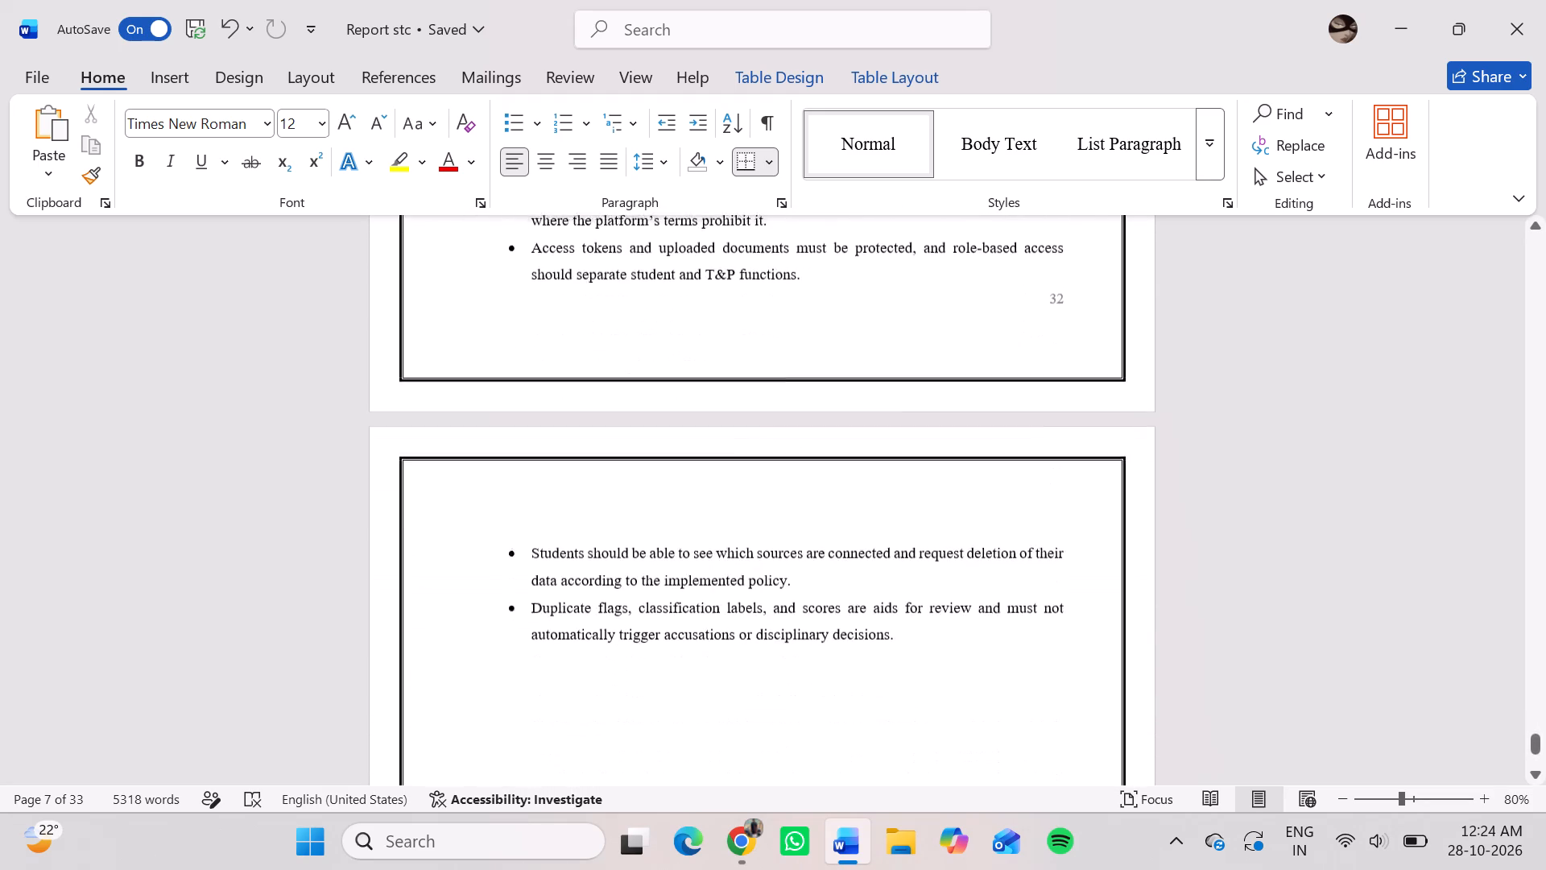
scroll(951, 484, "up", 7)
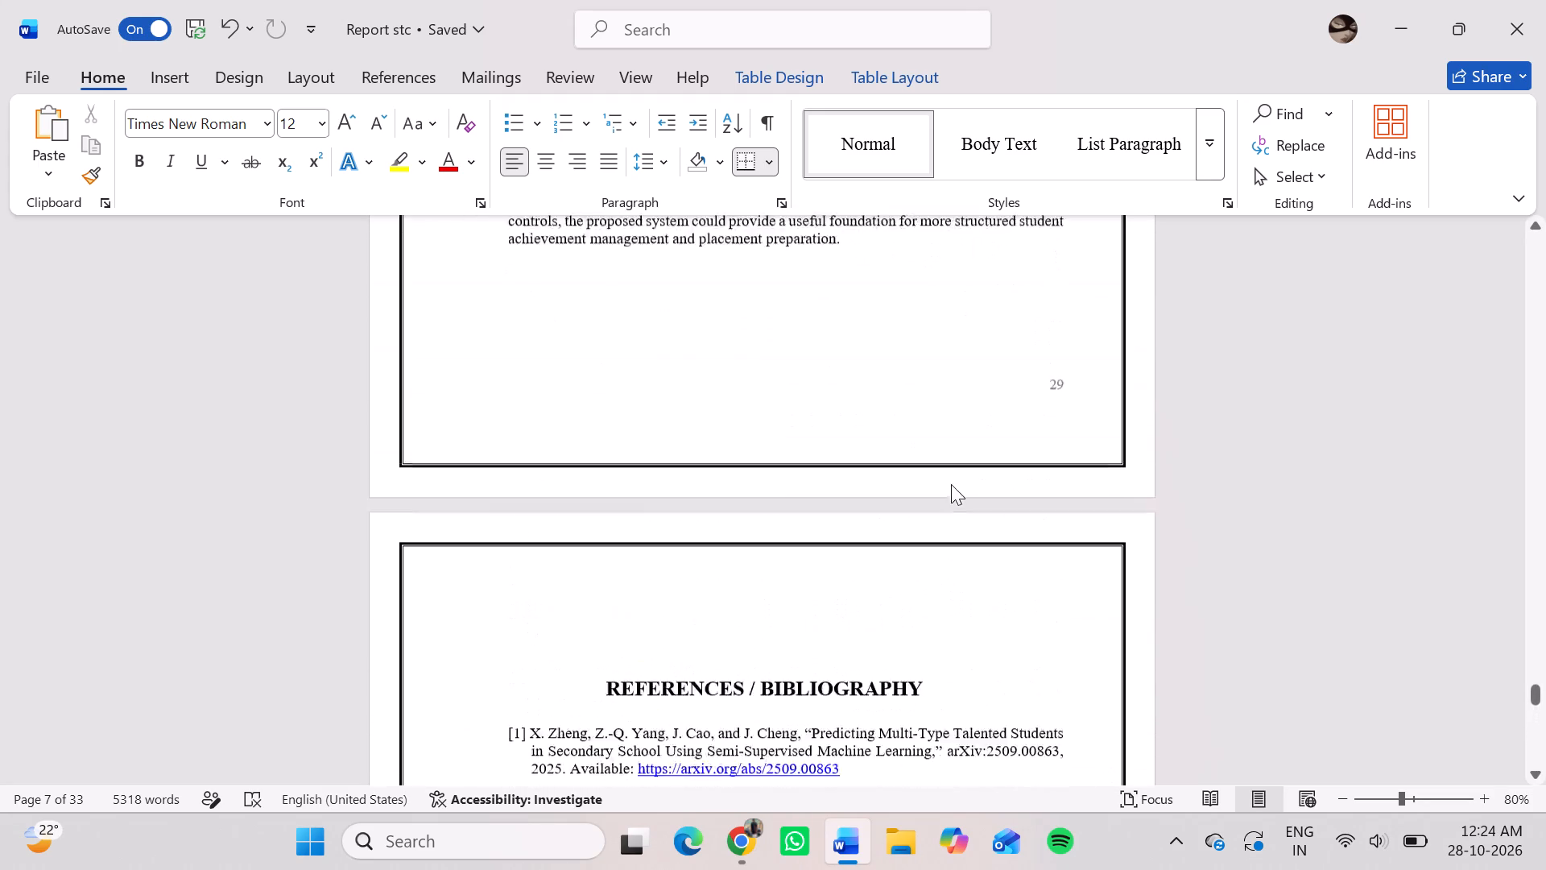
scroll(951, 484, "up", 3)
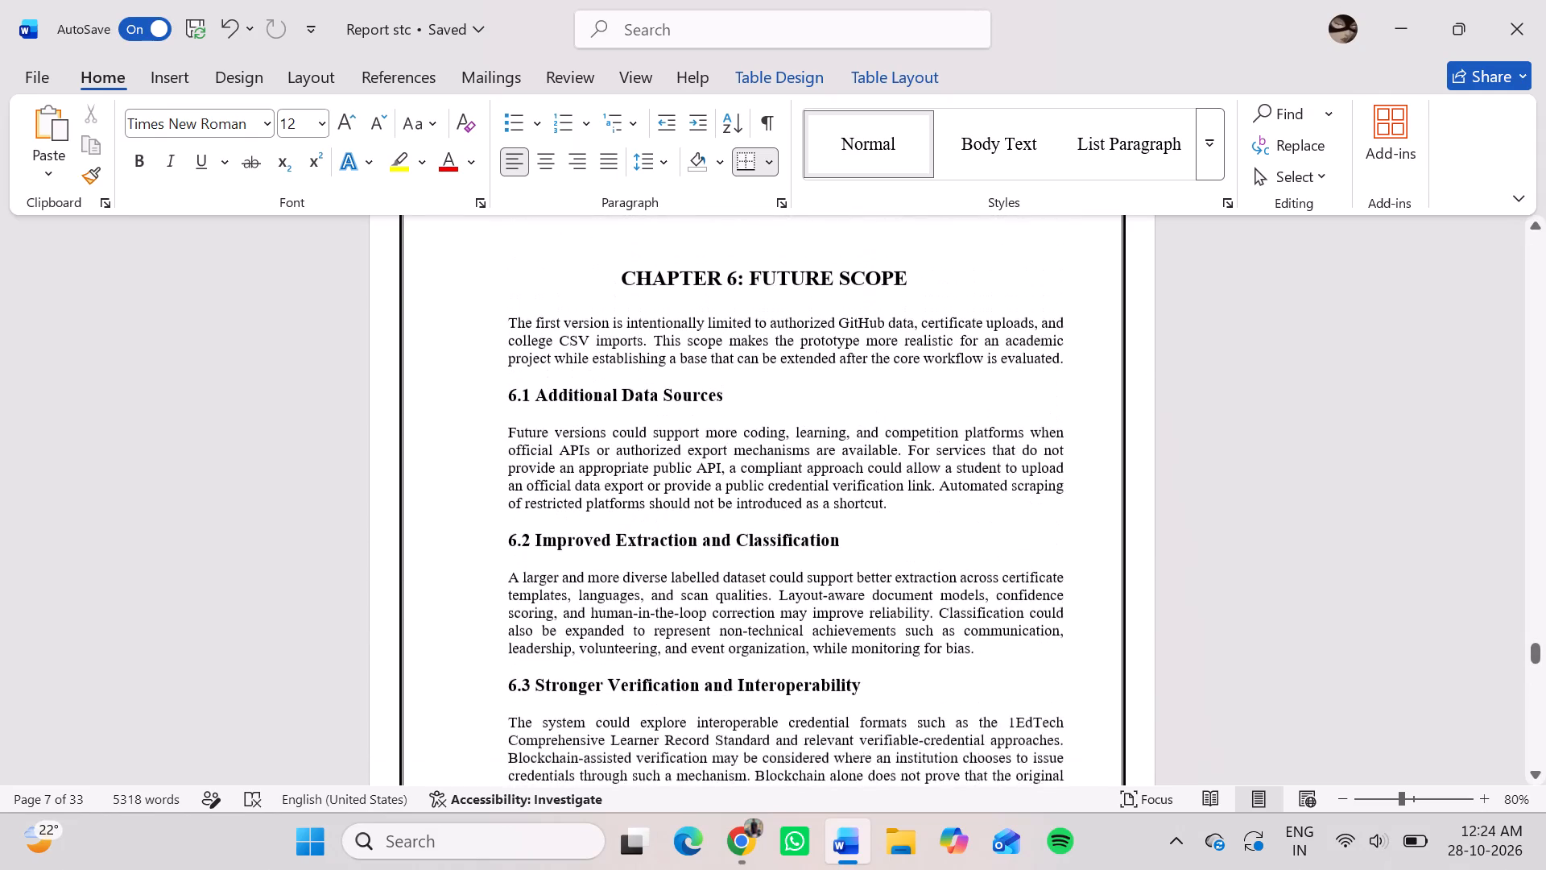
scroll(951, 484, "up", 5)
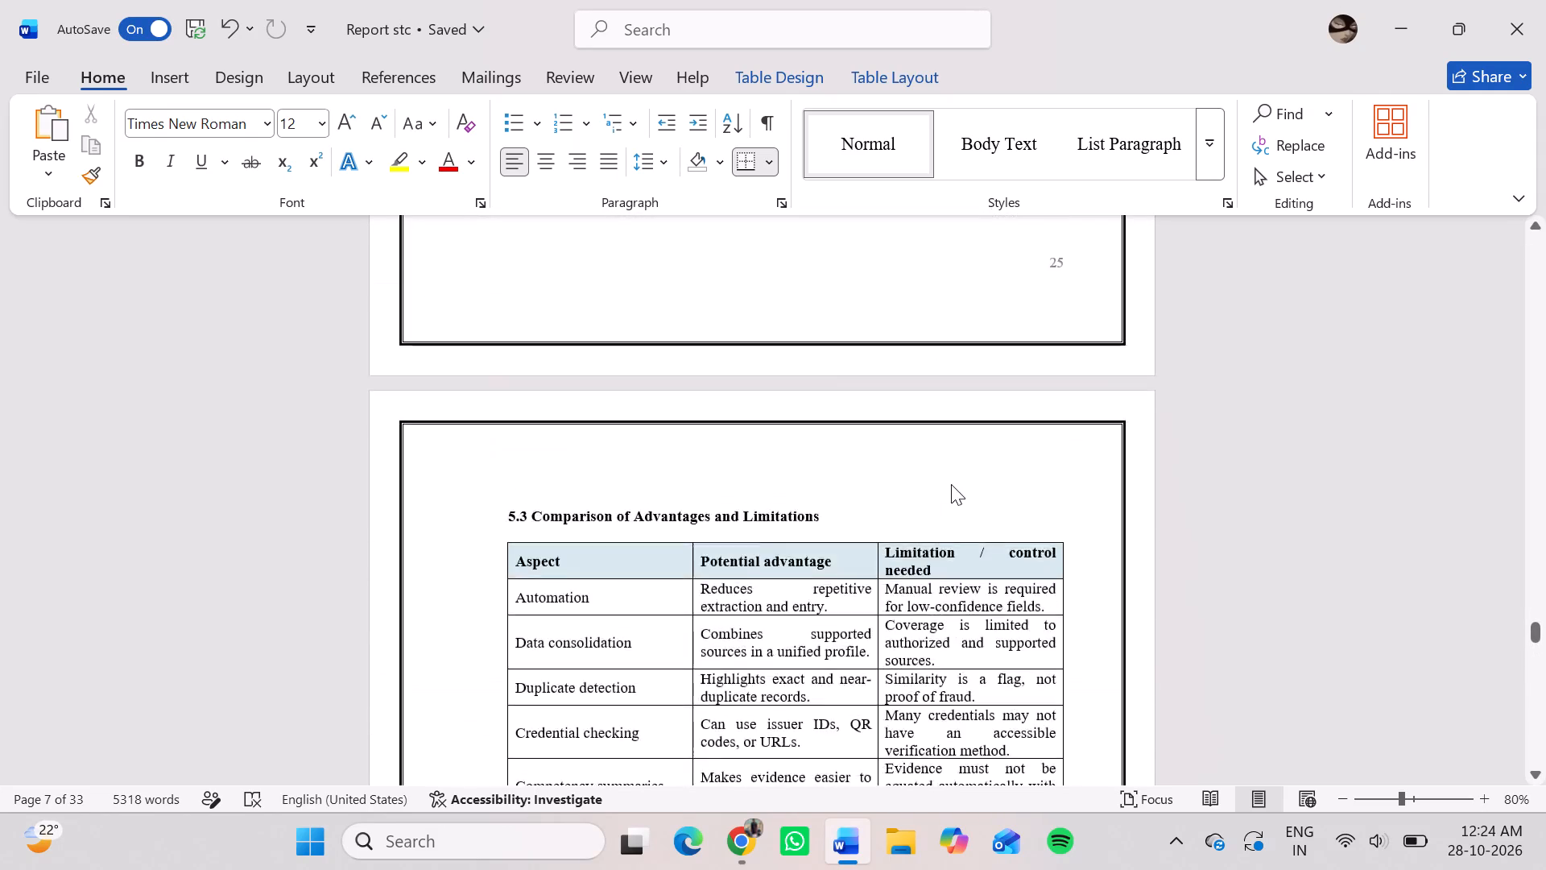
scroll(951, 484, "up", 4)
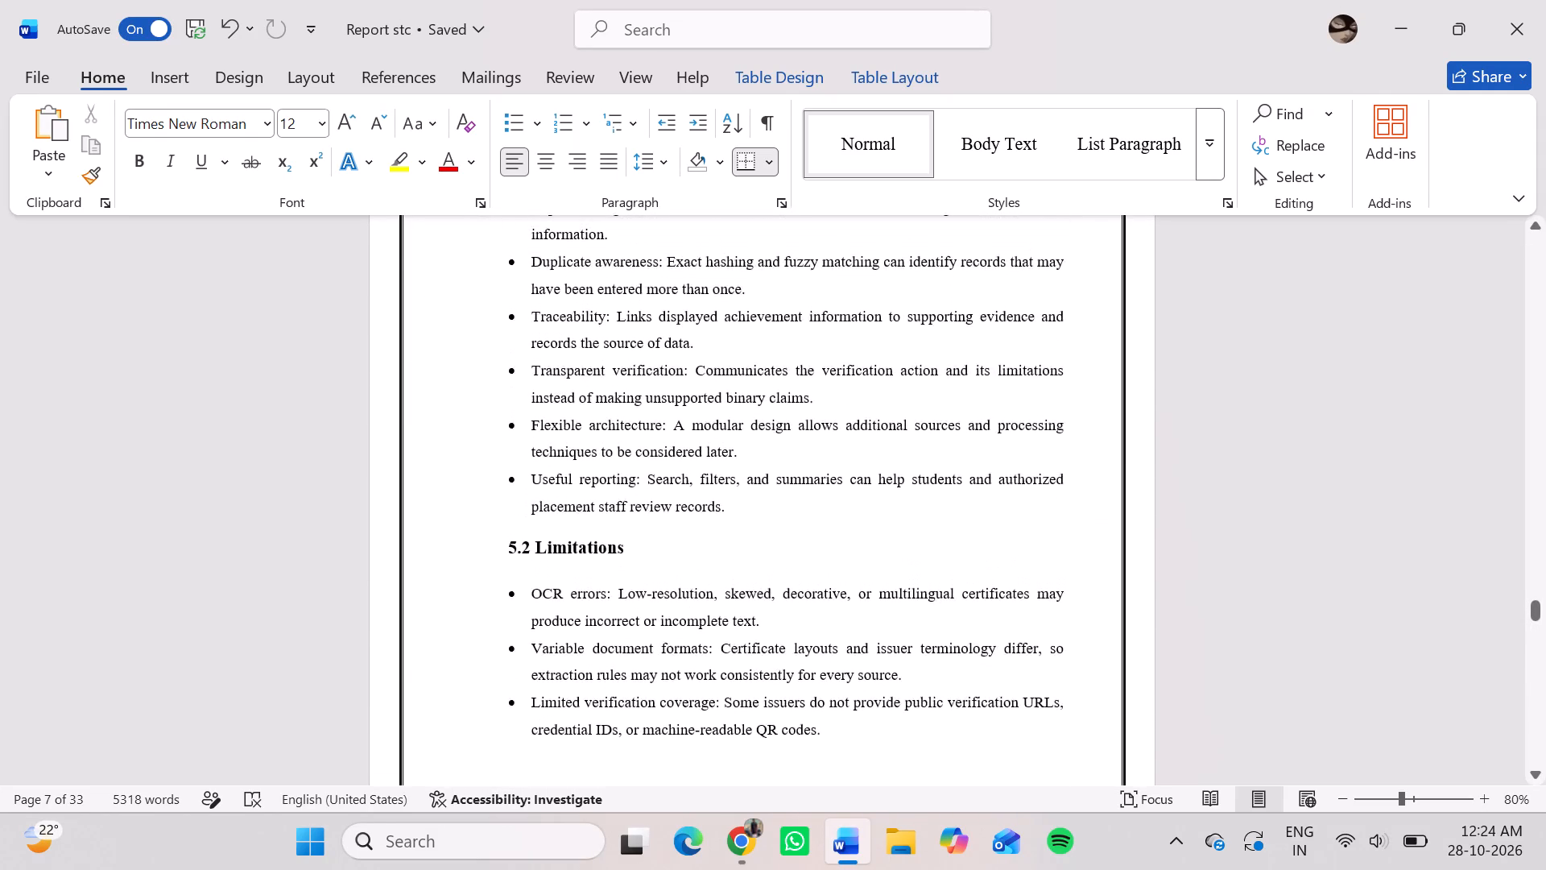
scroll(951, 484, "up", 5)
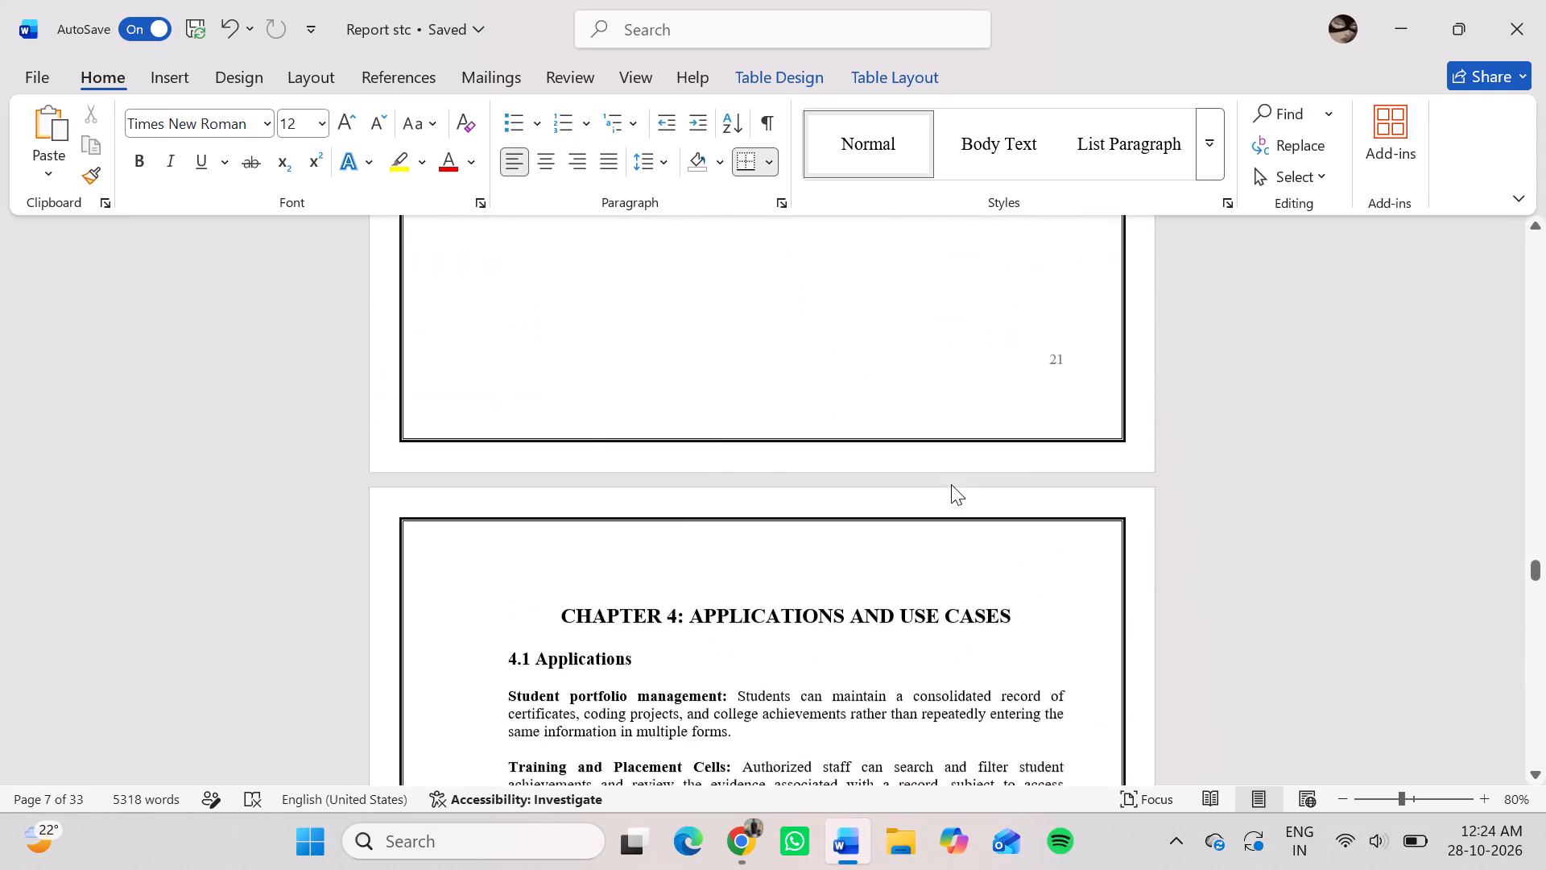
scroll(951, 484, "up", 8)
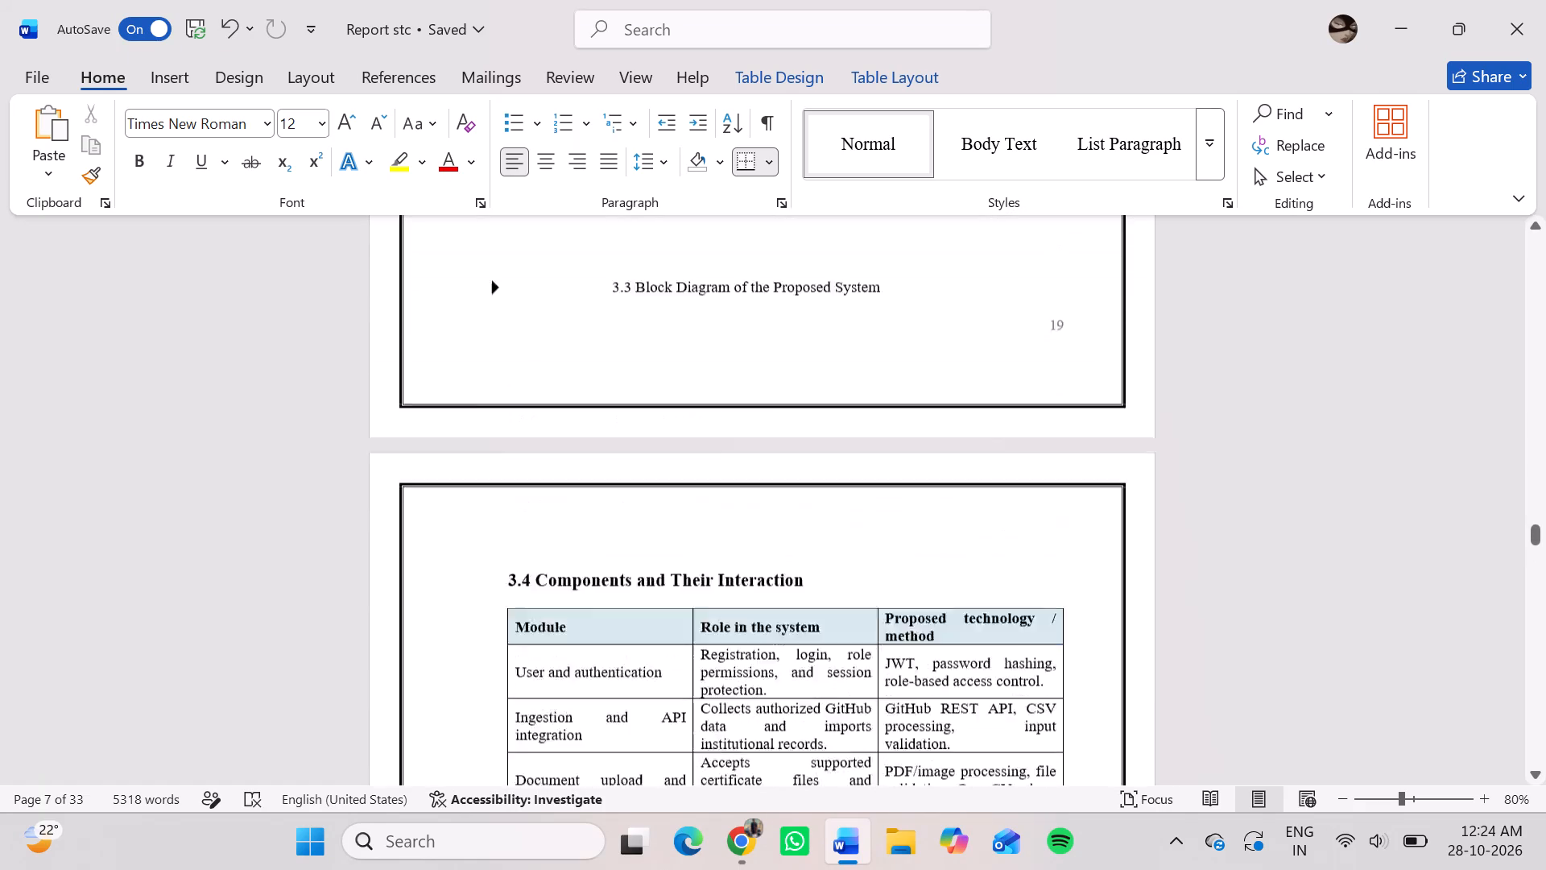
scroll(951, 484, "up", 14)
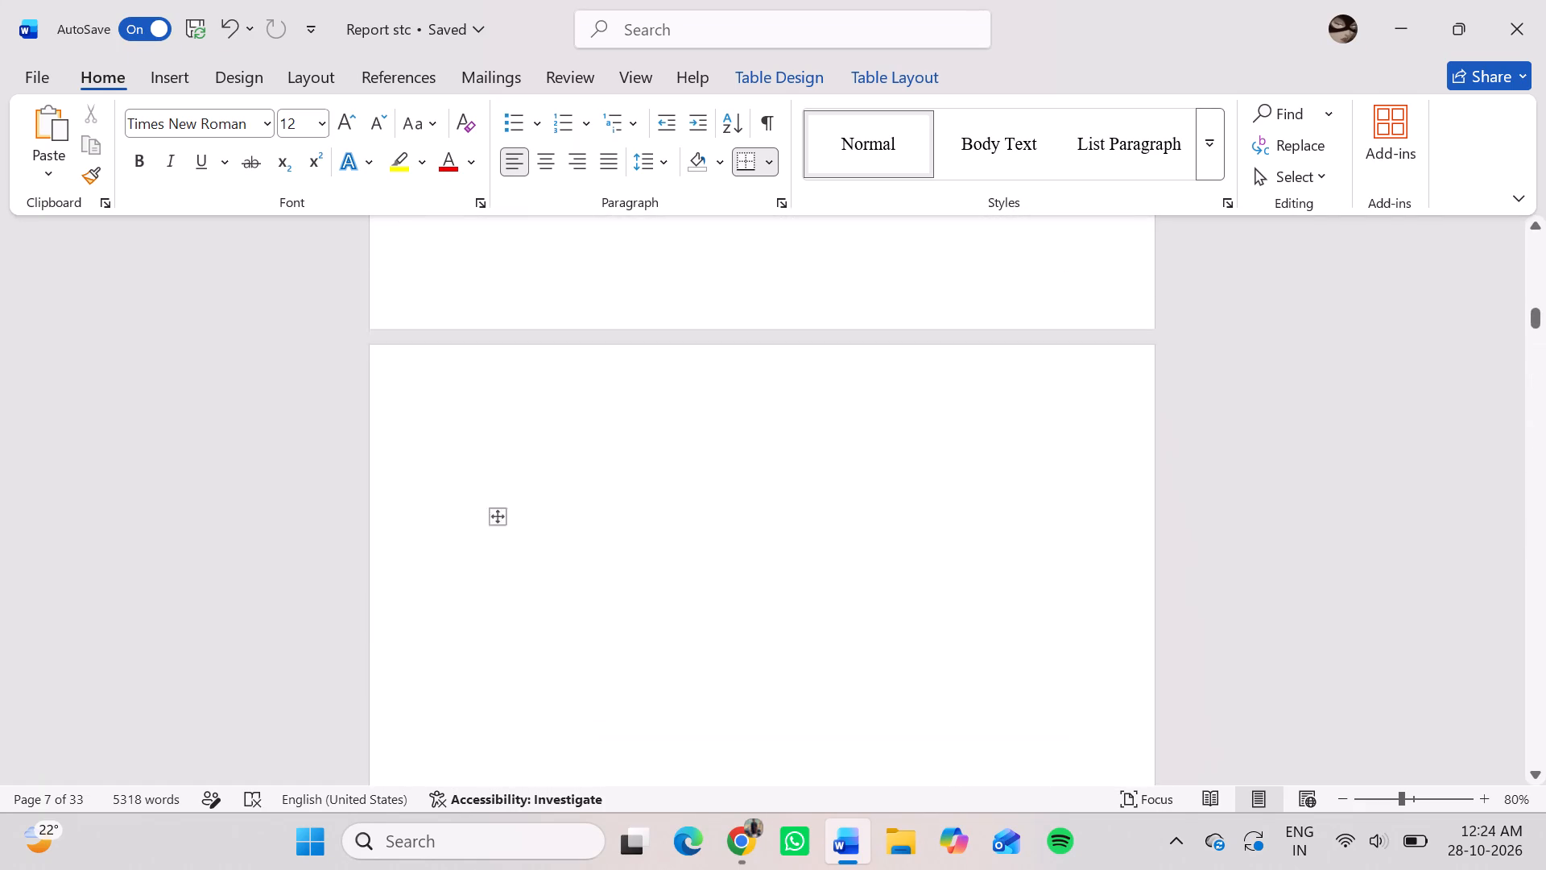
scroll(951, 484, "up", 4)
scroll(951, 484, "down", 6)
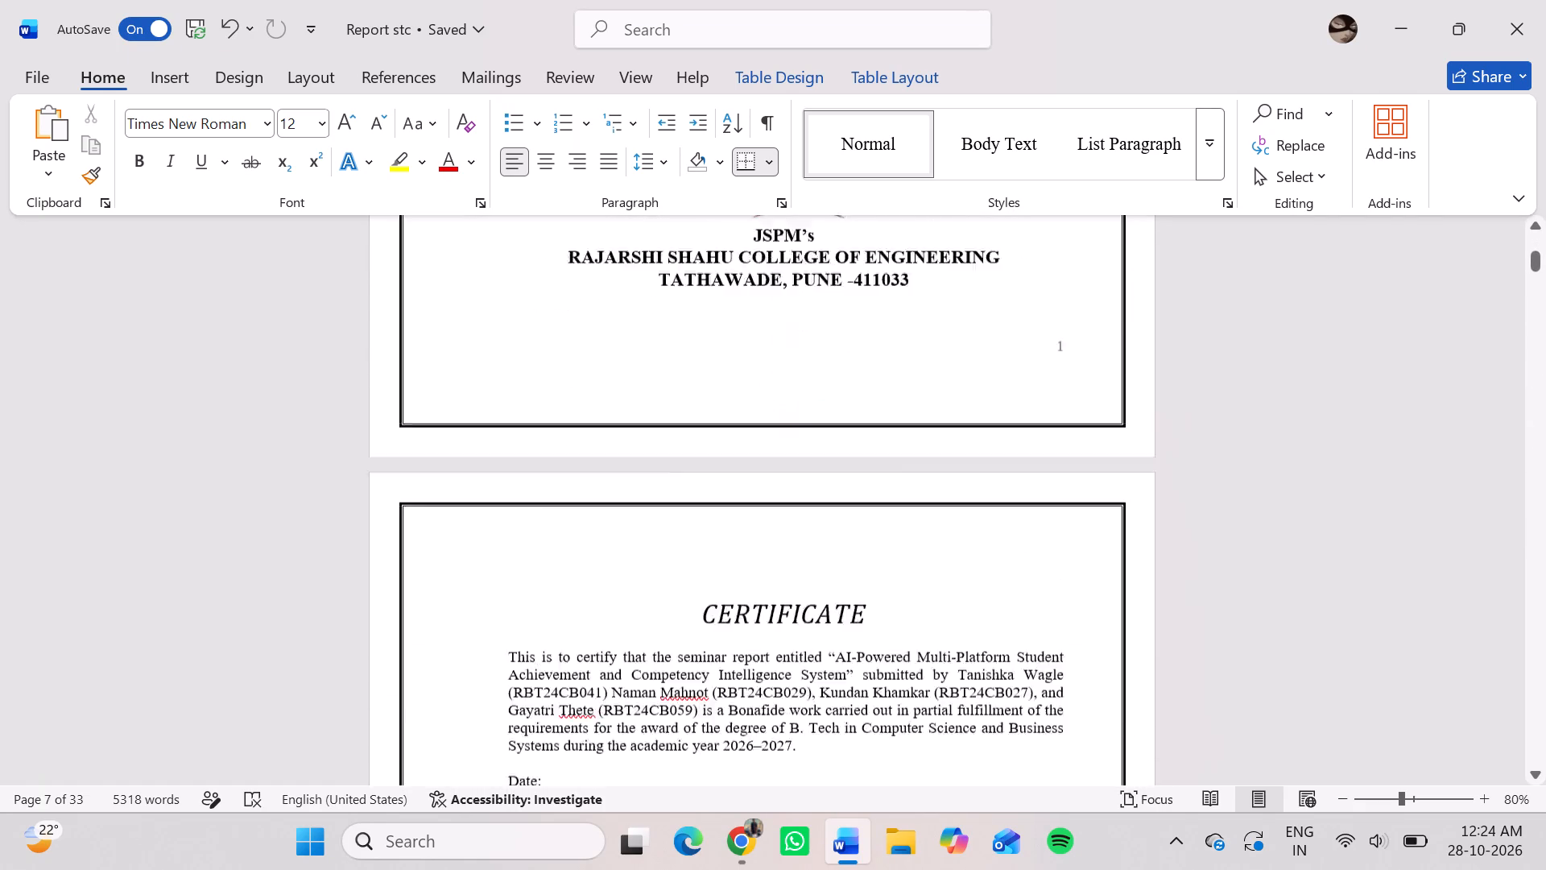
scroll(951, 484, "down", 4)
scroll(951, 484, "up", 1)
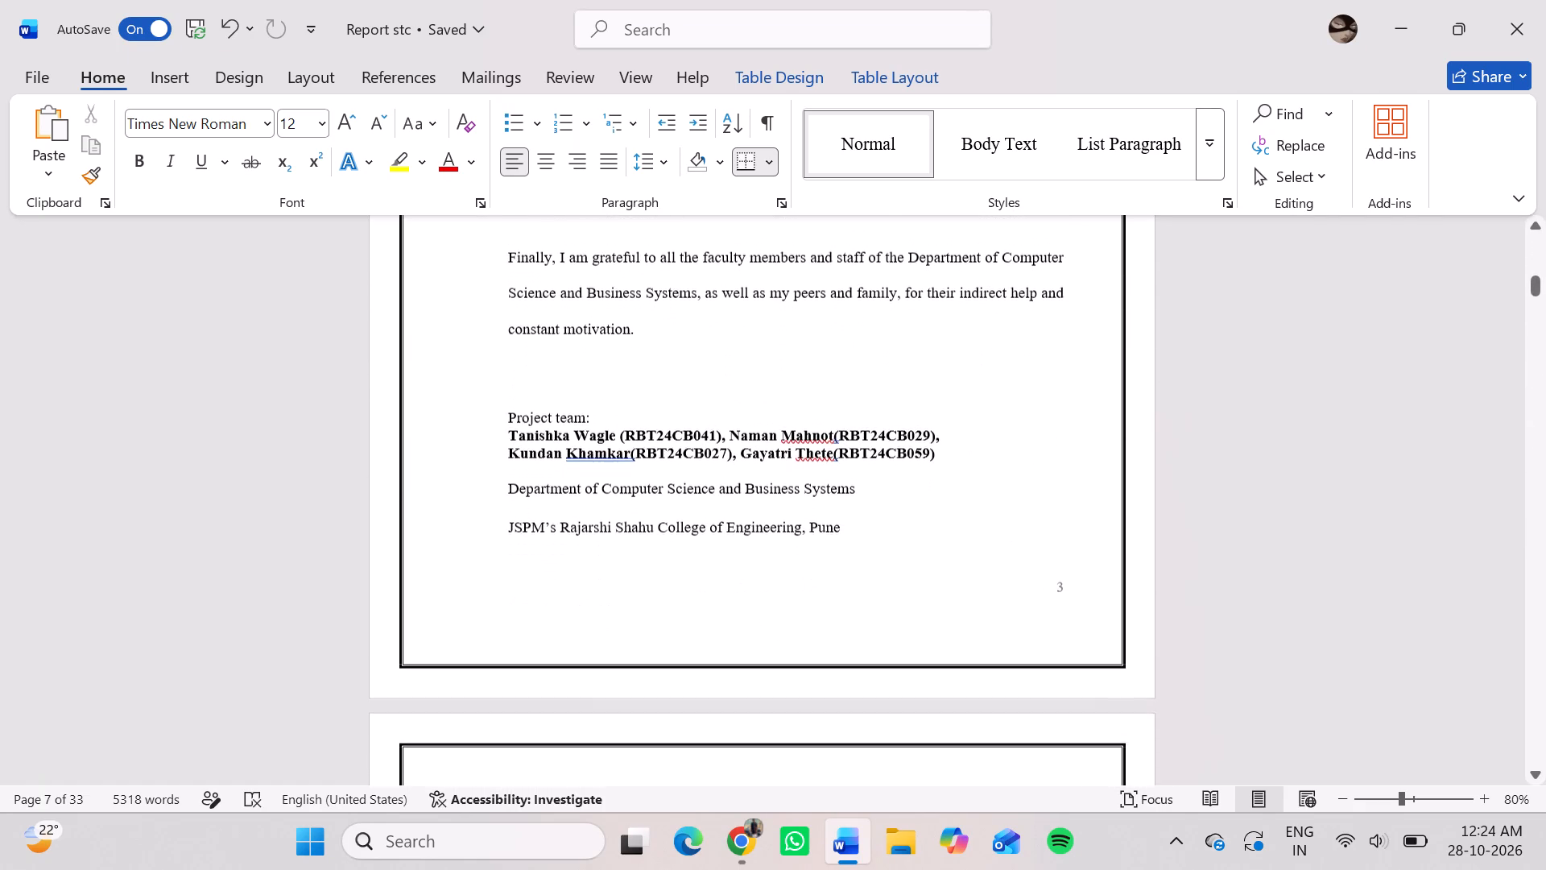
scroll(951, 484, "up", 3)
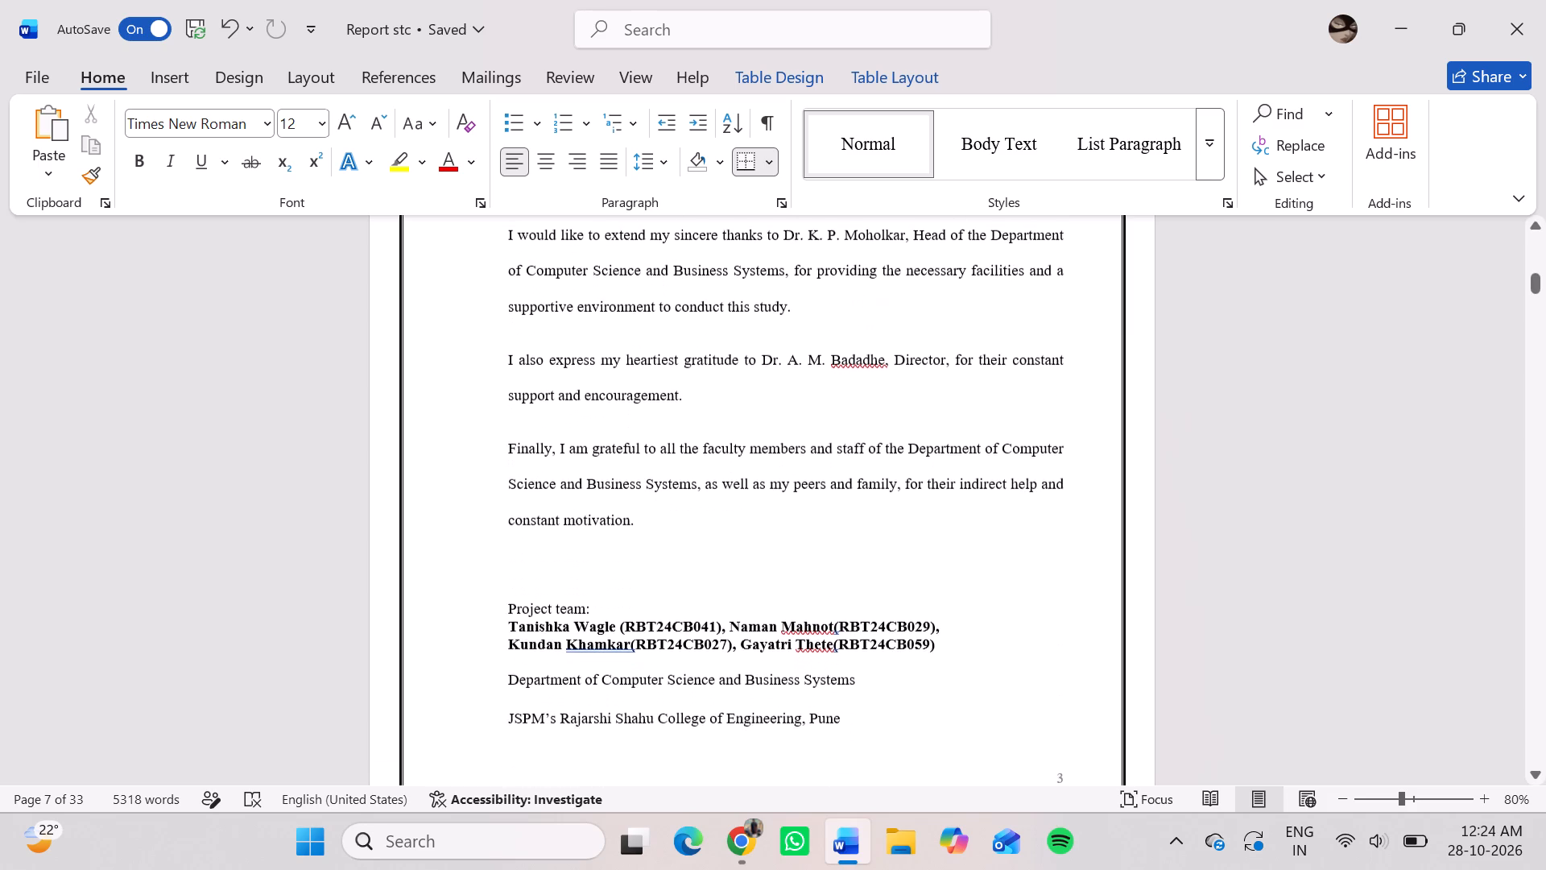
scroll(951, 484, "up", 1)
scroll(951, 484, "down", 1)
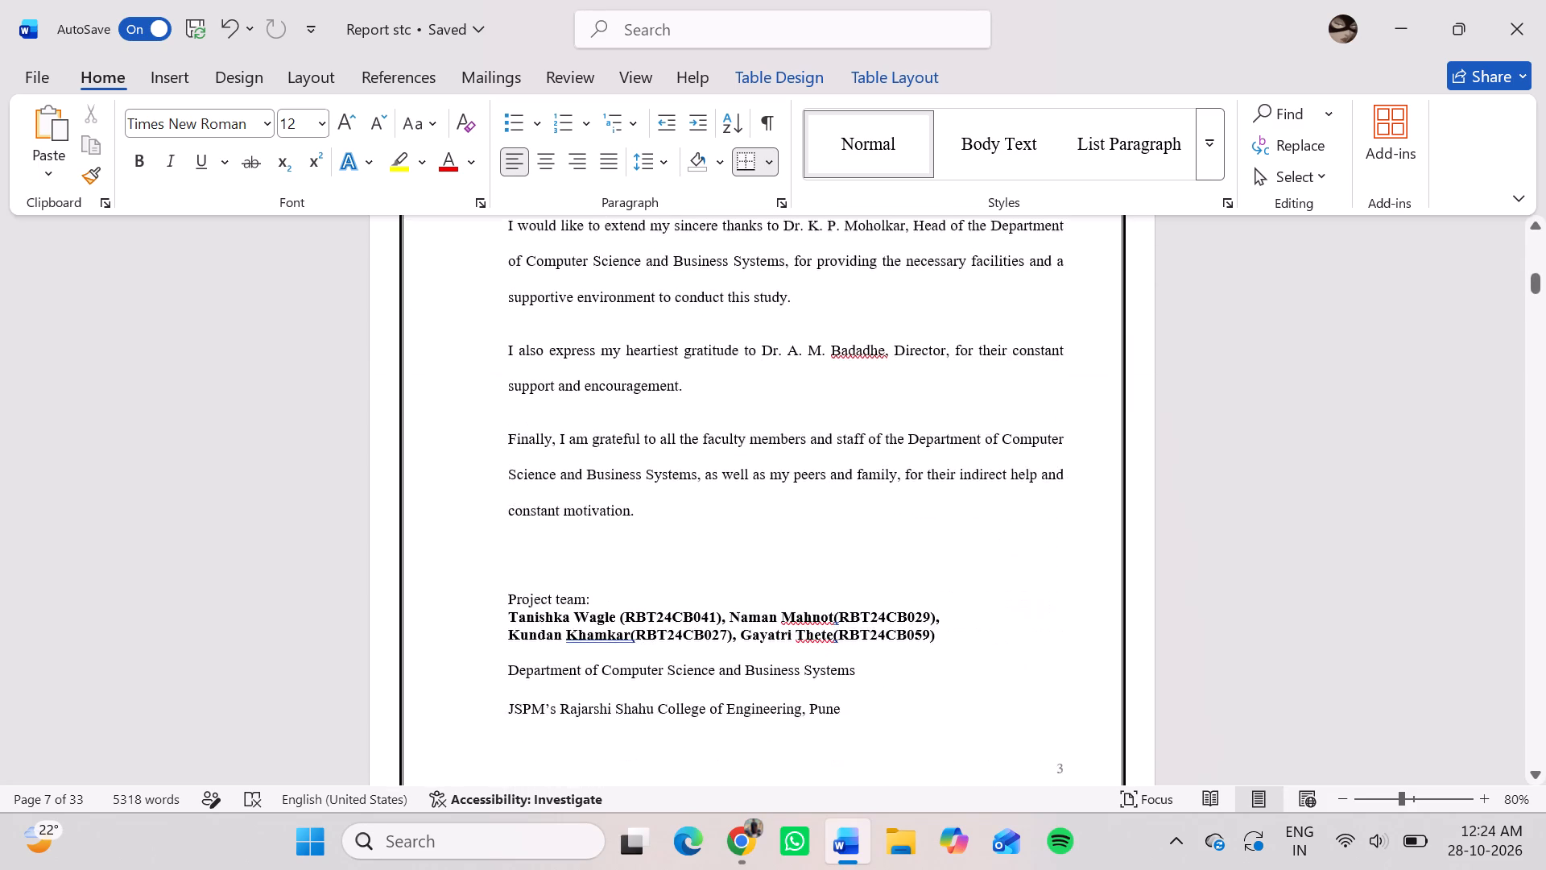
In the List of Figures, clear the figure numbers and page numbers from the Fig. 4.1, 4.2, 5.1 and 6.1 rows.
scroll(951, 484, "down", 7)
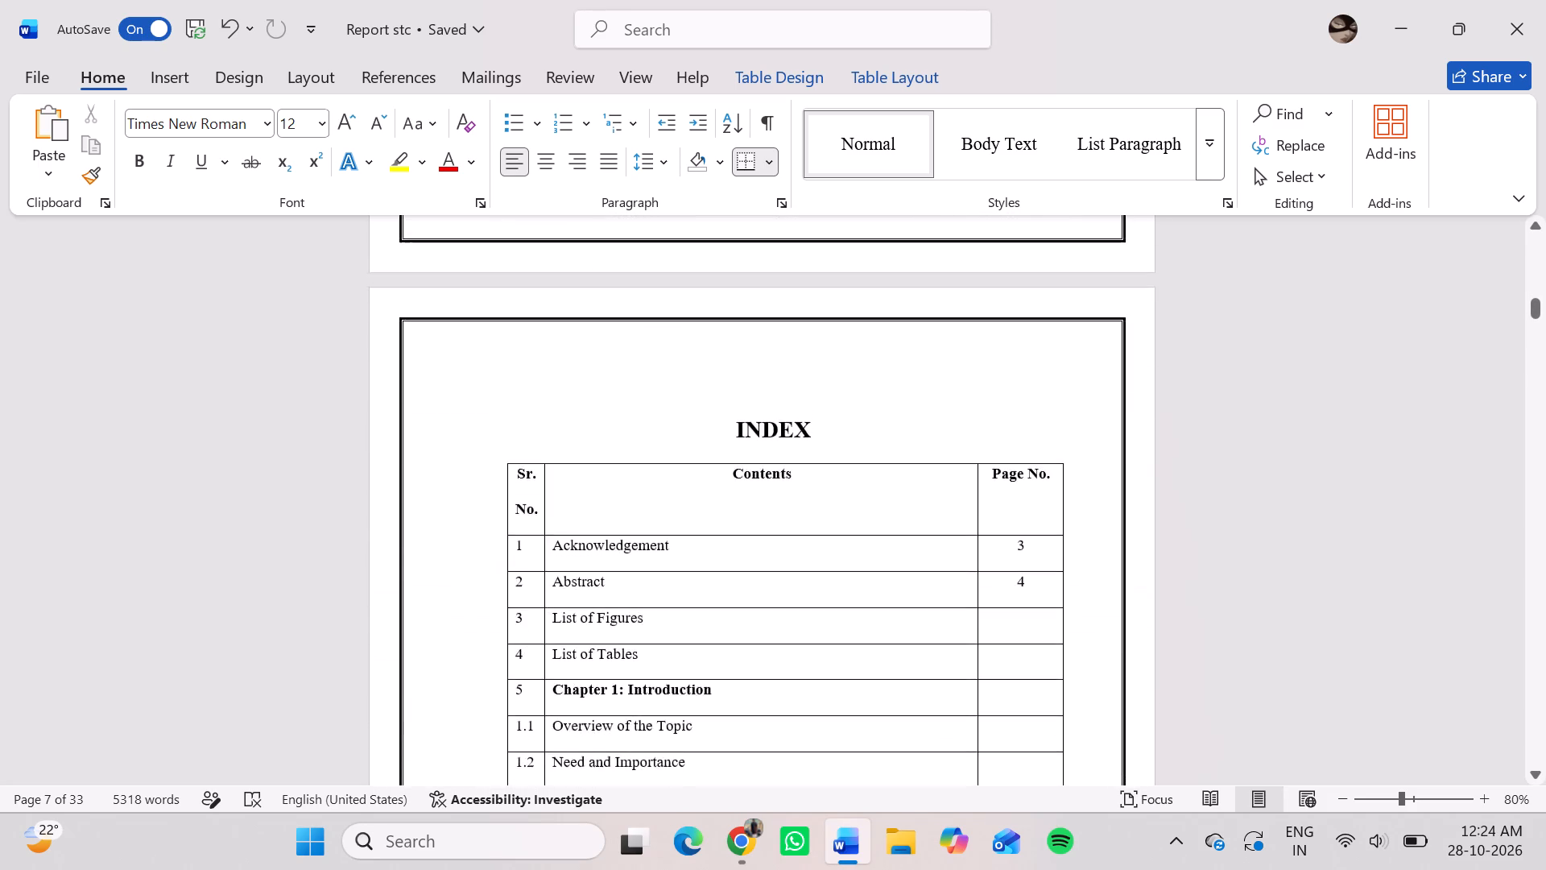
scroll(951, 484, "down", 5)
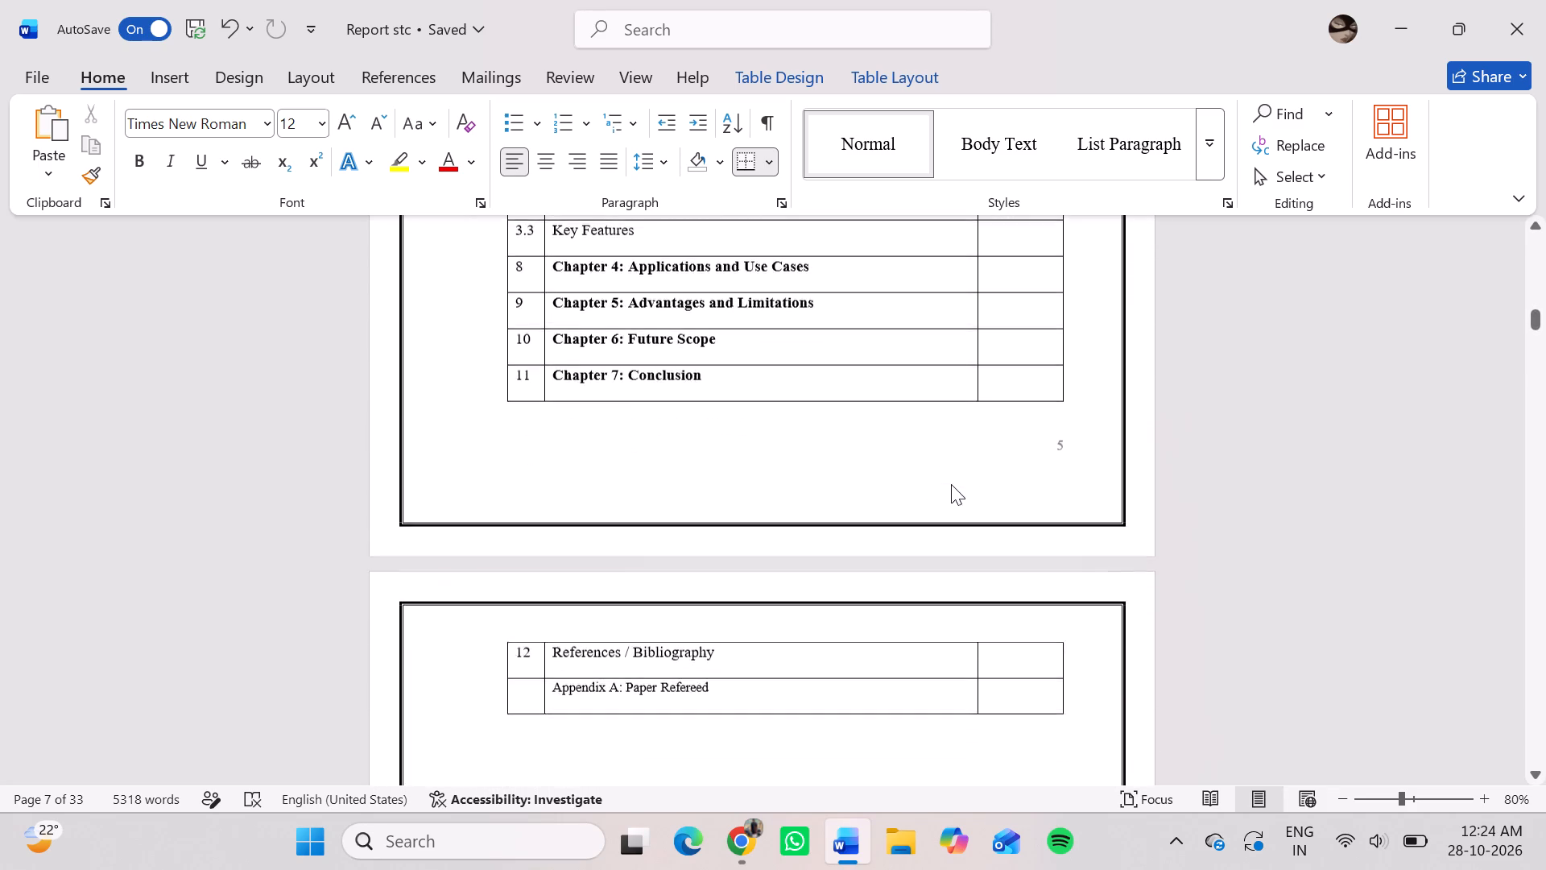
scroll(951, 484, "down", 4)
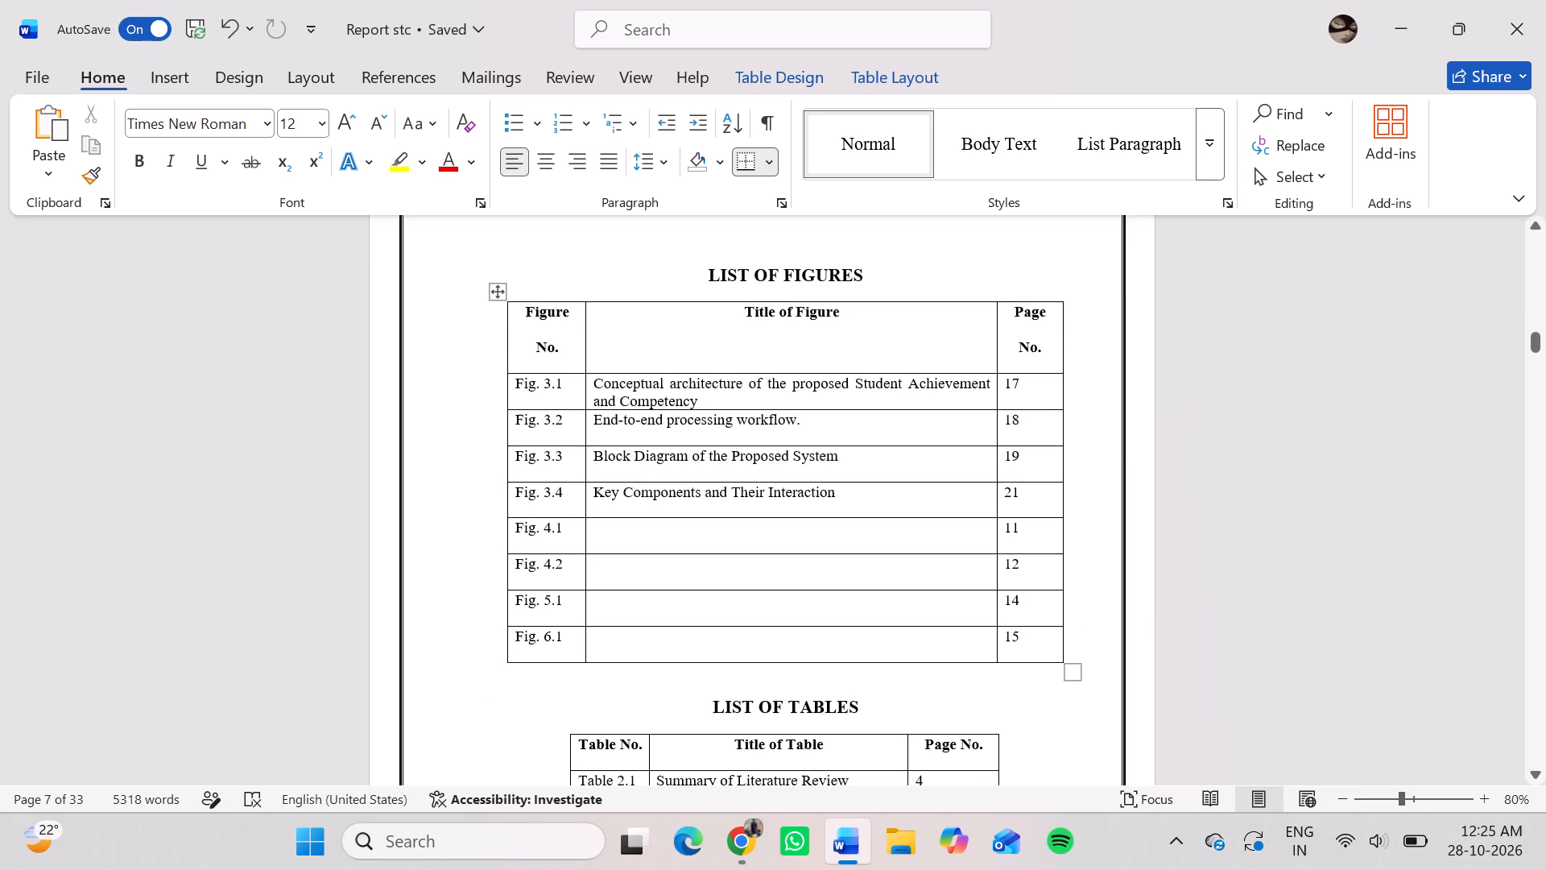
scroll(951, 484, "down", 2)
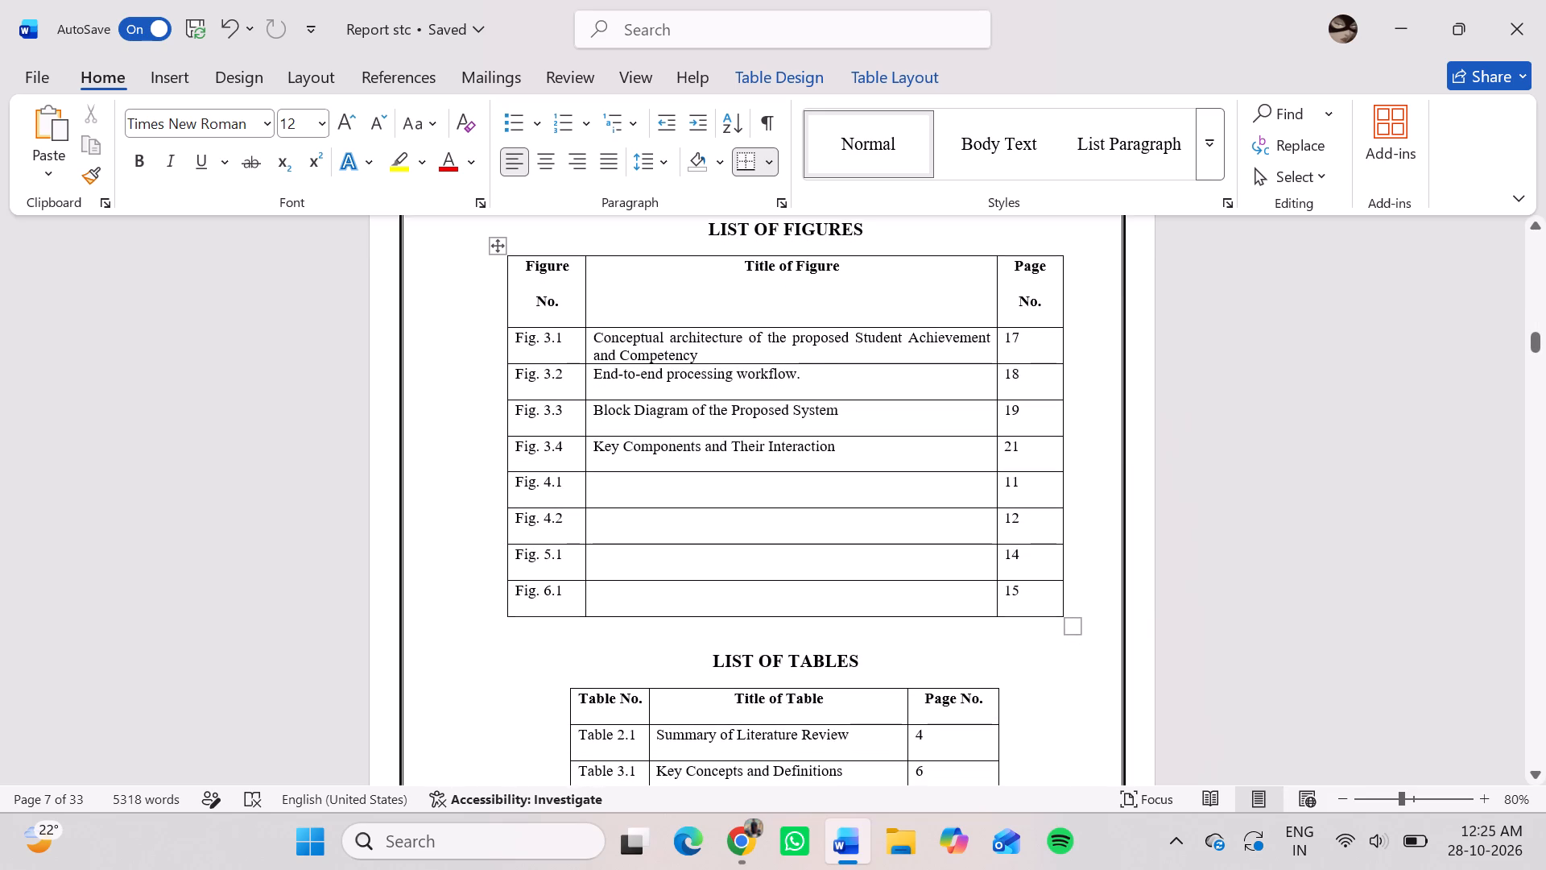
left_click_drag(1072, 609, 699, 482)
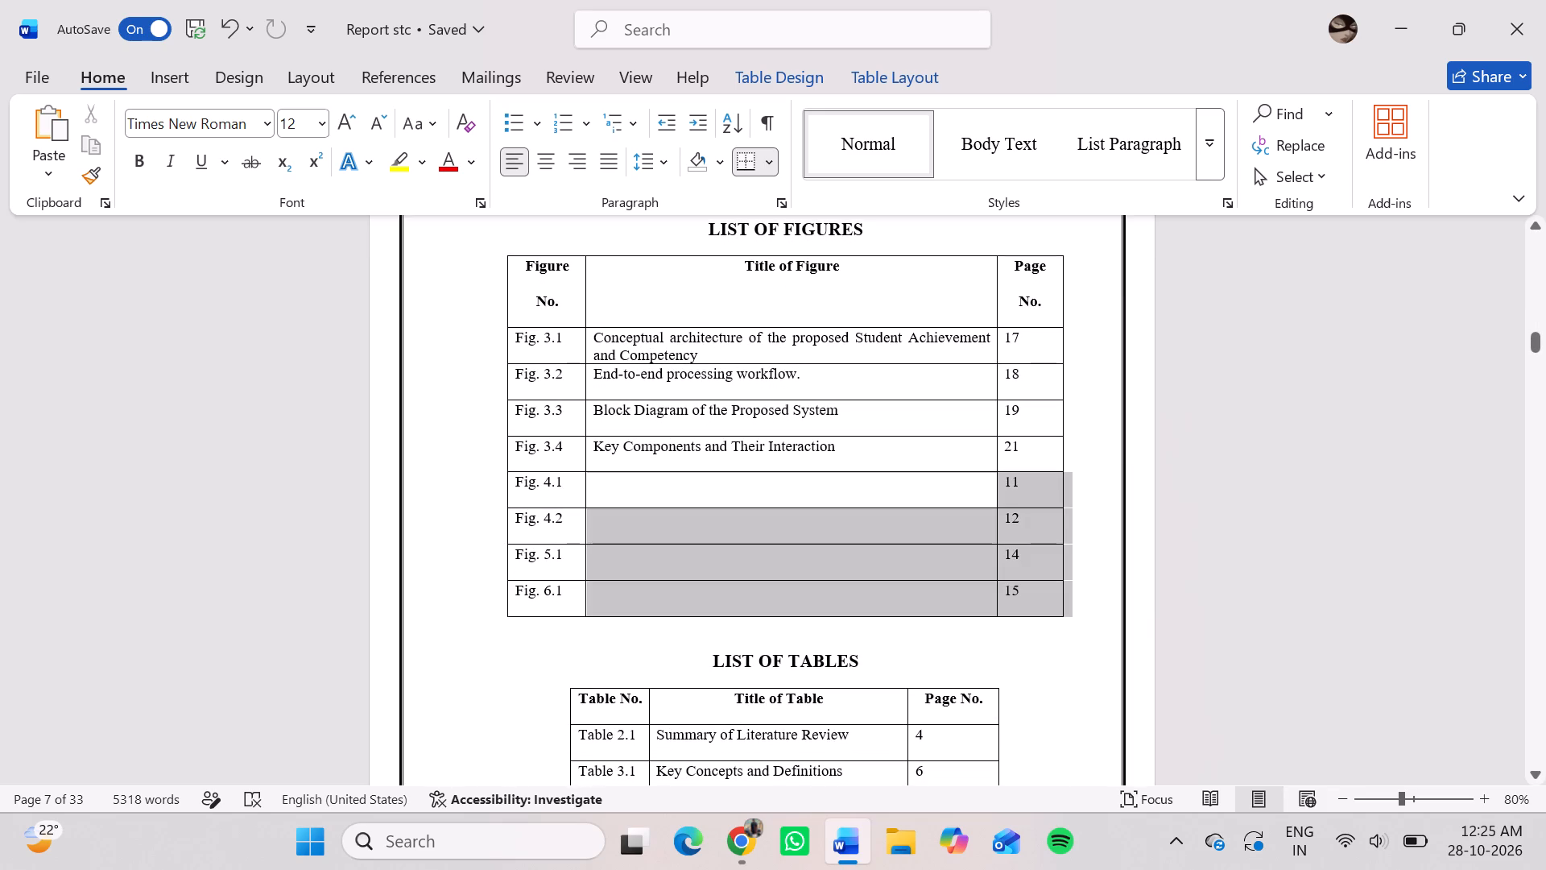
left_click_drag(699, 482, 533, 489)
key("Delete")
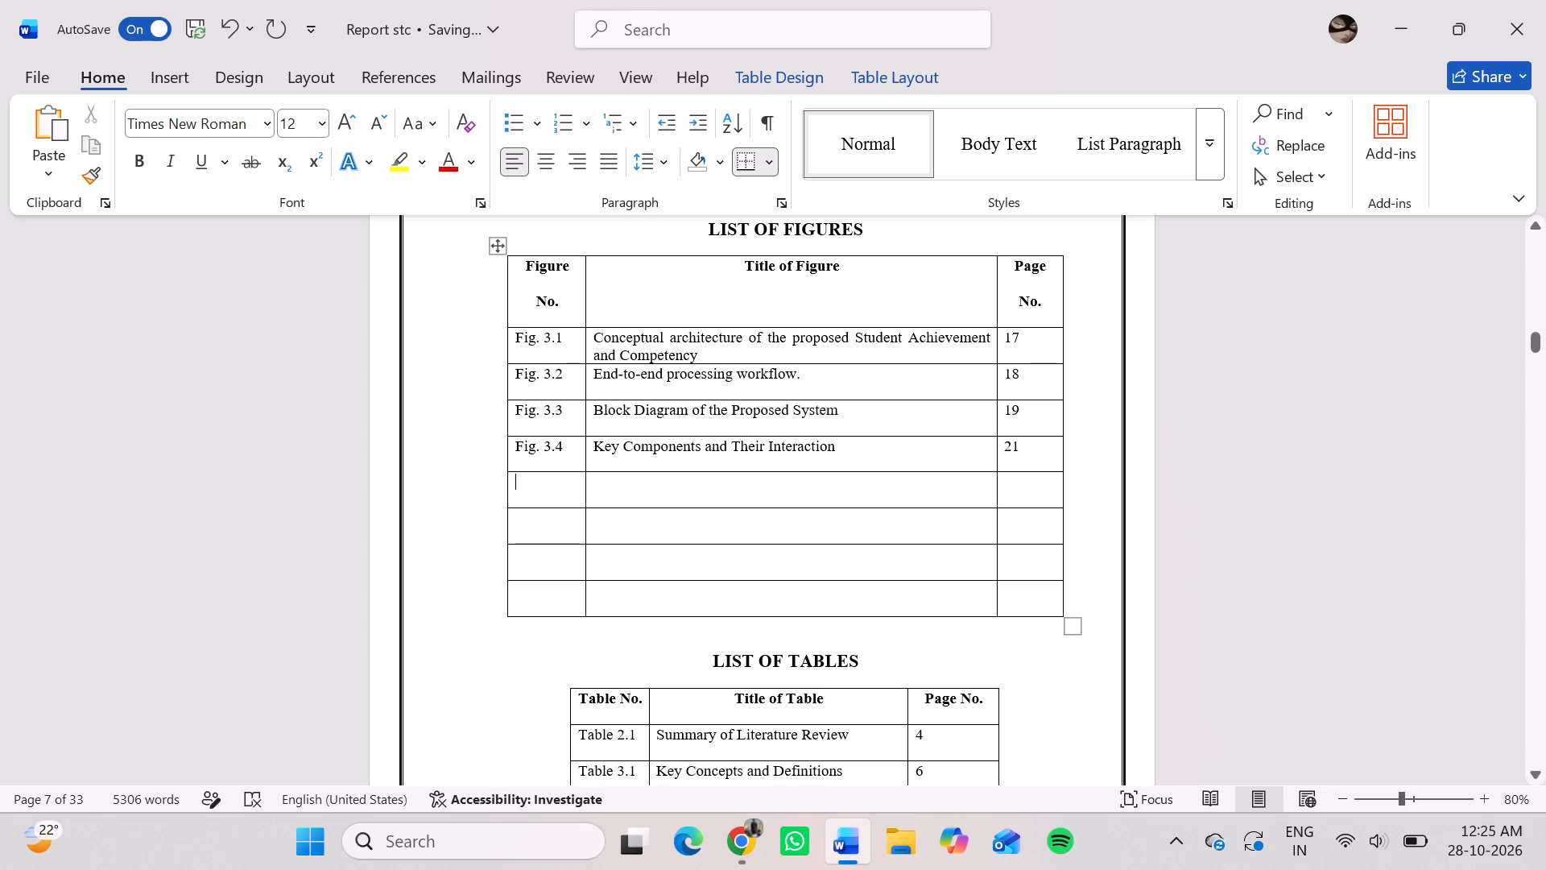
Delete the entire last empty row of the List of Figures table.
left_click(706, 585)
right_click(706, 585)
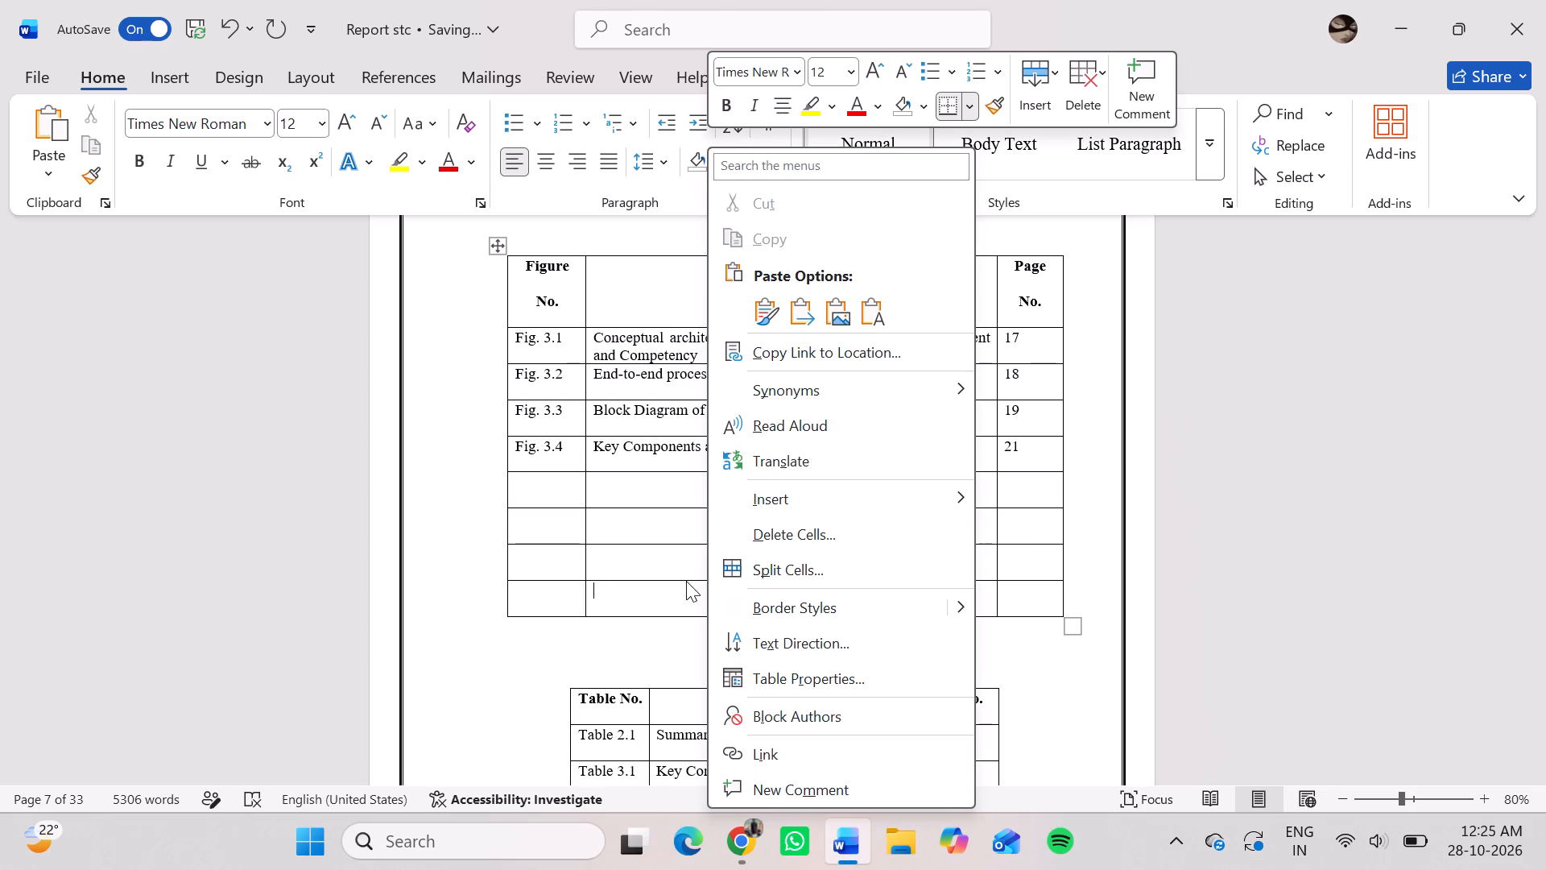
left_click(685, 580)
left_click(685, 580)
right_click(685, 580)
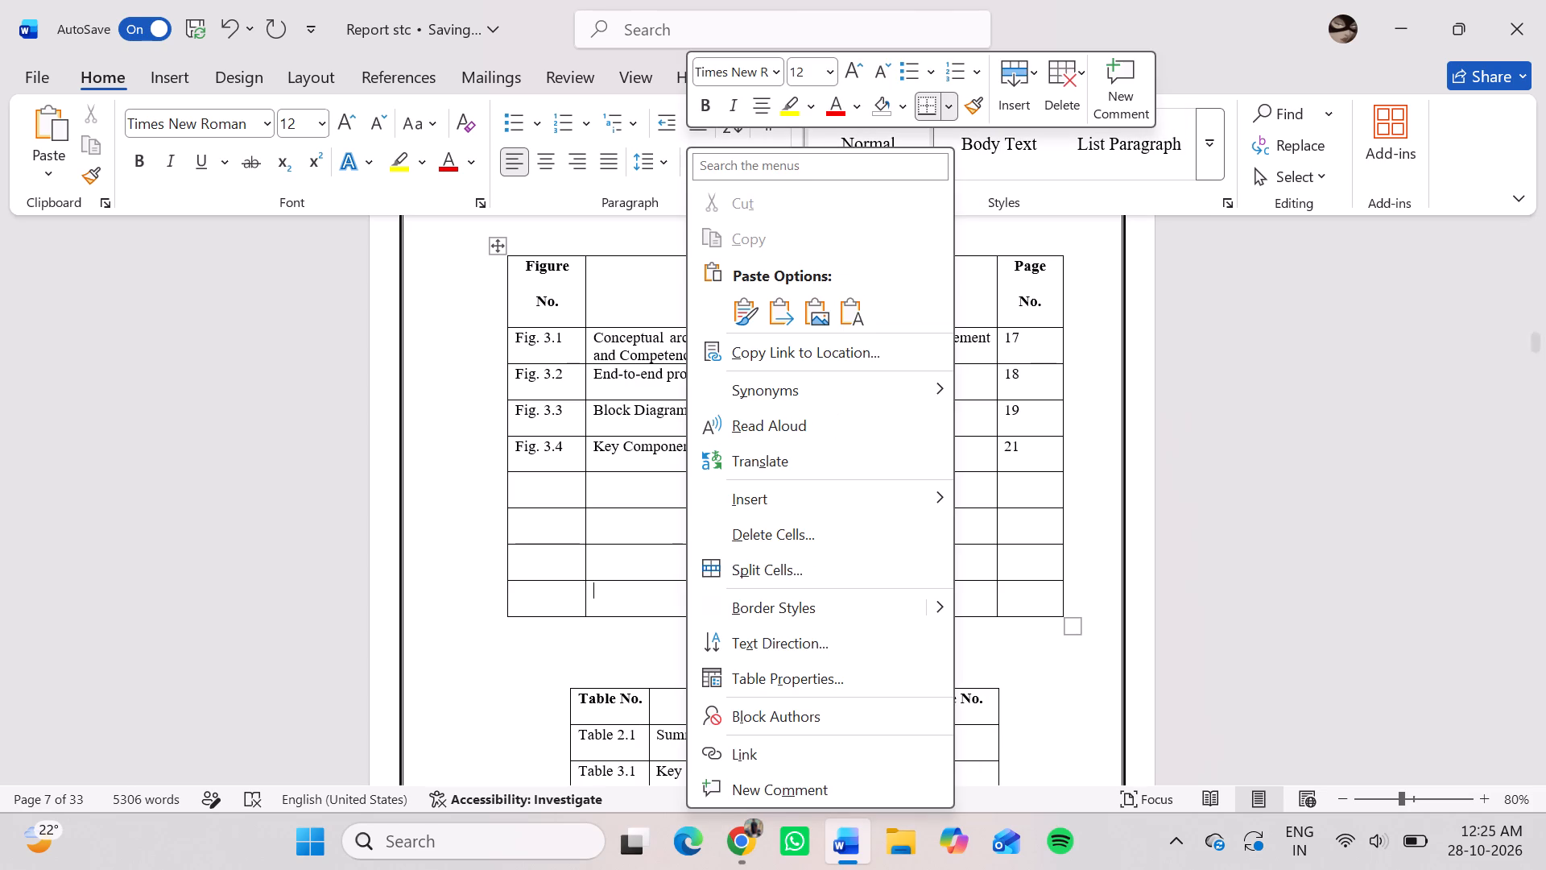
left_click(791, 537)
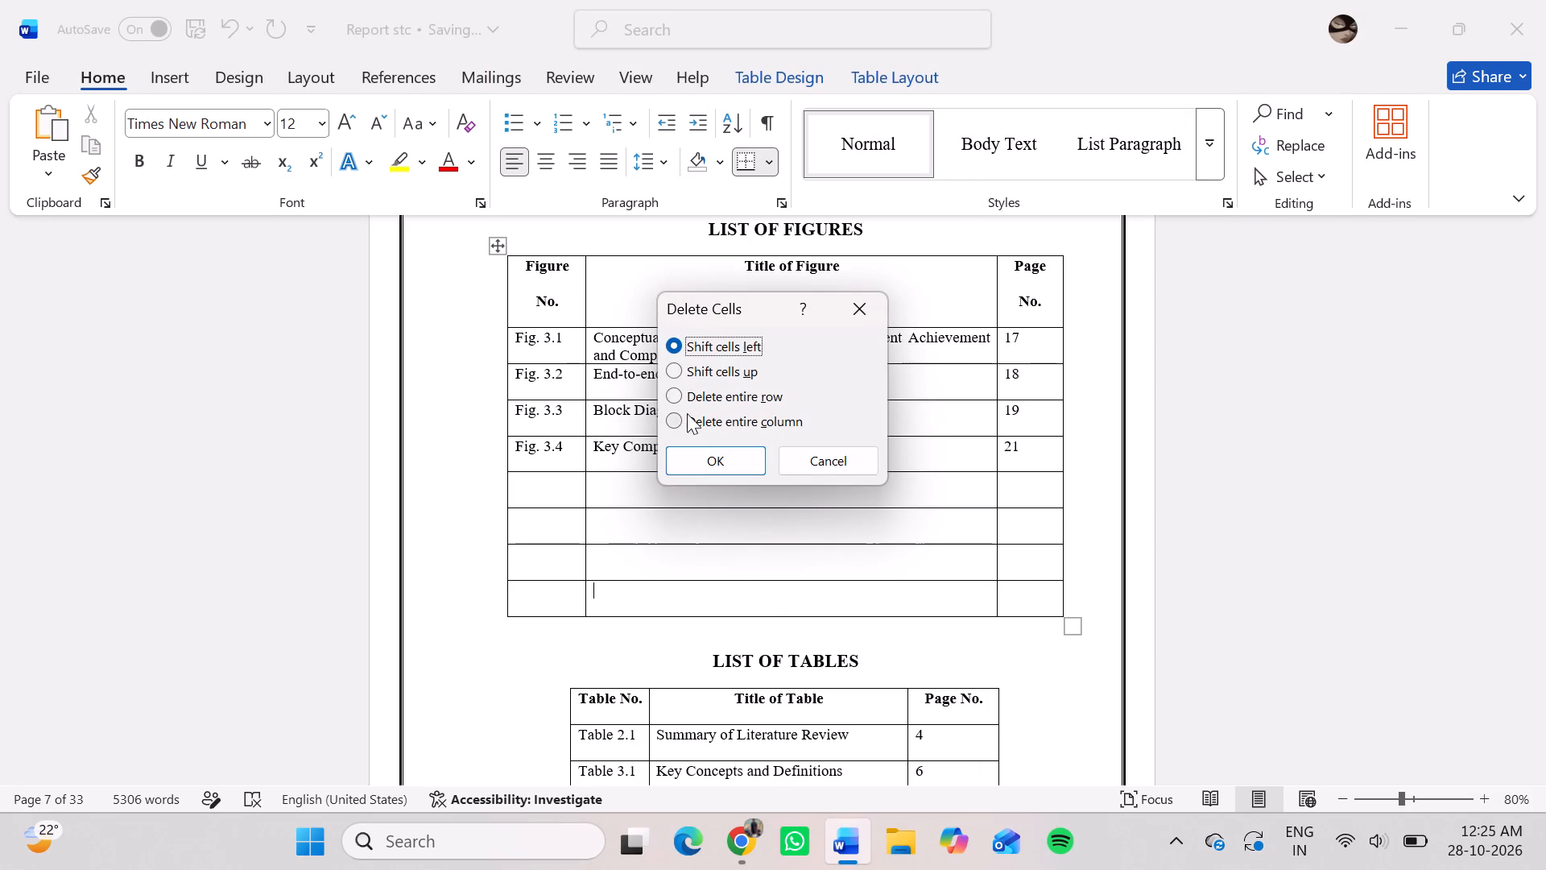
left_click(677, 392)
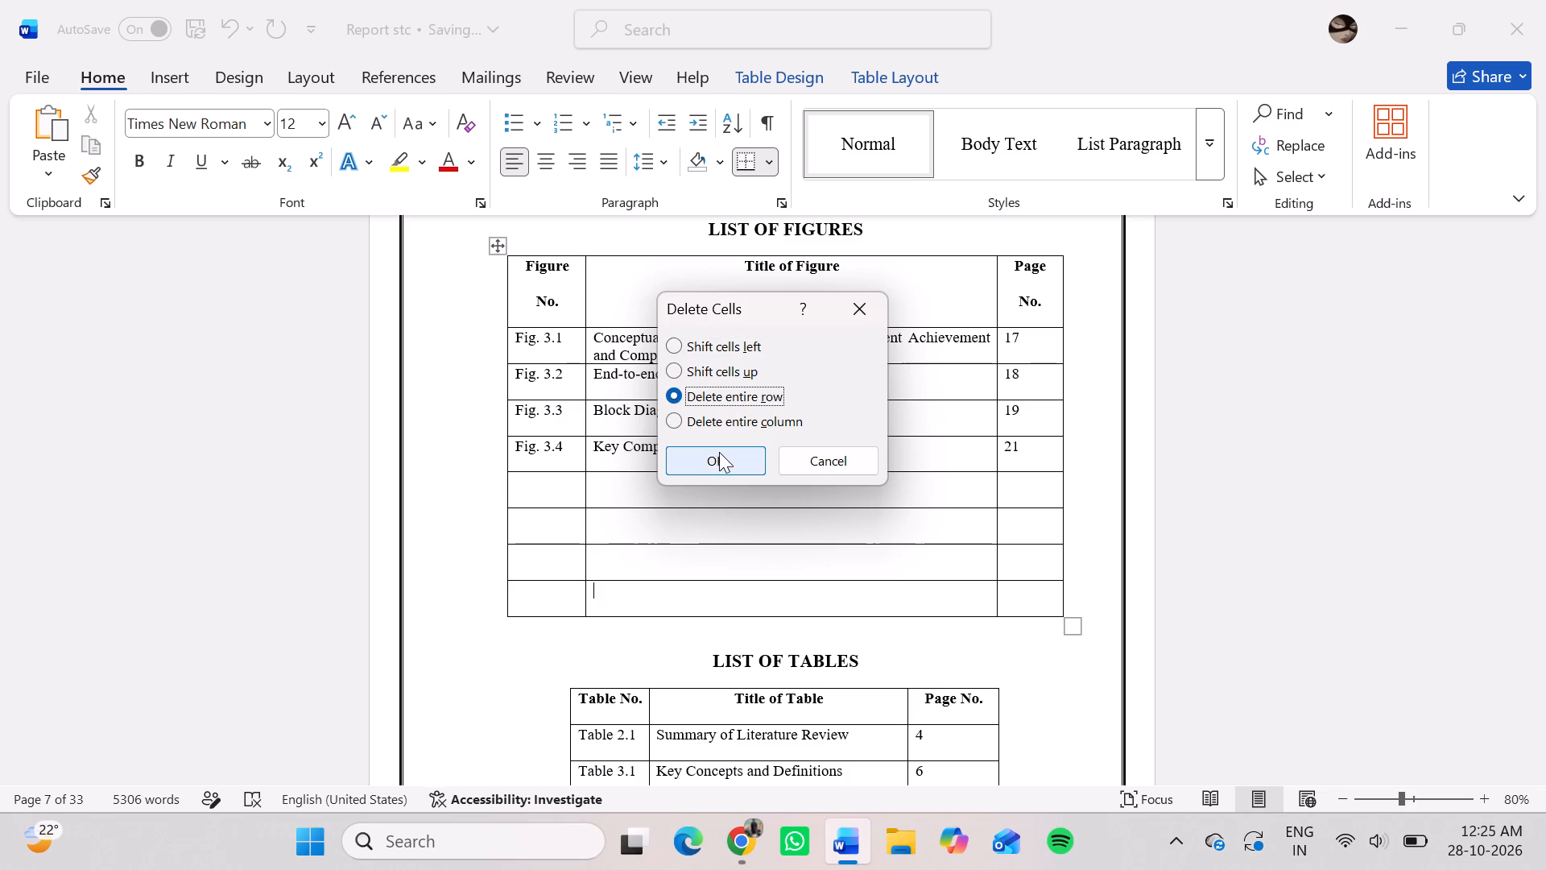
left_click(722, 456)
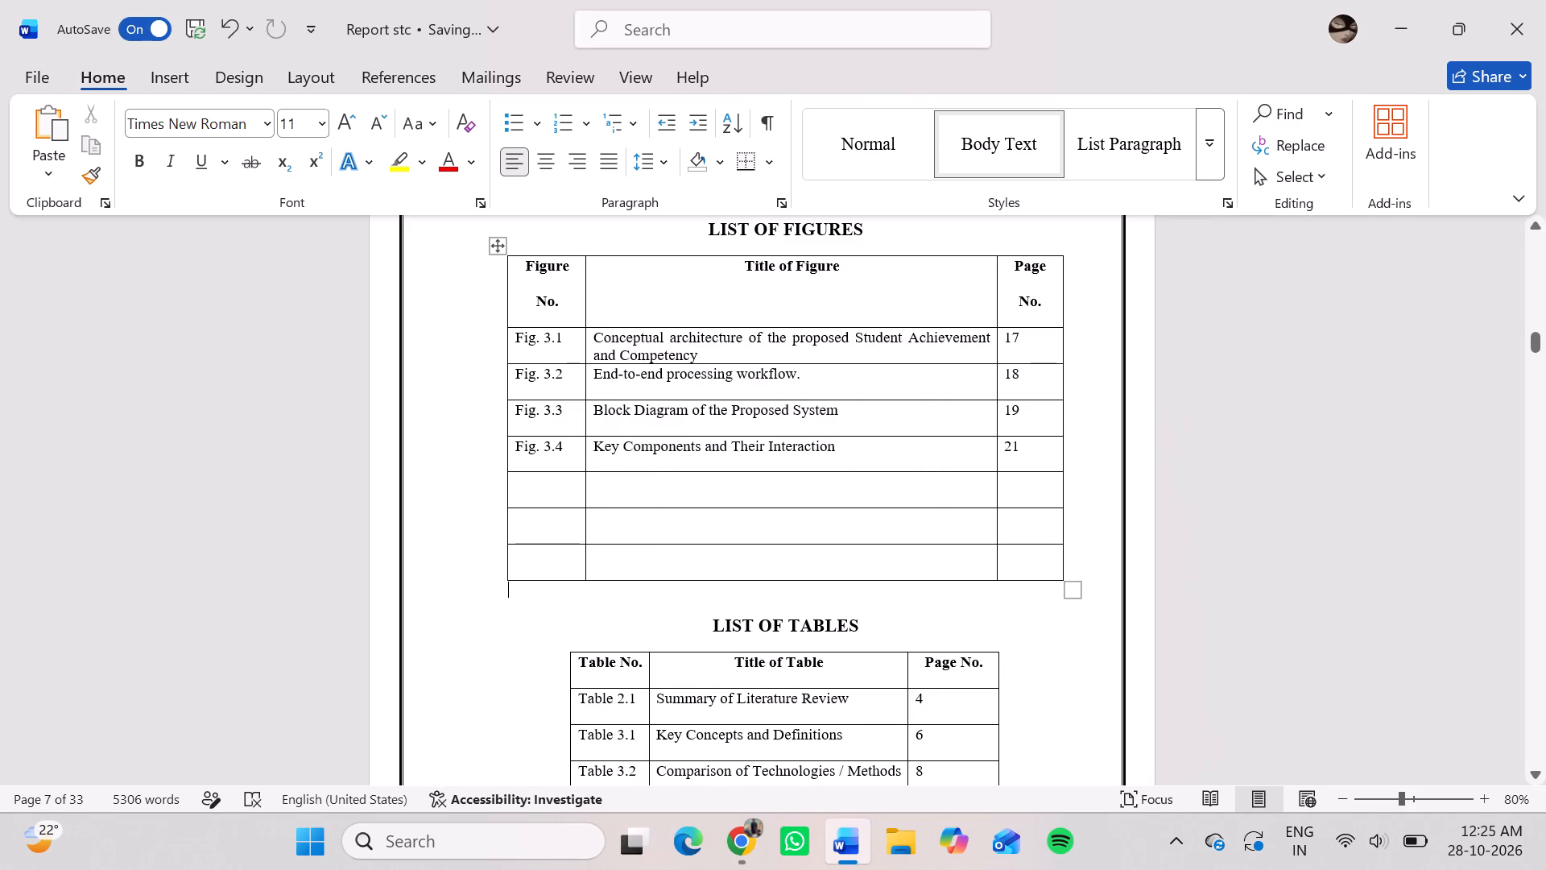
Delete the three remaining empty rows below Fig. 3.4 in the List of Figures table.
left_click(698, 566)
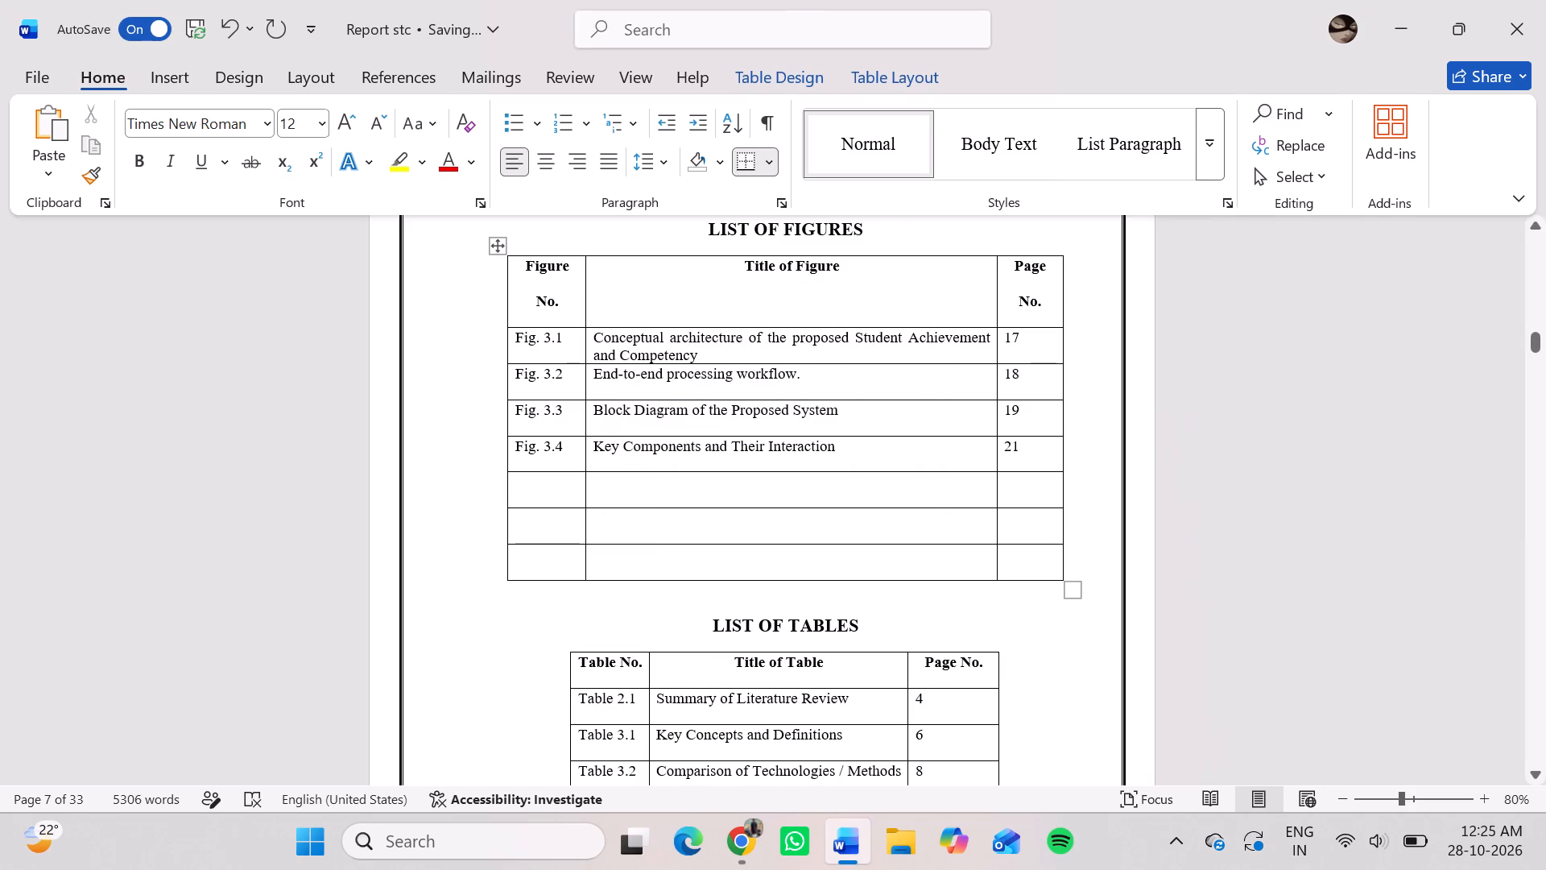
key("shift+Up")
key("shift+Up")
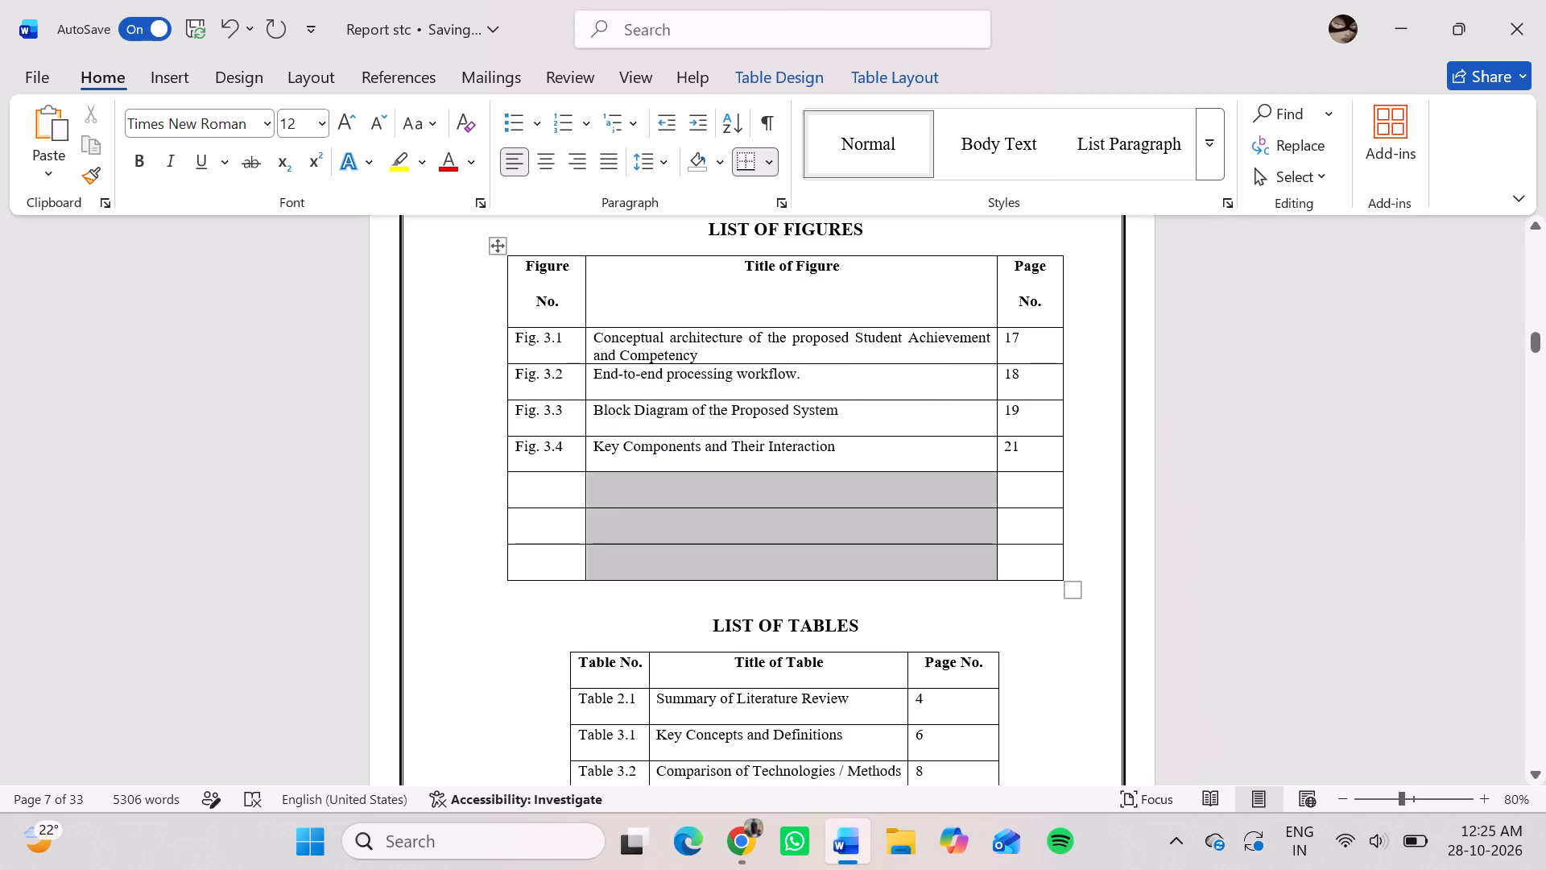
right_click_drag(703, 557, 702, 546)
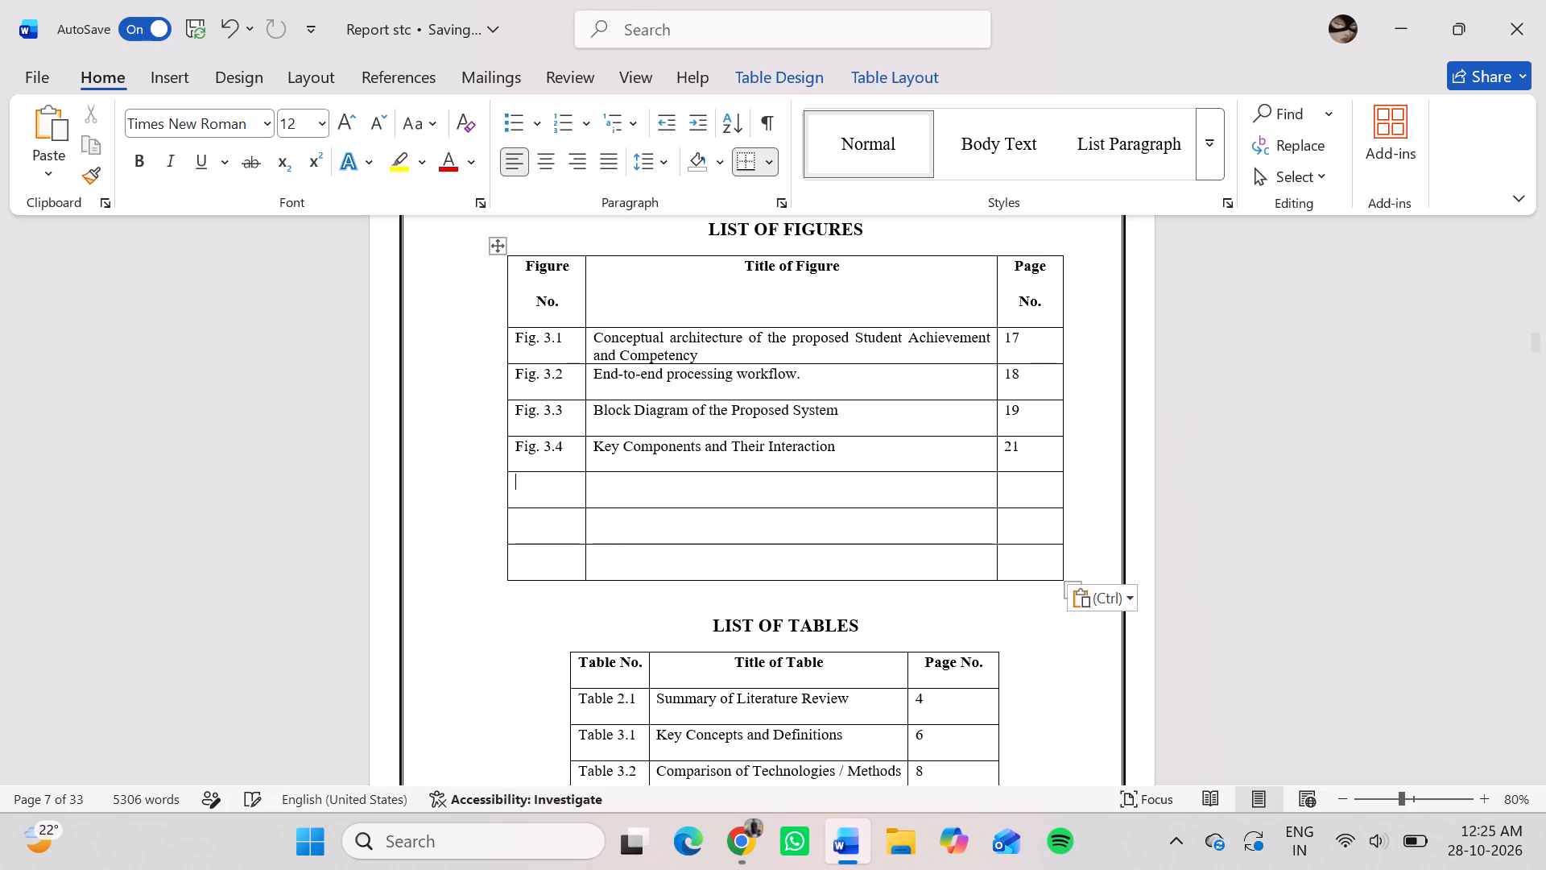
left_click_drag(554, 483, 790, 534)
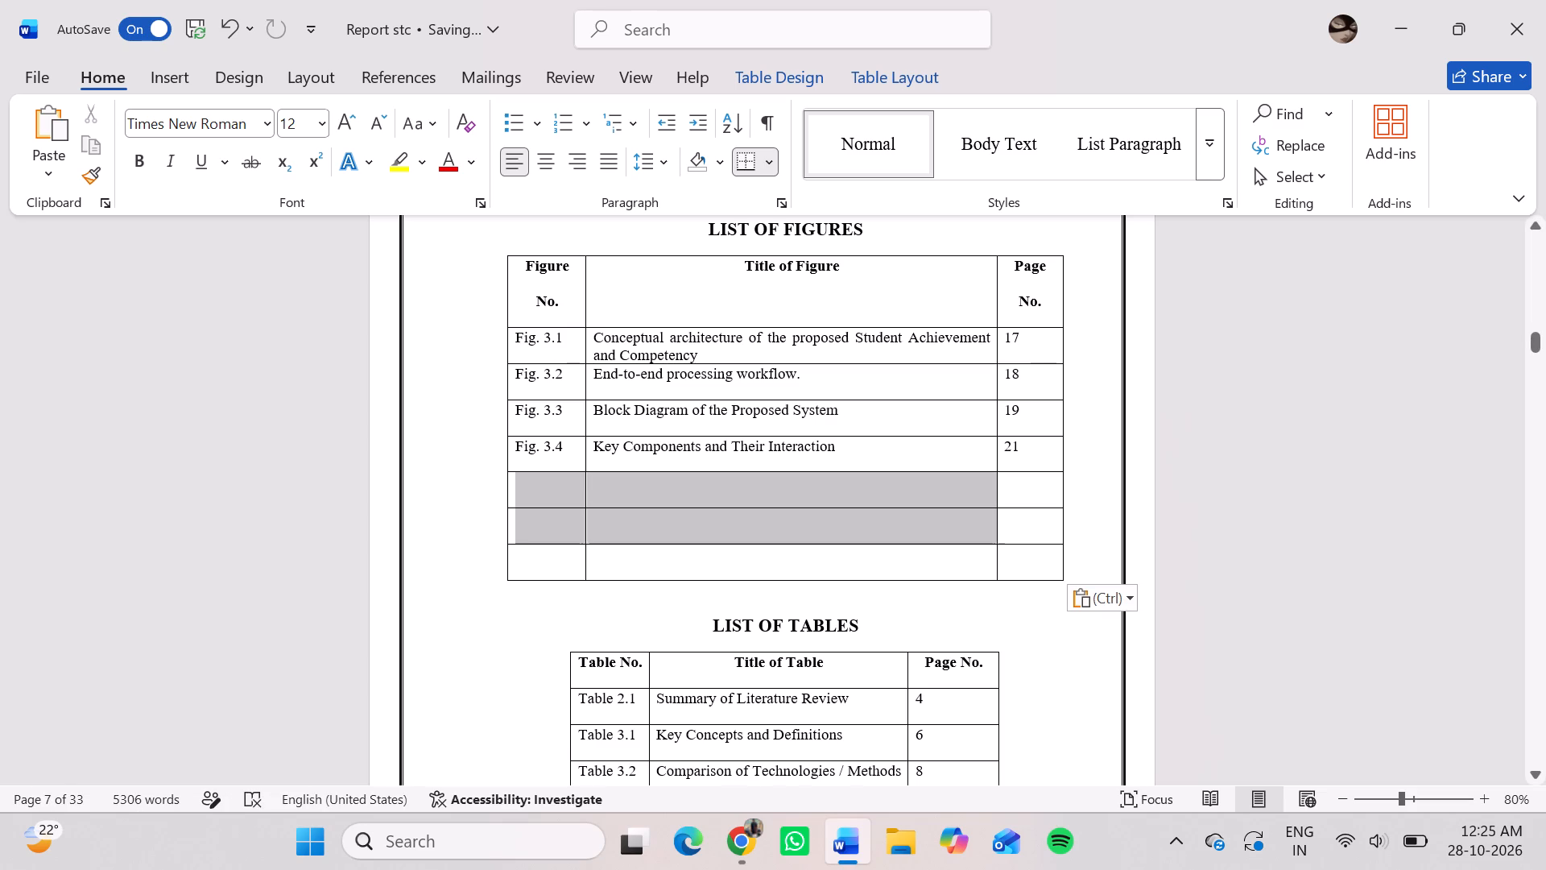
left_click_drag(790, 534, 1034, 557)
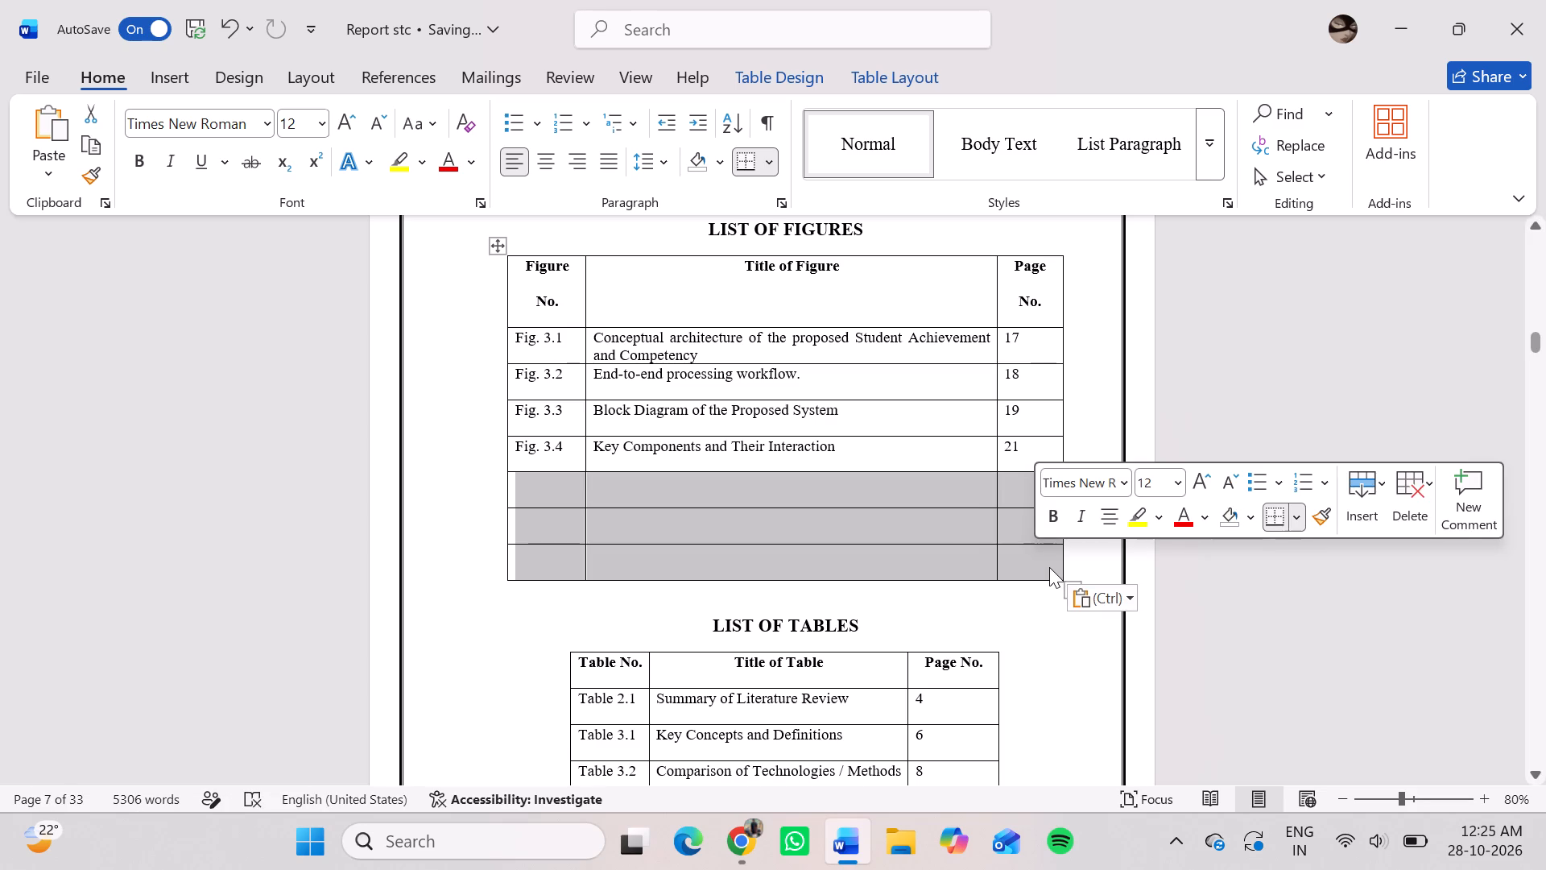
left_click(1126, 601)
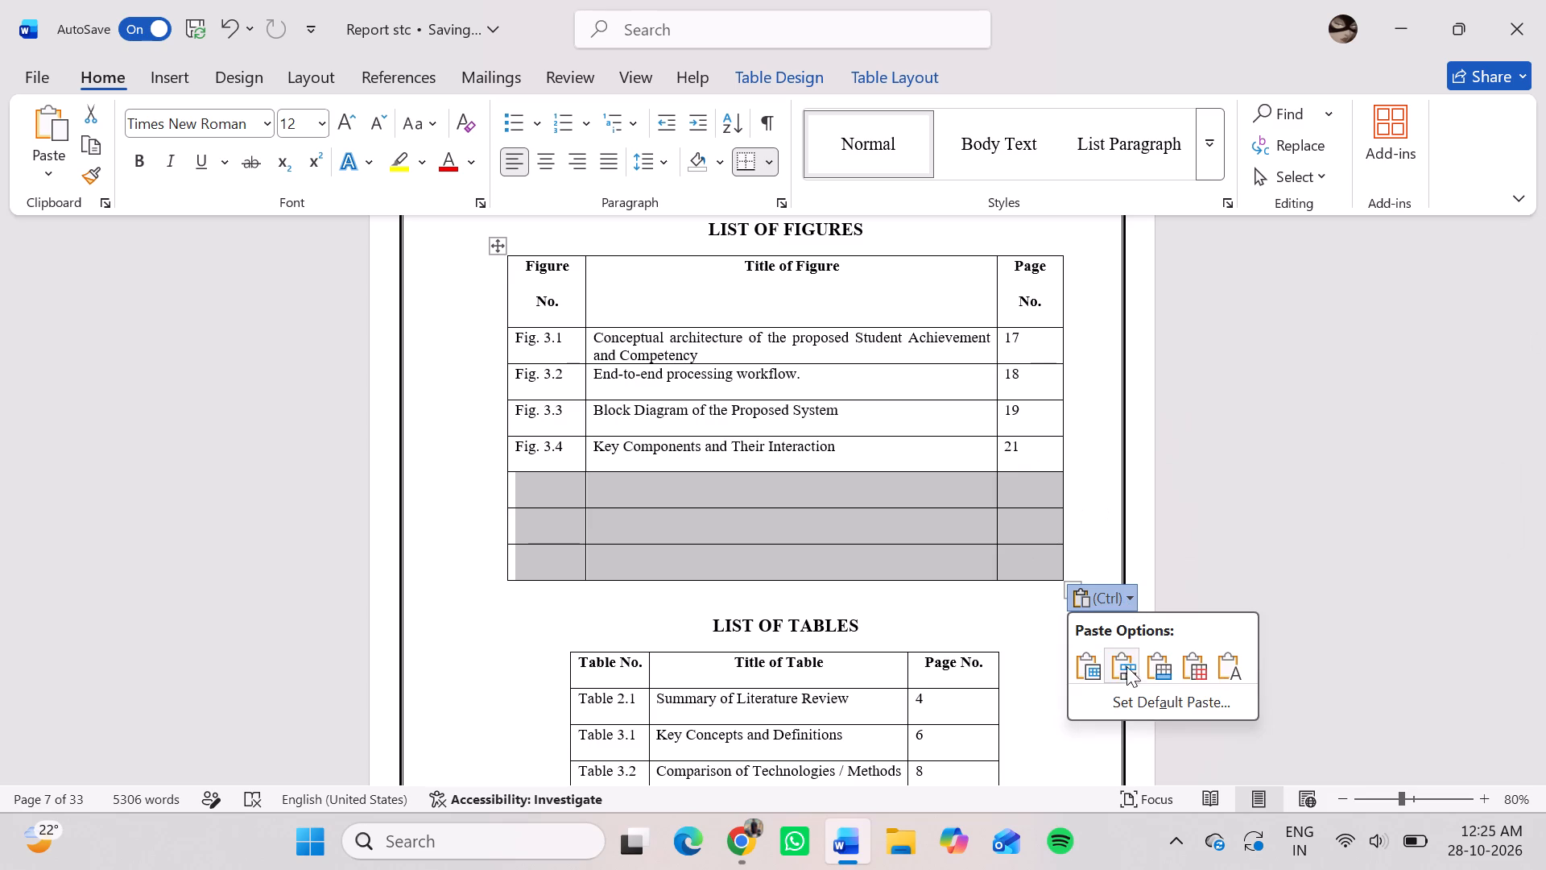
right_click(1031, 557)
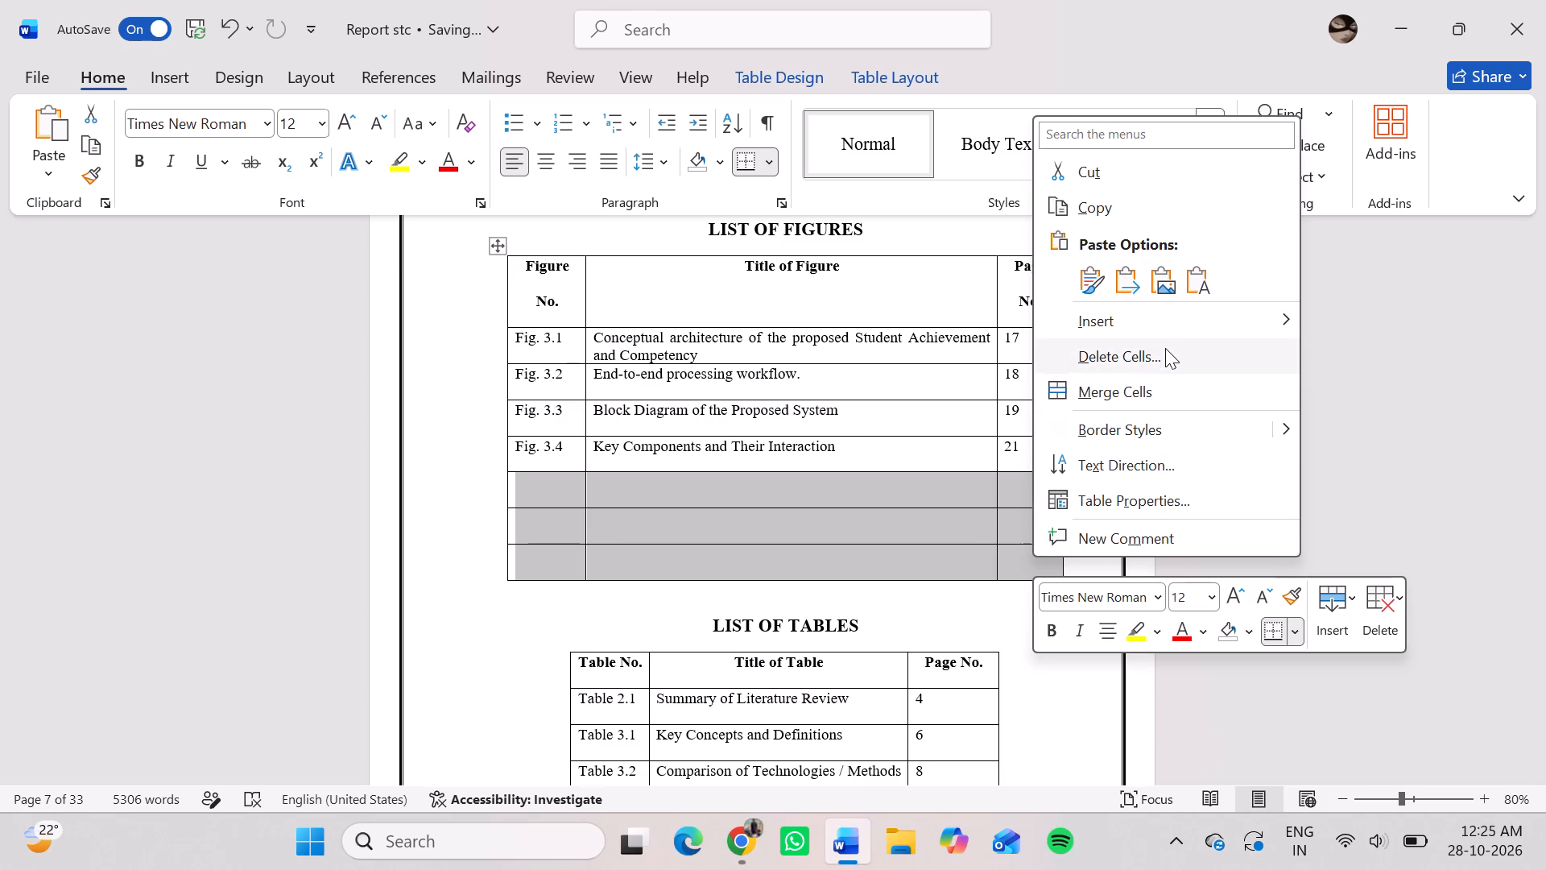
left_click(1165, 348)
left_click(766, 397)
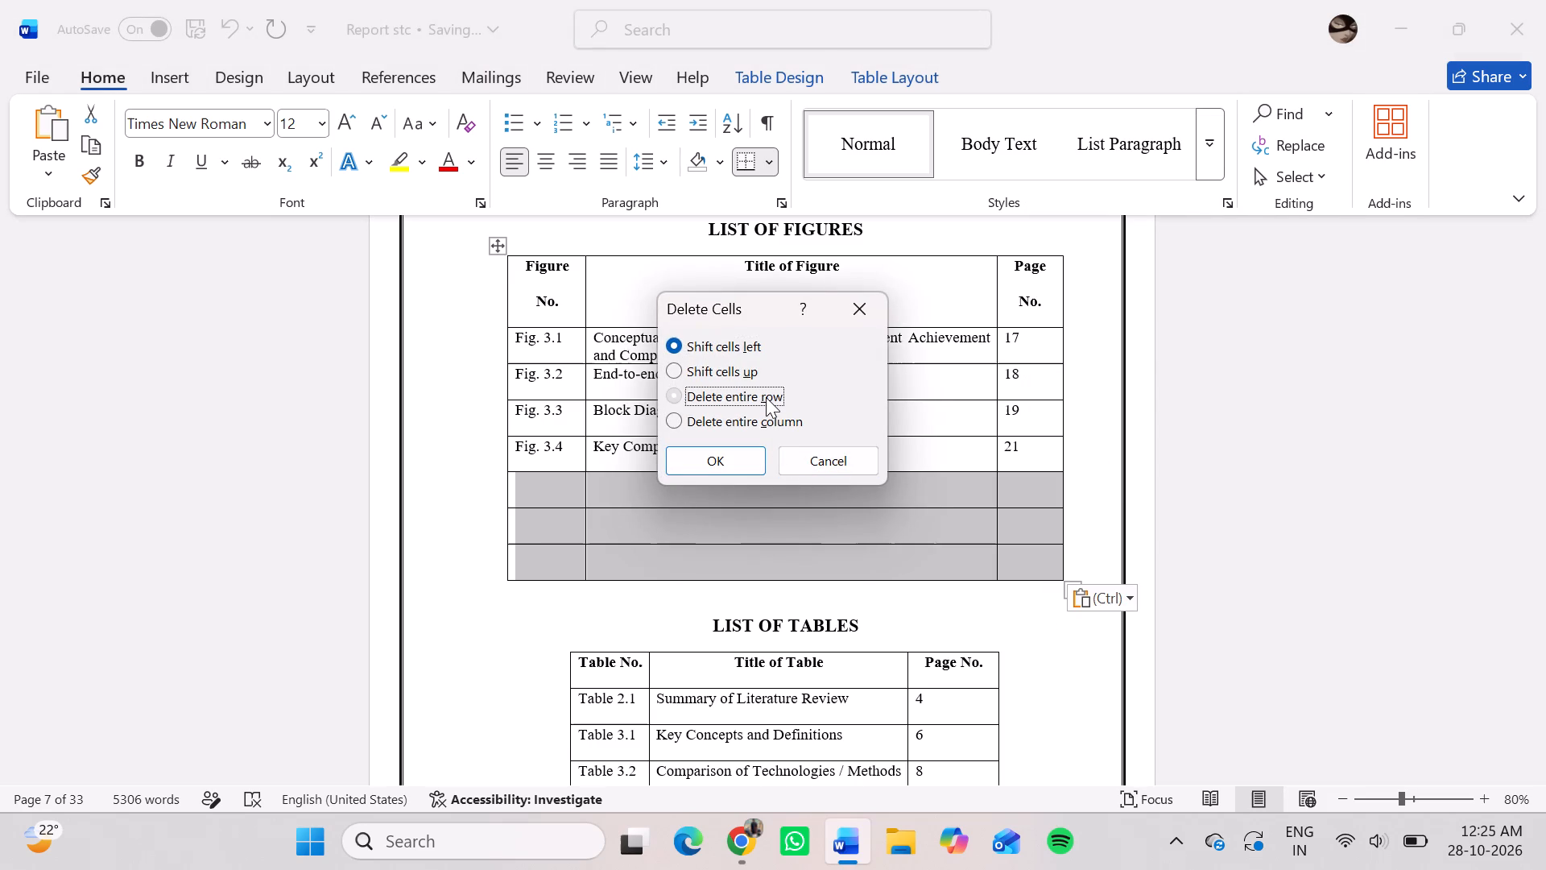
left_click(738, 462)
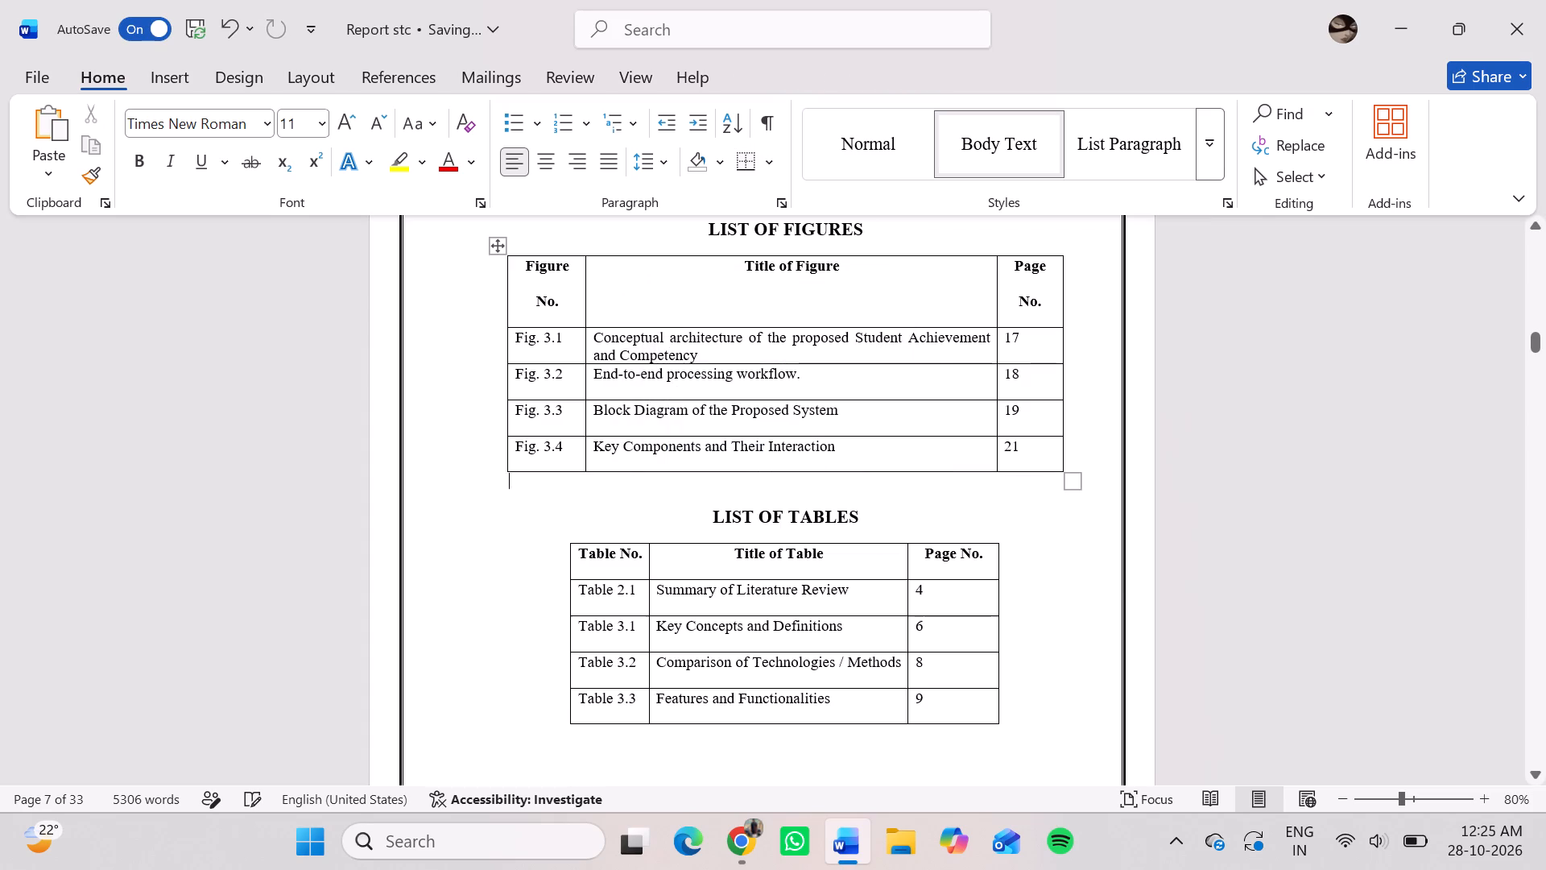
Insert two blank rows below the Table 3.3 Features and Functionalities row in the List of Tables.
left_click(859, 726)
left_click(857, 715)
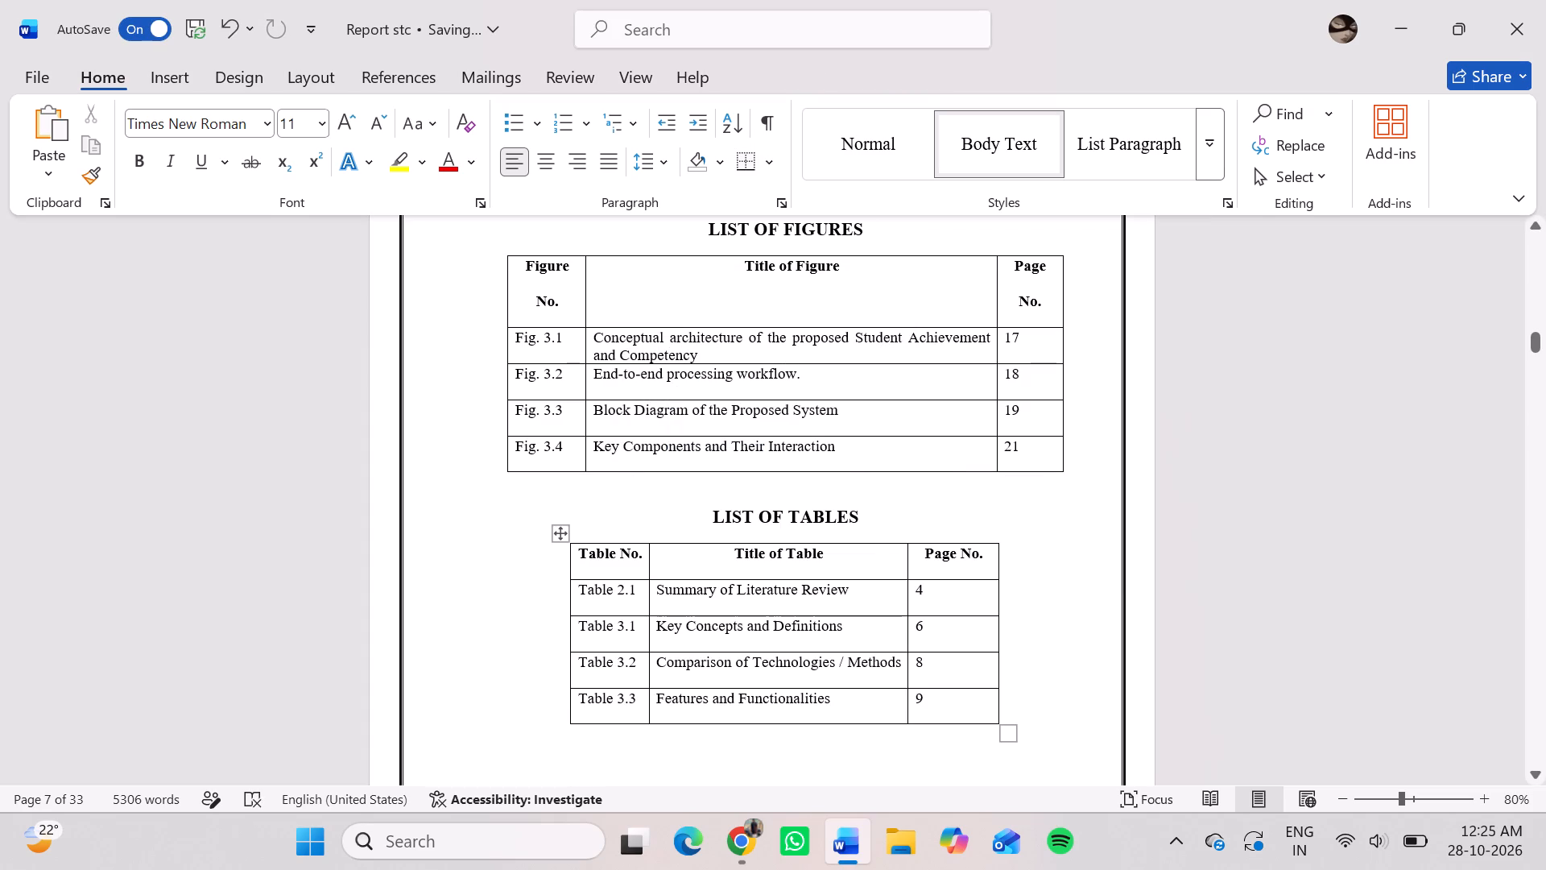
right_click(857, 715)
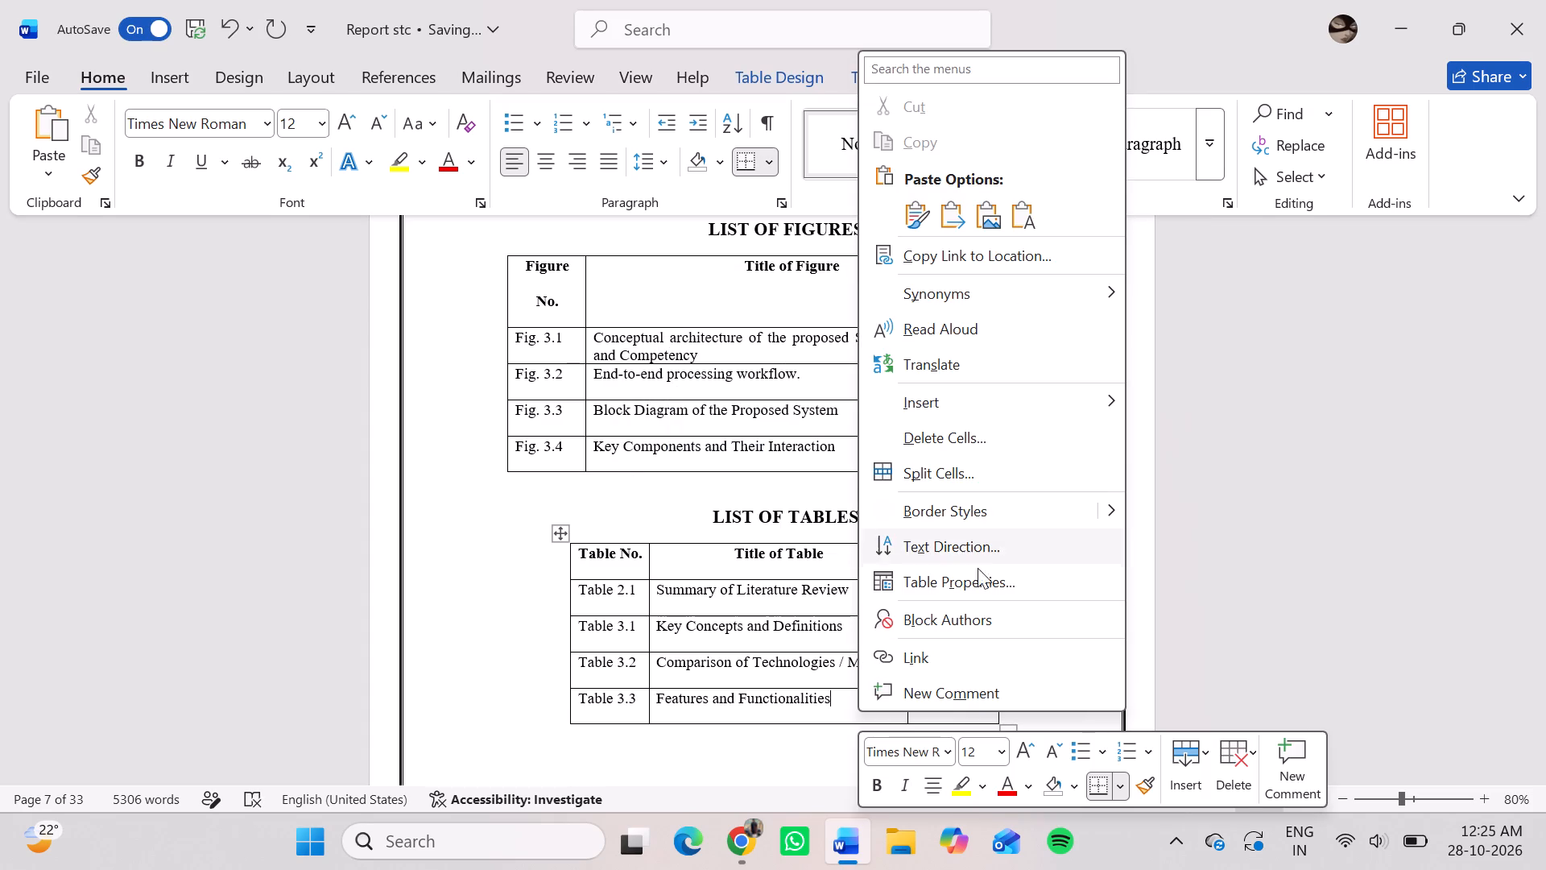
left_click(1008, 416)
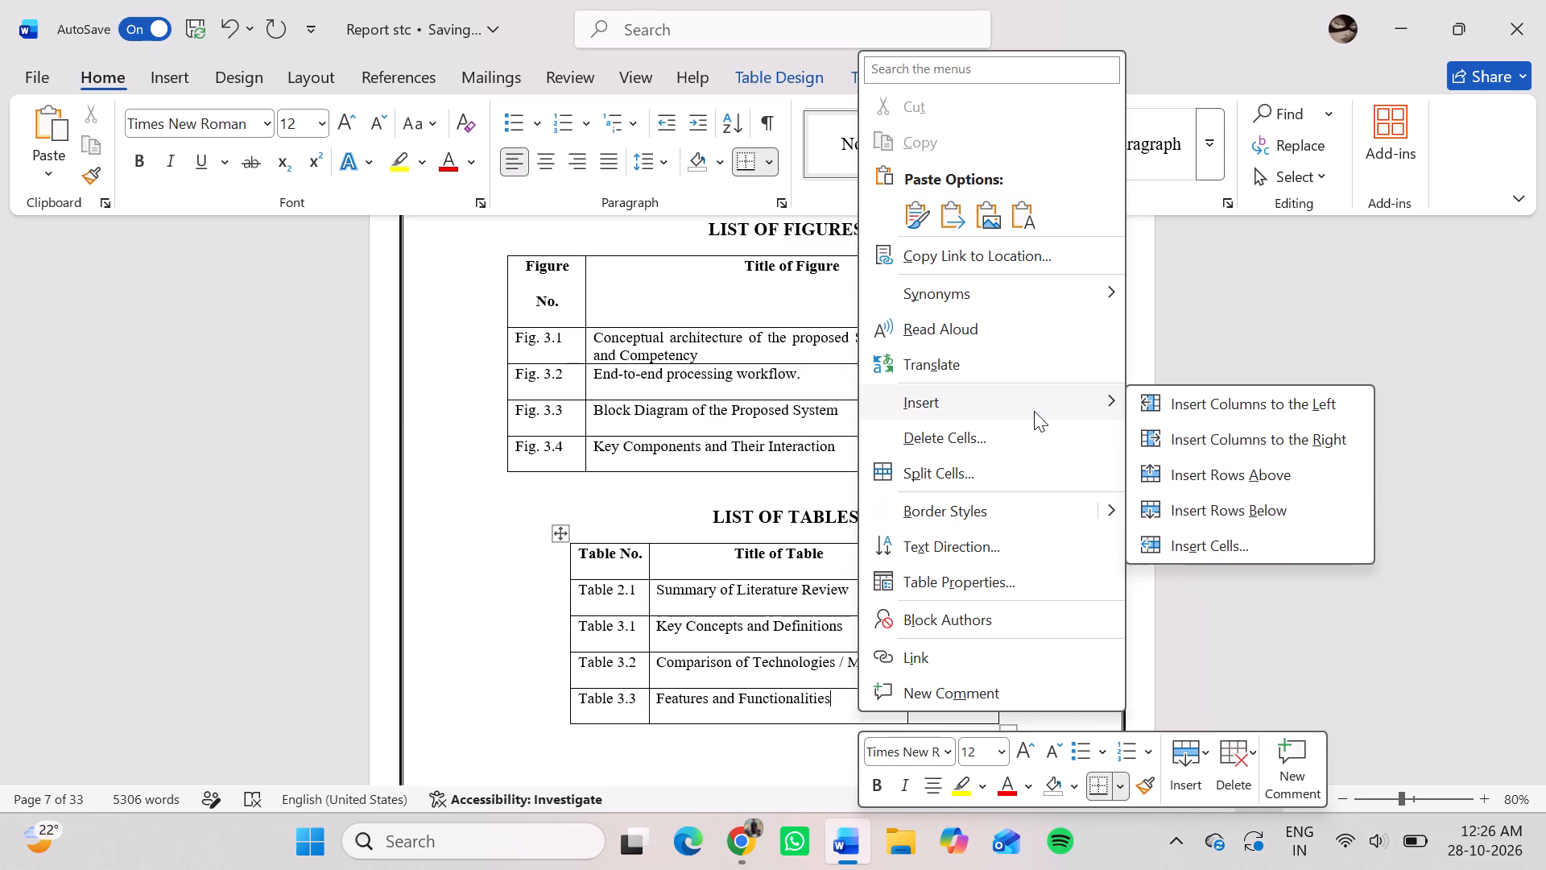
left_click(1204, 512)
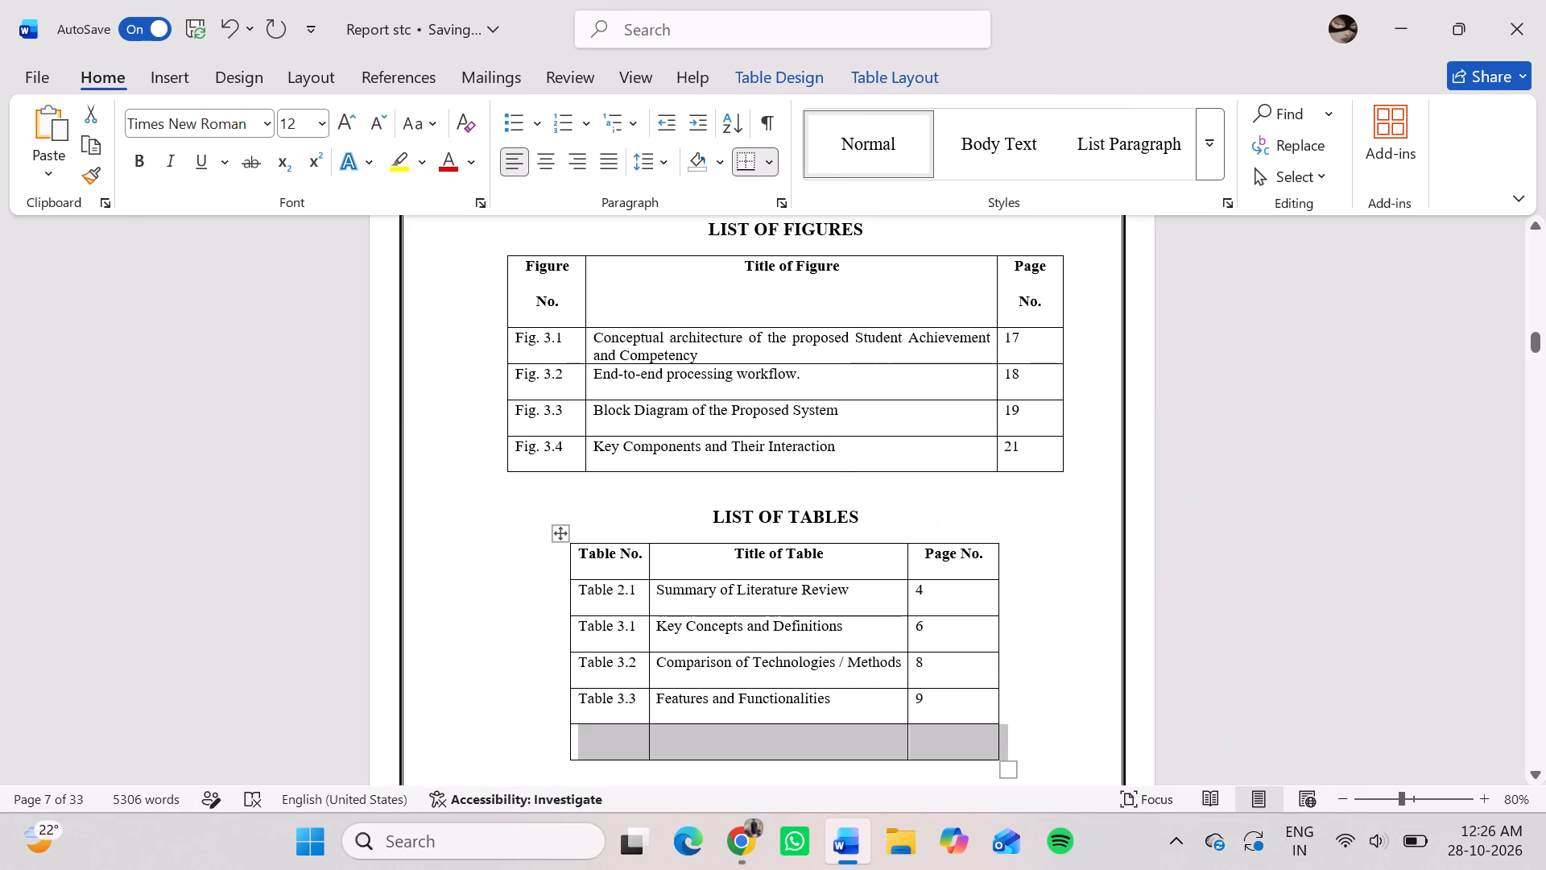
scroll(1000, 580, "down", 3)
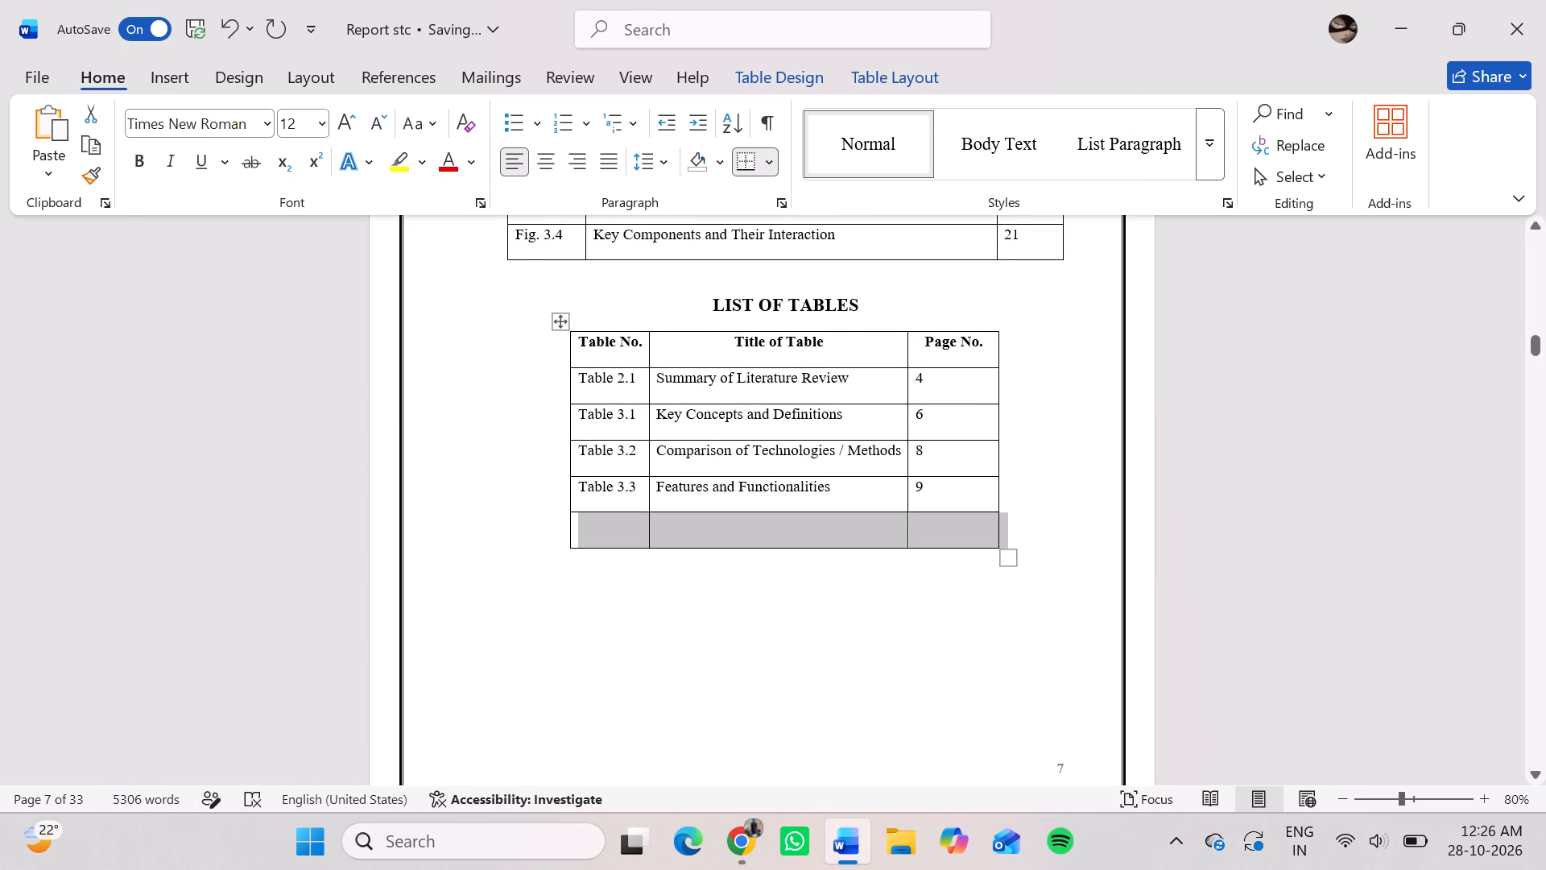
right_click(887, 546)
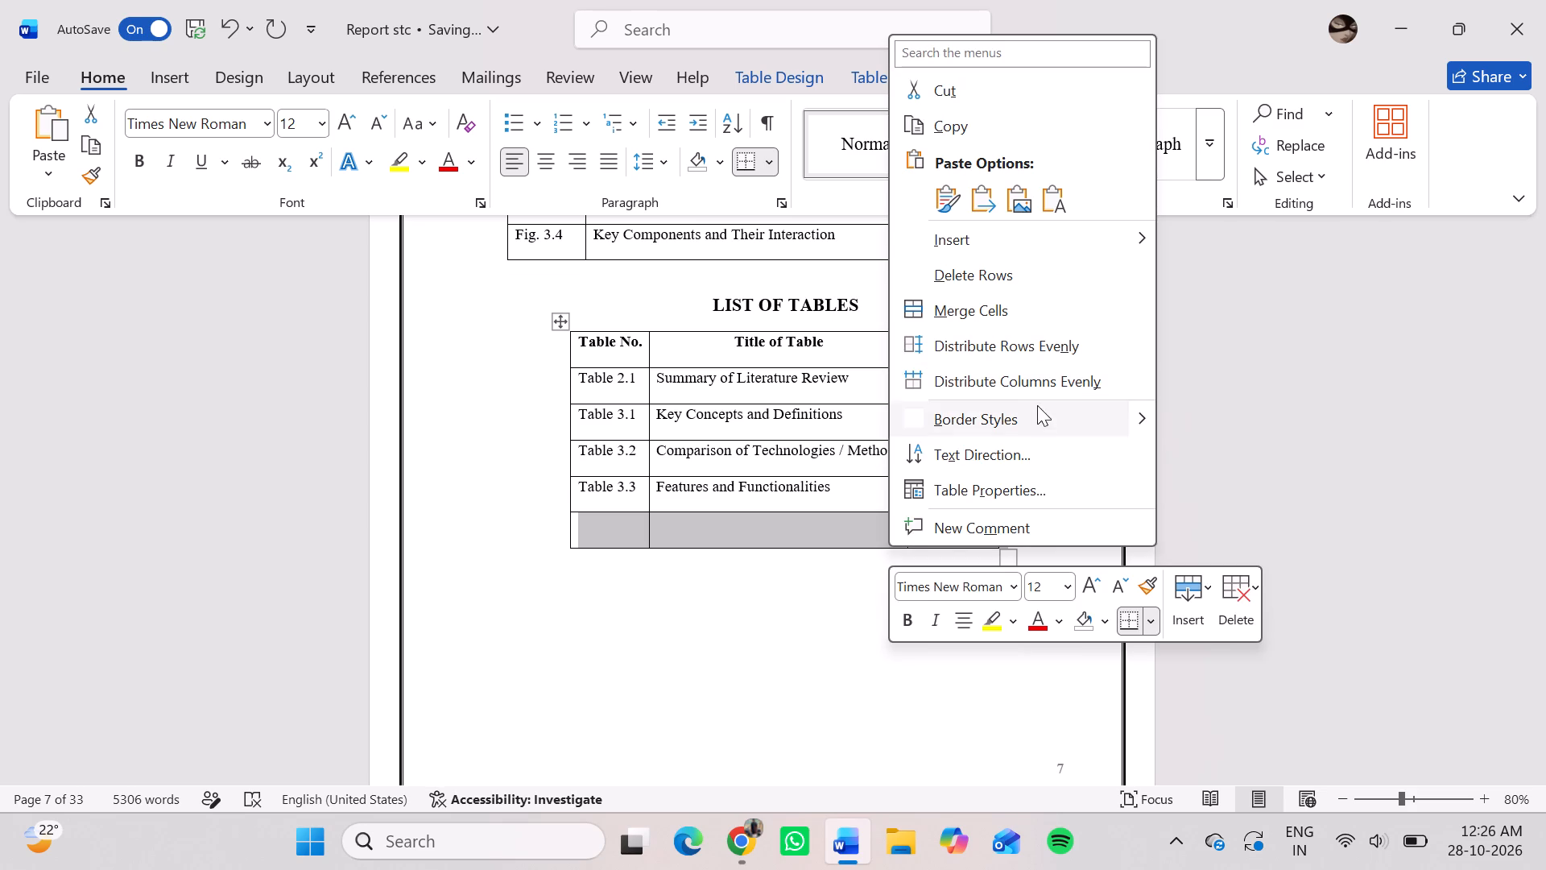
left_click(1040, 241)
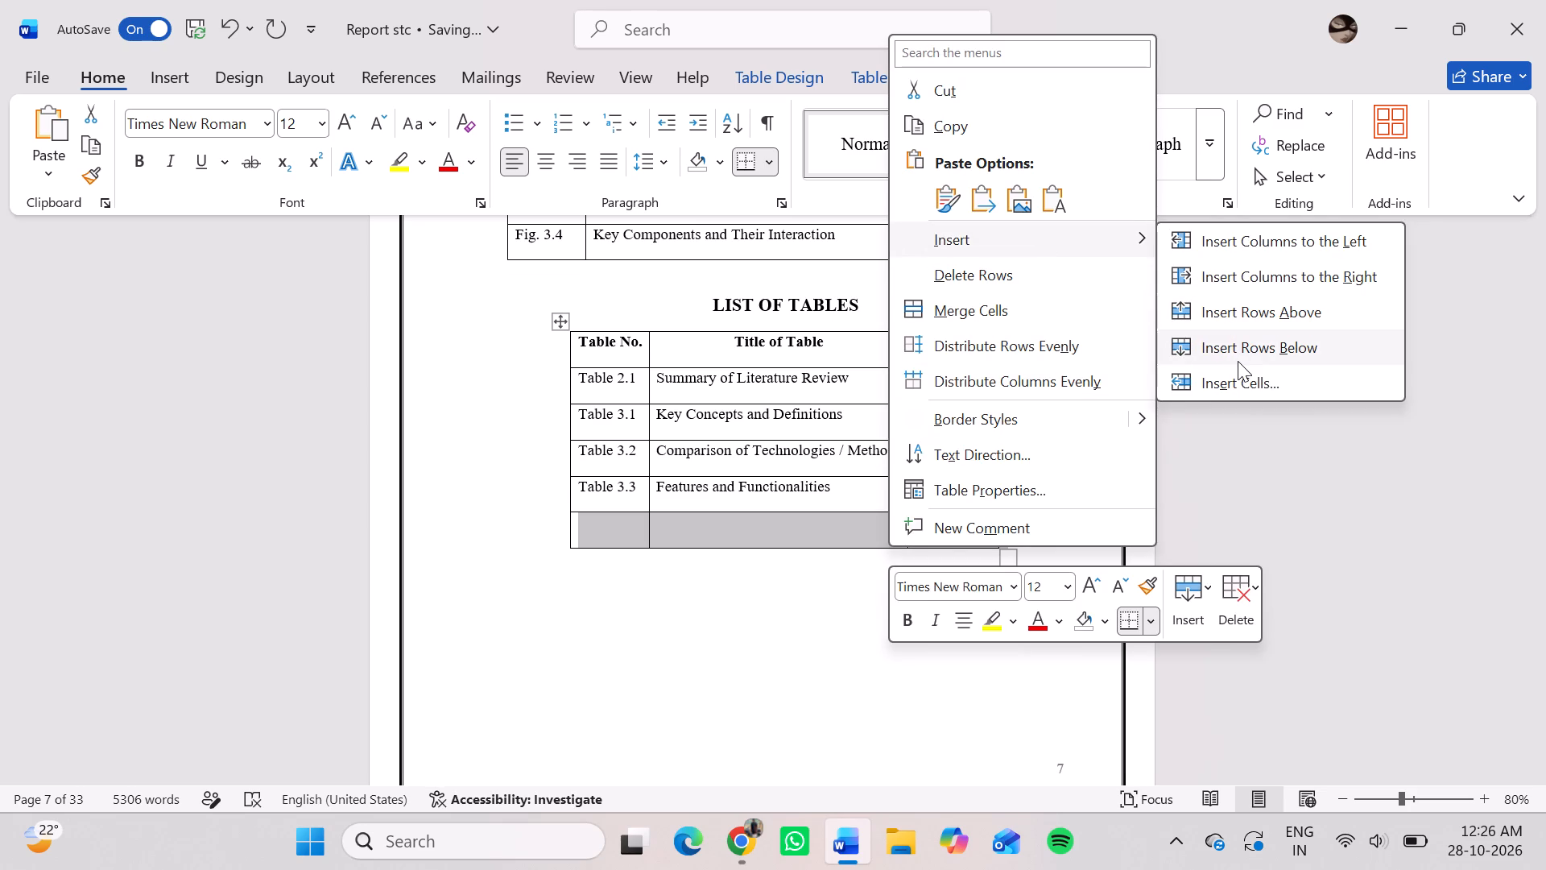
left_click(1238, 358)
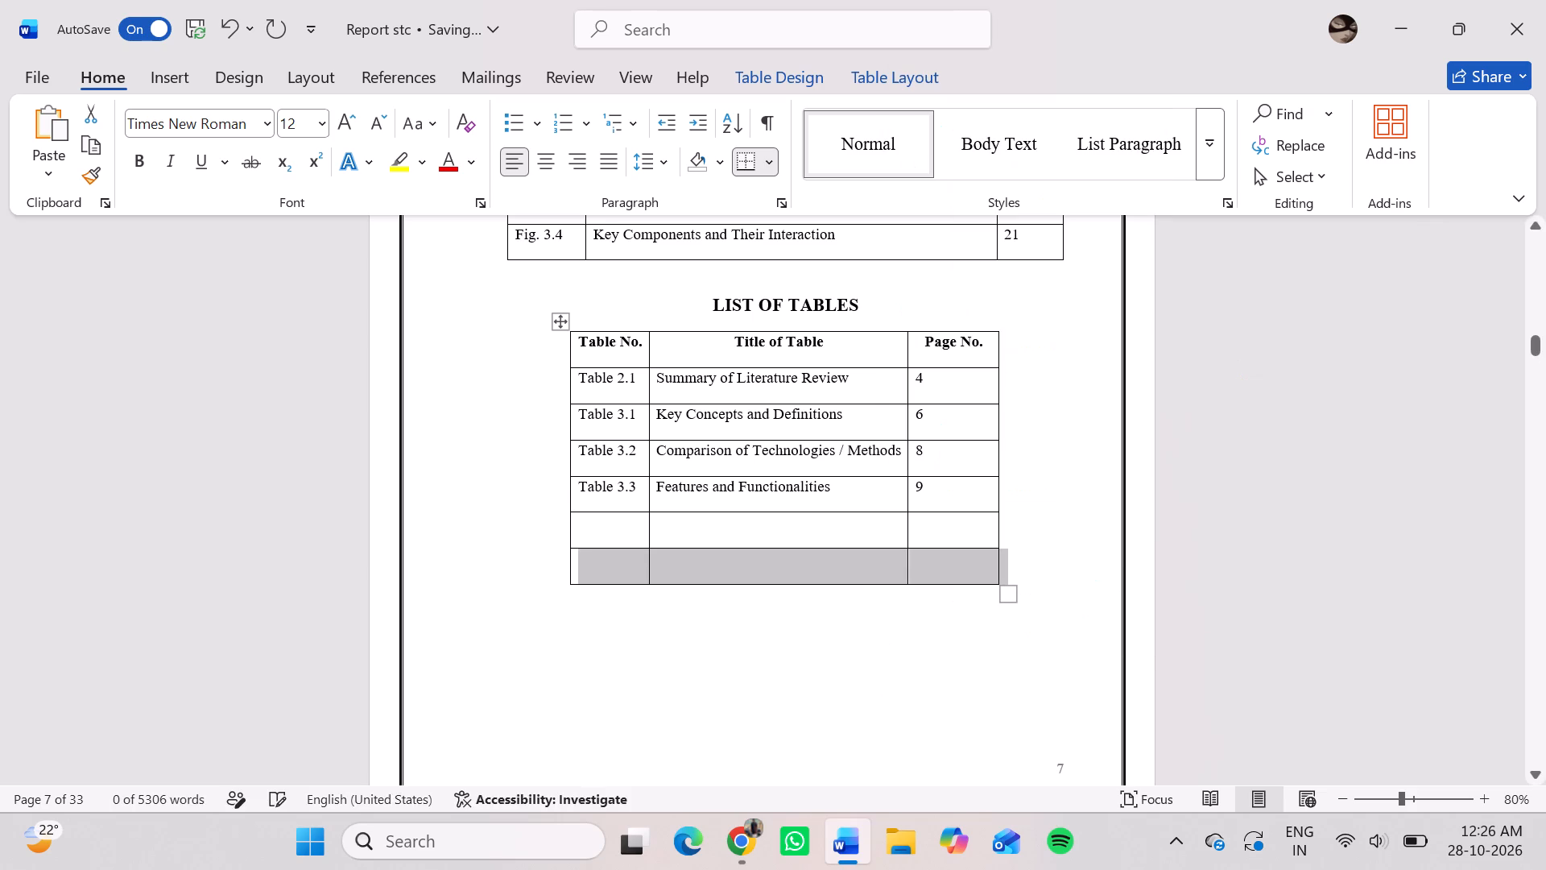
Insert two more entire blank rows among the empty rows at the end of the List of Tables.
right_click(970, 561)
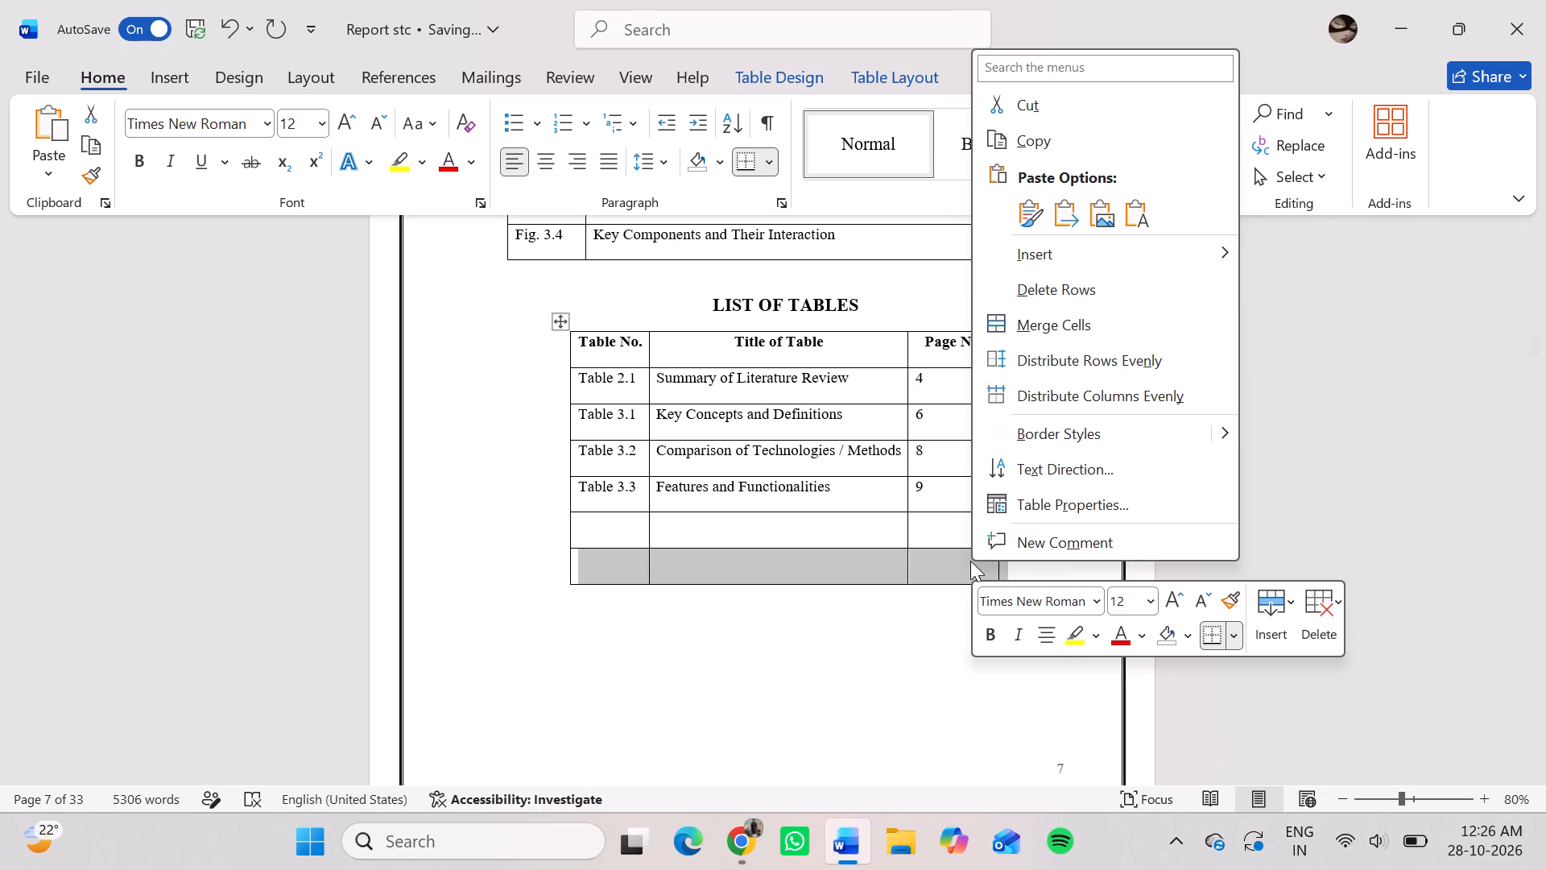
left_click(1134, 261)
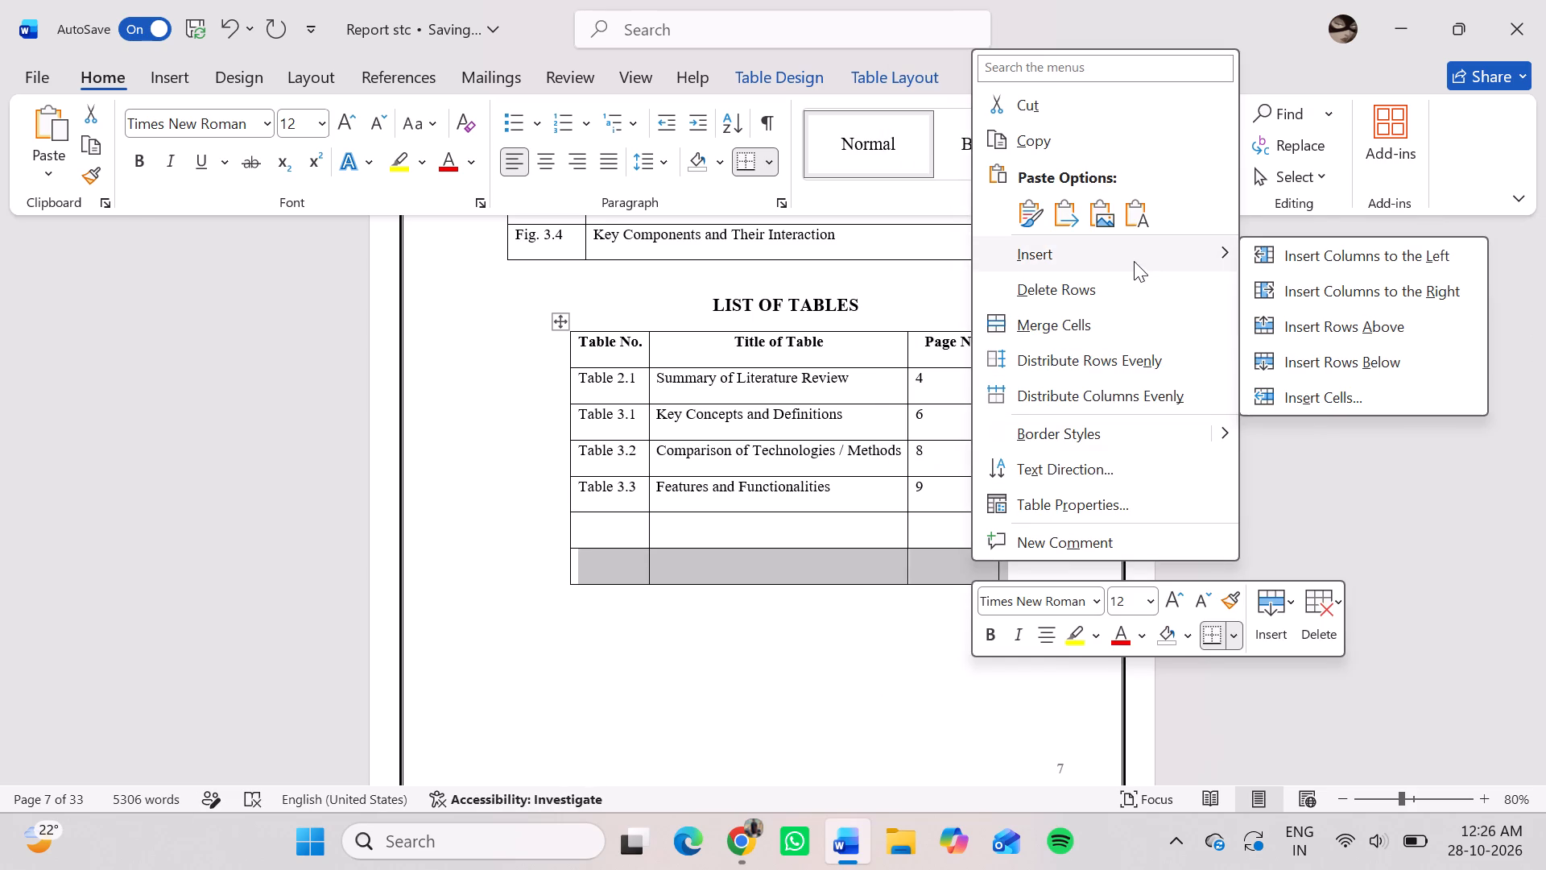
left_click(1297, 392)
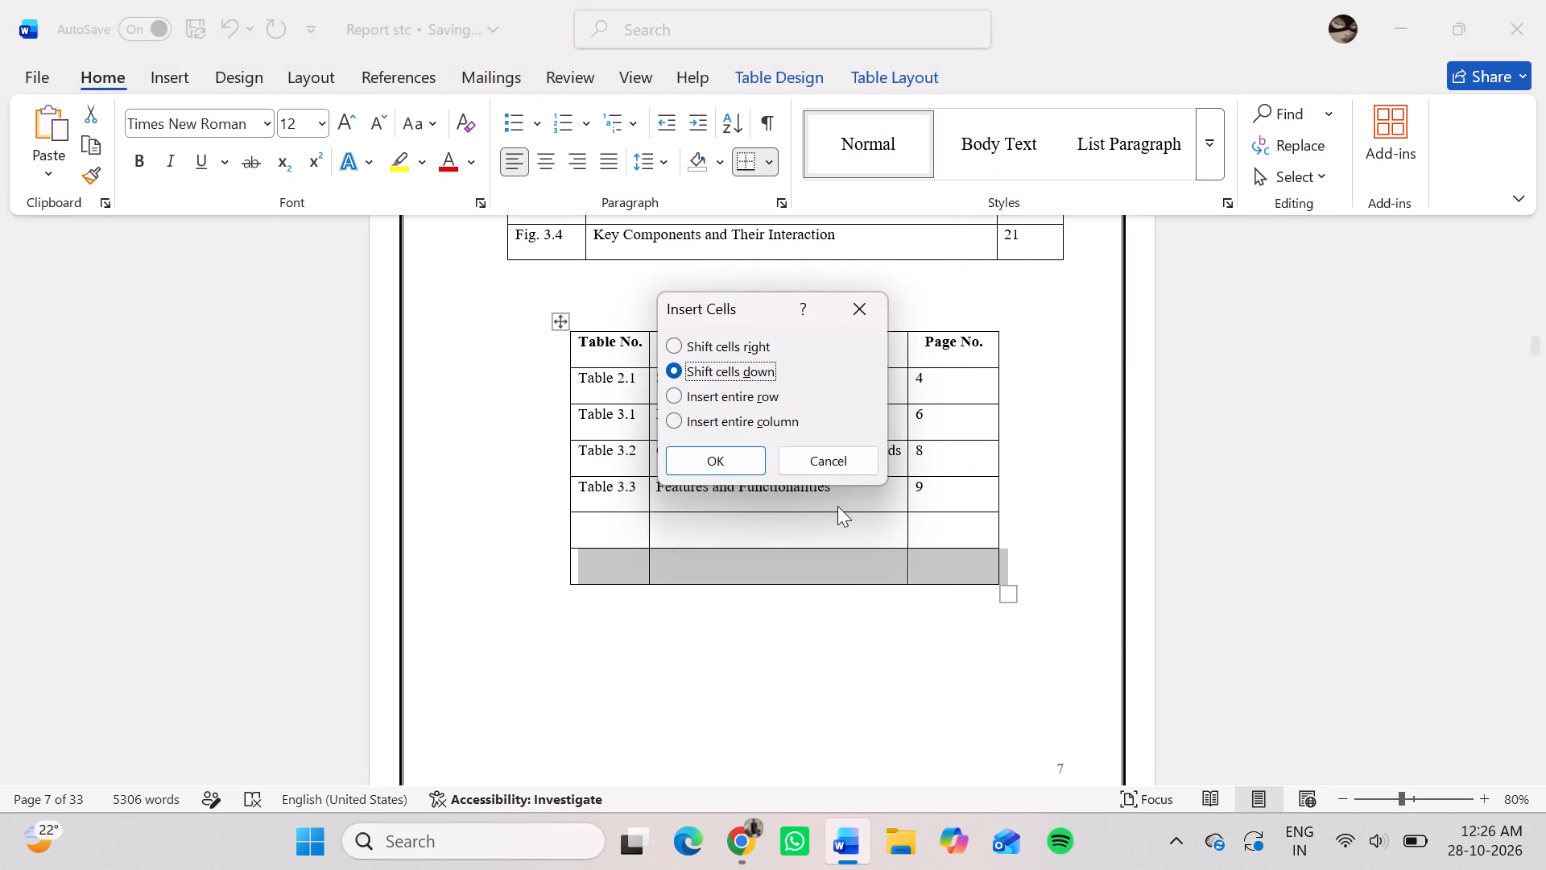
left_click(756, 392)
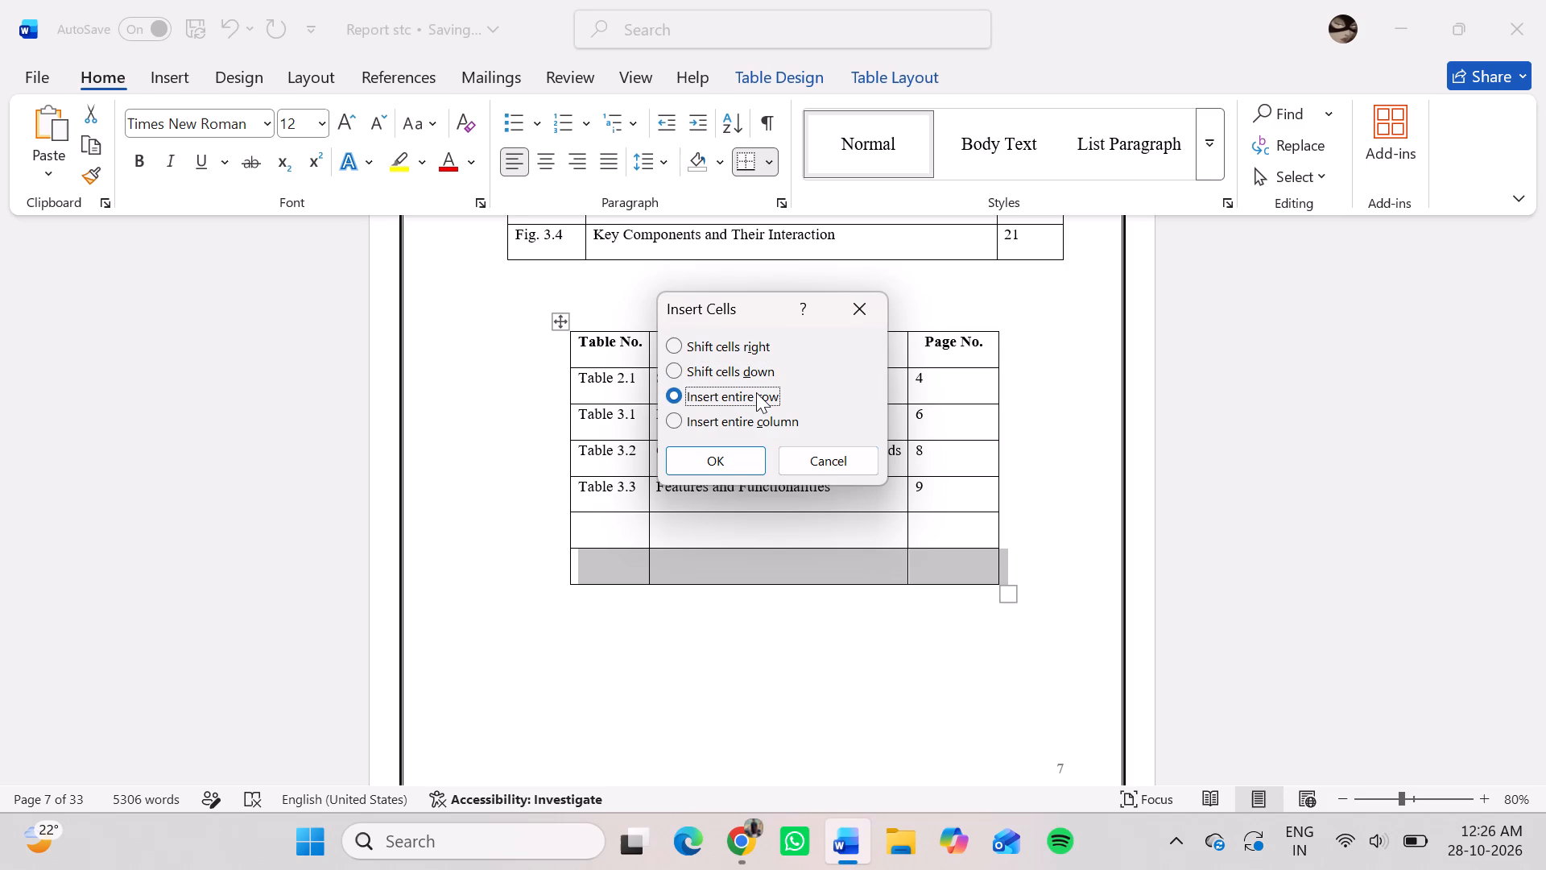
left_click(725, 458)
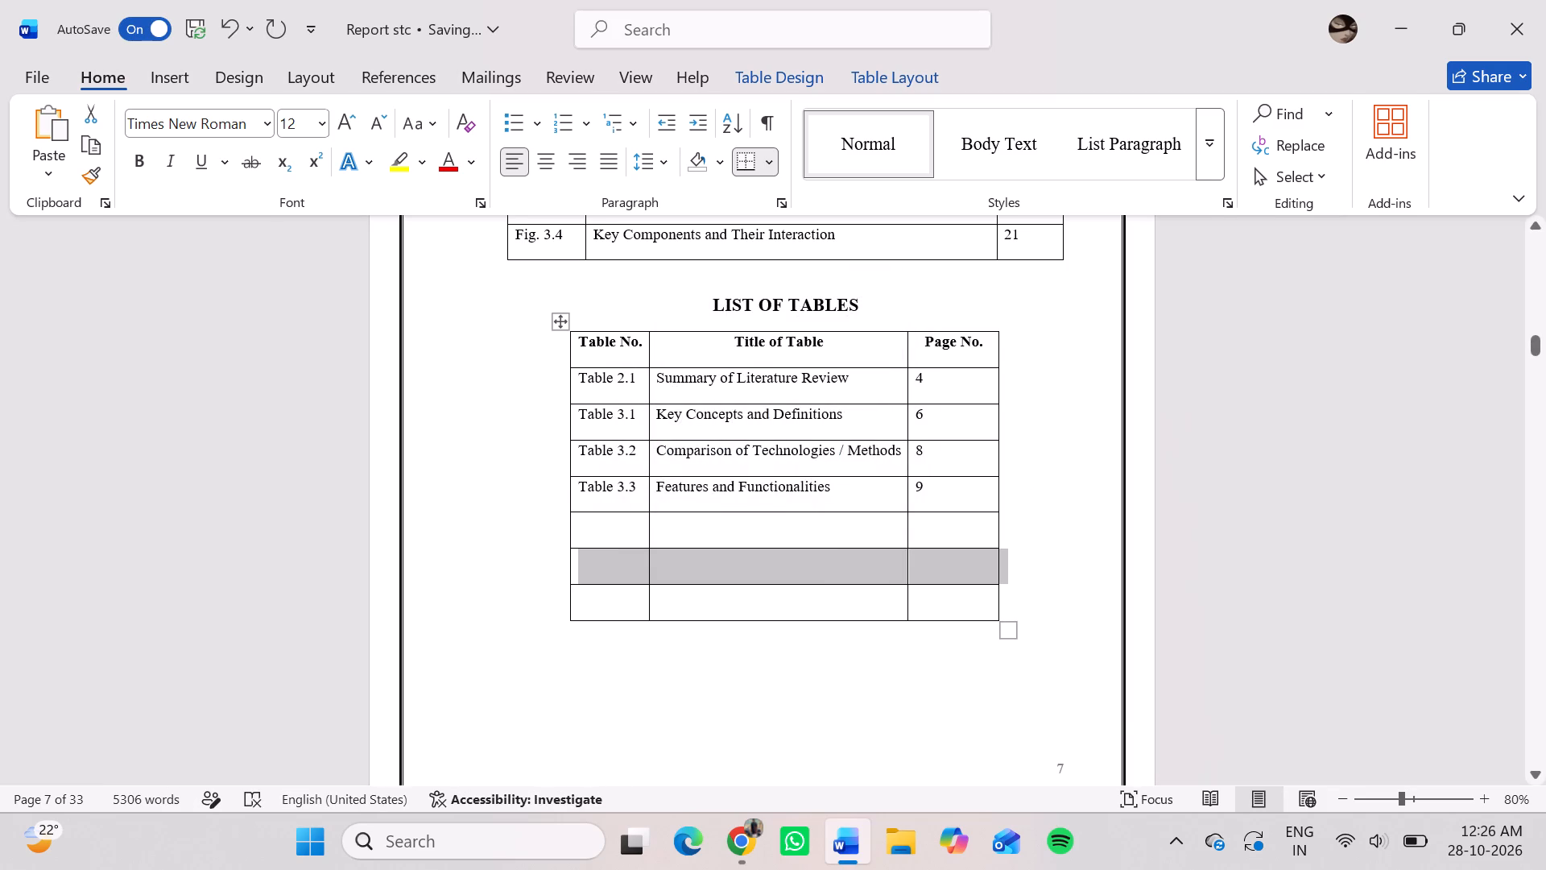
right_click(738, 628)
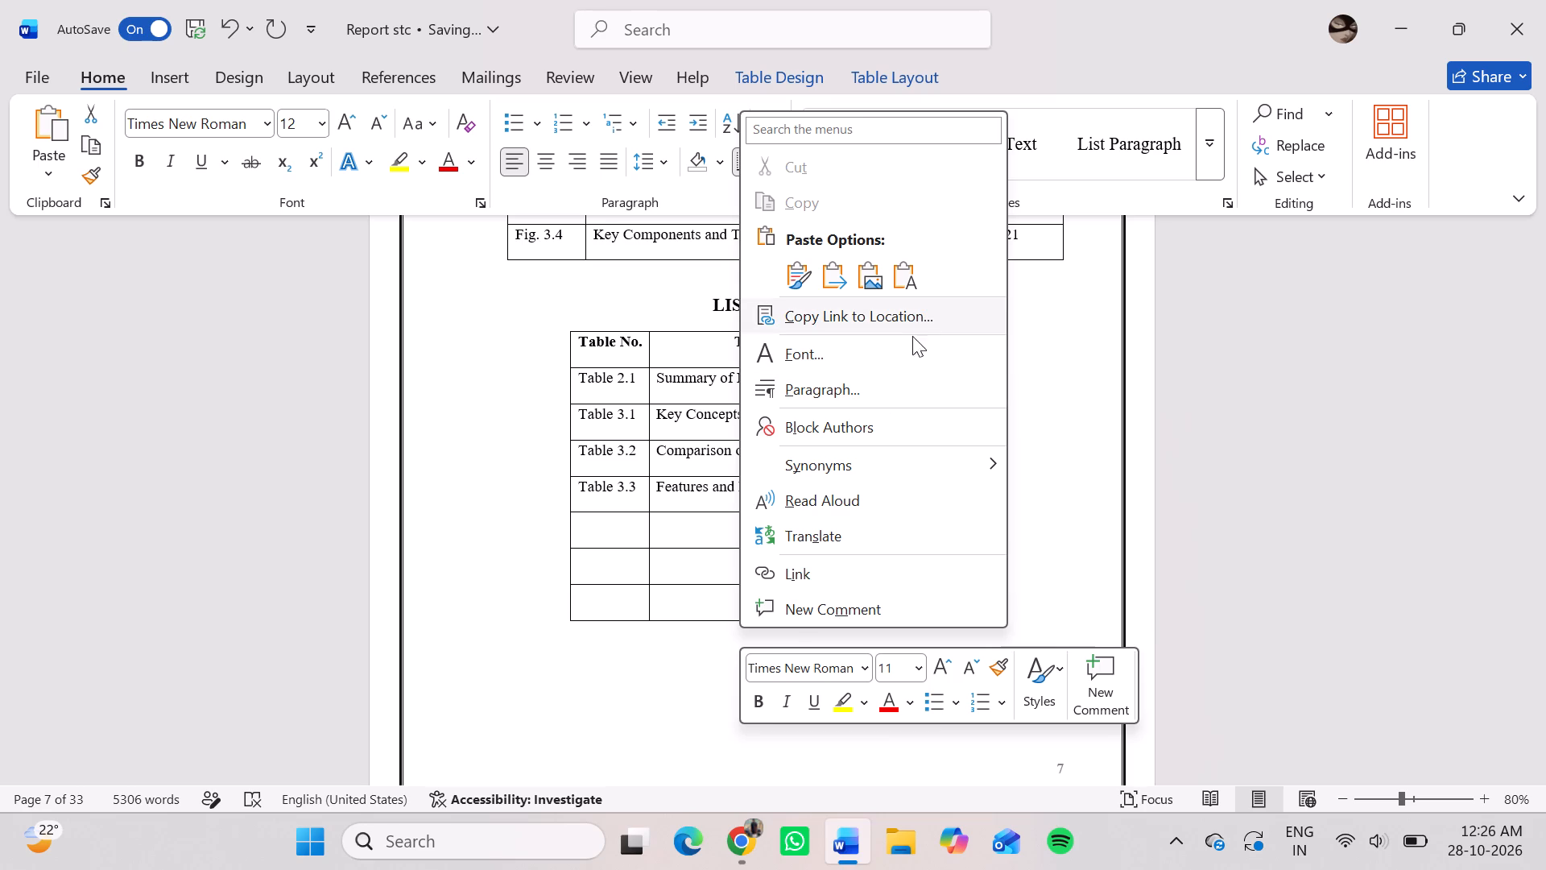
left_click(672, 603)
left_click(841, 624)
right_click(841, 624)
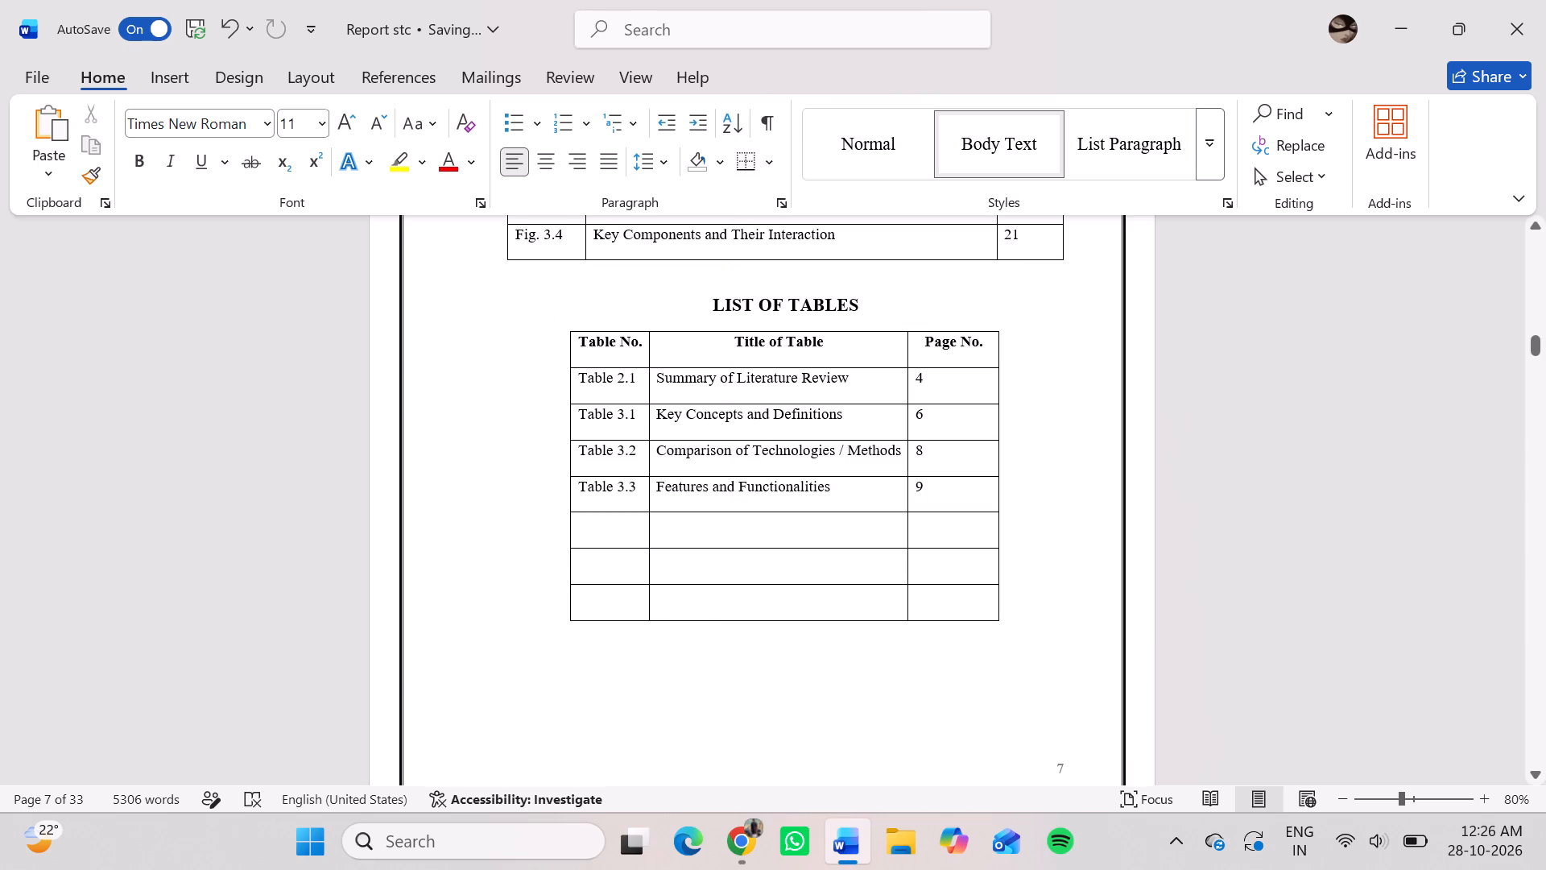
right_click(841, 624)
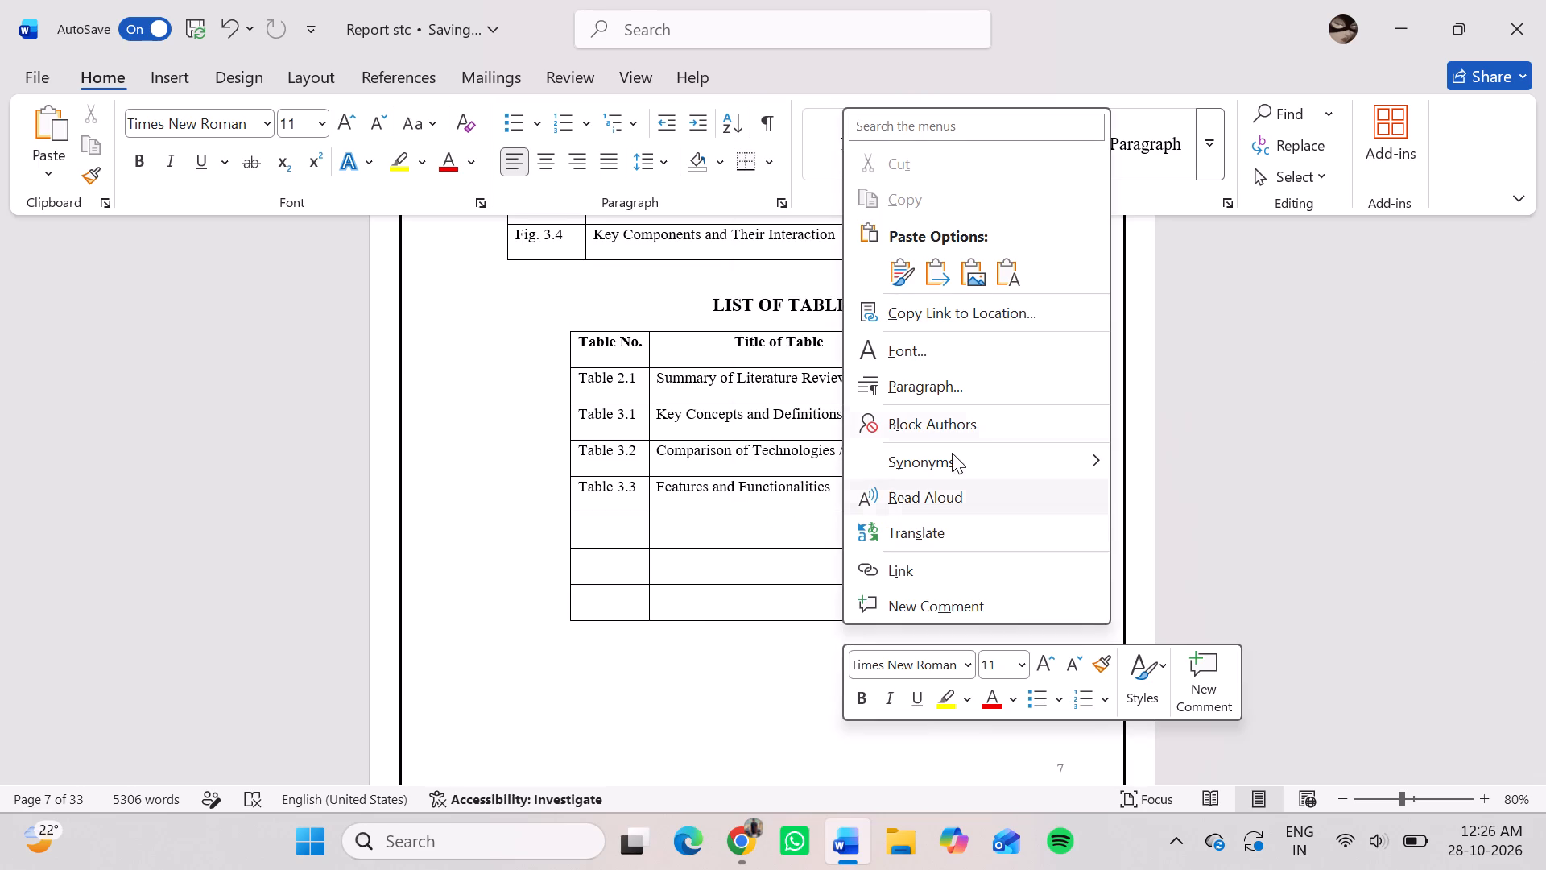
left_click(748, 559)
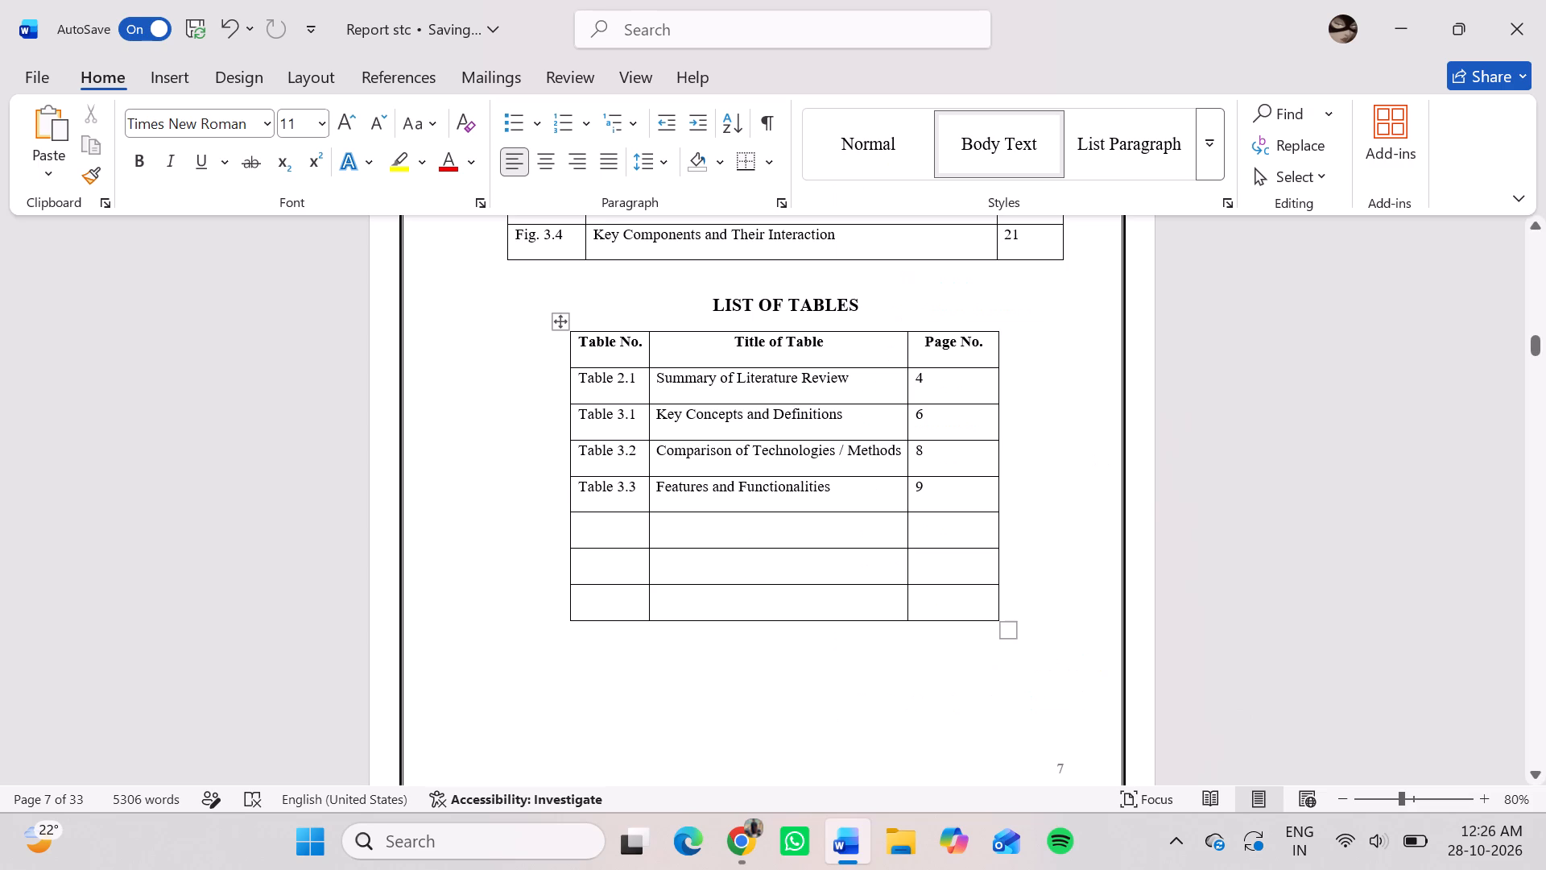
right_click(748, 559)
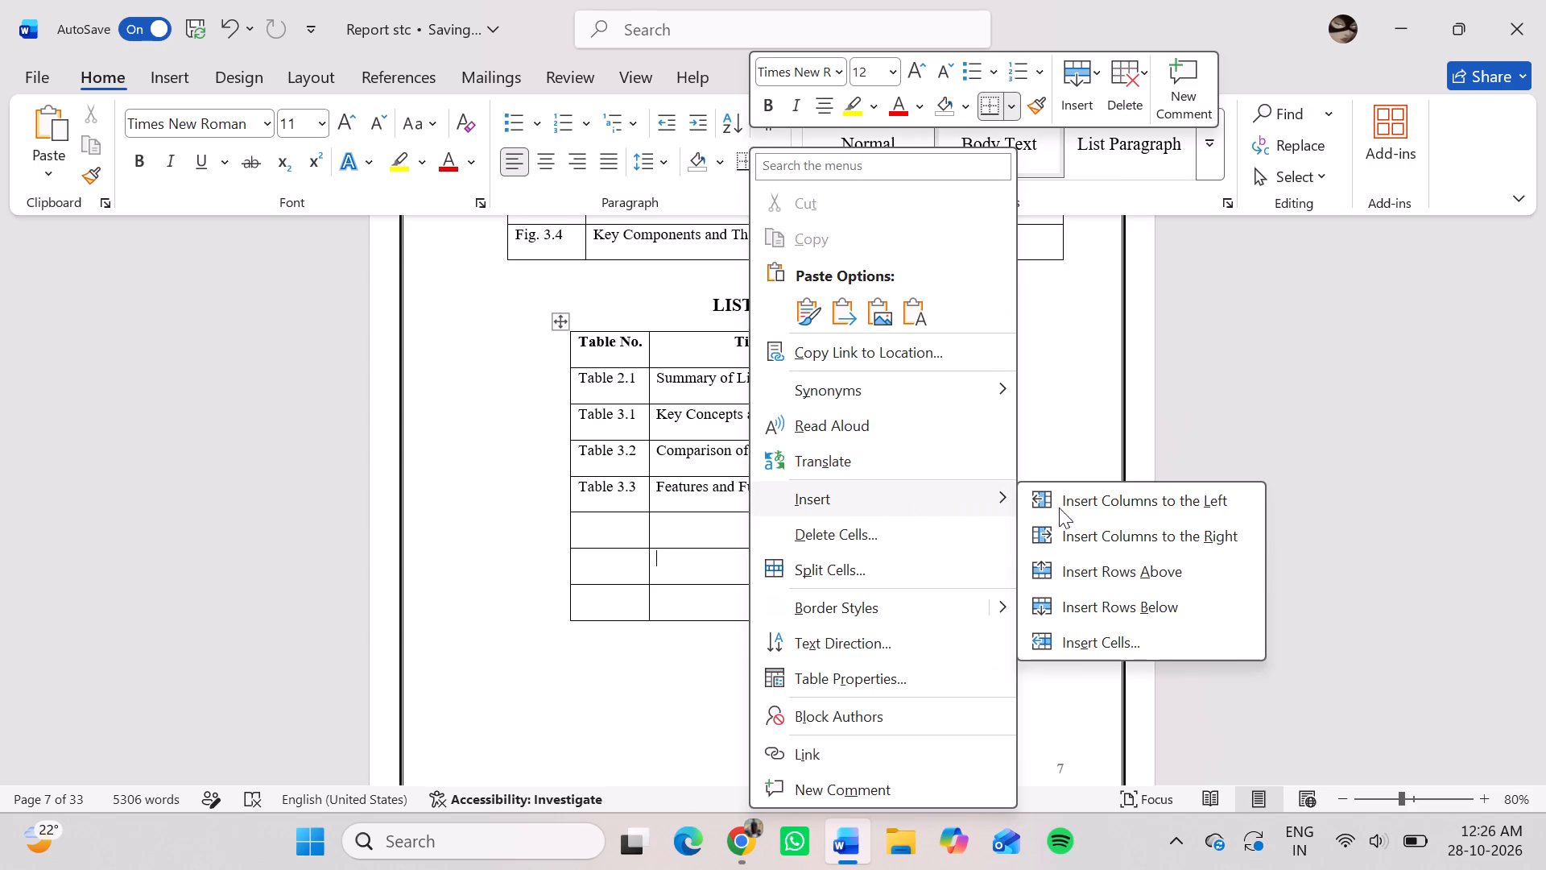
left_click(1094, 598)
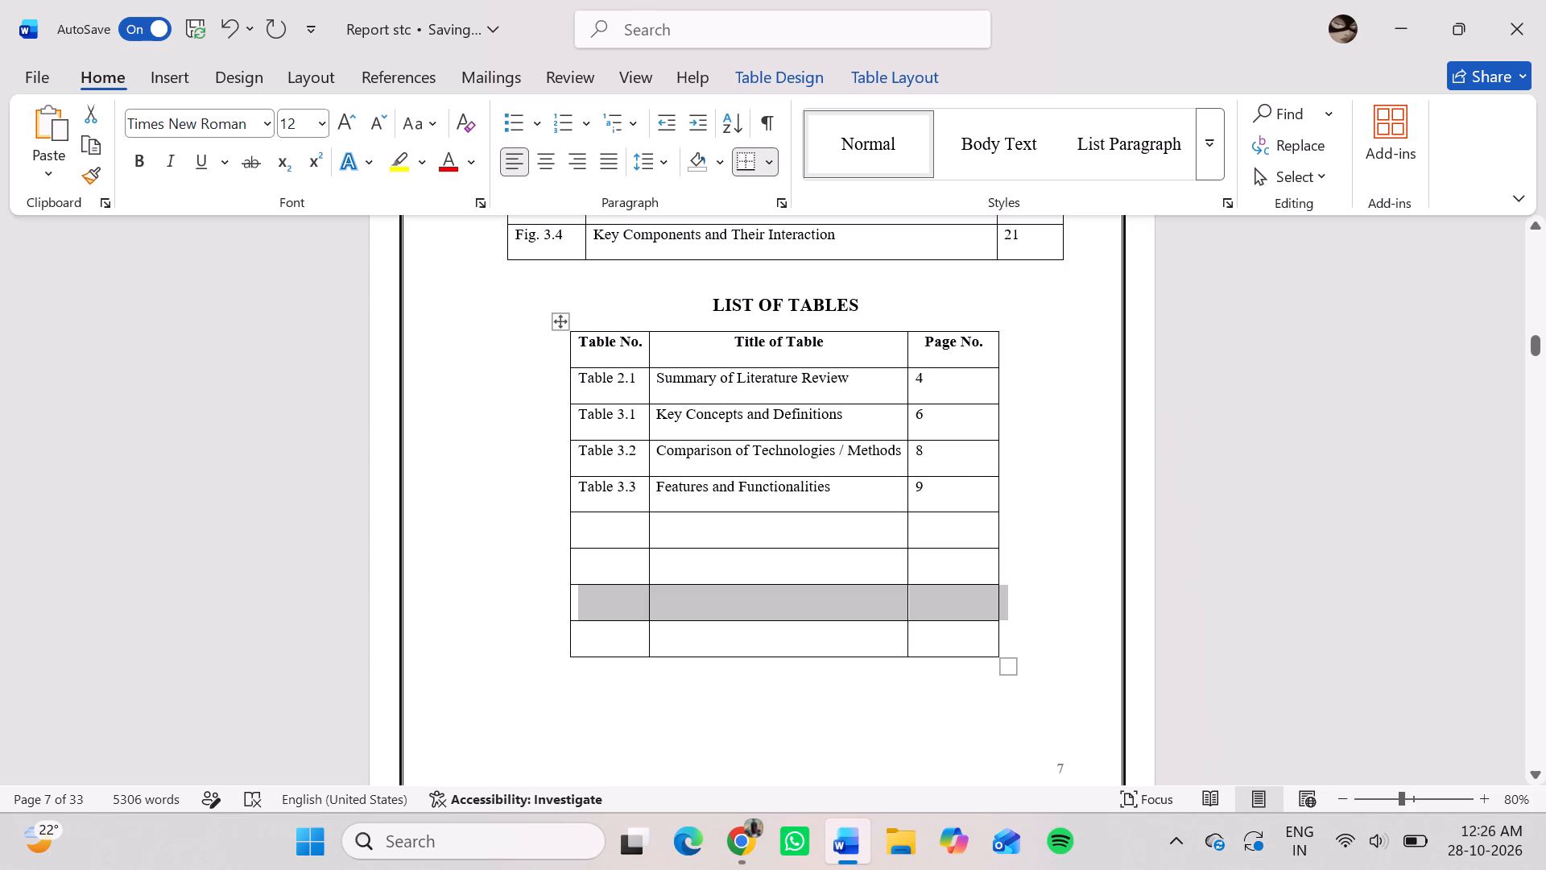
Insert one more blank row below the third empty row of the List of Tables.
left_click(862, 620)
right_click(862, 620)
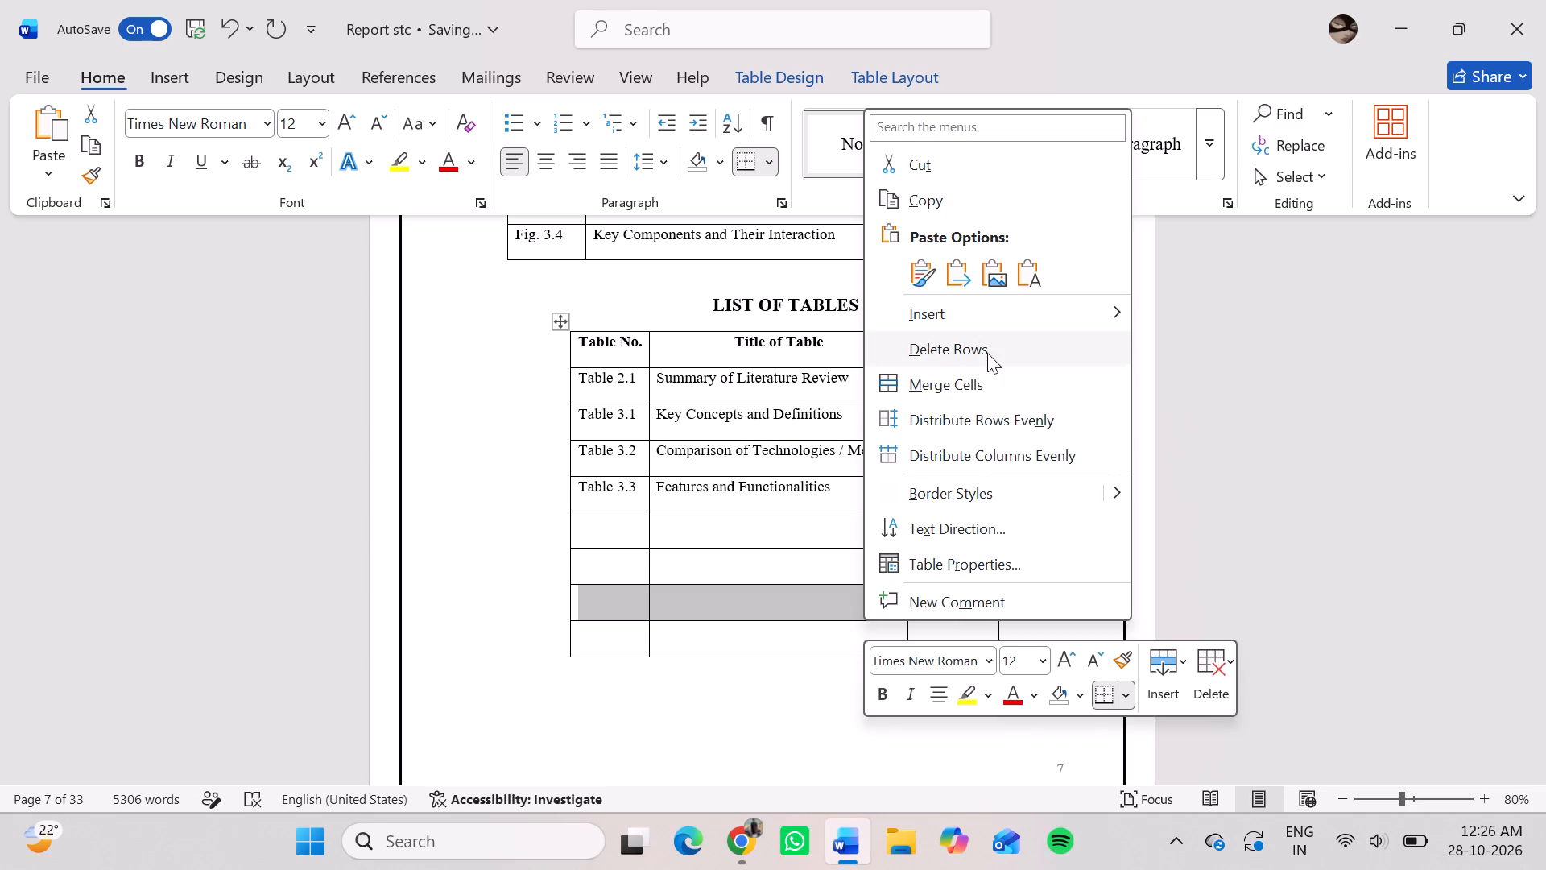
left_click(952, 310)
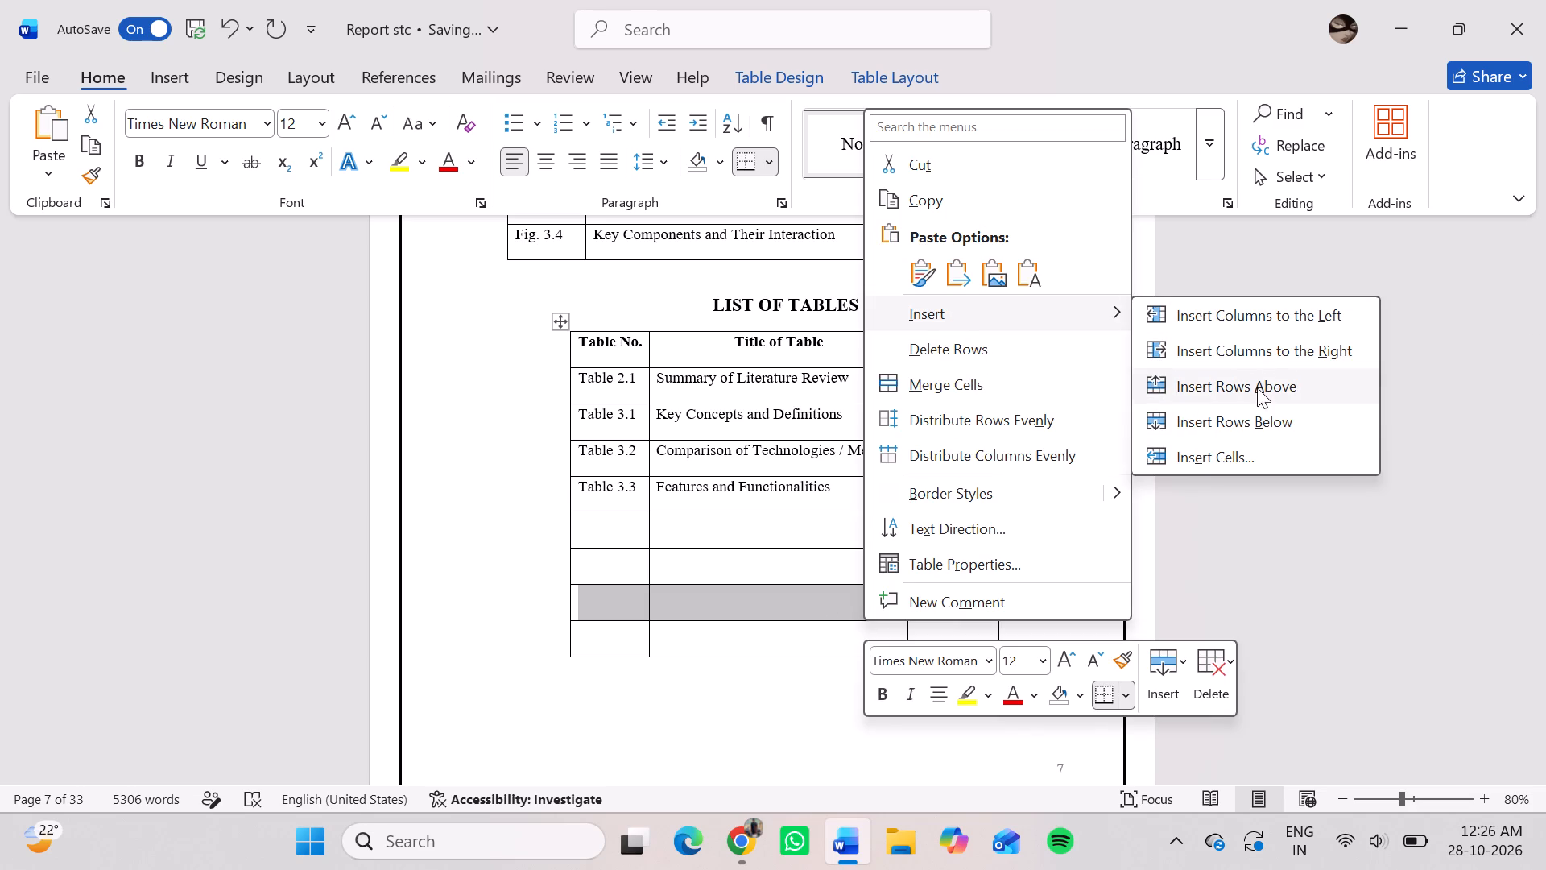
left_click(1261, 414)
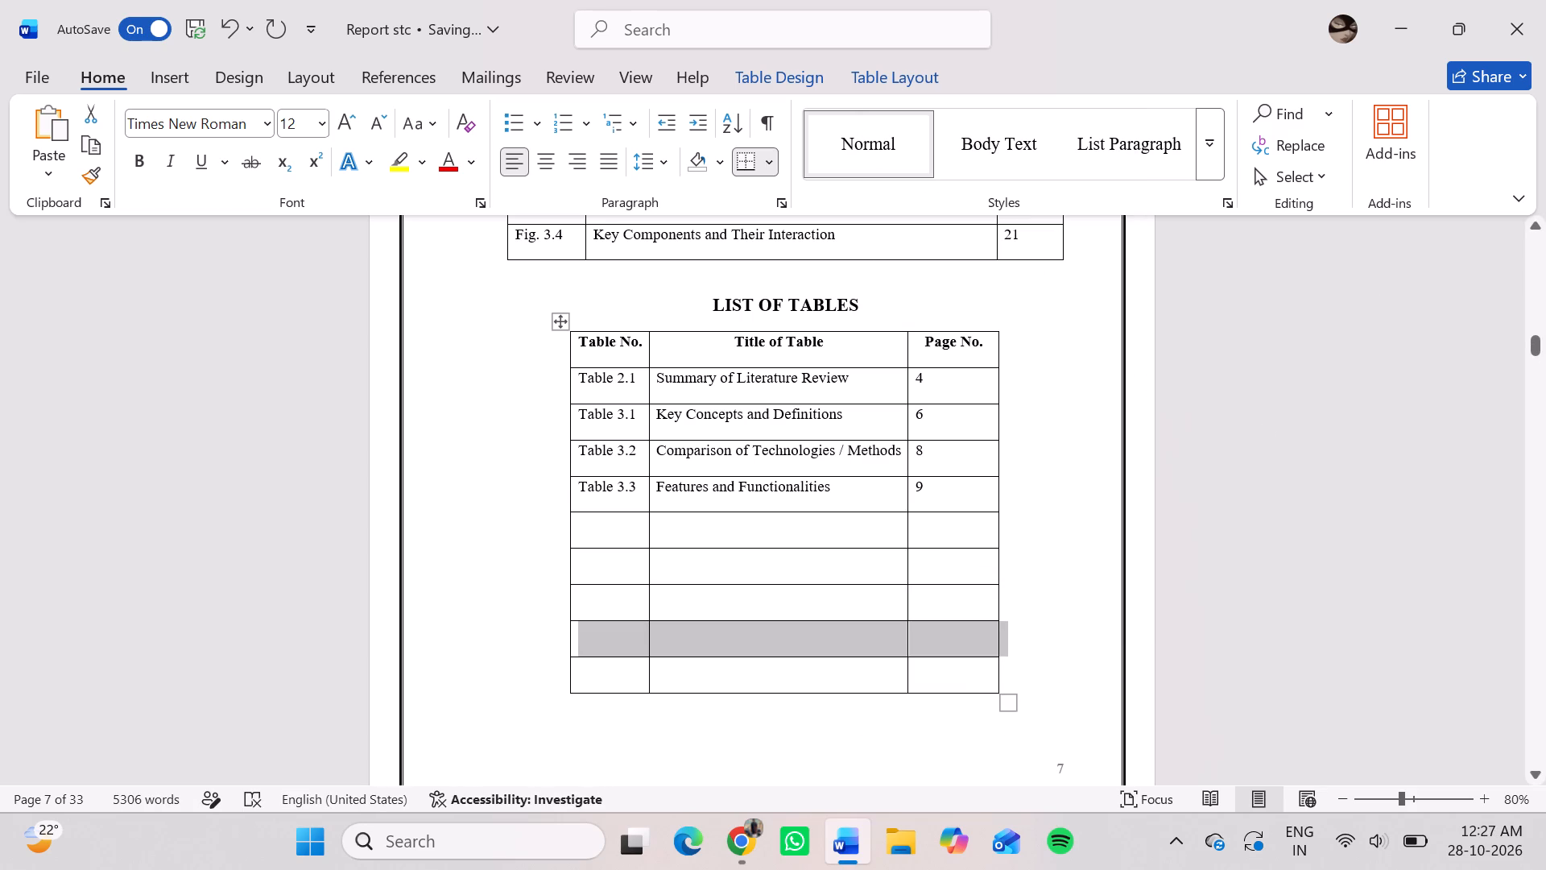
Look through the report body from Chapter 1 to the Chapter 2 Literature Review and examine the tables there.
scroll(841, 512, "down", 1)
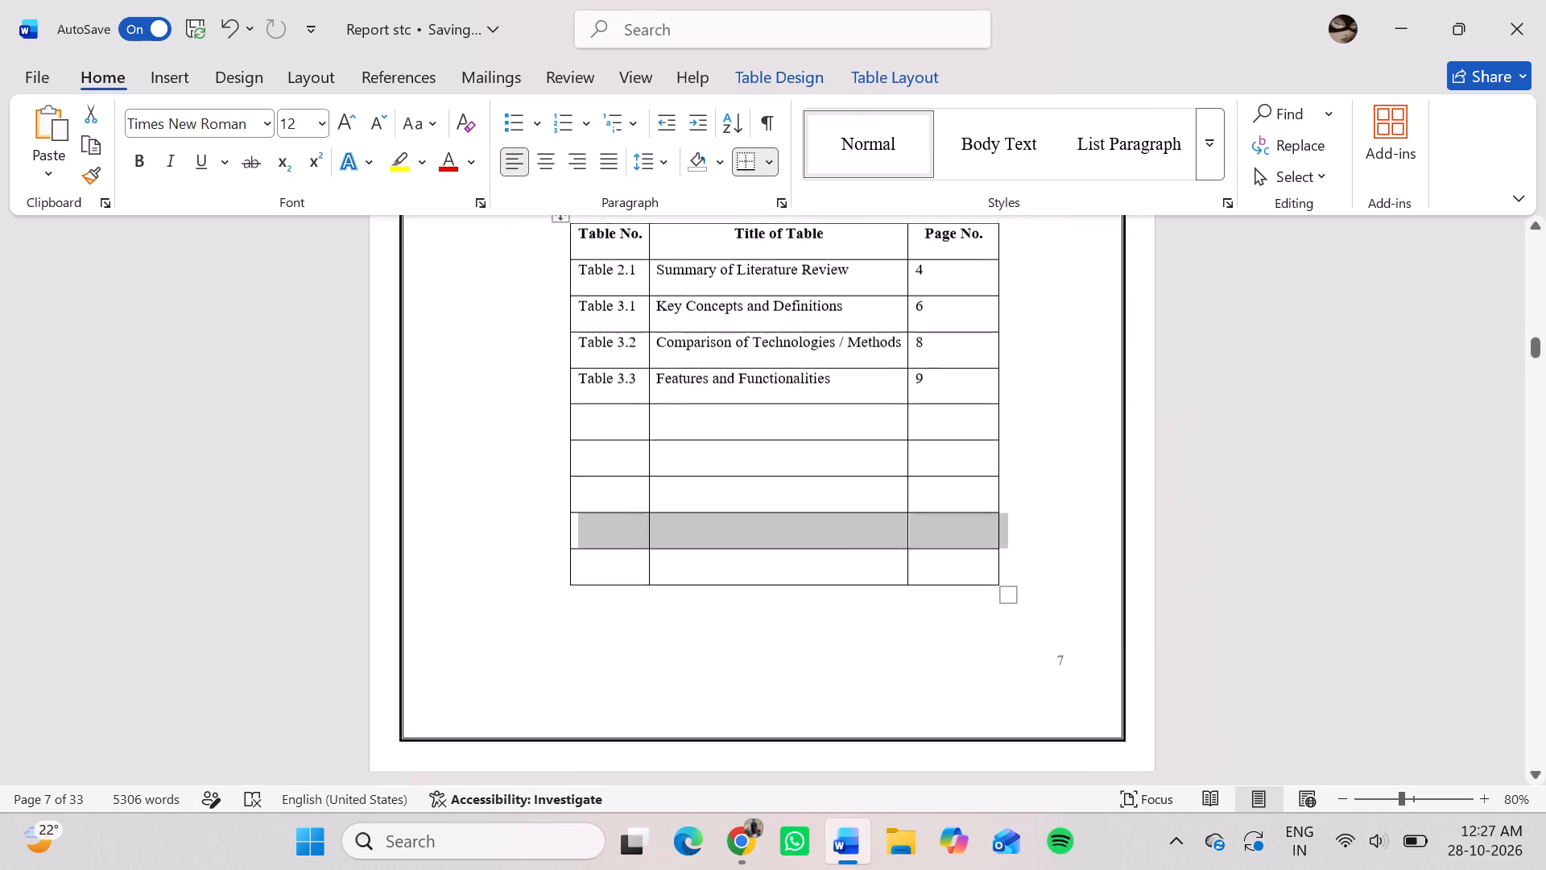
scroll(841, 512, "down", 1)
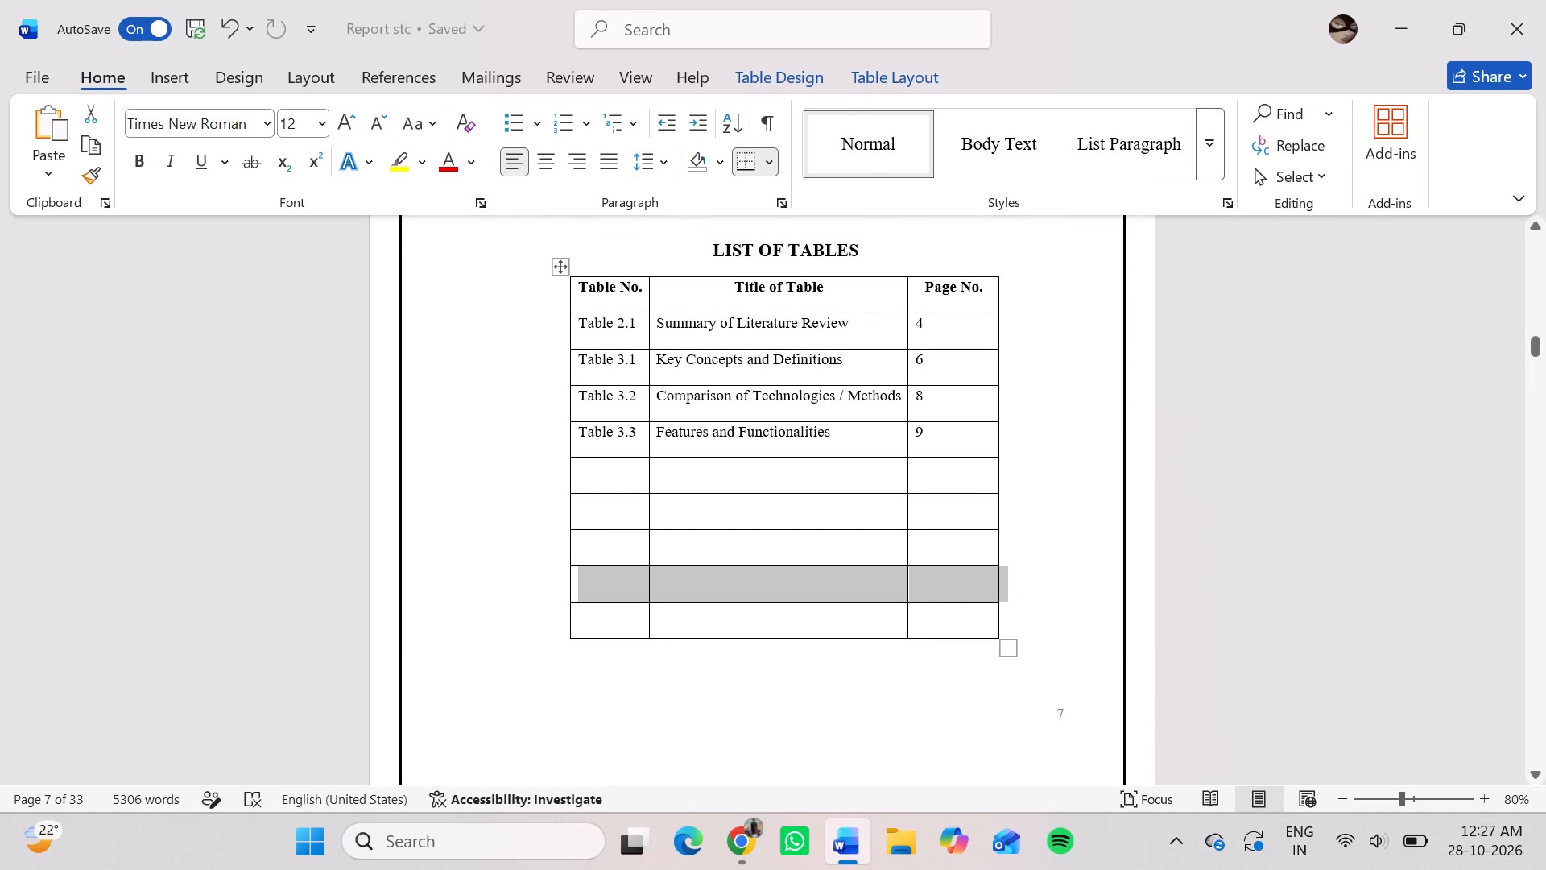
scroll(841, 512, "down", 1)
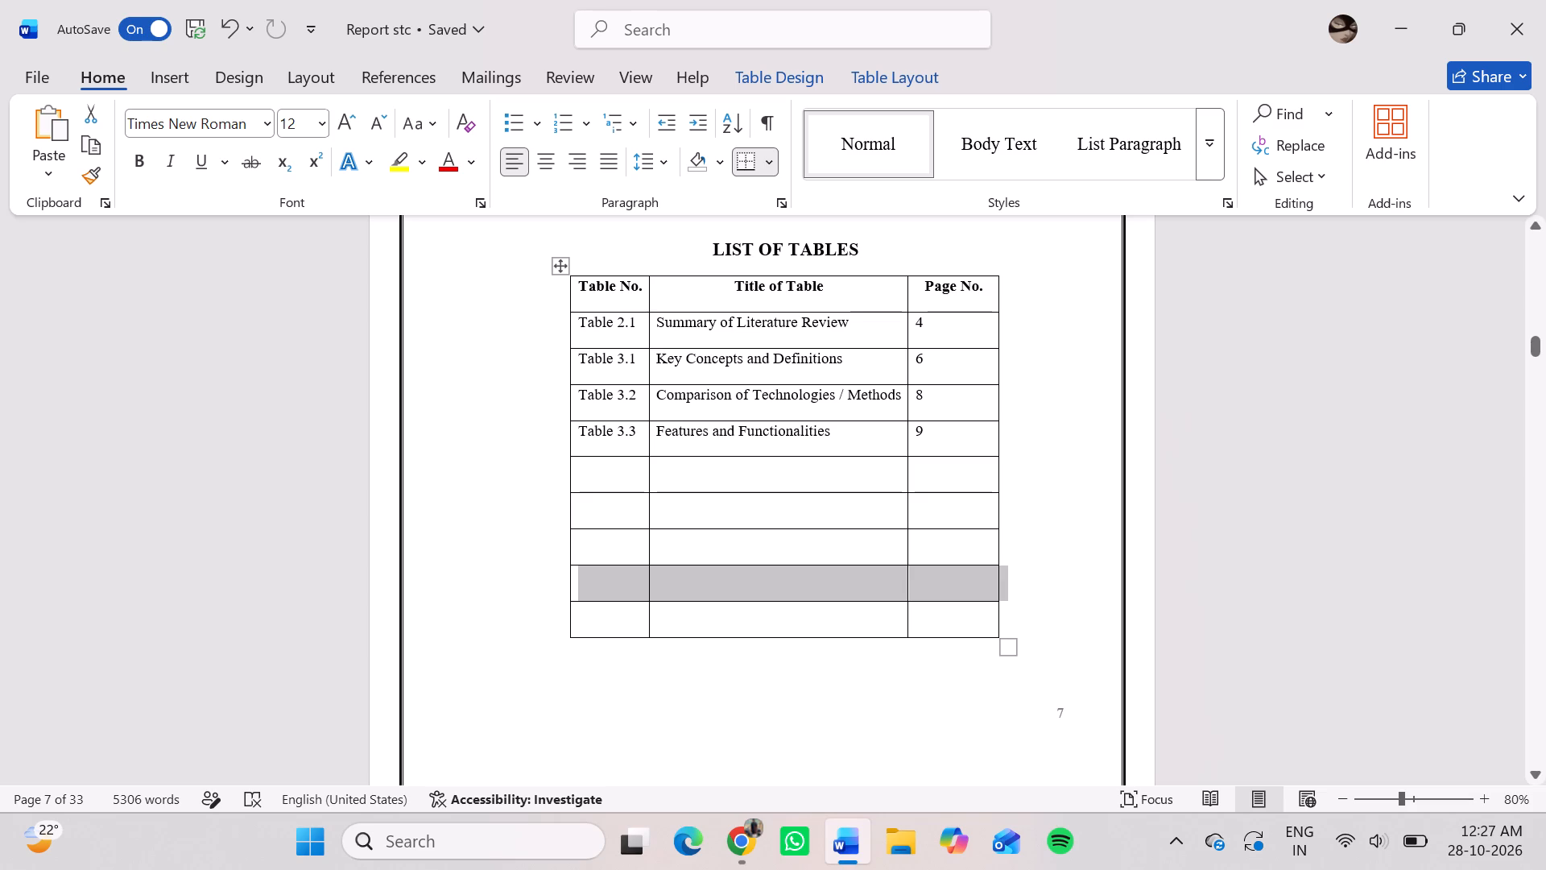
scroll(841, 512, "down", 4)
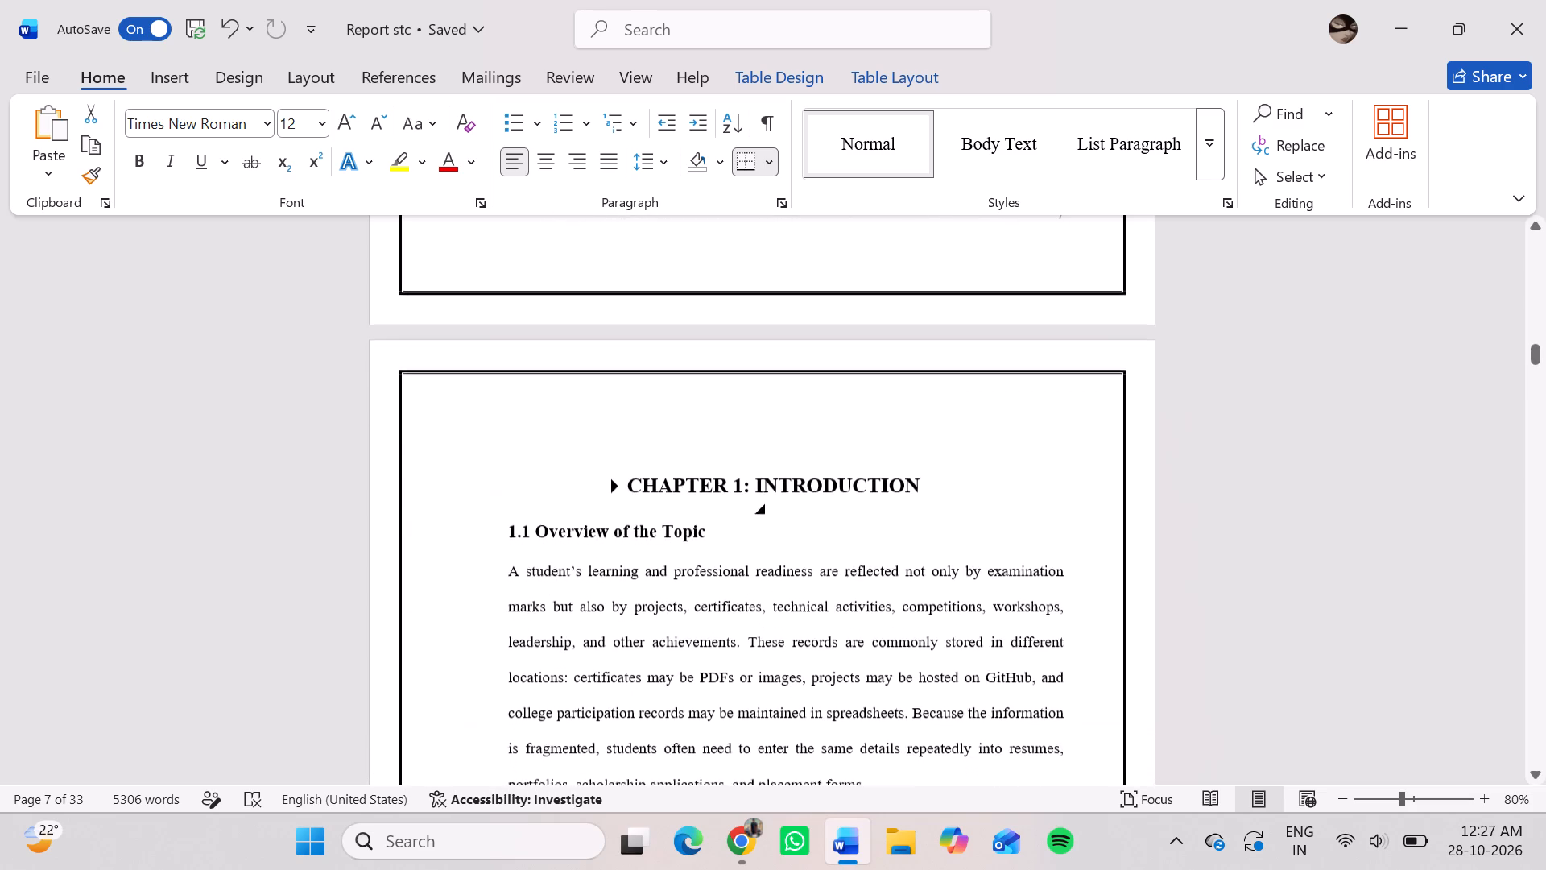
scroll(841, 512, "down", 2)
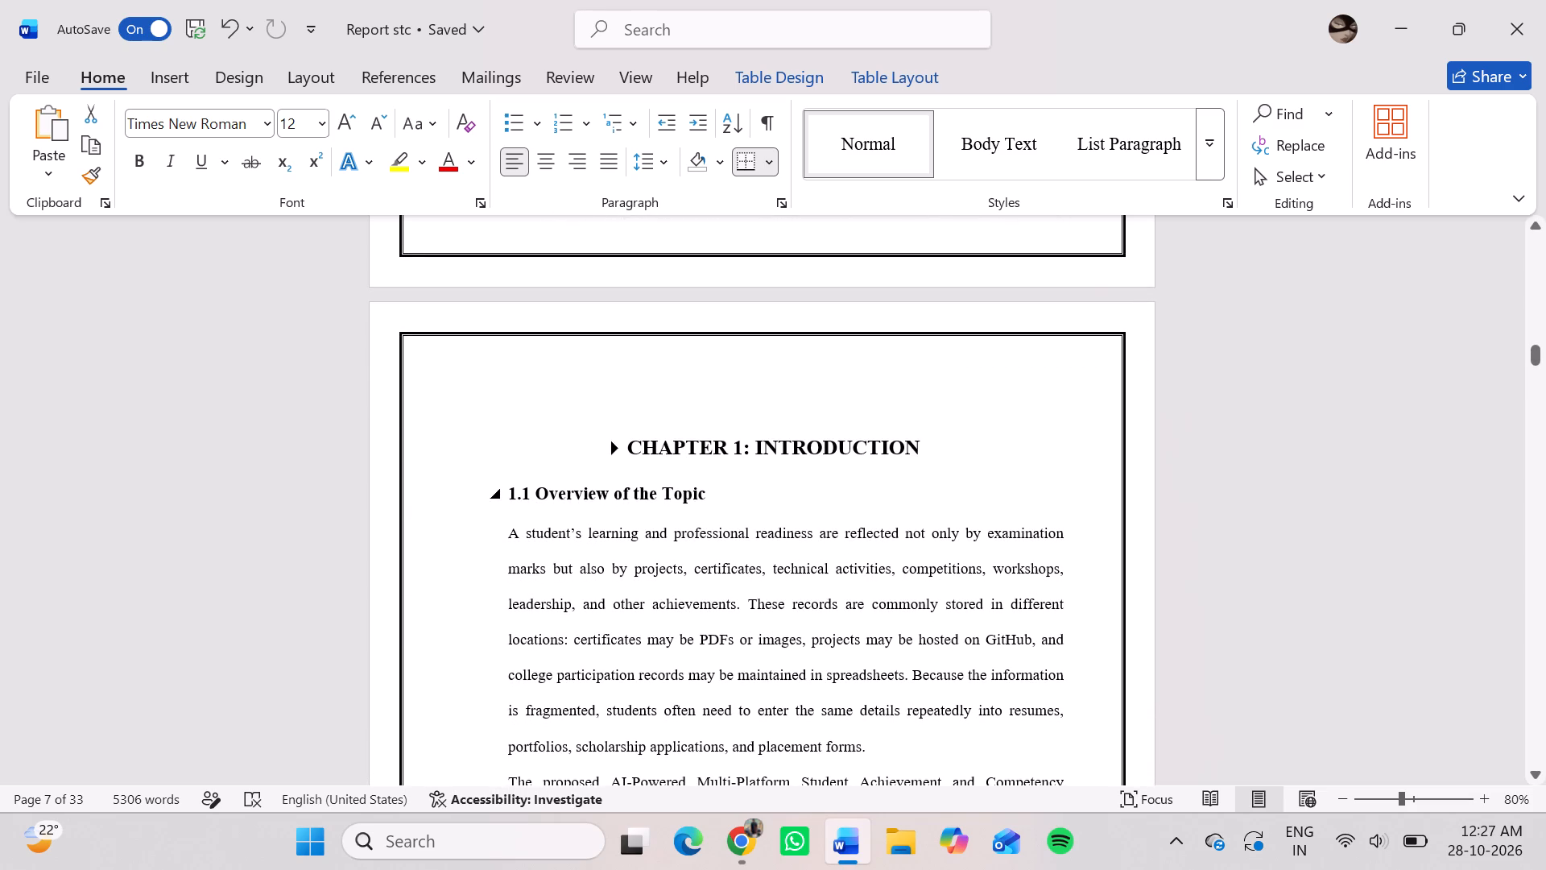
scroll(841, 512, "down", 4)
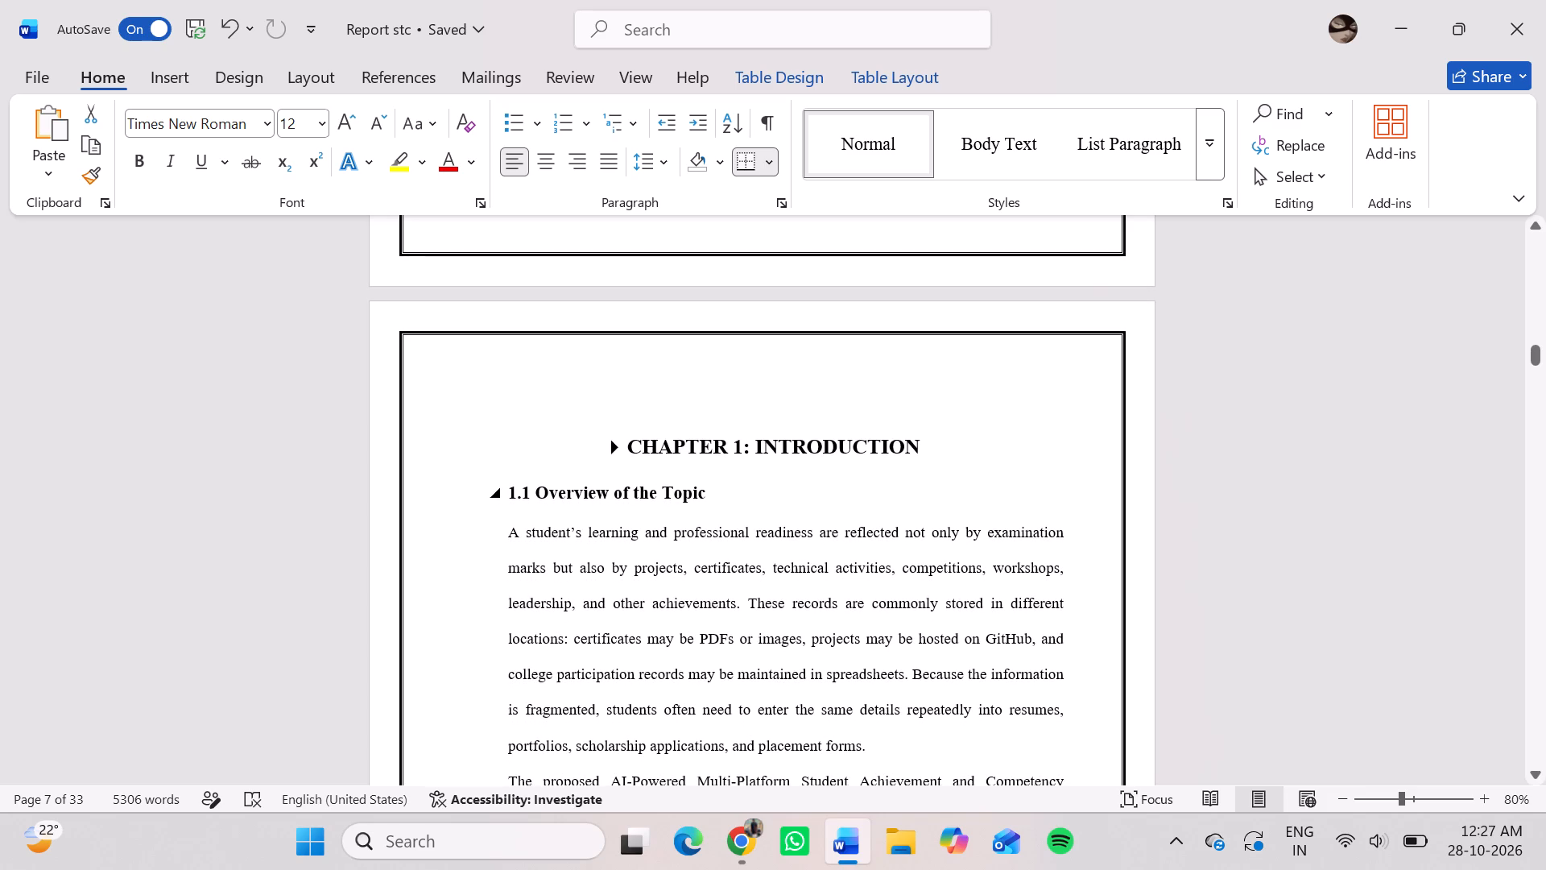
scroll(841, 512, "down", 6)
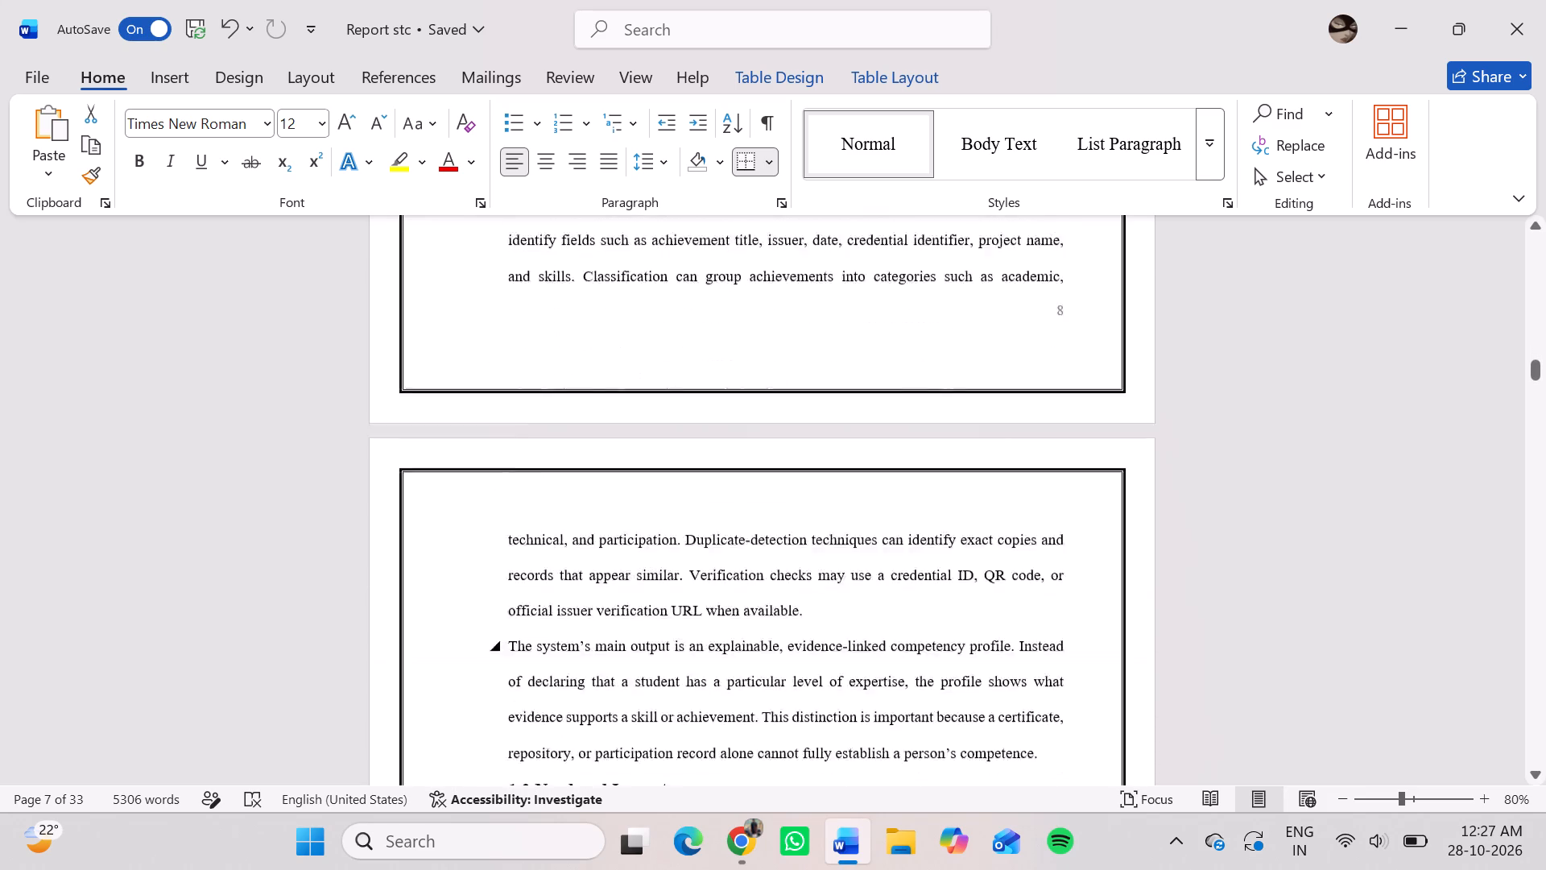
scroll(841, 512, "down", 6)
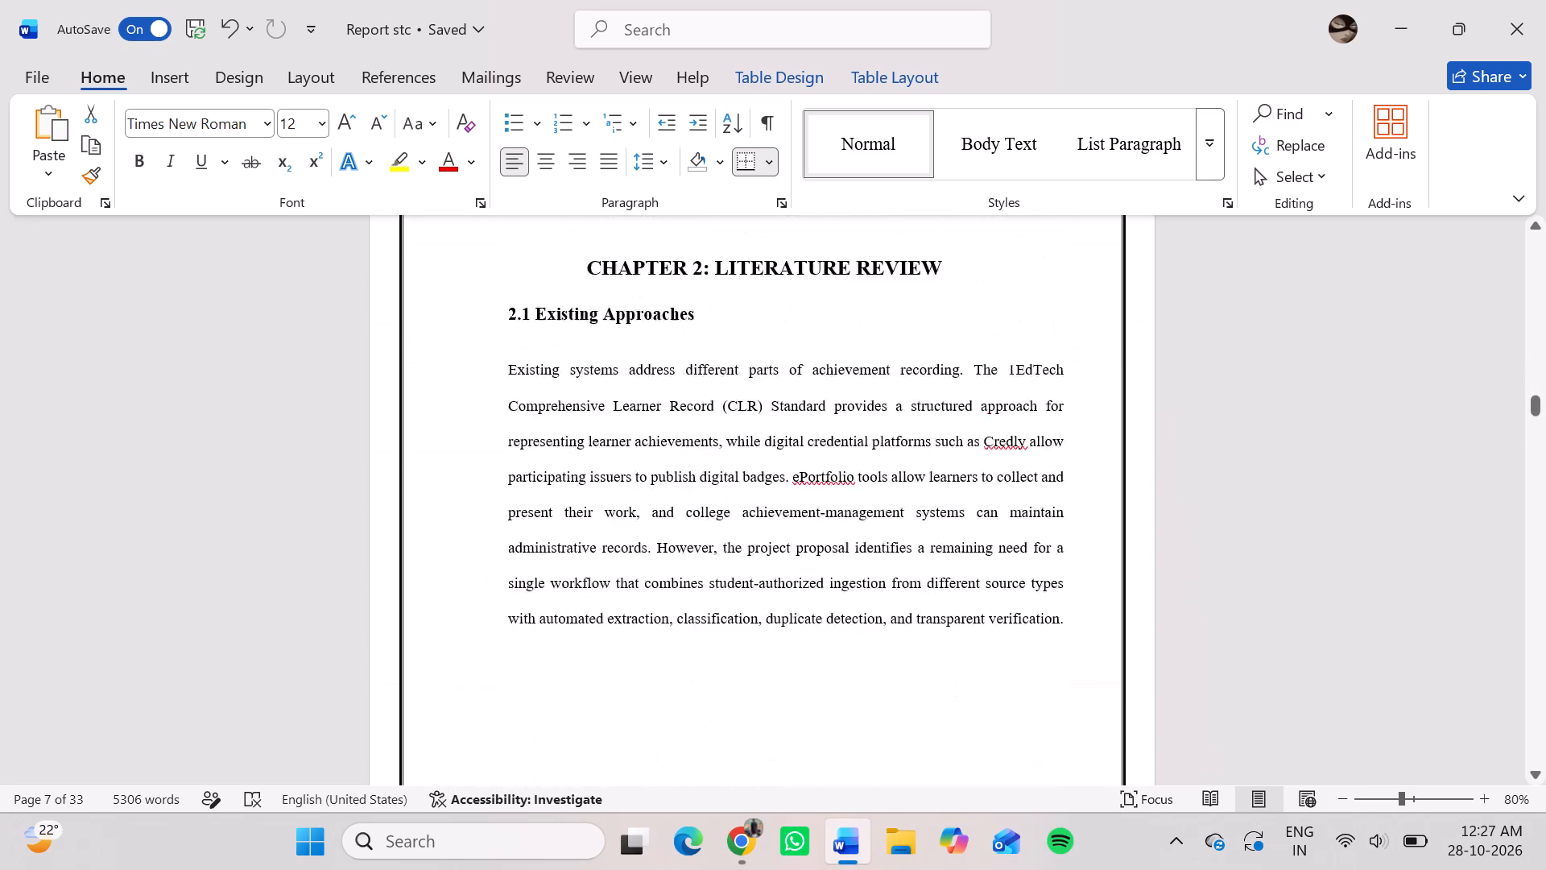
scroll(841, 512, "down", 4)
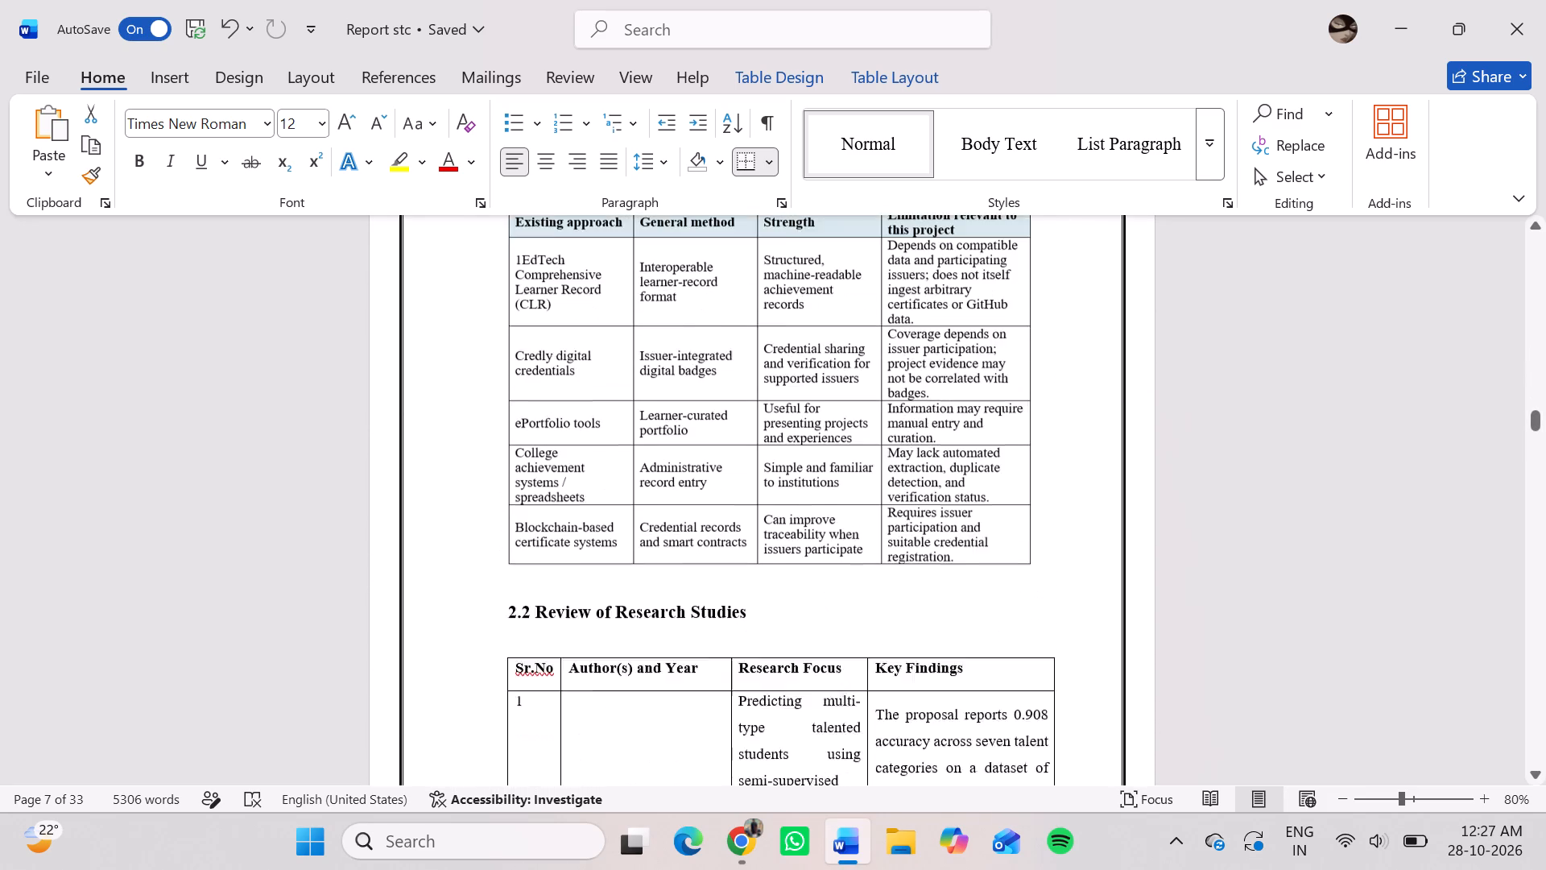
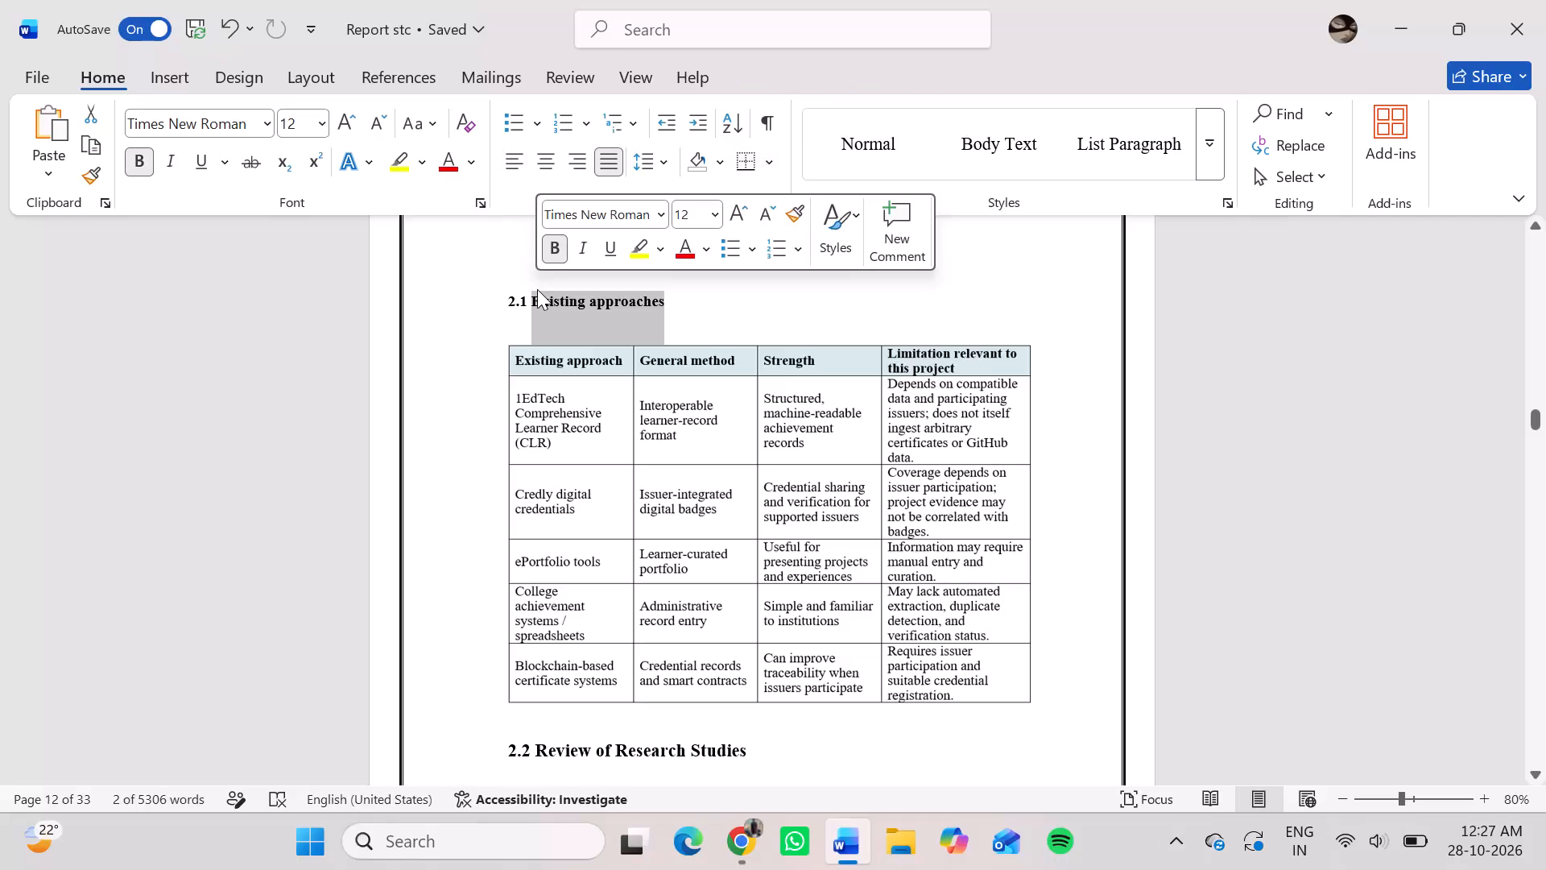
Copy the 2.1 heading text "Existing approaches" over the Table 2.1 title in the List of Tables.
key("ctrl+c")
scroll(537, 289, "up", 8)
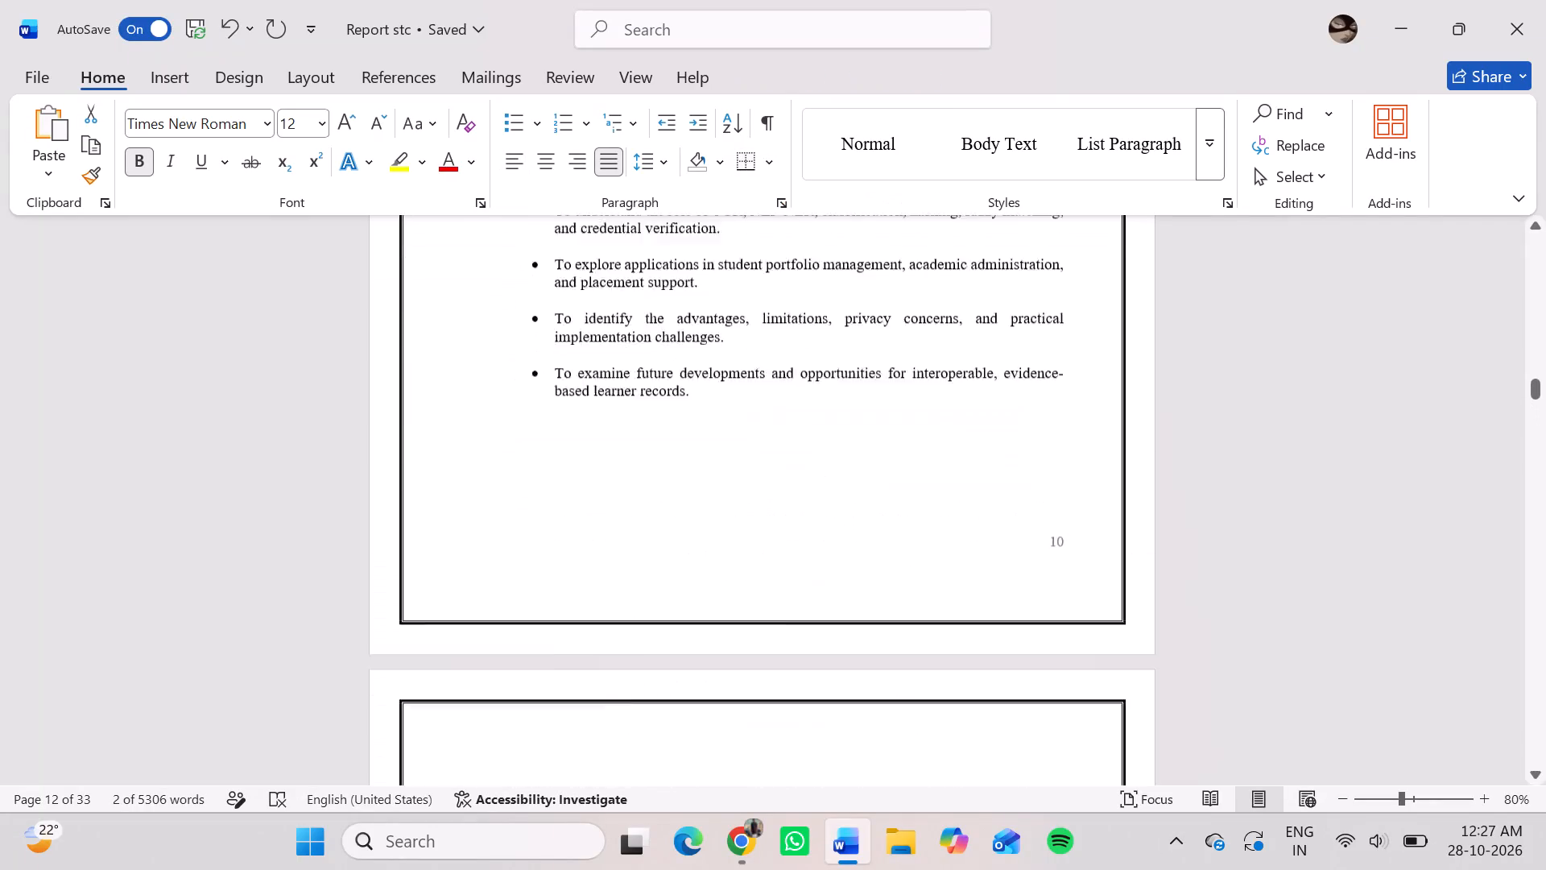
scroll(537, 289, "up", 12)
scroll(537, 289, "right", 2)
scroll(537, 289, "up", 1)
scroll(537, 289, "right", 1)
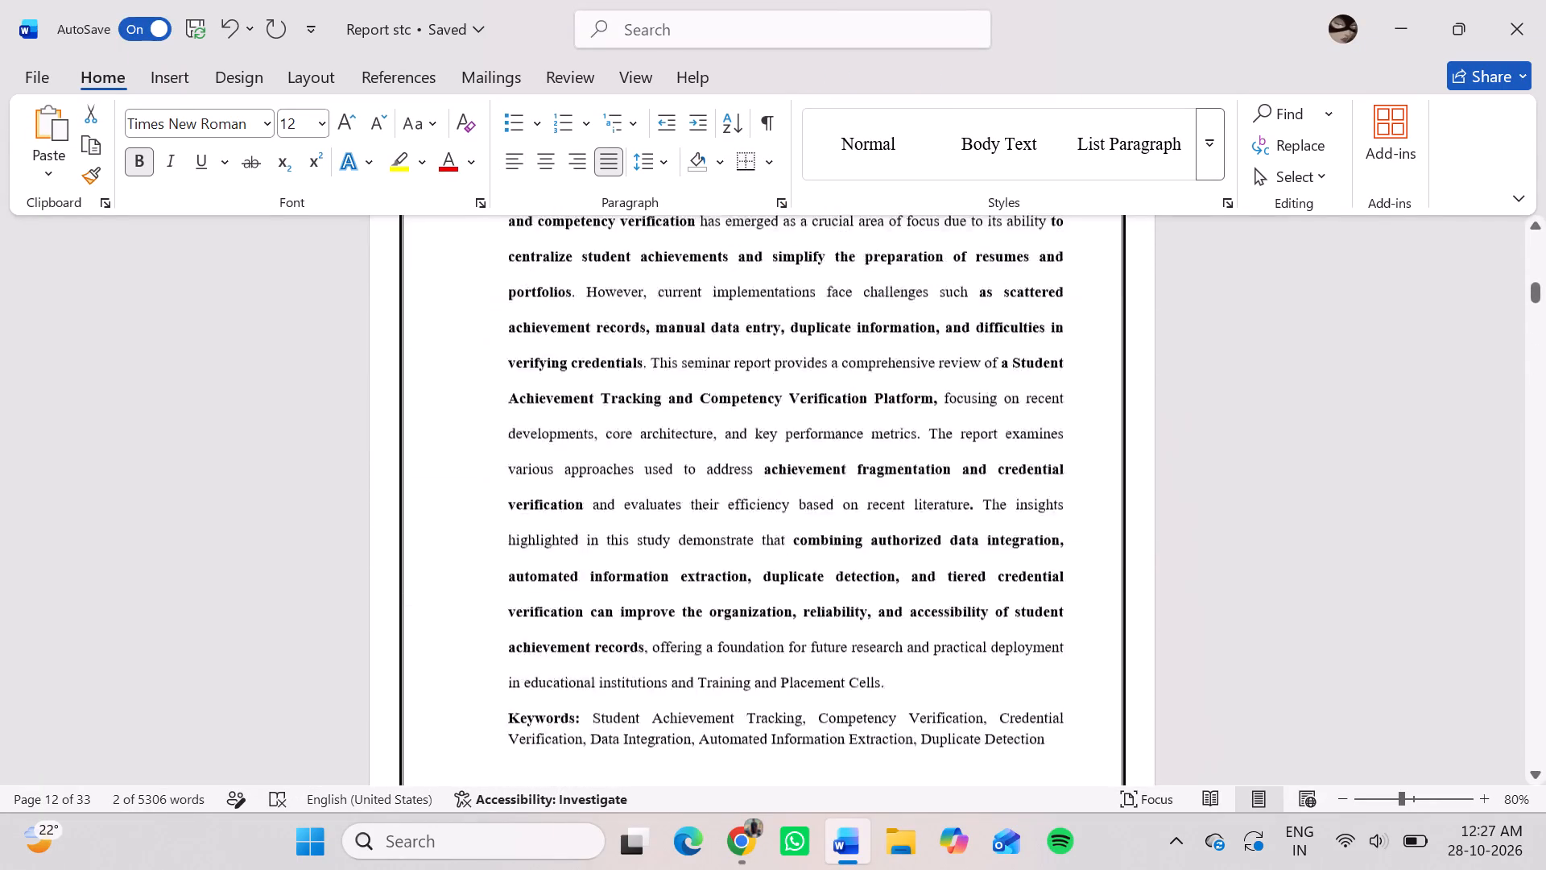
scroll(537, 289, "right", 2)
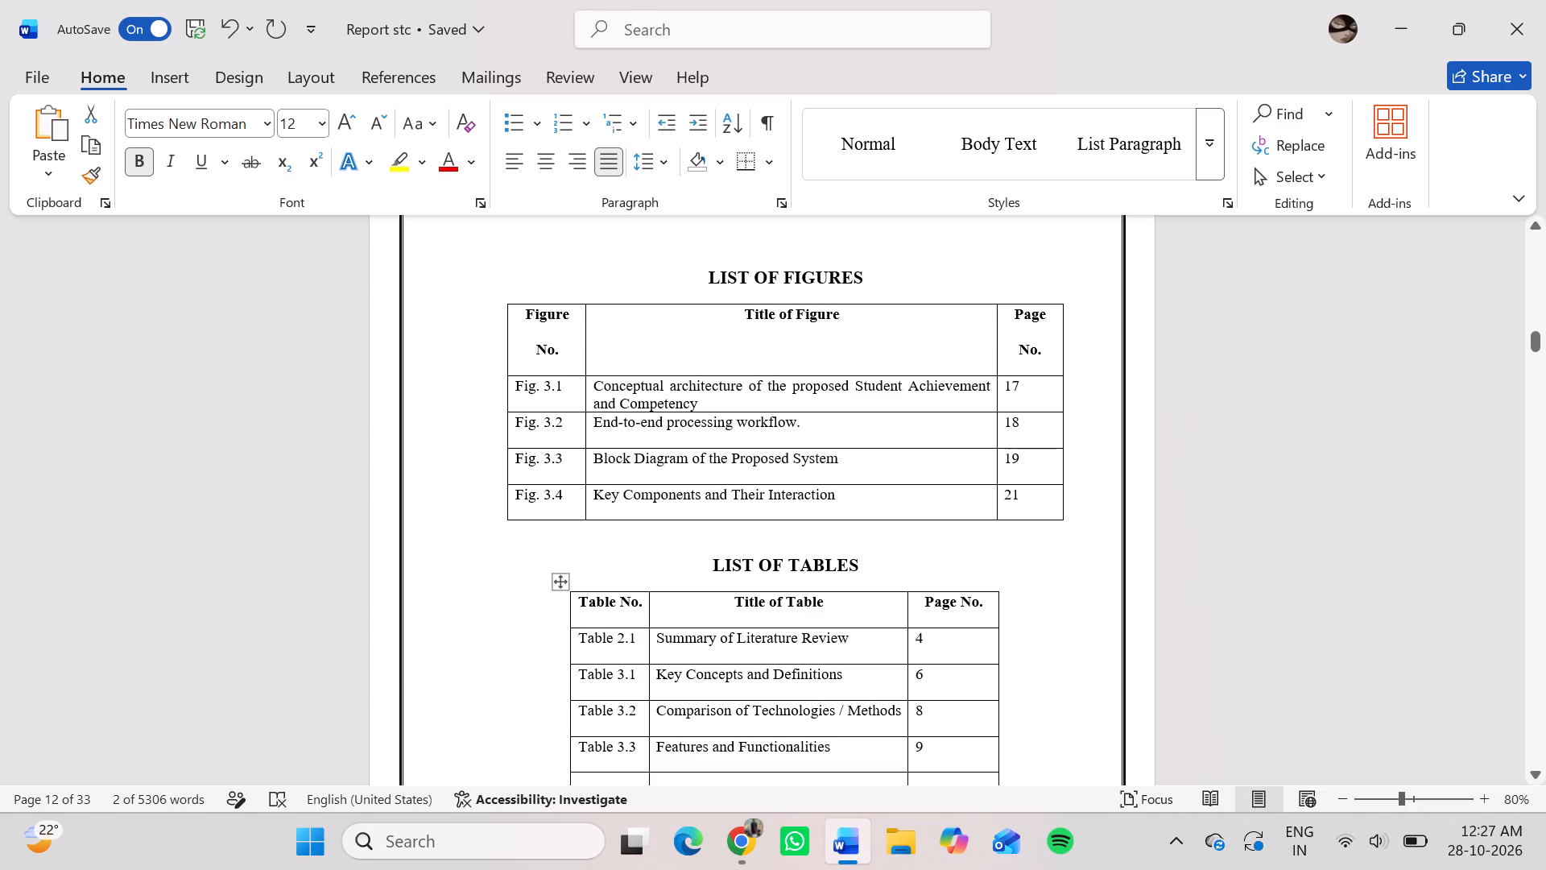
left_click_drag(861, 640, 656, 641)
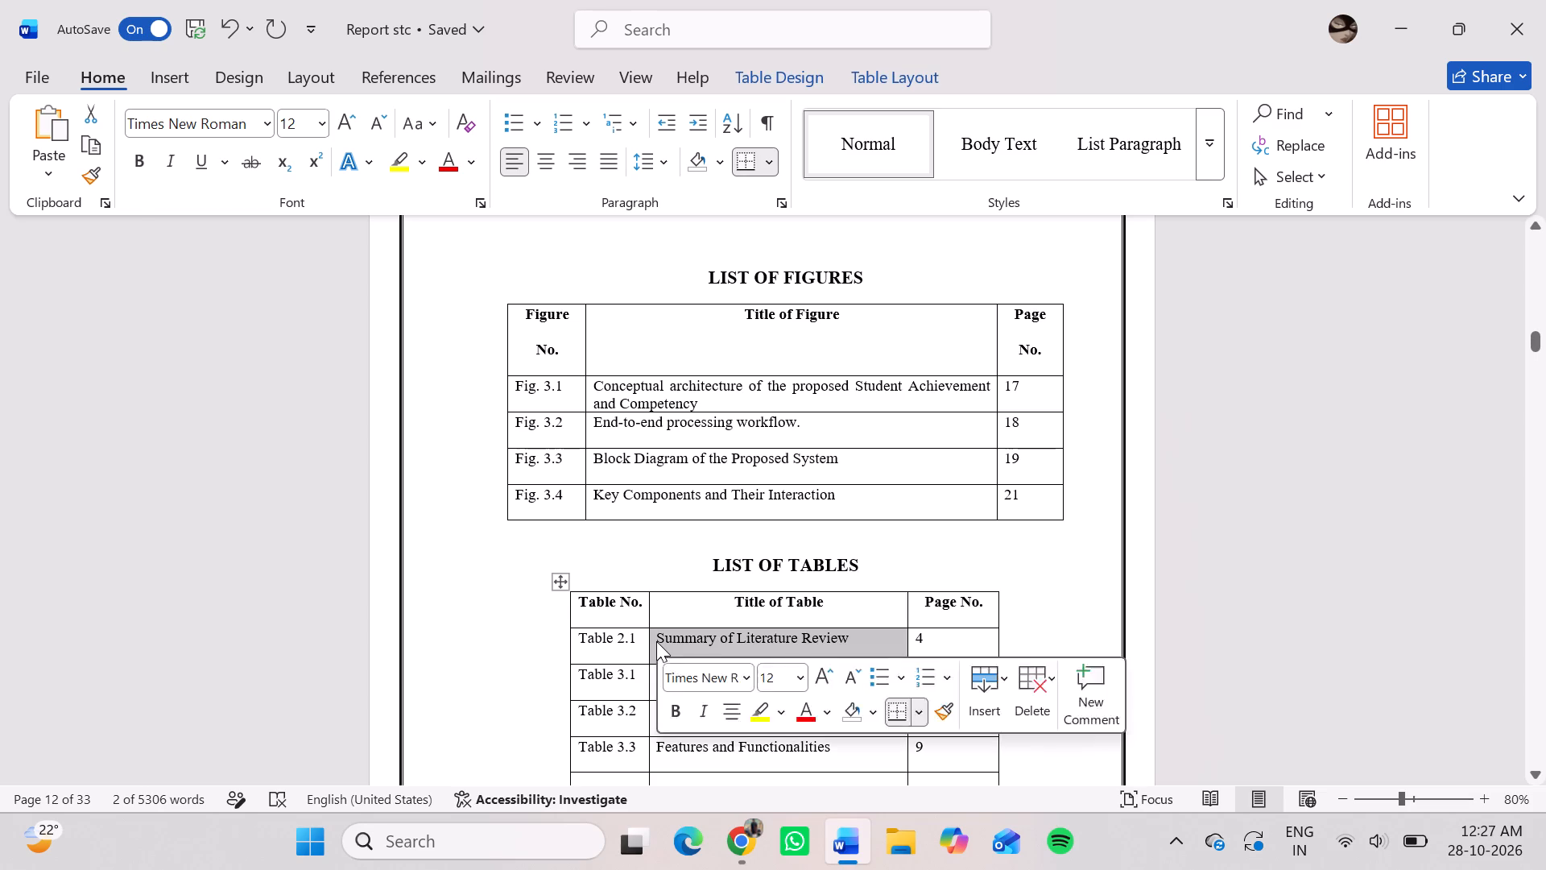
key("ctrl+v")
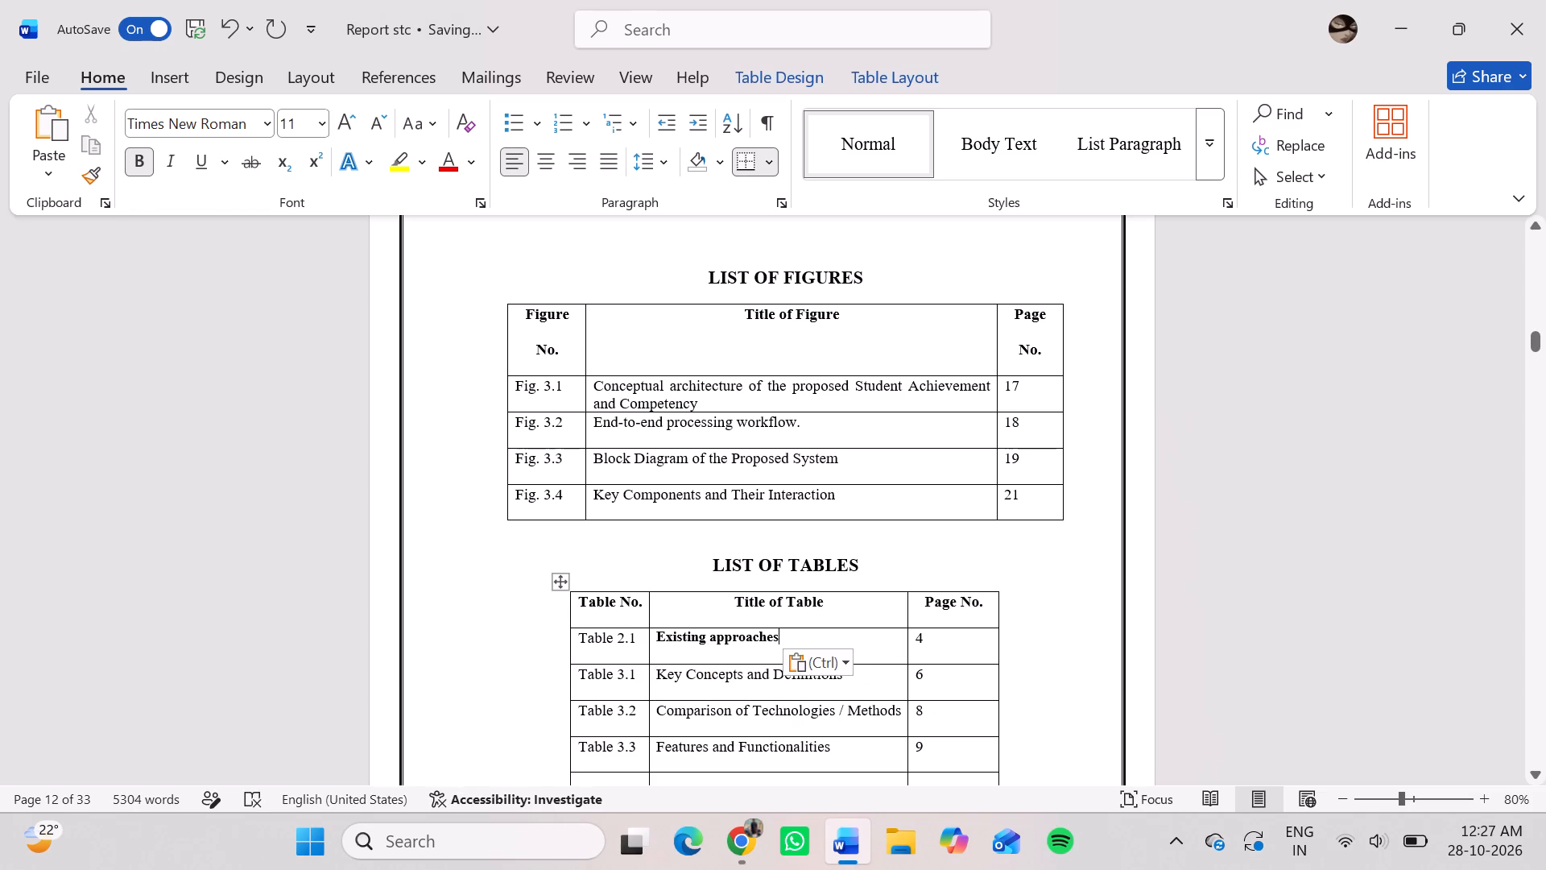
Remove the bold formatting from the "Existing approaches" title in the List of Tables.
left_click(789, 639)
left_click(132, 165)
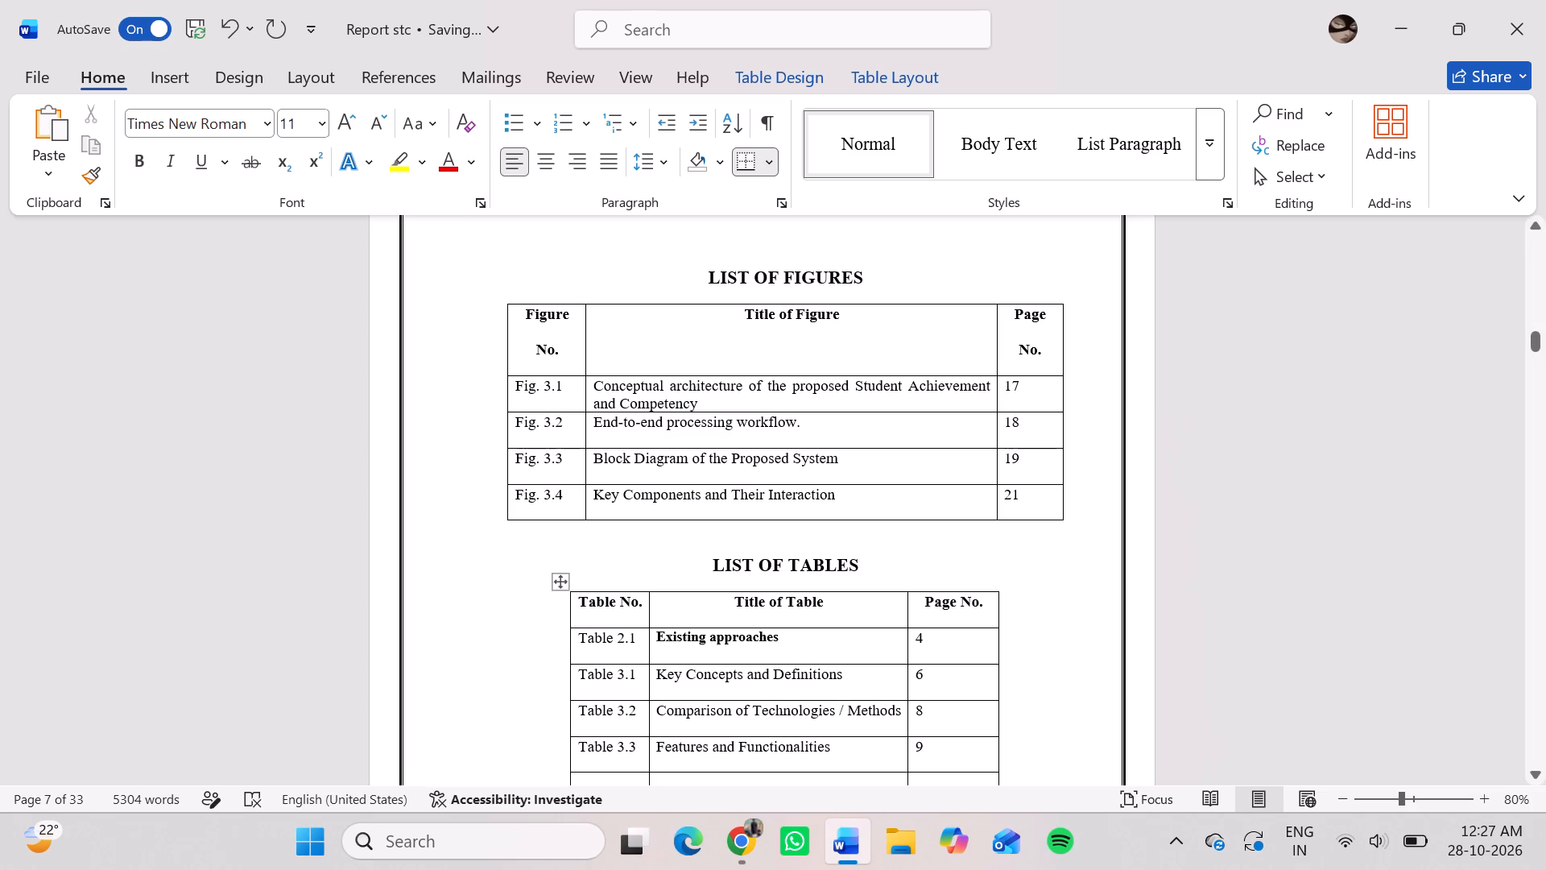
left_click(655, 639)
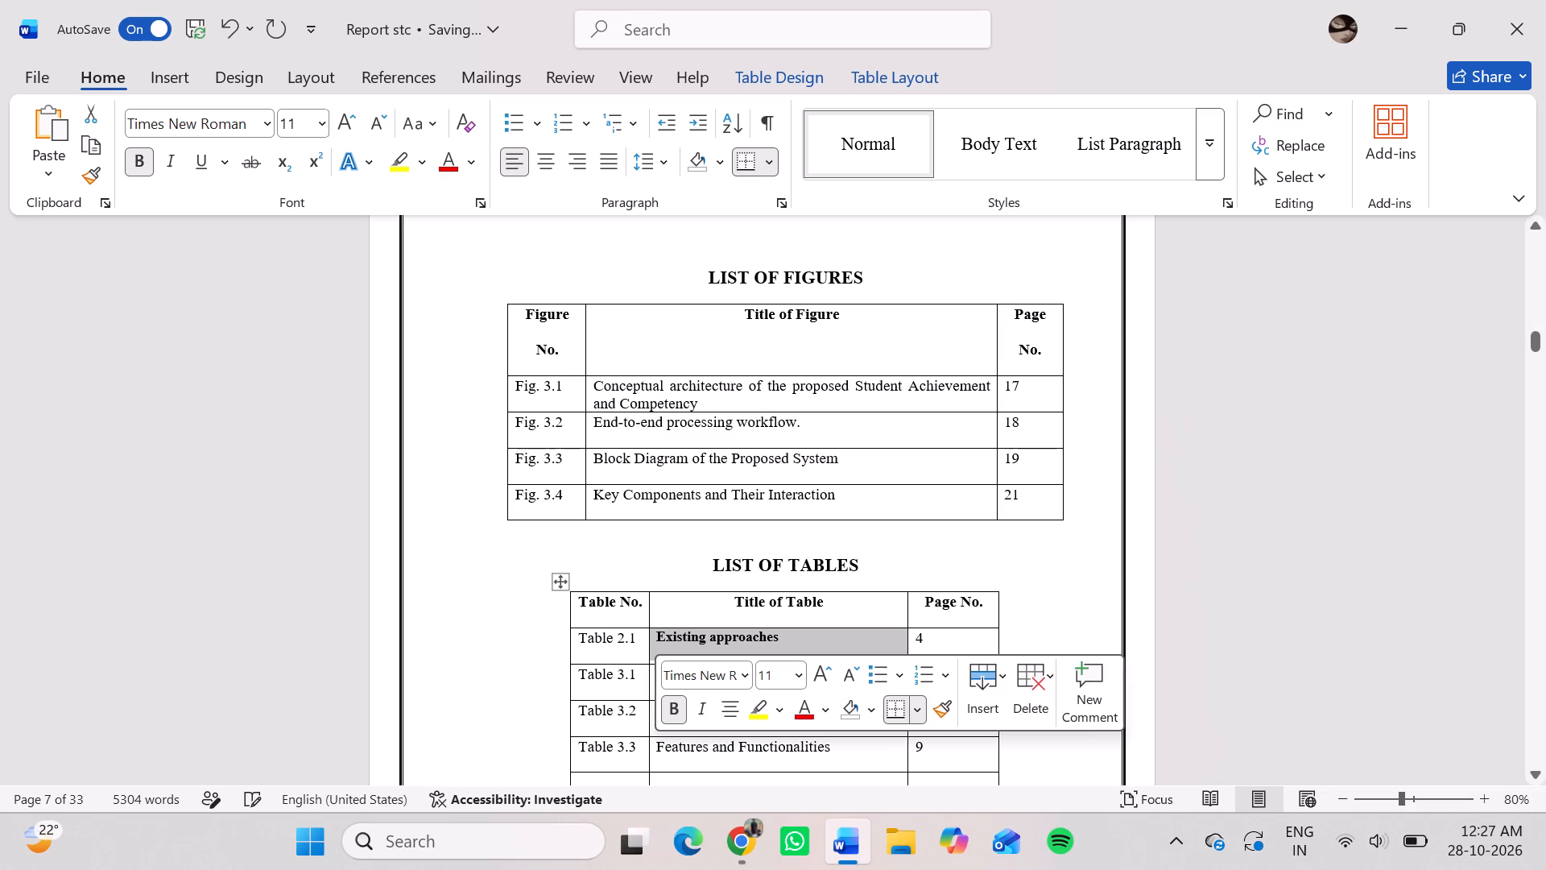
left_click(676, 710)
left_click(940, 533)
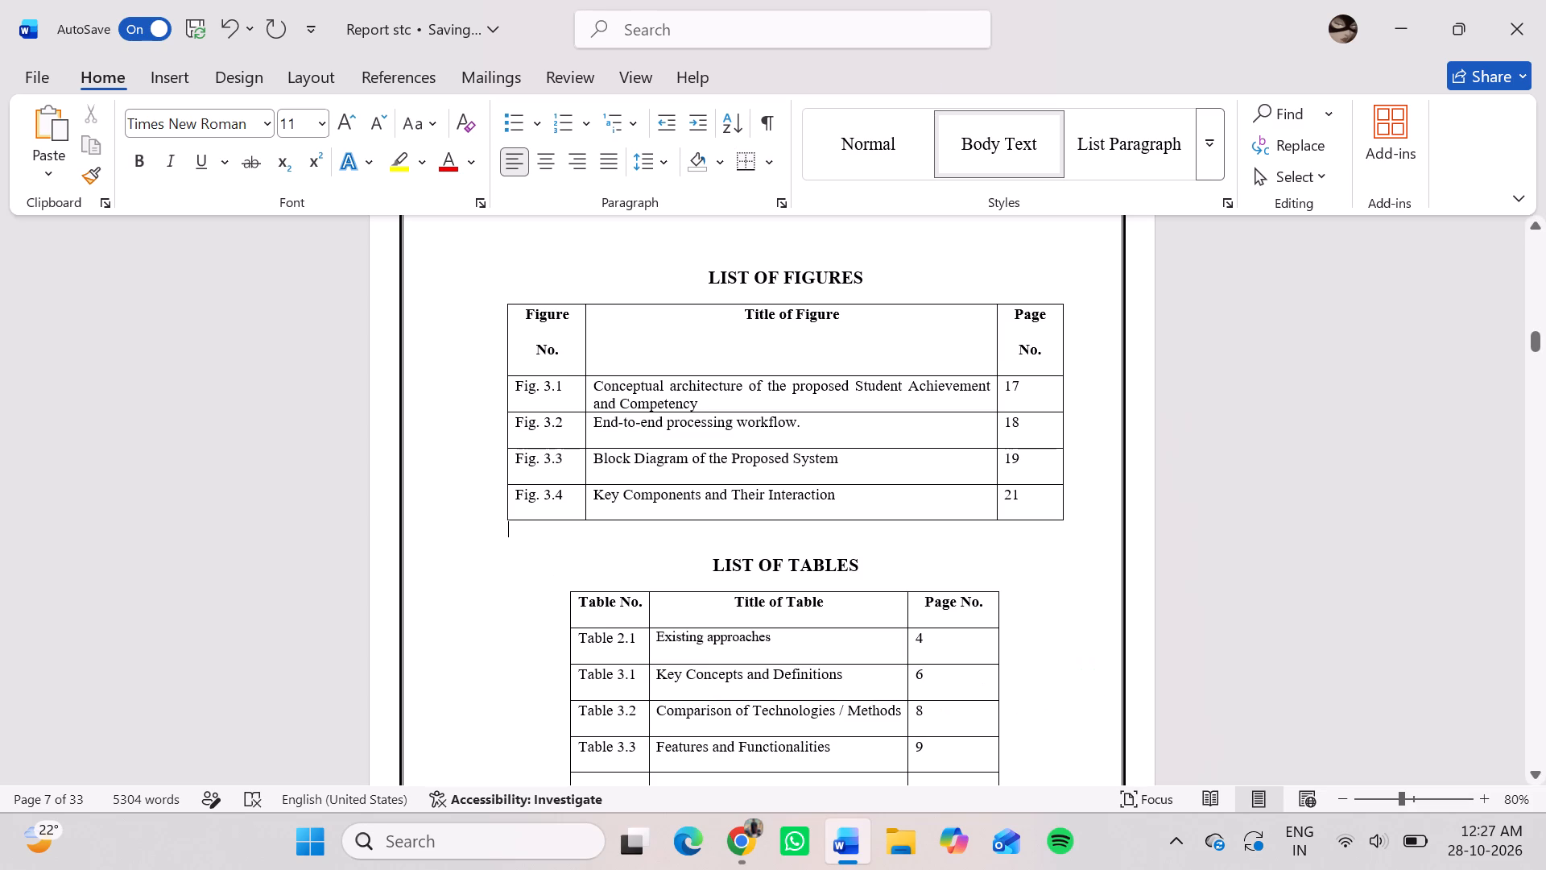
Replace the Table 3.1 title in the List of Tables with "Review of Research Studies", copied from the section 2.2 heading.
scroll(935, 657, "down", 1)
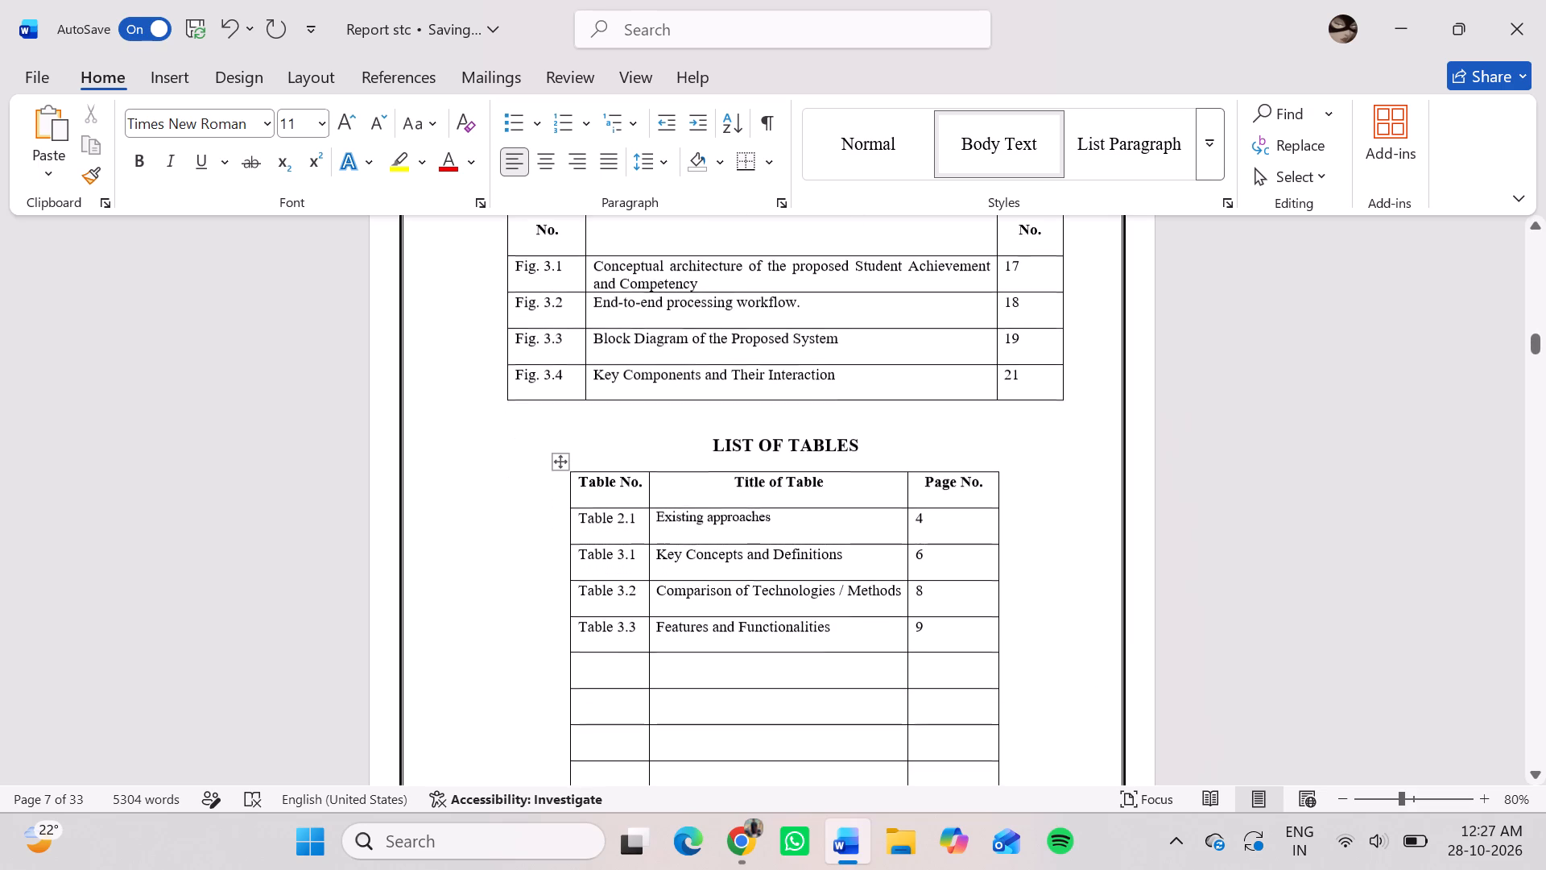
scroll(935, 657, "down", 1)
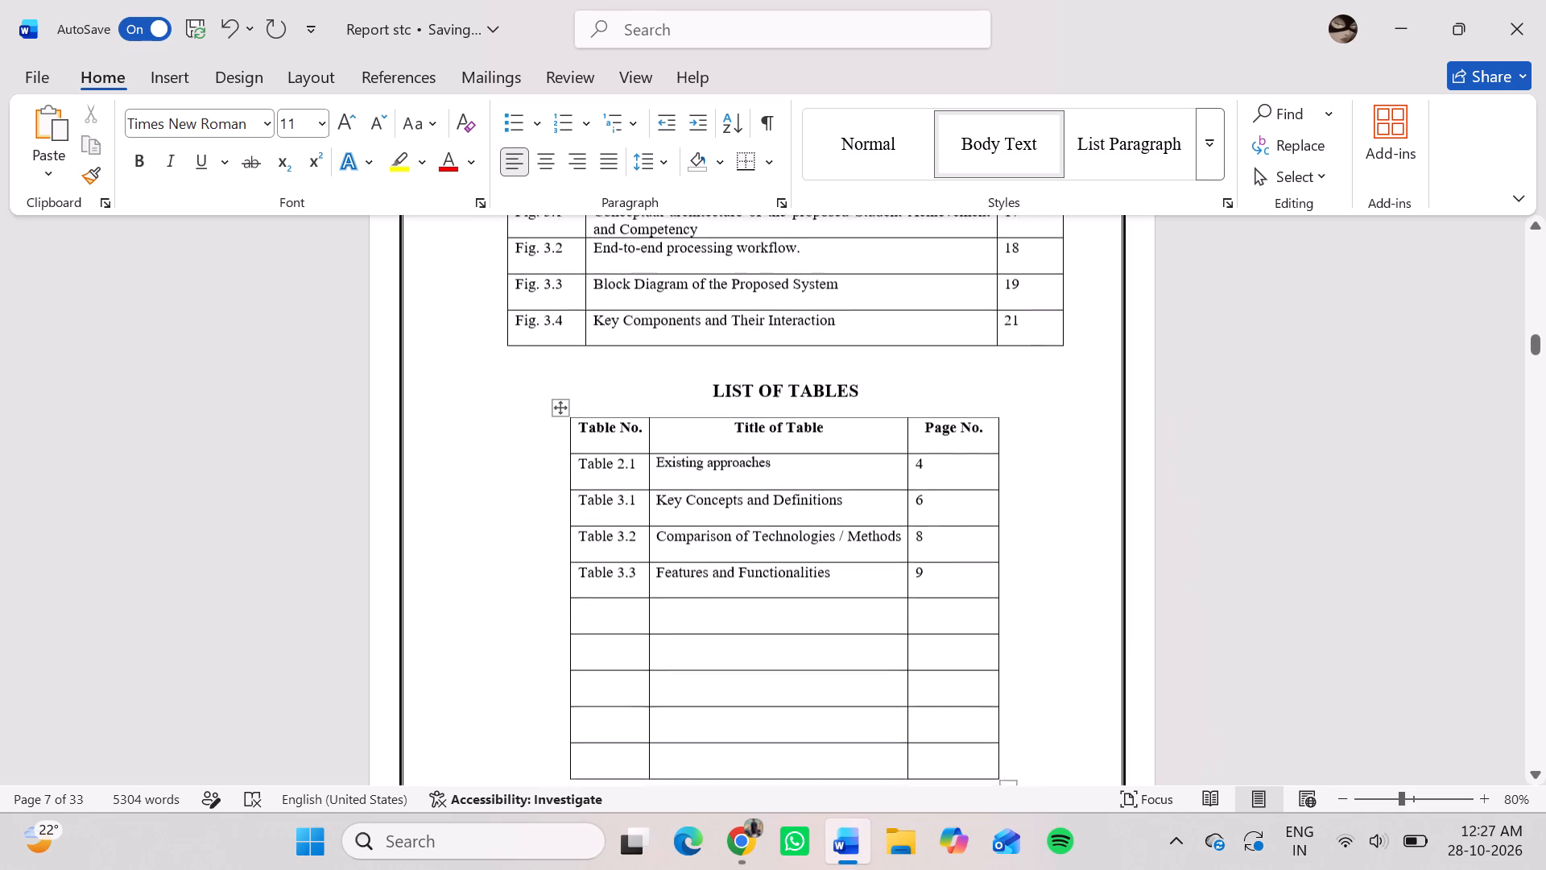
scroll(935, 657, "down", 5)
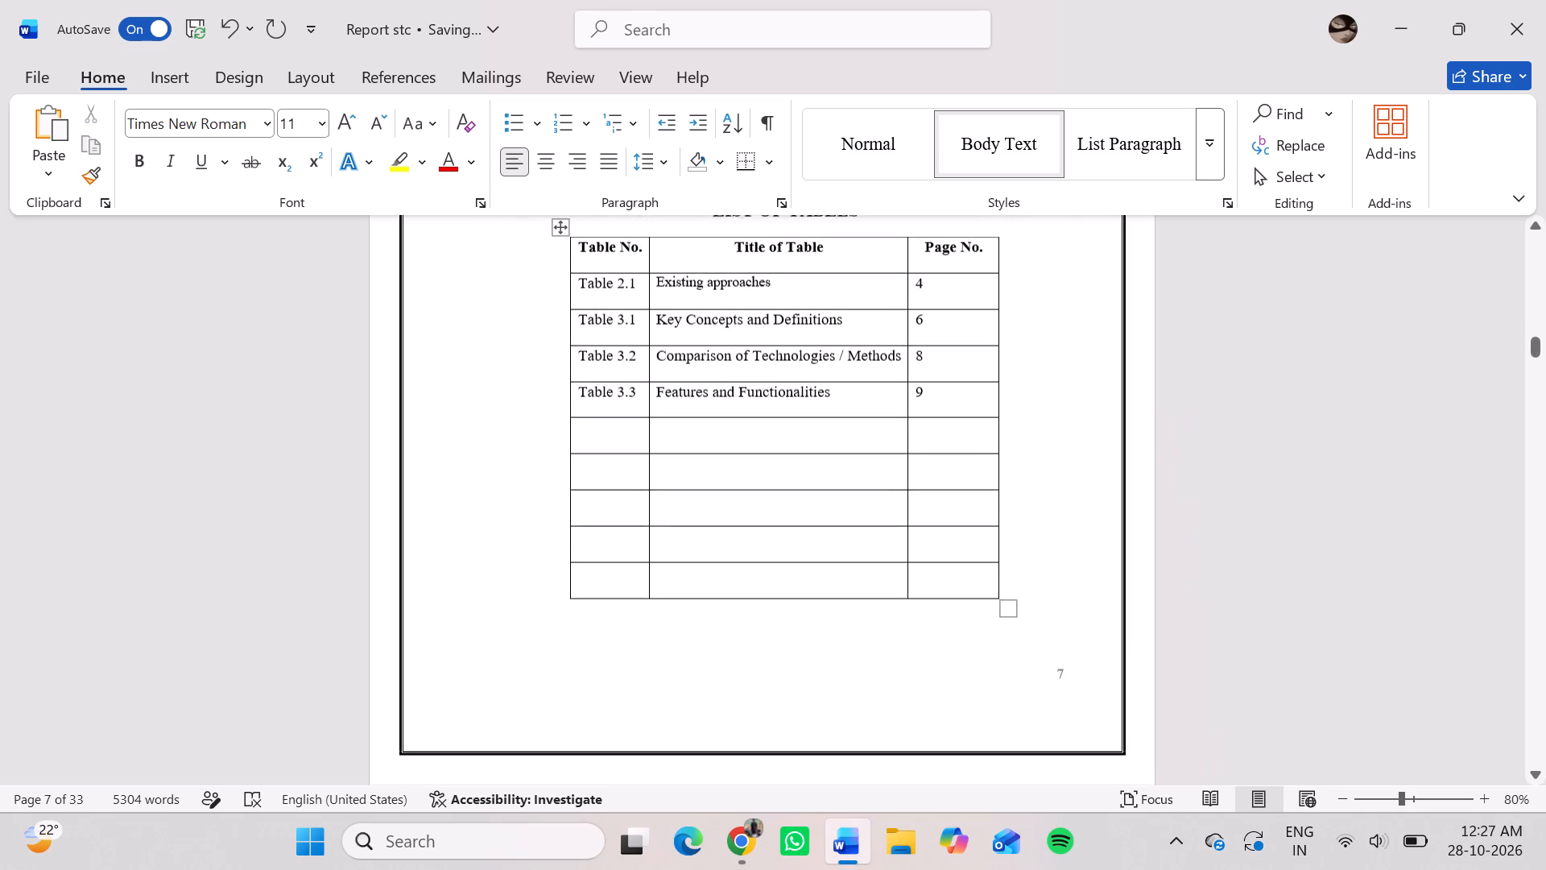
scroll(935, 657, "down", 7)
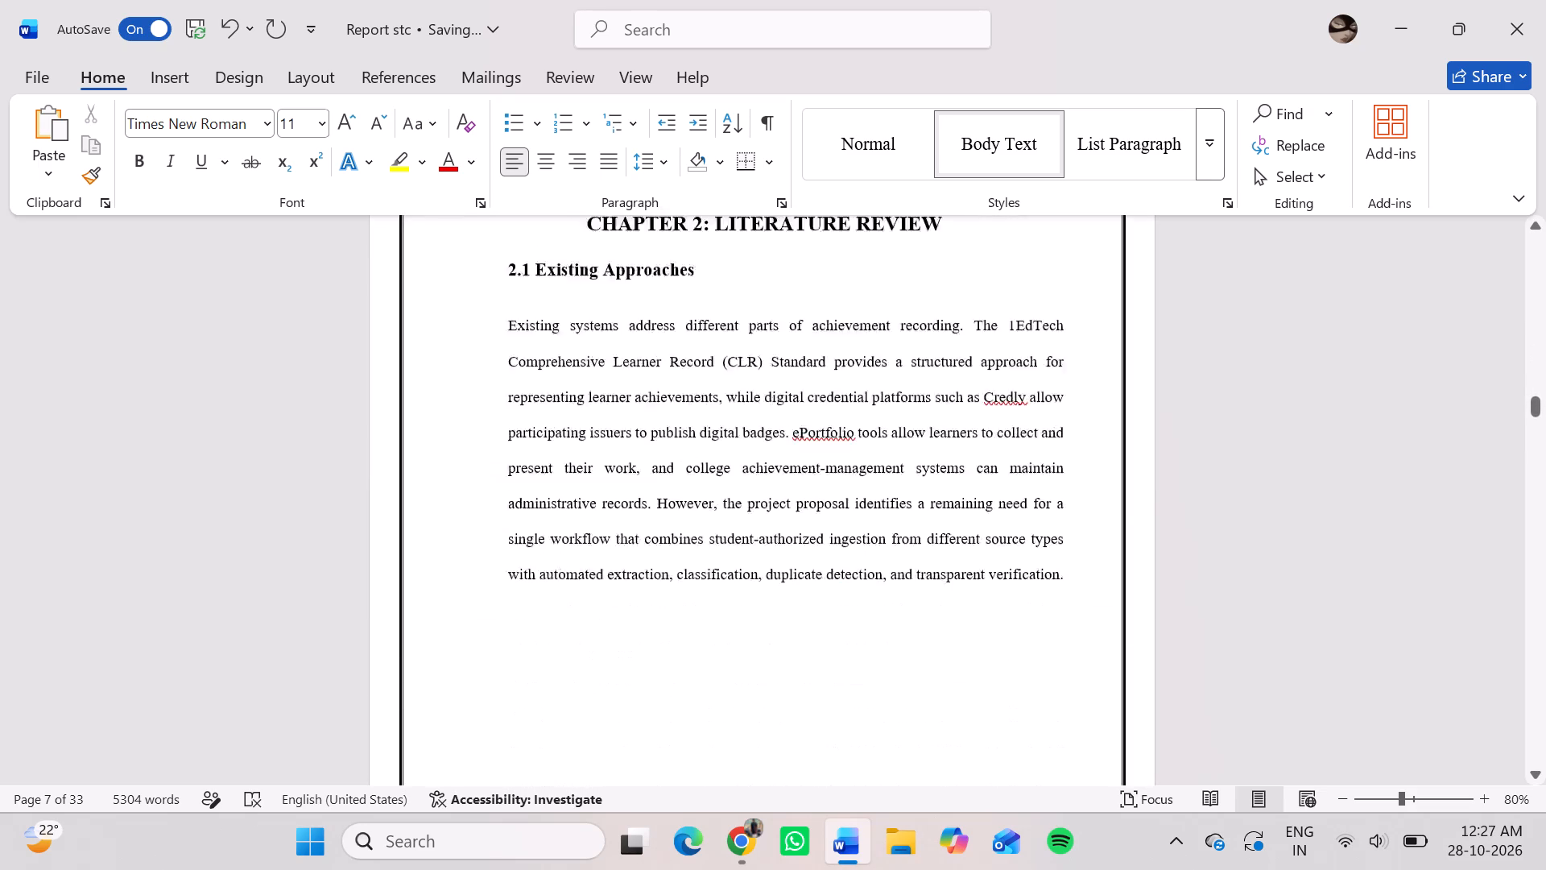
scroll(935, 657, "down", 1)
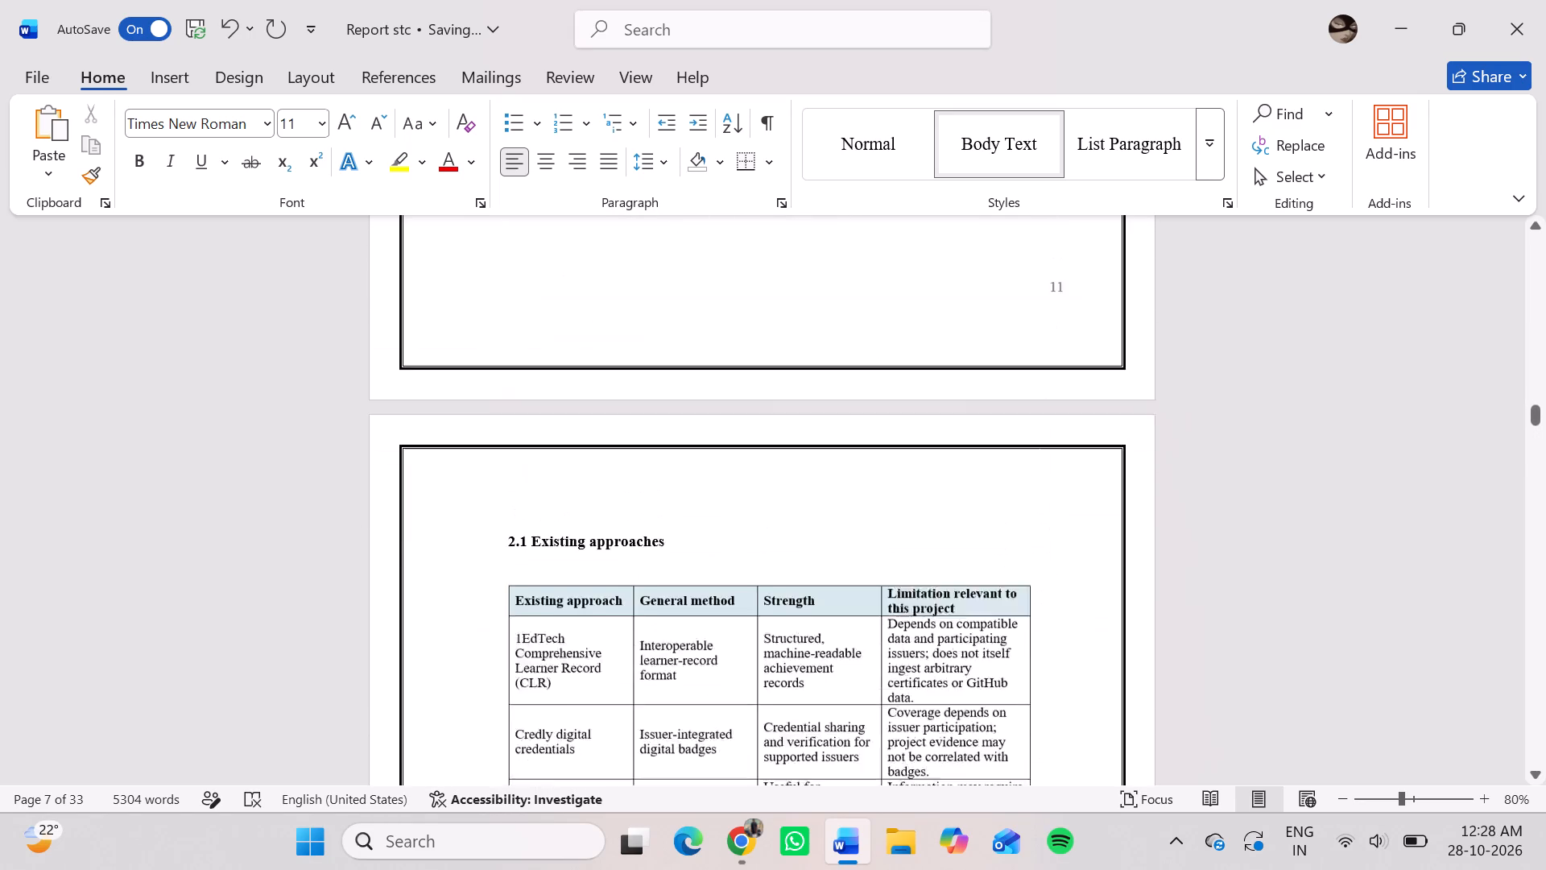
scroll(935, 657, "down", 1)
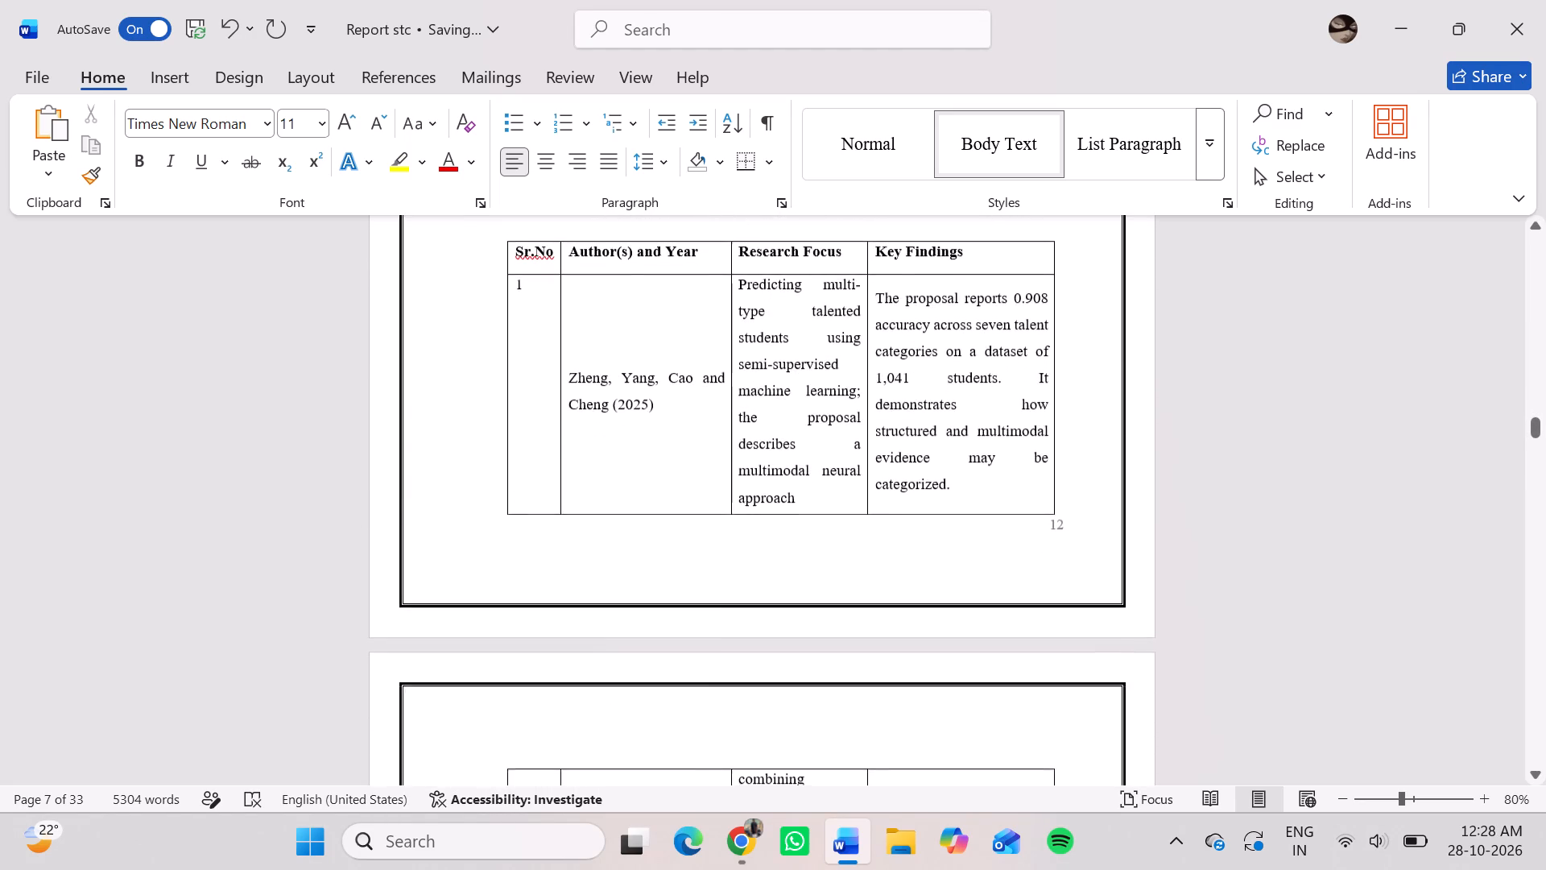
scroll(935, 657, "down", 1)
left_click_drag(758, 393, 759, 394)
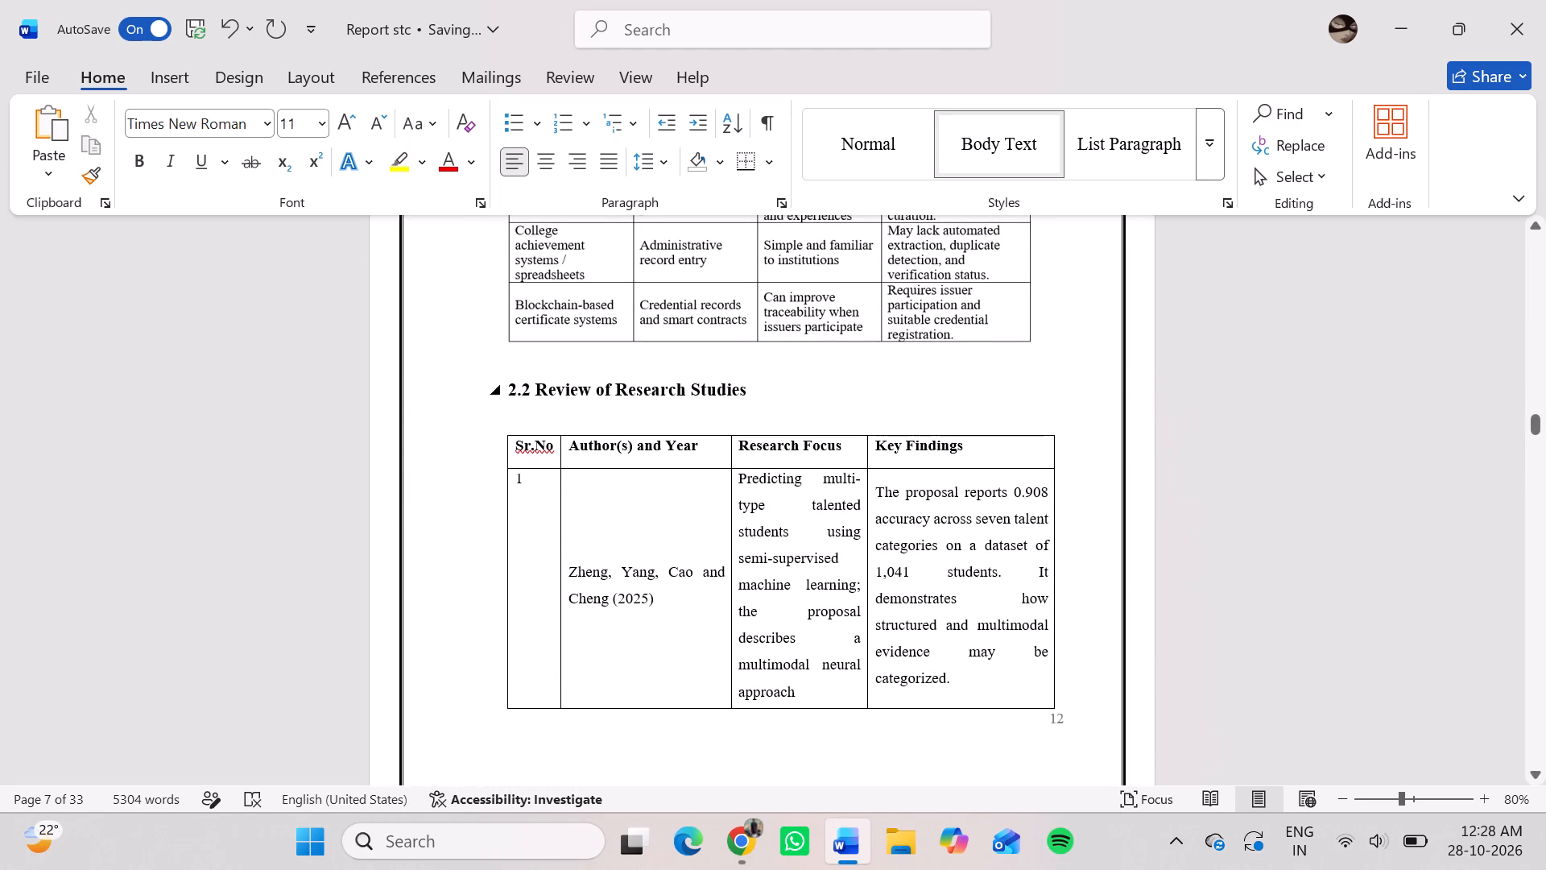
left_click_drag(759, 394, 536, 390)
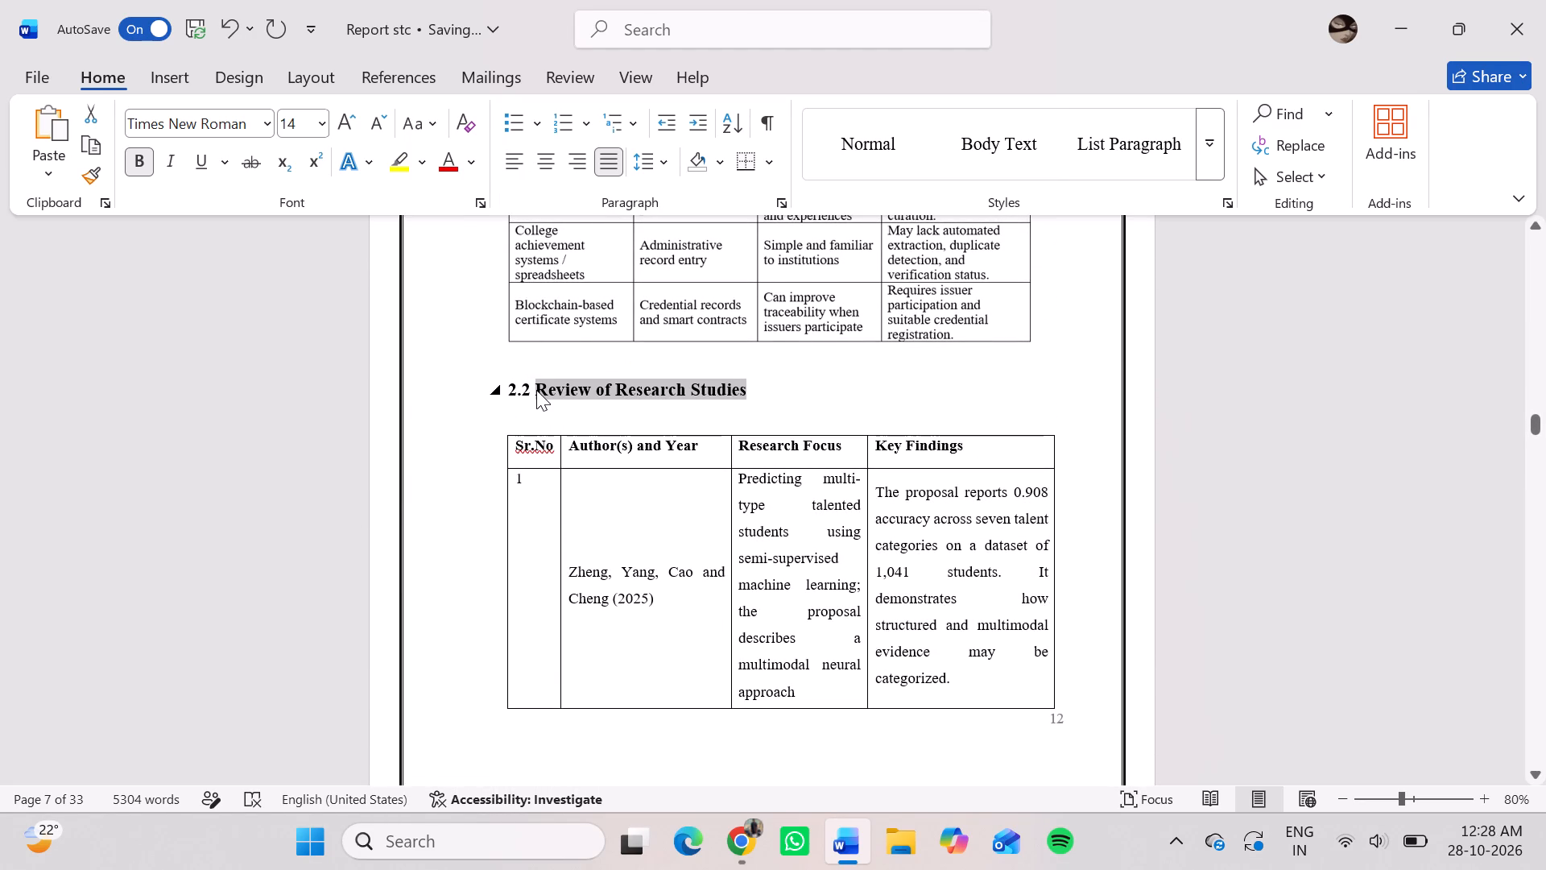
key("ctrl+c")
scroll(536, 390, "up", 9)
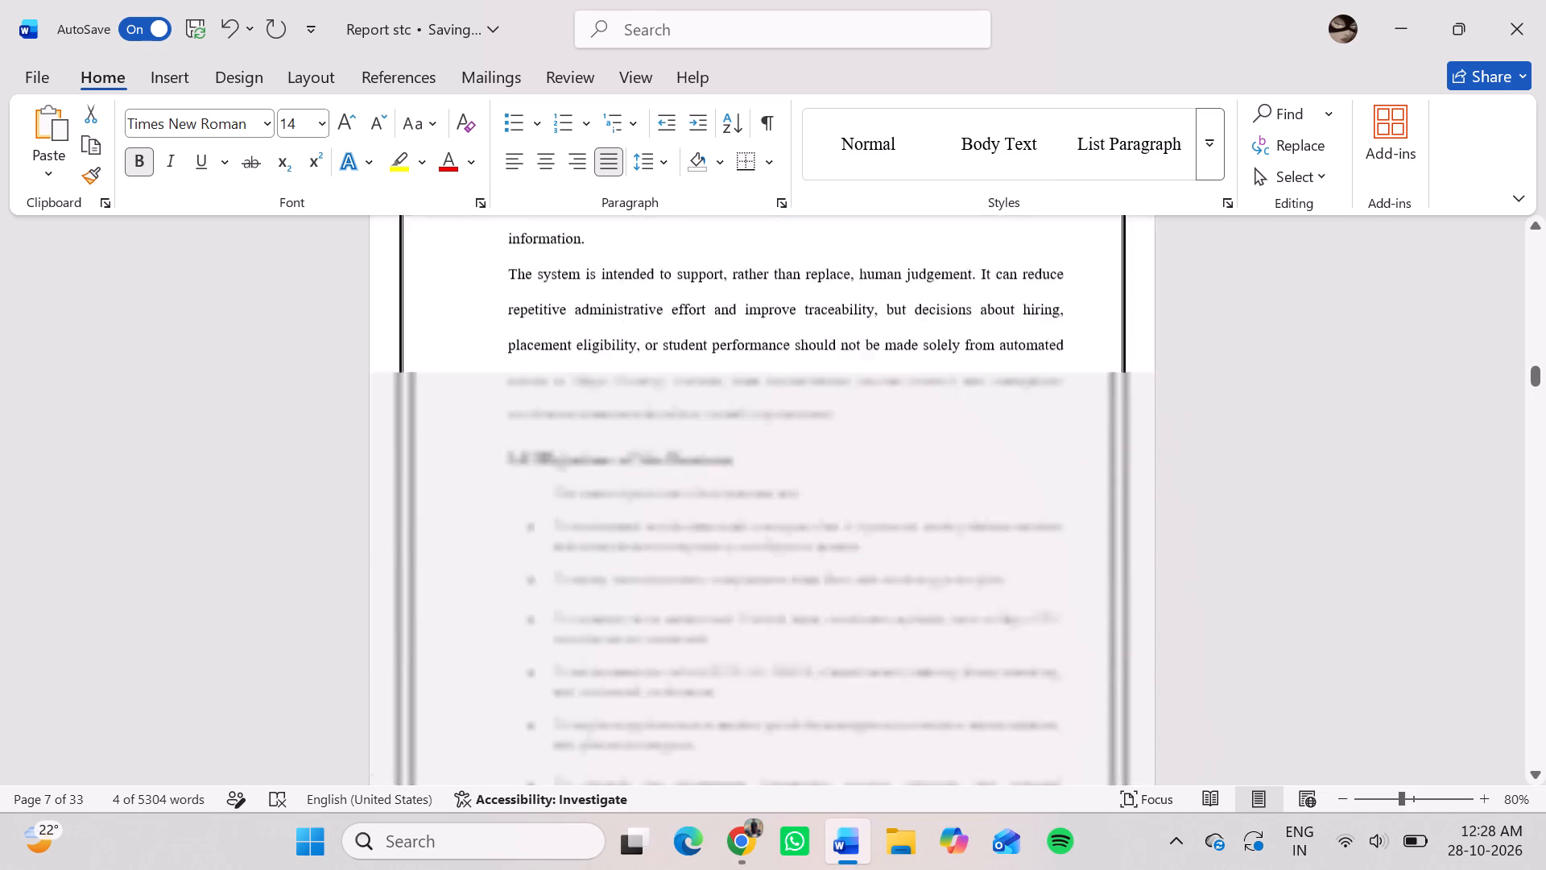
scroll(536, 390, "up", 4)
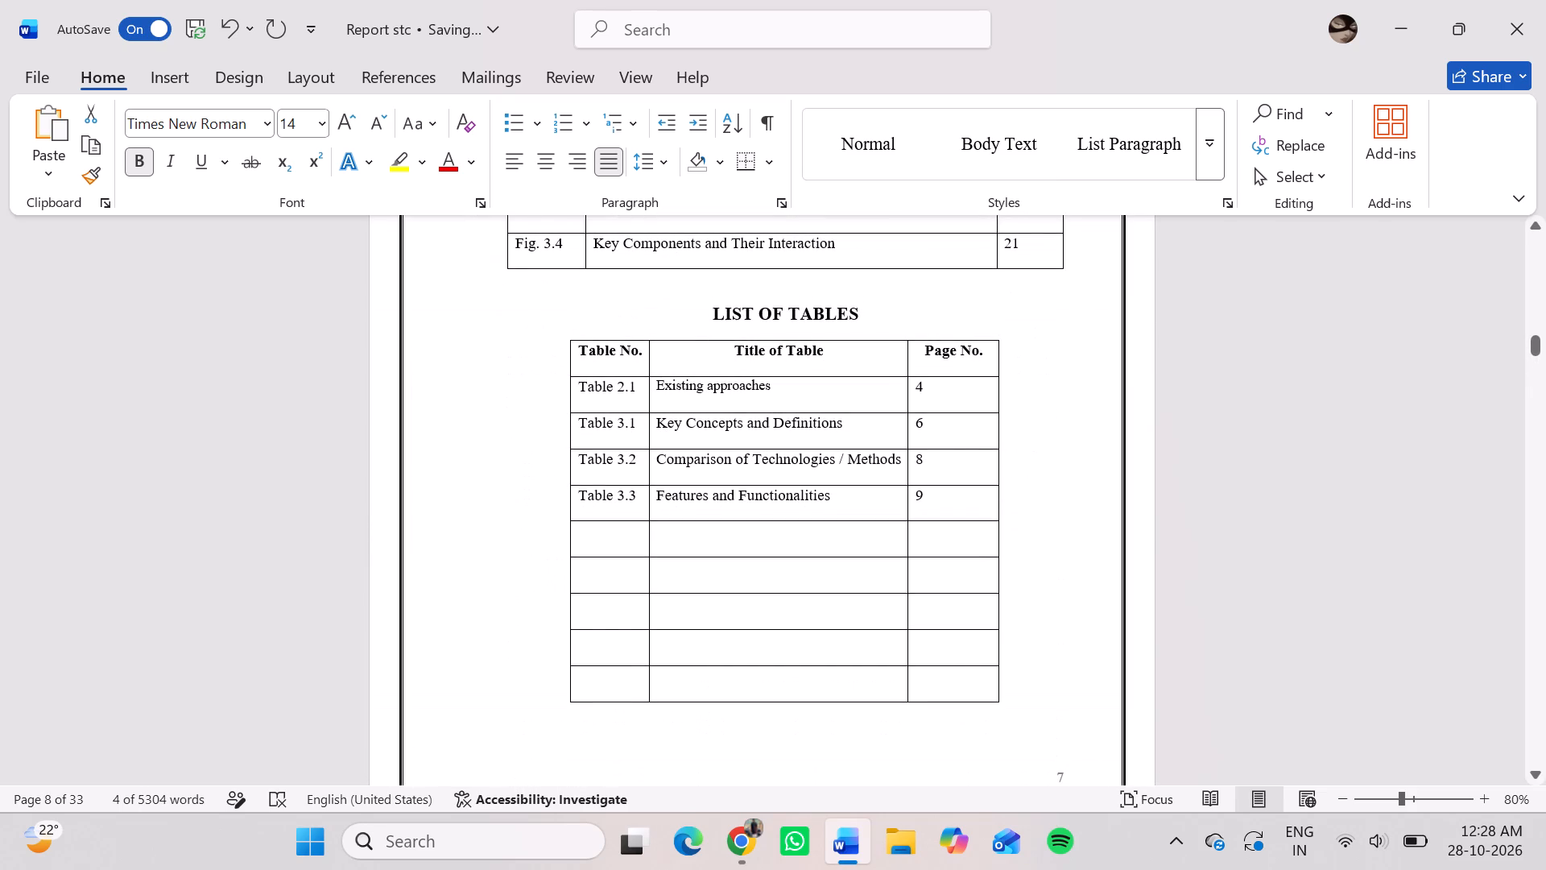
left_click_drag(863, 429, 724, 429)
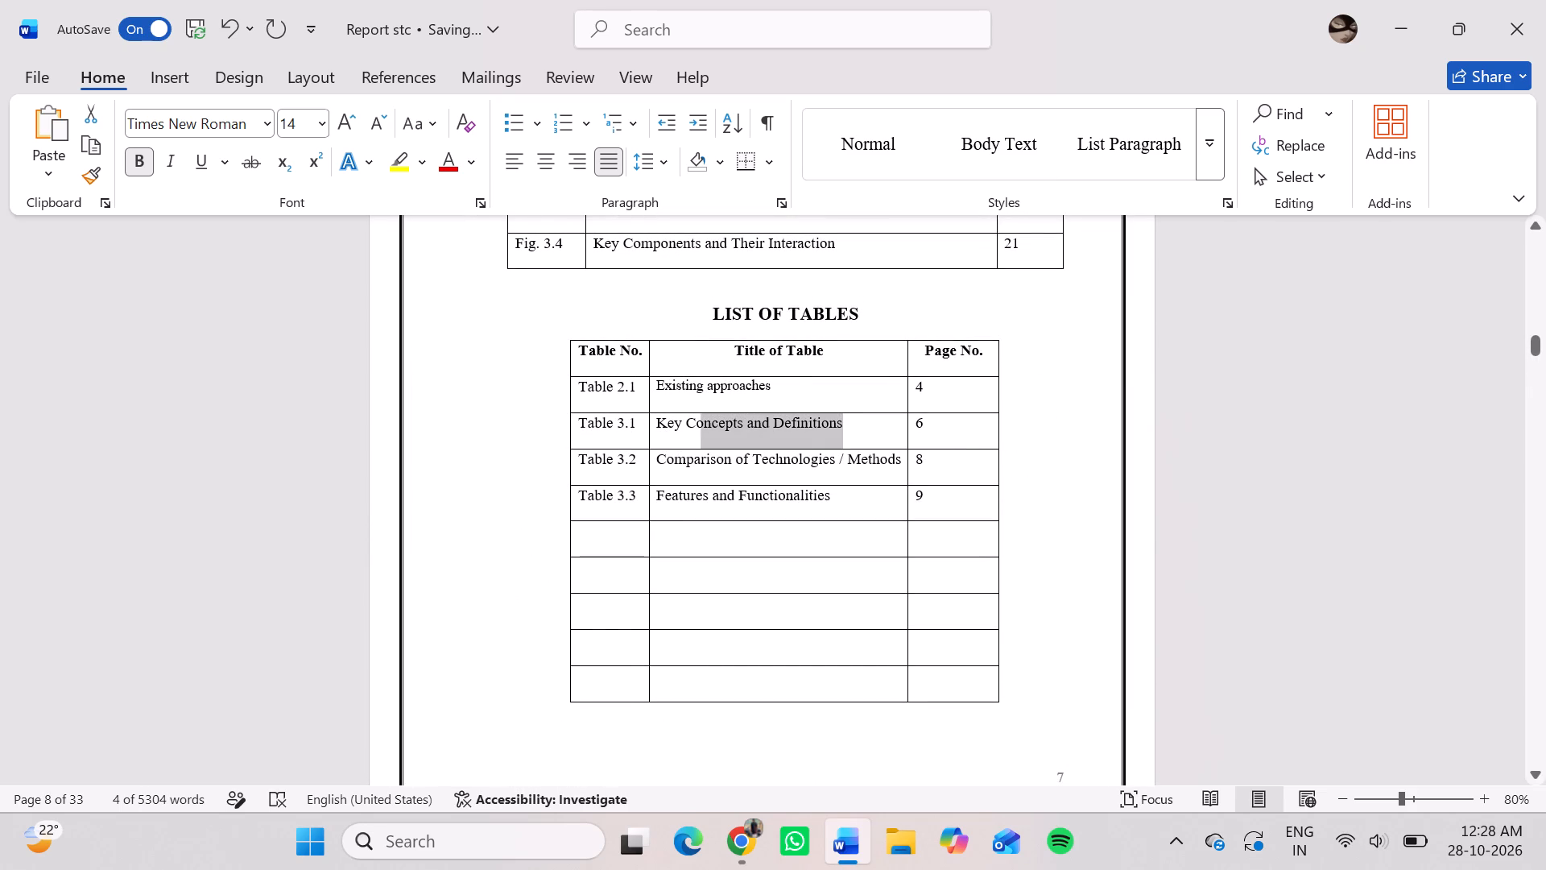
left_click_drag(724, 429, 658, 425)
key("ctrl+v")
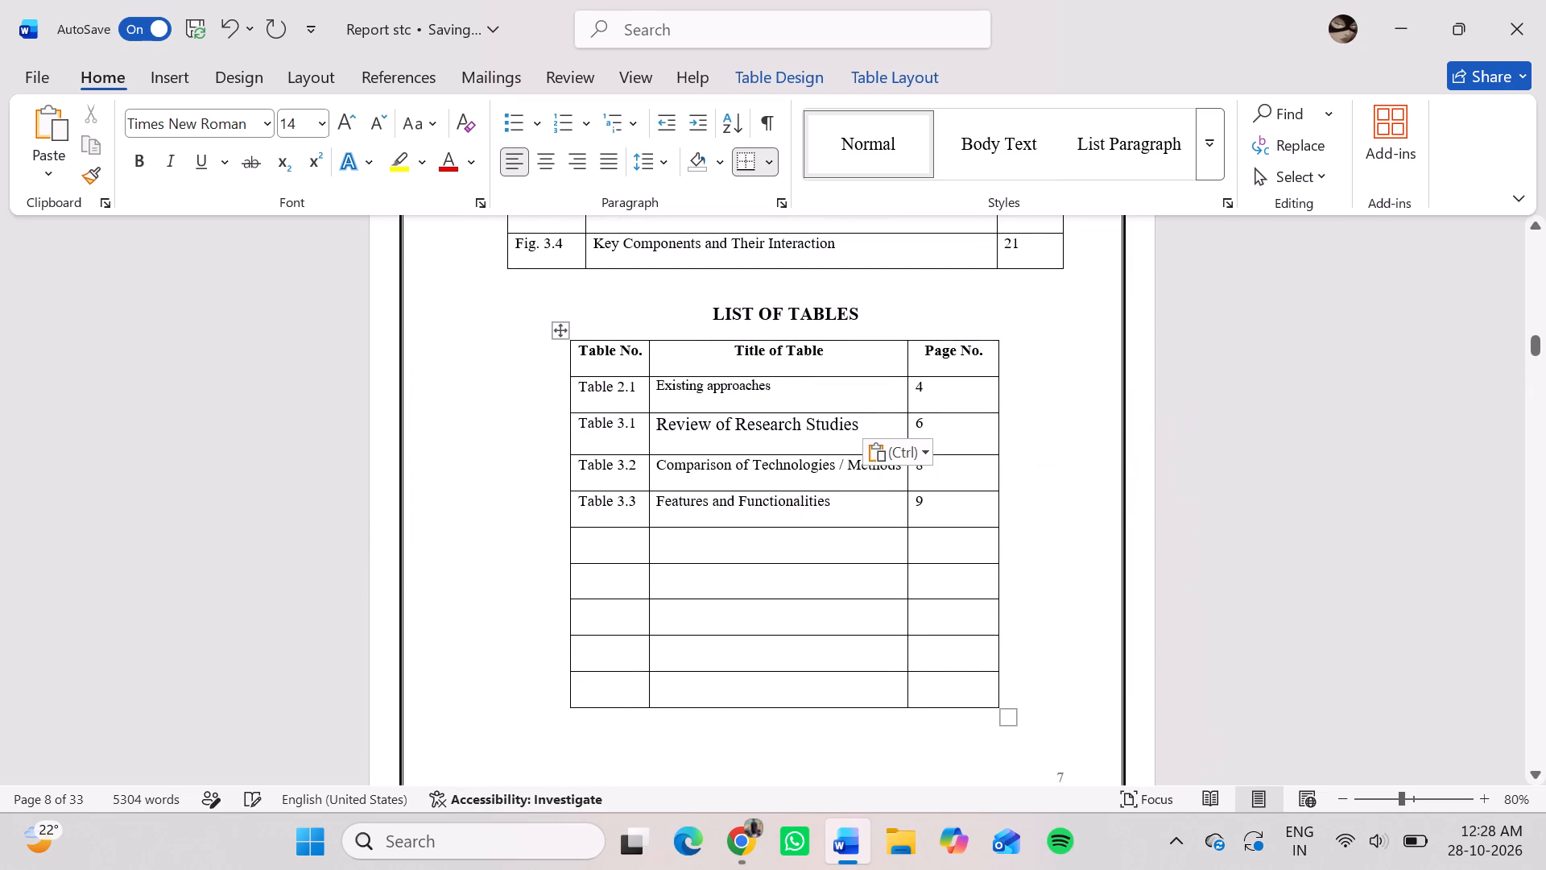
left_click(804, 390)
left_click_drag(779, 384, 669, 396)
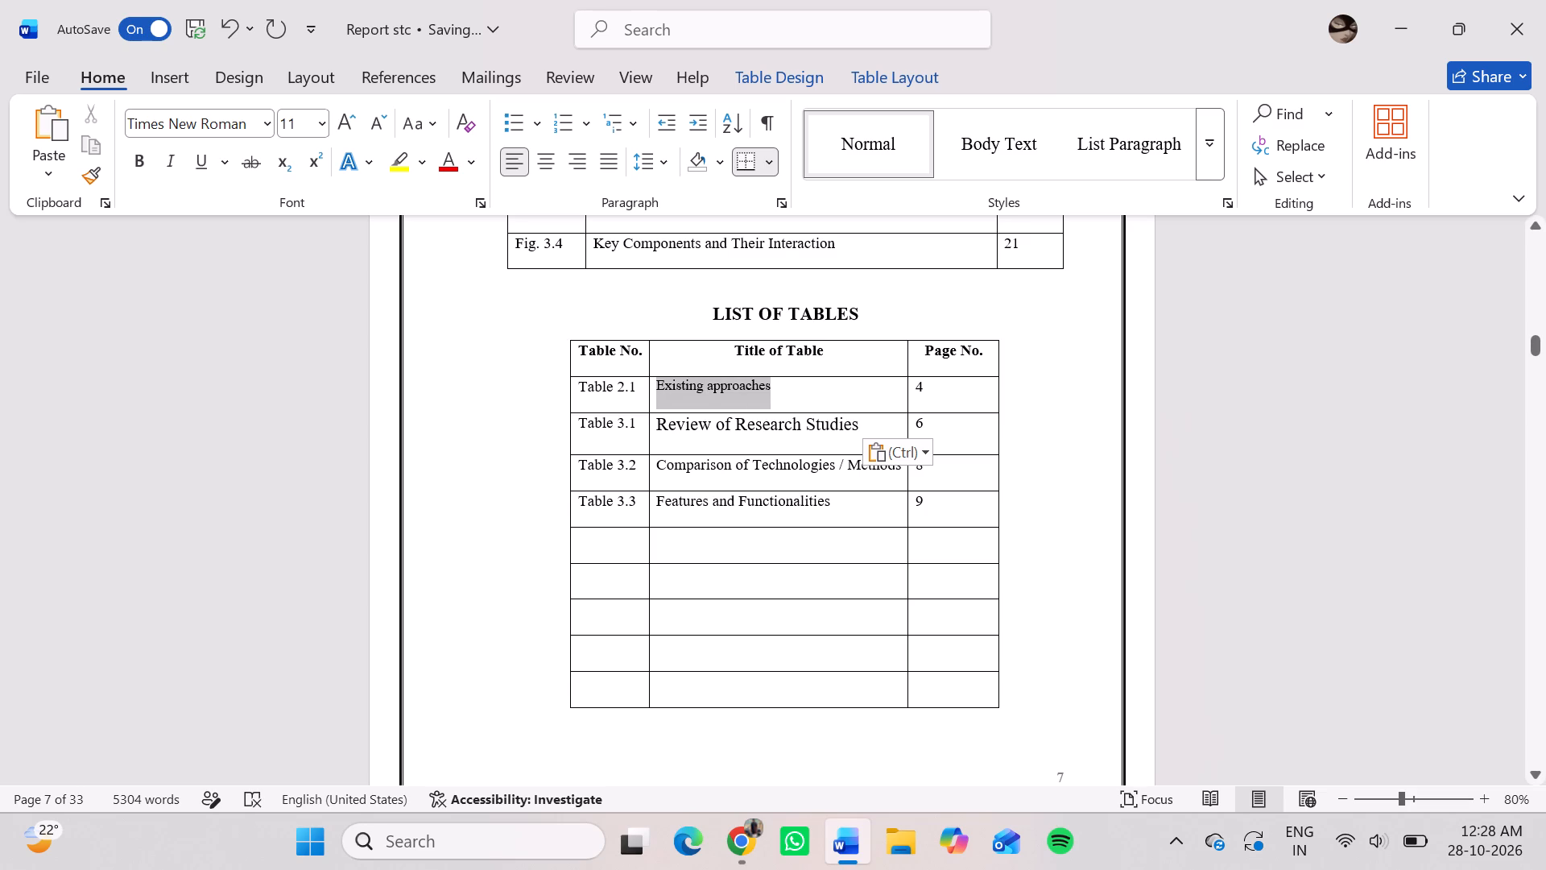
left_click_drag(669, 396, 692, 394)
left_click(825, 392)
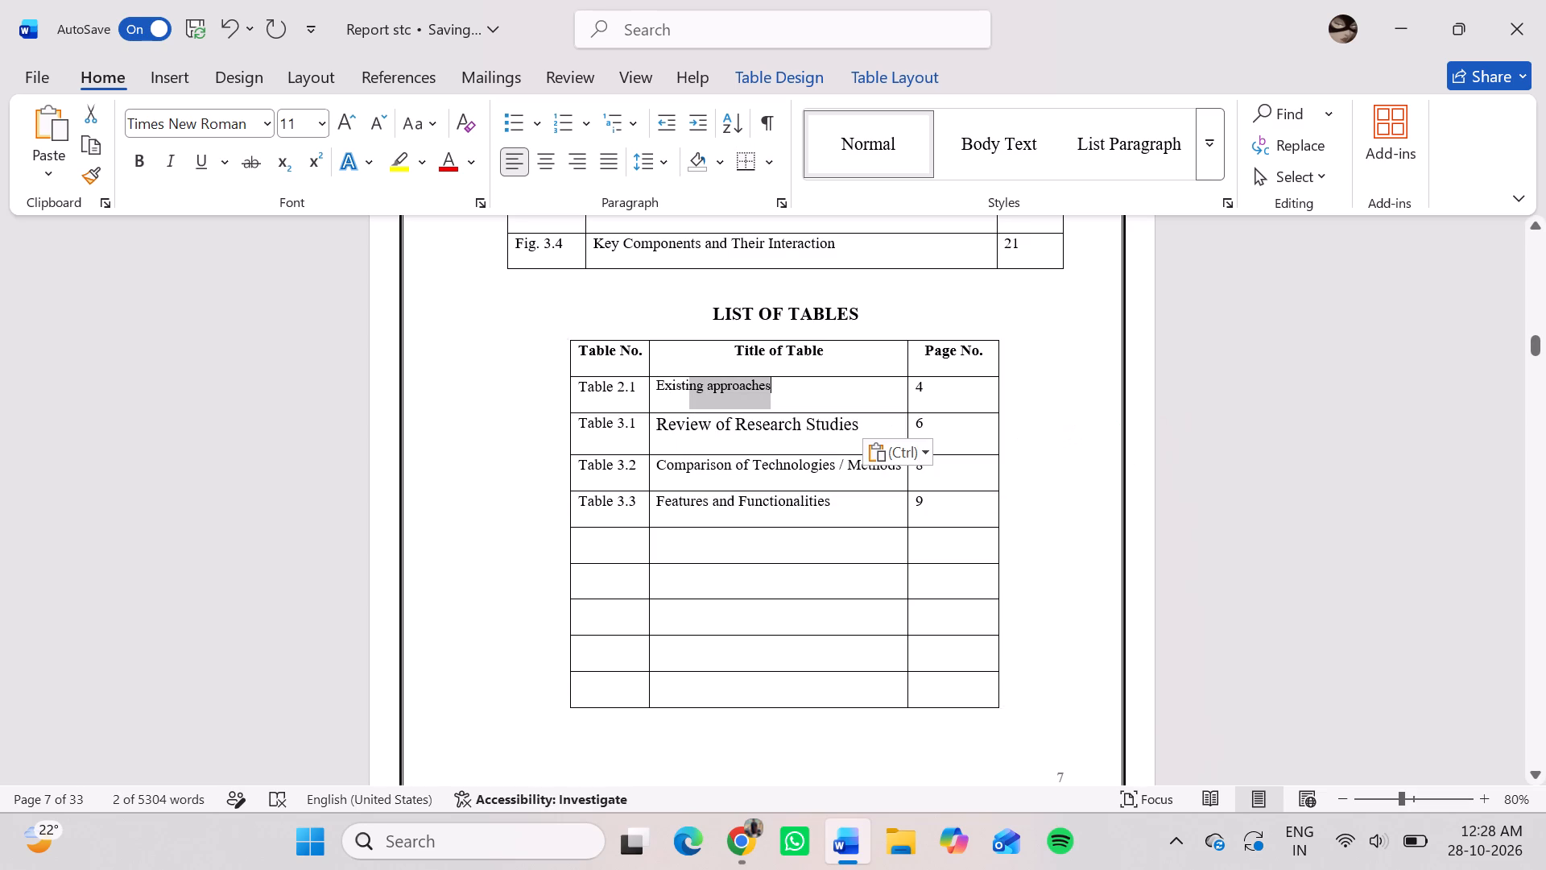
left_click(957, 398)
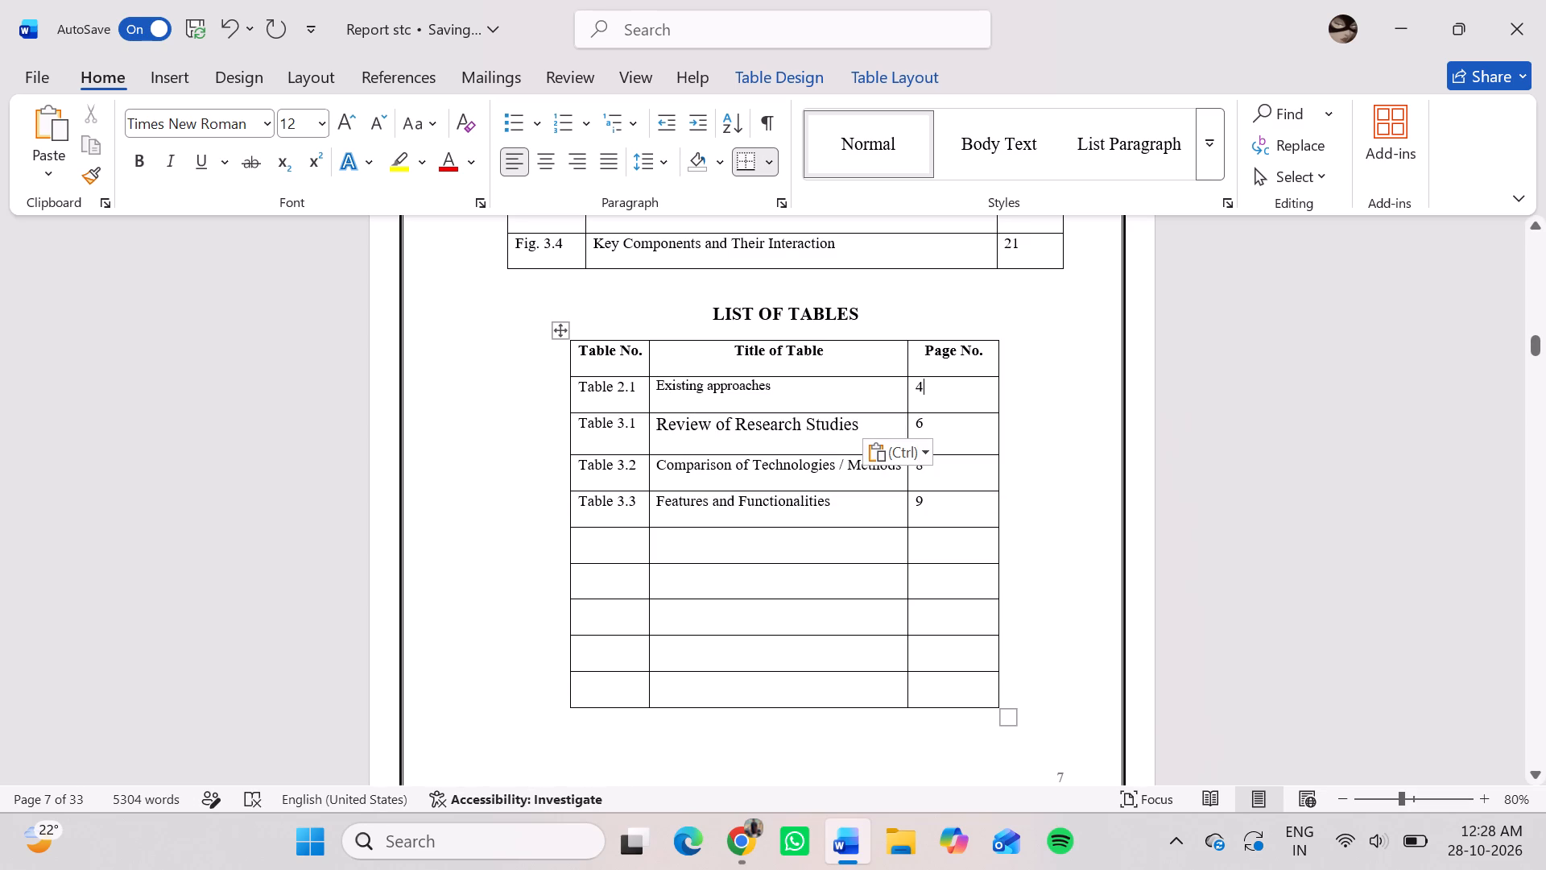
Renumber the "Review of Research Studies" entry in the List of Tables as Table 2.2.
left_click(637, 418)
key("BackSpace")
key("BackSpace")
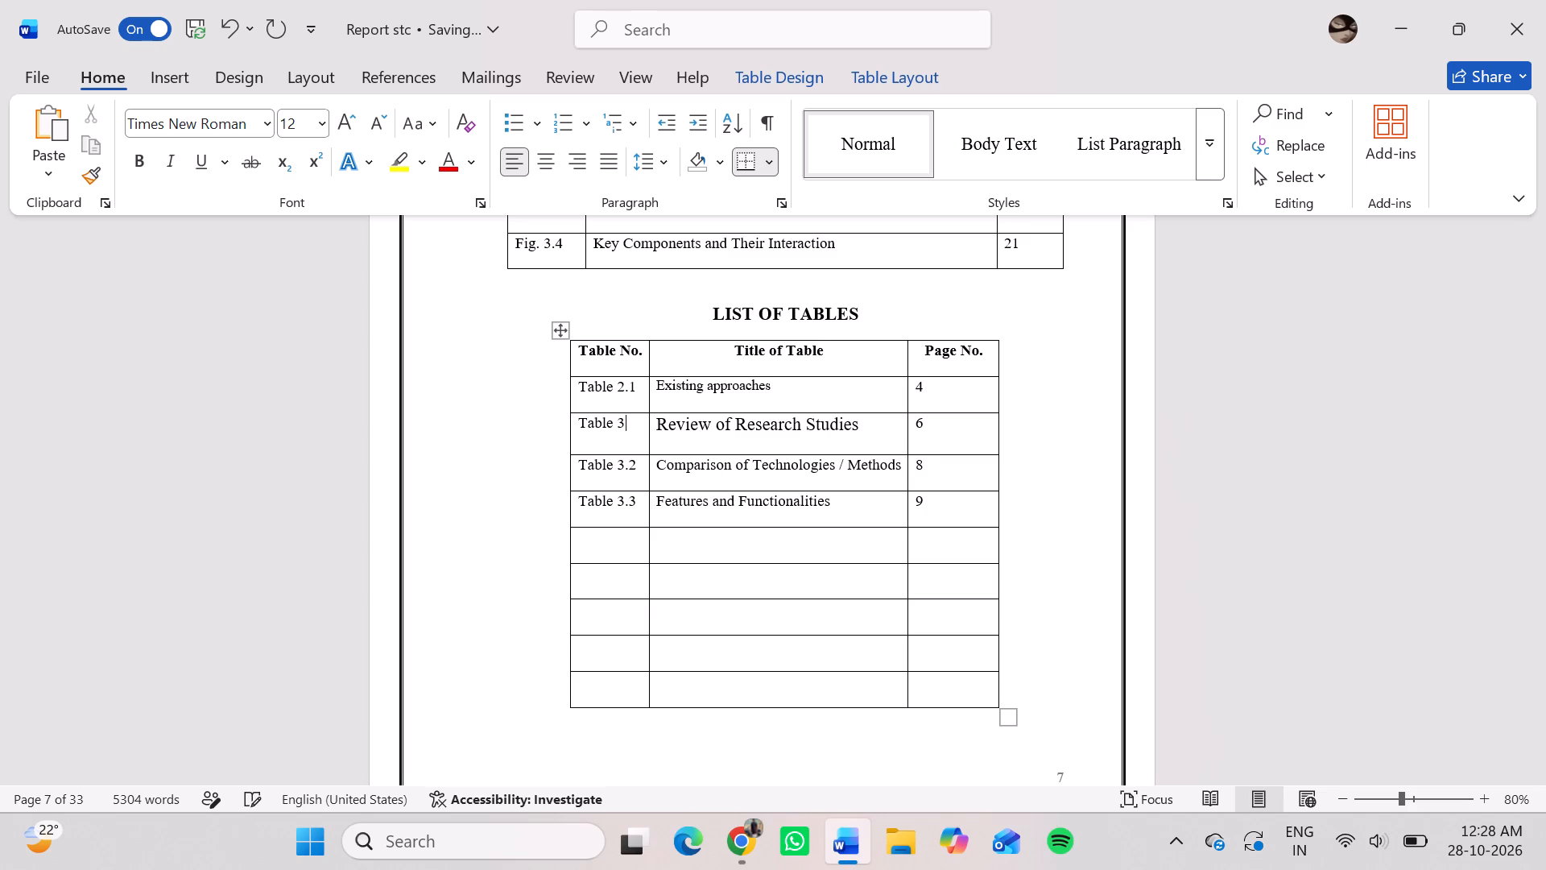
type("2.3")
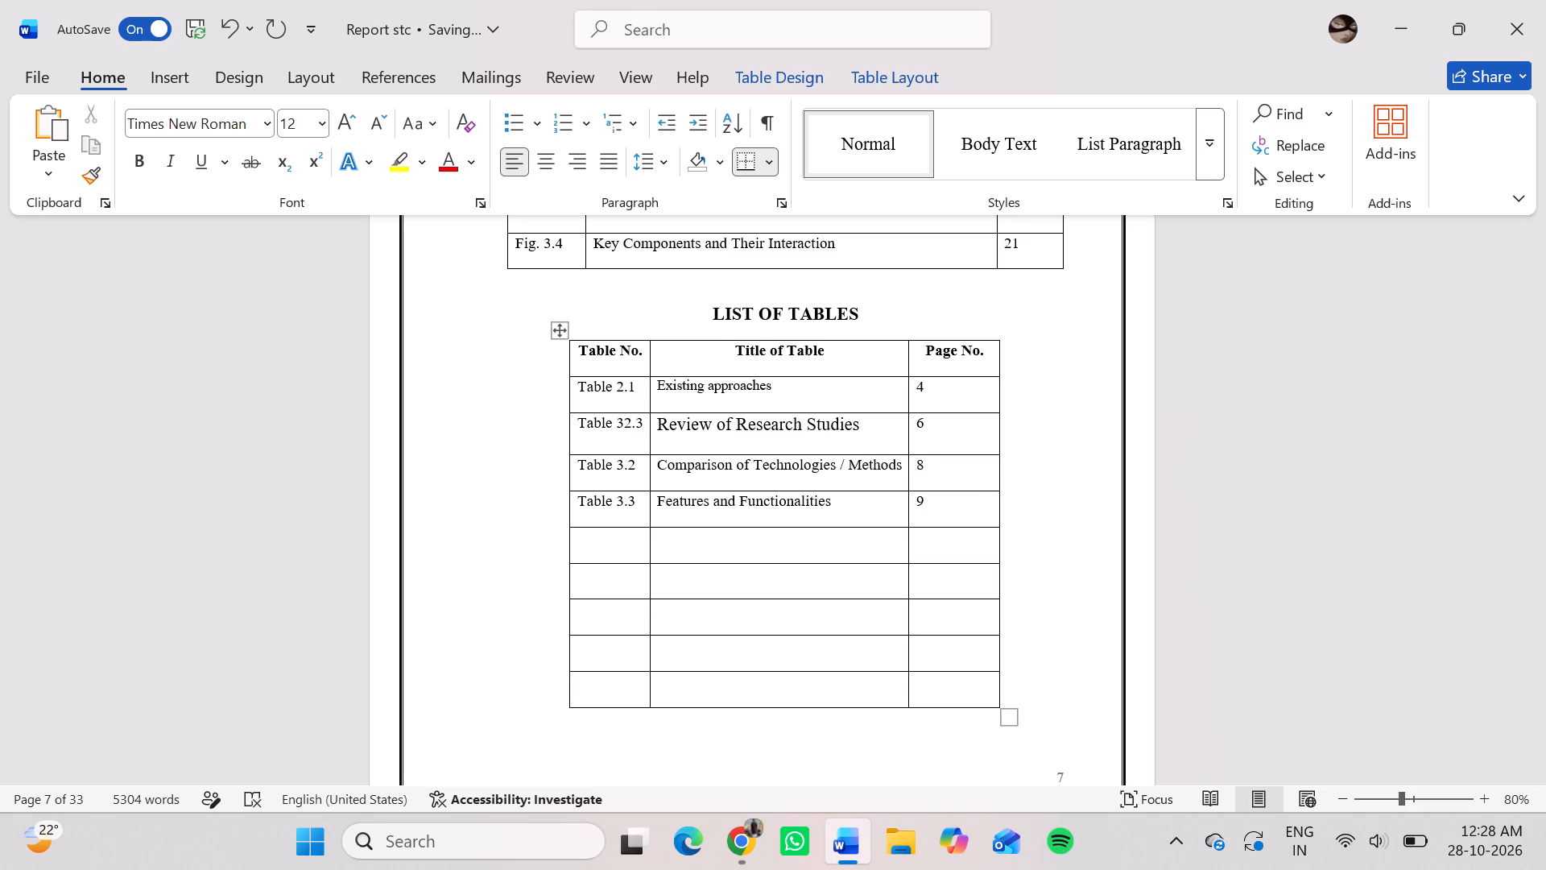
key("BackSpace")
key("BackSpace")
key("BackSpace")
key("BackSpace")
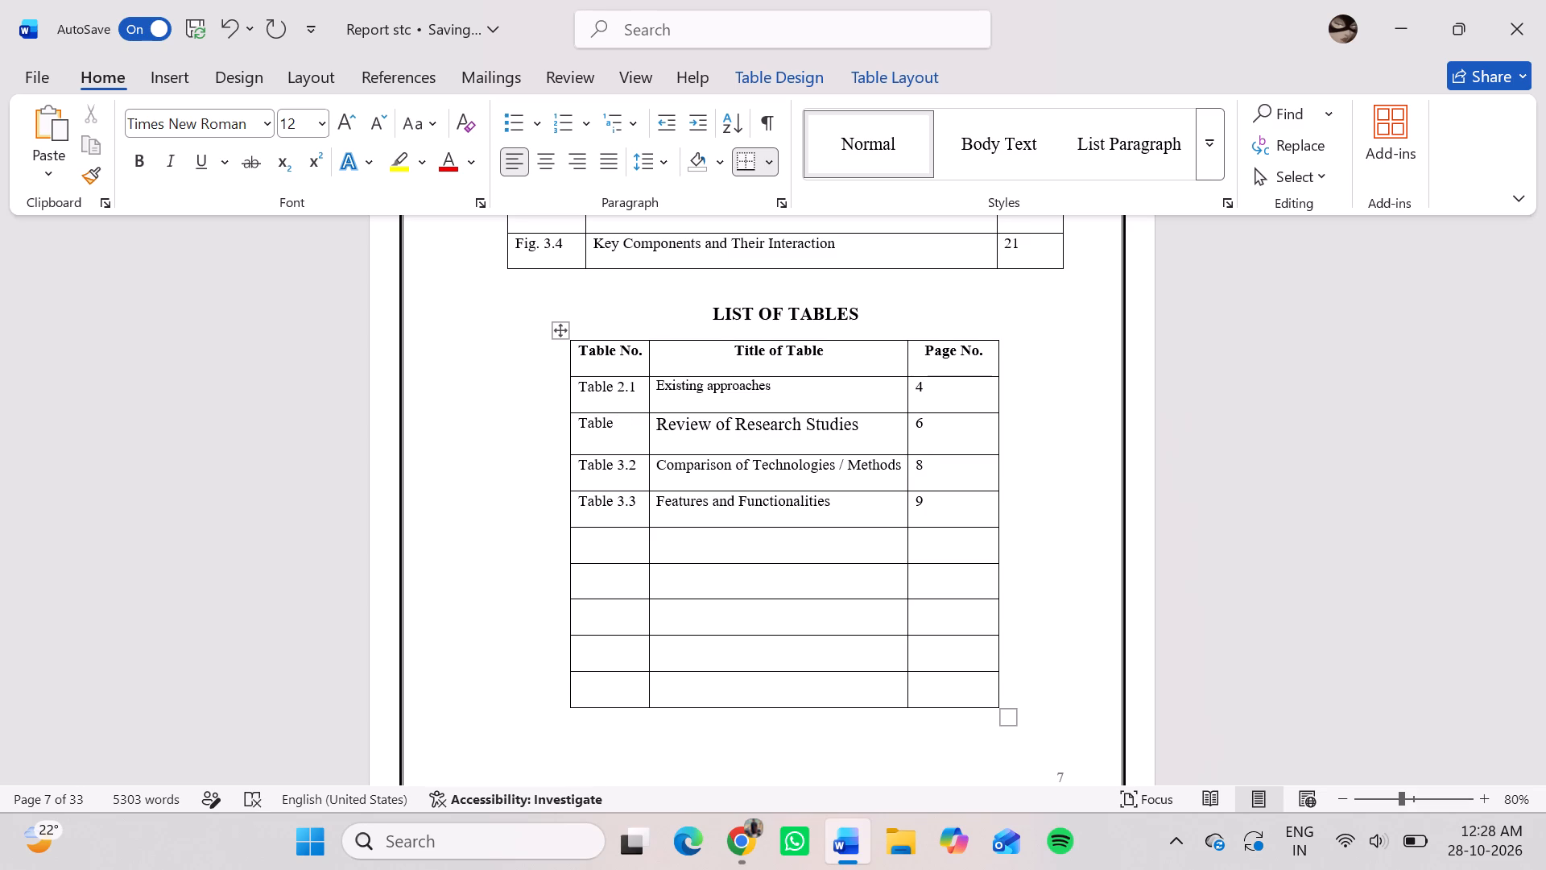
type("2.2")
Replace the Table 3.2 title in the List of Tables with "Key Features", copied from the section 3.3 heading.
scroll(637, 418, "down", 10)
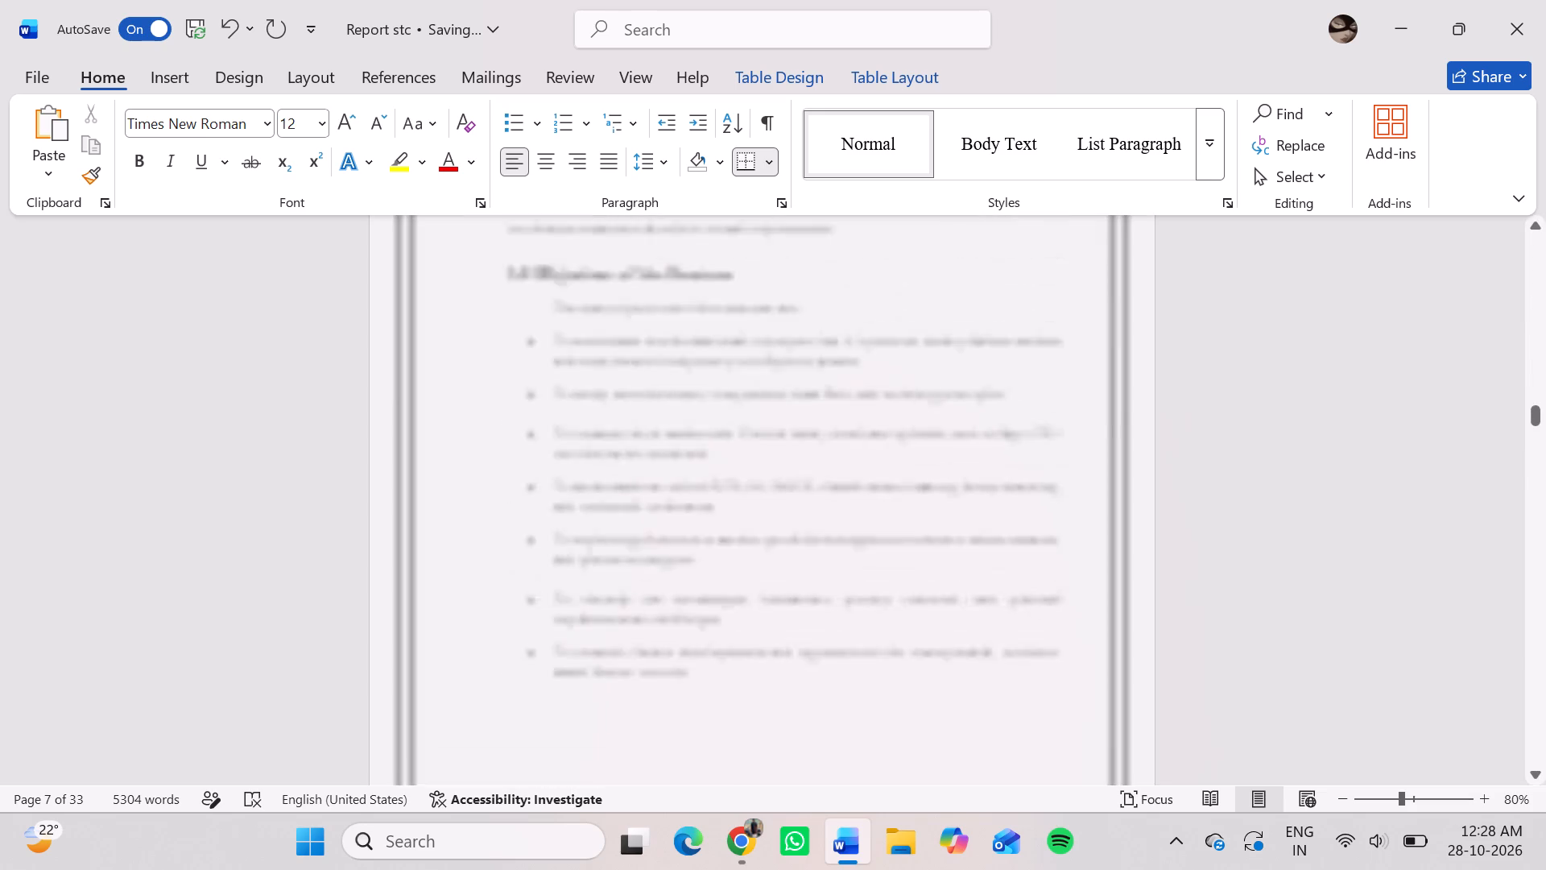
scroll(637, 418, "down", 1)
scroll(637, 418, "up", 2)
scroll(637, 418, "down", 1)
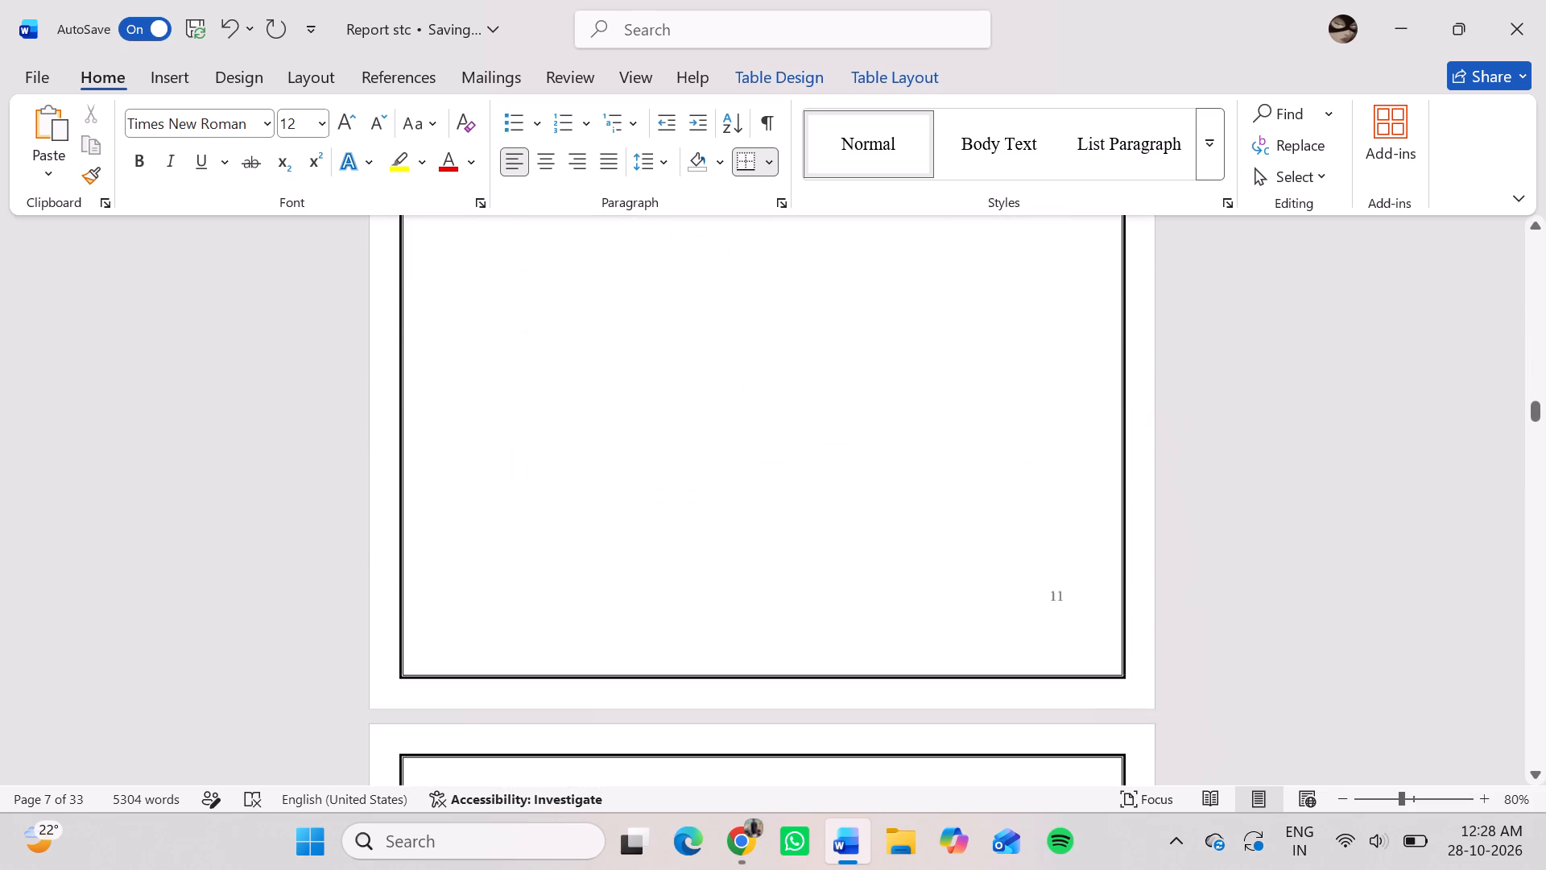
scroll(637, 418, "down", 5)
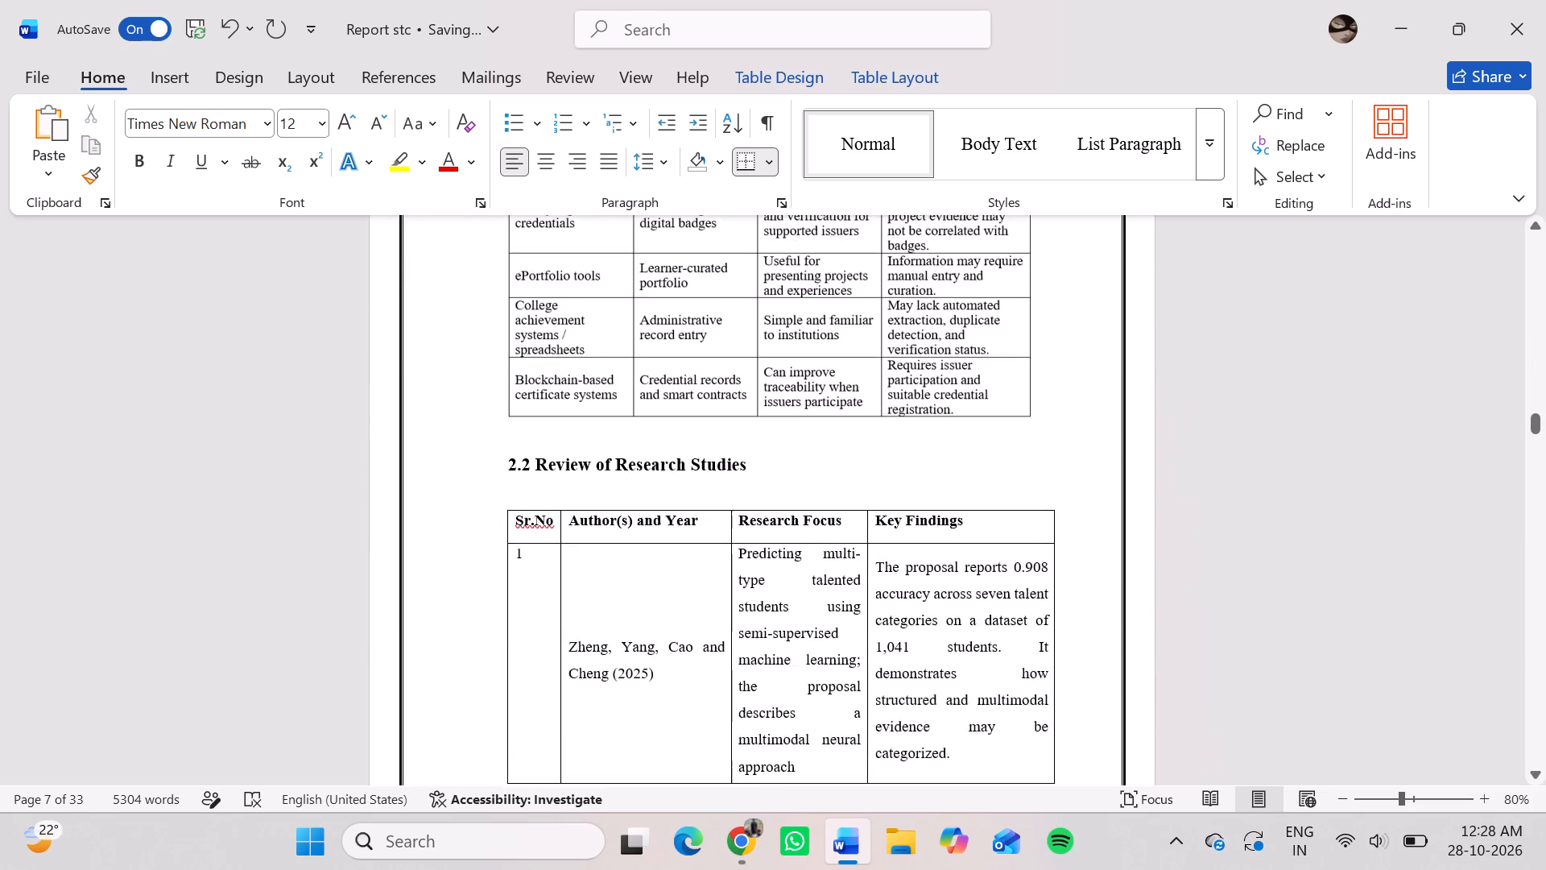
scroll(637, 418, "down", 4)
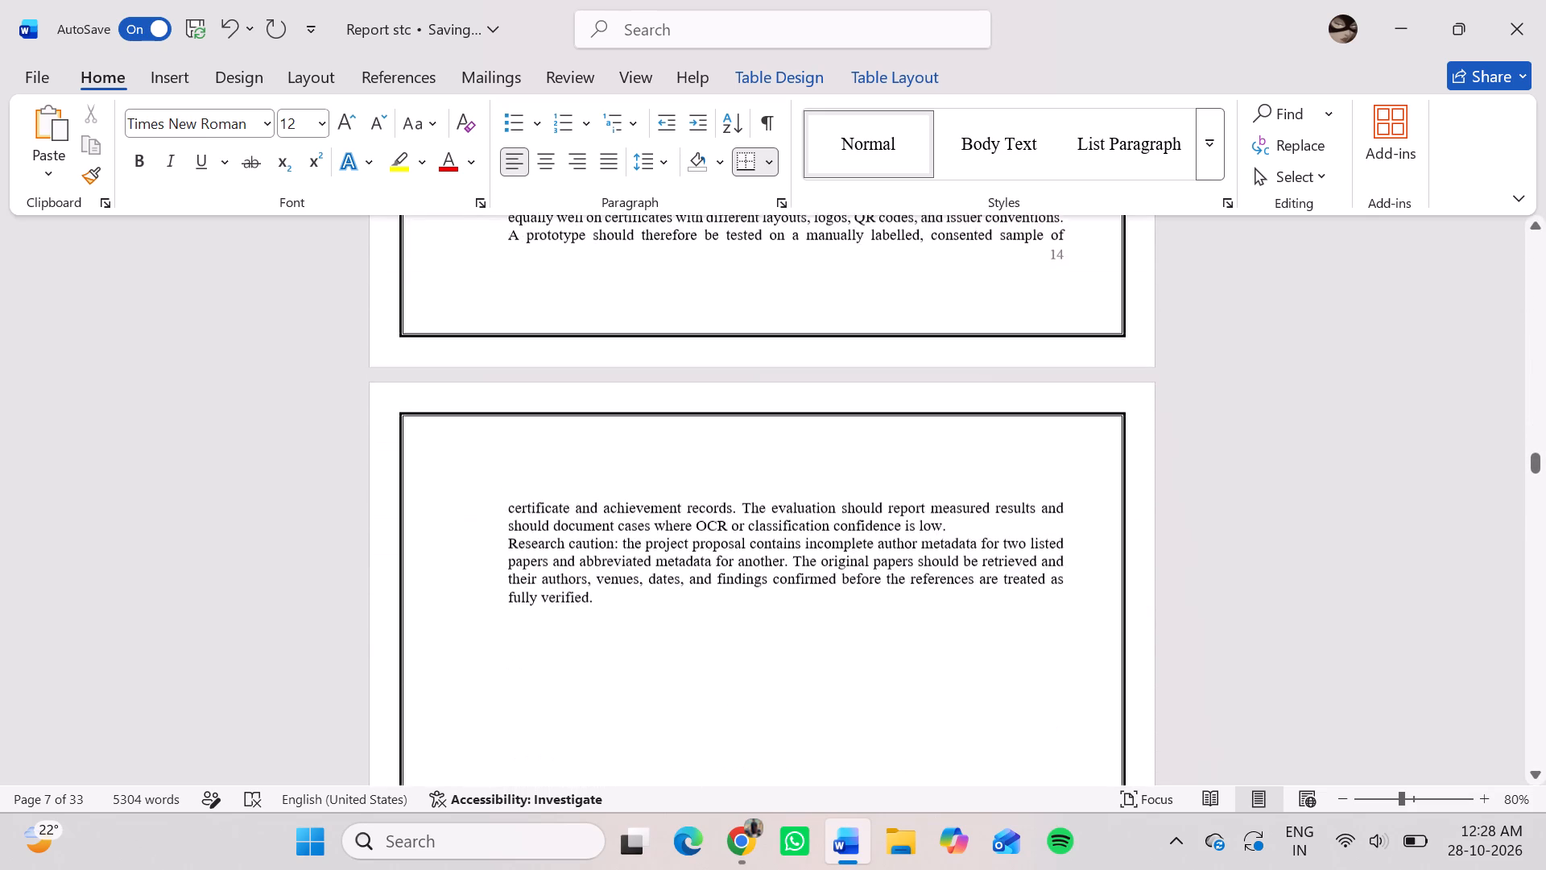
scroll(637, 418, "down", 1)
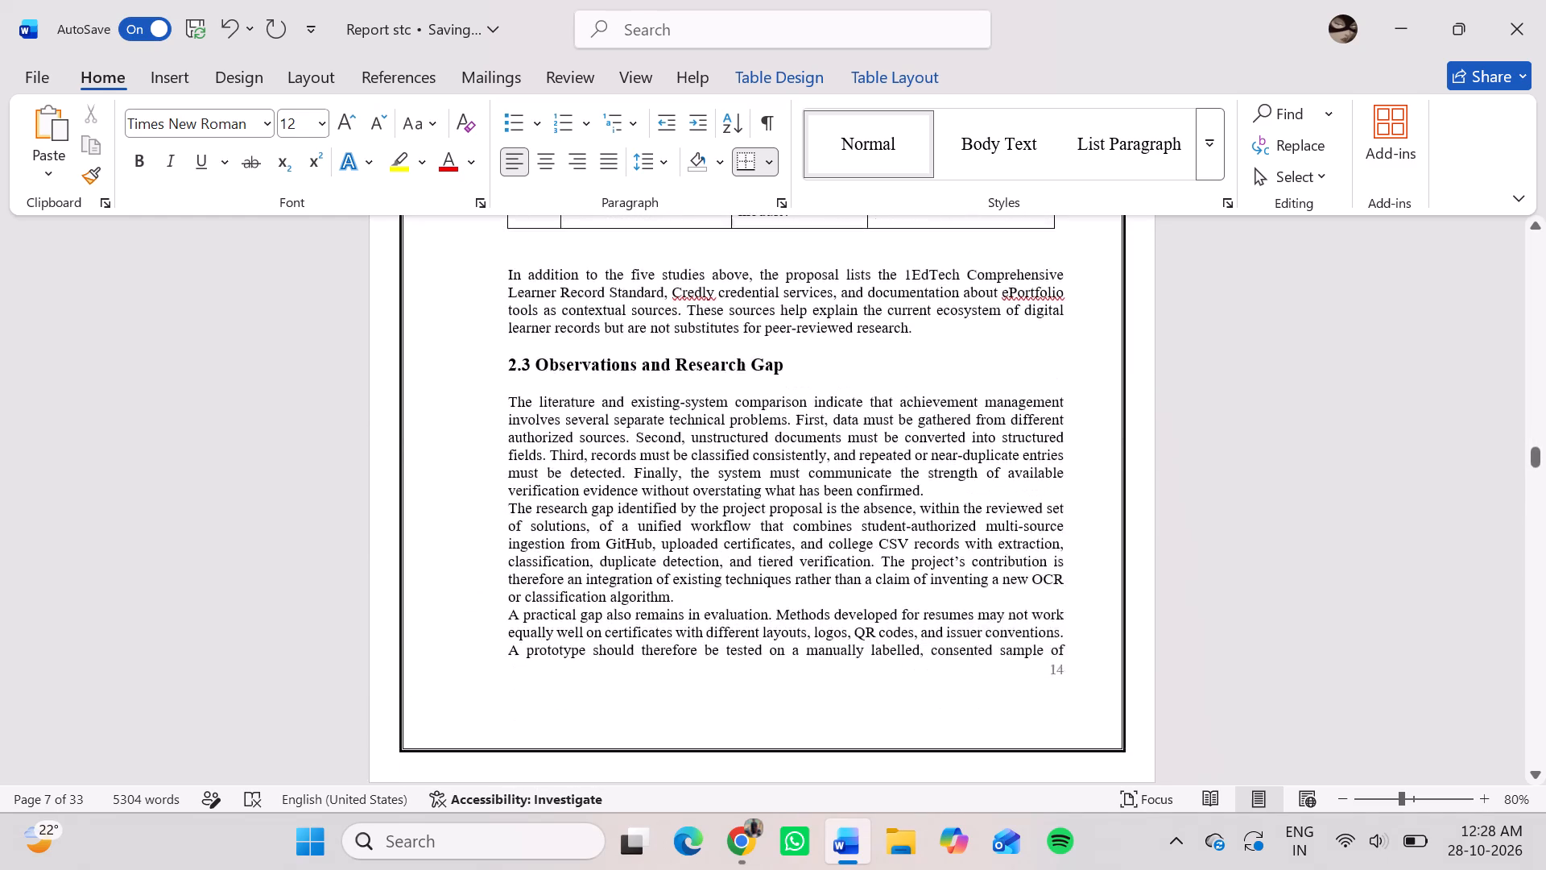
scroll(637, 418, "down", 3)
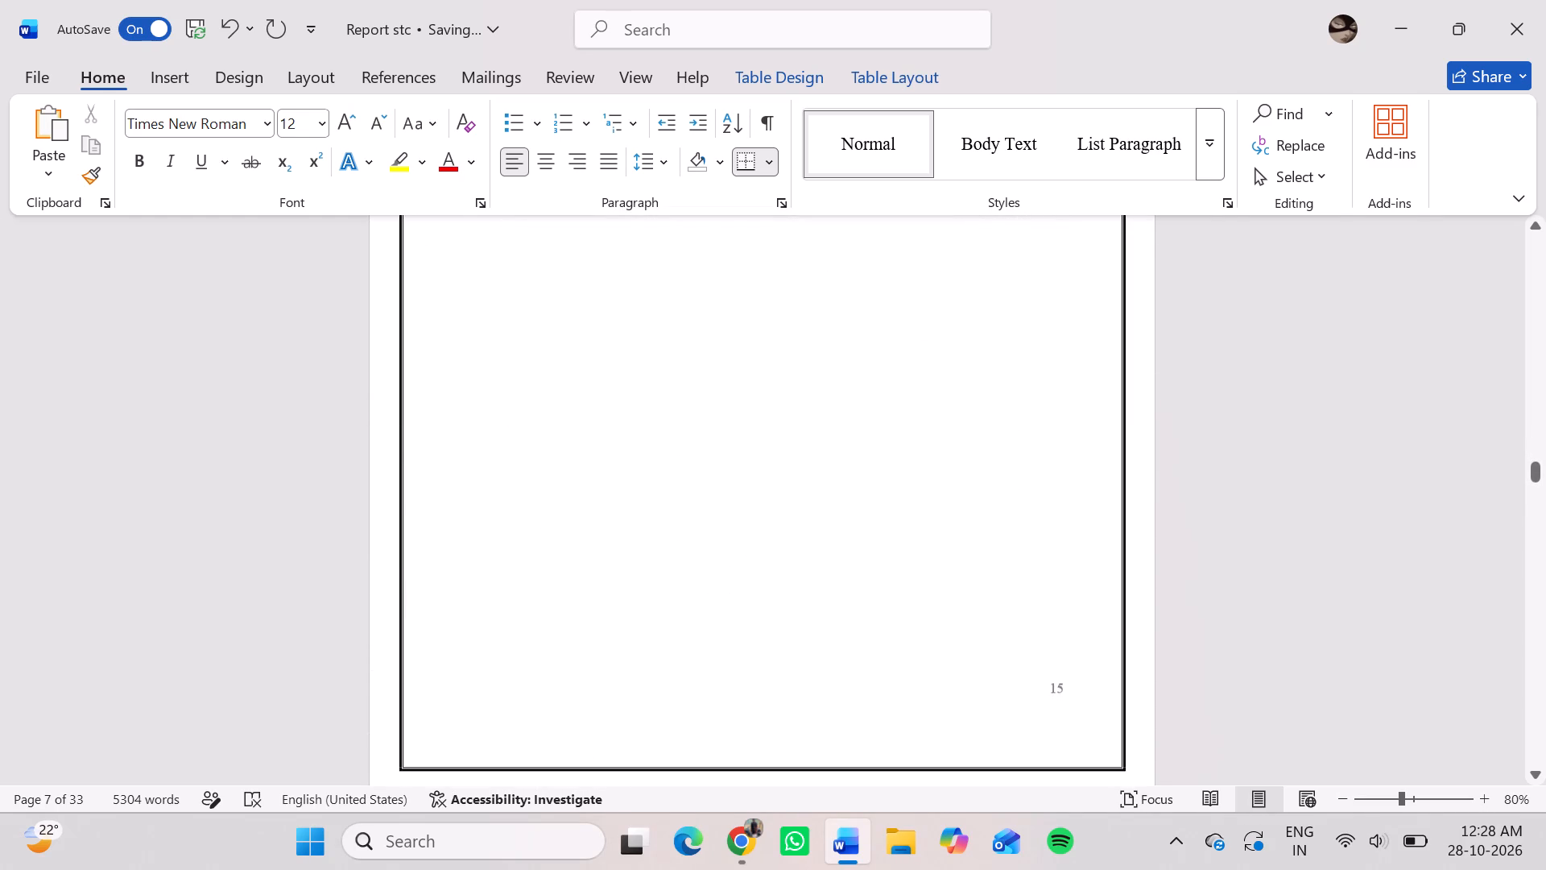
scroll(637, 418, "down", 7)
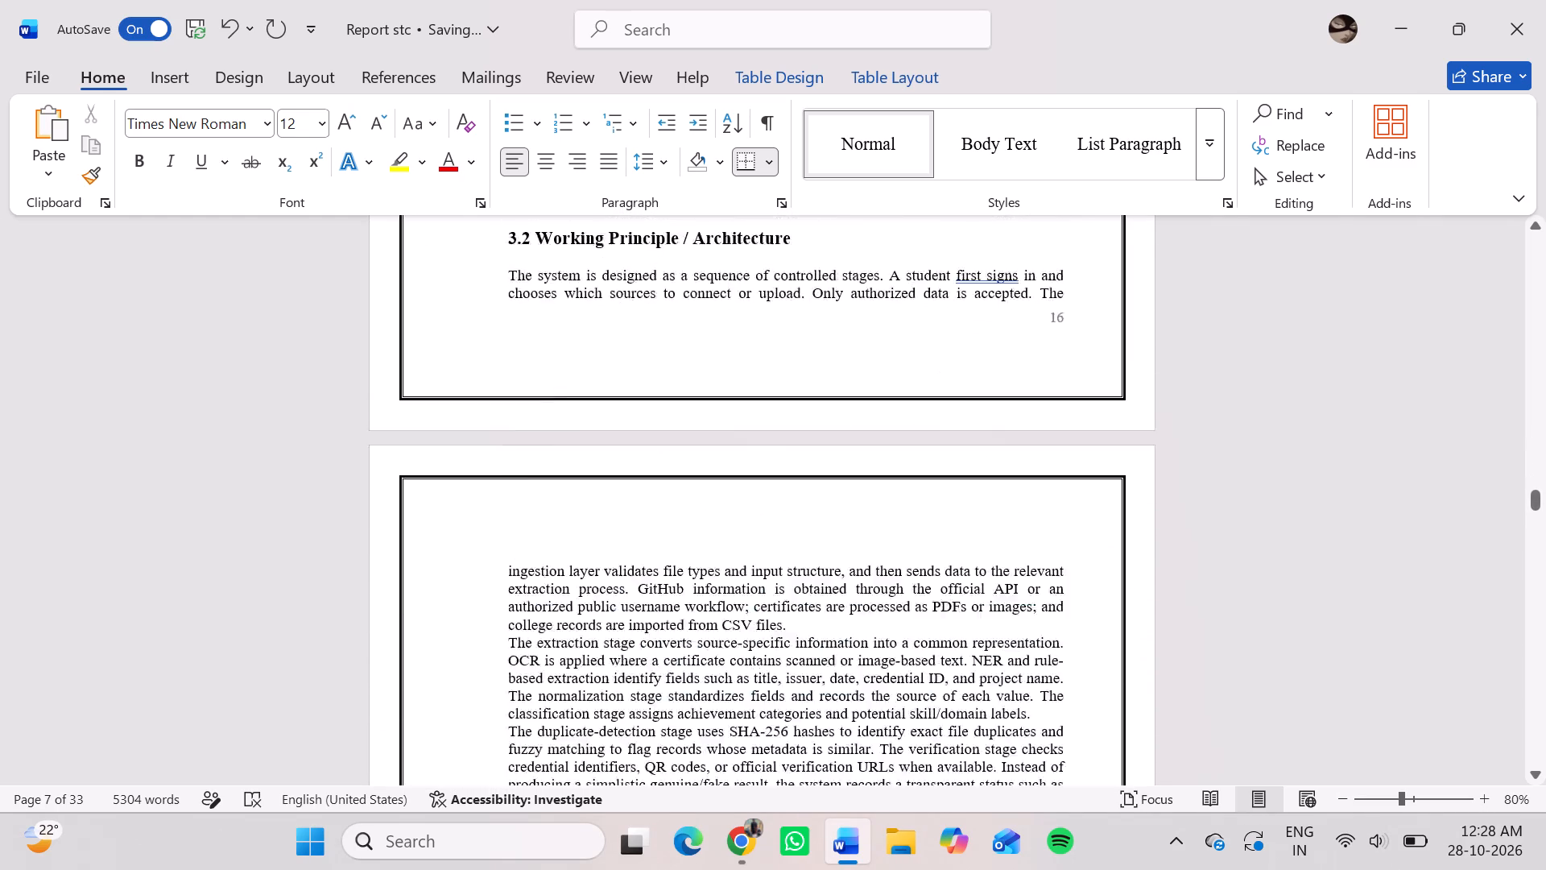
scroll(637, 418, "down", 5)
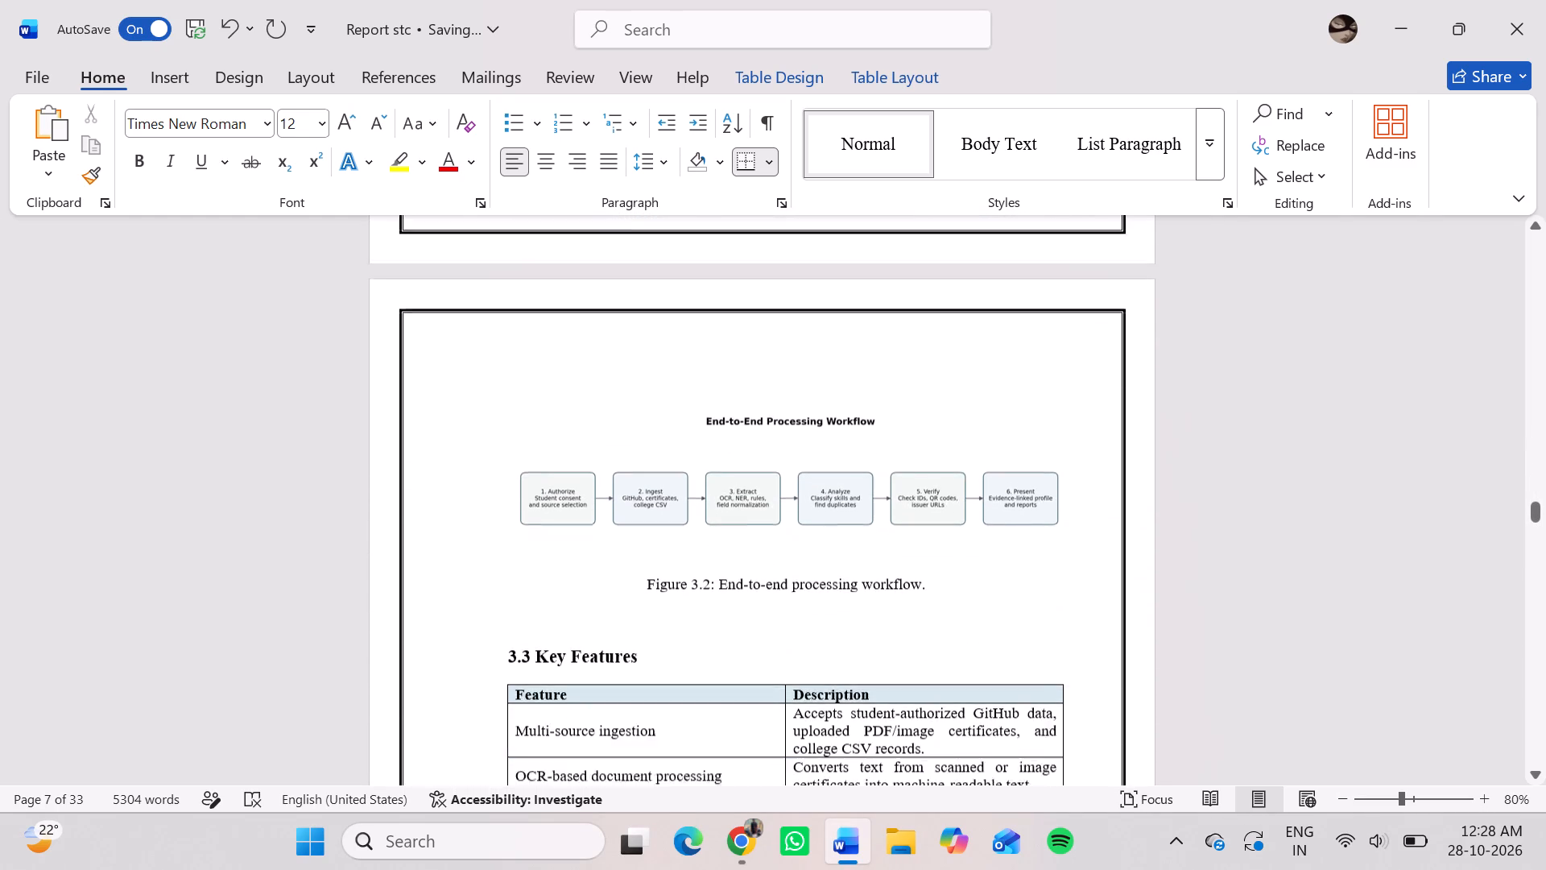
scroll(637, 418, "down", 3)
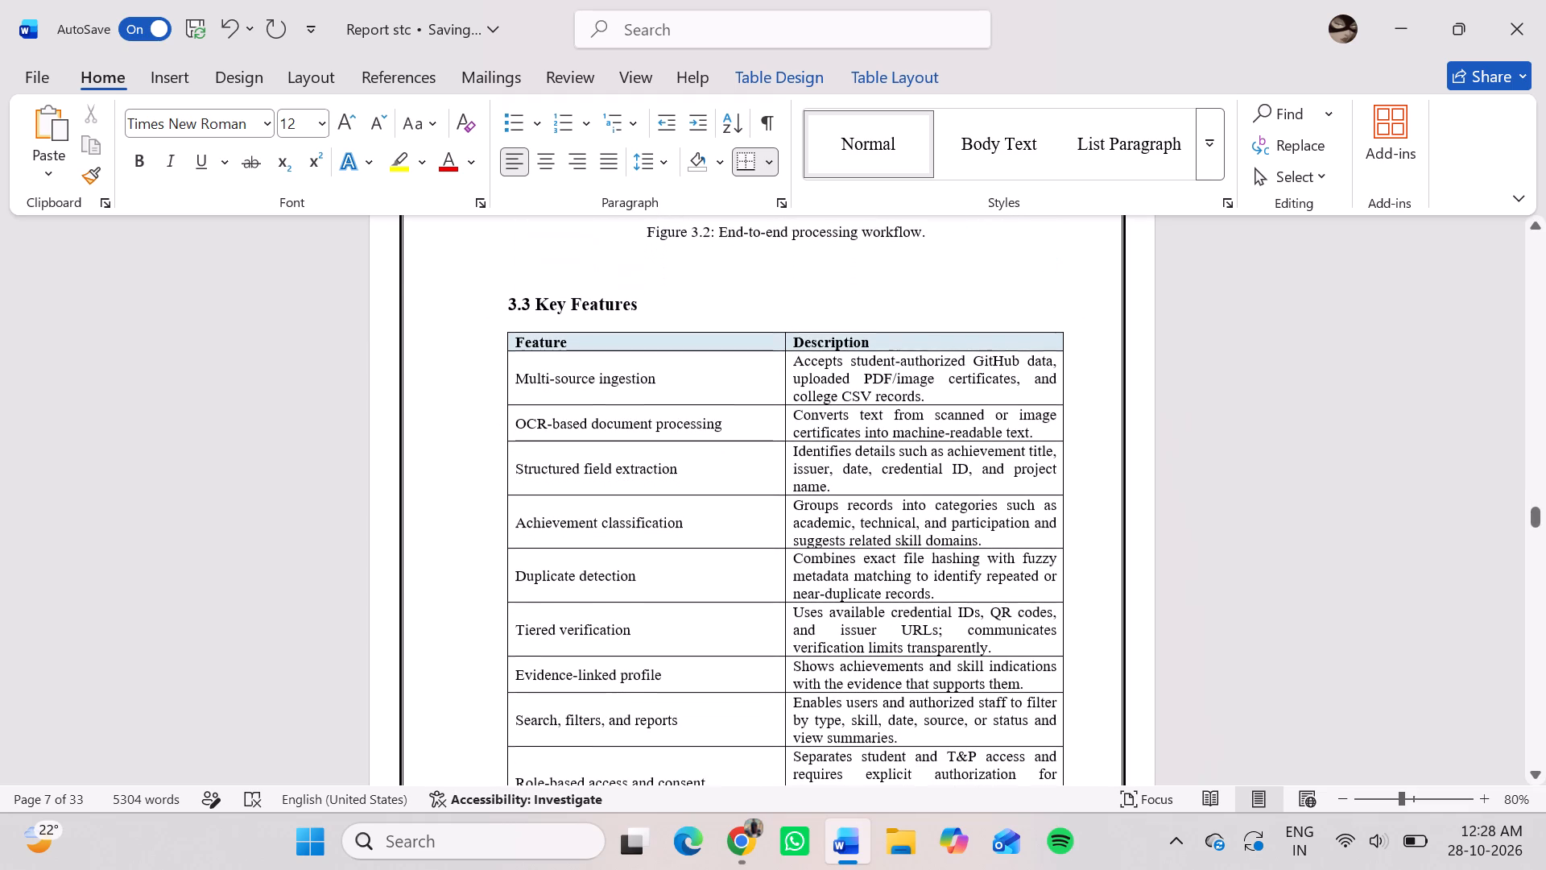
scroll(637, 418, "down", 1)
left_click_drag(657, 303, 554, 306)
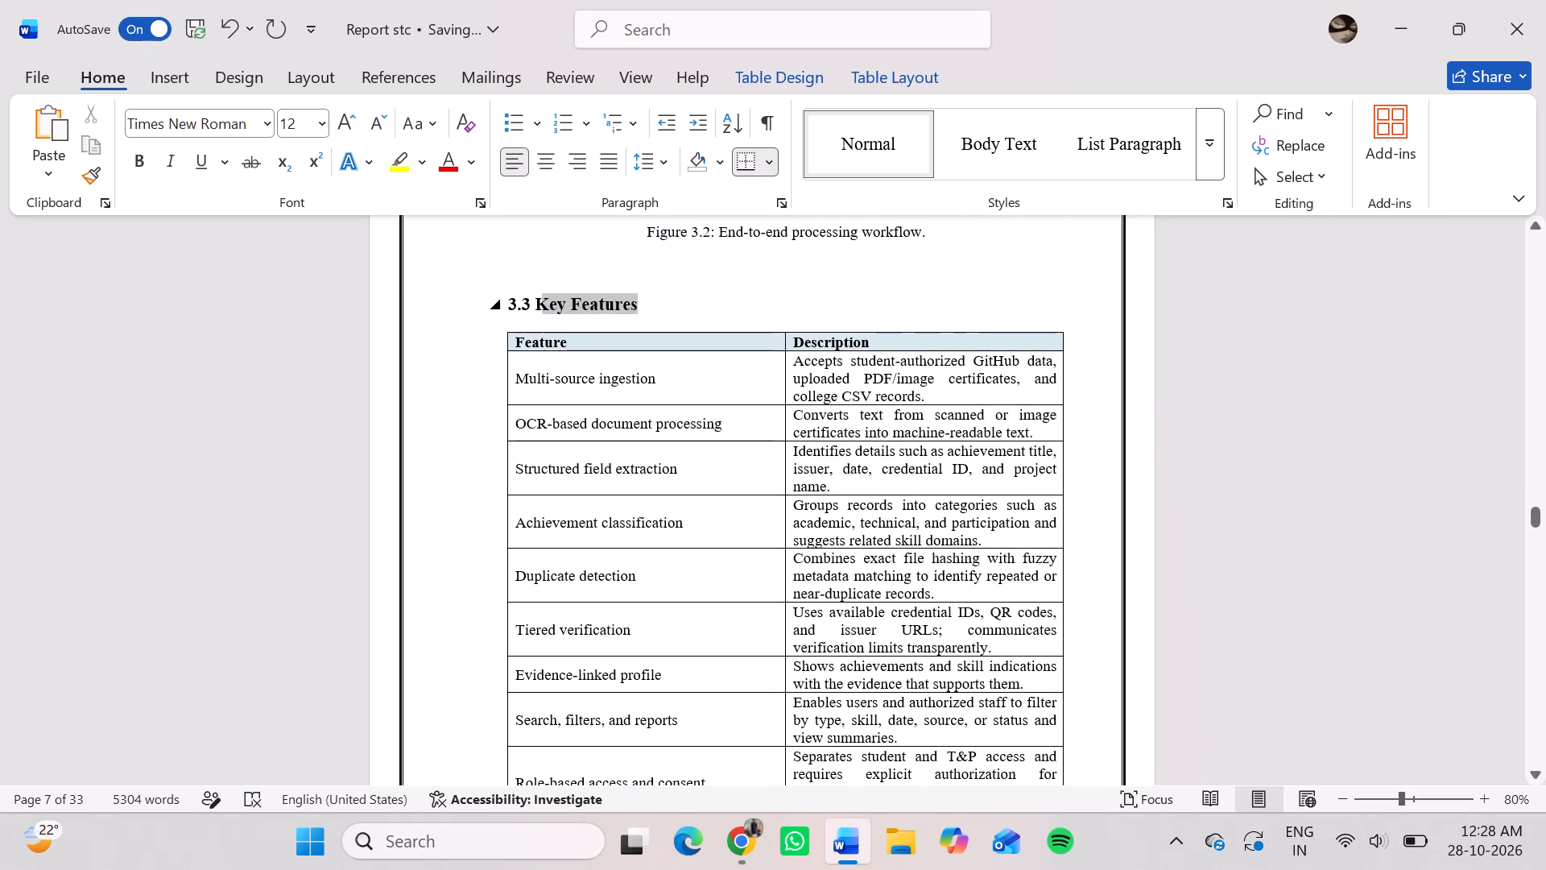
left_click_drag(554, 306, 539, 306)
key("ctrl+c")
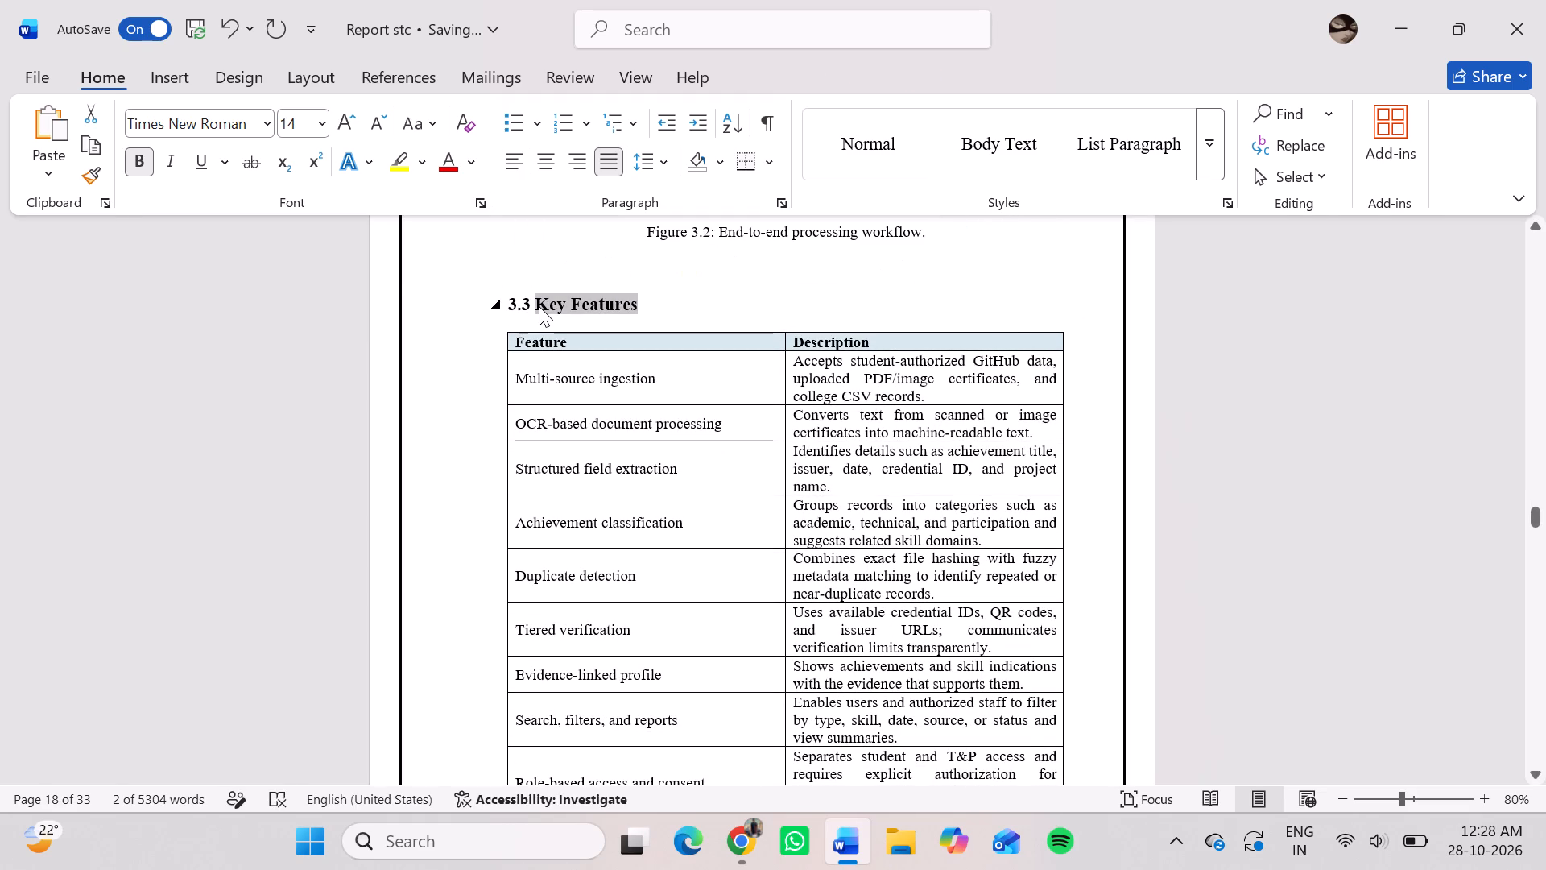
scroll(539, 306, "down", 7)
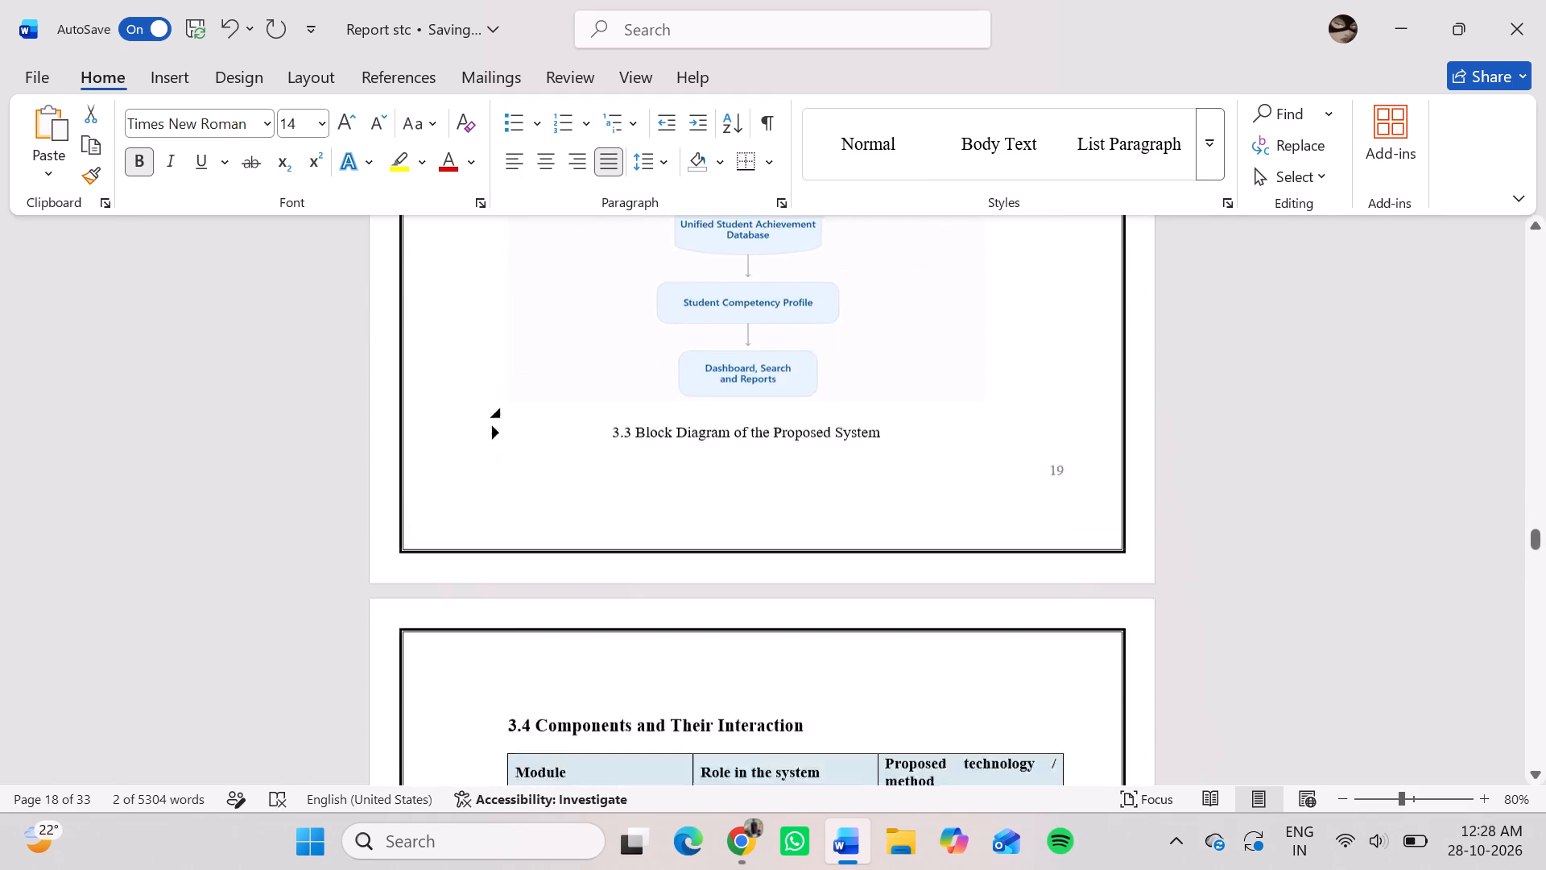
scroll(539, 306, "down", 2)
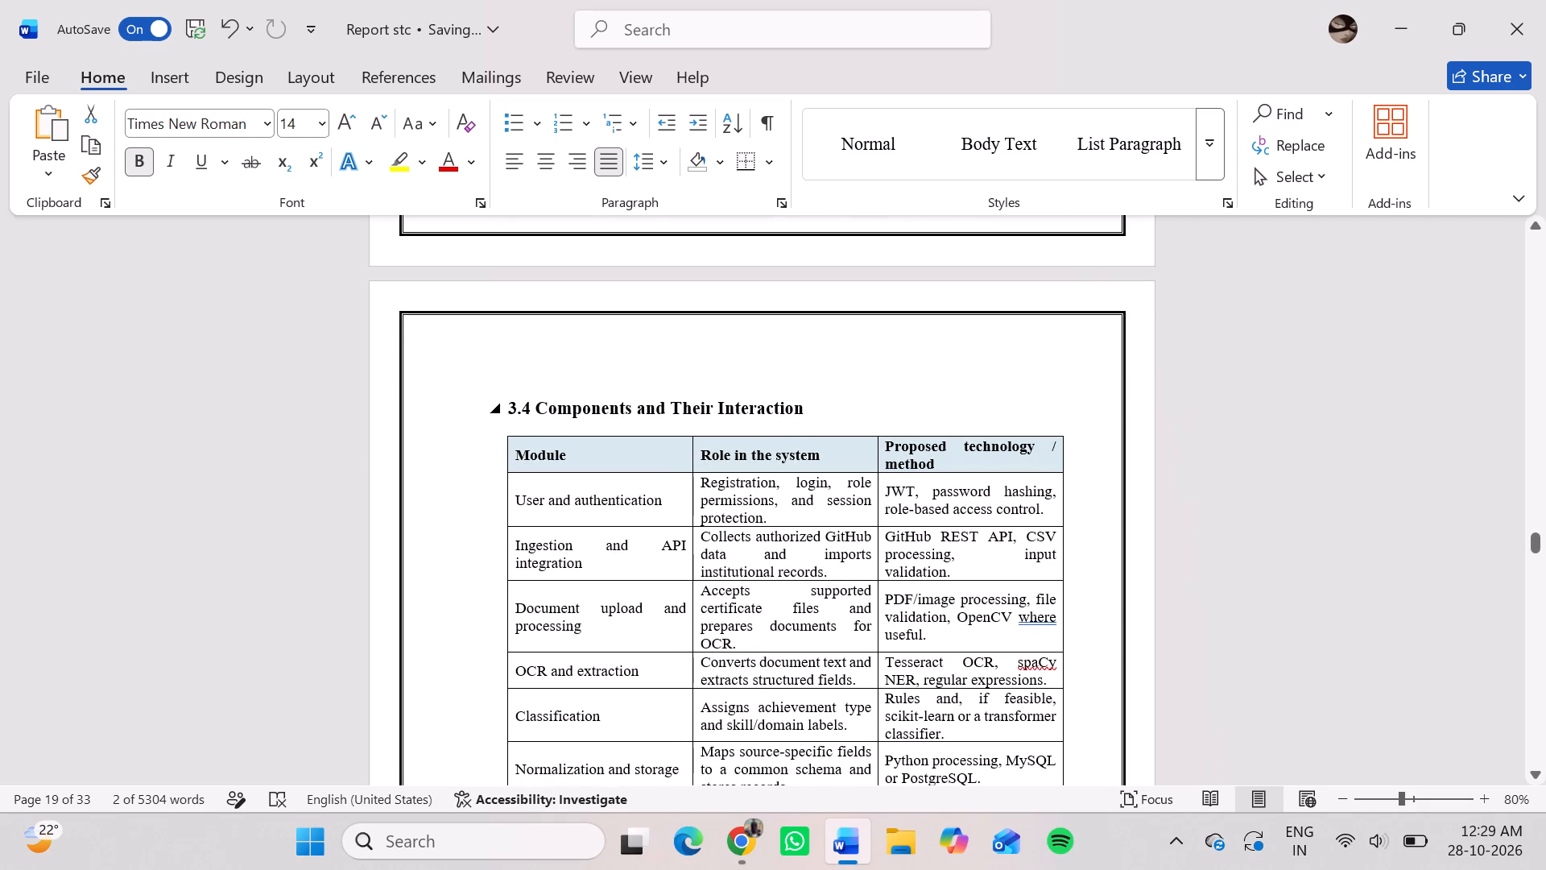
scroll(812, 408, "up", 19)
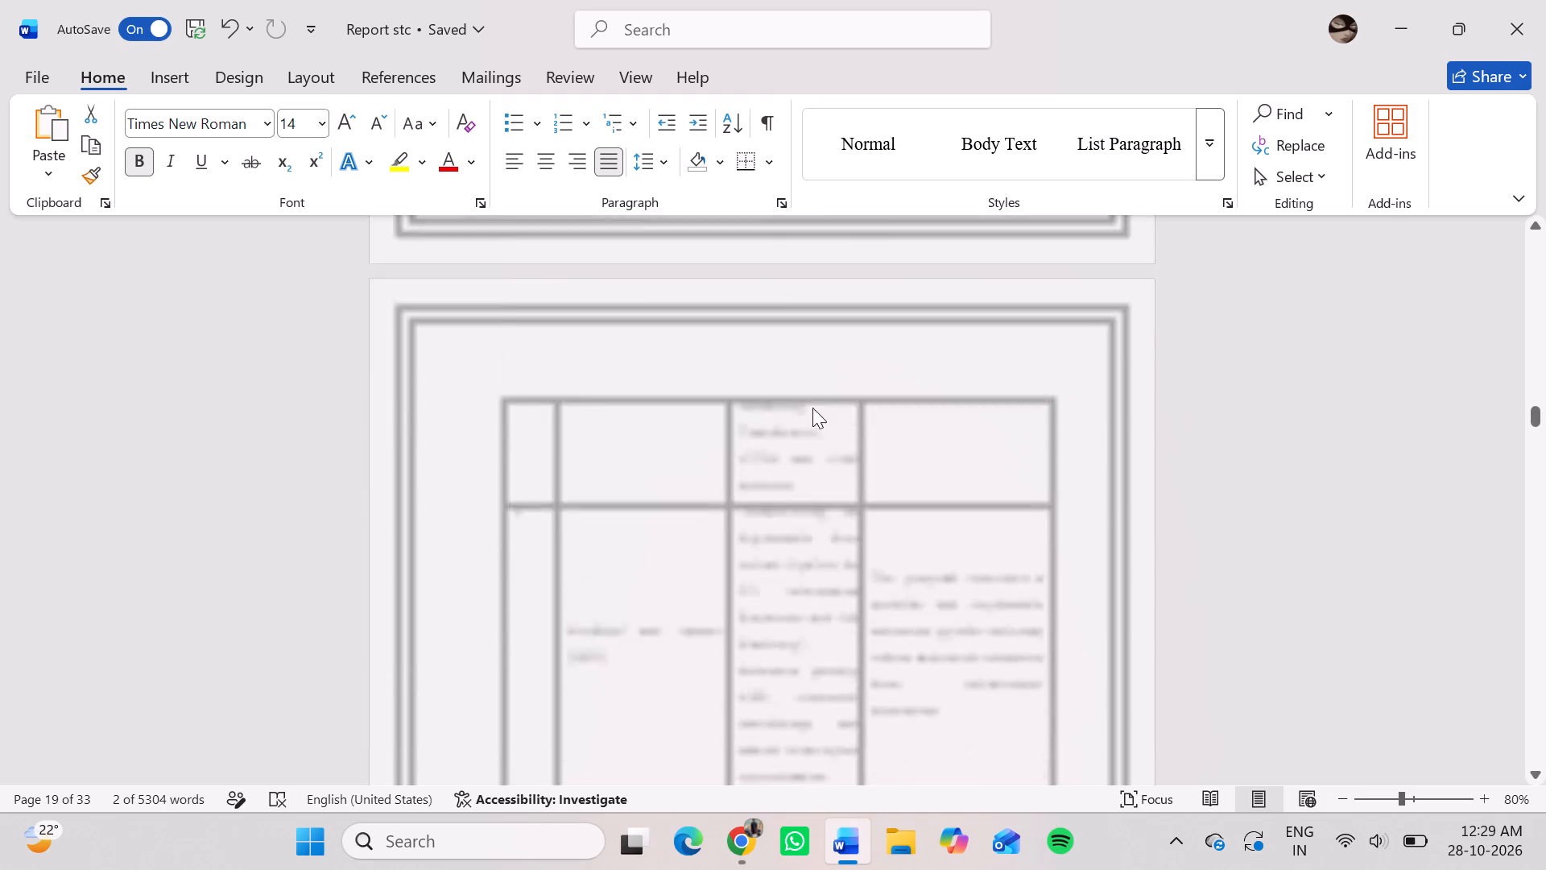
scroll(812, 408, "up", 8)
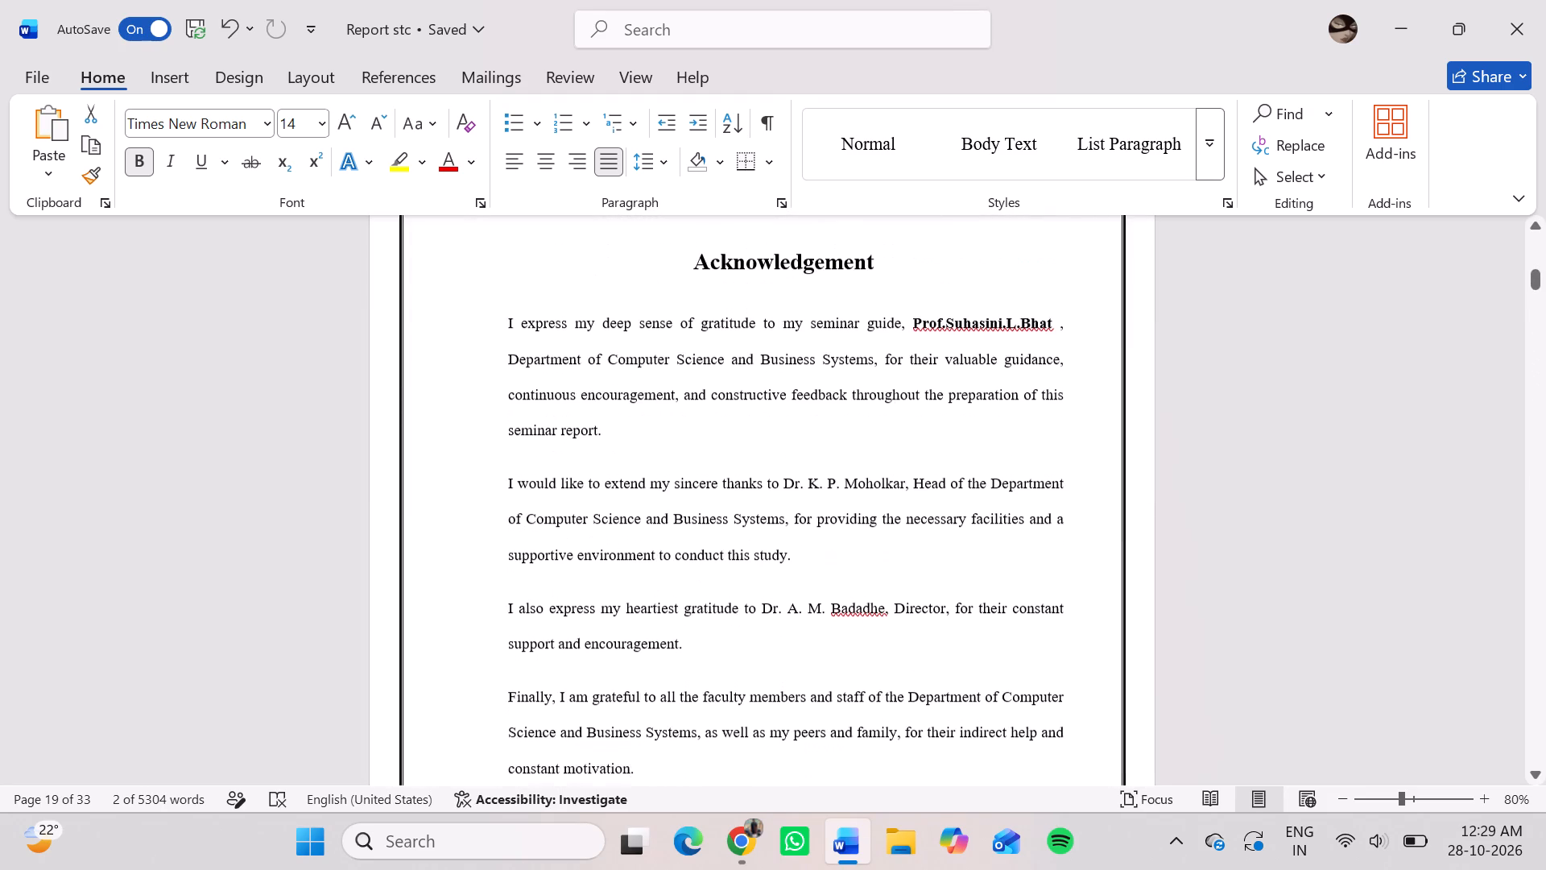
scroll(812, 408, "down", 8)
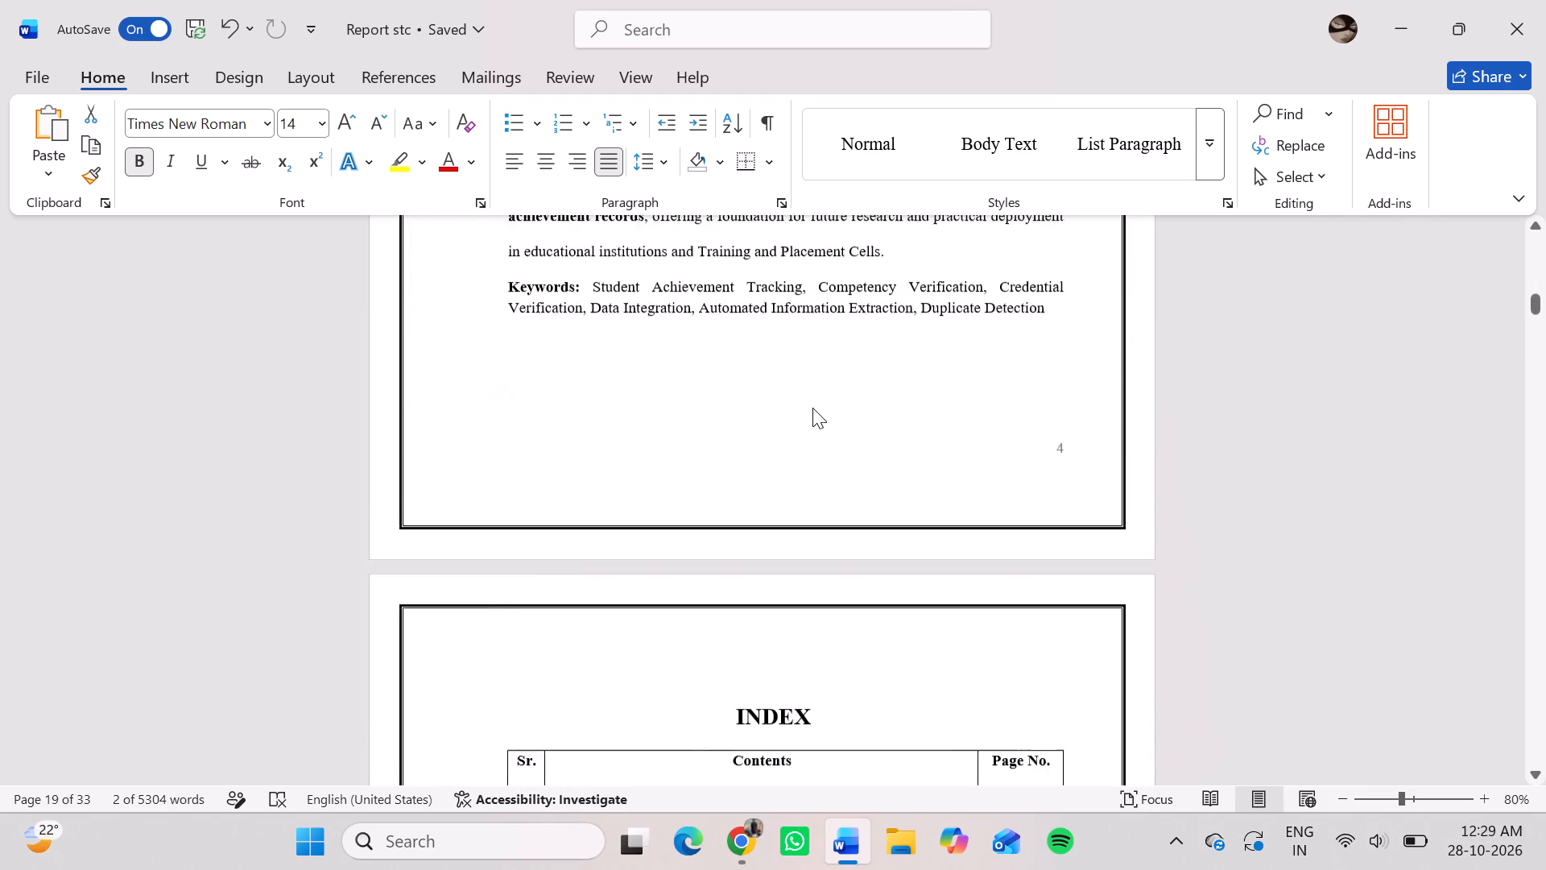
scroll(812, 408, "down", 8)
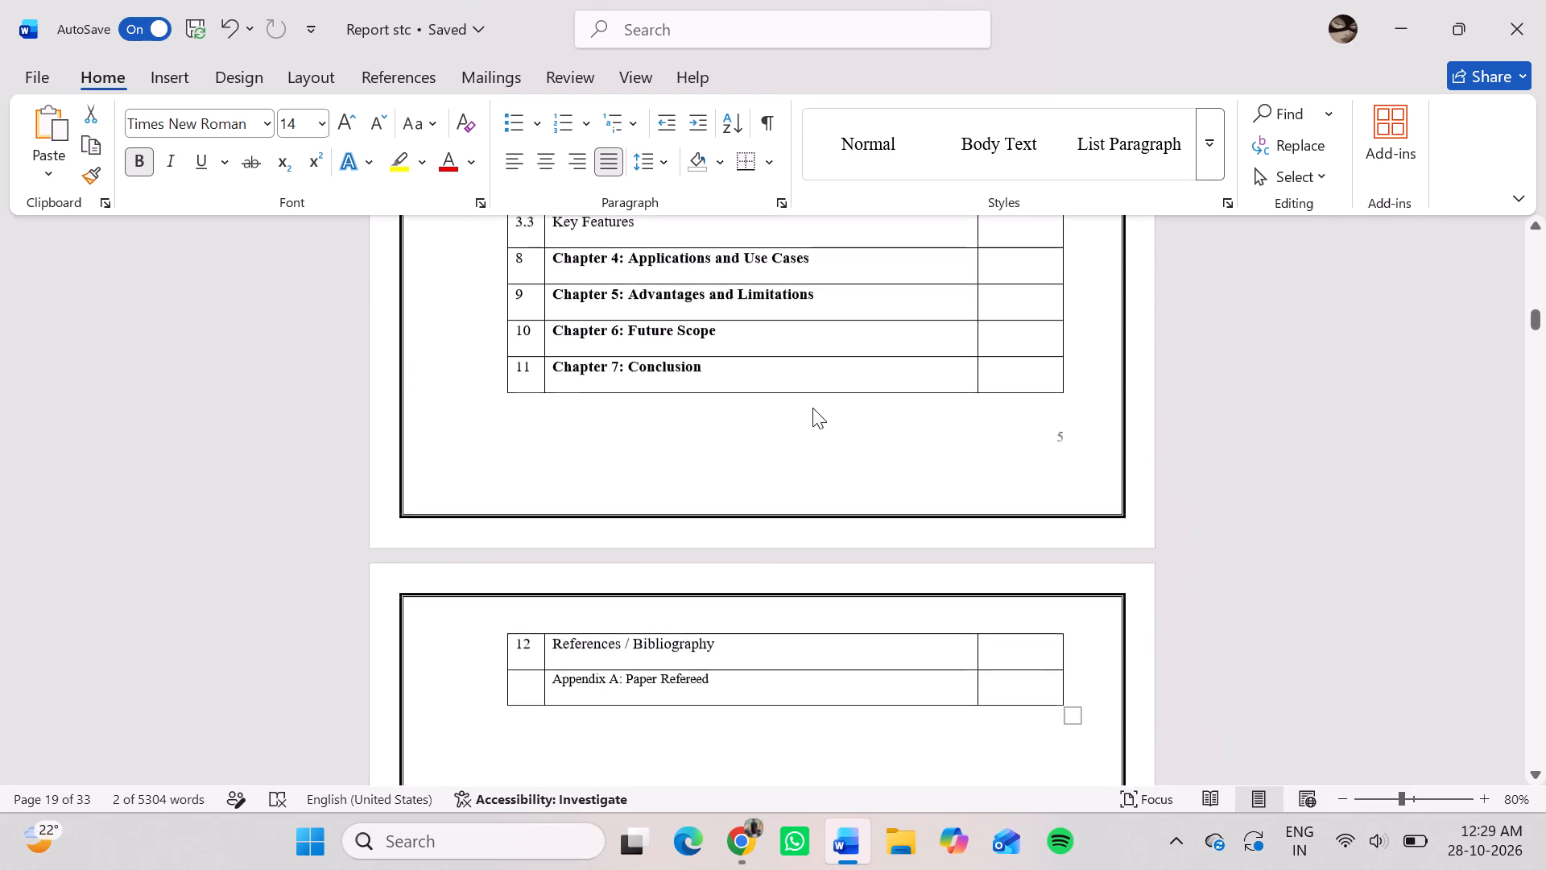
scroll(812, 408, "down", 6)
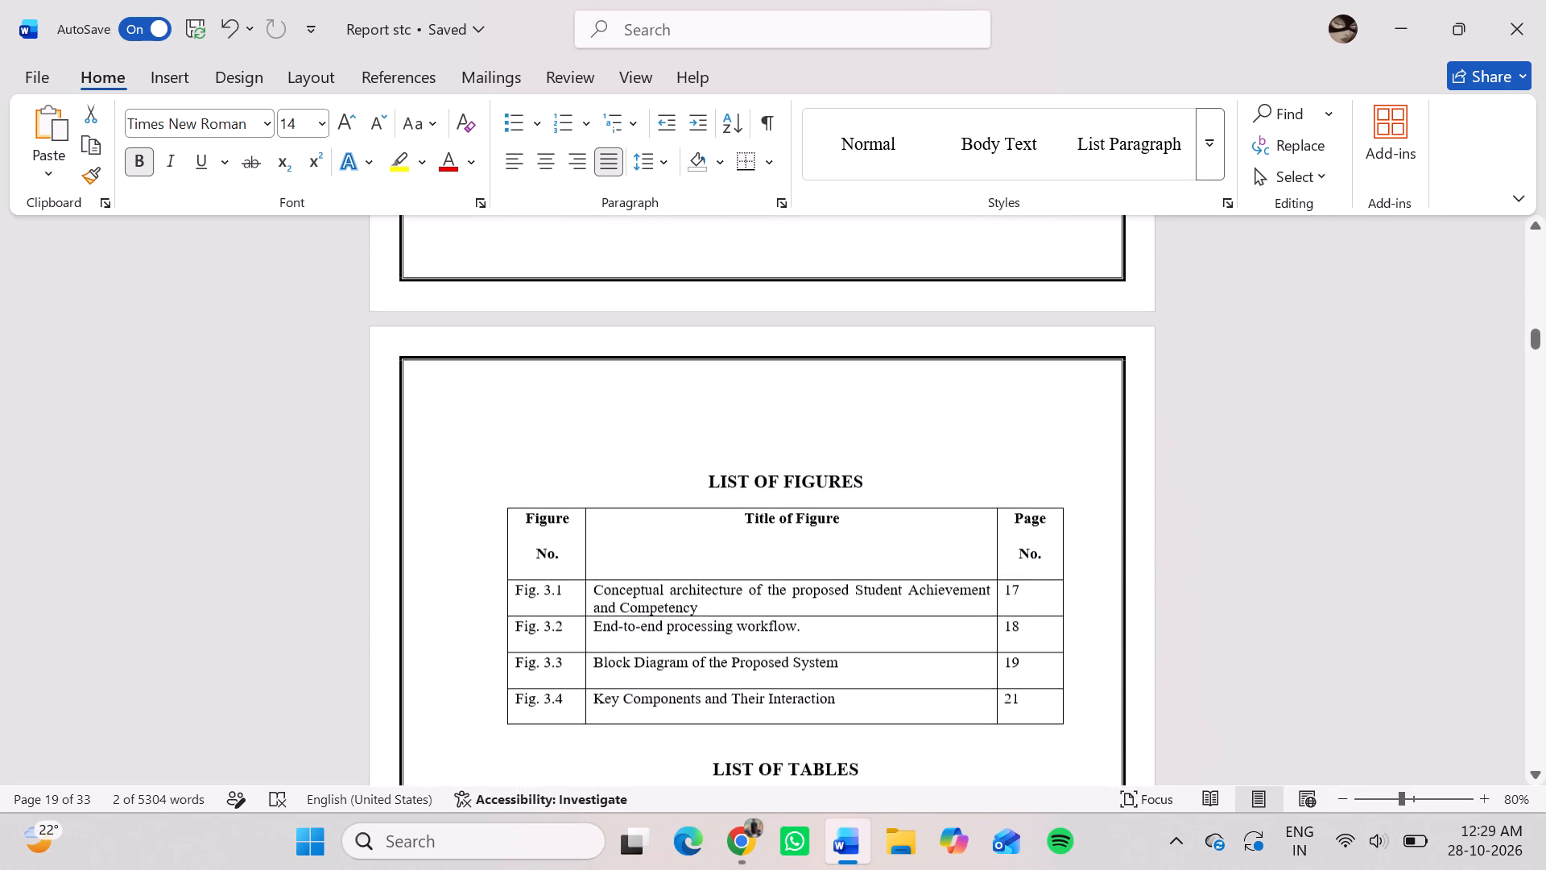
scroll(812, 408, "down", 2)
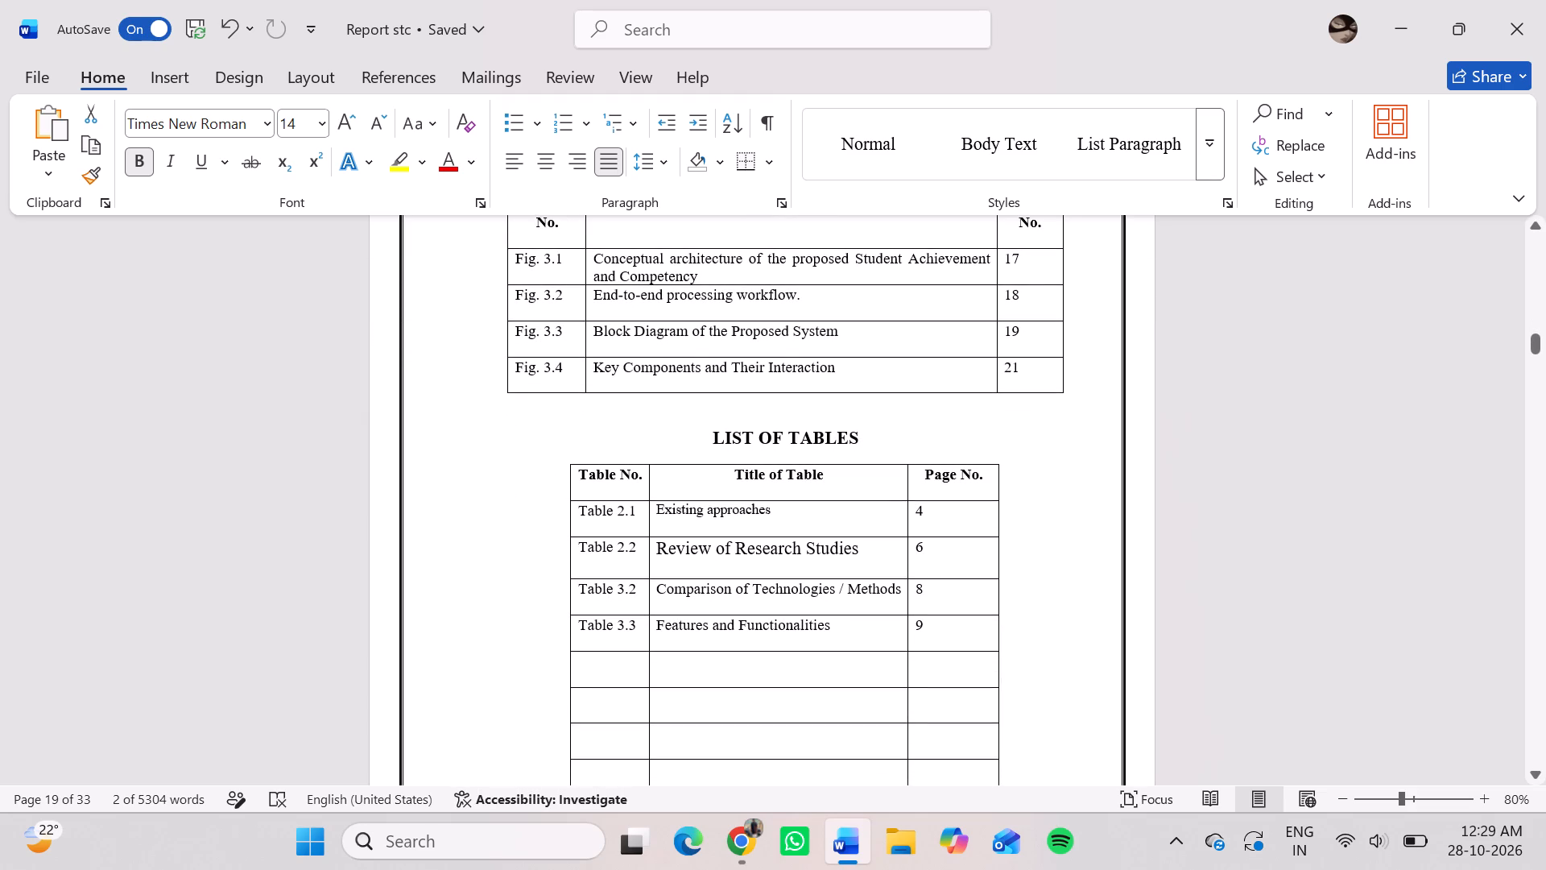
left_click(901, 592)
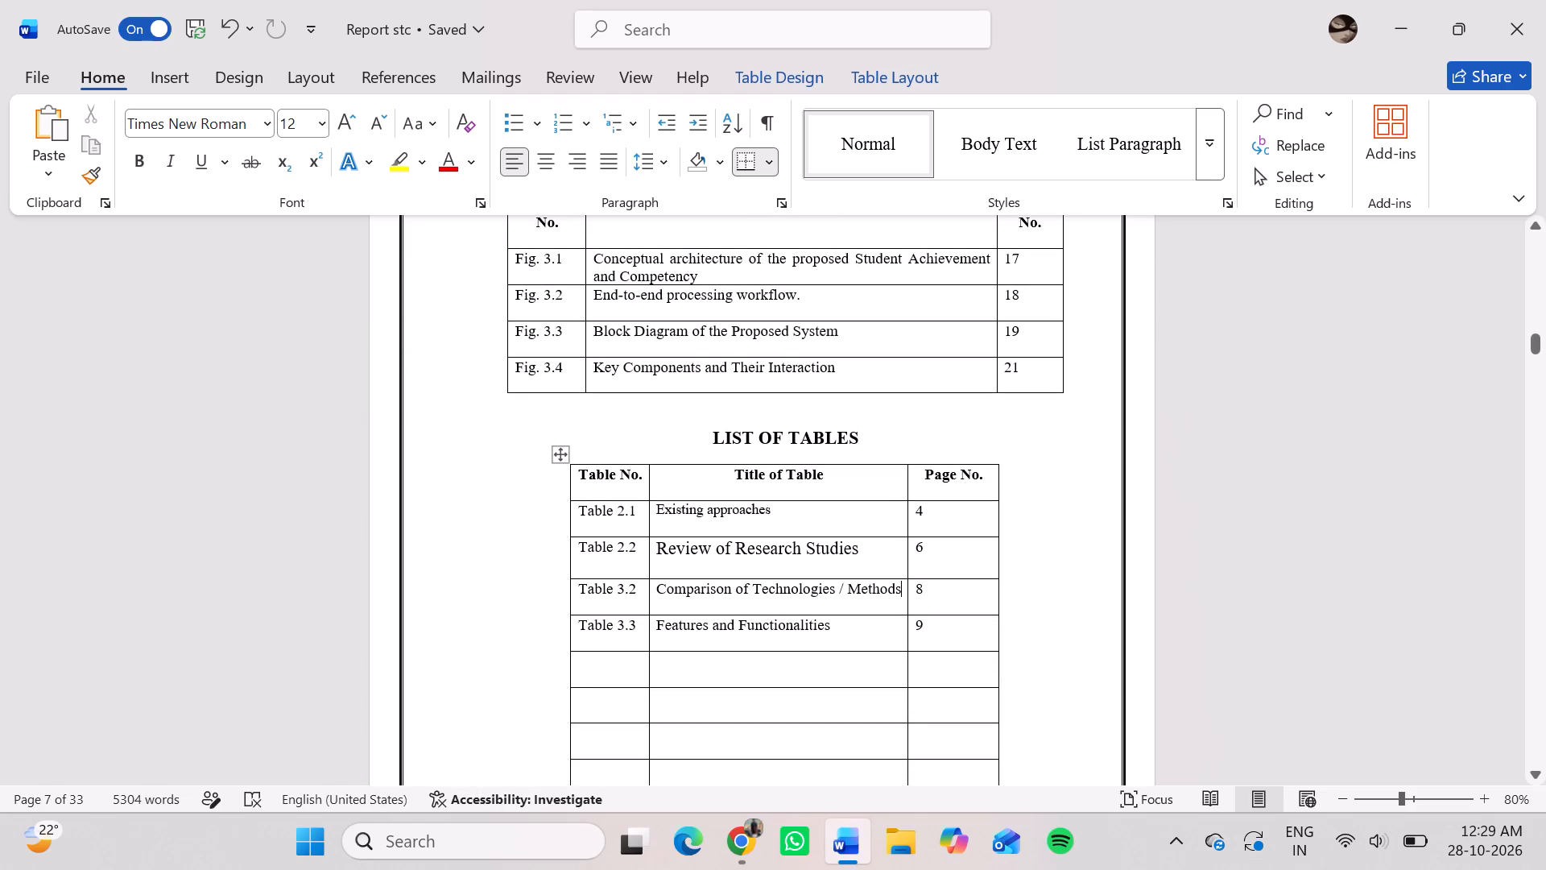
key("BackSpace")
key("BackSpace")
key("BackSpace")
key("BackSpace")
key("BackSpace")
key("BackSpace")
key("BackSpace")
key("BackSpace")
key("BackSpace")
key("BackSpace")
key("BackSpace")
key("BackSpace")
key("BackSpace")
key("BackSpace")
key("BackSpace")
key("BackSpace")
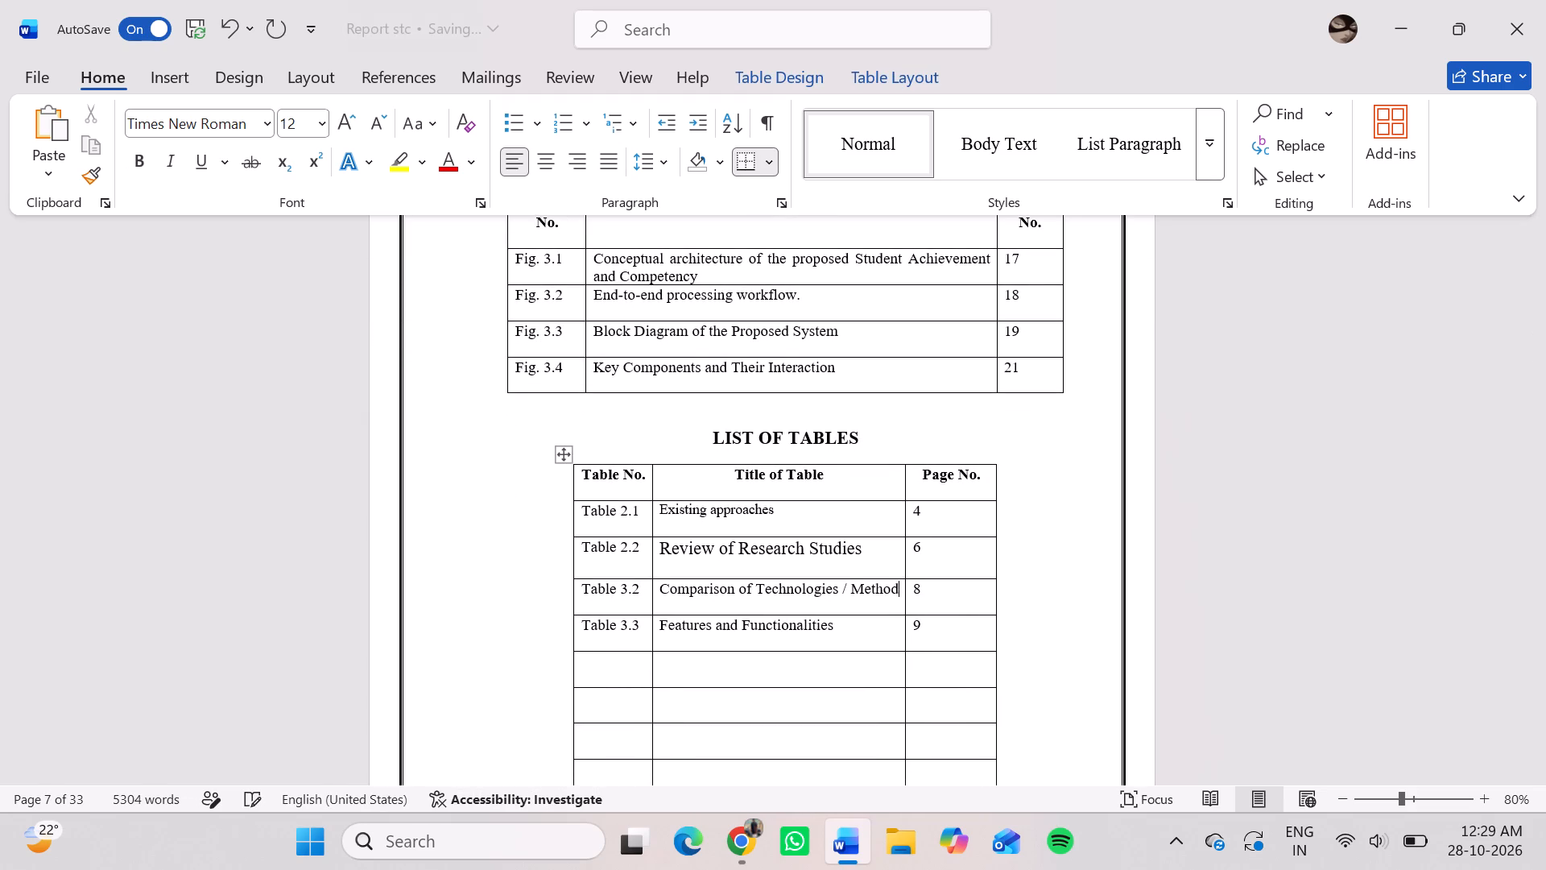
key("BackSpace")
key("BackSpace")
key("BackSpace")
key("BackSpace")
key("BackSpace")
key("BackSpace")
key("BackSpace")
key("BackSpace")
key("BackSpace")
key("BackSpace")
key("BackSpace")
key("BackSpace")
key("BackSpace")
key("BackSpace")
key("BackSpace")
key("BackSpace")
key("BackSpace")
key("BackSpace")
key("BackSpace")
key("BackSpace")
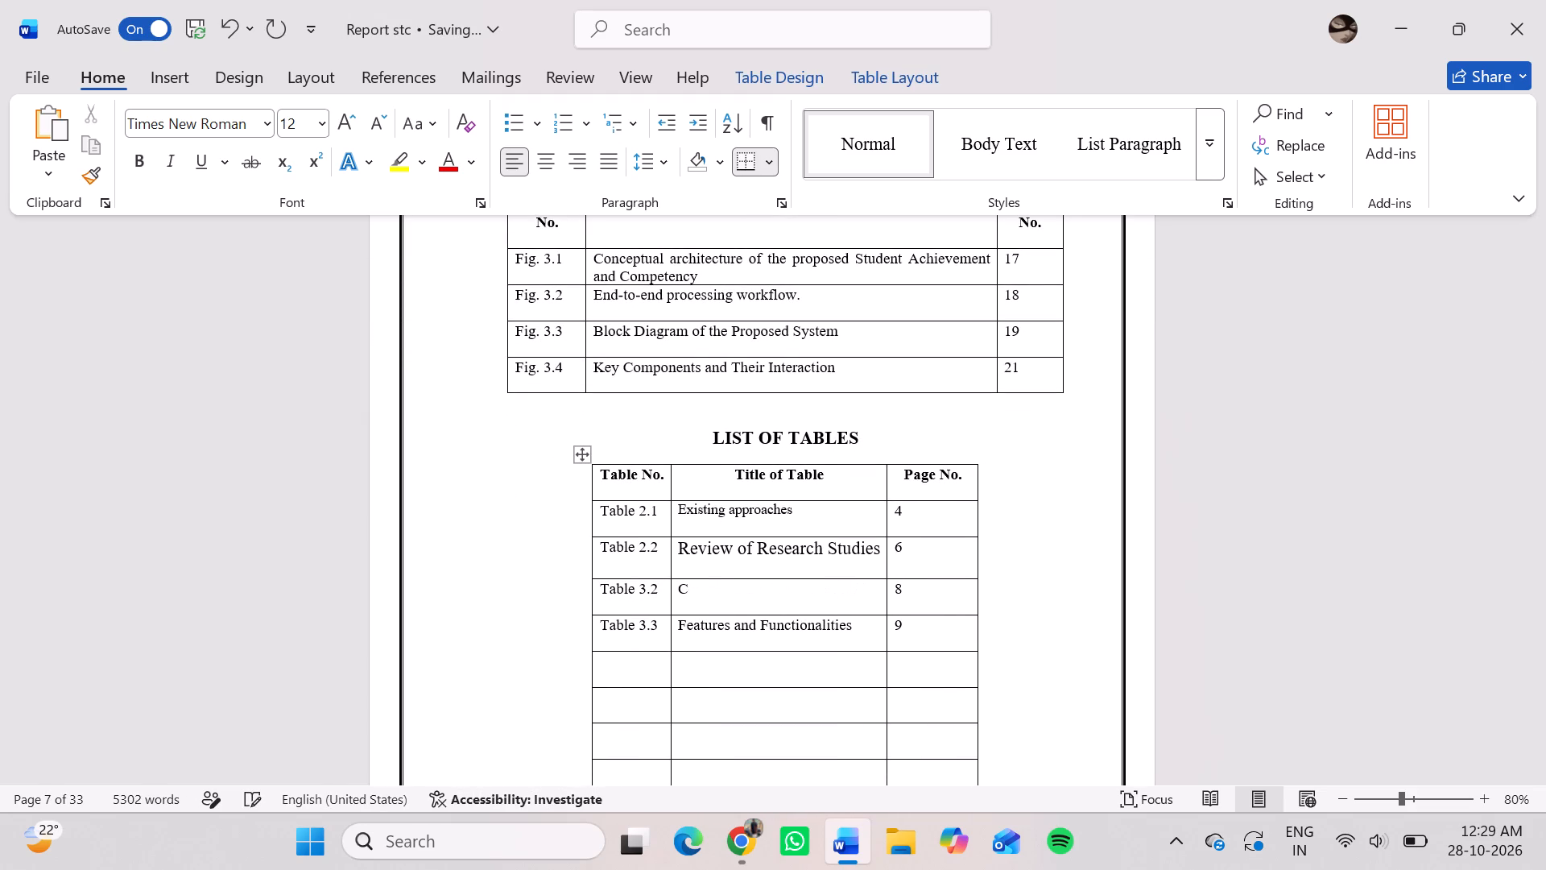
key("BackSpace")
key("ctrl+v")
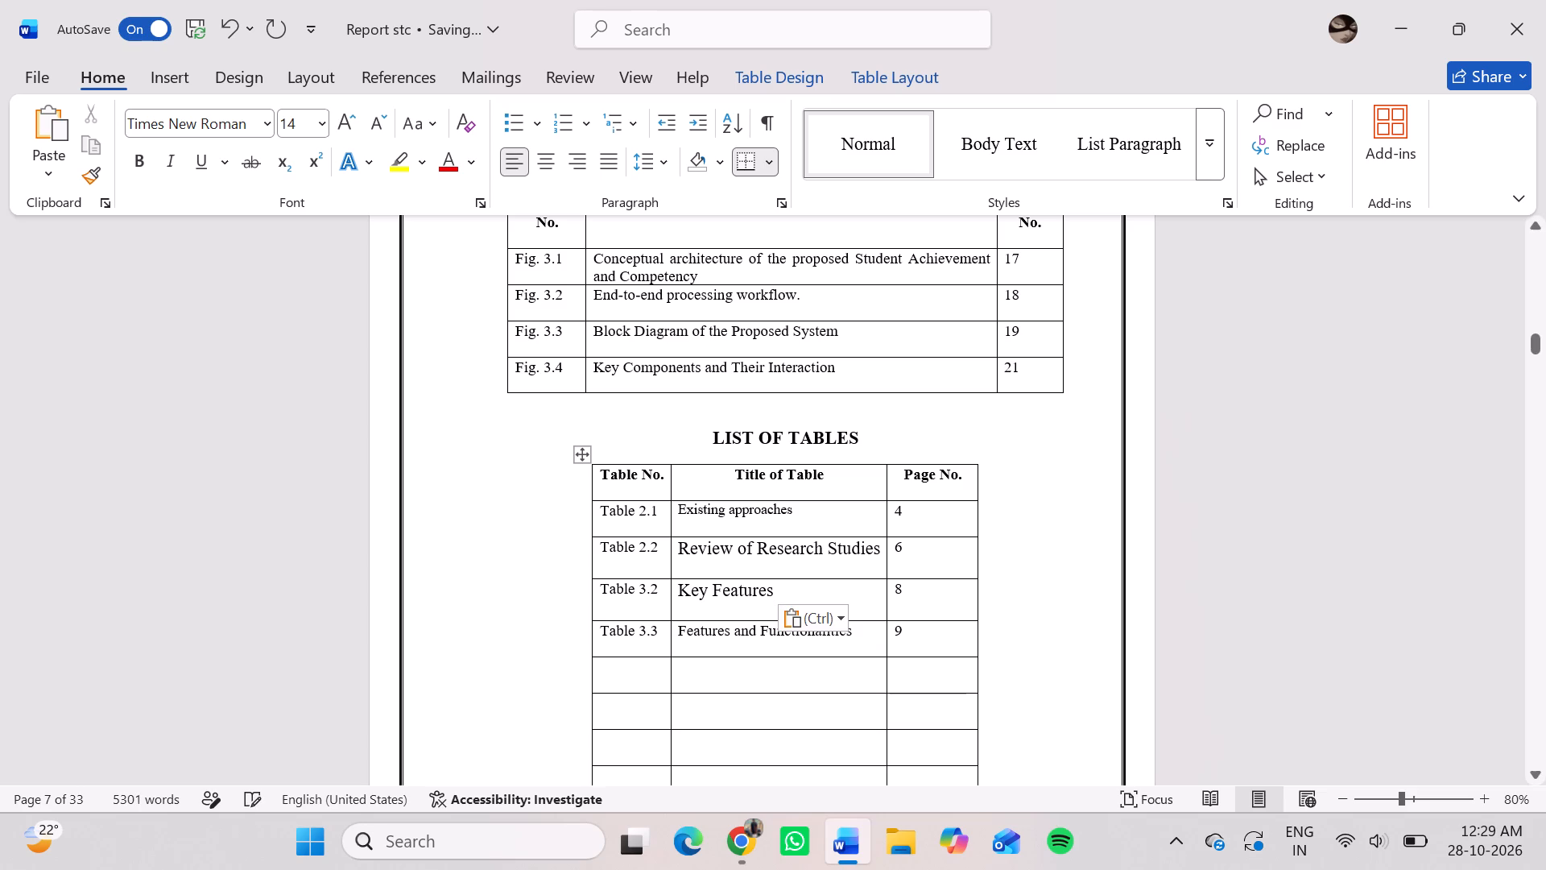
Replace the "Features and Functionalities" title in the List of Tables with "Components and their interactions".
left_click(858, 644)
key("BackSpace")
key("BackSpace")
key("BackSpace")
key("BackSpace")
key("BackSpace")
key("BackSpace")
key("BackSpace")
key("BackSpace")
key("BackSpace")
key("BackSpace")
key("BackSpace")
key("BackSpace")
key("BackSpace")
key("BackSpace")
key("BackSpace")
key("BackSpace")
key("BackSpace")
key("BackSpace")
key("BackSpace")
key("BackSpace")
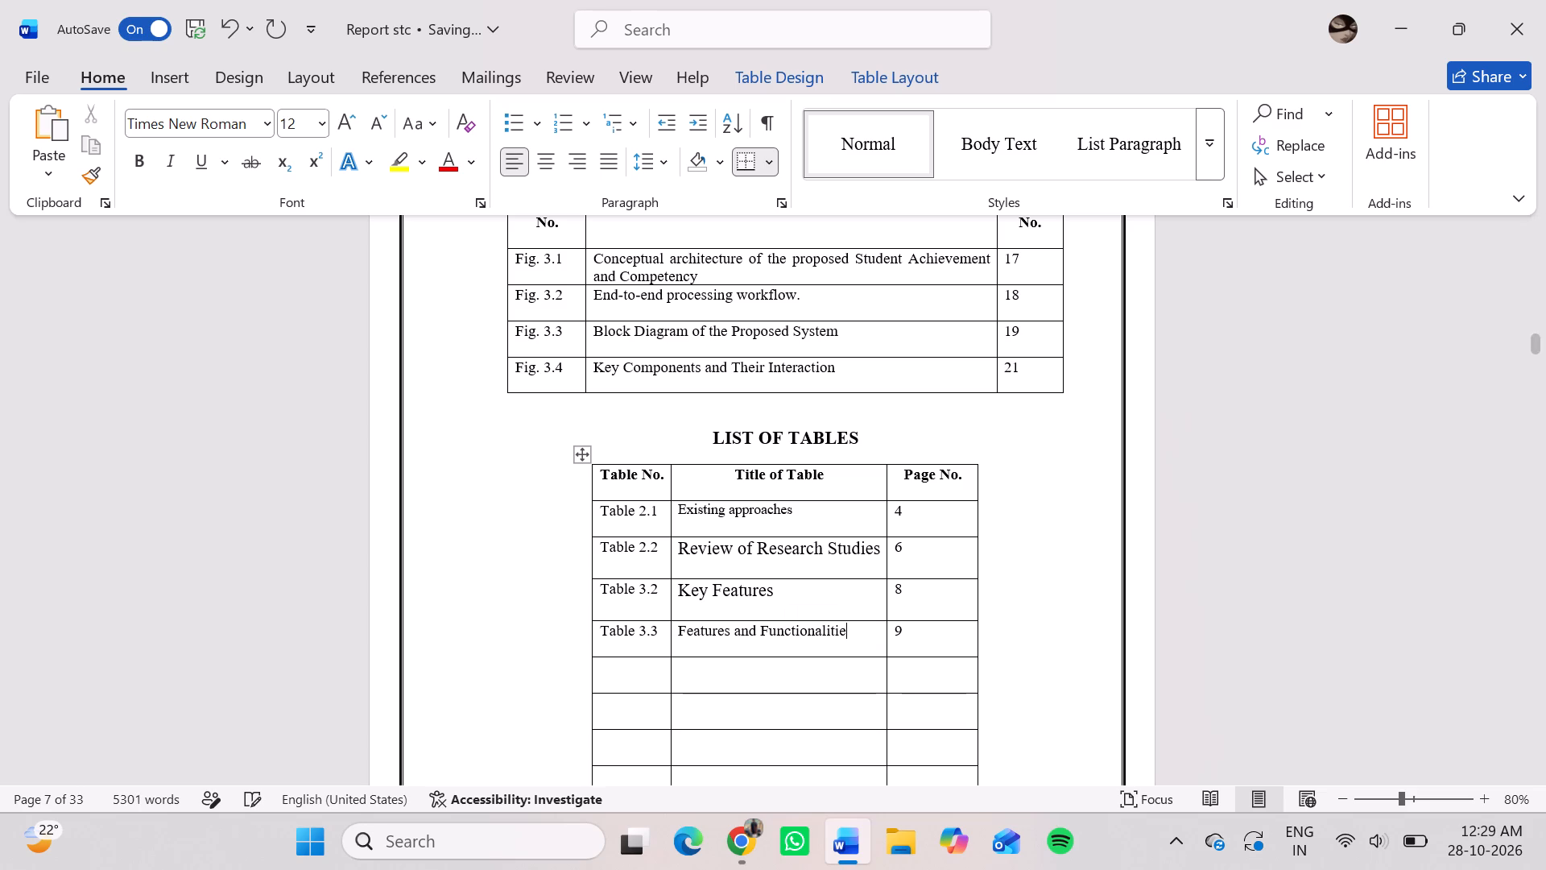
key("BackSpace")
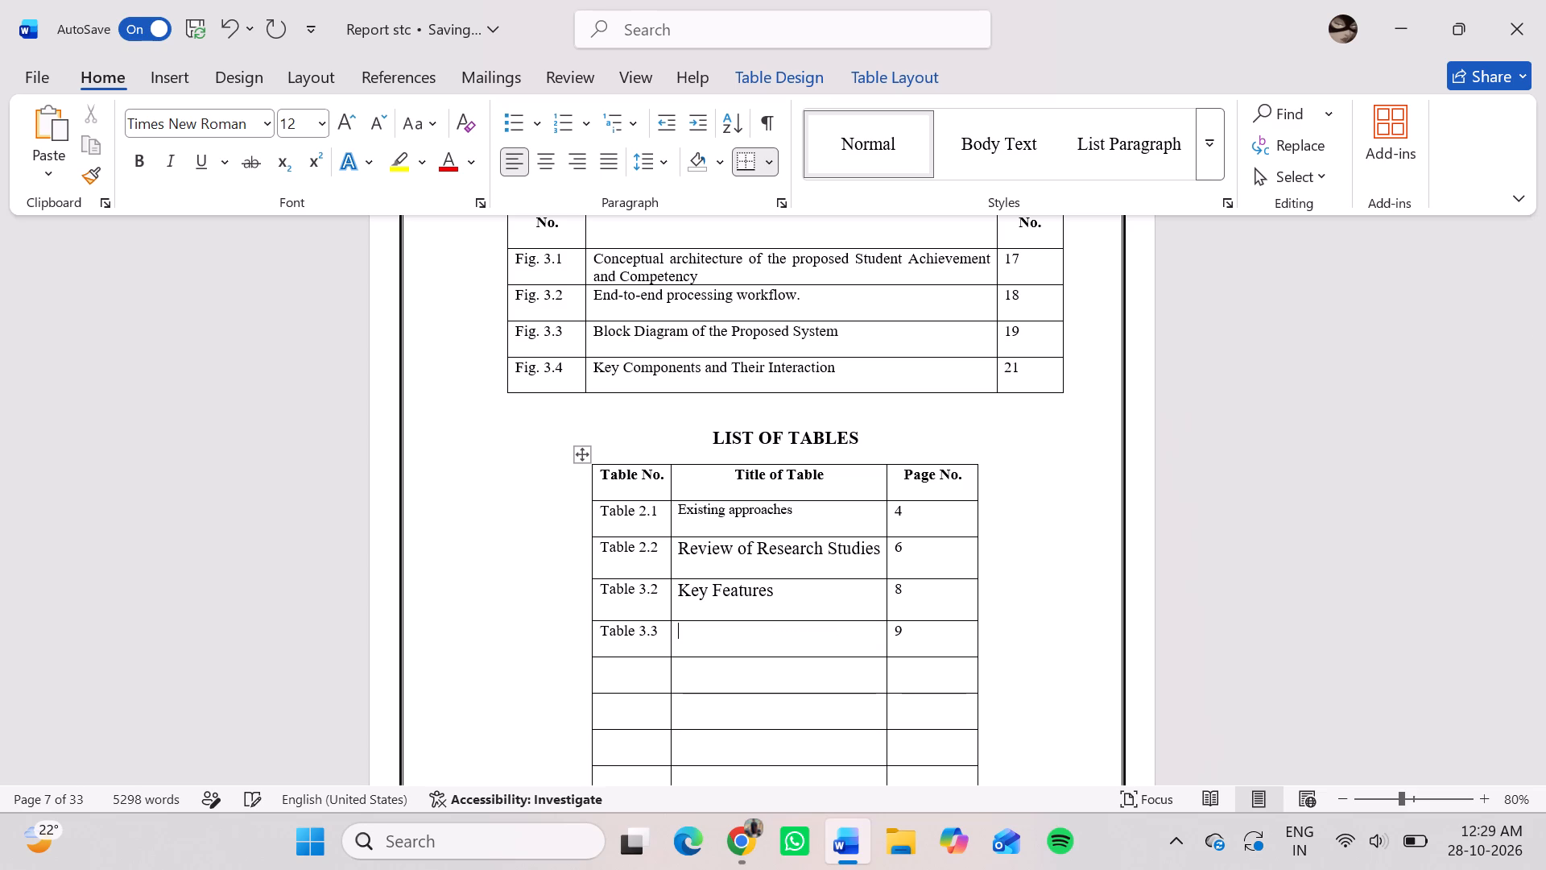
type("Compom")
key("BackSpace")
type("nents and their interaction")
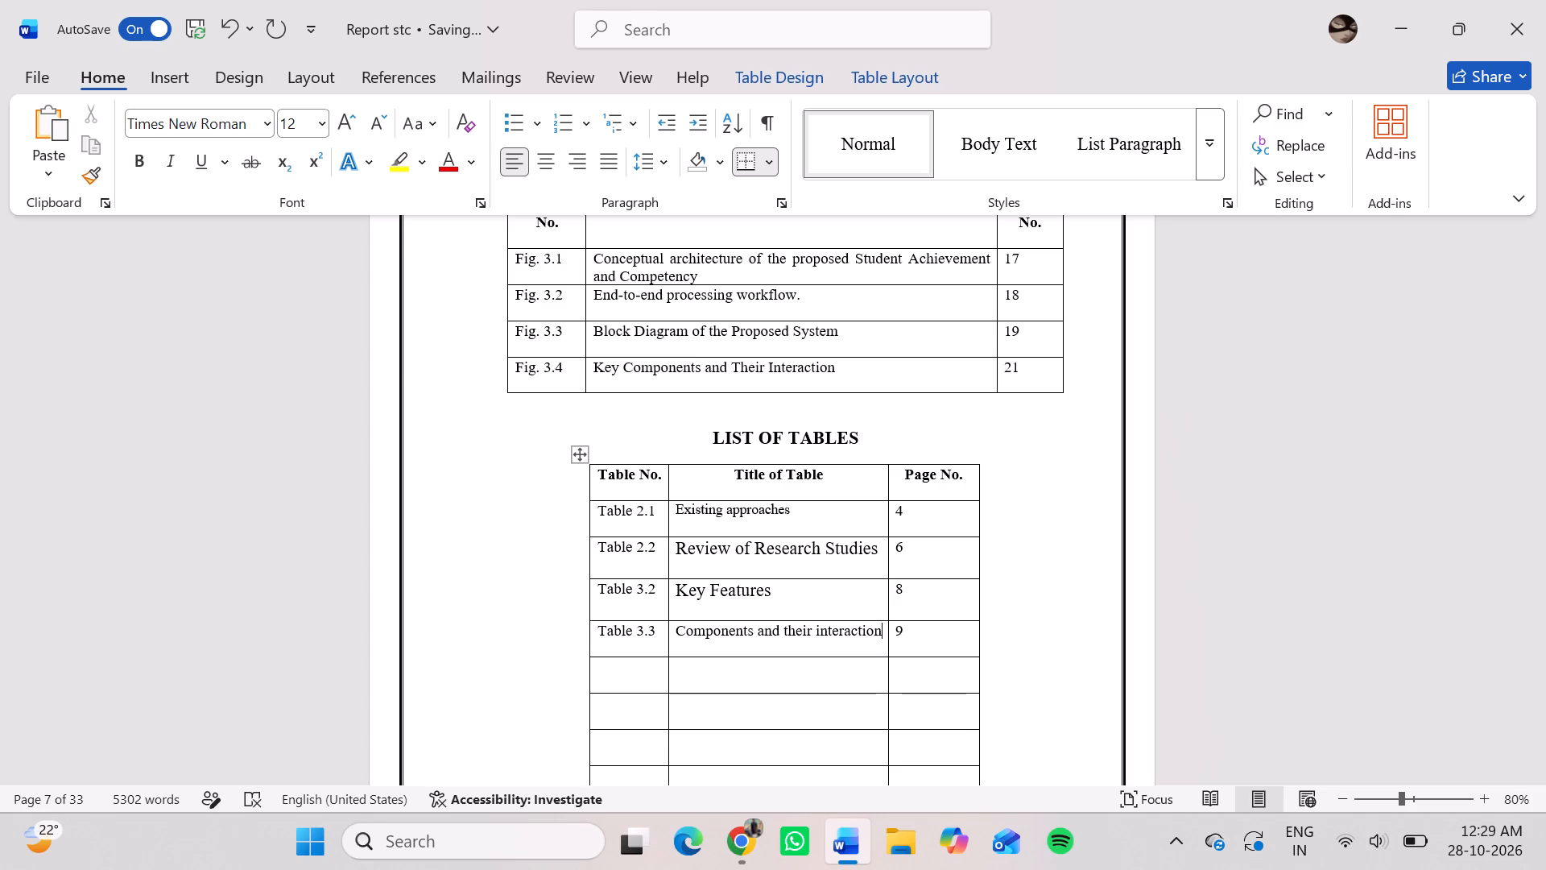
key("s")
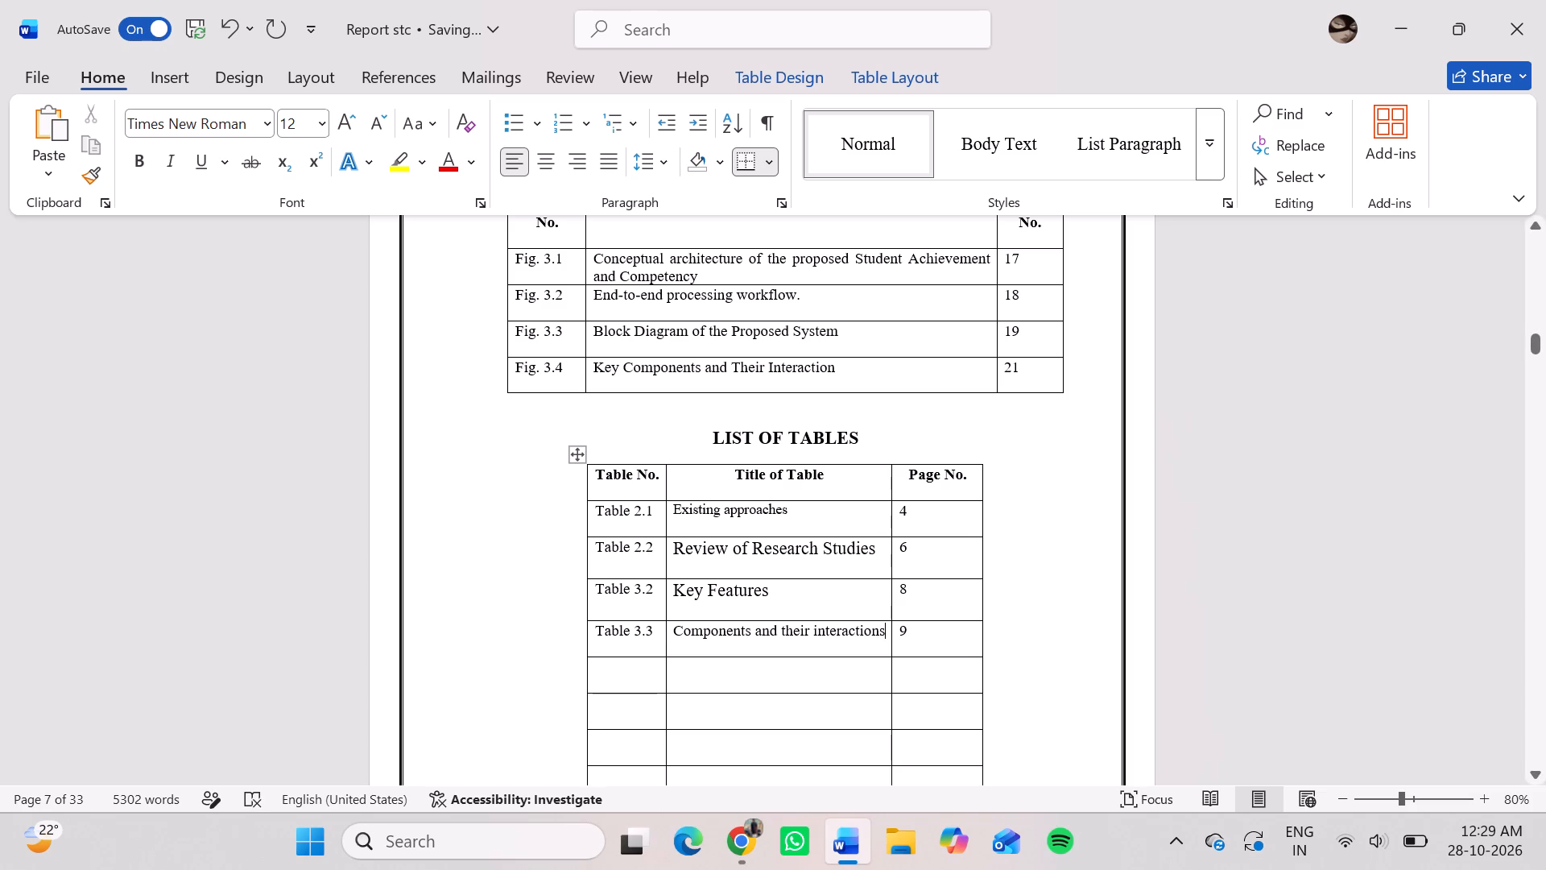
Renumber the "Key Features" entry as Table 3.3 and the "Components and their interactions" entry as Table 3.4 in the List of Tables.
left_click(652, 589)
key("BackSpace")
key("3")
key("Down")
key("BackSpace")
key("4")
Look through the report body from Chapter 1 to Chapter 5 for tables still missing from the List of Tables.
scroll(809, 603, "down", 5)
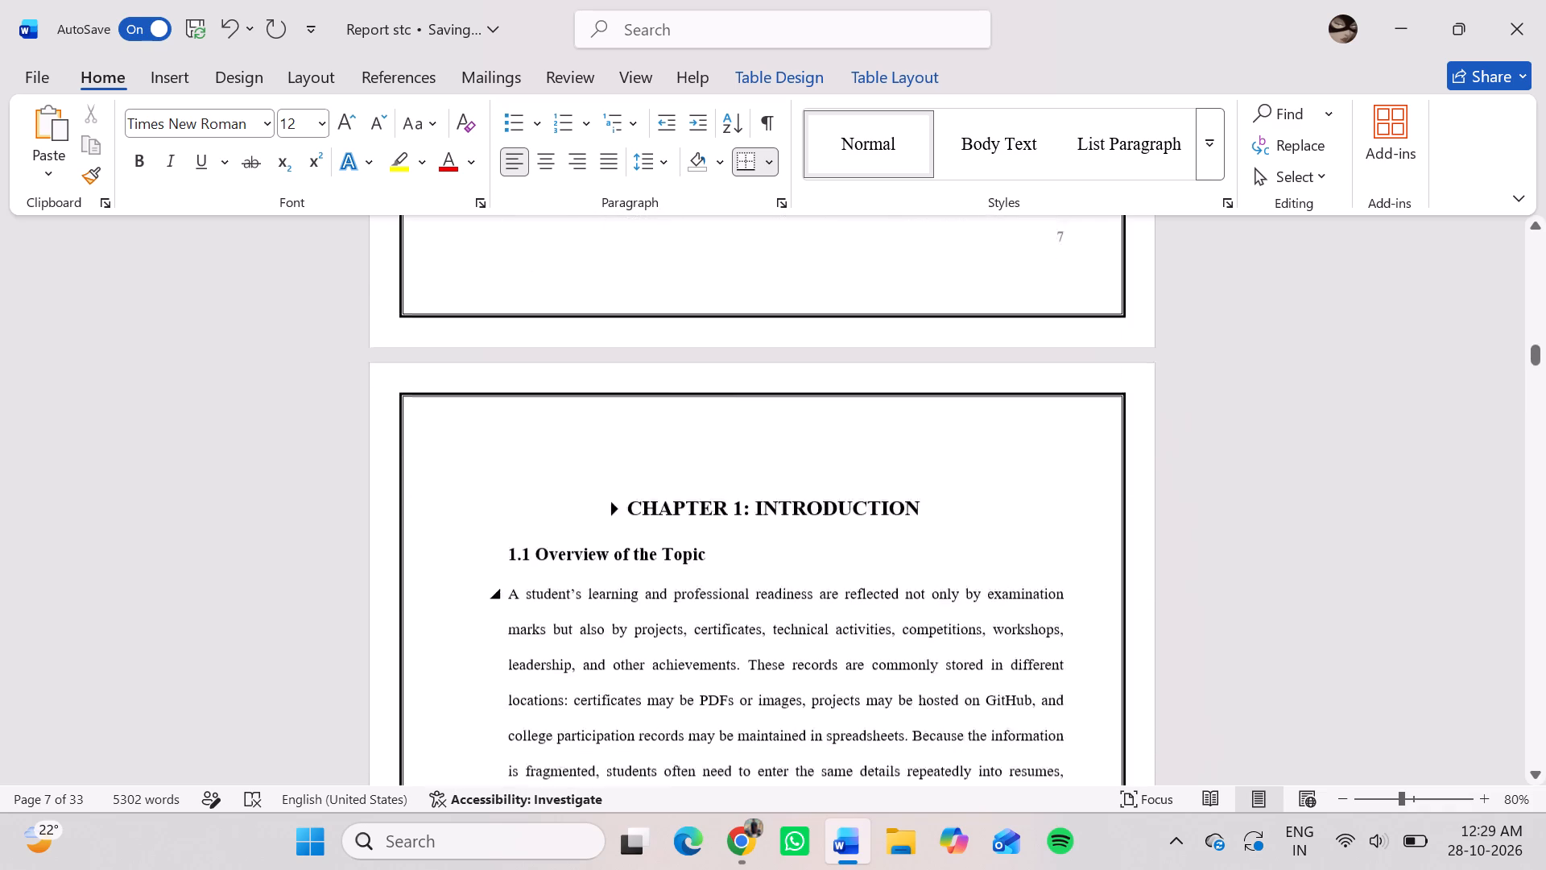
scroll(809, 603, "down", 10)
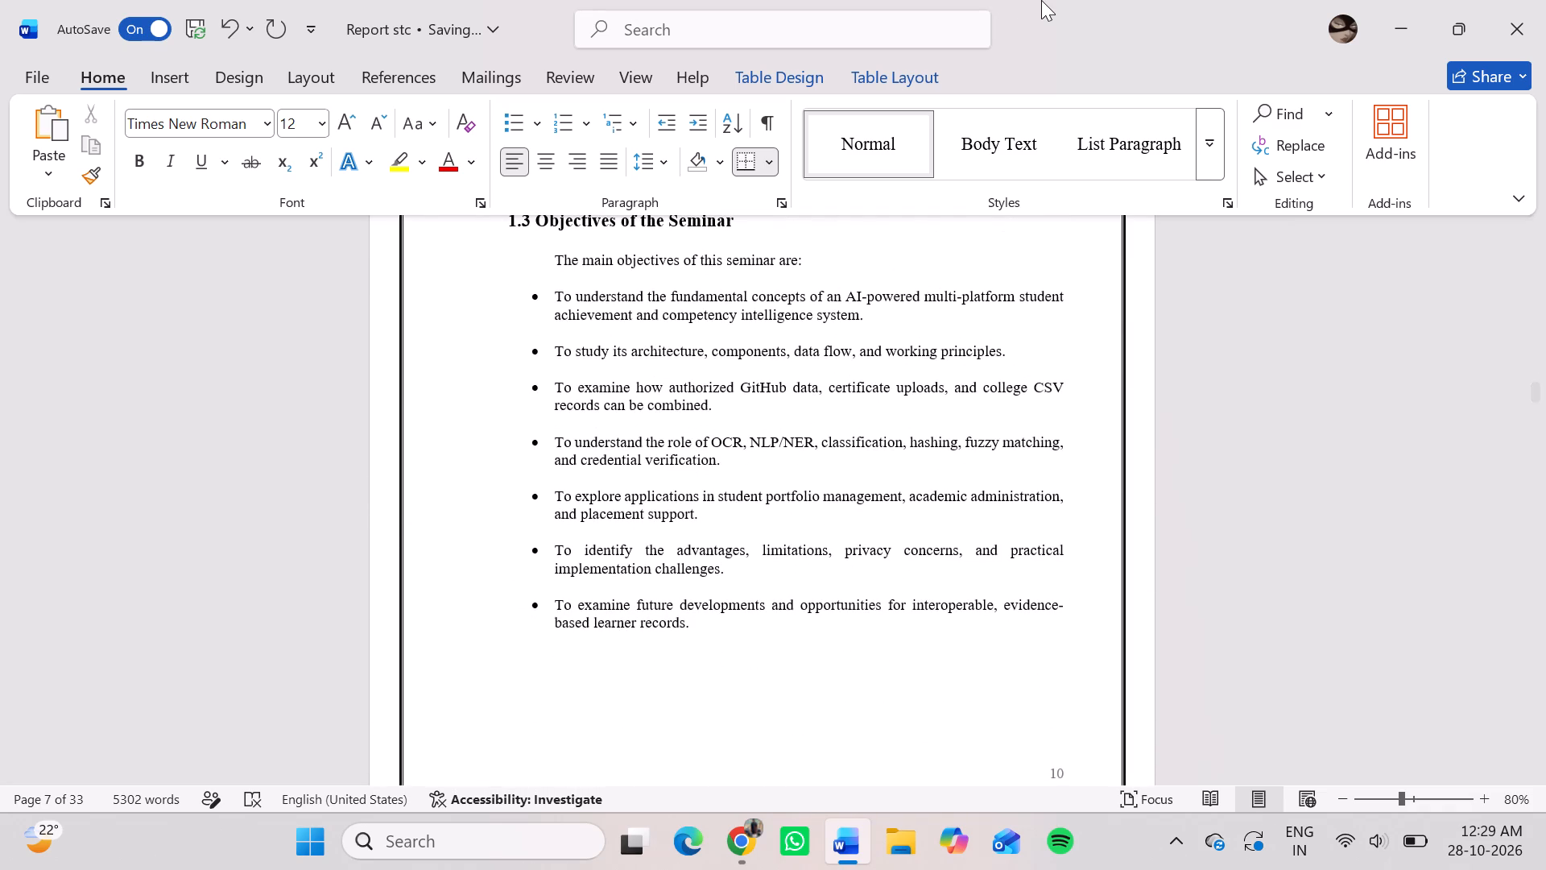
scroll(1041, 0, "down", 10)
scroll(948, 365, "down", 7)
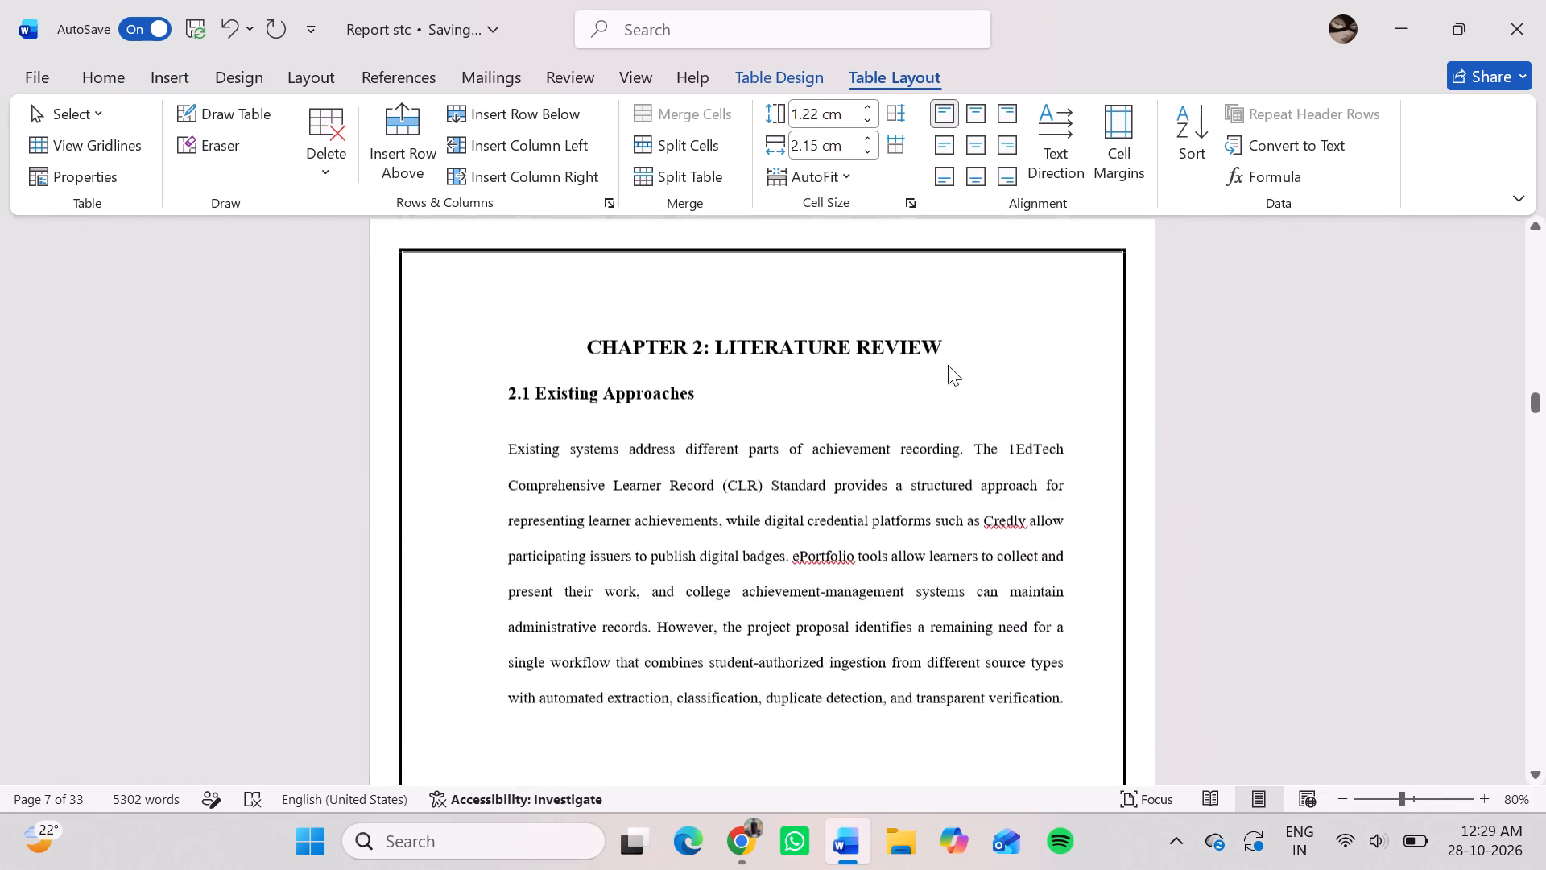
scroll(948, 365, "down", 15)
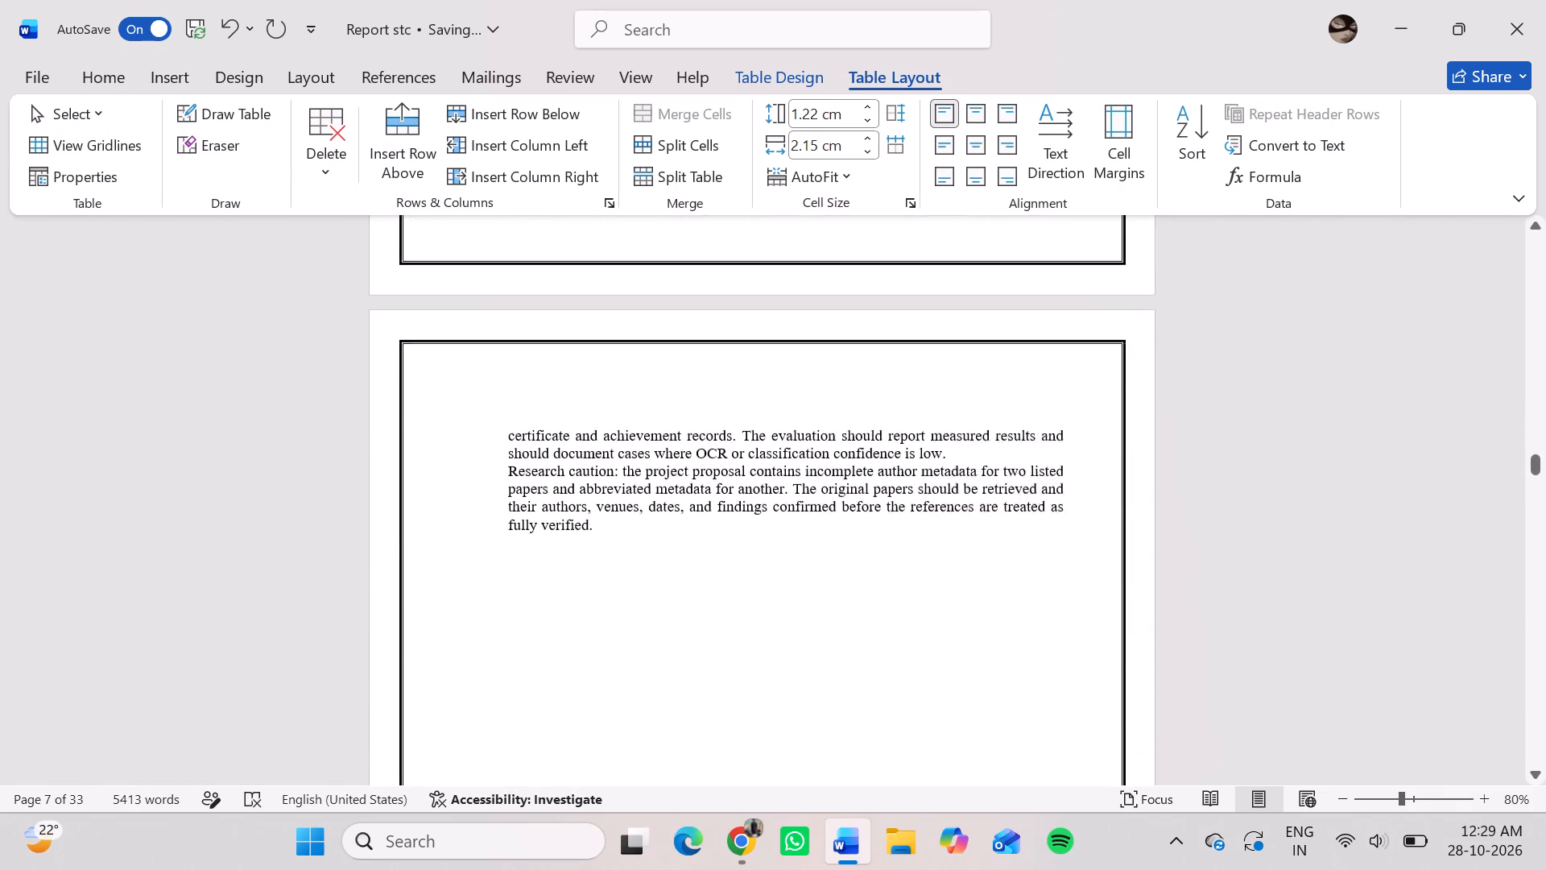
scroll(948, 365, "down", 7)
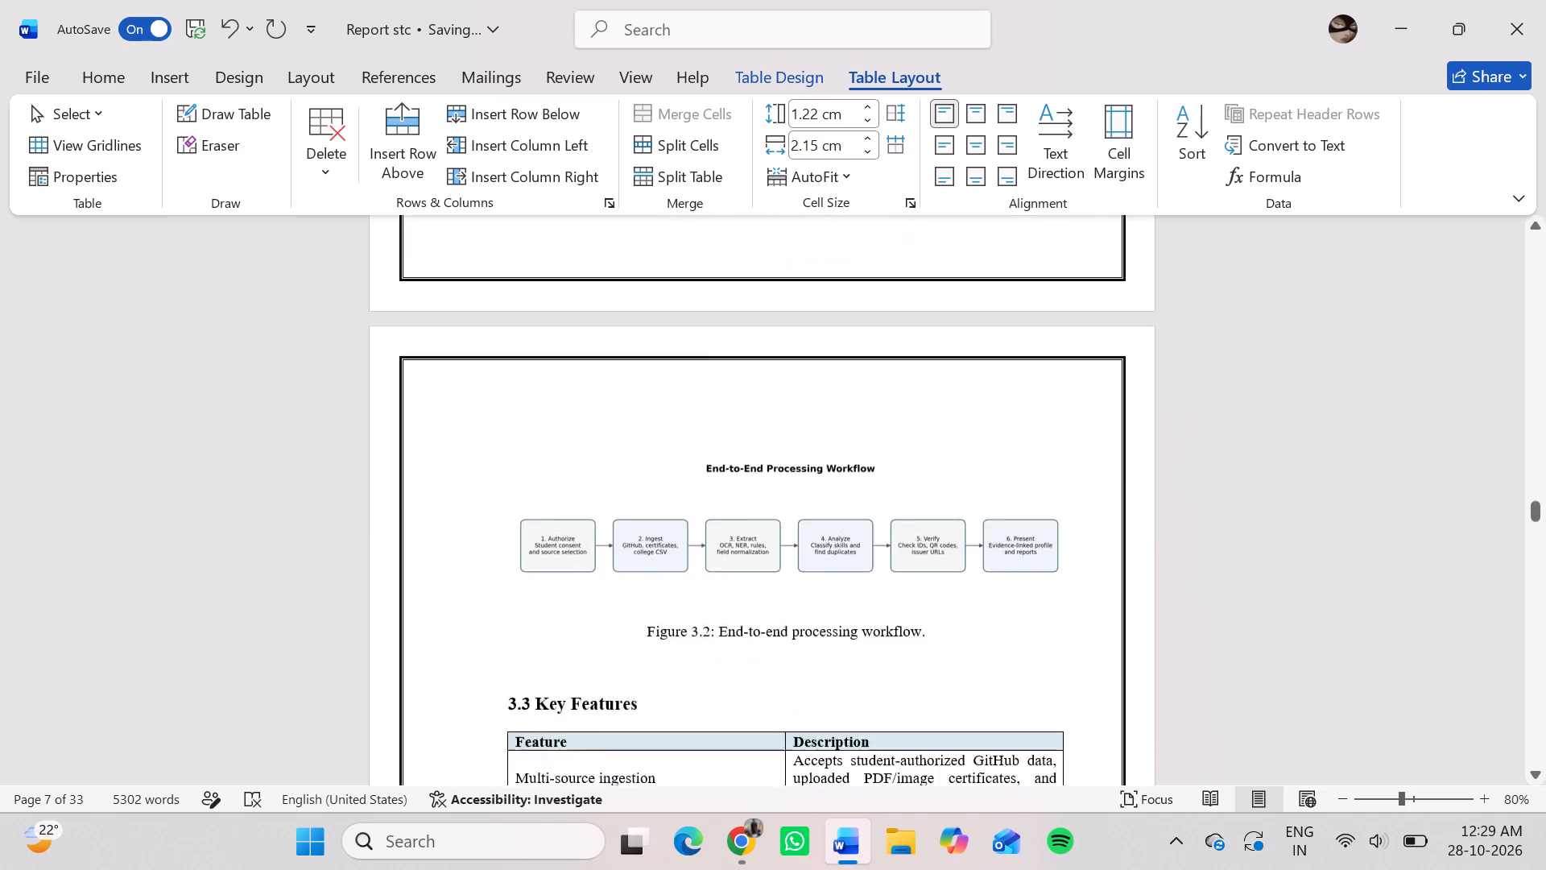
scroll(948, 365, "down", 7)
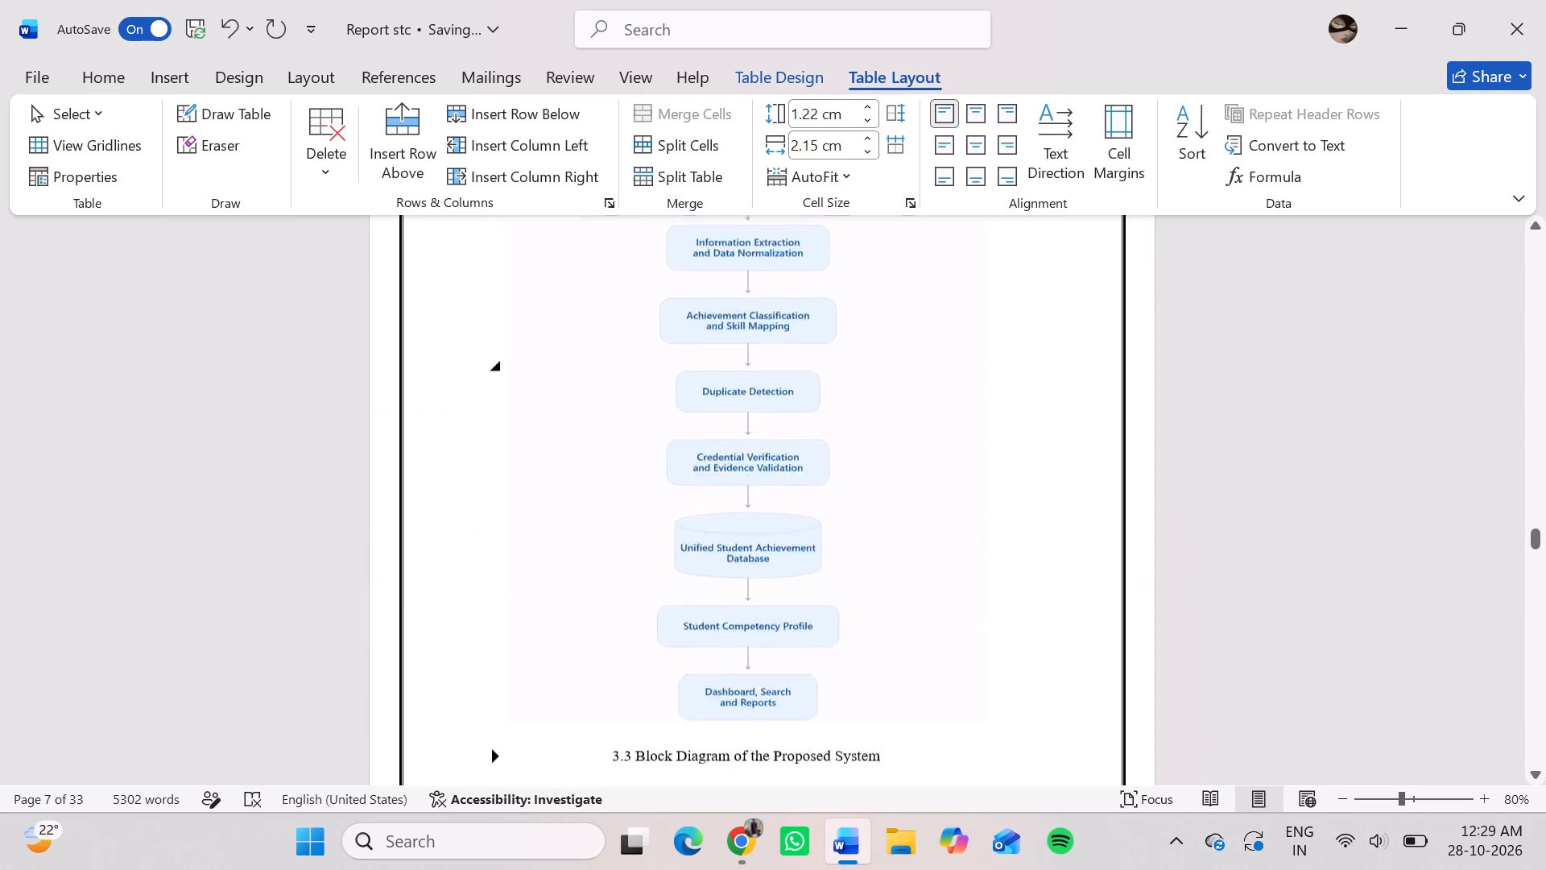
scroll(948, 365, "down", 2)
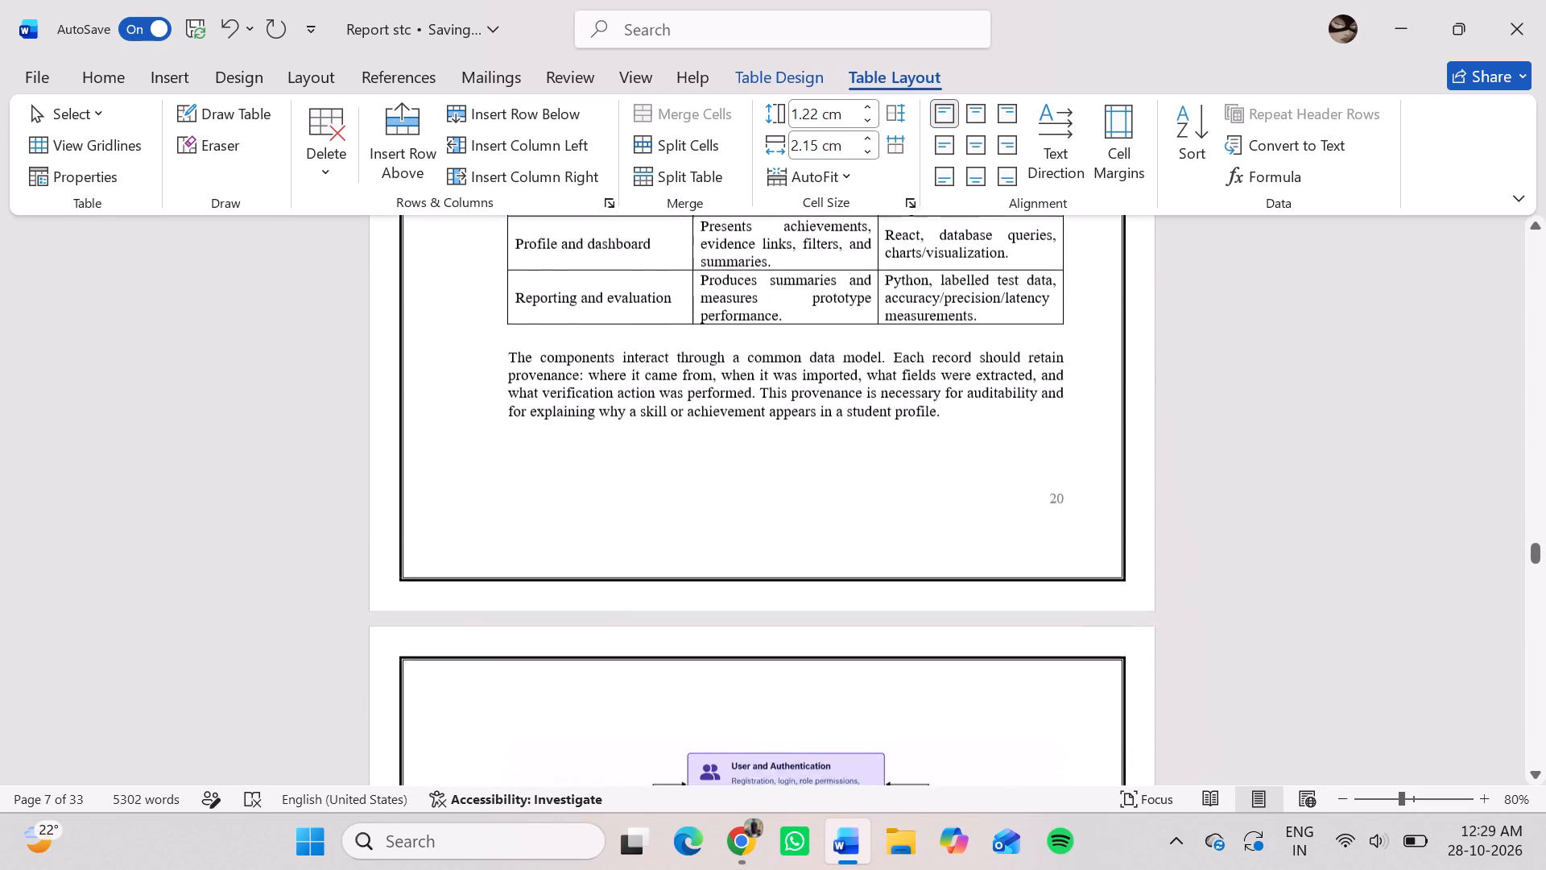
scroll(948, 365, "down", 2)
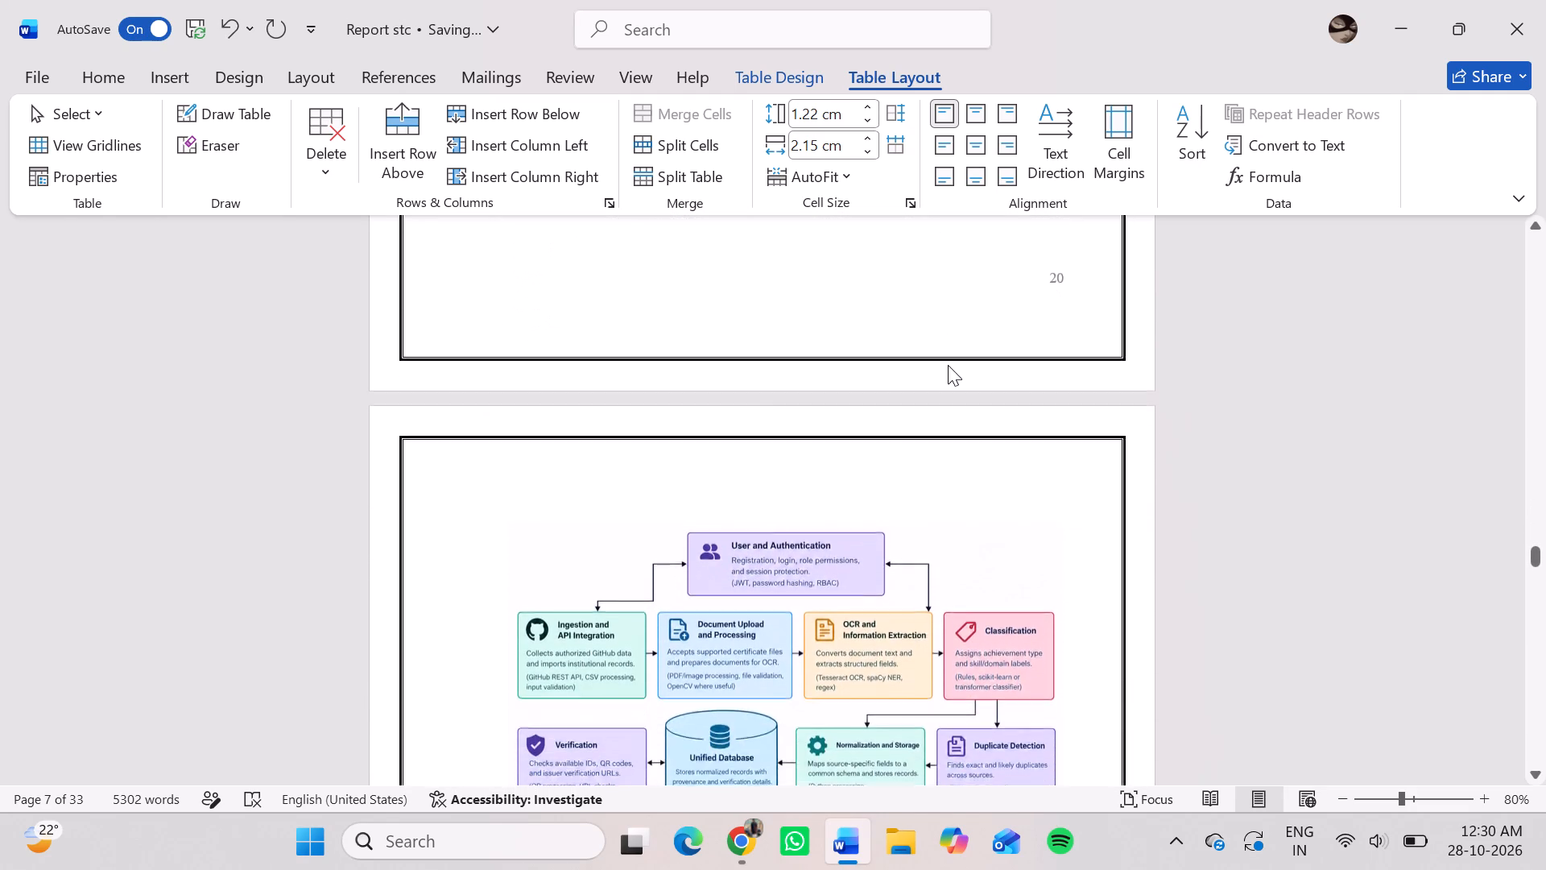
scroll(948, 365, "down", 3)
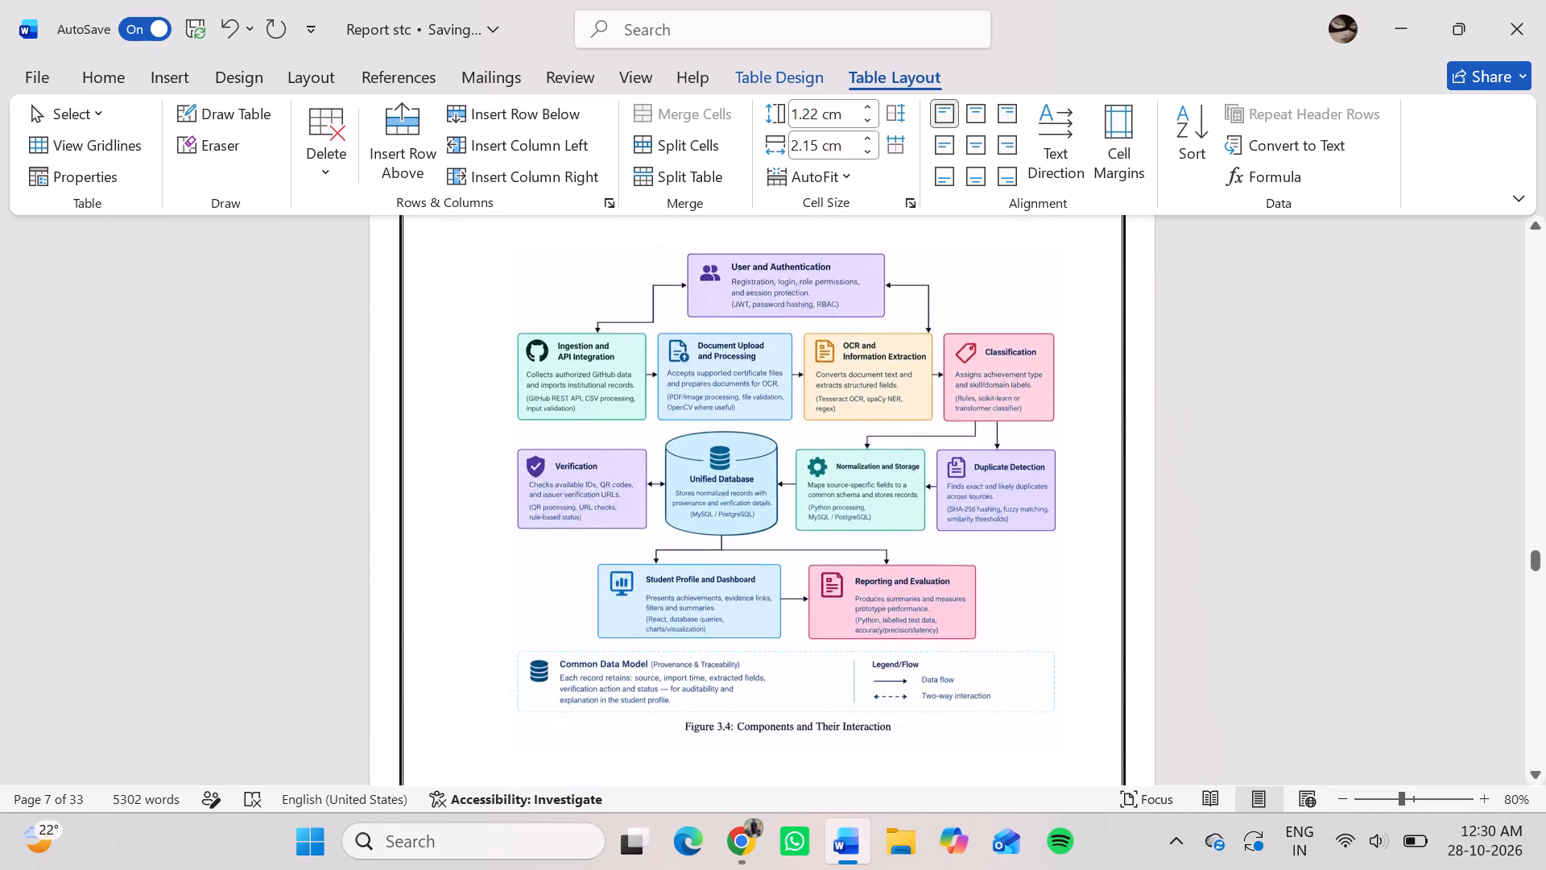
scroll(948, 365, "down", 5)
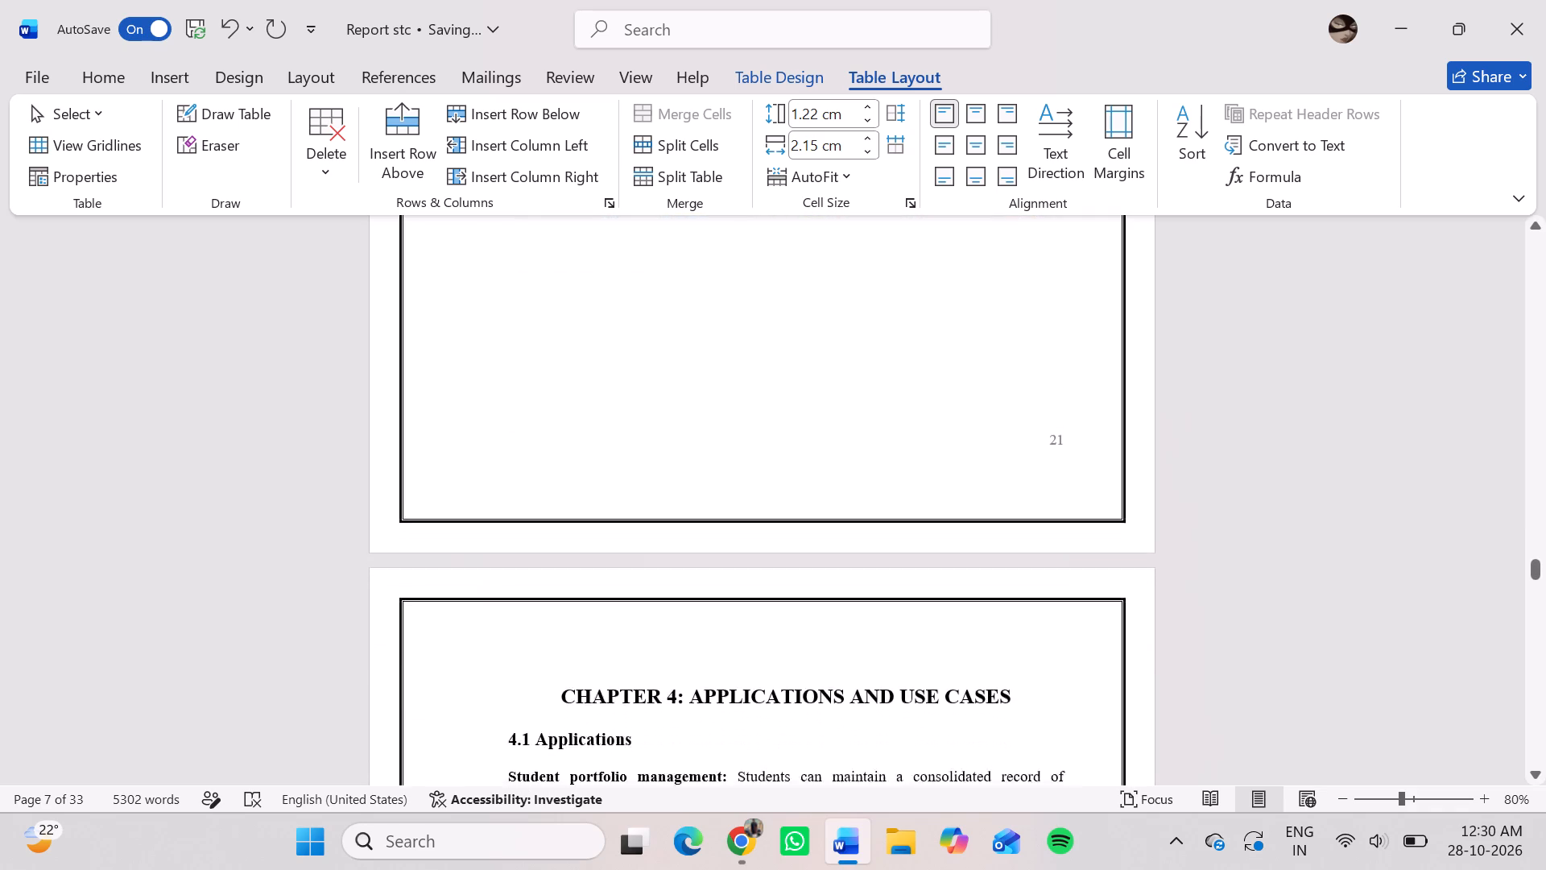
scroll(948, 365, "down", 10)
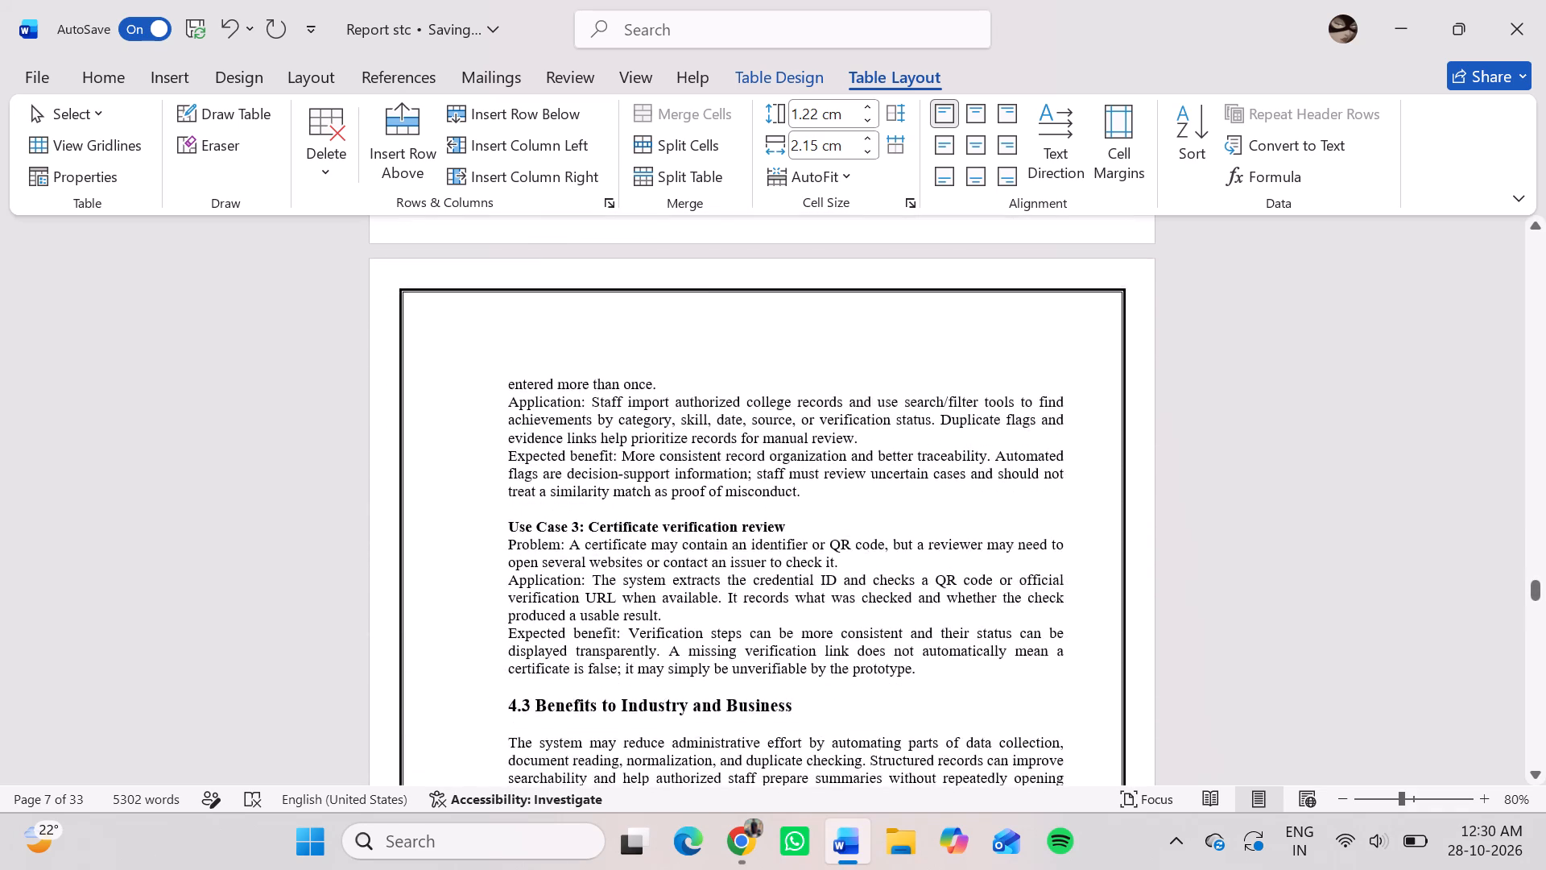
scroll(948, 365, "down", 5)
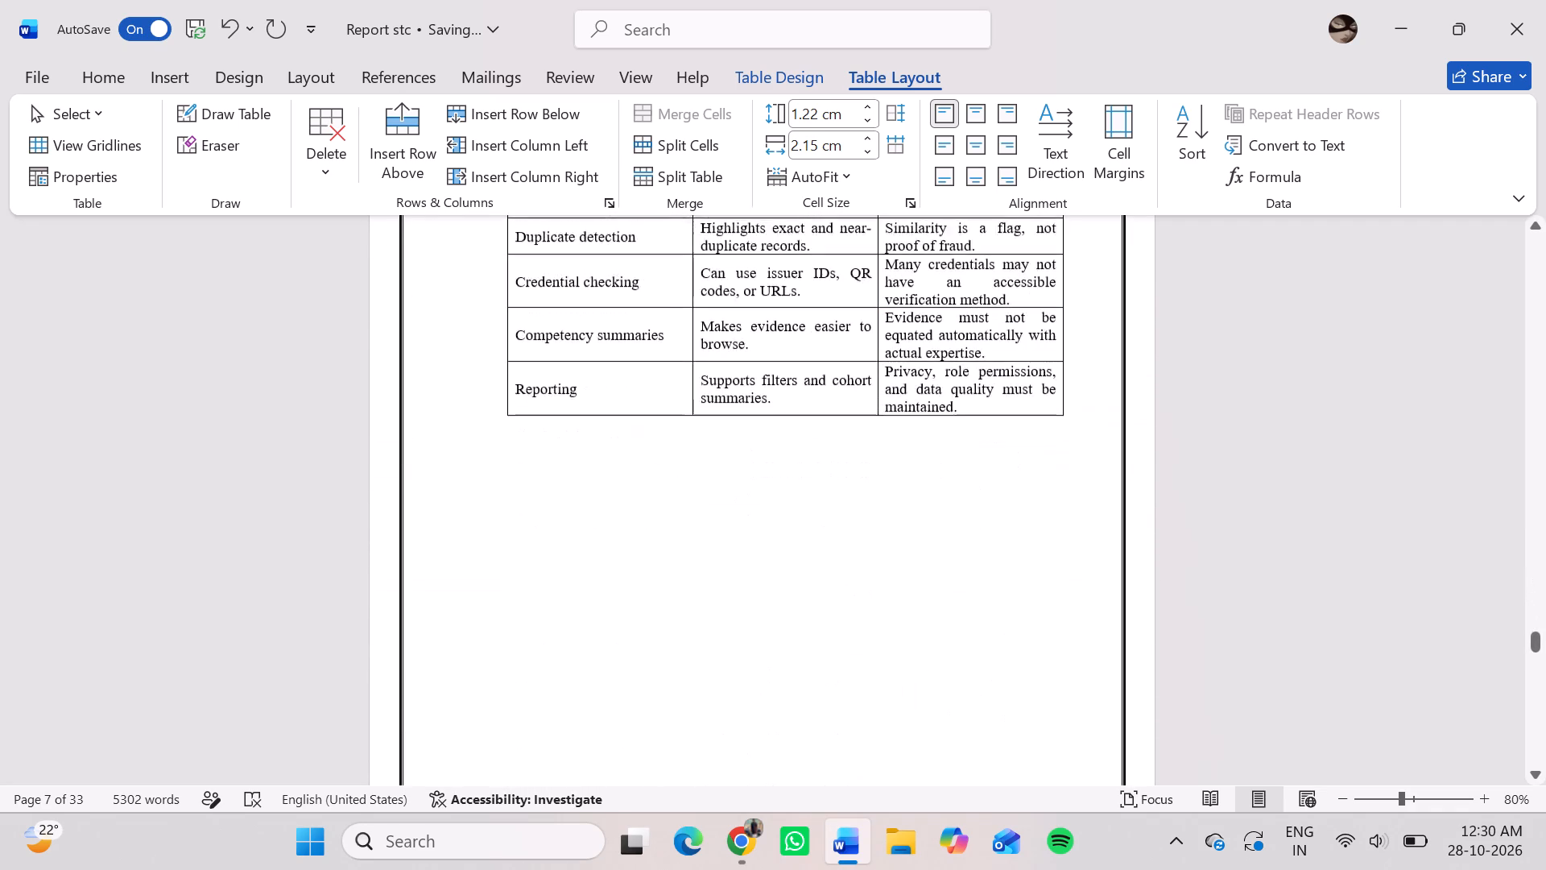
scroll(948, 365, "down", 1)
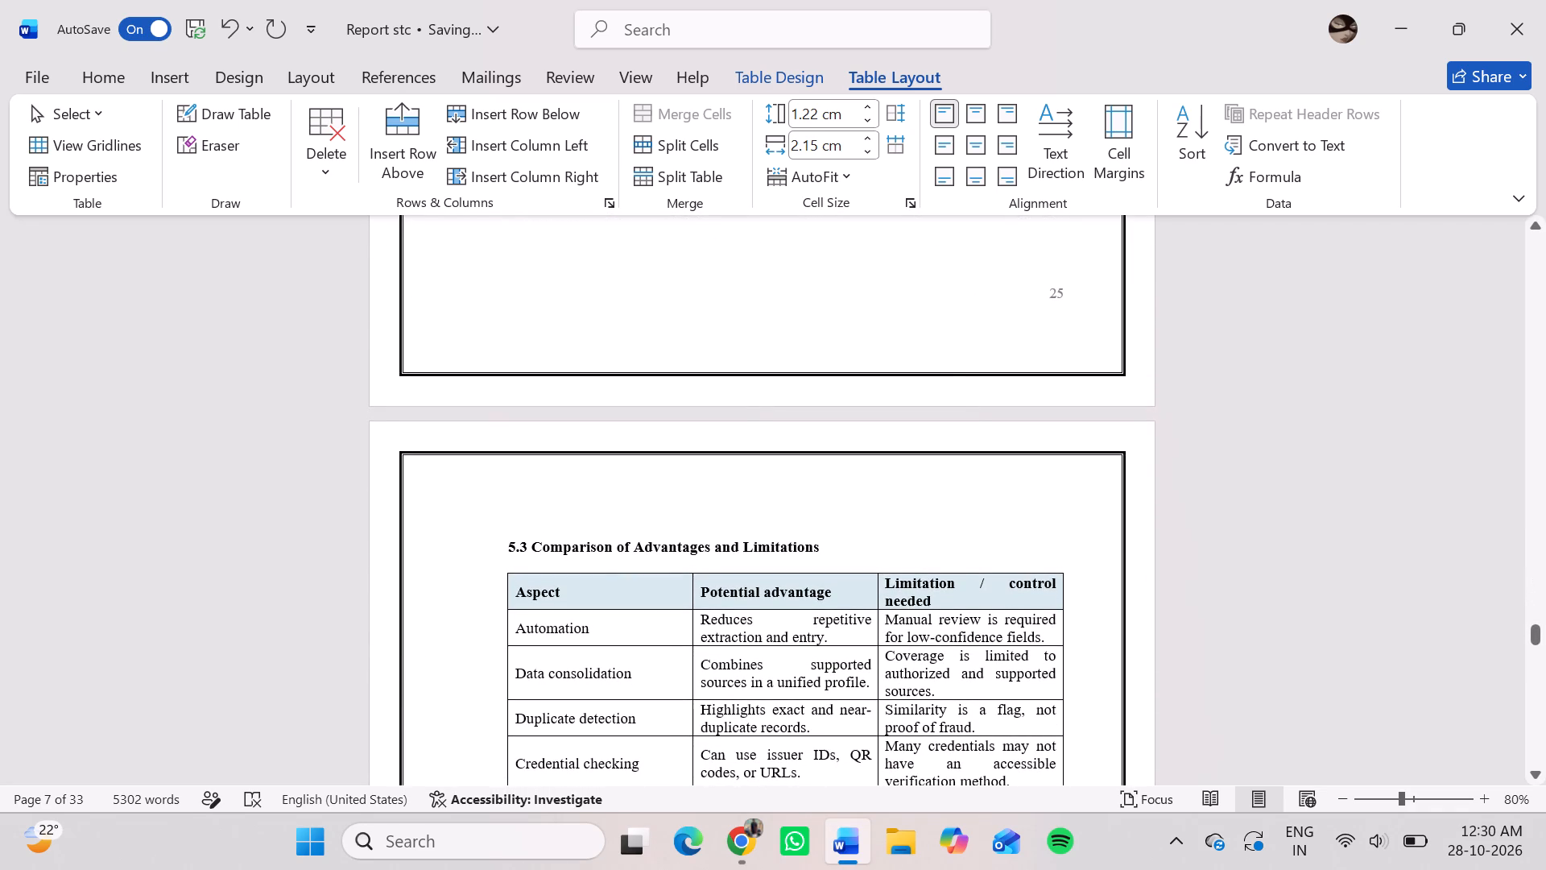
Copy the section 5.3 heading text "Comparison of Advantages and Limitations" without its number, leaving the heading itself intact.
left_click_drag(832, 551, 542, 546)
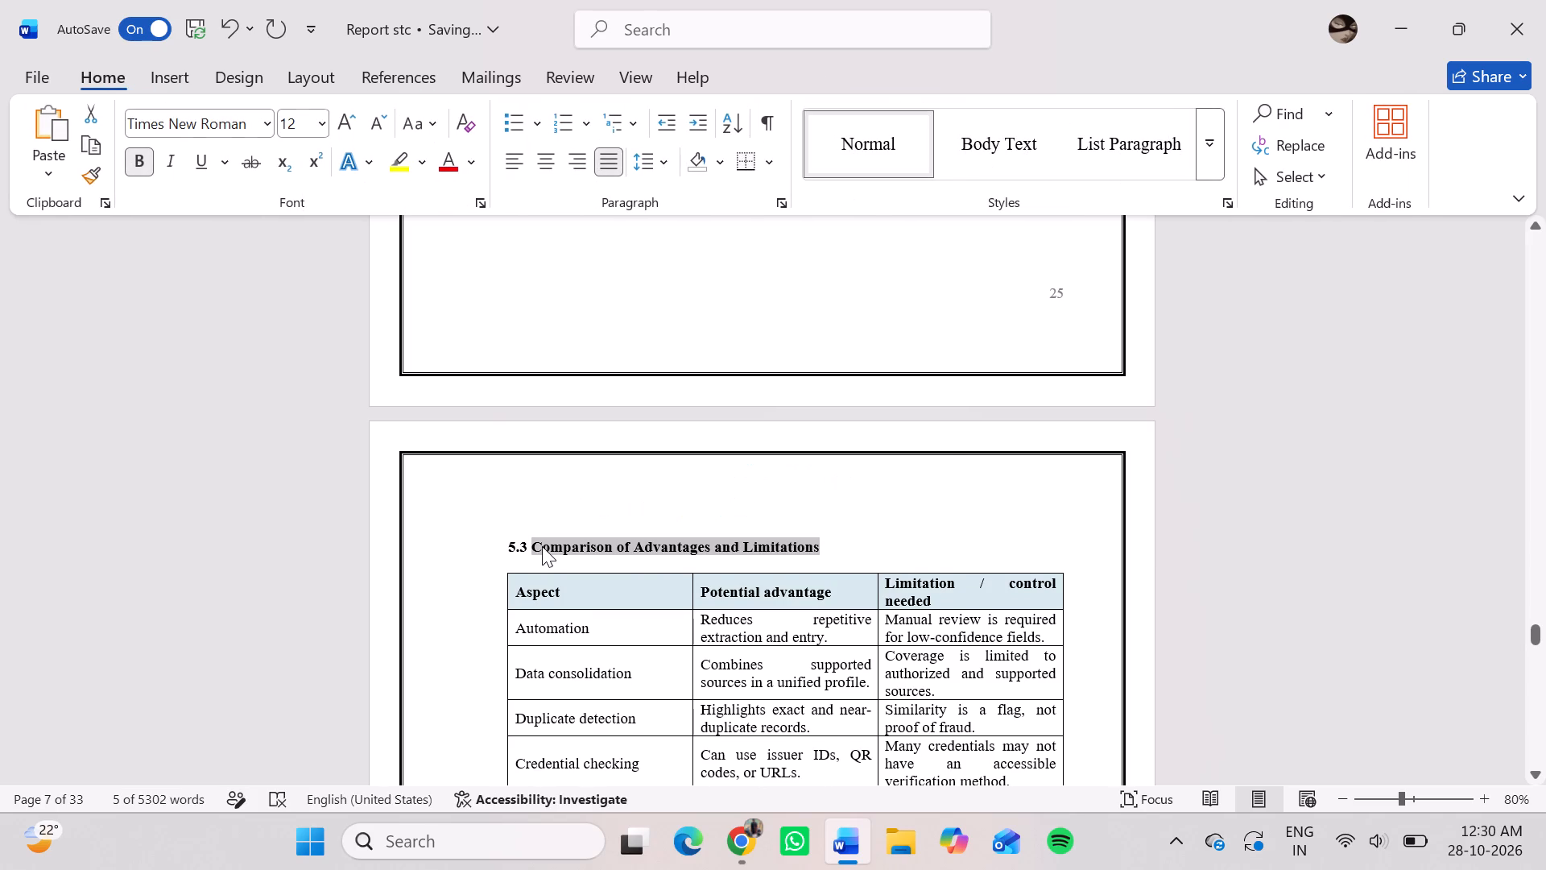
key("ctrl+v")
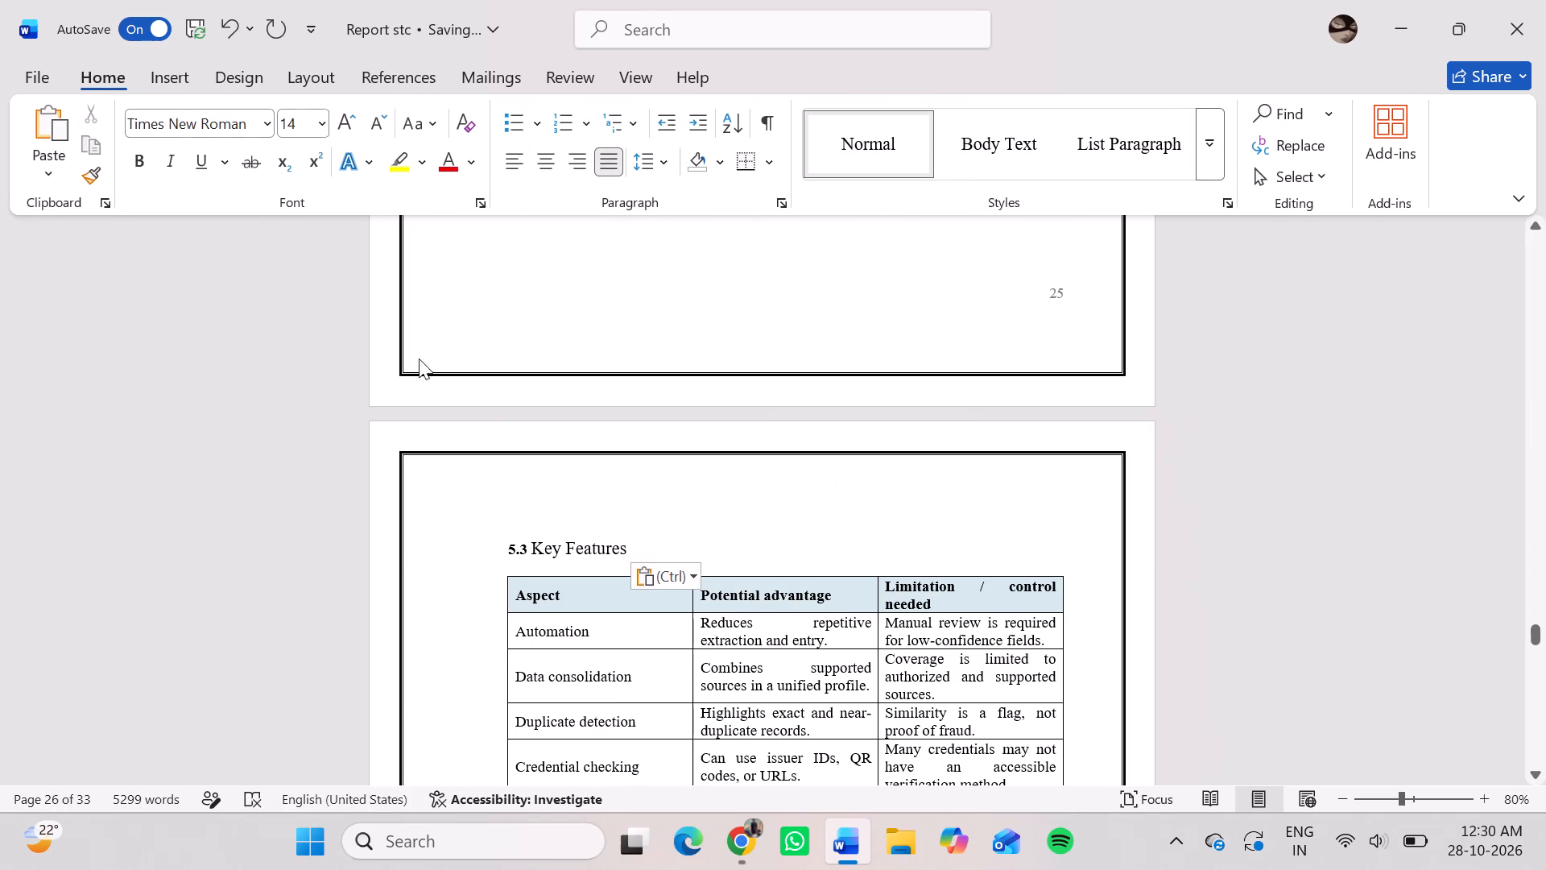
left_click(223, 14)
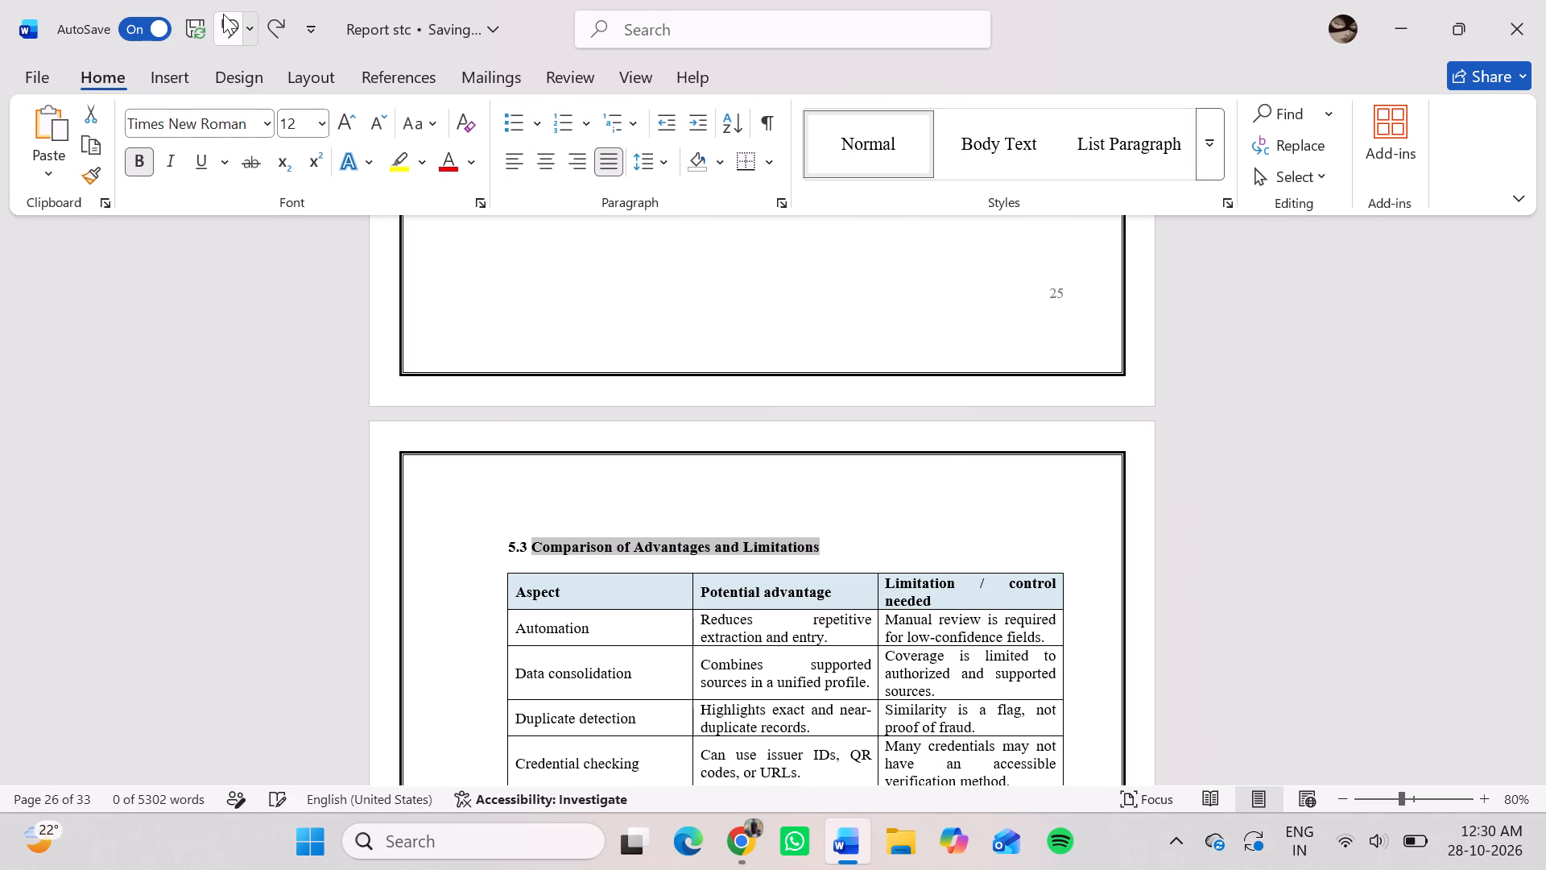
key("ctrl+c")
Check the pages after section 5.3, from Chapter 6 through the references, for any further tables.
scroll(710, 507, "down", 5)
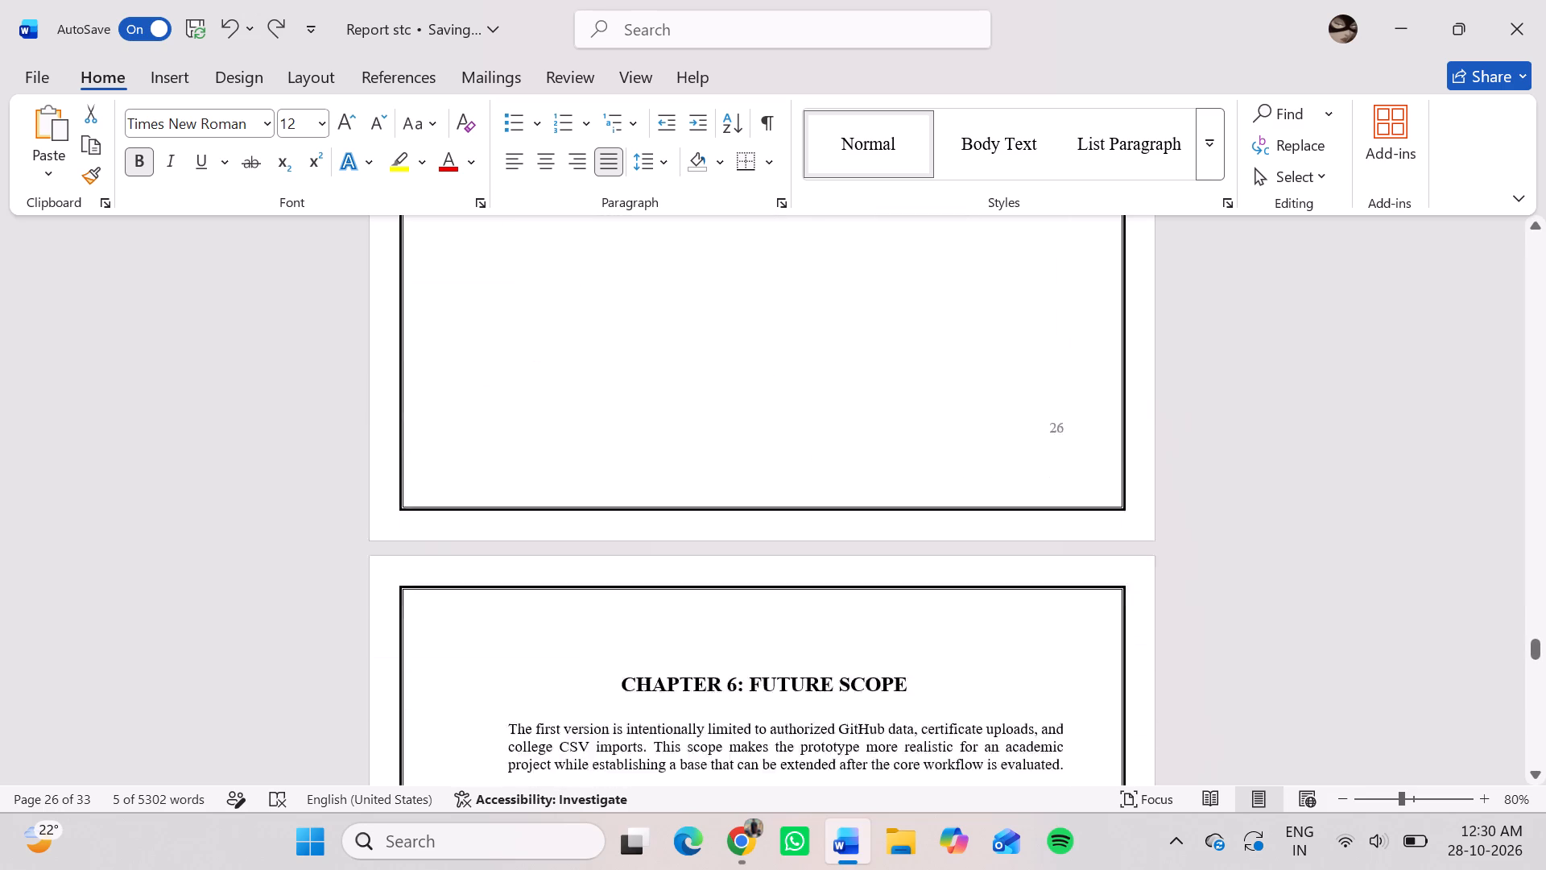
scroll(710, 507, "down", 9)
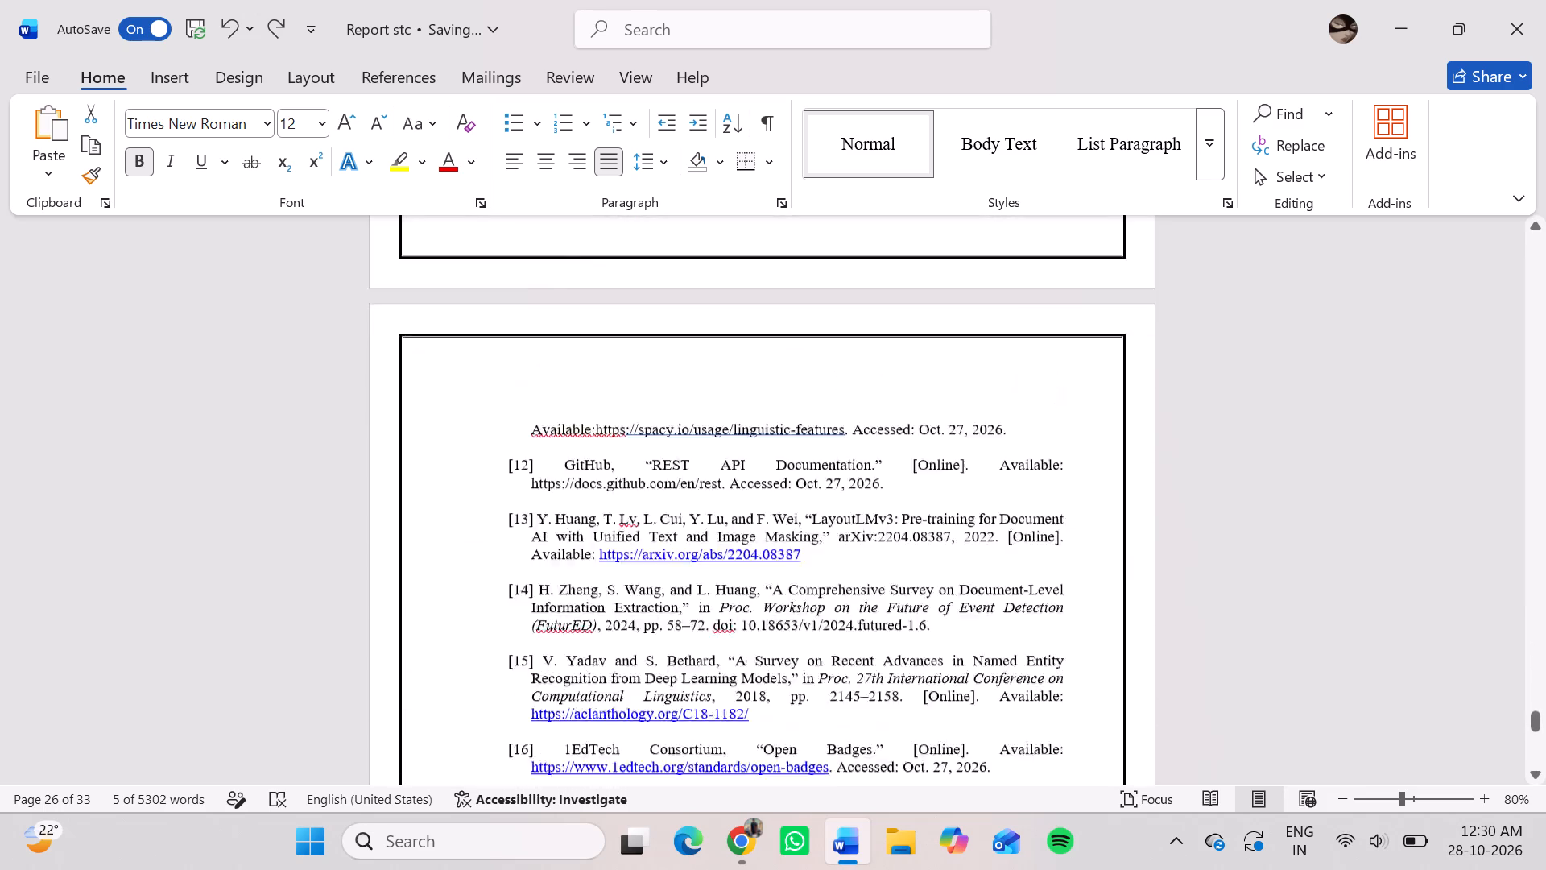
scroll(710, 507, "up", 6)
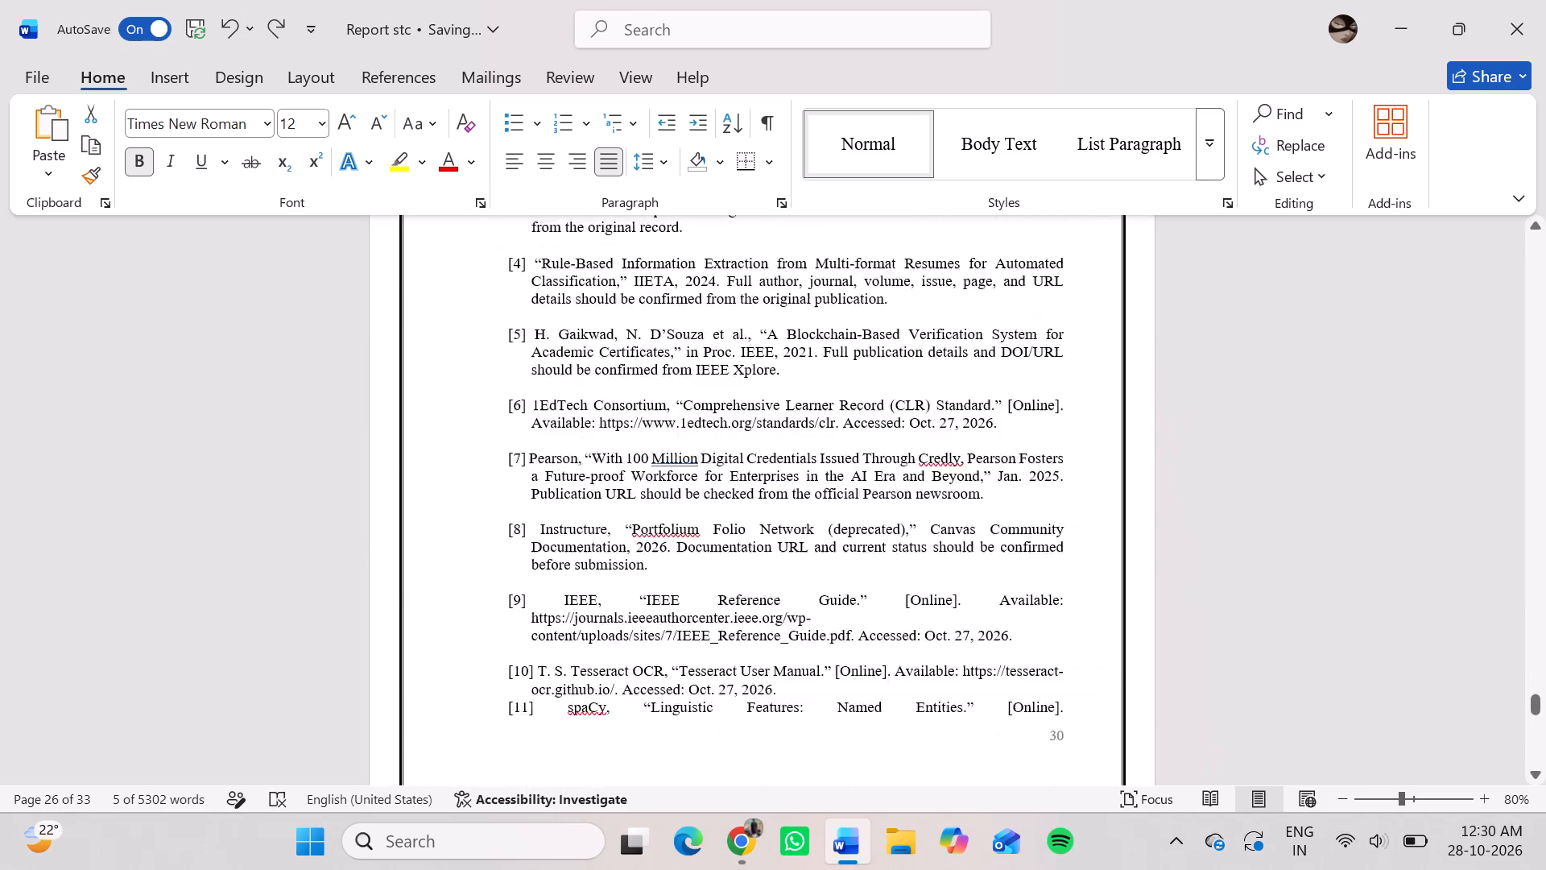
scroll(710, 507, "up", 4)
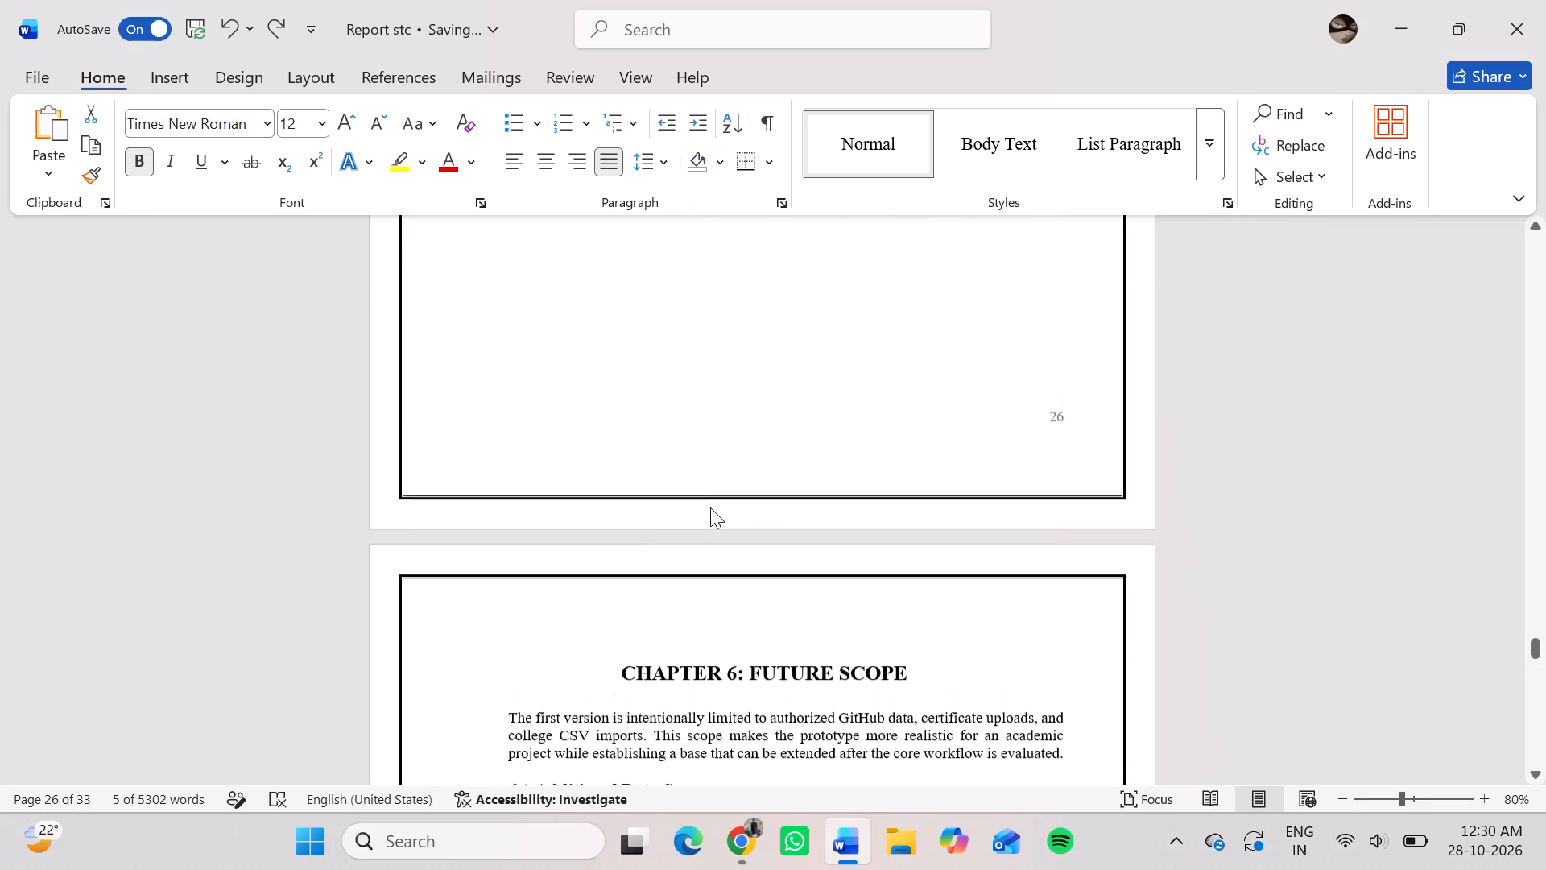
scroll(710, 507, "up", 4)
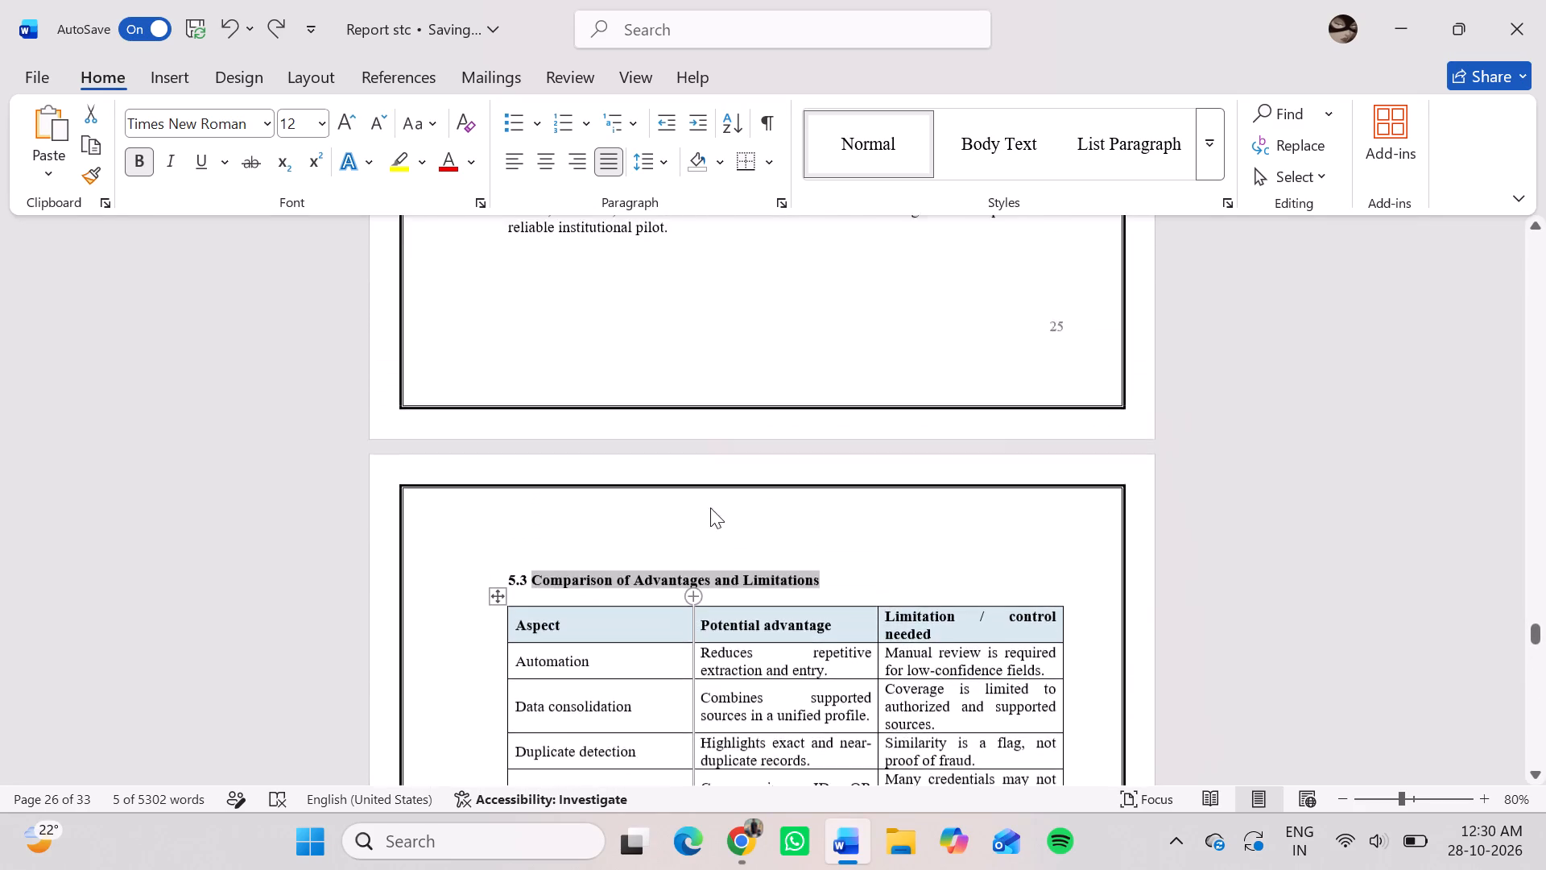
Add a Table 5.3 entry with the copied title "Comparison of Advantages and Limitations" in the first empty row of the List of Tables.
scroll(710, 507, "up", 5)
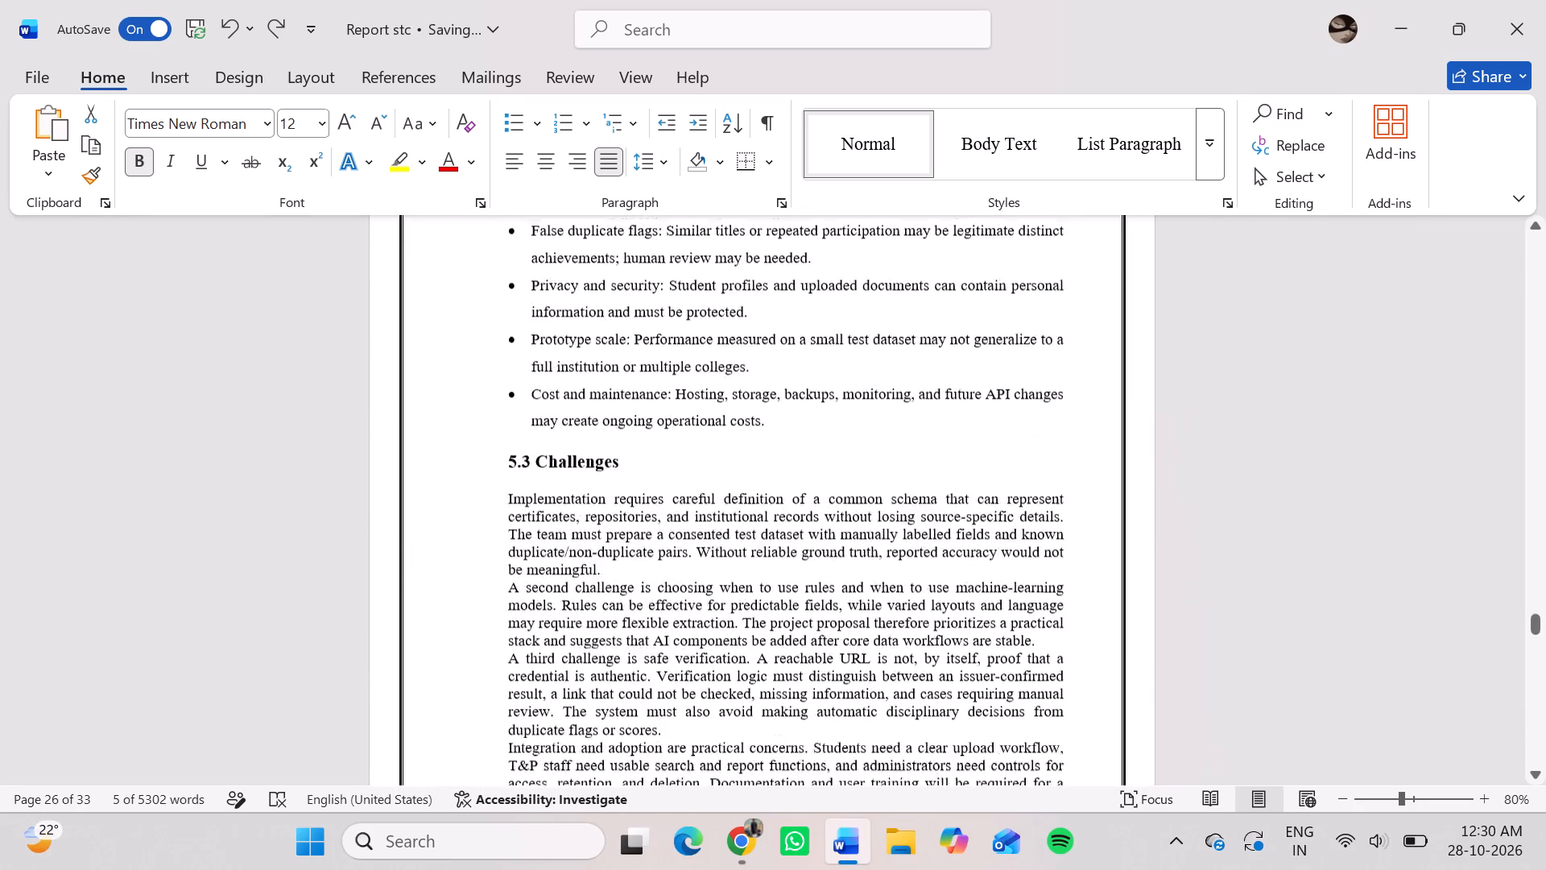
scroll(710, 507, "up", 1)
scroll(710, 507, "up", 20)
scroll(710, 507, "up", 4)
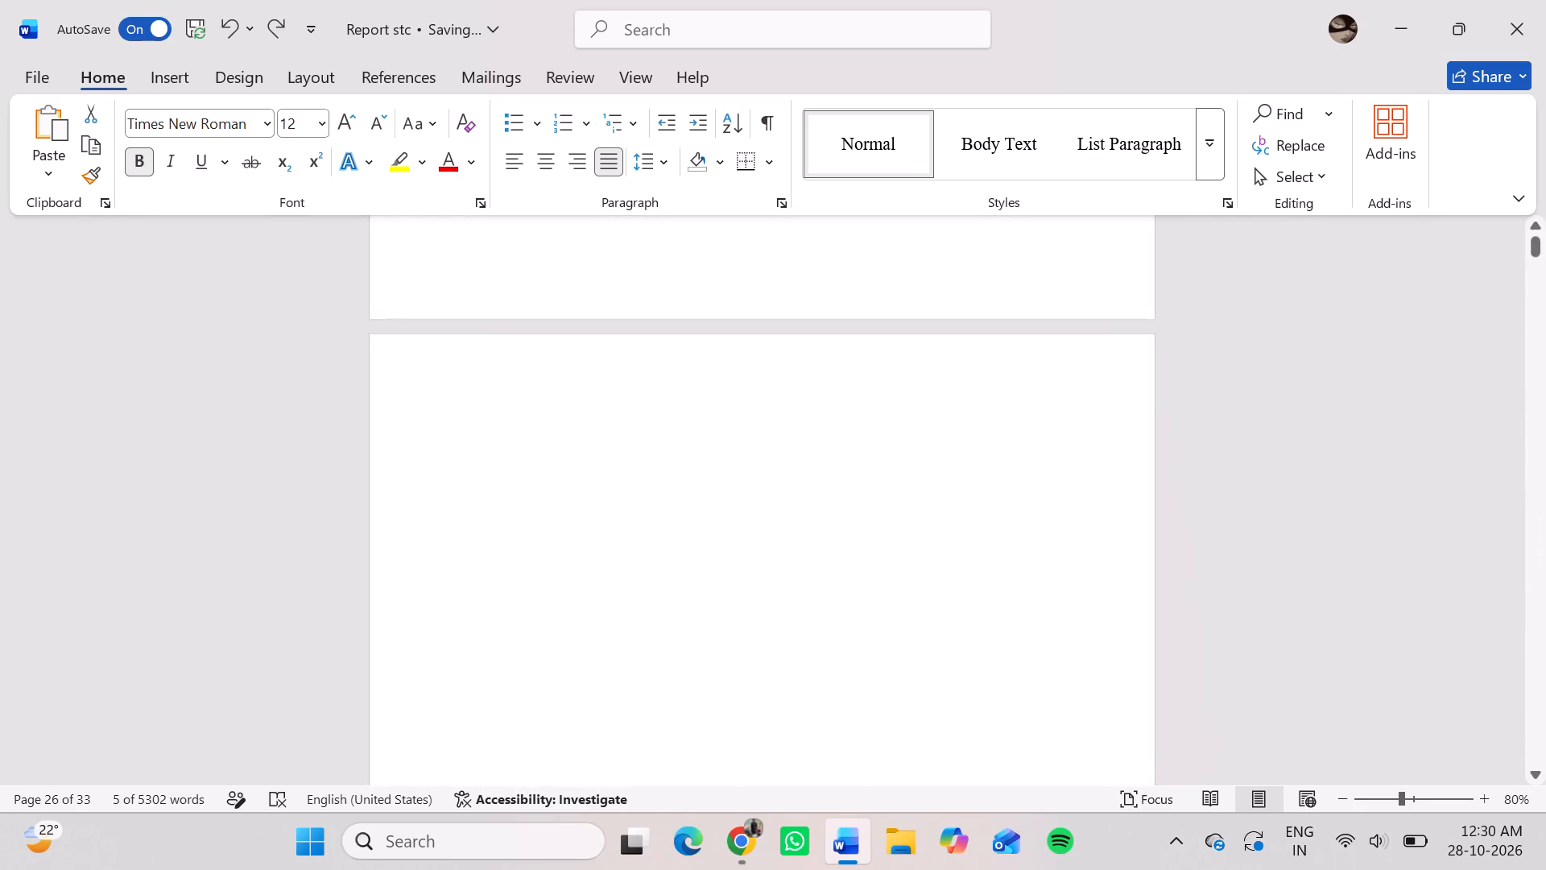
scroll(710, 507, "down", 6)
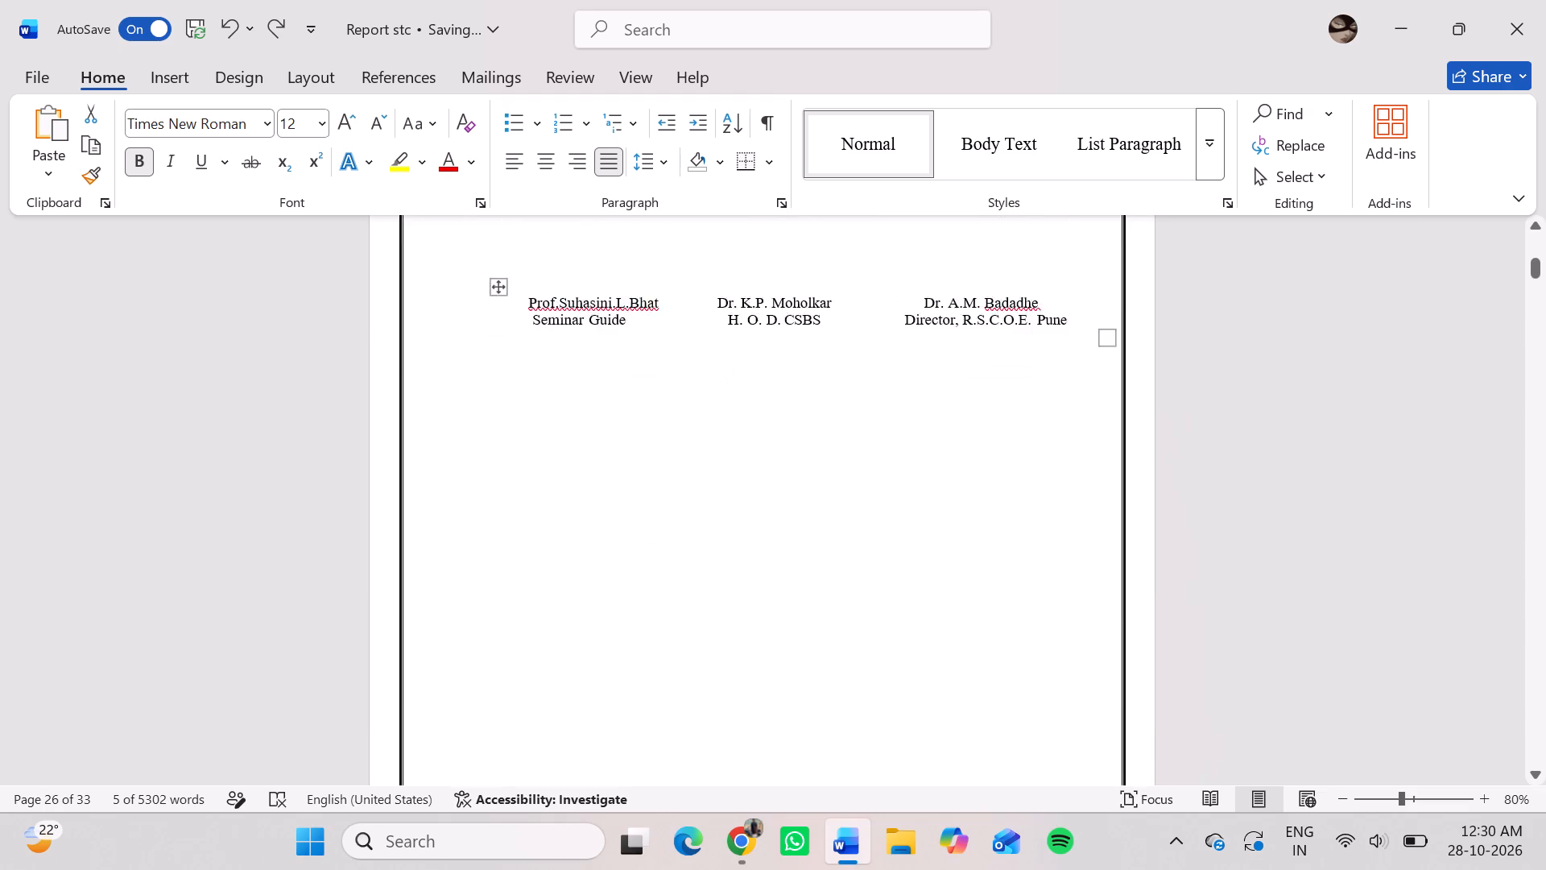
scroll(710, 507, "down", 7)
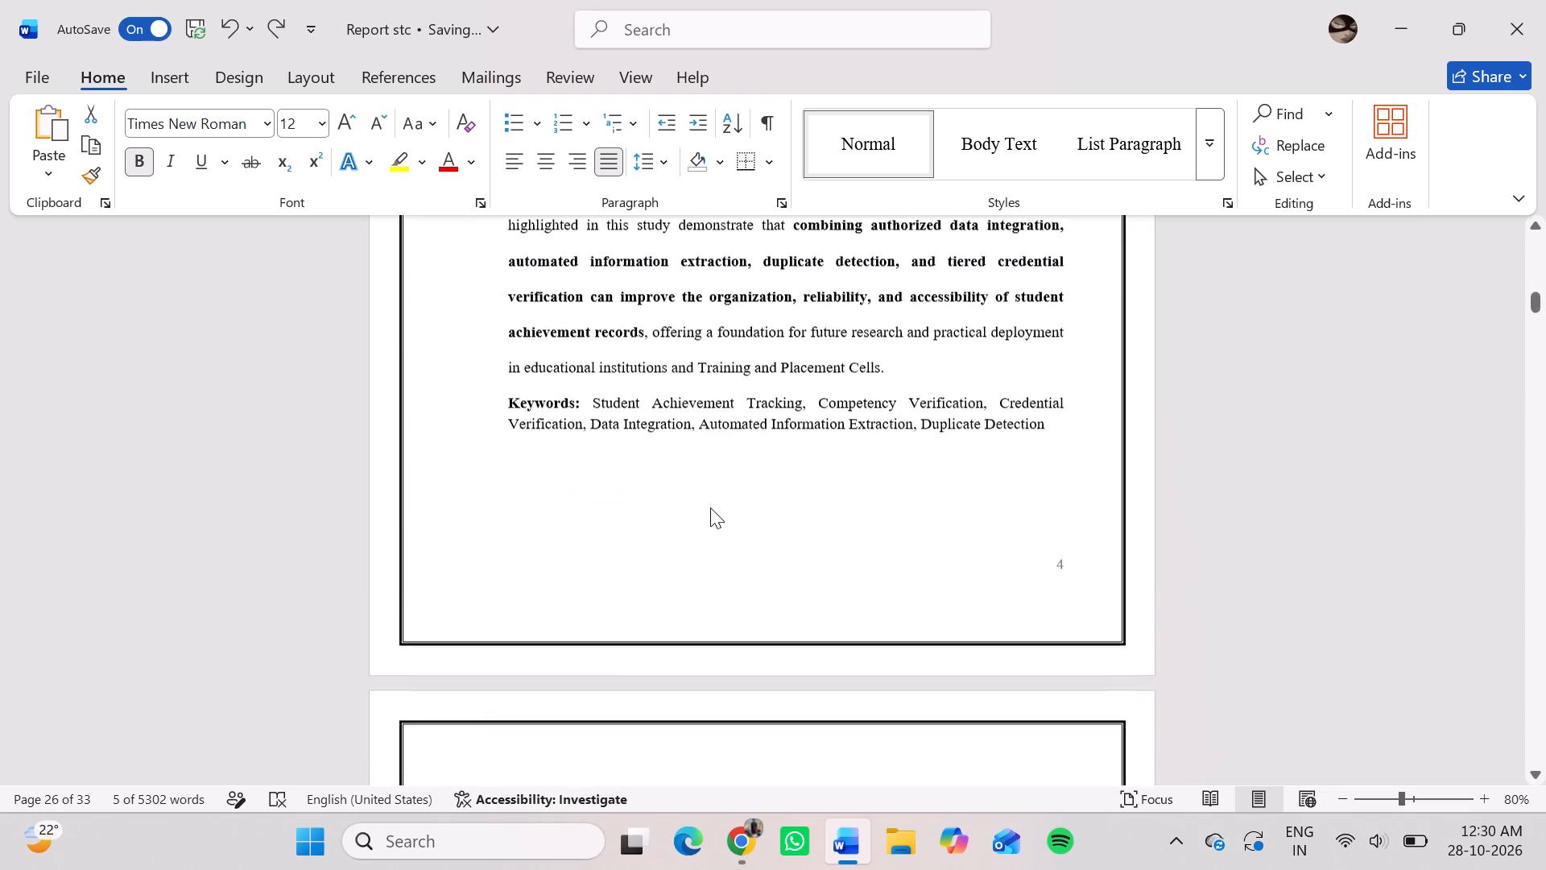
scroll(710, 507, "down", 3)
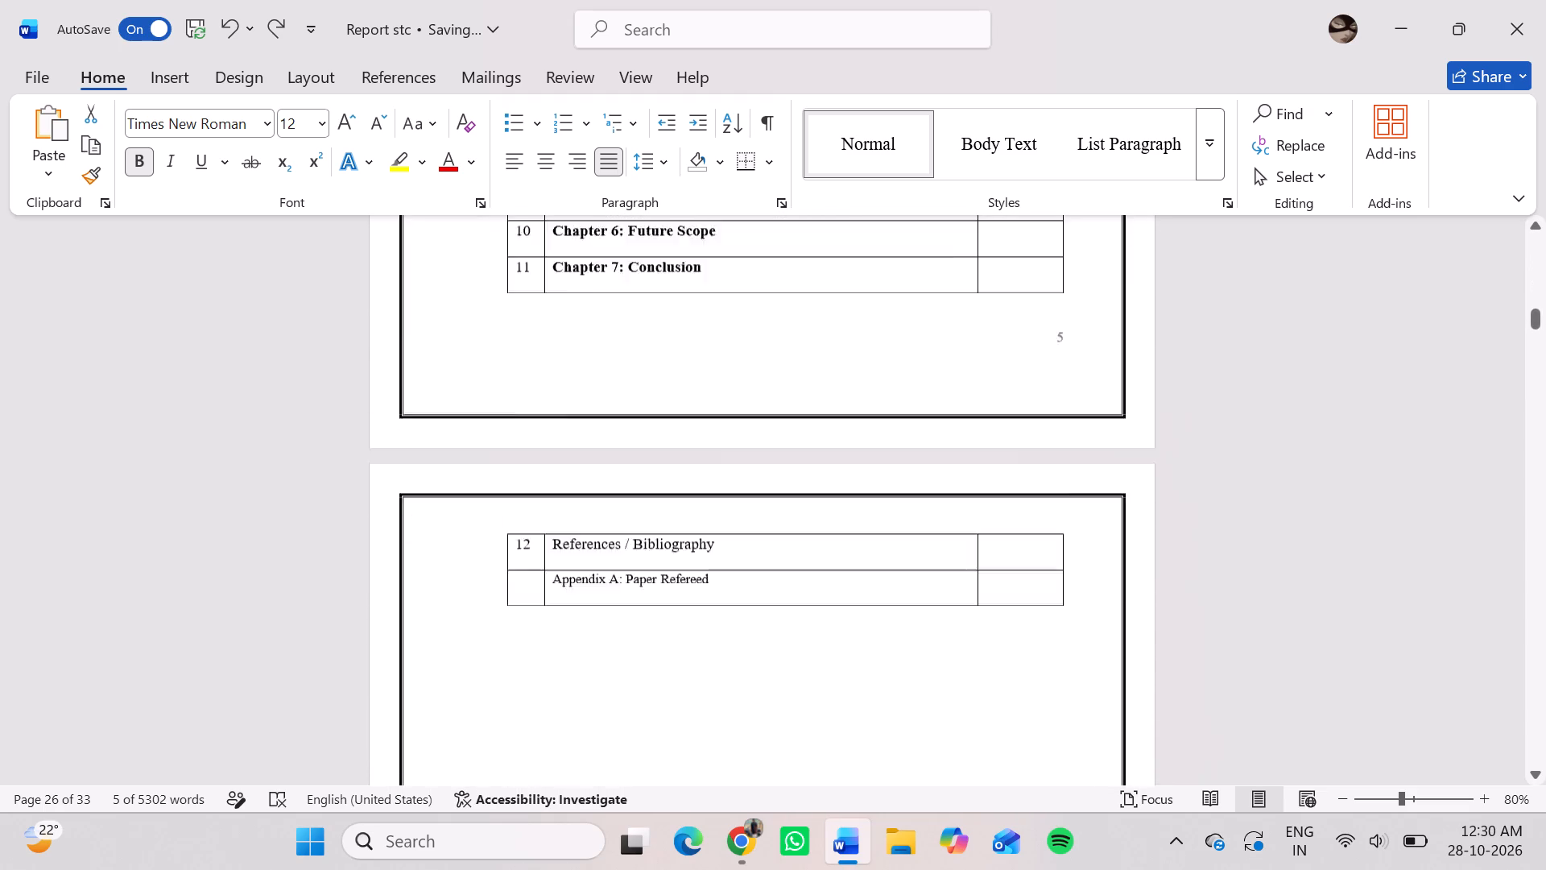
scroll(710, 507, "down", 1)
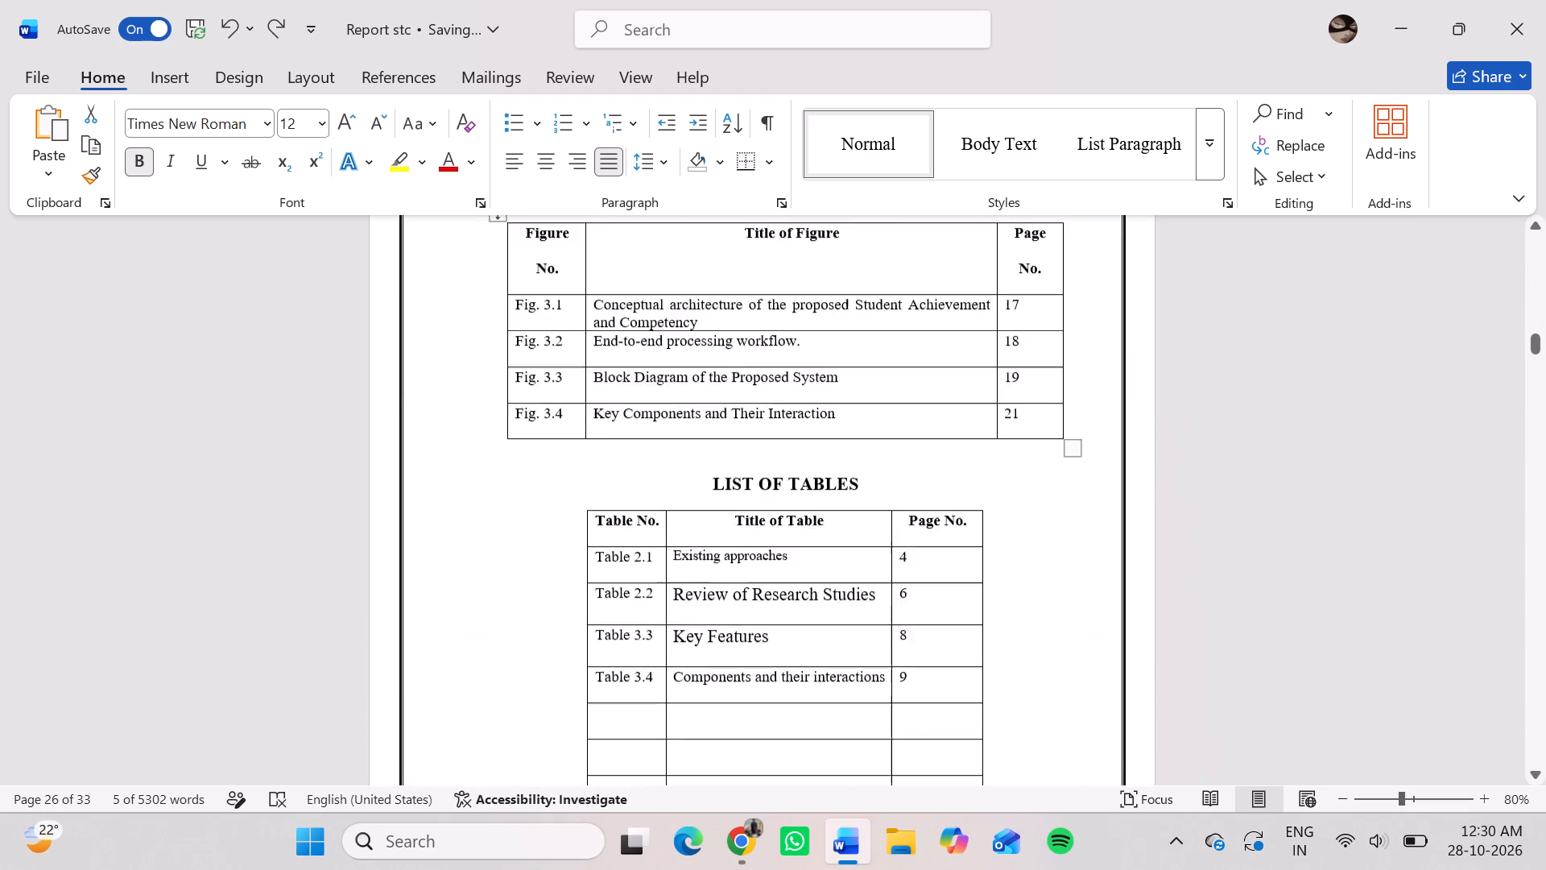
scroll(710, 507, "down", 1)
left_click(642, 596)
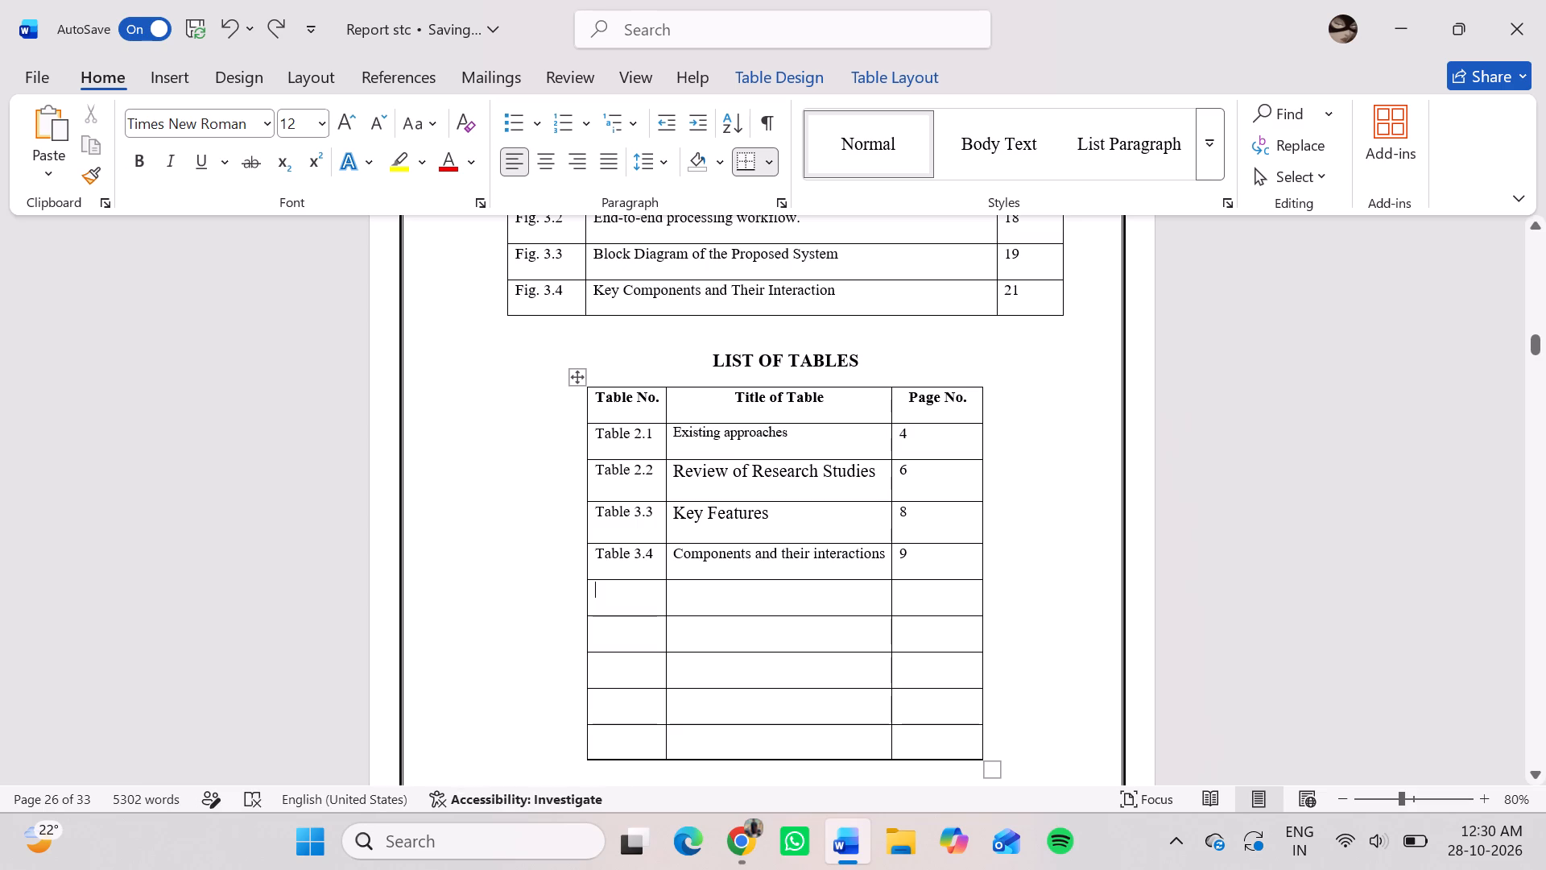
type("Table 5.")
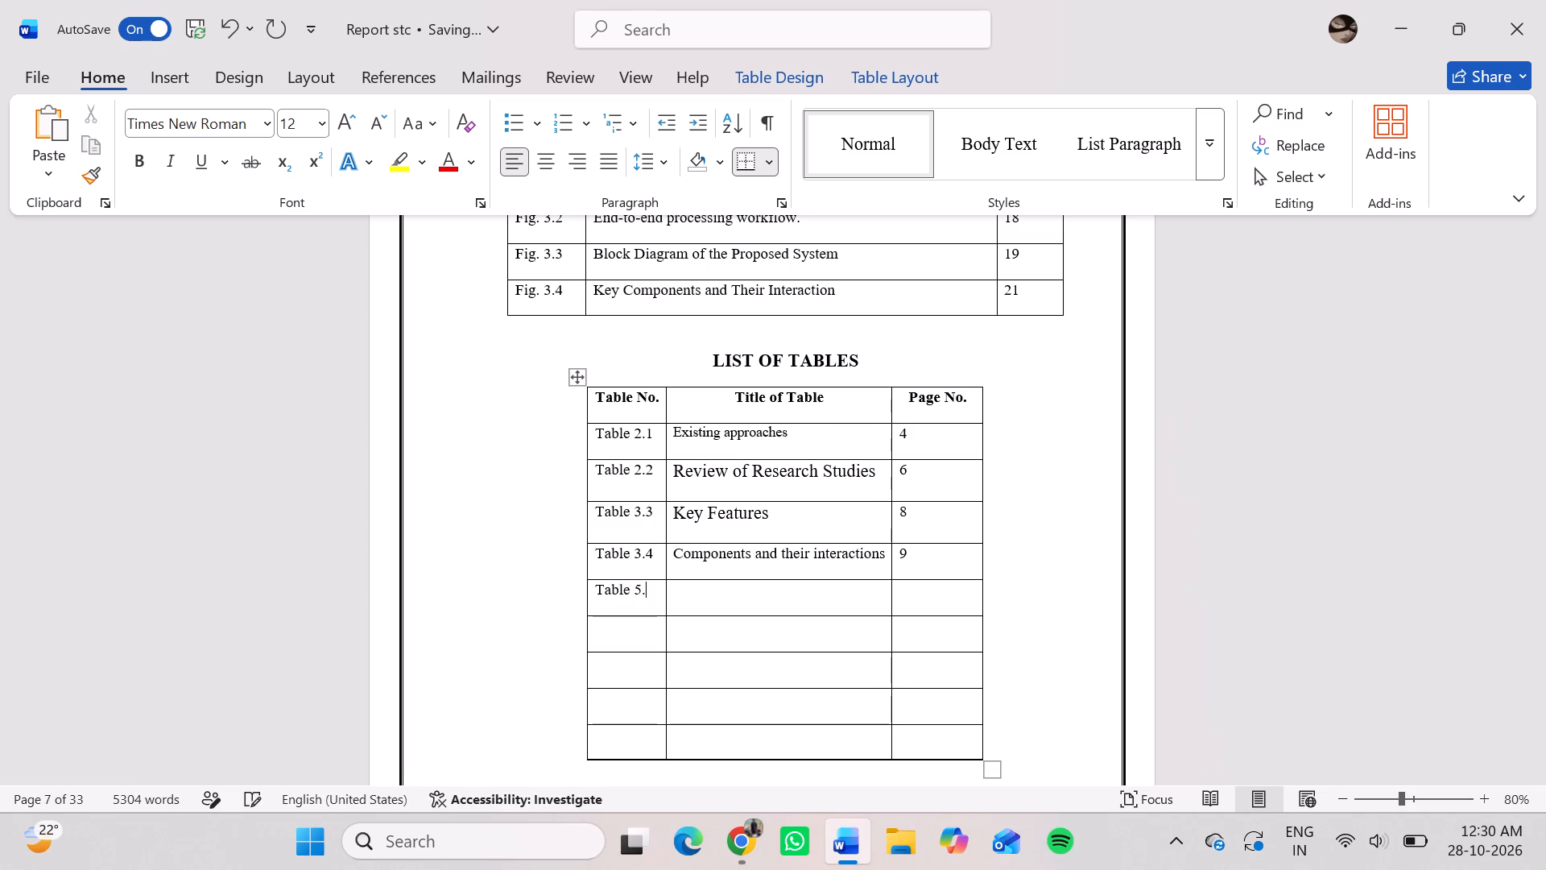
key("3")
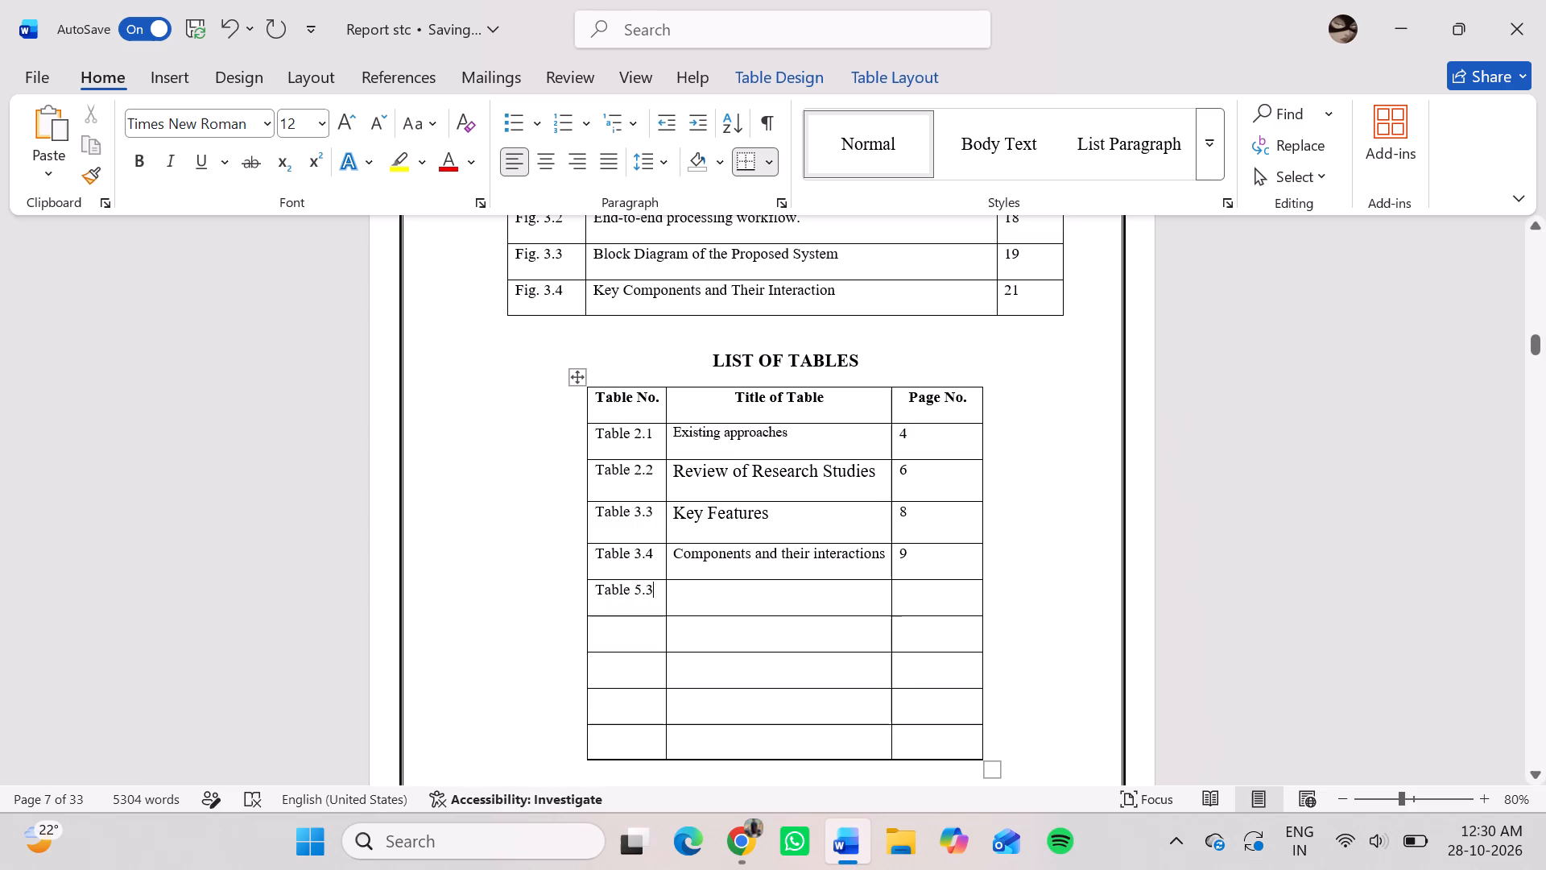
left_click(761, 599)
key("ctrl+v")
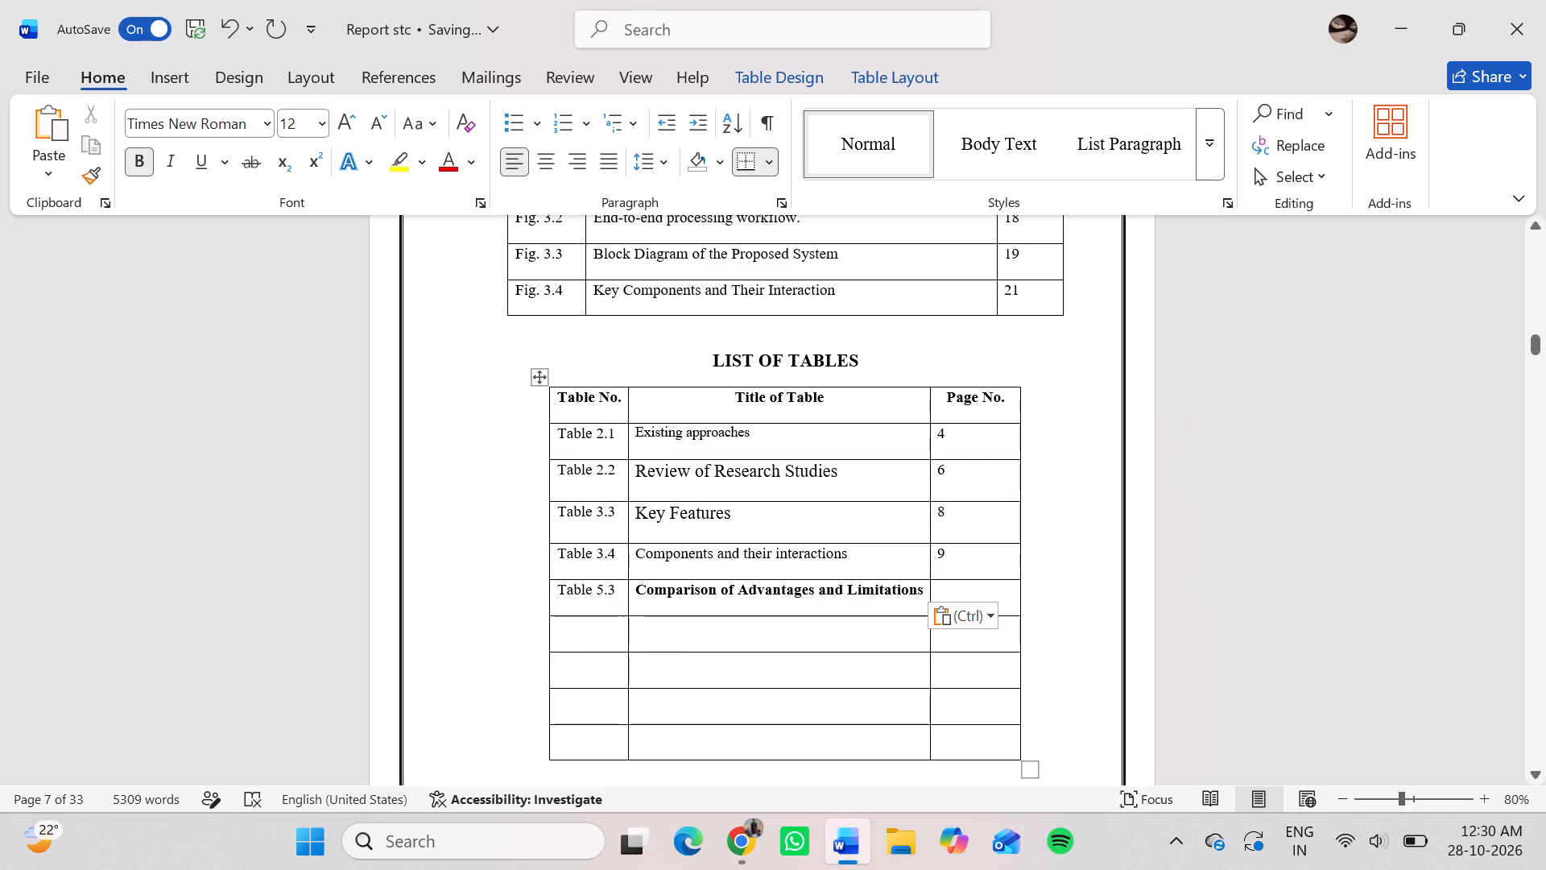
Remove the bold formatting from the "Comparison of Advantages and Limitations" title in the List of Tables.
left_click_drag(923, 587, 644, 586)
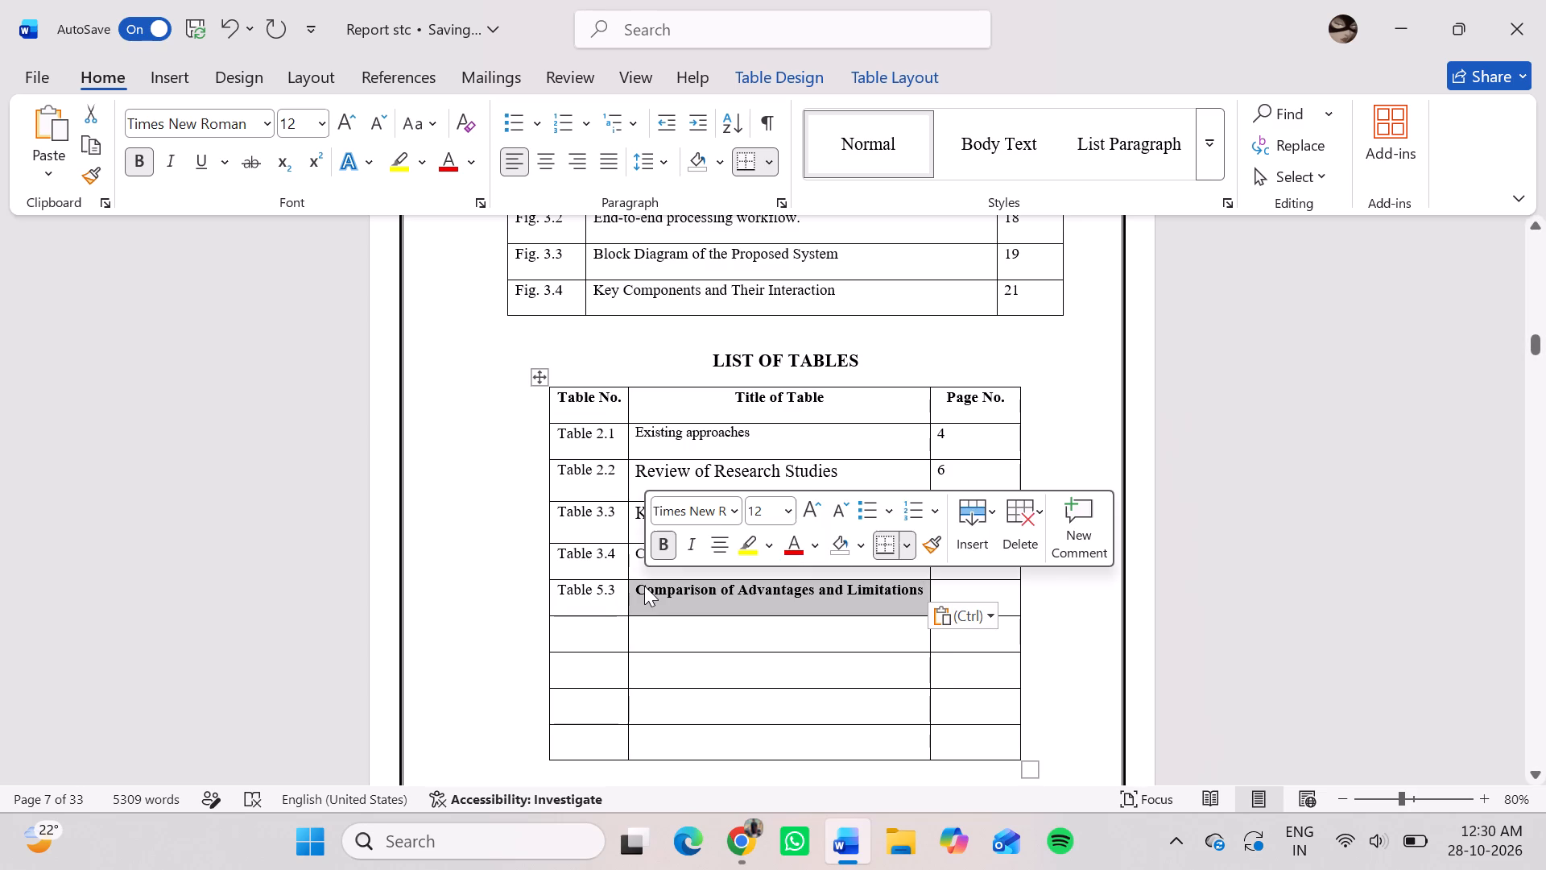
left_click(656, 541)
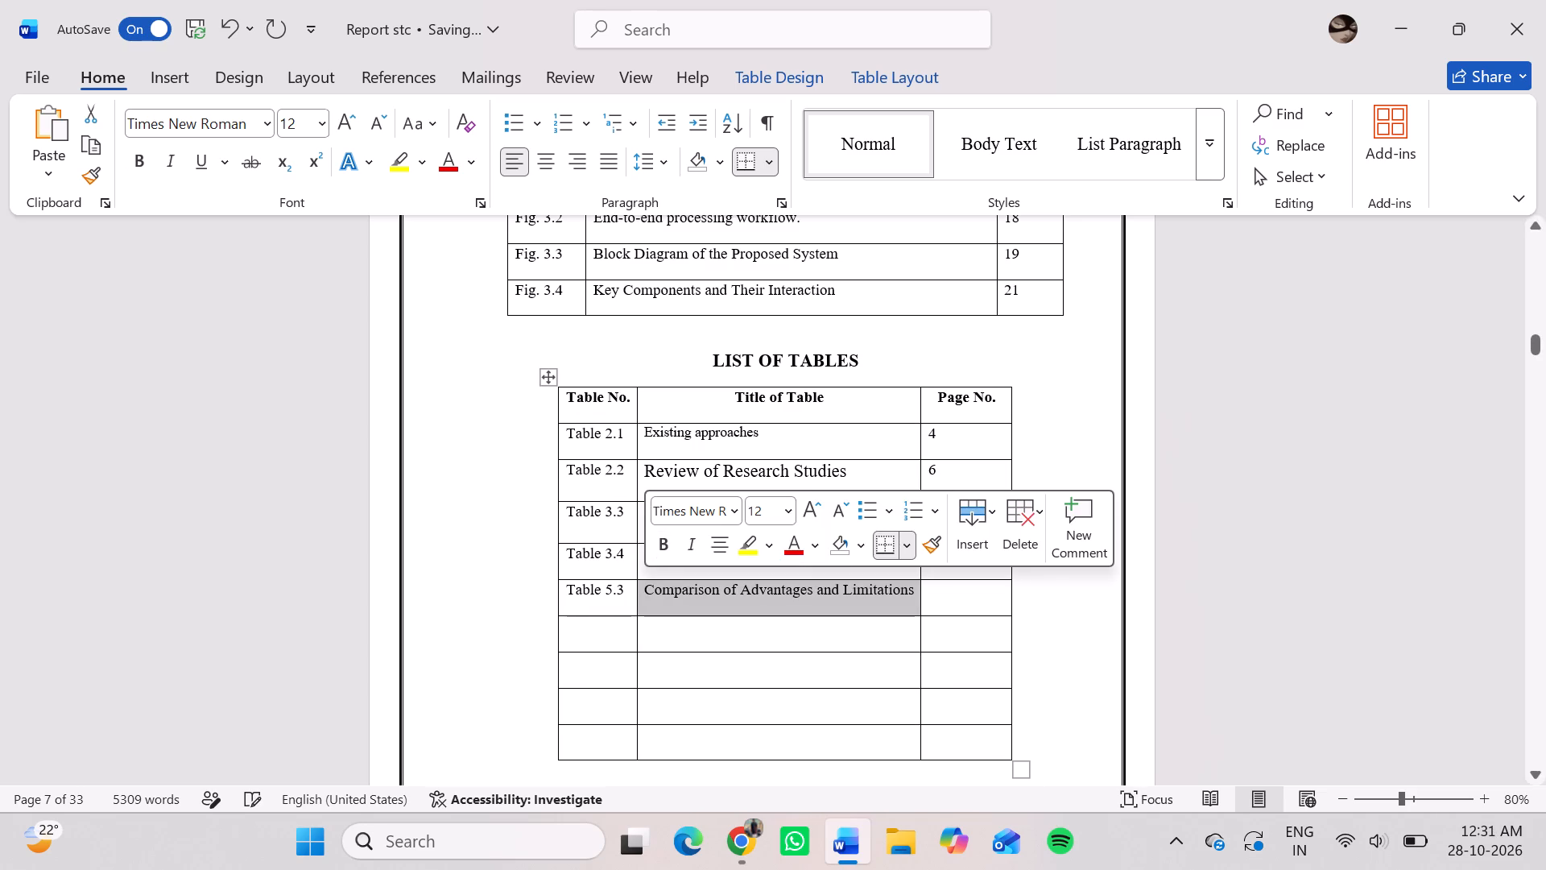
Delete the bottom two of the four empty rows in the List of Tables.
left_click(746, 745)
right_click(746, 745)
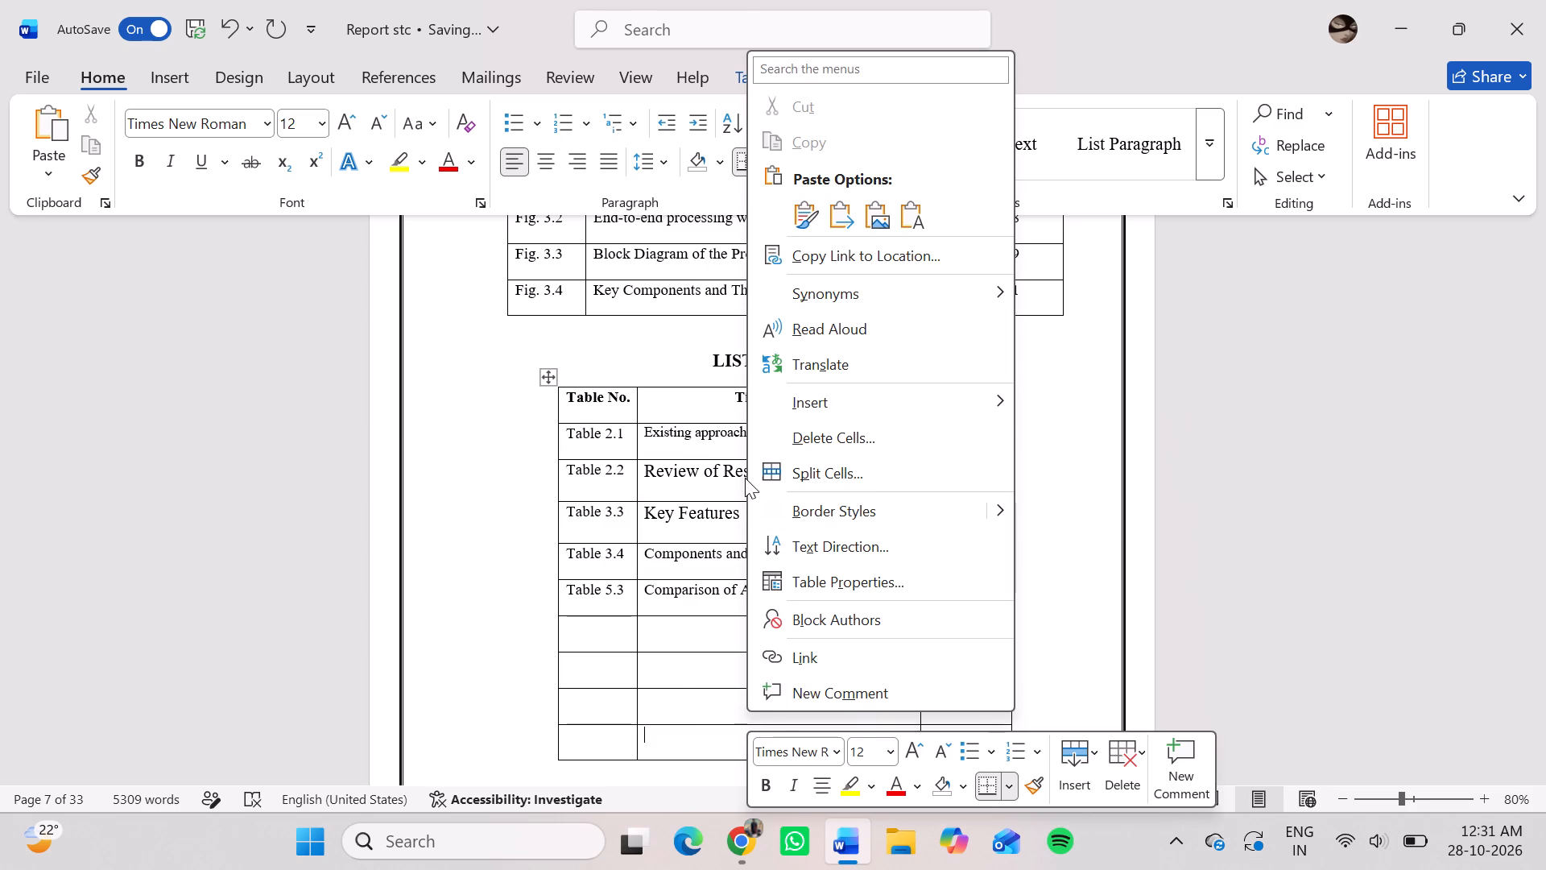
left_click(812, 431)
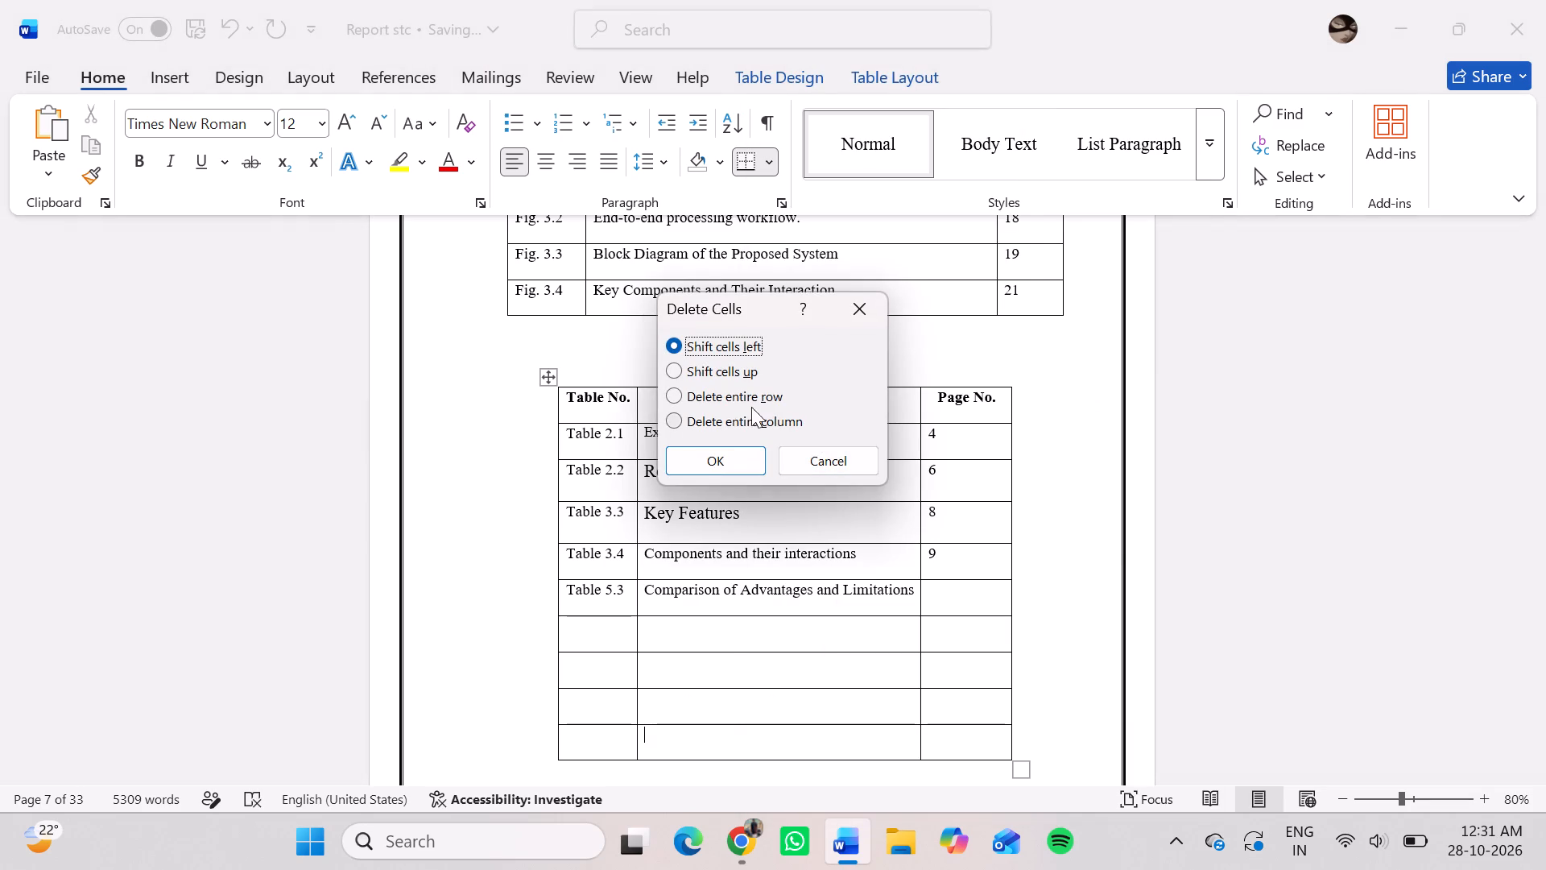
left_click(750, 394)
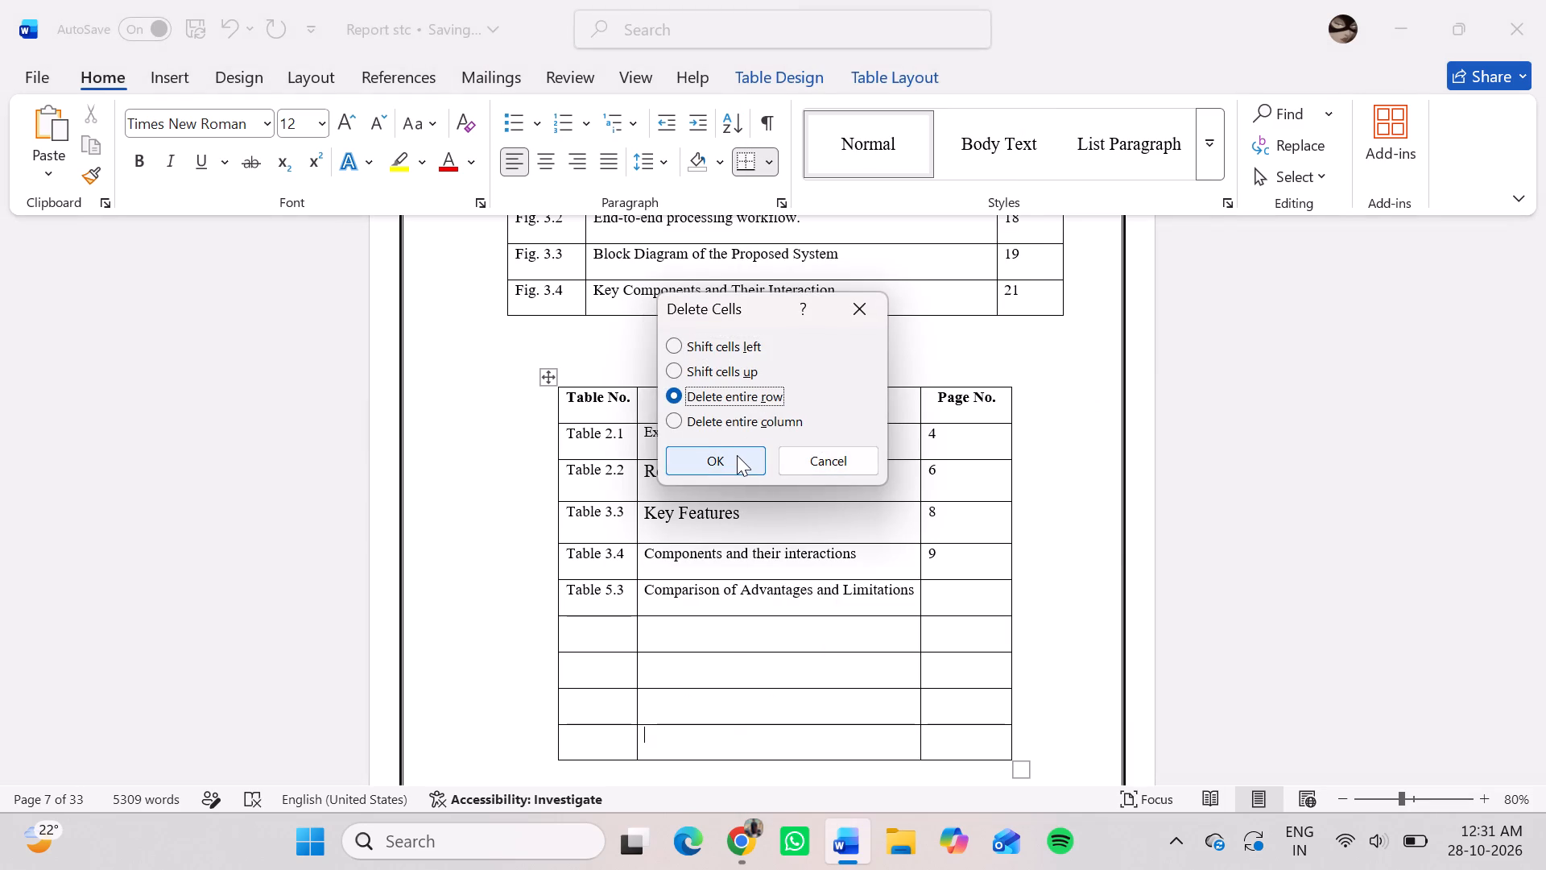
left_click(737, 455)
left_click(725, 707)
right_click(725, 707)
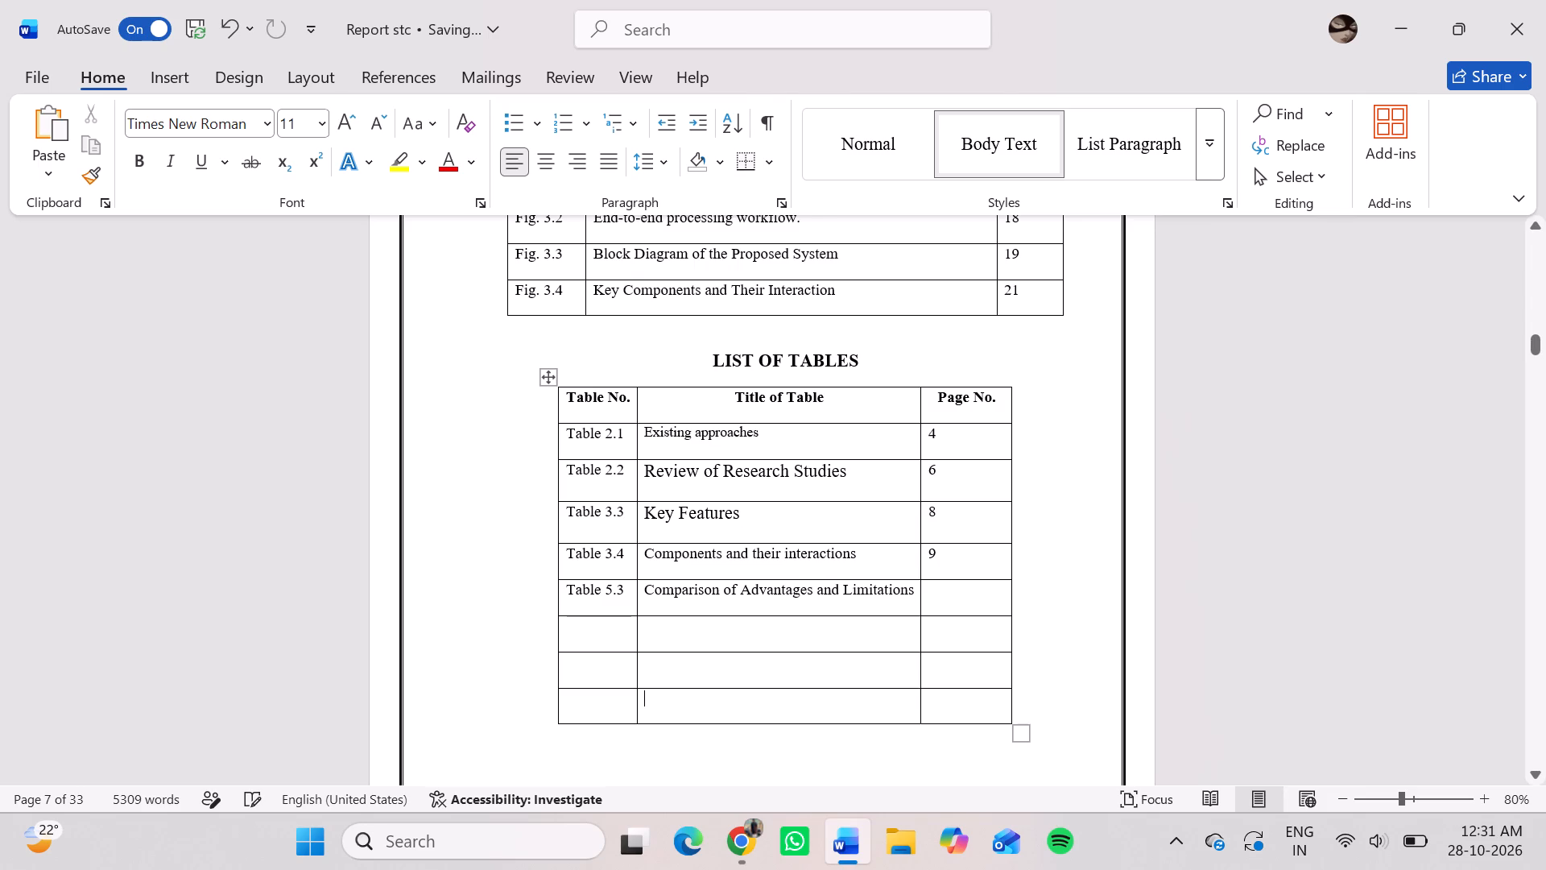
left_click(823, 429)
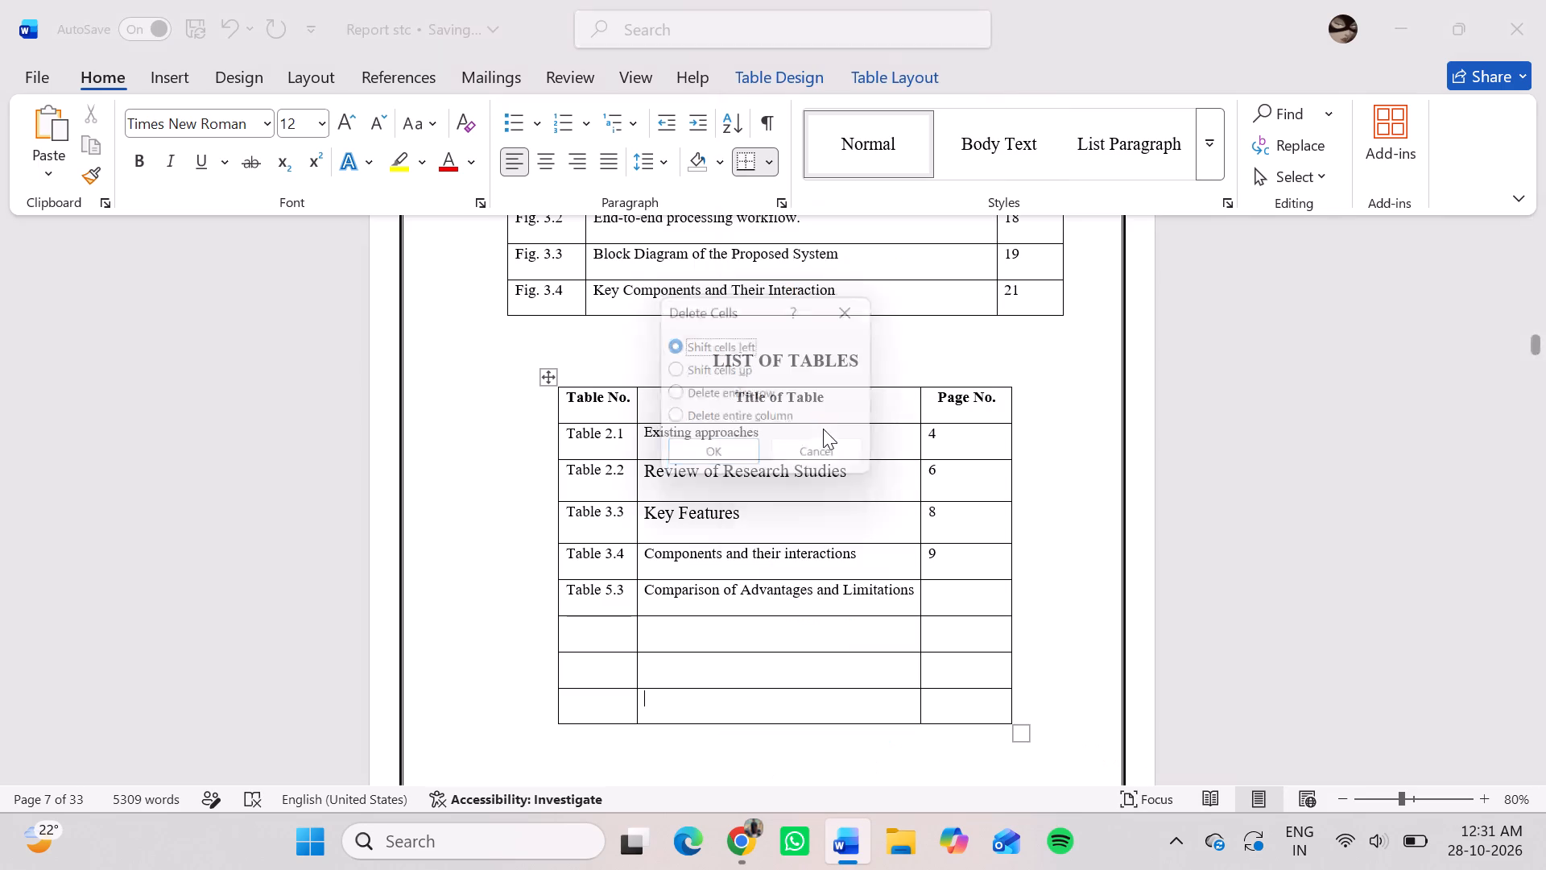
left_click_drag(730, 399, 725, 455)
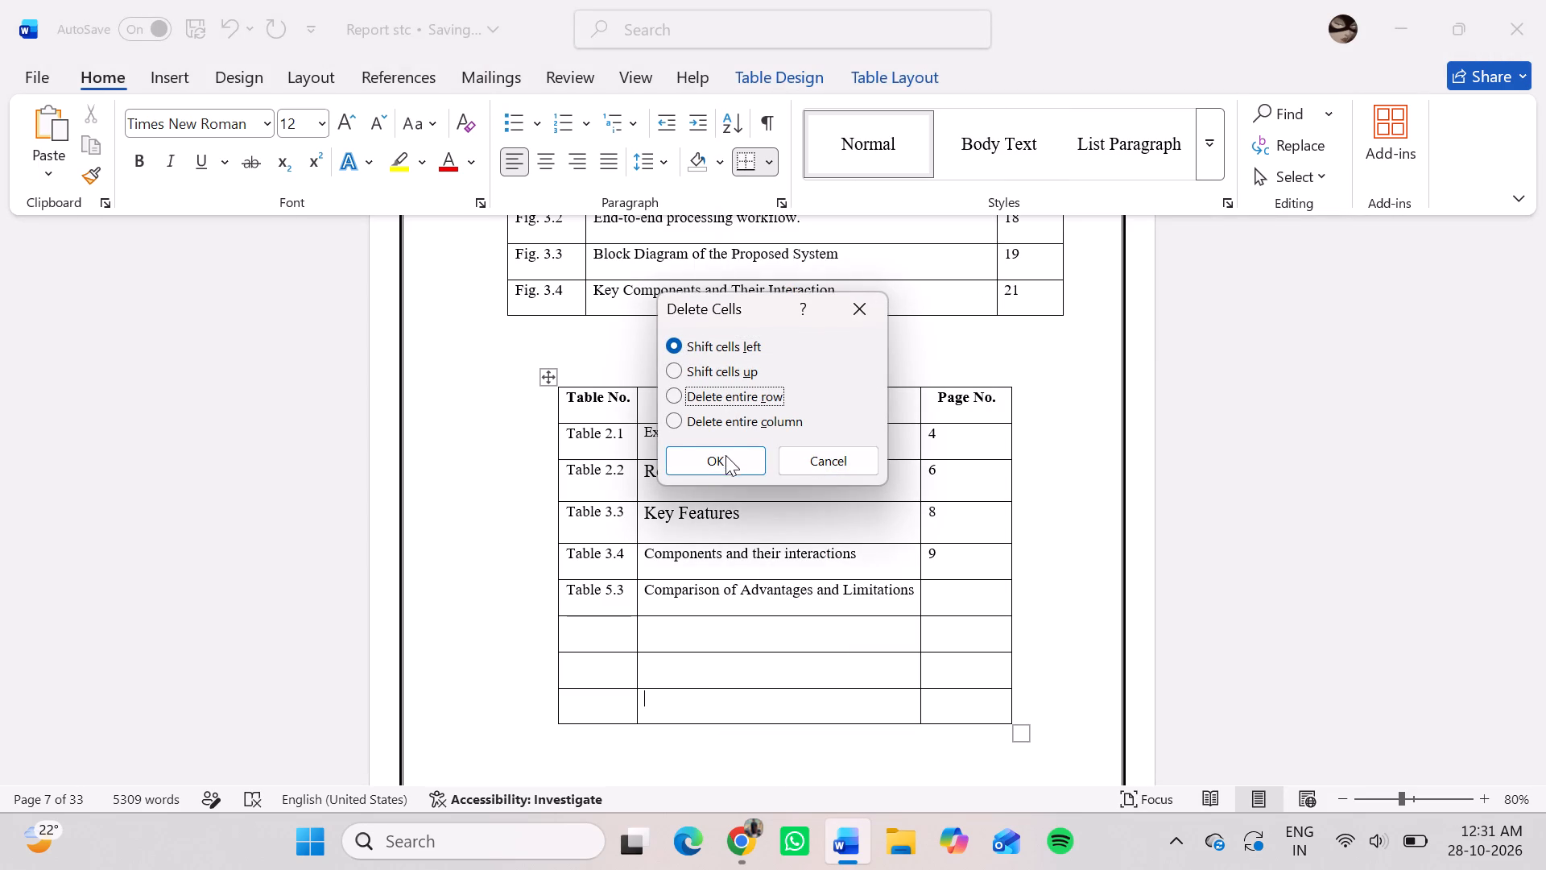
left_click_drag(725, 455, 671, 392)
left_click(671, 392)
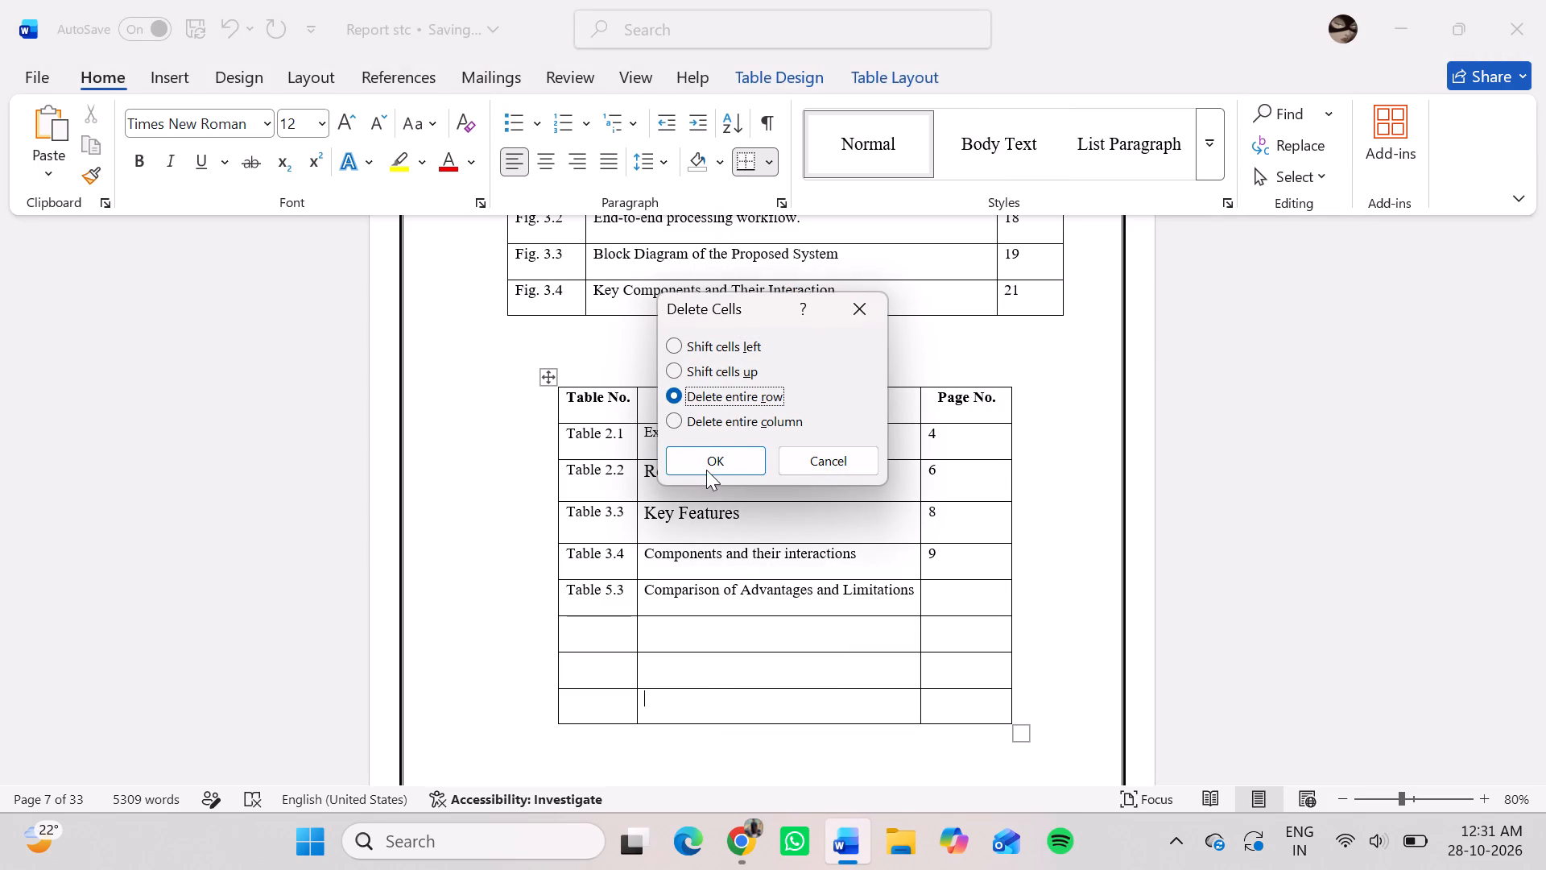
left_click(706, 470)
Delete the two remaining empty rows below the Table 5.3 entry in the List of Tables.
left_click(692, 660)
right_click(692, 660)
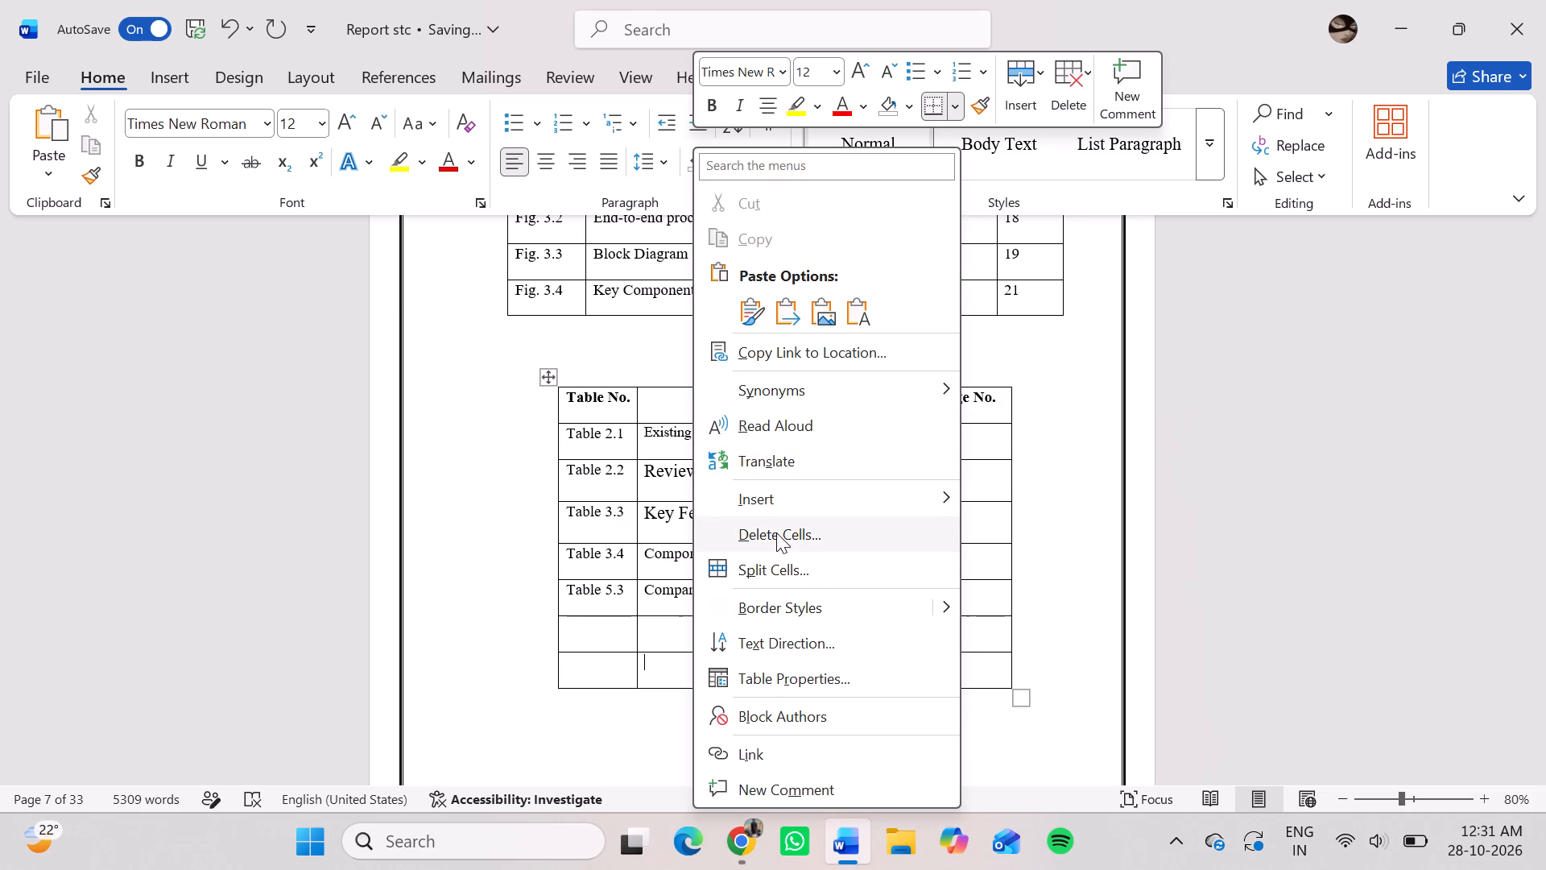
left_click(776, 533)
left_click(729, 388)
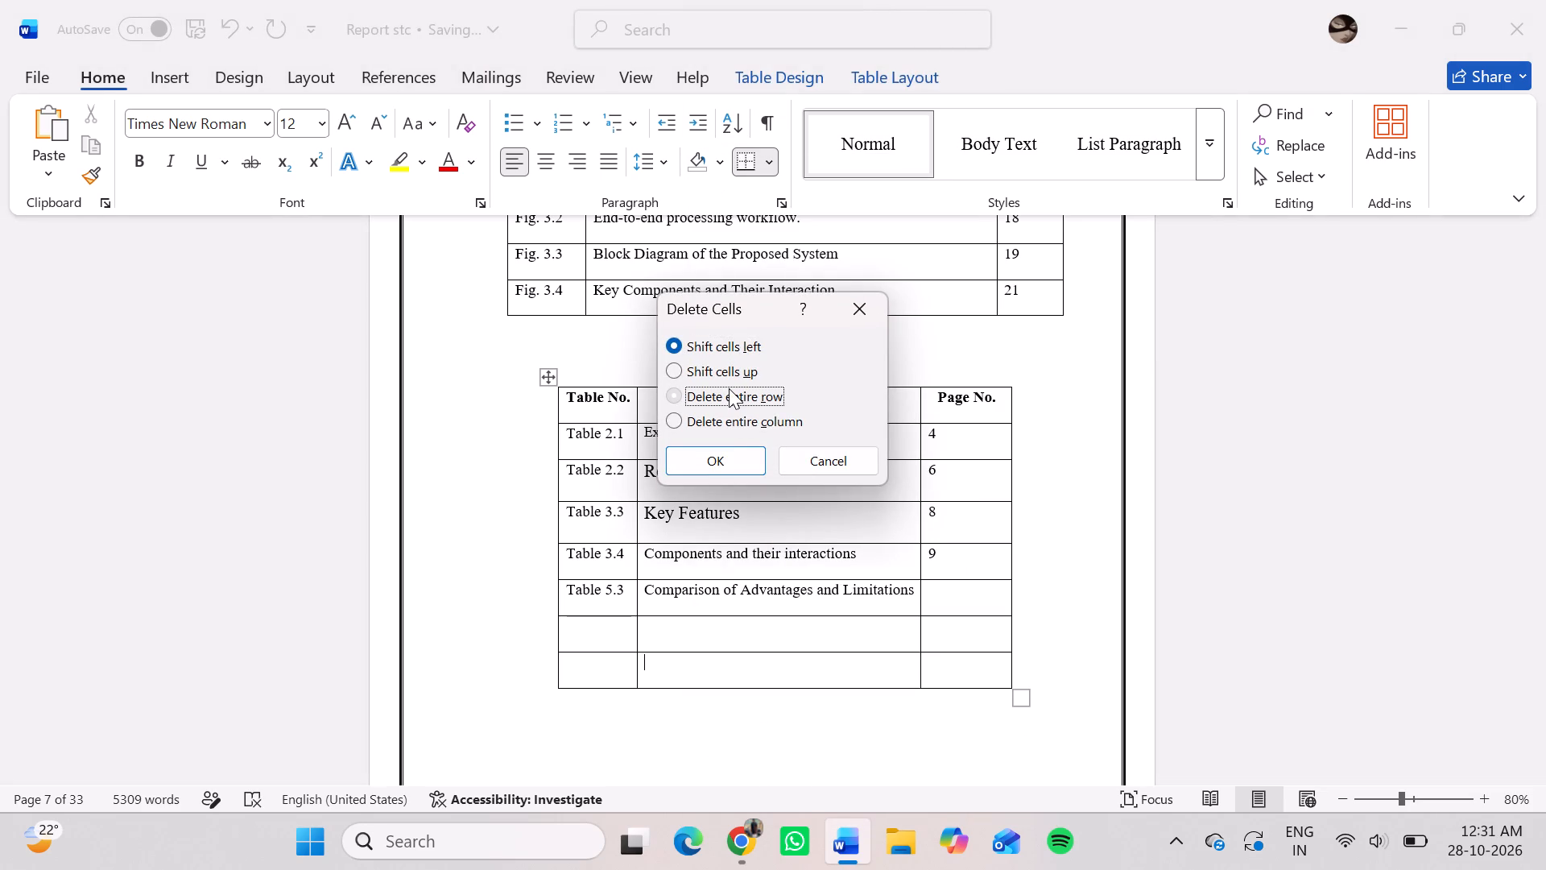
left_click(730, 463)
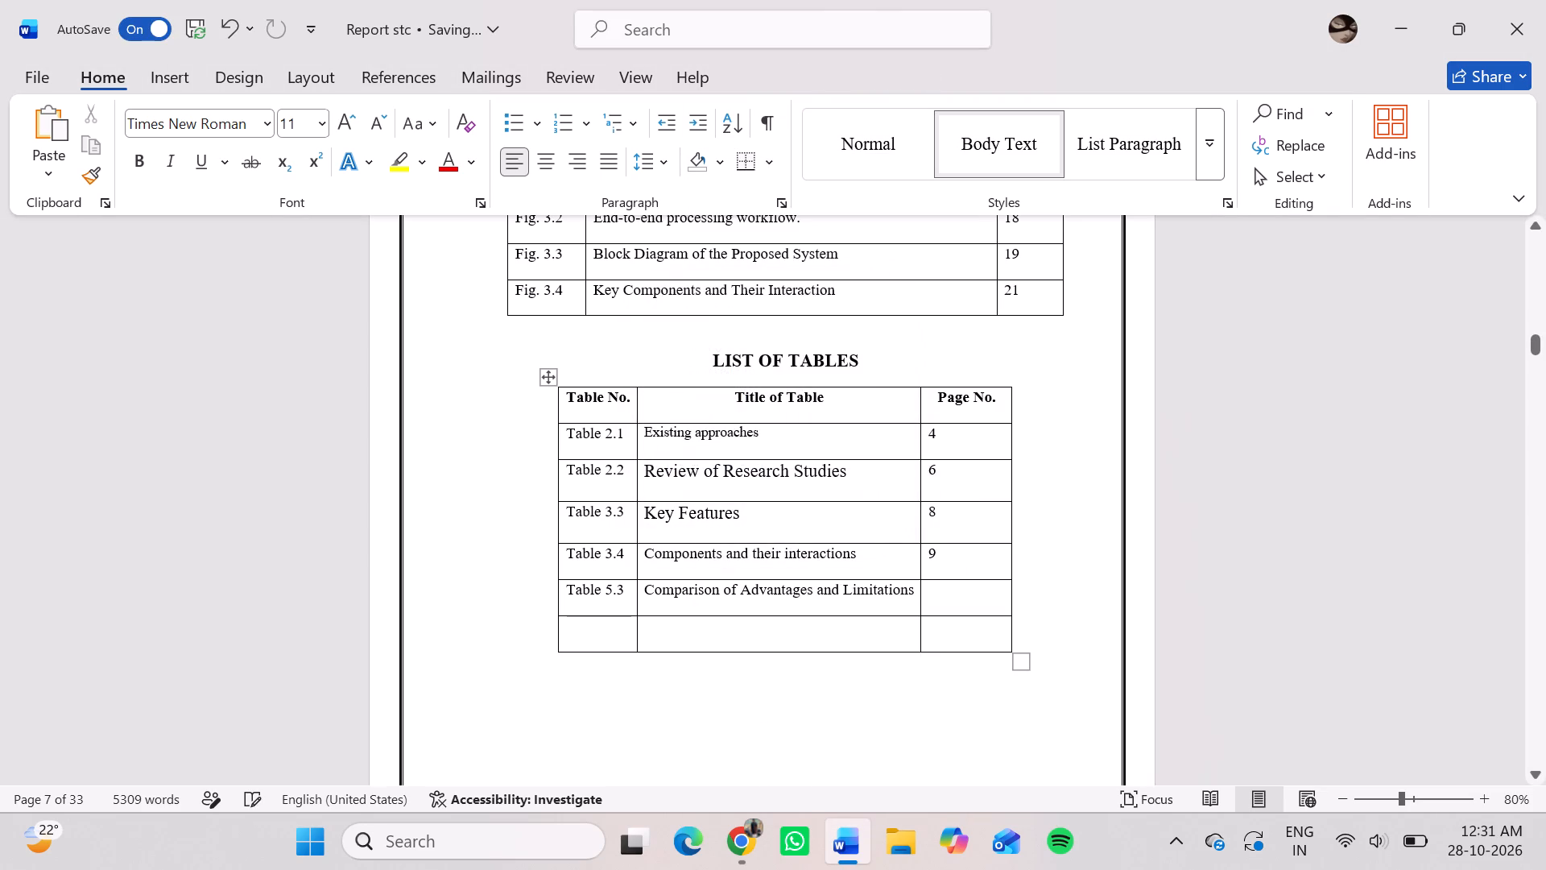
left_click(701, 627)
right_click(701, 627)
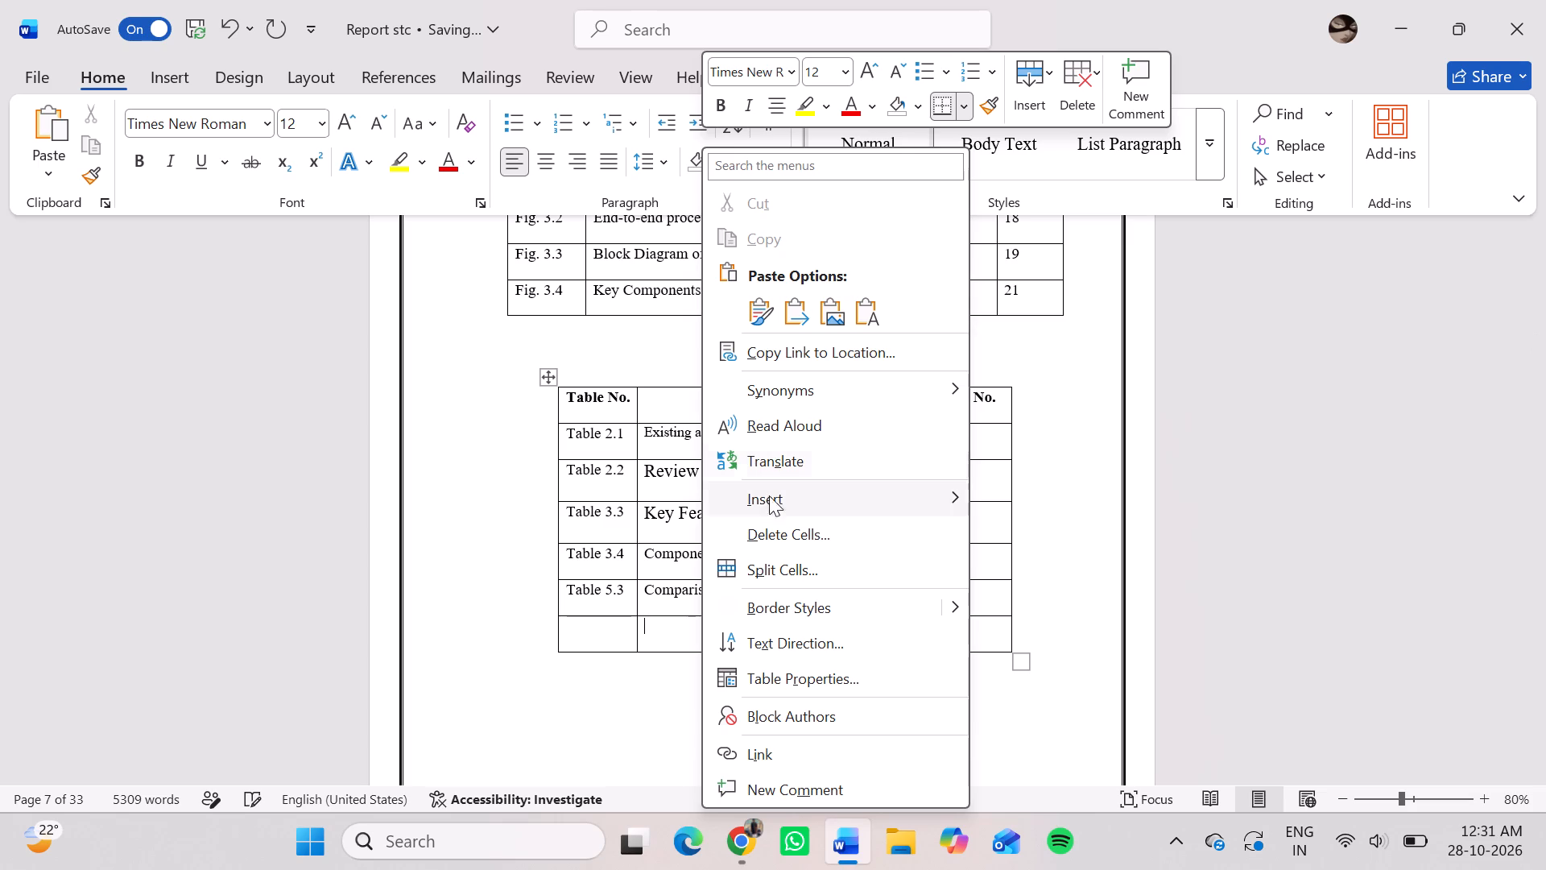
left_click(777, 531)
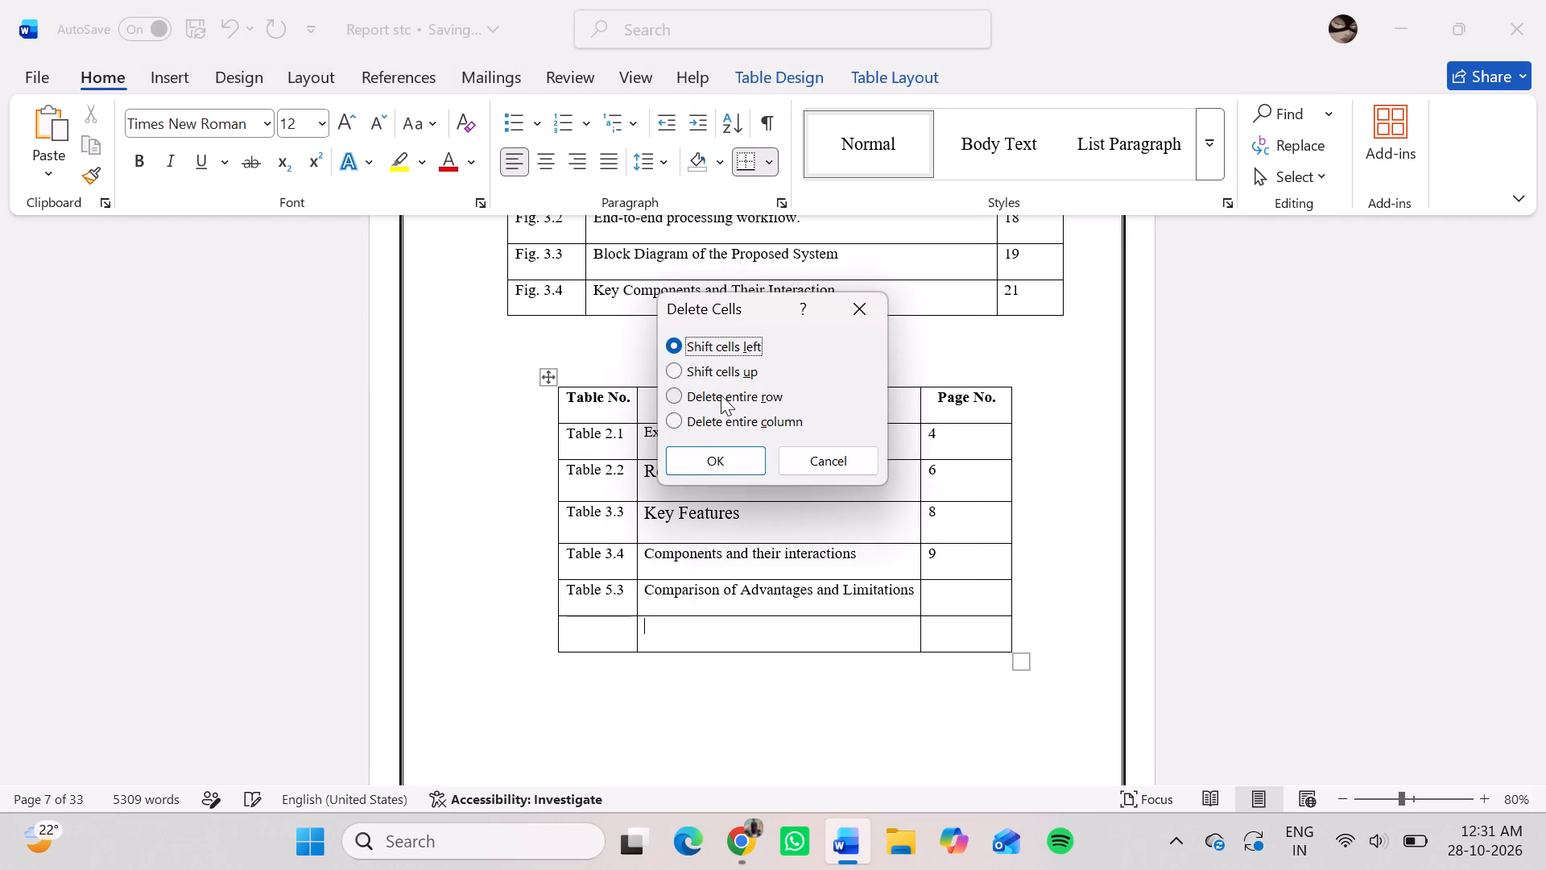
left_click_drag(721, 395, 676, 393)
left_click_drag(676, 393, 689, 439)
left_click_drag(689, 439, 702, 466)
left_click(702, 466)
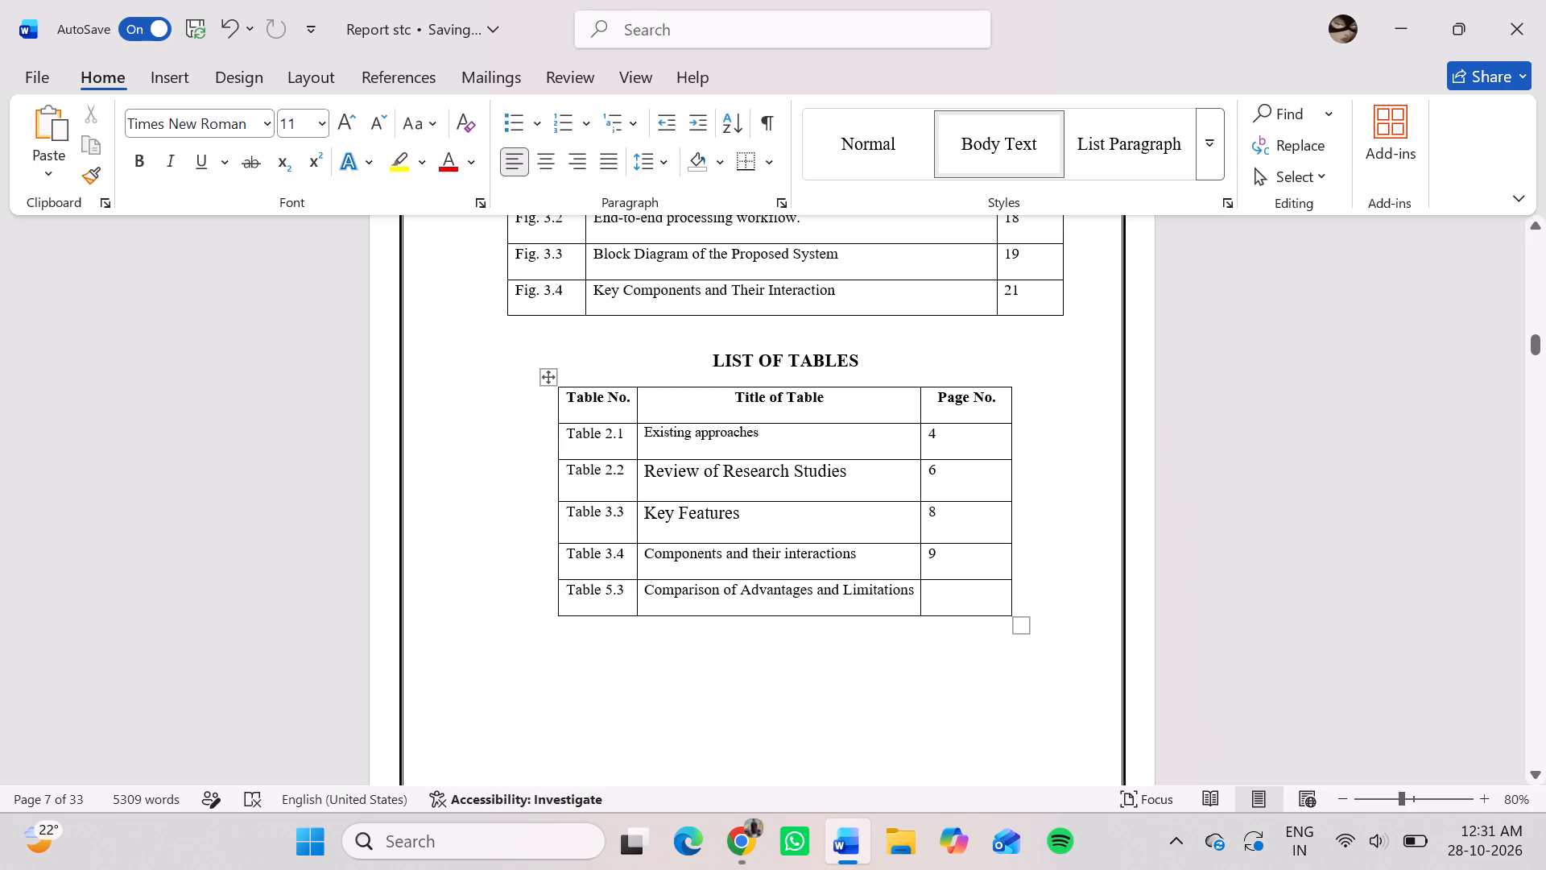
Set the font size of the entire List of Tables, header row included, to 12.
left_click_drag(568, 395, 815, 420)
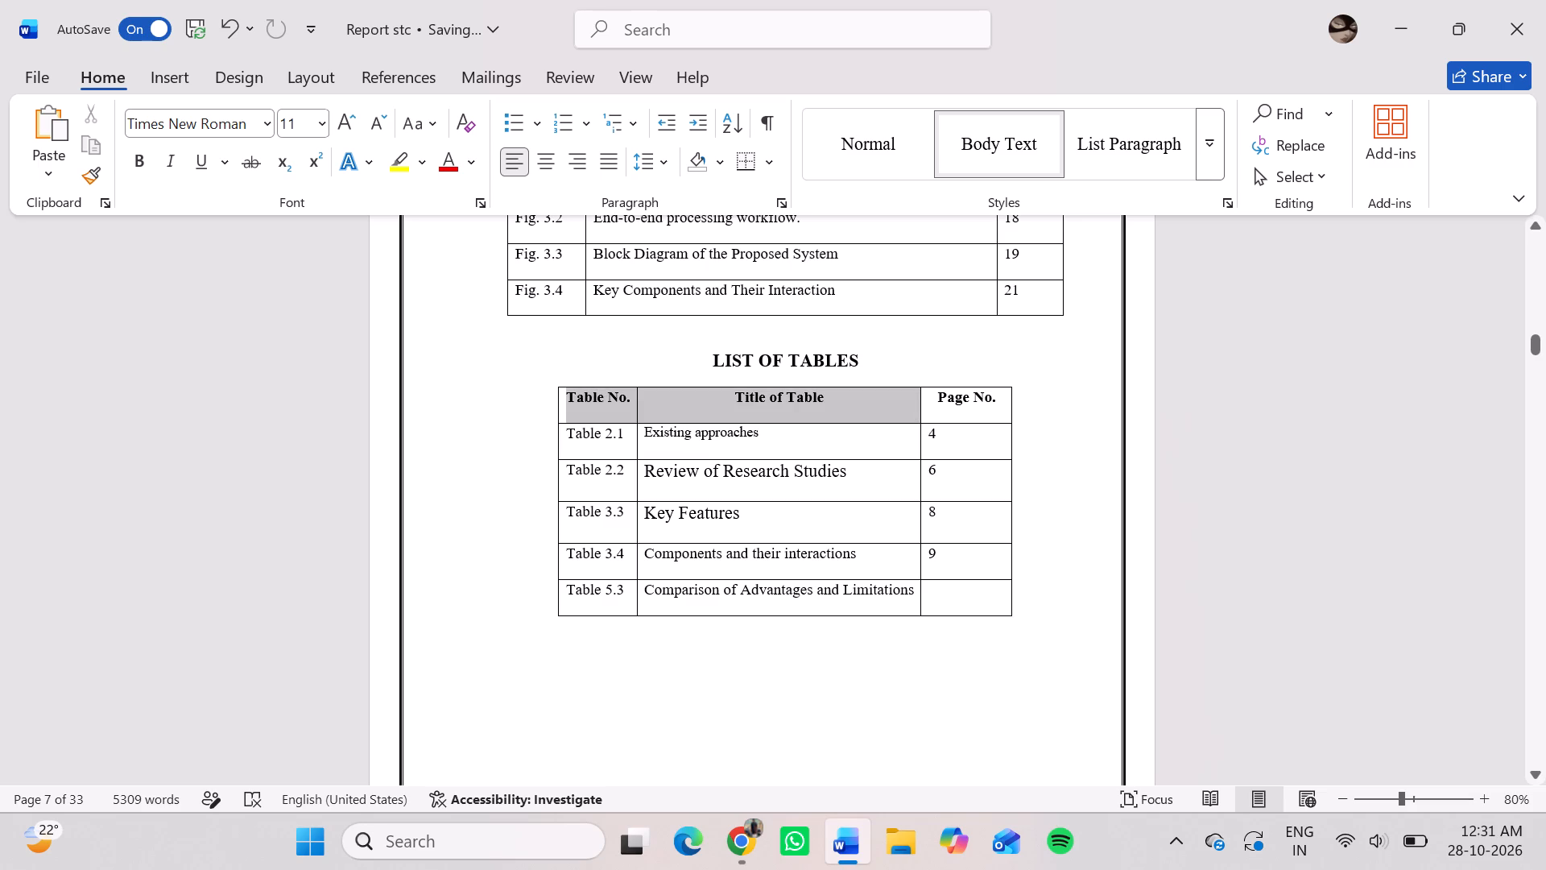
left_click_drag(815, 420, 949, 595)
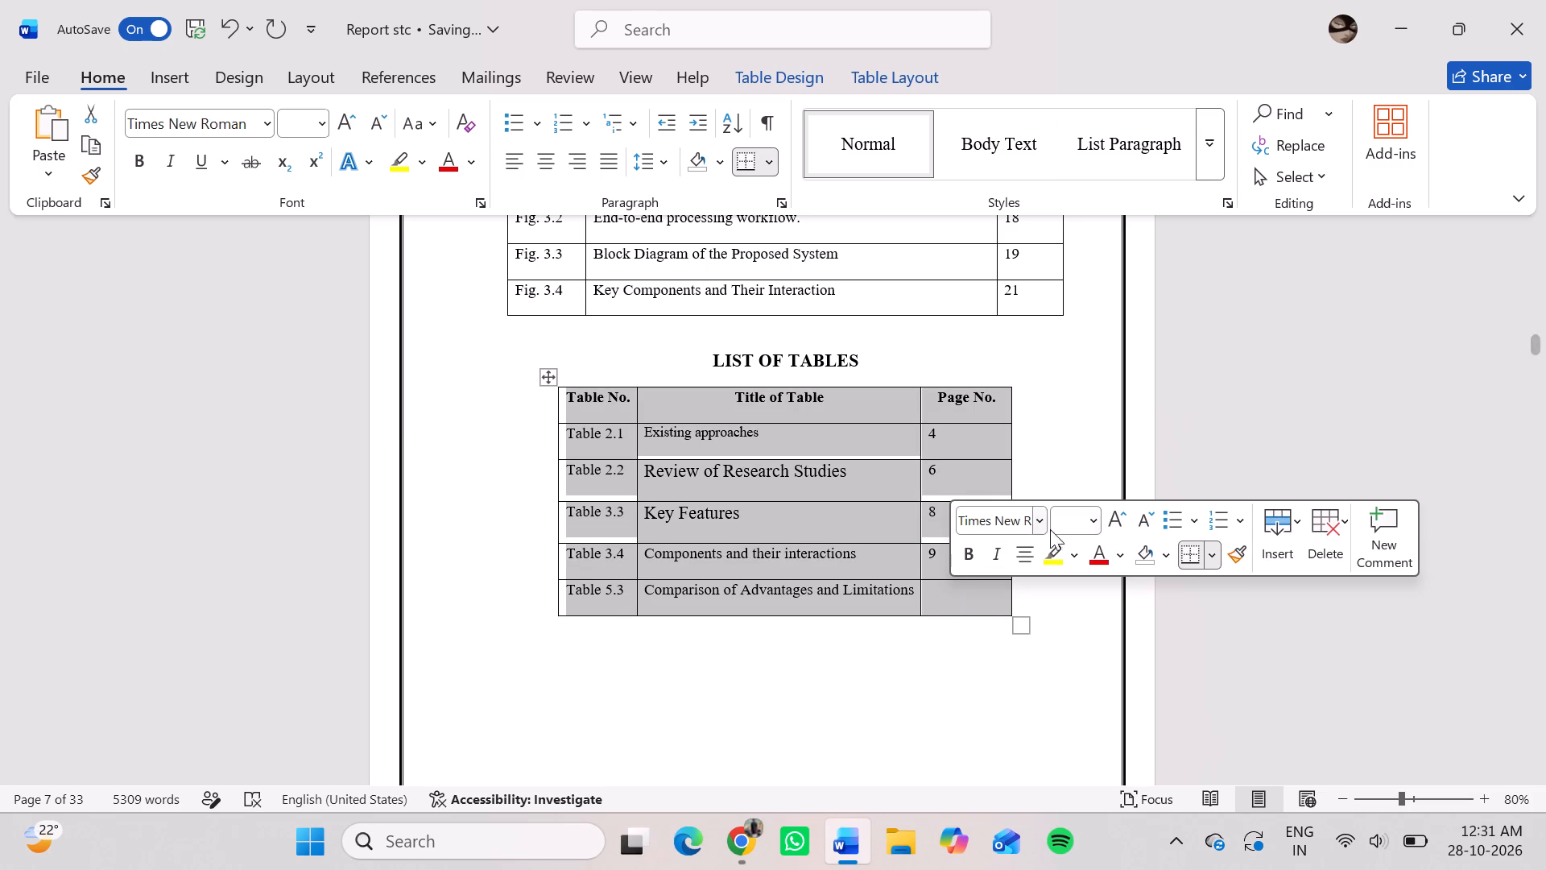
left_click(1092, 524)
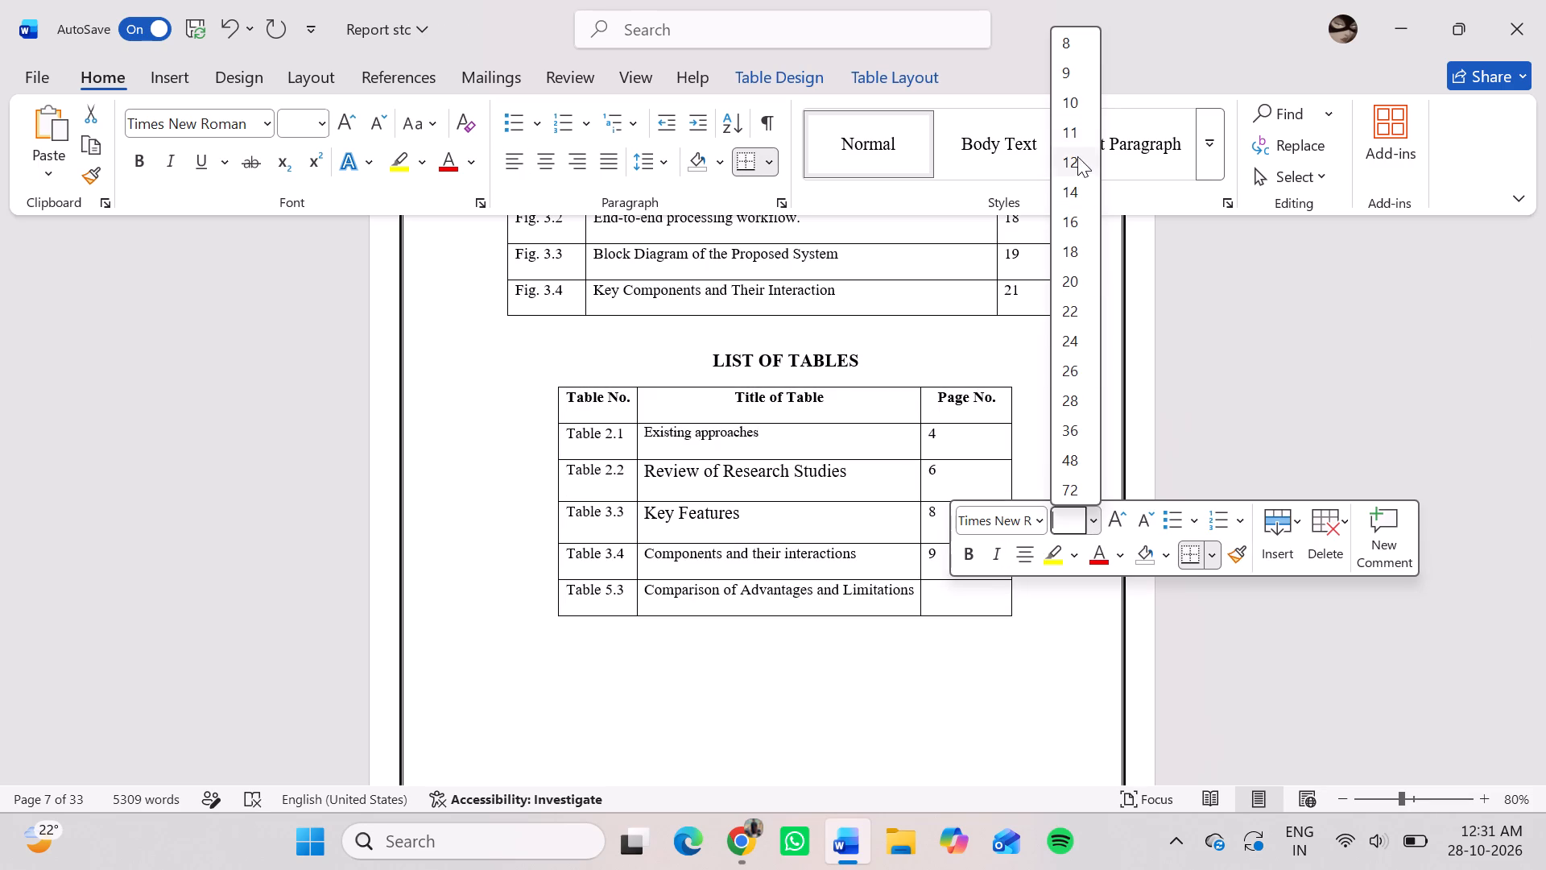
left_click(1077, 159)
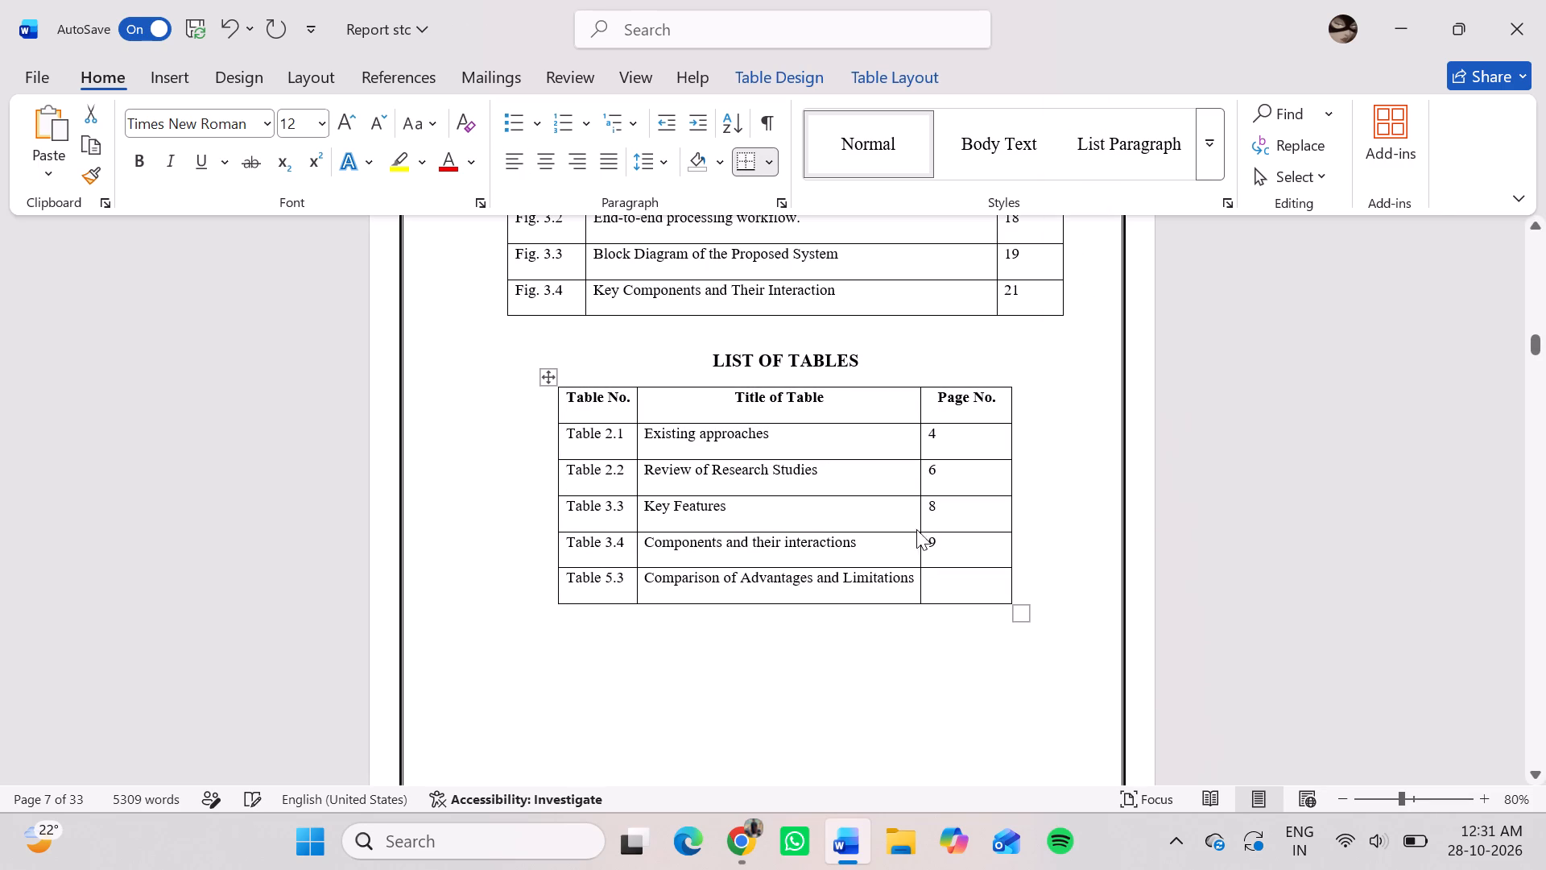
left_click(883, 640)
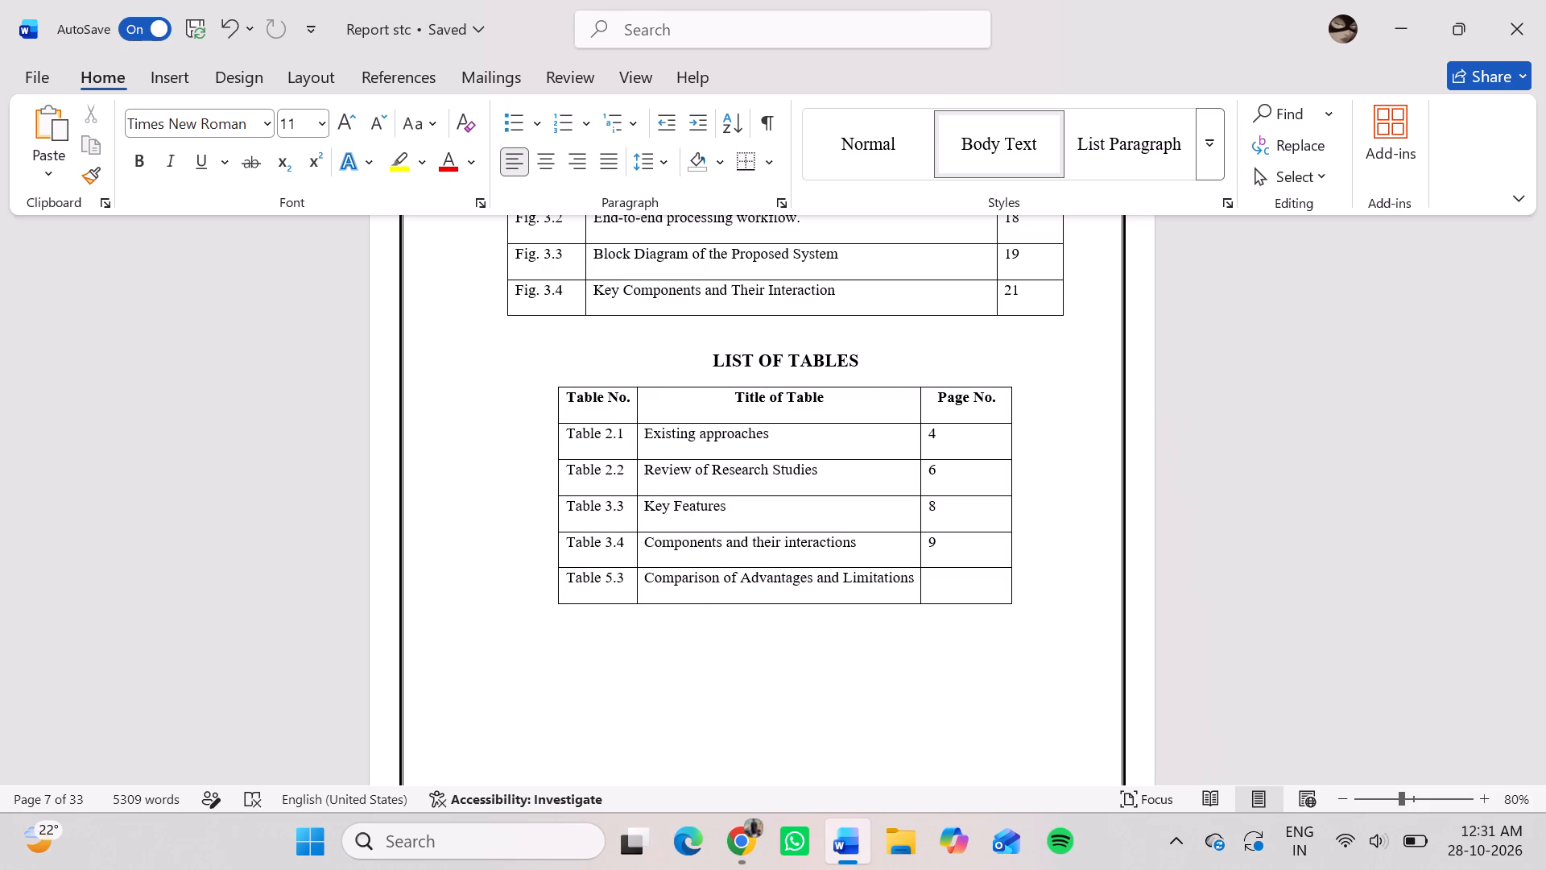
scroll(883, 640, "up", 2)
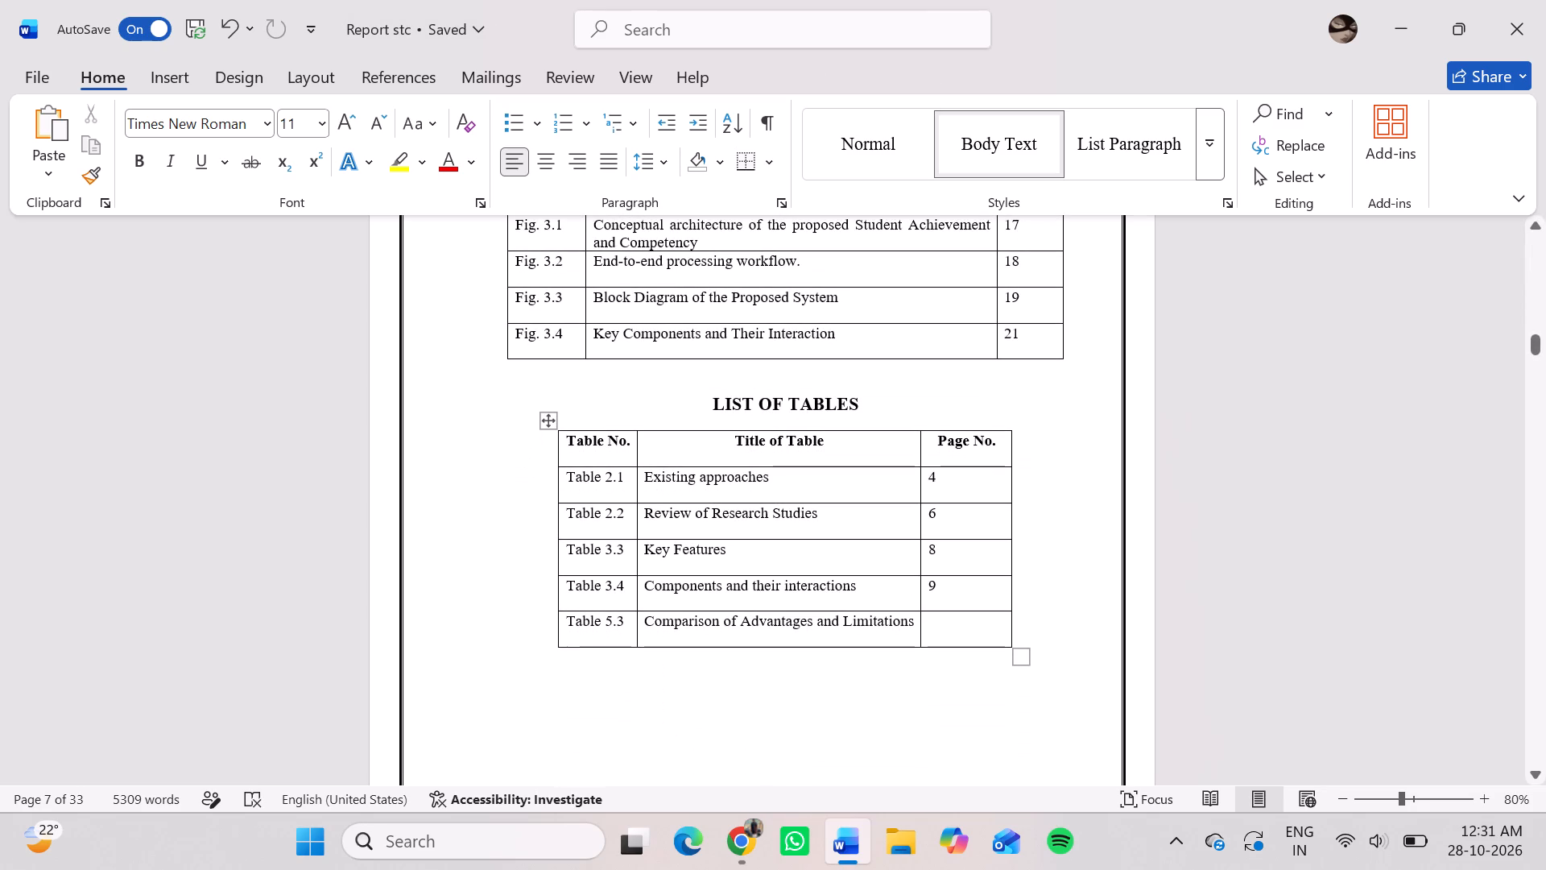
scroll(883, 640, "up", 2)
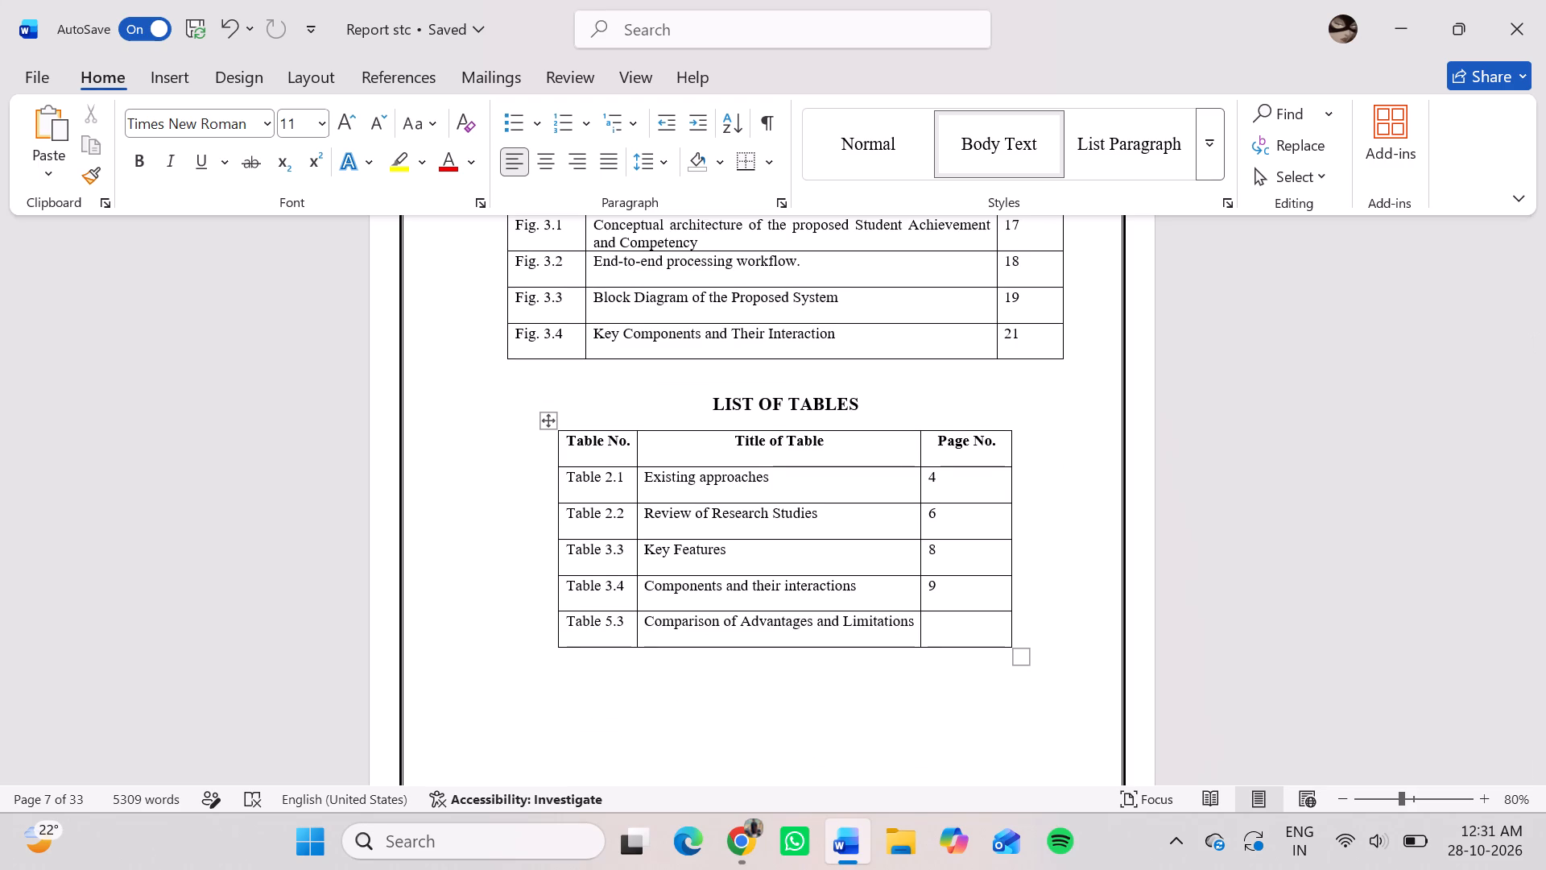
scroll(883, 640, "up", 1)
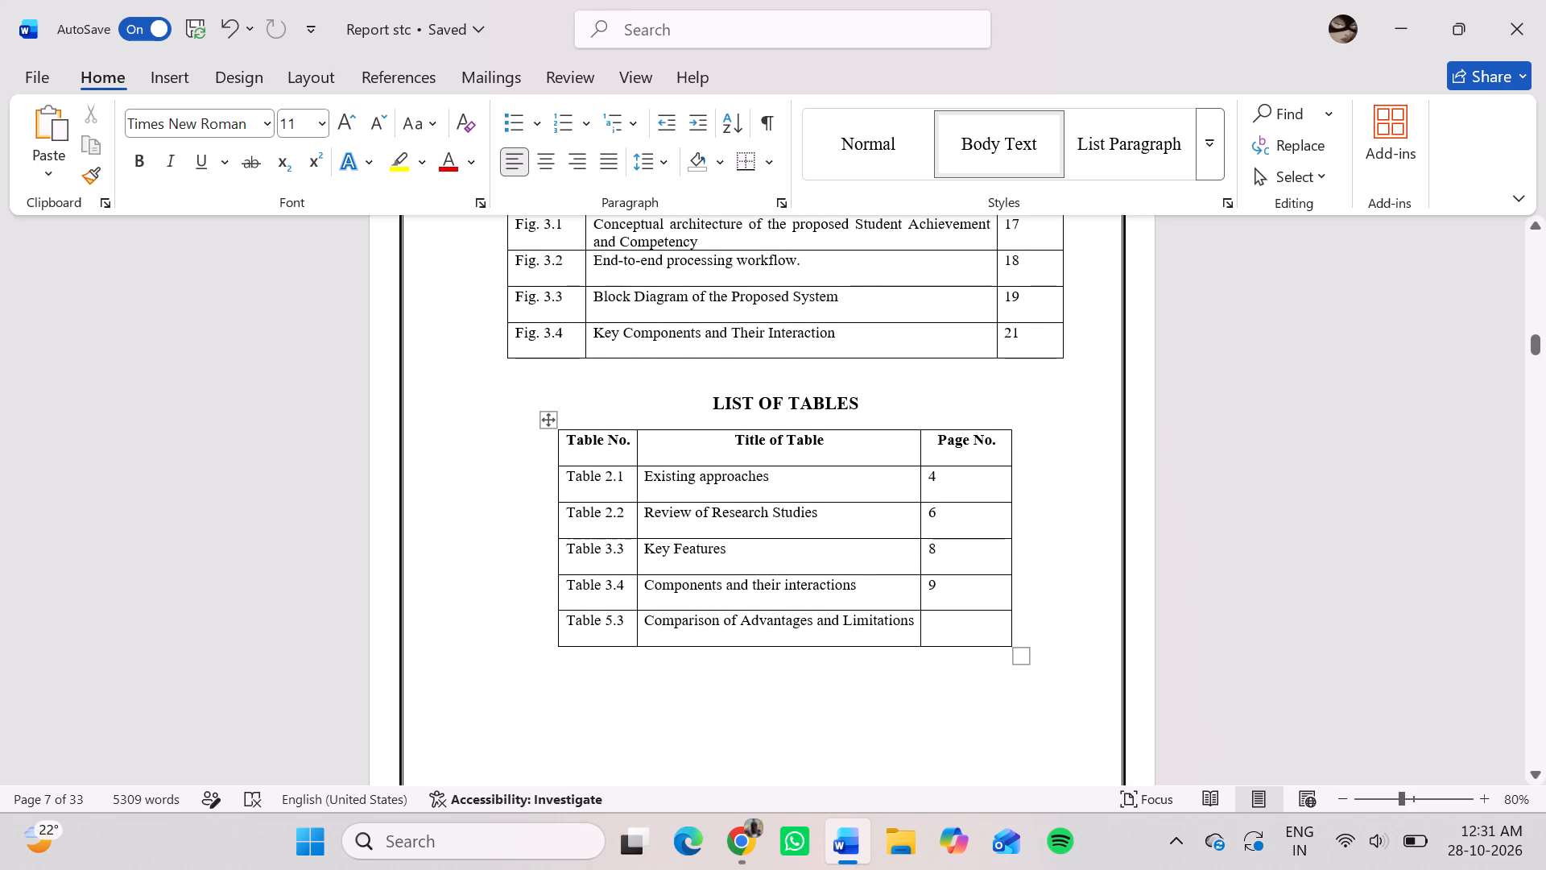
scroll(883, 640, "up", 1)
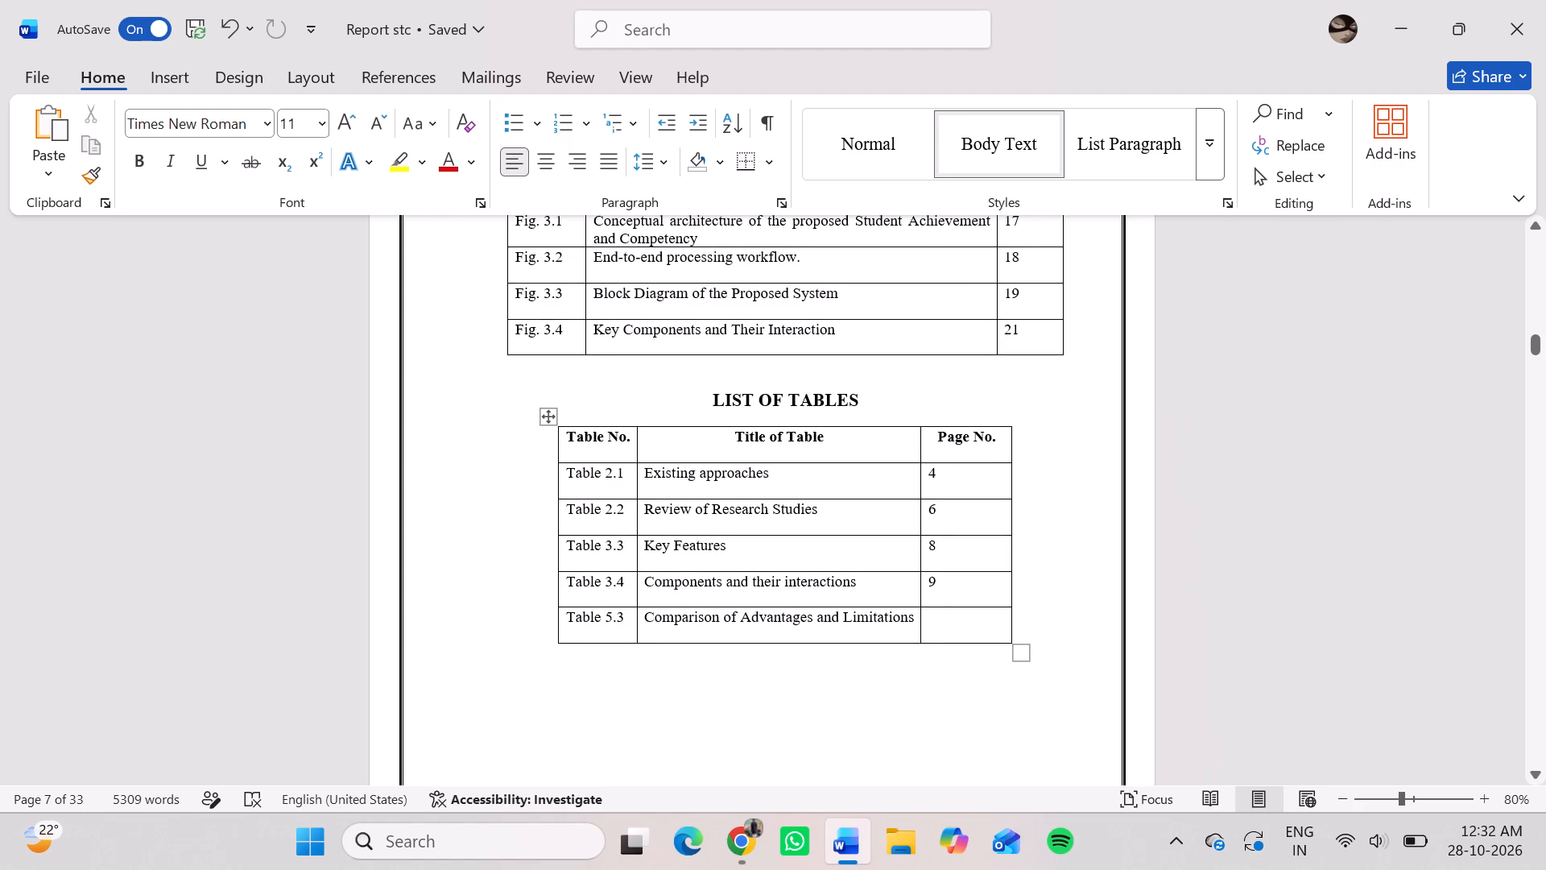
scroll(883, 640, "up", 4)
Look through the report's chapters to find the page on which each table in the List of Tables appears.
scroll(883, 640, "down", 1)
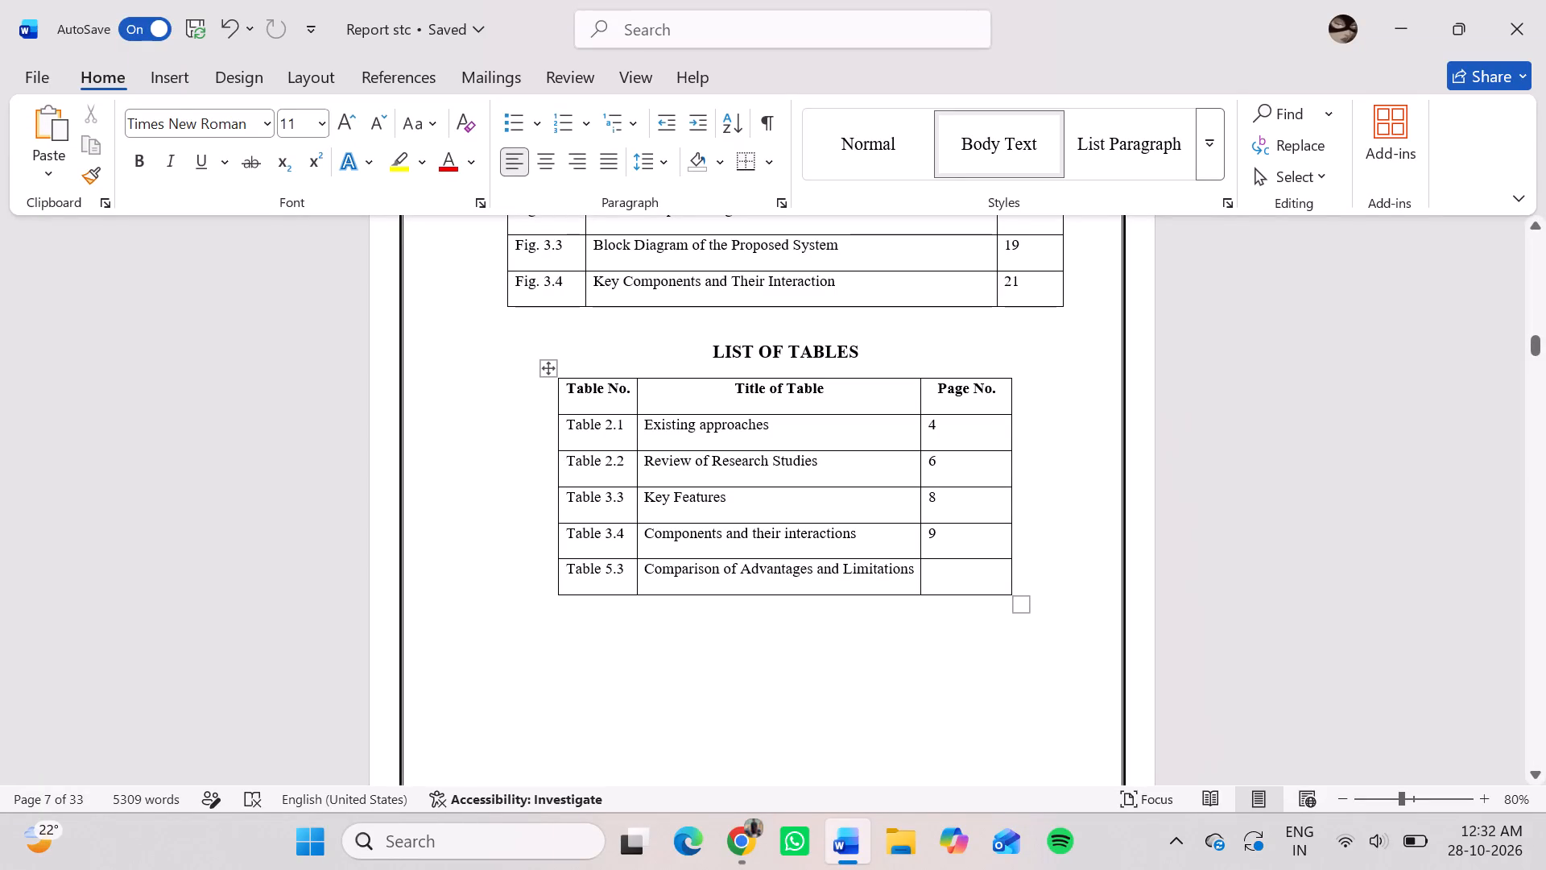
scroll(787, 651, "down", 3)
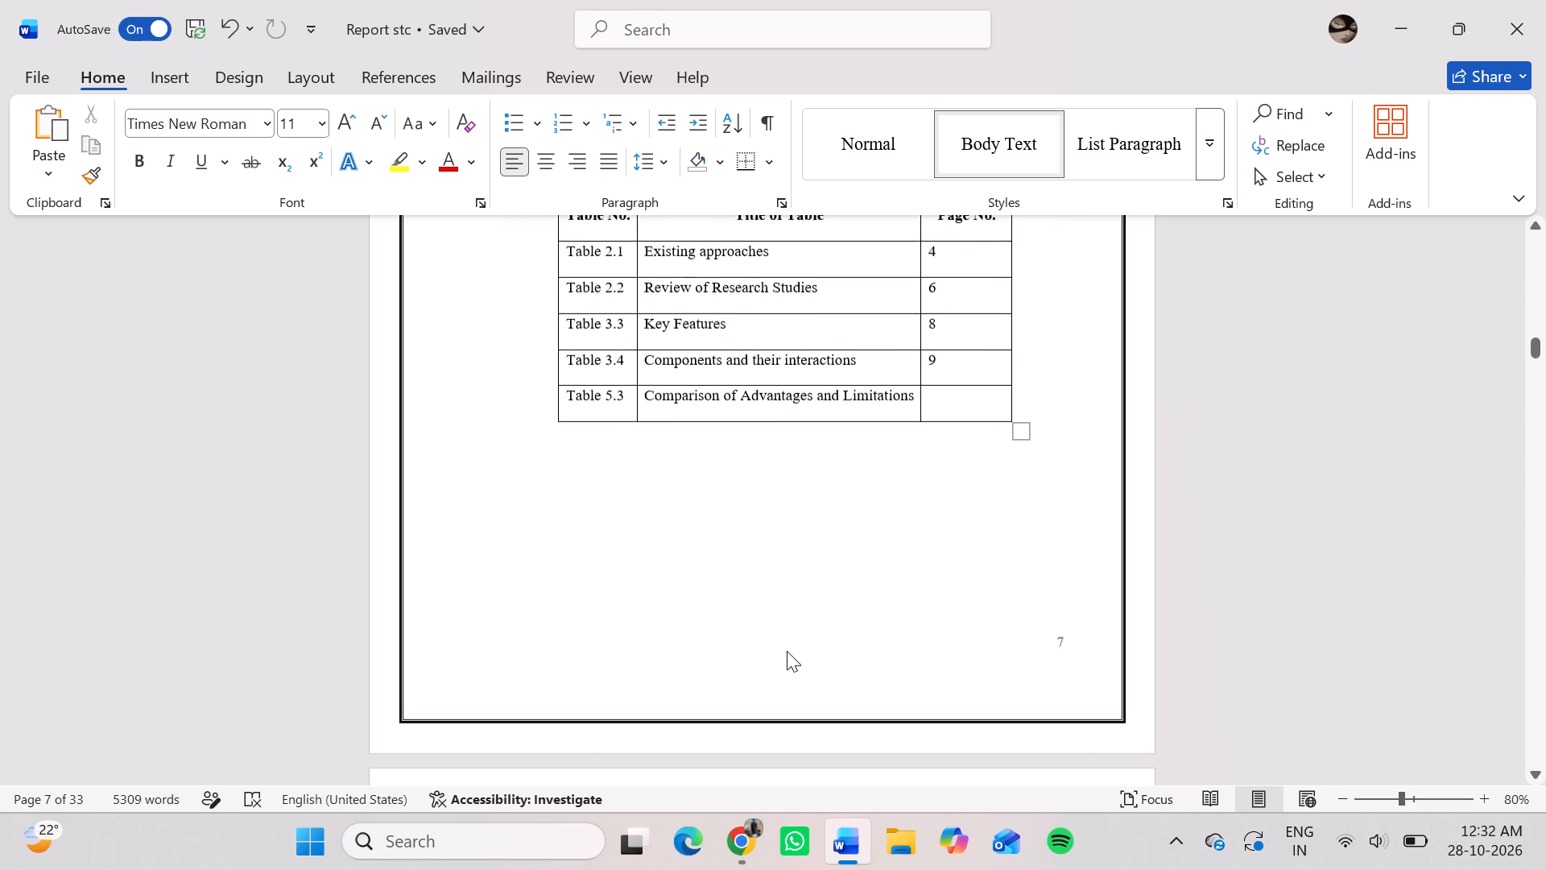
scroll(787, 651, "down", 7)
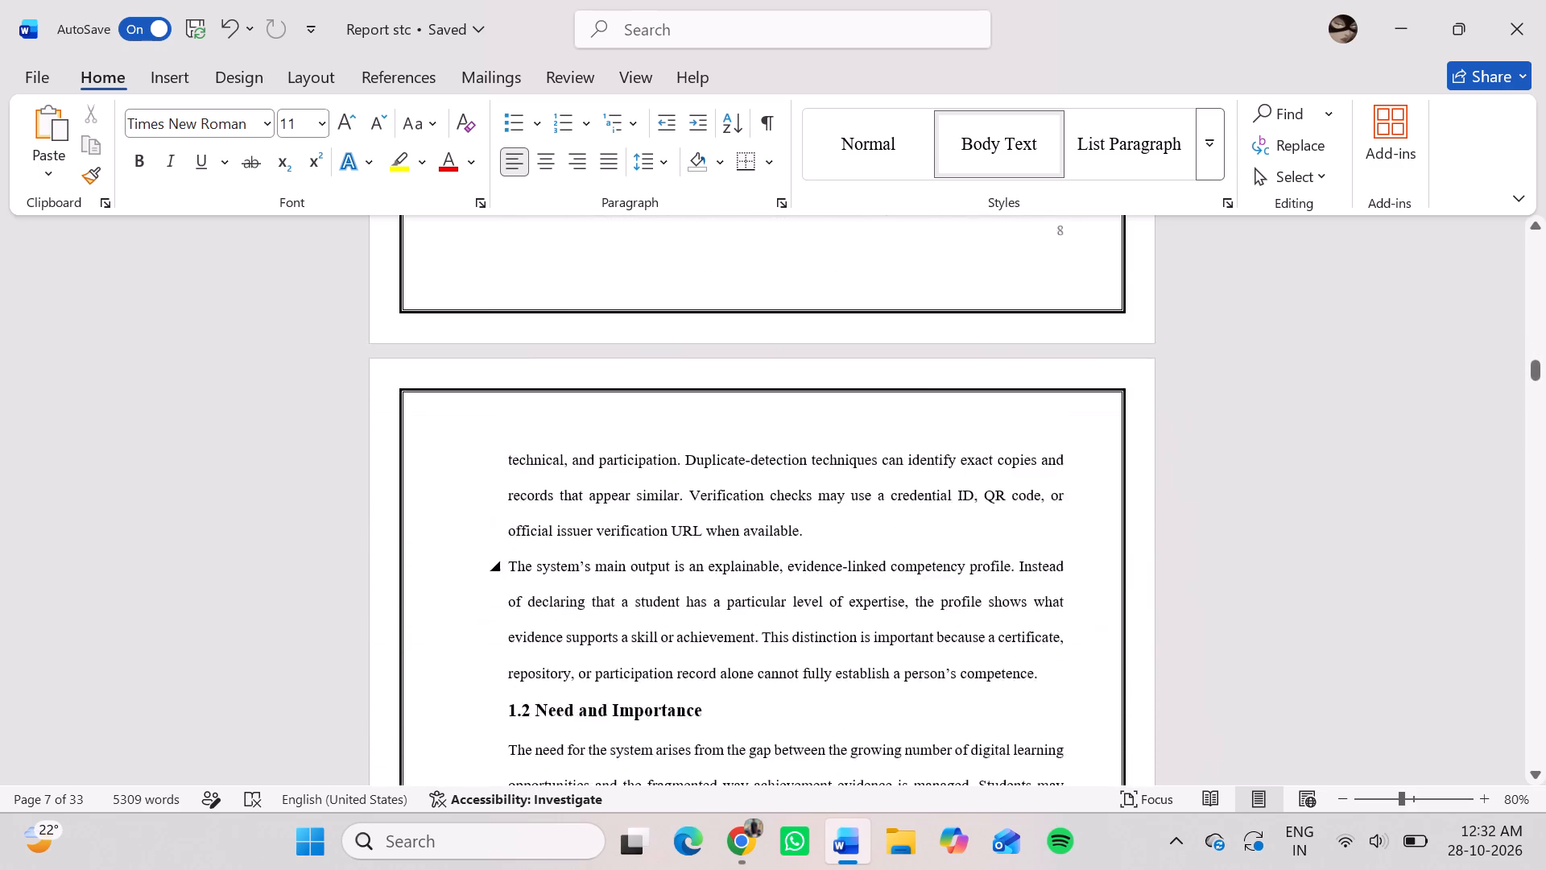
scroll(787, 651, "down", 7)
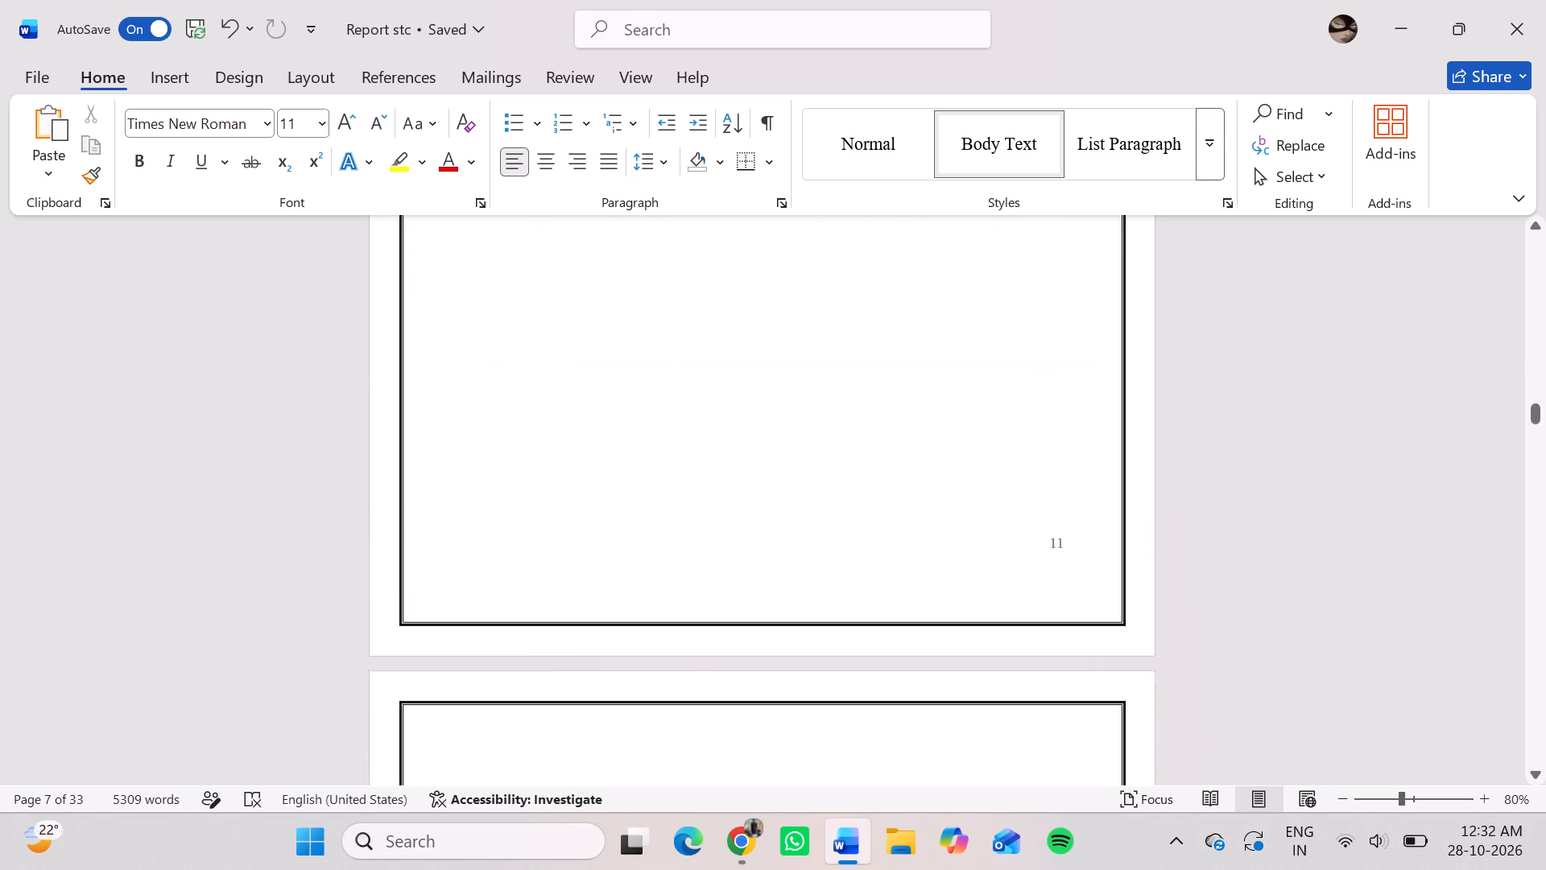
scroll(787, 651, "down", 2)
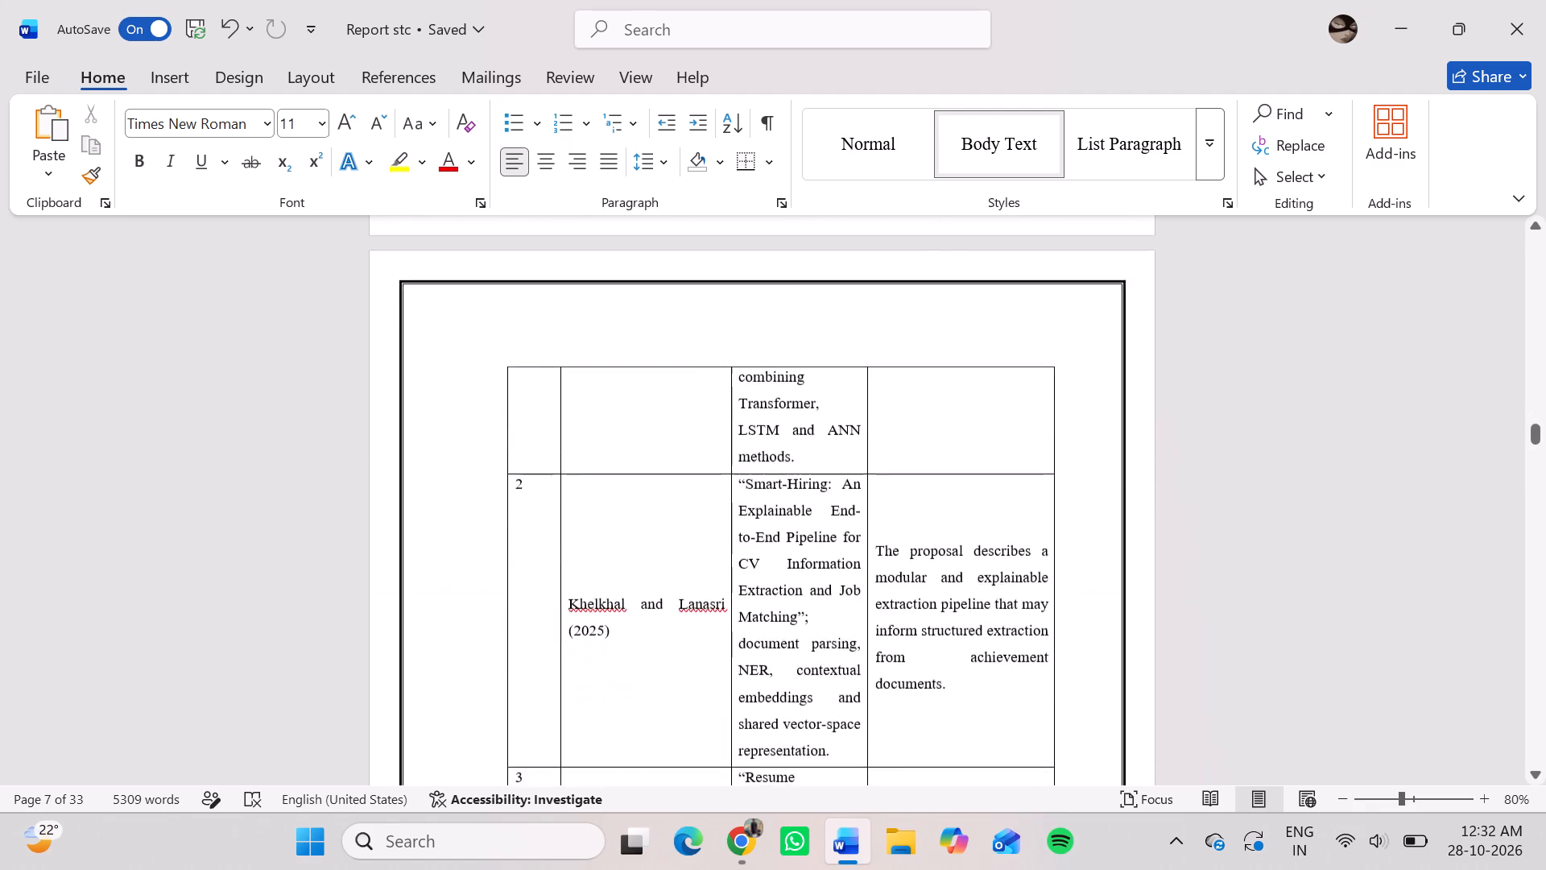
scroll(787, 651, "down", 2)
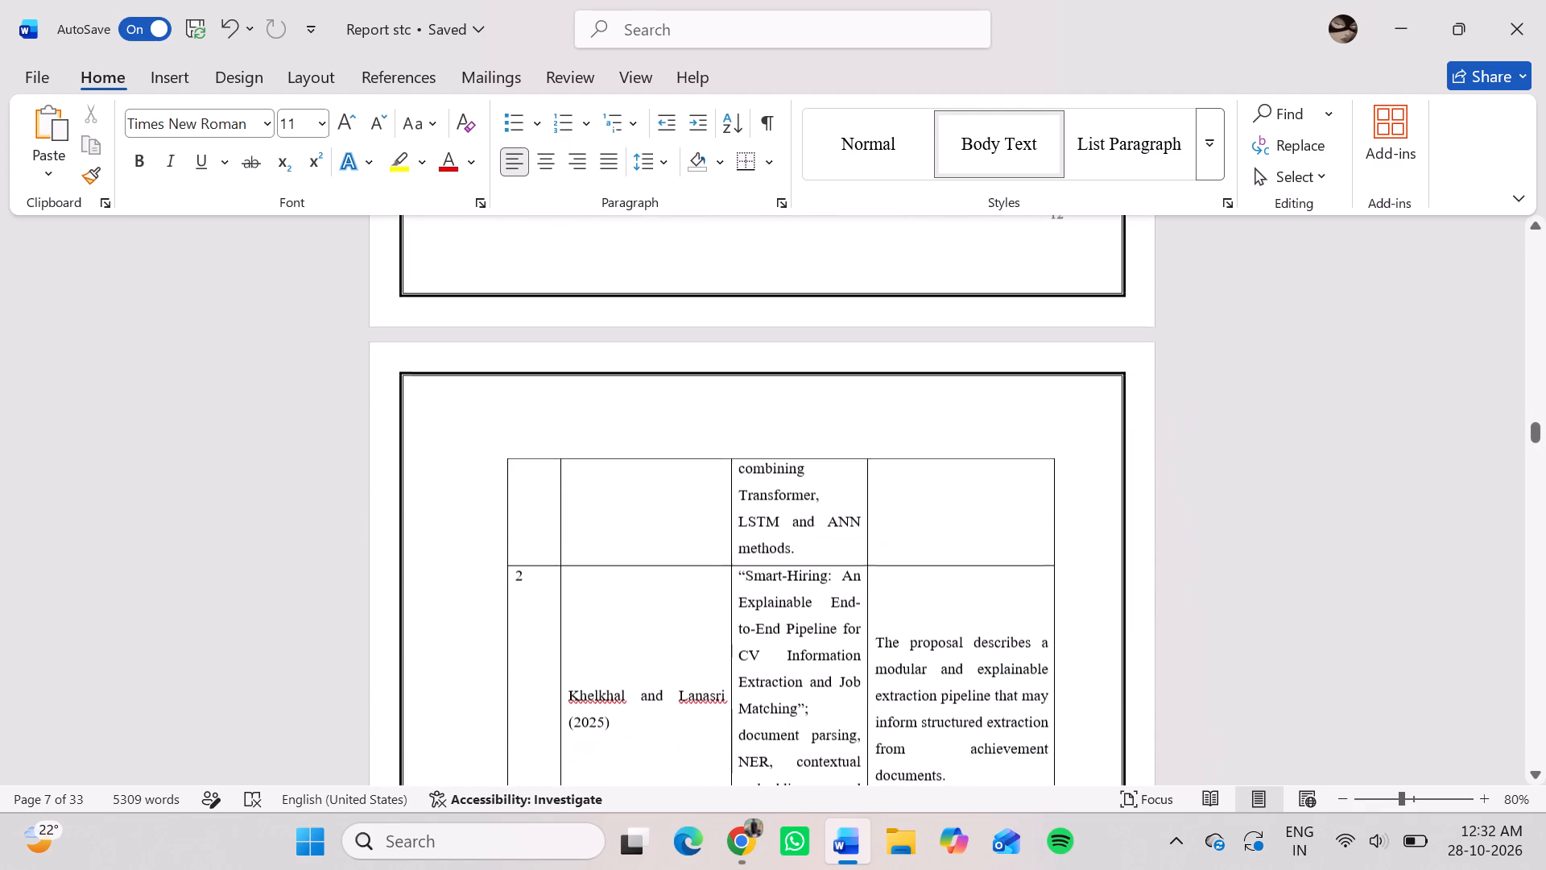
scroll(787, 651, "down", 4)
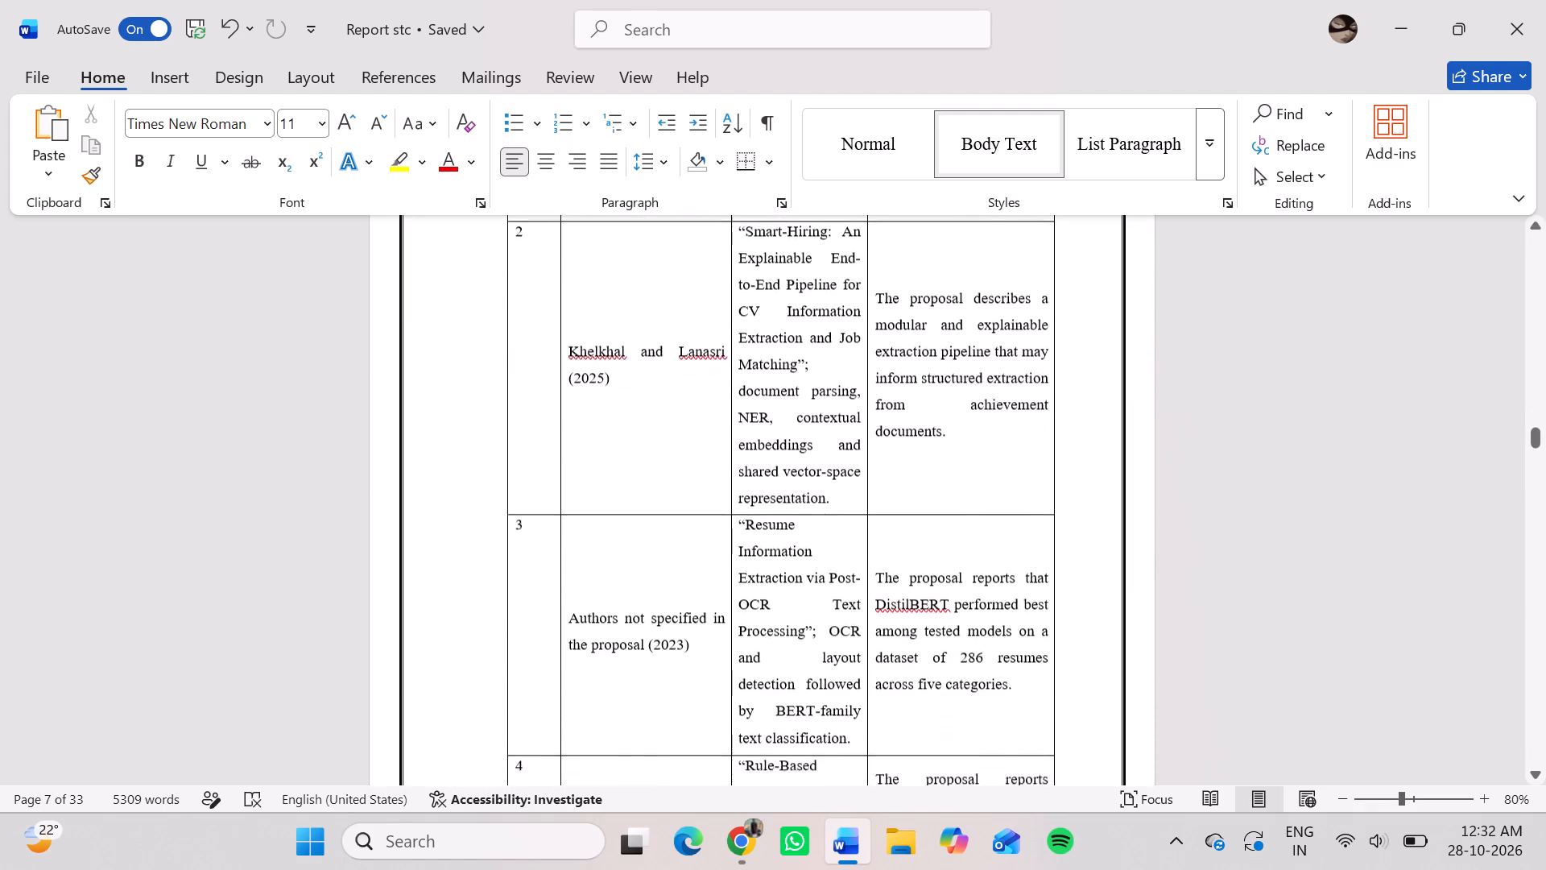
scroll(787, 651, "down", 9)
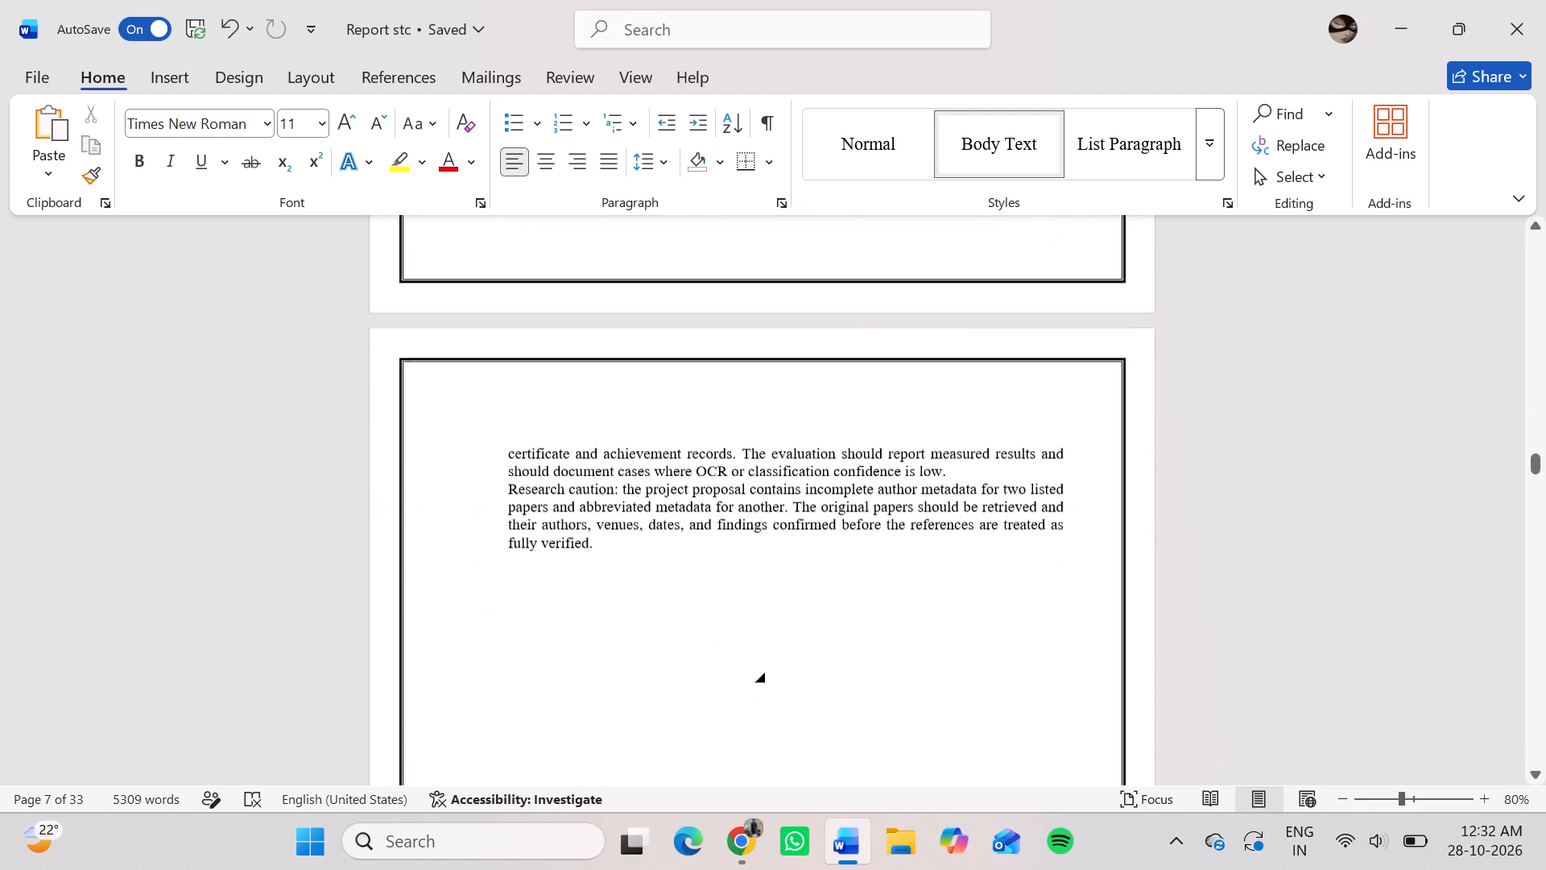
scroll(787, 651, "down", 10)
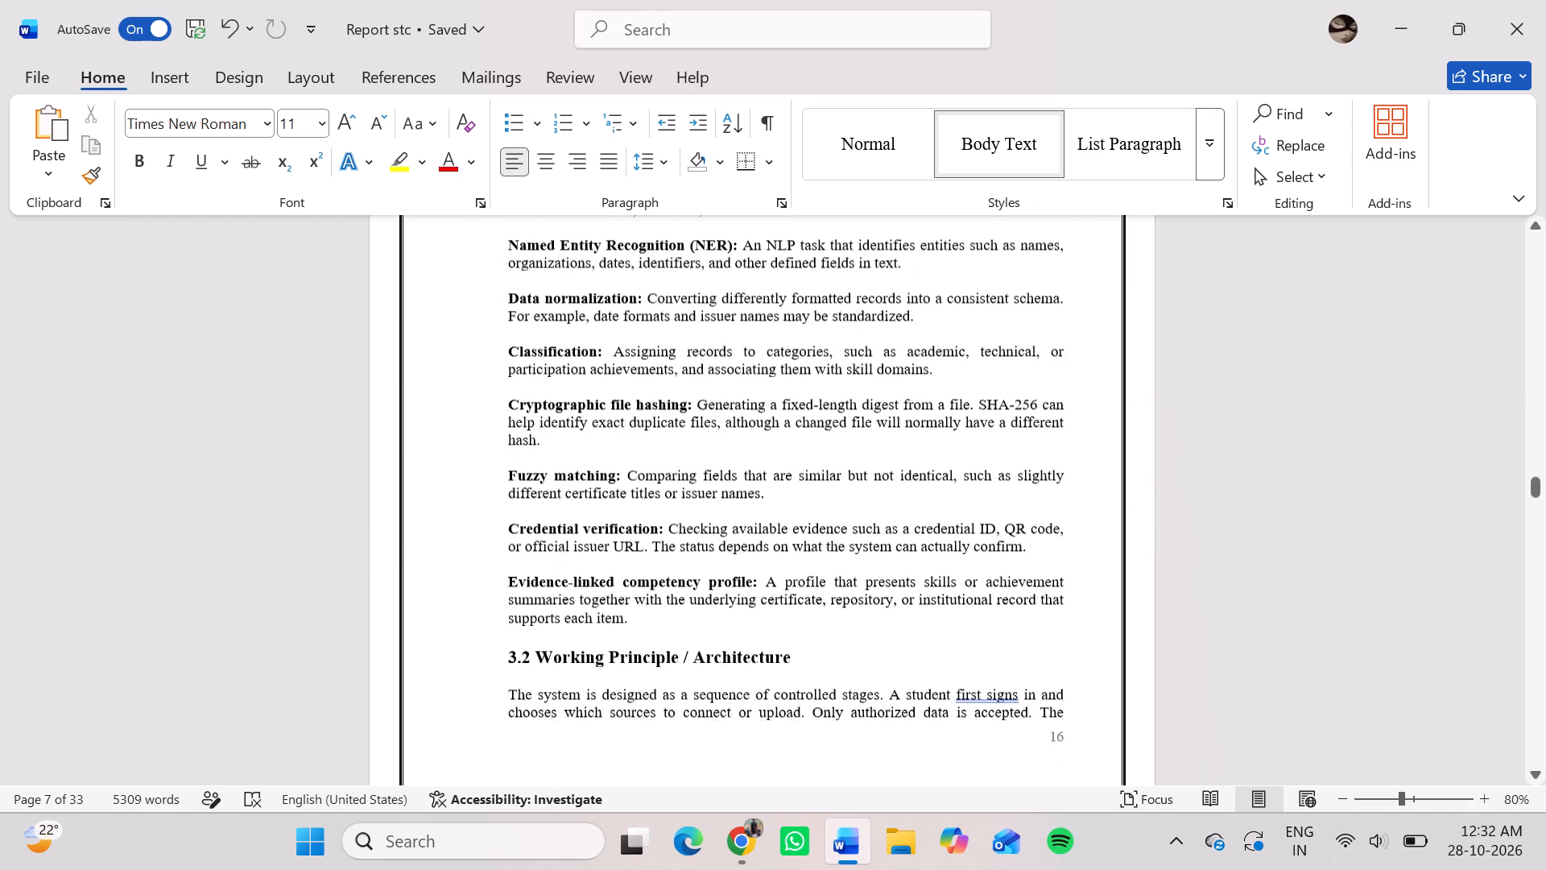
scroll(787, 651, "down", 7)
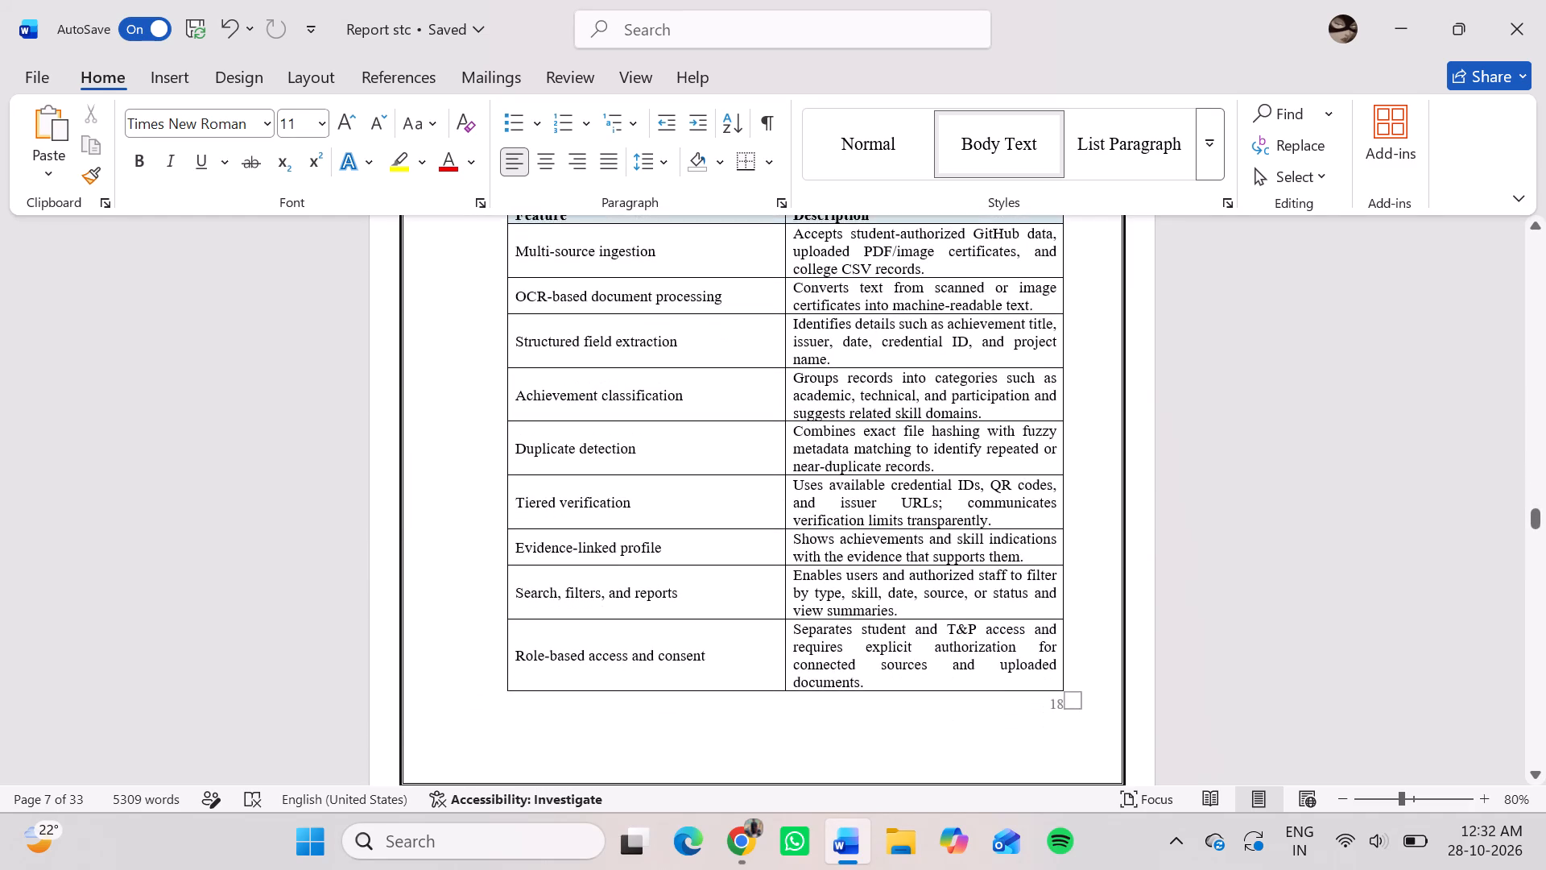
scroll(787, 651, "down", 9)
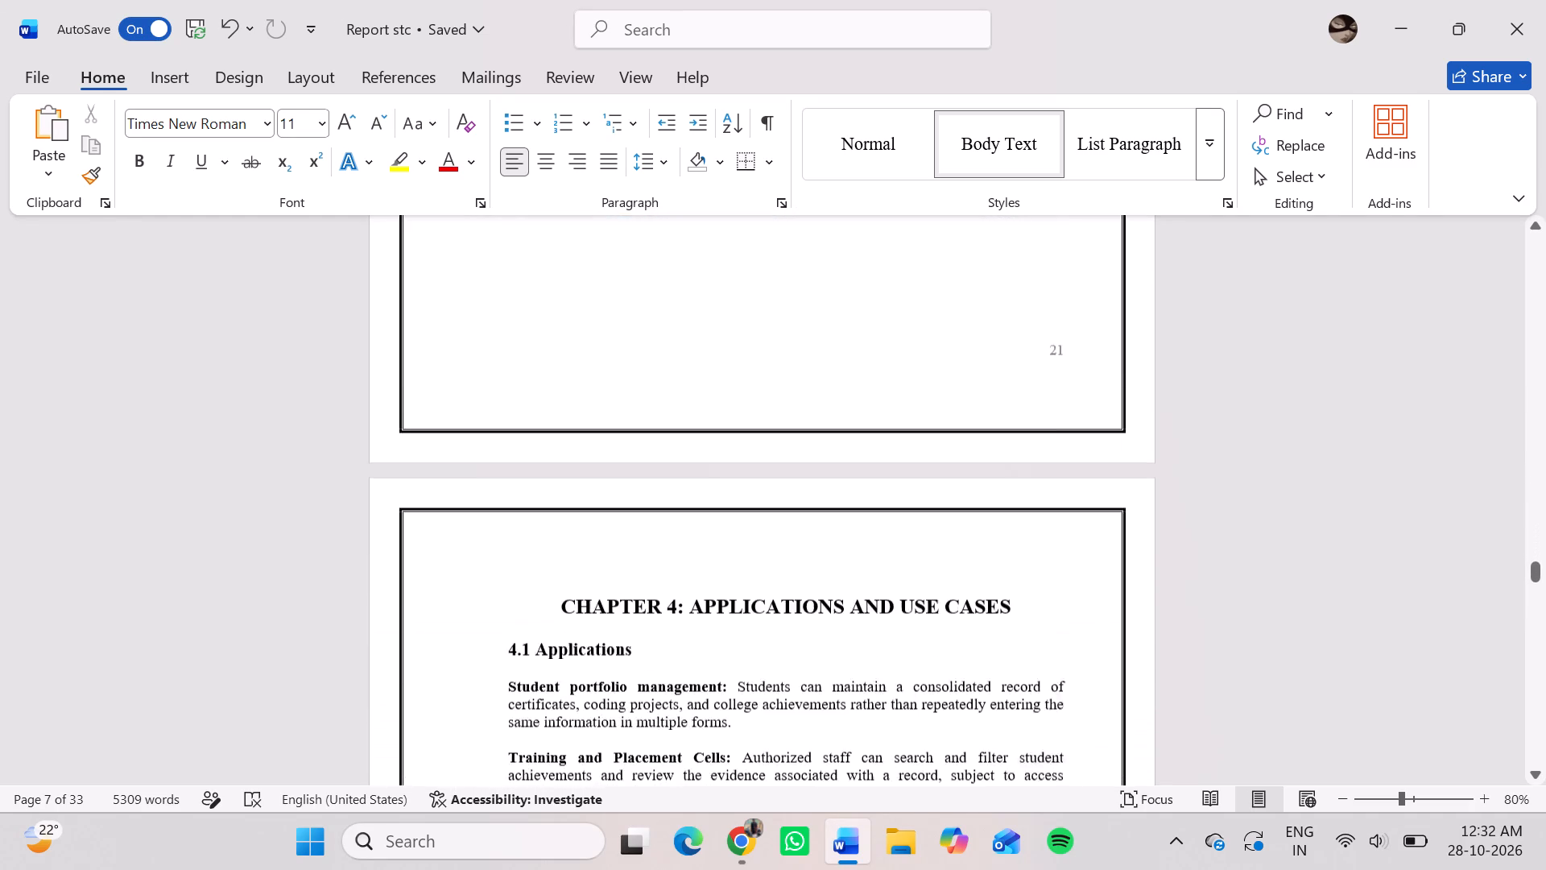
scroll(787, 651, "up", 8)
scroll(787, 651, "down", 1)
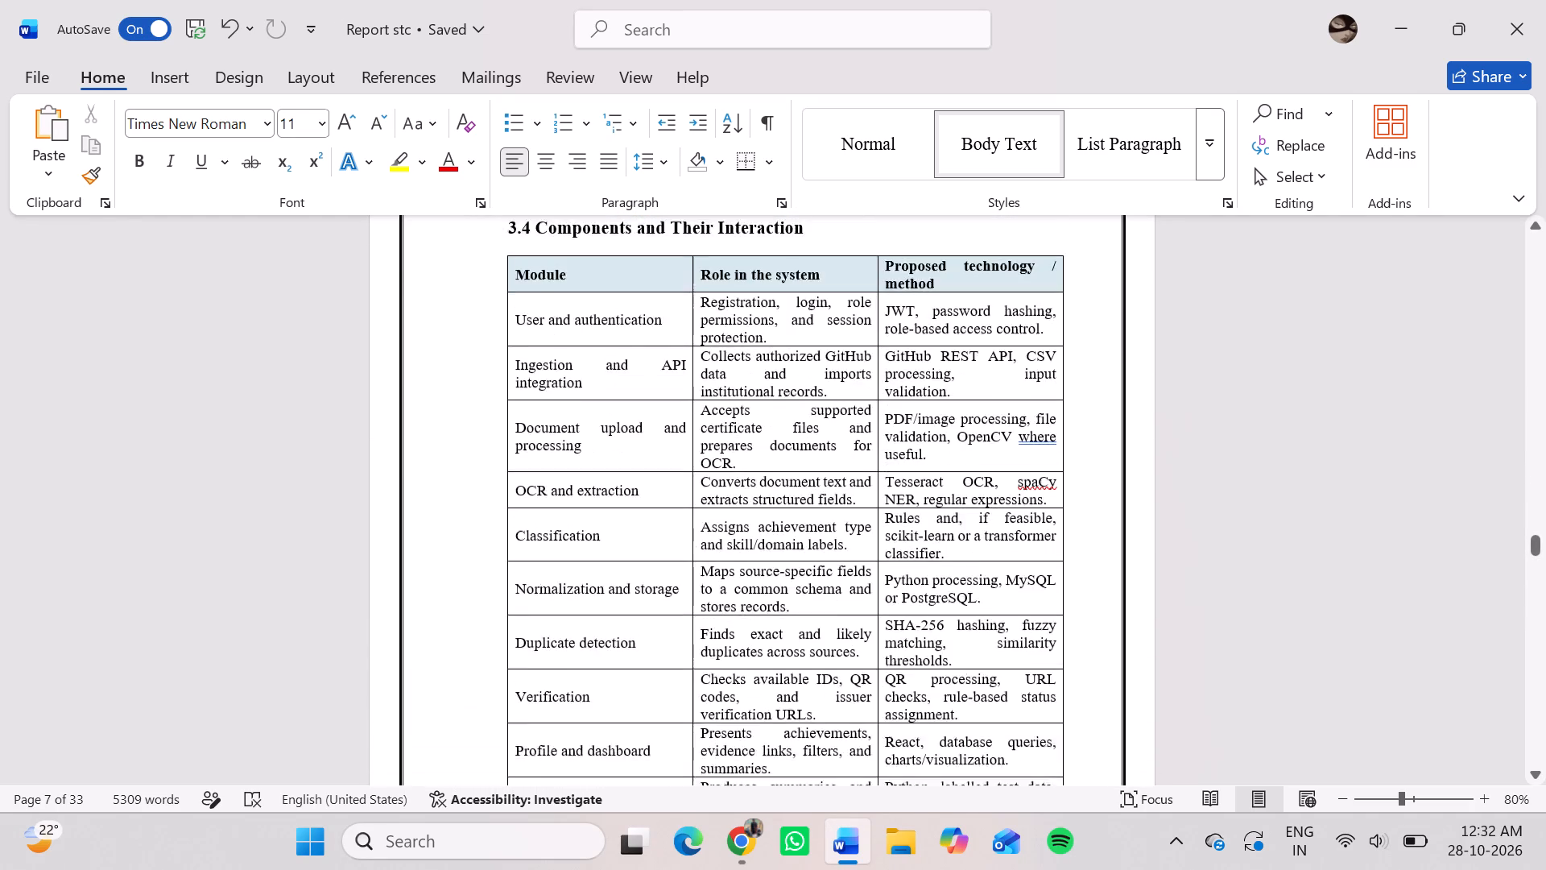
scroll(787, 651, "down", 1)
scroll(787, 651, "right", 1)
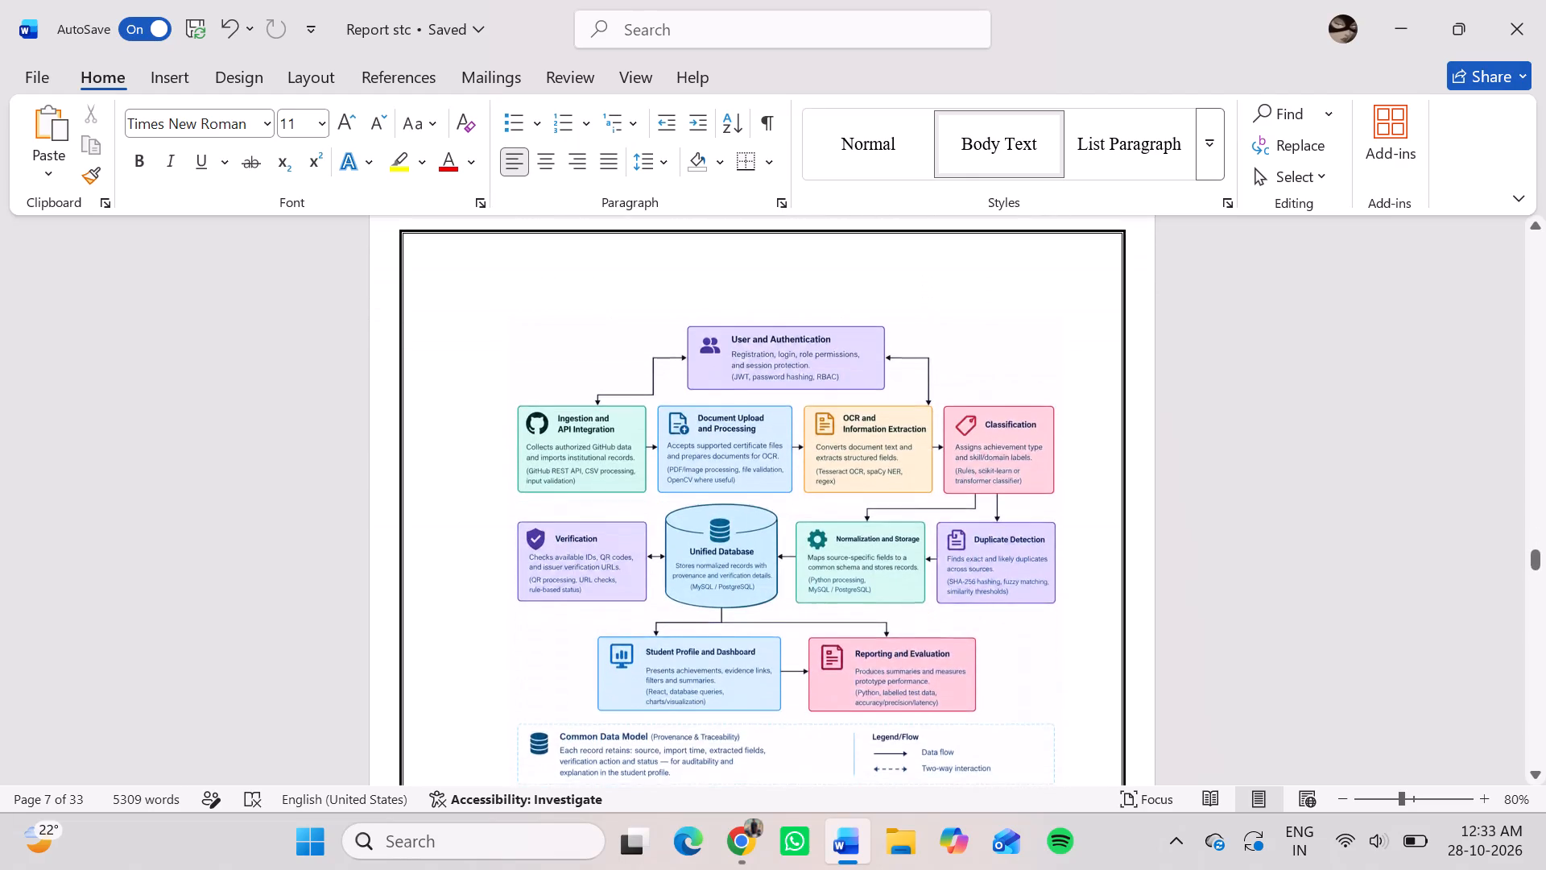
scroll(787, 651, "right", 1)
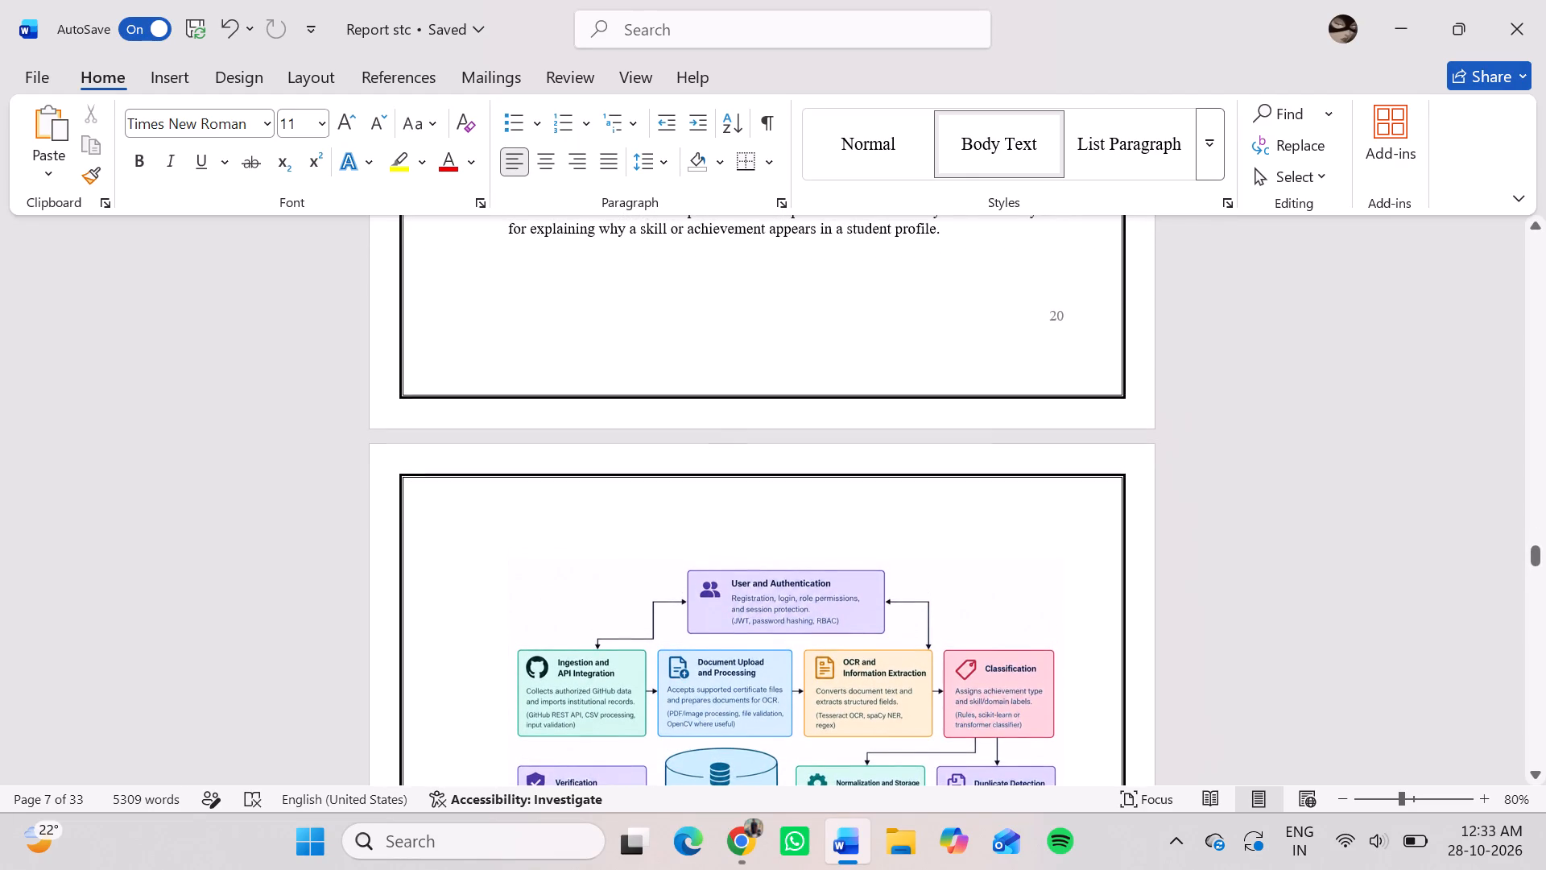
scroll(787, 651, "right", 1)
scroll(787, 651, "down", 4)
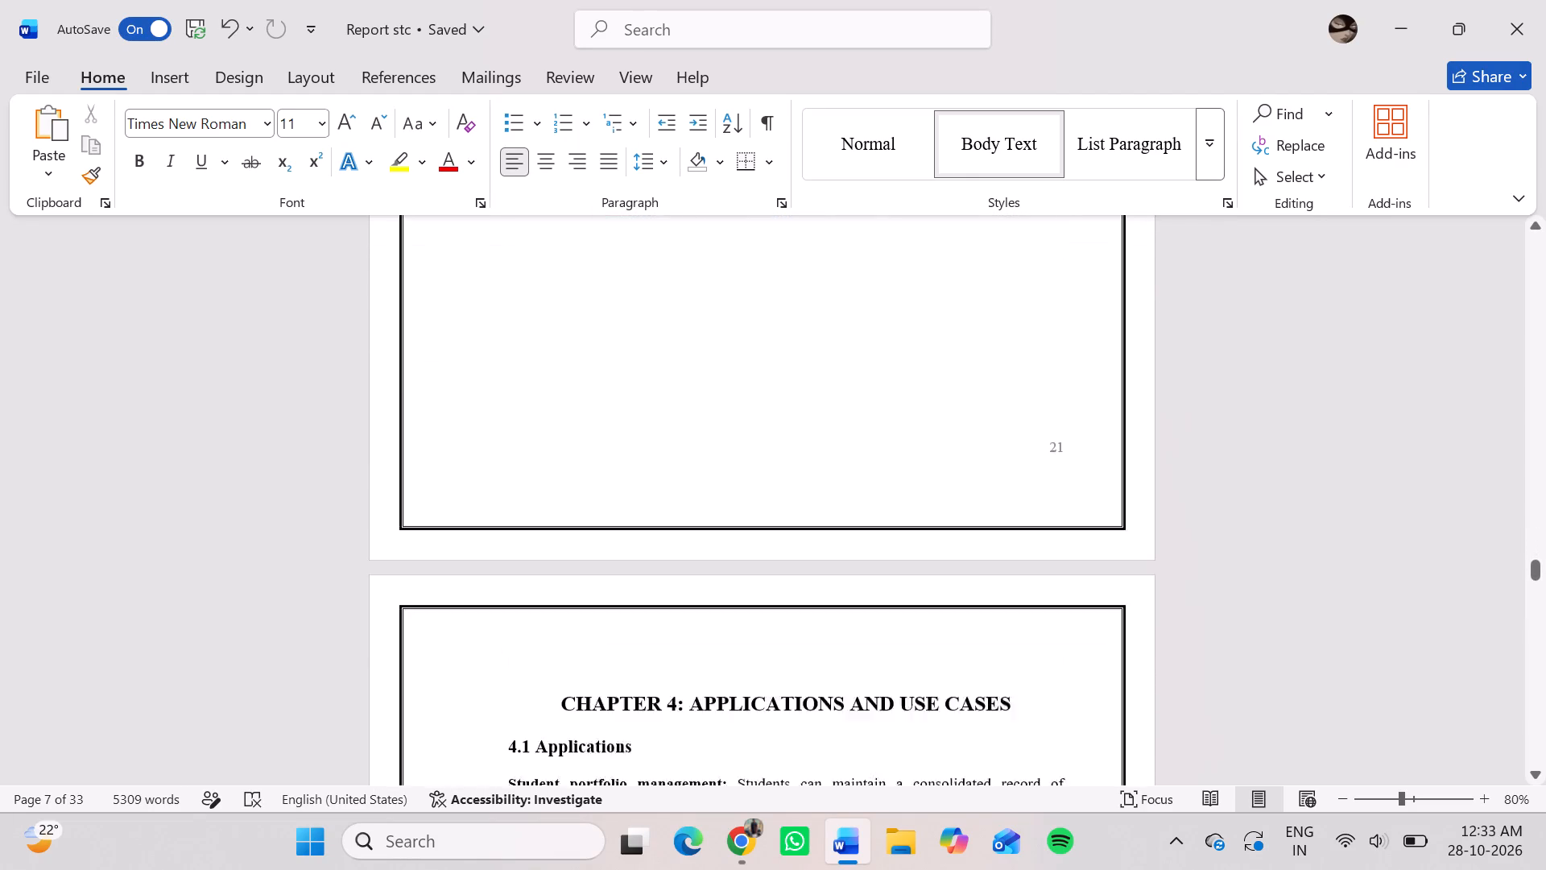
scroll(787, 651, "down", 8)
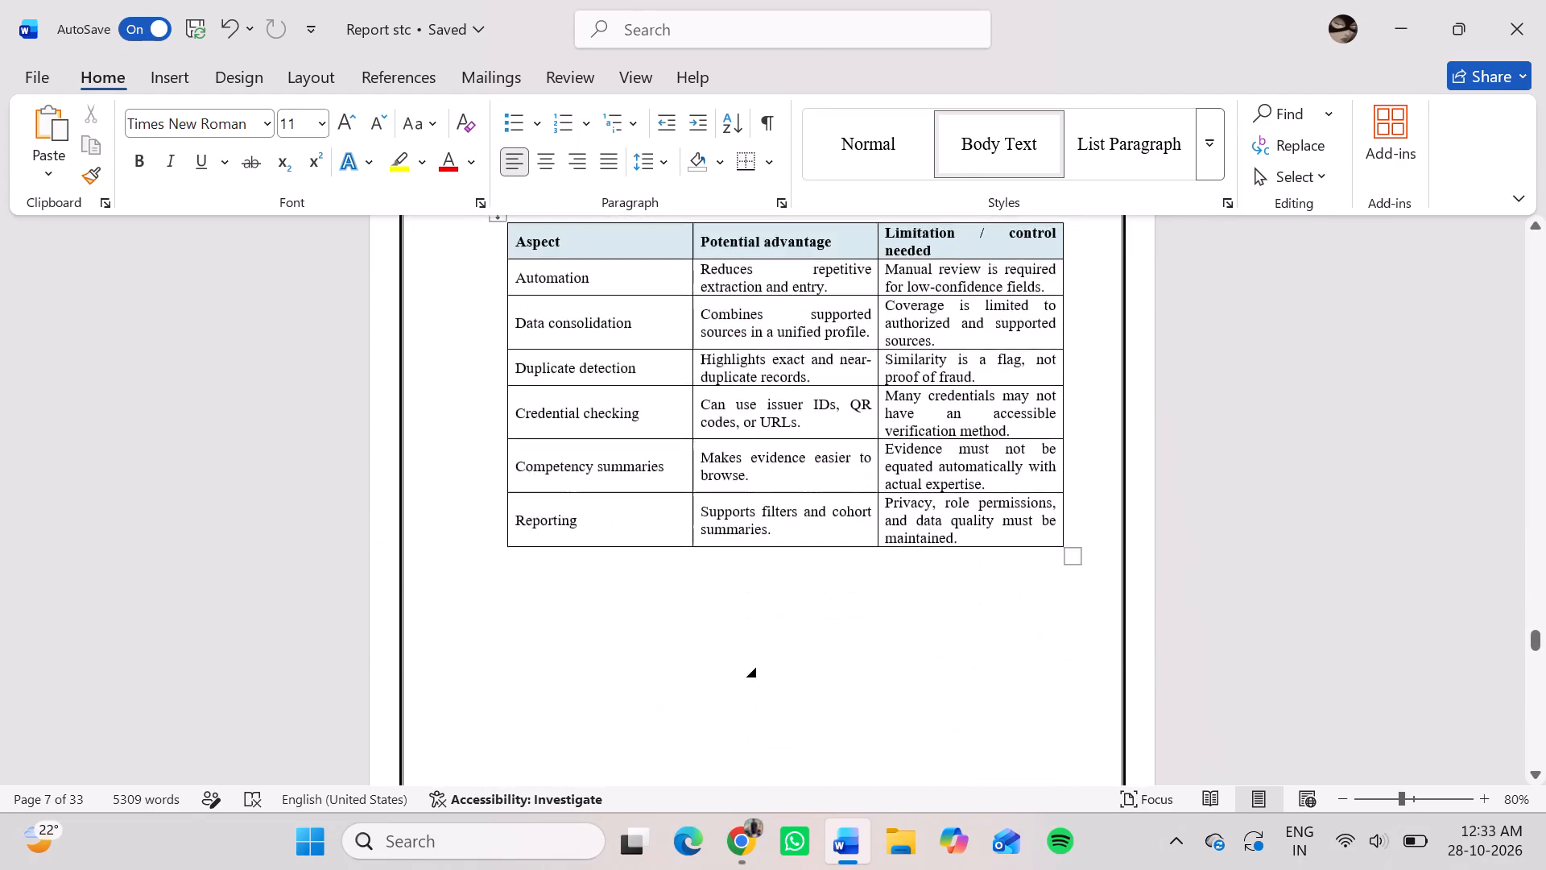
scroll(787, 651, "up", 2)
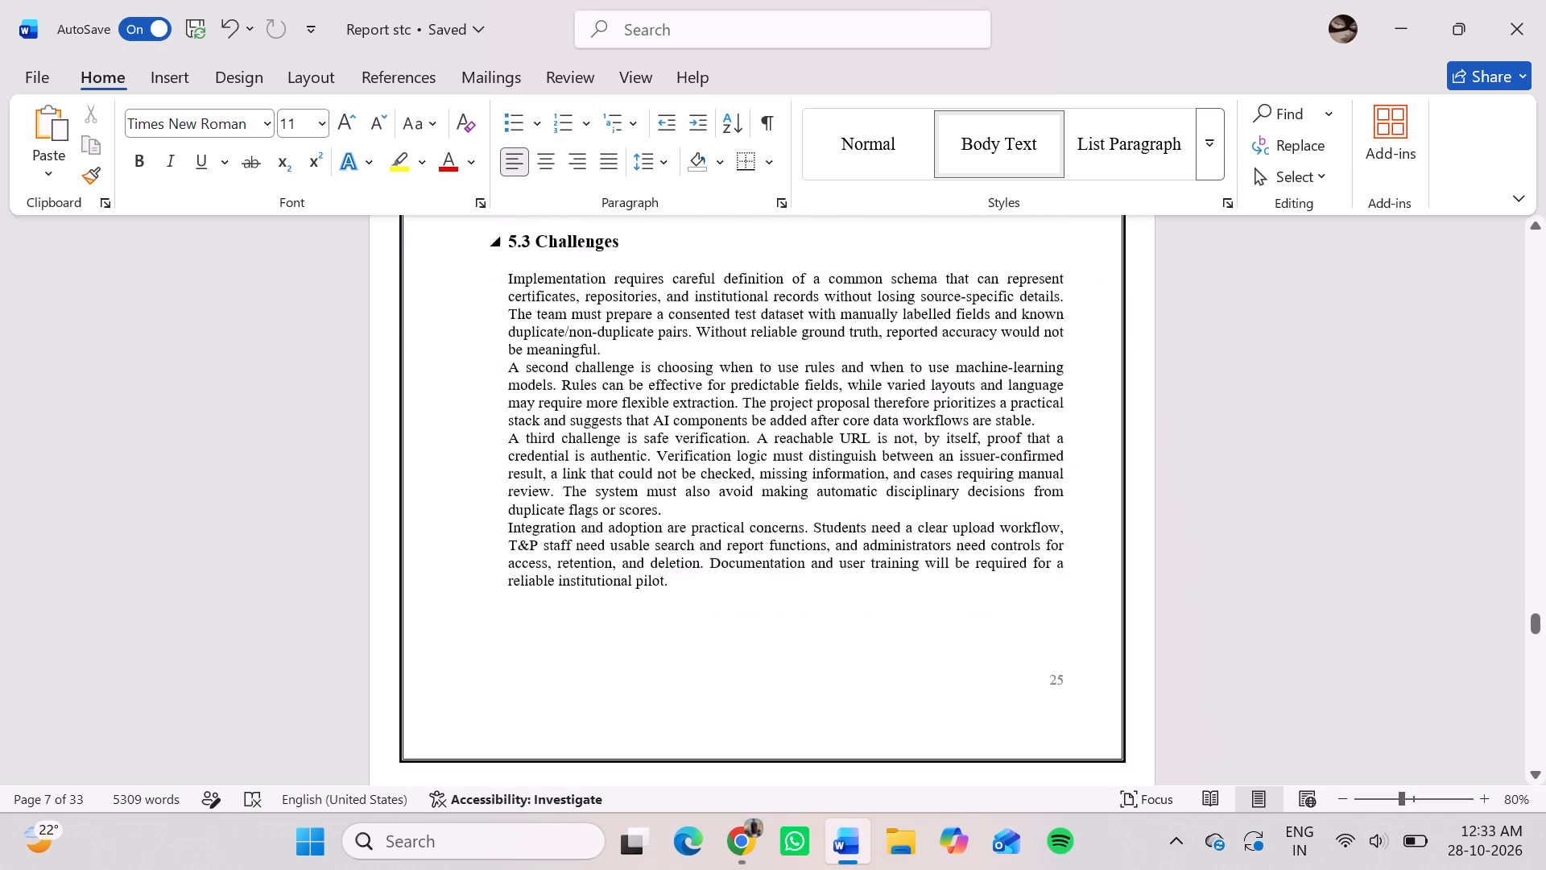
In the List of Tables, set the page number to 12 for both Table 2.1 and Table 2.2.
scroll(787, 651, "up", 16)
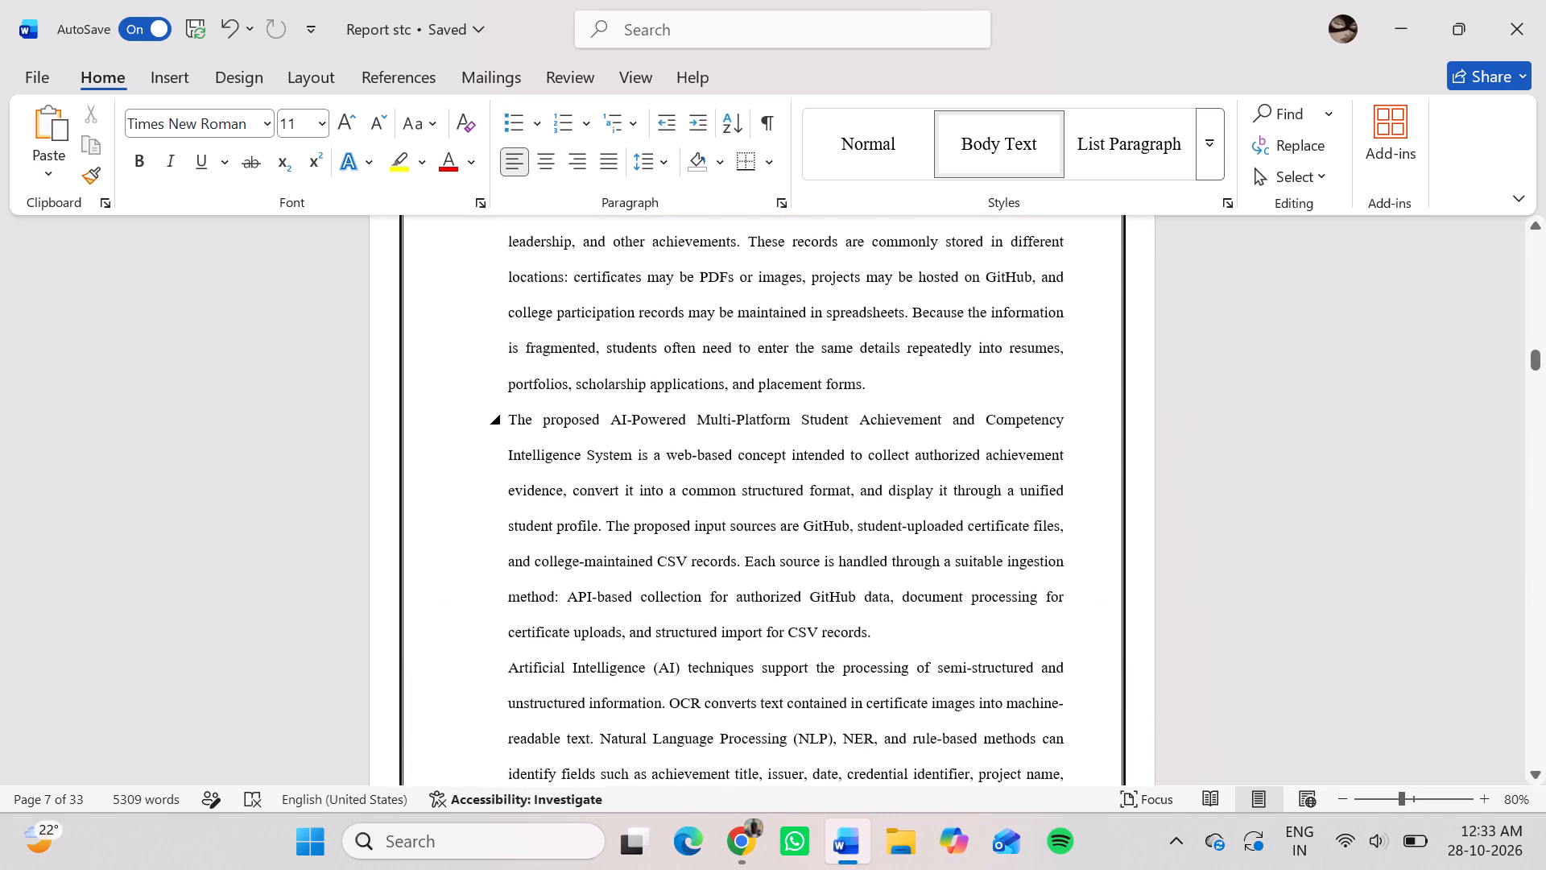
scroll(787, 651, "up", 6)
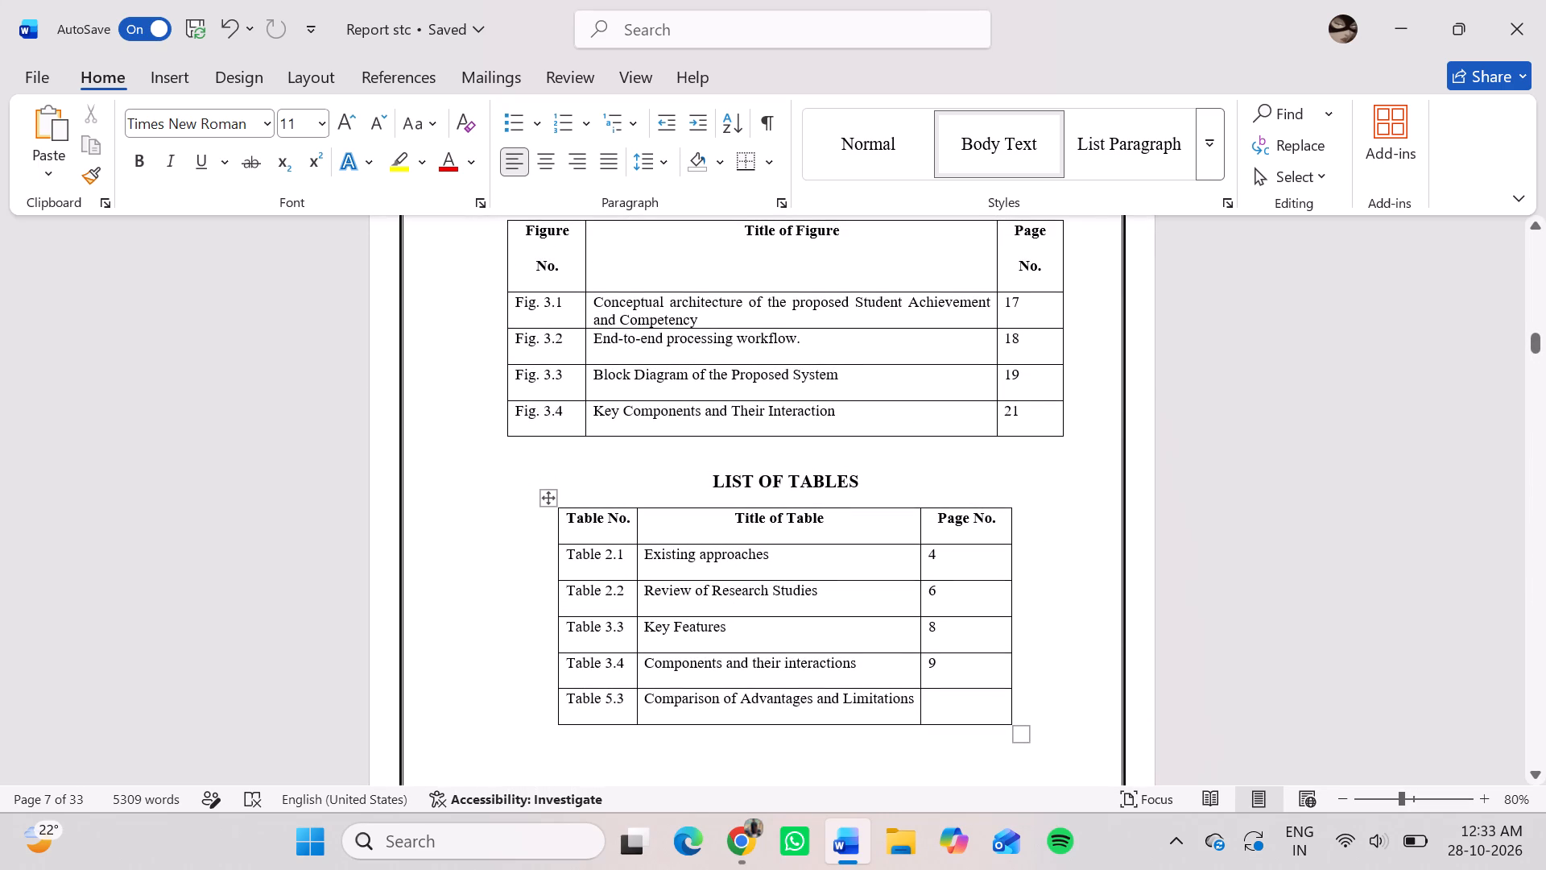
left_click(961, 568)
key("BackSpace")
type("12")
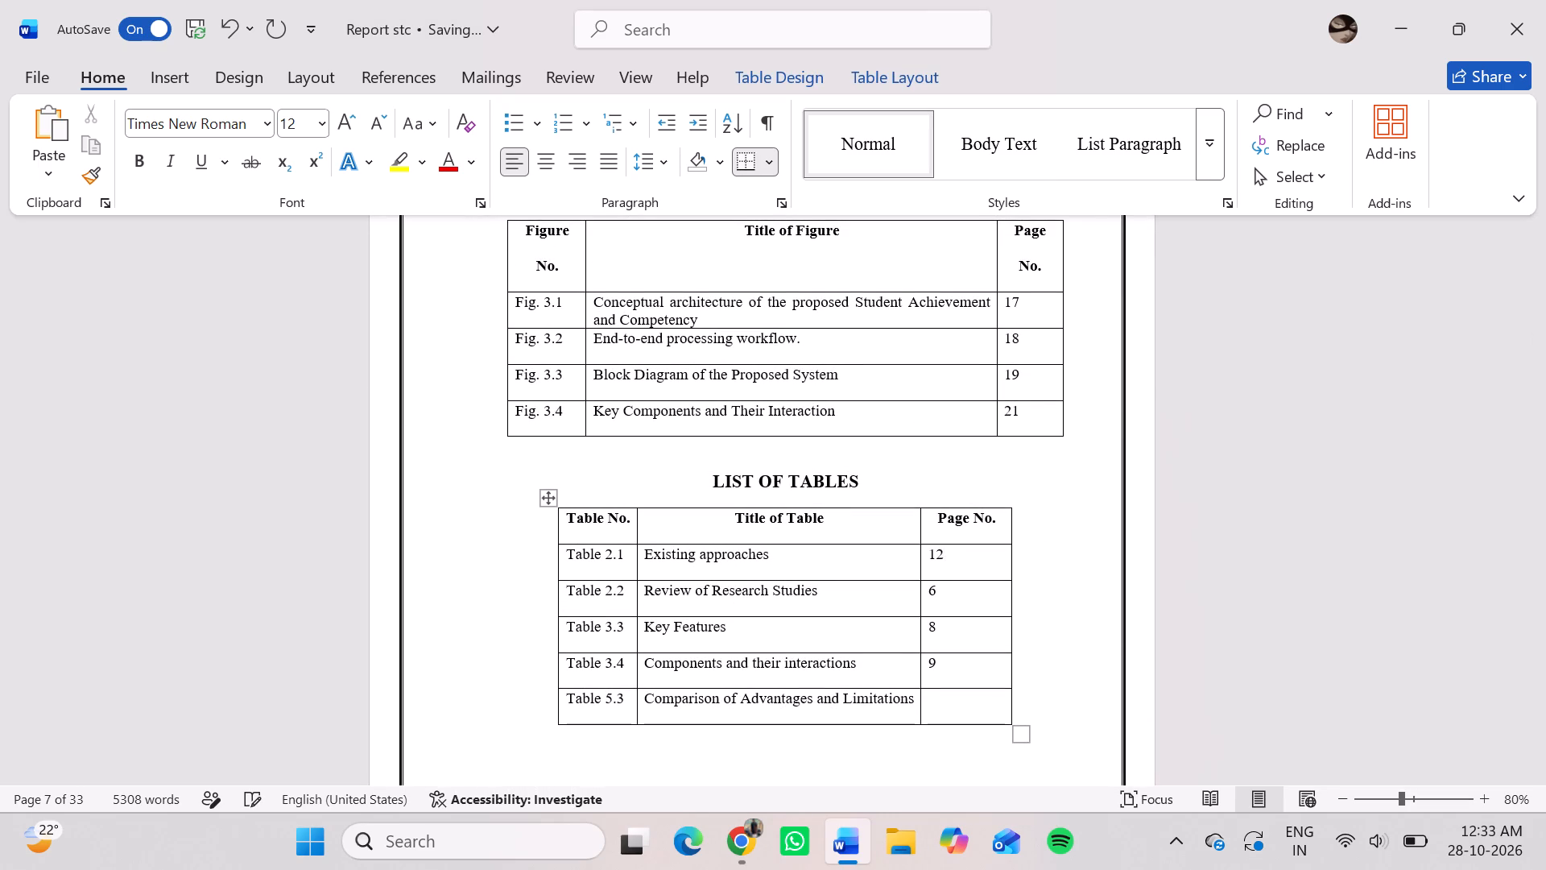
key("Down")
key("BackSpace")
type("12")
In the List of Tables, set the page numbers of Tables 3.3, 3.4 and 5.3 to 18, 20 and 26.
key("Down")
key("BackSpace")
key("1")
key("8")
key("Down")
key("BackSpace")
type("20")
key("Down")
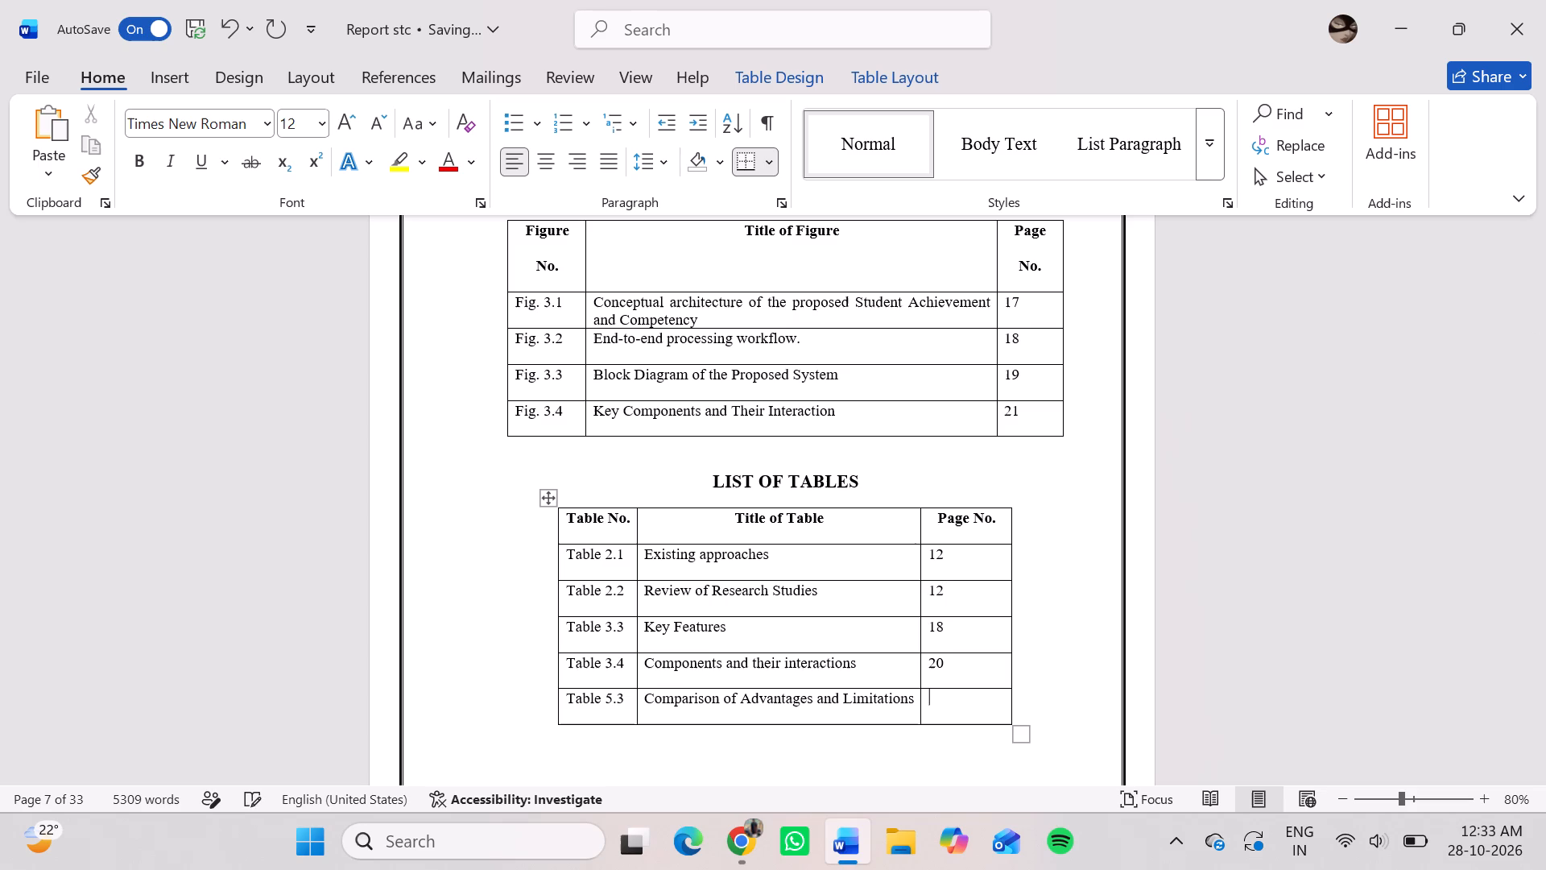
key("2")
key("6")
Save the report.
key("ctrl+s")
Review the report's body from Chapter 1 through the figures, tables and later chapters to the end of the references.
scroll(961, 568, "right", 1)
scroll(961, 568, "down", 2)
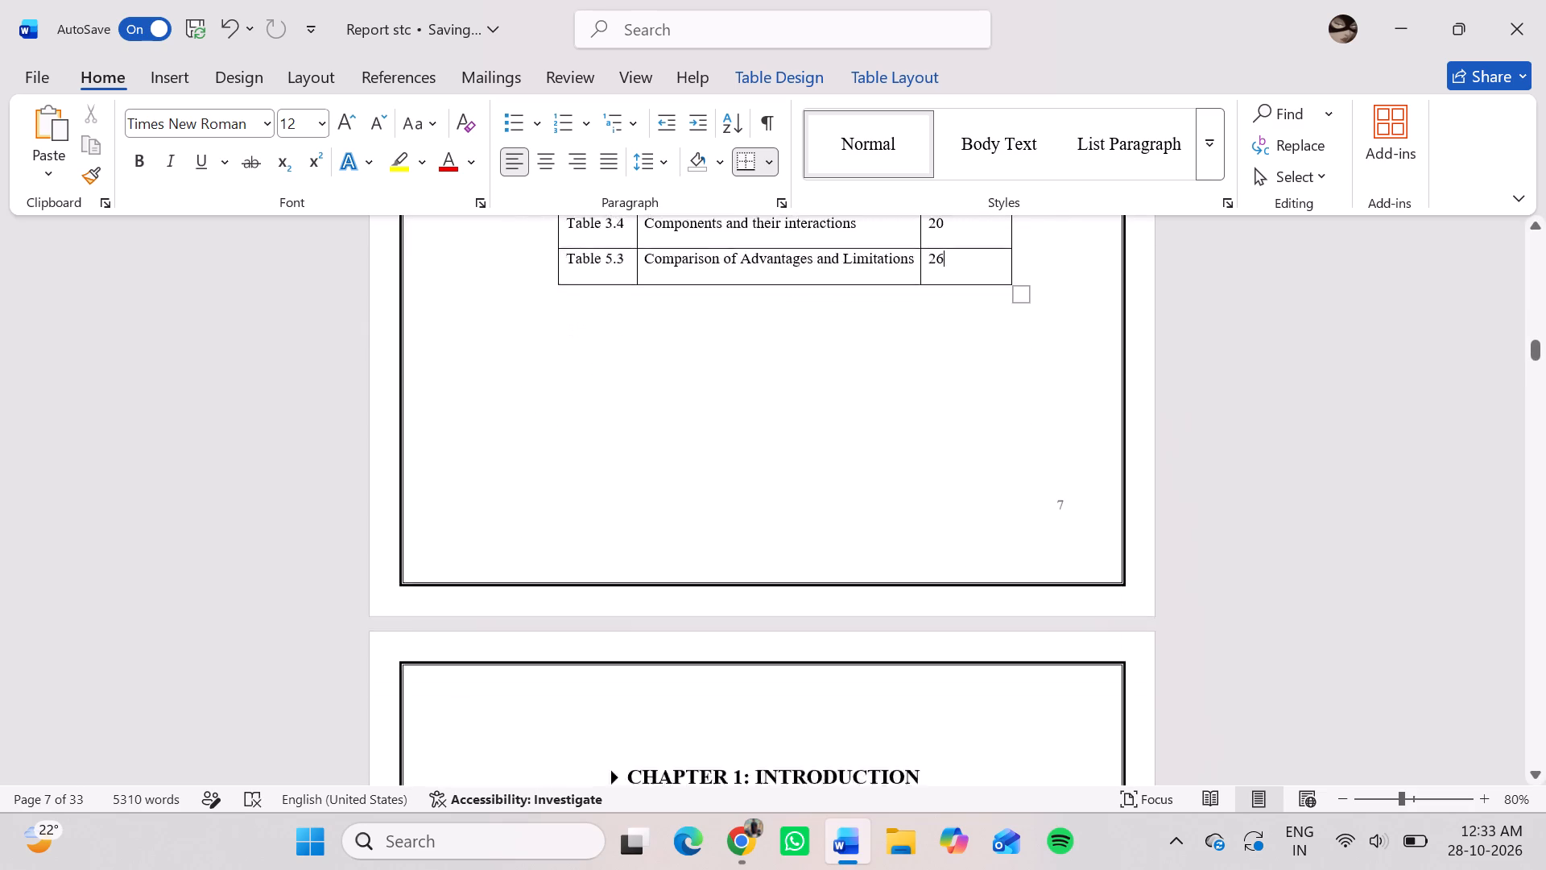
scroll(961, 568, "down", 8)
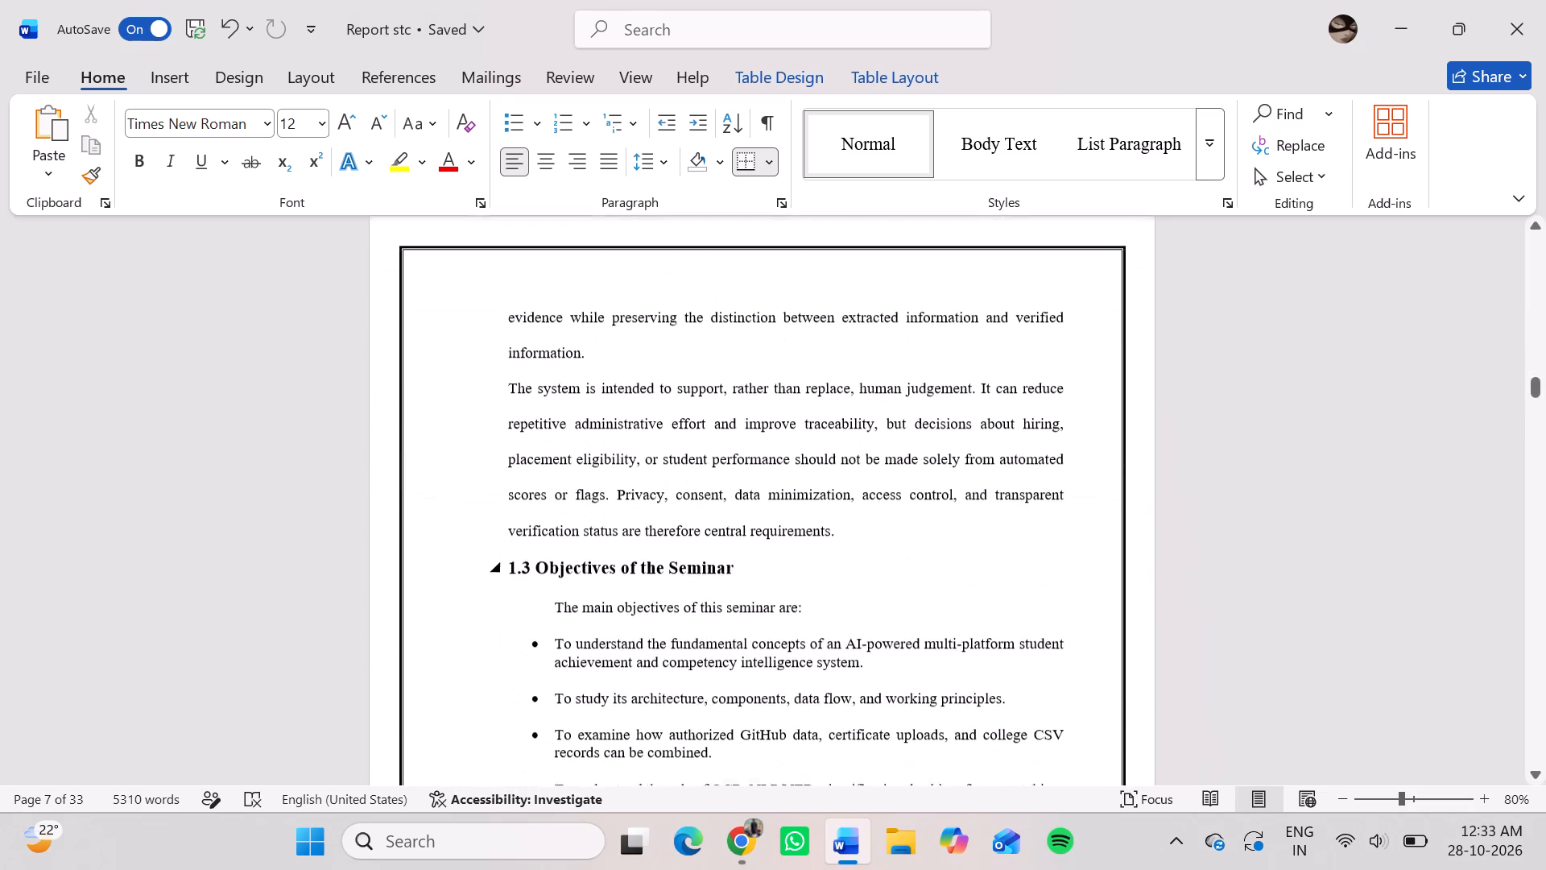
scroll(961, 568, "down", 7)
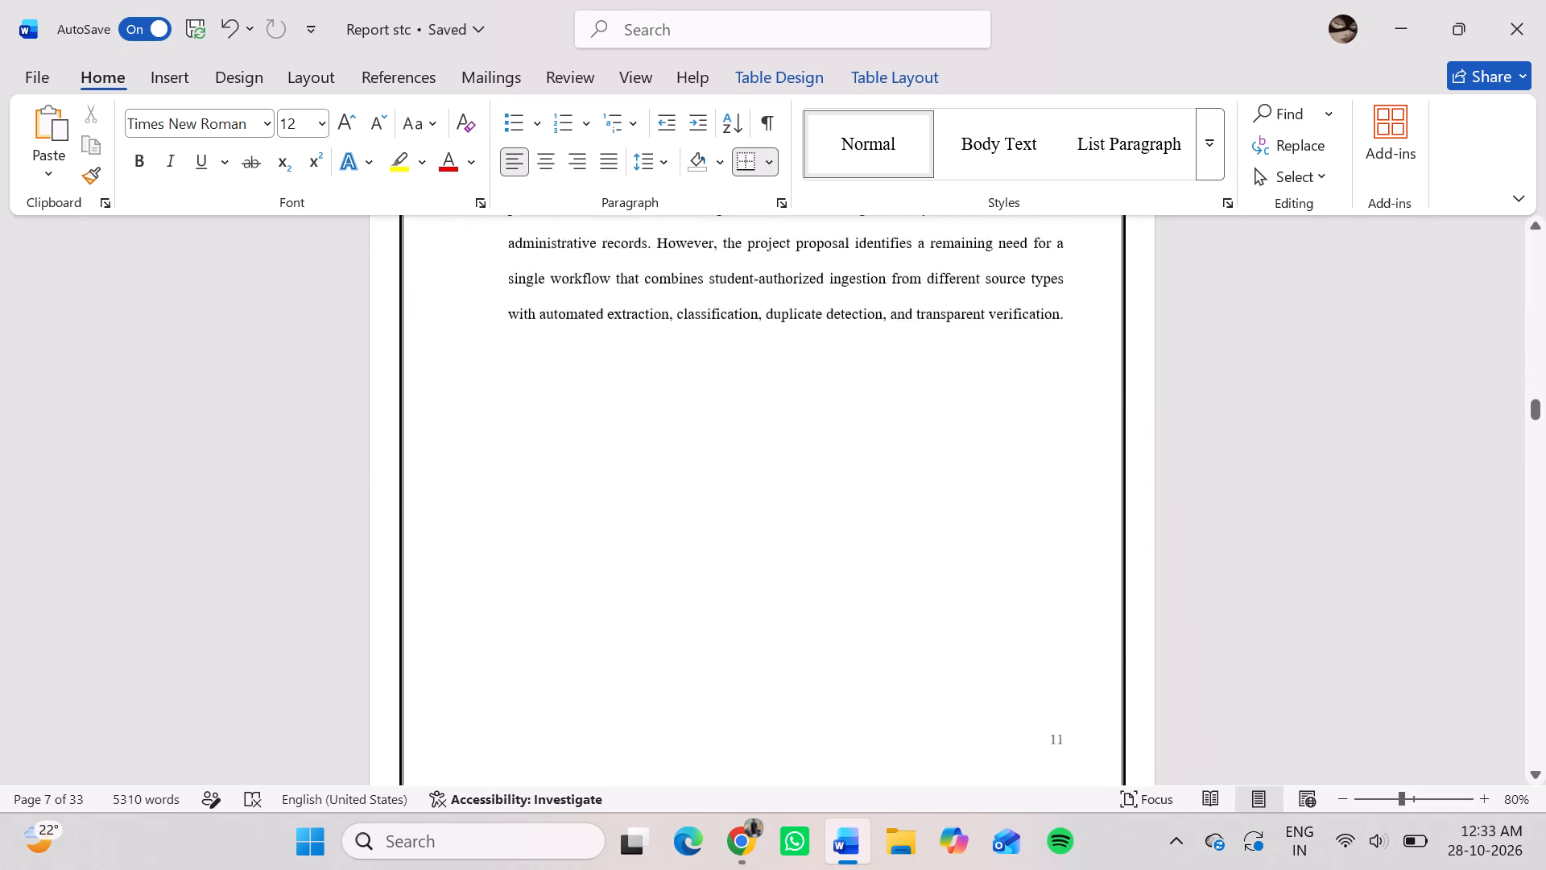
scroll(961, 568, "down", 7)
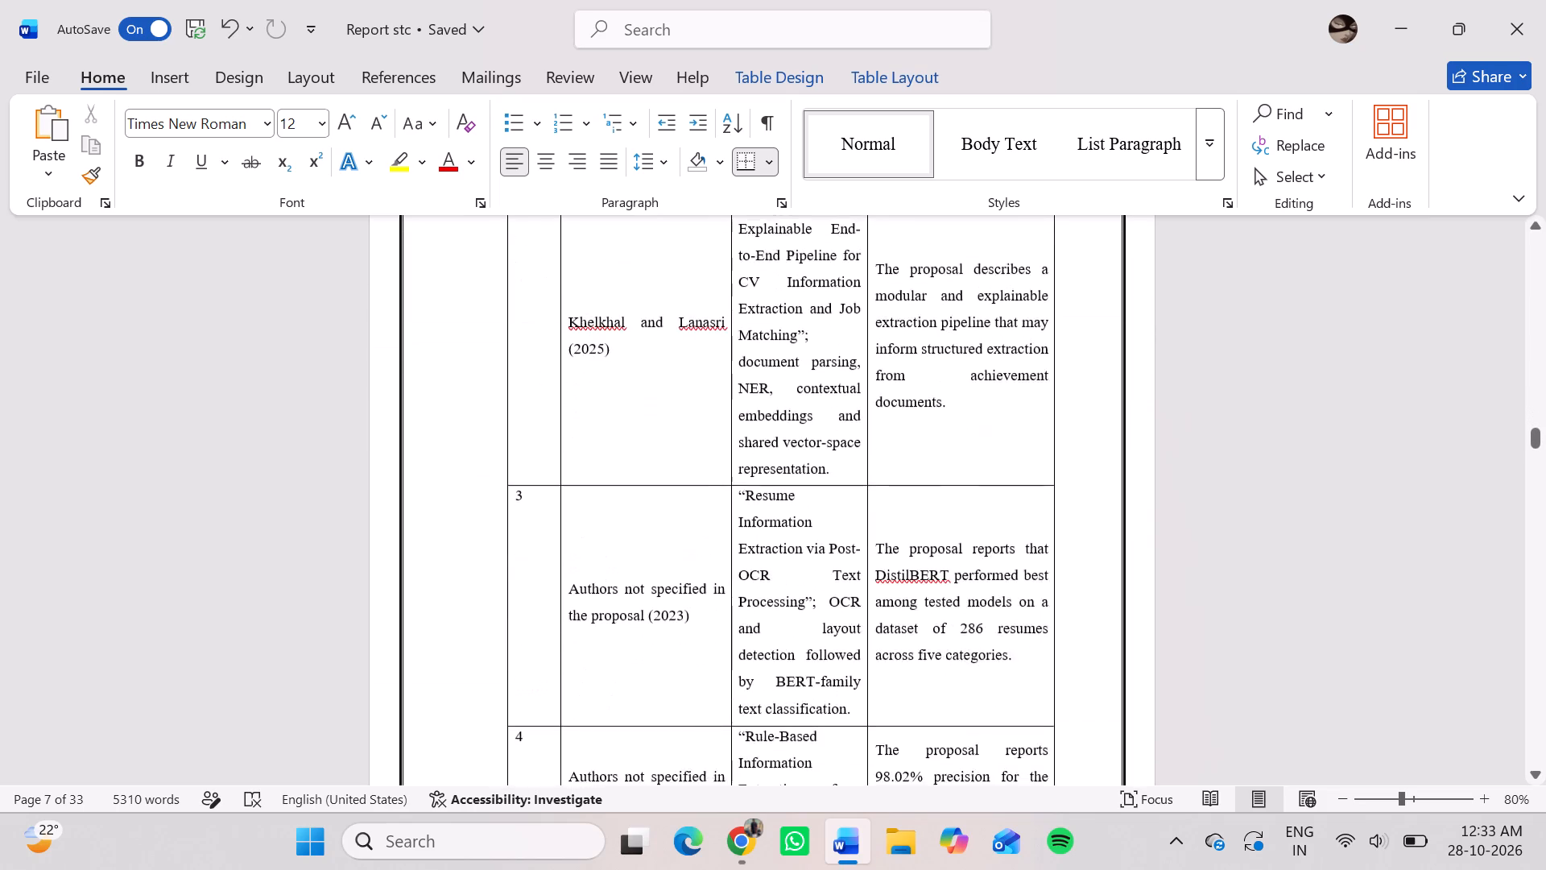
scroll(961, 568, "down", 11)
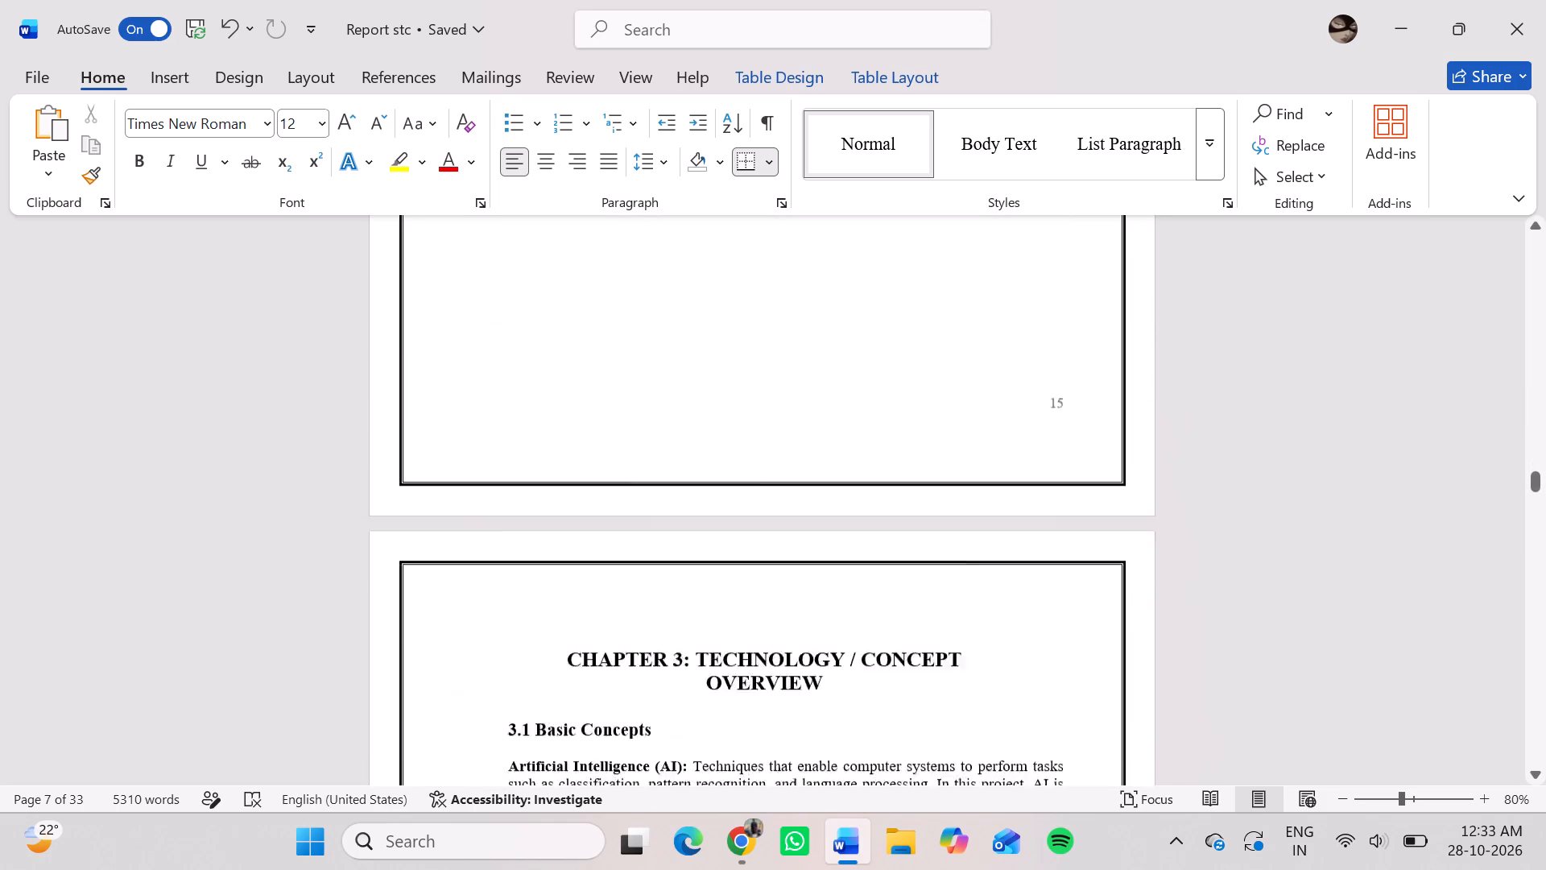
scroll(961, 568, "down", 3)
scroll(961, 568, "up", 1)
scroll(961, 568, "down", 1)
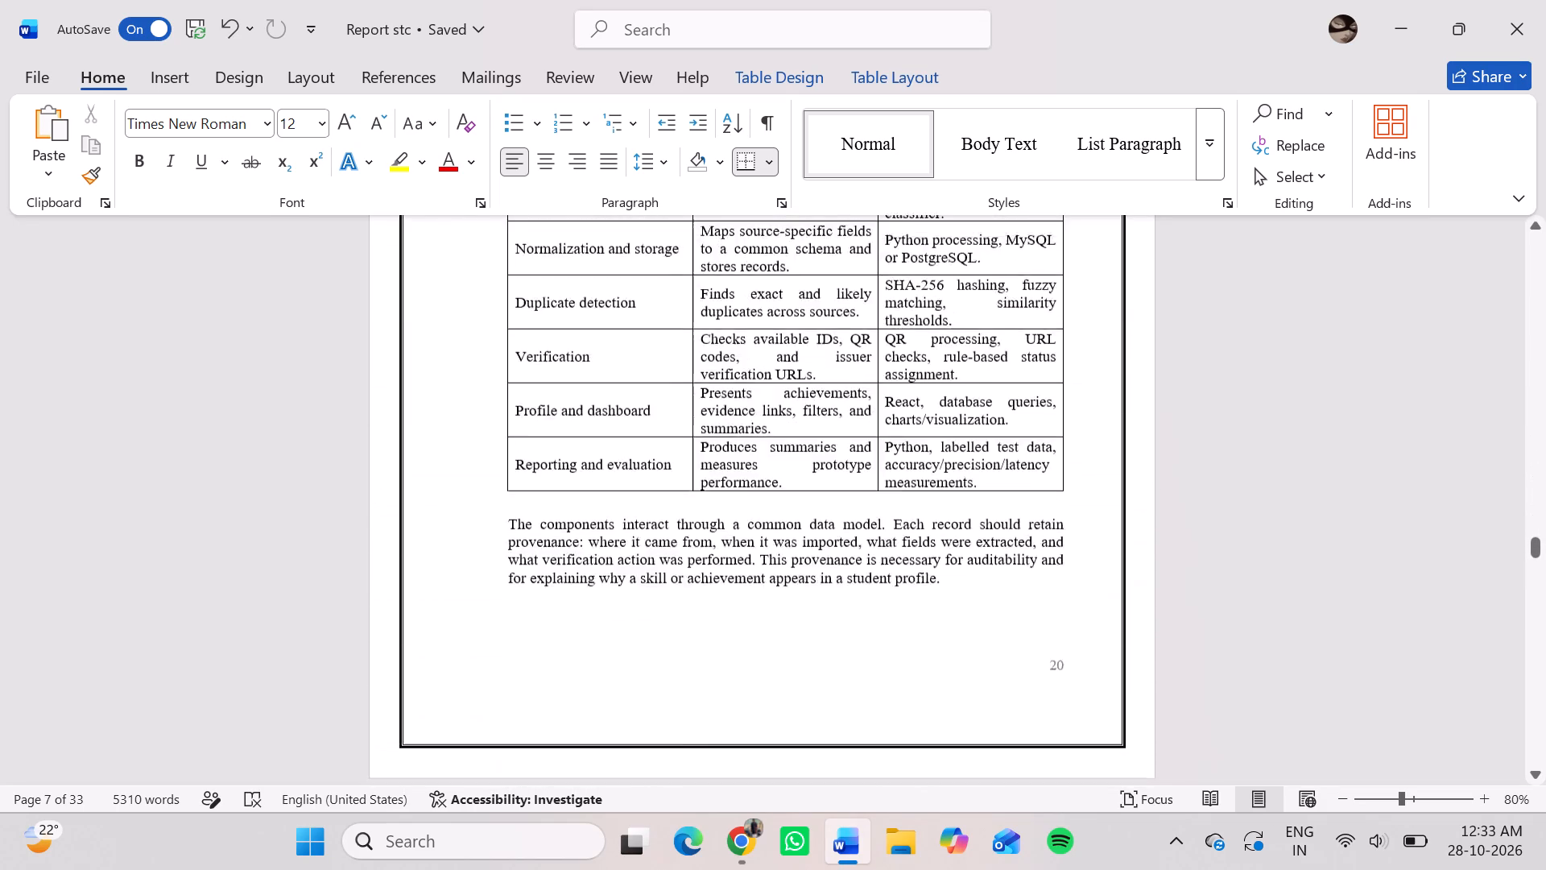
scroll(961, 568, "down", 2)
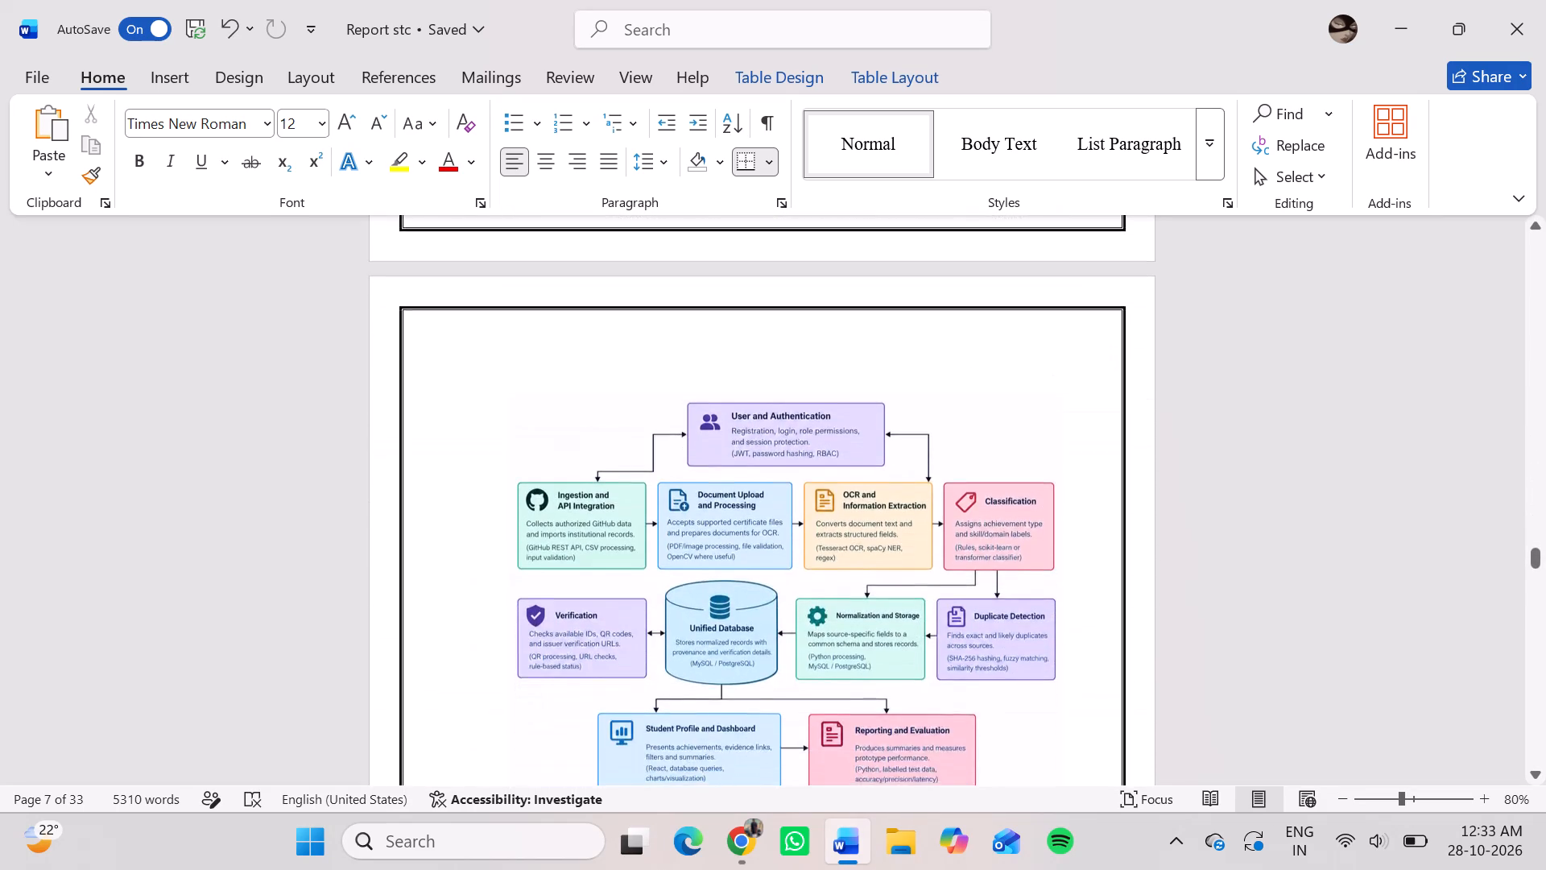
scroll(961, 568, "down", 6)
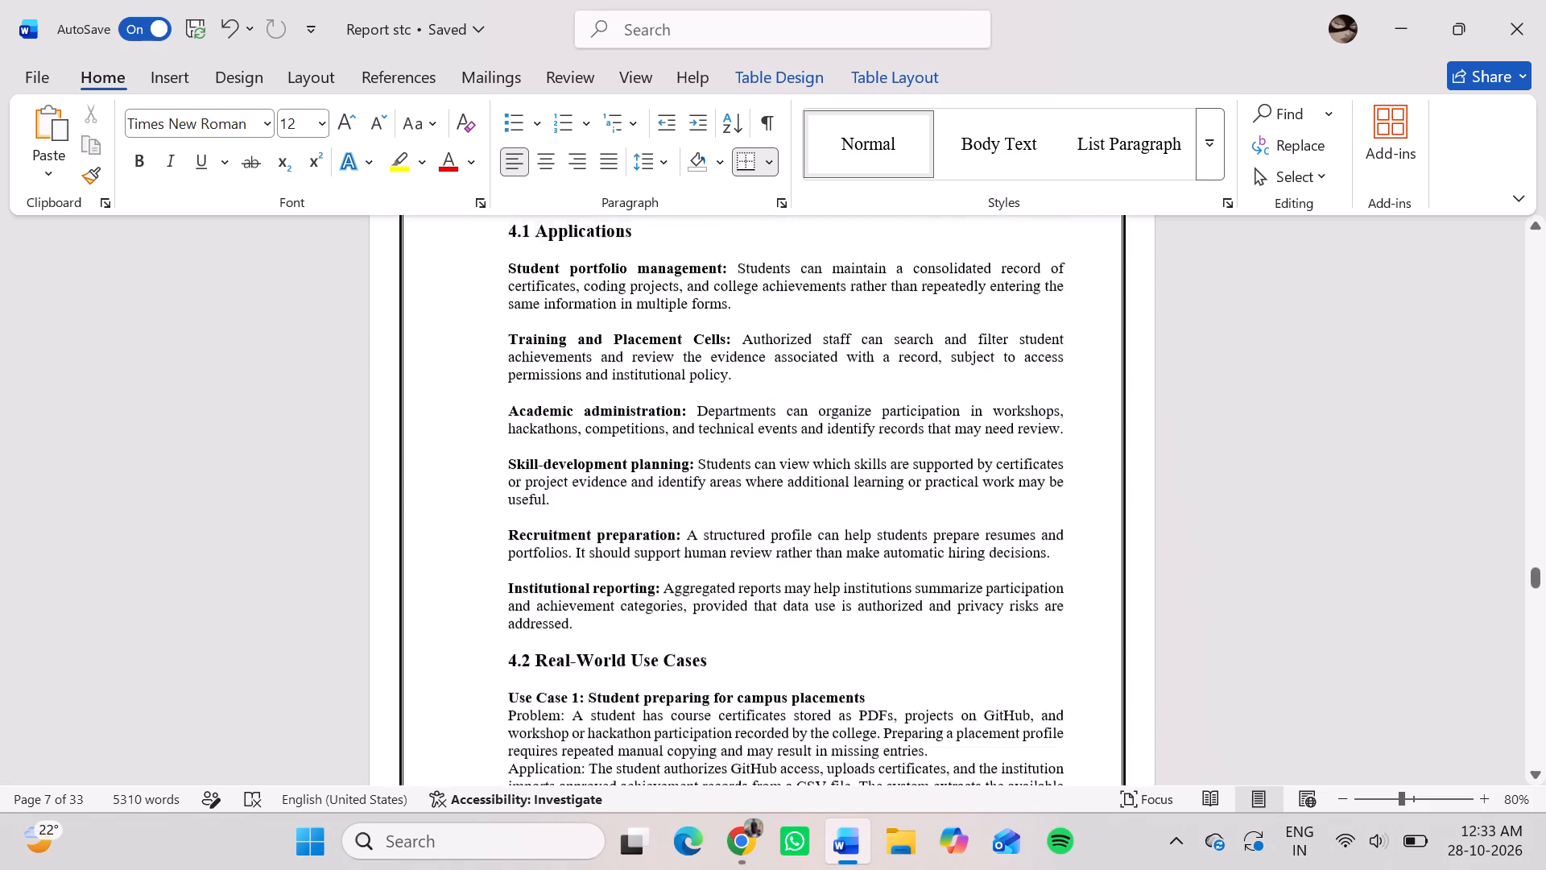
scroll(961, 568, "down", 8)
scroll(961, 568, "up", 1)
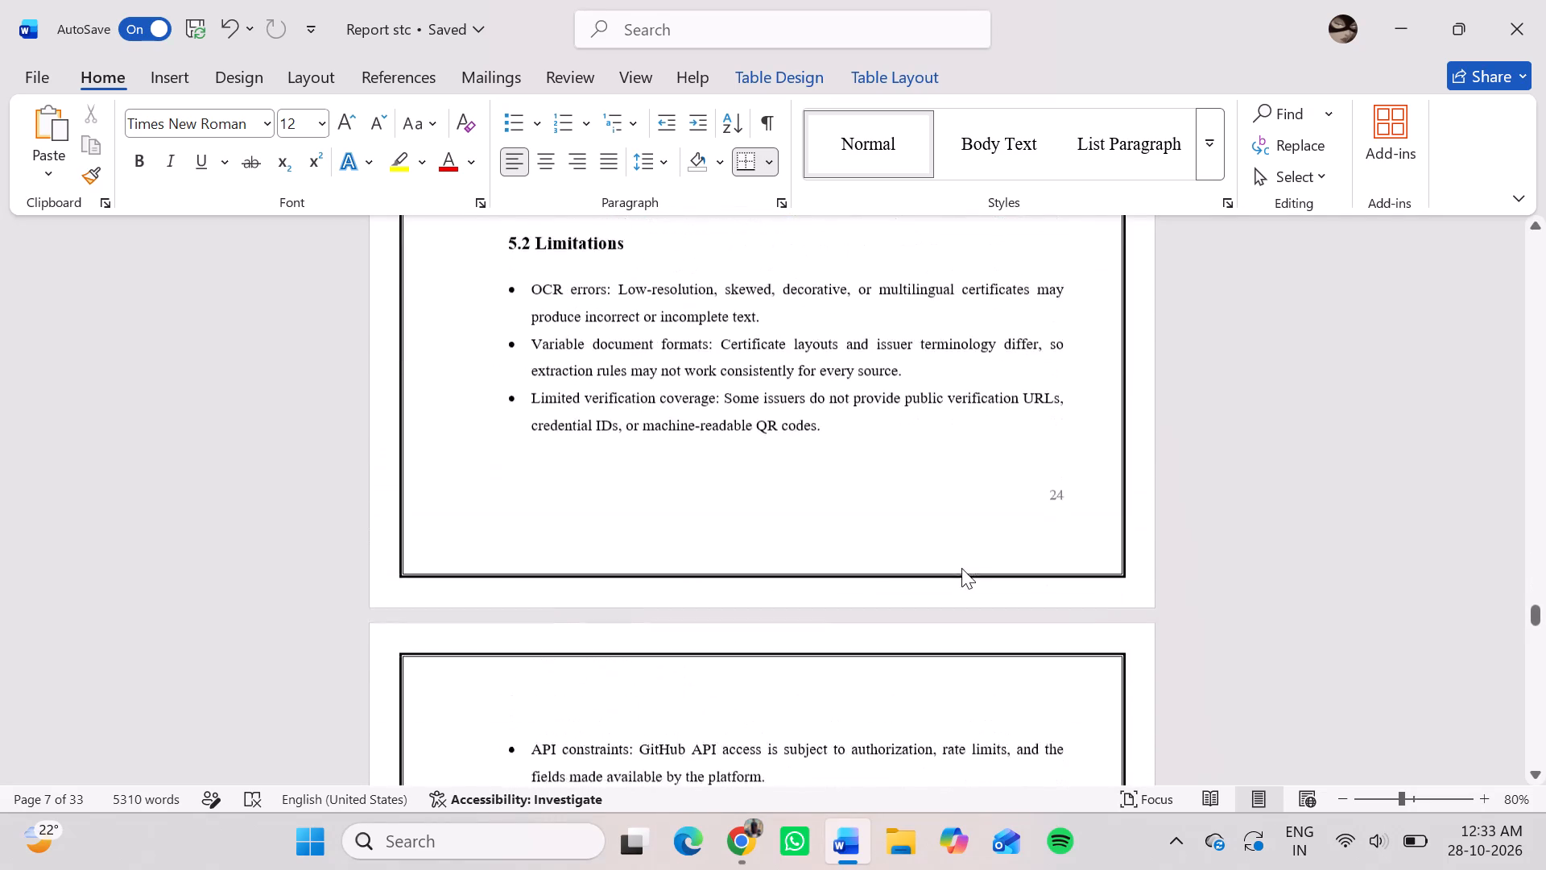
scroll(961, 568, "down", 4)
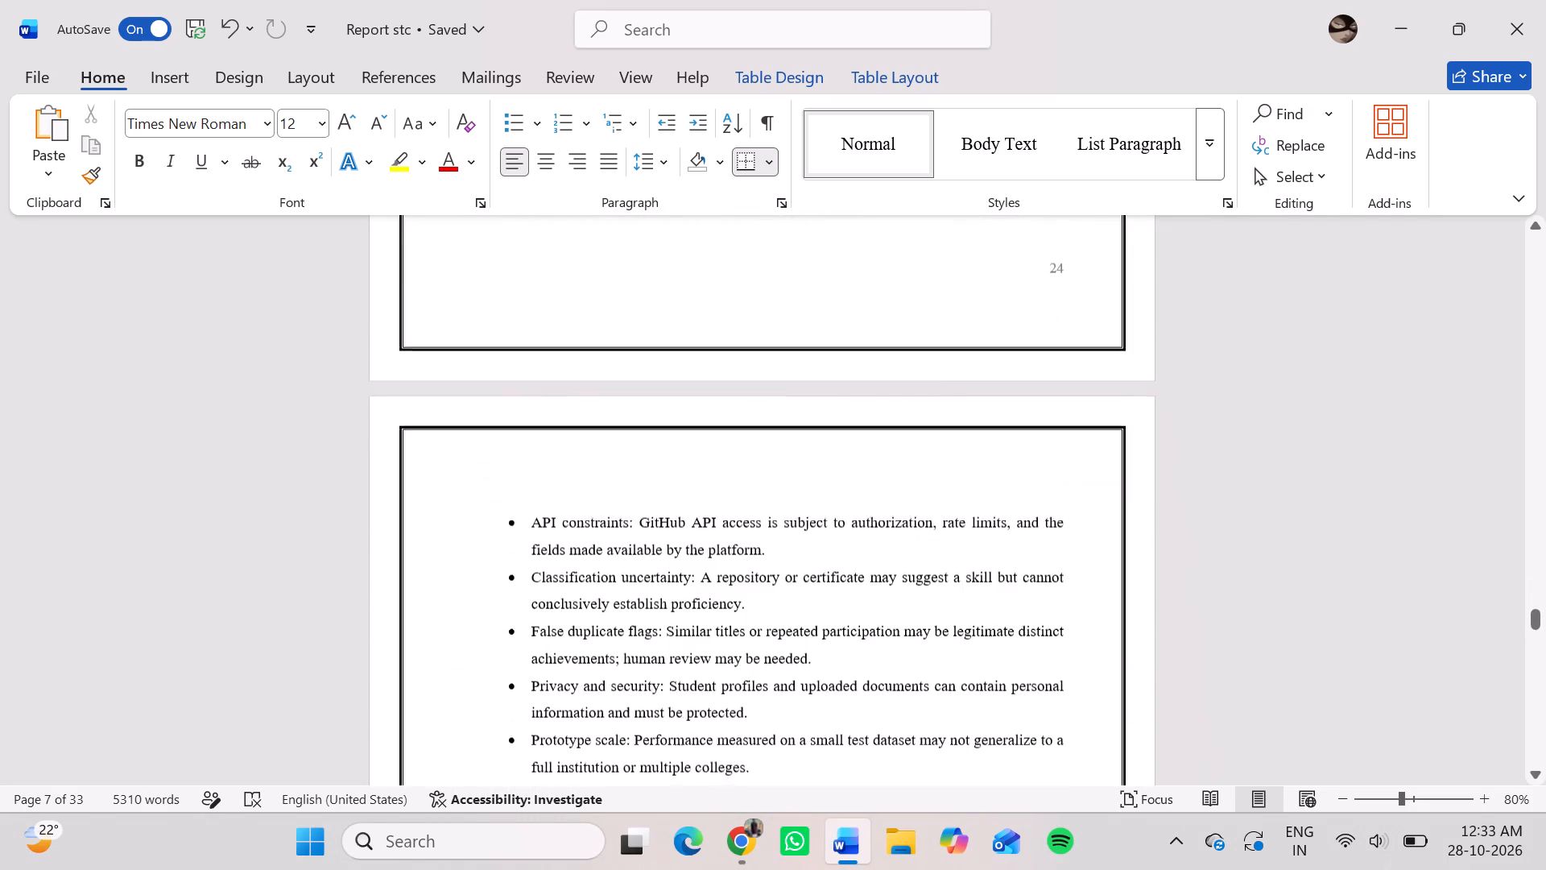
scroll(961, 568, "down", 11)
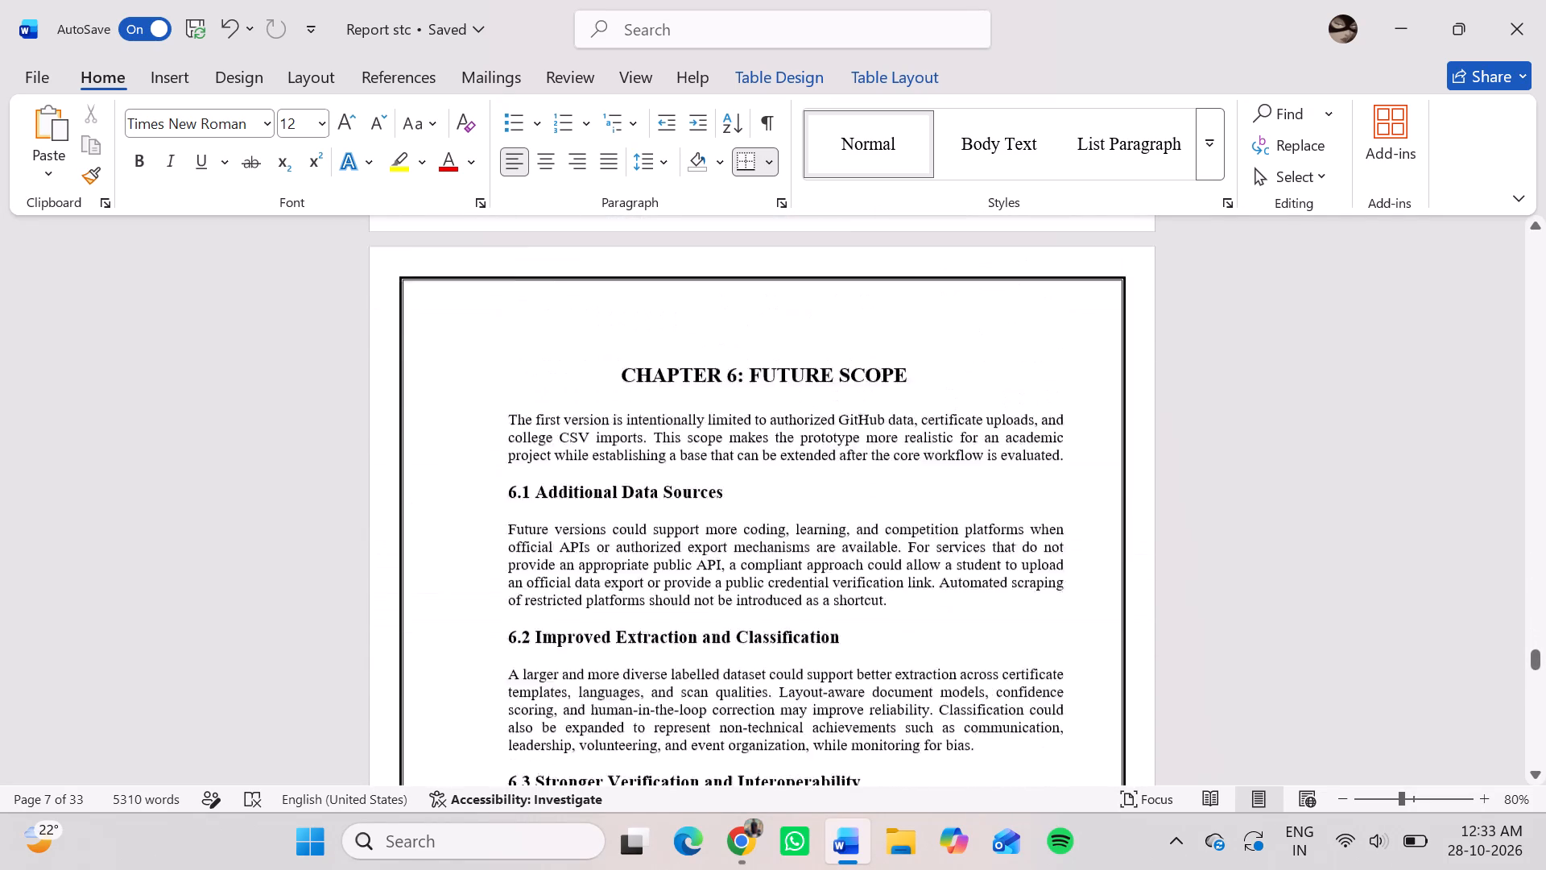
scroll(961, 568, "down", 5)
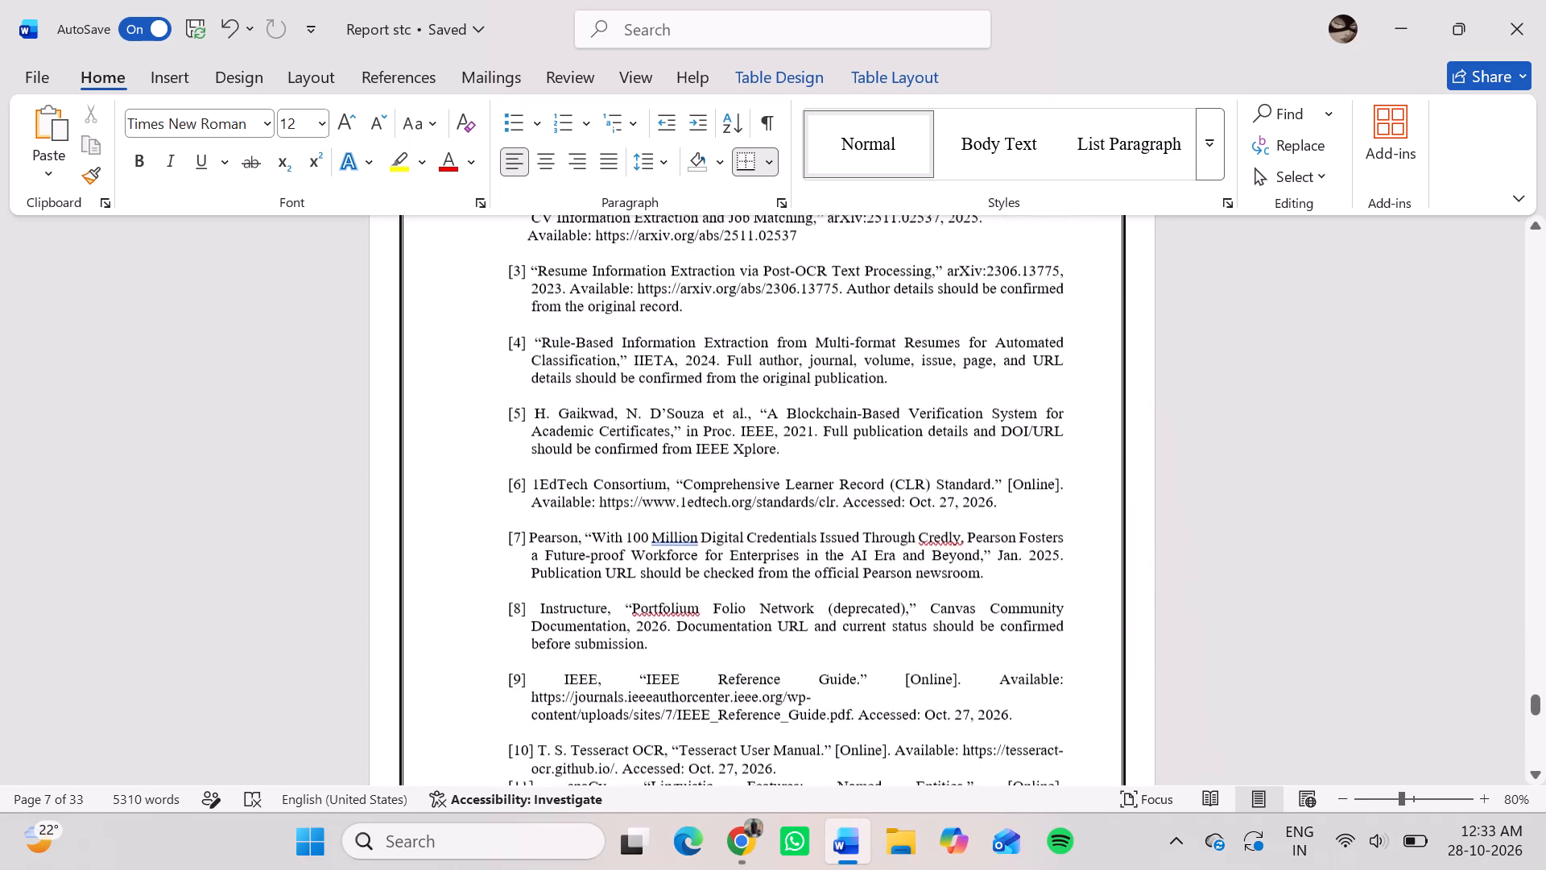
scroll(961, 568, "down", 7)
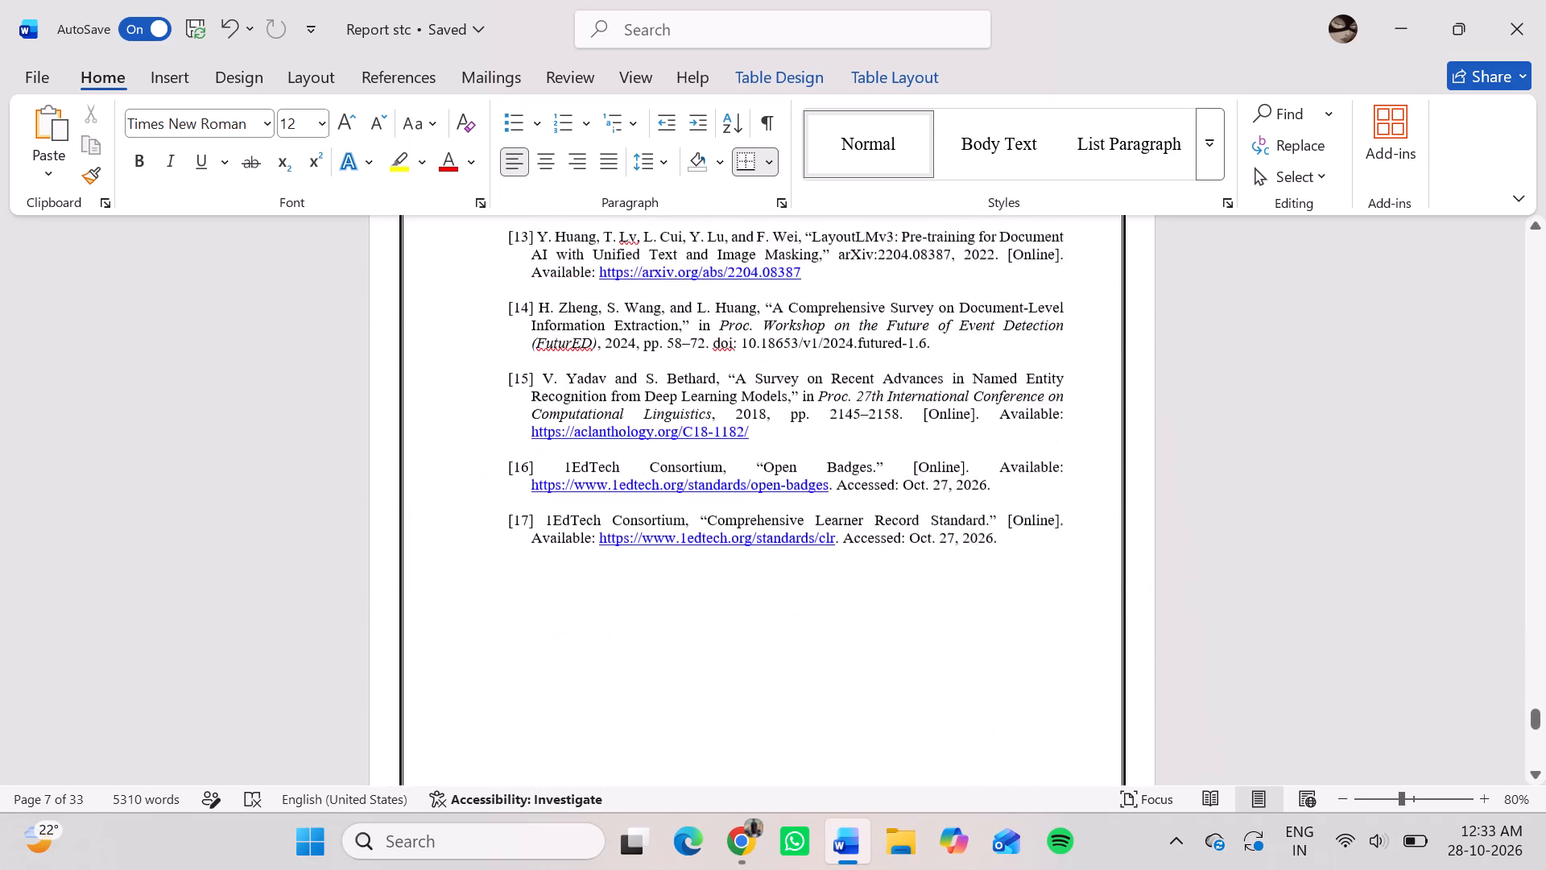
Return to the front matter and examine the certificate, Abstract and Index pages, including the Index's page number column.
scroll(961, 568, "up", 18)
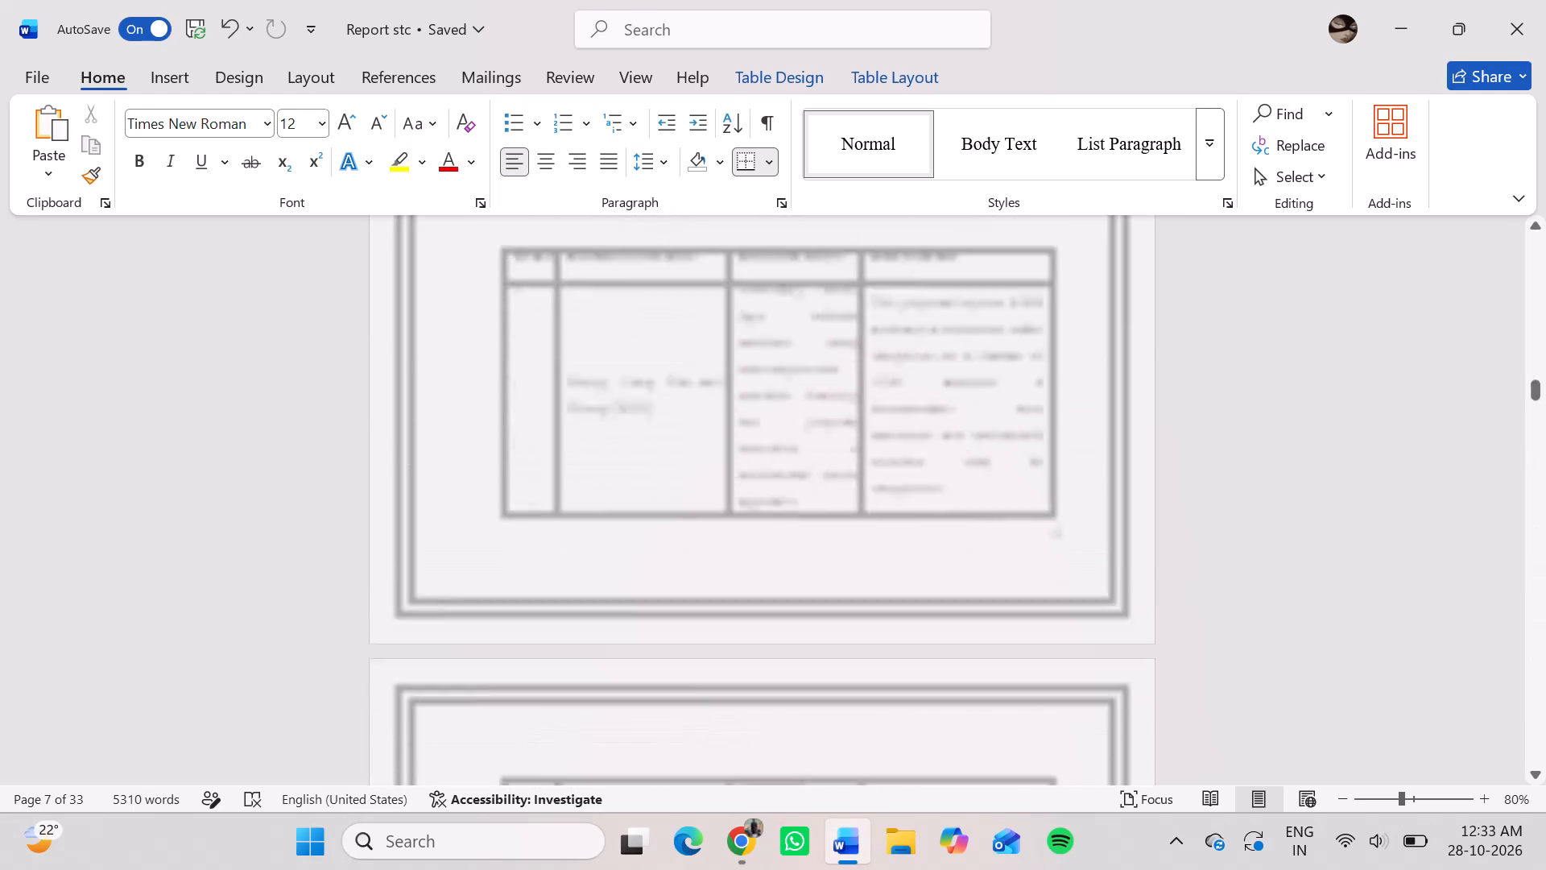
scroll(961, 568, "up", 8)
scroll(968, 494, "down", 5)
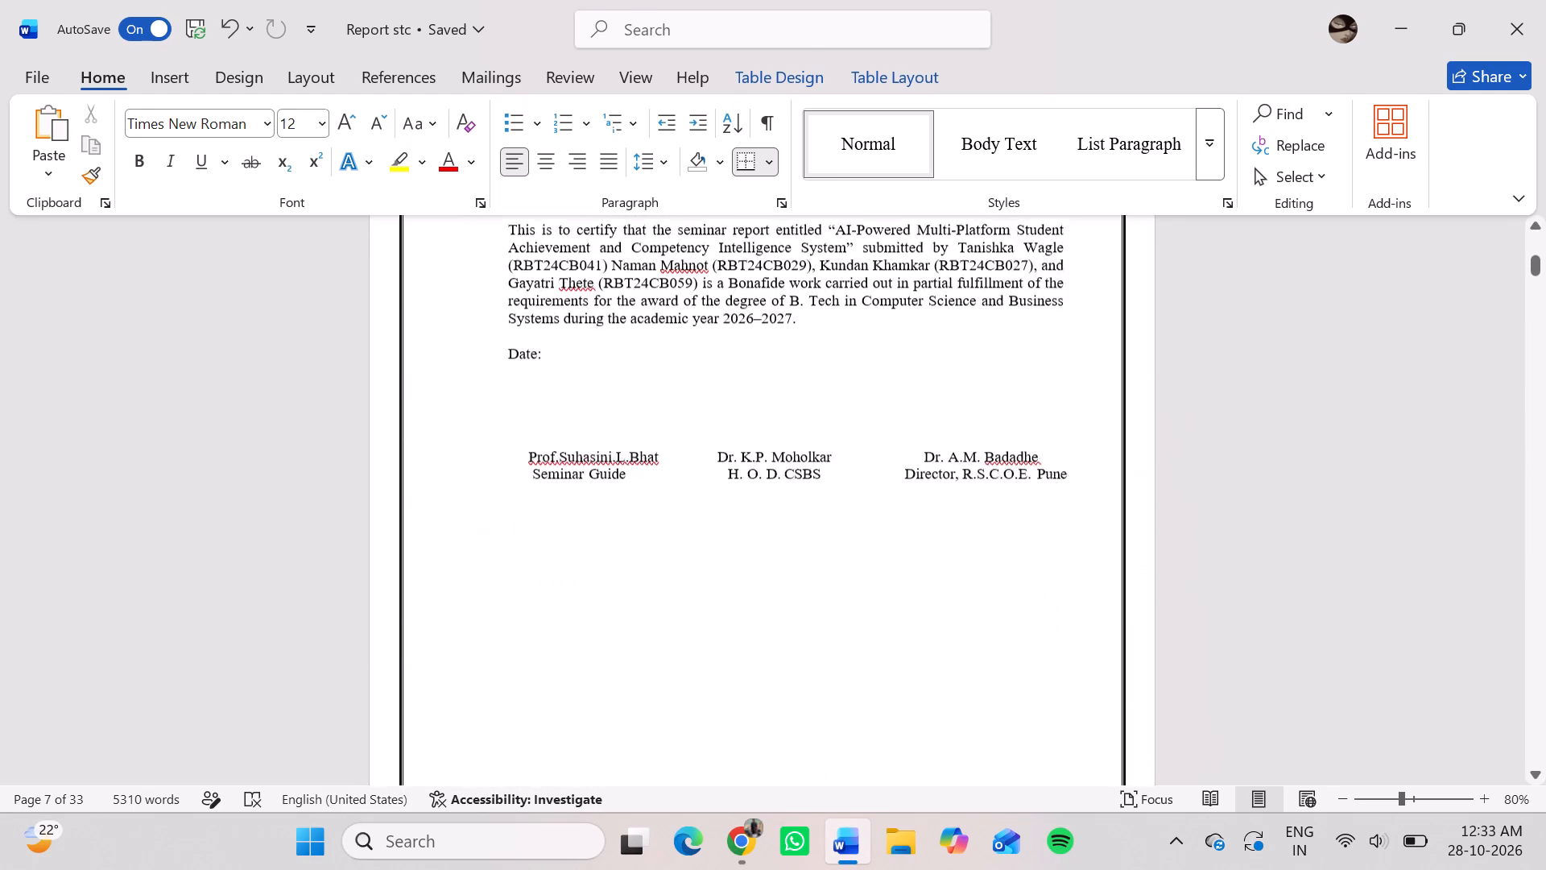
scroll(968, 494, "down", 7)
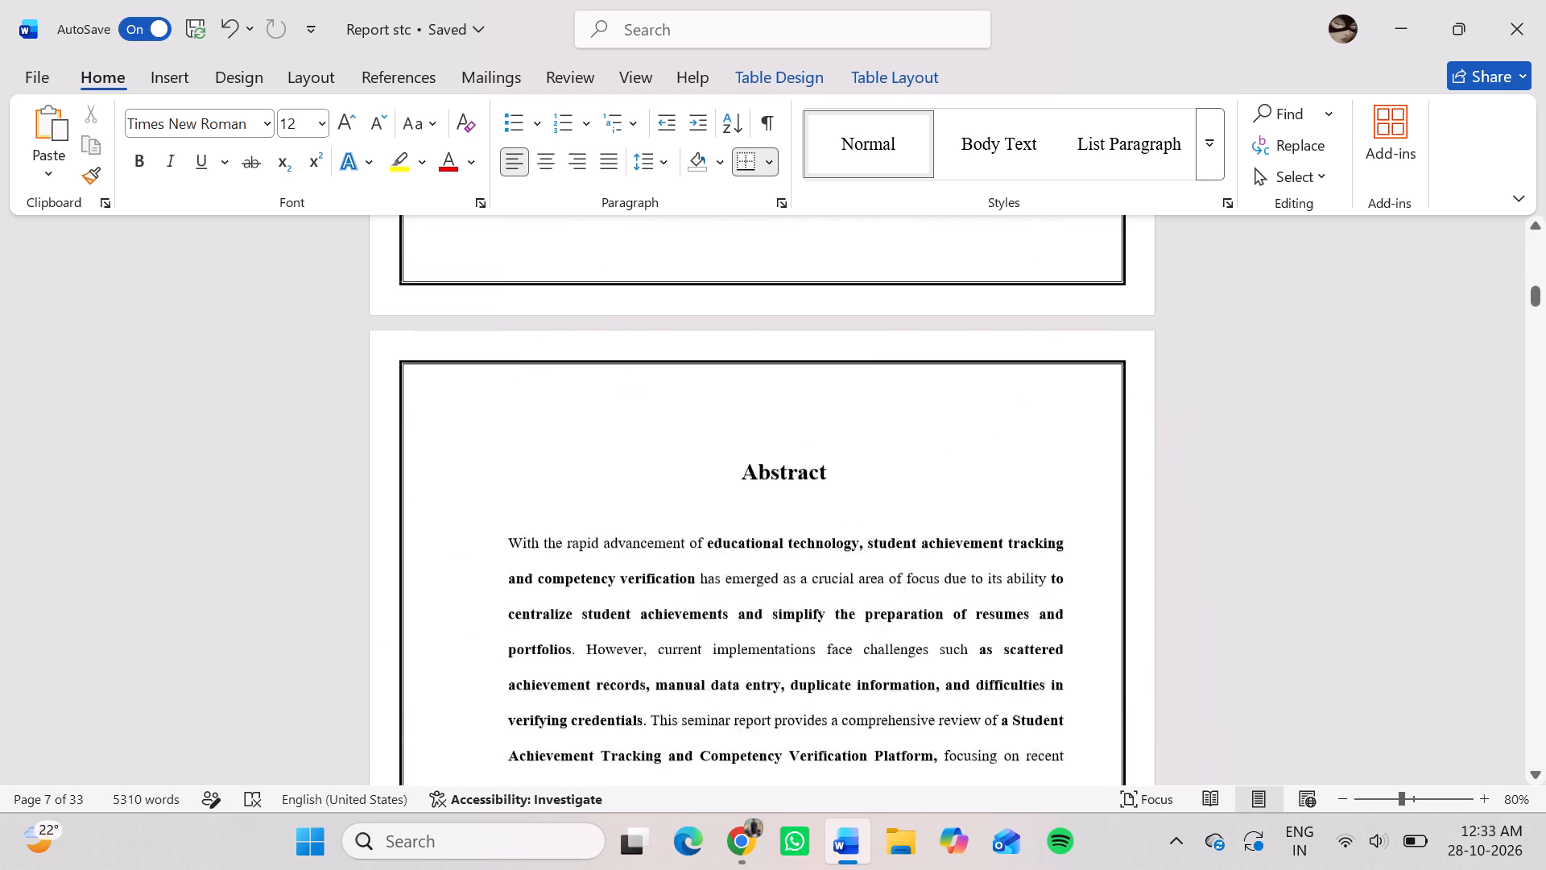
scroll(968, 494, "down", 4)
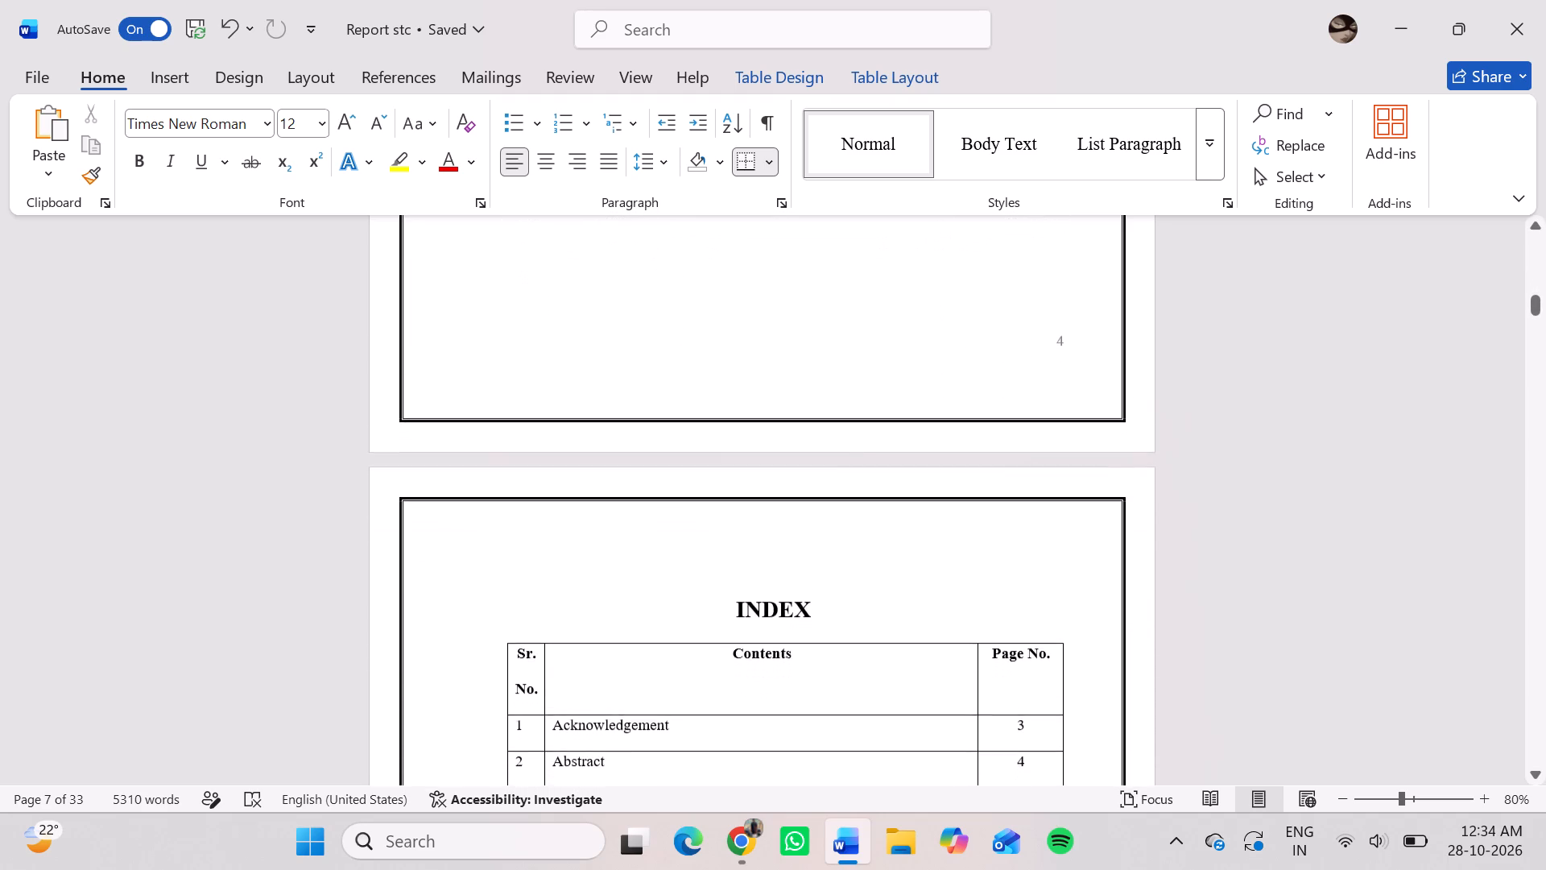
scroll(968, 494, "down", 3)
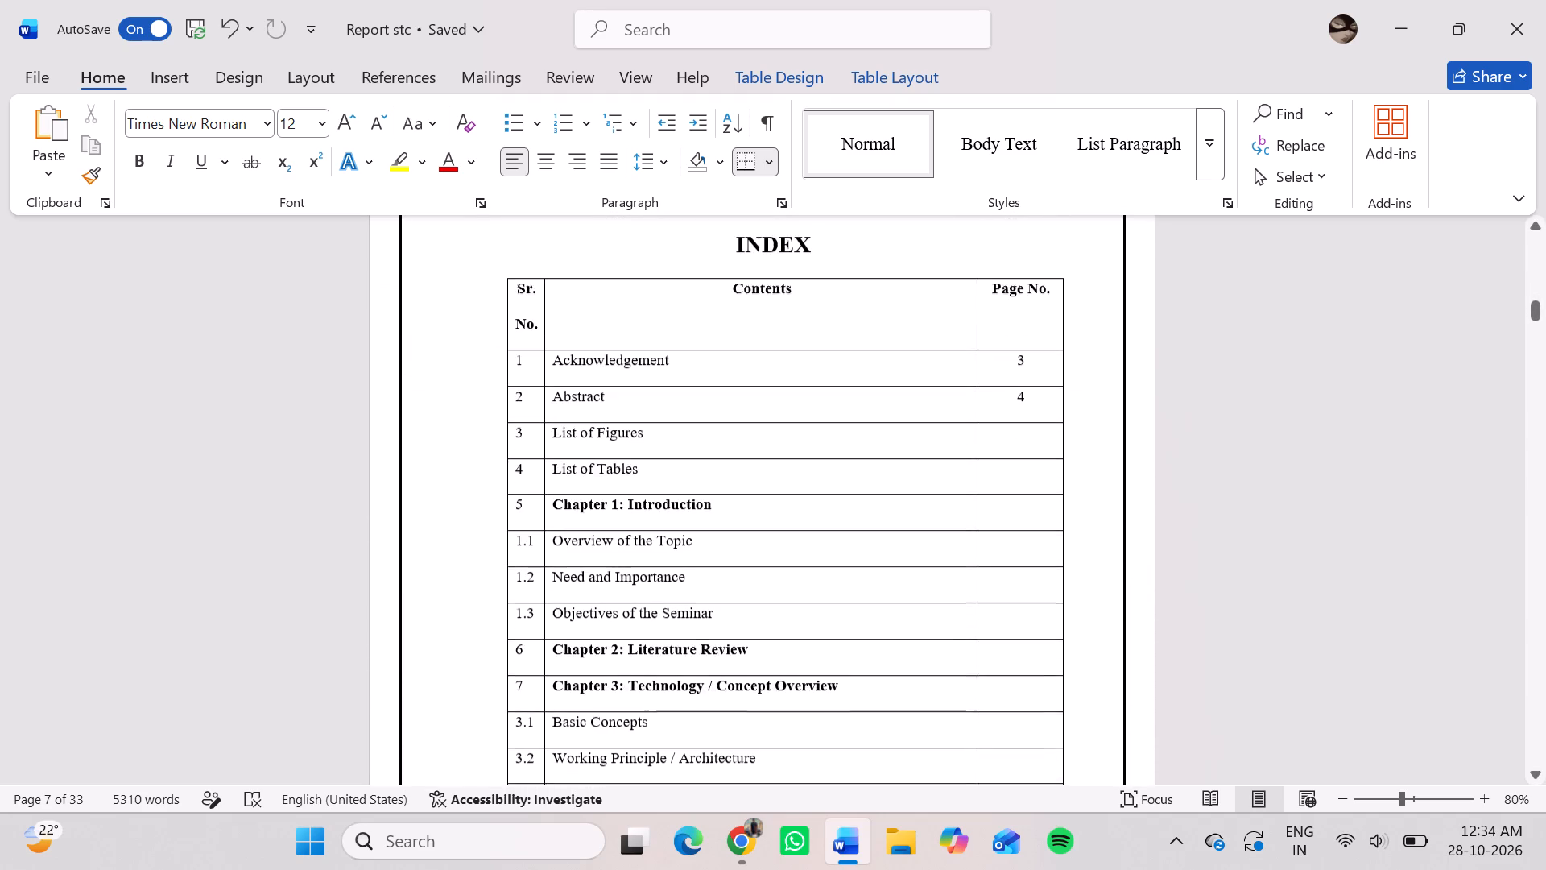
scroll(968, 494, "down", 1)
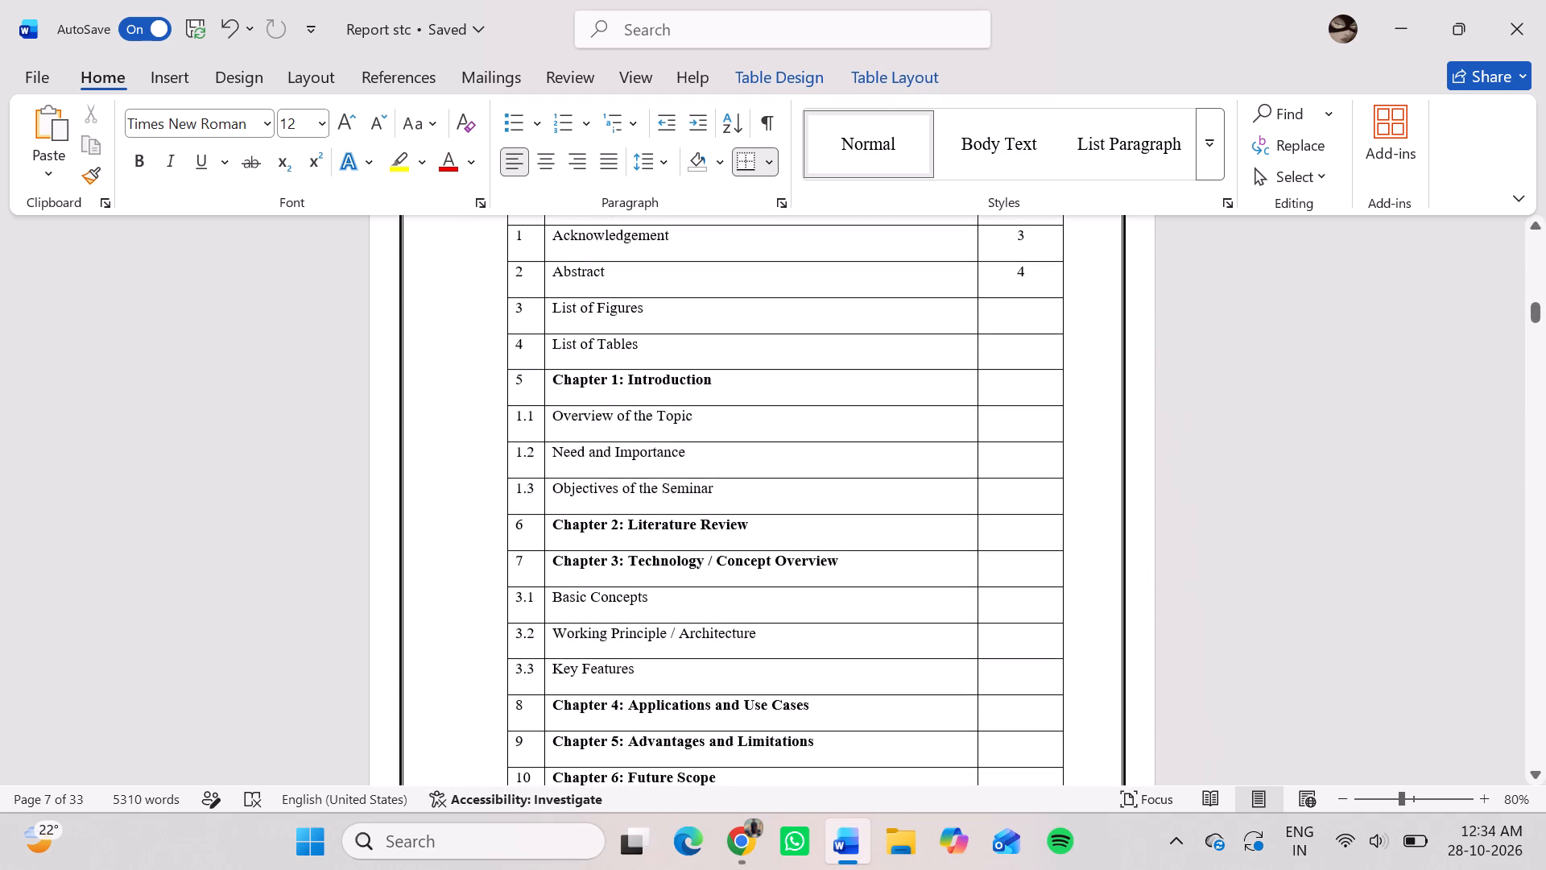
scroll(968, 494, "down", 5)
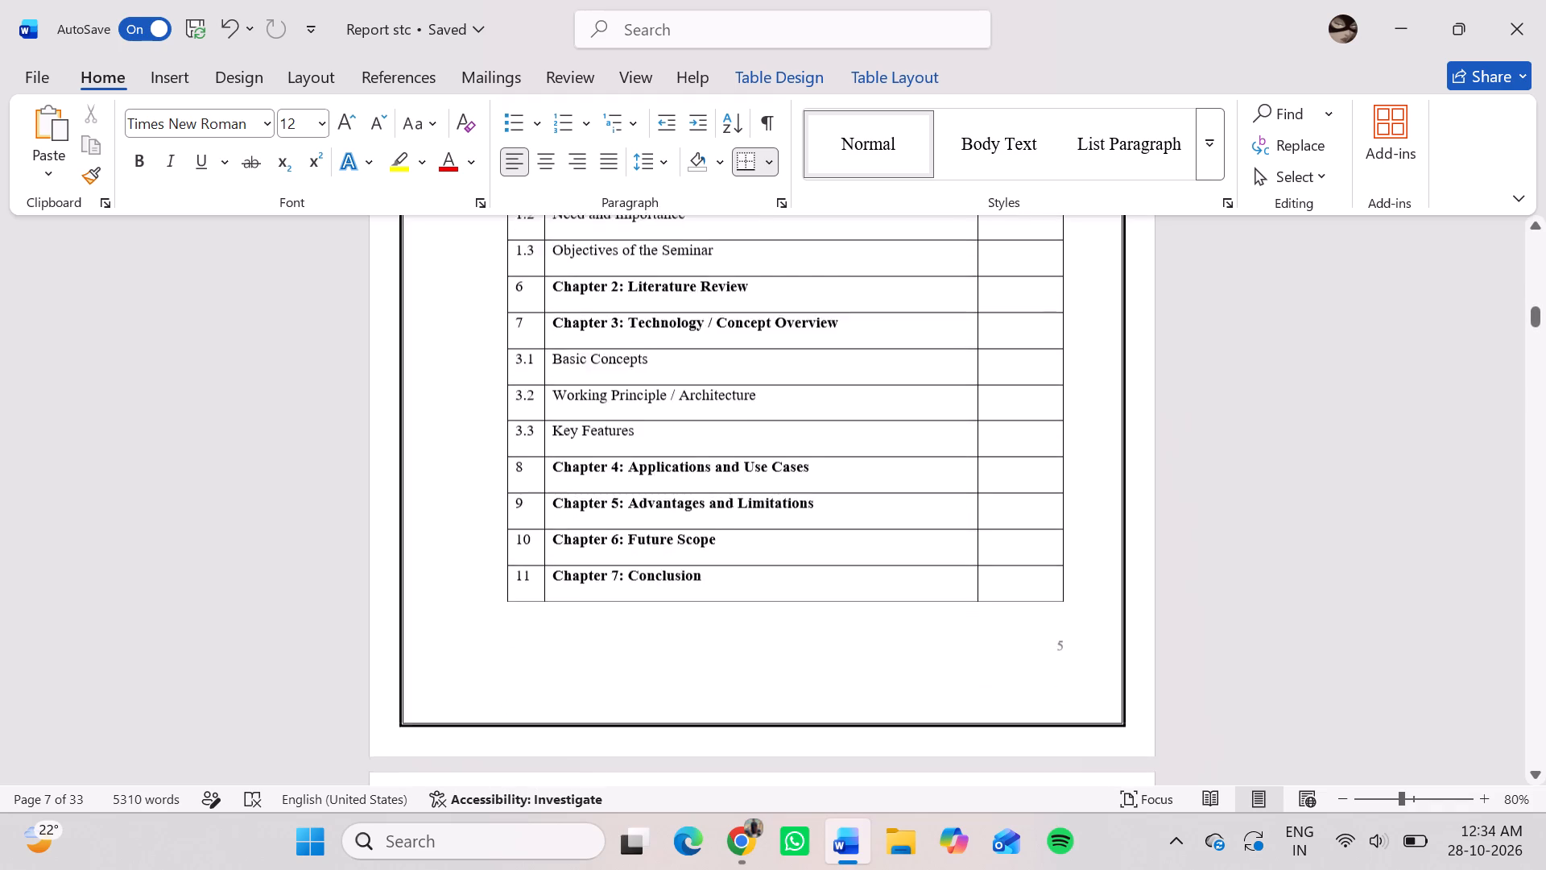
scroll(968, 494, "down", 3)
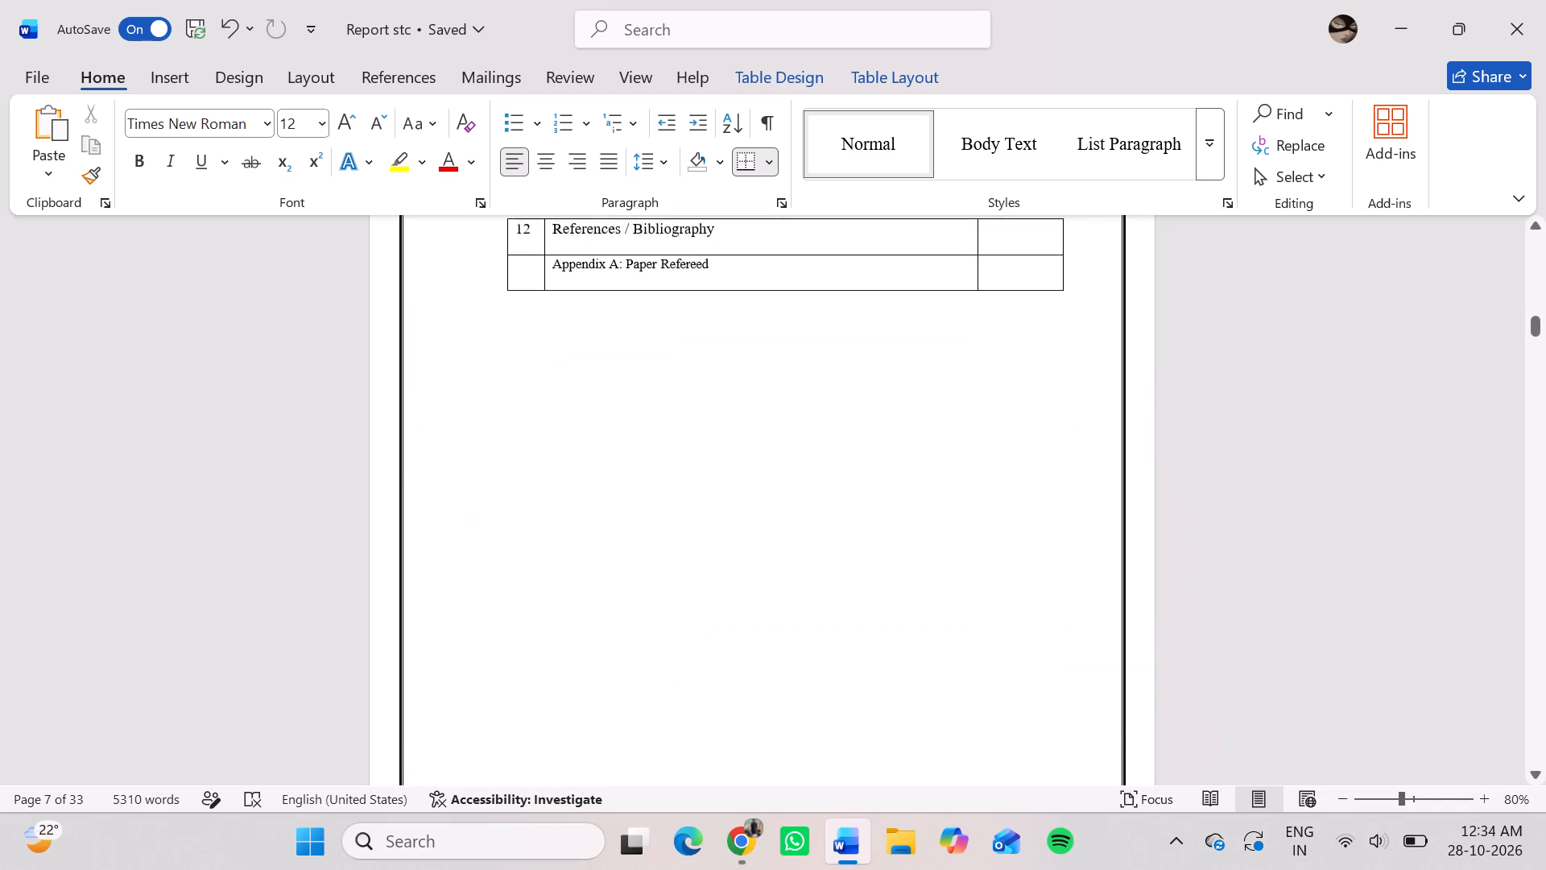
Check the pages on which the List of Figures, List of Tables and Chapter 1 appear, and return to the Index.
scroll(968, 494, "down", 3)
scroll(968, 494, "up", 2)
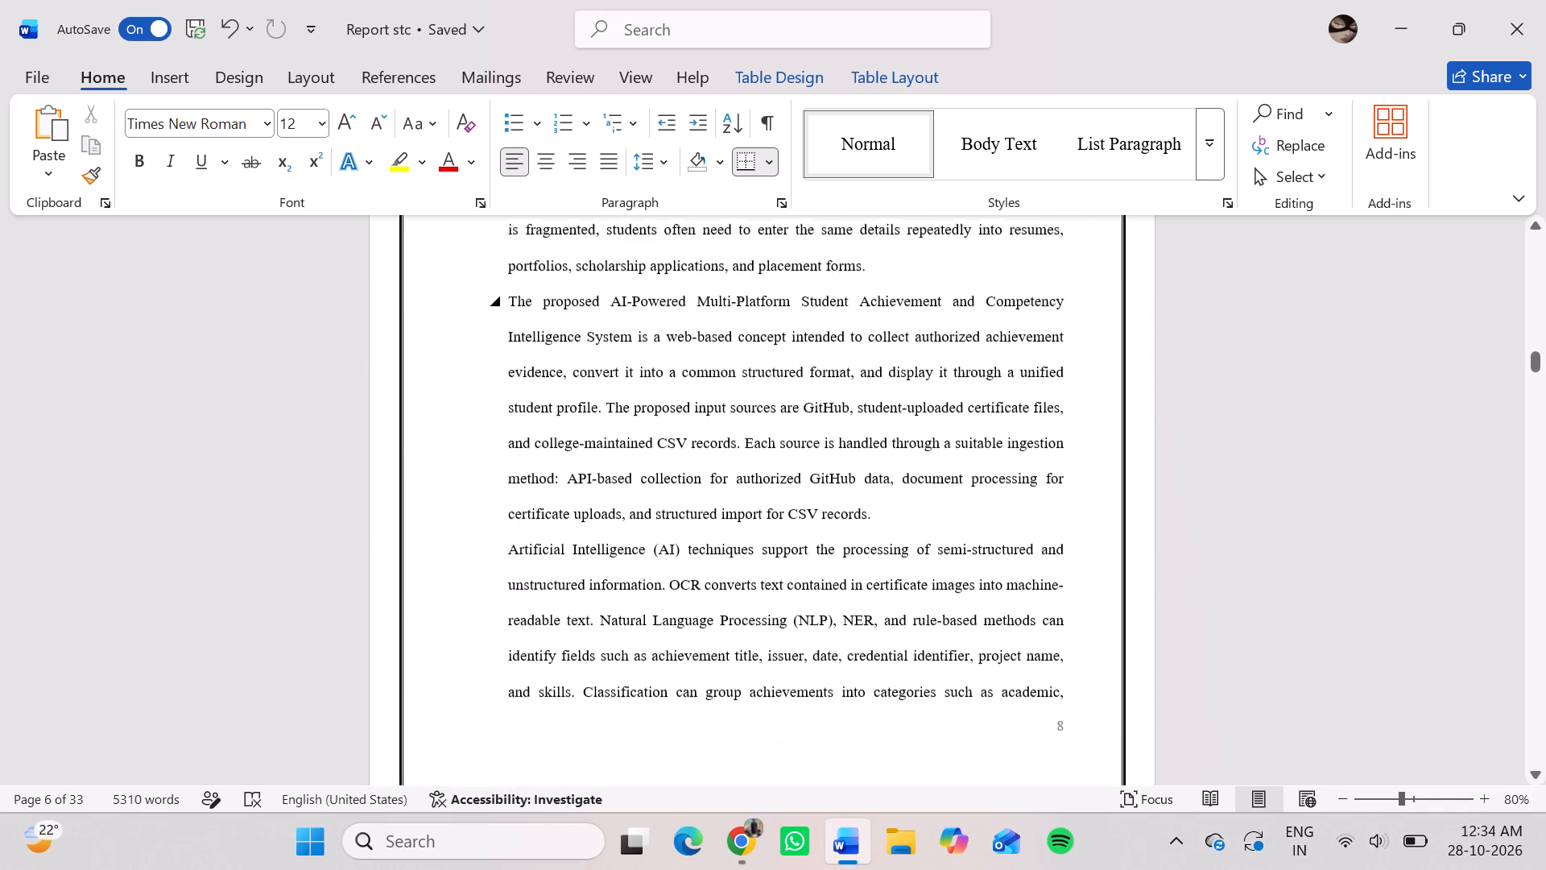
scroll(968, 494, "up", 3)
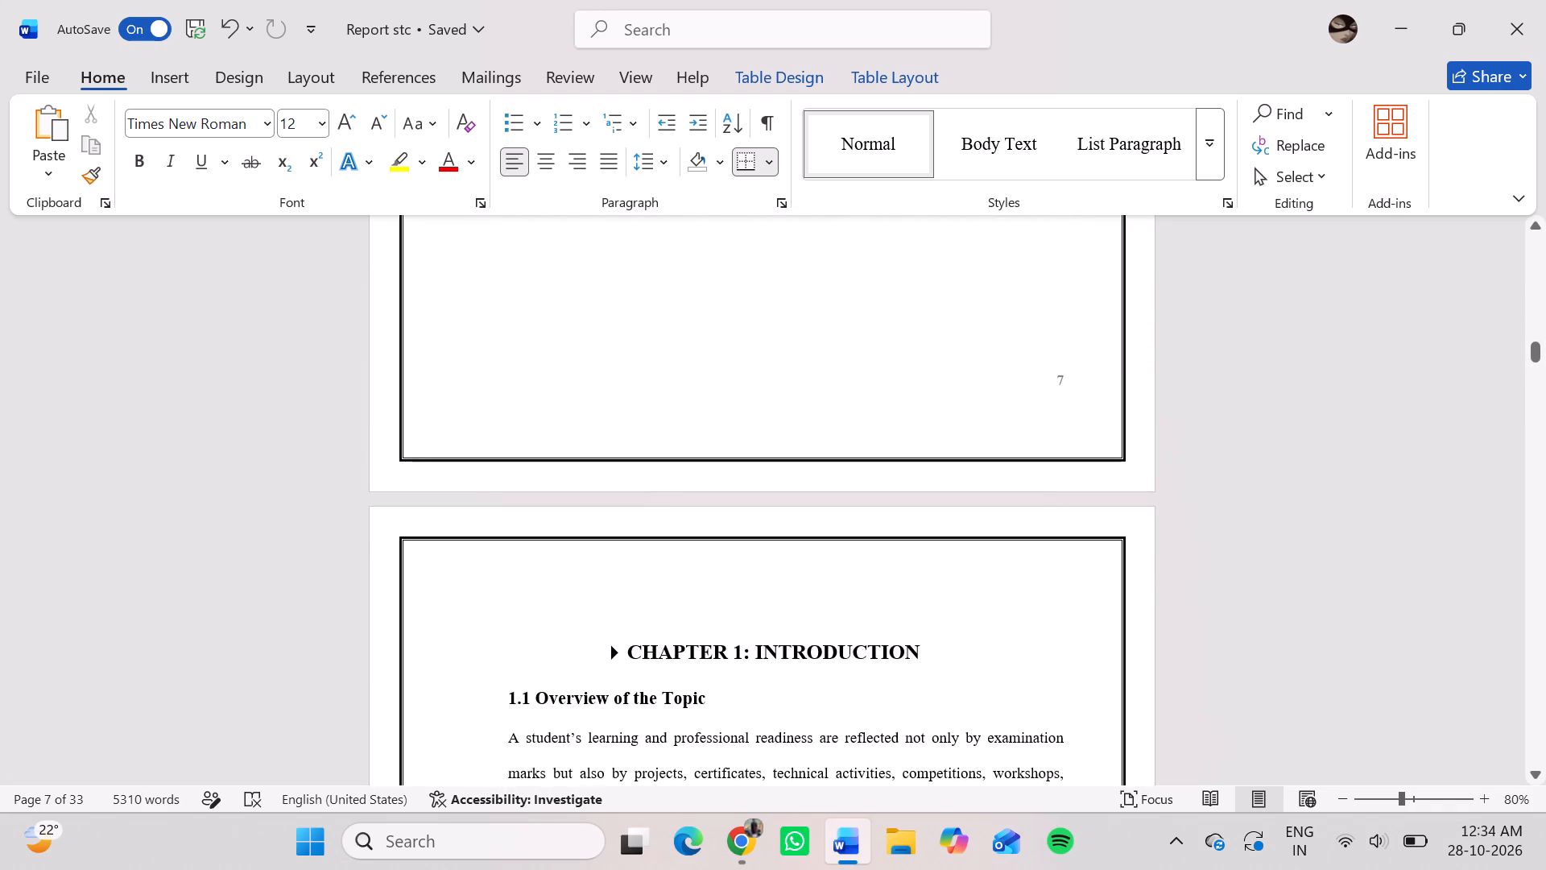
scroll(968, 494, "down", 4)
scroll(968, 494, "up", 1)
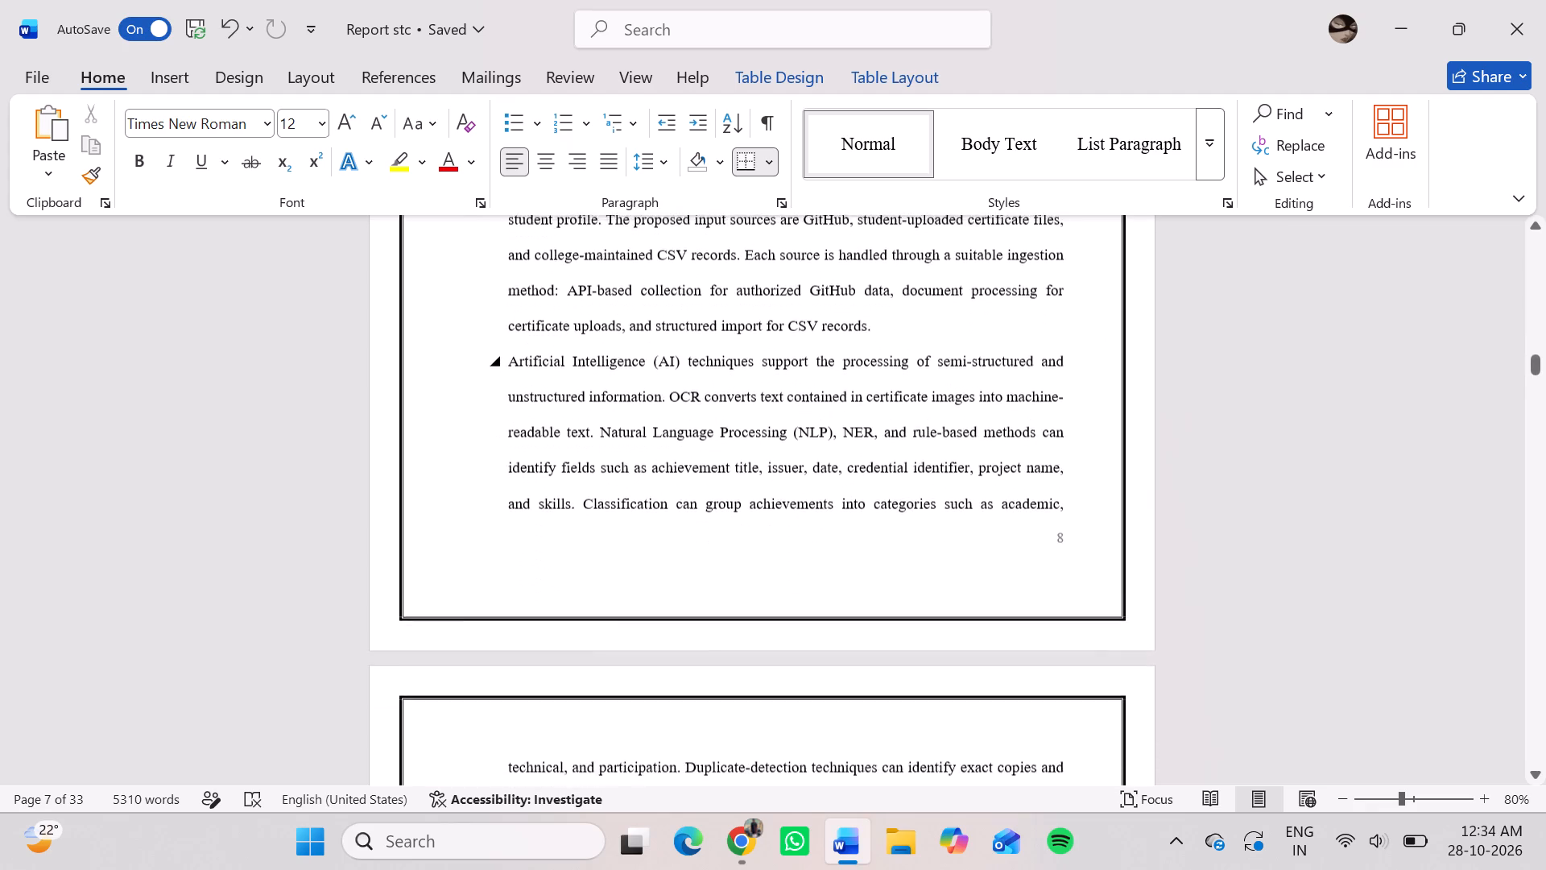
scroll(968, 494, "up", 7)
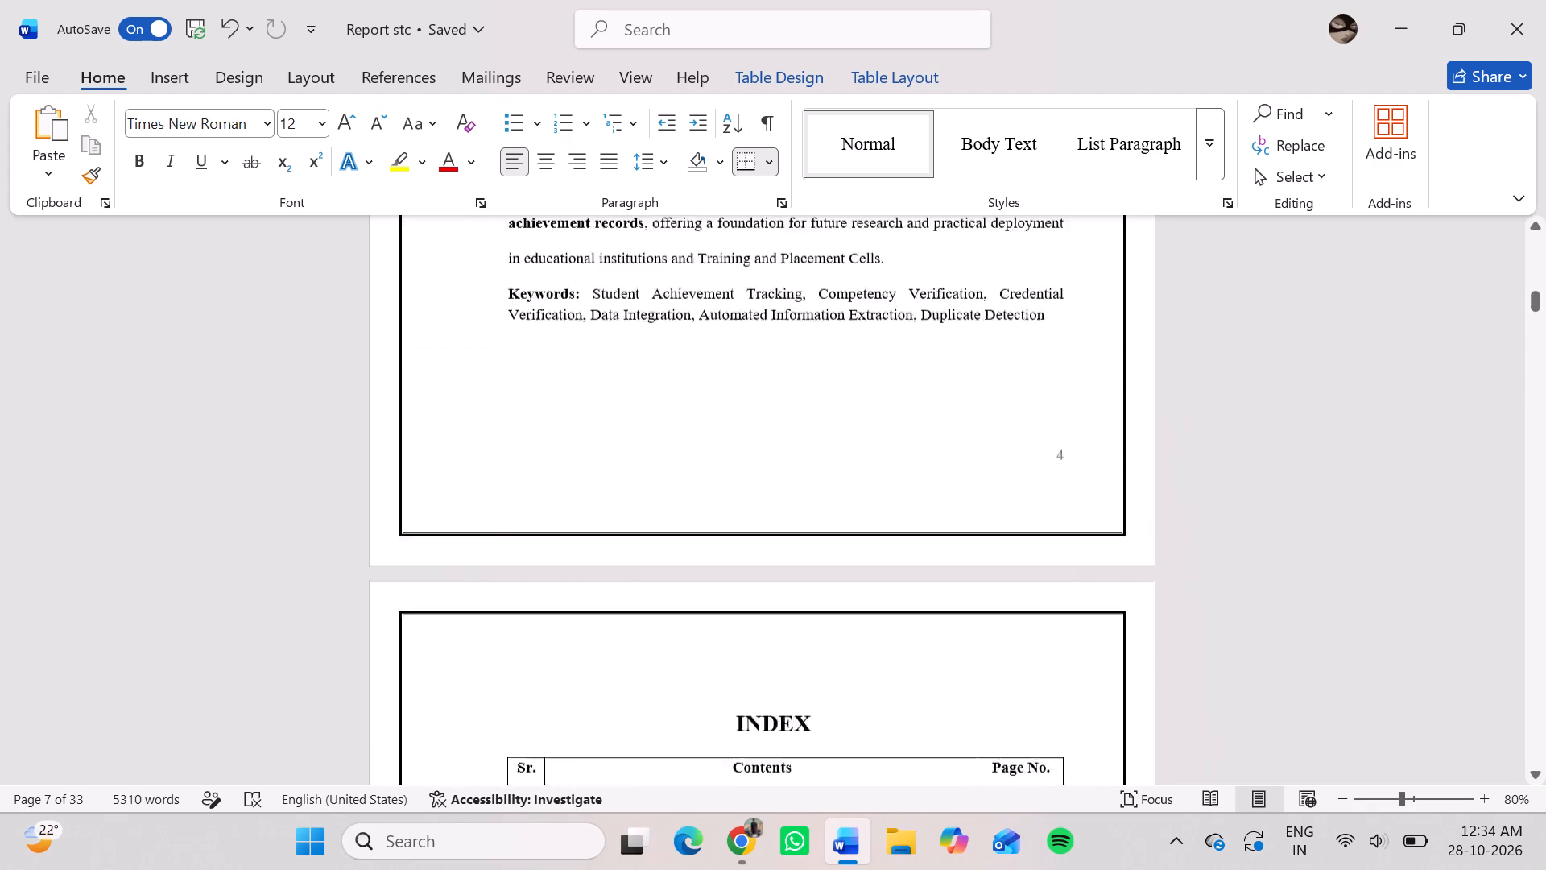
scroll(968, 494, "up", 1)
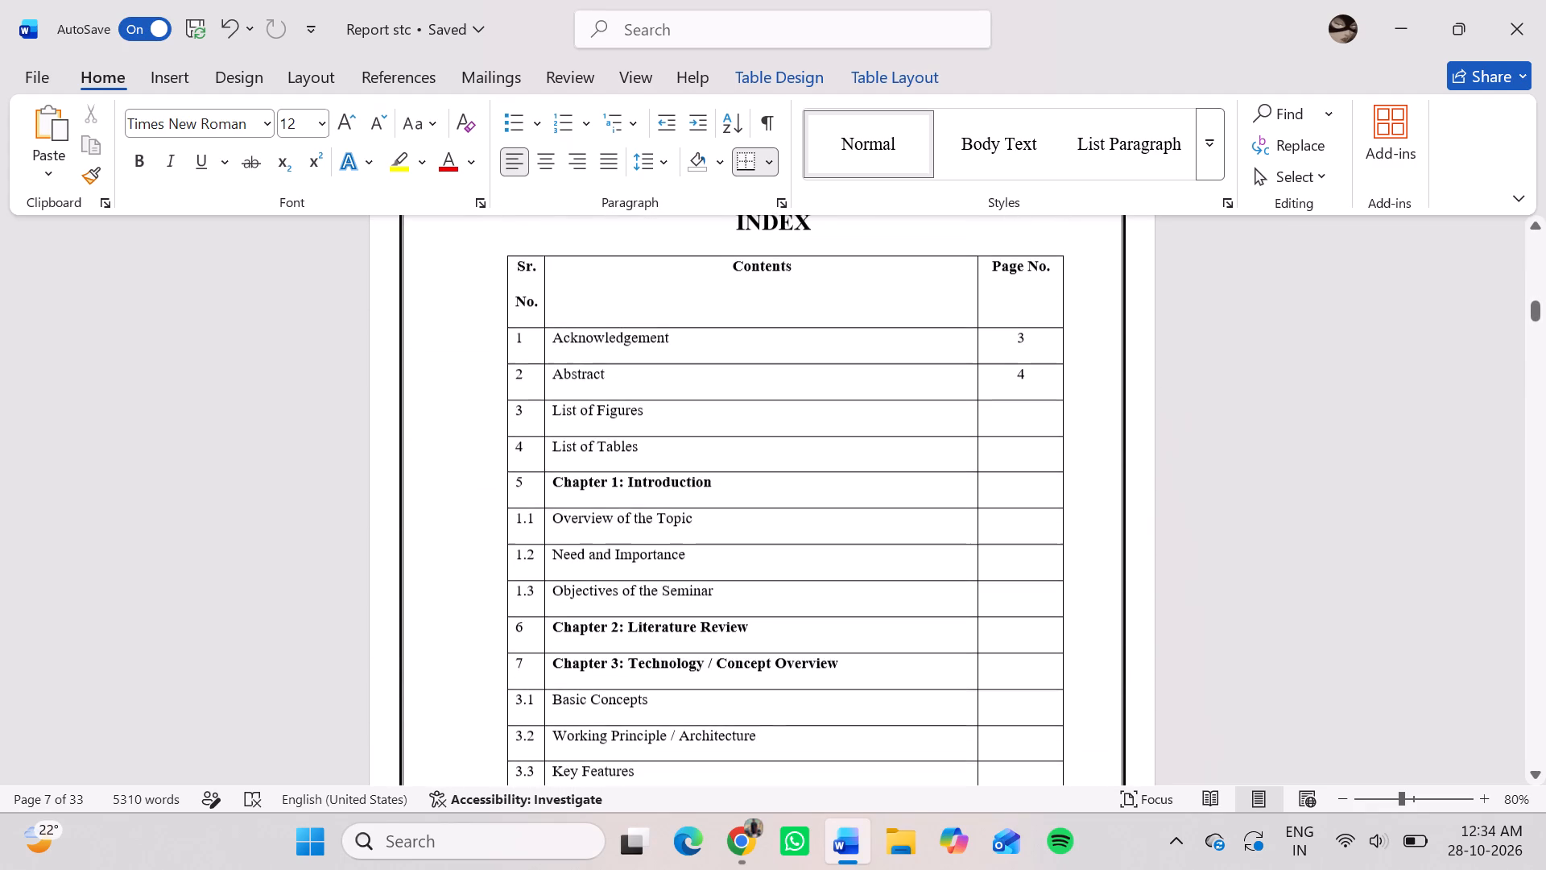
In the Index, enter page 7 for both List of Figures and List of Tables, and page 8 for Chapter 1: Introduction.
left_click(1023, 416)
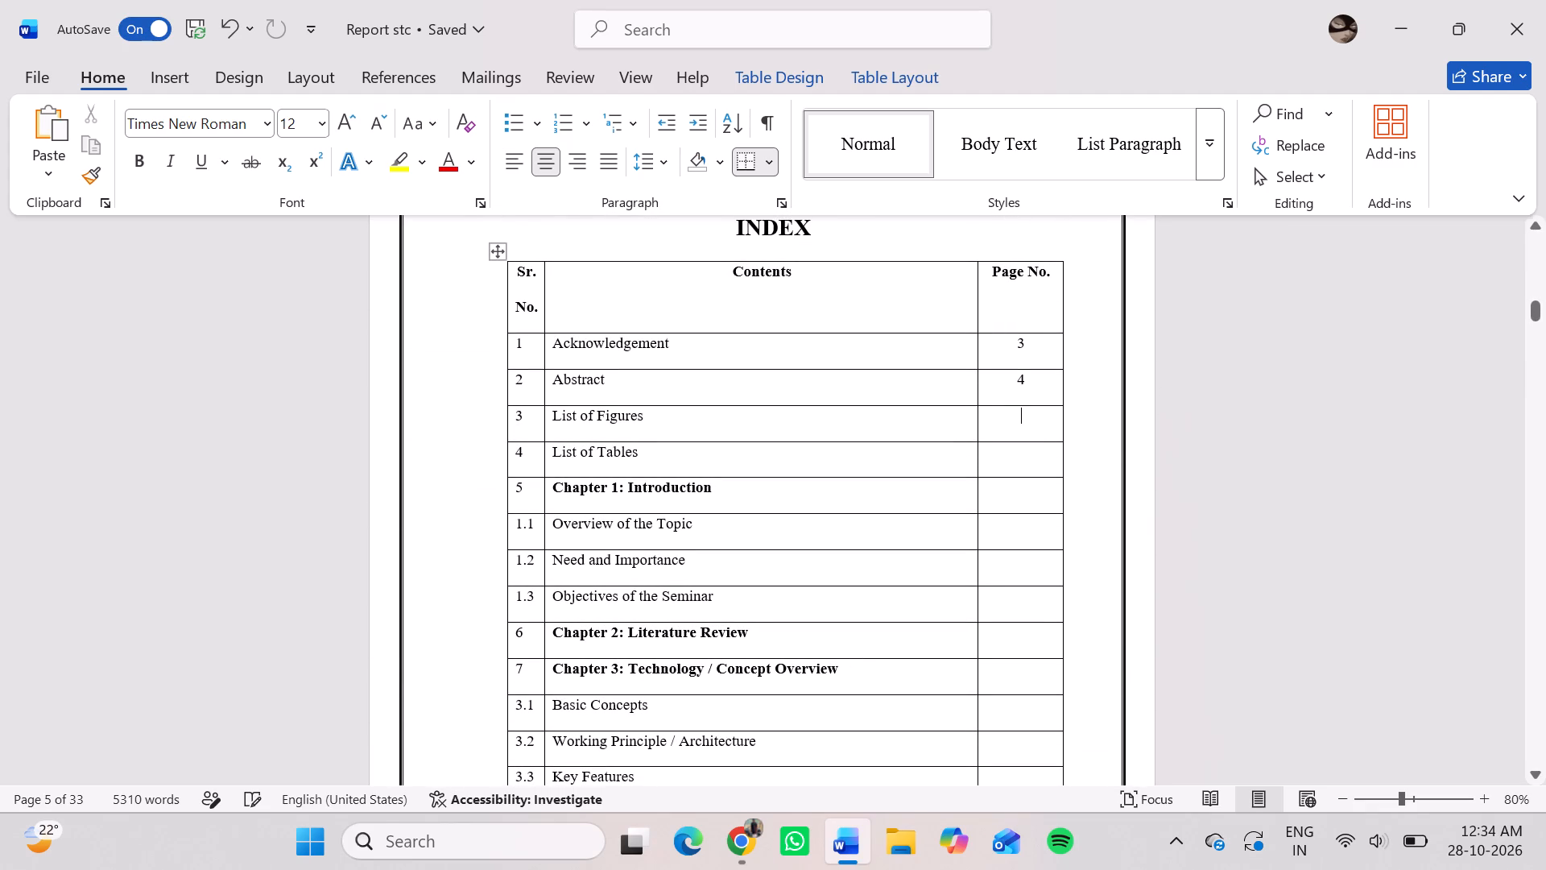
key("7")
key("Down")
key("8")
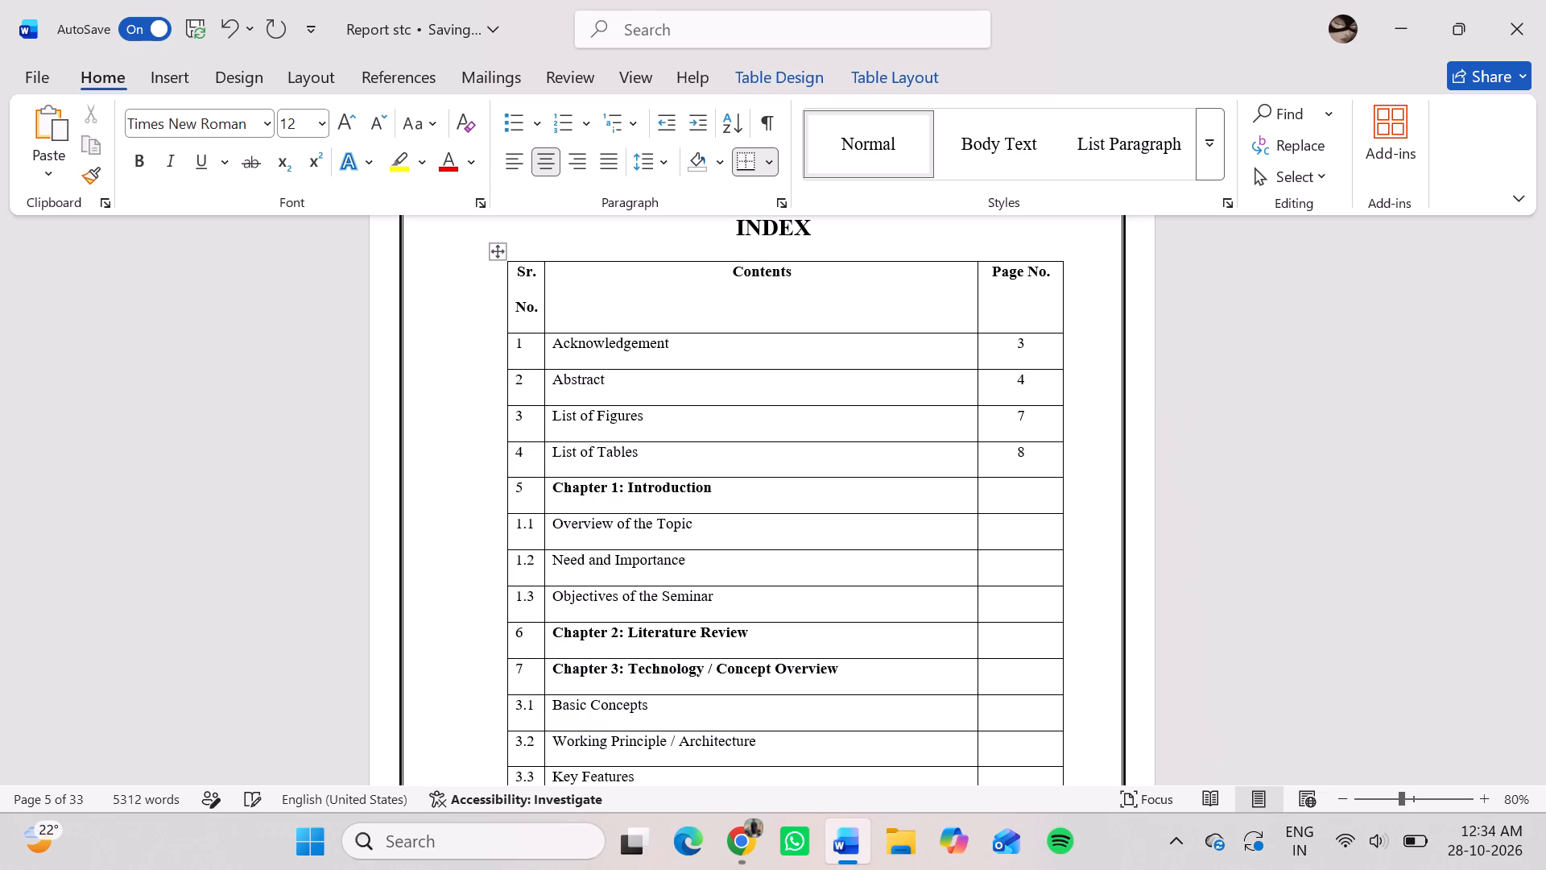
key("Up")
key("Down")
key("BackSpace")
key("7")
key("Down")
key("8")
key("Down")
Examine the Index rows from Overview of the Topic through Appendix A whose page numbers are still blank.
scroll(1023, 416, "down", 1)
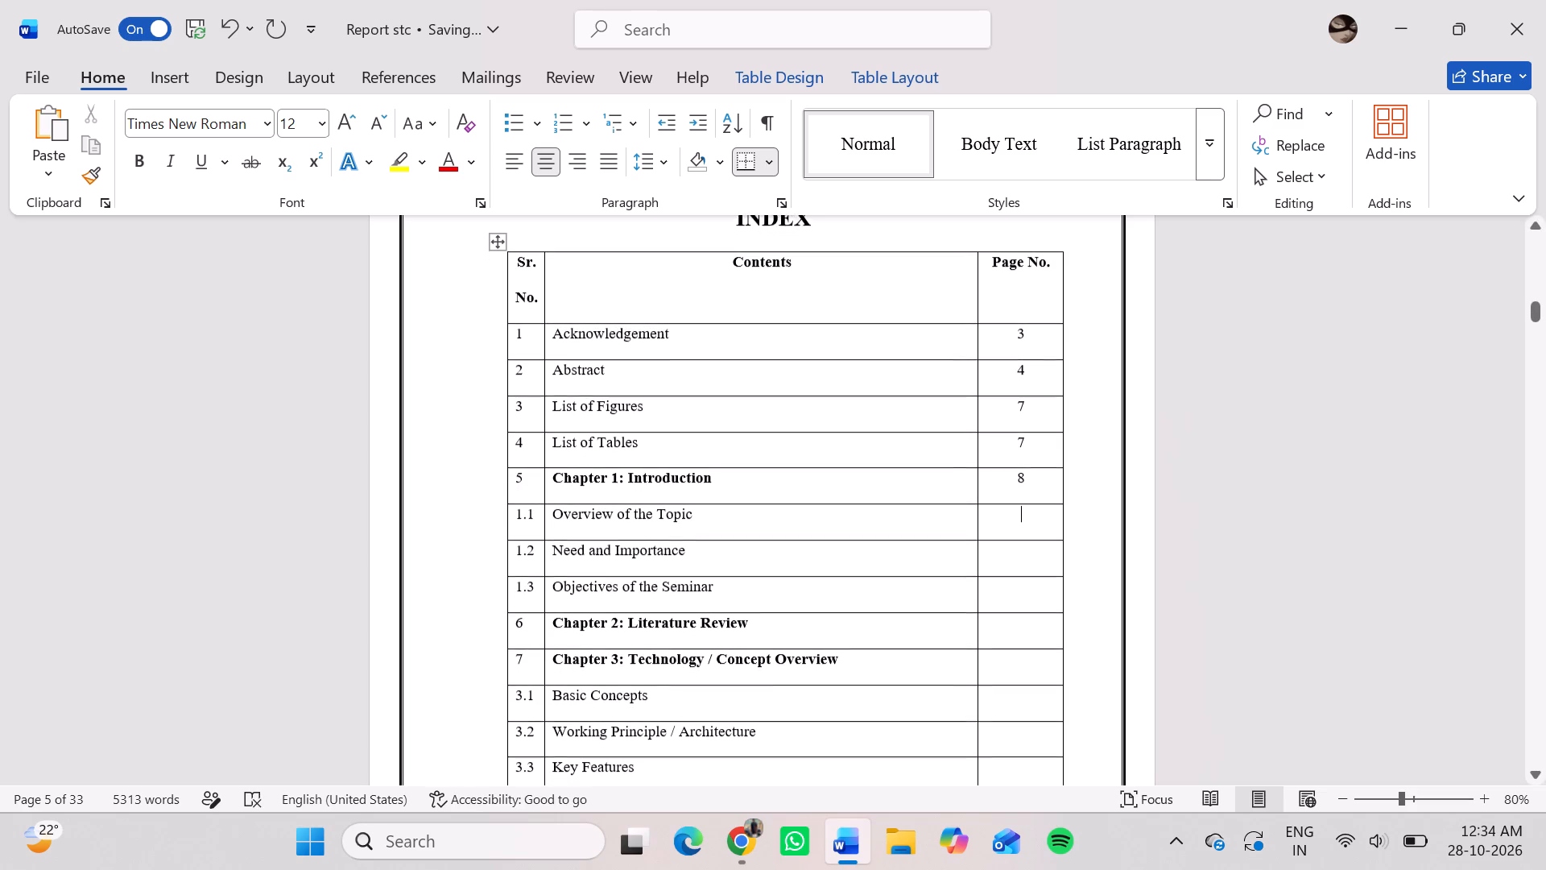
scroll(1023, 416, "down", 1)
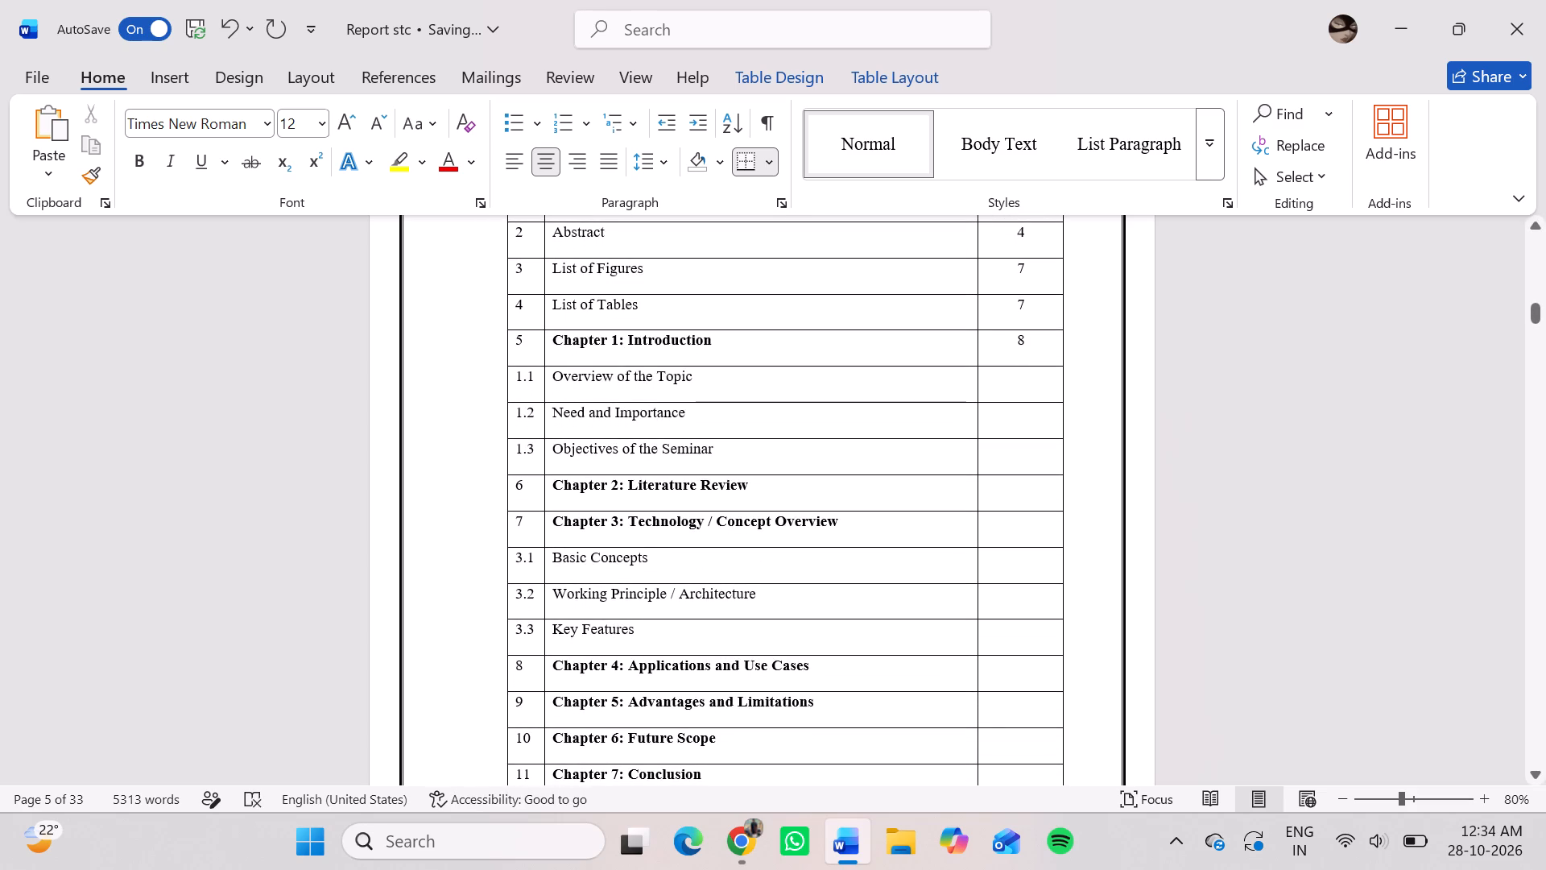
scroll(1023, 416, "down", 4)
scroll(1023, 416, "up", 1)
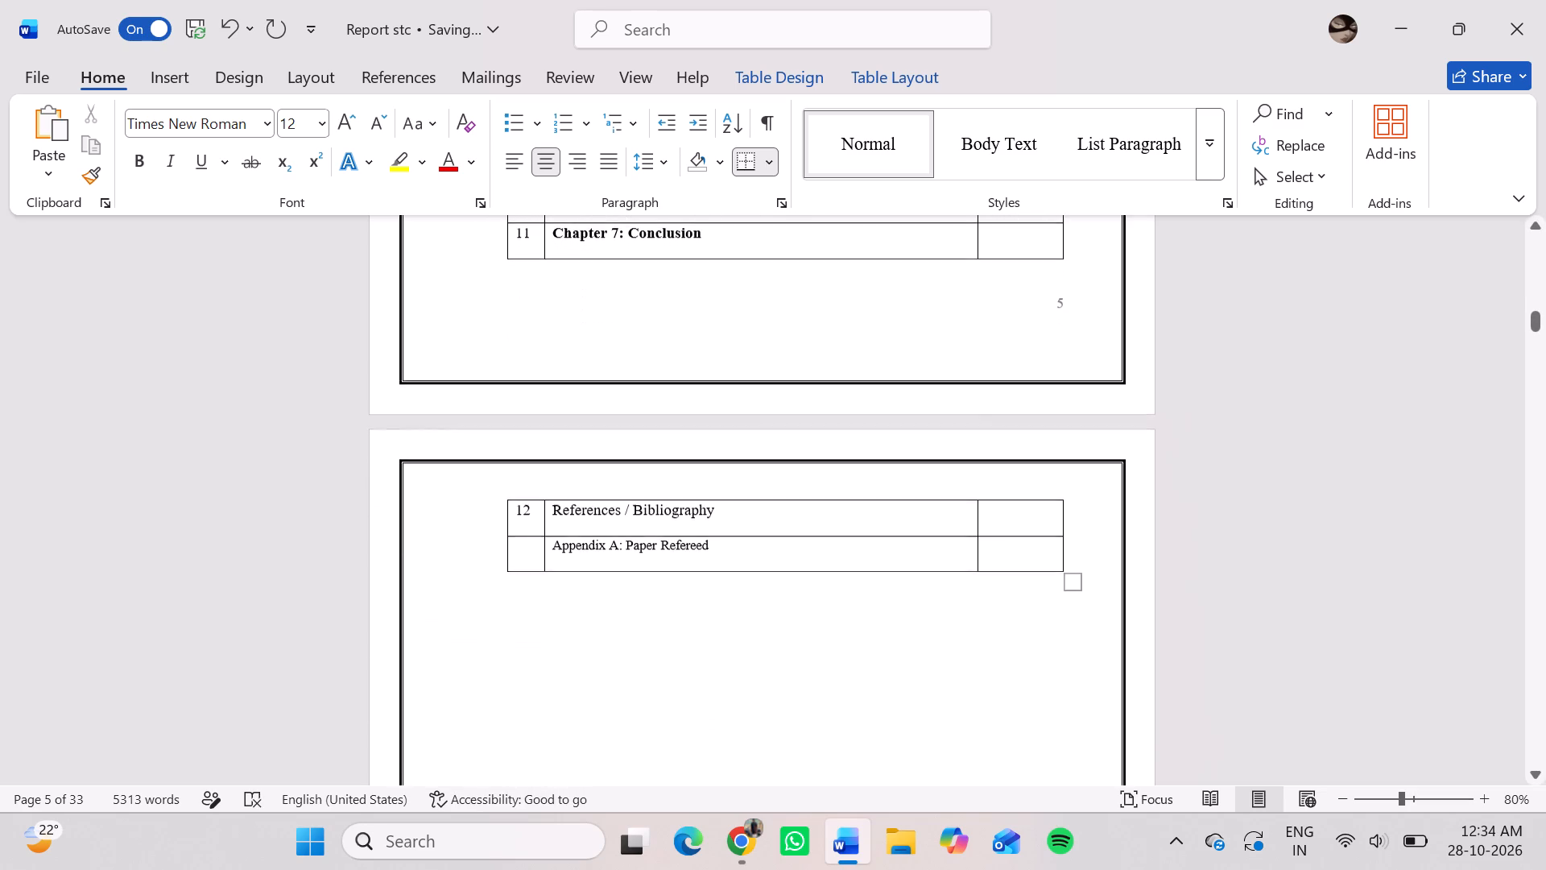
scroll(1023, 416, "up", 2)
scroll(1023, 416, "down", 1)
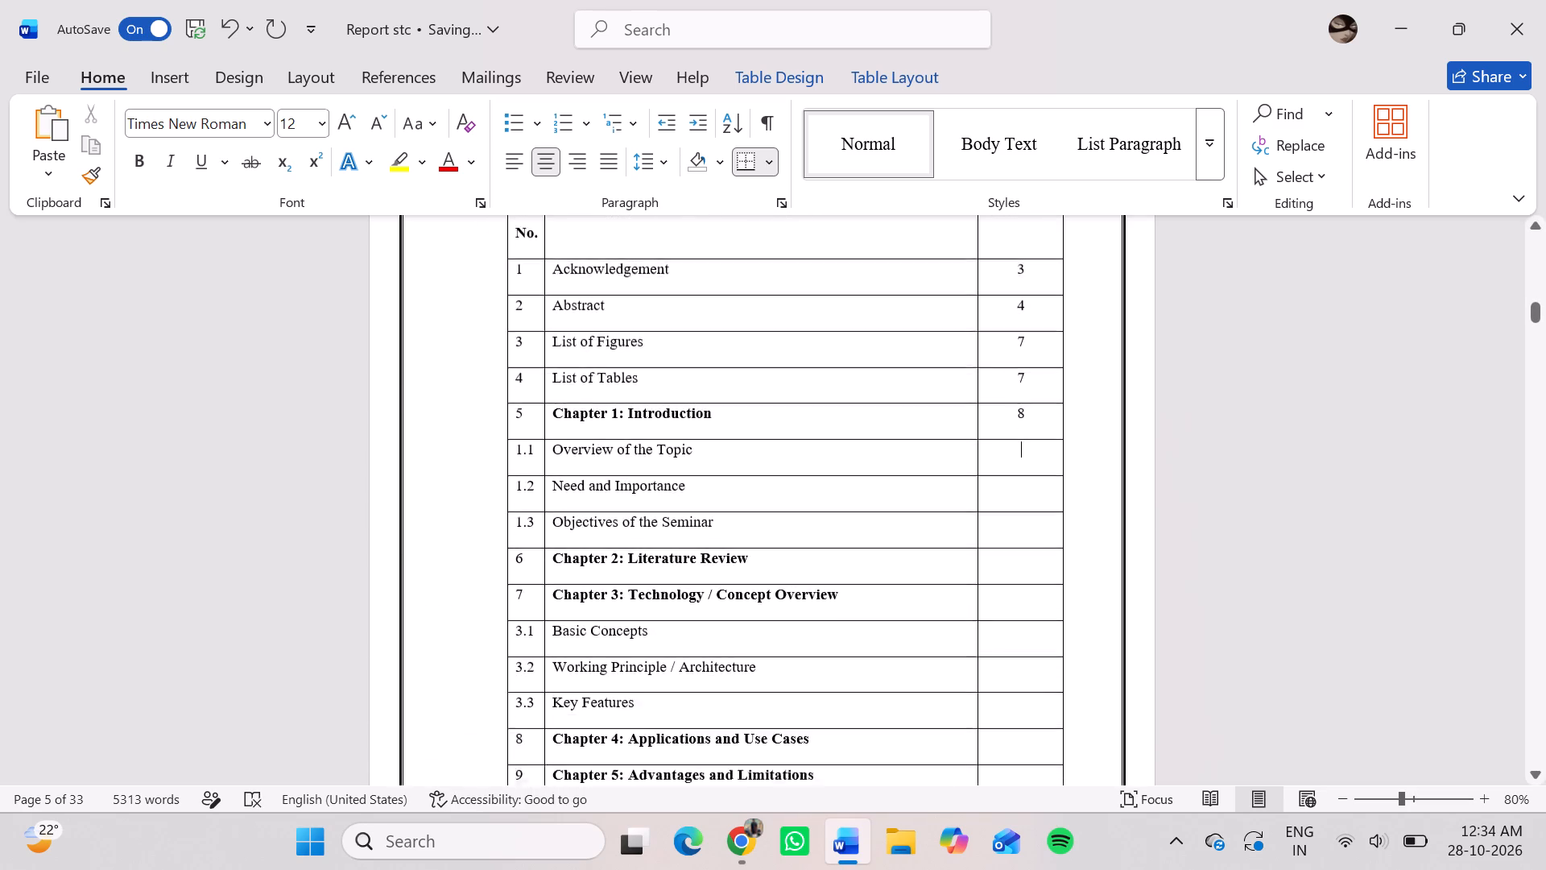
scroll(1023, 416, "down", 2)
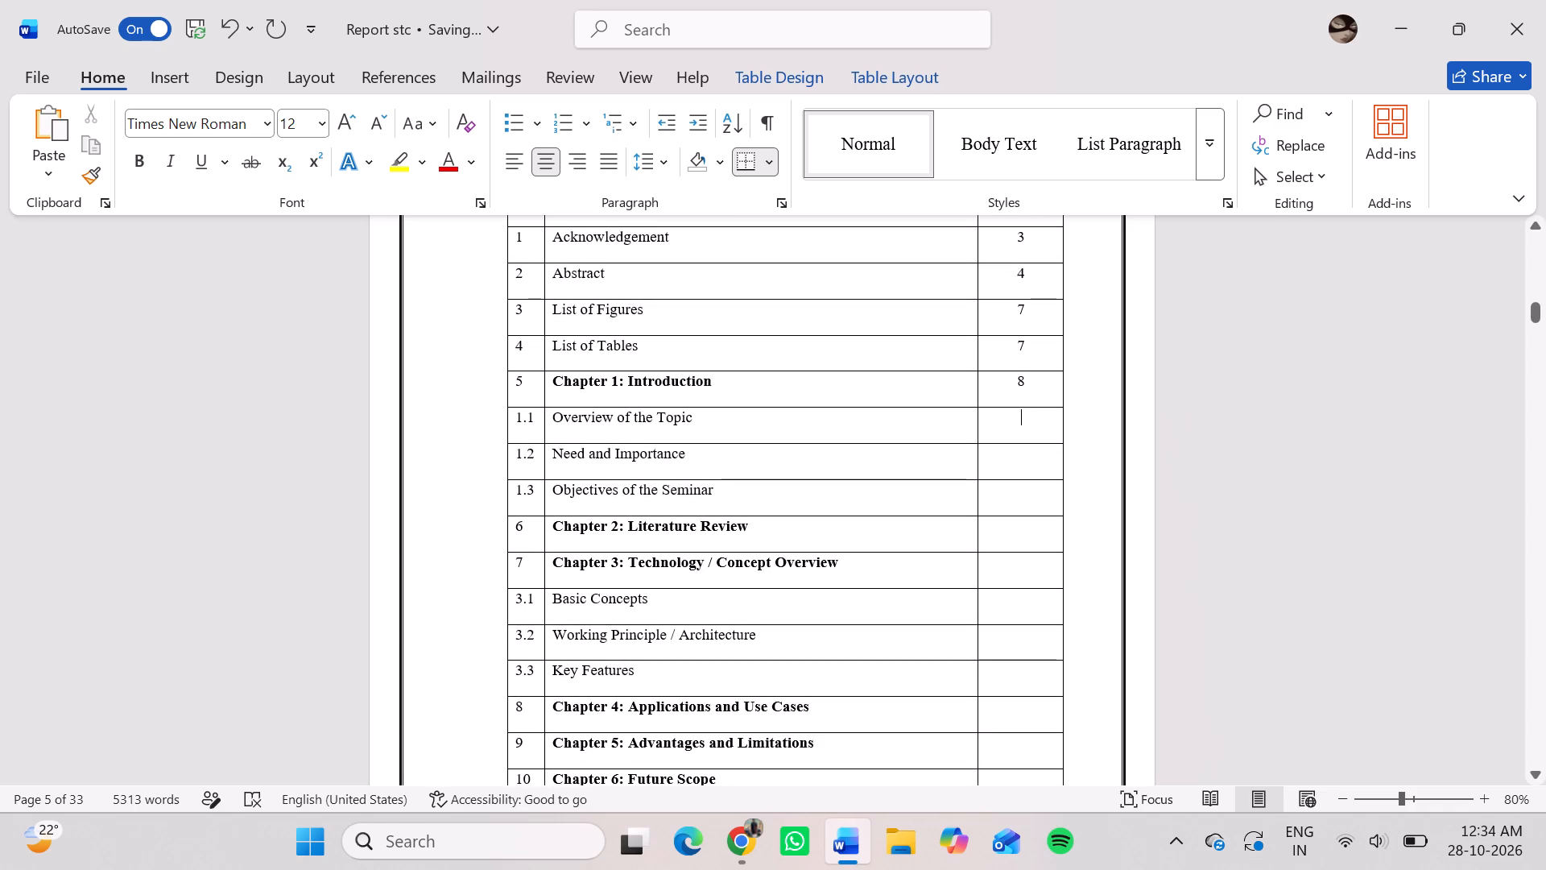
scroll(1023, 416, "down", 4)
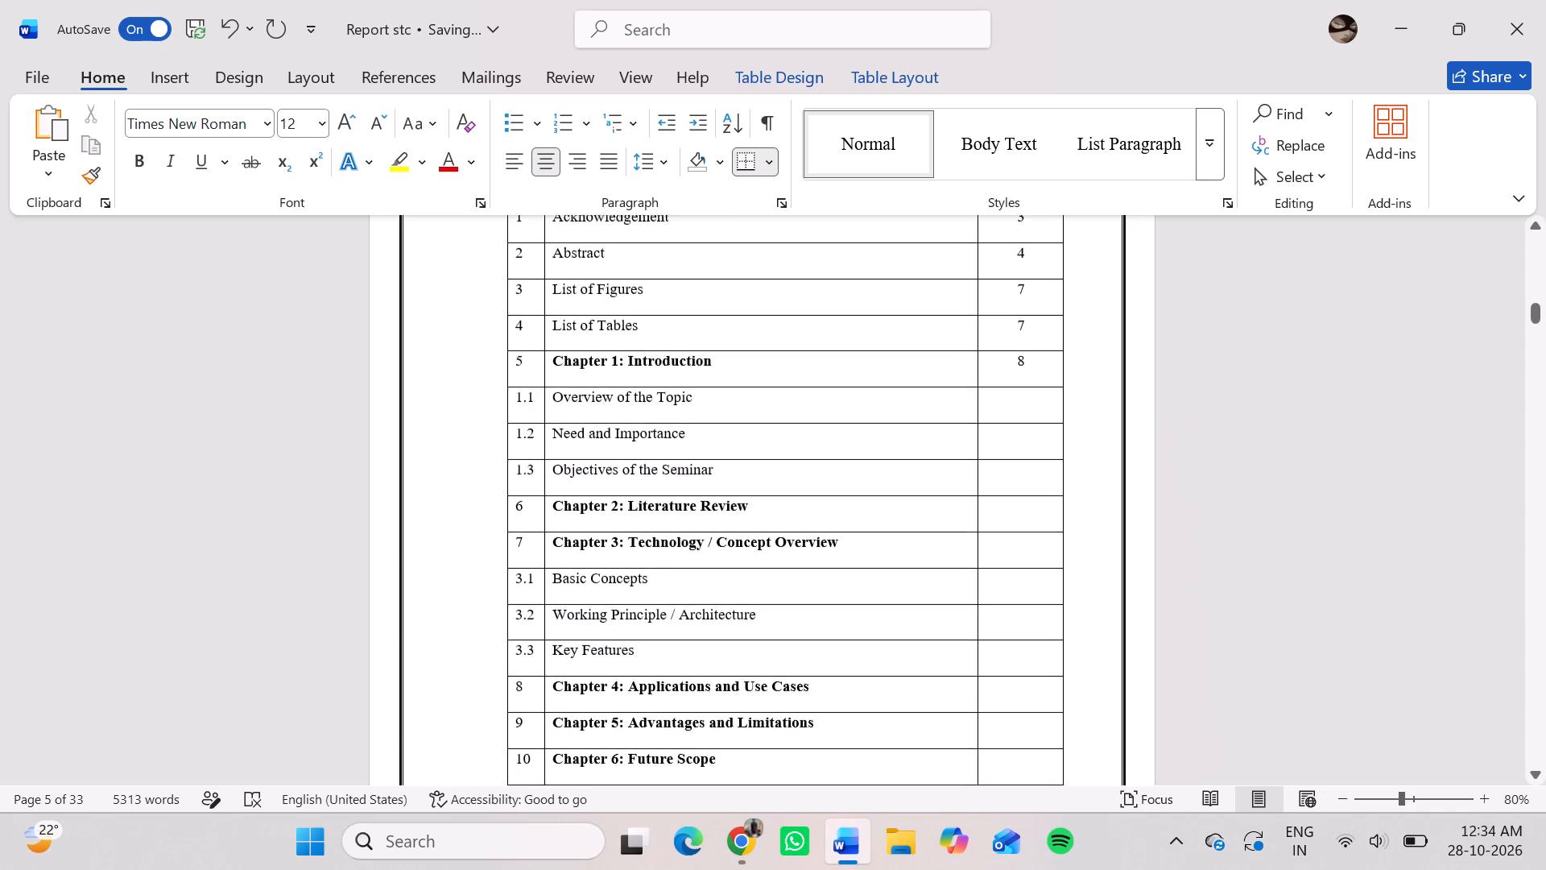
scroll(1023, 416, "down", 4)
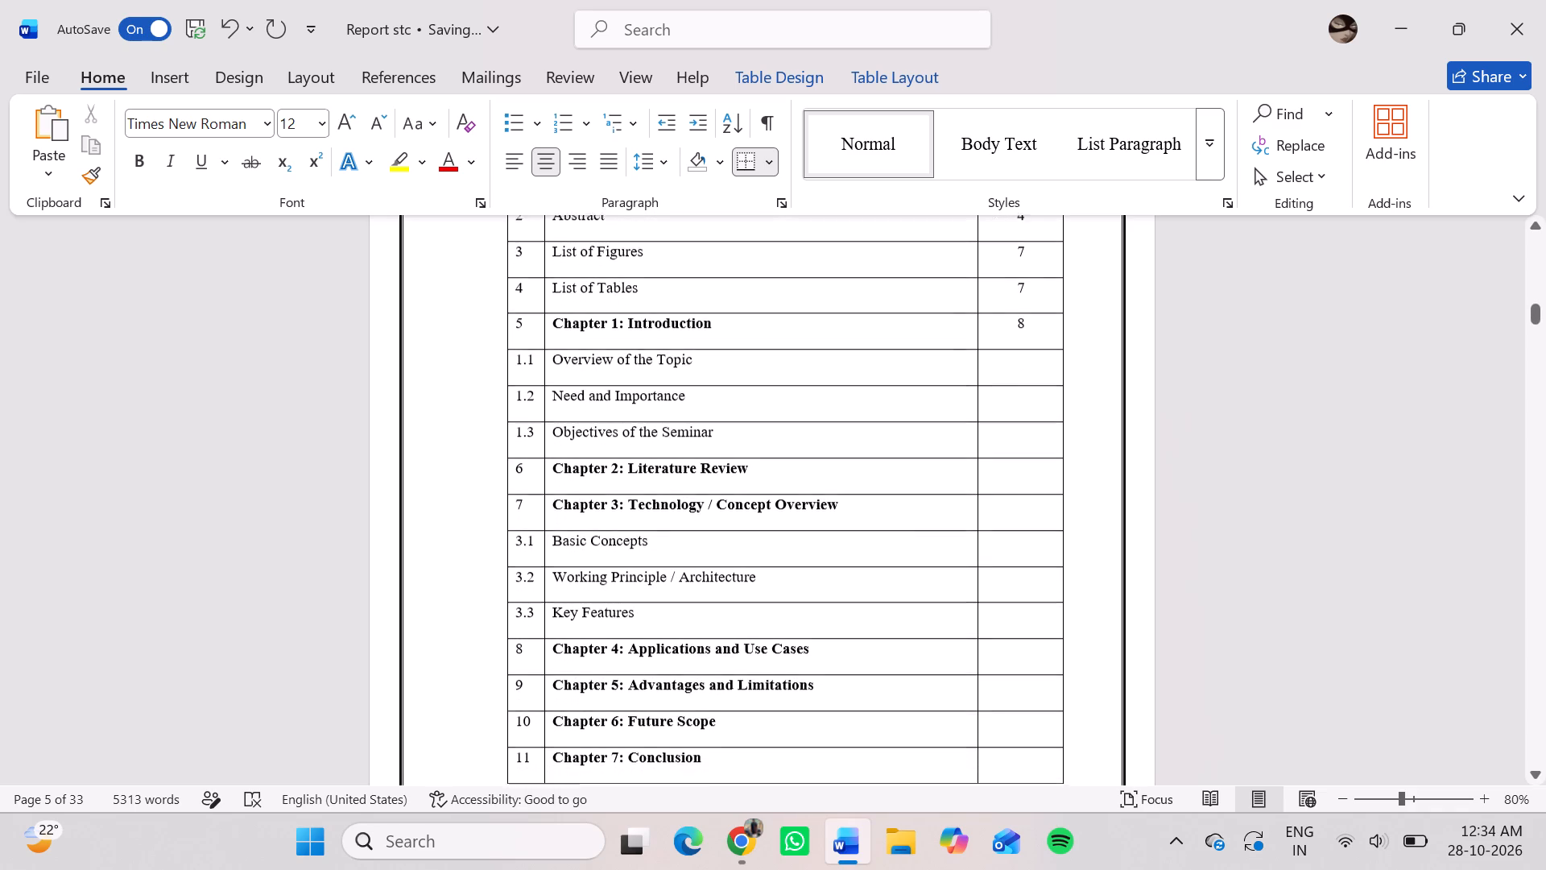
Check the body pages on which sections 1.1 to 1.3 and Chapter 2: Literature Review start, and return to the Index.
scroll(1023, 416, "down", 6)
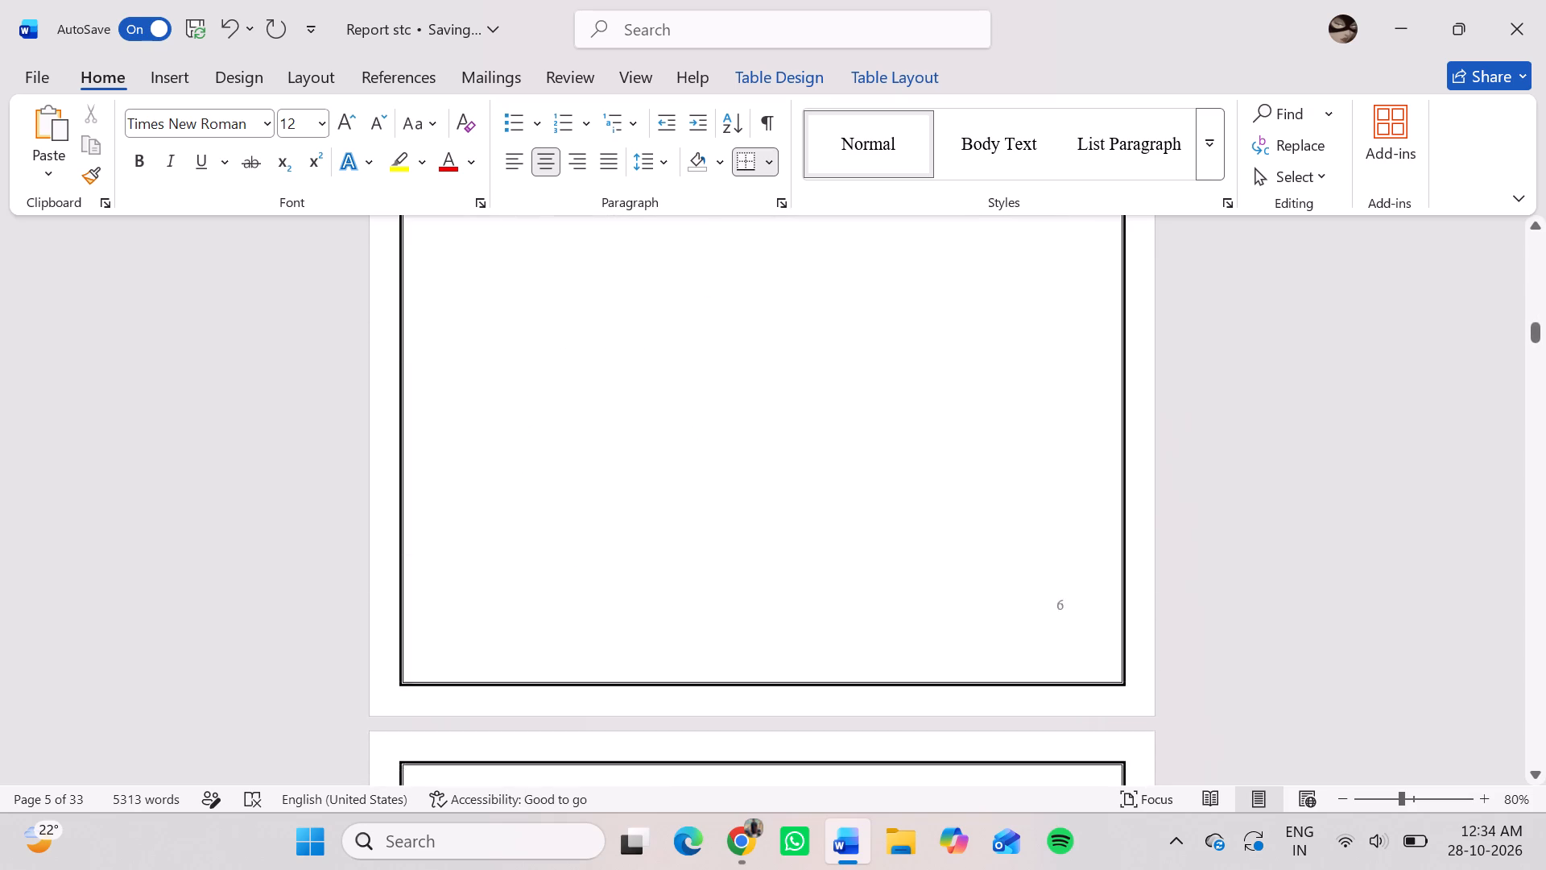
scroll(1023, 416, "down", 6)
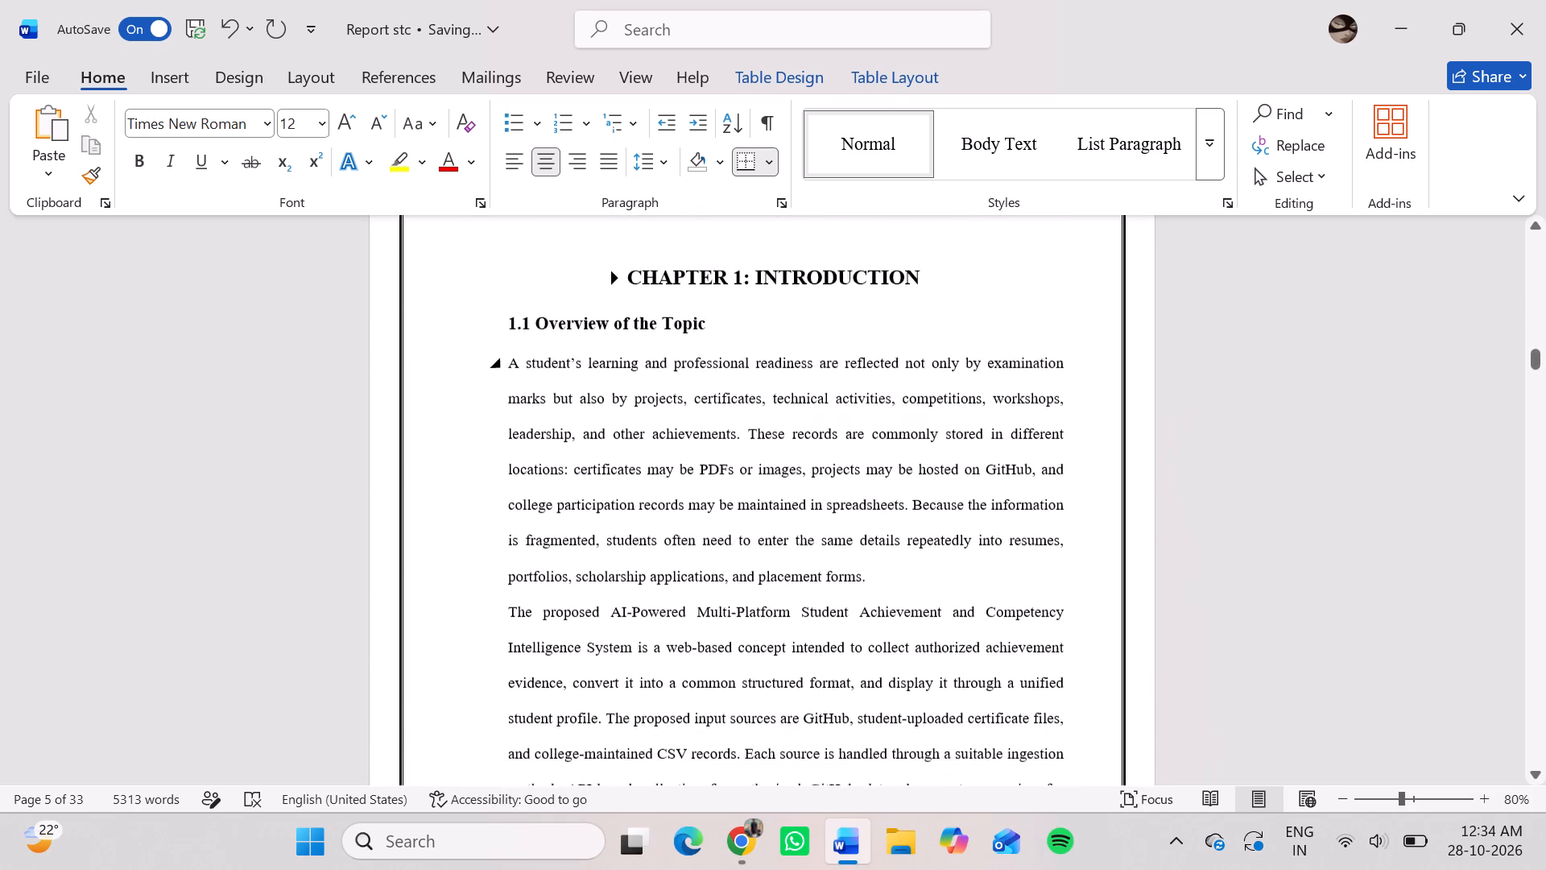
scroll(1023, 416, "down", 6)
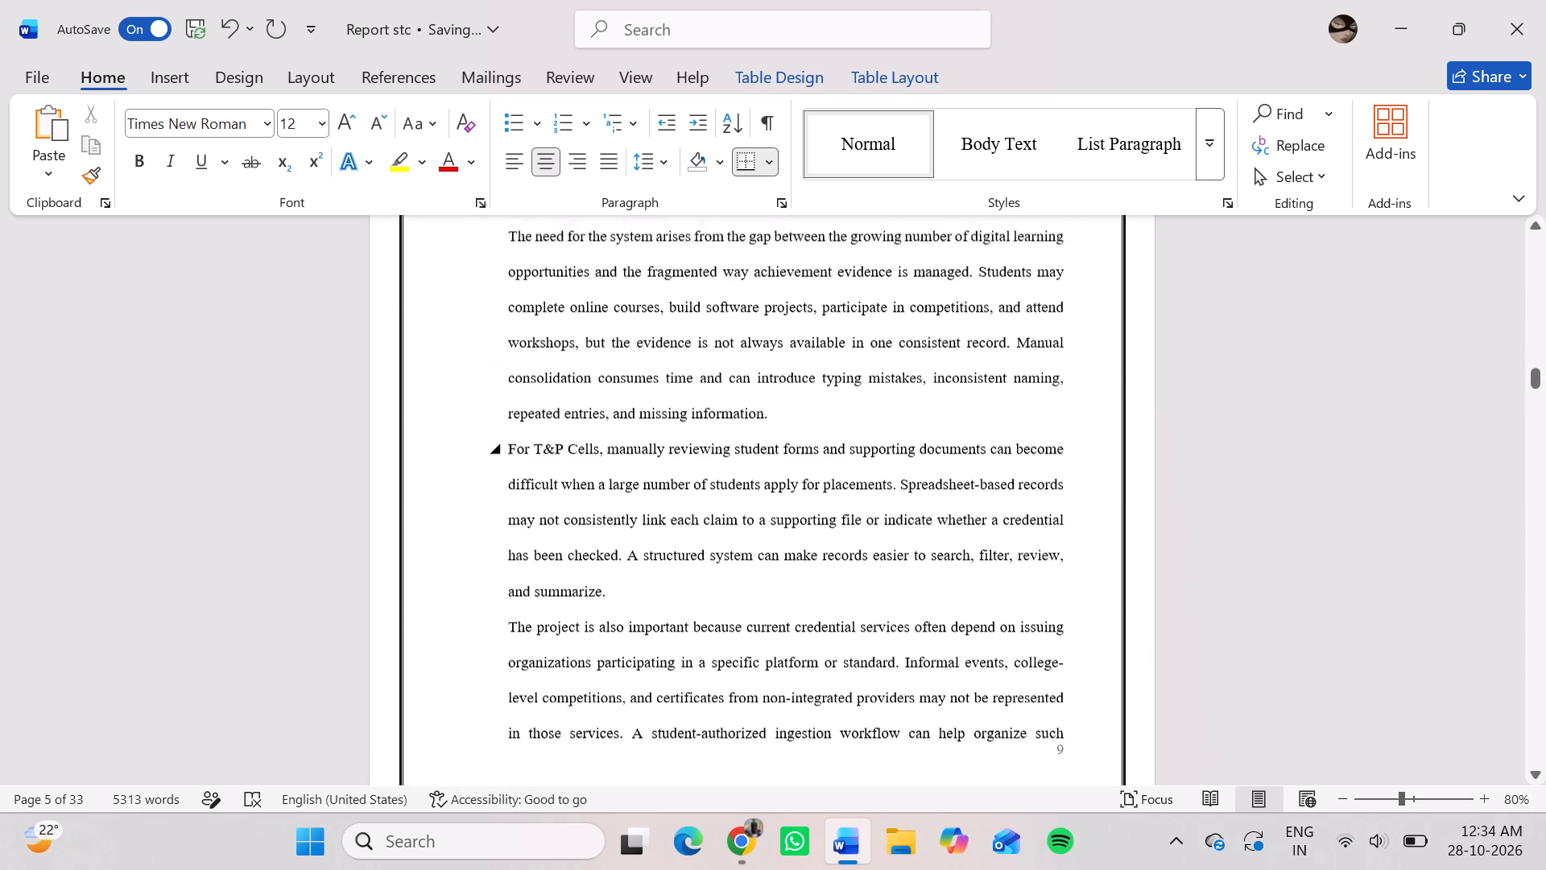
scroll(1023, 416, "down", 4)
scroll(1023, 416, "up", 1)
scroll(1023, 416, "down", 1)
scroll(1023, 416, "up", 1)
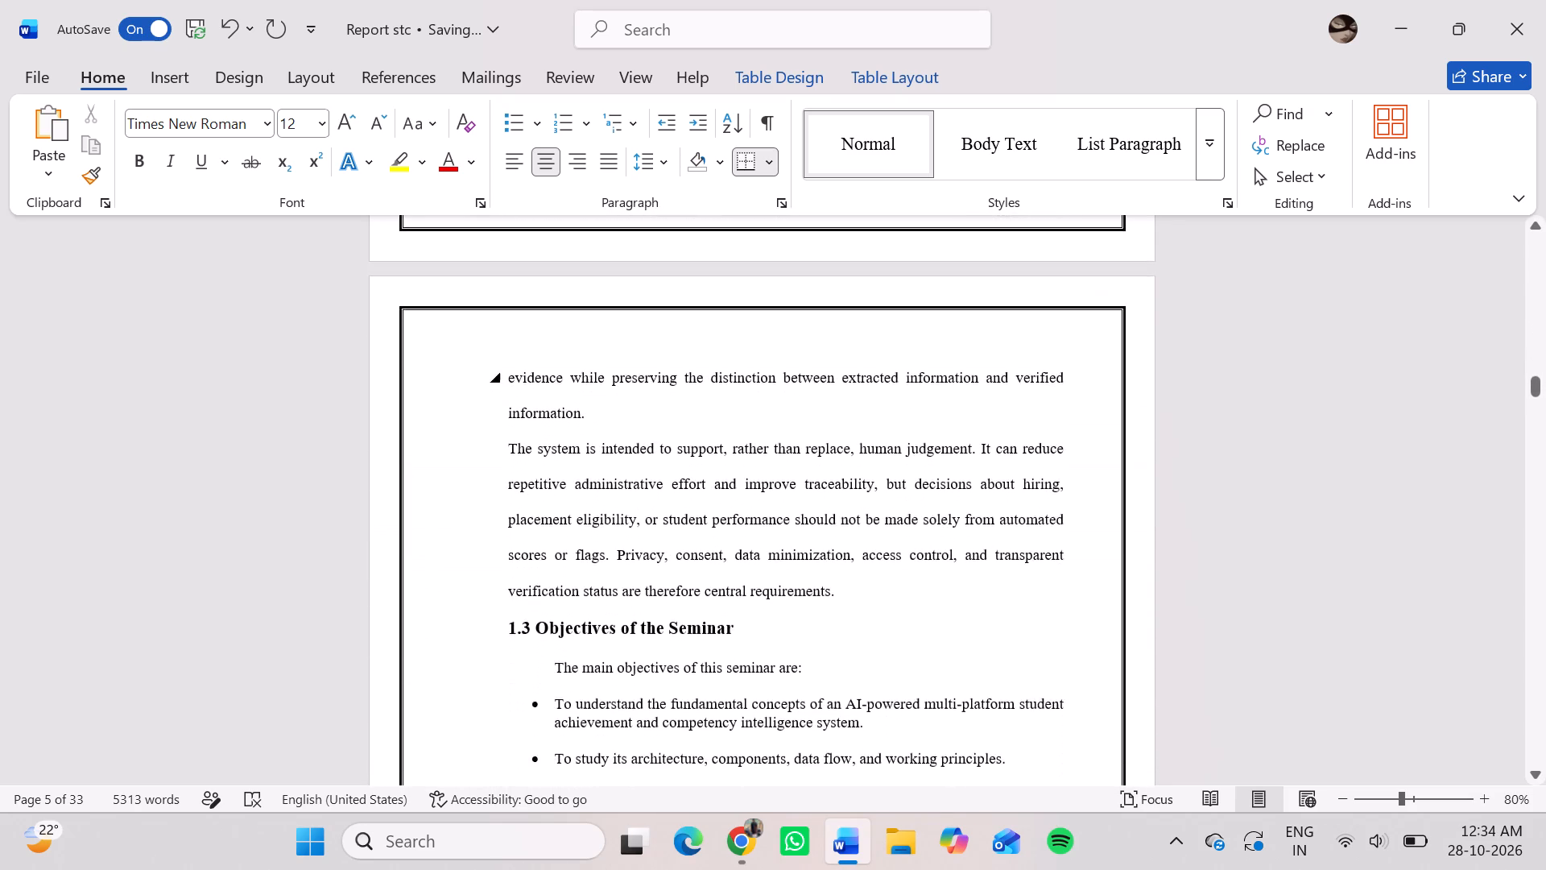
scroll(1023, 416, "up", 1)
scroll(1023, 416, "down", 1)
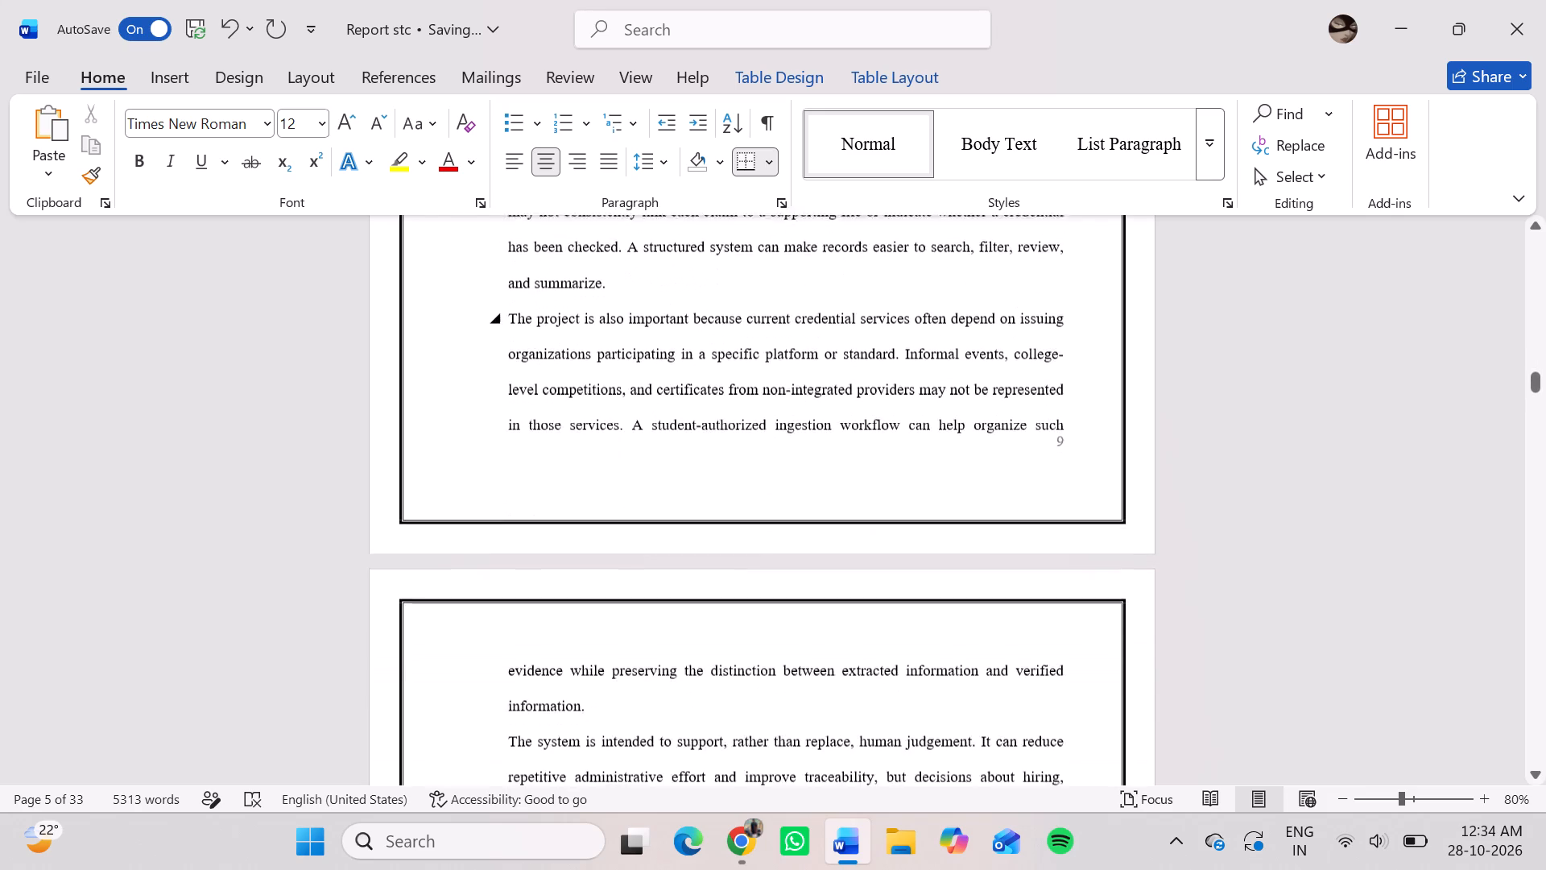
scroll(1023, 416, "down", 3)
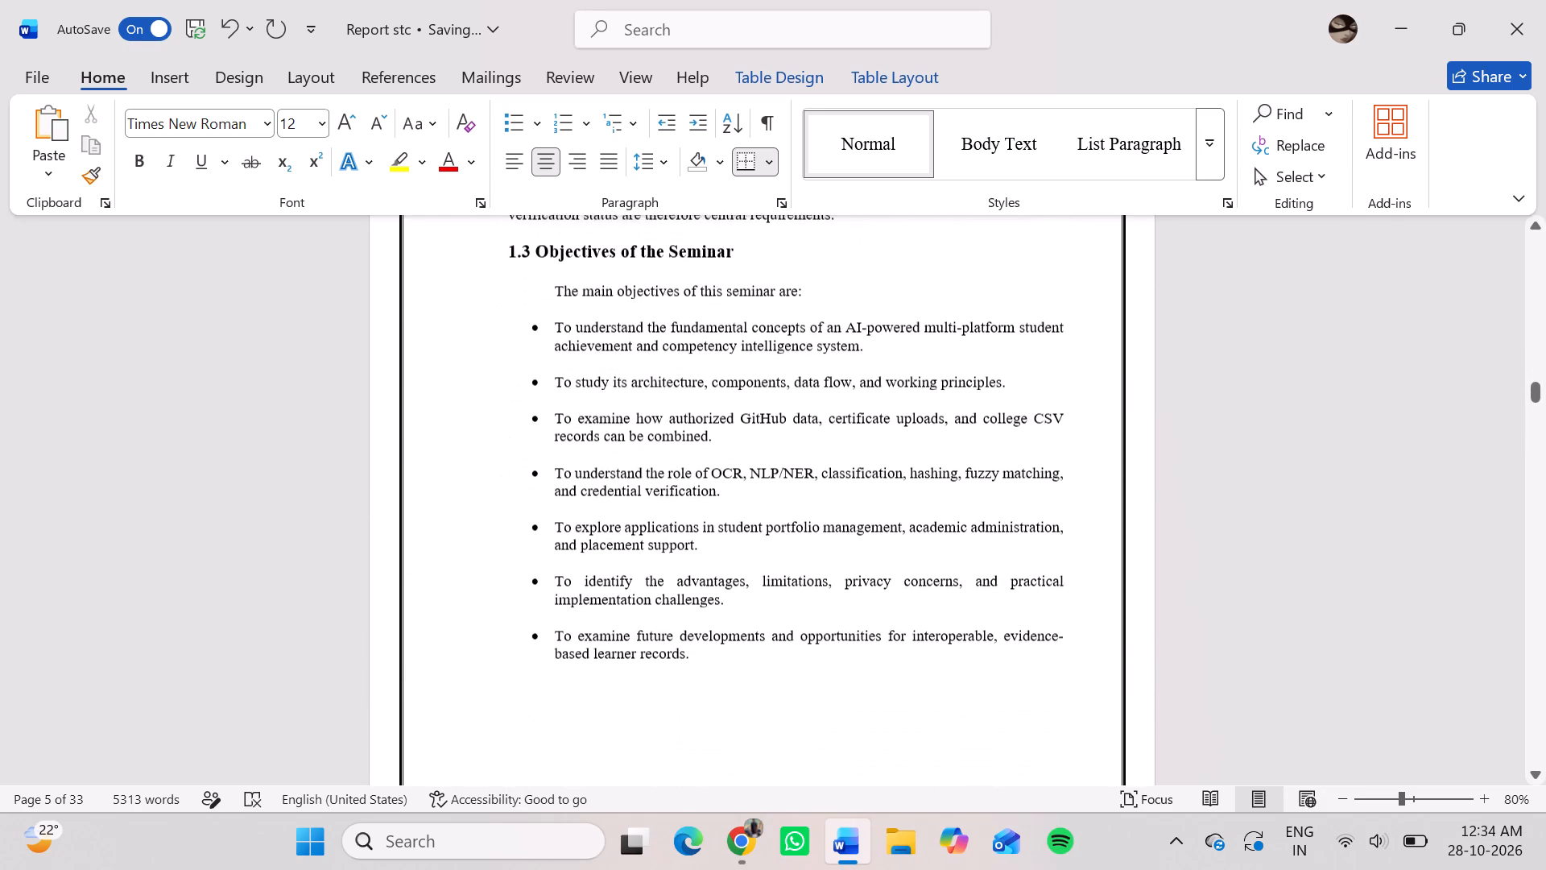
scroll(1023, 416, "down", 2)
scroll(1023, 416, "up", 2)
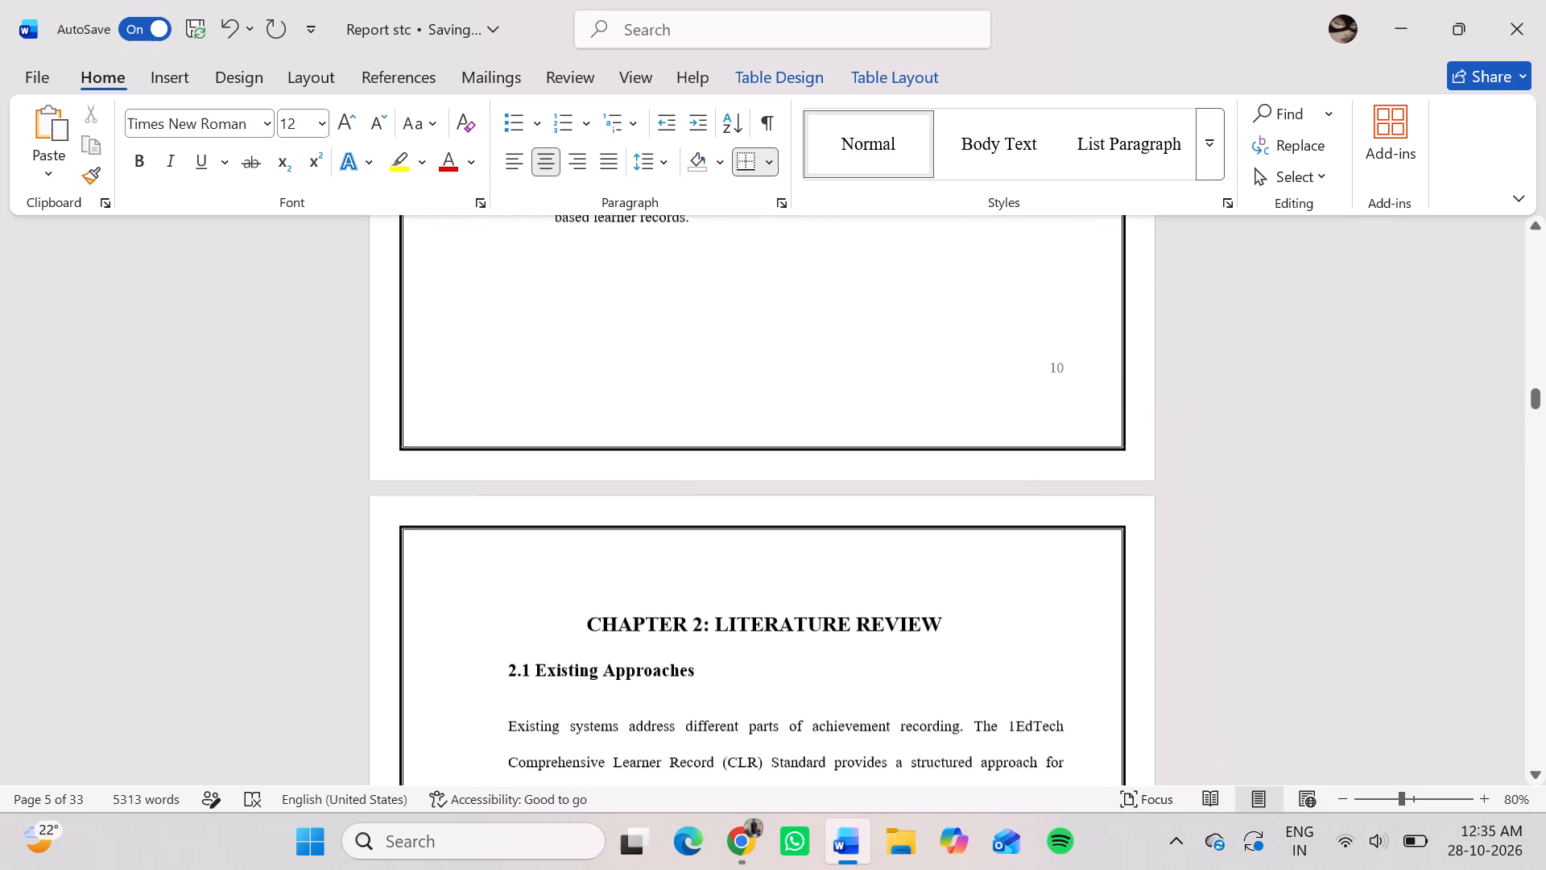
scroll(1023, 416, "up", 7)
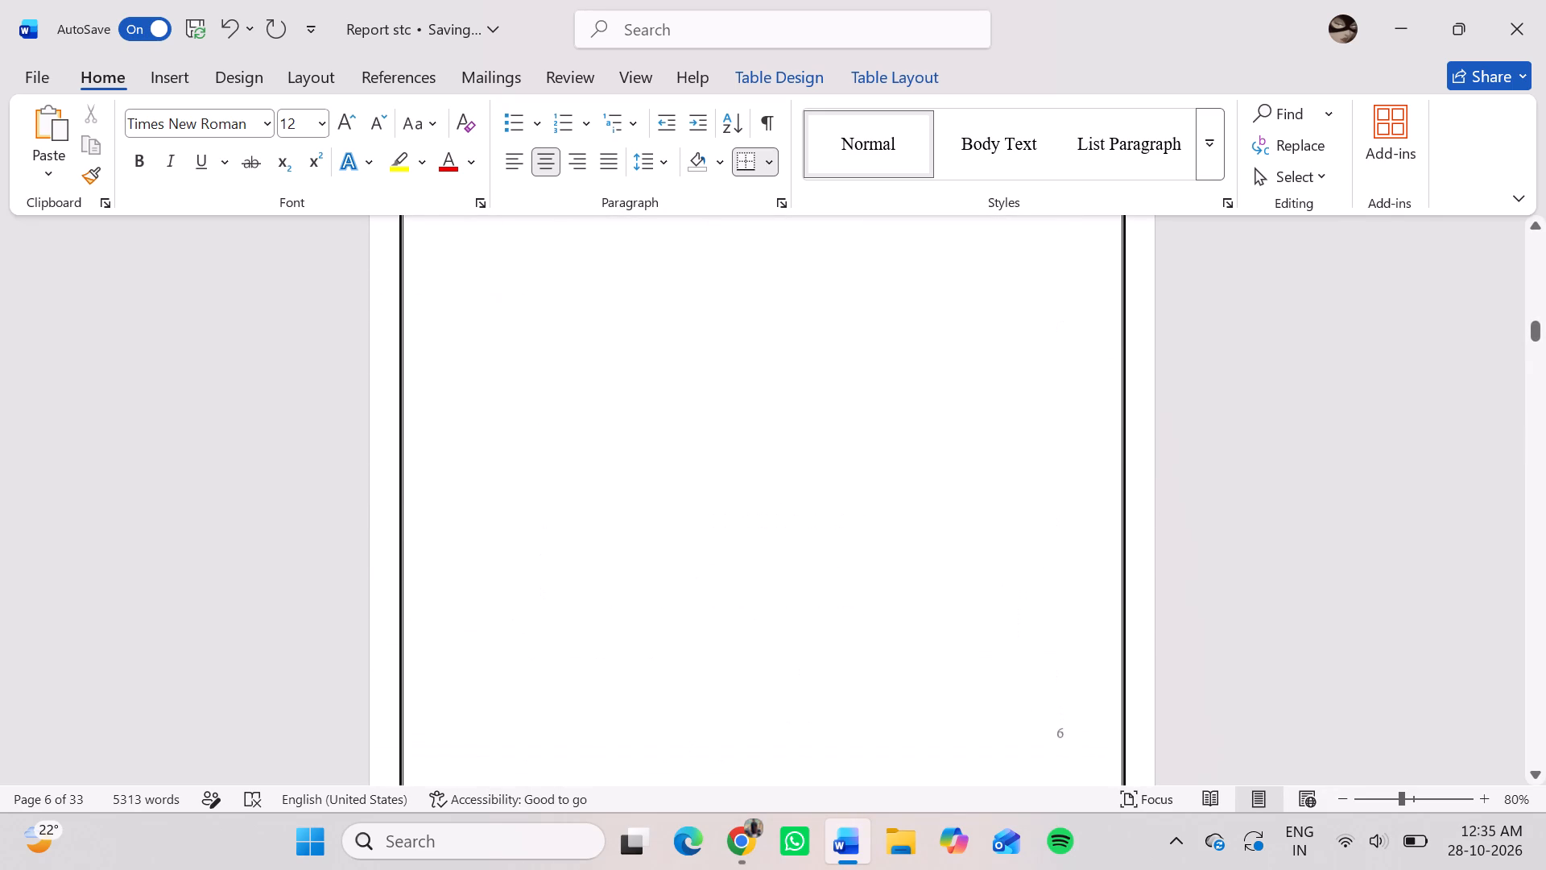
scroll(1023, 416, "up", 6)
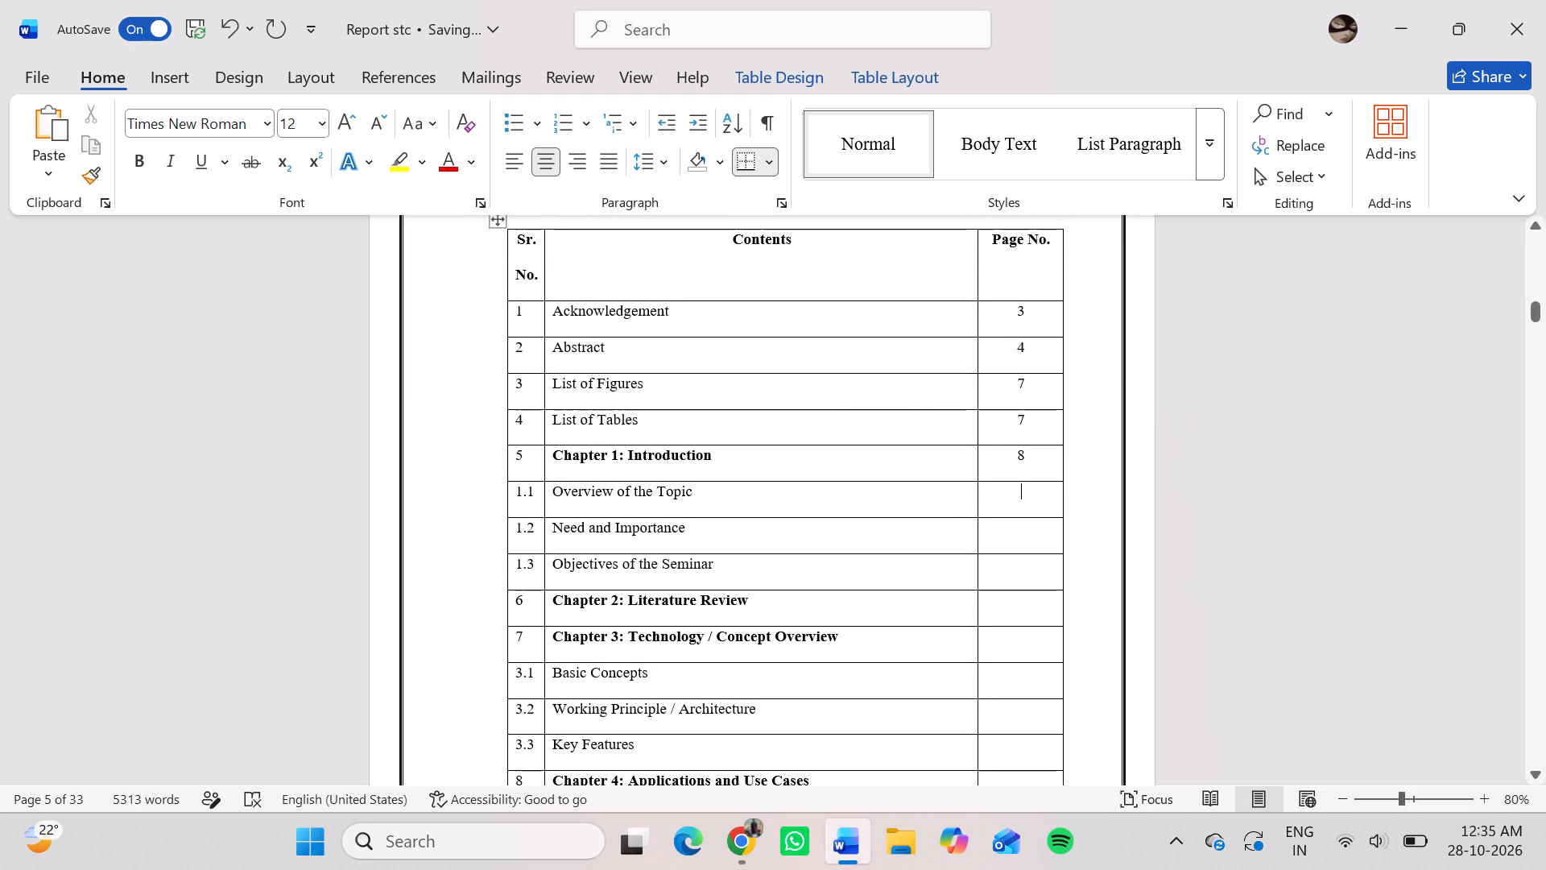
In the Index, enter page 8 for Overview of the Topic, 9 for Need and Importance, 10 for Objectives and 11 for Chapter 2.
key("8")
key("Down")
key("9")
key("Down")
key("Down")
key("1")
key("0")
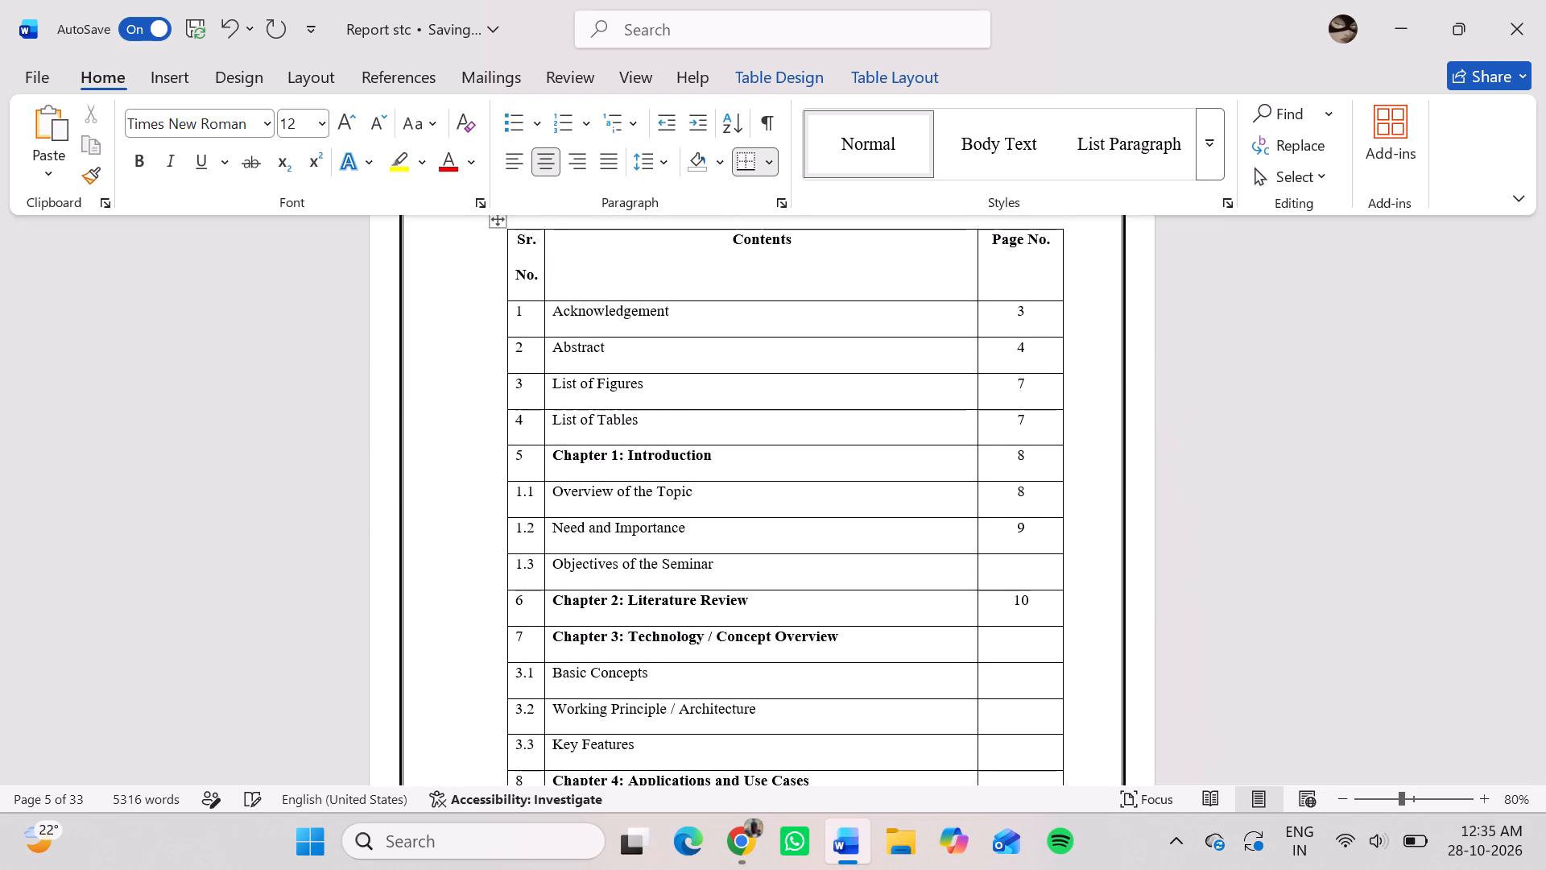
key("Up")
type("10")
key("Down")
key("BackSpace")
key("1")
key("Down")
Check the body pages on which Chapter 3 and its Basic Concepts, Working Principle and Key Features sections start, and return to the Index.
scroll(982, 518, "down", 14)
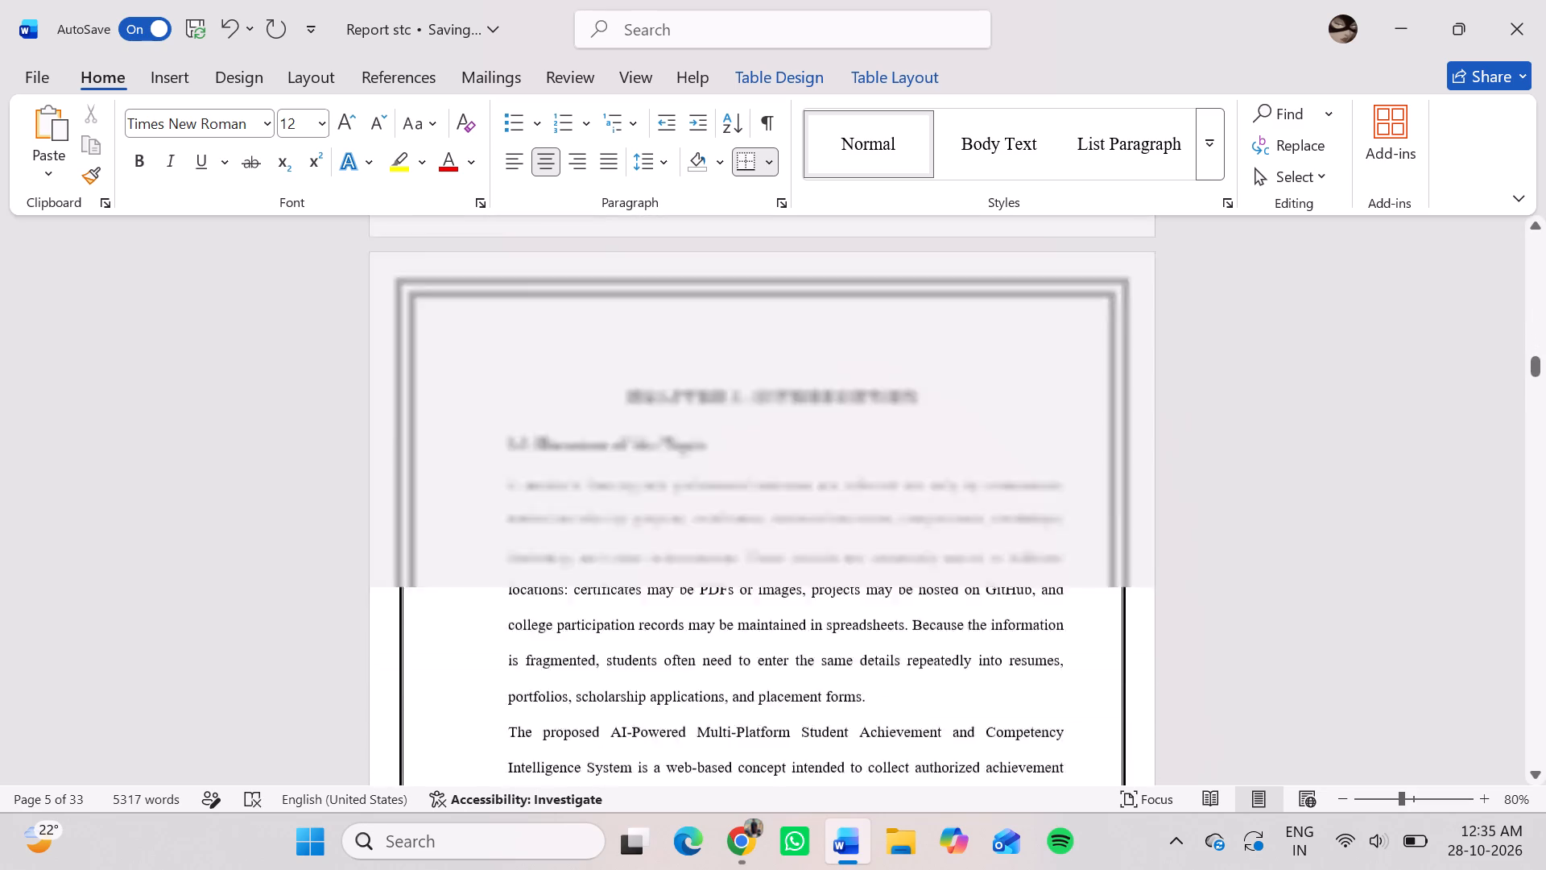
scroll(982, 518, "down", 8)
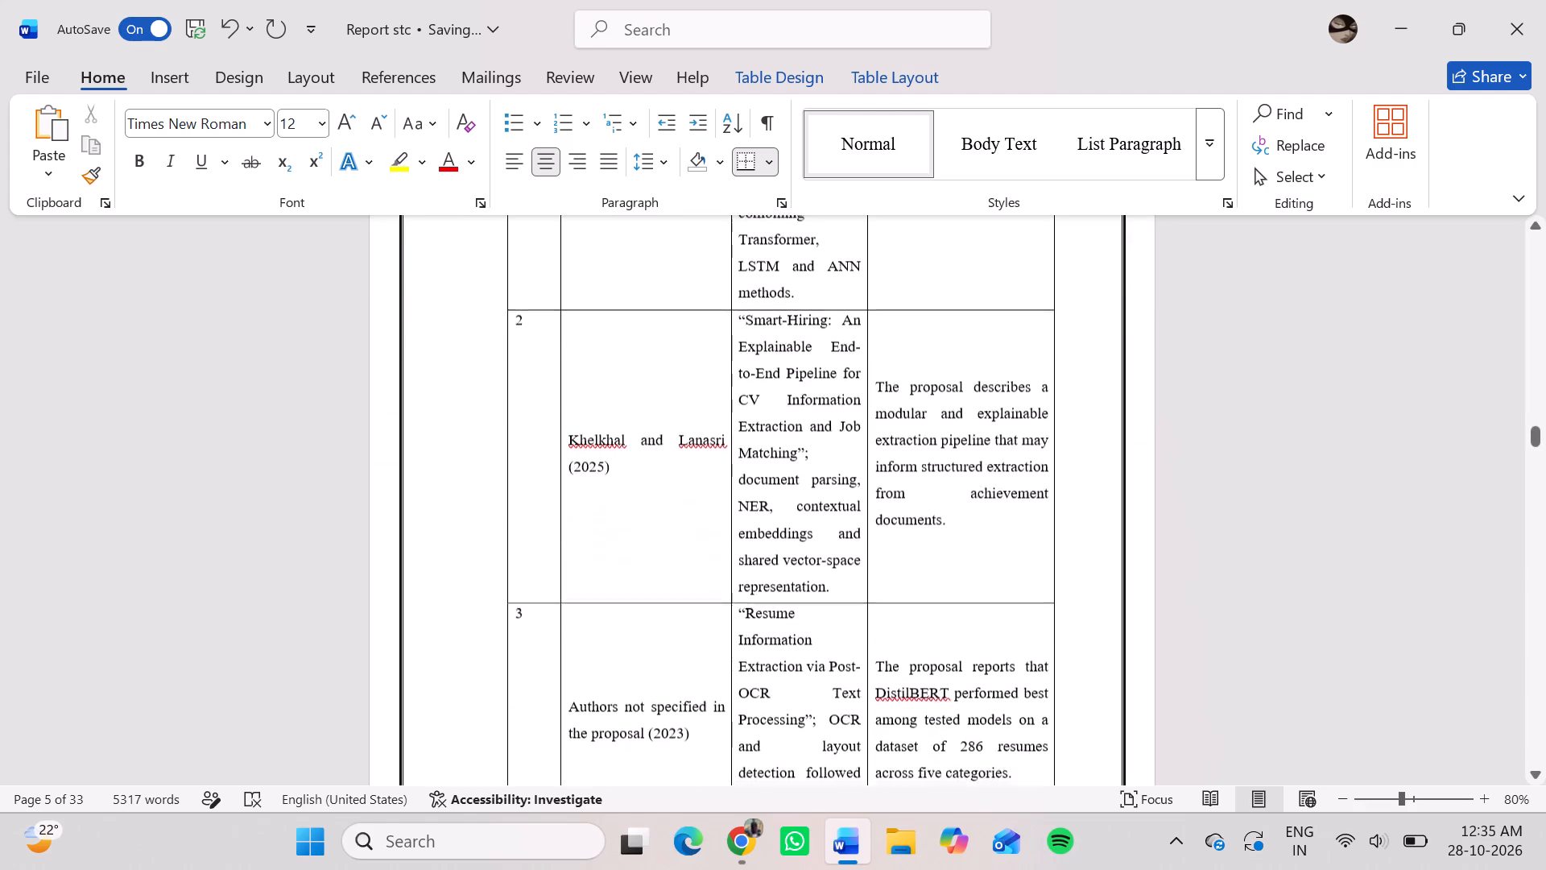
scroll(982, 518, "down", 6)
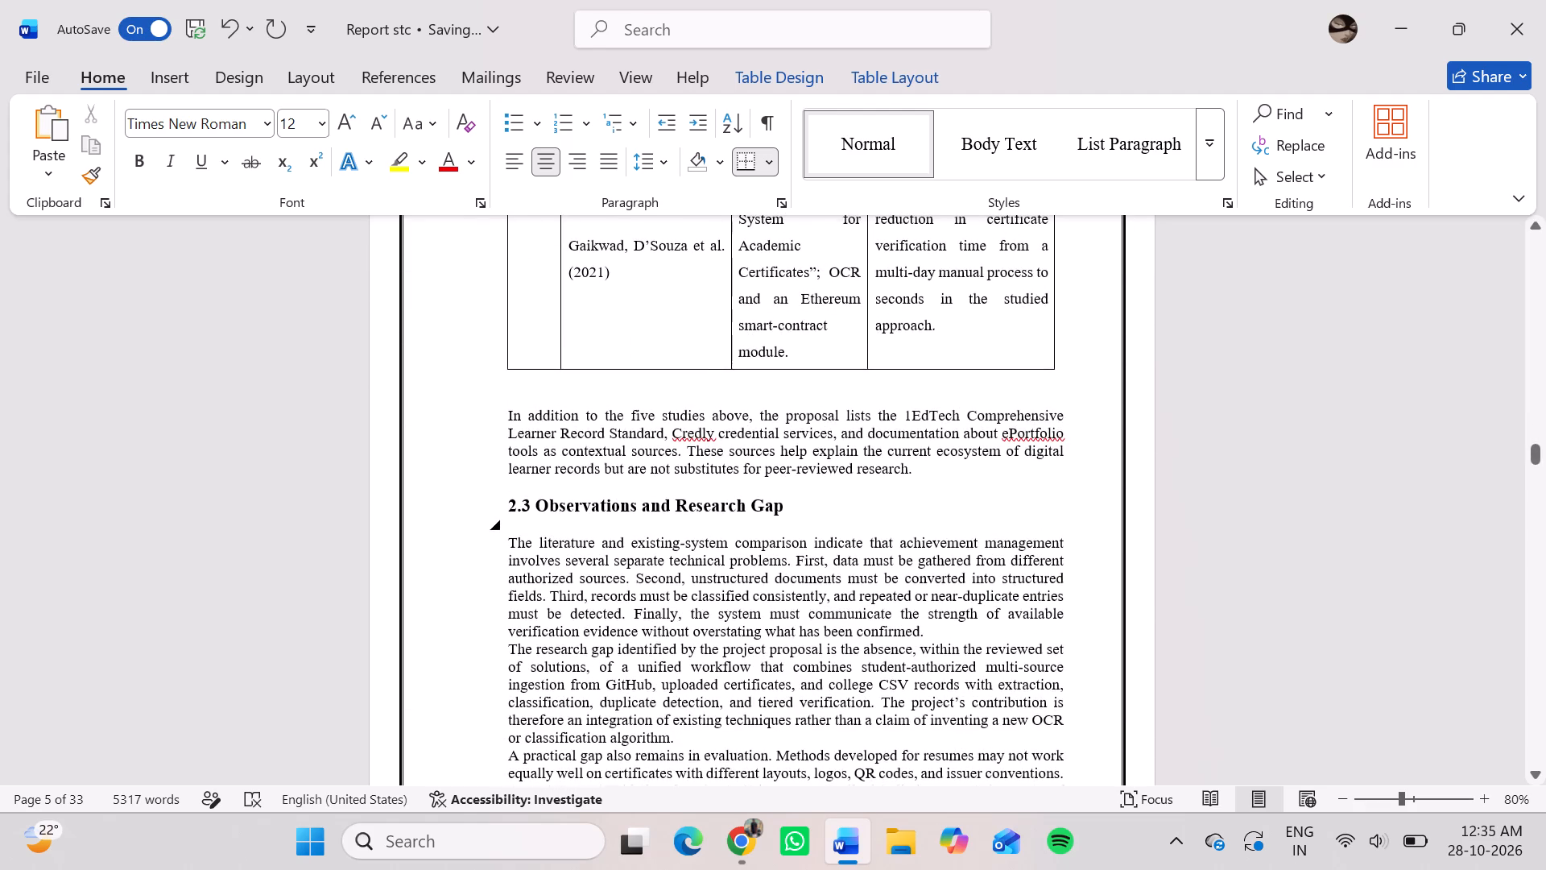
scroll(982, 518, "down", 4)
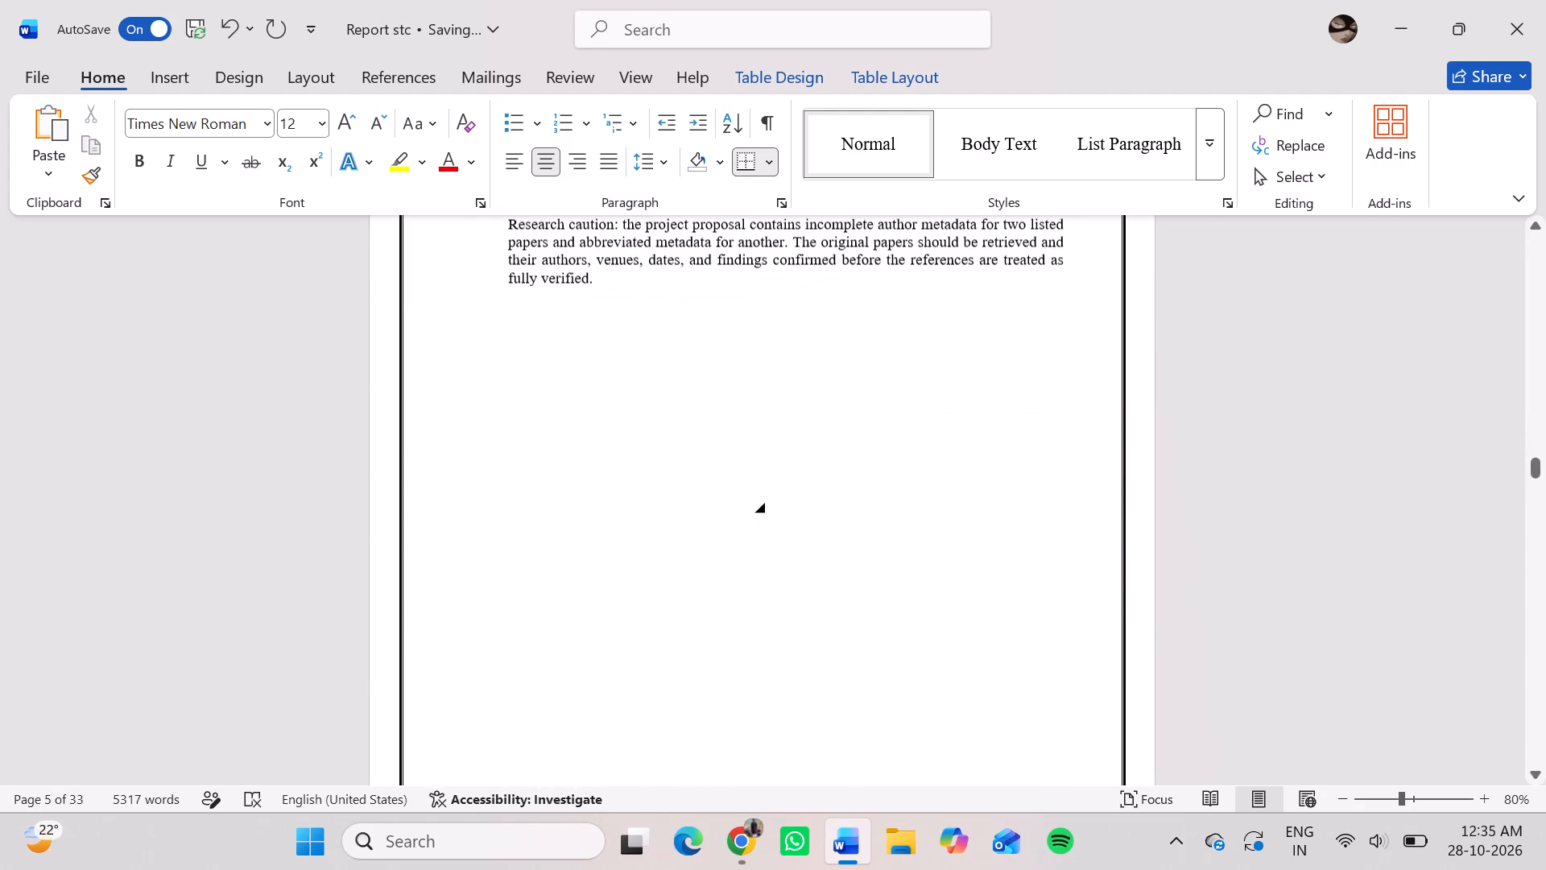
scroll(982, 518, "down", 3)
scroll(982, 518, "up", 1)
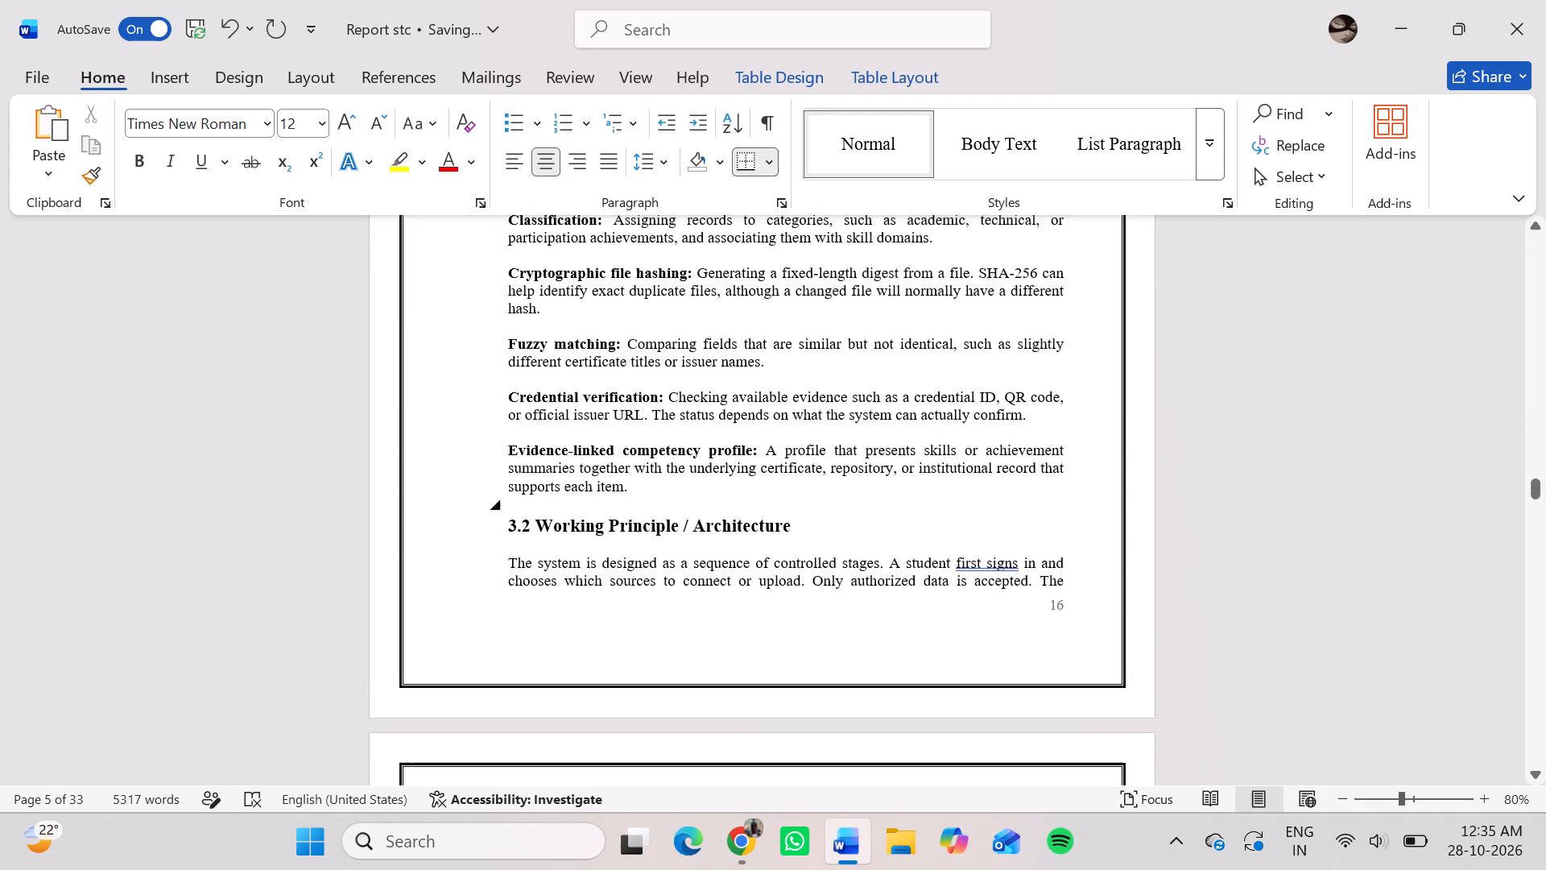
scroll(982, 518, "up", 2)
scroll(982, 518, "down", 1)
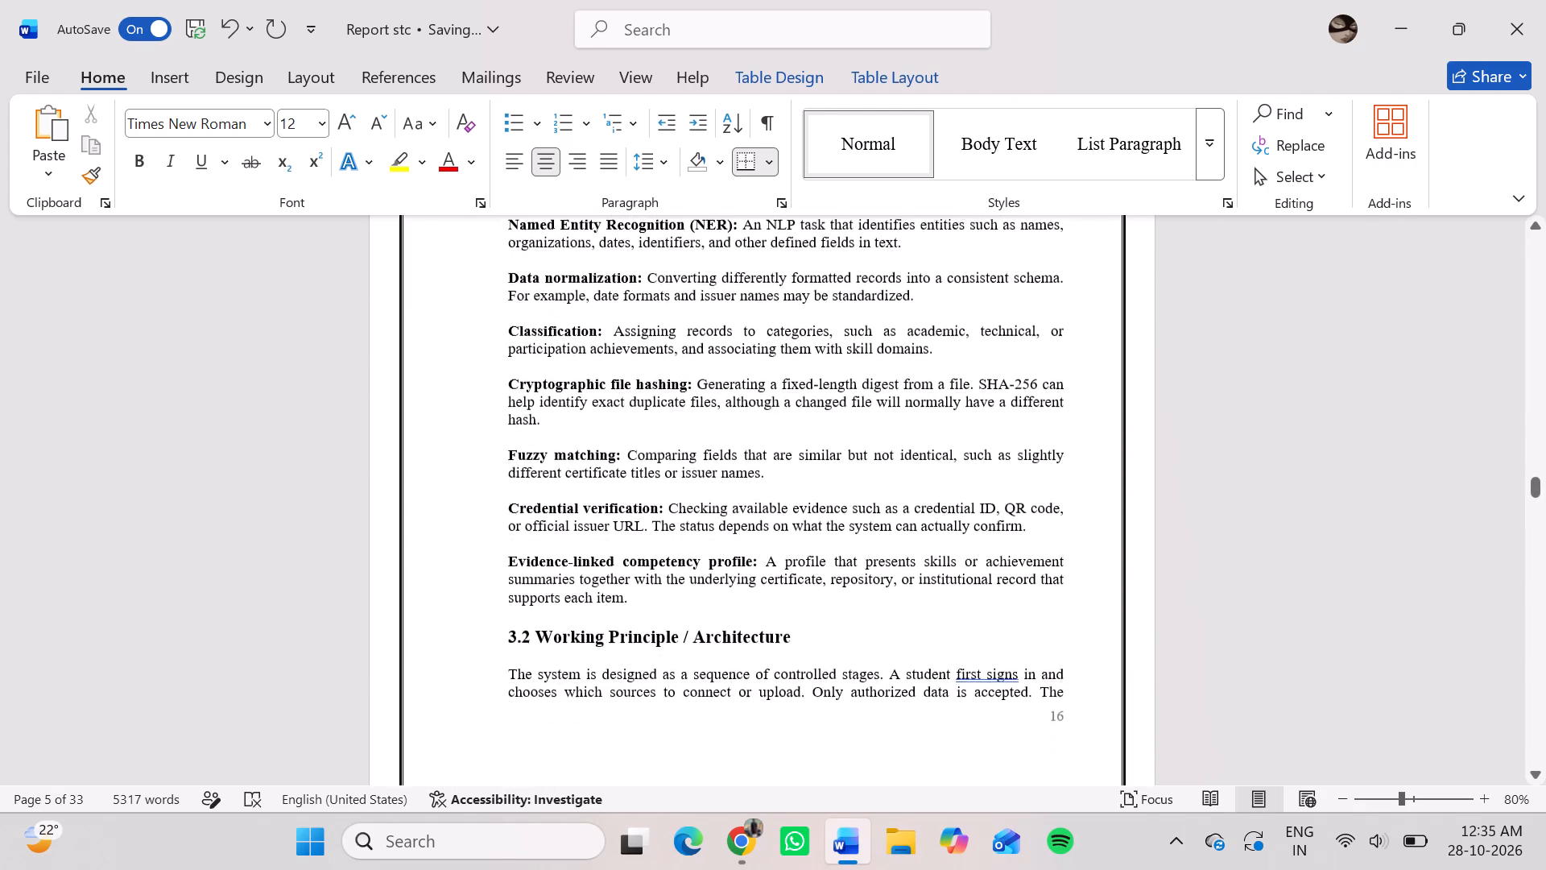
scroll(982, 518, "down", 2)
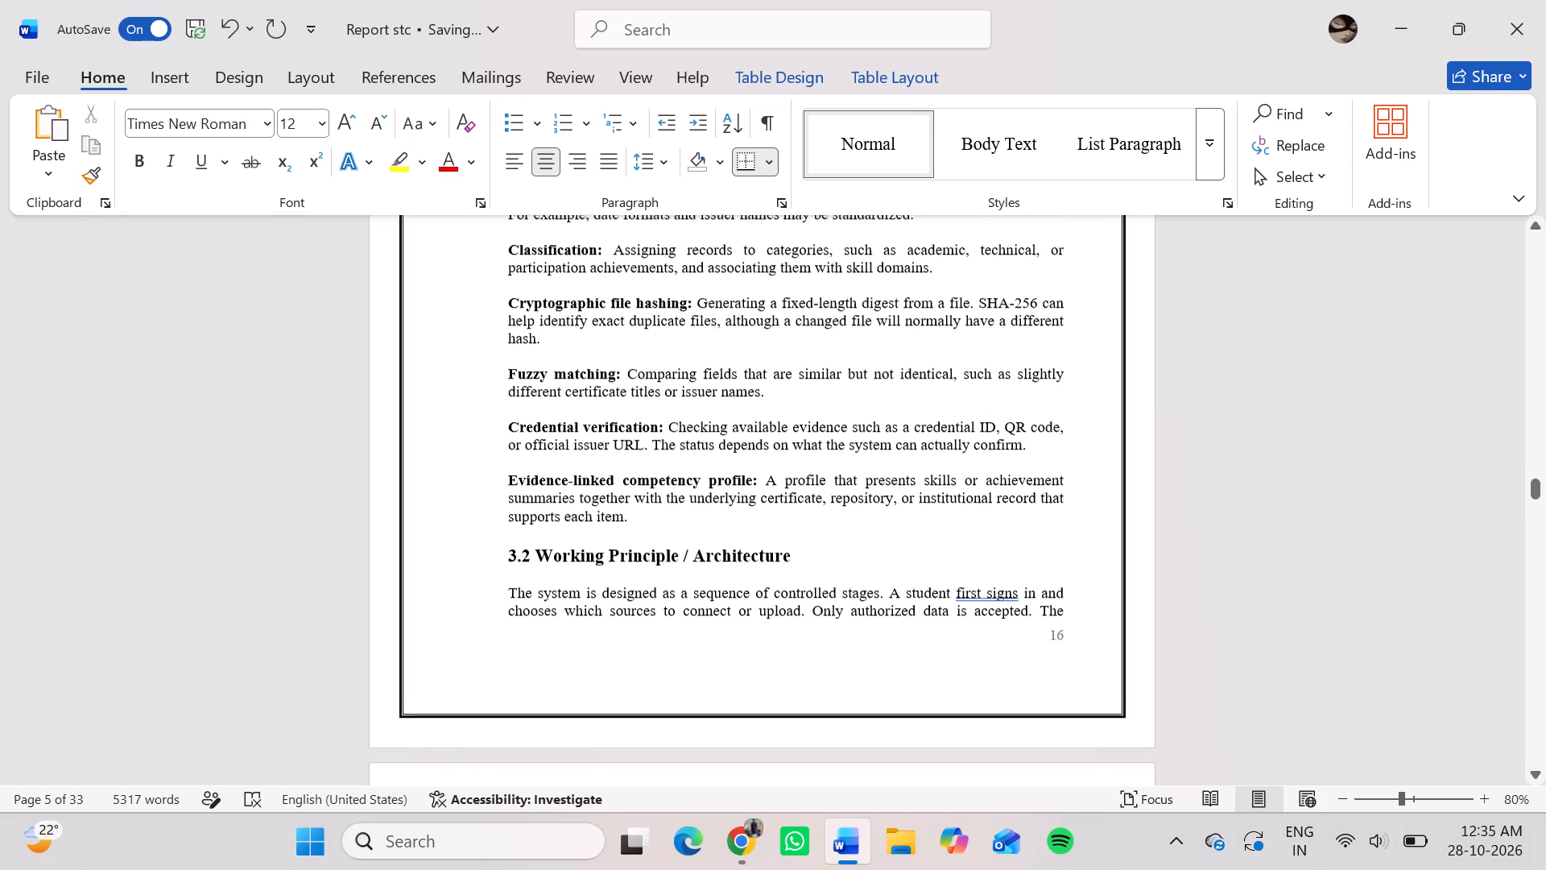
scroll(982, 518, "down", 7)
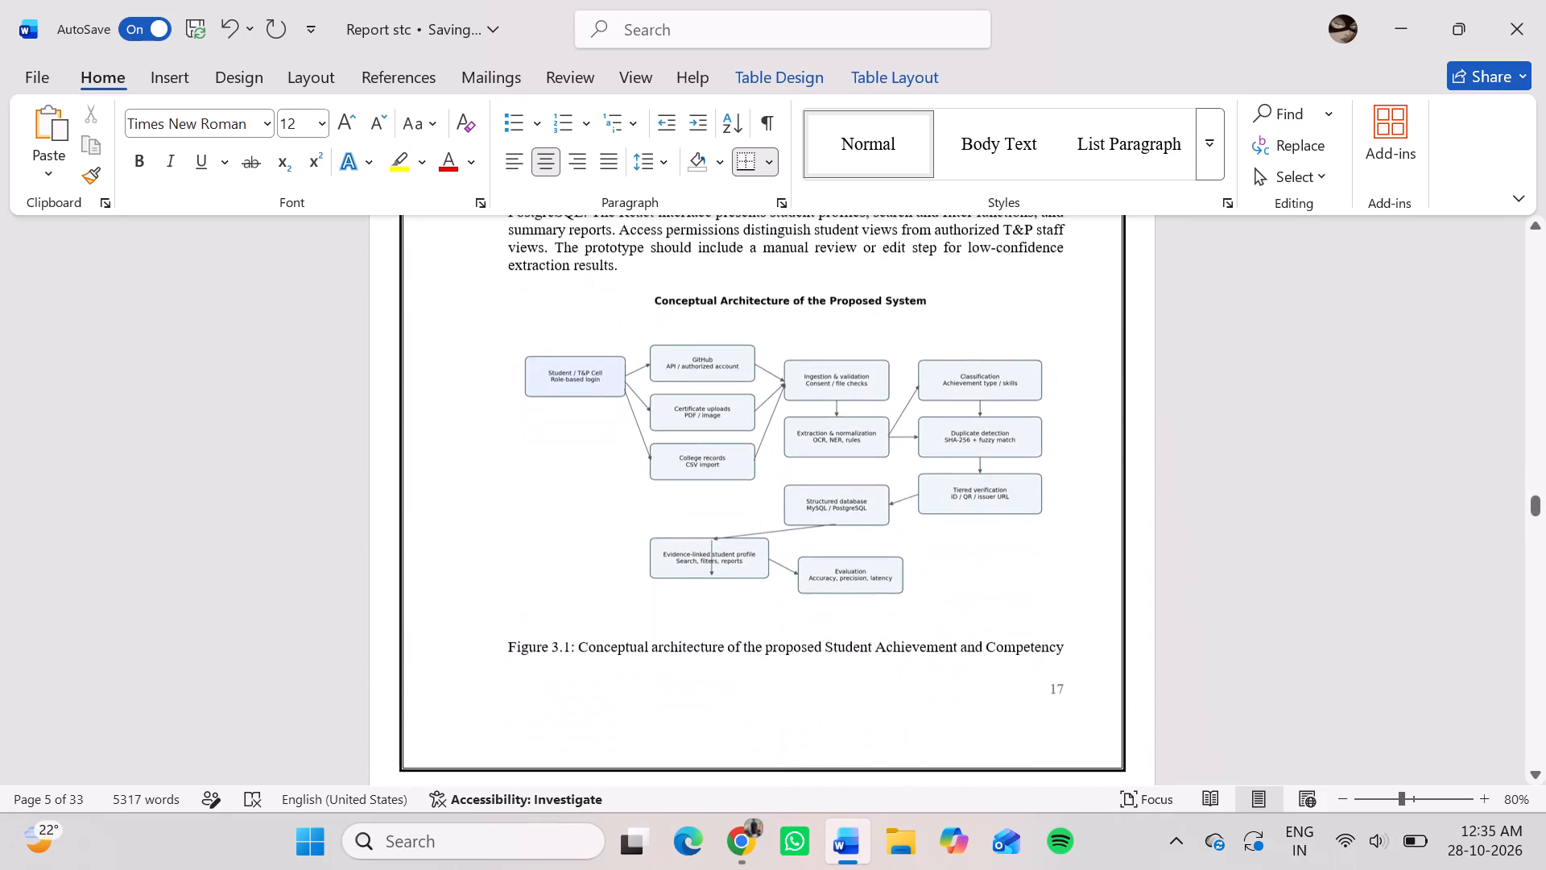
scroll(982, 518, "down", 7)
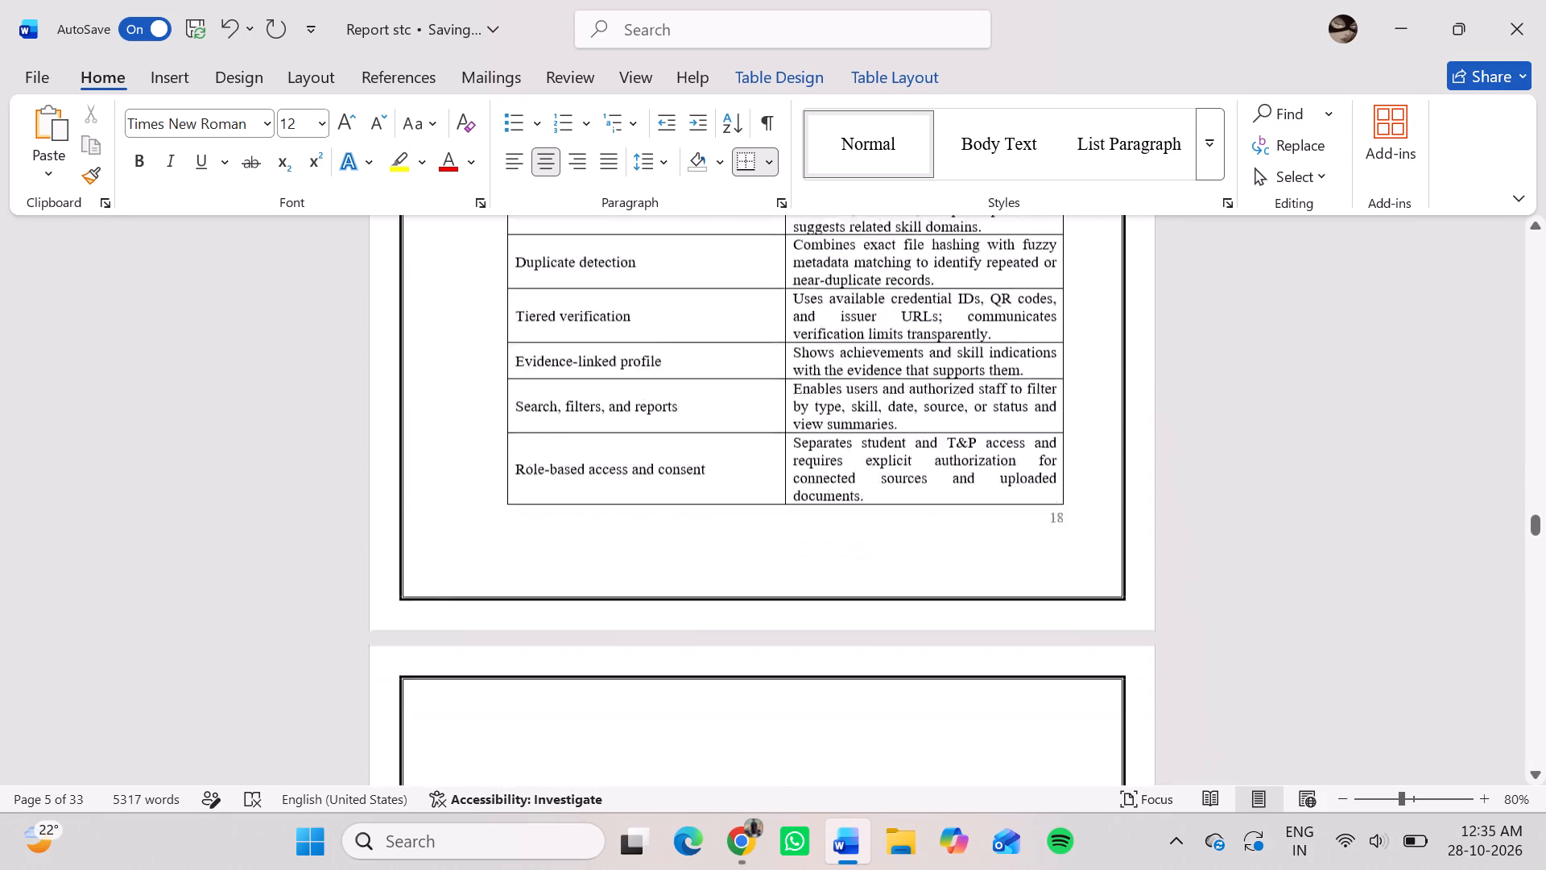
scroll(982, 518, "down", 4)
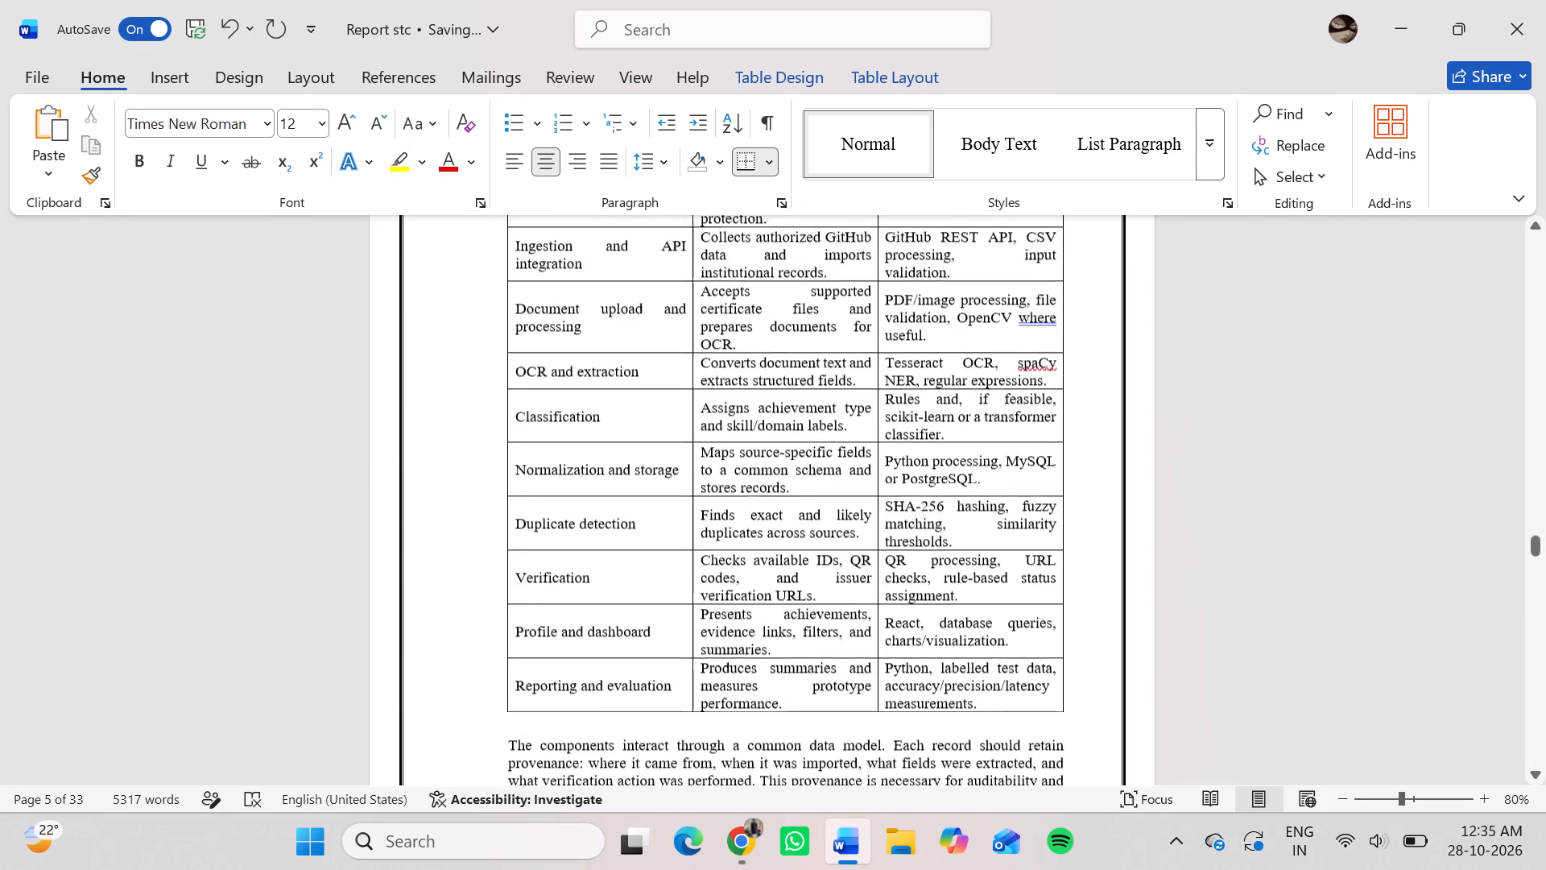
scroll(982, 518, "down", 1)
scroll(982, 518, "up", 14)
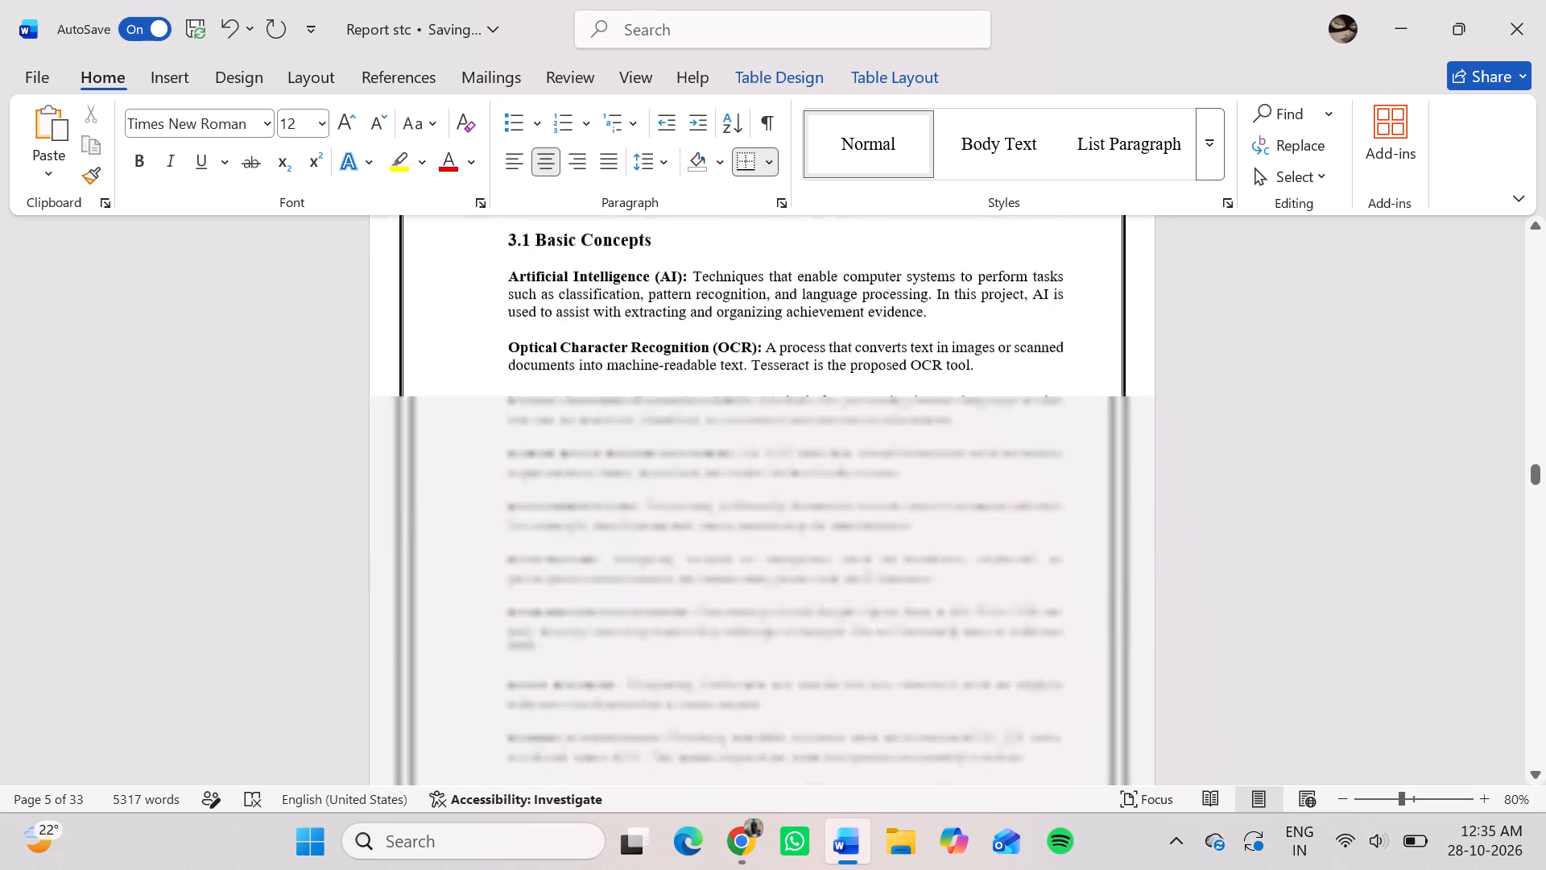
scroll(982, 518, "up", 6)
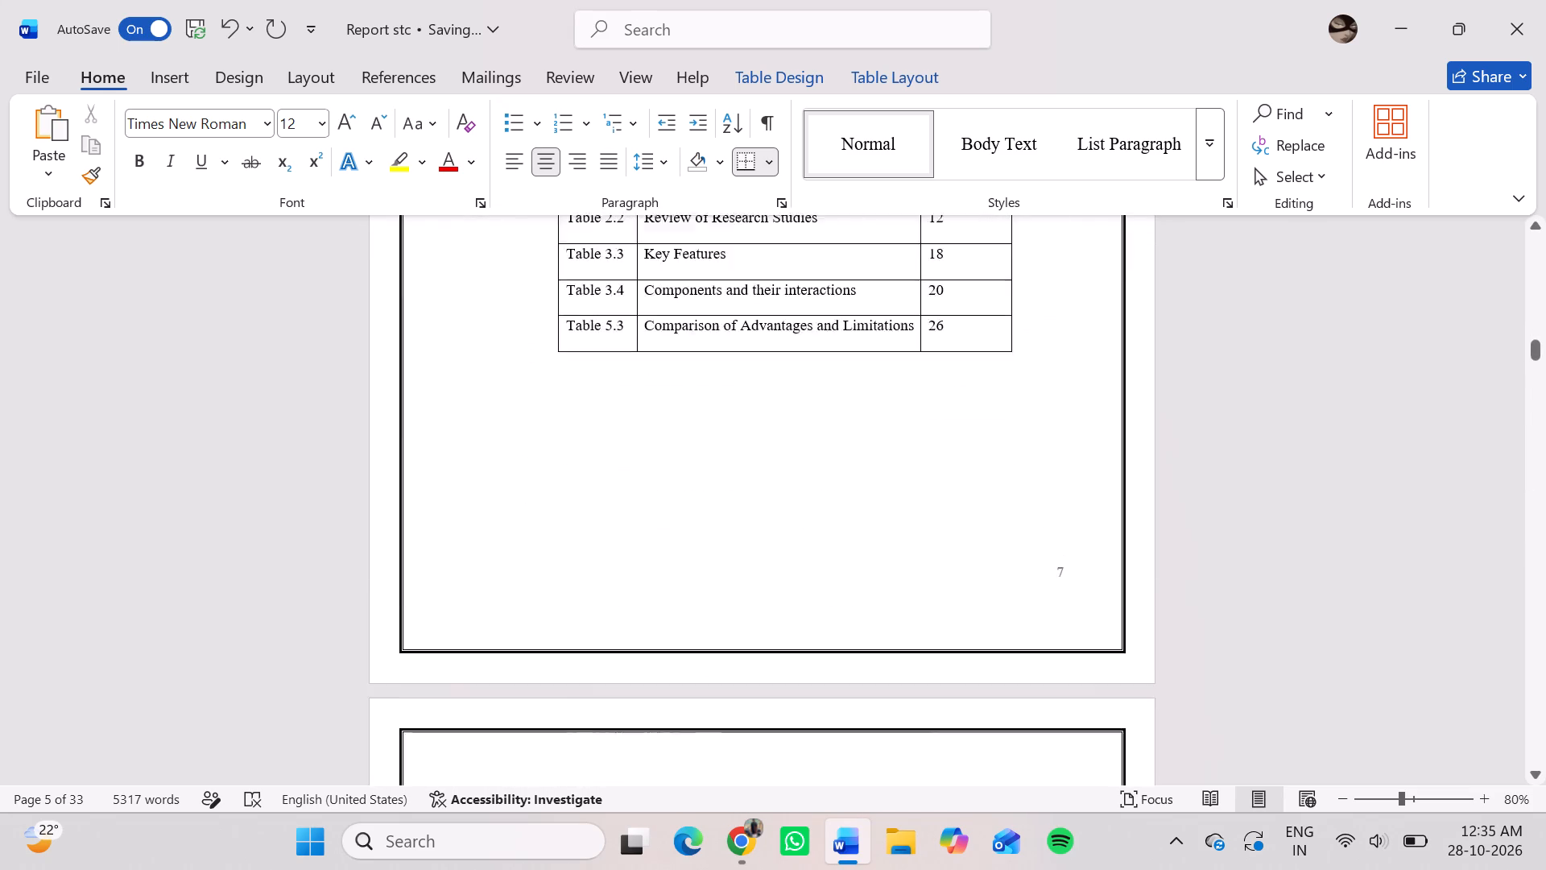
scroll(982, 518, "up", 1)
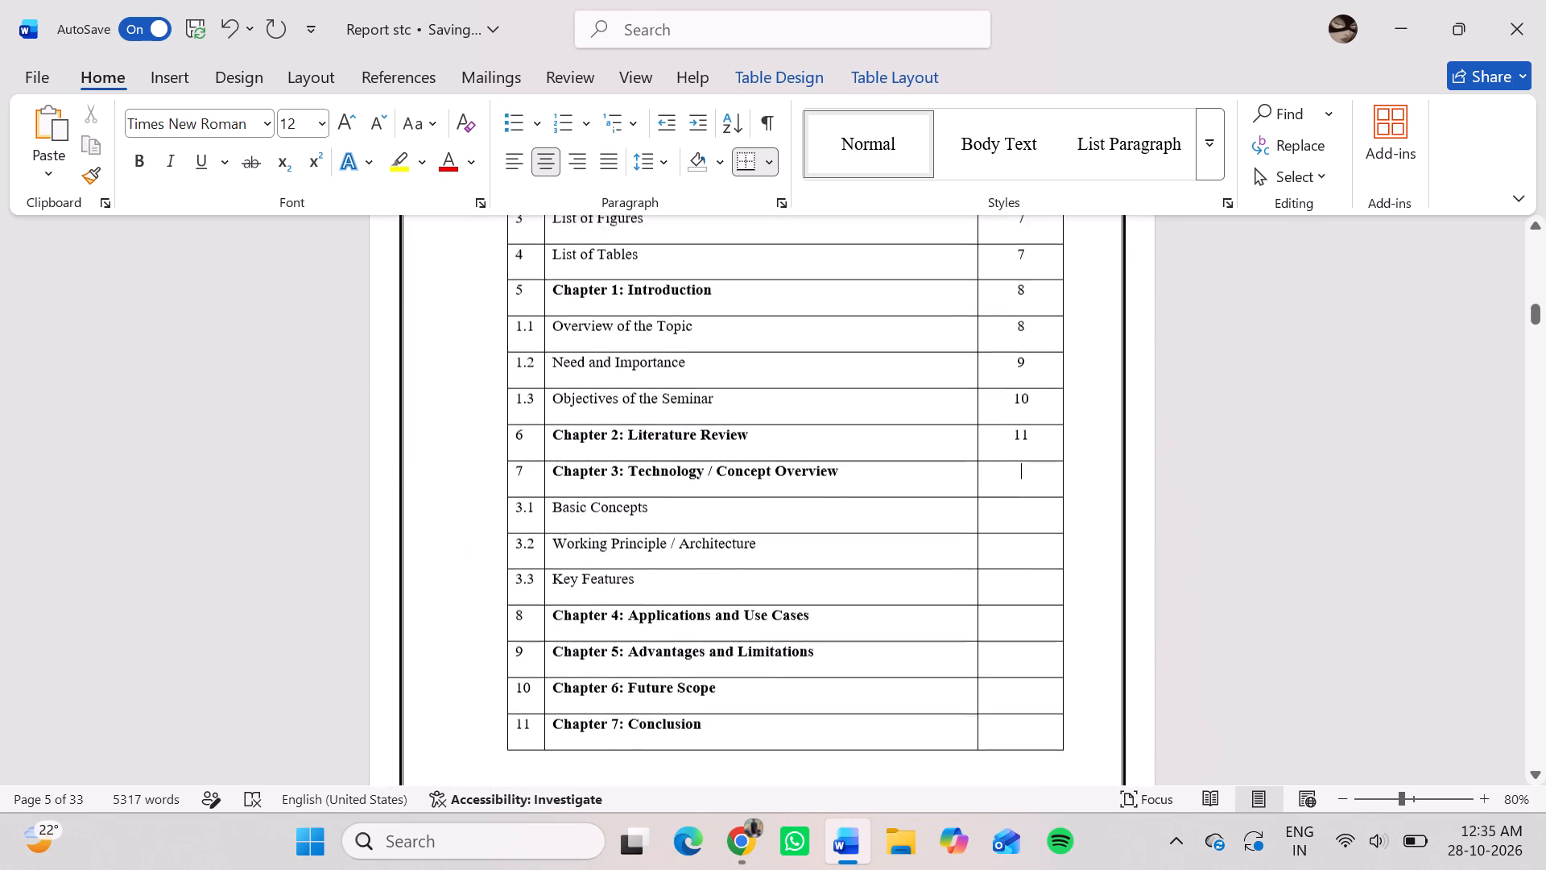
scroll(982, 518, "up", 1)
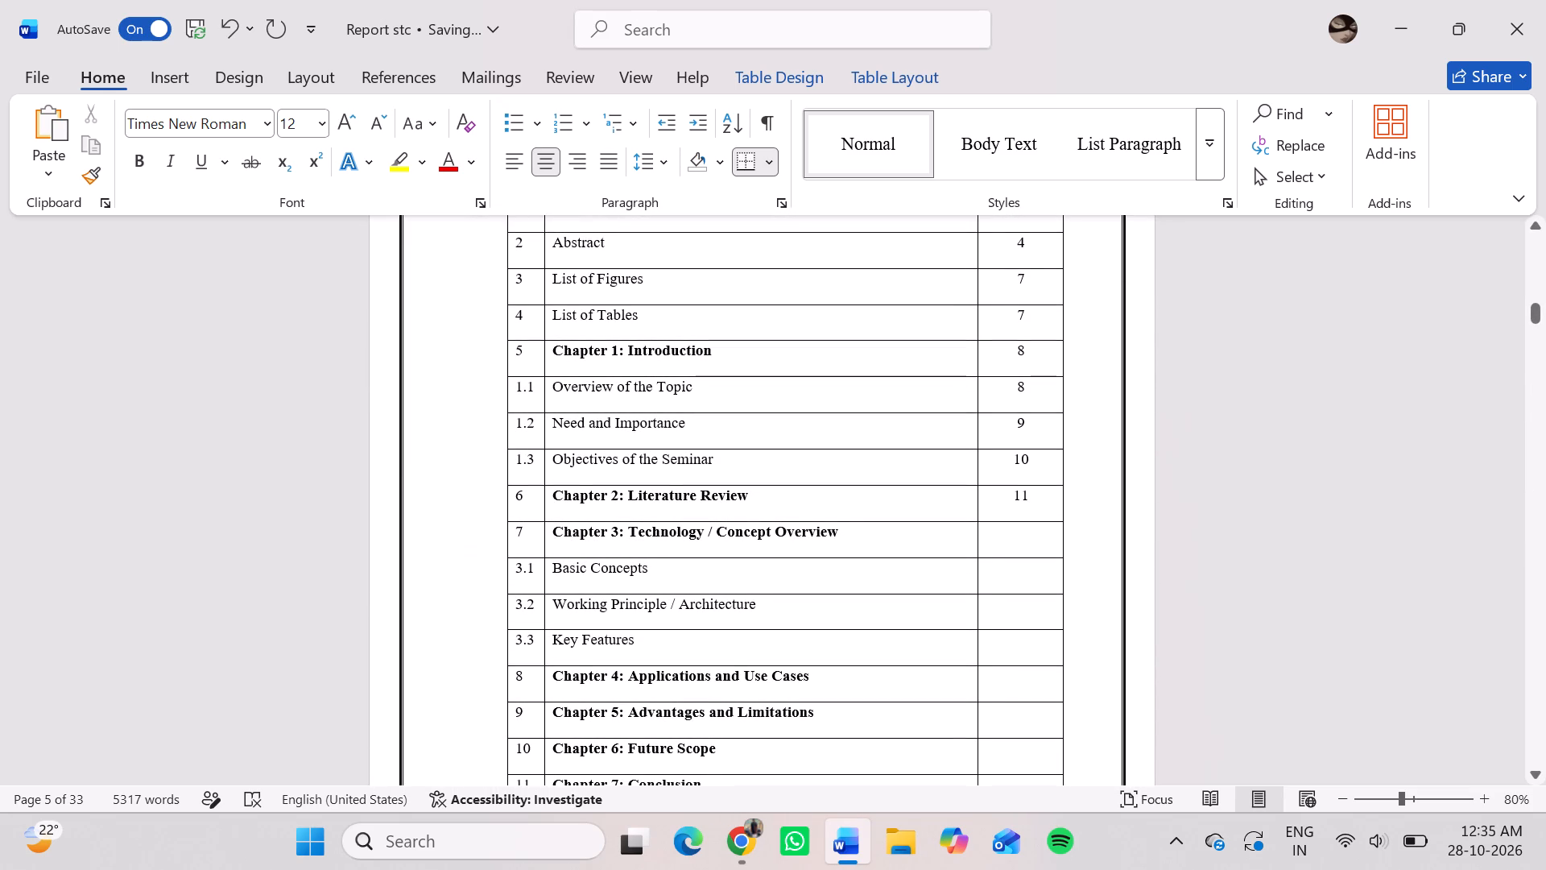
In the Index, enter page 16 for Chapter 3, Basic Concepts and Working Principle / Architecture, and 17 for Key Features.
type("16")
key("Down")
type("16")
key("Down")
key("1")
key("6")
key("Down")
type("17")
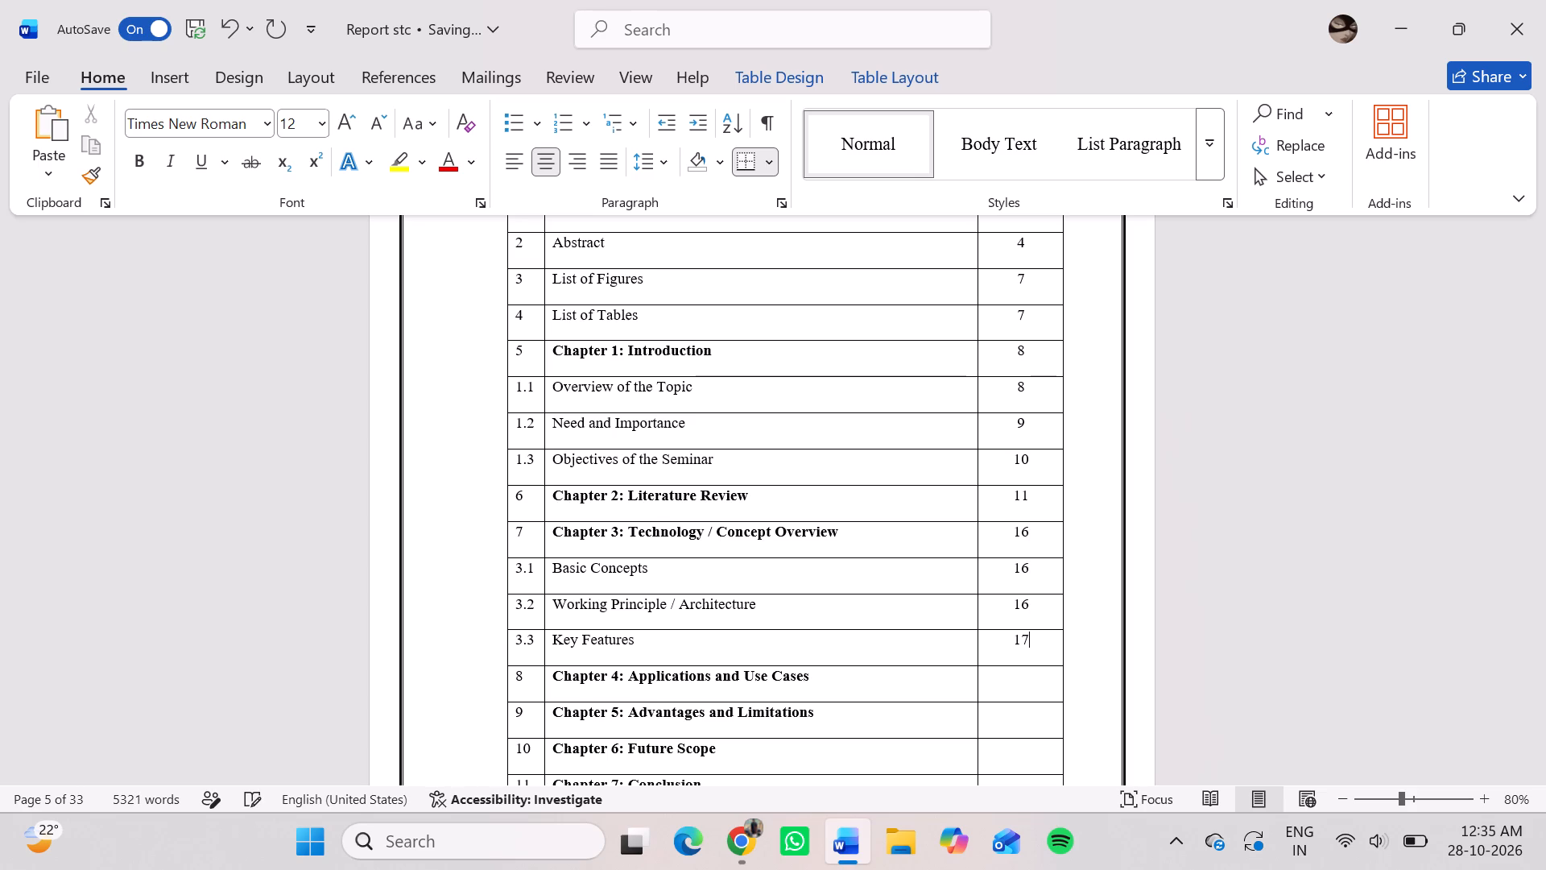
Check the body pages on which Chapter 4: Applications and Use Cases and Chapter 5: Advantages and Limitations start.
key("Down")
key("Down")
key("Down")
key("Down")
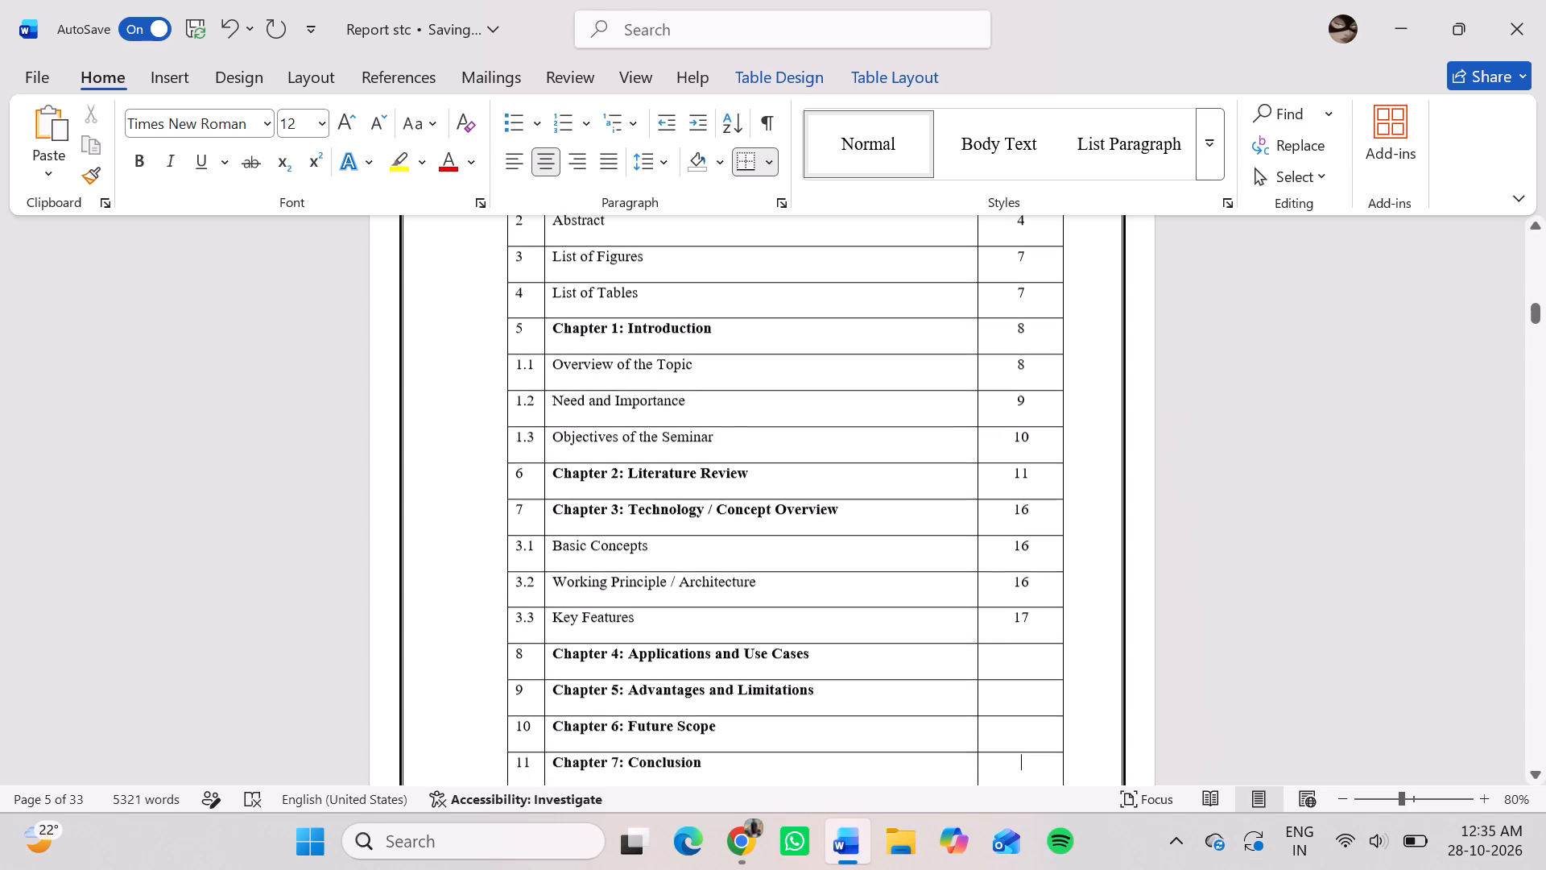
key("Down")
key("Down")
scroll(995, 542, "down", 8)
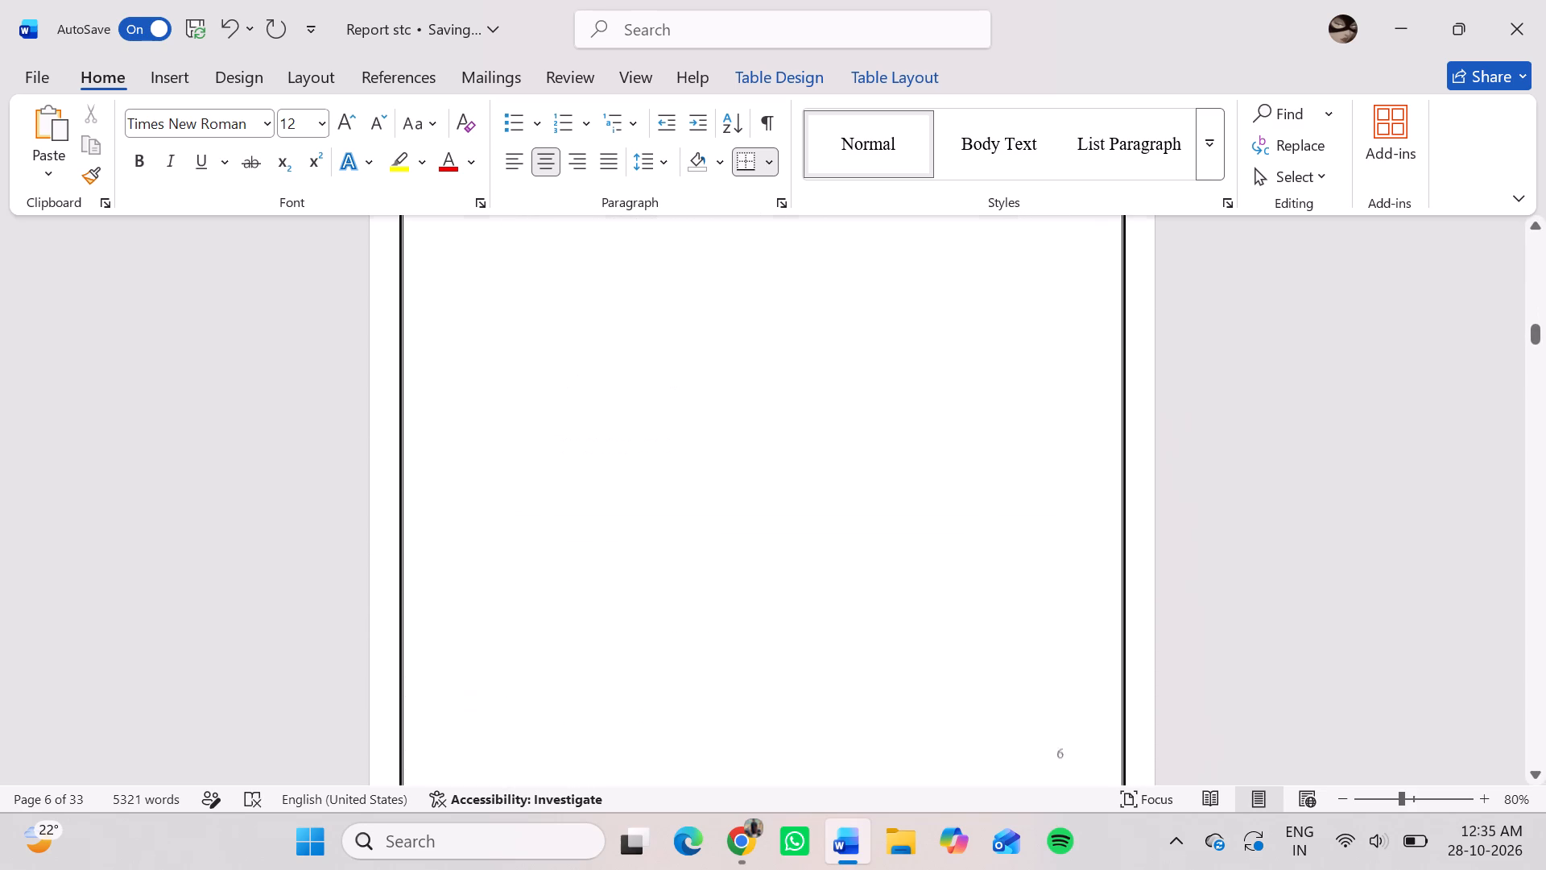
scroll(995, 542, "down", 12)
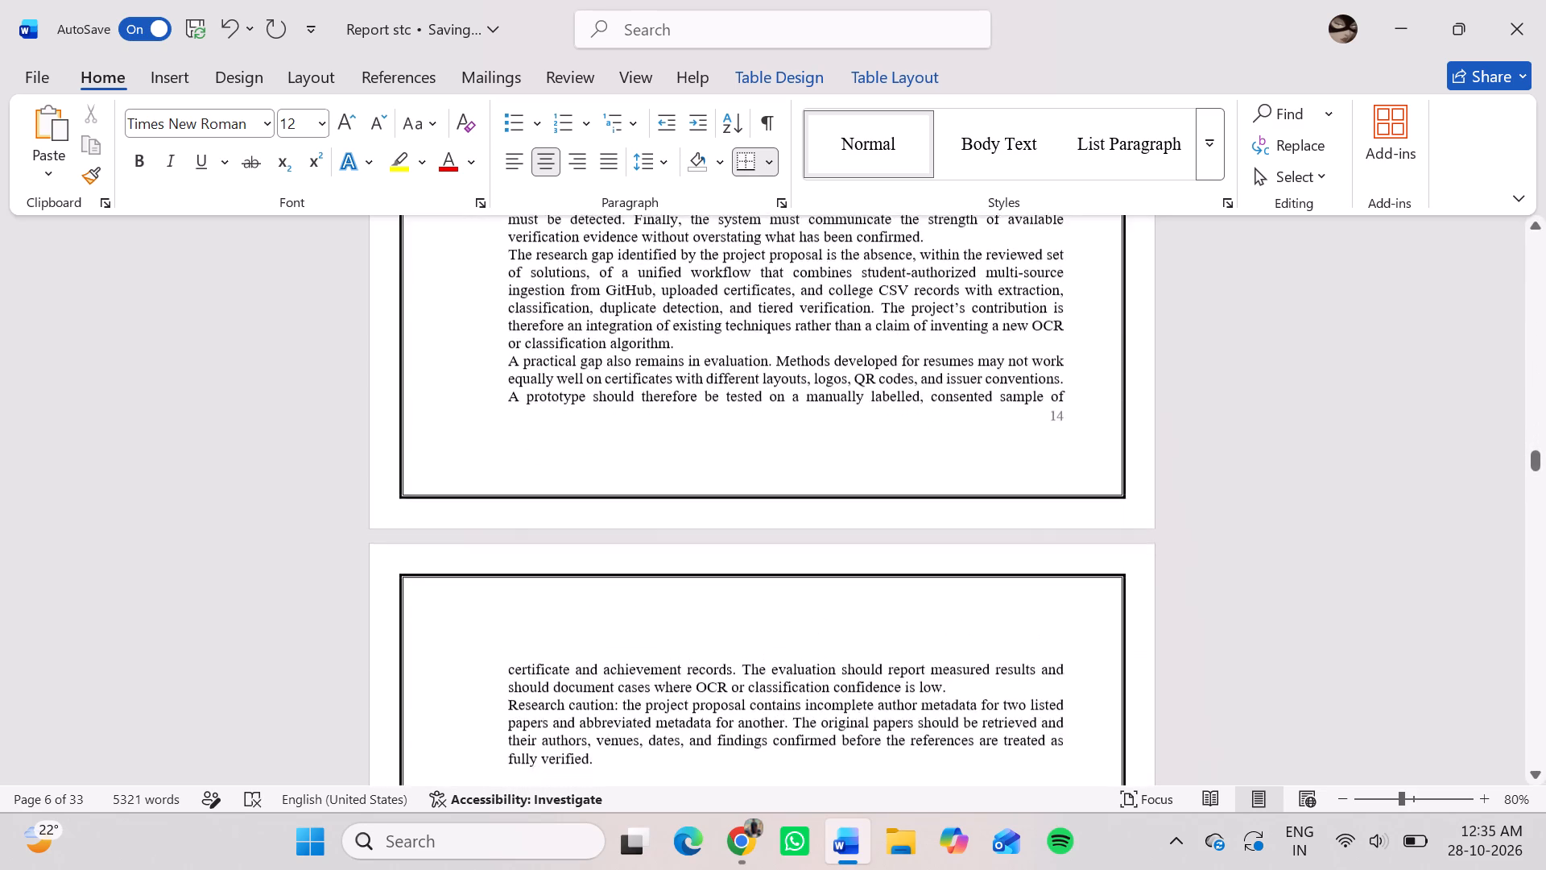
scroll(995, 542, "down", 7)
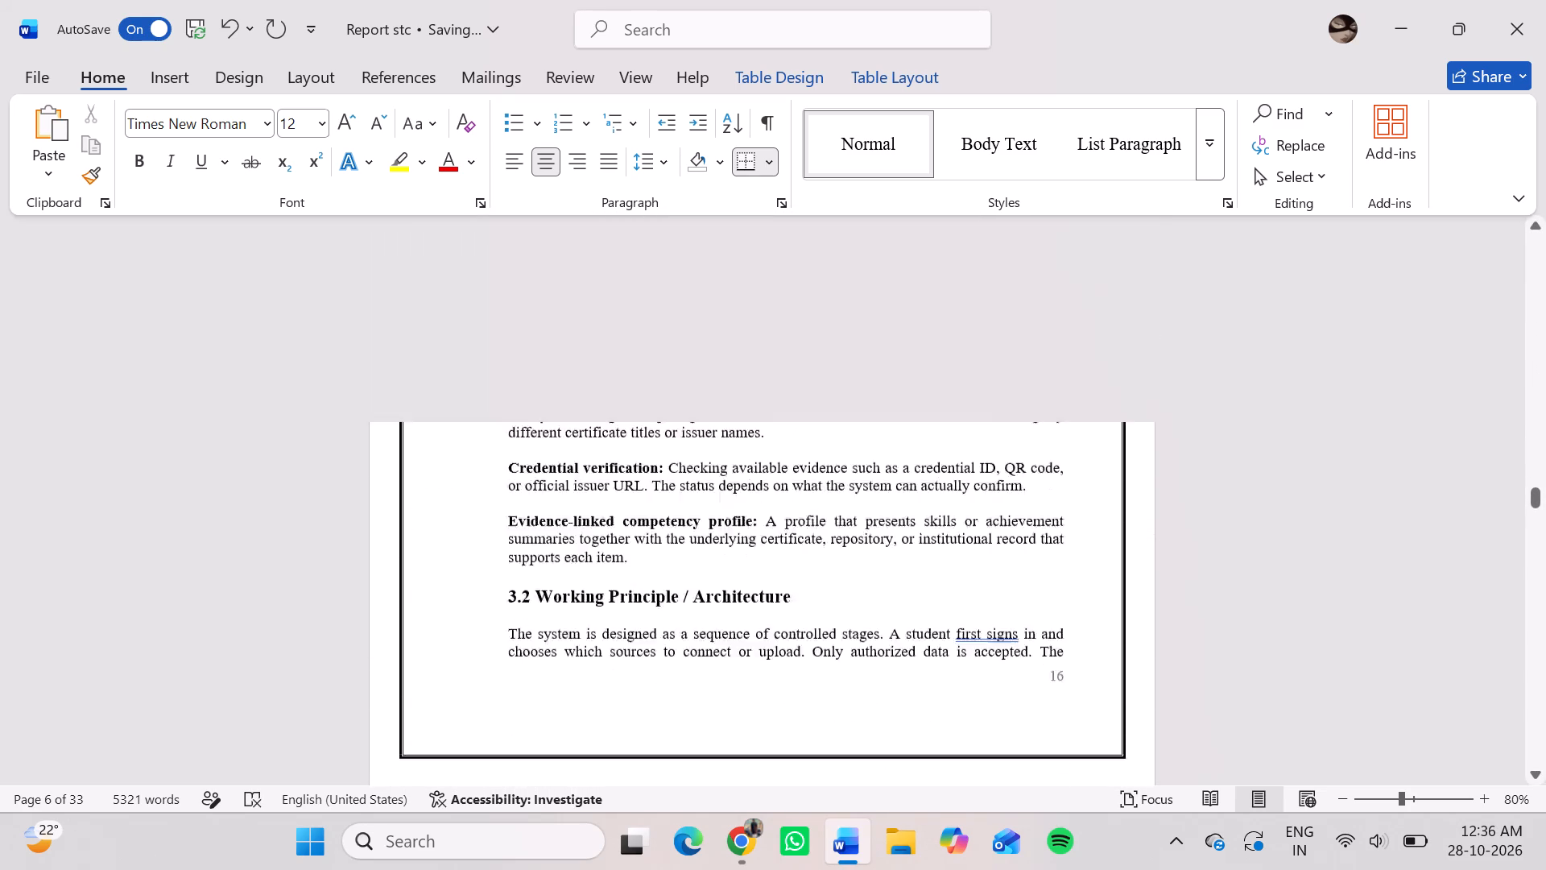
scroll(995, 542, "down", 9)
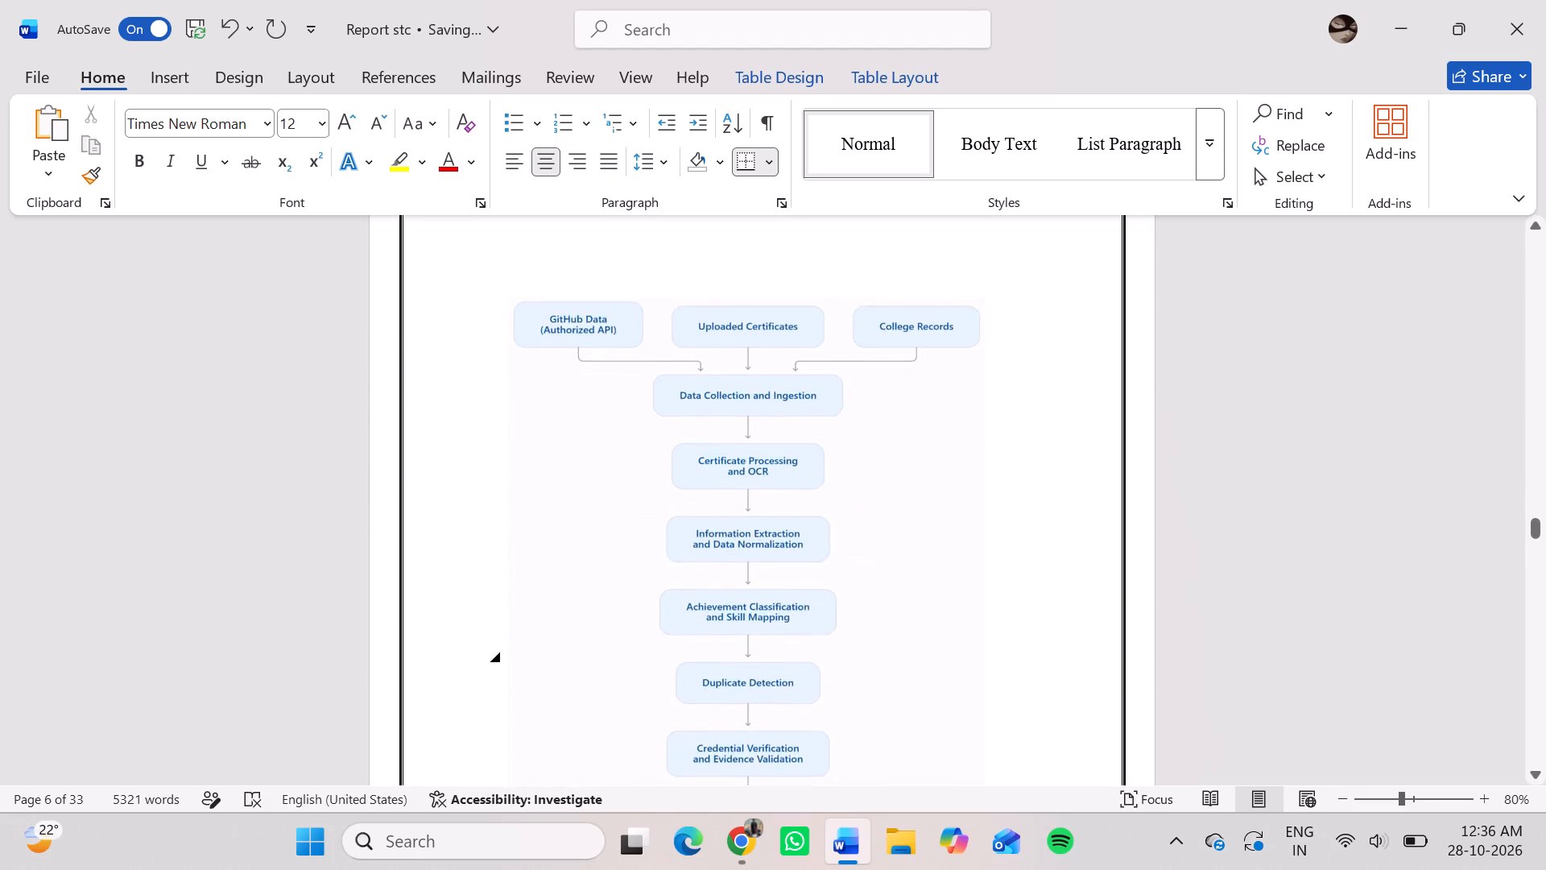
scroll(995, 542, "down", 3)
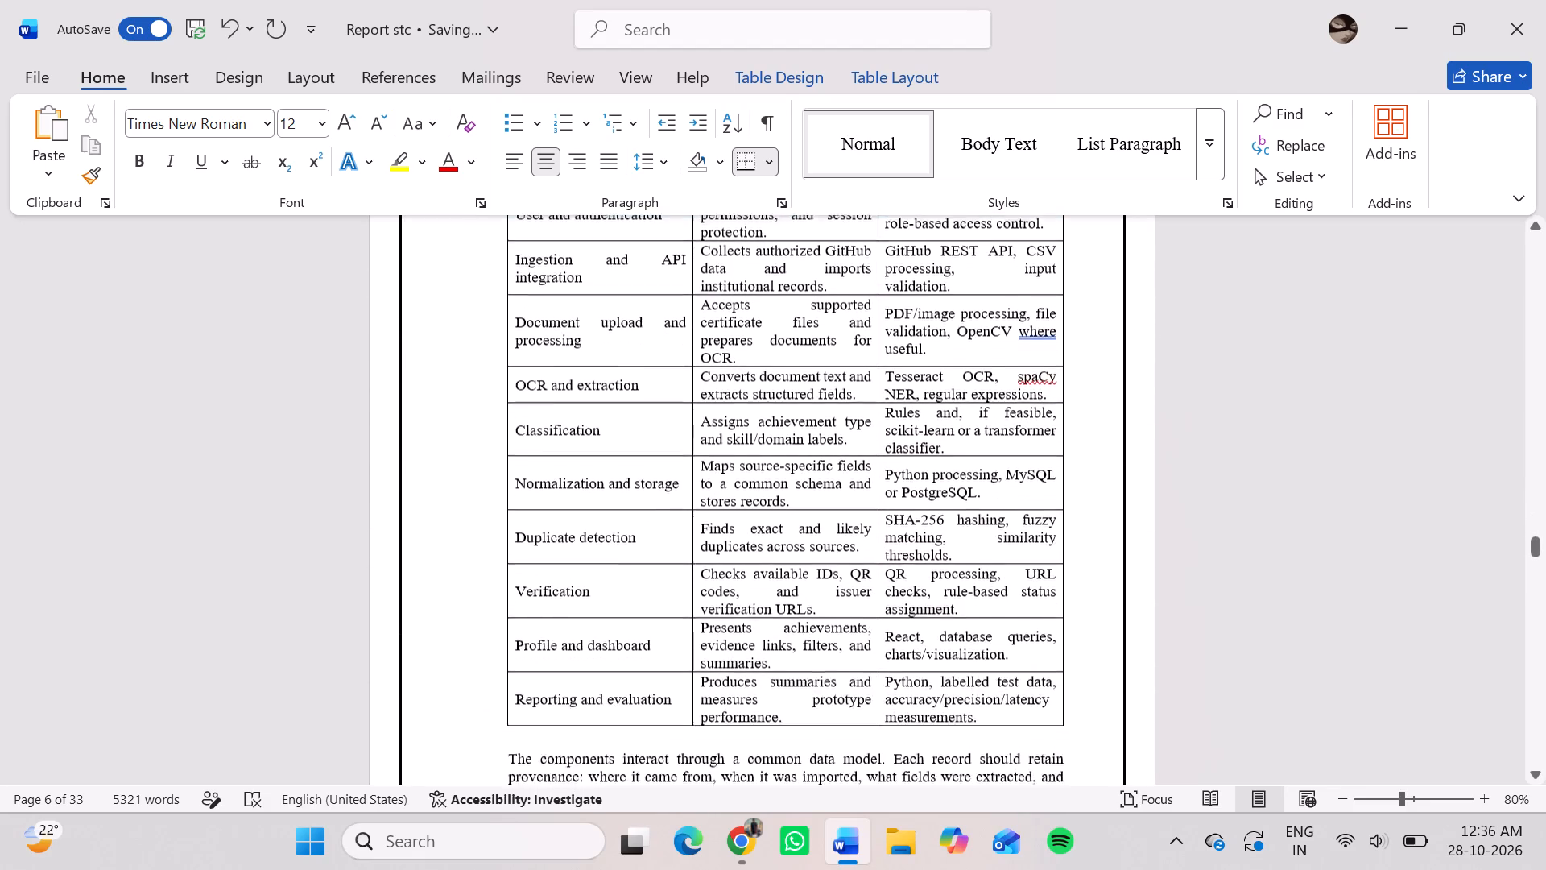
scroll(995, 542, "down", 4)
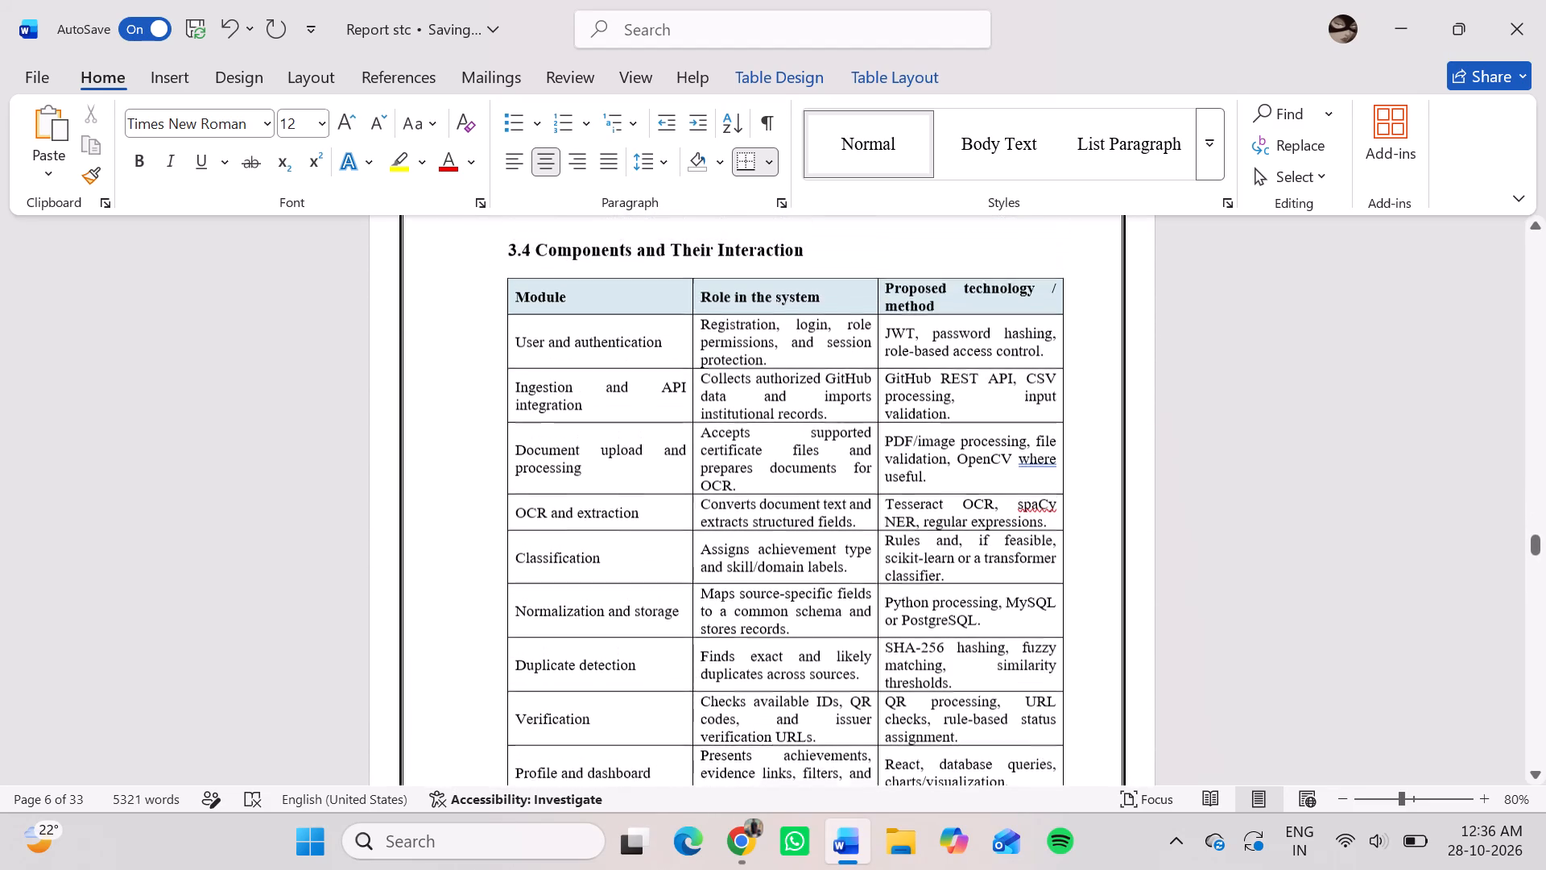
scroll(995, 542, "down", 2)
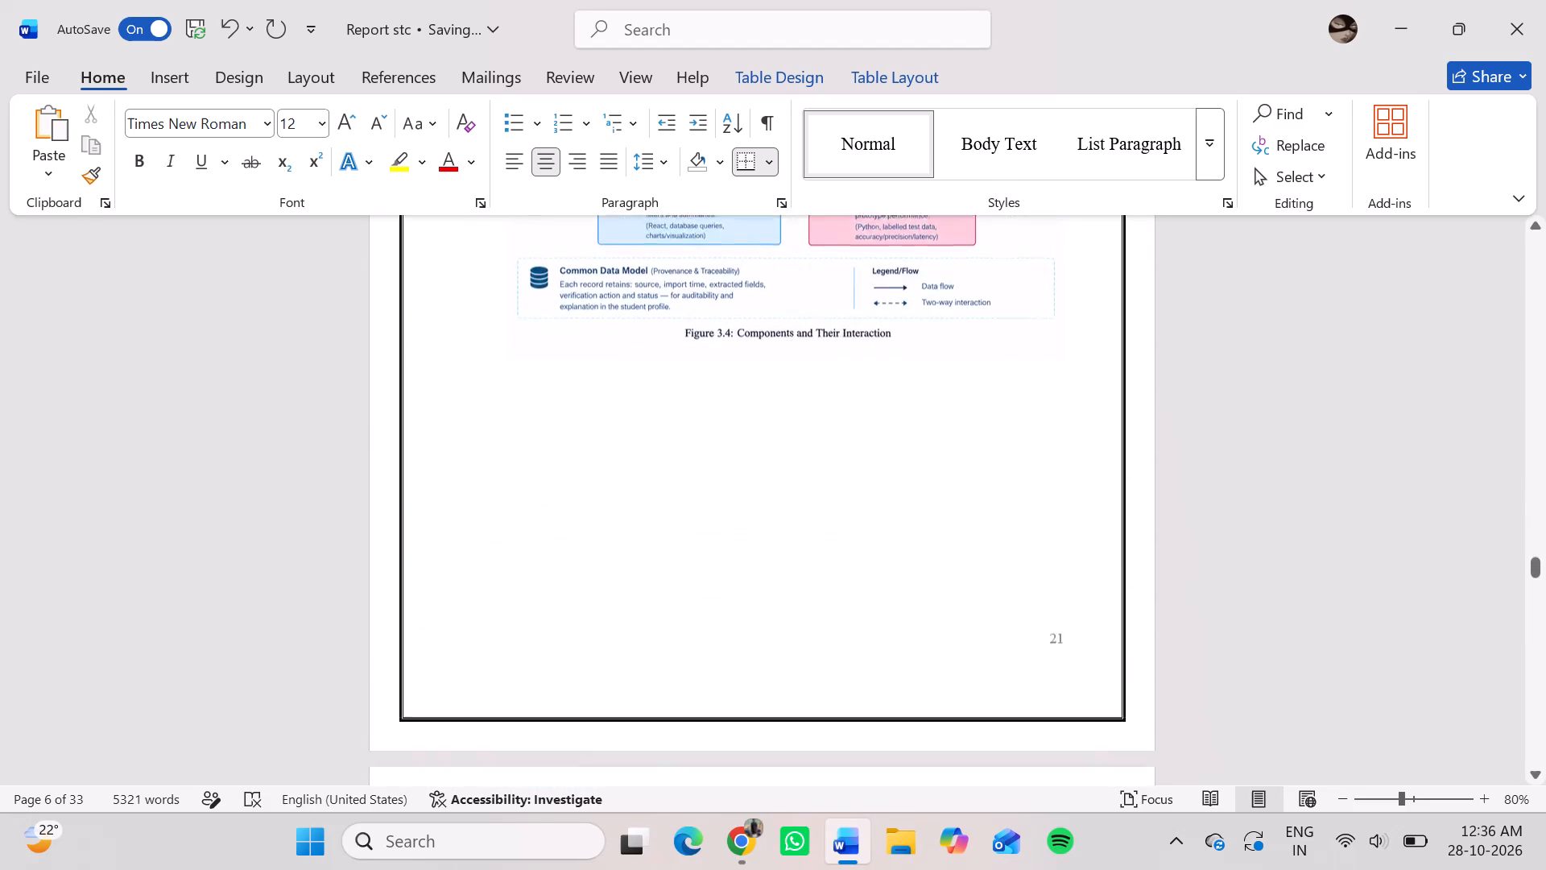
scroll(995, 542, "down", 6)
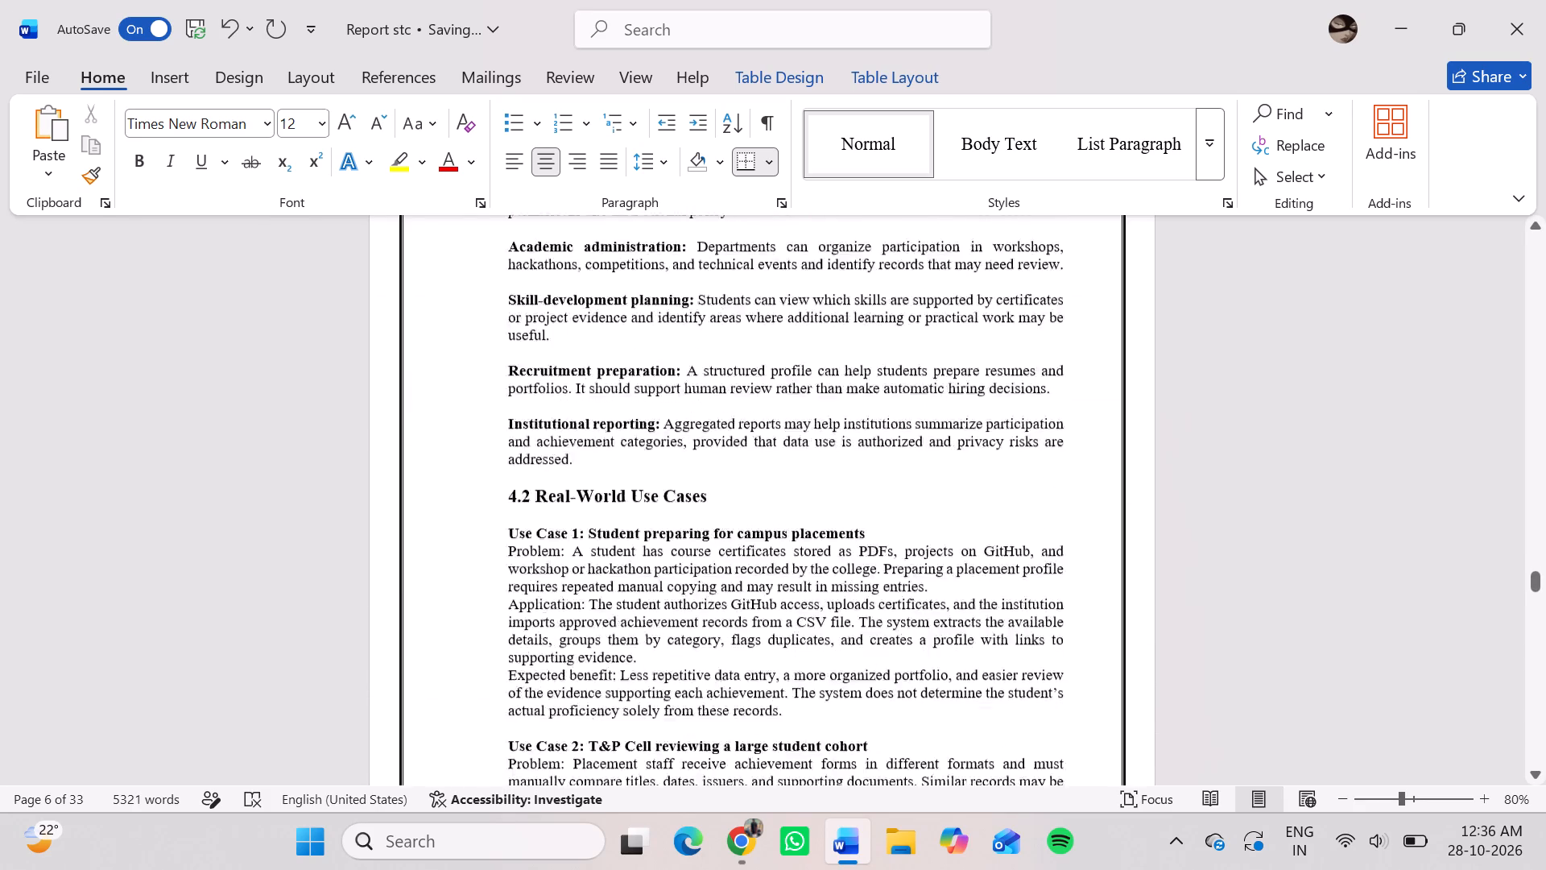
scroll(995, 542, "down", 7)
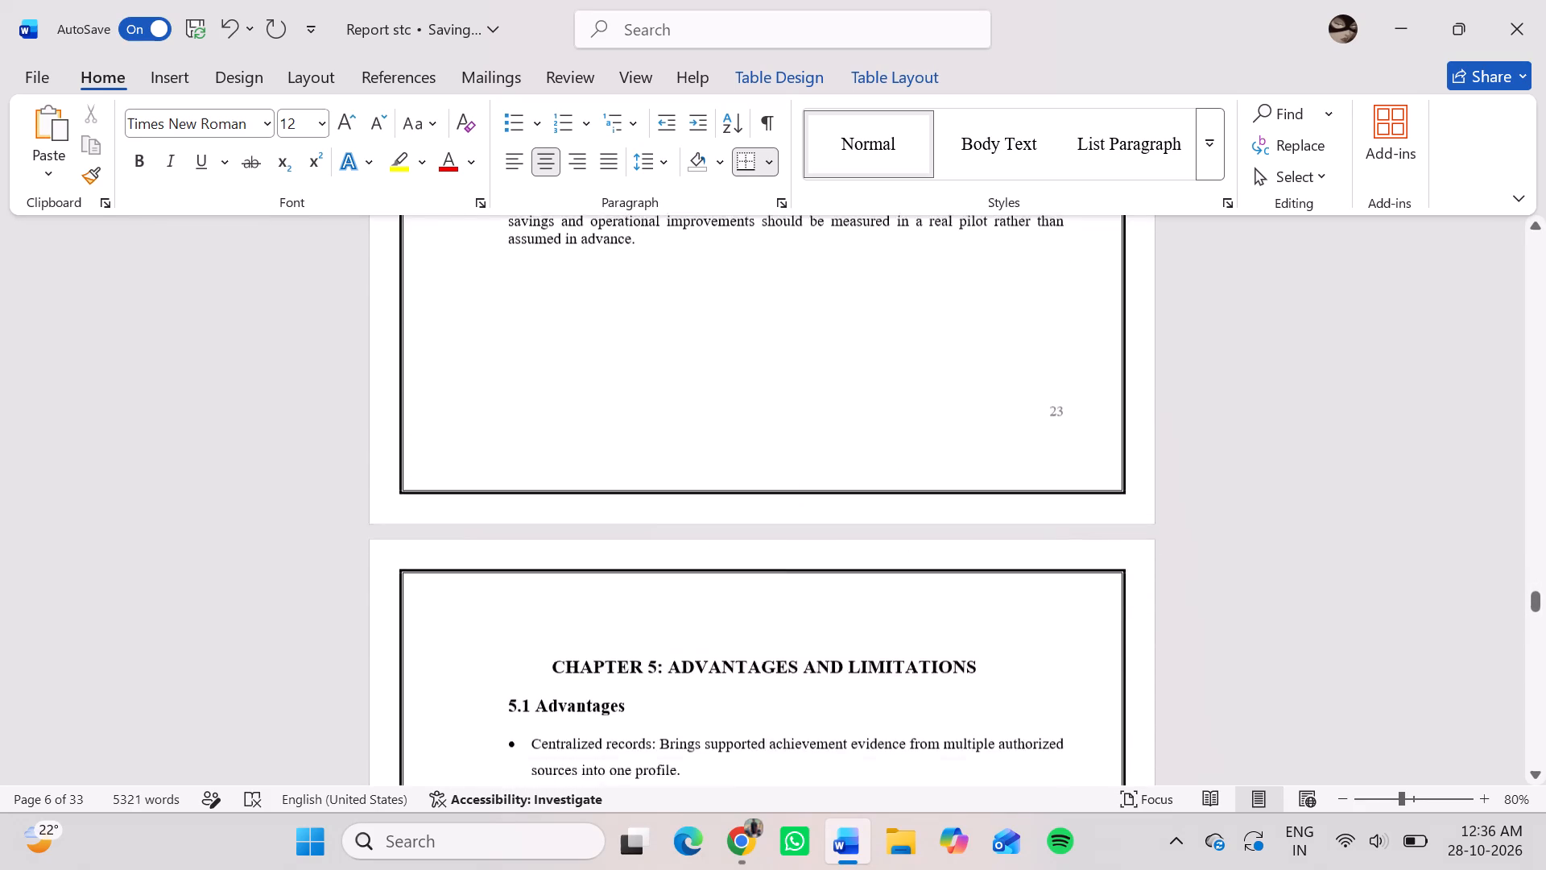
Check the body pages on which Chapter 6: Future Scope and Chapter 7: Conclusion start, and return to the Index.
scroll(995, 542, "down", 6)
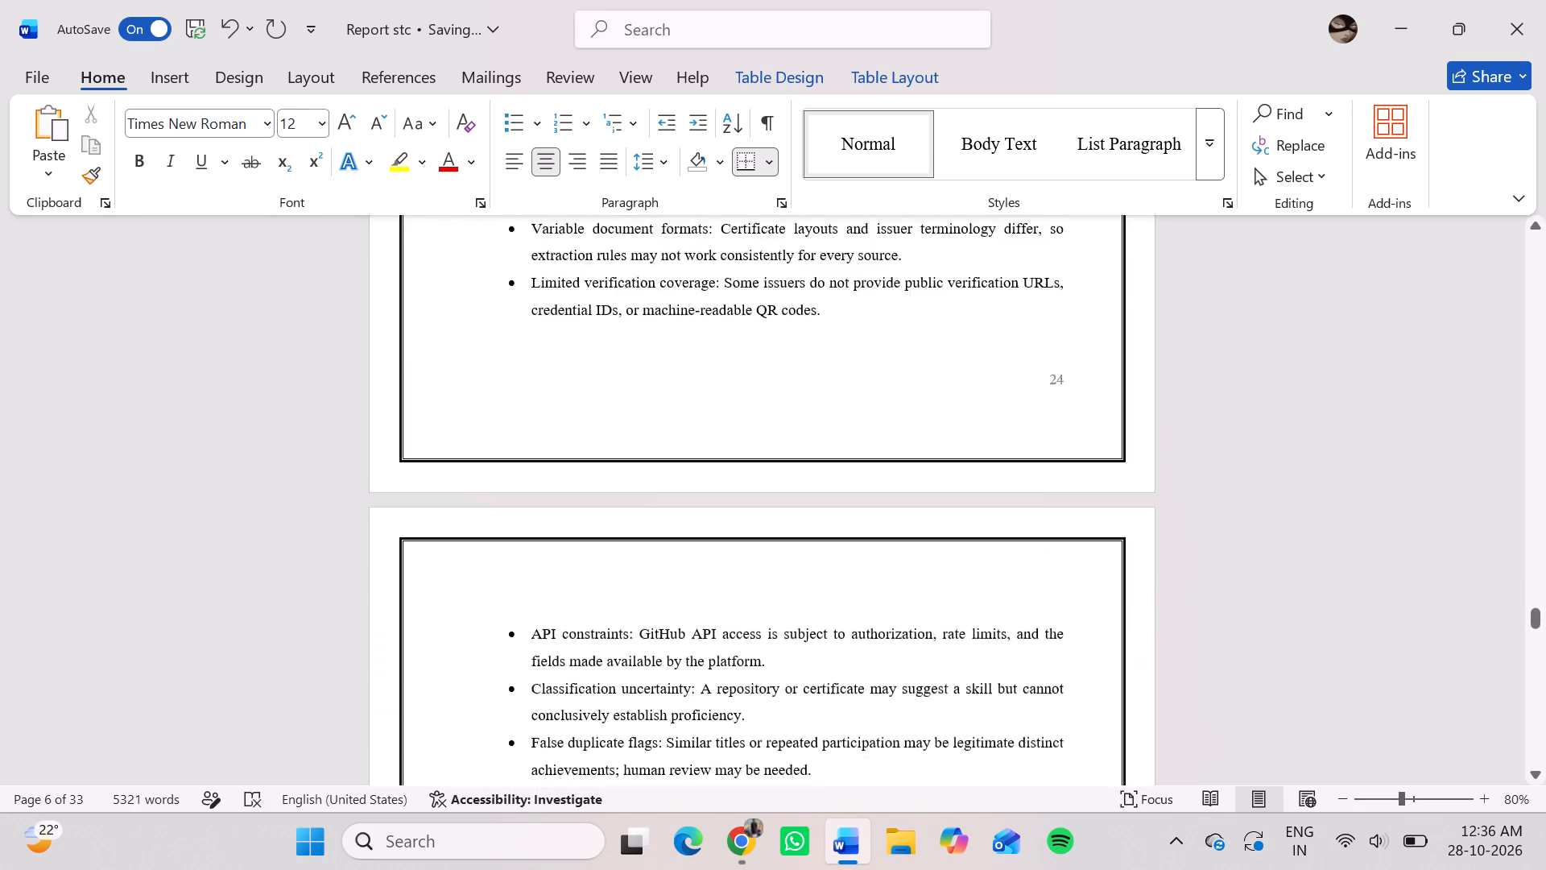
scroll(995, 542, "down", 11)
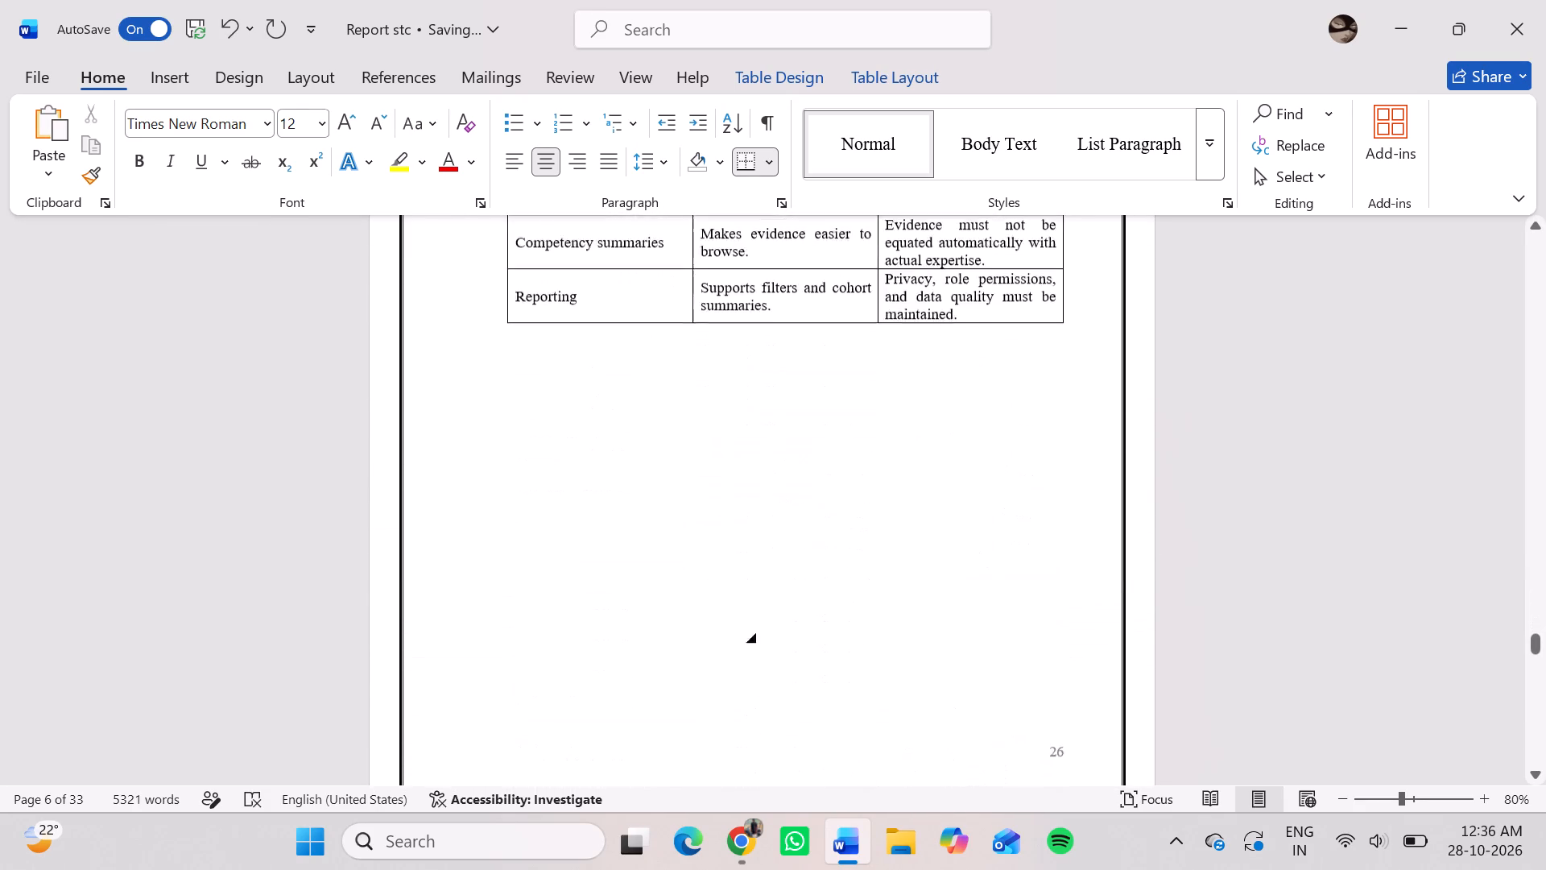
scroll(995, 542, "down", 2)
scroll(995, 542, "up", 3)
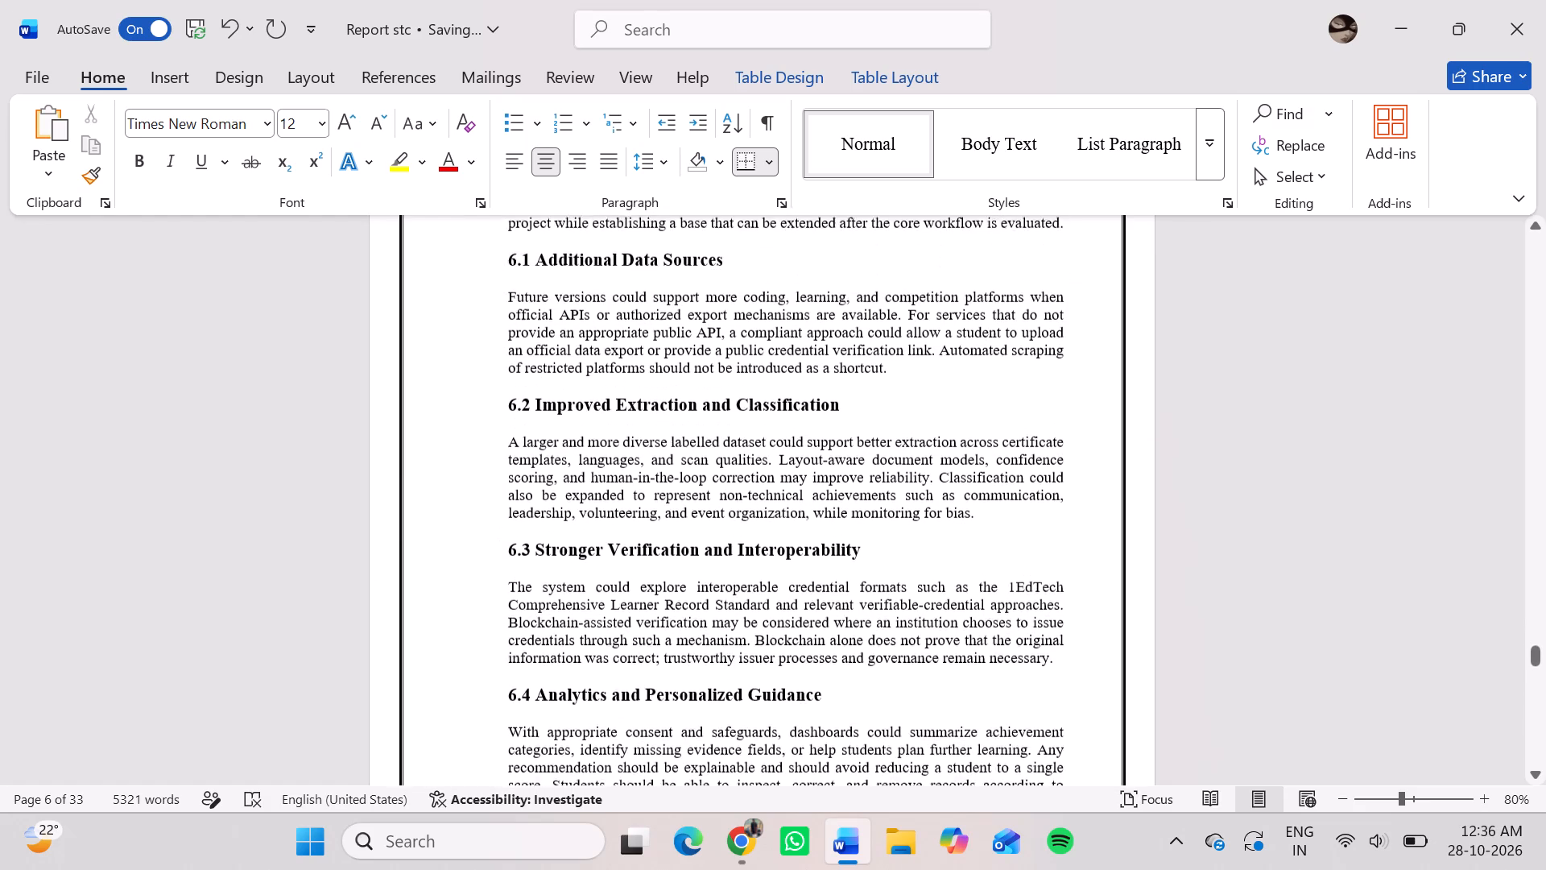
scroll(995, 542, "up", 2)
scroll(995, 542, "down", 2)
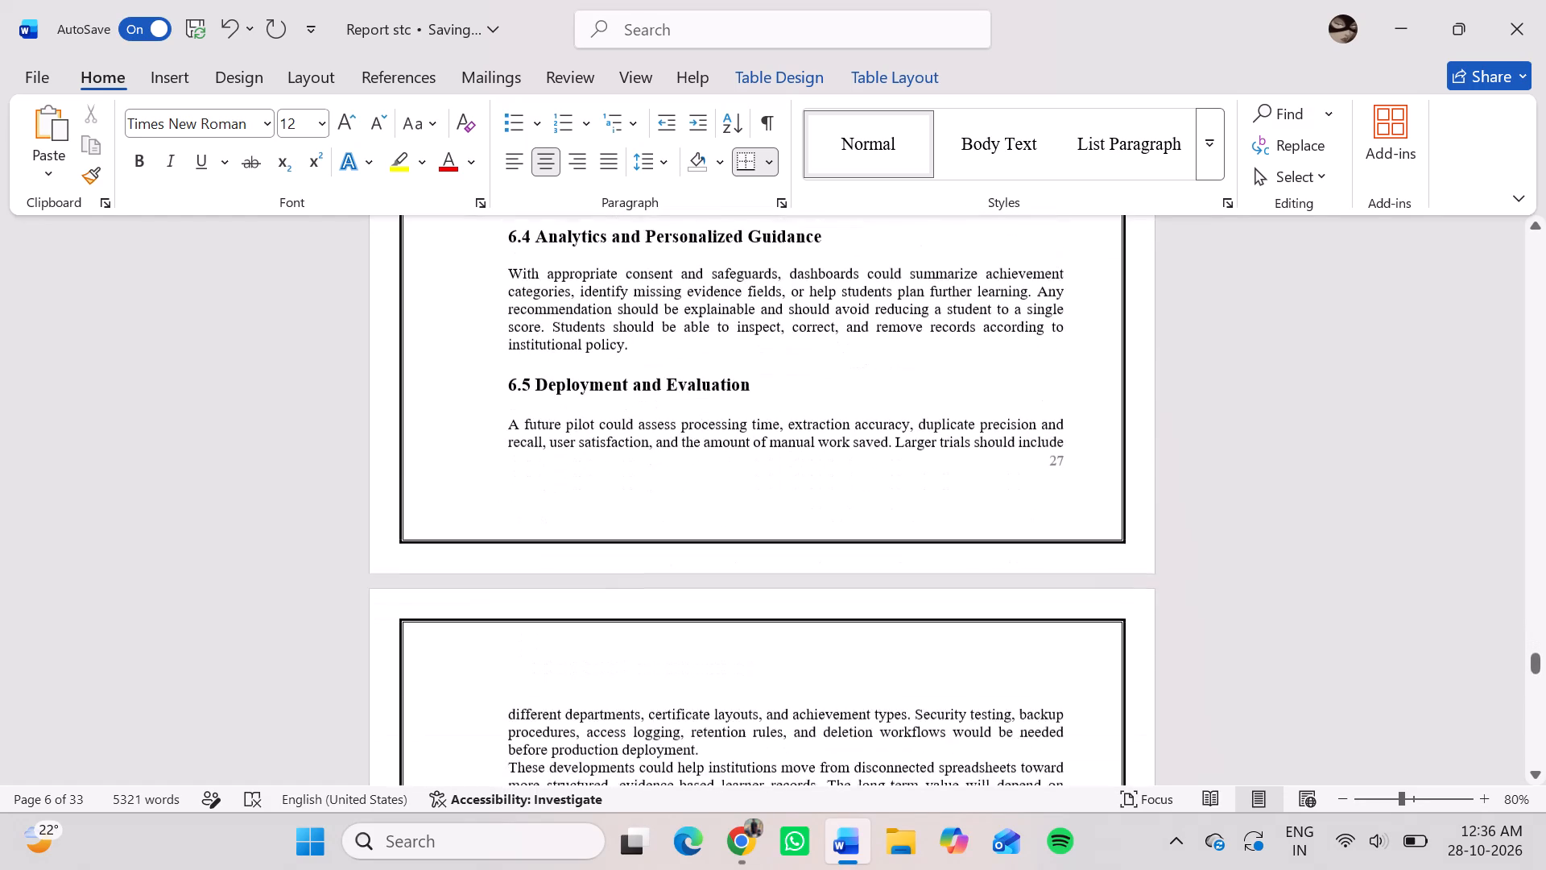
scroll(995, 542, "down", 7)
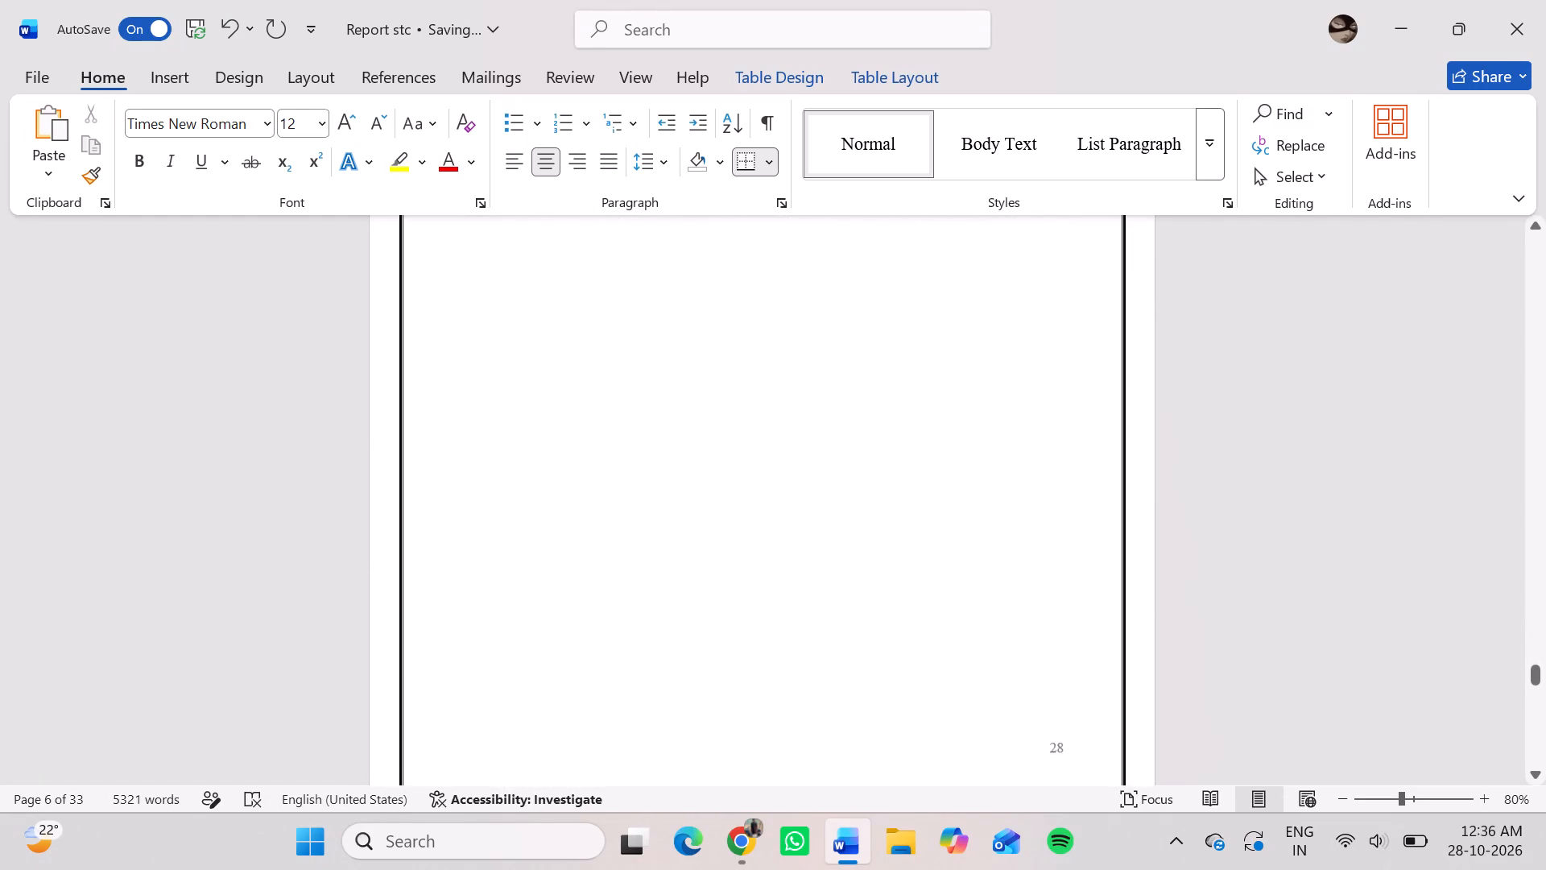
scroll(995, 542, "down", 4)
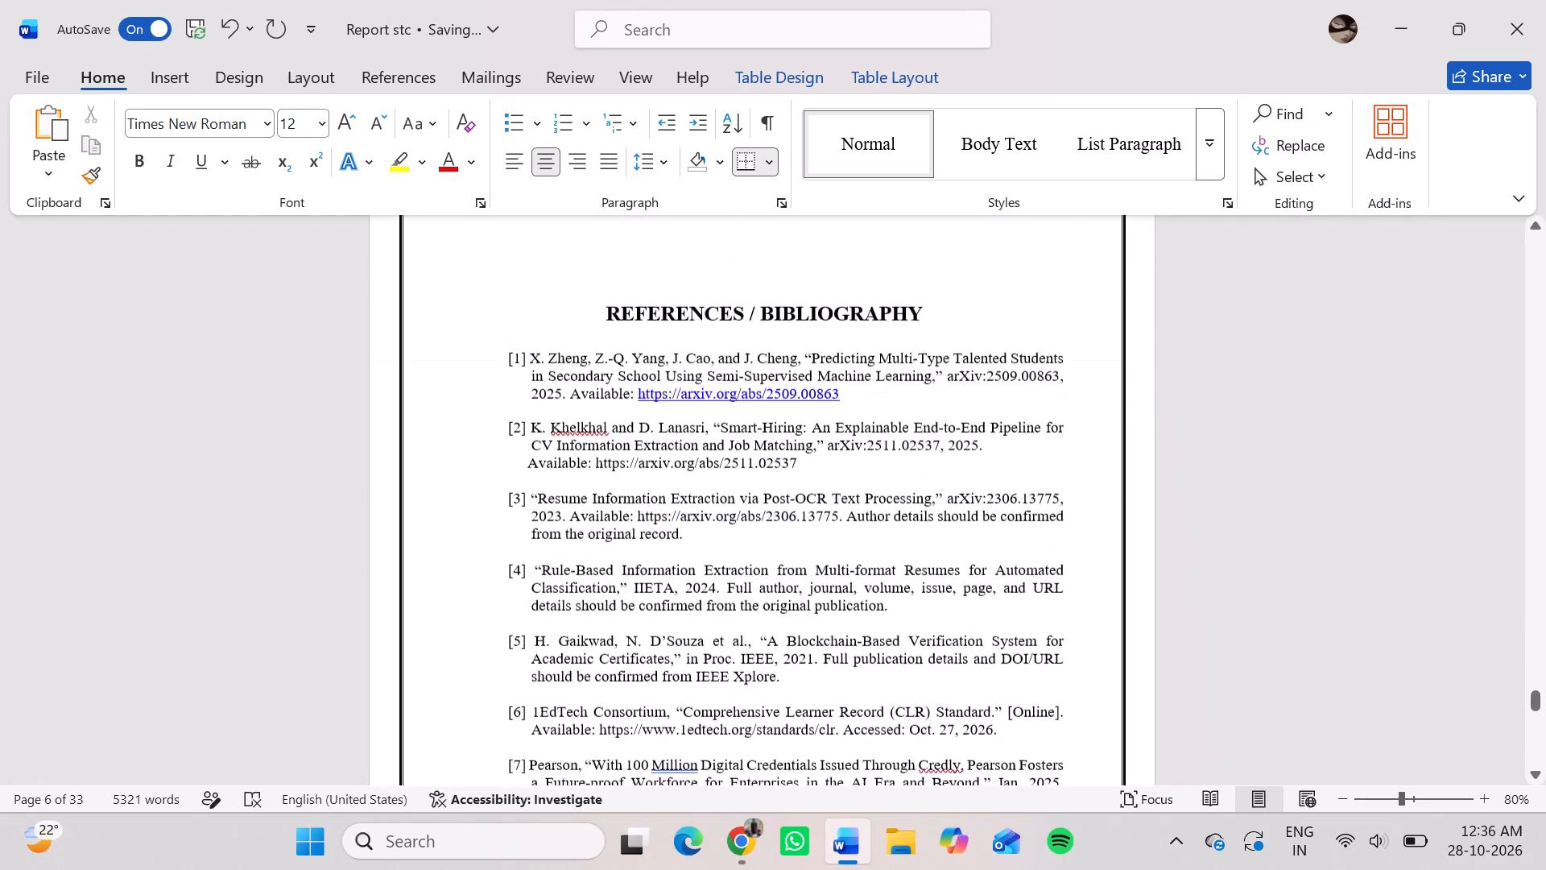
scroll(995, 542, "down", 1)
scroll(995, 542, "up", 10)
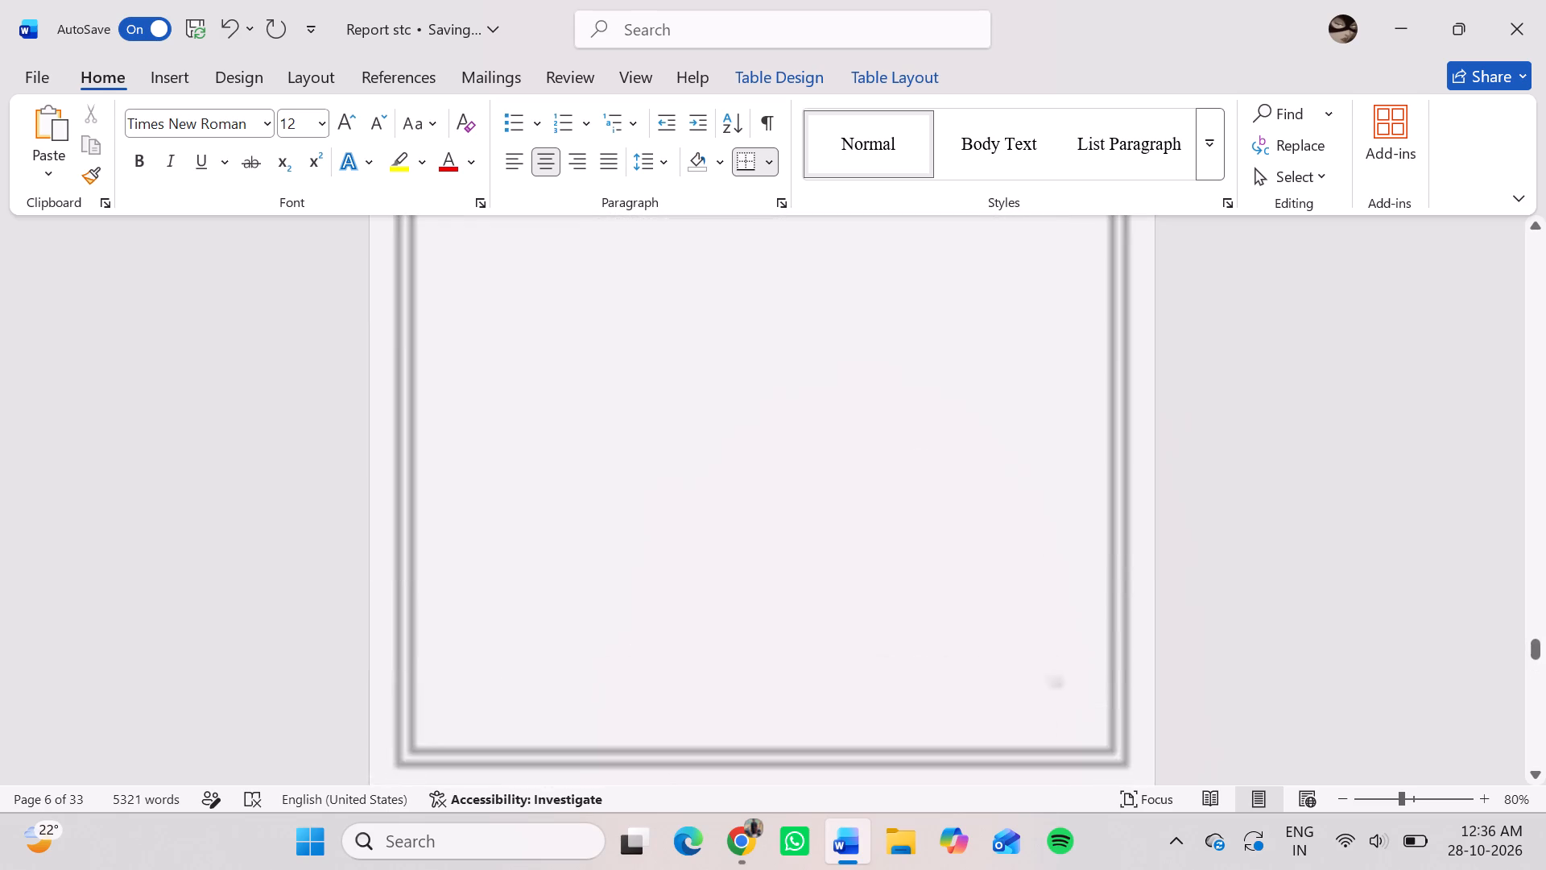
scroll(995, 542, "up", 12)
scroll(995, 542, "down", 6)
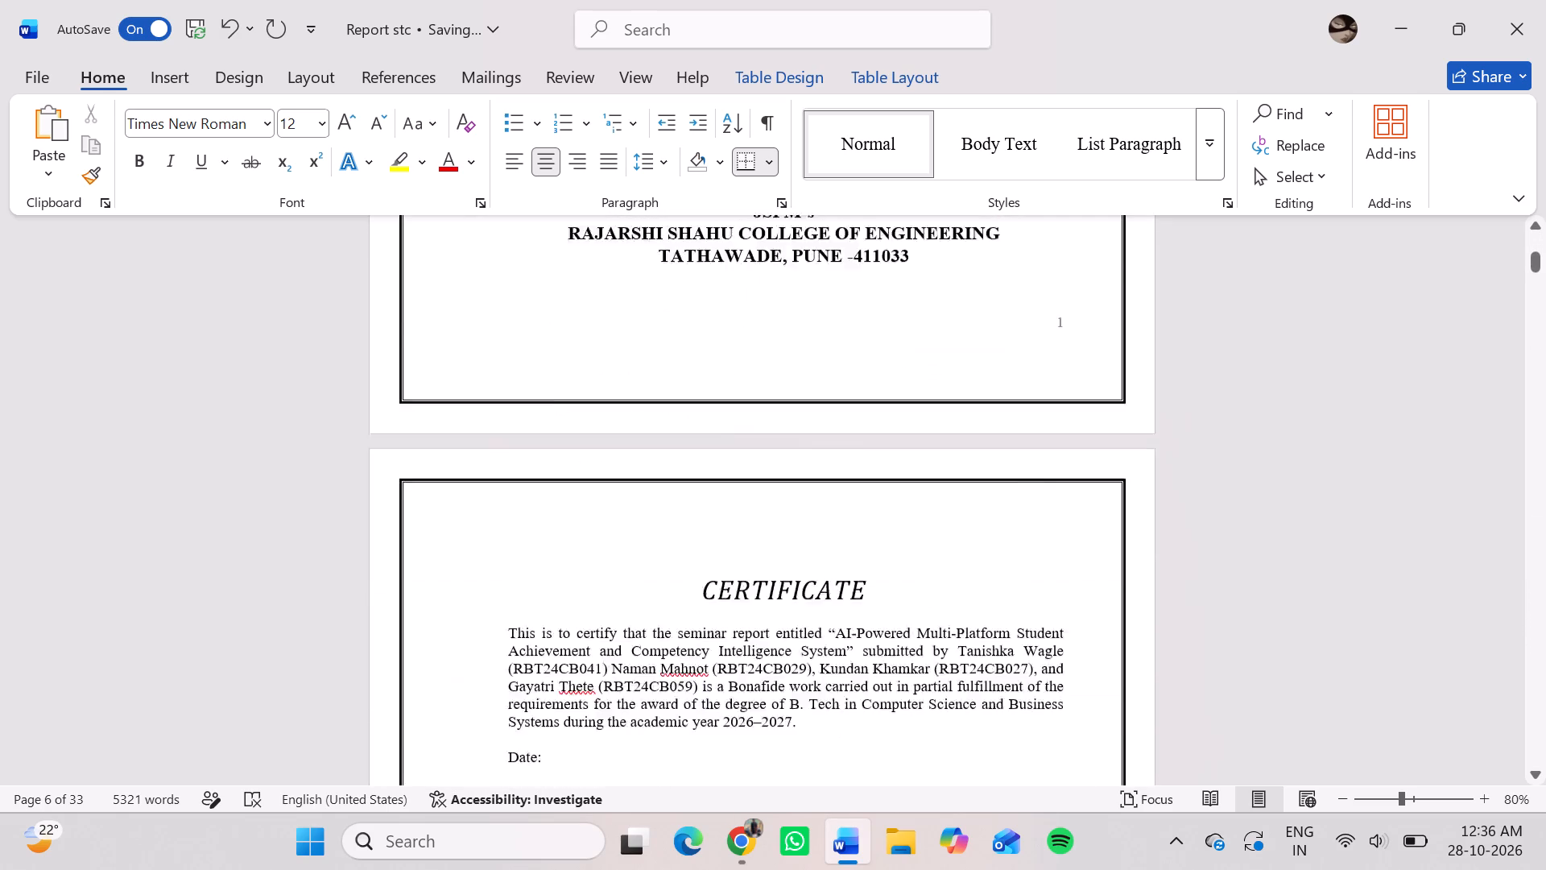
scroll(995, 542, "down", 6)
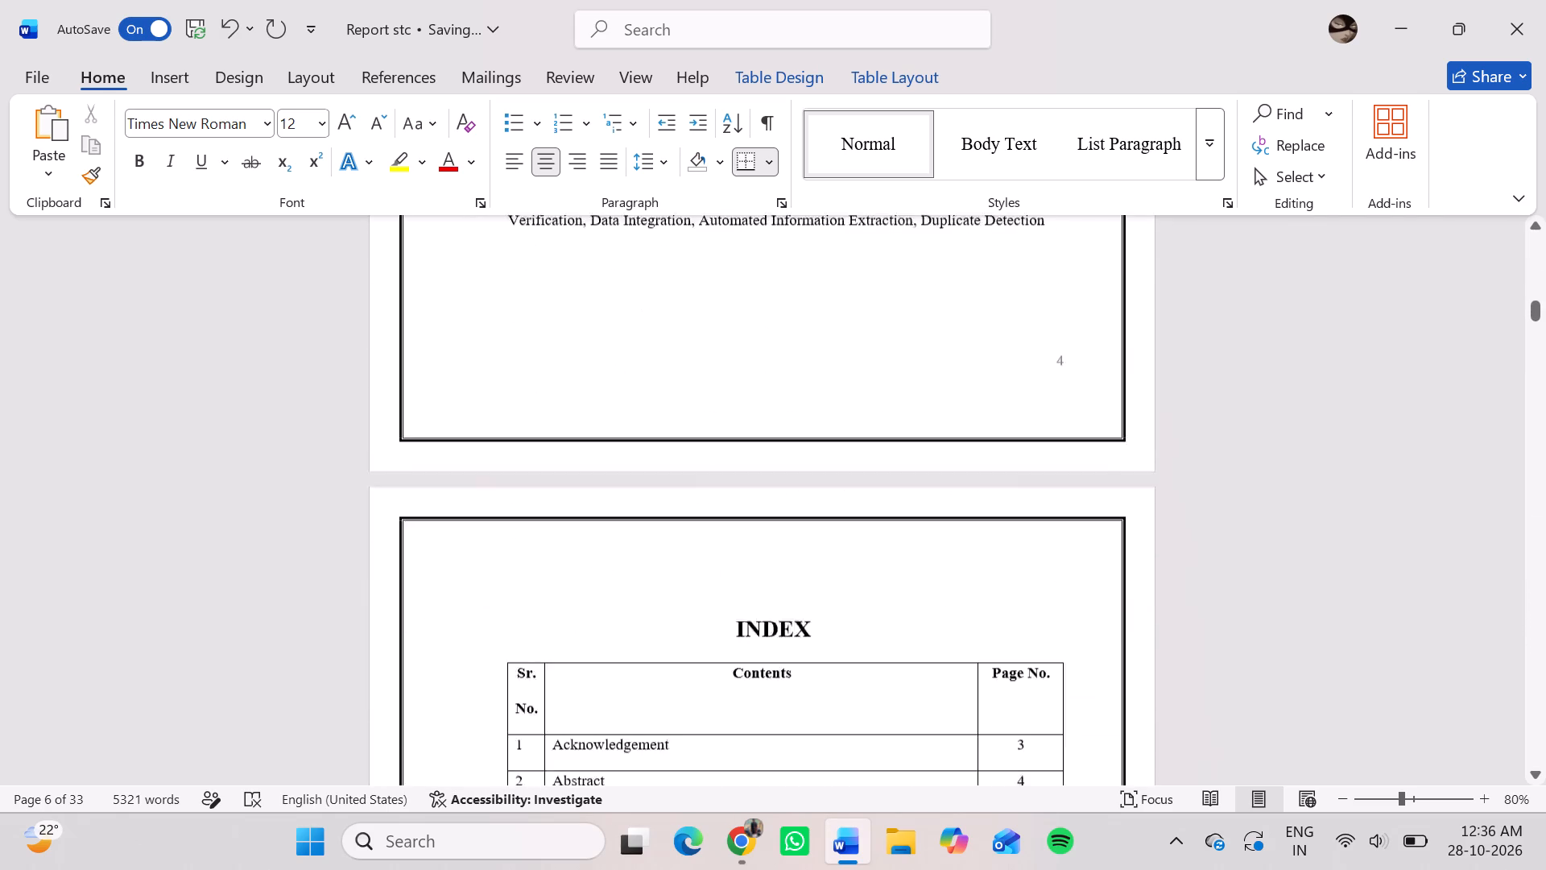
scroll(995, 542, "down", 1)
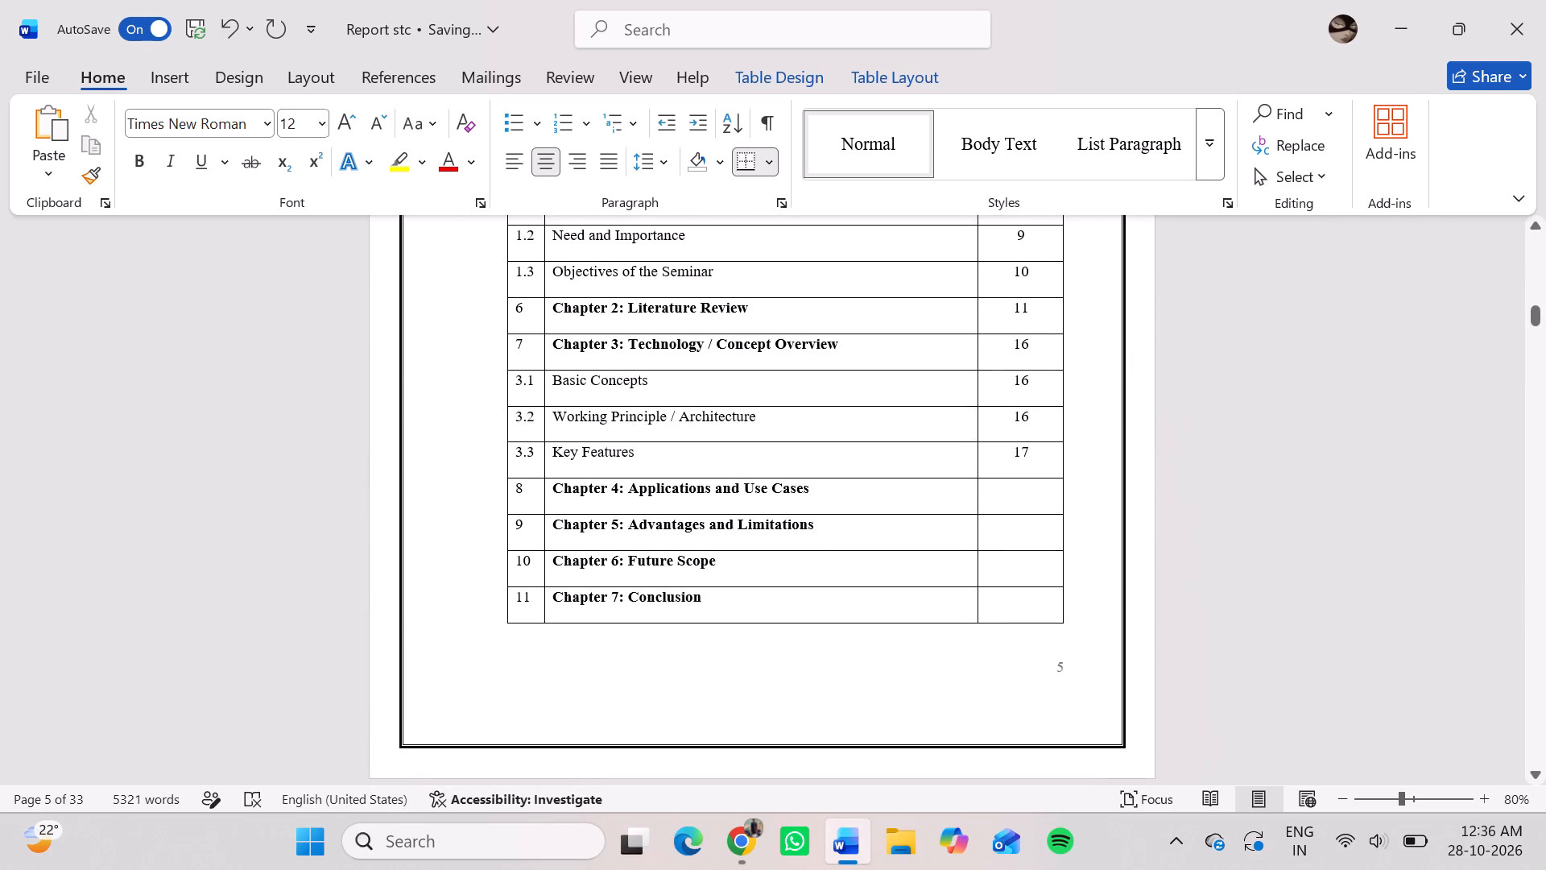
In the Index, enter page 22 for Chapter 4, 24 for Chapter 5, 27 for Chapter 6 and 29 for Chapter 7.
left_click(1019, 493)
type("22")
key("Down")
type("24")
key("Down")
type("27")
key("Down")
type("29")
key("Down")
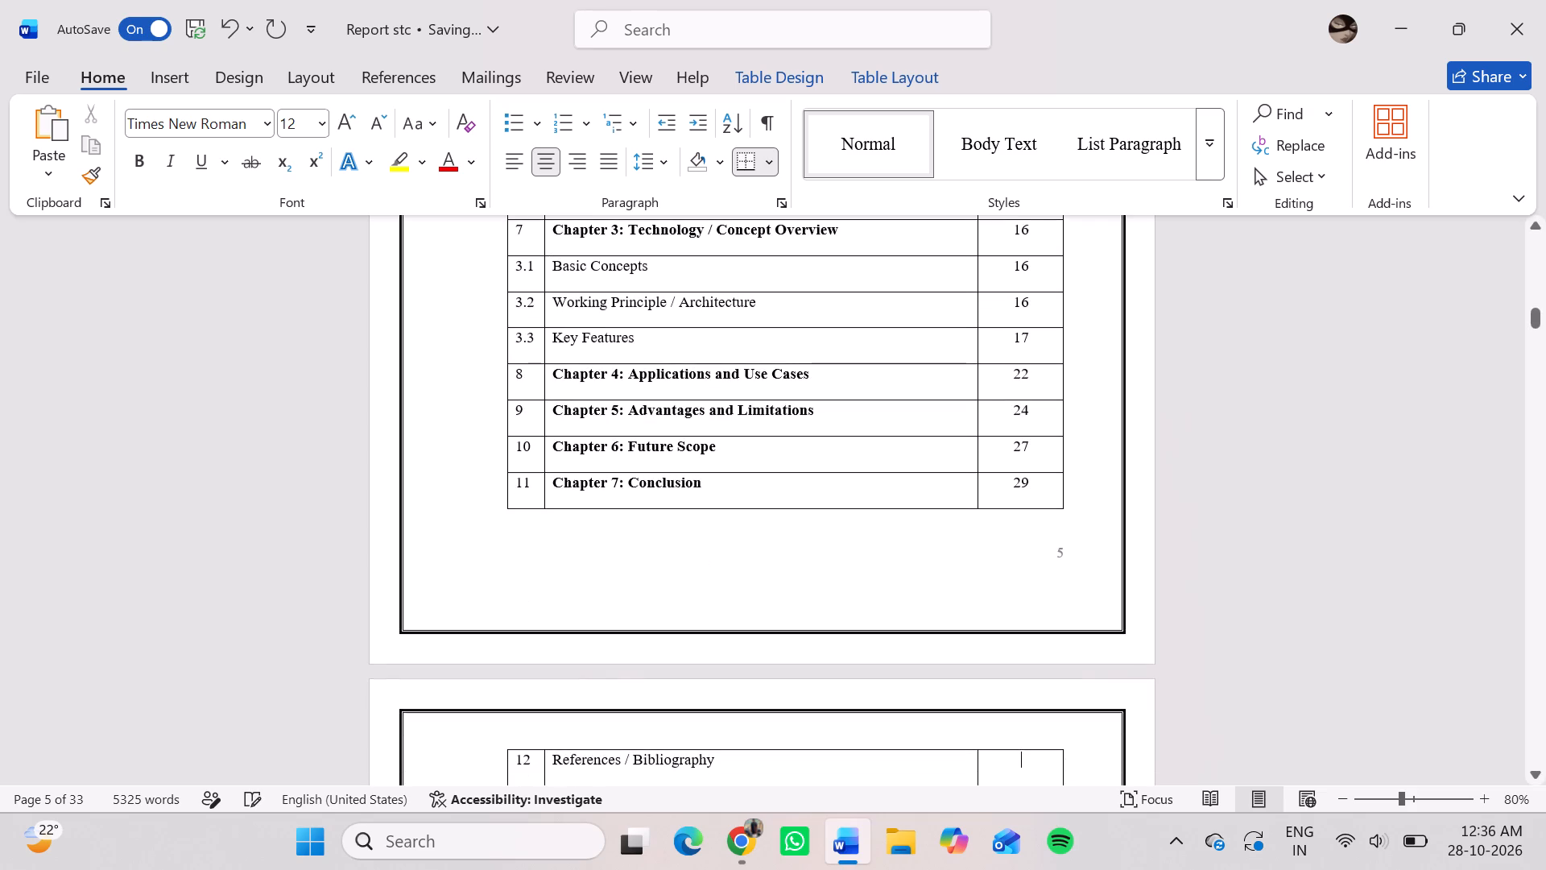
Check the body pages on which References / Bibliography and the appendices start.
key("Down")
key("Down")
key("Down")
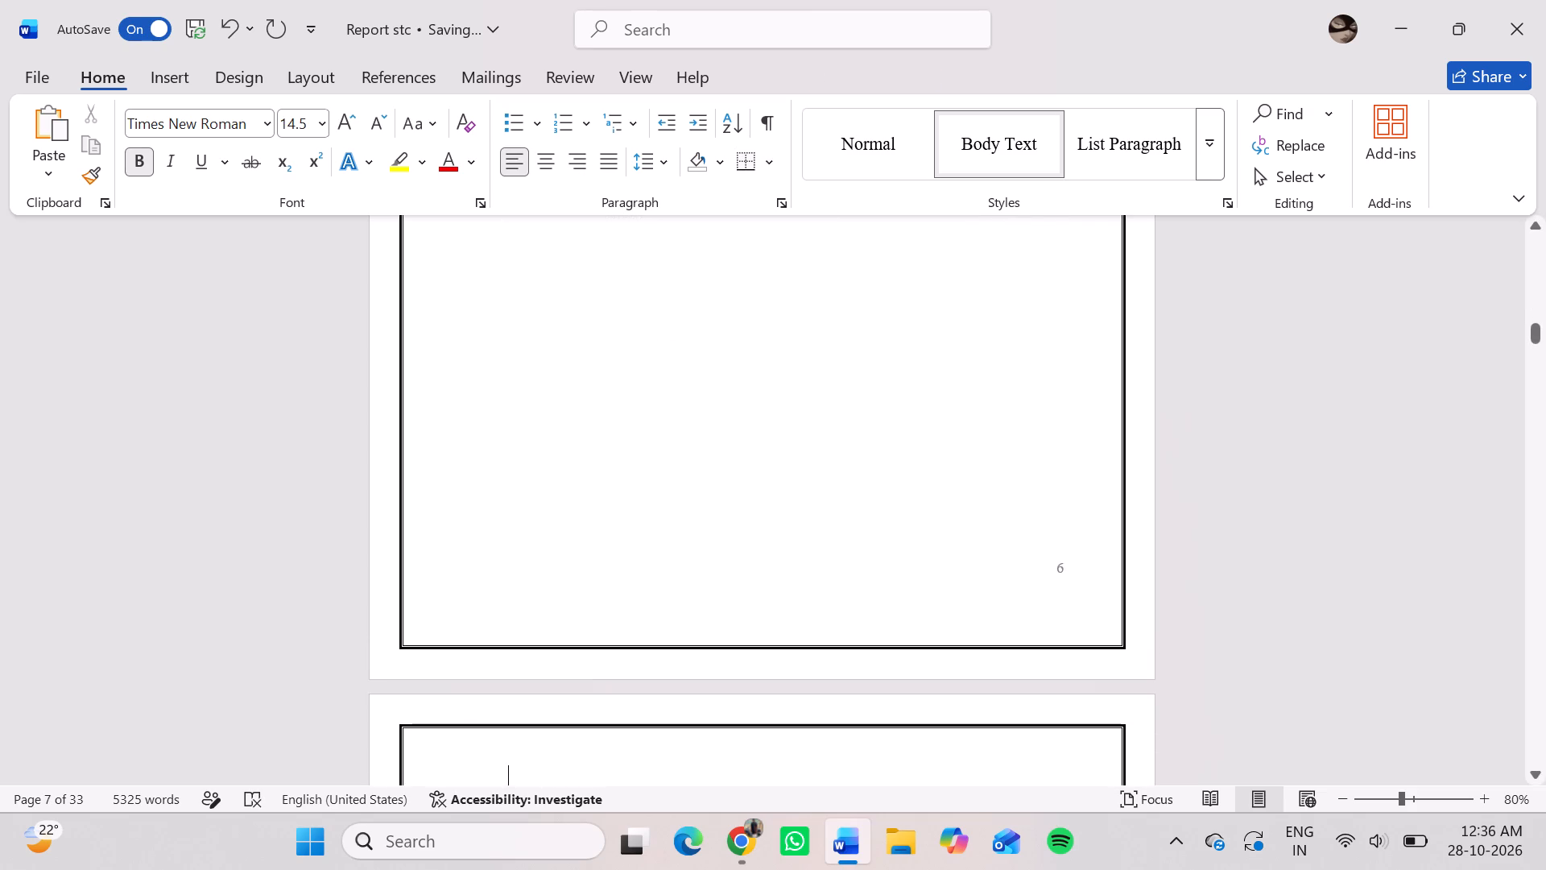
scroll(1019, 493, "down", 8)
scroll(1019, 493, "down", 15)
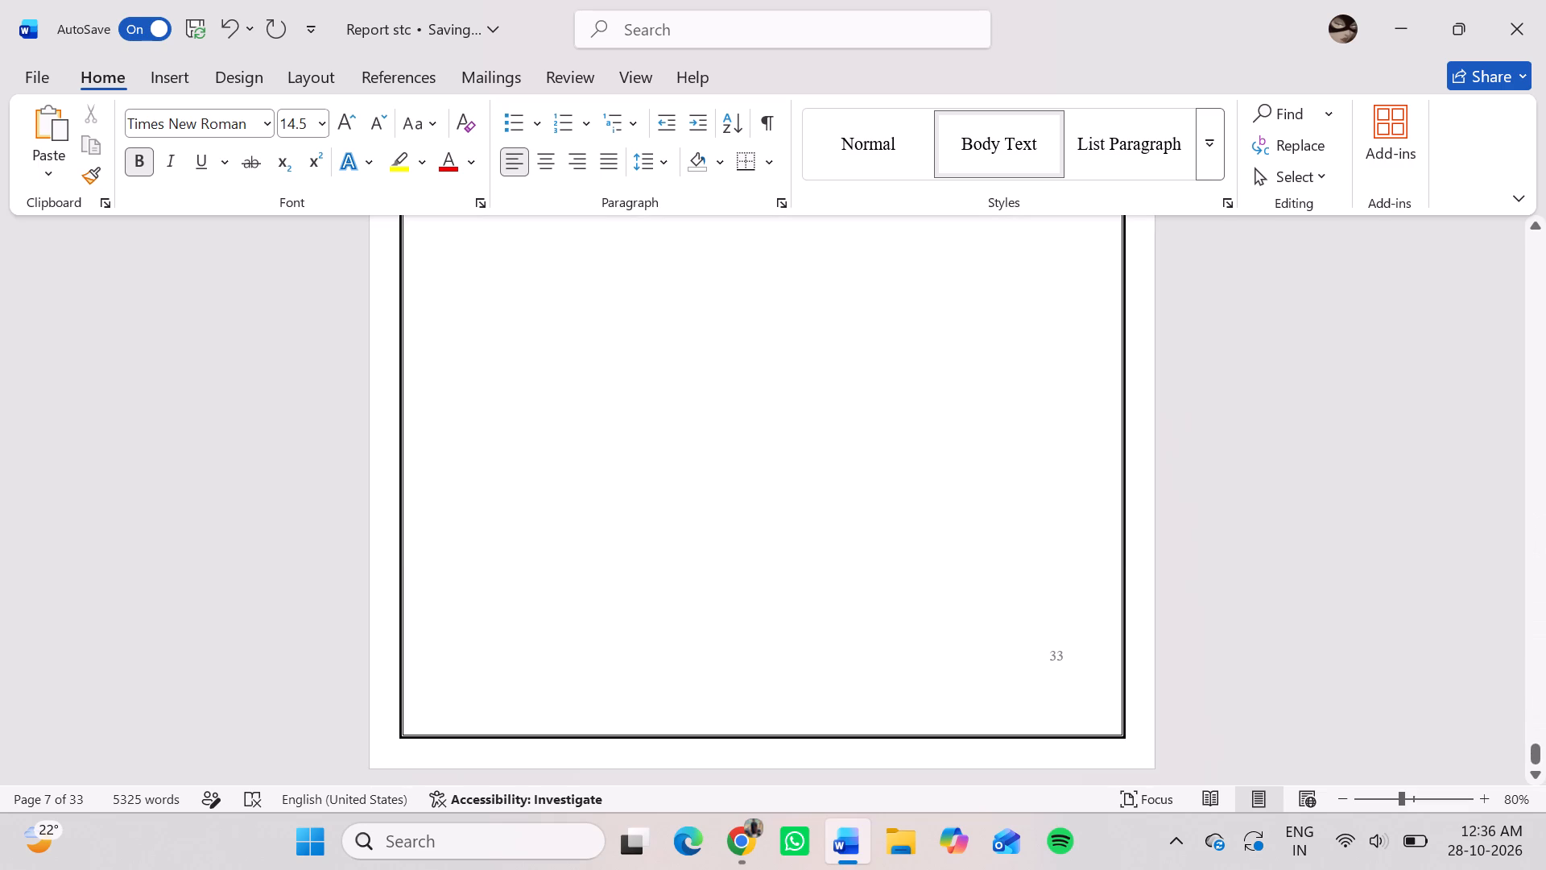
scroll(1019, 493, "up", 5)
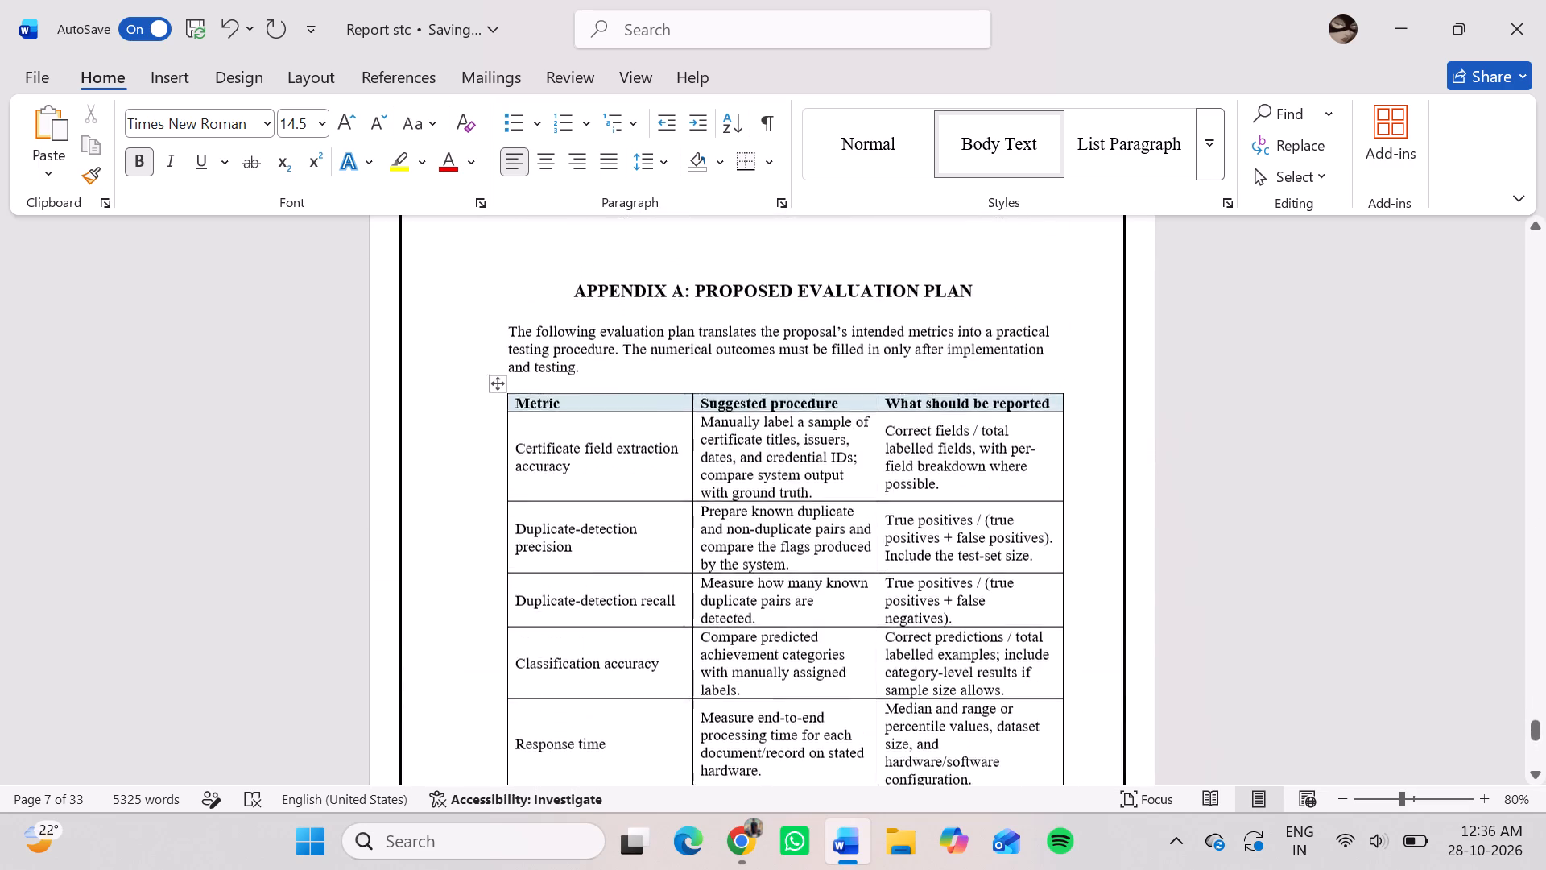
scroll(1019, 493, "up", 1)
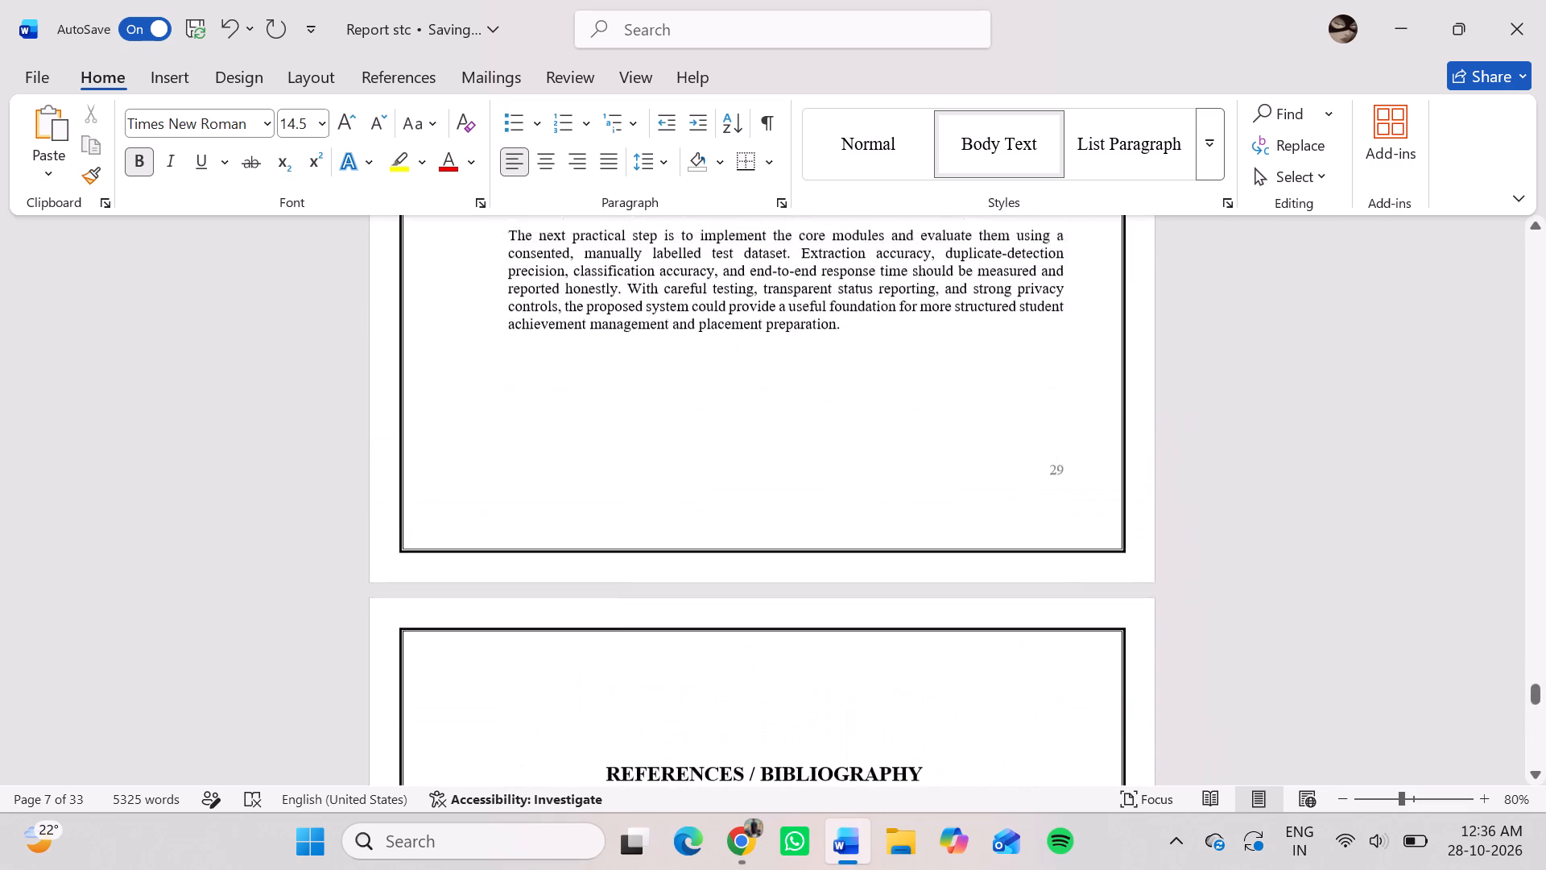
scroll(1019, 493, "down", 1)
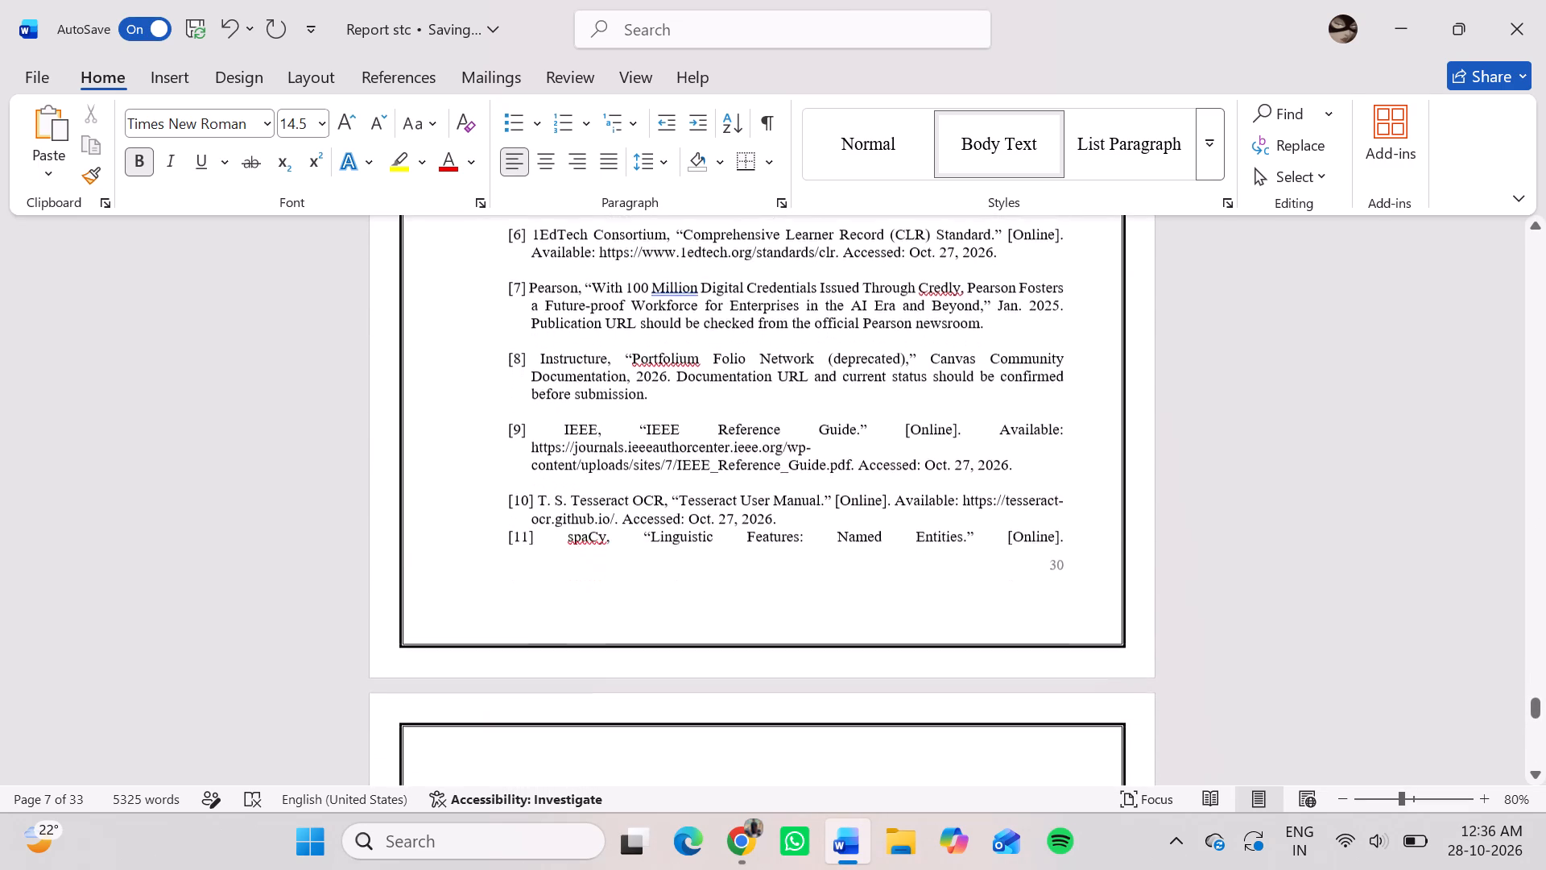
scroll(1019, 493, "down", 4)
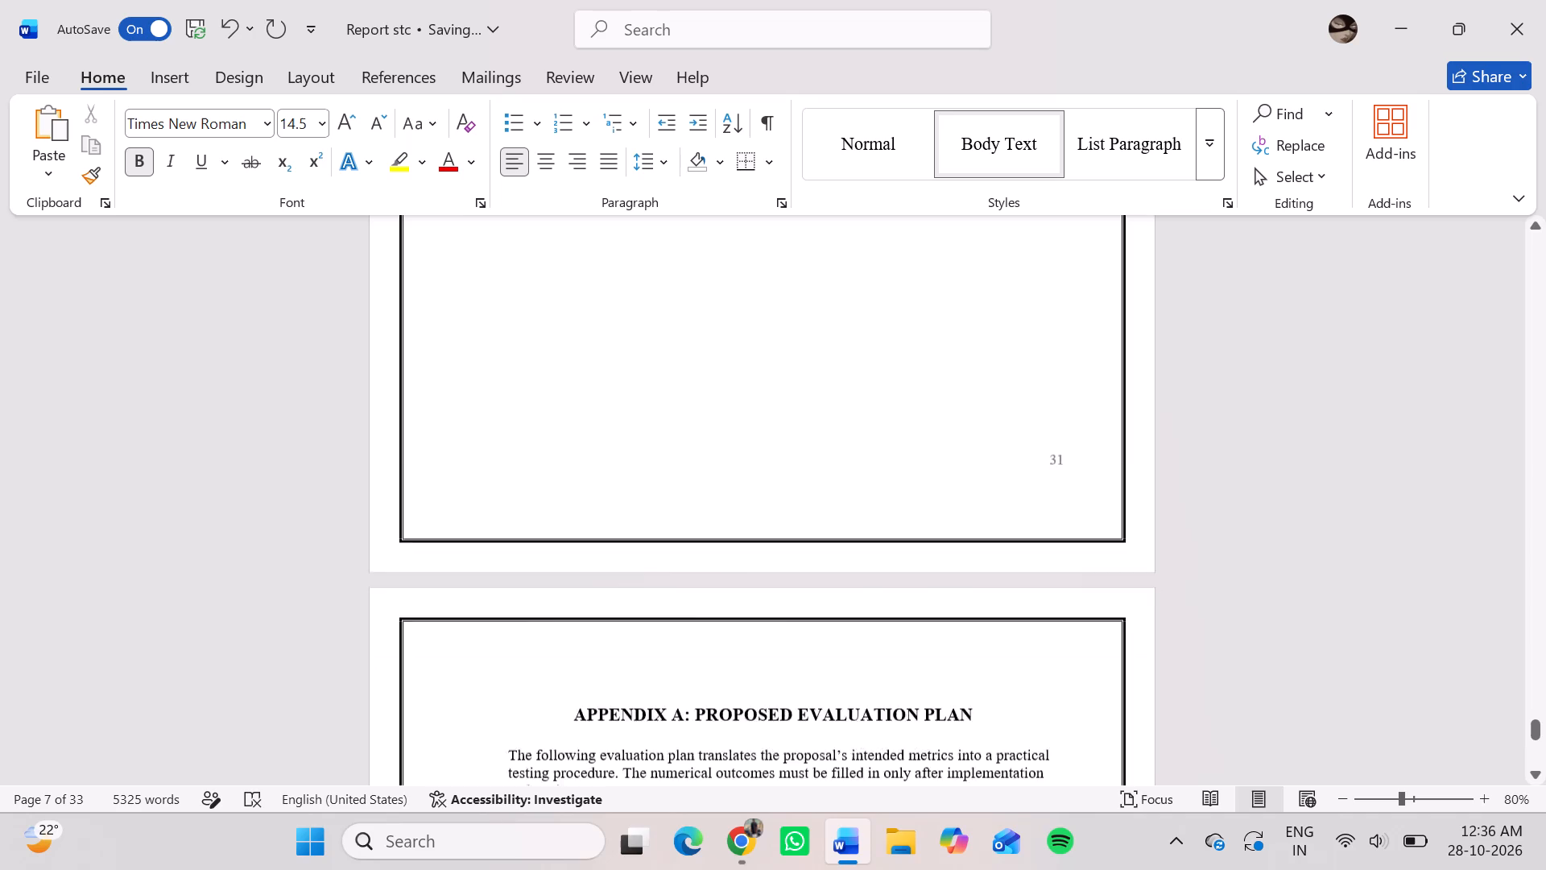
scroll(1019, 493, "down", 2)
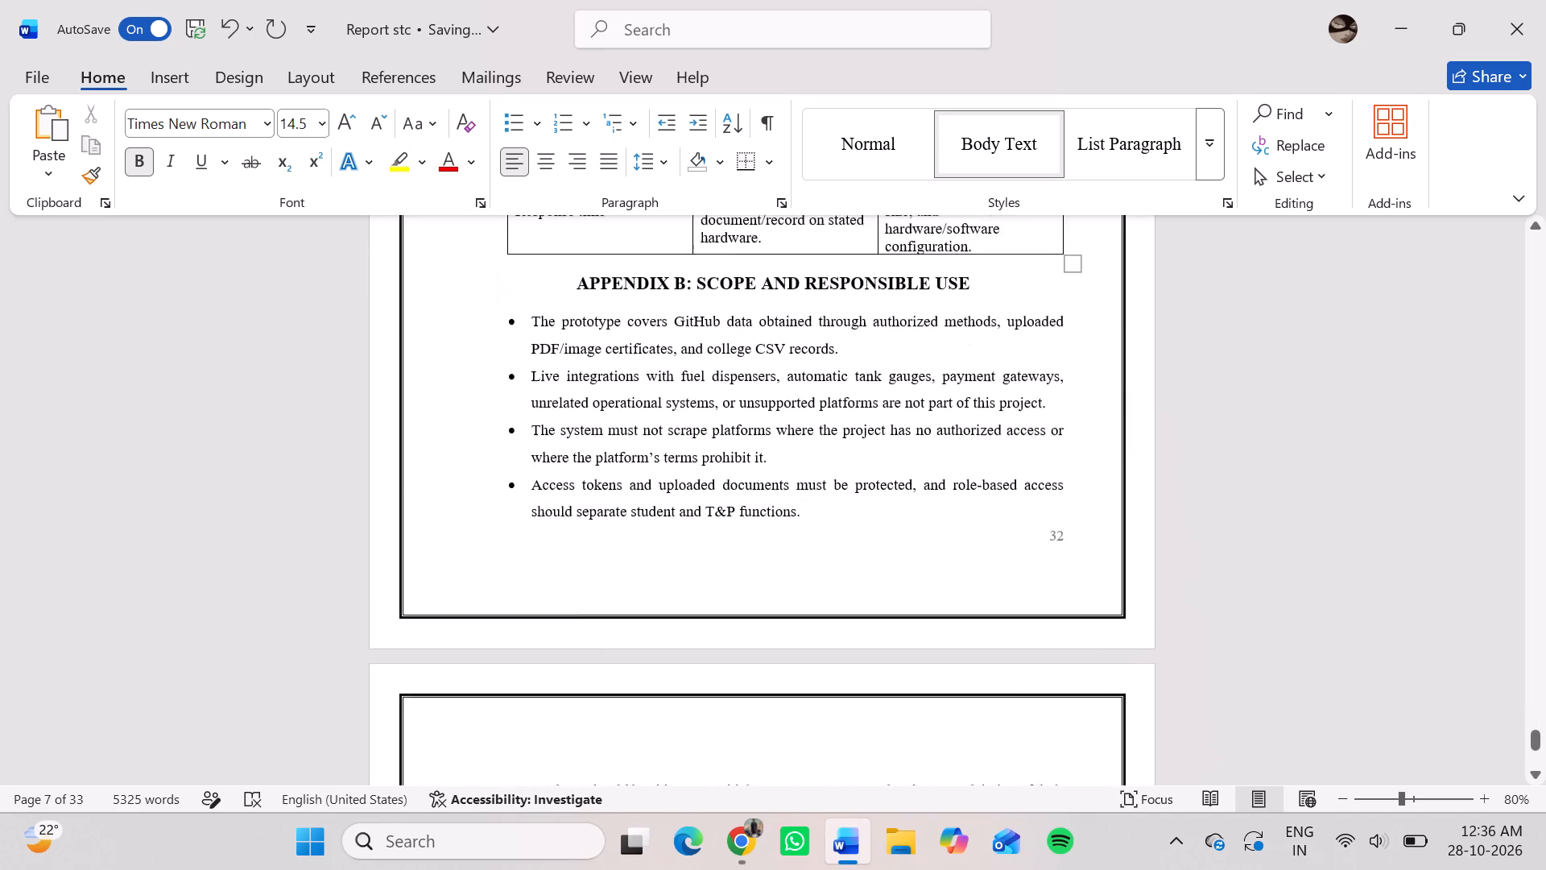
scroll(1019, 493, "down", 5)
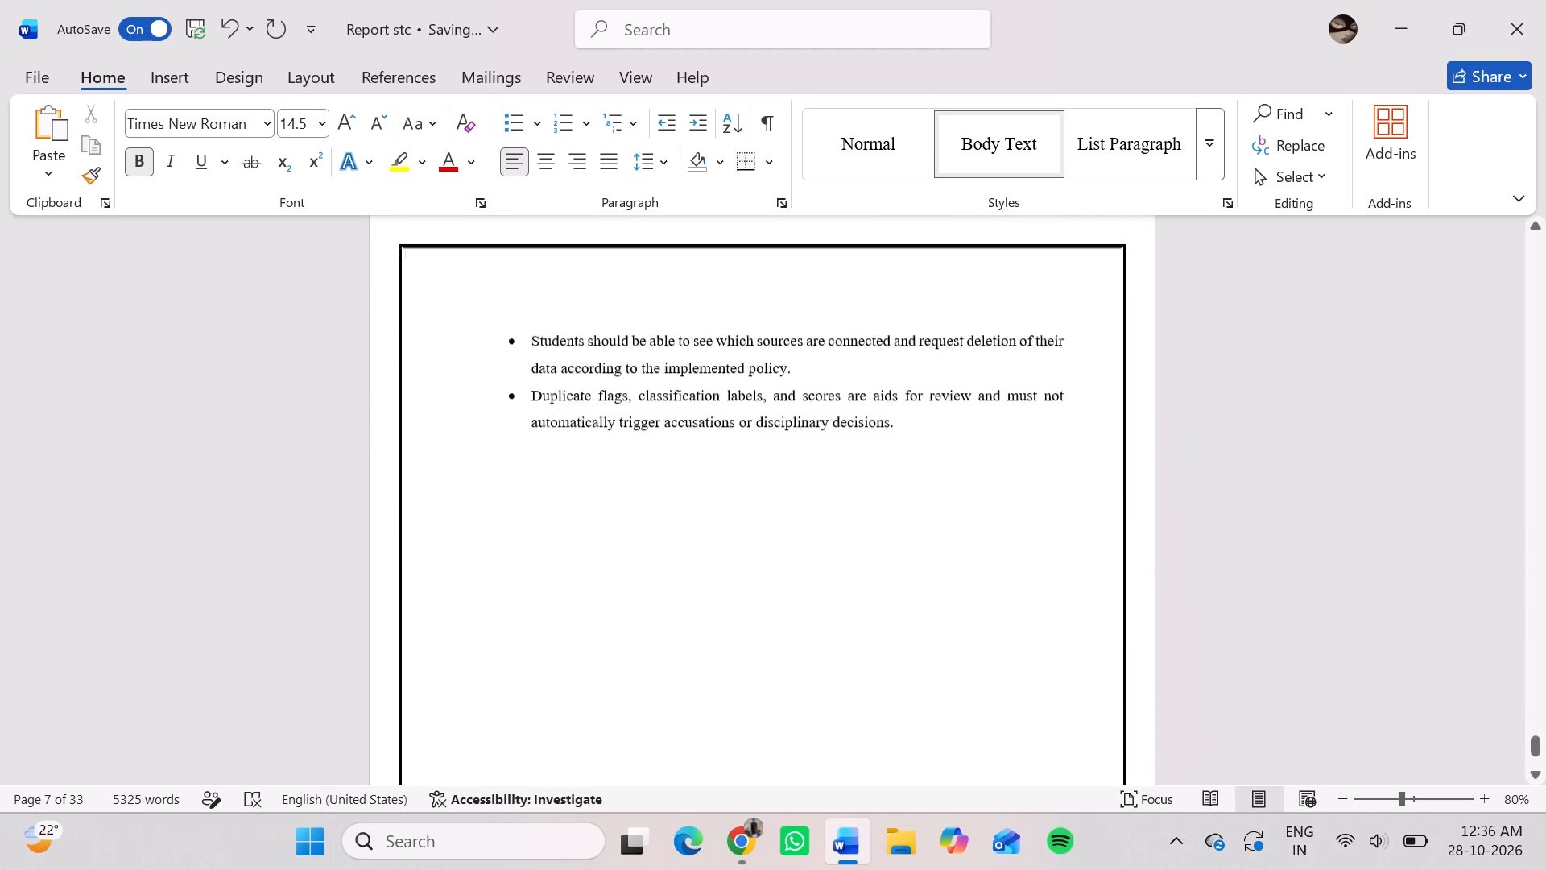
In the Index, enter page 30 for References / Bibliography and 32 for Appendix A: Paper Refereed.
scroll(1019, 493, "up", 20)
scroll(1019, 493, "up", 12)
scroll(1019, 493, "up", 11)
scroll(1019, 493, "down", 3)
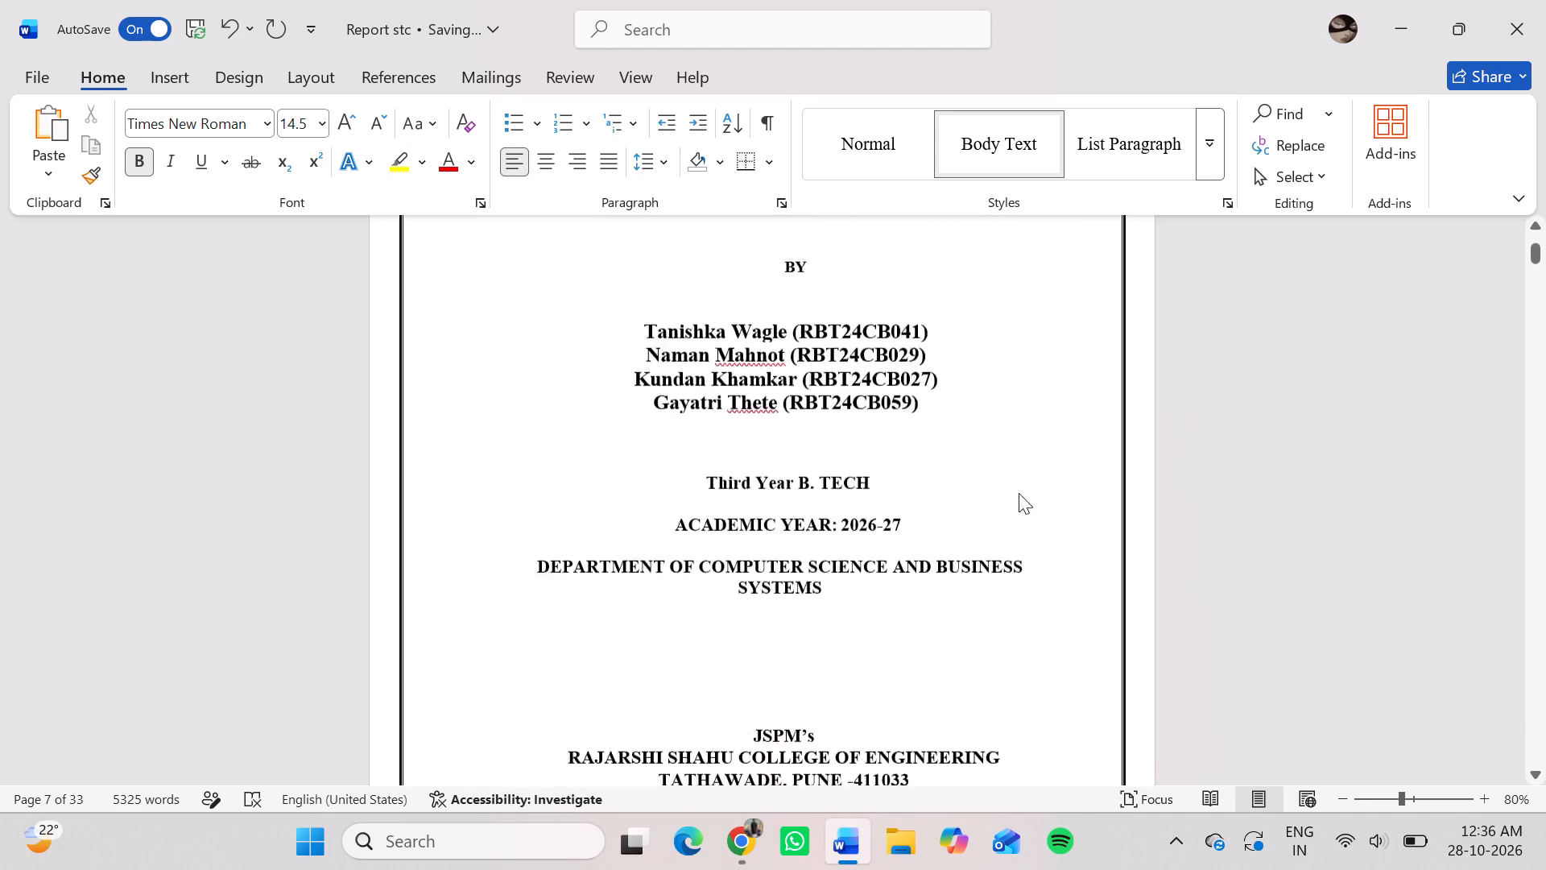
scroll(1019, 493, "down", 11)
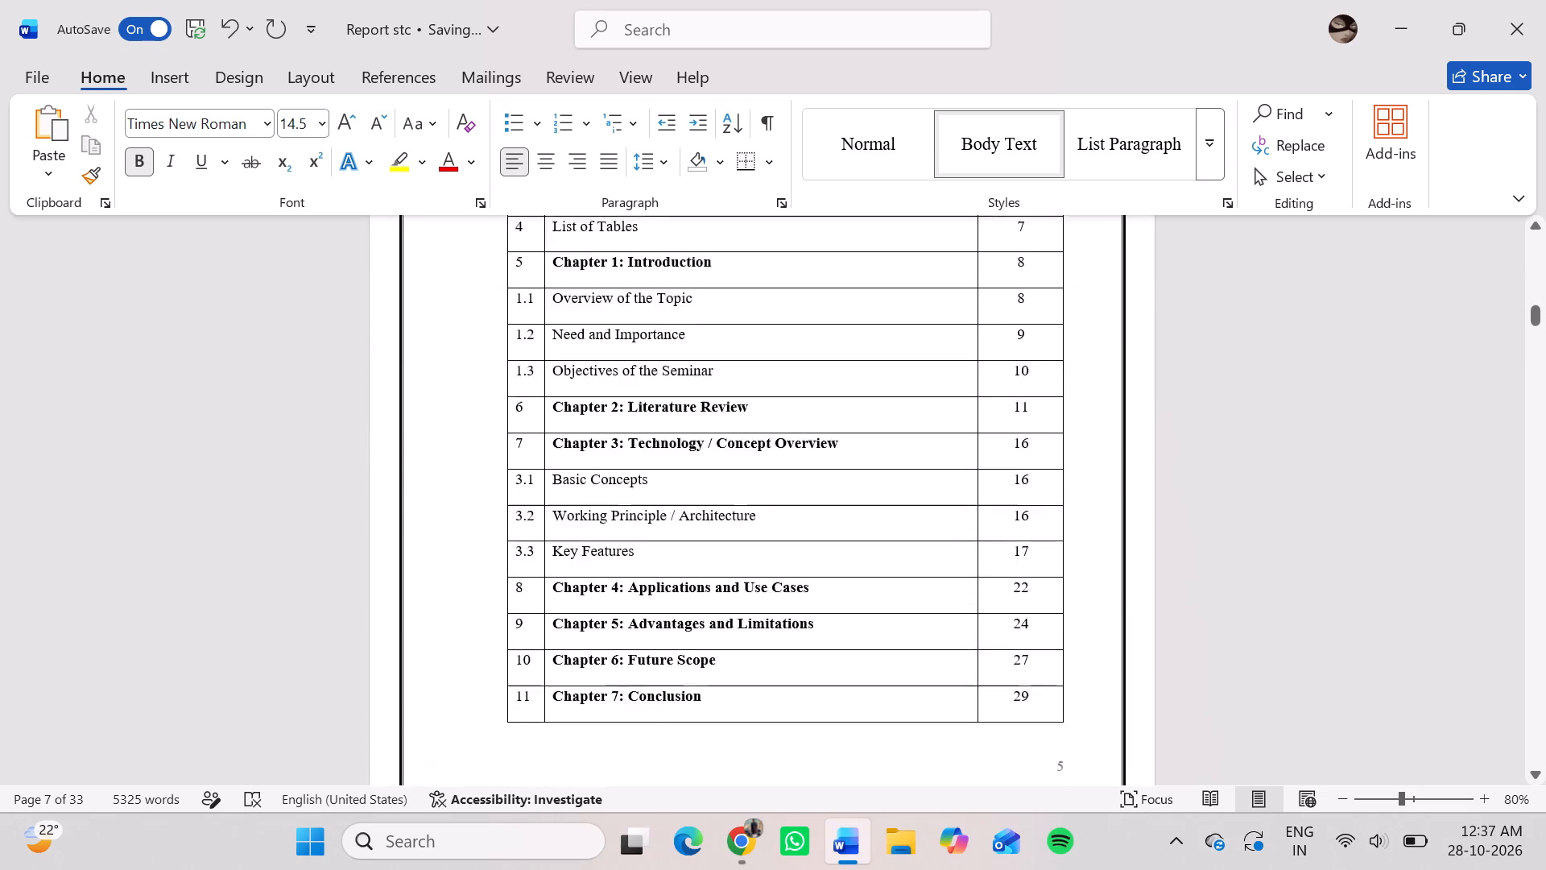
scroll(1019, 493, "down", 4)
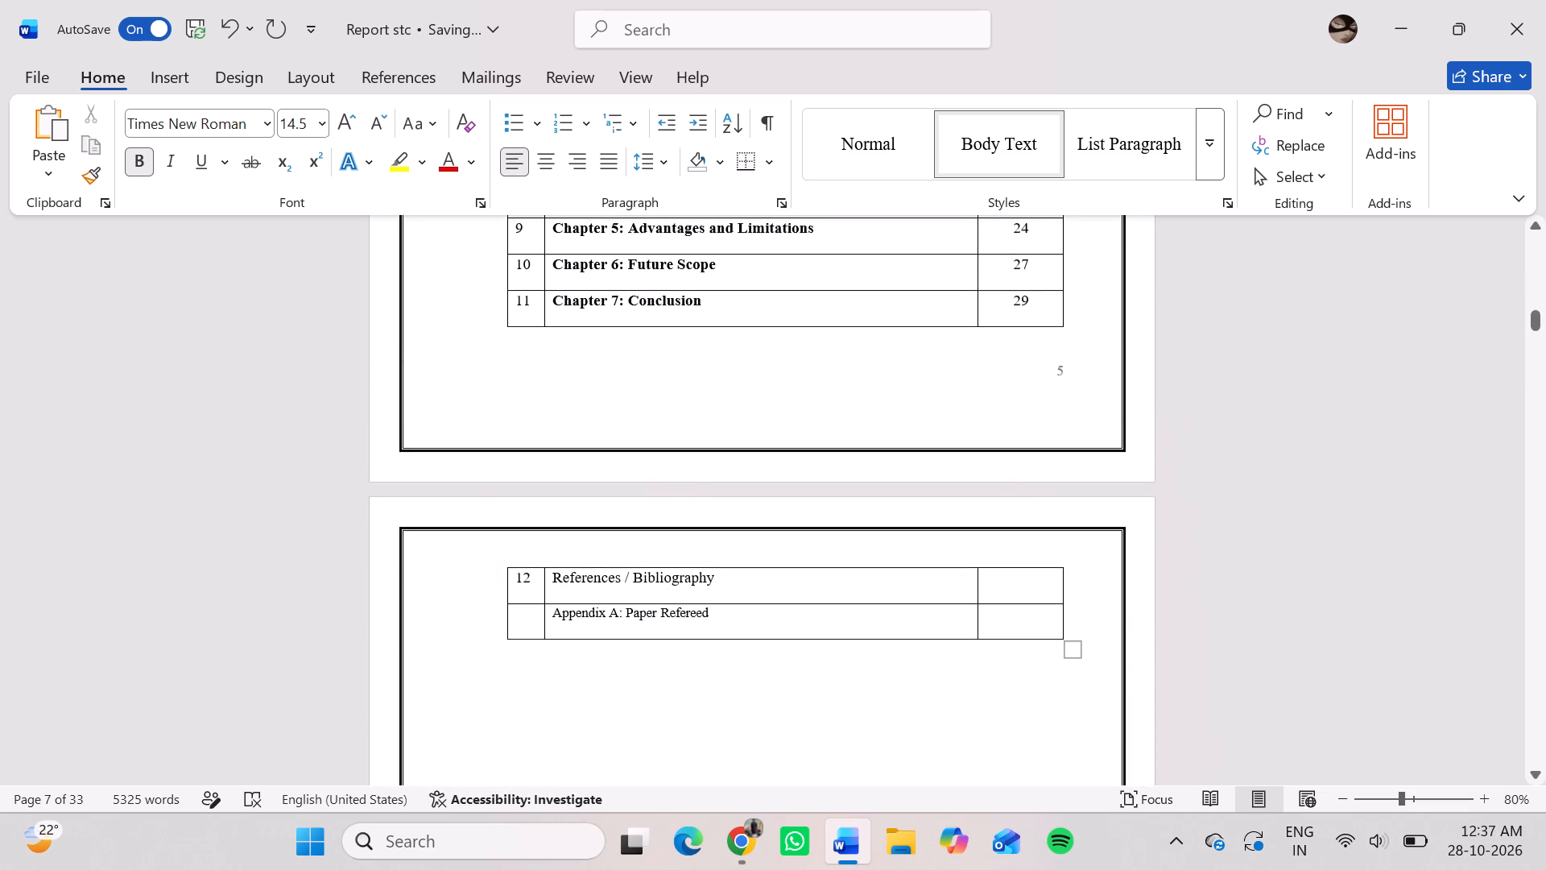
left_click(1051, 586)
type("30")
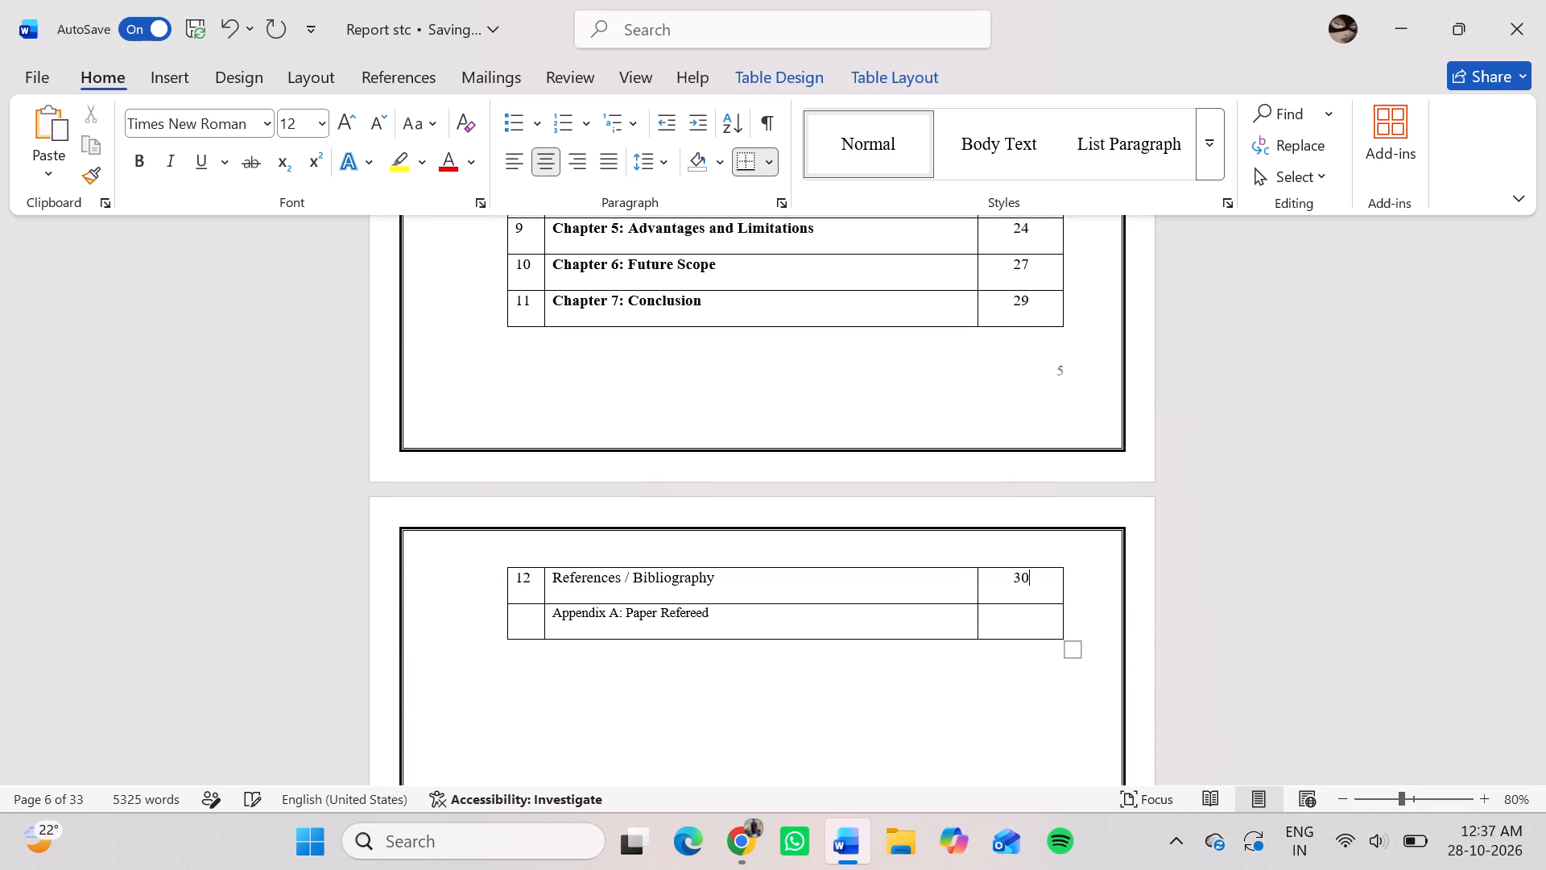
key("Down")
type("32")
Go to the List of Figures and List of Tables page and save the report.
scroll(1051, 586, "down", 6)
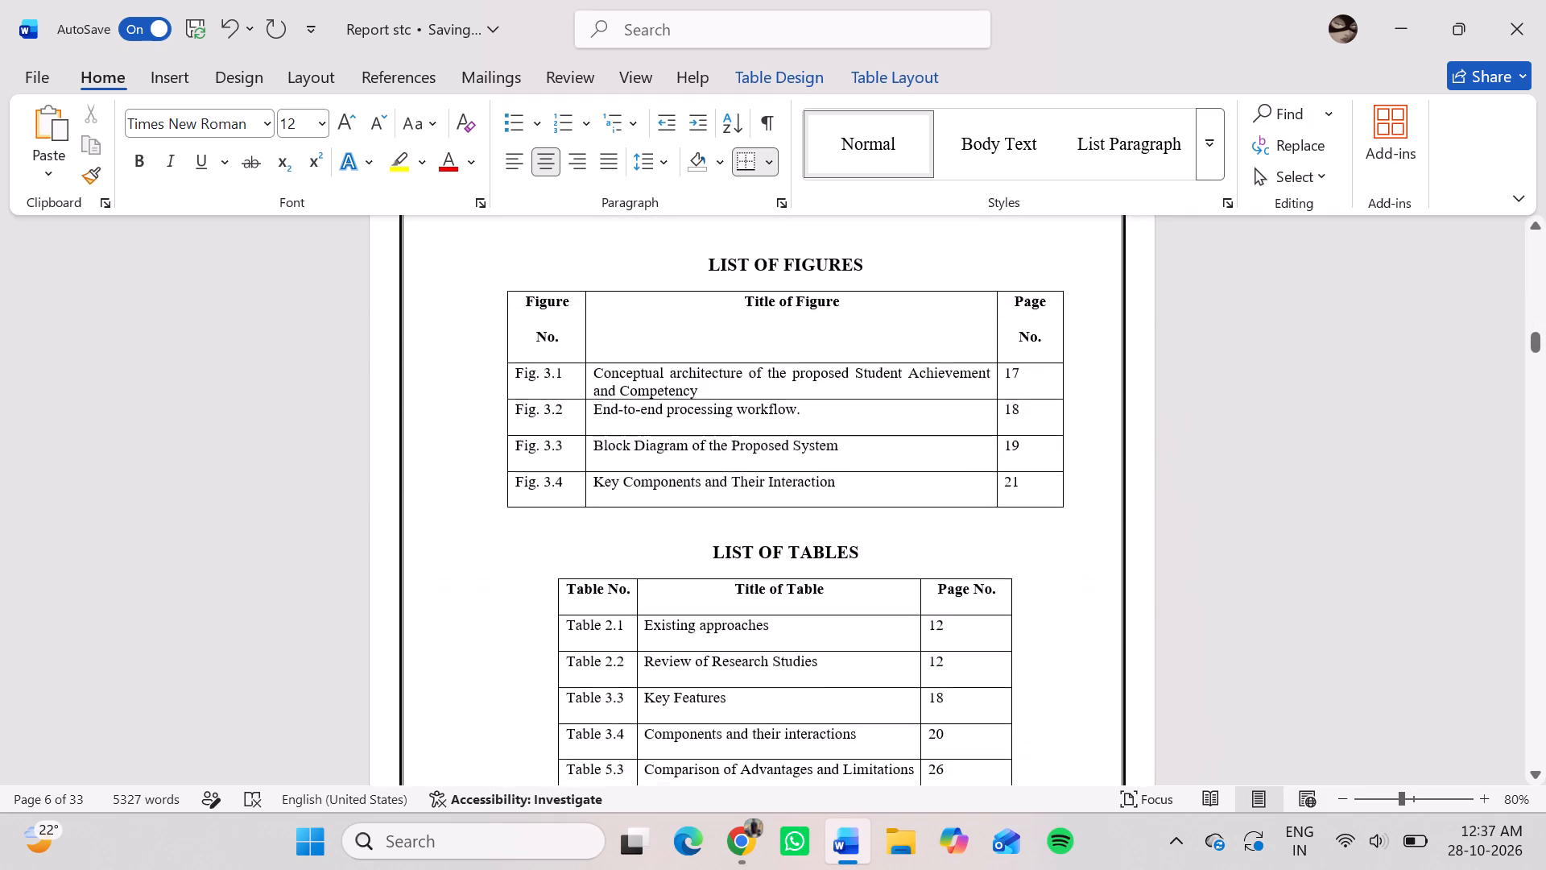
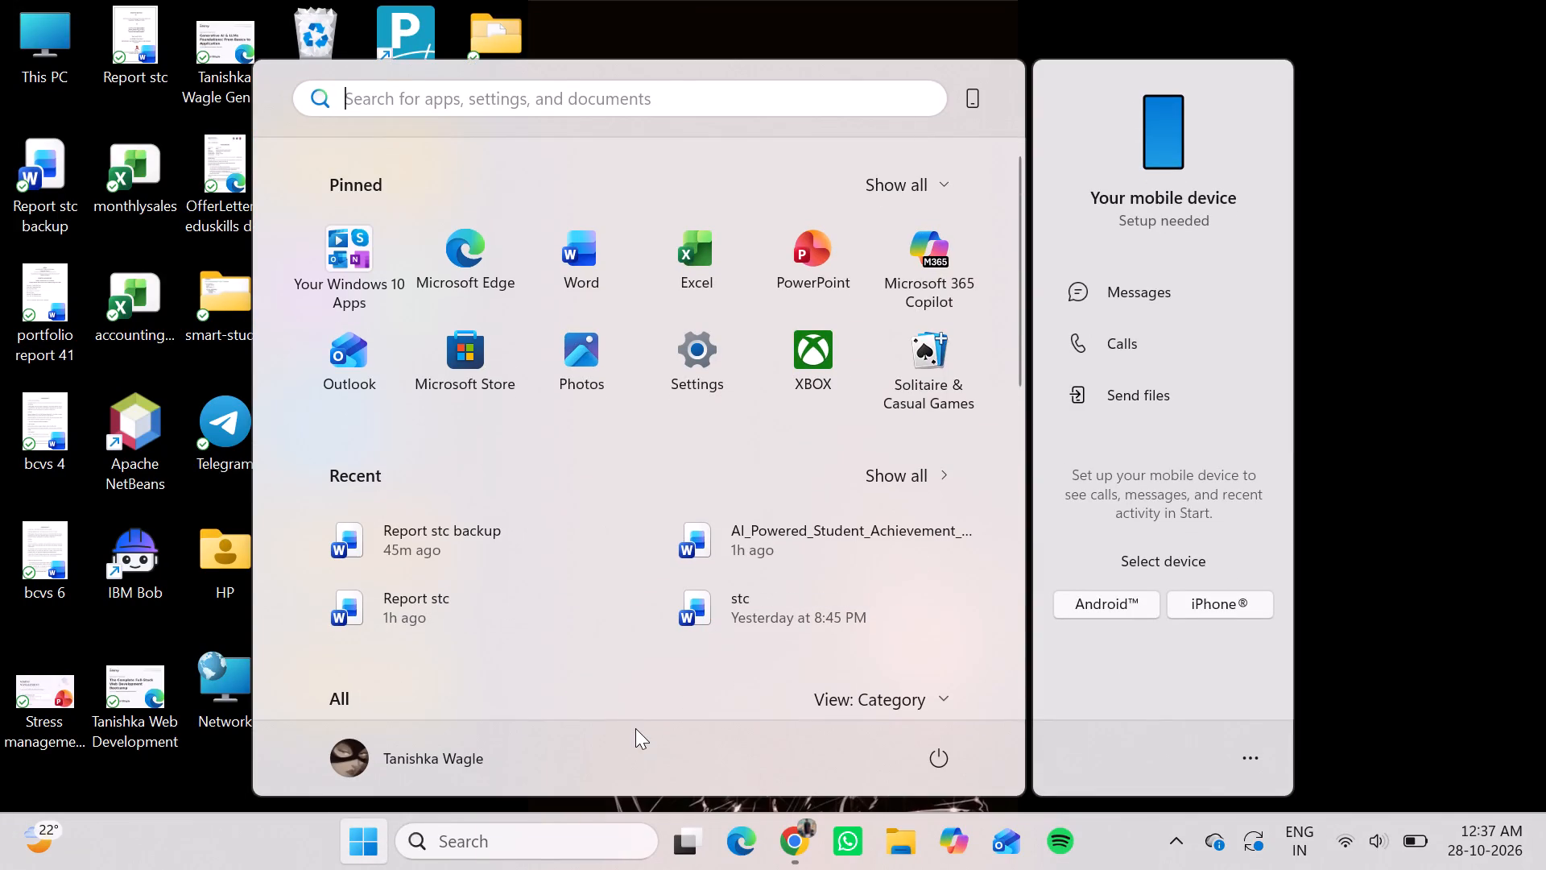
Search Windows for the WhatsApp app and start uninstalling it.
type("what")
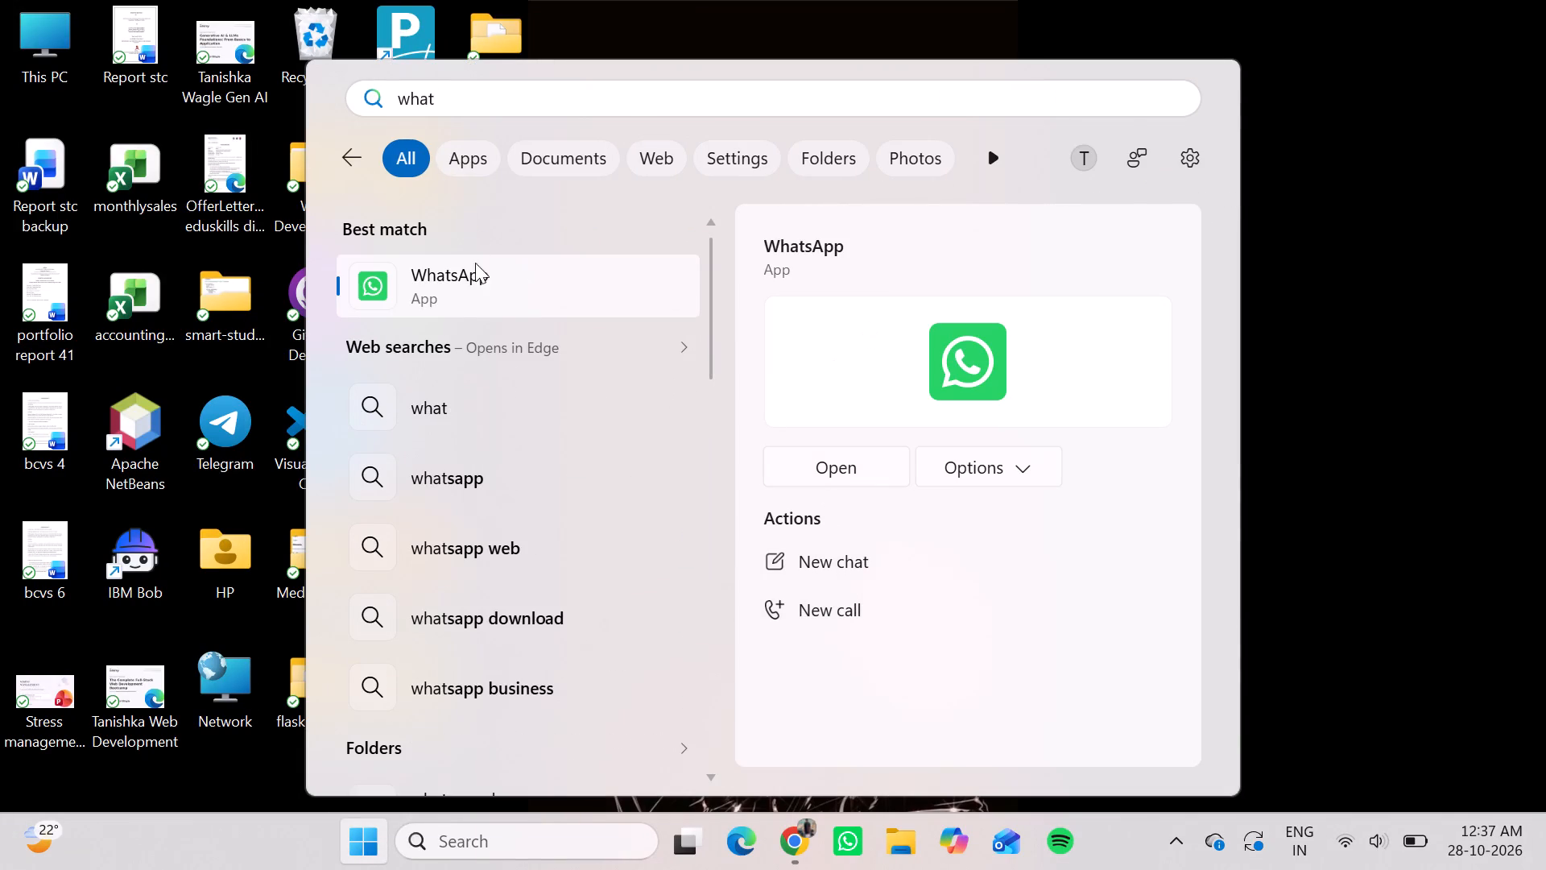
right_click(484, 304)
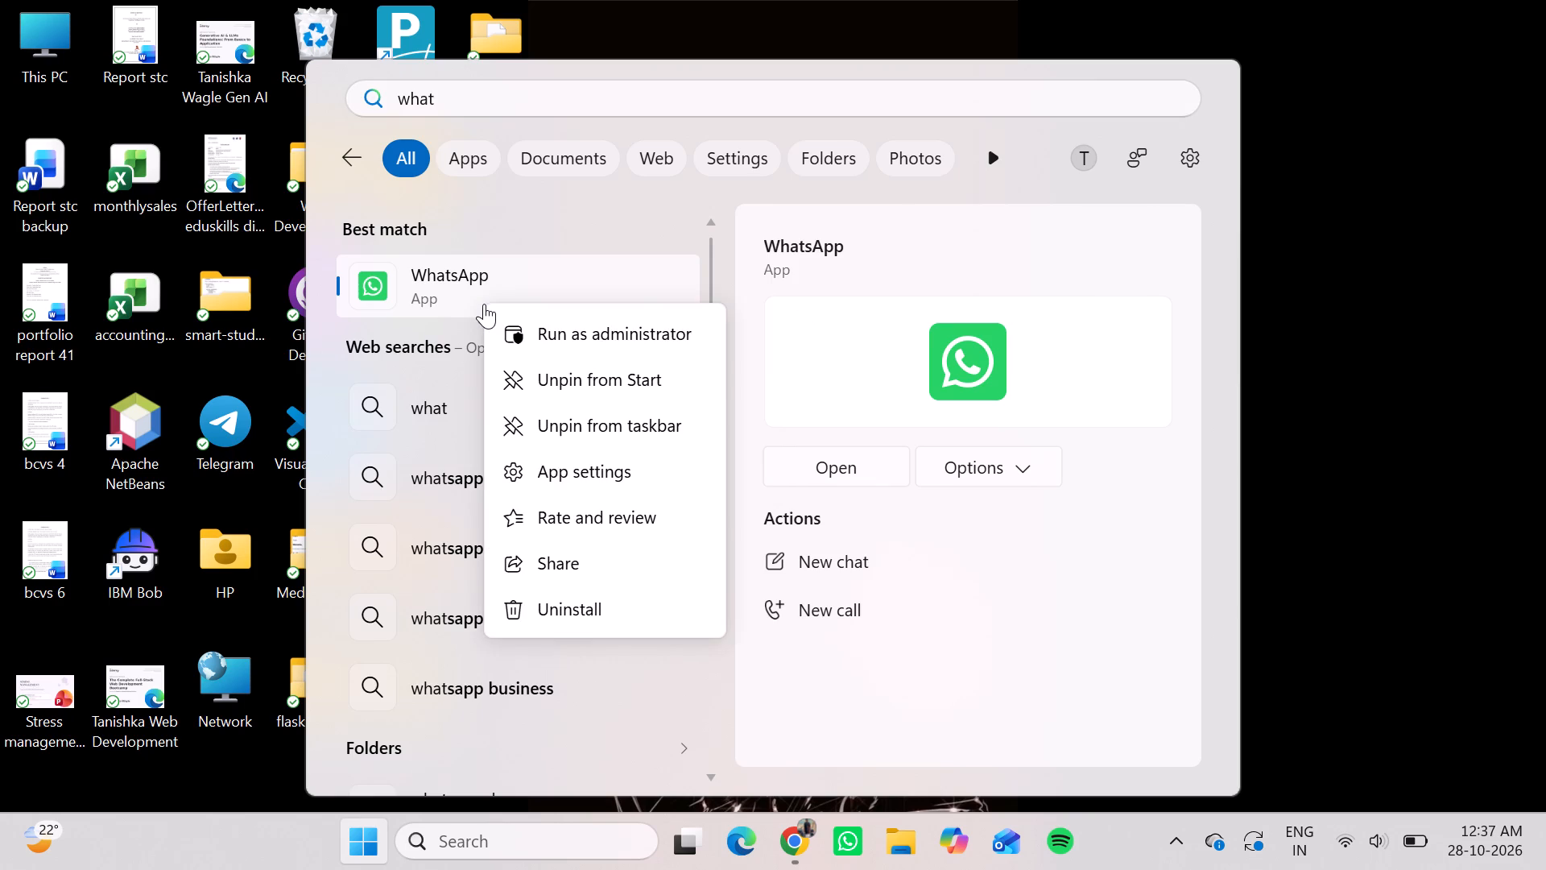
left_click(564, 599)
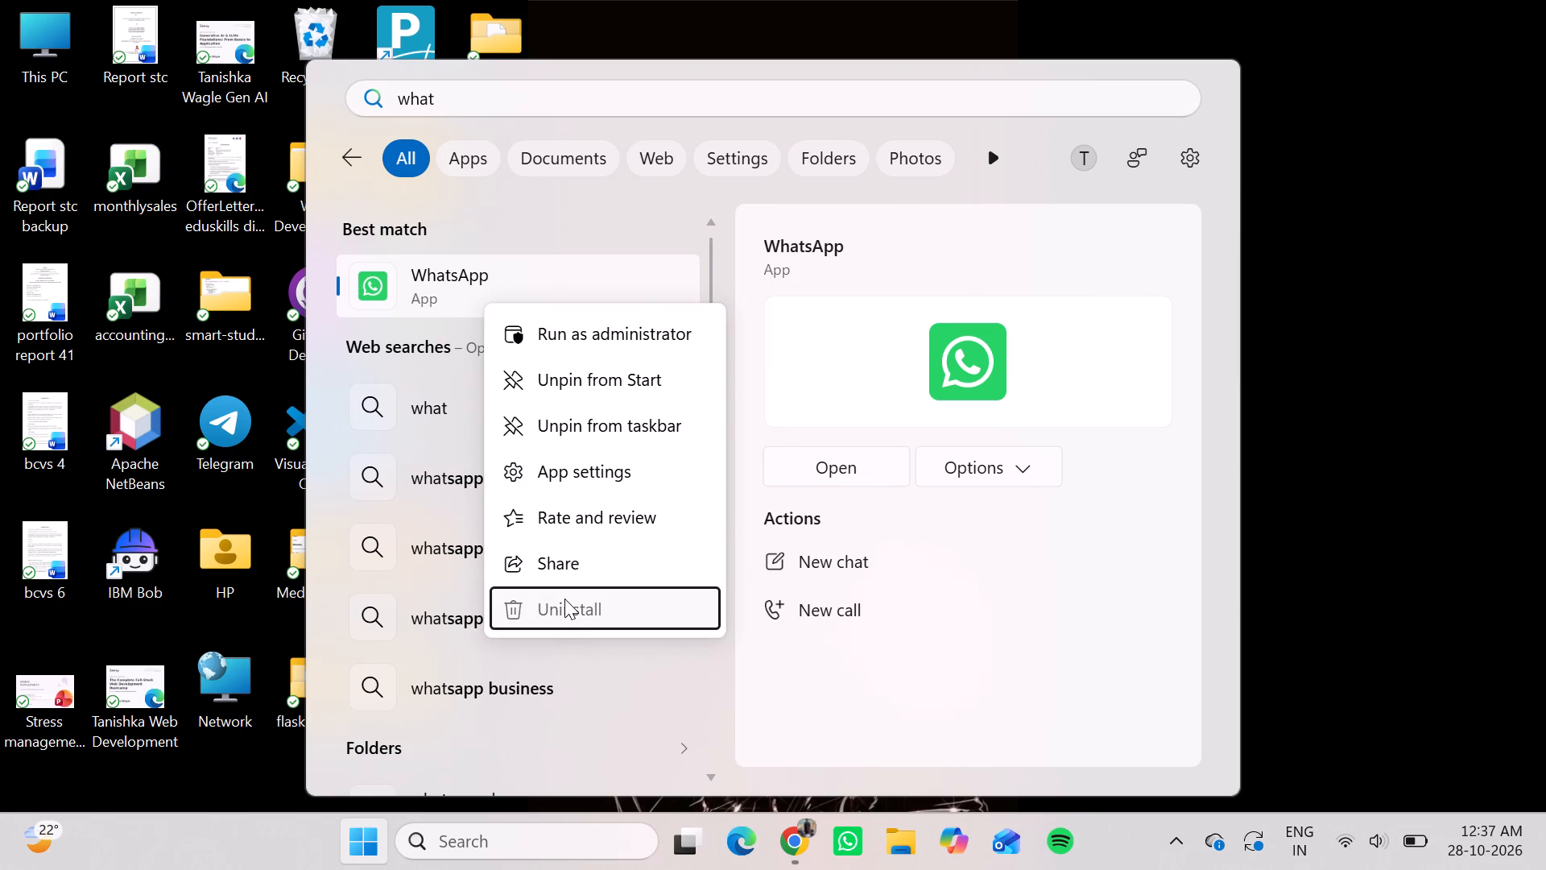
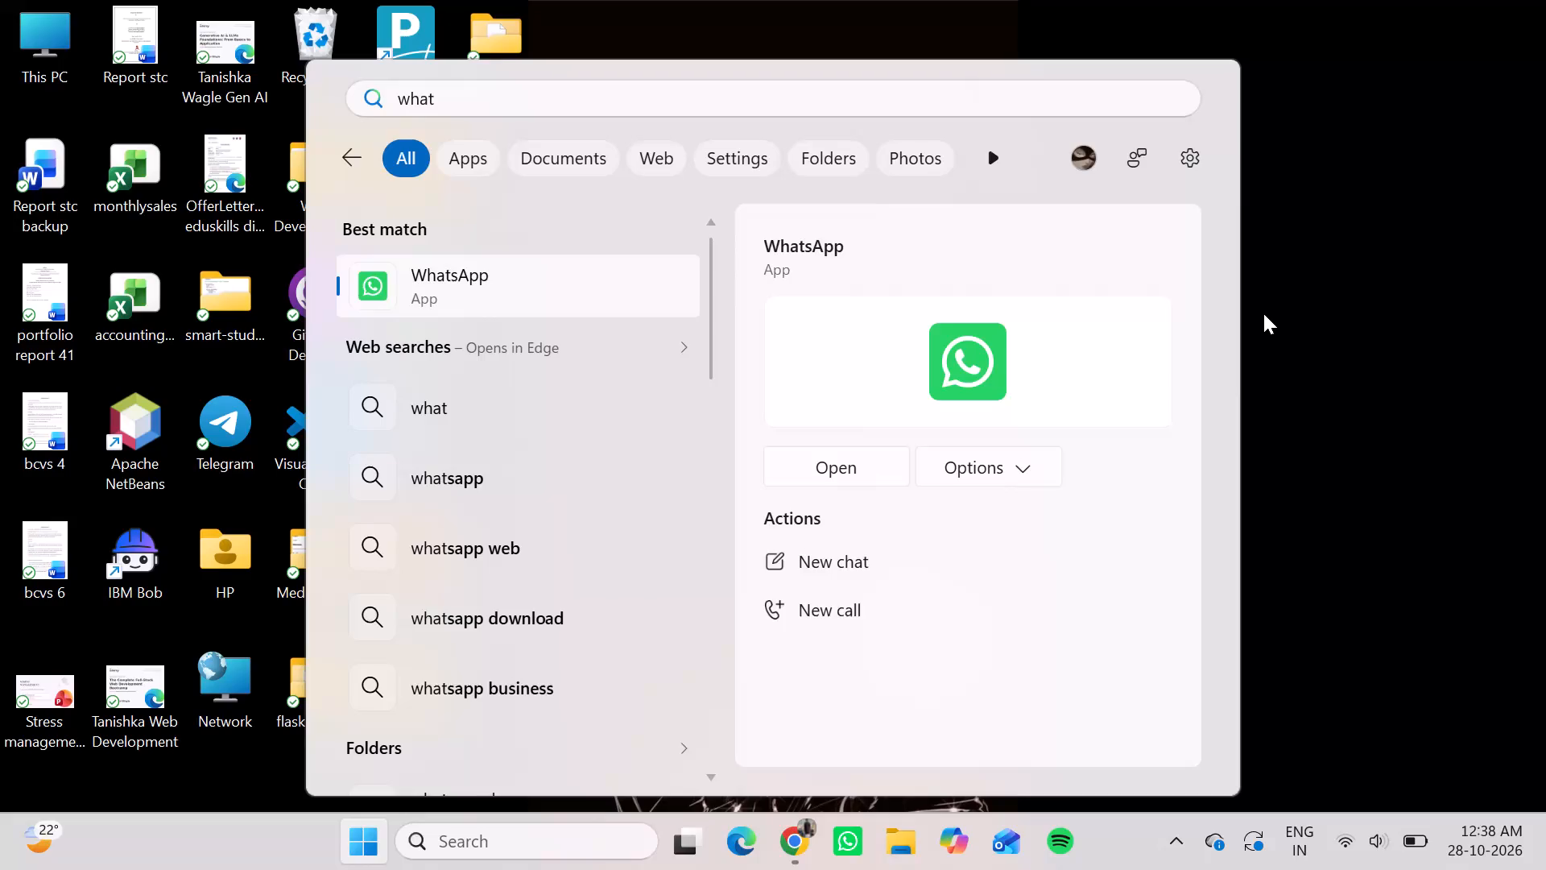
Find the WhatsApp app through Windows search and uninstall it.
left_click(1263, 313)
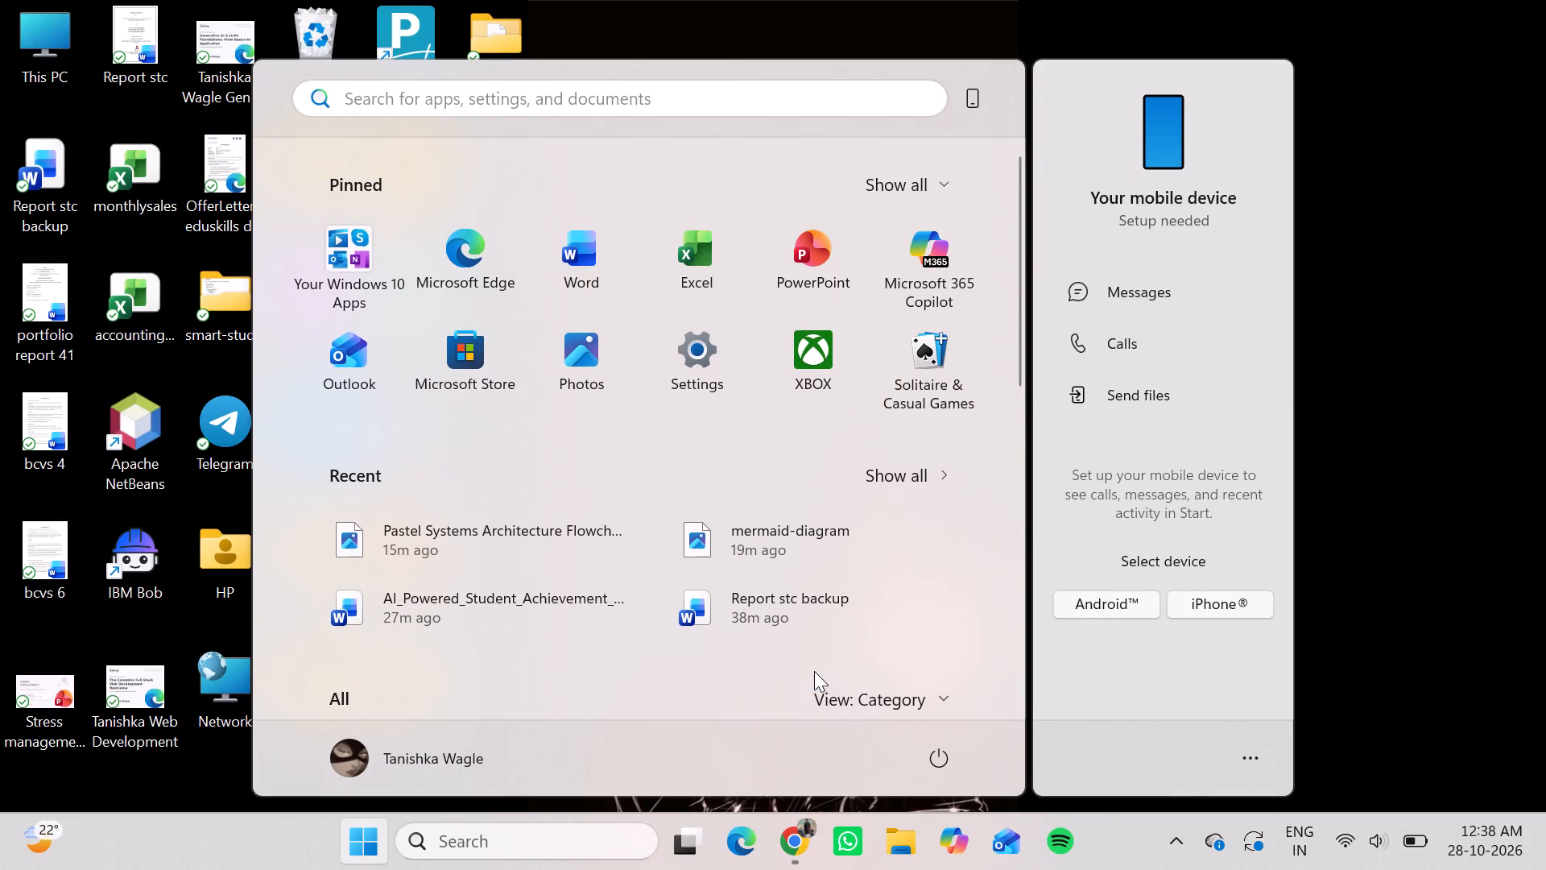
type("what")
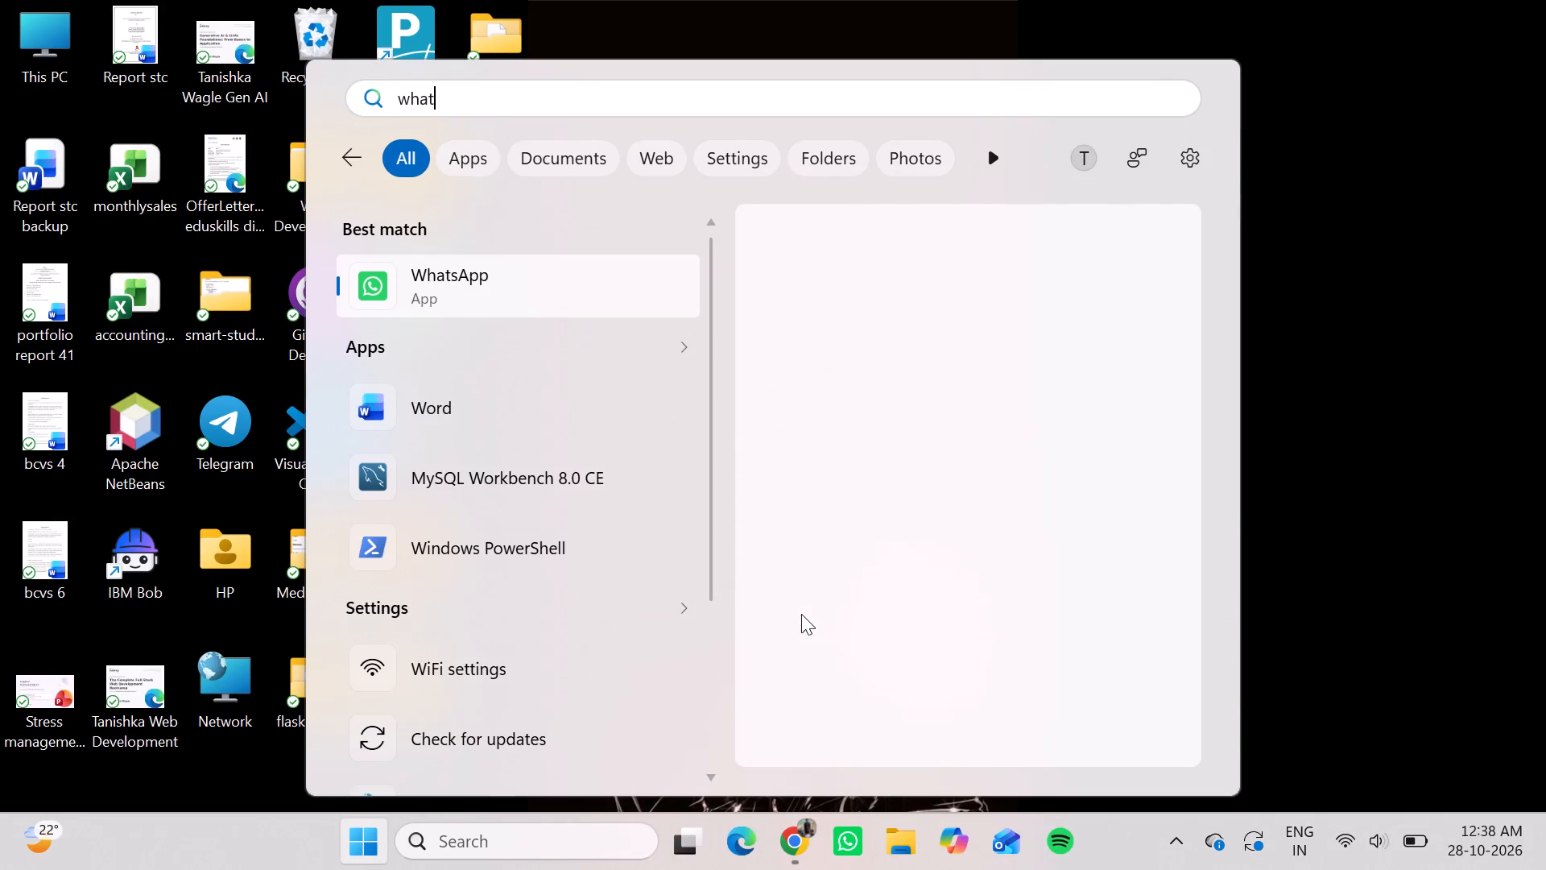
right_click(585, 294)
left_click(639, 594)
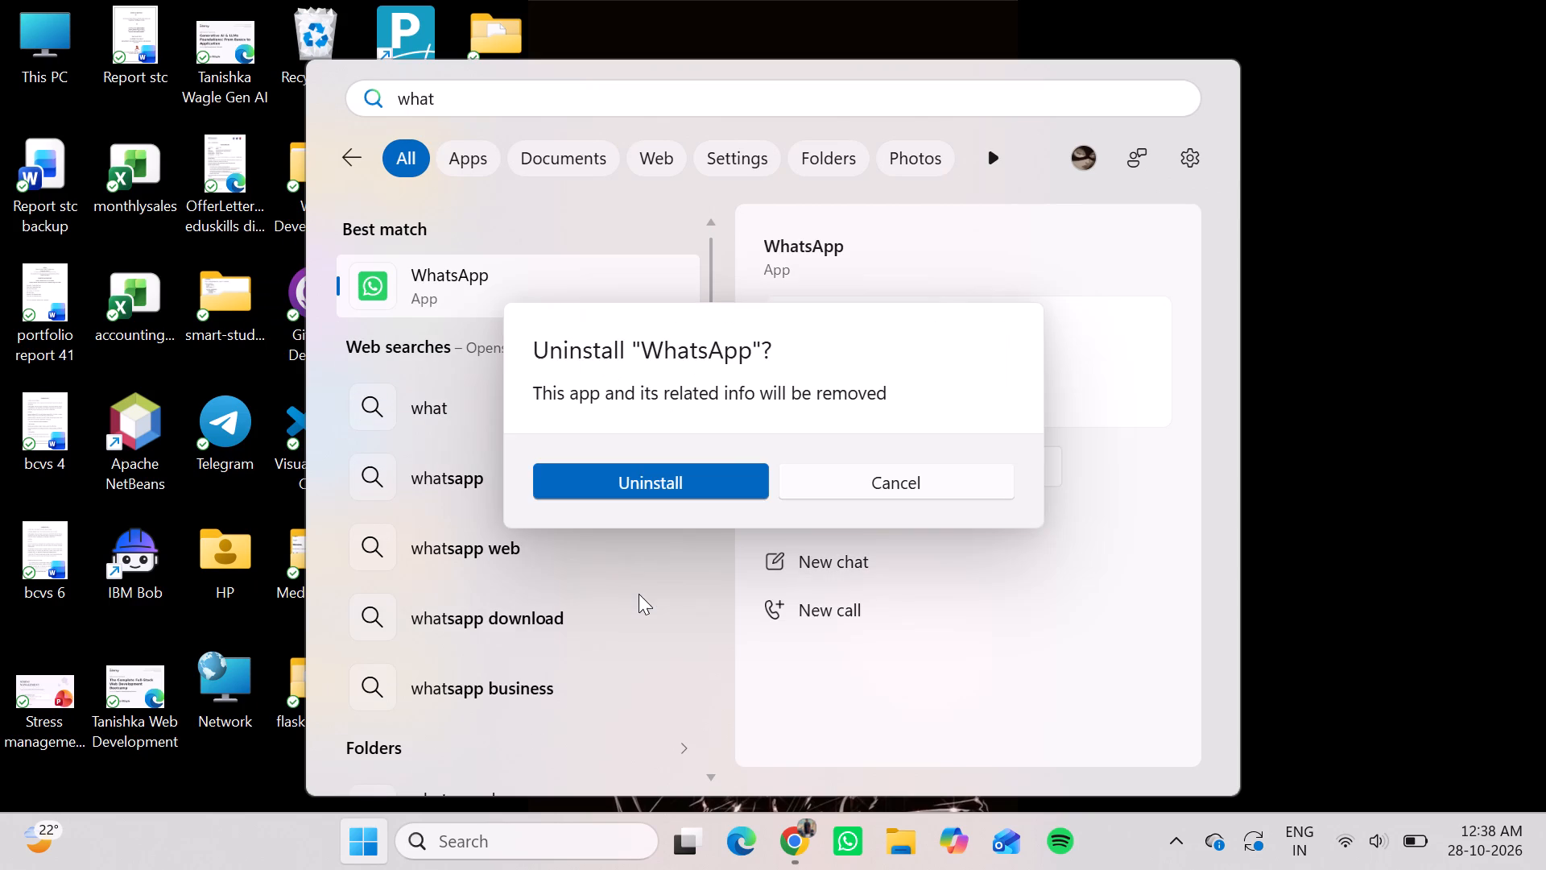
left_click(722, 476)
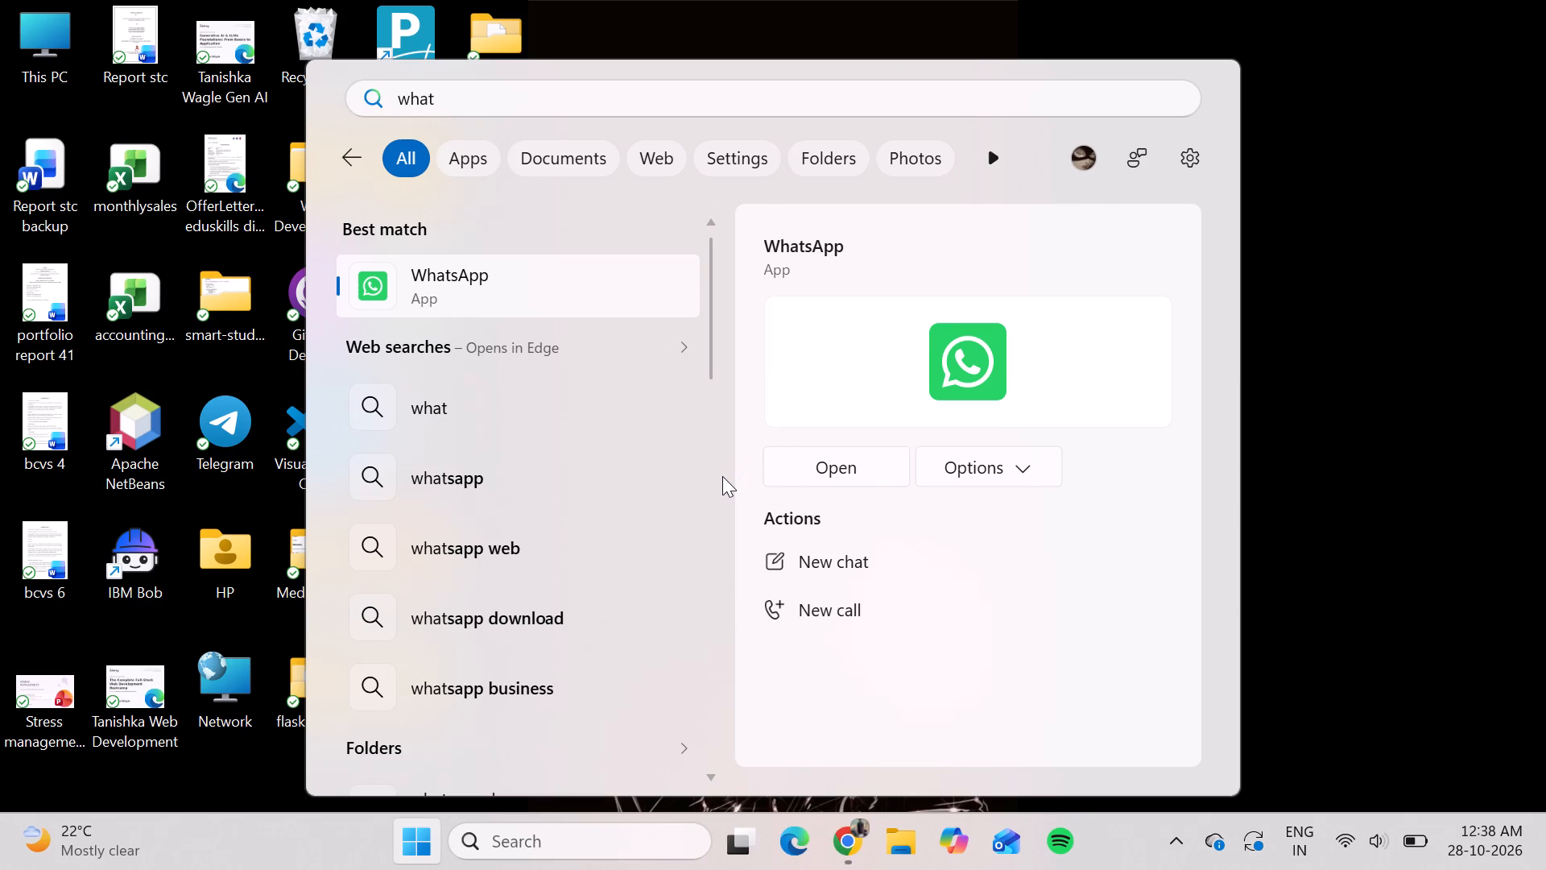
left_click(1395, 571)
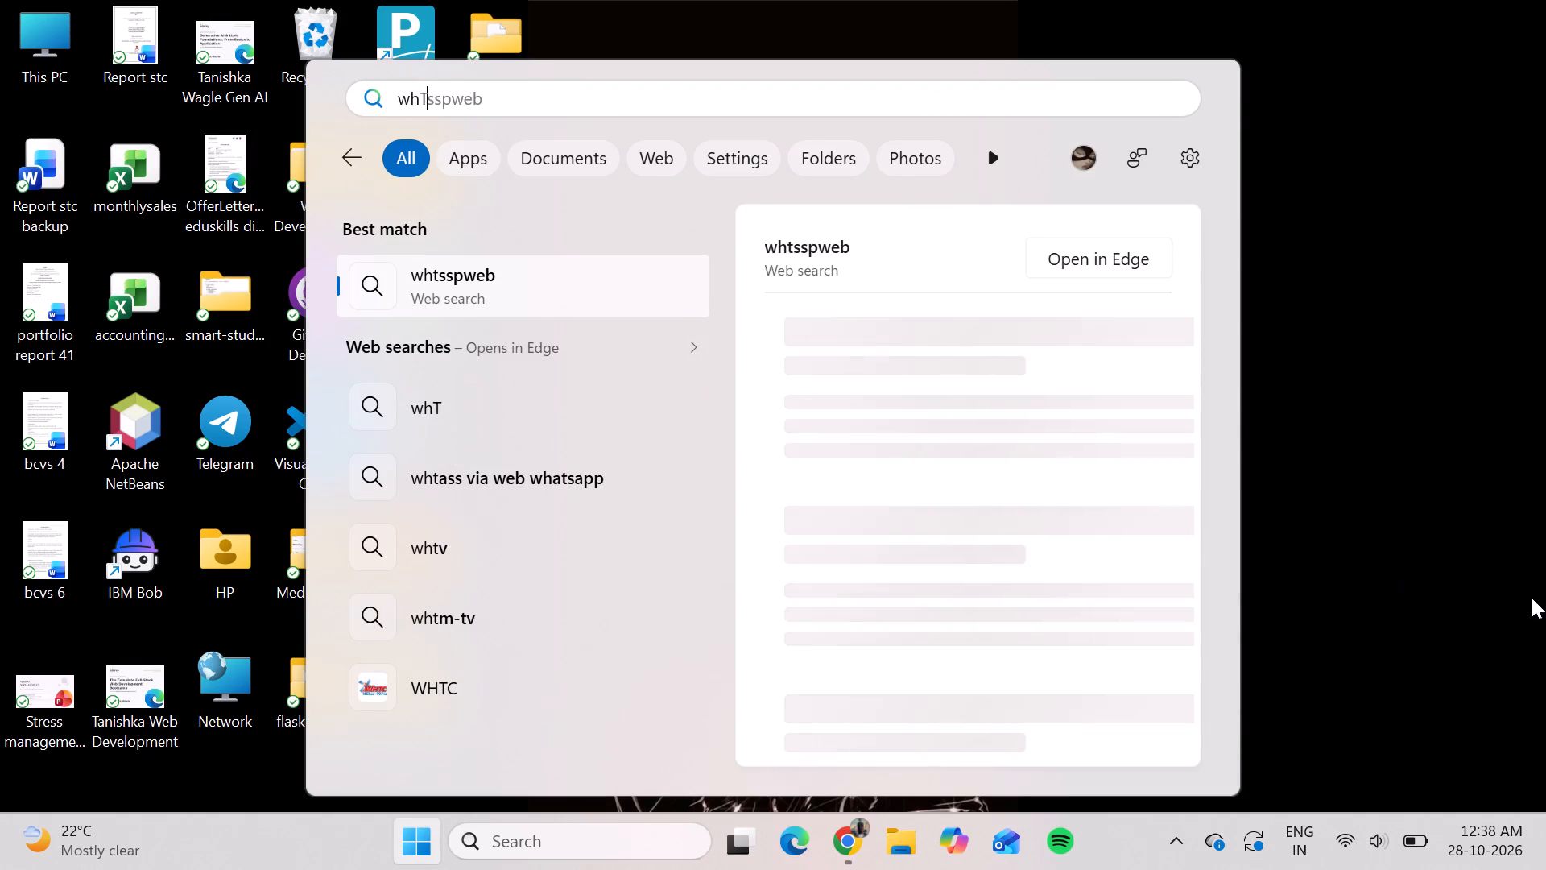
Find WhatsApp in the Microsoft Store through Windows search and start reinstalling it.
key("BackSpace")
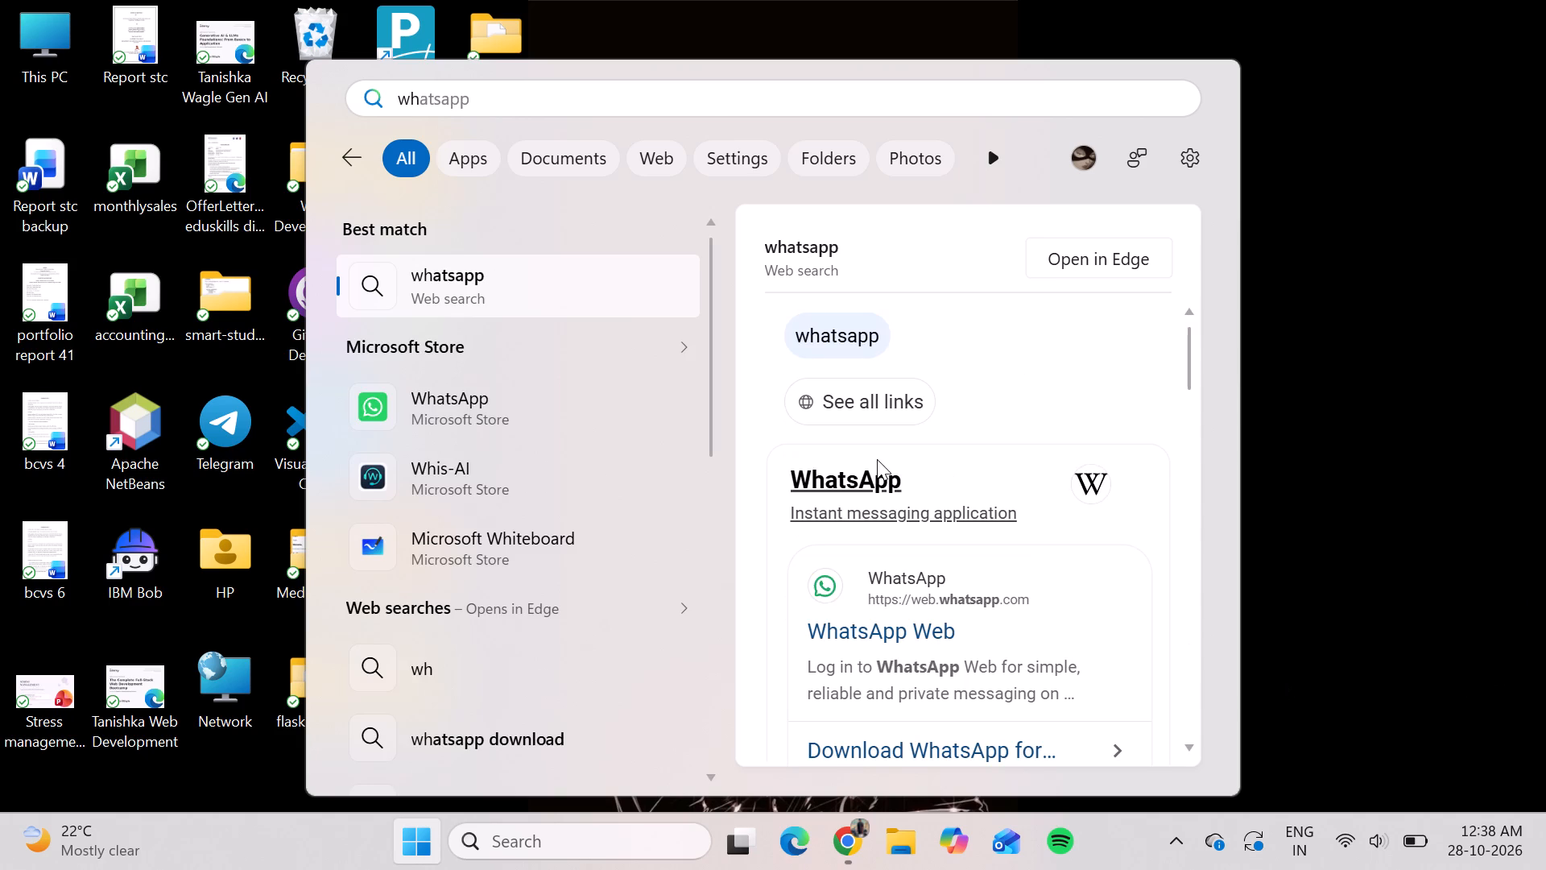
left_click(515, 412)
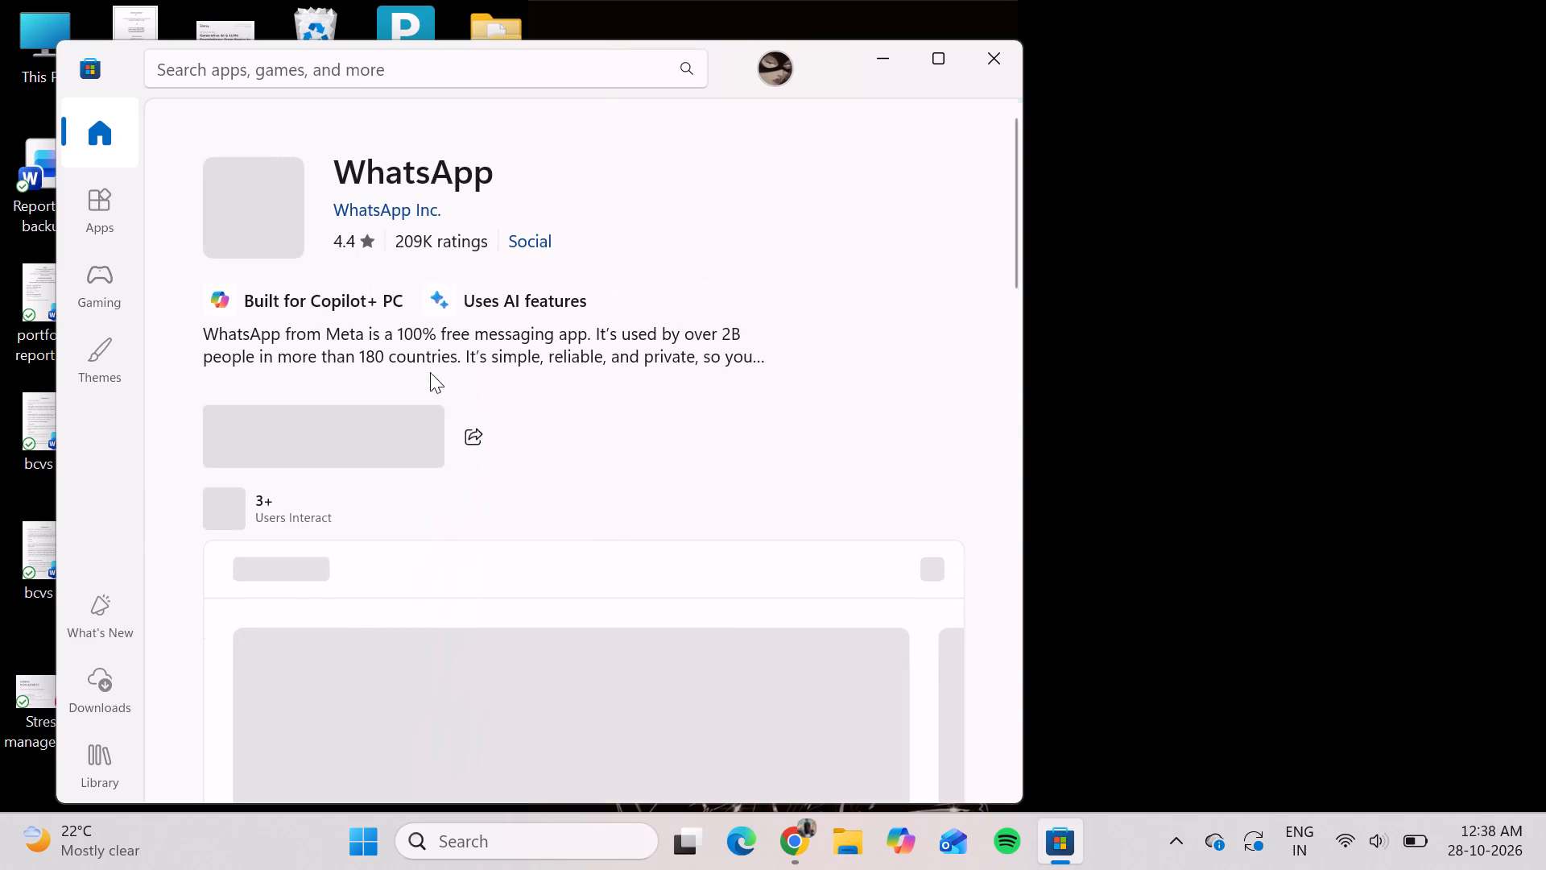
left_click(362, 445)
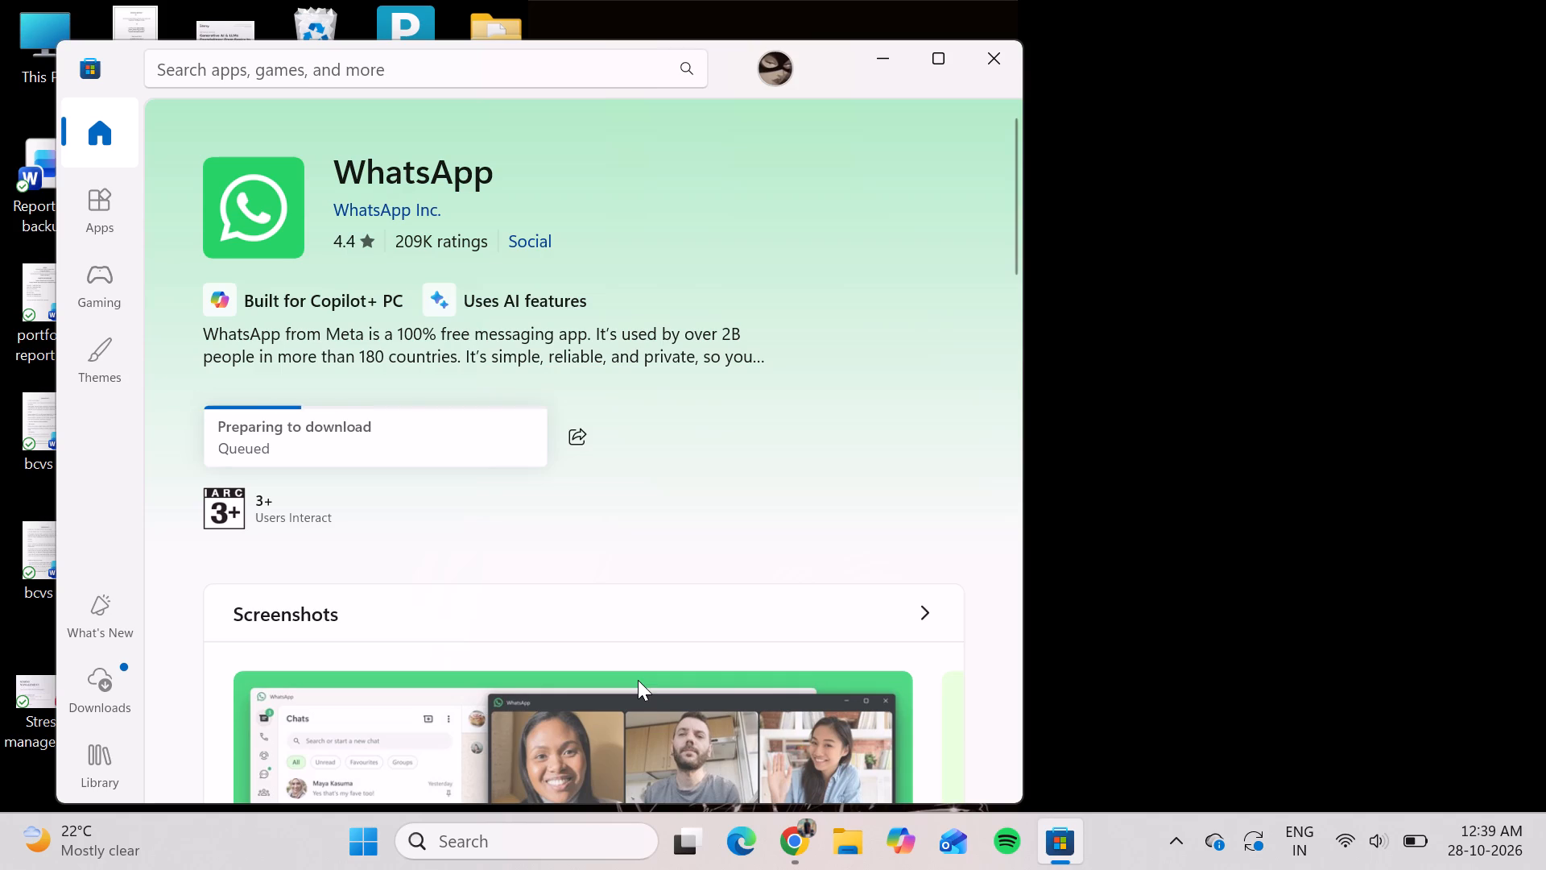
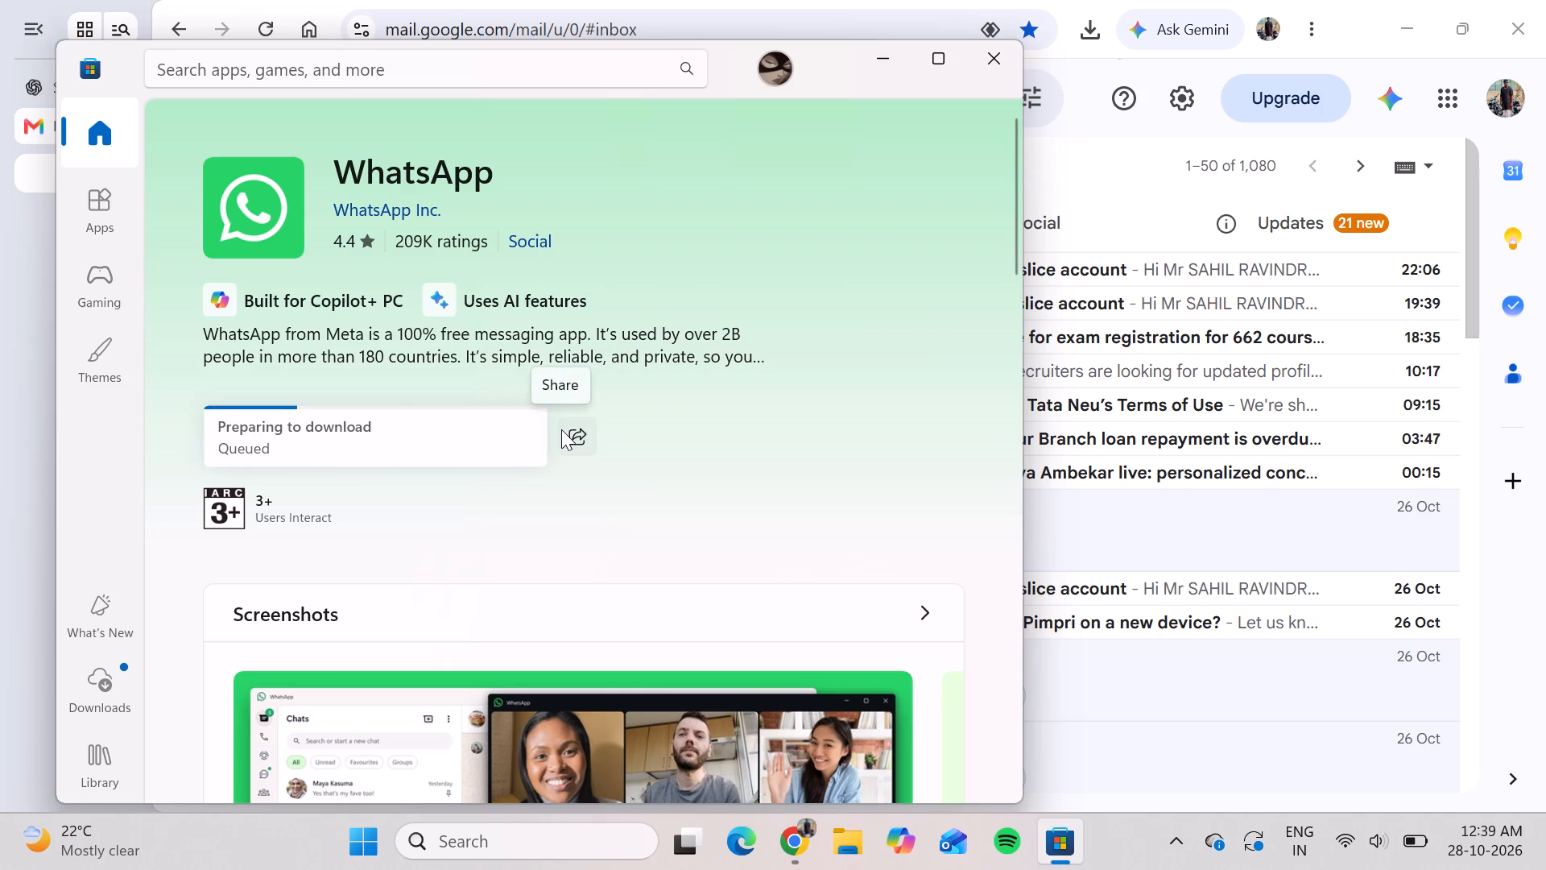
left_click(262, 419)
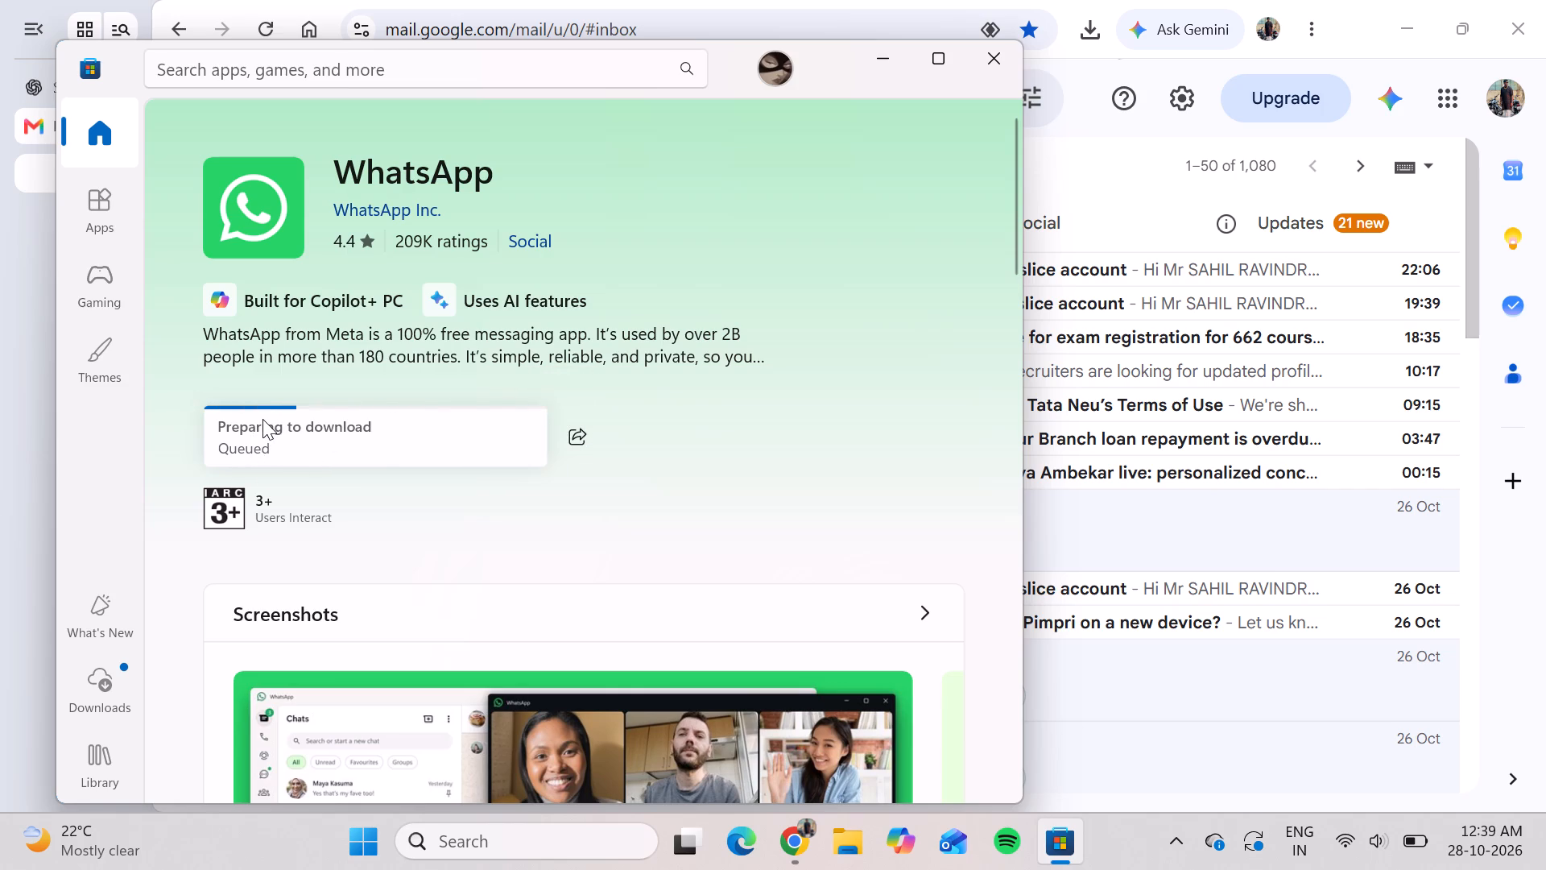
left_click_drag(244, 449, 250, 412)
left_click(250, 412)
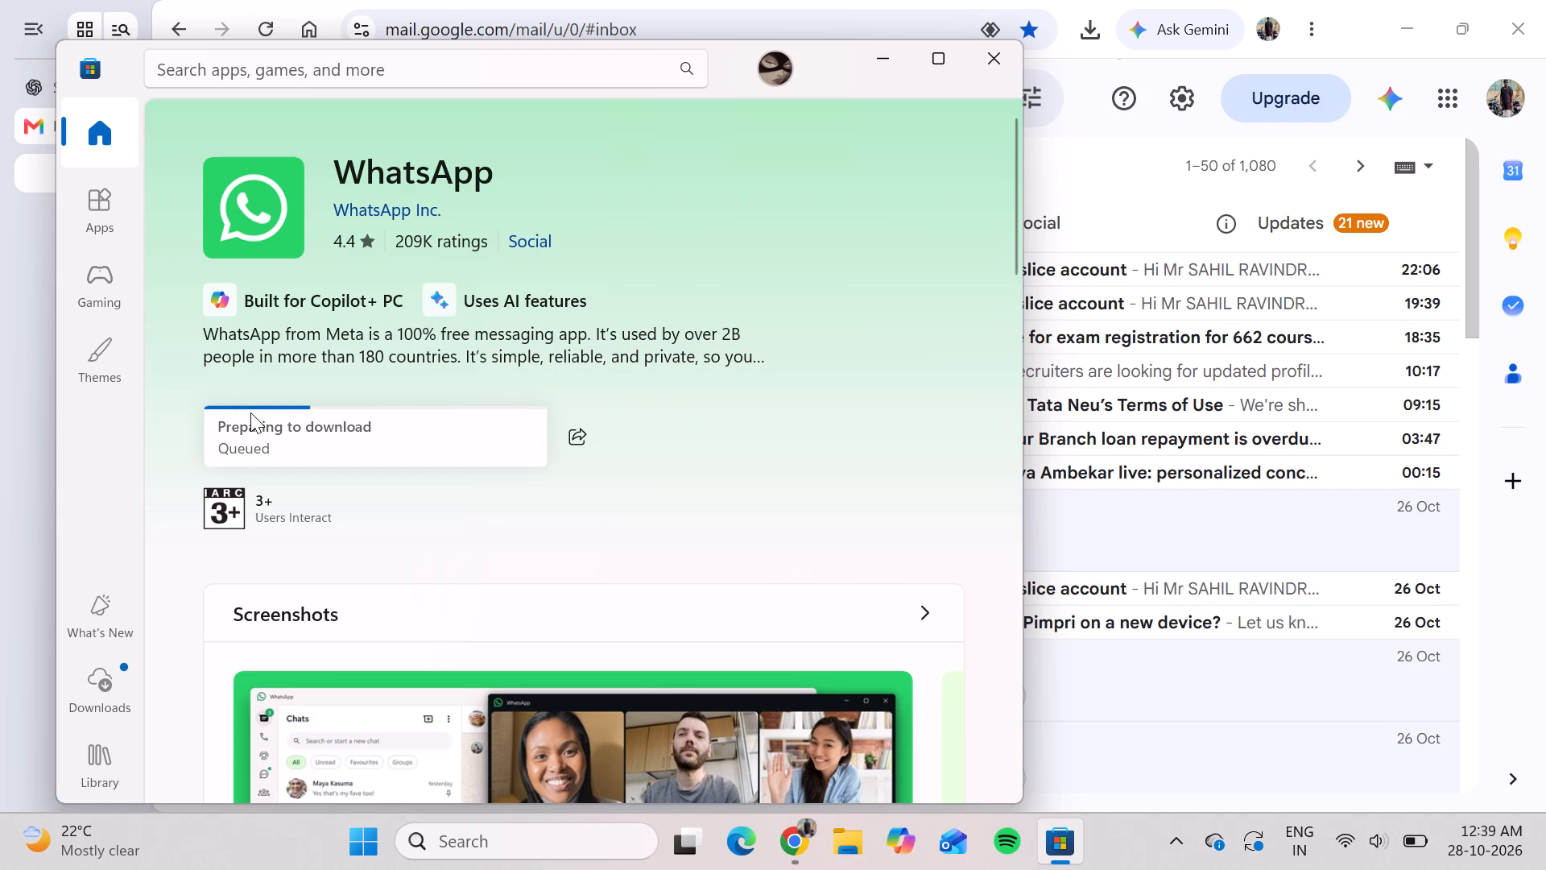